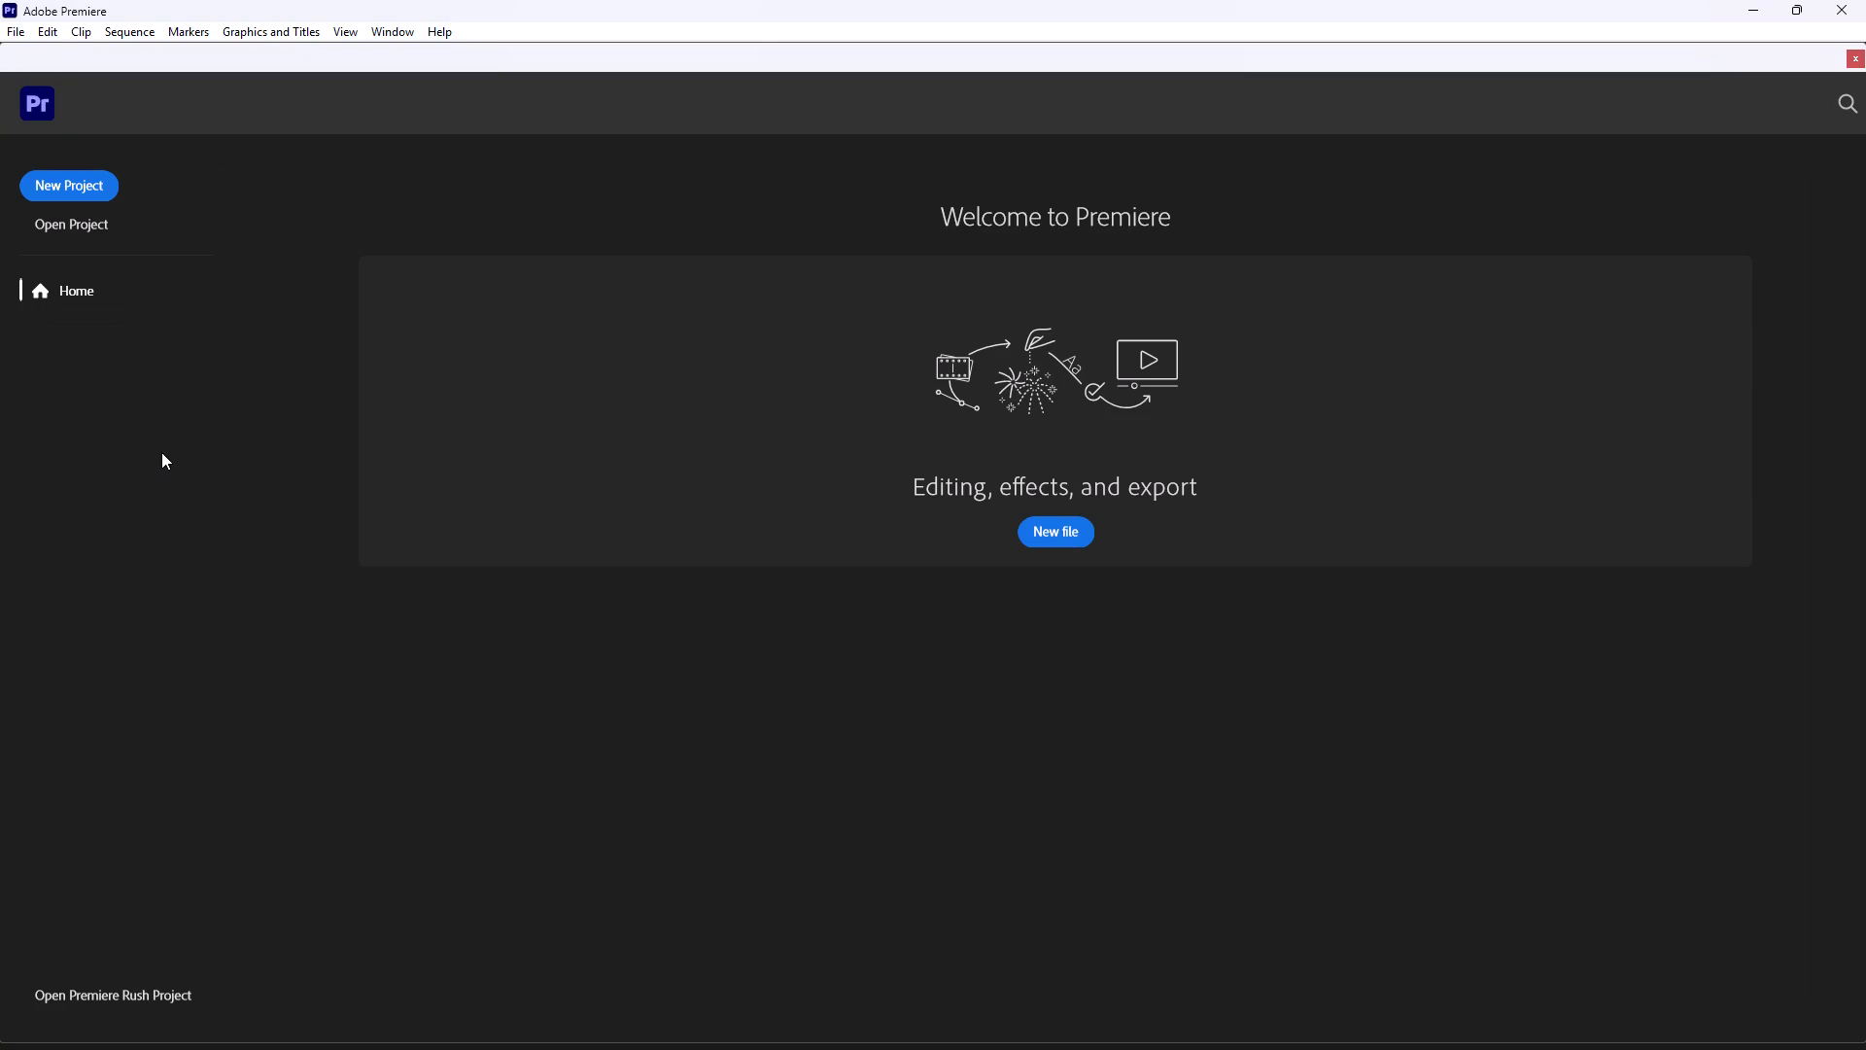
Start a new project and name it 04-11.
{"action": "left_click", "coordinate": [76, 188]}
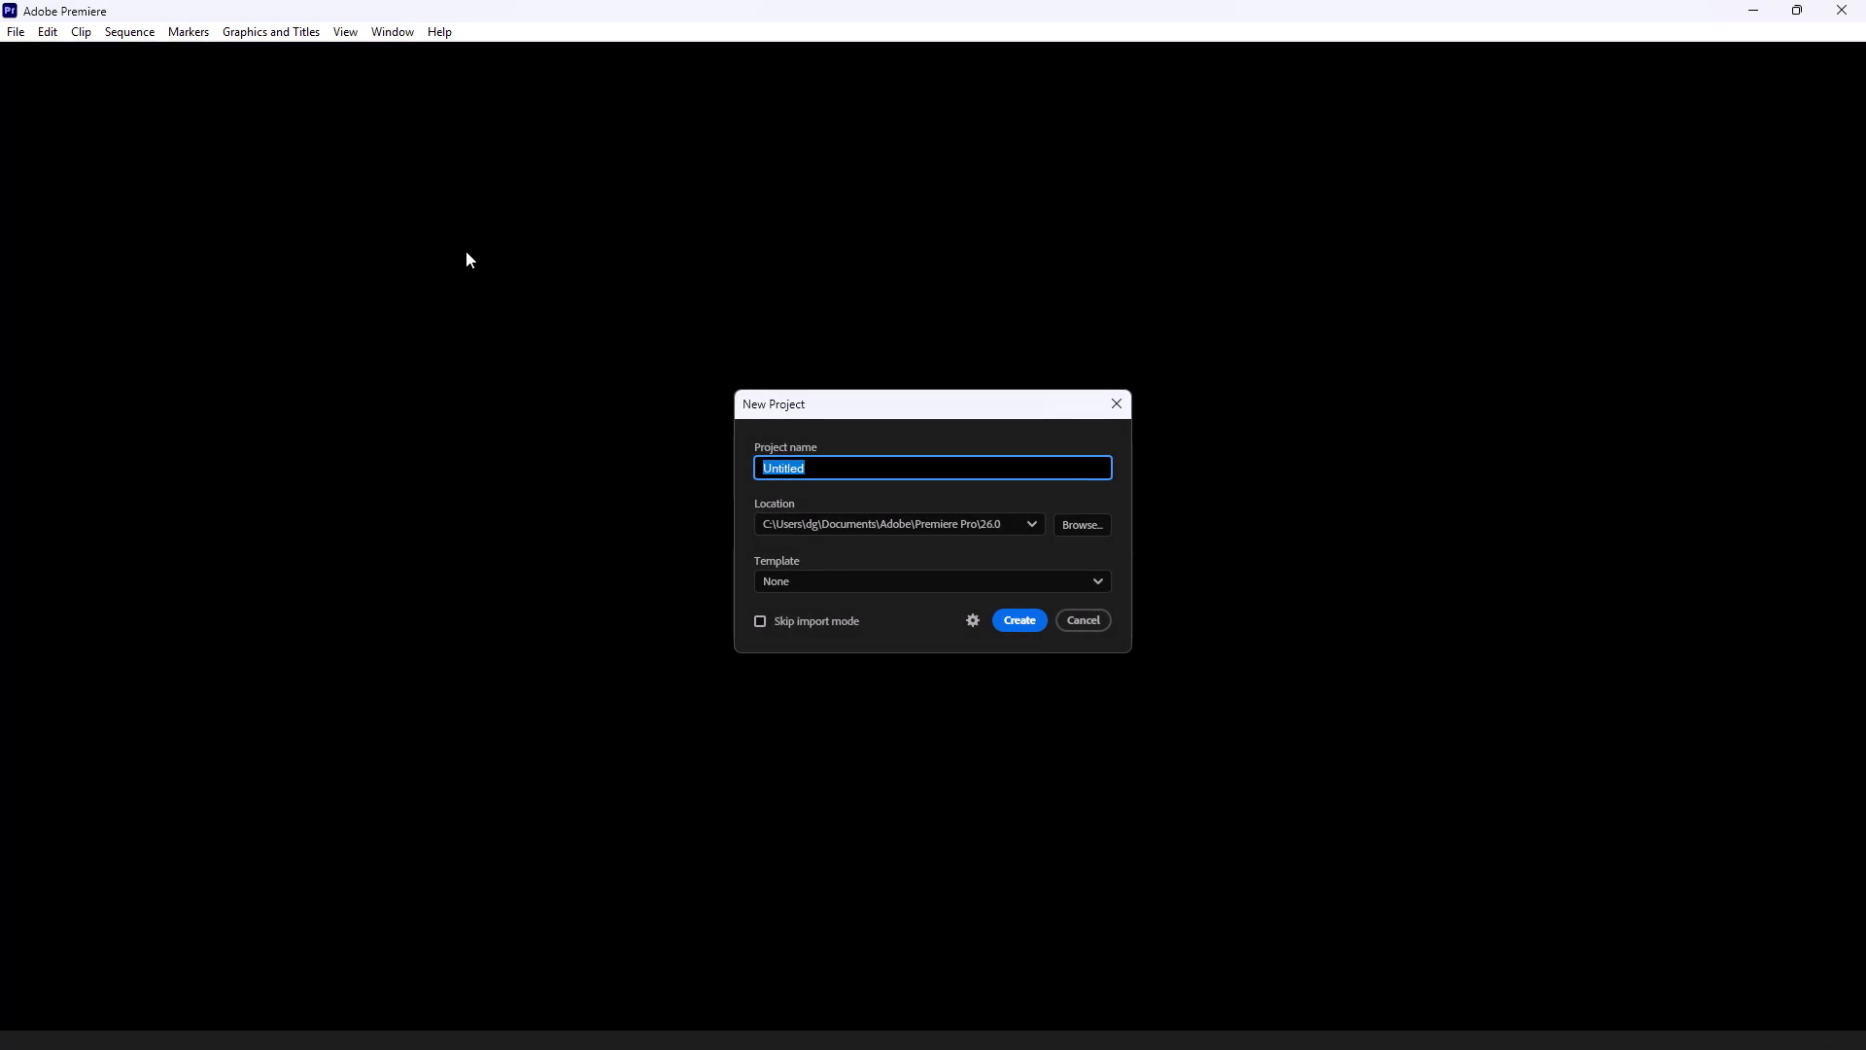
{"action": "type", "text": "04-11"}
Browse for the project's save location and open Desktop > riyaz > devout growth > october.
{"action": "left_click", "coordinate": [1063, 518]}
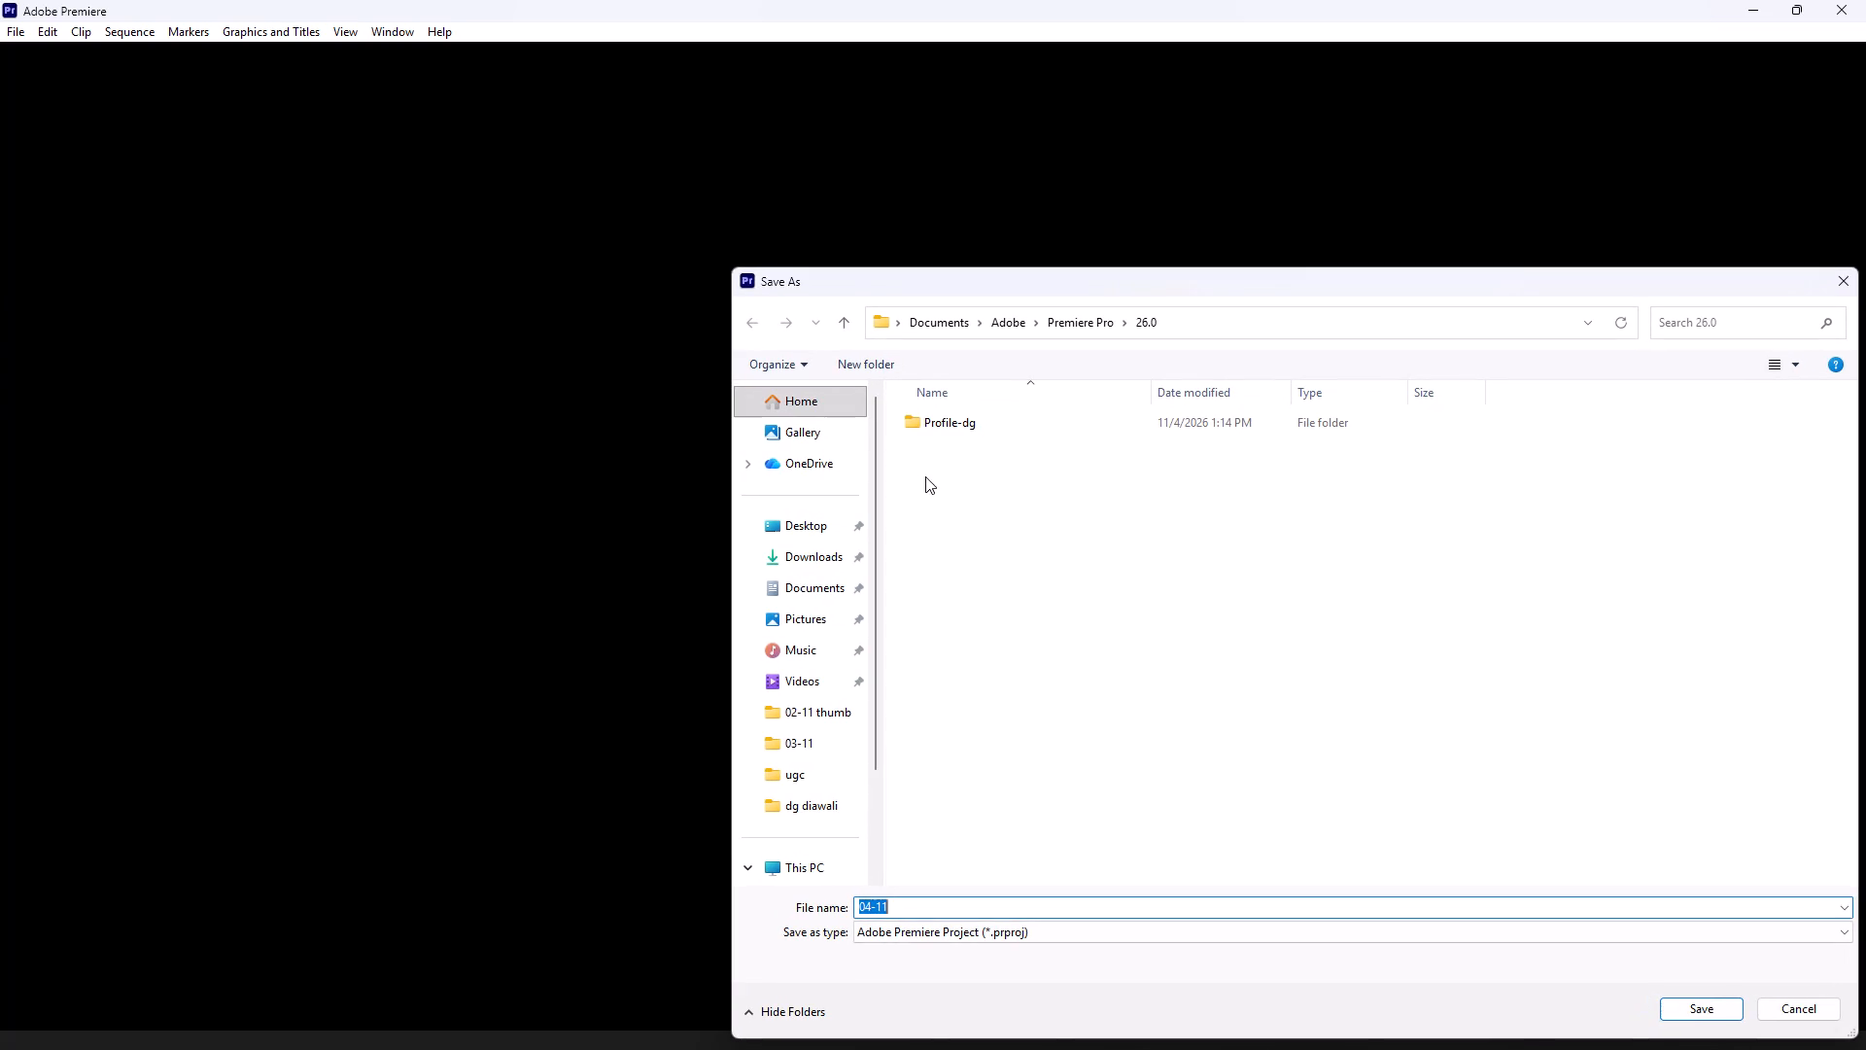
{"action": "left_click", "coordinate": [1006, 323]}
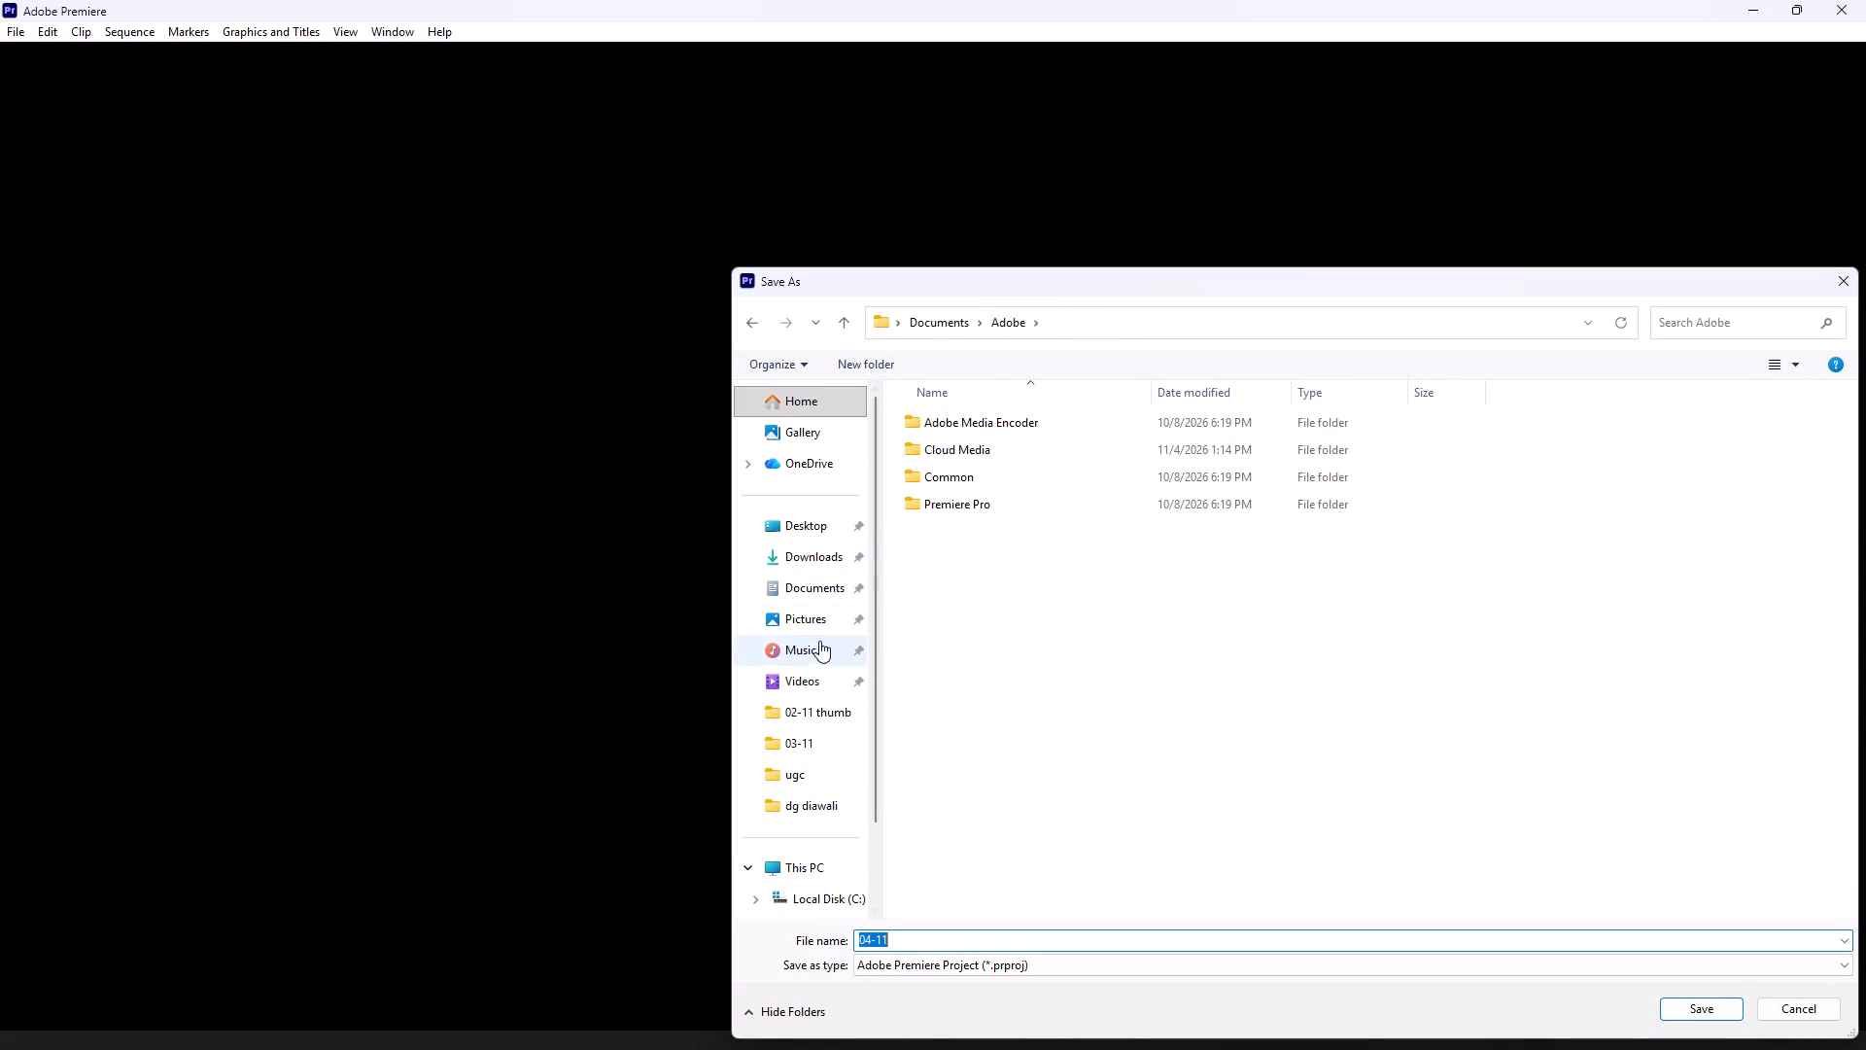
{"action": "left_click", "coordinate": [811, 549]}
{"action": "left_click", "coordinate": [817, 408]}
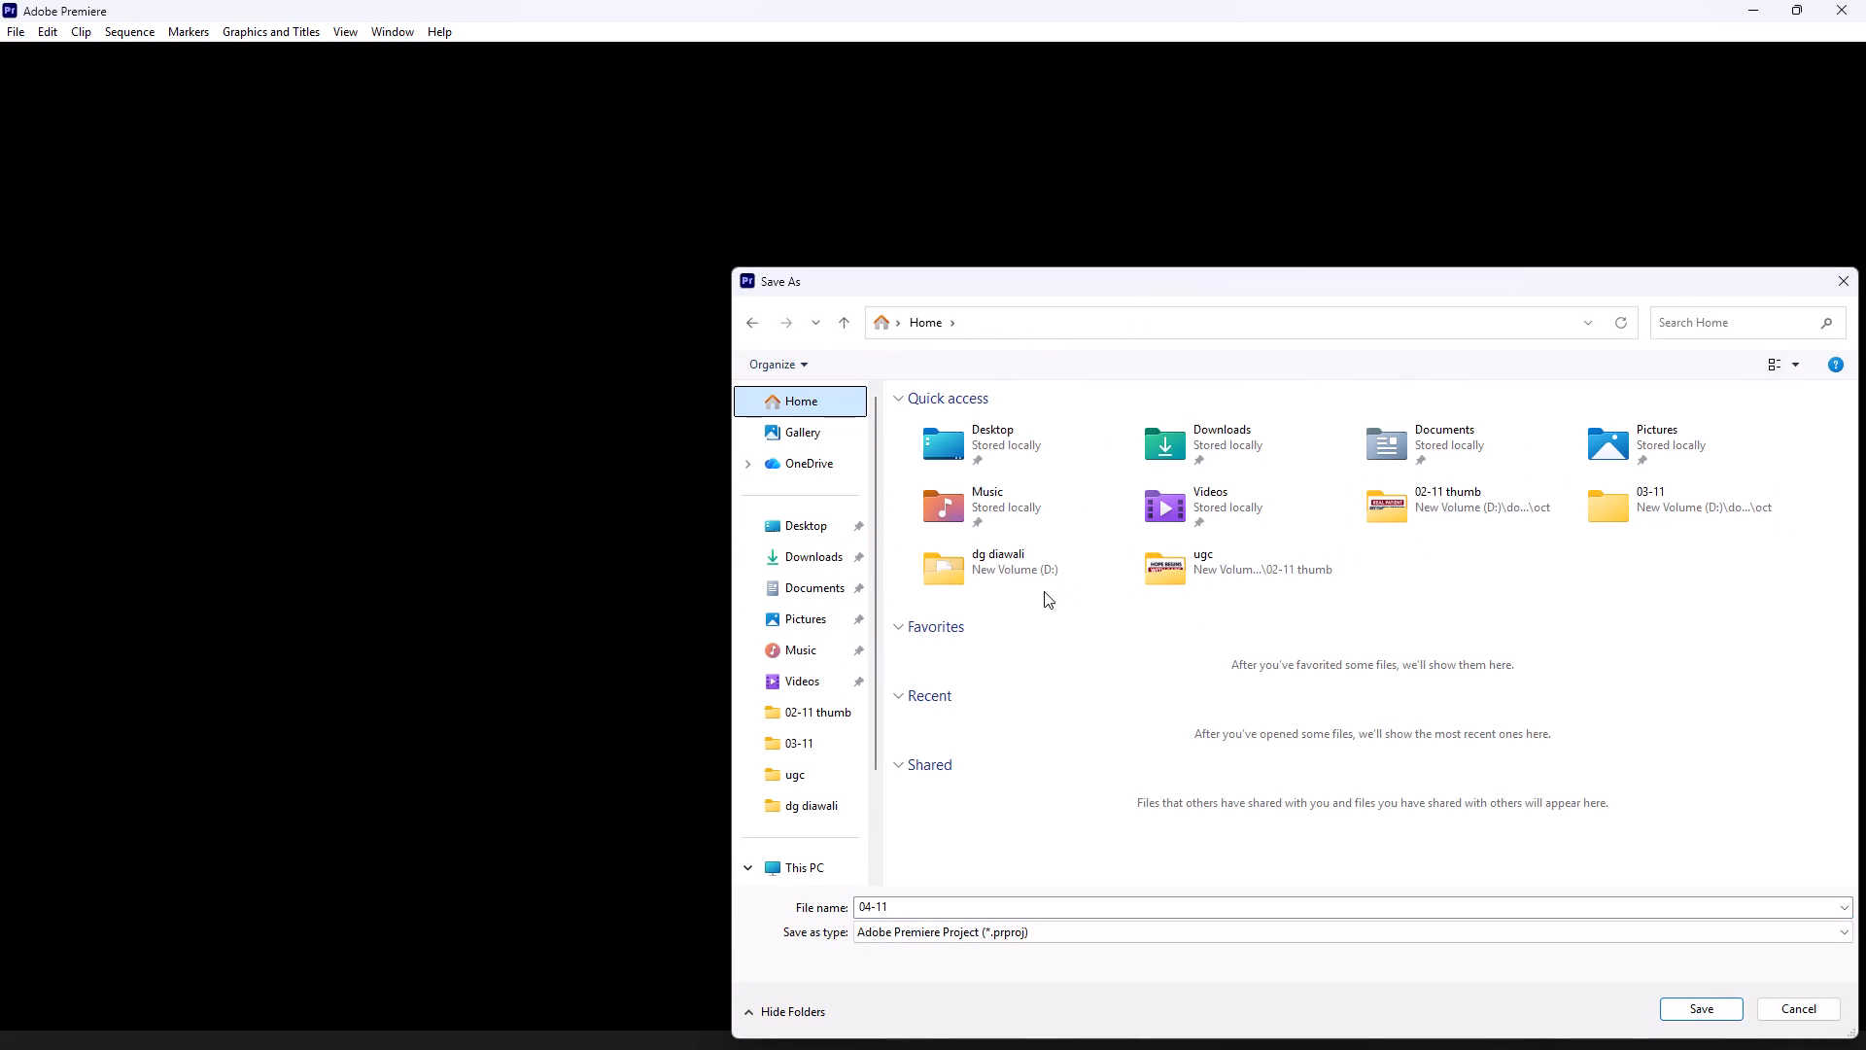
{"action": "scroll", "coordinate": [957, 614], "scroll_direction": "down", "scroll_amount": 1}
{"action": "left_click", "coordinate": [806, 527]}
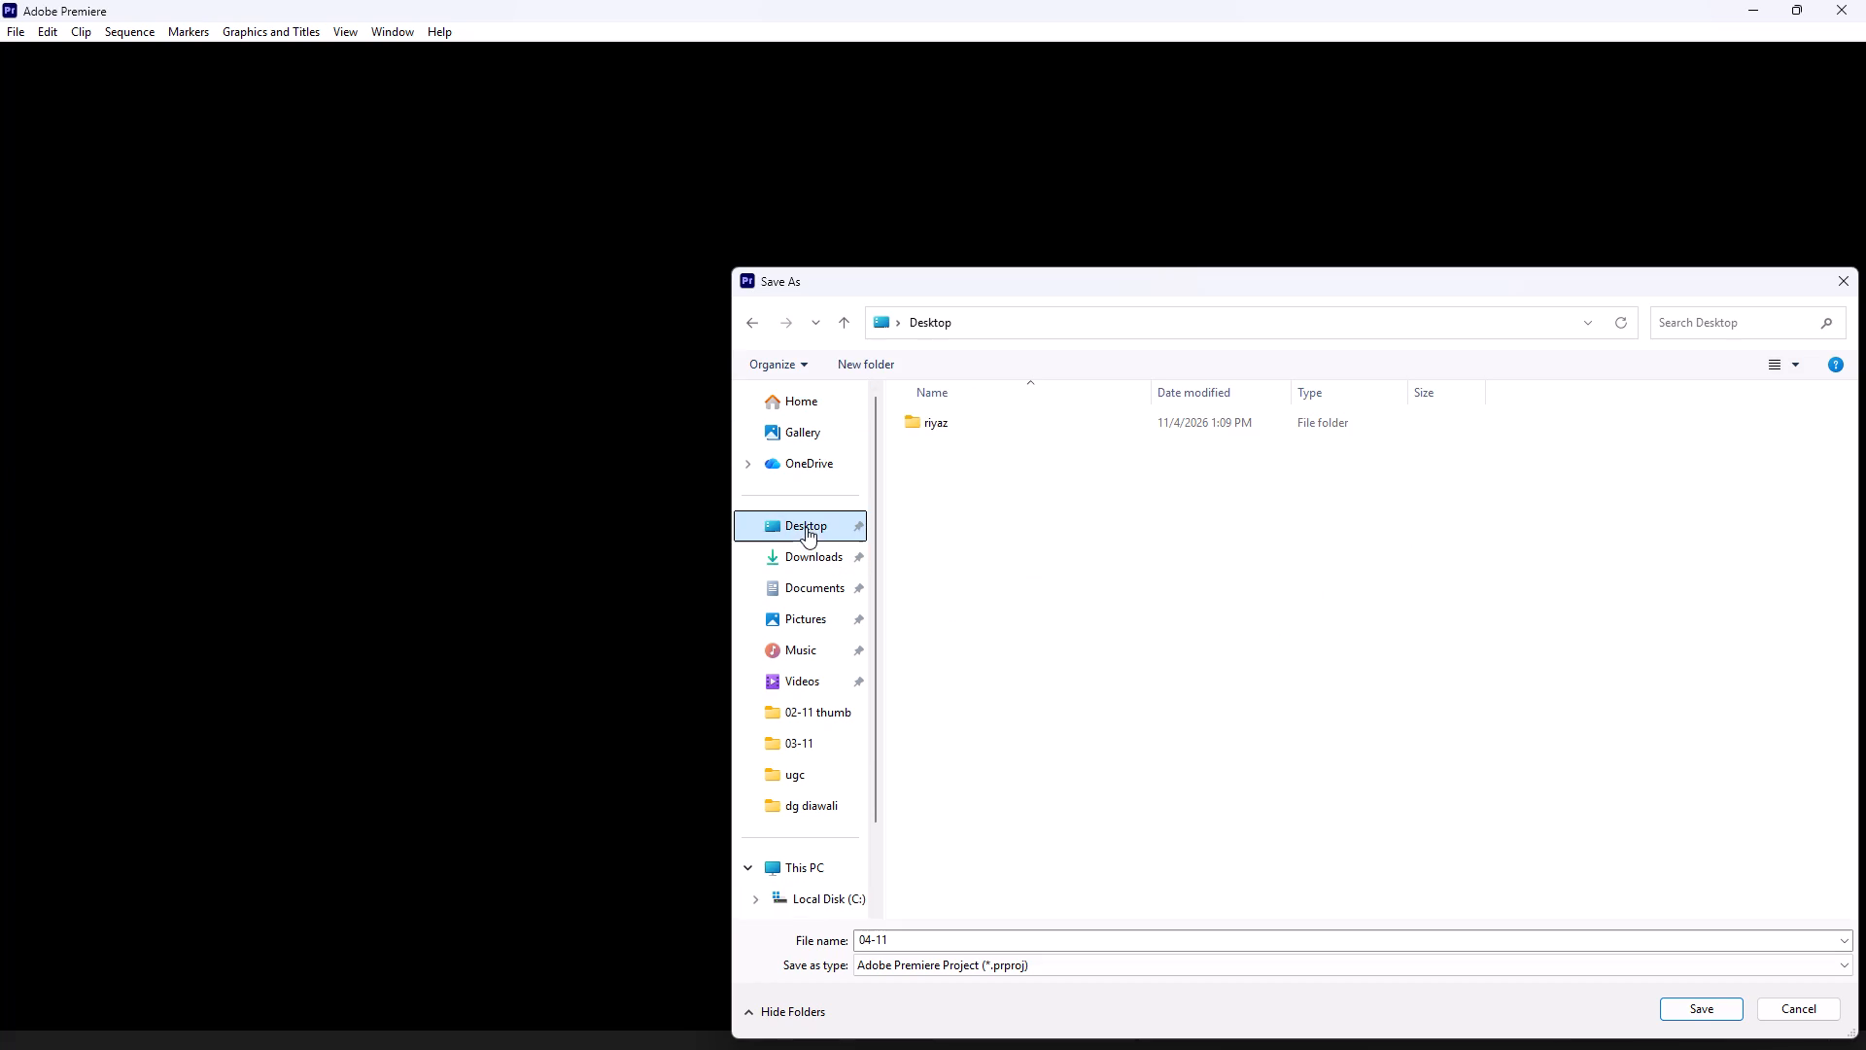
{"action": "double_click", "coordinate": [1037, 426]}
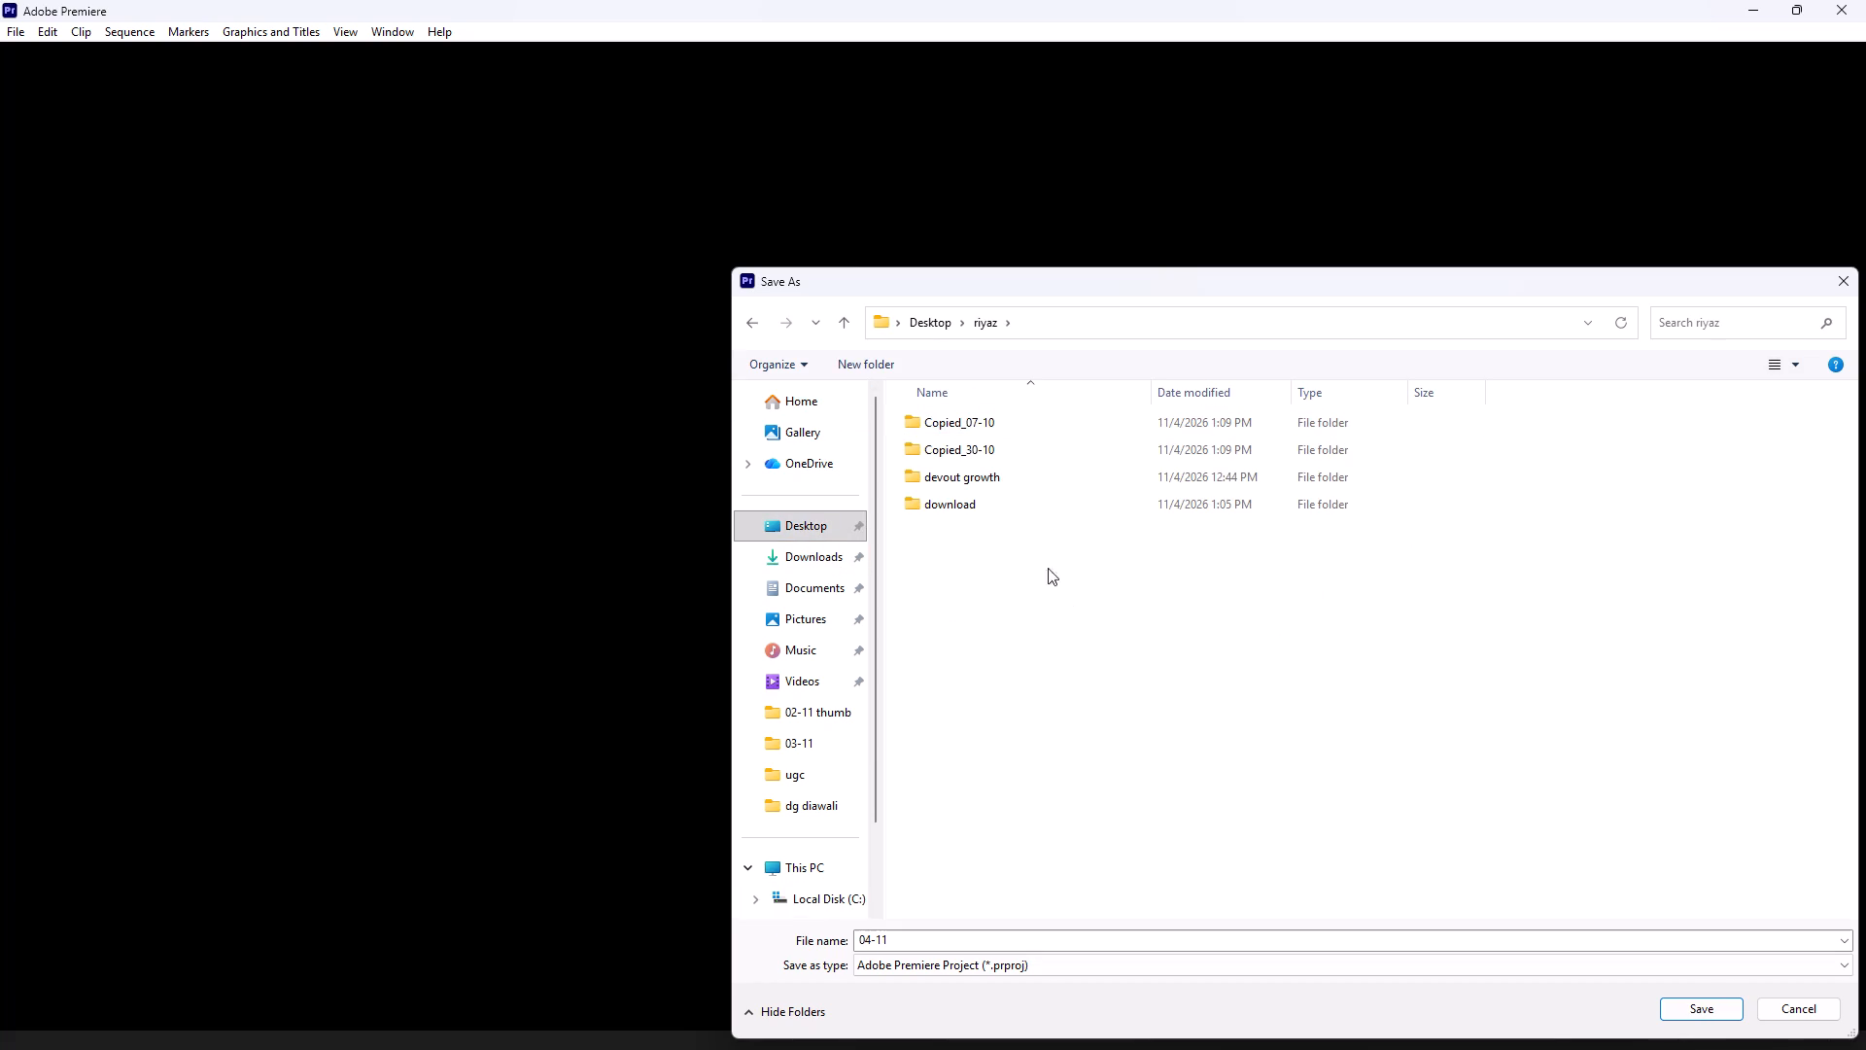
{"action": "double_click", "coordinate": [1005, 478]}
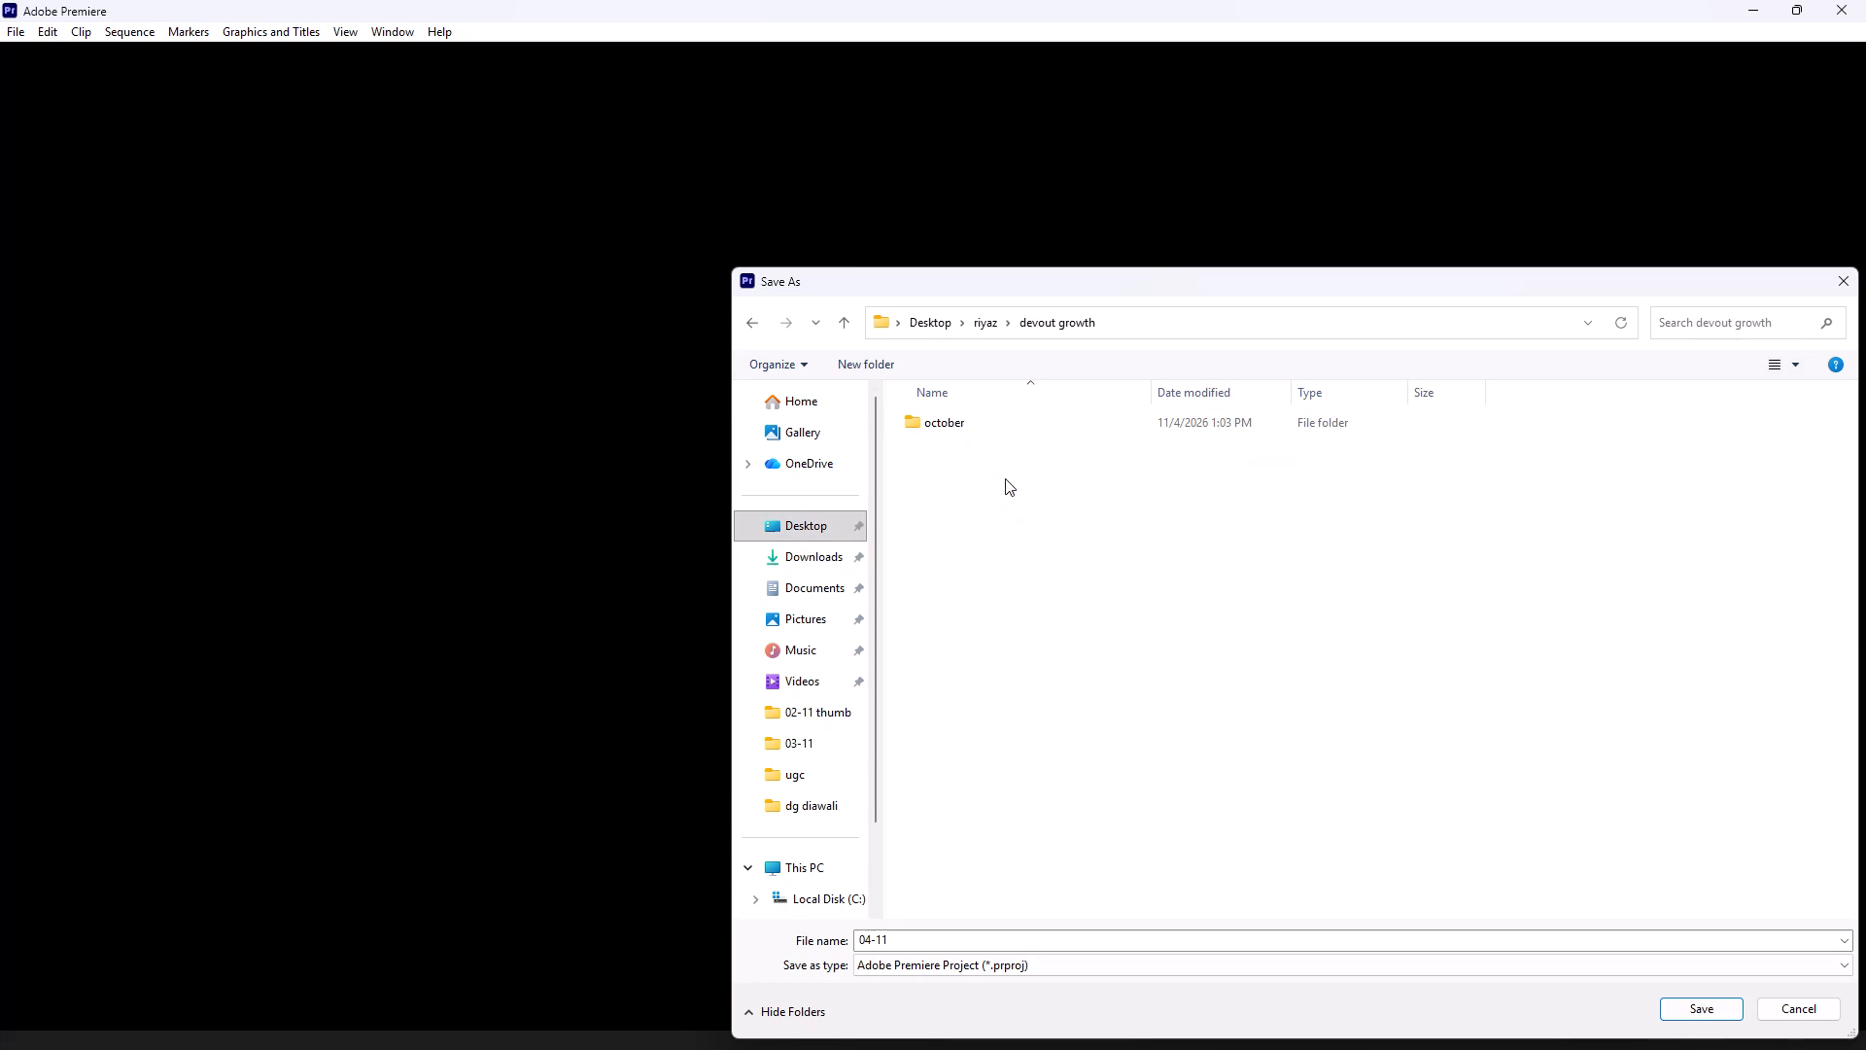
{"action": "double_click", "coordinate": [1005, 424]}
Create a new folder named 04-11 inside the october folder and open it as the save location.
{"action": "right_click", "coordinate": [1041, 794]}
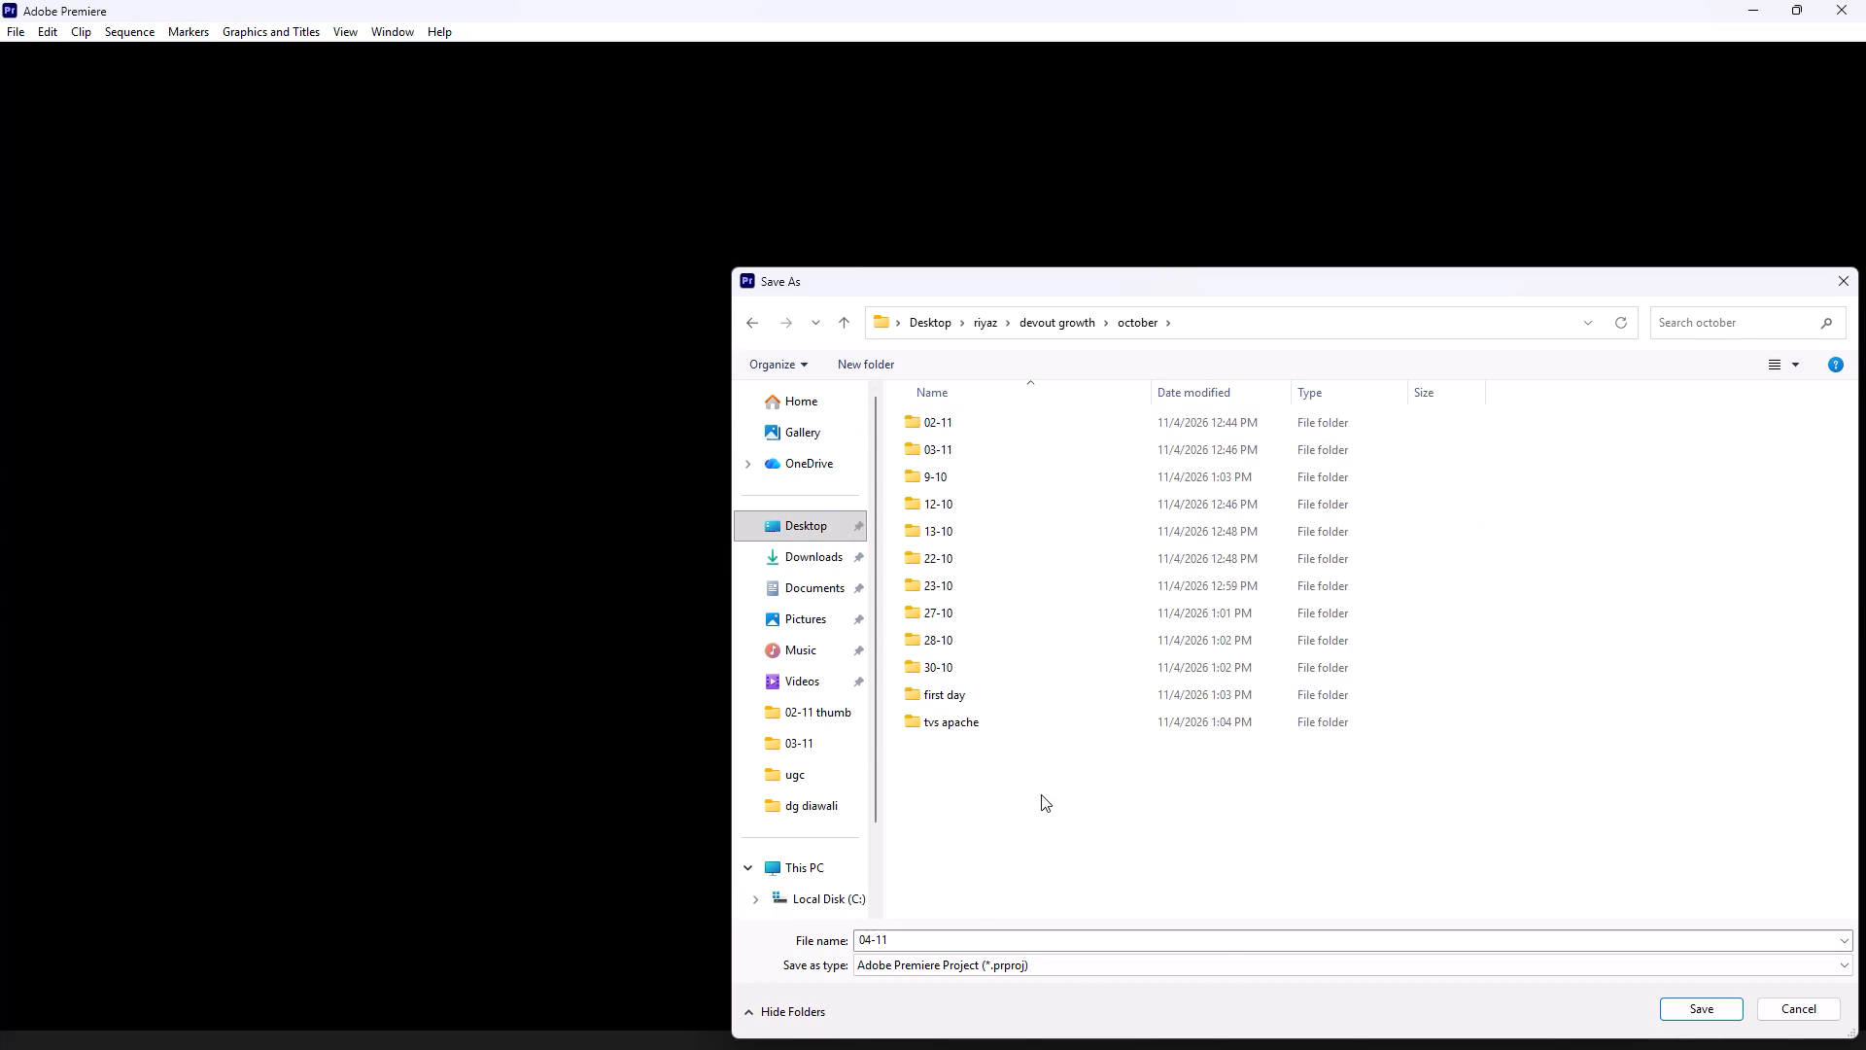
{"action": "left_click", "coordinate": [1157, 979]}
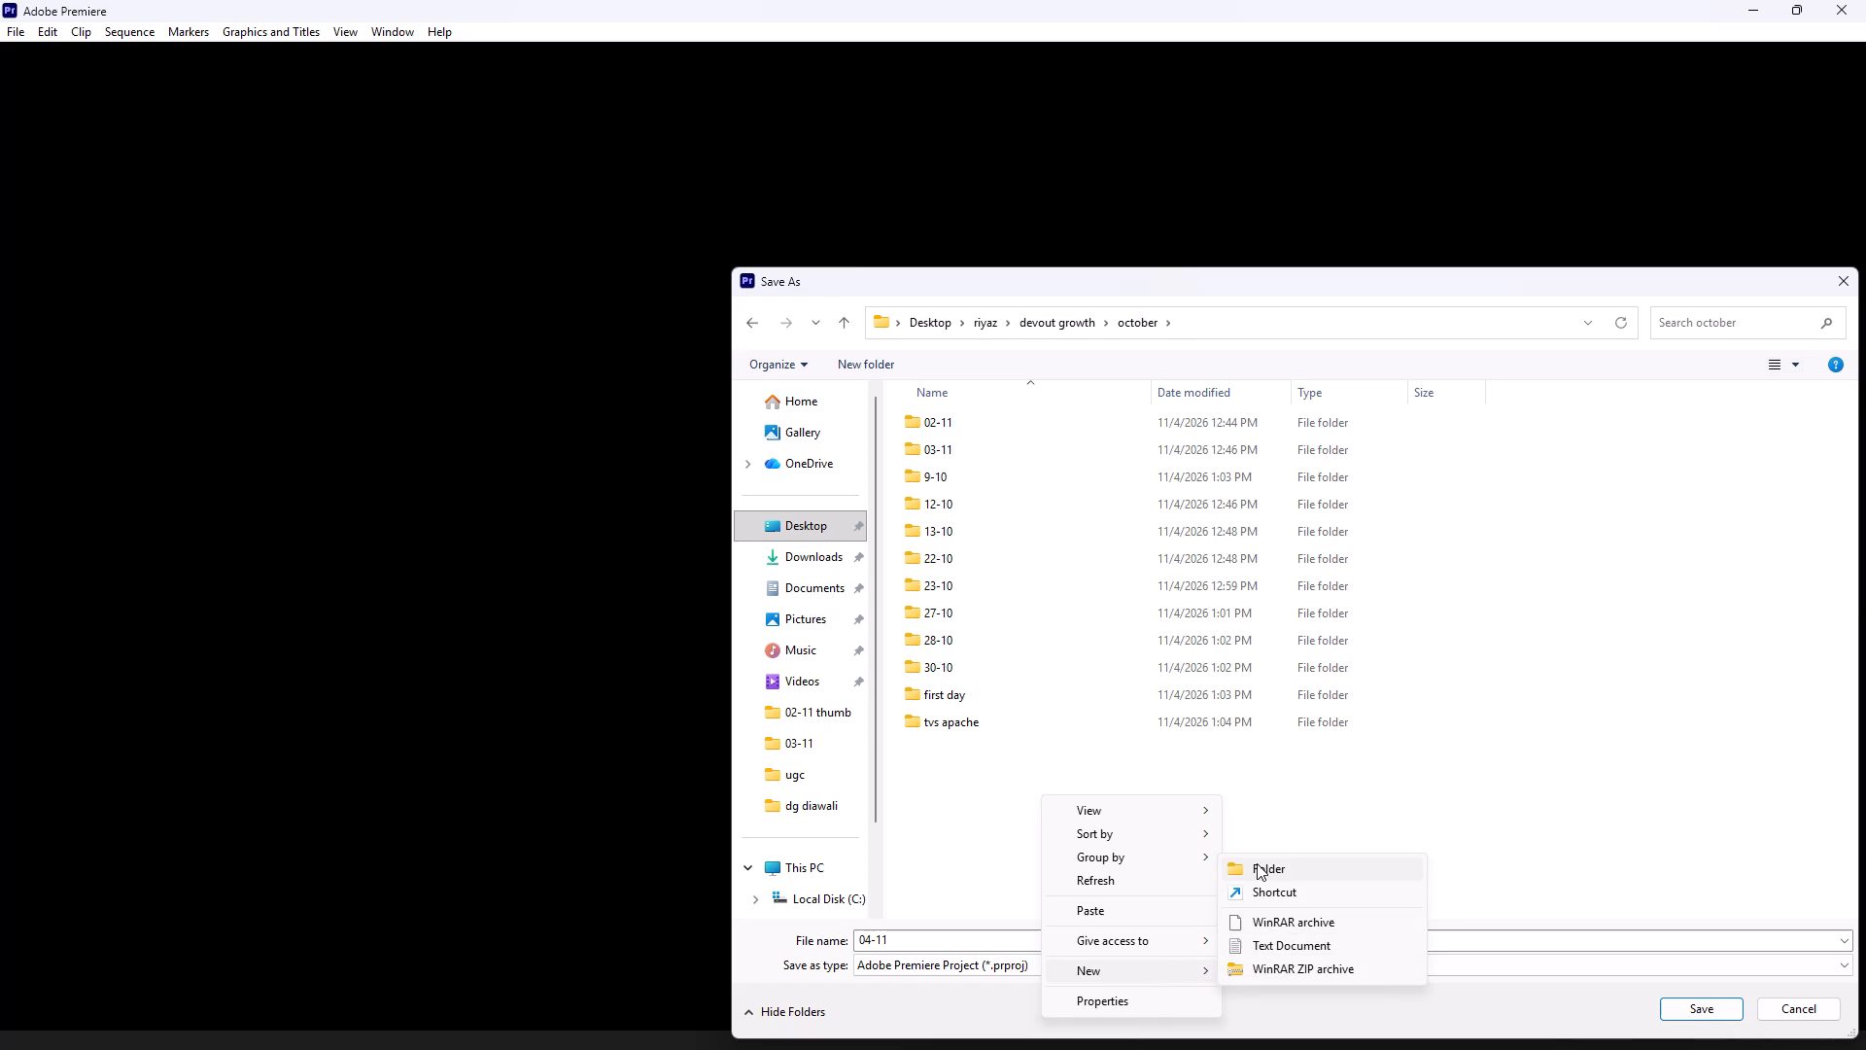
{"action": "left_click", "coordinate": [1257, 863]}
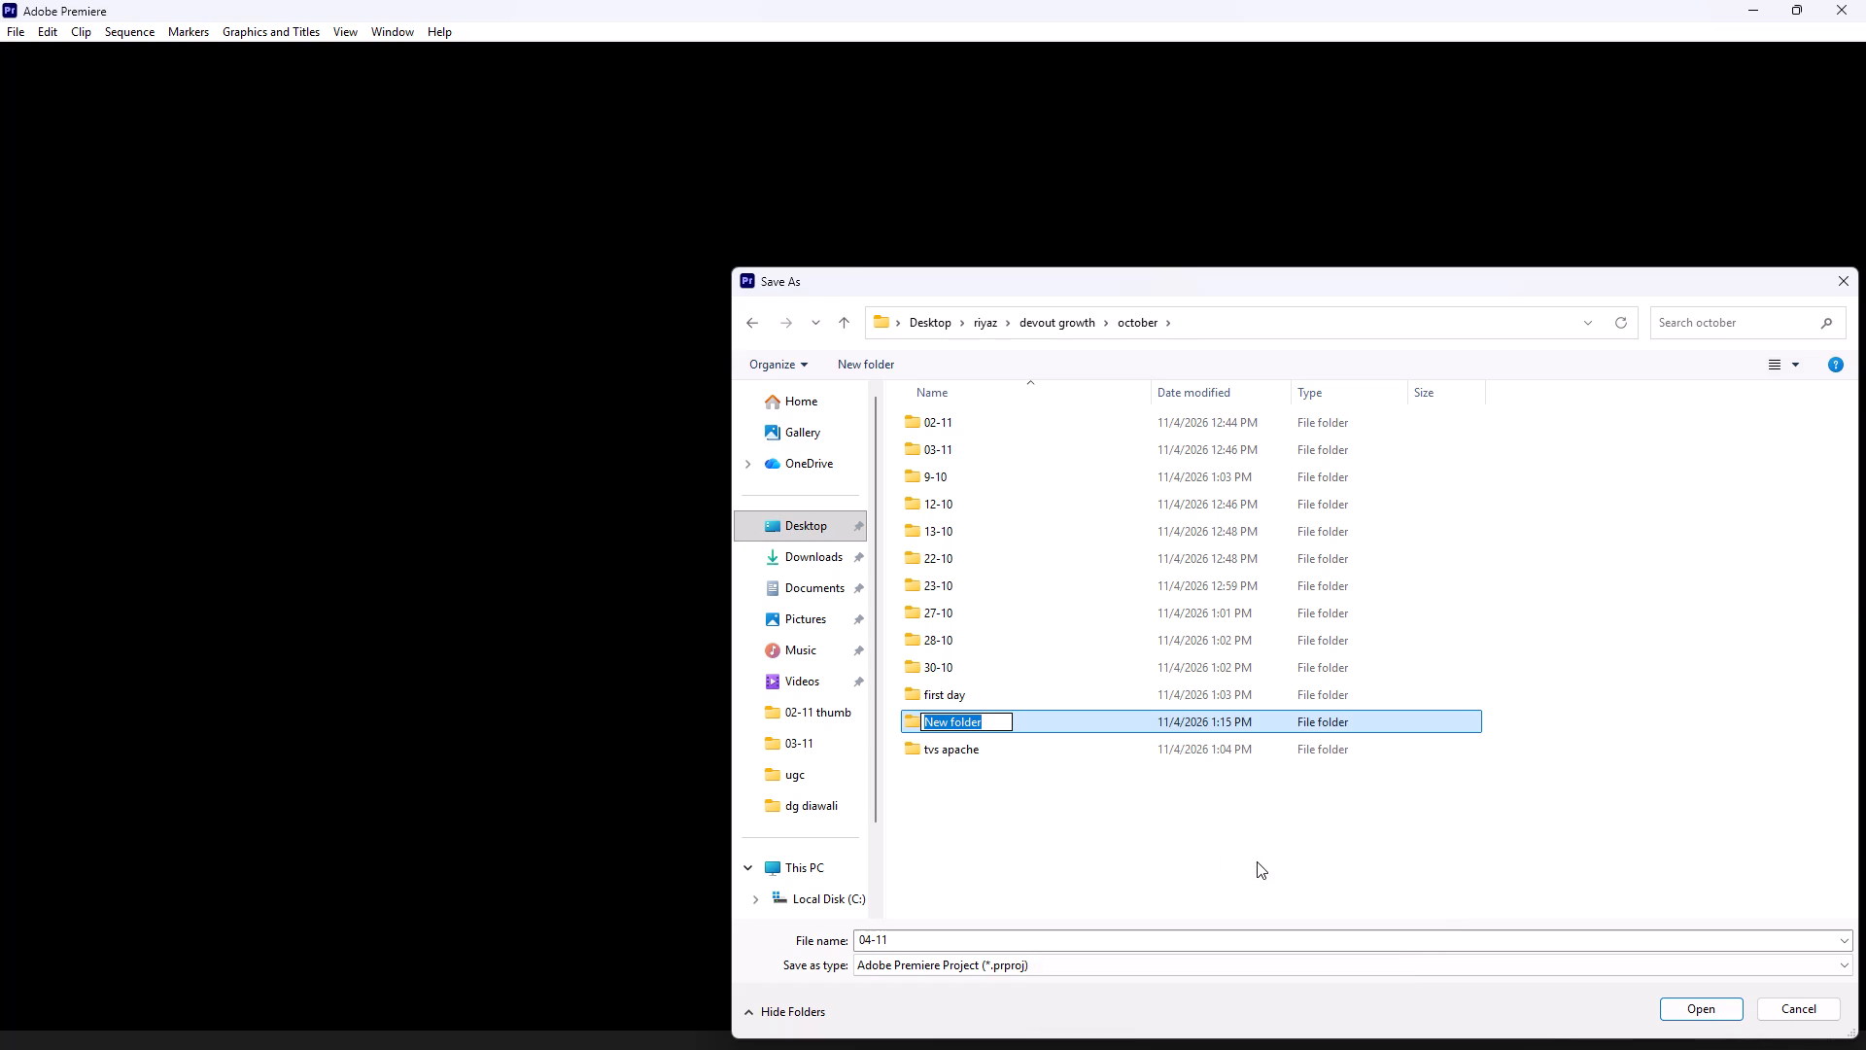
{"action": "type", "text": "04-11"}
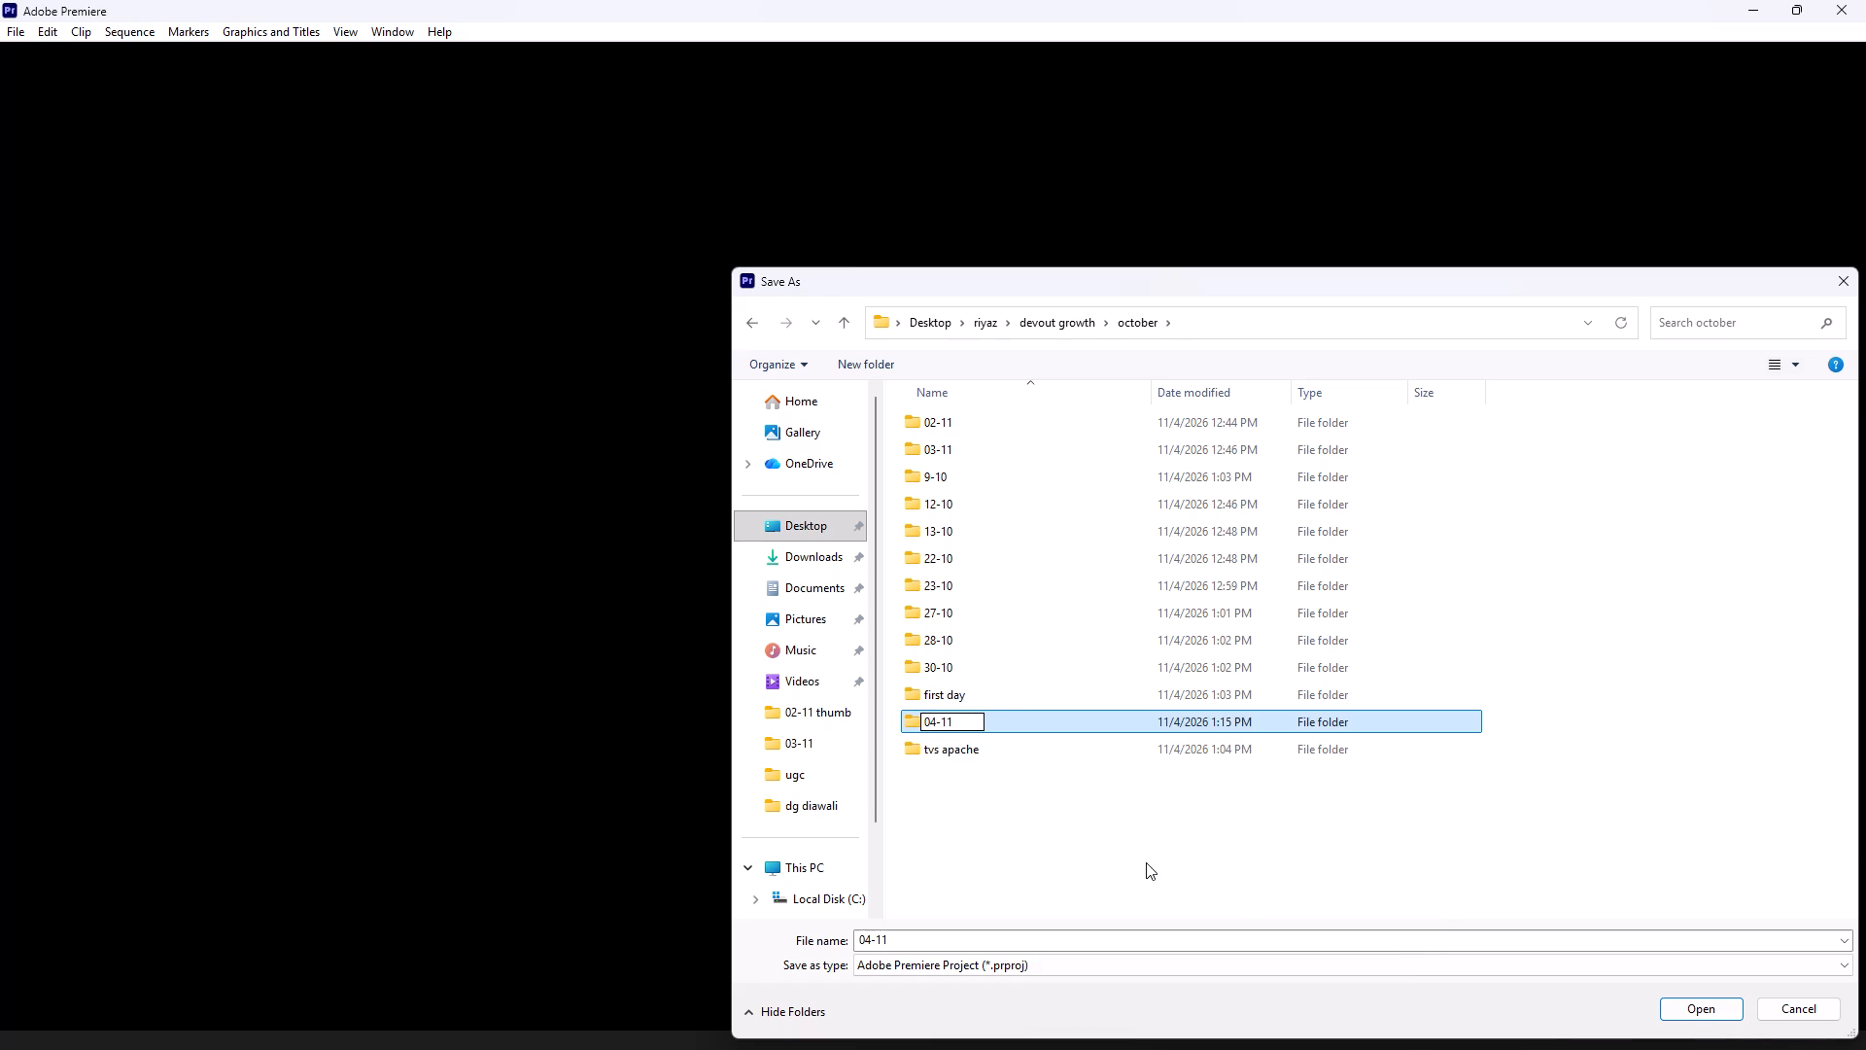
{"action": "left_click", "coordinate": [1146, 862]}
{"action": "double_click", "coordinate": [1014, 481]}
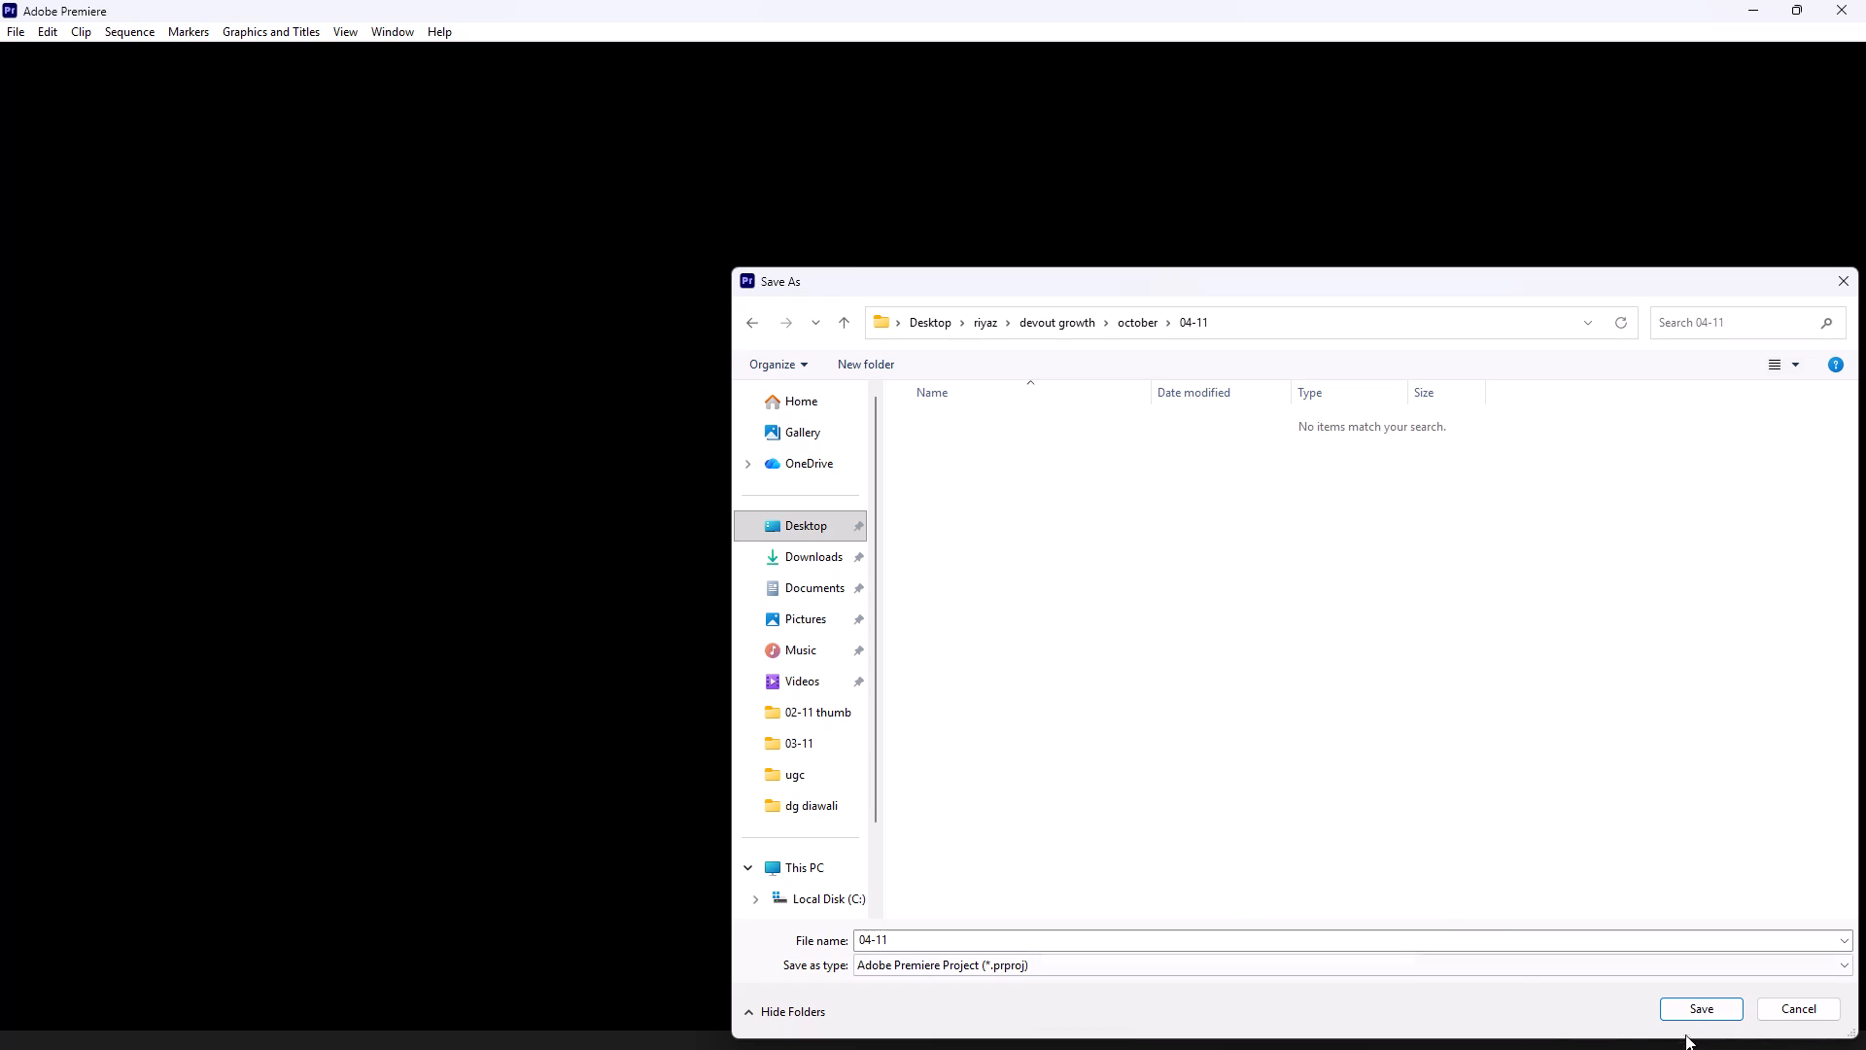
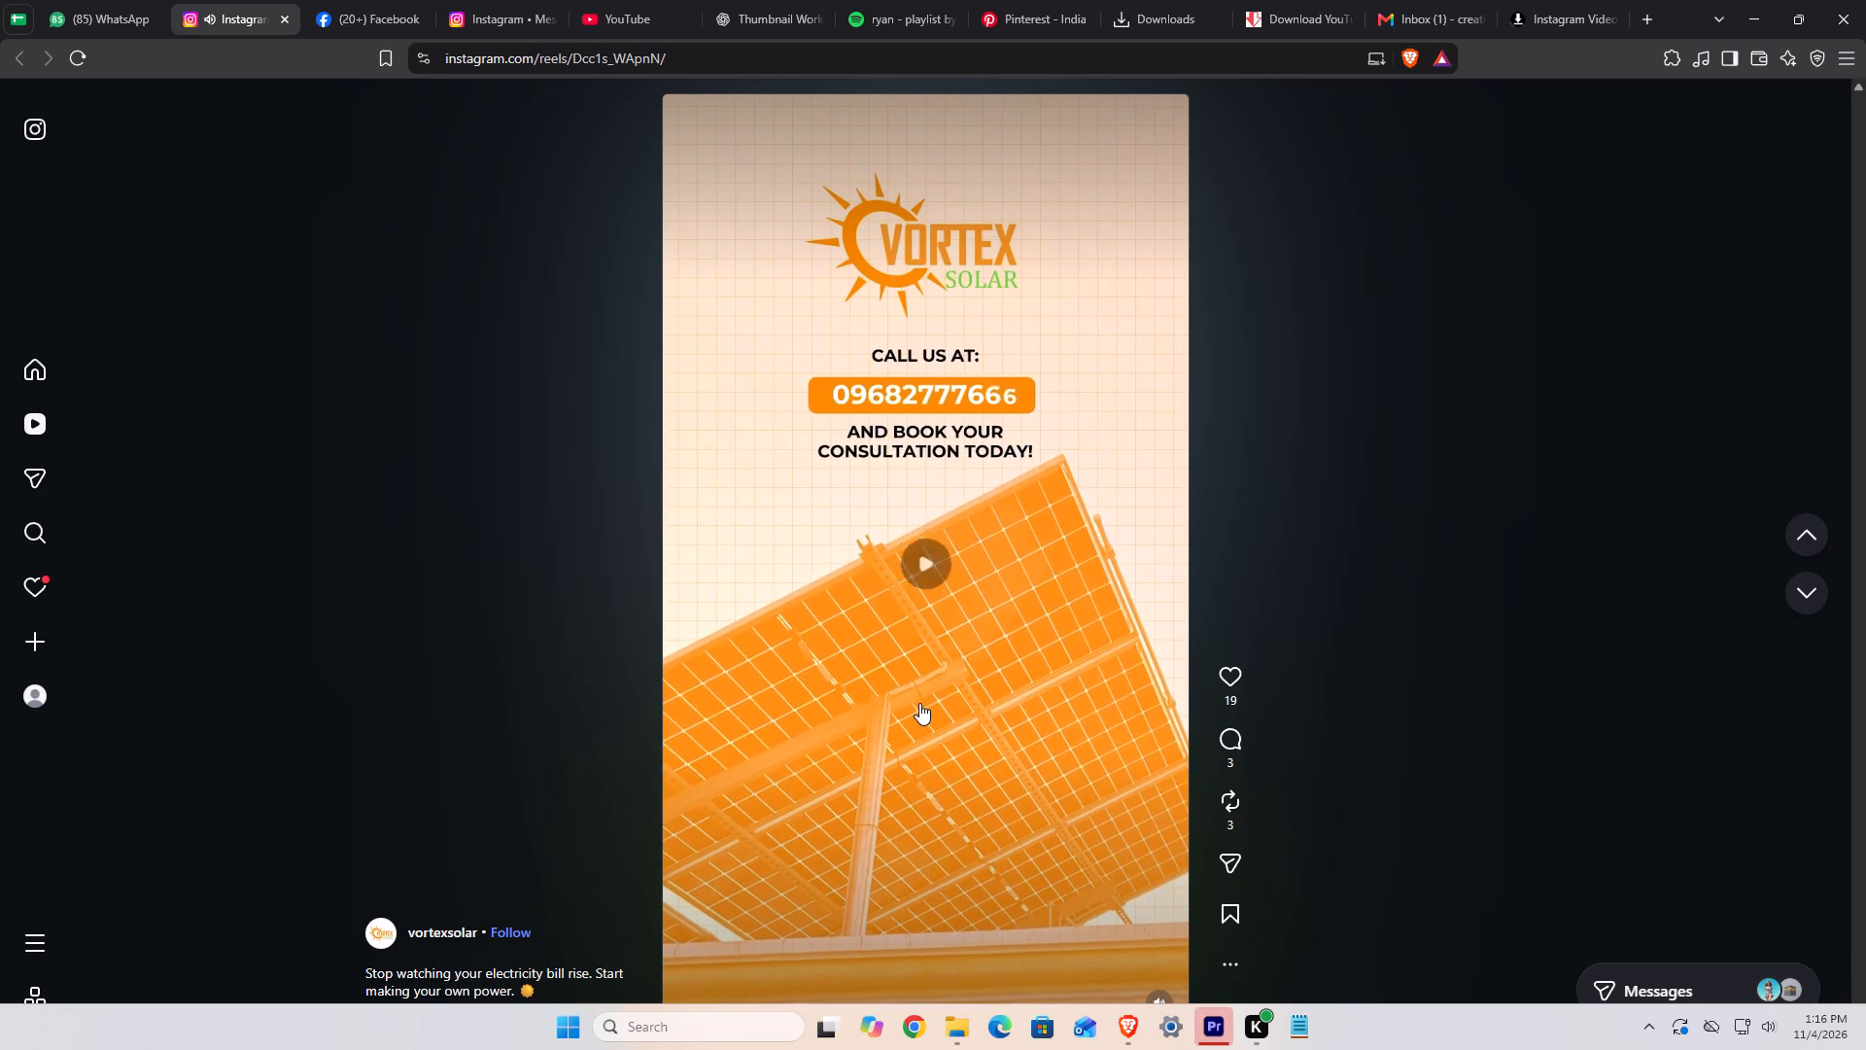
Pause the Vortex Solar reel on Instagram and copy its share link.
{"action": "left_click", "coordinate": [919, 703]}
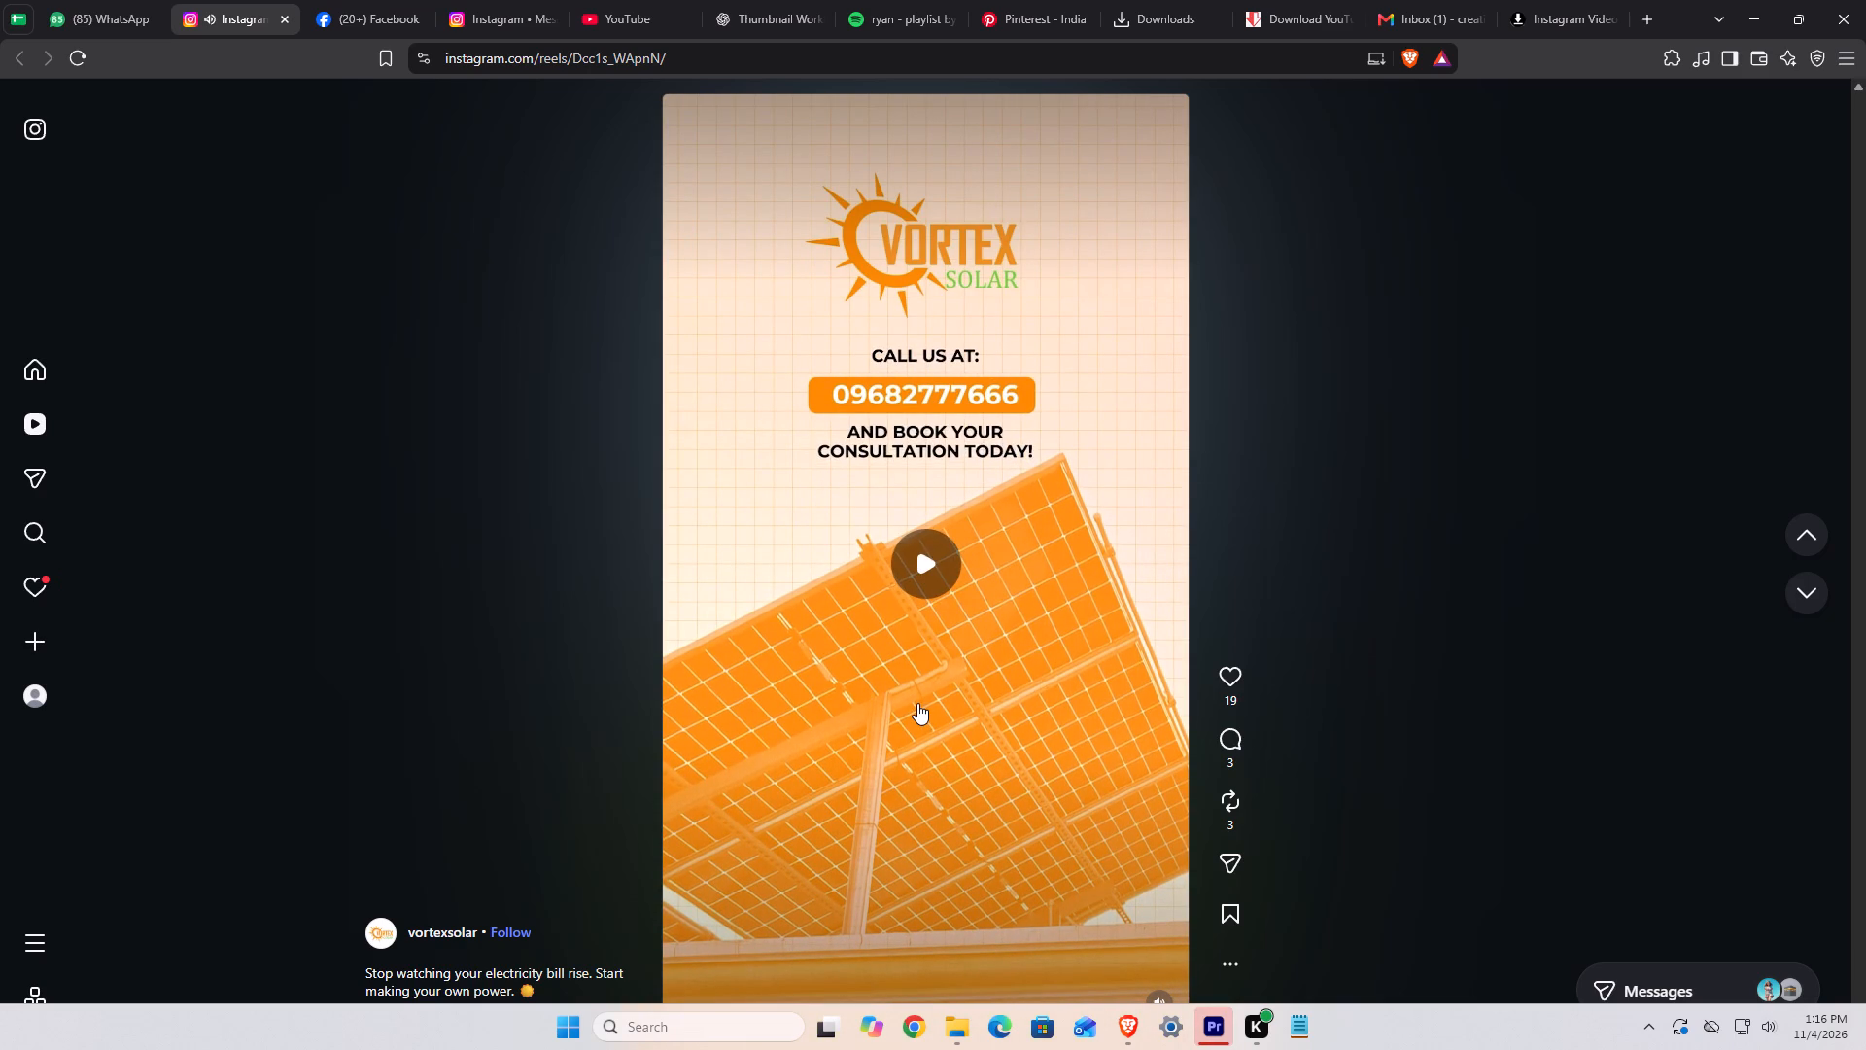
{"action": "left_click", "coordinate": [1239, 861]}
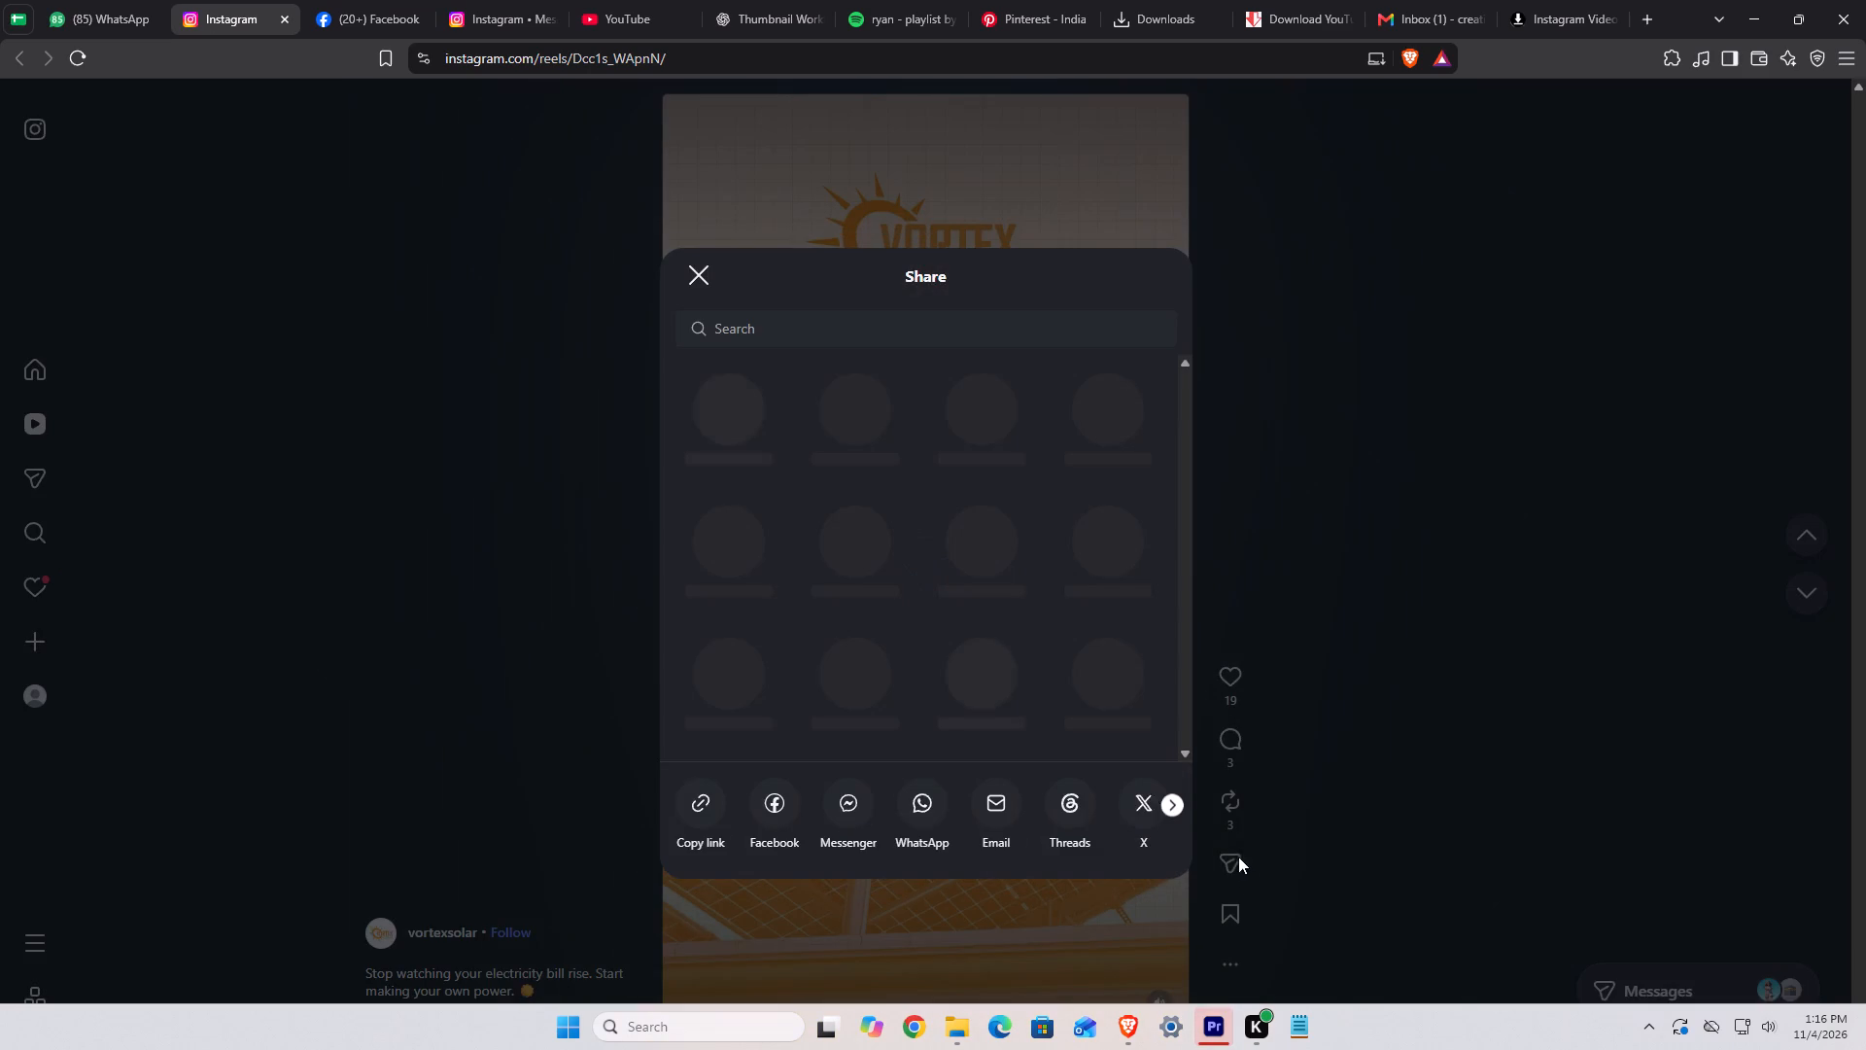
{"action": "left_click", "coordinate": [706, 803]}
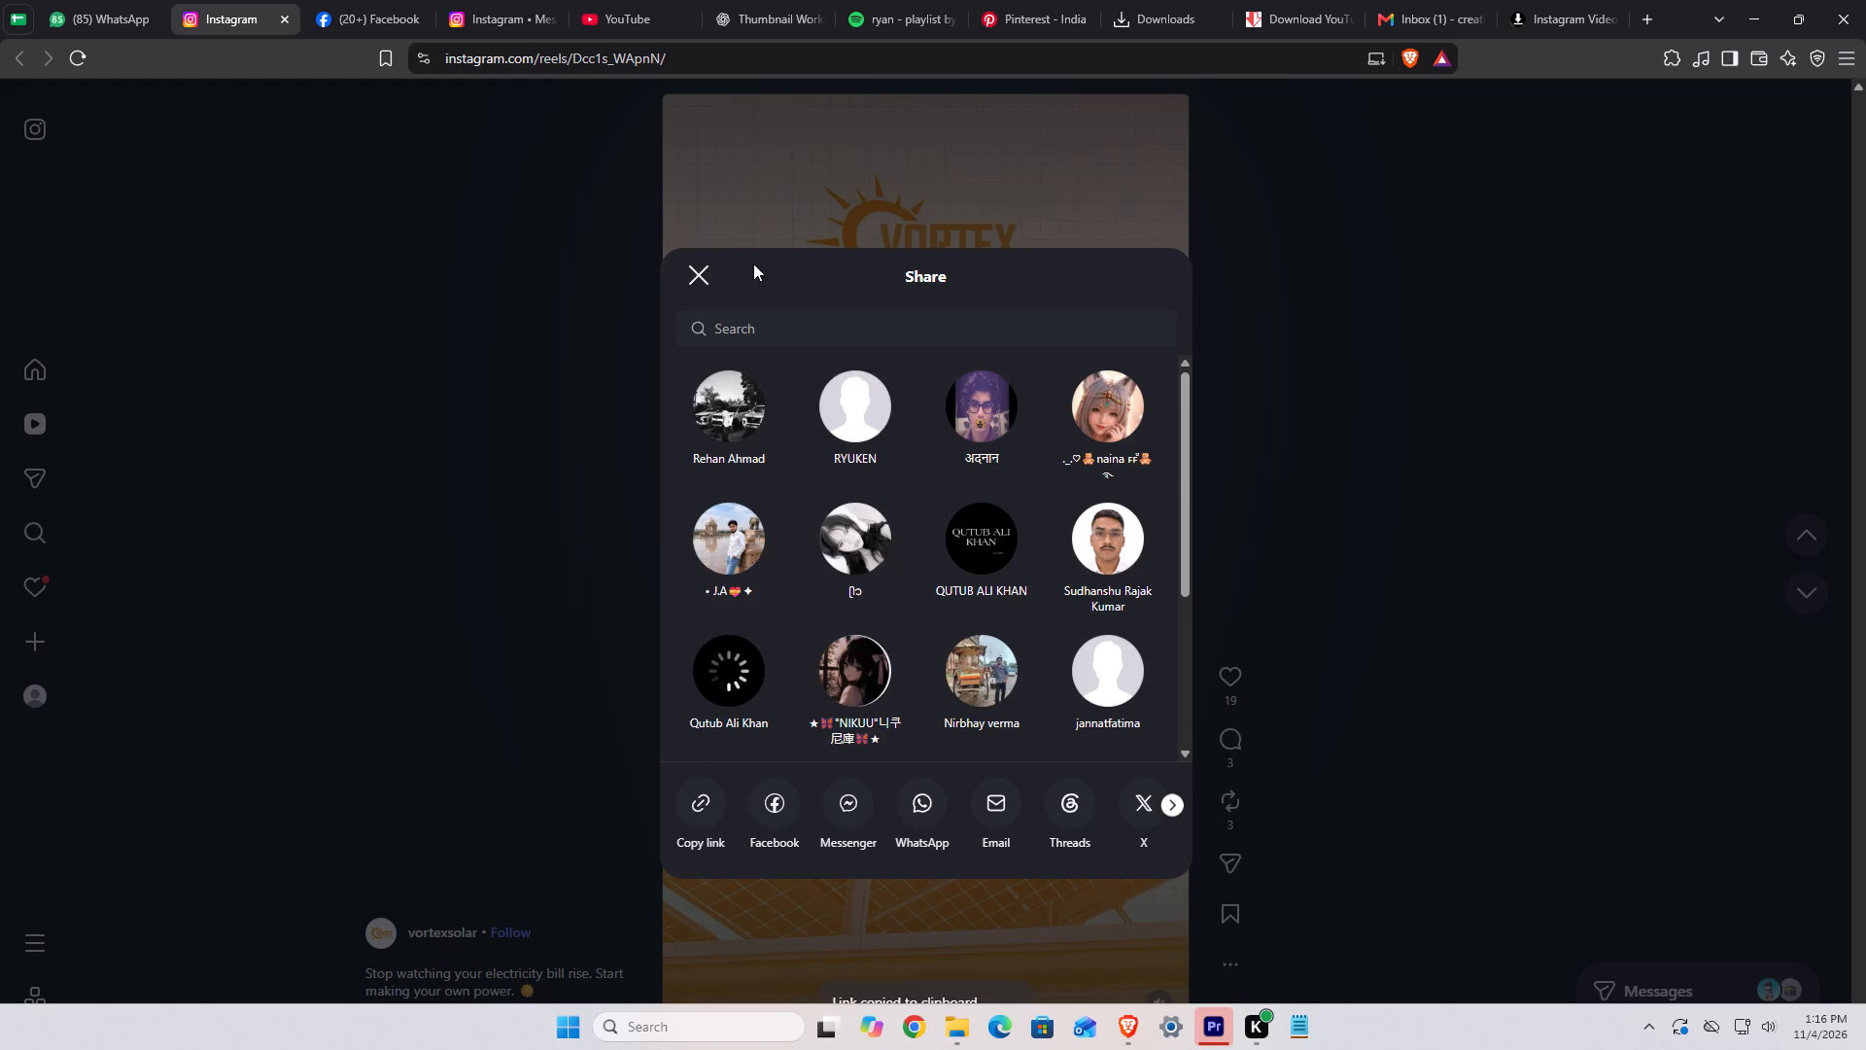
{"action": "left_click", "coordinate": [695, 276]}
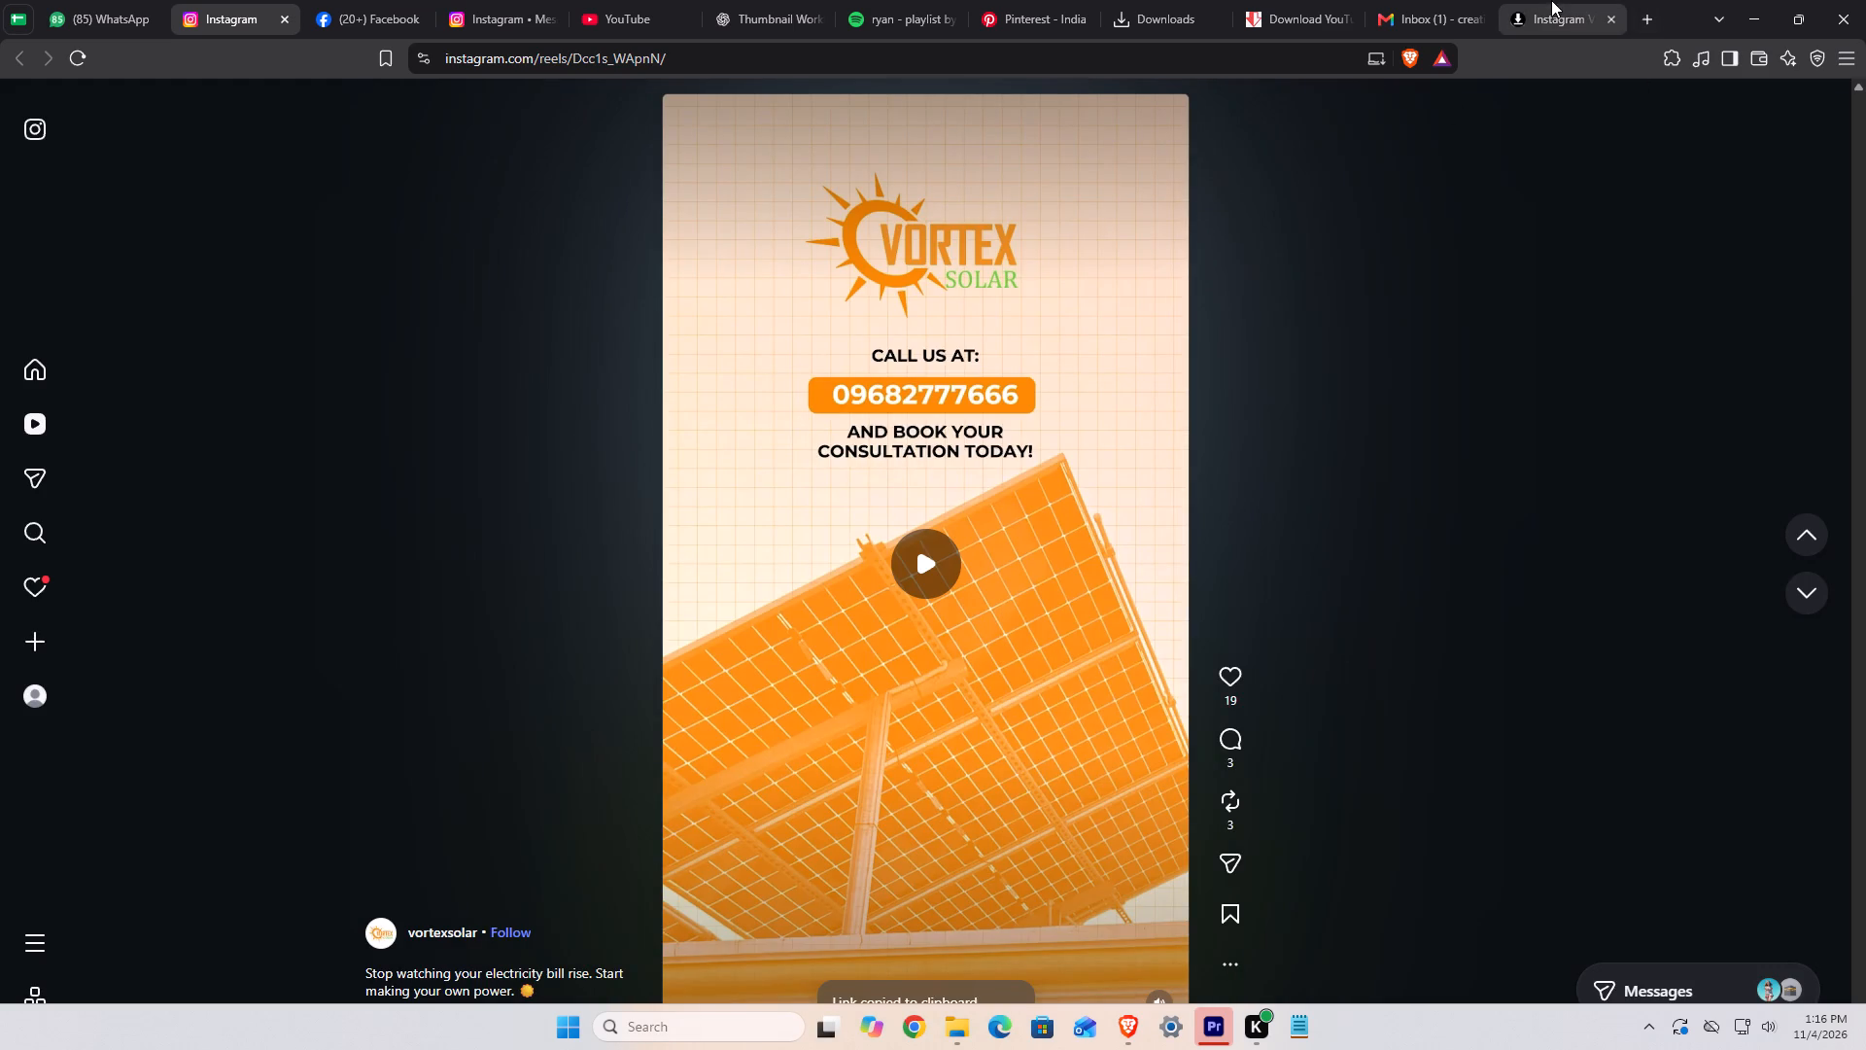
Look up the copied reel link in the already open InDown.io video downloader, reloading the page before entering the link again.
{"action": "left_click", "coordinate": [1551, 0]}
{"action": "left_click", "coordinate": [508, 270]}
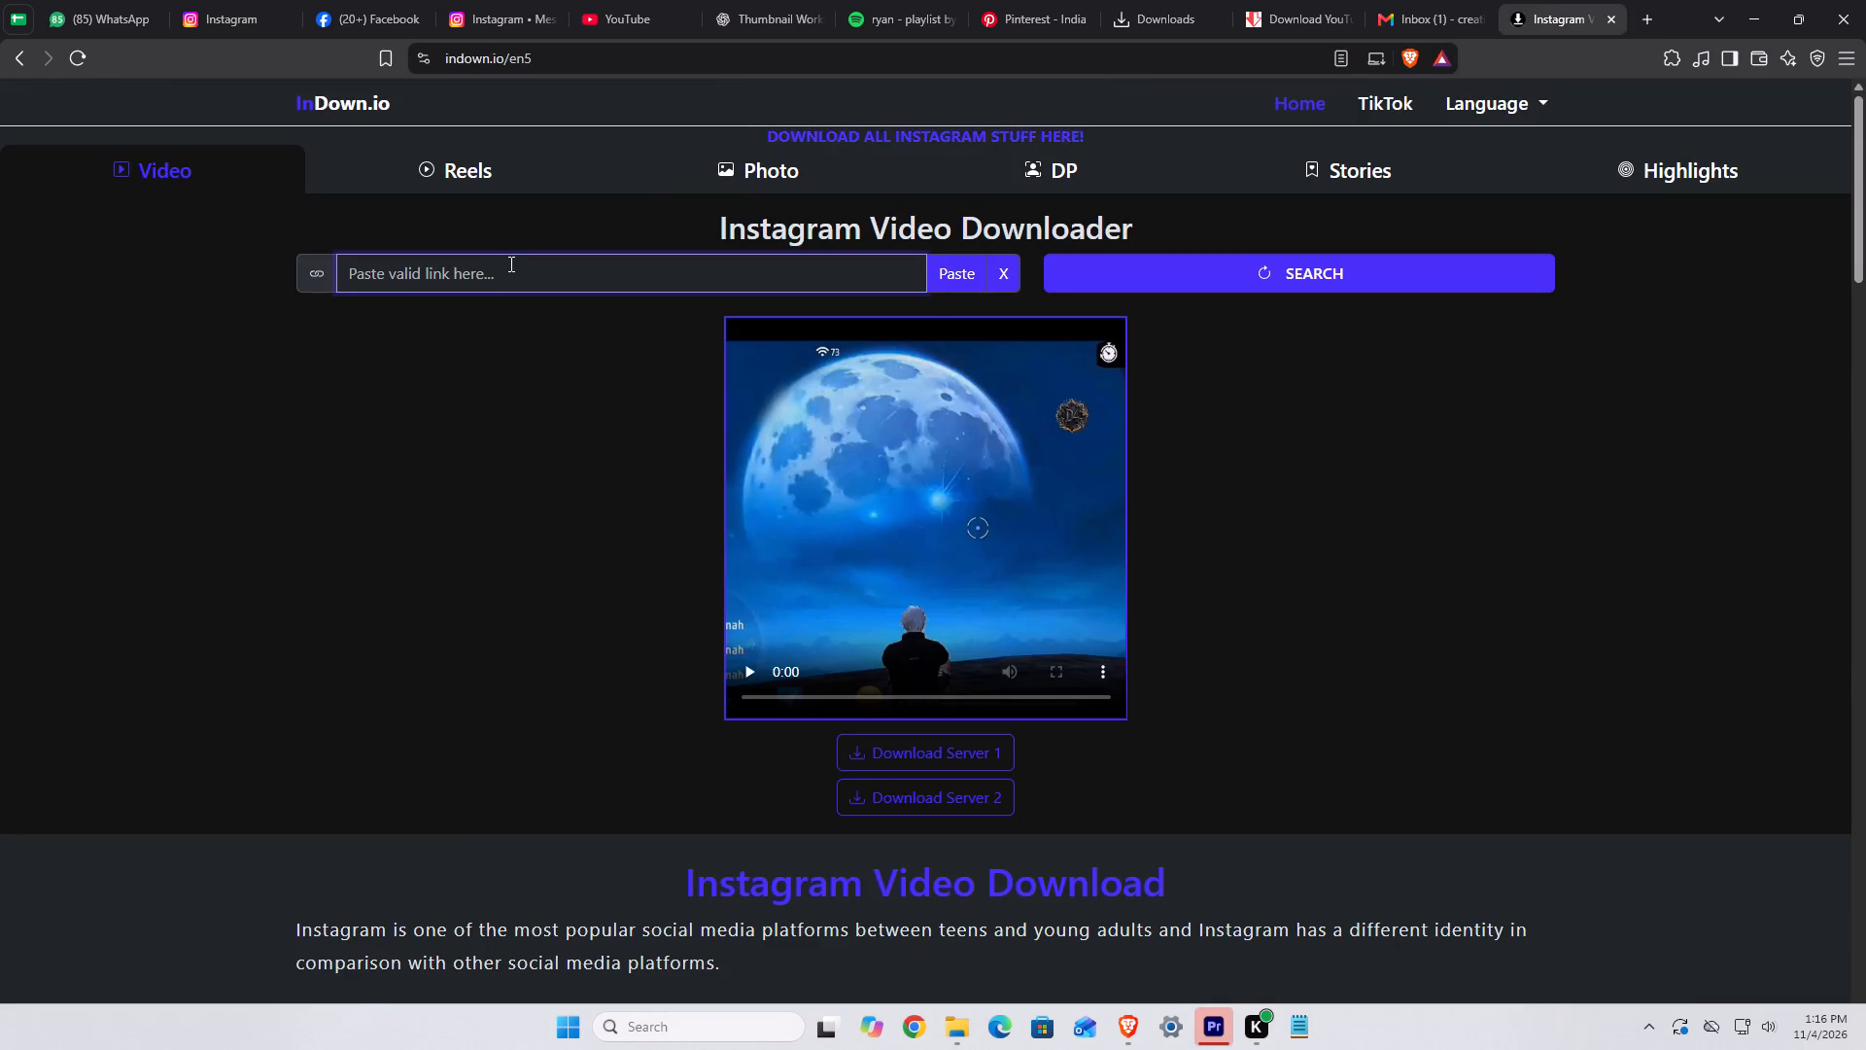
{"action": "key", "text": "ctrl+v"}
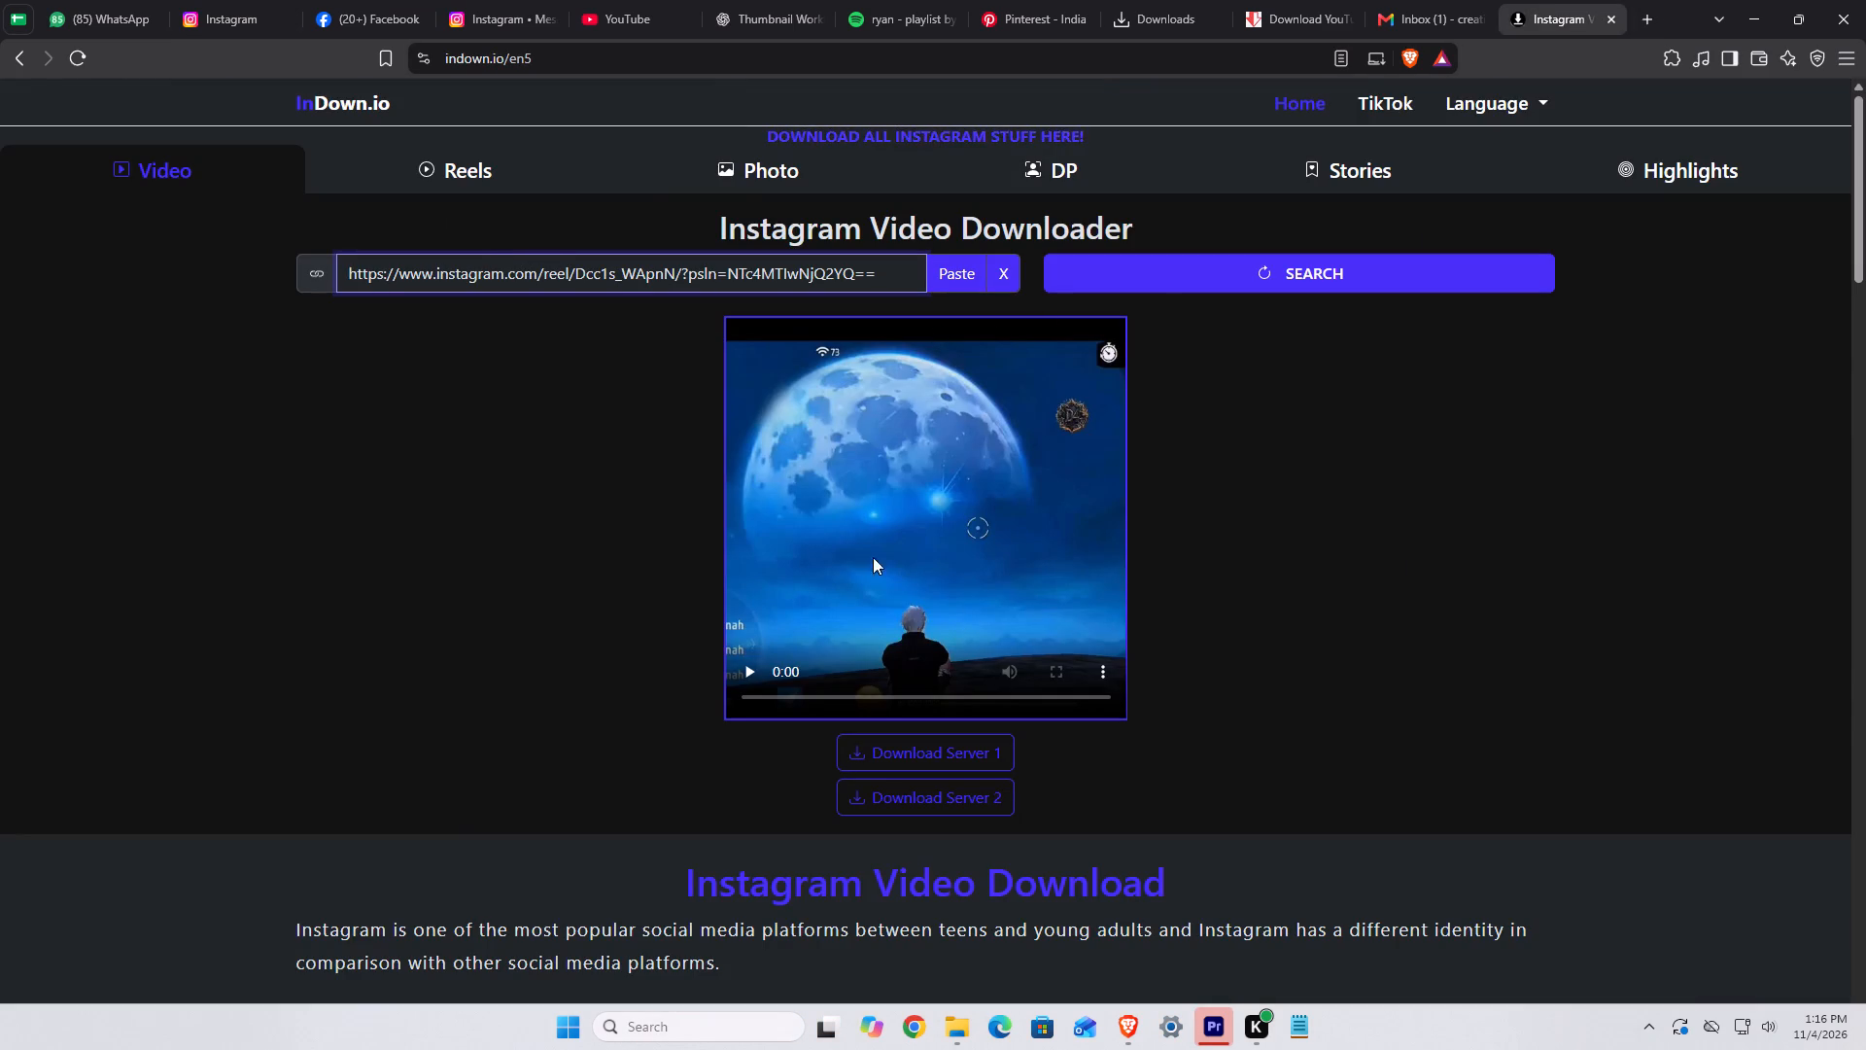
{"action": "scroll", "coordinate": [471, 493], "scroll_direction": "up", "scroll_amount": 3}
{"action": "left_click", "coordinate": [953, 279]}
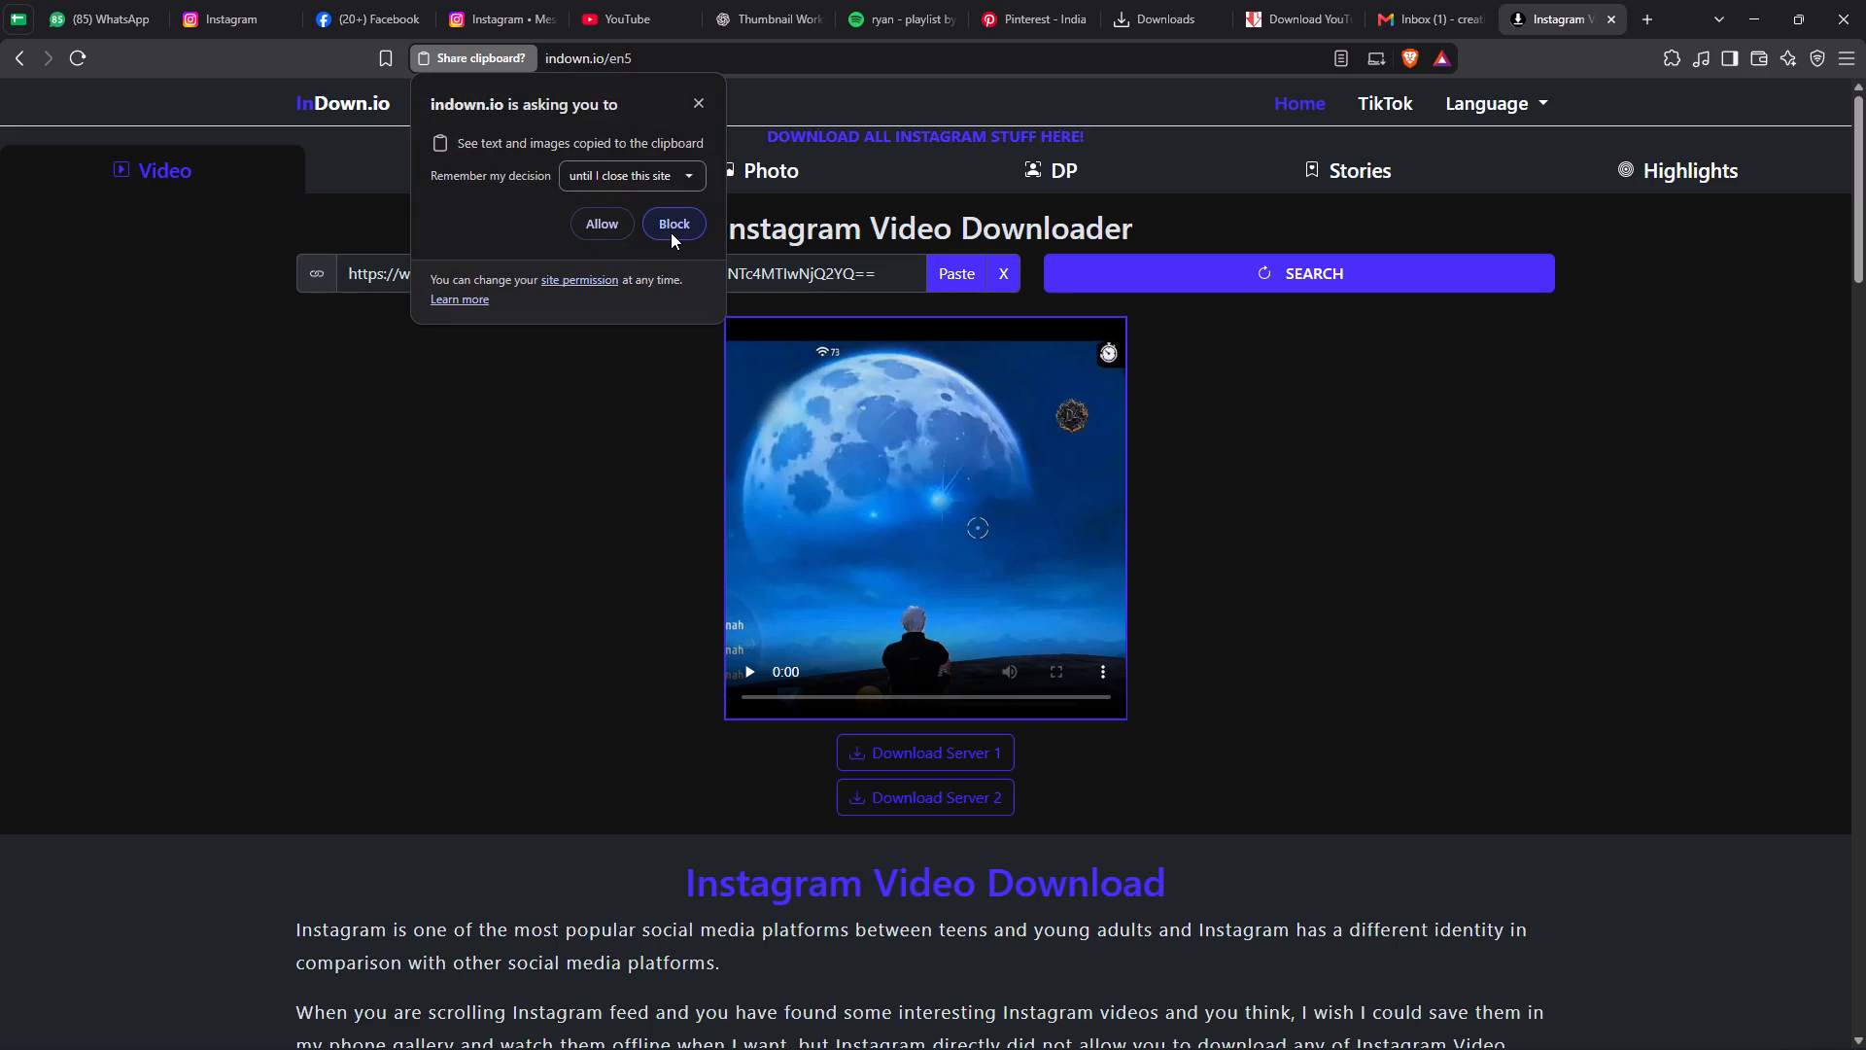
{"action": "left_click", "coordinate": [671, 232]}
{"action": "scroll", "coordinate": [615, 495], "scroll_direction": "up", "scroll_amount": 4}
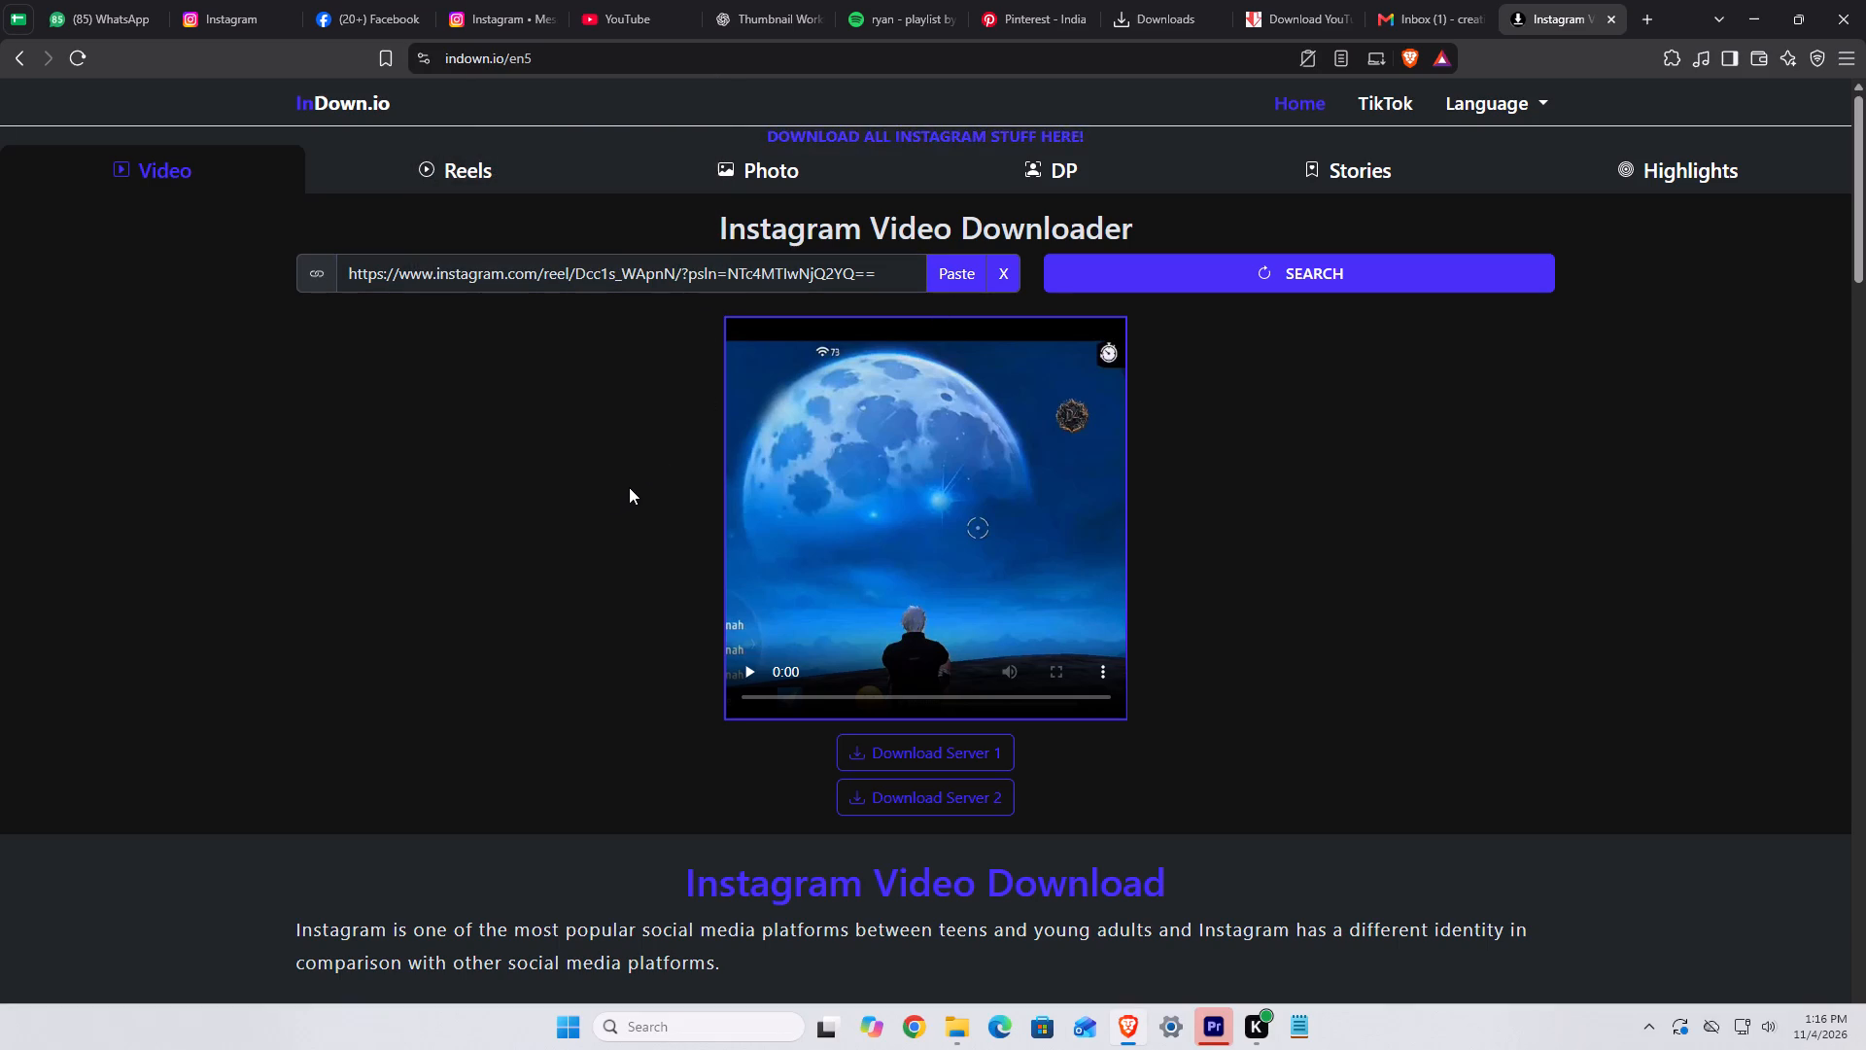
{"action": "key", "text": "ctrl+r"}
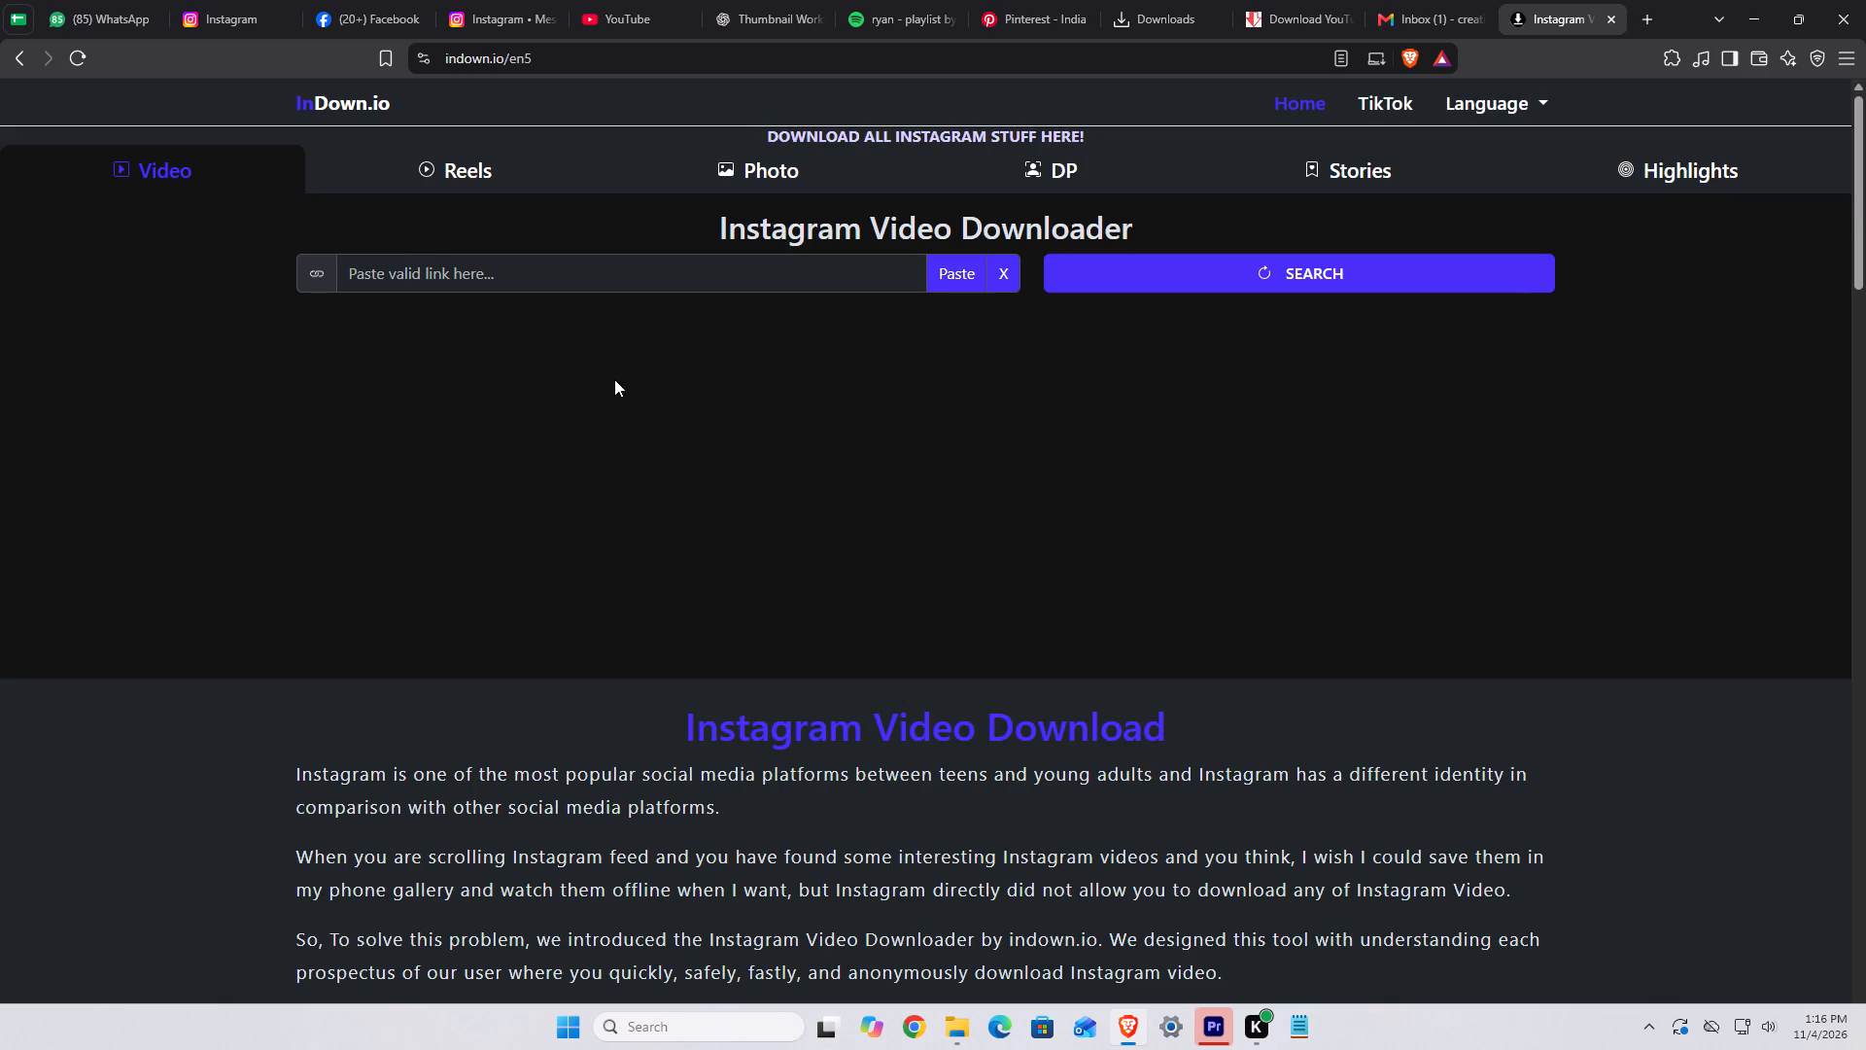
{"action": "left_click", "coordinate": [592, 274]}
{"action": "key", "text": "ctrl+v"}
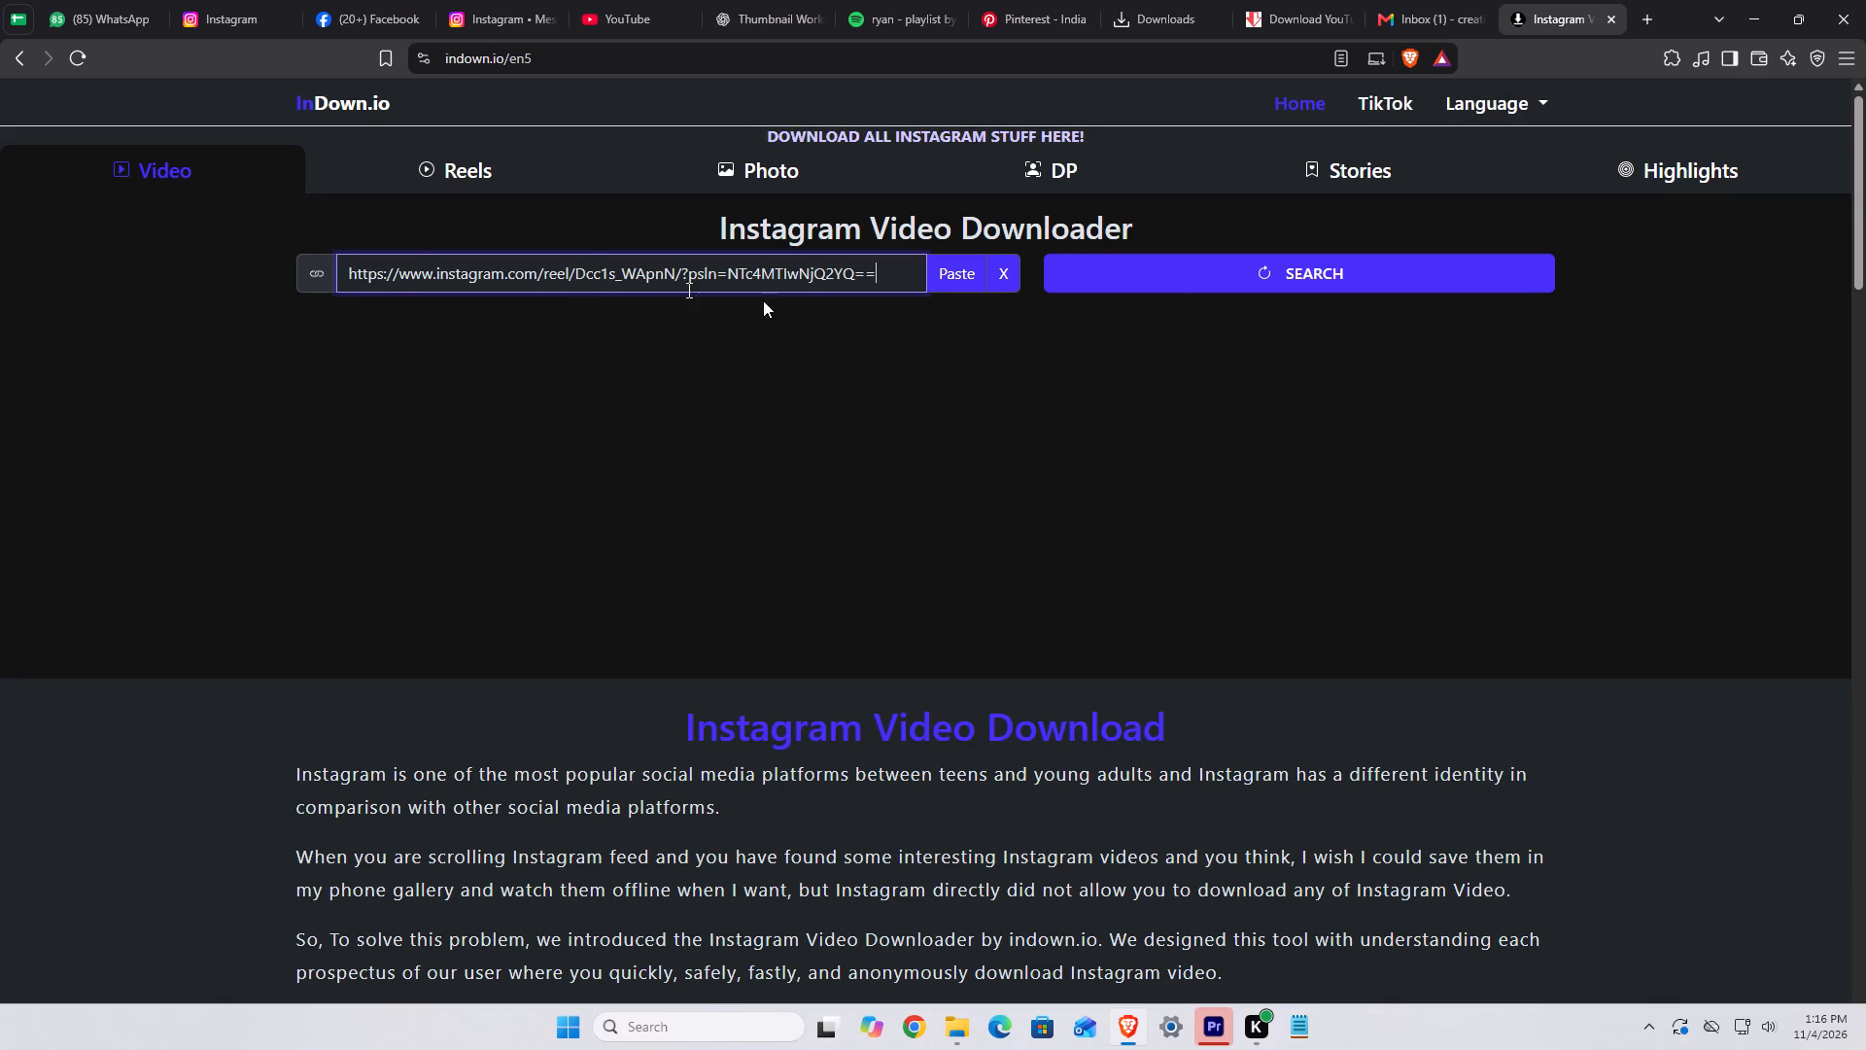
{"action": "left_click", "coordinate": [1206, 276]}
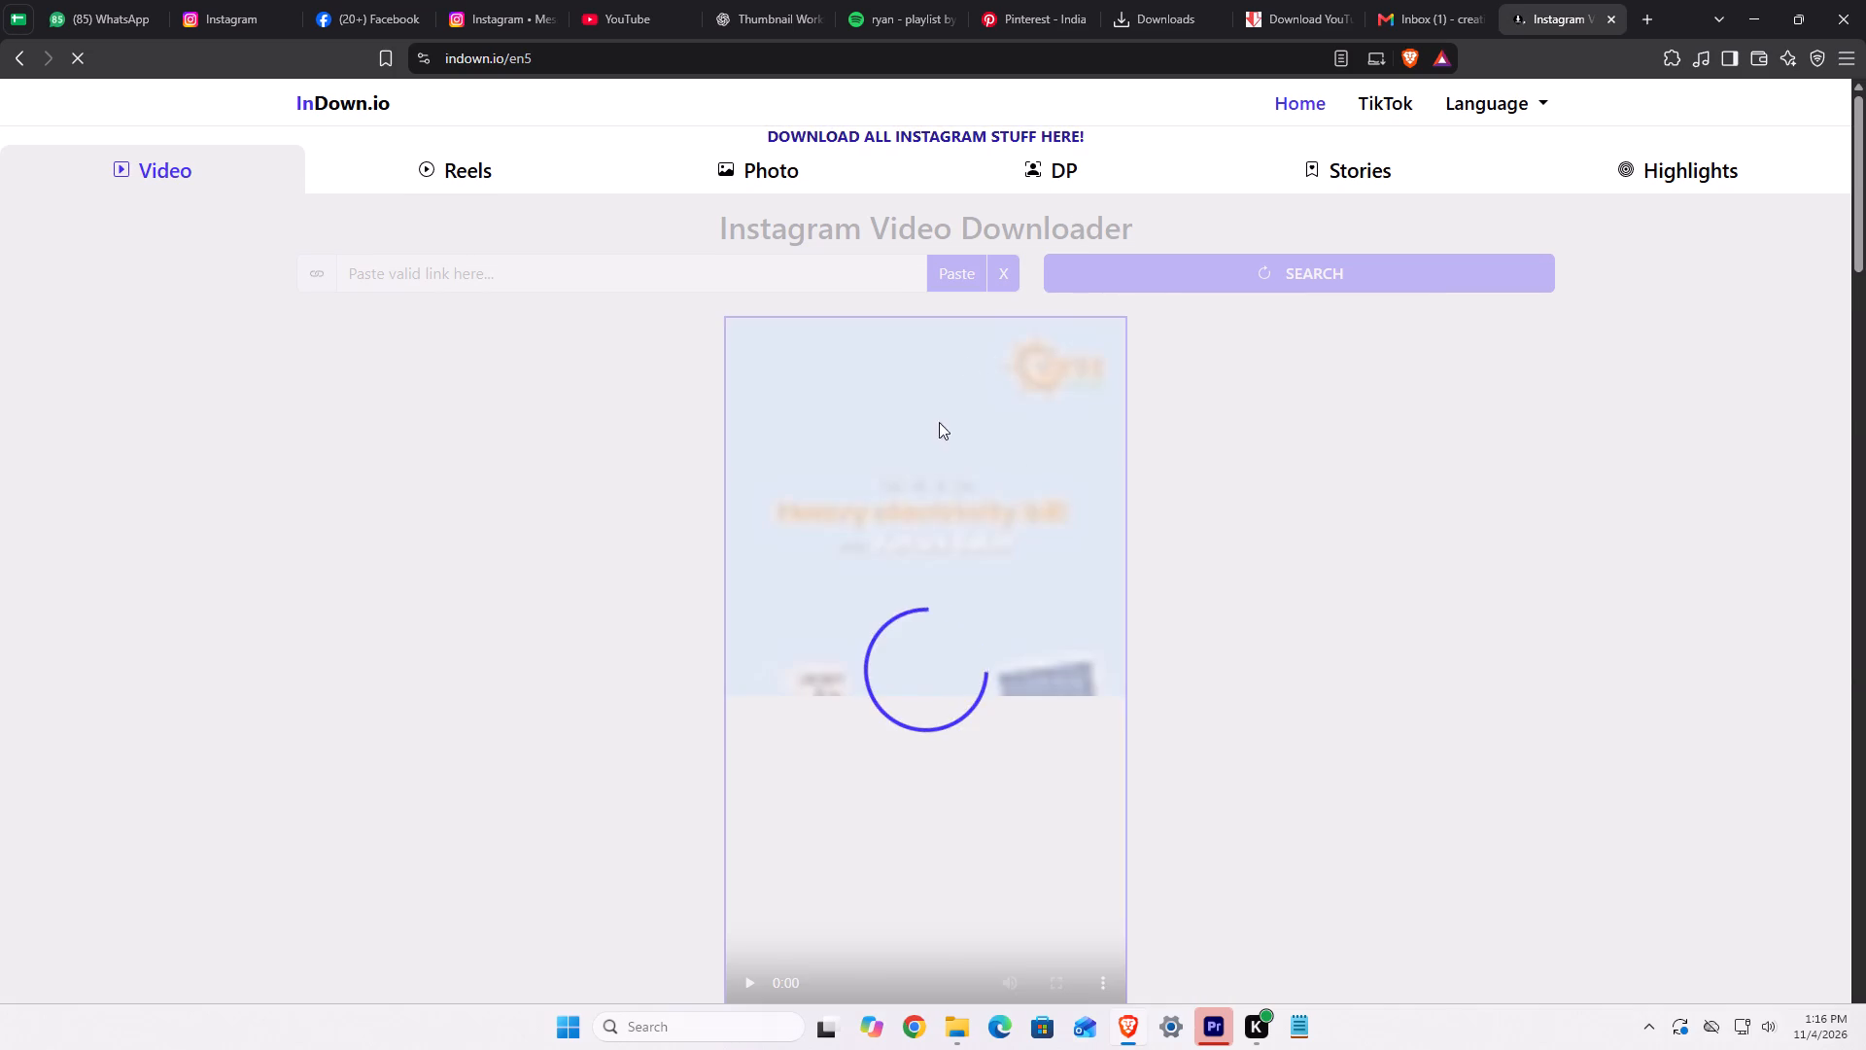
Start the reel's download from Server 1 and browse the save location to Desktop > riyaz > download > oct.
{"action": "scroll", "coordinate": [1196, 574], "scroll_direction": "down", "scroll_amount": 3}
{"action": "left_click", "coordinate": [948, 773]}
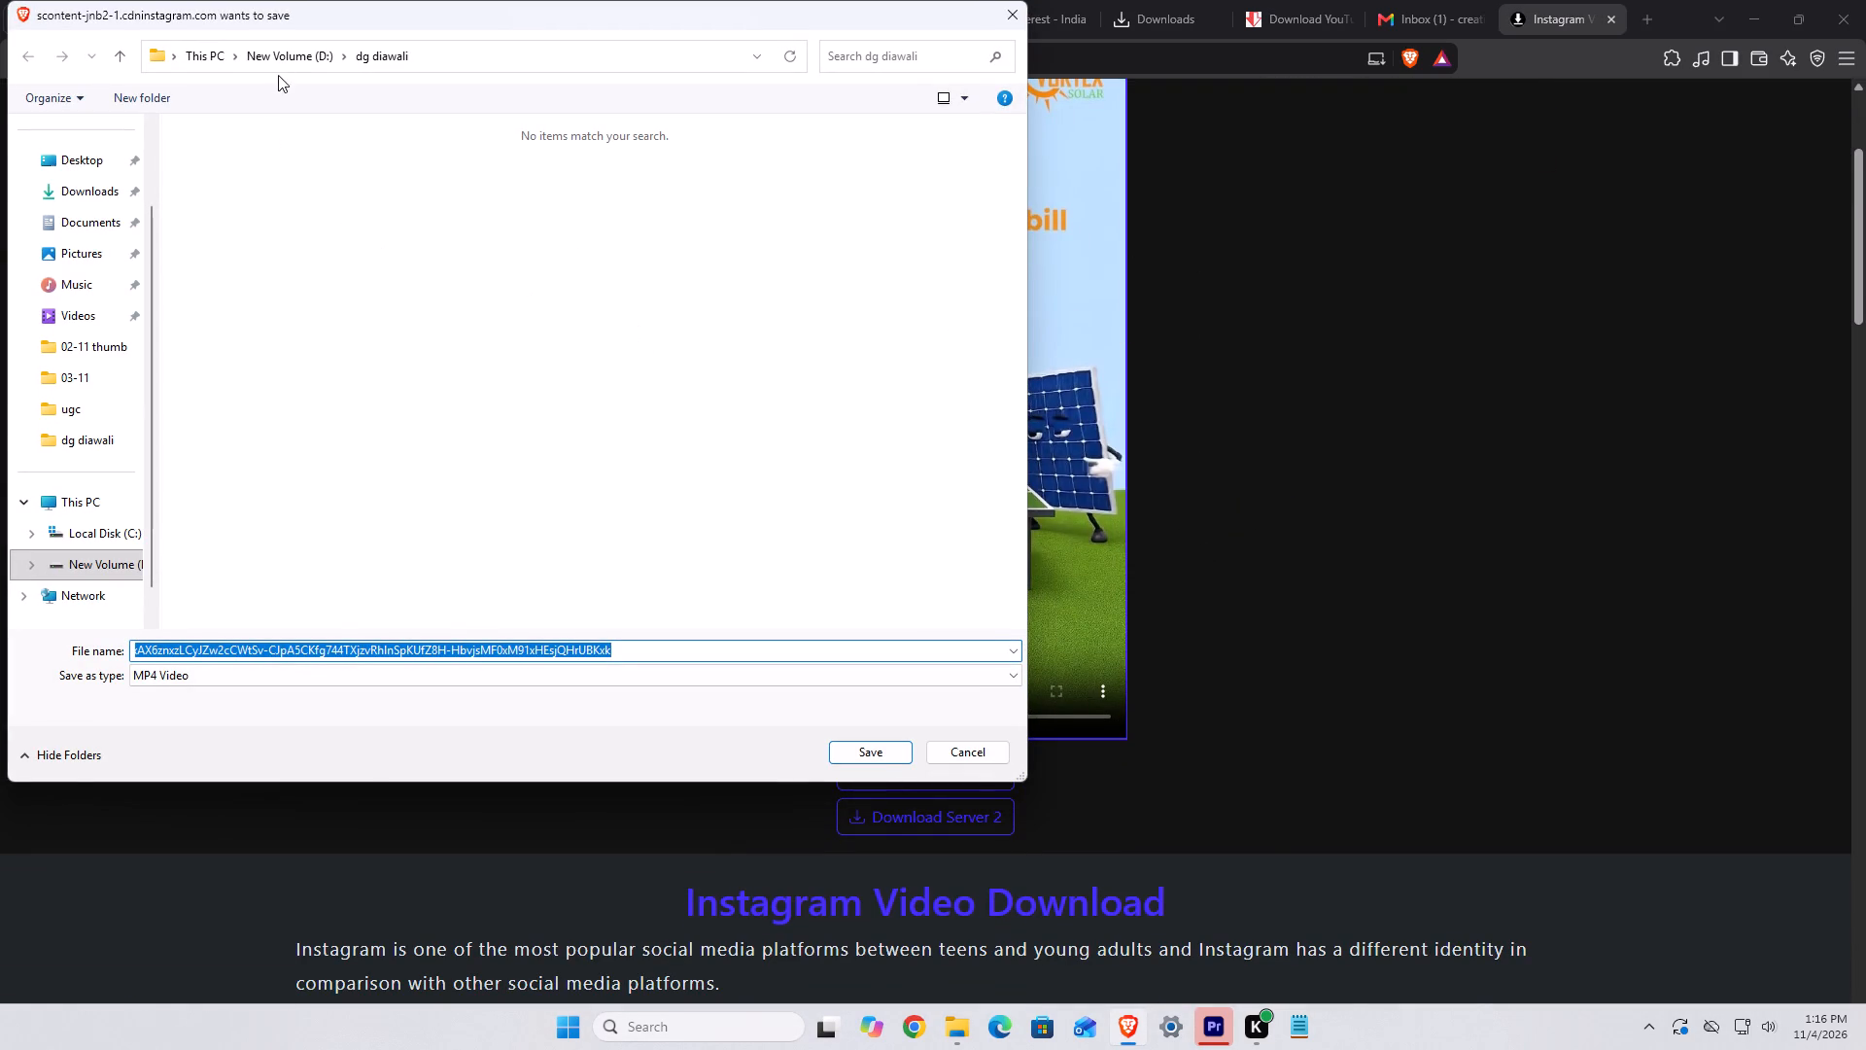
{"action": "left_click", "coordinate": [73, 163]}
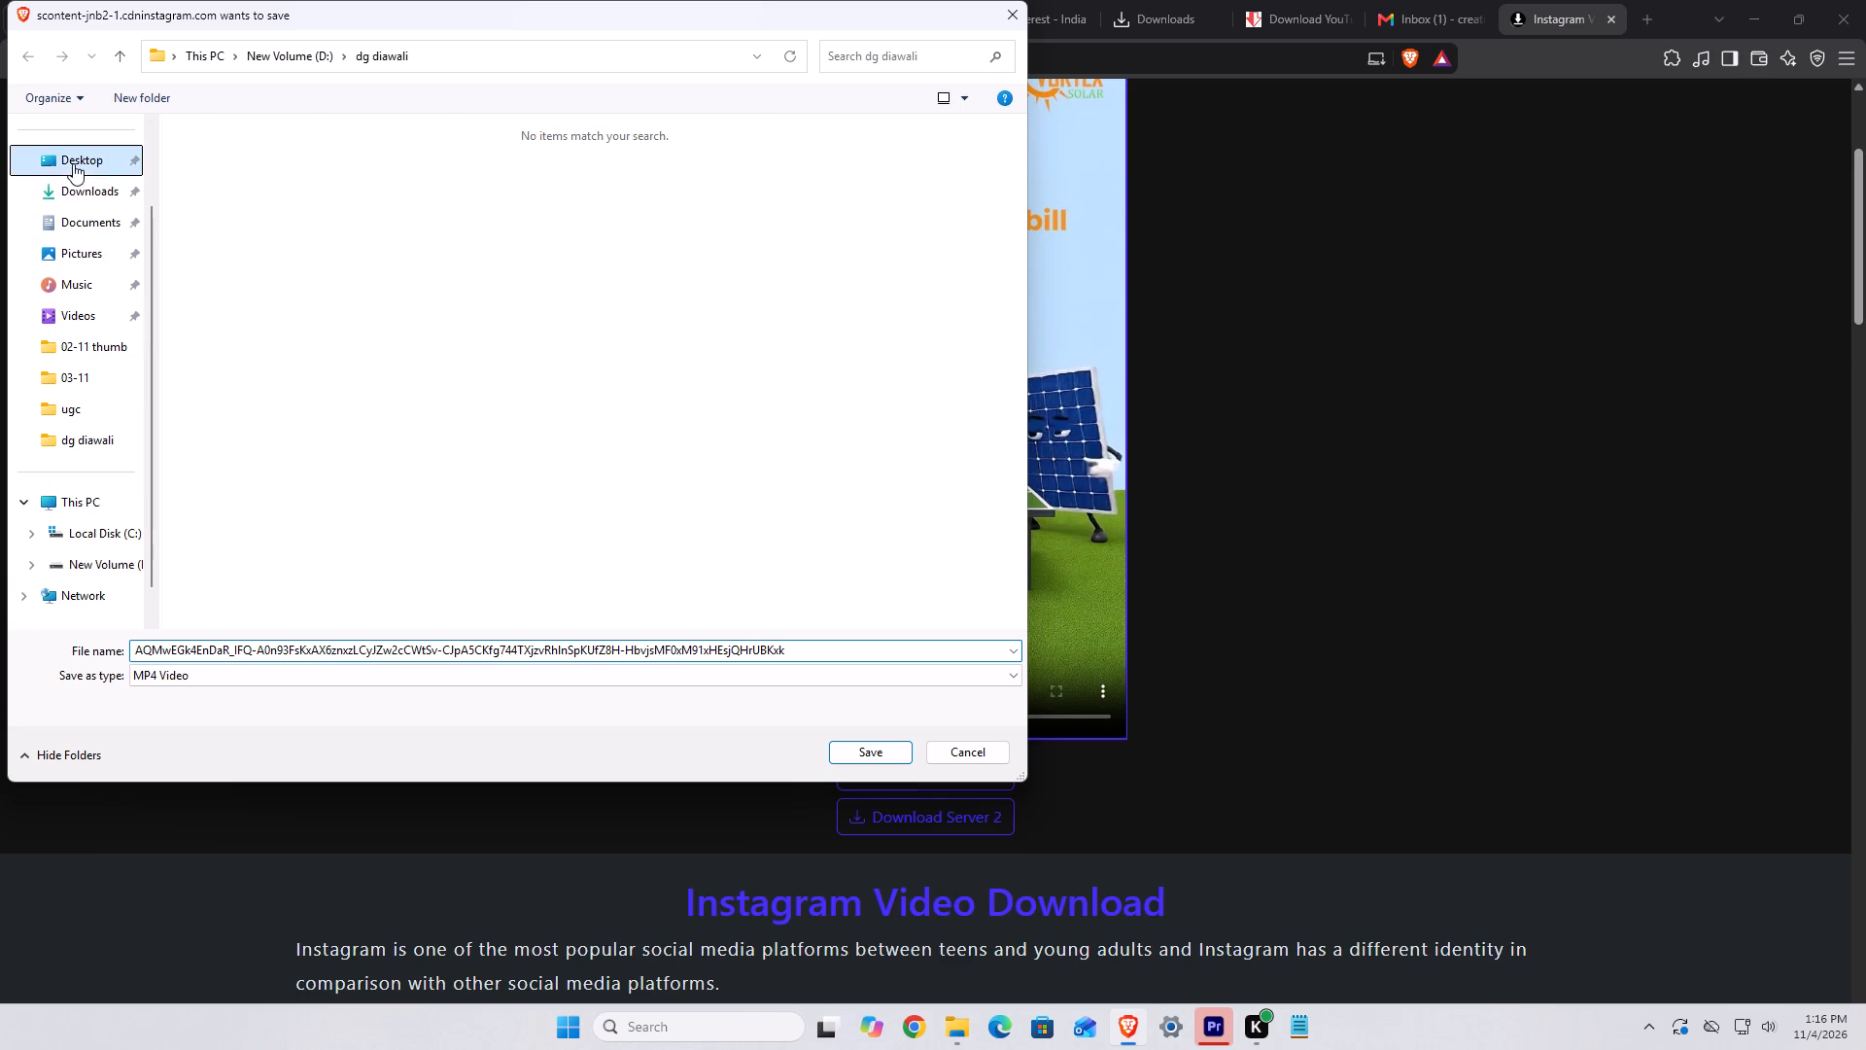
{"action": "double_click", "coordinate": [296, 155]}
{"action": "double_click", "coordinate": [264, 238]}
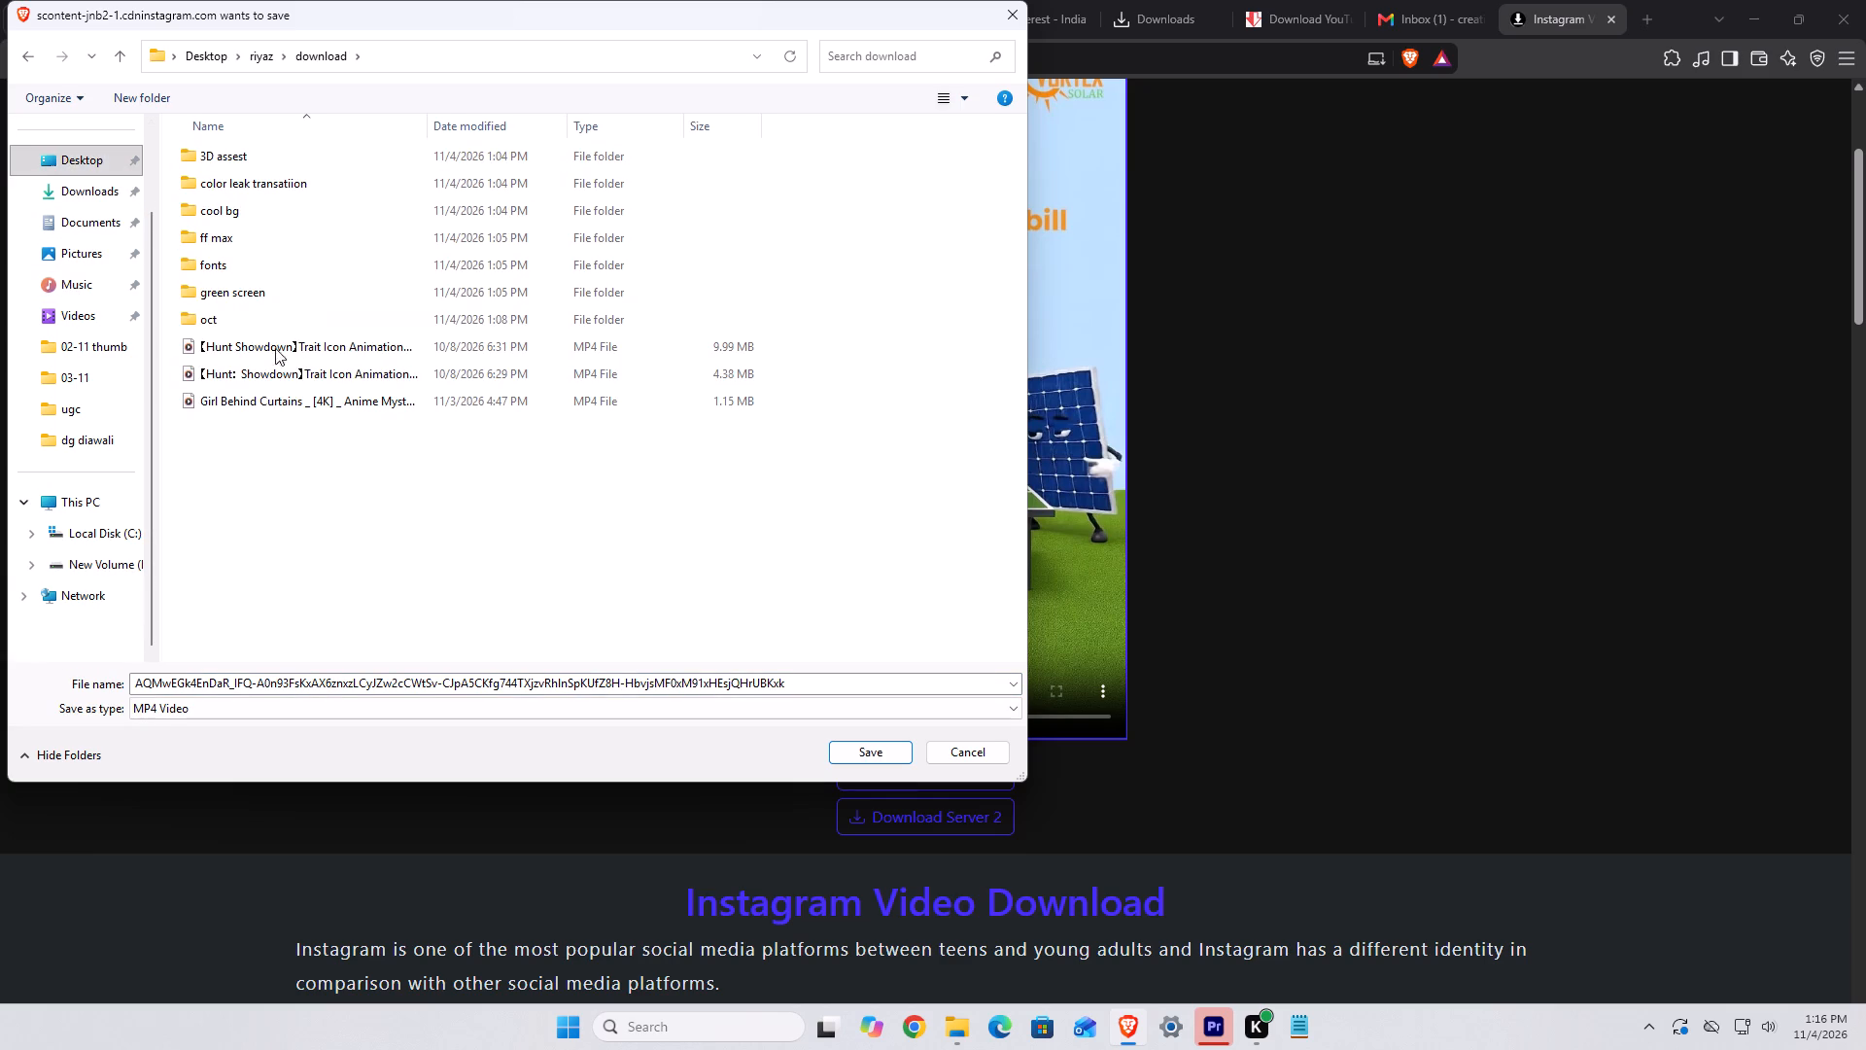
{"action": "double_click", "coordinate": [280, 311]}
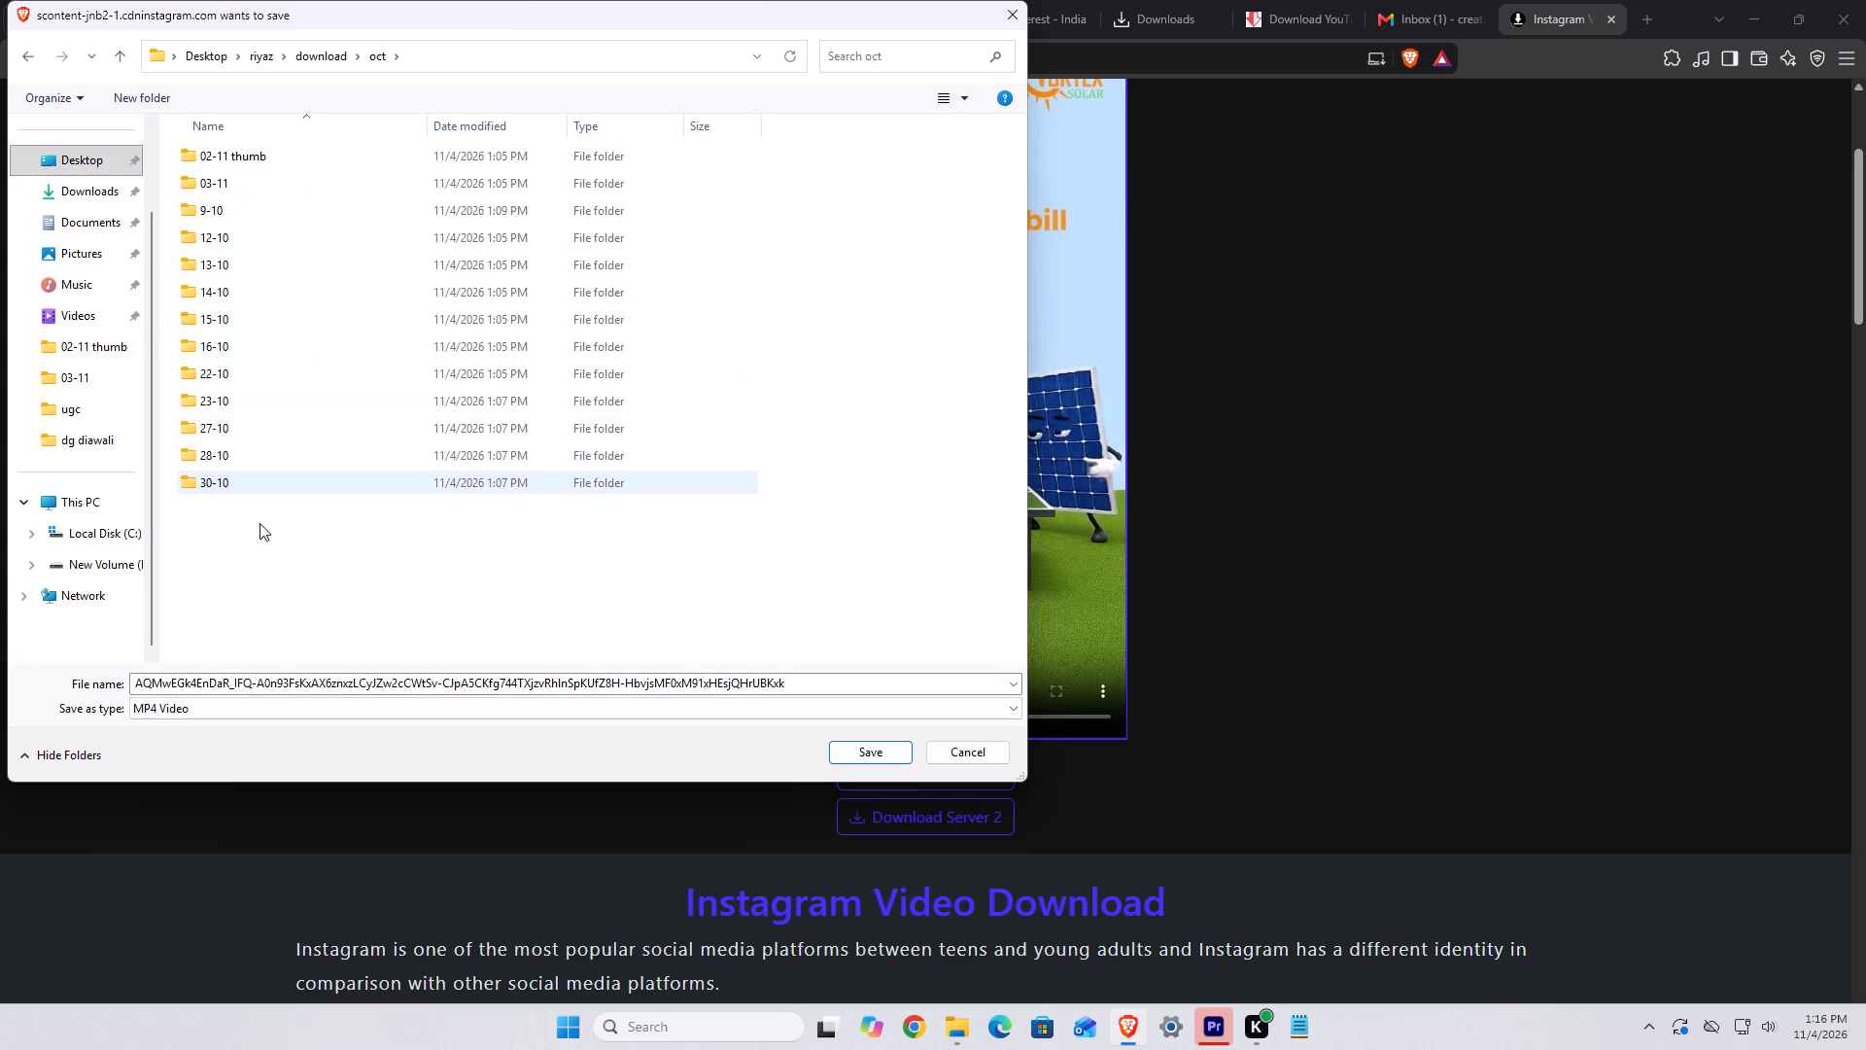
Create a new folder named 04-11 inside the oct folder and open it as the download's save location.
{"action": "right_click", "coordinate": [281, 552]}
{"action": "left_click", "coordinate": [429, 753]}
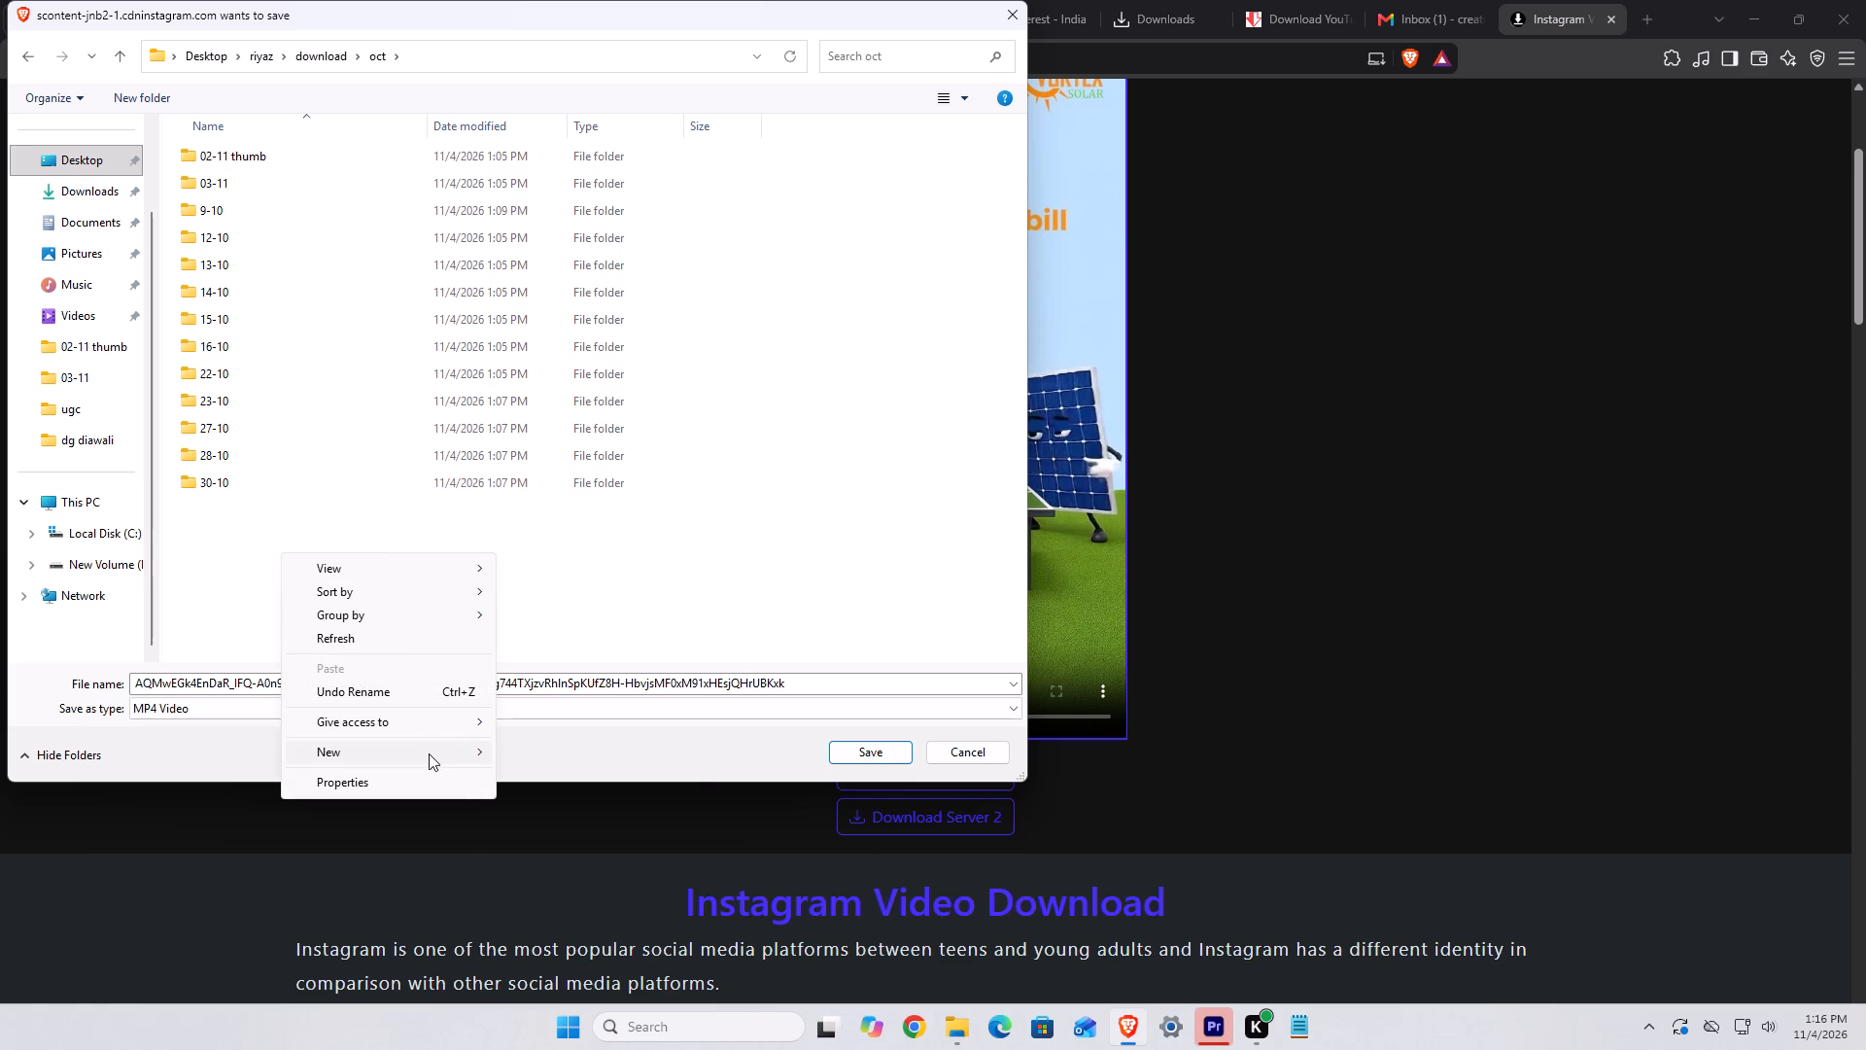
{"action": "left_click", "coordinate": [547, 754]}
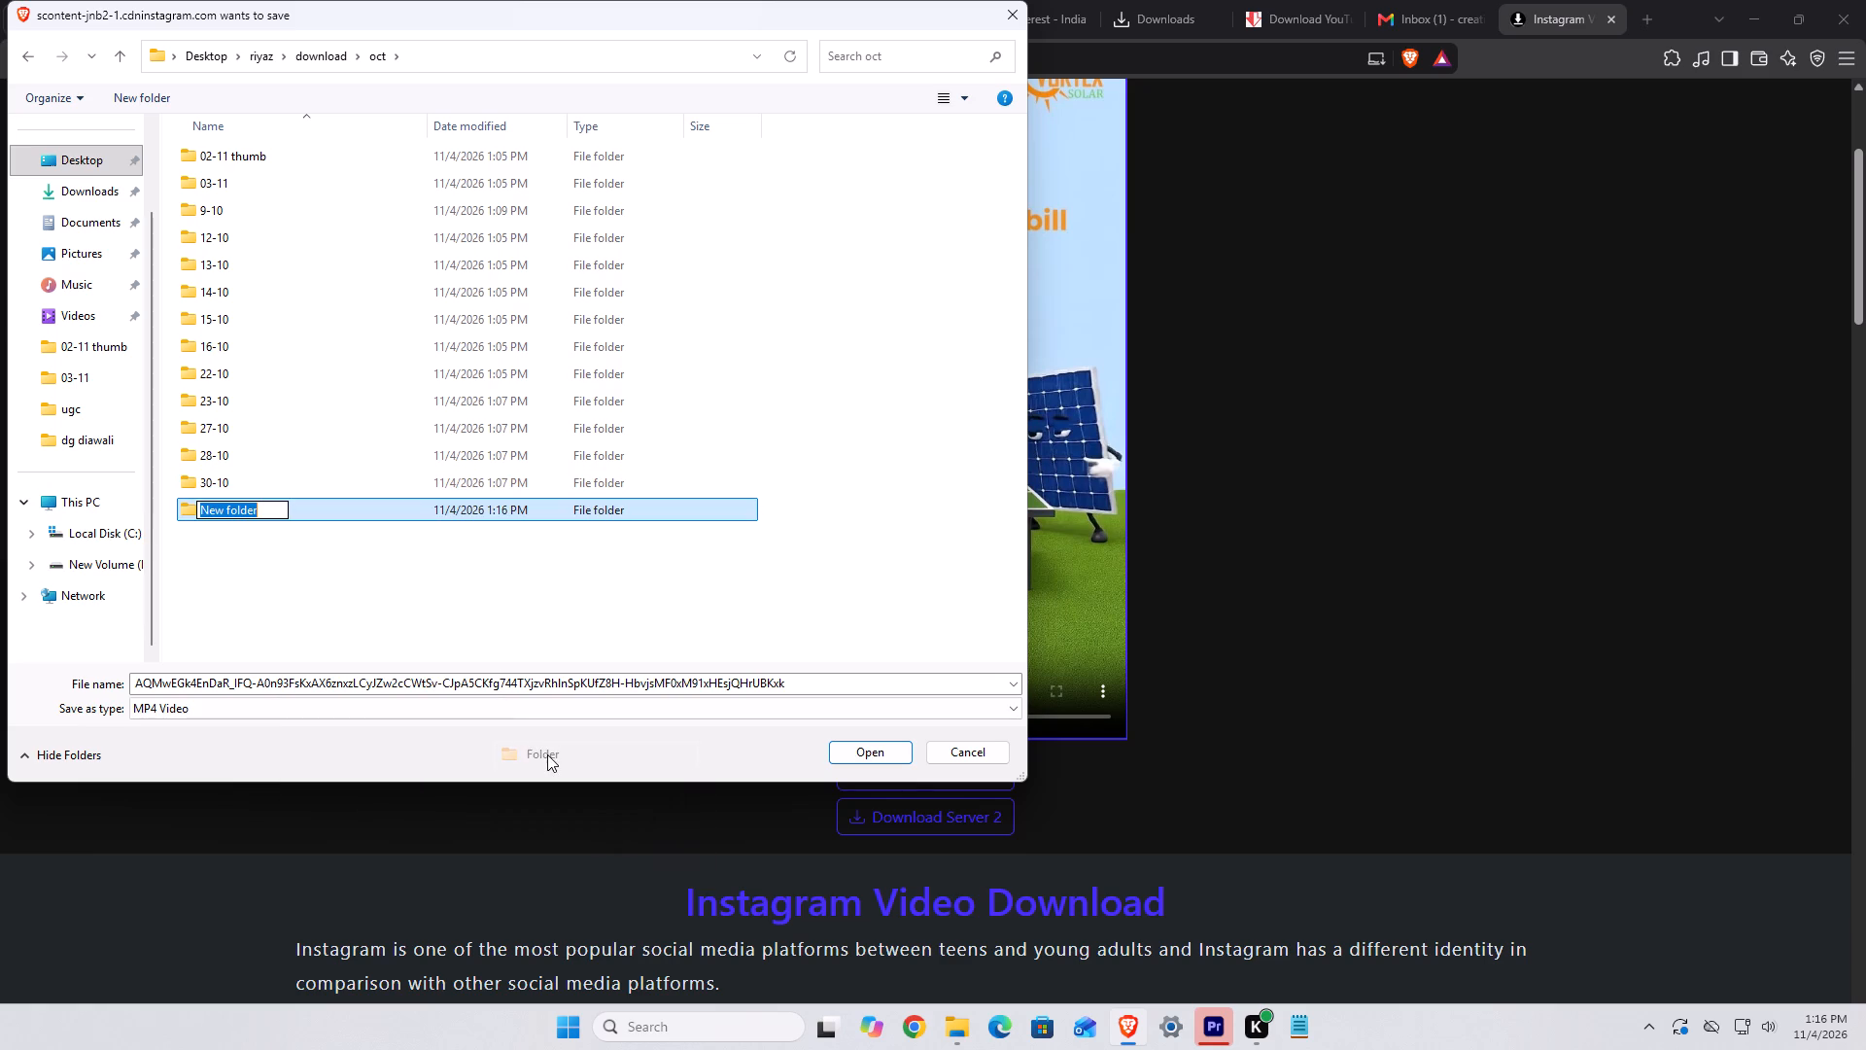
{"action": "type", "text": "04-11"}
{"action": "left_click", "coordinate": [404, 605]}
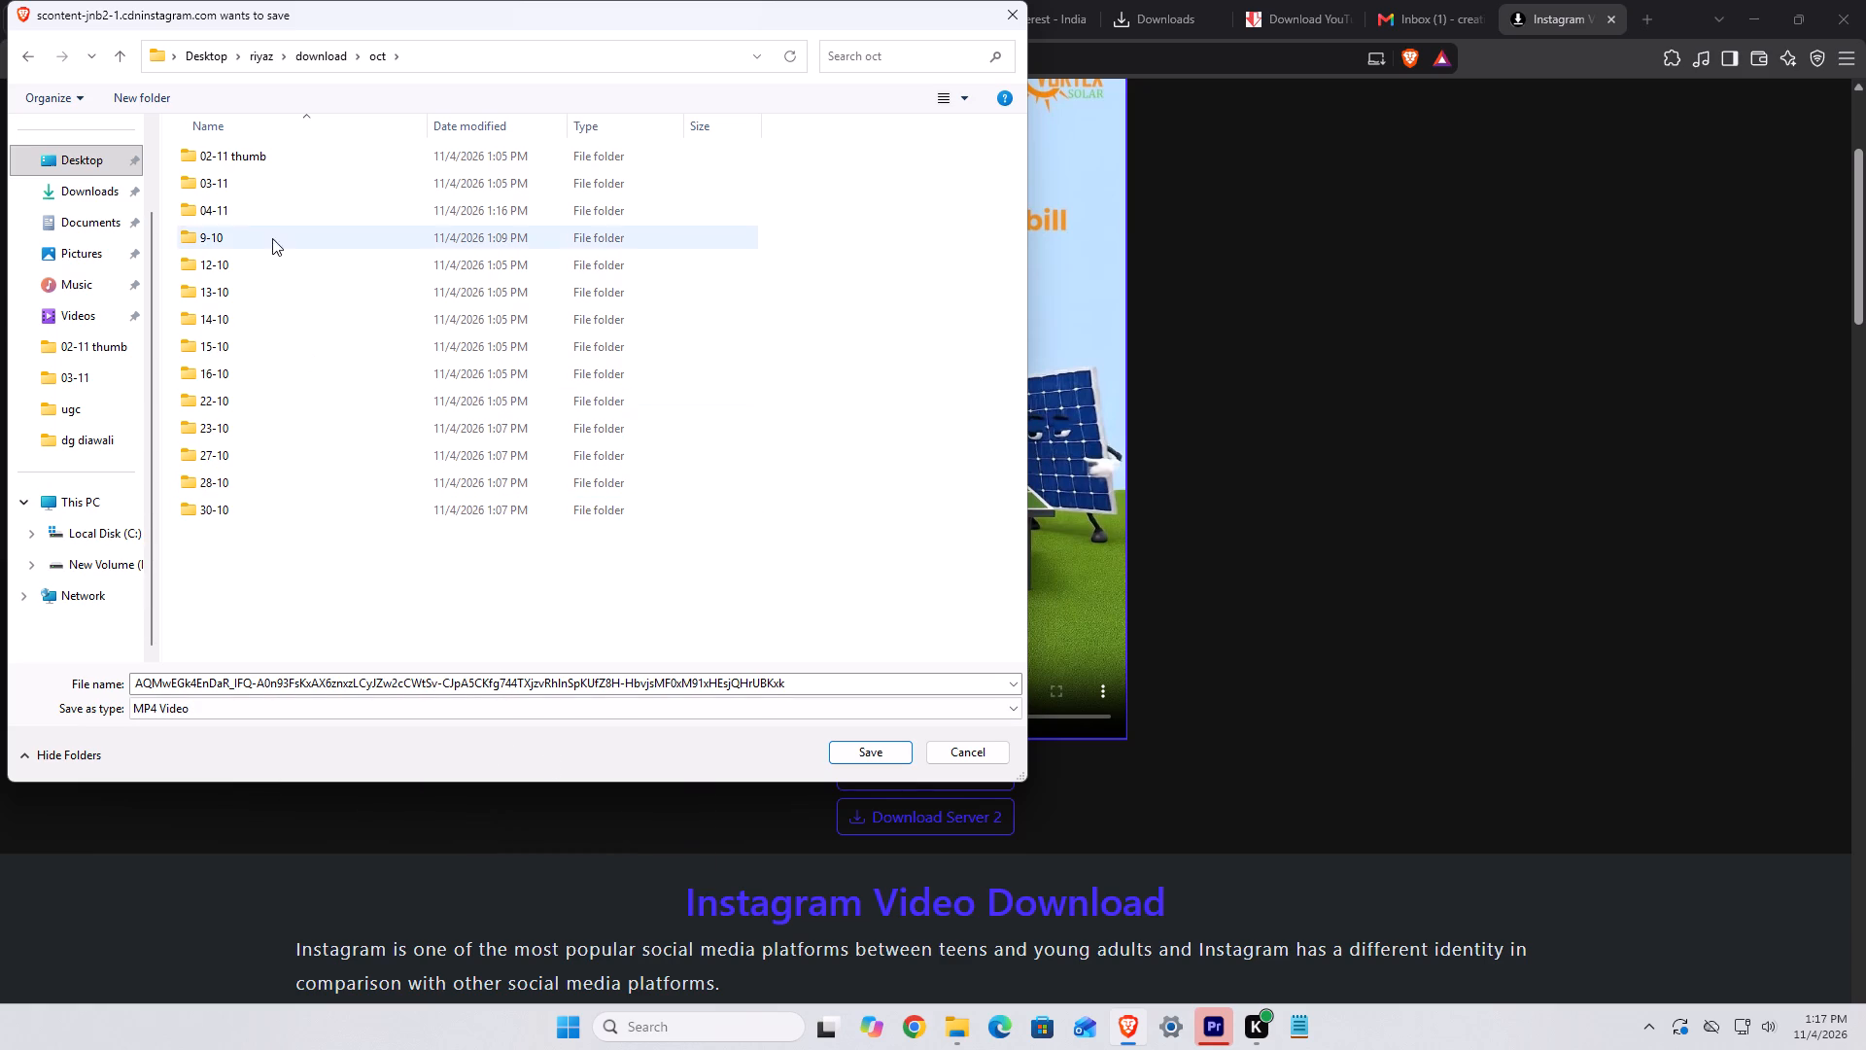
{"action": "double_click", "coordinate": [265, 203]}
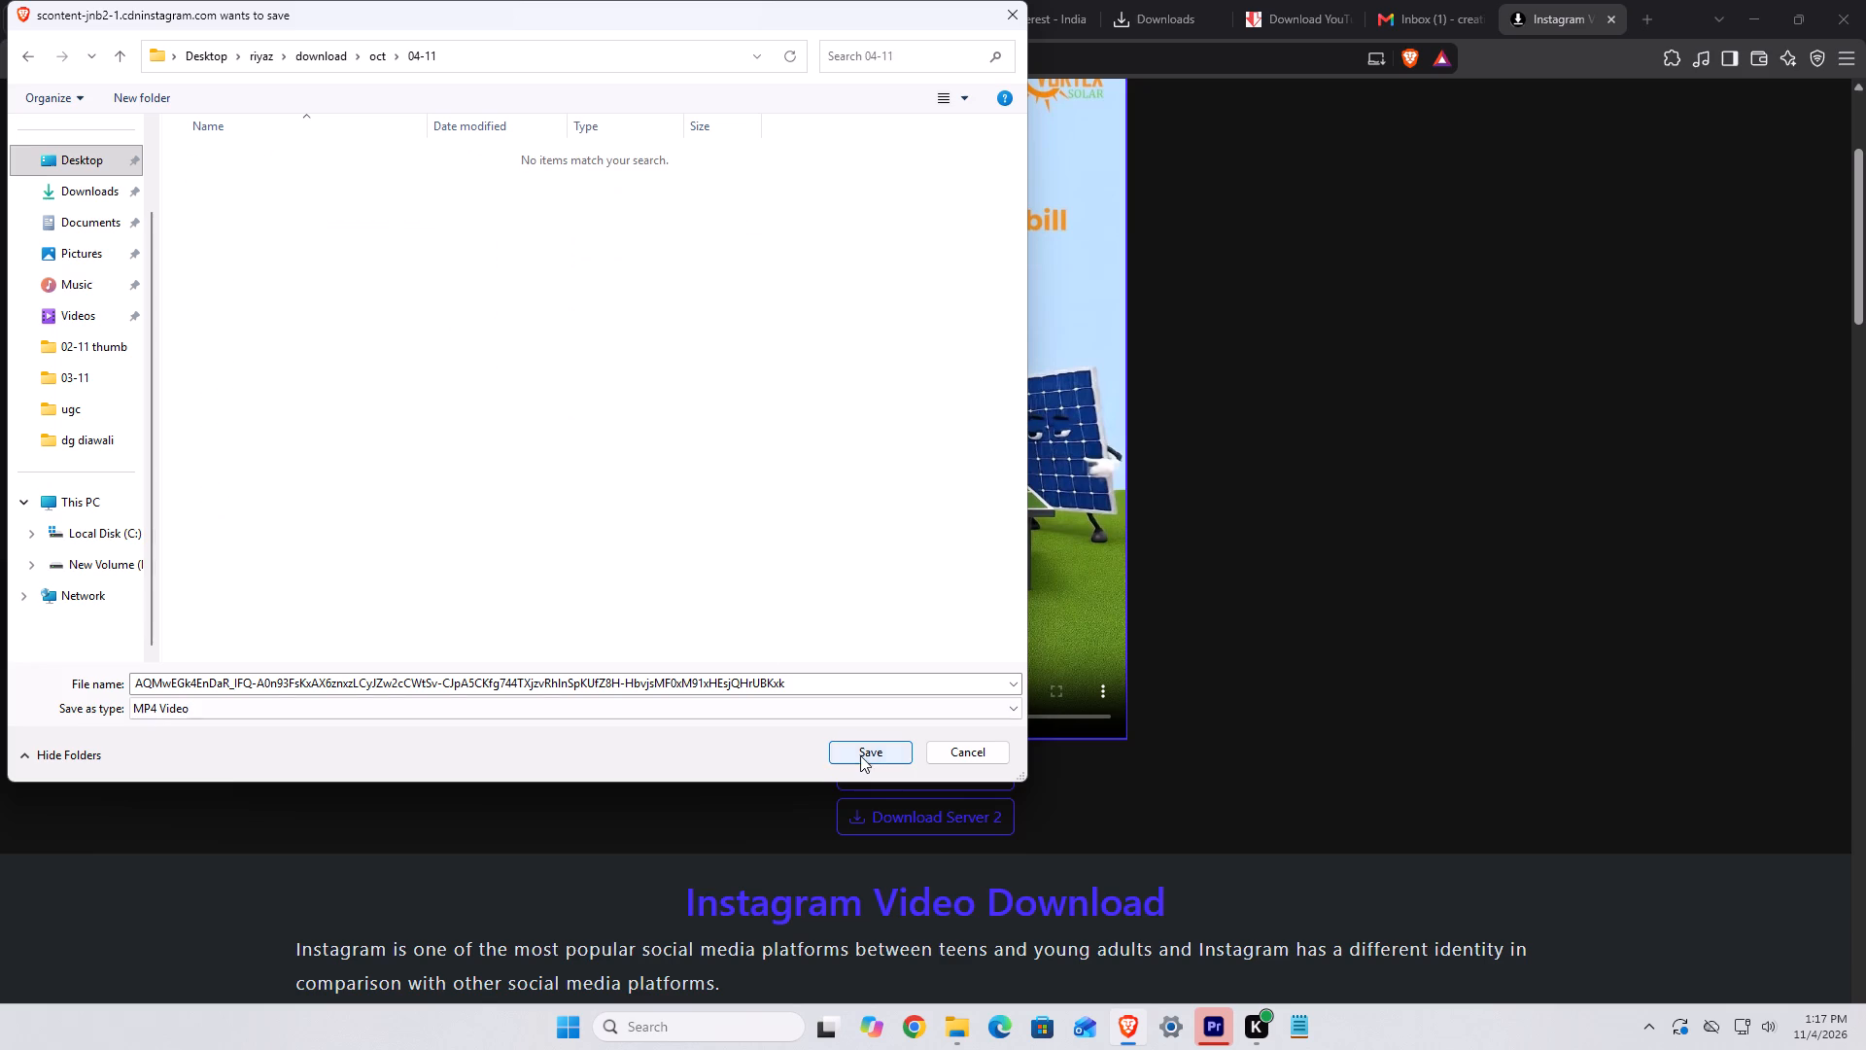
Save the MP4 video in the 04-11 folder and switch back to Premiere Pro.
{"action": "left_click", "coordinate": [860, 755]}
{"action": "left_click", "coordinate": [1754, 0]}
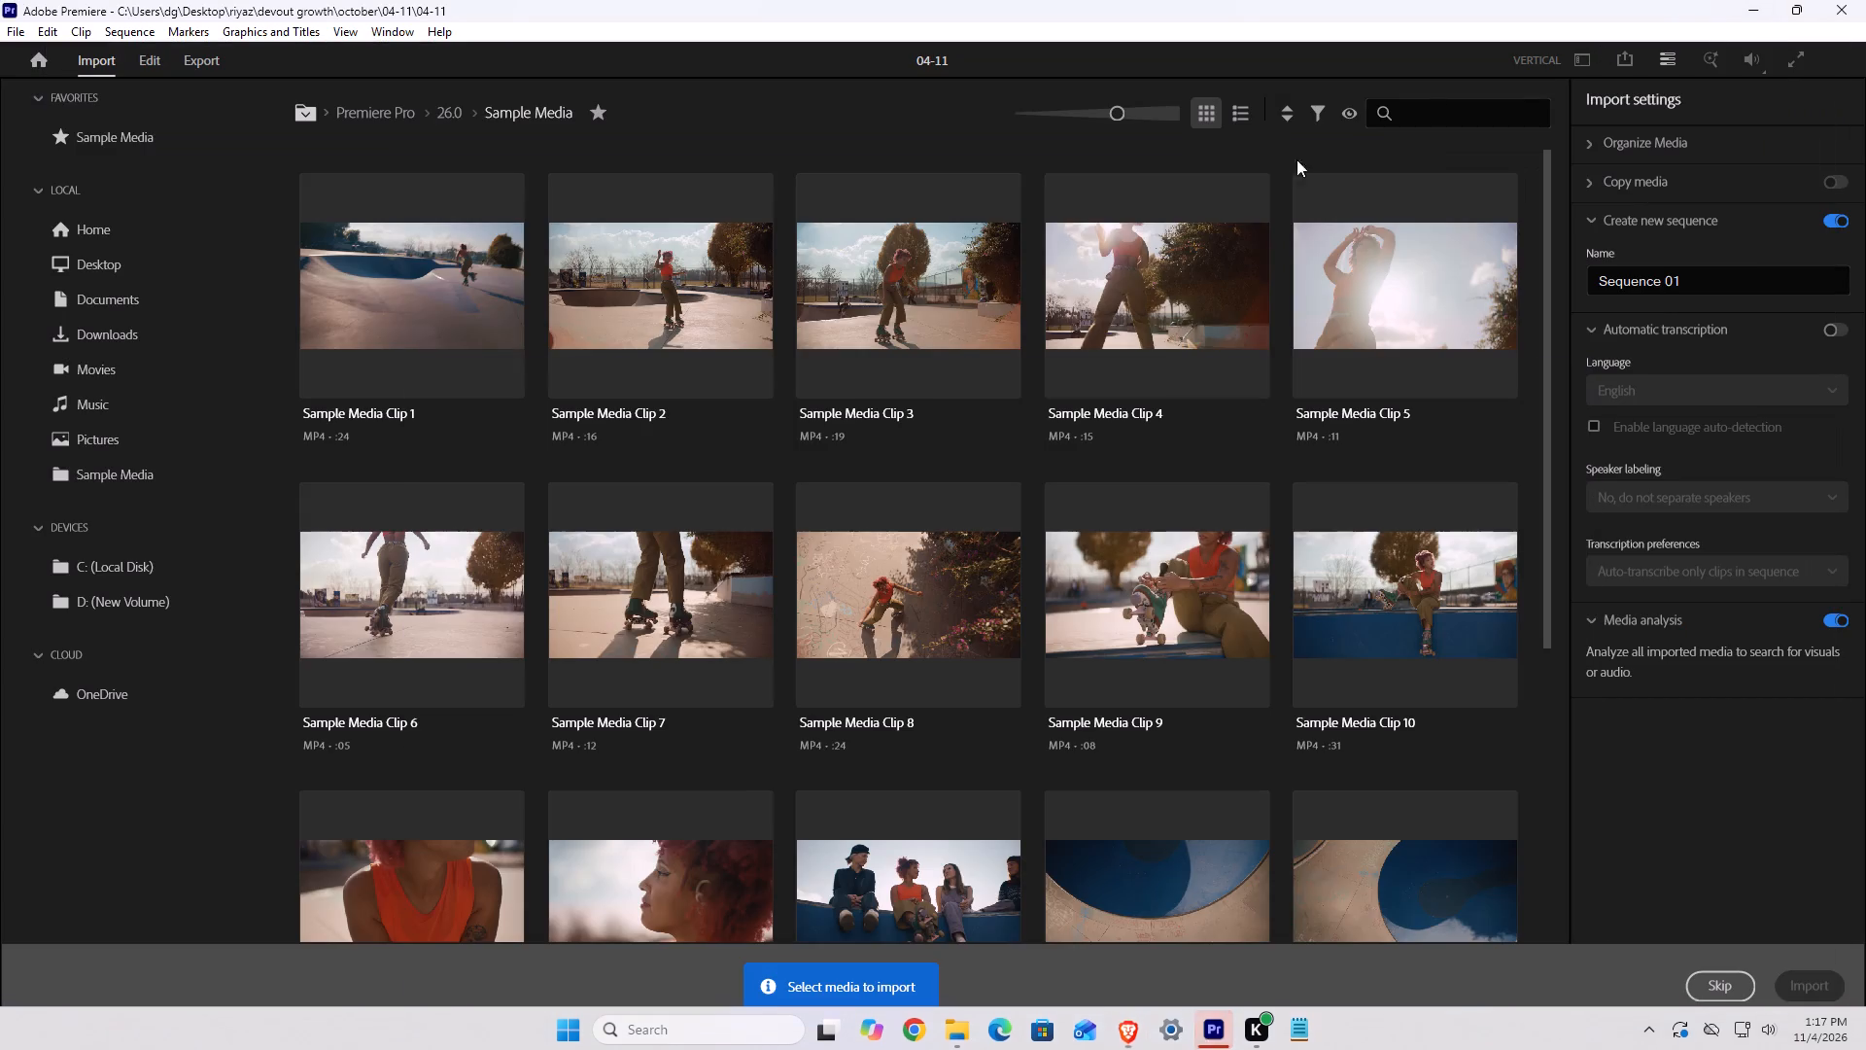
Switch from media import to the editing workspace and enlarge the project media area in width and height.
{"action": "left_click", "coordinate": [135, 59]}
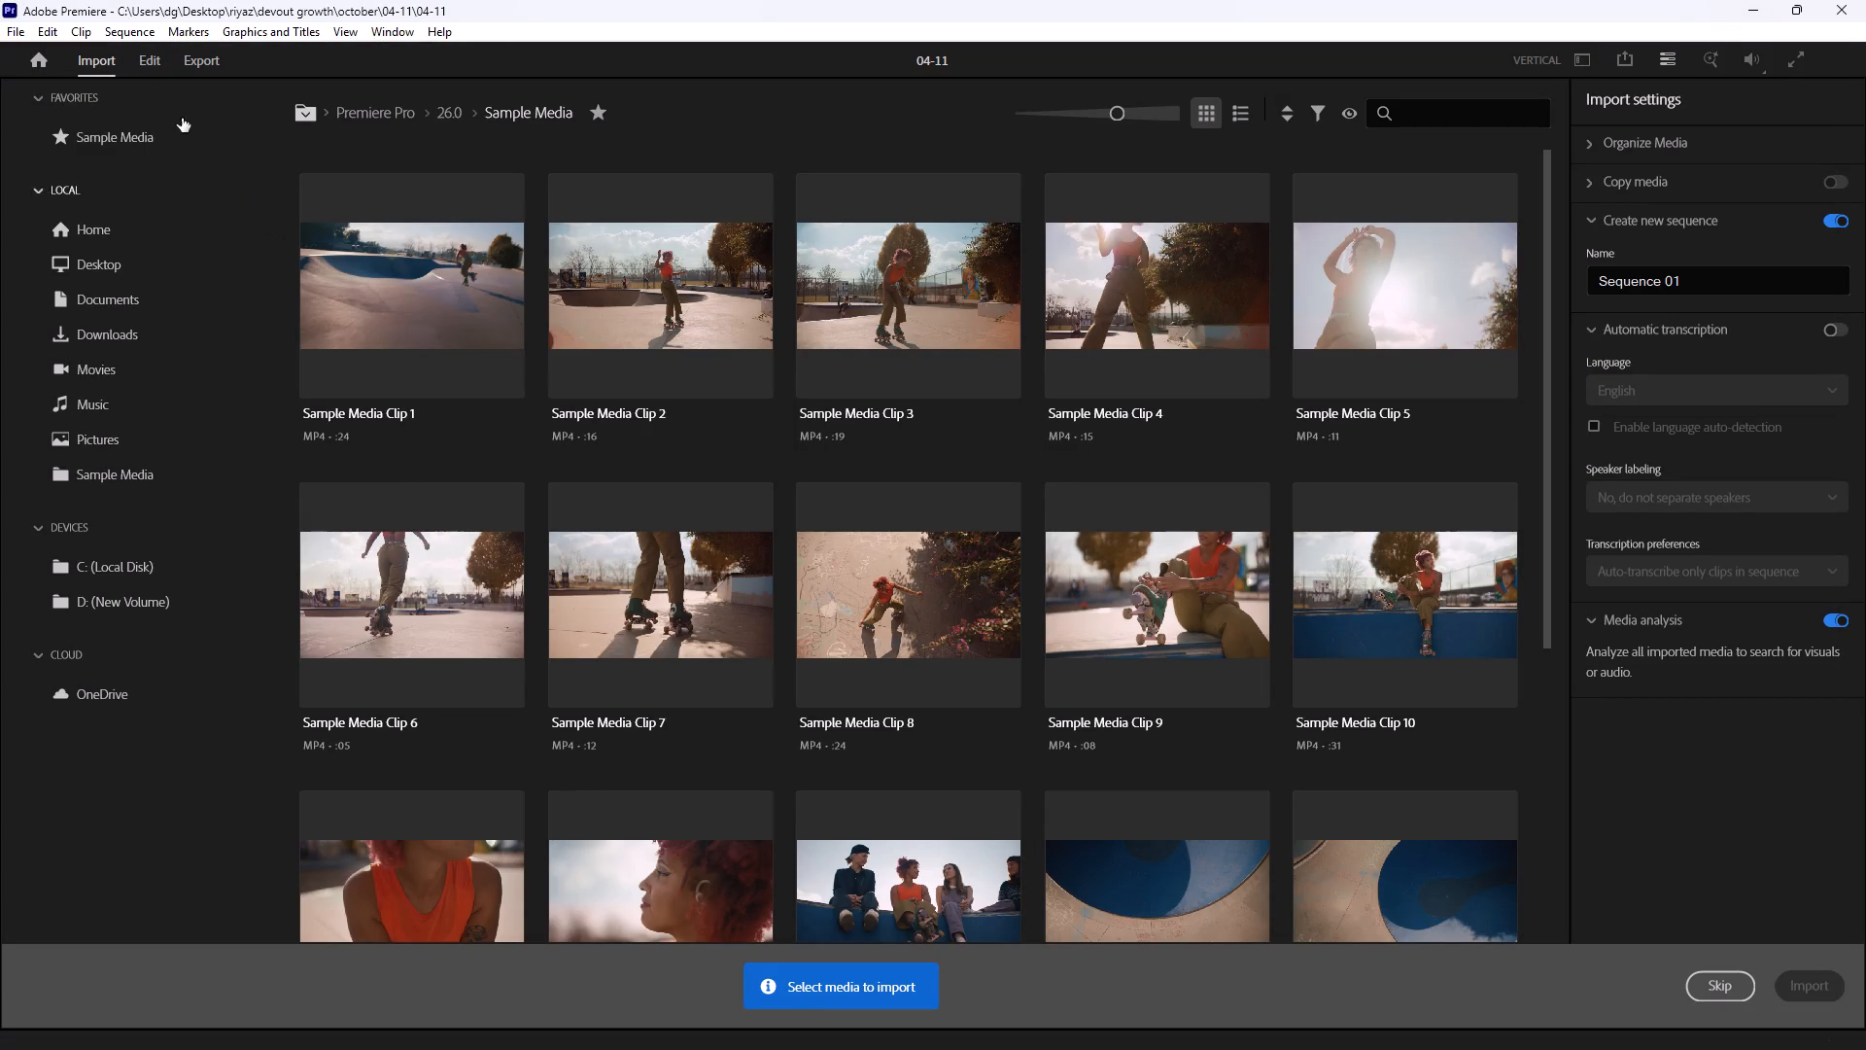
{"action": "left_click", "coordinate": [147, 59]}
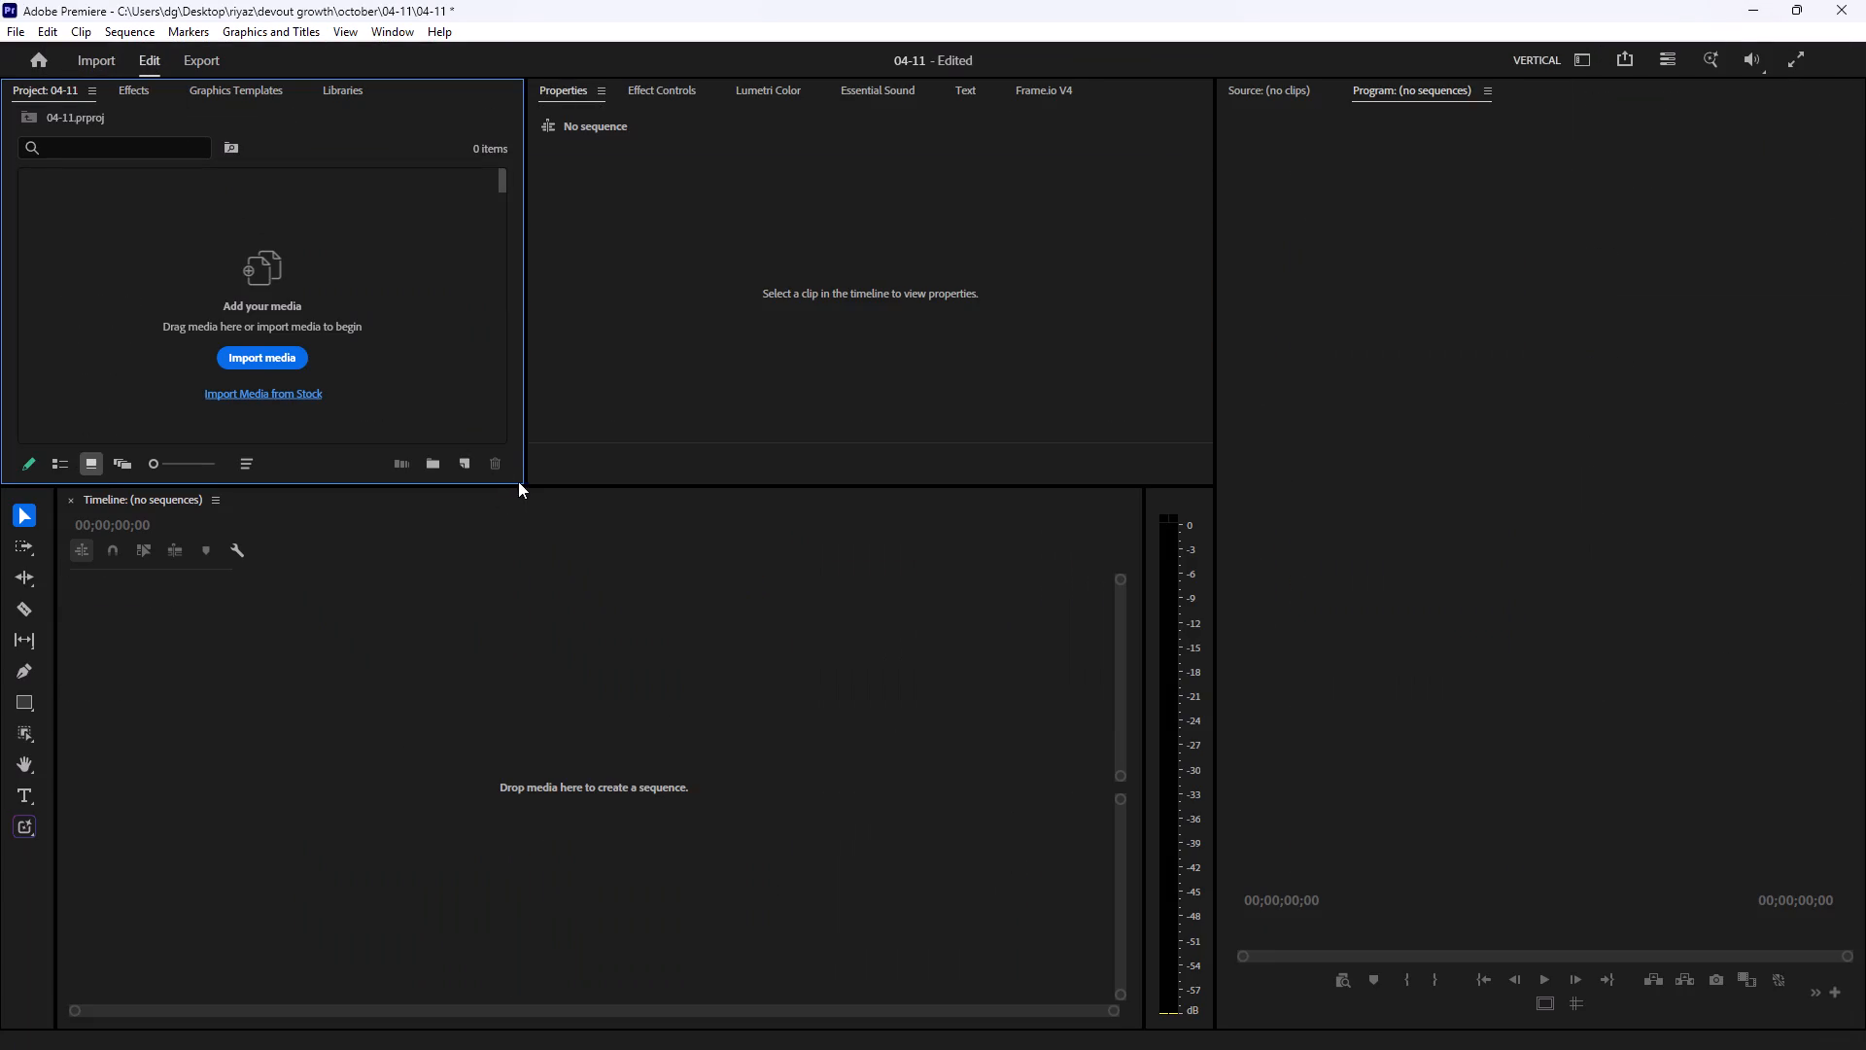
{"action": "left_click_drag", "start_coordinate": [525, 487], "coordinate": [637, 598]}
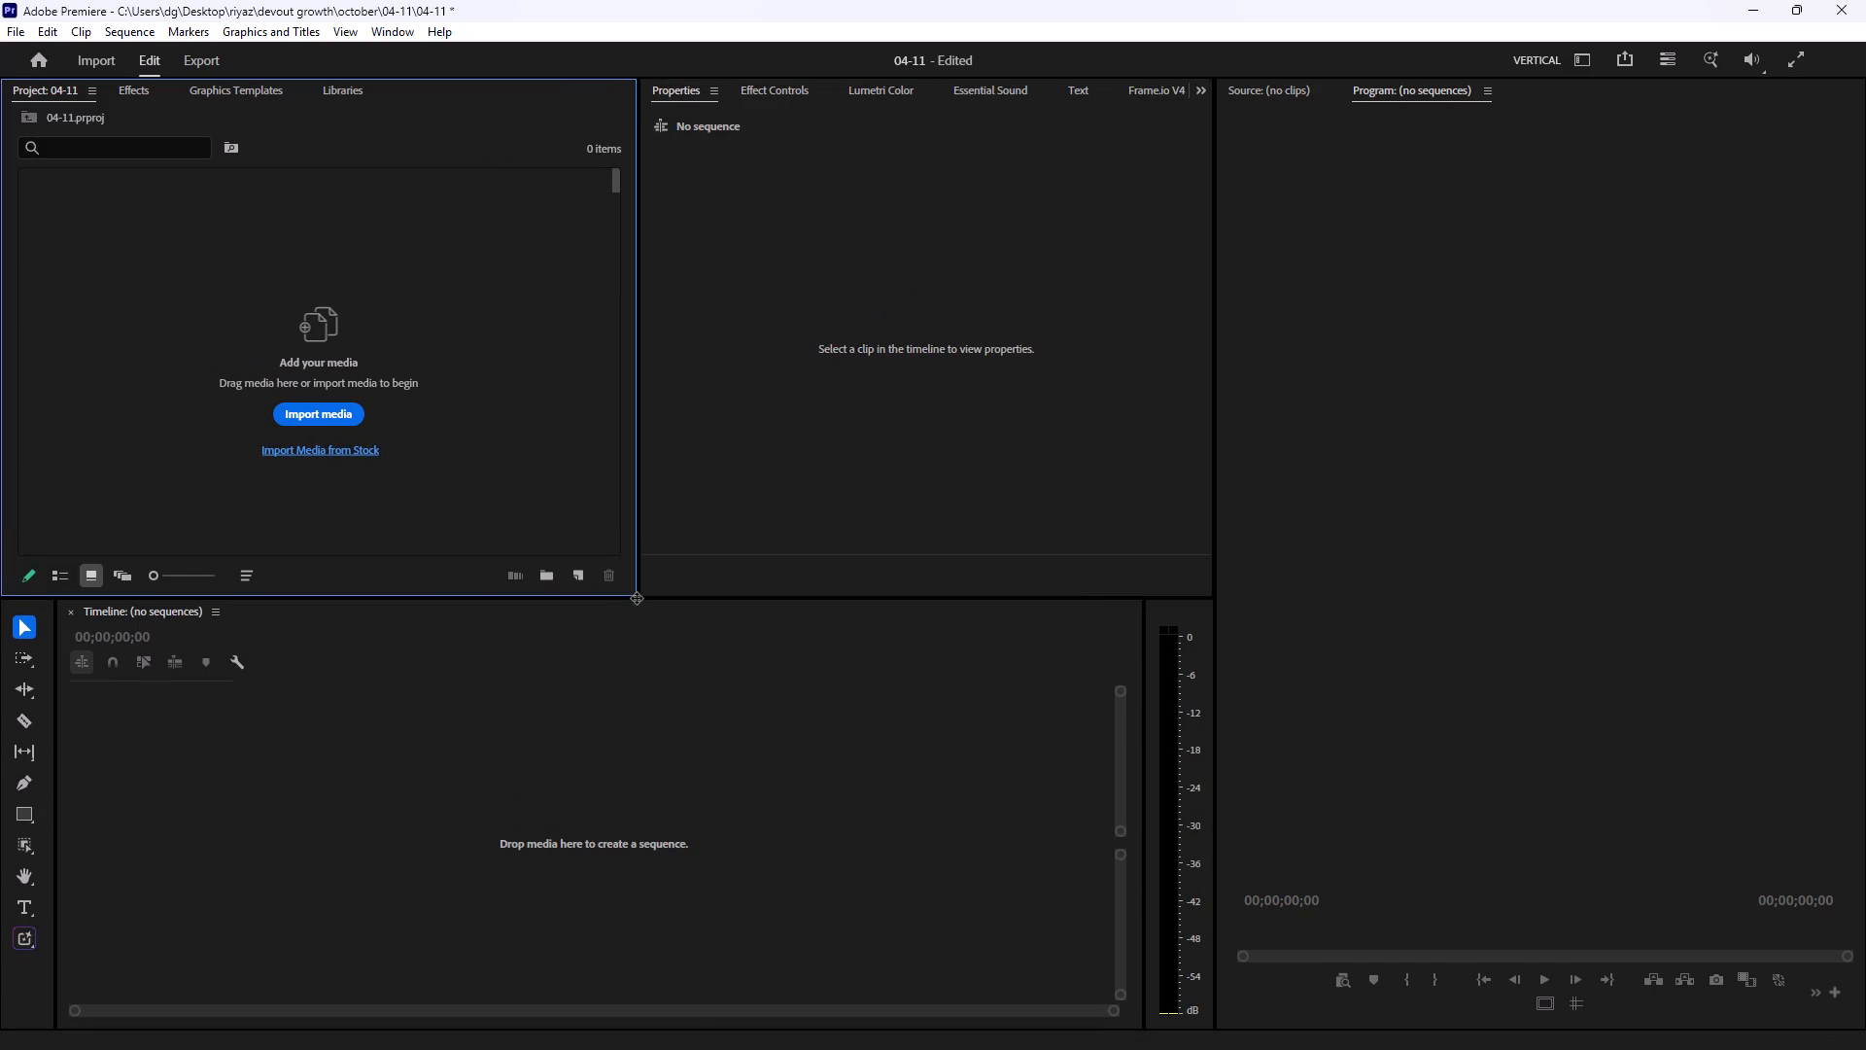
{"action": "left_click_drag", "start_coordinate": [637, 598], "coordinate": [614, 601]}
Create a bin named seq in the 04-11 project and open it.
{"action": "right_click", "coordinate": [374, 260]}
{"action": "left_click", "coordinate": [433, 296]}
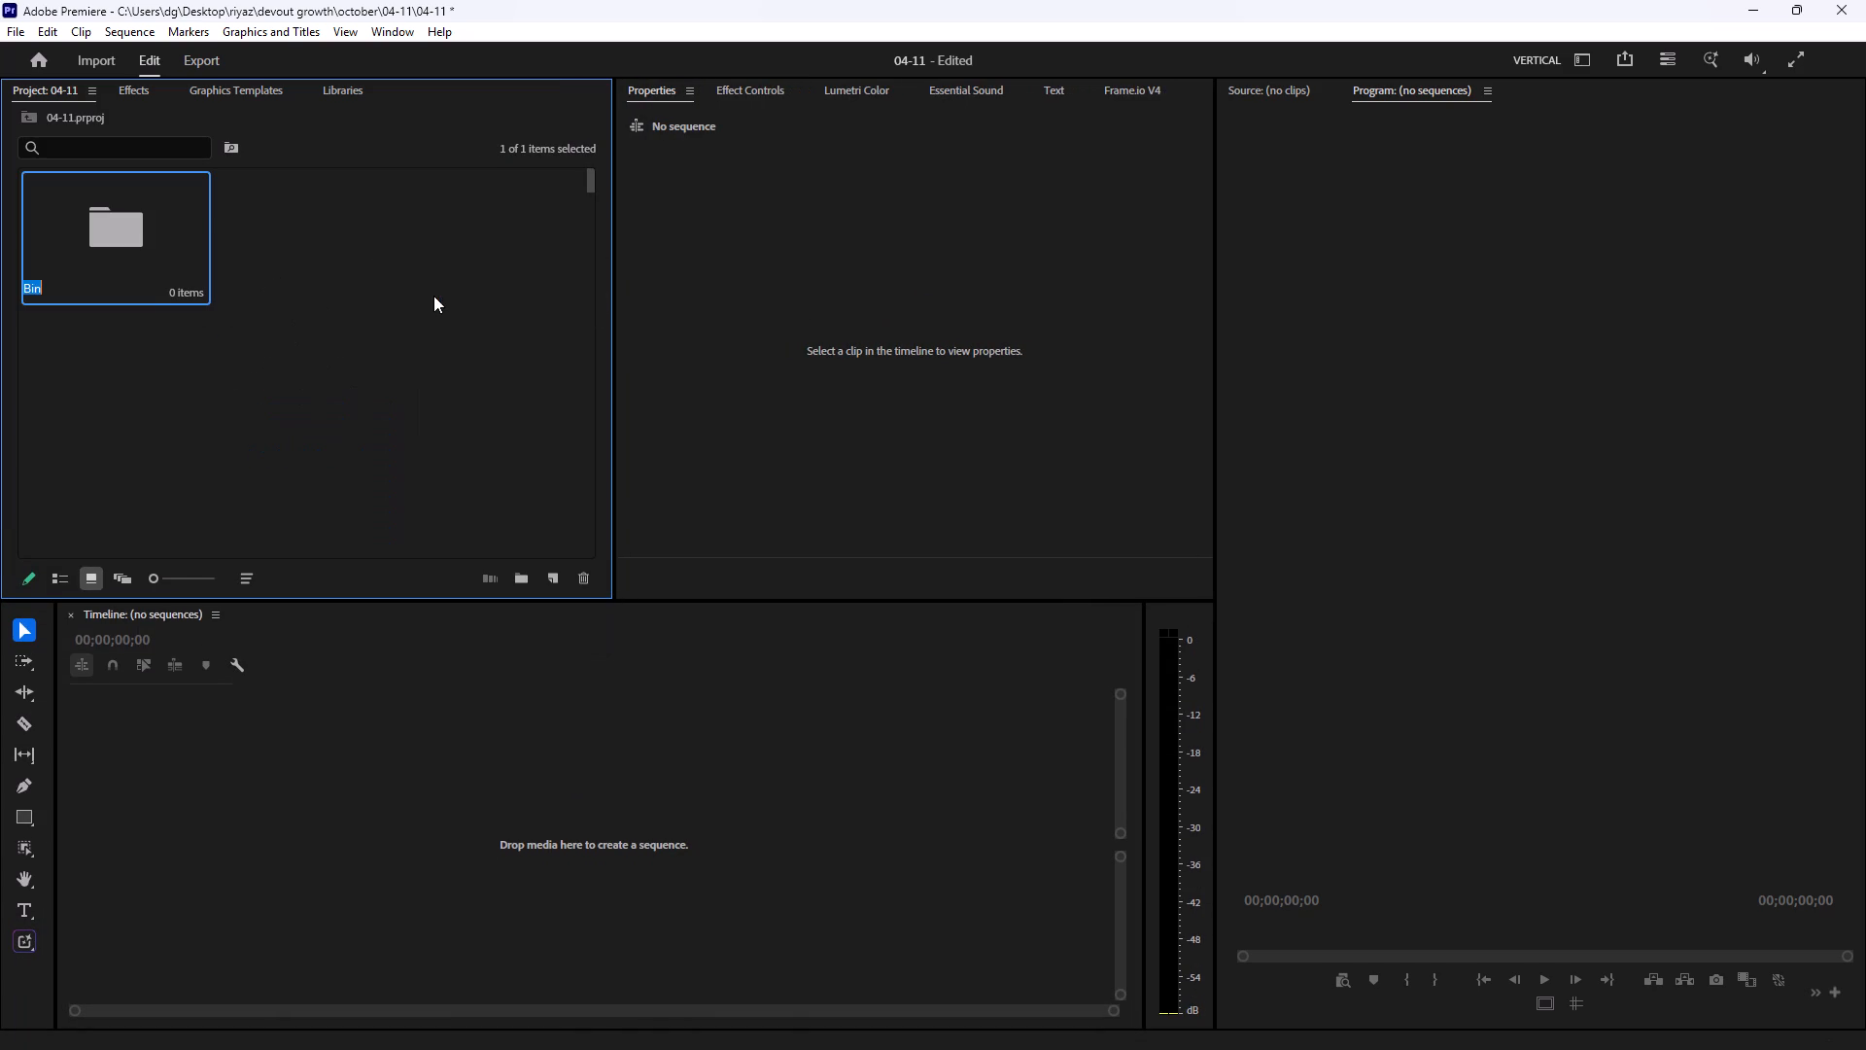
{"action": "type", "text": "seq"}
{"action": "key", "text": "space"}
{"action": "left_click", "coordinate": [428, 296]}
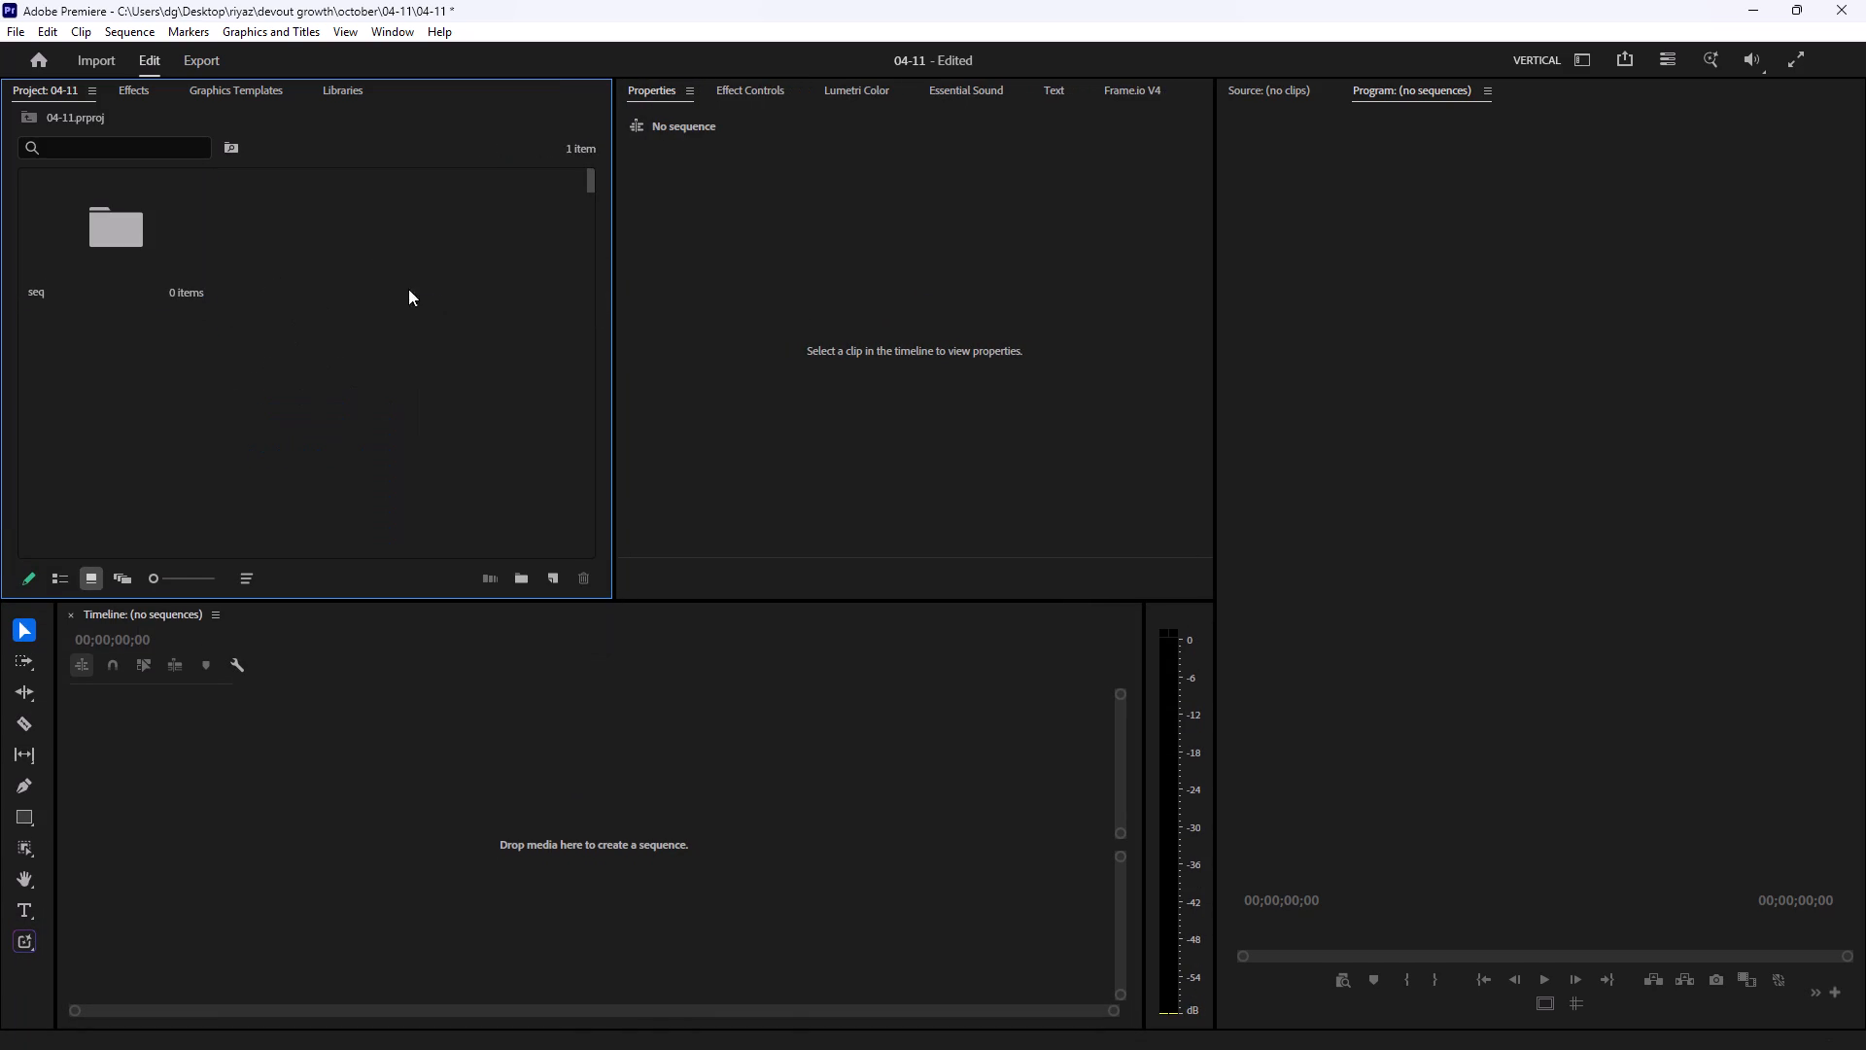
{"action": "double_click", "coordinate": [144, 225]}
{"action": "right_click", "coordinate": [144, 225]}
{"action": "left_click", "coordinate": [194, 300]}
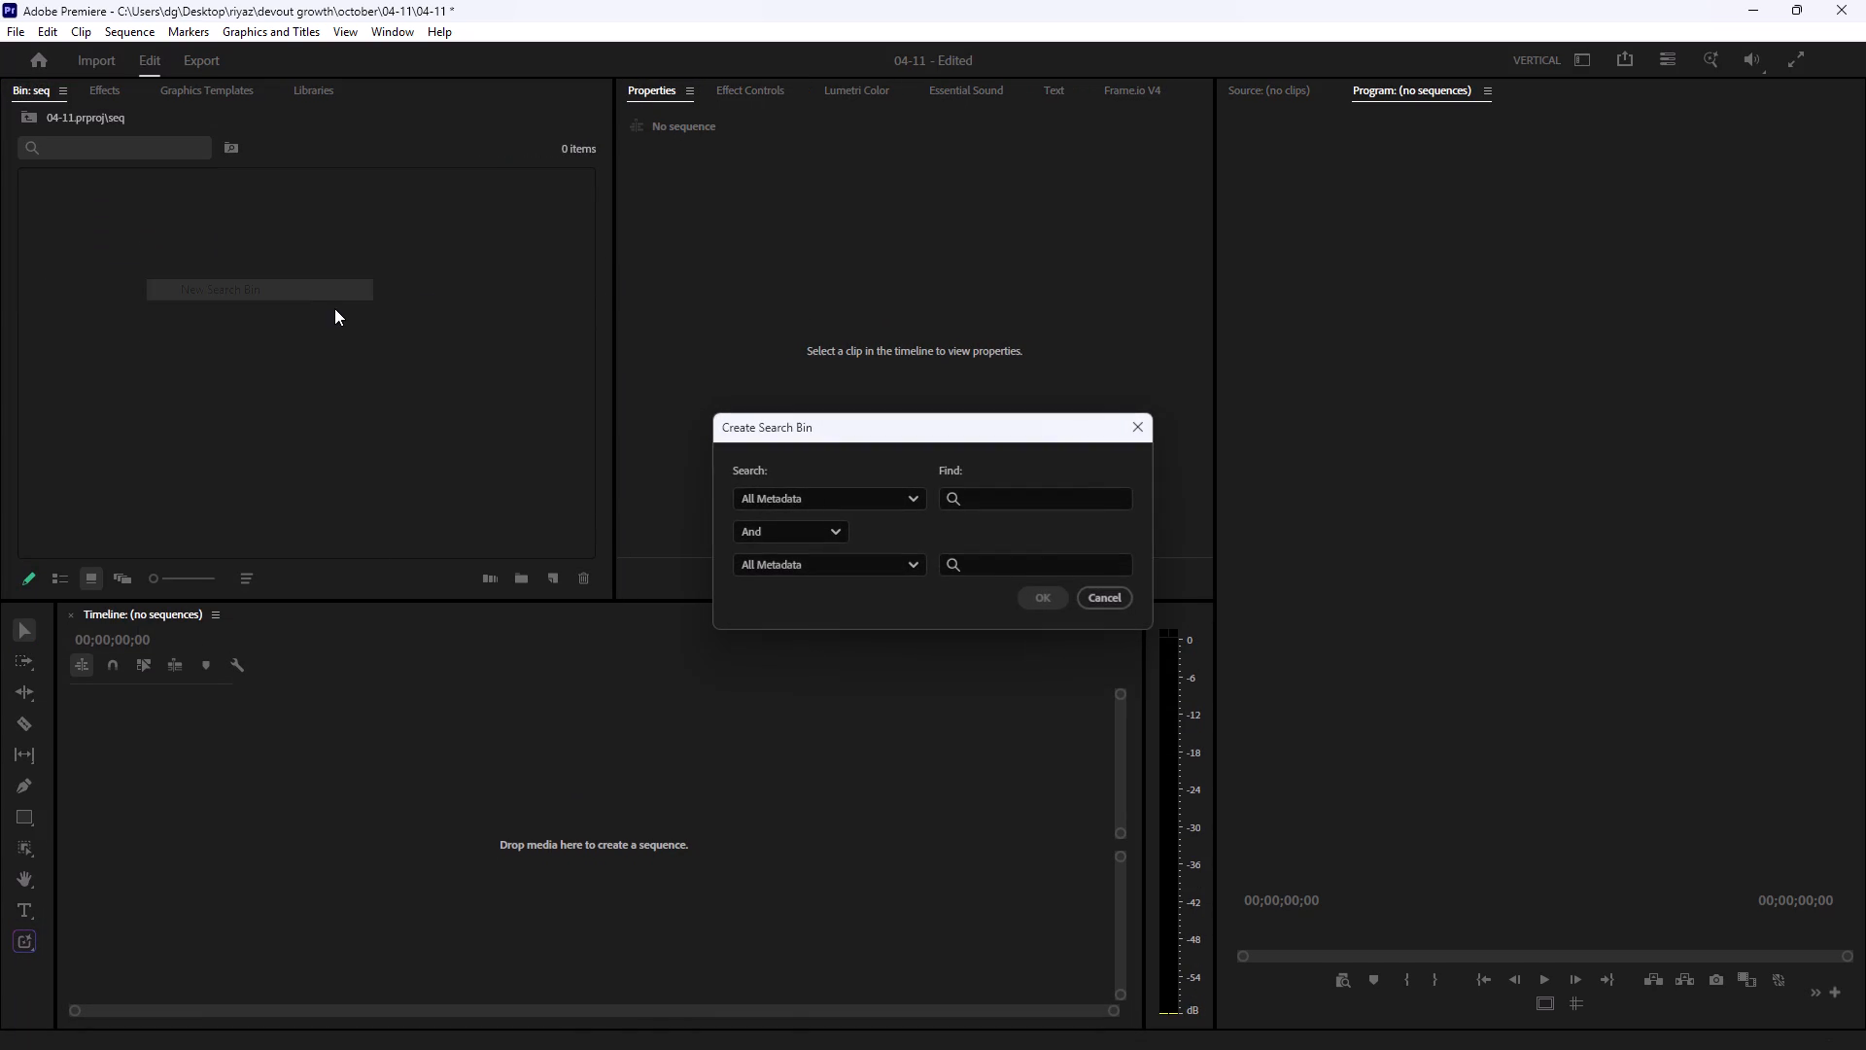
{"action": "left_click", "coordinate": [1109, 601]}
Create a sequence named 04-11 in the seq bin with a frame size of 2160 horizontal by 3840 vertical.
{"action": "right_click", "coordinate": [372, 248]}
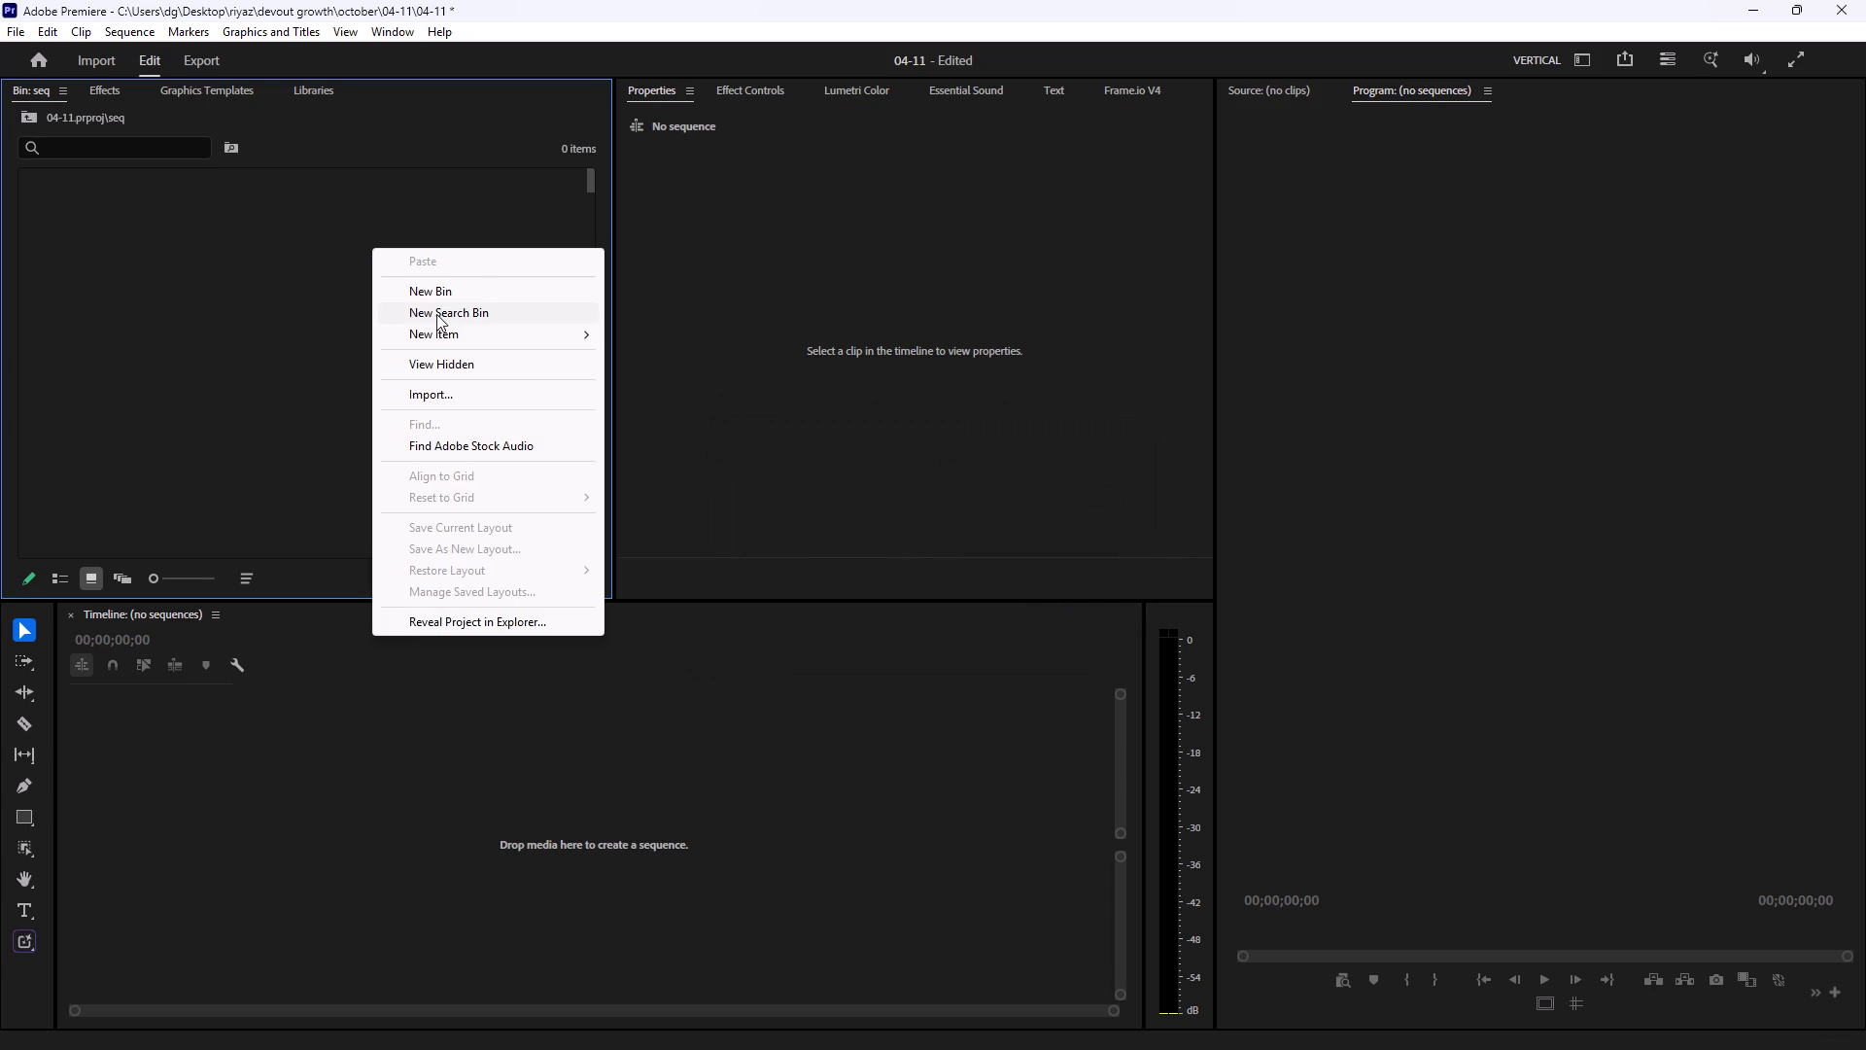
{"action": "left_click", "coordinate": [446, 326]}
{"action": "left_click", "coordinate": [708, 336]}
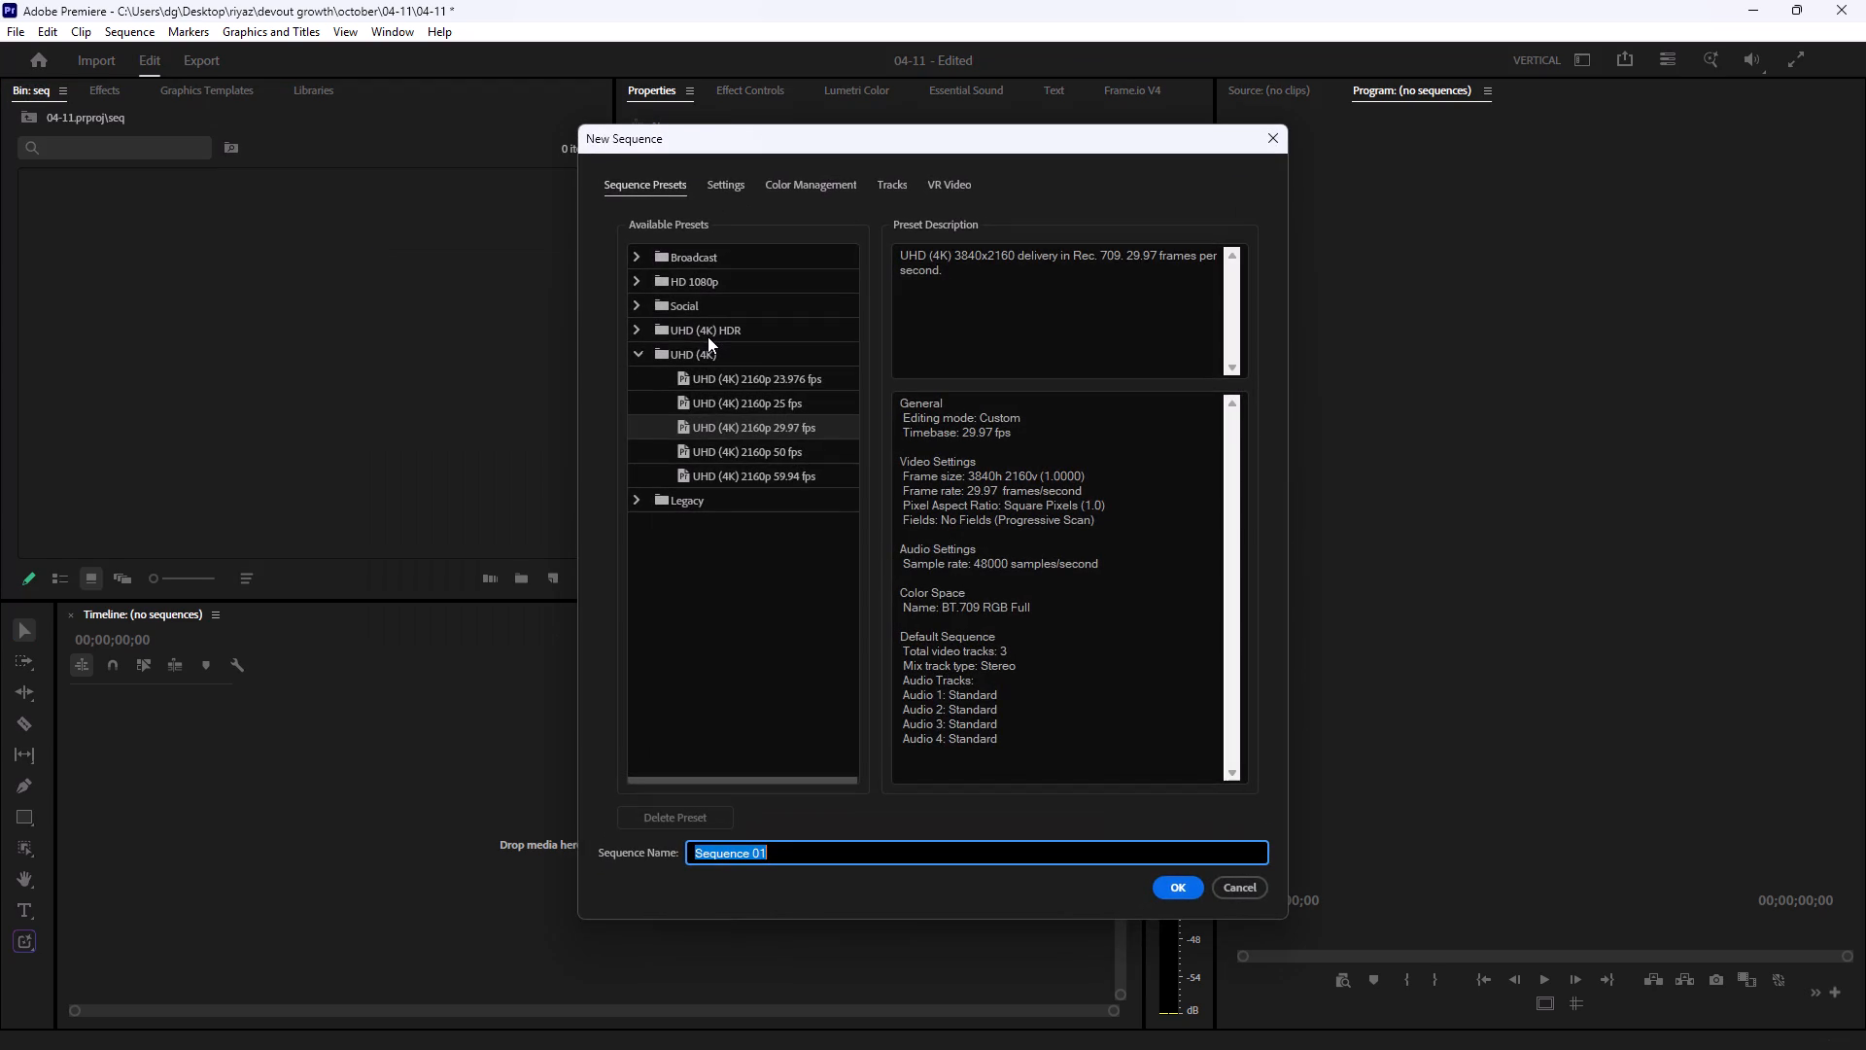
{"action": "type", "text": "04-11"}
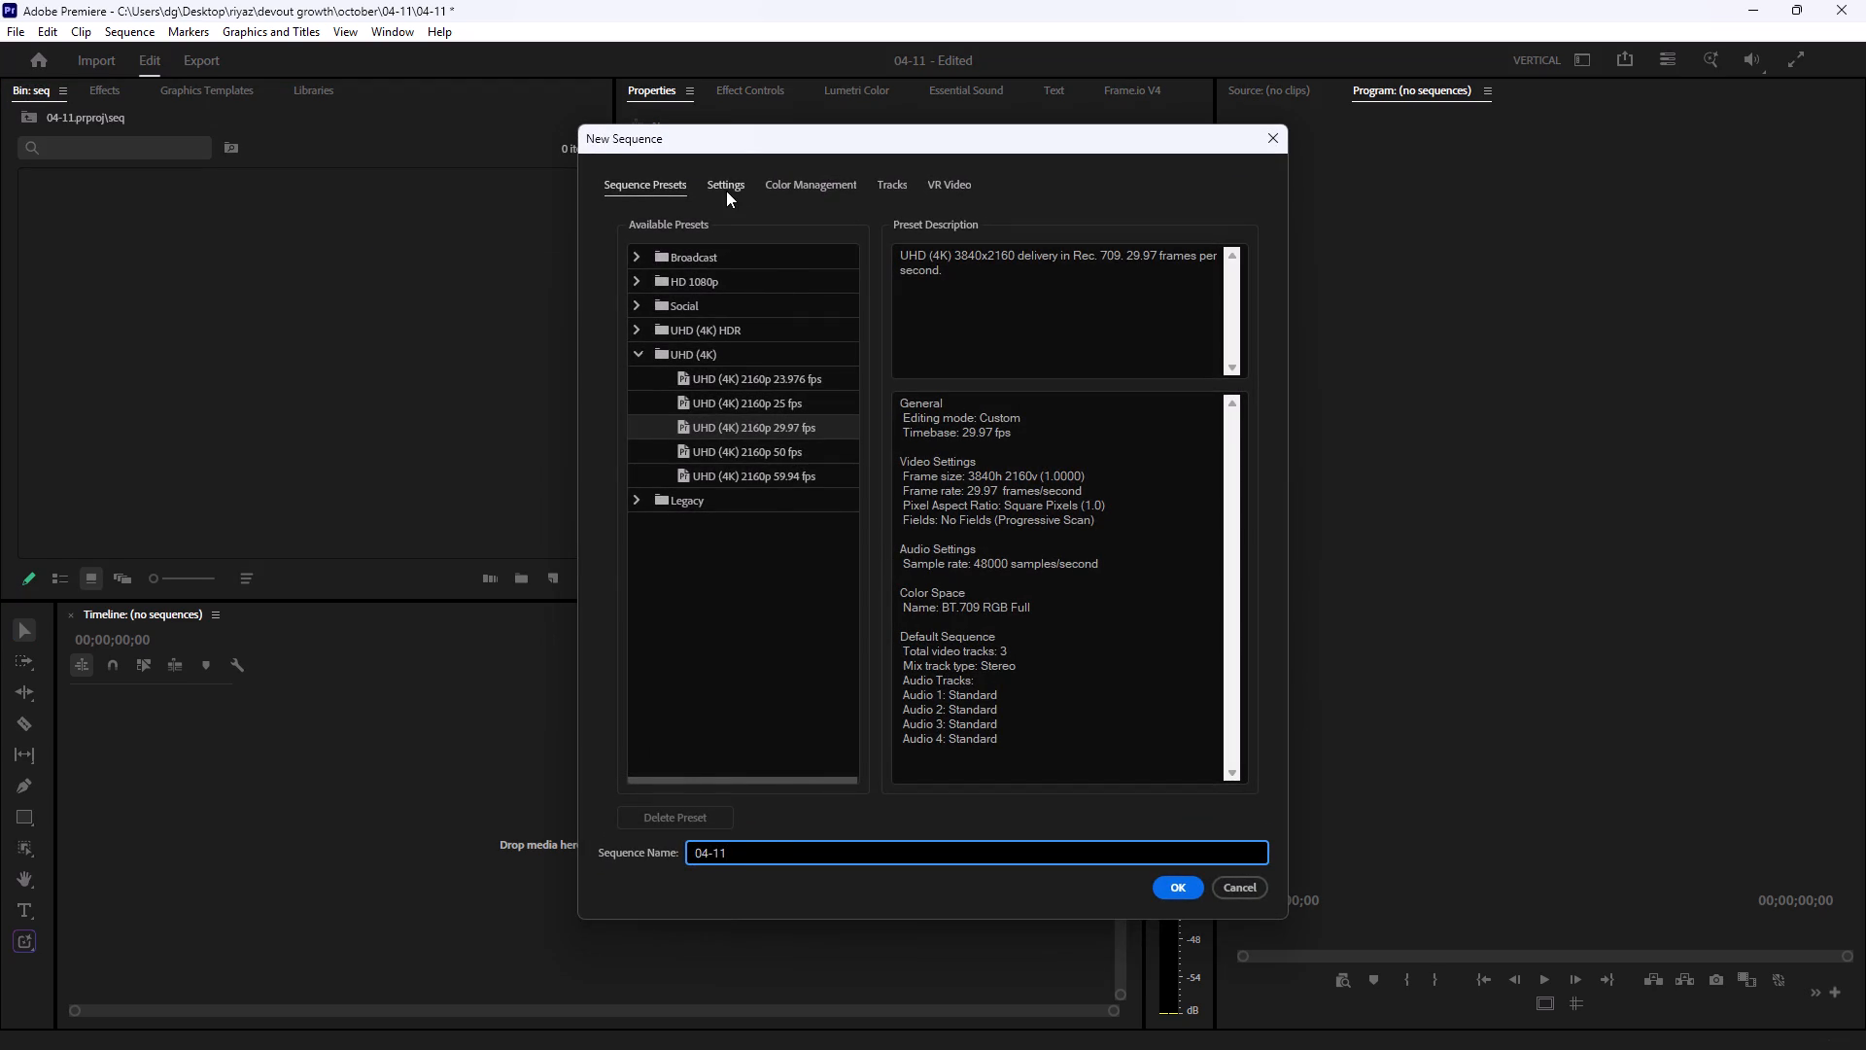
{"action": "left_click", "coordinate": [726, 191]}
{"action": "left_click_drag", "start_coordinate": [744, 331], "coordinate": [822, 336]}
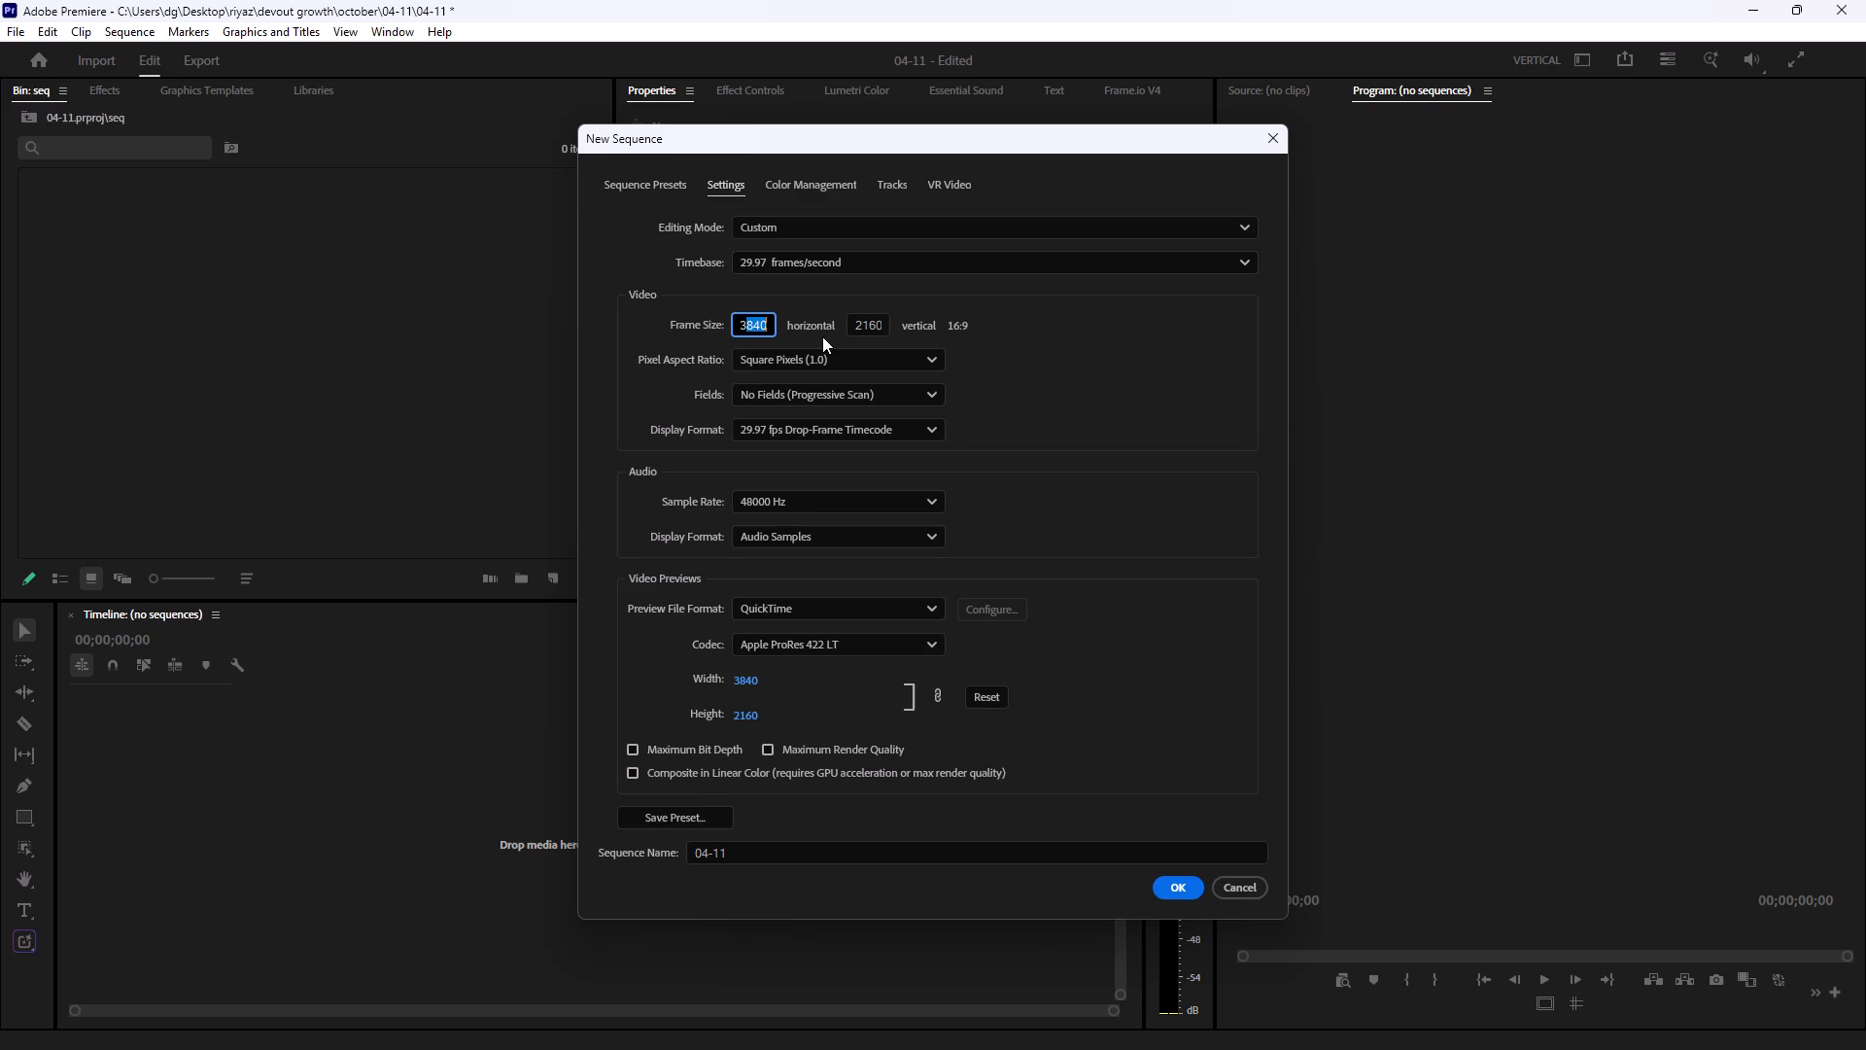
{"action": "left_click_drag", "start_coordinate": [741, 323], "coordinate": [833, 323]}
{"action": "type", "text": "2160"}
{"action": "left_click_drag", "start_coordinate": [857, 325], "coordinate": [977, 329]}
{"action": "type", "text": "38"}
{"action": "type", "text": "40"}
{"action": "left_click", "coordinate": [1044, 341]}
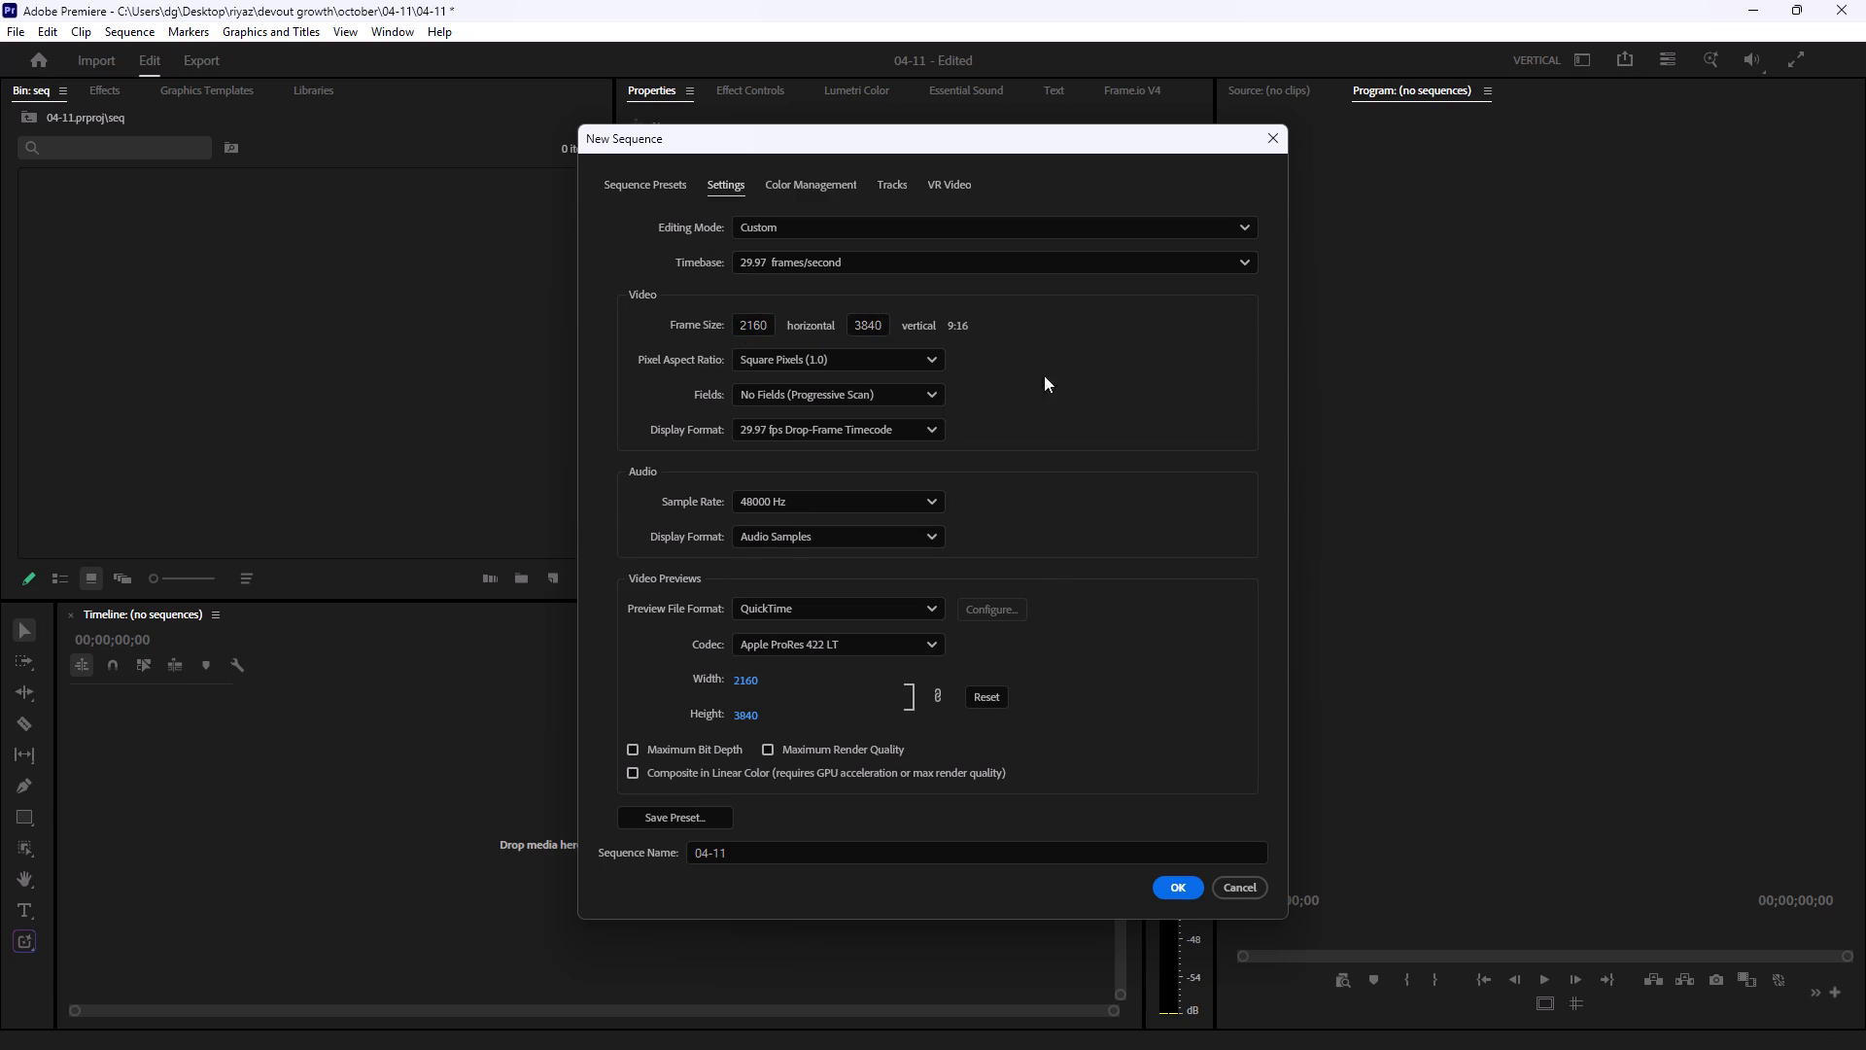
{"action": "left_click", "coordinate": [1175, 894]}
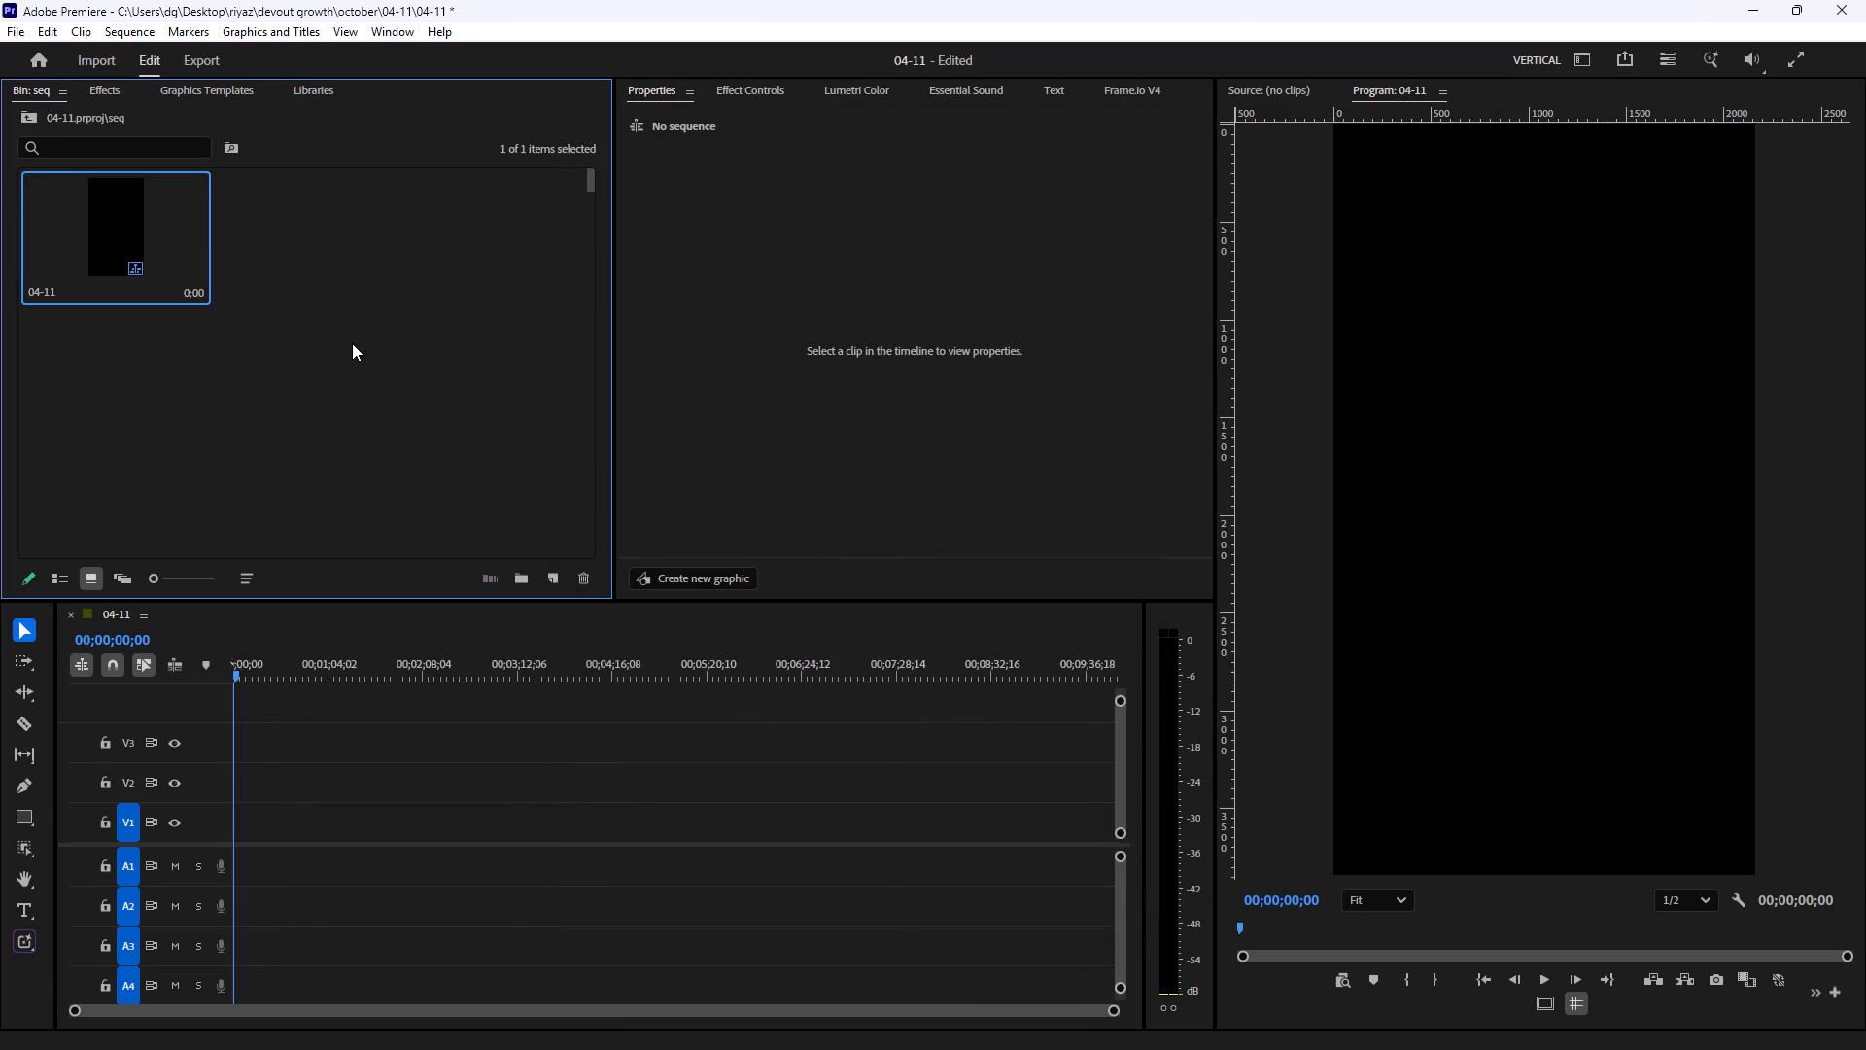
Import the first video from Desktop > riyaz > download > oct > 04-11 into the seq bin, showing the folders as large icons.
{"action": "left_click", "coordinate": [352, 343]}
{"action": "double_click", "coordinate": [328, 262]}
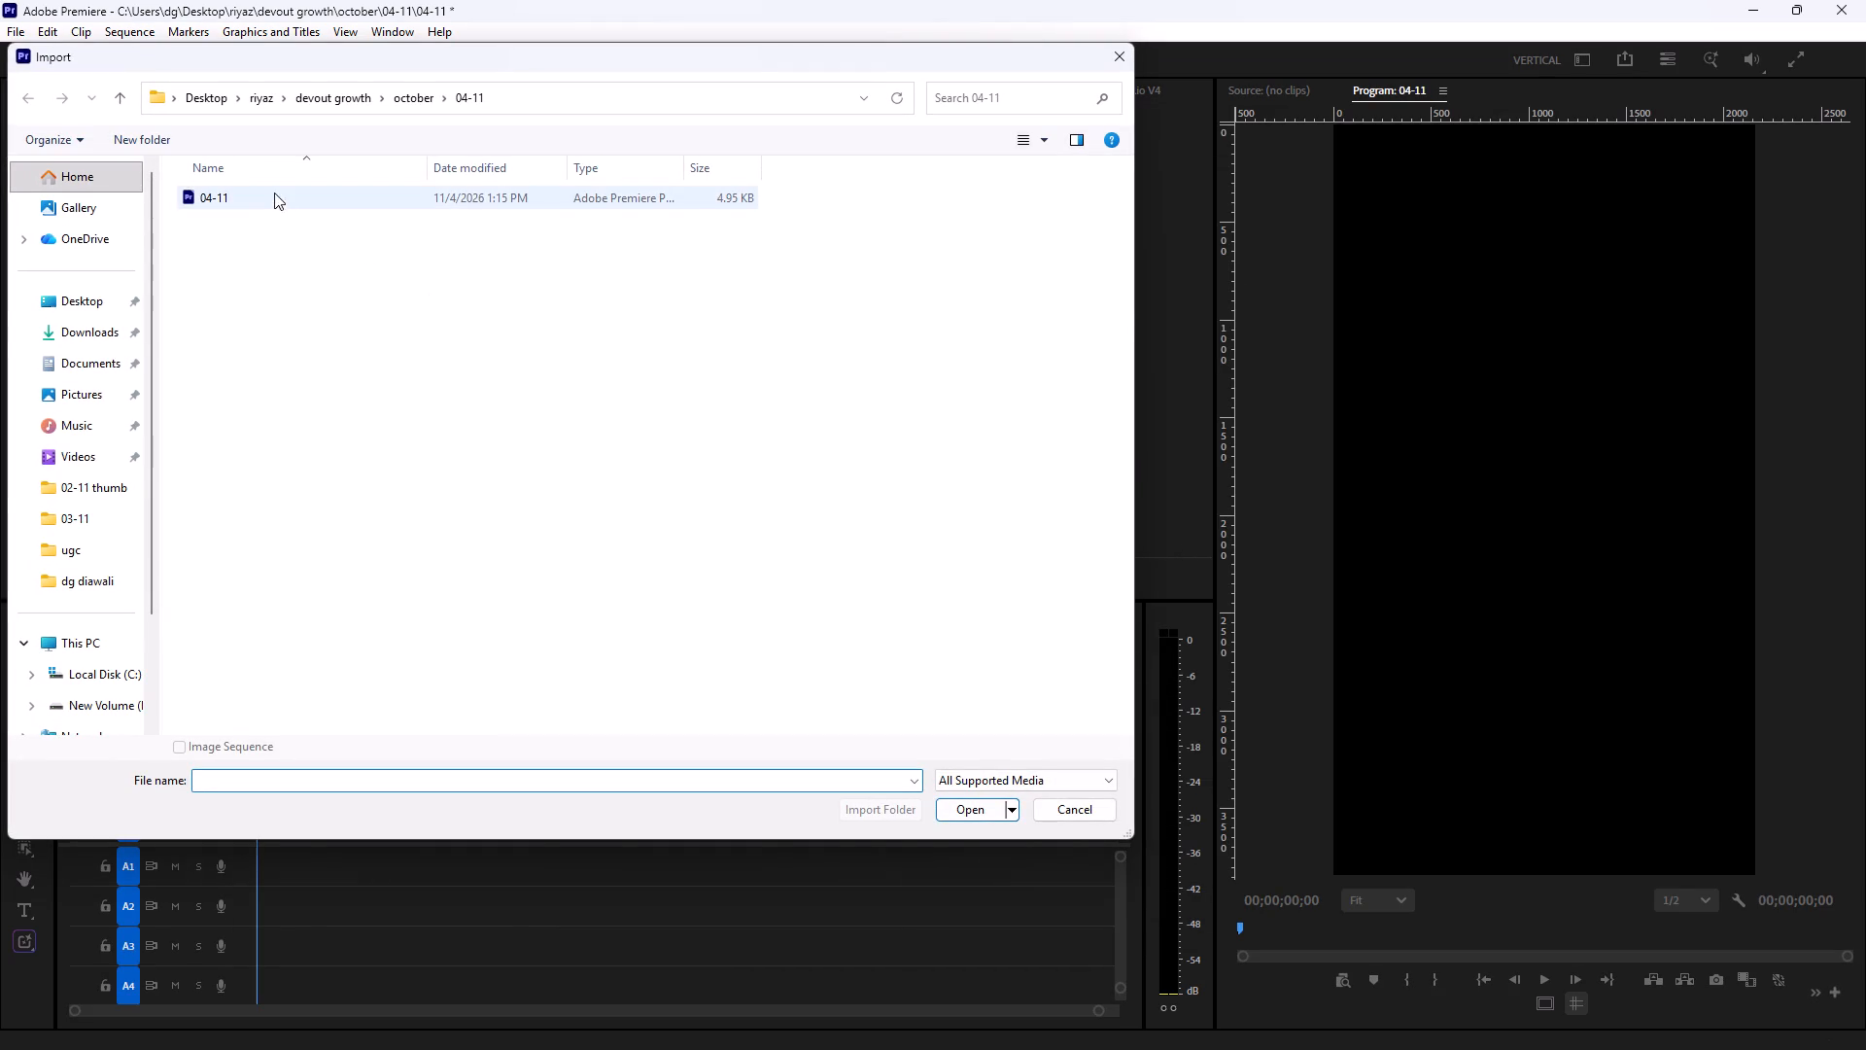
{"action": "left_click", "coordinate": [339, 101]}
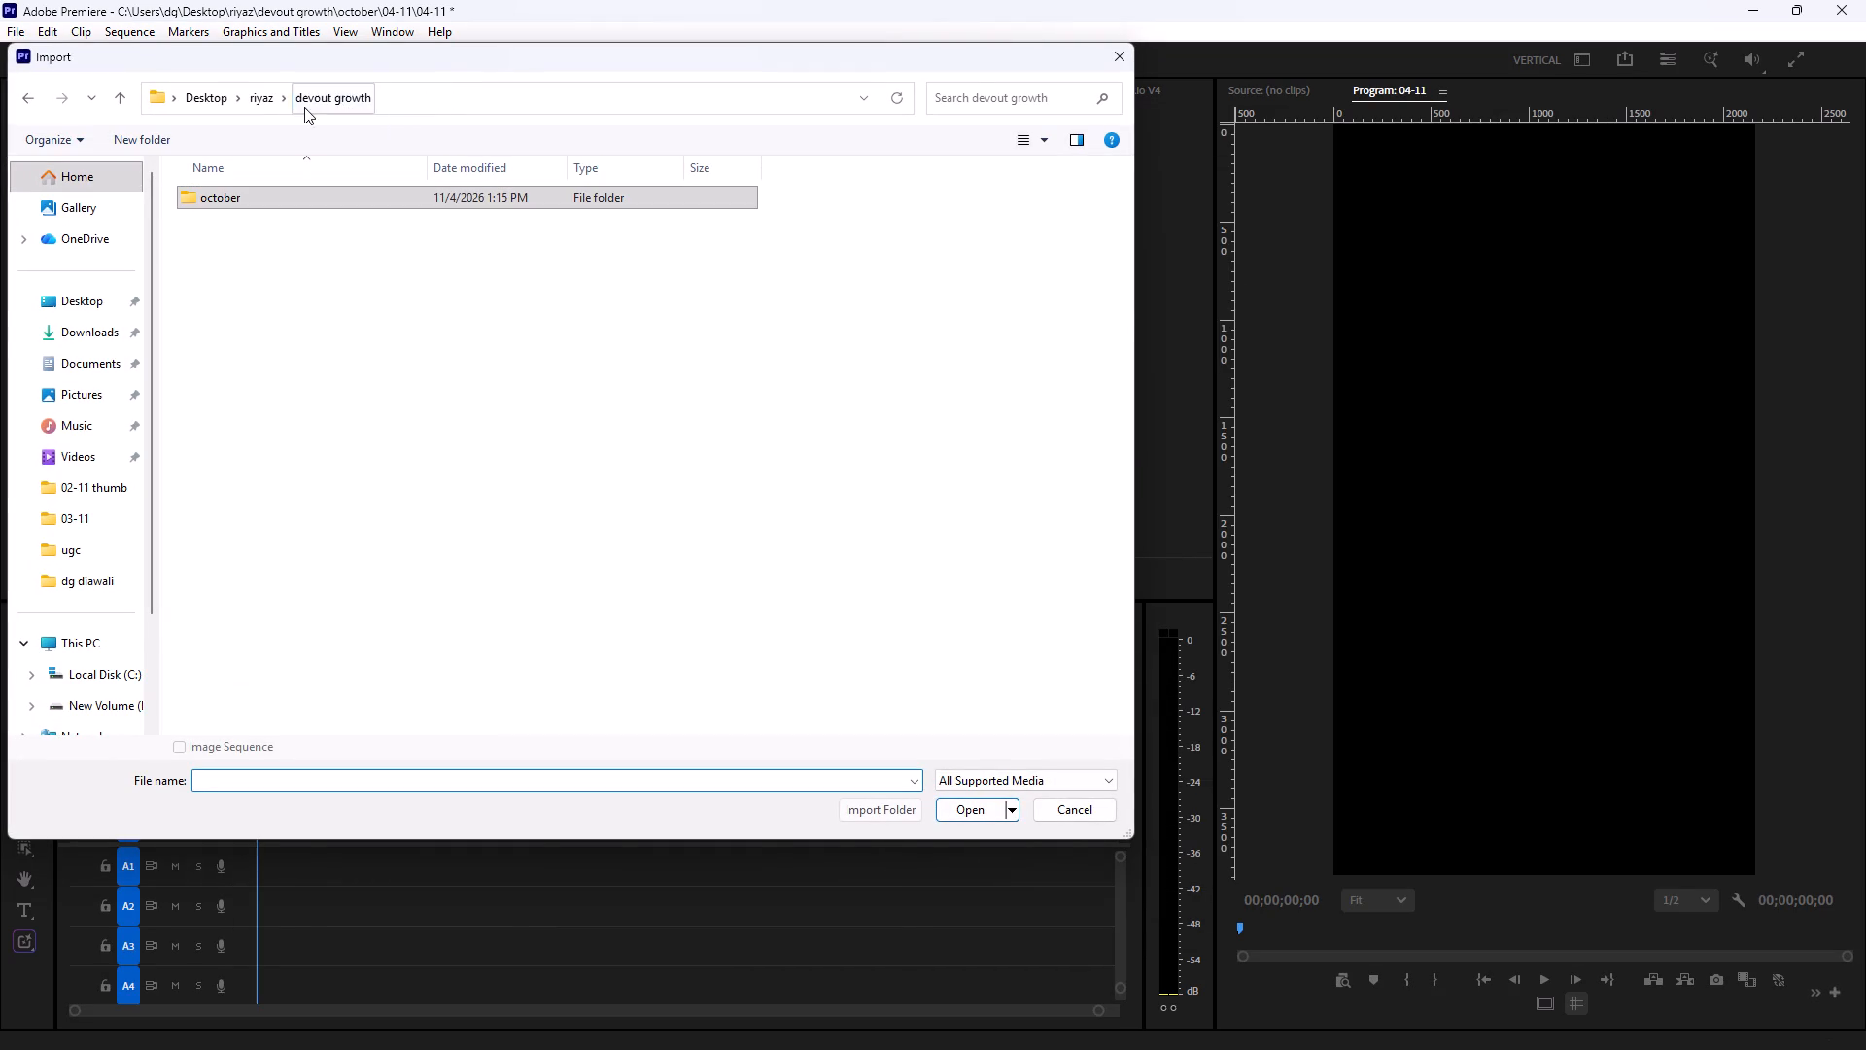
{"action": "left_click", "coordinate": [252, 97]}
{"action": "double_click", "coordinate": [265, 280]}
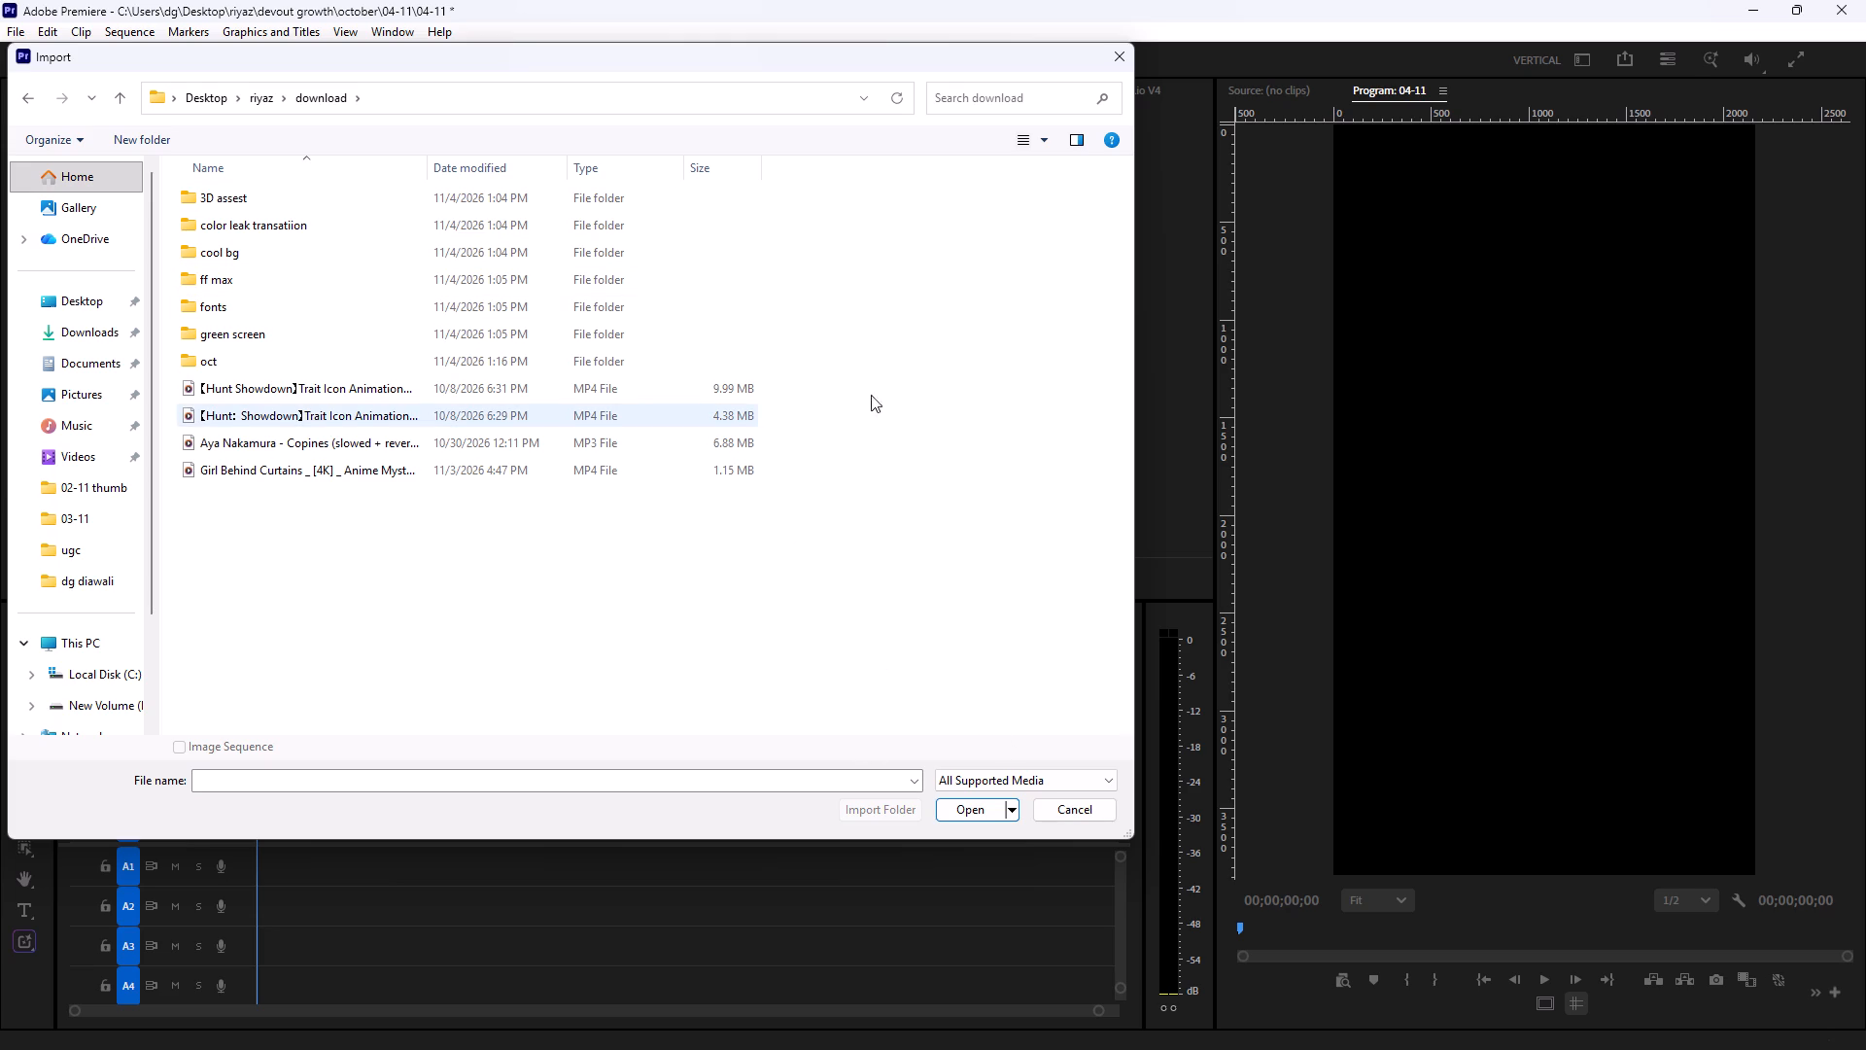
{"action": "left_click", "coordinate": [1048, 149]}
{"action": "left_click", "coordinate": [1127, 52]}
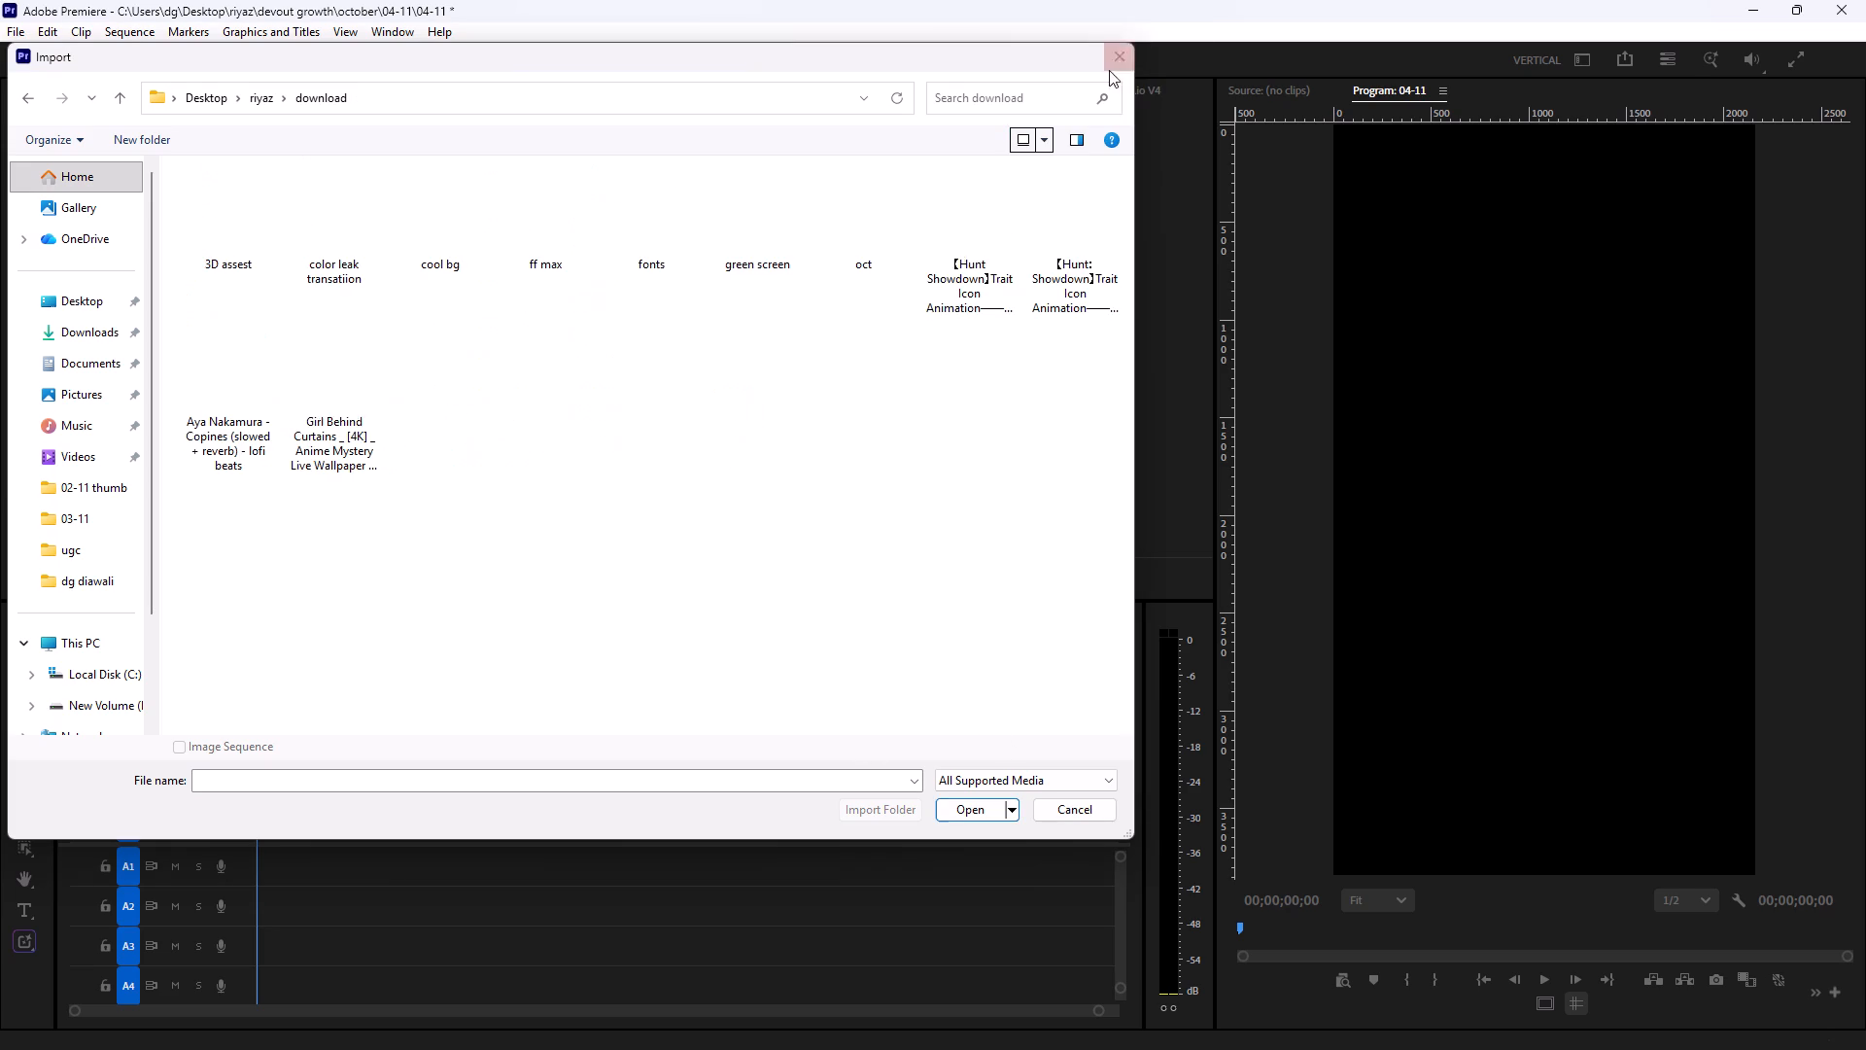
{"action": "double_click", "coordinate": [880, 171]}
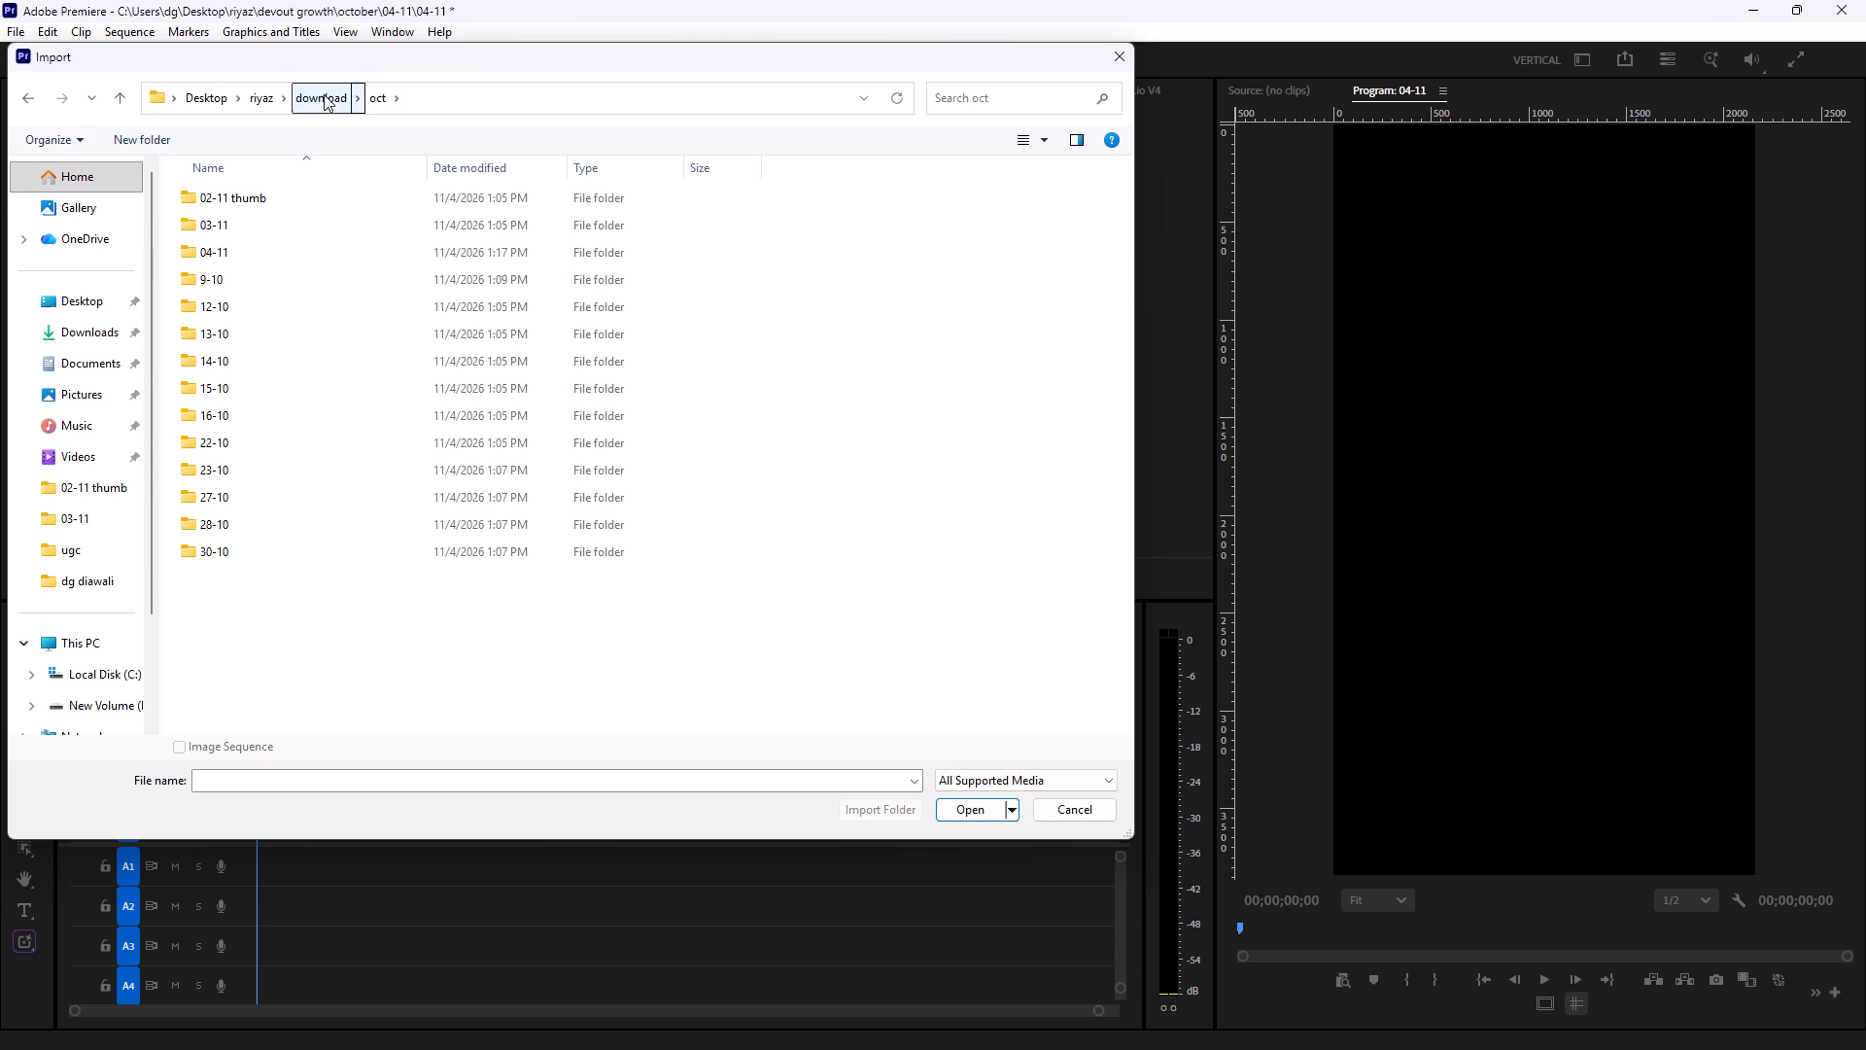
{"action": "left_click", "coordinate": [1053, 142]}
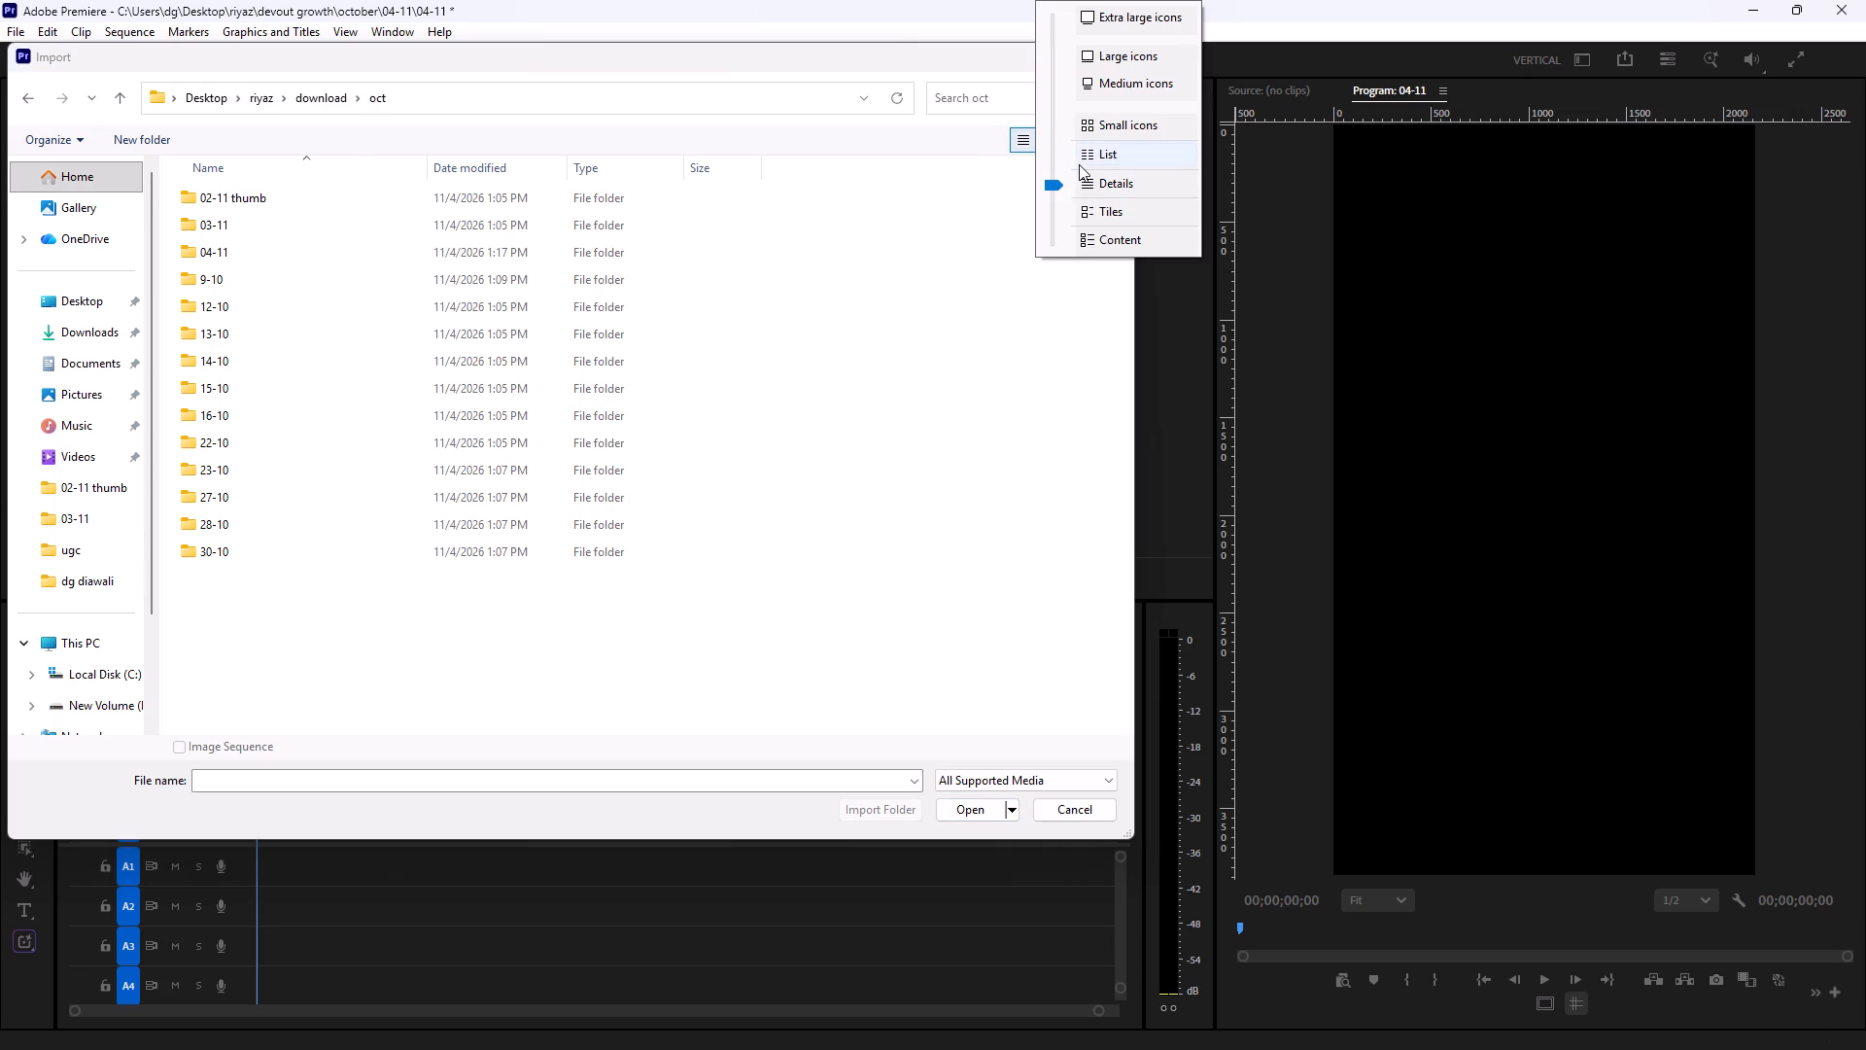
{"action": "left_click", "coordinate": [1124, 58]}
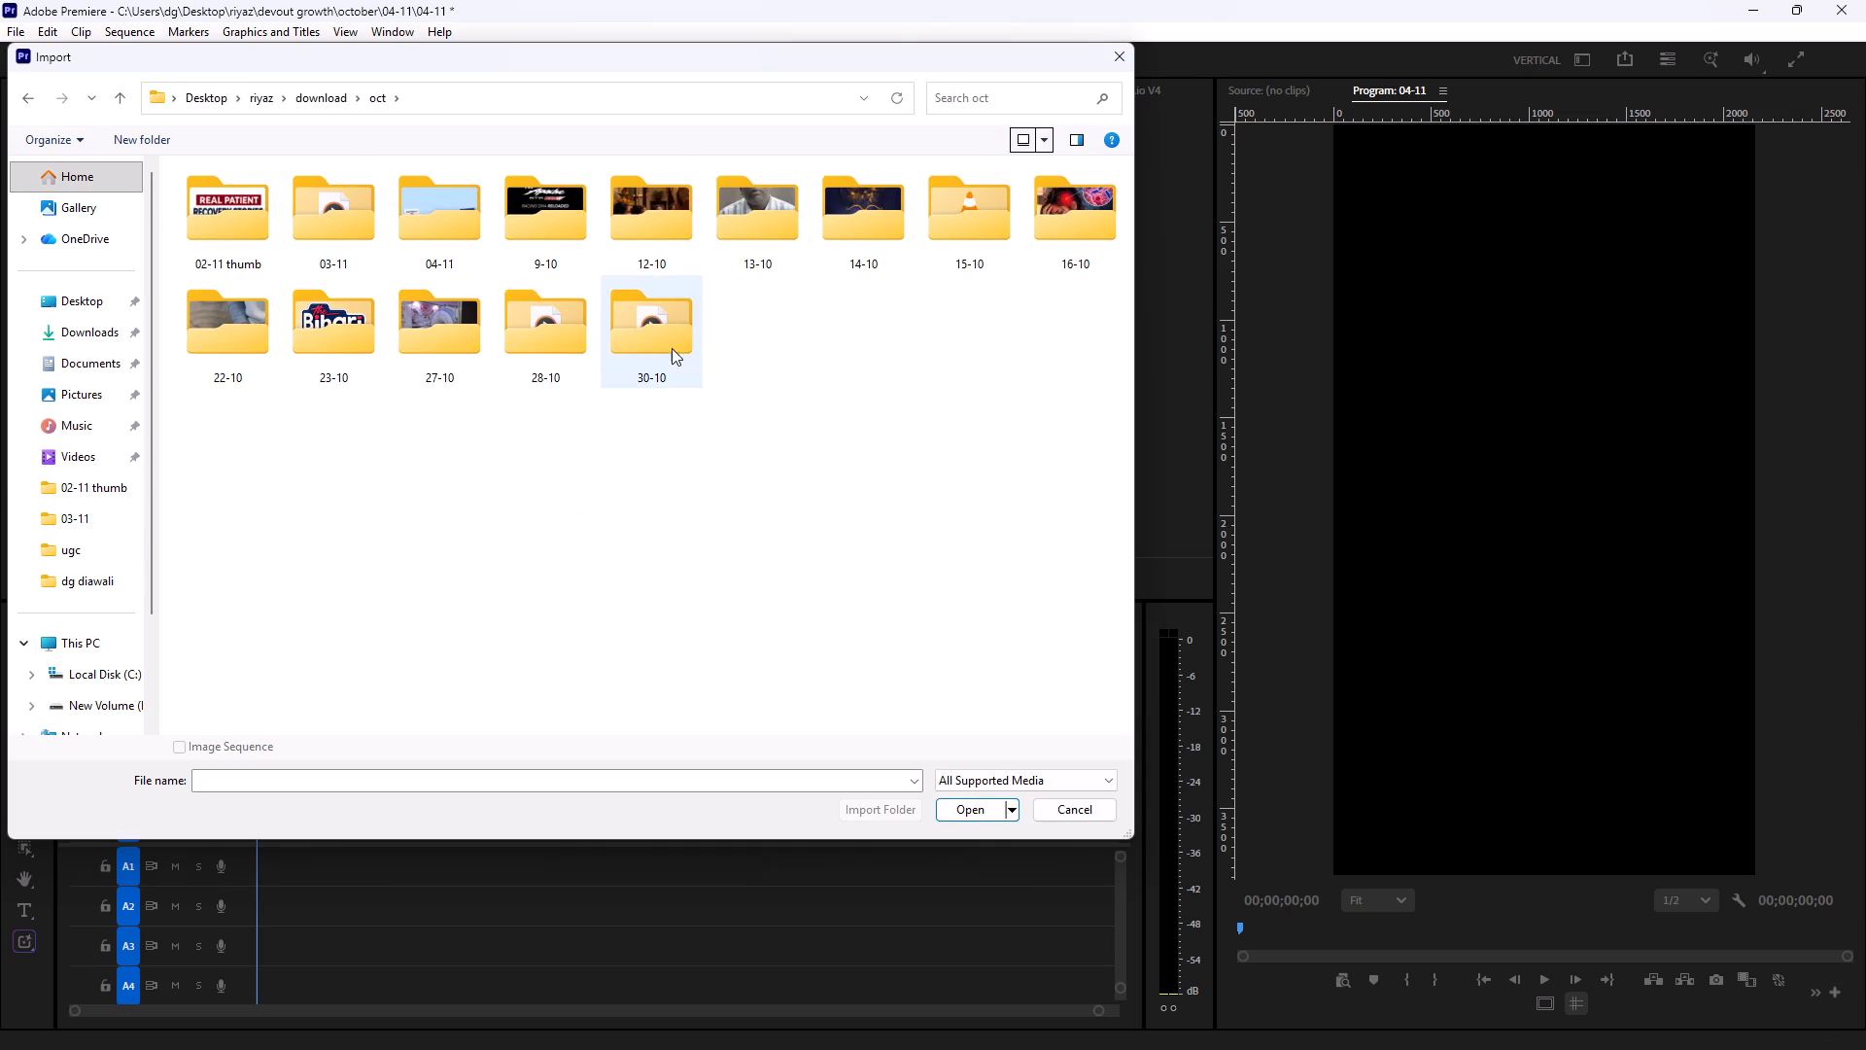
{"action": "double_click", "coordinate": [476, 203]}
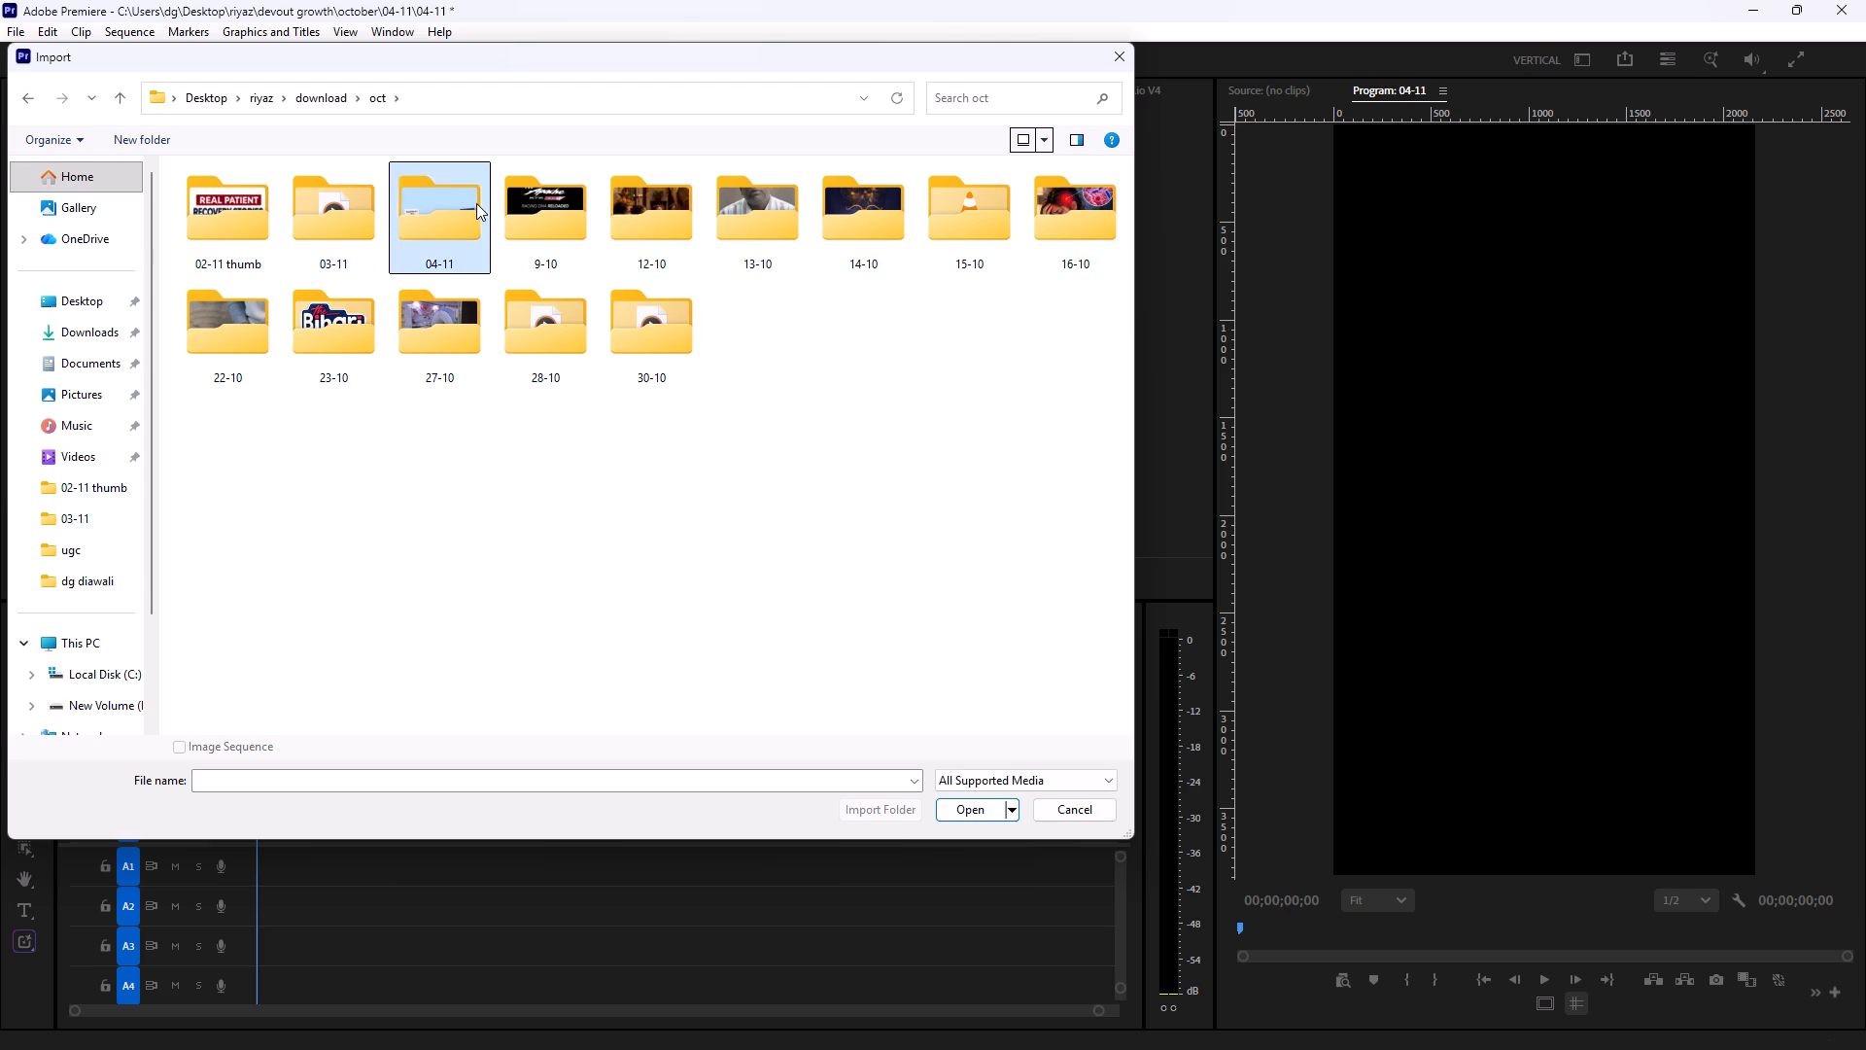
{"action": "double_click", "coordinate": [259, 209]}
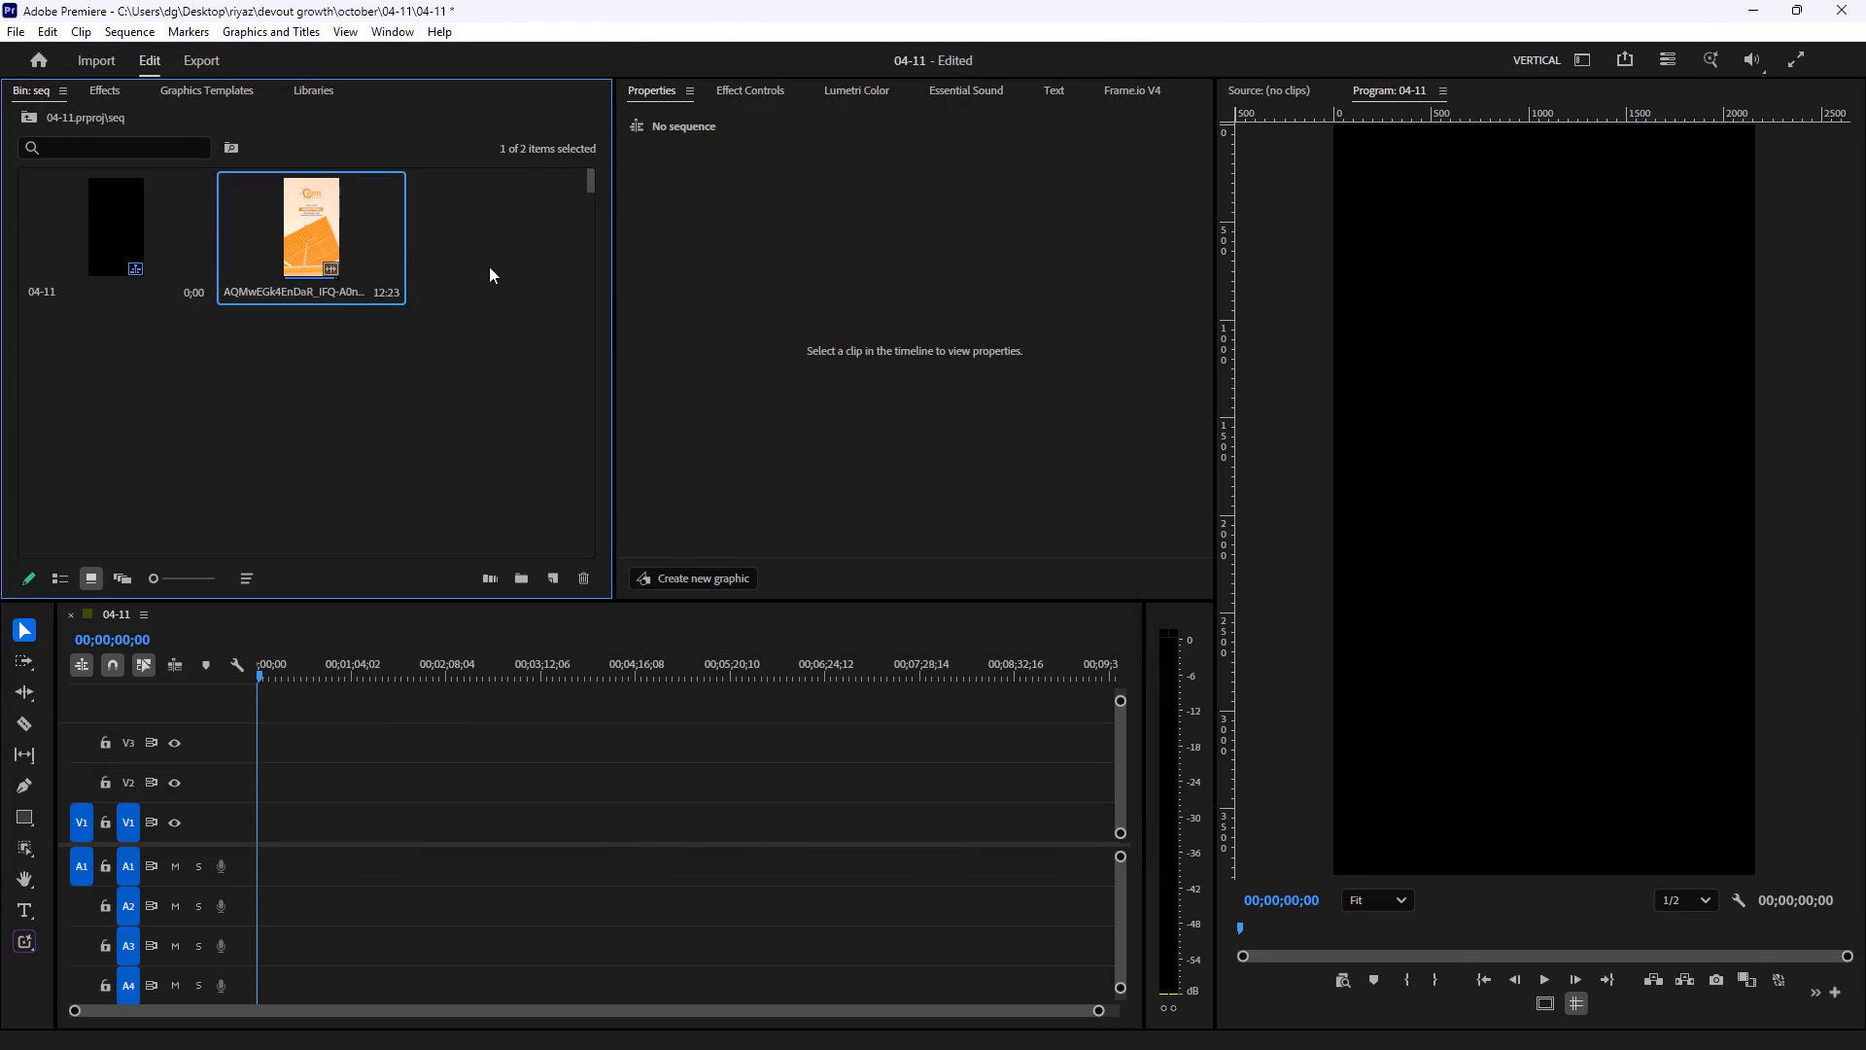
Preview the imported video in the source monitor and place it on track V1 at the start of the 04-11 sequence.
{"action": "double_click", "coordinate": [332, 213]}
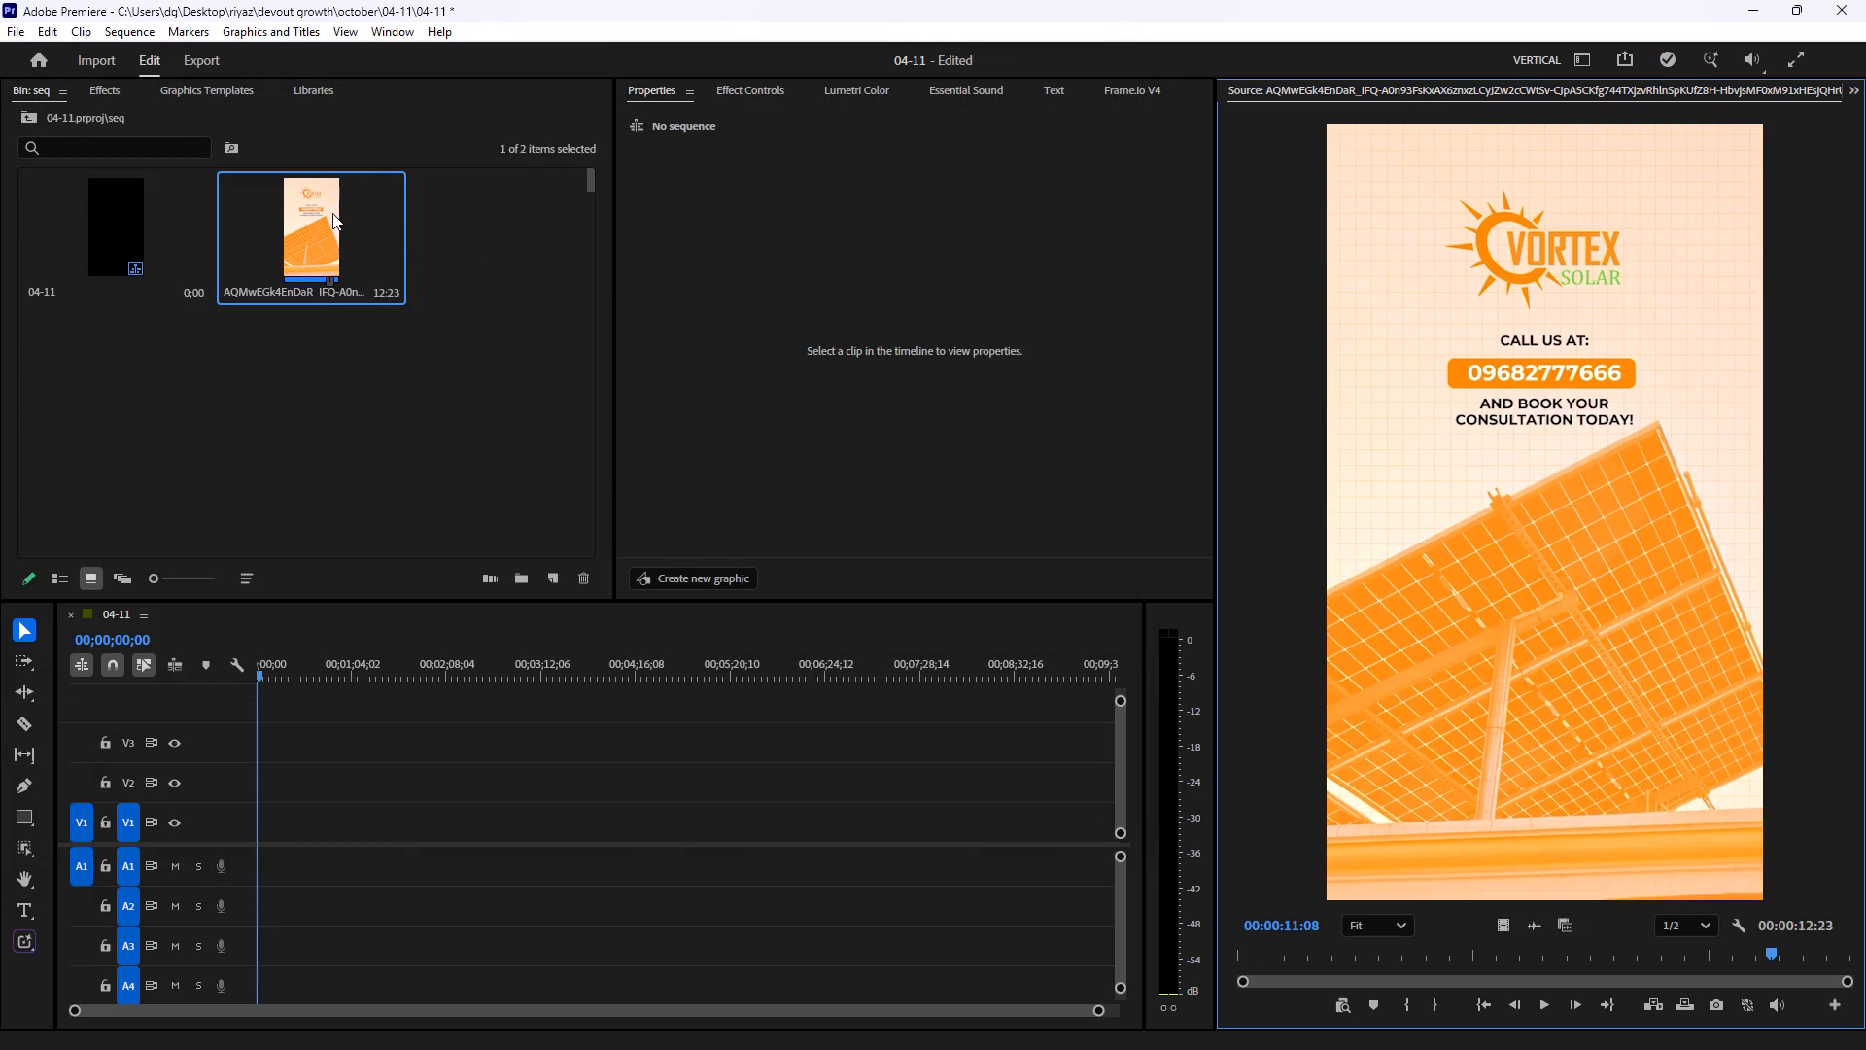
{"action": "left_click_drag", "start_coordinate": [303, 218], "coordinate": [313, 805]}
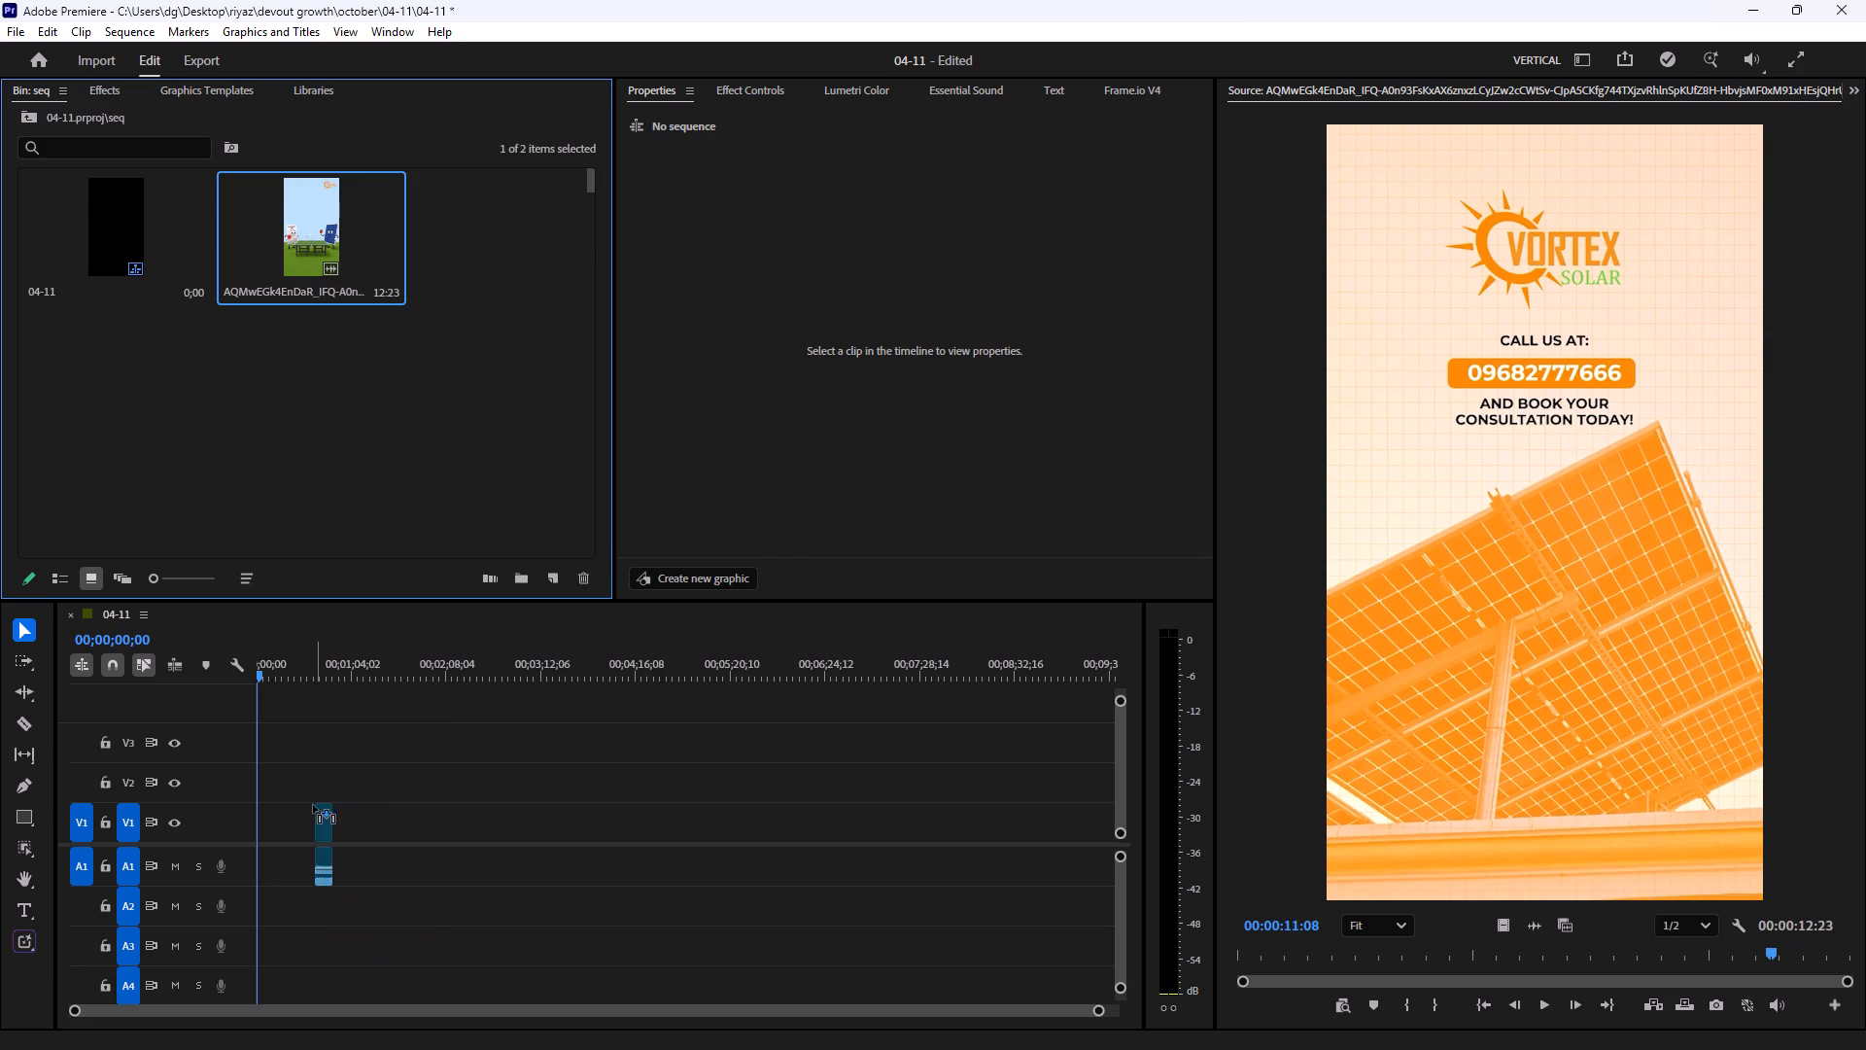
{"action": "left_click_drag", "start_coordinate": [313, 805], "coordinate": [254, 818]}
Scale the video clip on V1 to fill the vertical sequence frame.
{"action": "left_click", "coordinate": [1047, 619]}
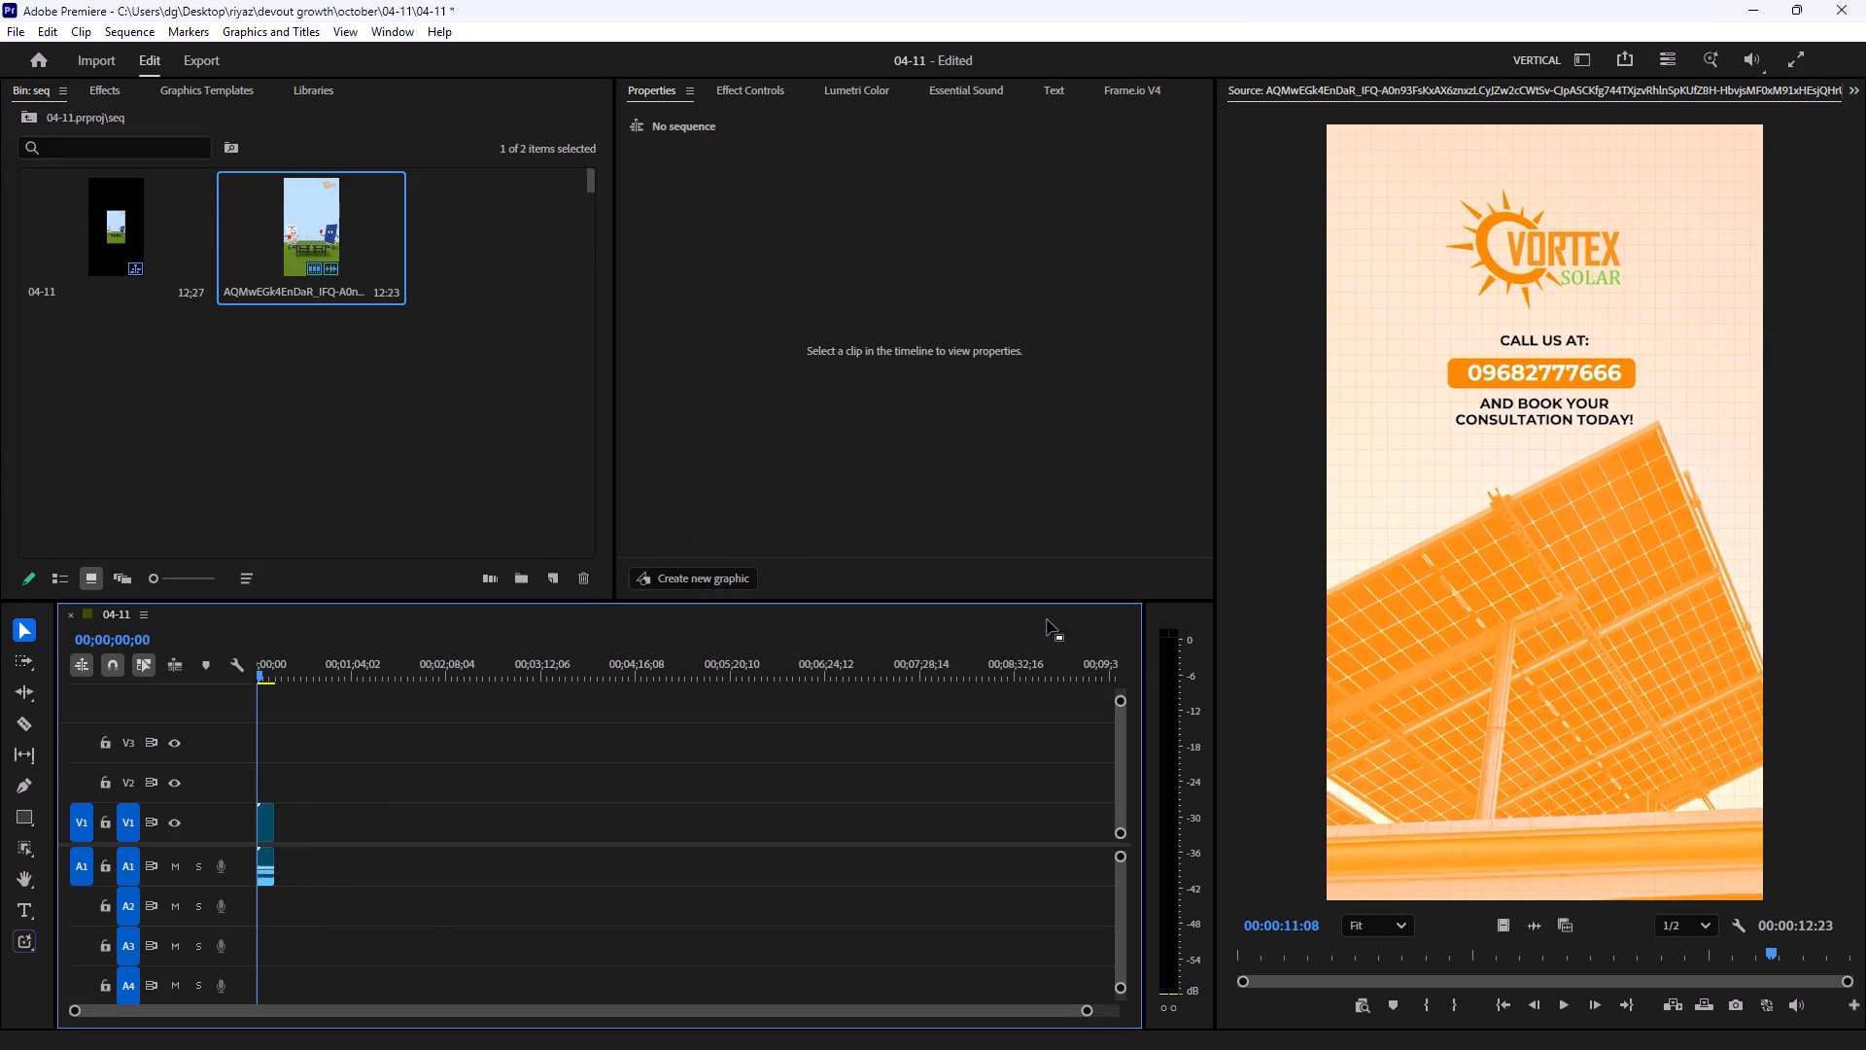
{"action": "key", "text": "equal"}
{"action": "key", "text": "equal"}
{"action": "key", "text": "equal"}
{"action": "key", "text": "equal"}
{"action": "key", "text": "equal"}
{"action": "left_click_drag", "start_coordinate": [369, 680], "coordinate": [410, 677]}
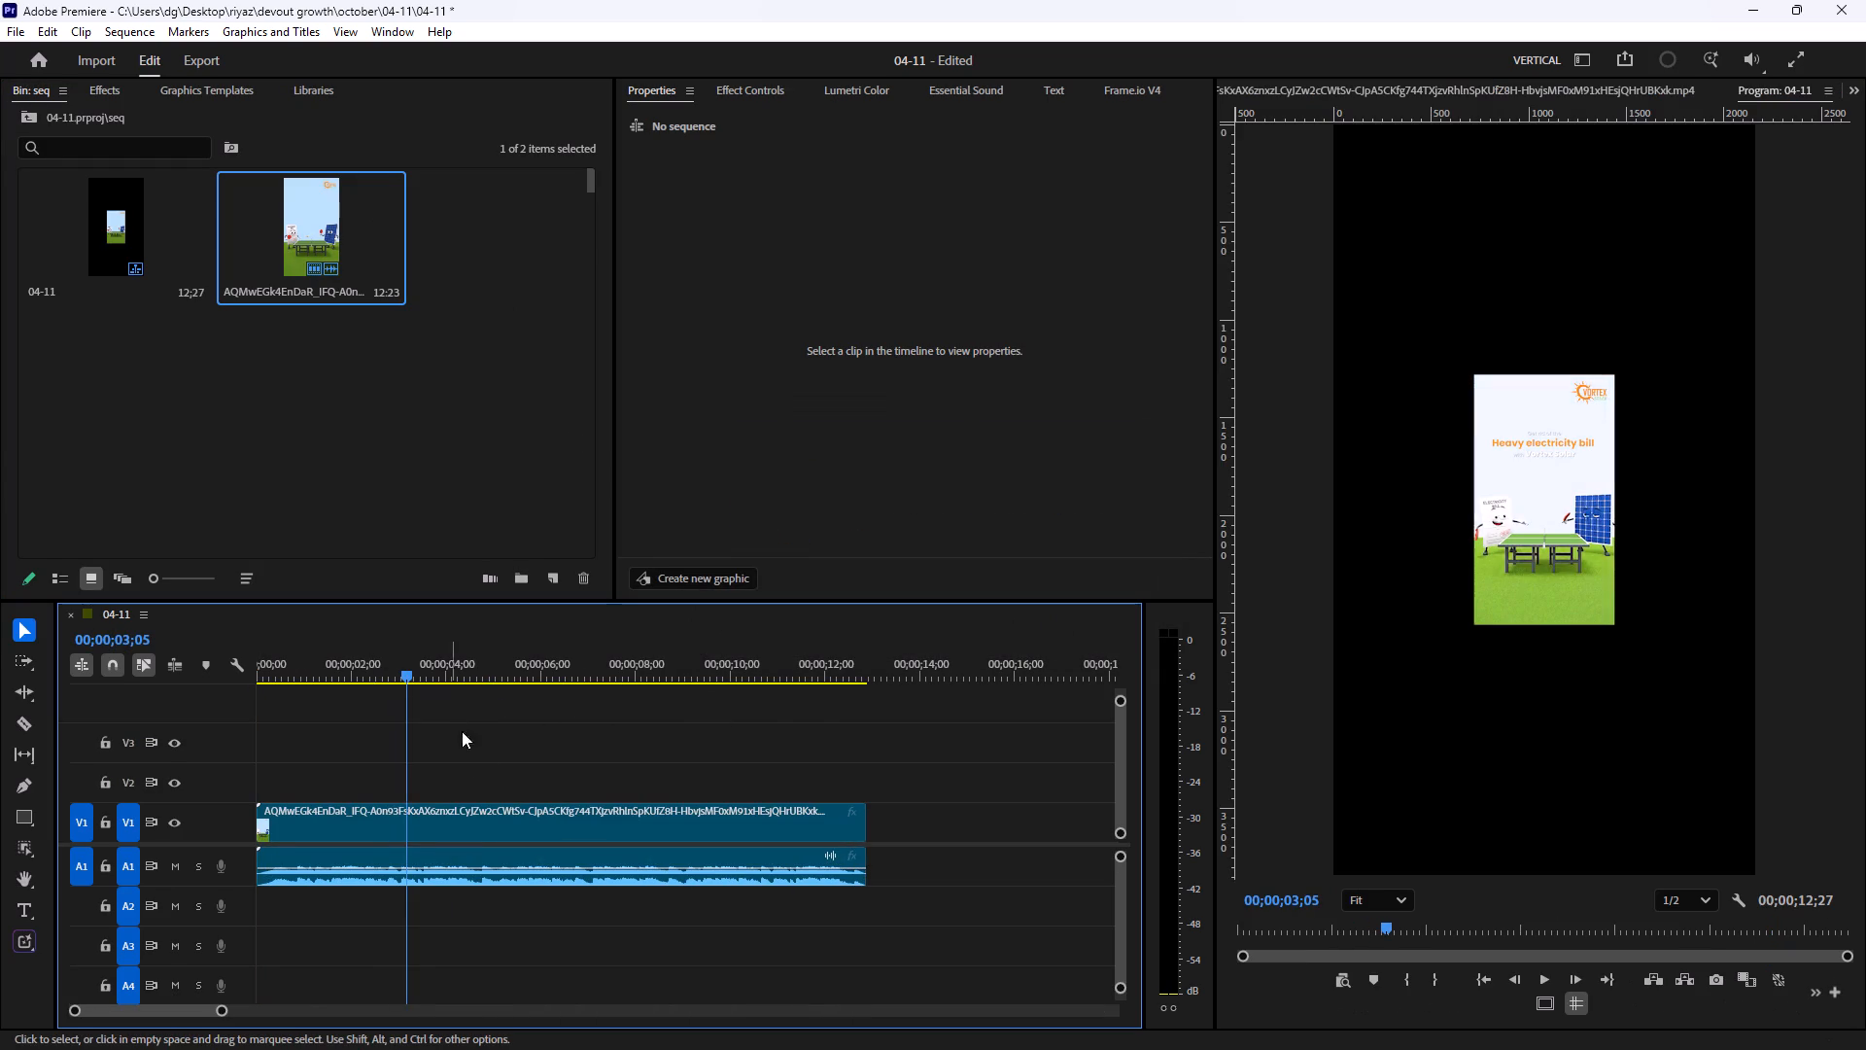
{"action": "left_click", "coordinate": [539, 818]}
{"action": "left_click", "coordinate": [659, 206]}
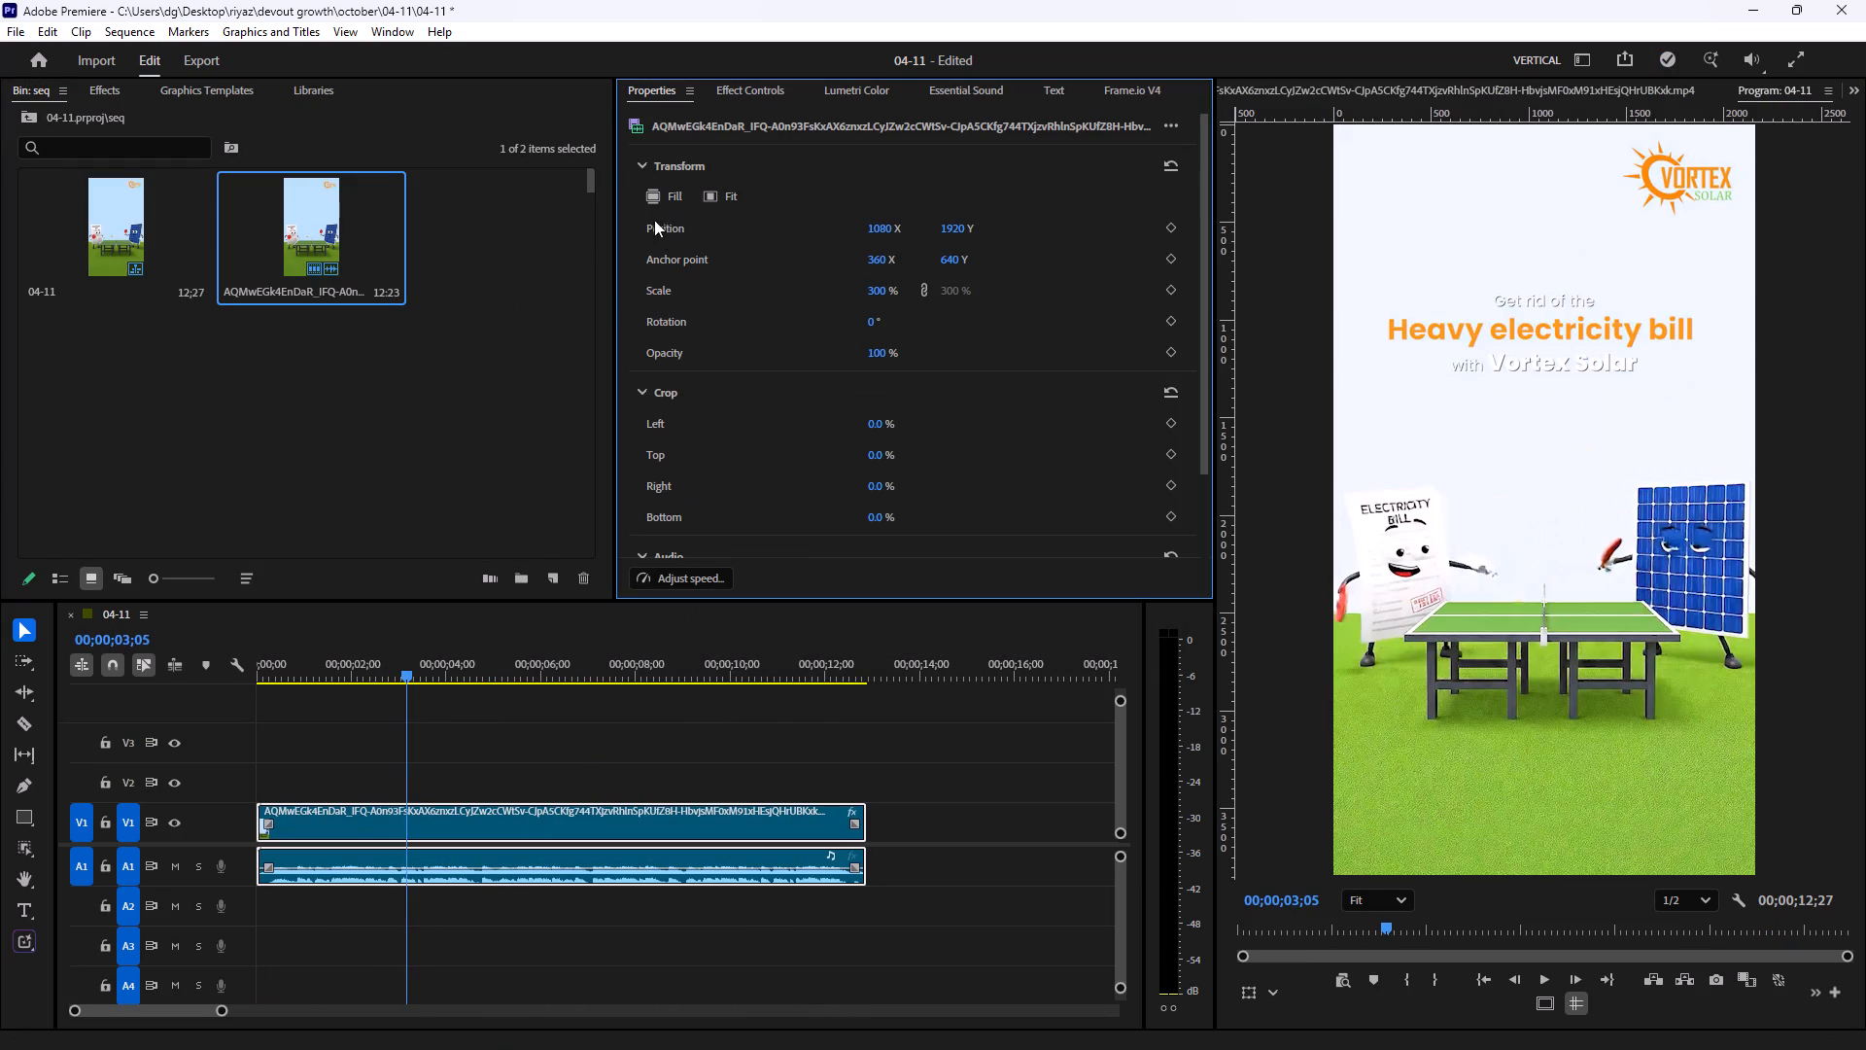
Play the 04-11 sequence from the start and examine the table tennis animation up to the transition into the end card.
{"action": "left_click_drag", "start_coordinate": [343, 668], "coordinate": [222, 694]}
{"action": "key", "text": "space"}
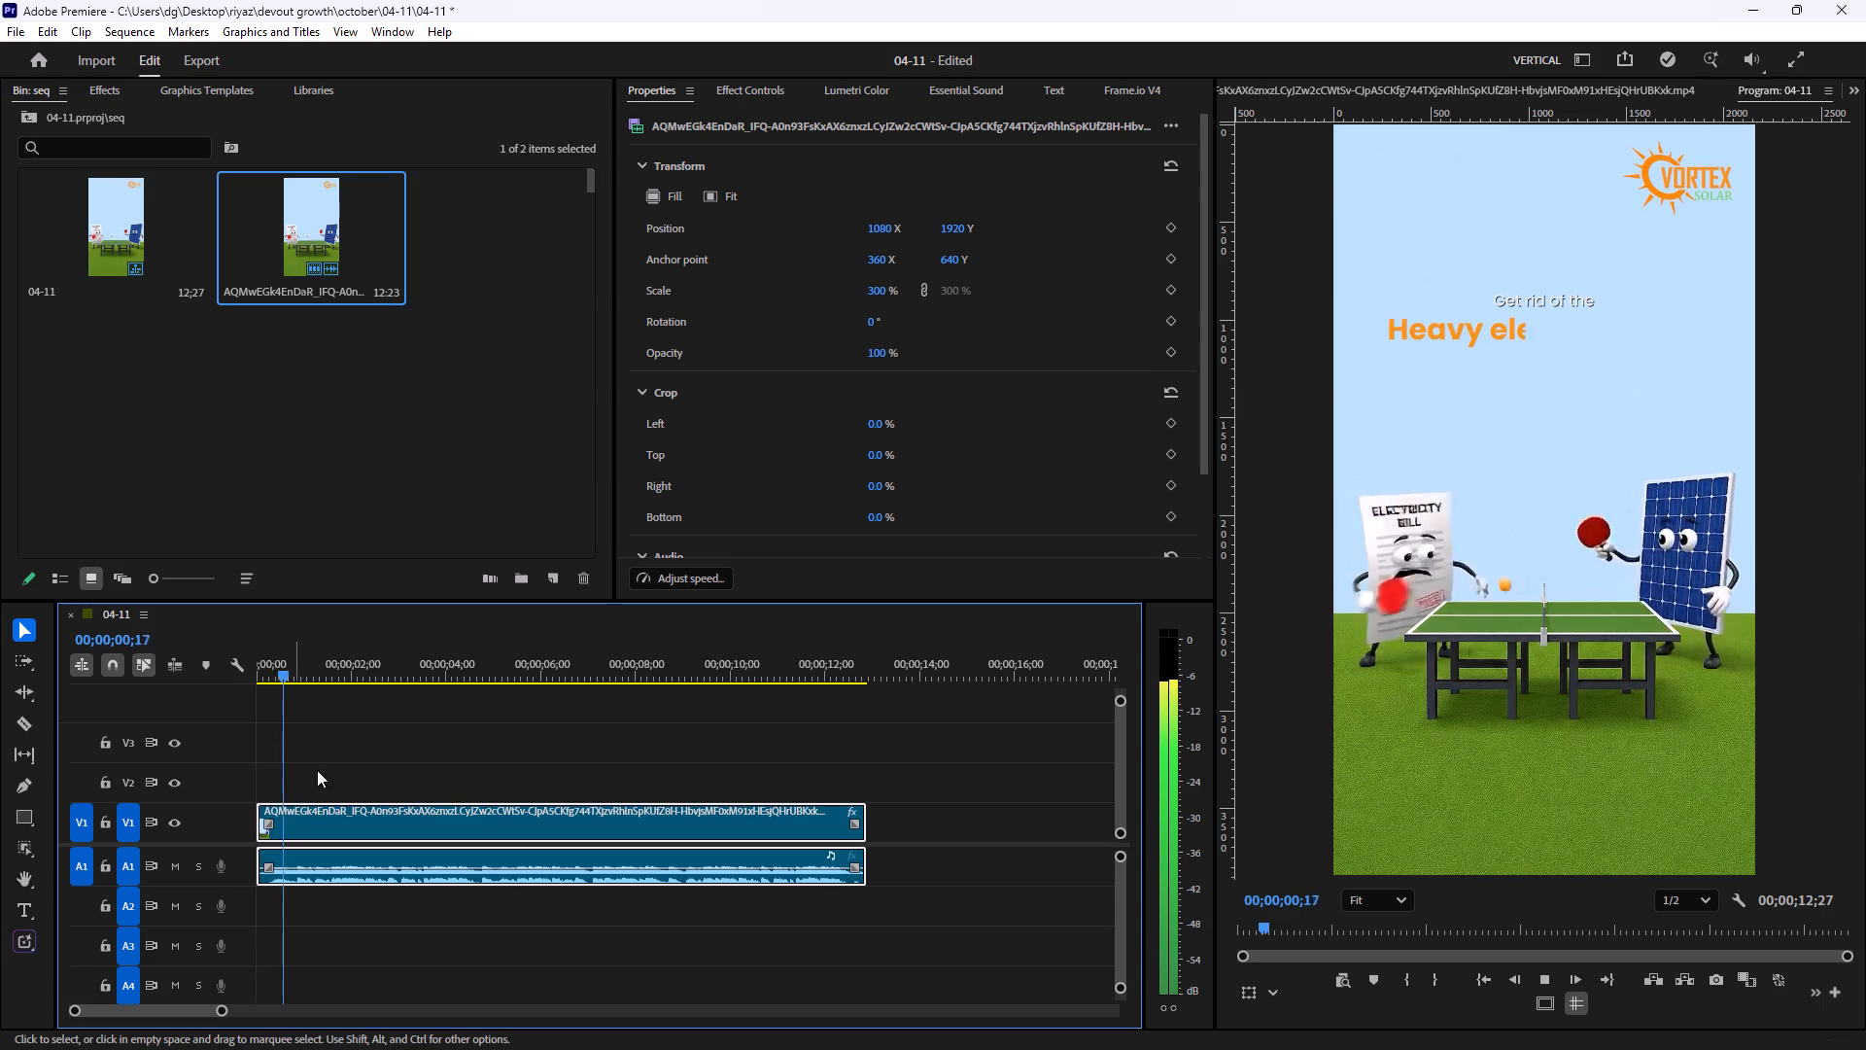
{"action": "key", "text": "space"}
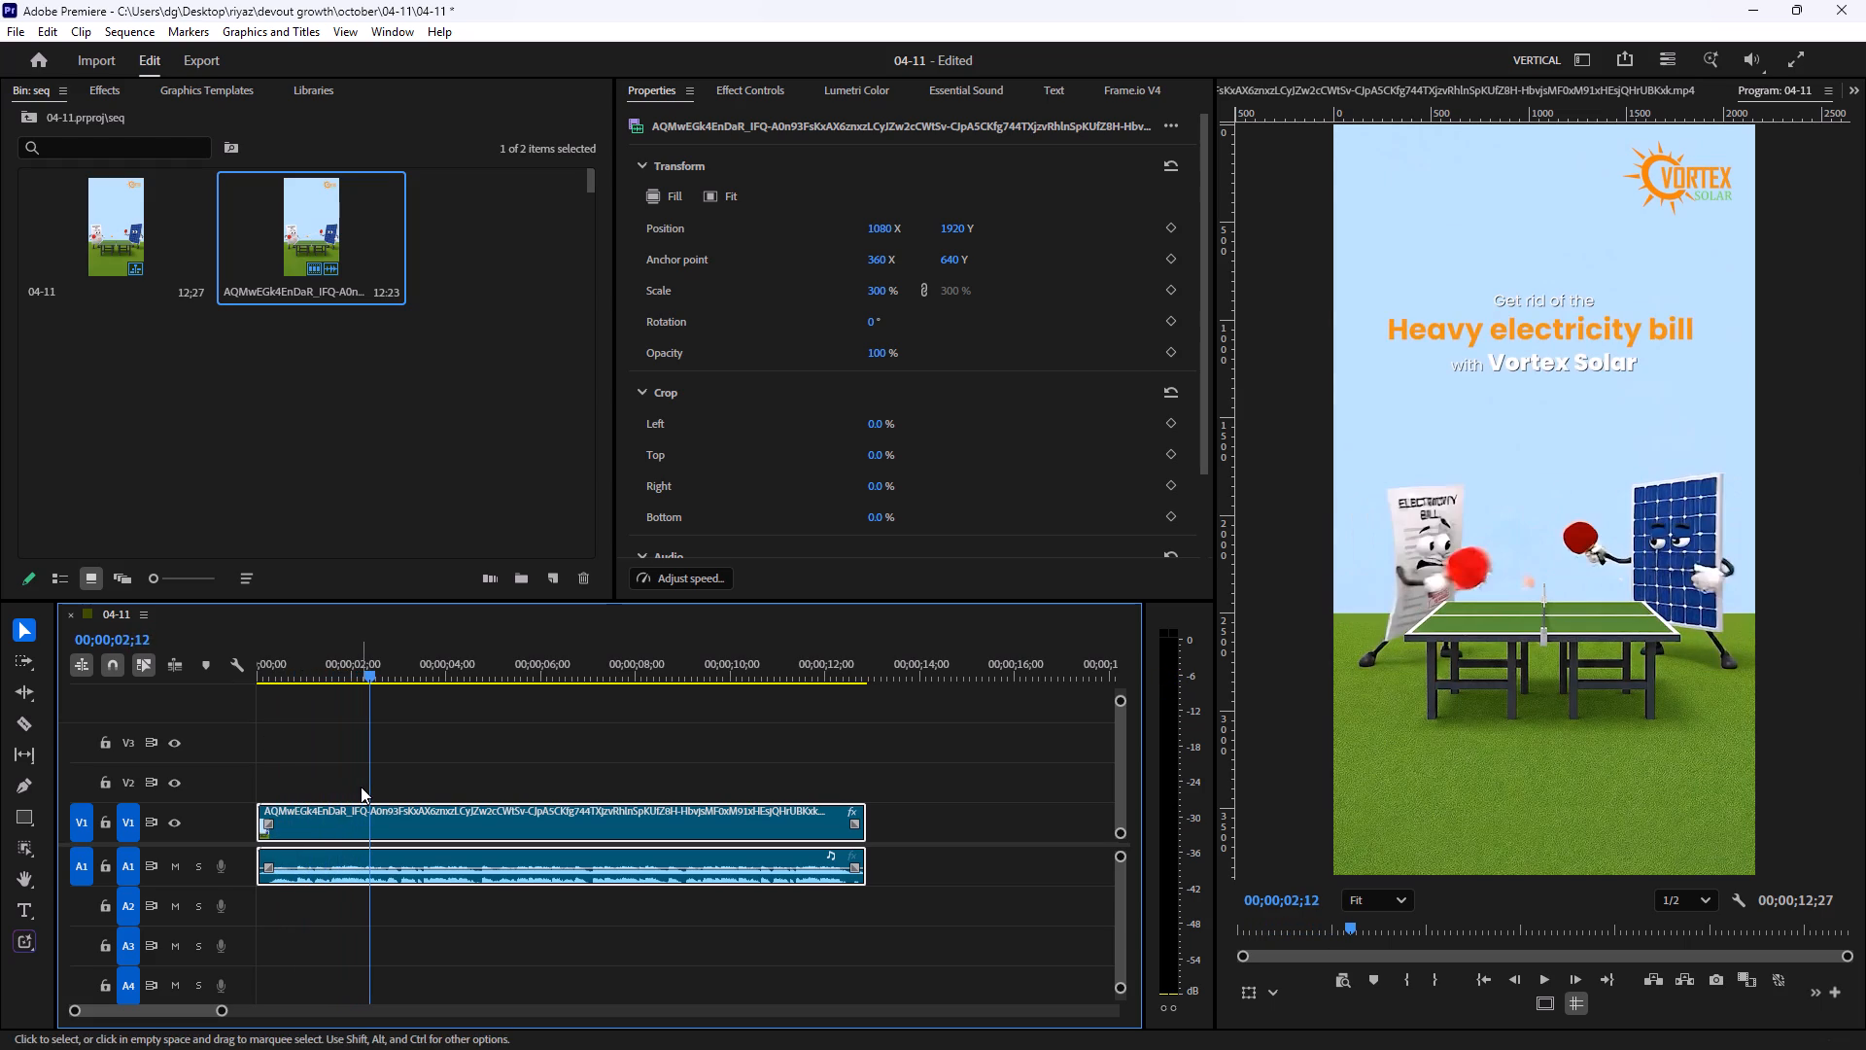
{"action": "key", "text": "space"}
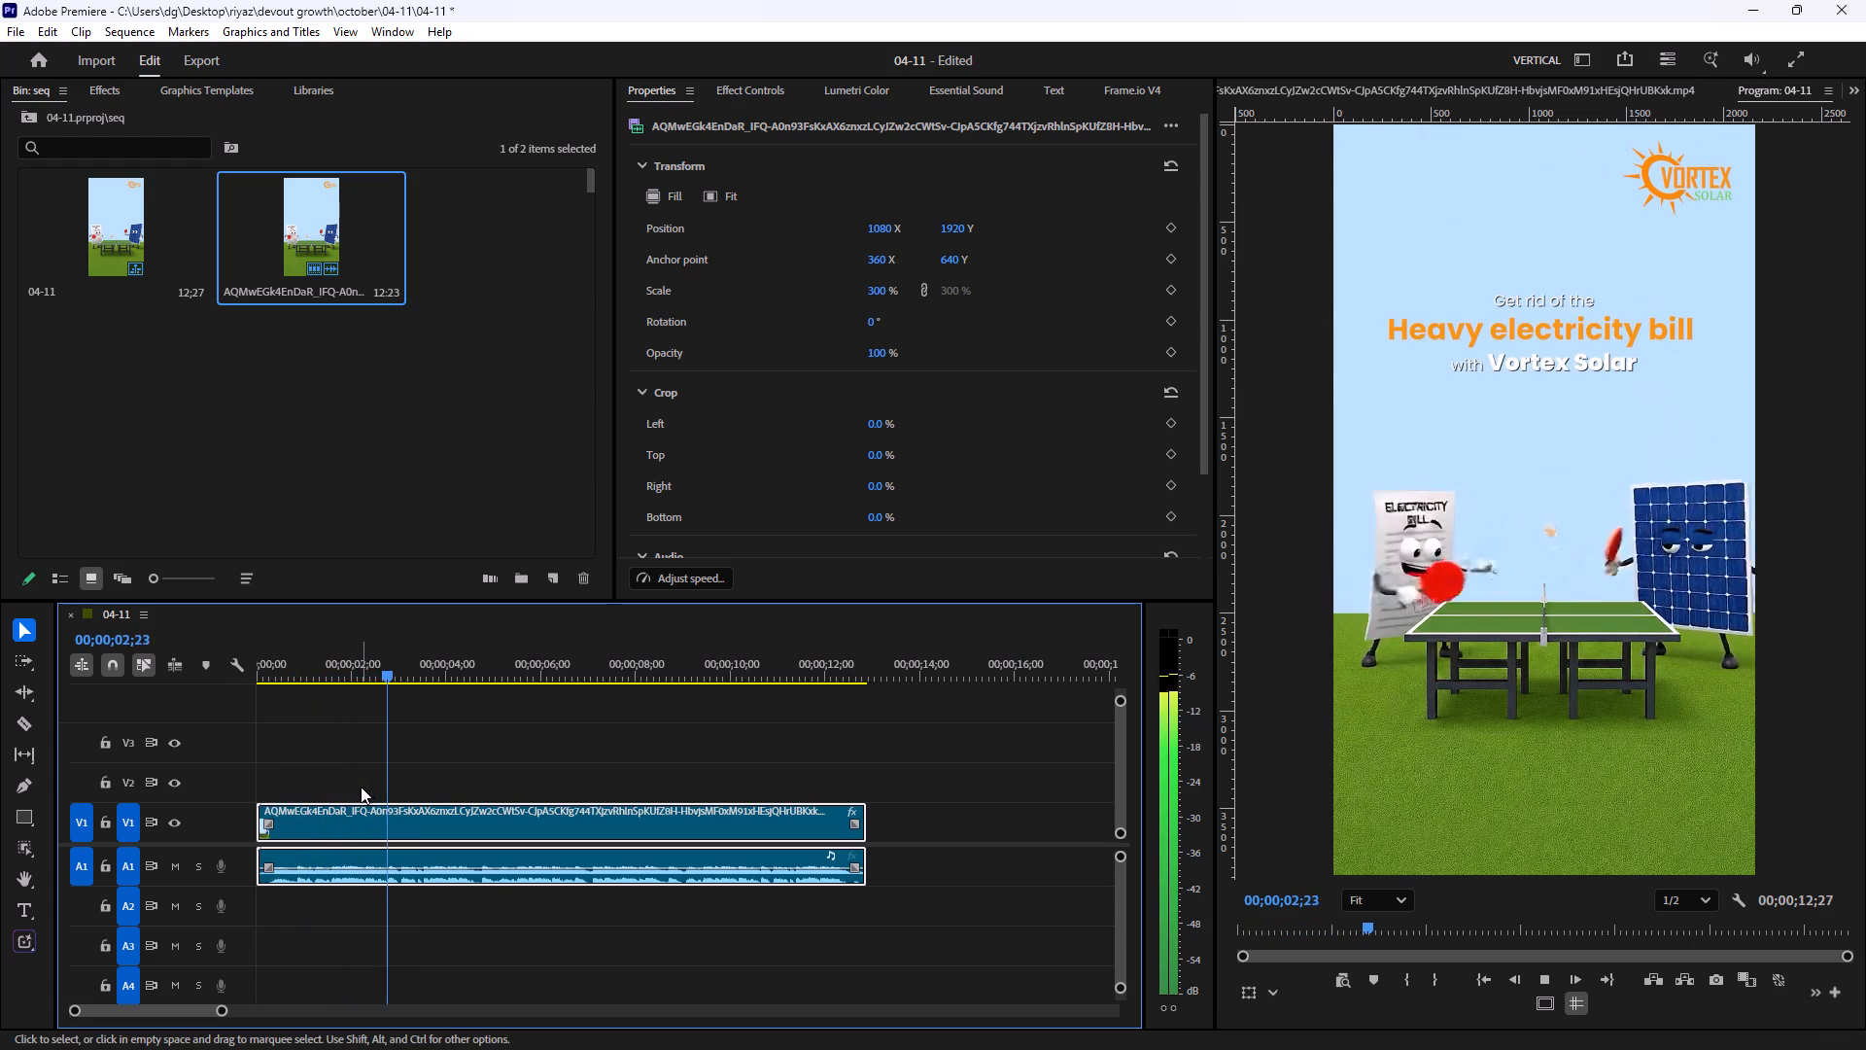
{"action": "key", "text": "space"}
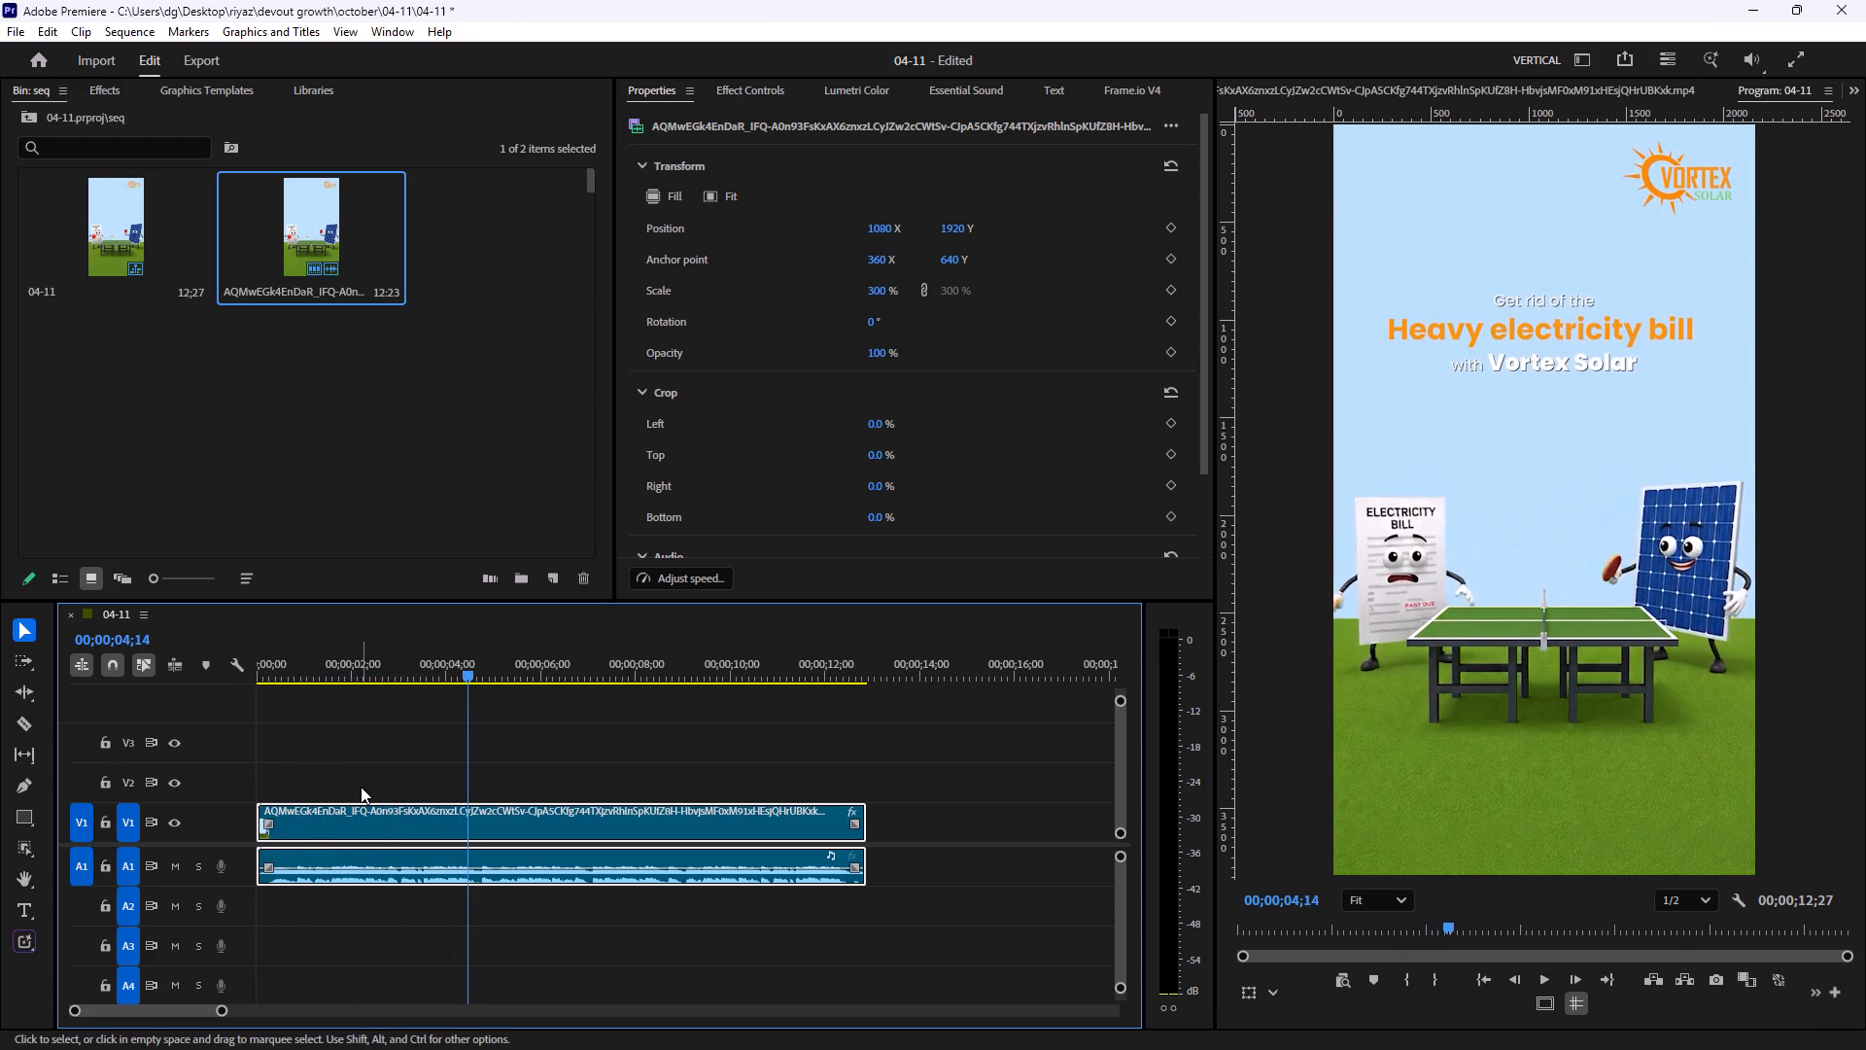
{"action": "key", "text": "space"}
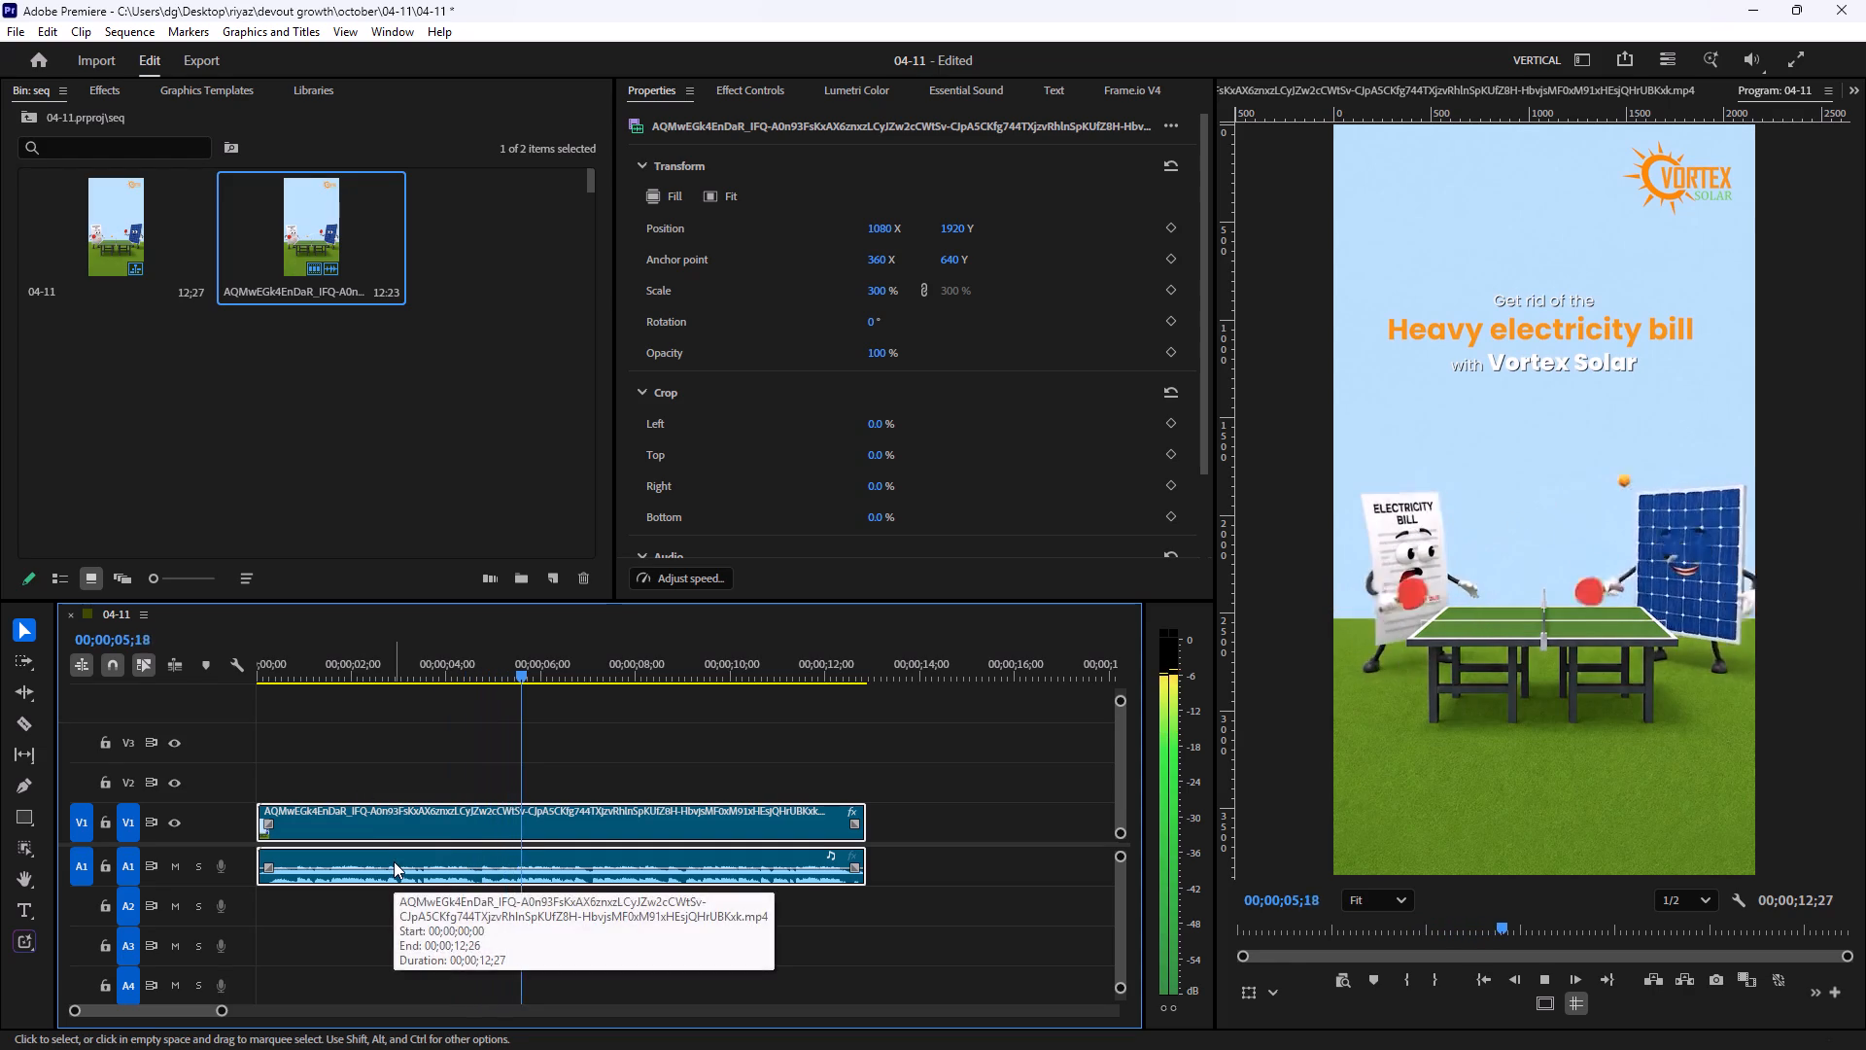
{"action": "key", "text": "space"}
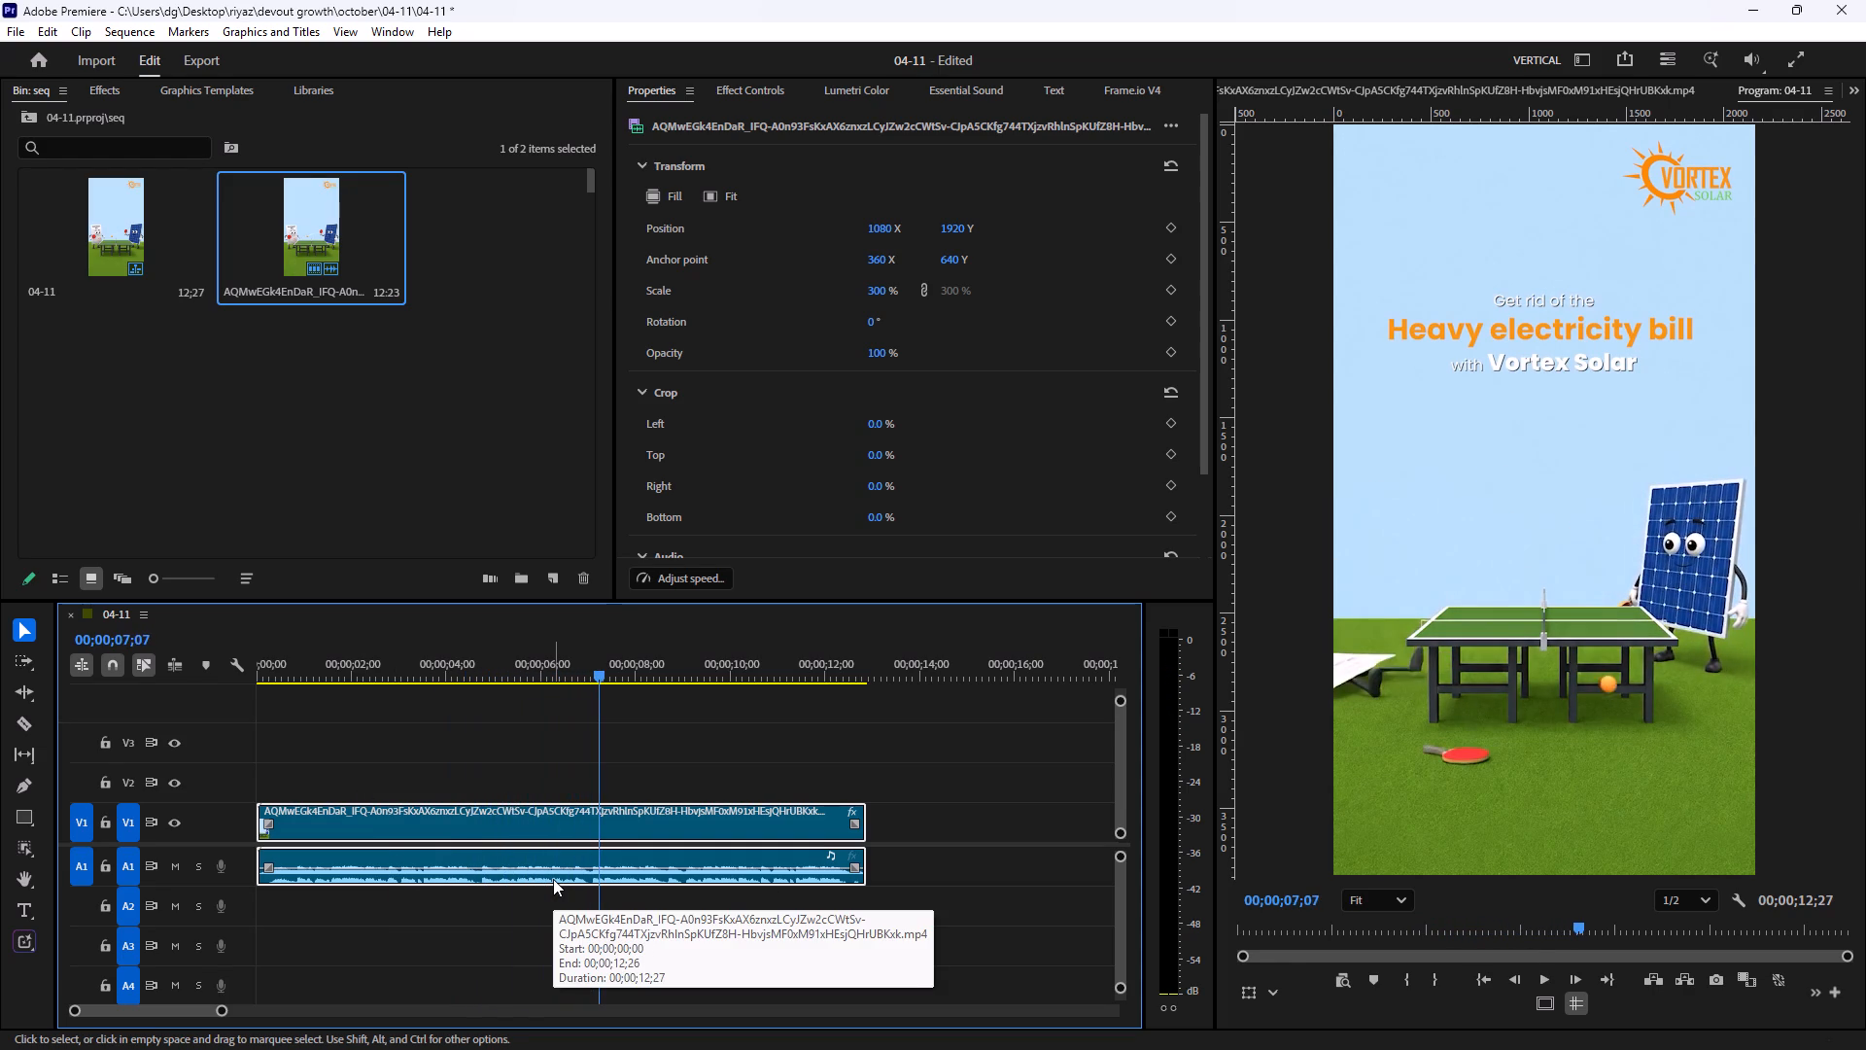
{"action": "key", "text": "space"}
{"action": "key", "text": "space"}
{"action": "key", "text": "space"}
{"action": "key", "text": "space"}
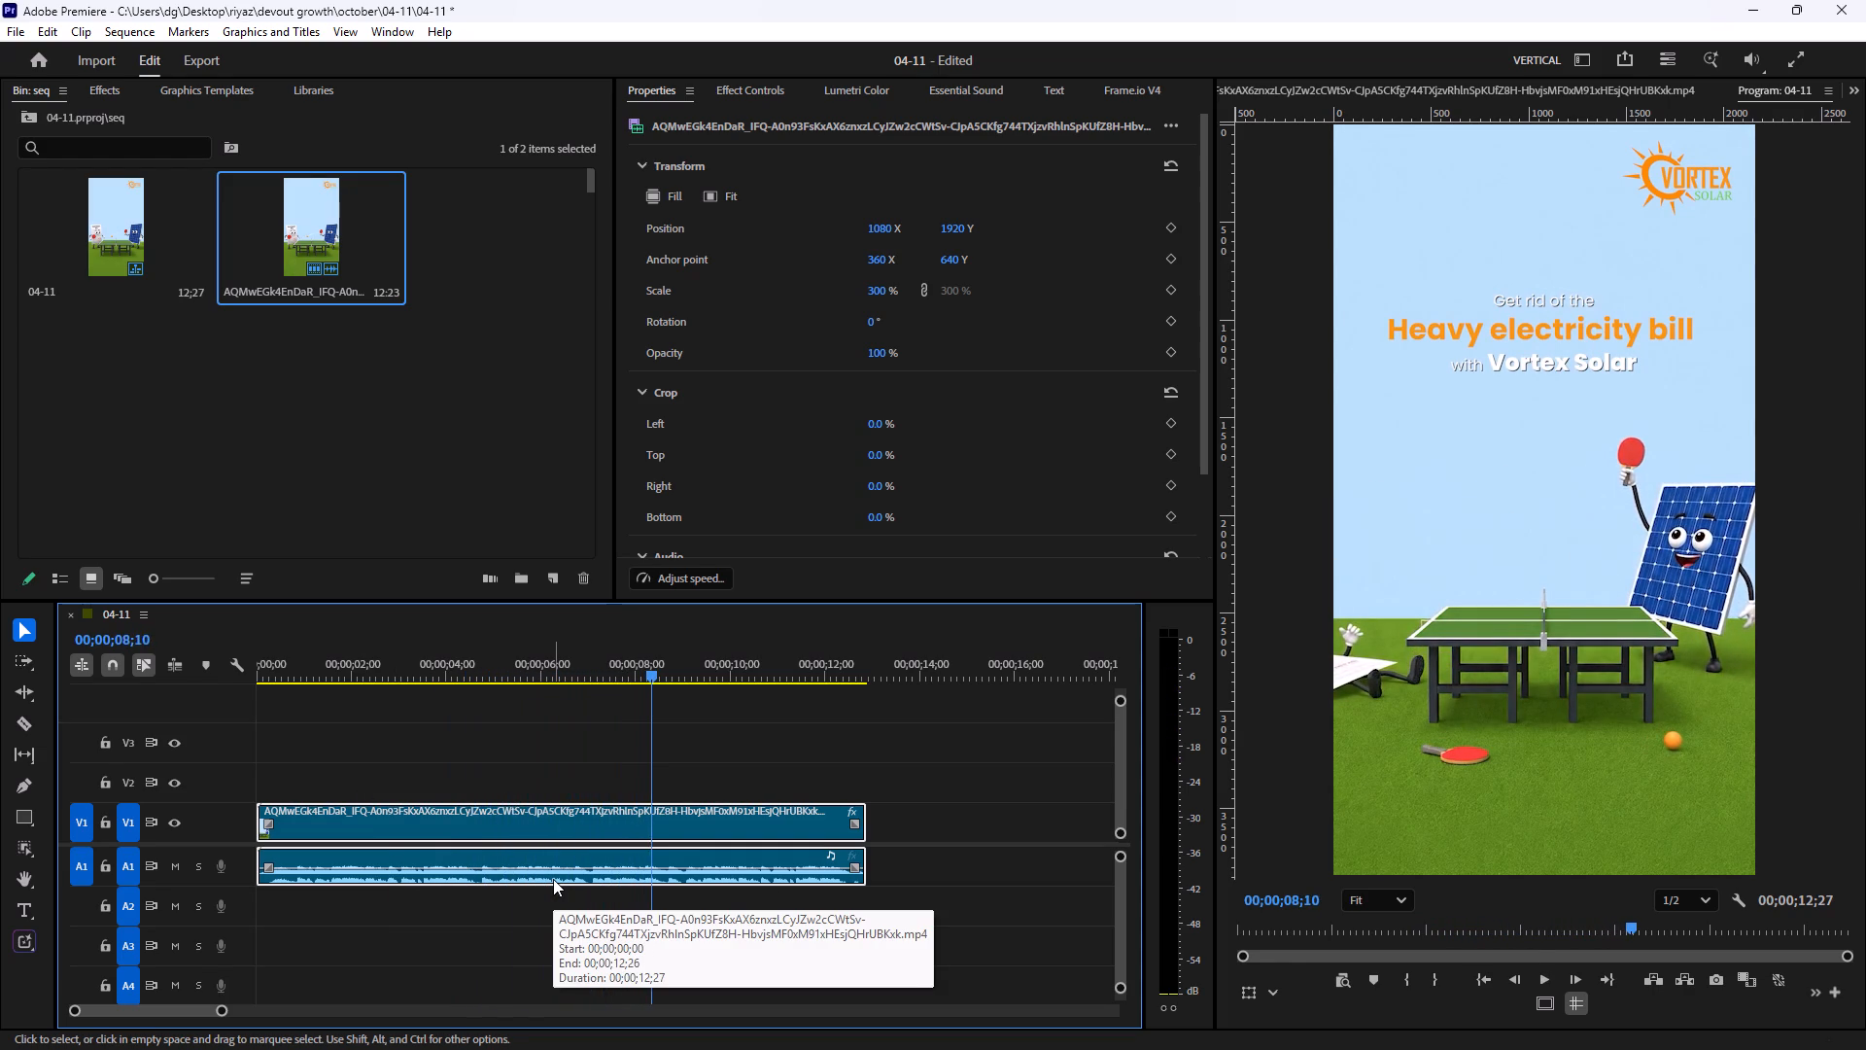
{"action": "key", "text": "space"}
{"action": "key", "text": "space"}
{"action": "key", "text": "space"}
{"action": "key", "text": "space"}
{"action": "key", "text": "space"}
{"action": "key", "text": "space"}
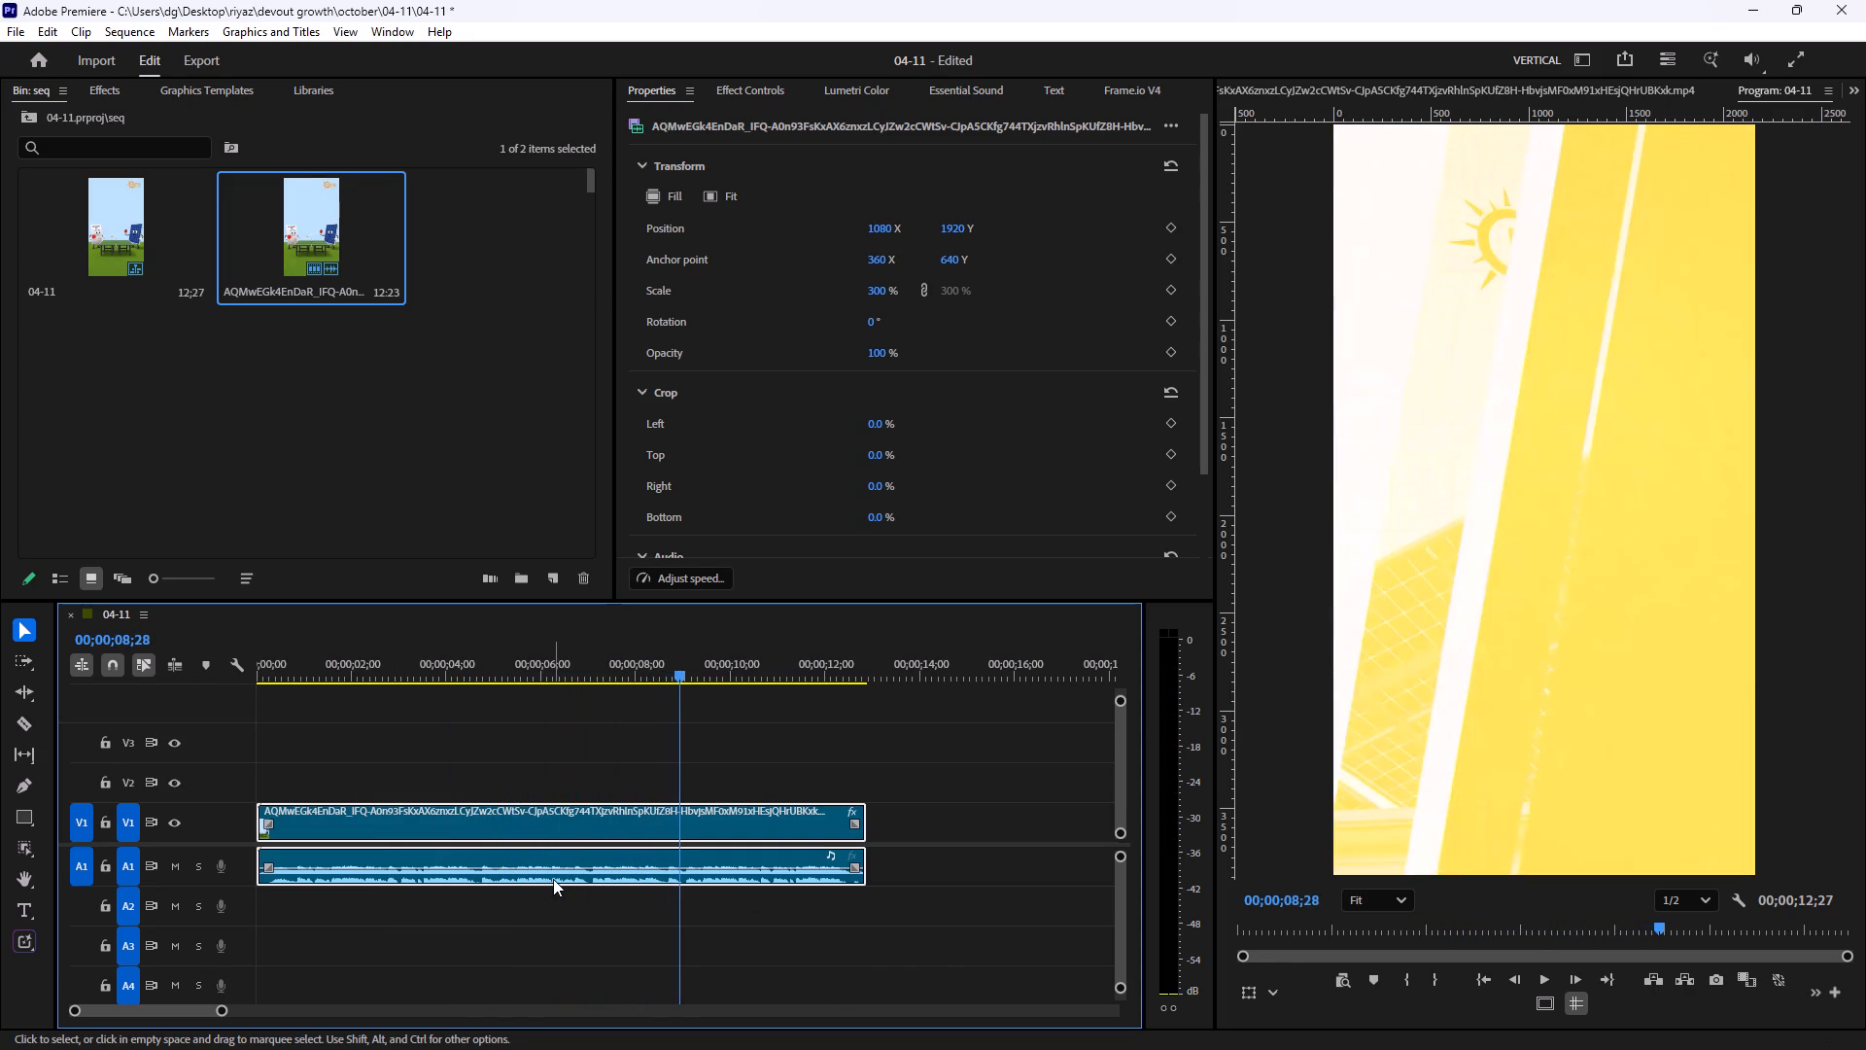
Split the V1 video clip and its audio at 00;00;08;22, just before the transition to the end card.
{"action": "key", "text": "Left"}
{"action": "key", "text": "Left"}
{"action": "key", "text": "Left"}
{"action": "key", "text": "Left"}
{"action": "key", "text": "Left"}
{"action": "key", "text": "Left"}
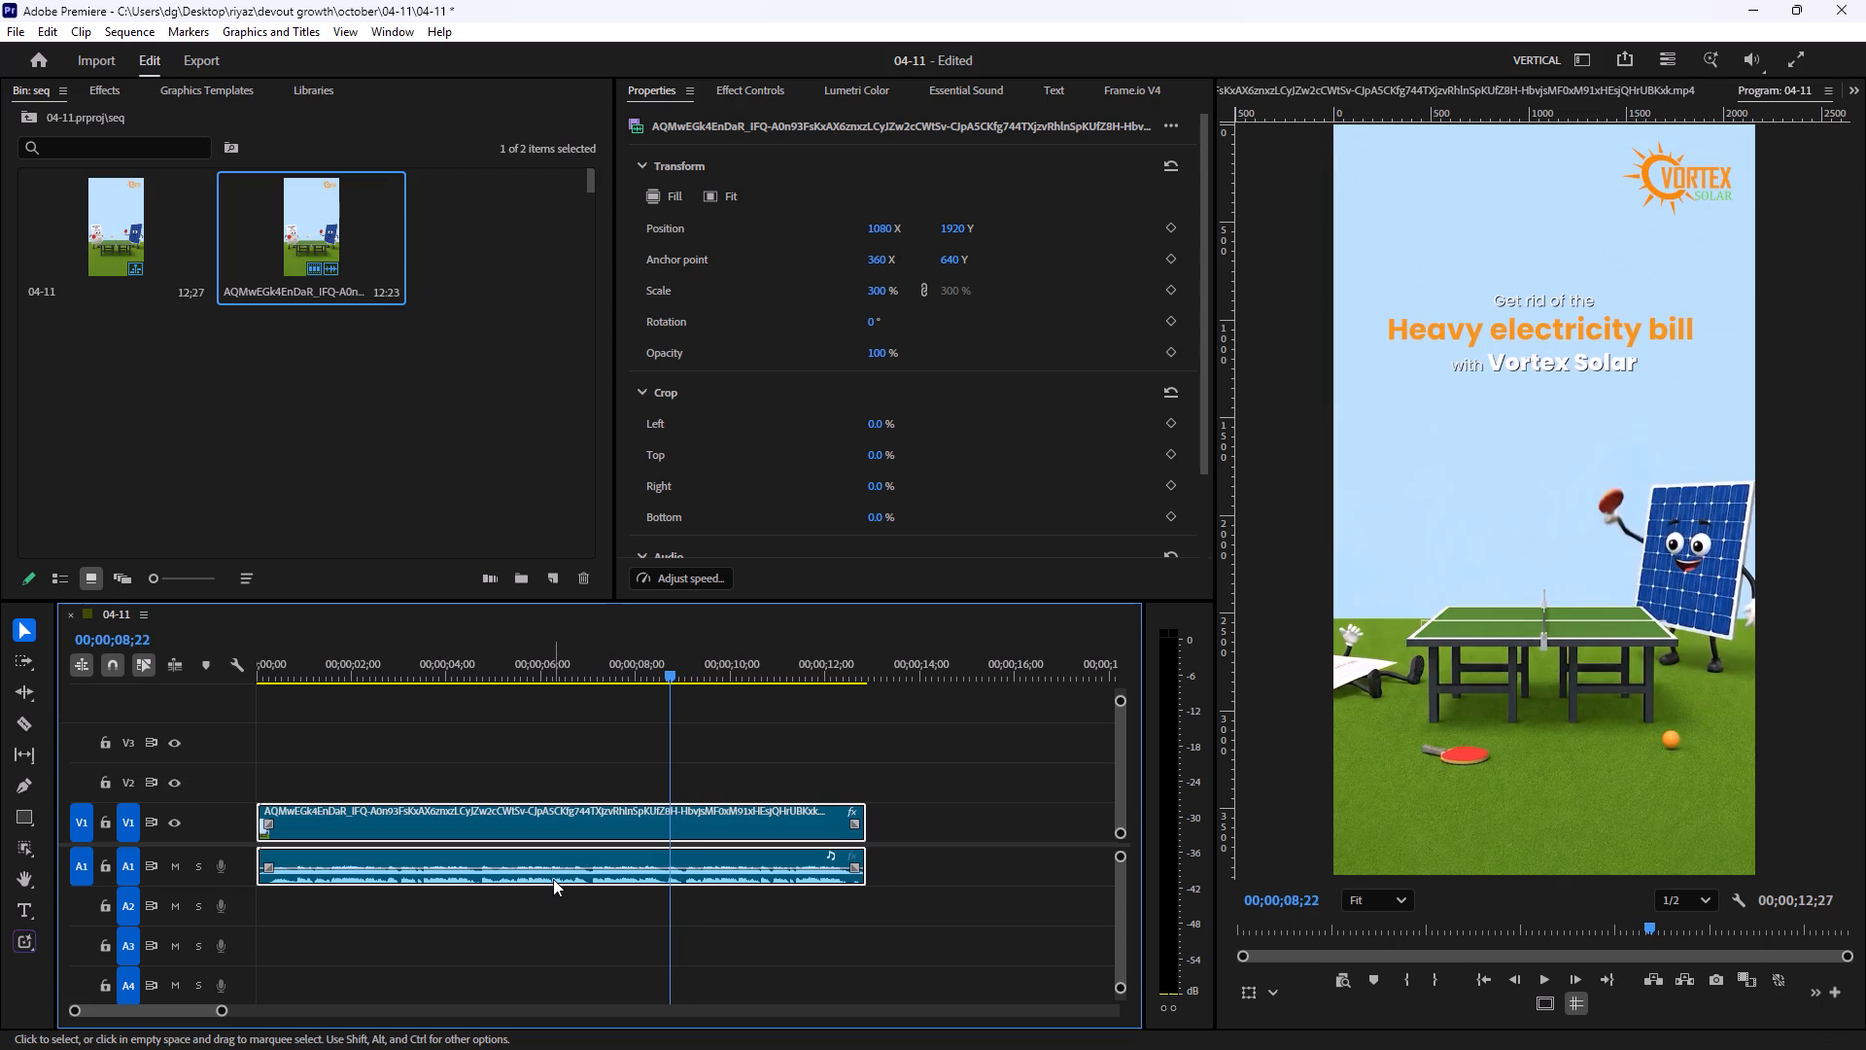
{"action": "key", "text": "Right"}
{"action": "key", "text": "Left"}
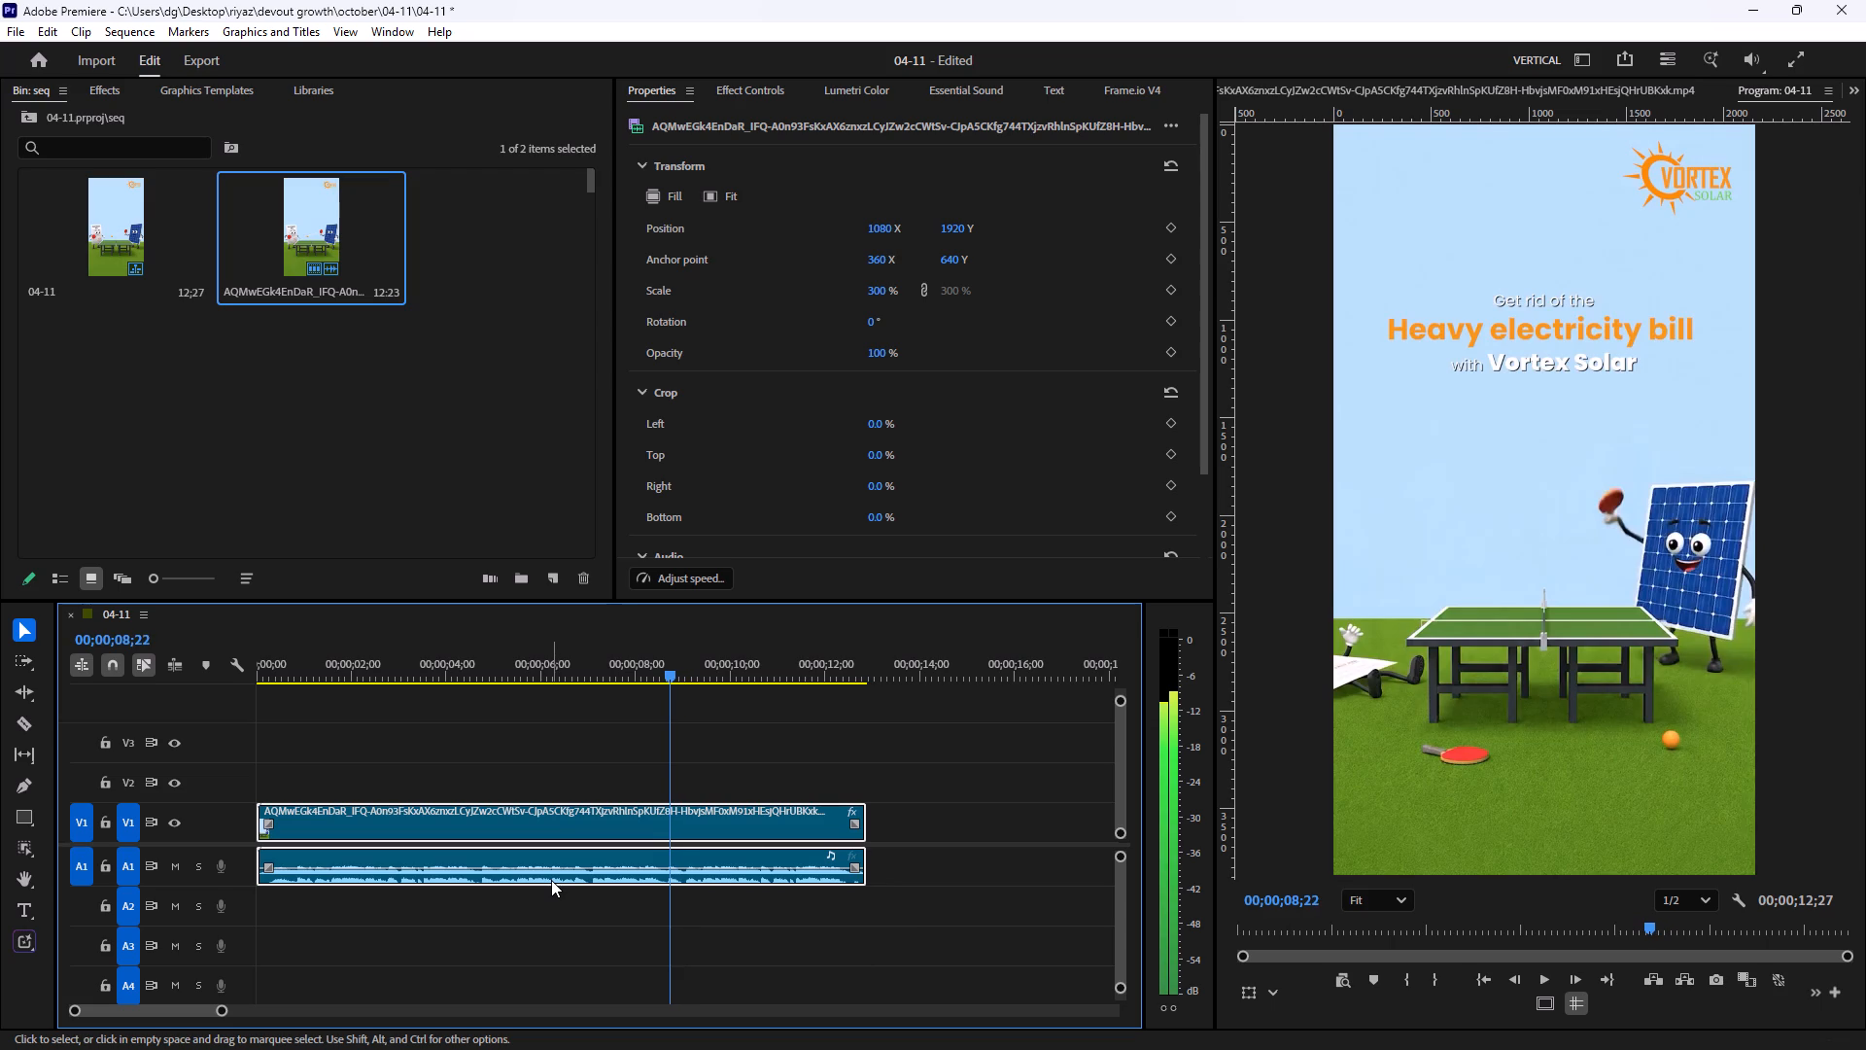
{"action": "key", "text": "c"}
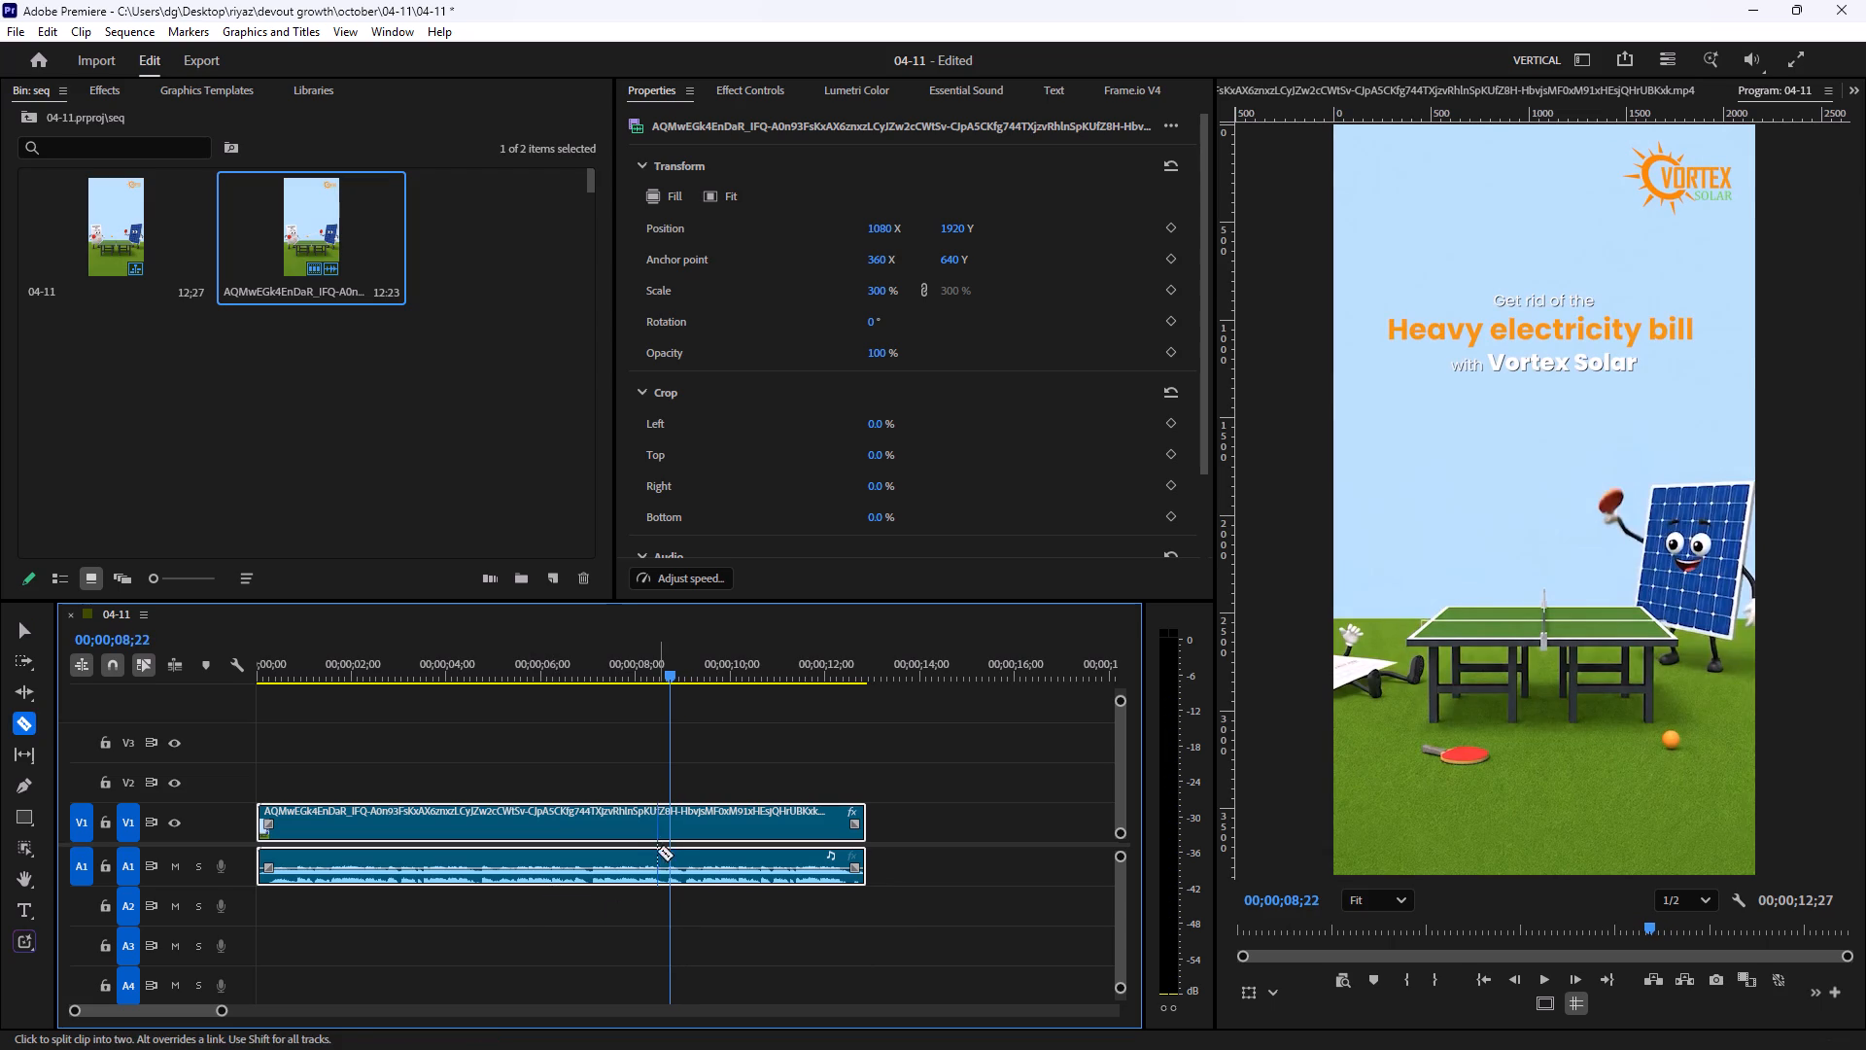
{"action": "left_click", "coordinate": [669, 829]}
{"action": "key", "text": "v"}
{"action": "left_click", "coordinate": [750, 787]}
Create a 2160 by 3840 color matte in the seq bin, using the sky blue BBE1FD sampled from the opening frame.
{"action": "left_click_drag", "start_coordinate": [551, 661], "coordinate": [319, 697]}
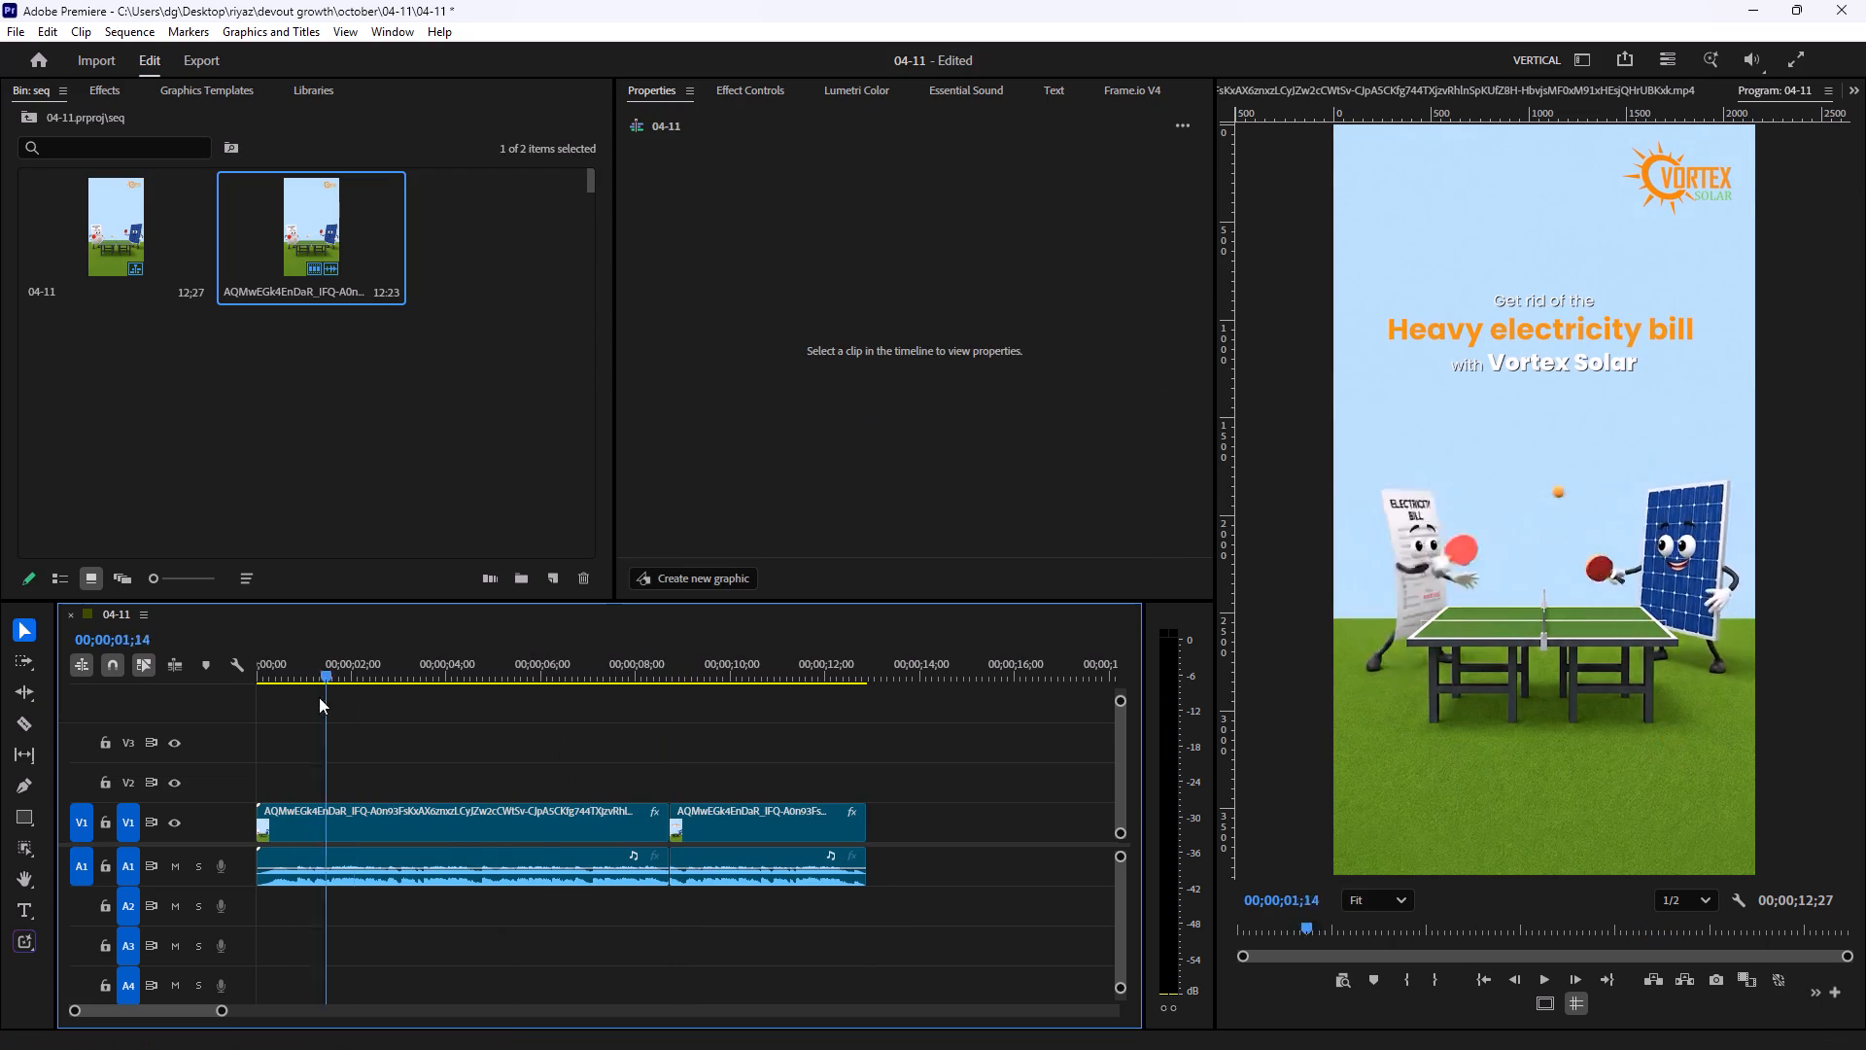
{"action": "left_click_drag", "start_coordinate": [319, 697], "coordinate": [189, 726]}
{"action": "key", "text": "space"}
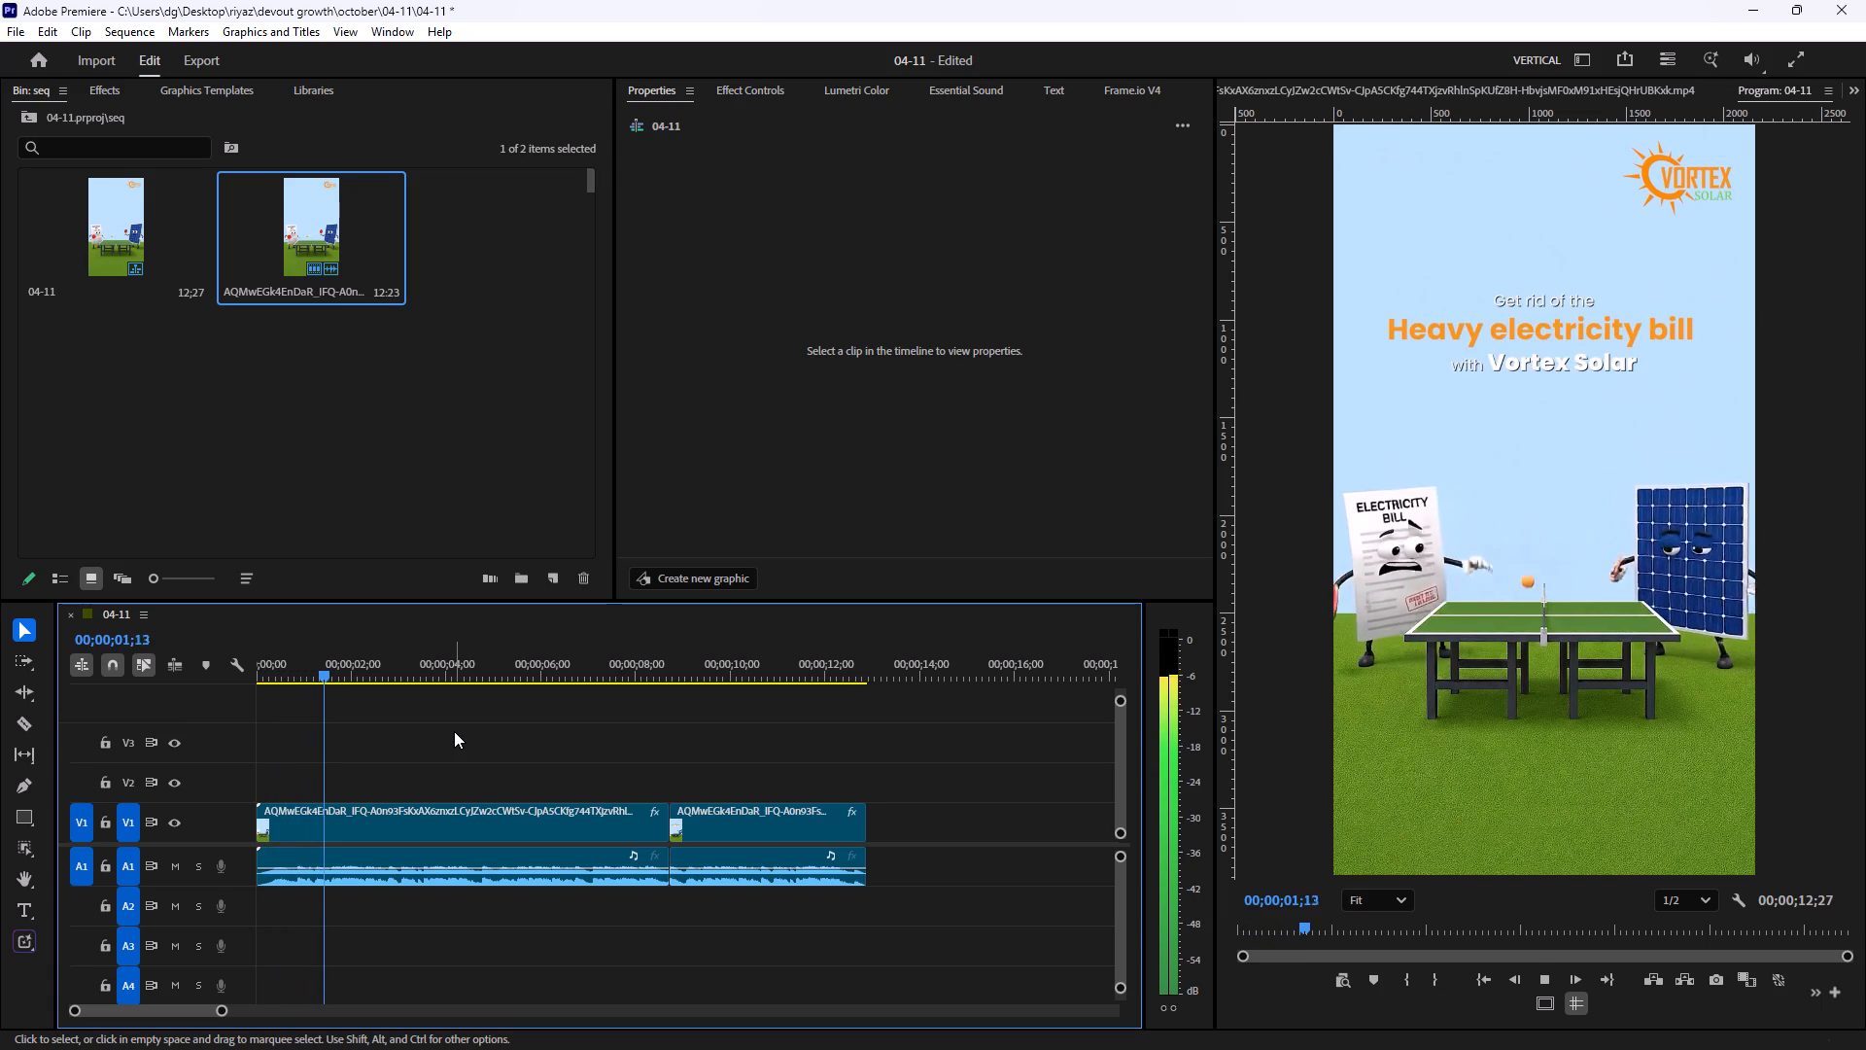
{"action": "key", "text": "space"}
{"action": "left_click_drag", "start_coordinate": [323, 671], "coordinate": [167, 641]}
{"action": "right_click", "coordinate": [119, 408]}
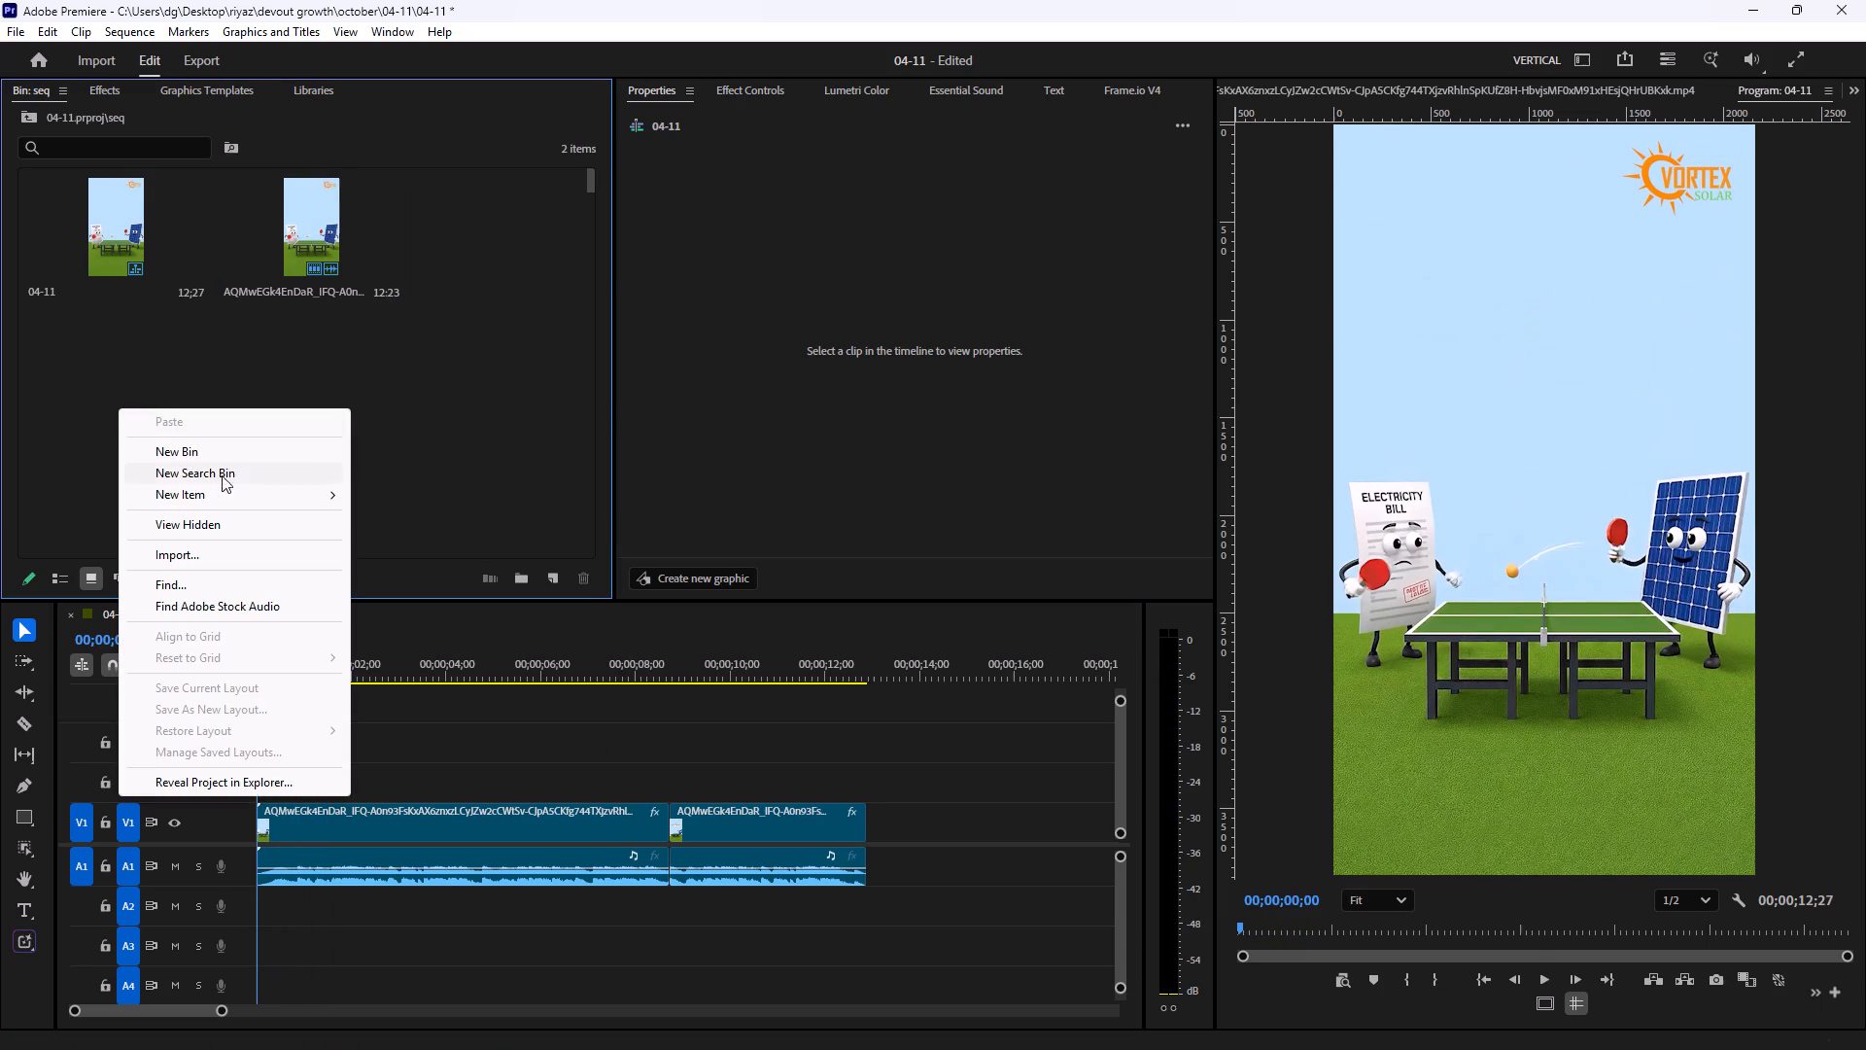
{"action": "left_click", "coordinate": [247, 494]}
{"action": "left_click", "coordinate": [428, 625]}
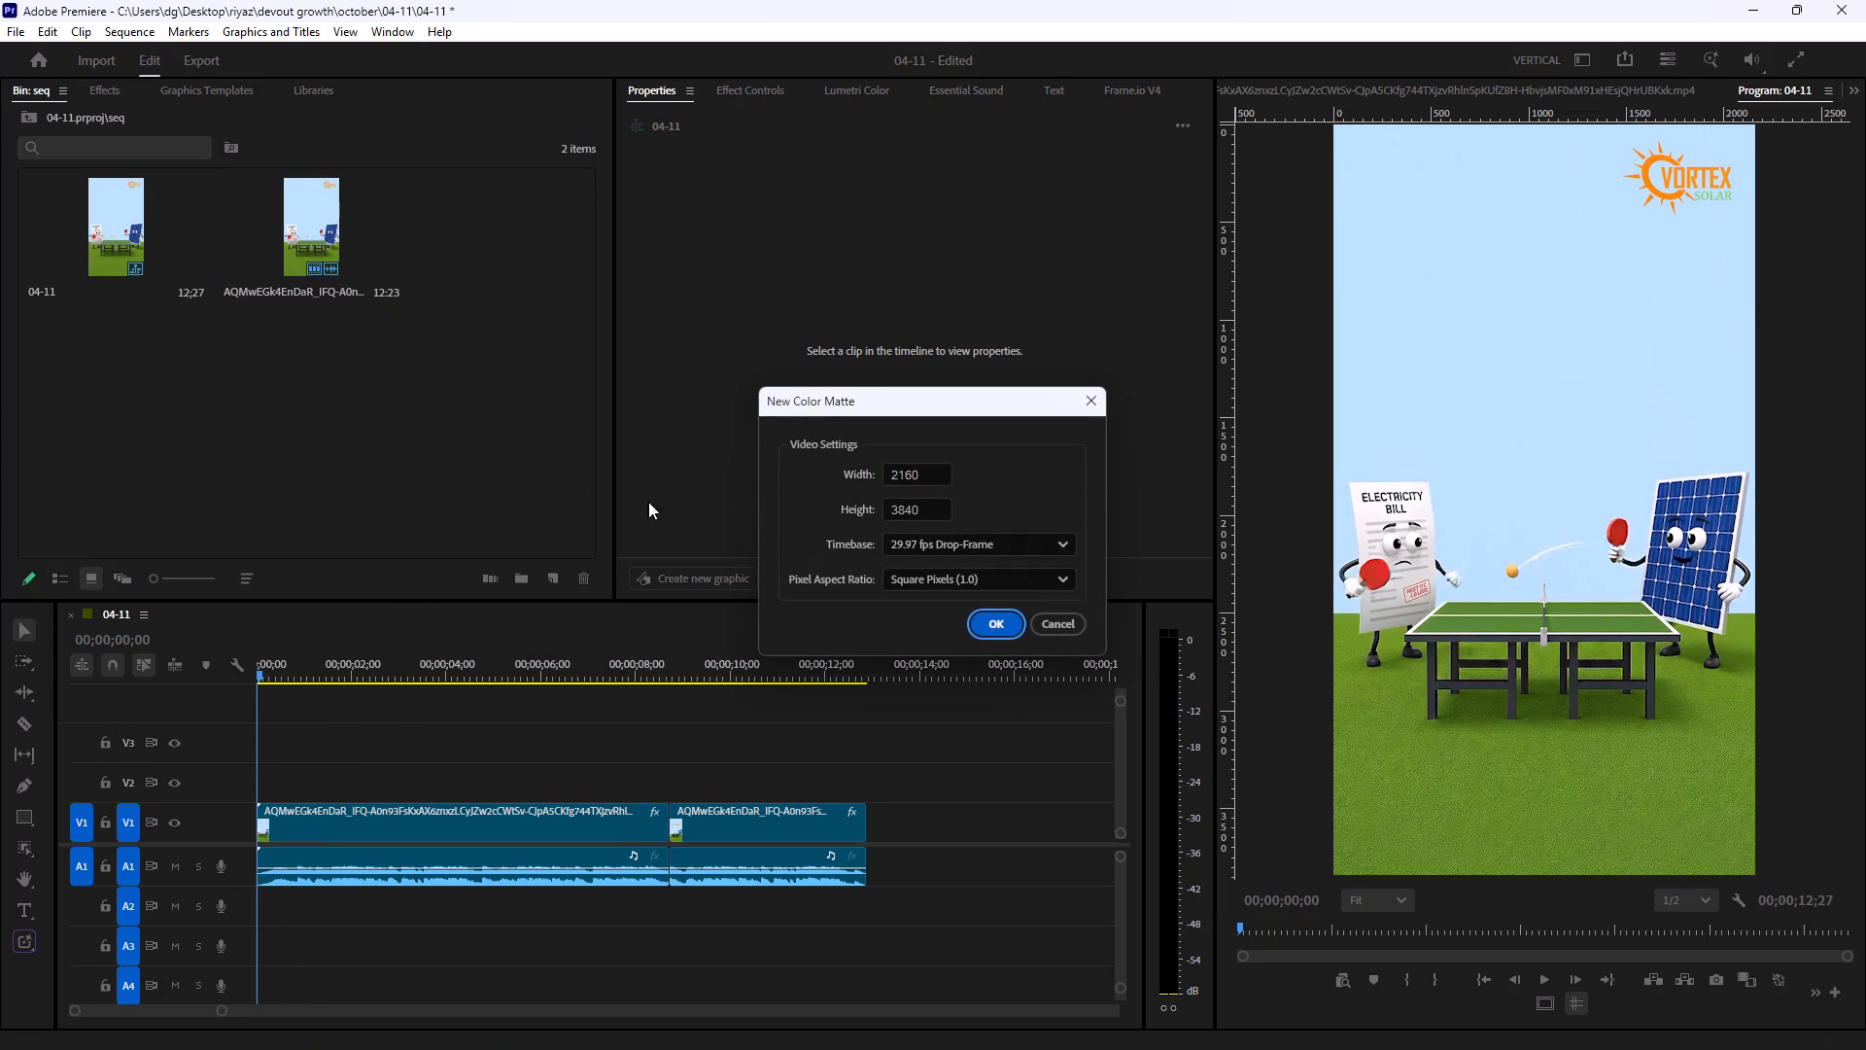
{"action": "left_click", "coordinate": [996, 628]}
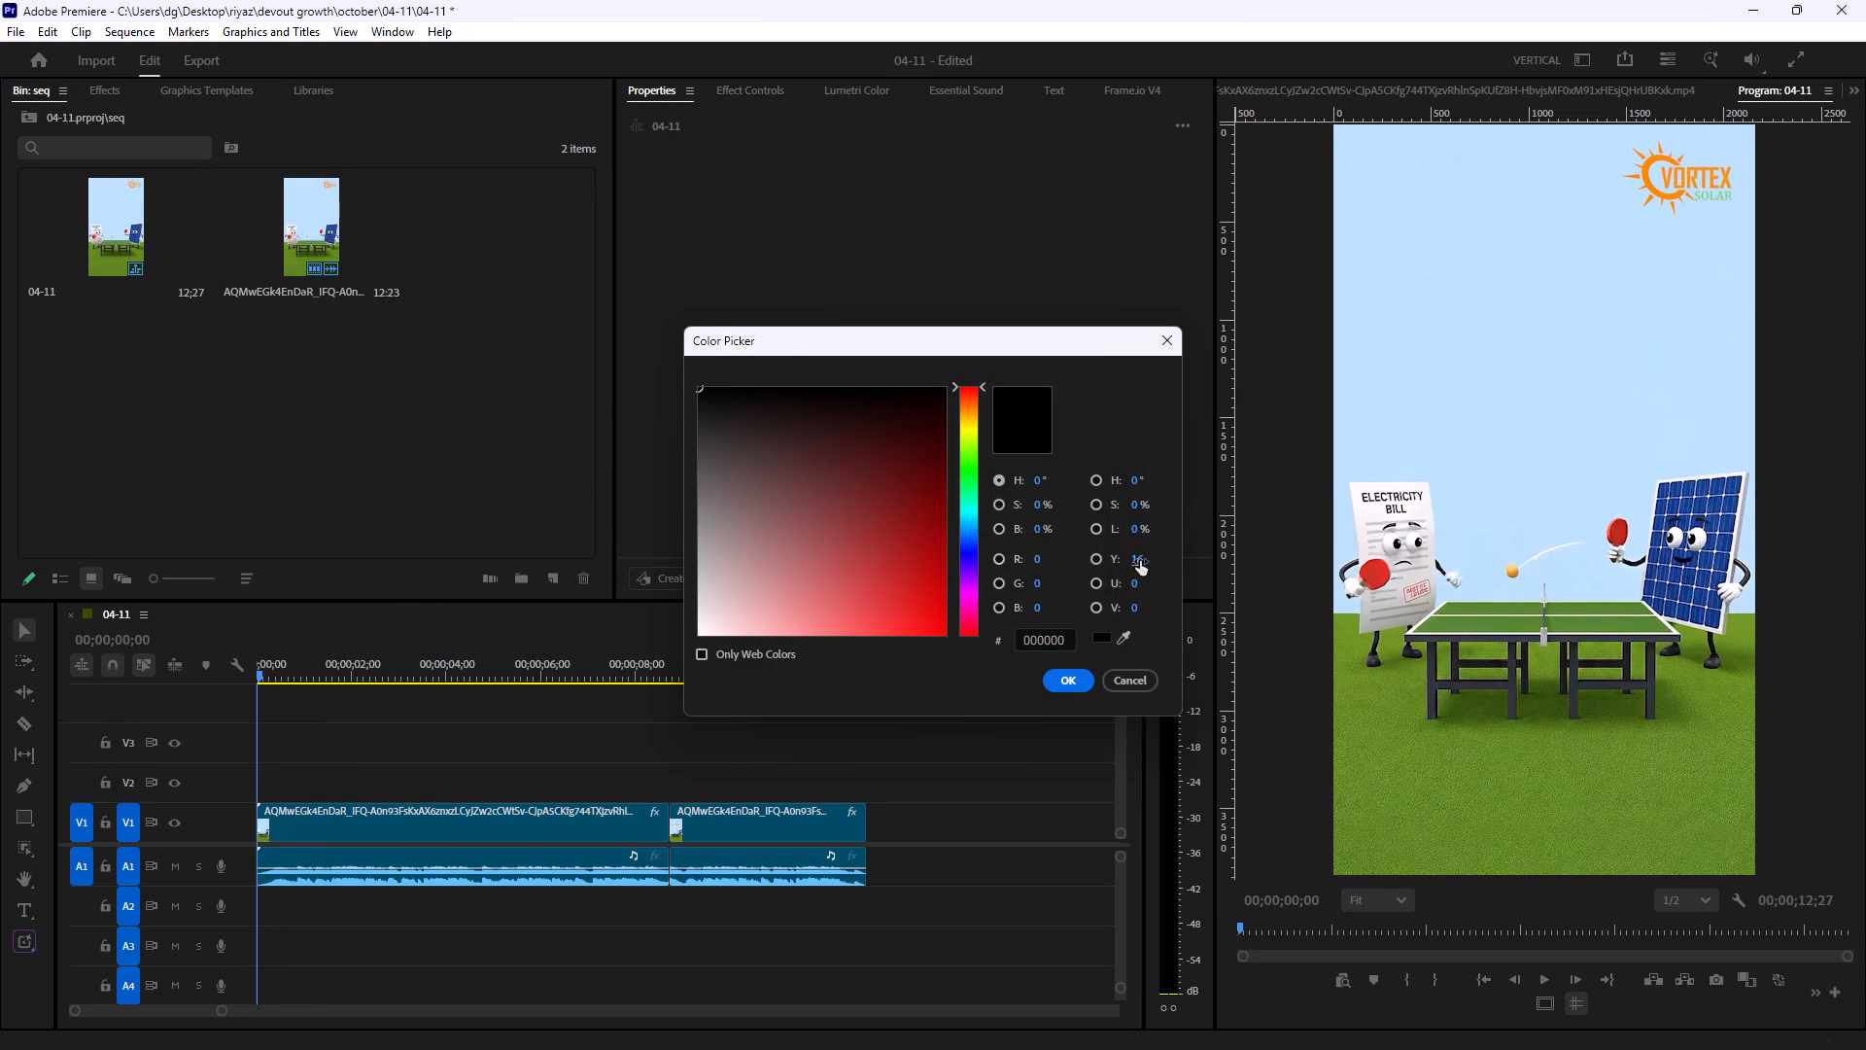
{"action": "left_click", "coordinate": [1127, 638]}
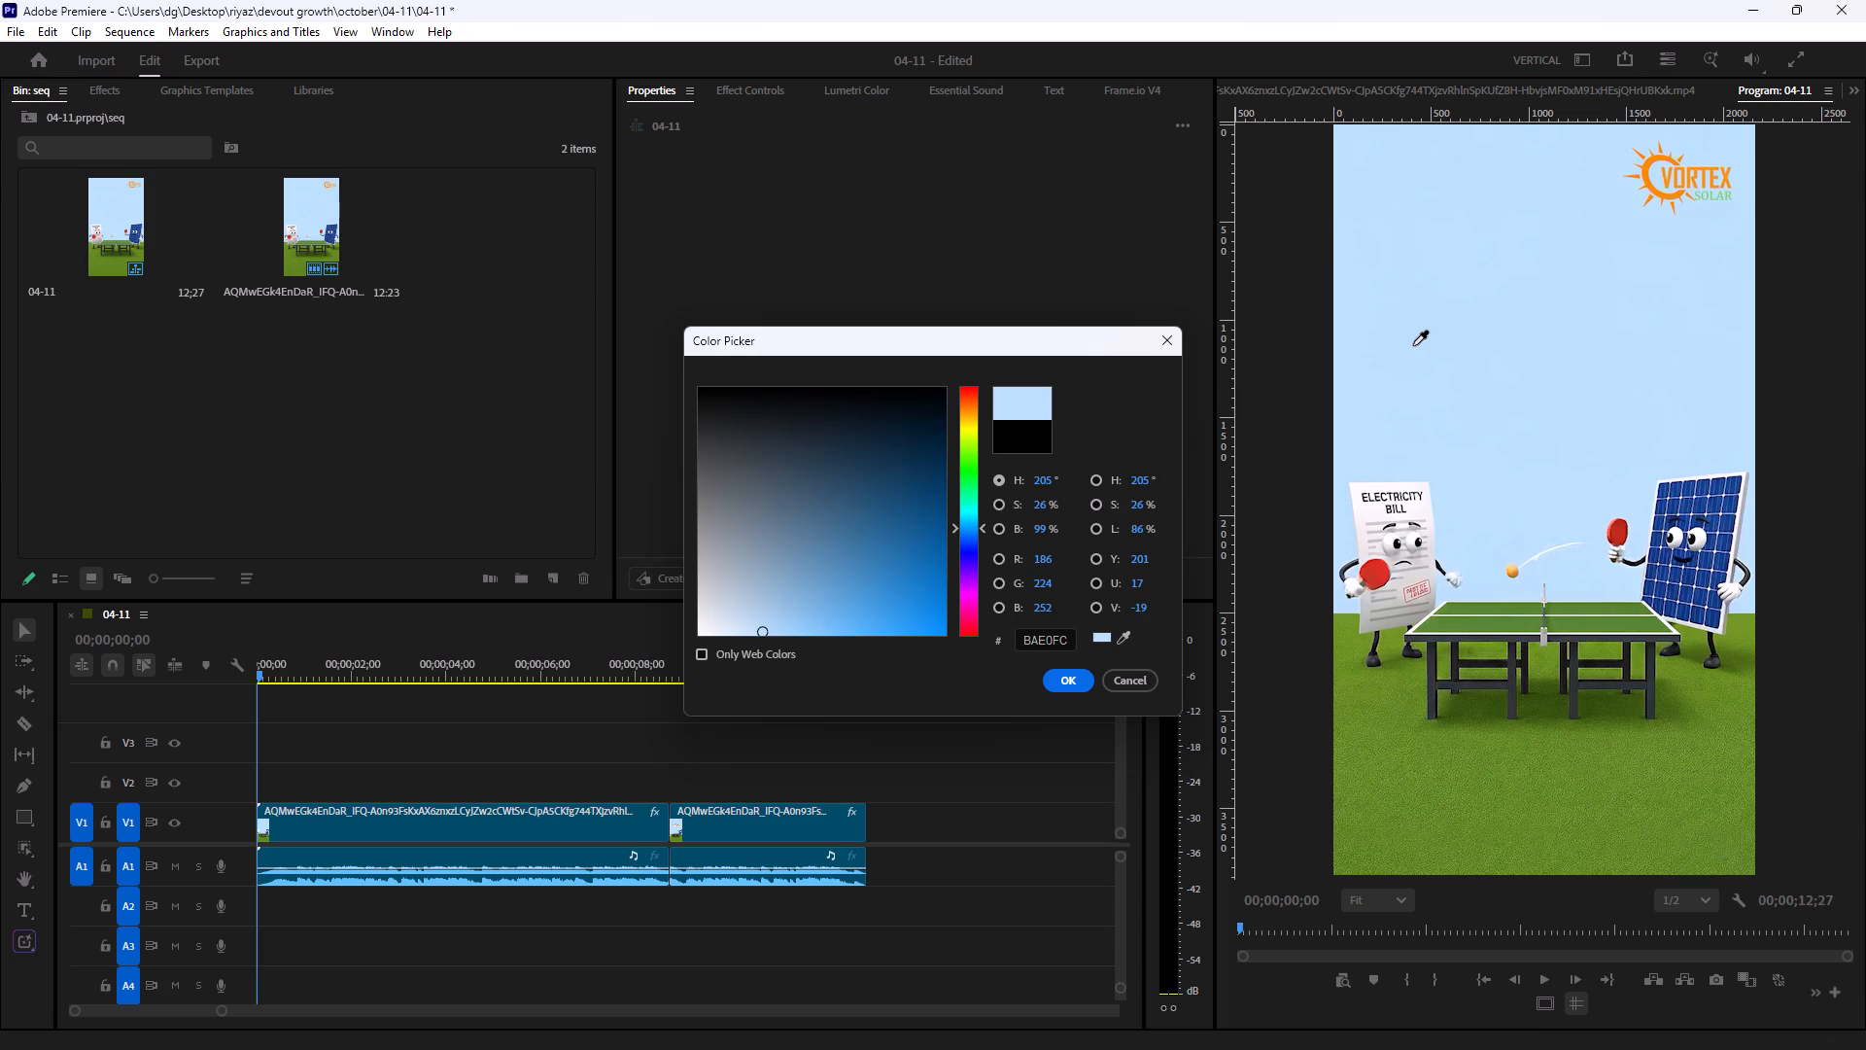
{"action": "left_click", "coordinate": [1396, 369]}
{"action": "left_click", "coordinate": [1072, 682]}
{"action": "left_click", "coordinate": [908, 563]}
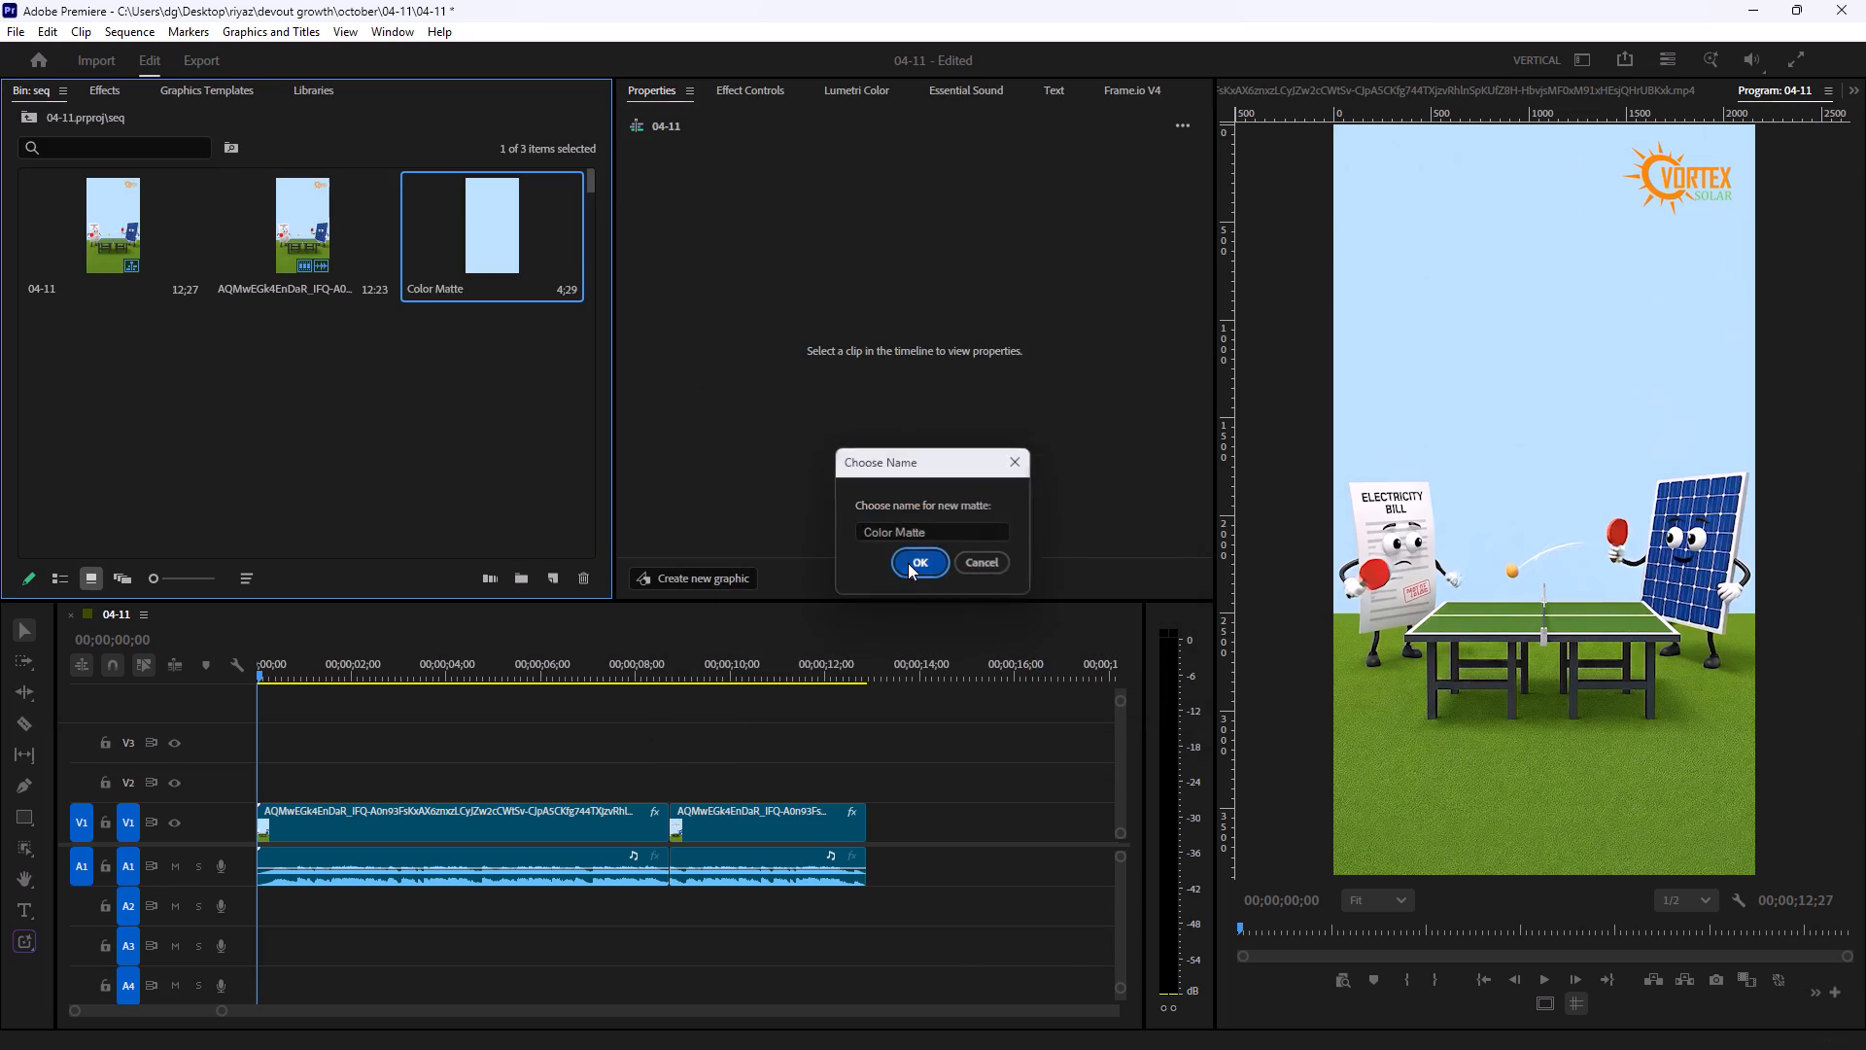
Place the color matte on track V2 over the end card, starting at 00;00;11;09.
{"action": "left_click_drag", "start_coordinate": [496, 239], "coordinate": [882, 792]}
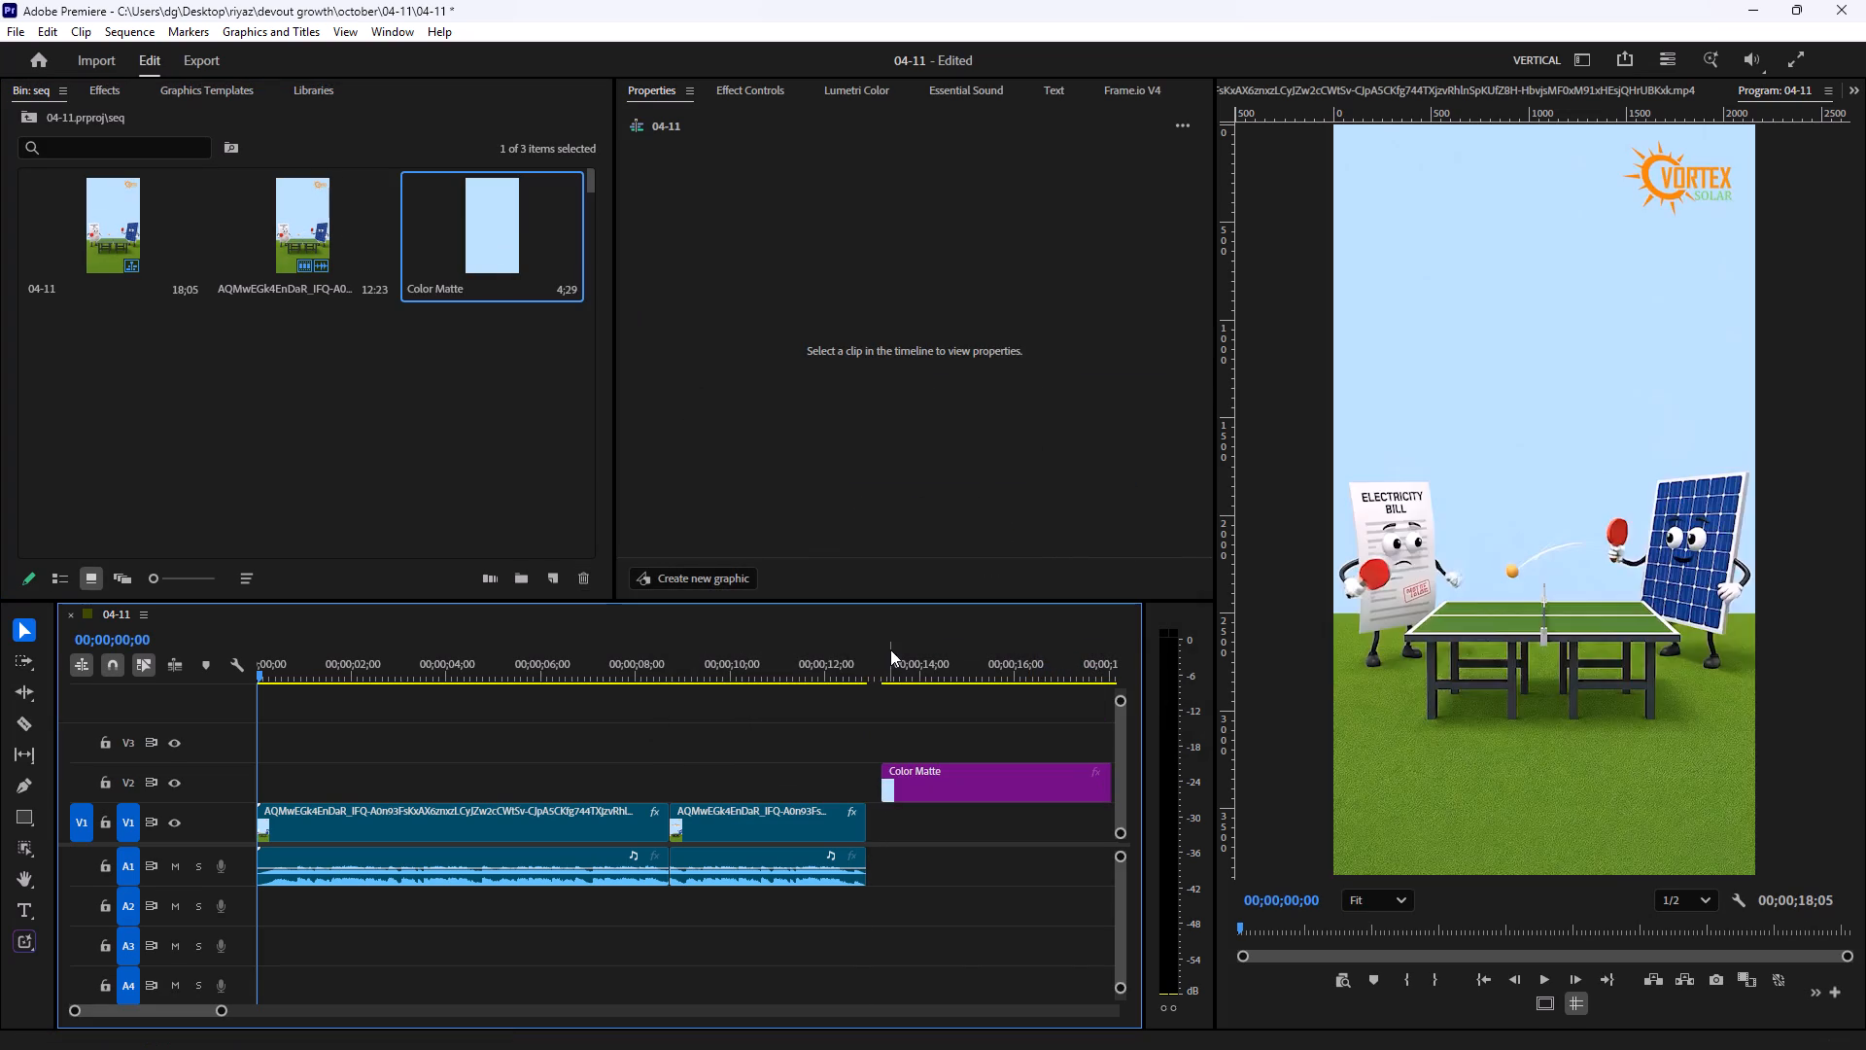
{"action": "left_click_drag", "start_coordinate": [890, 649], "coordinate": [795, 662]}
{"action": "left_click_drag", "start_coordinate": [958, 775], "coordinate": [946, 775]}
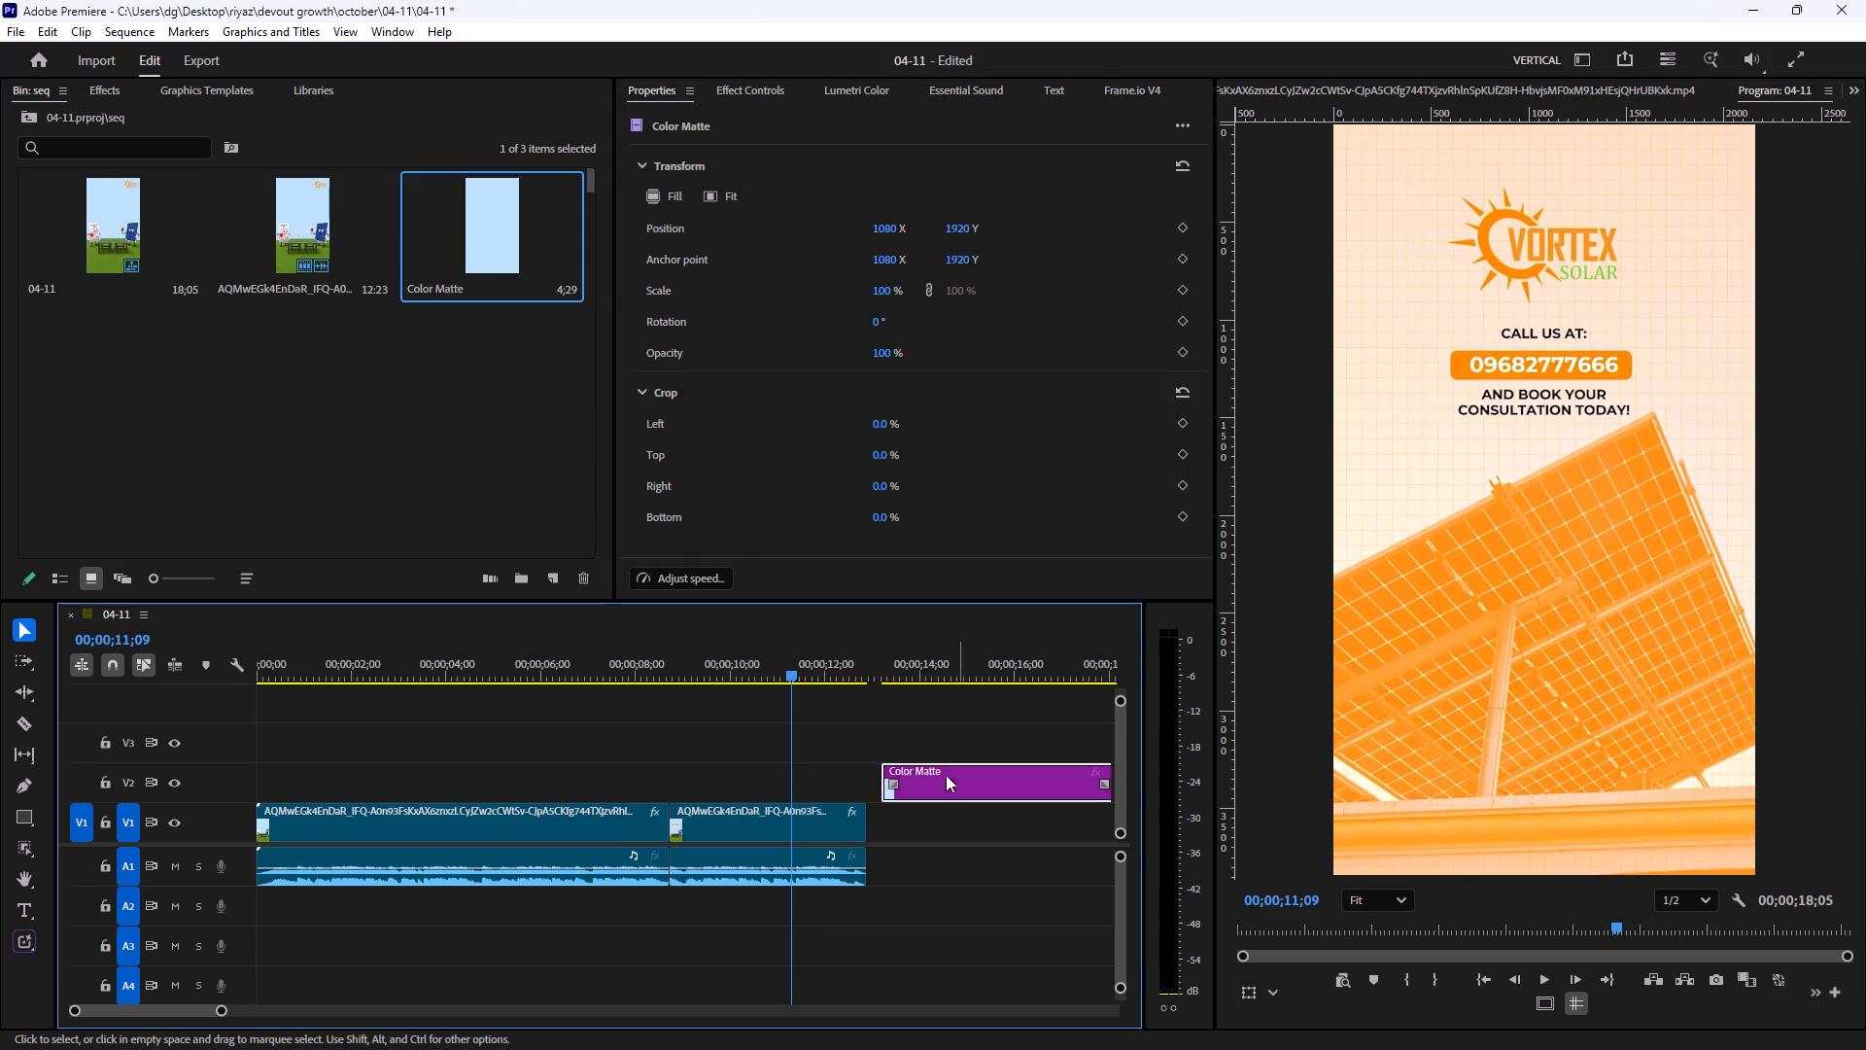
{"action": "left_click_drag", "start_coordinate": [946, 775], "coordinate": [874, 769]}
{"action": "left_click_drag", "start_coordinate": [815, 667], "coordinate": [837, 675]}
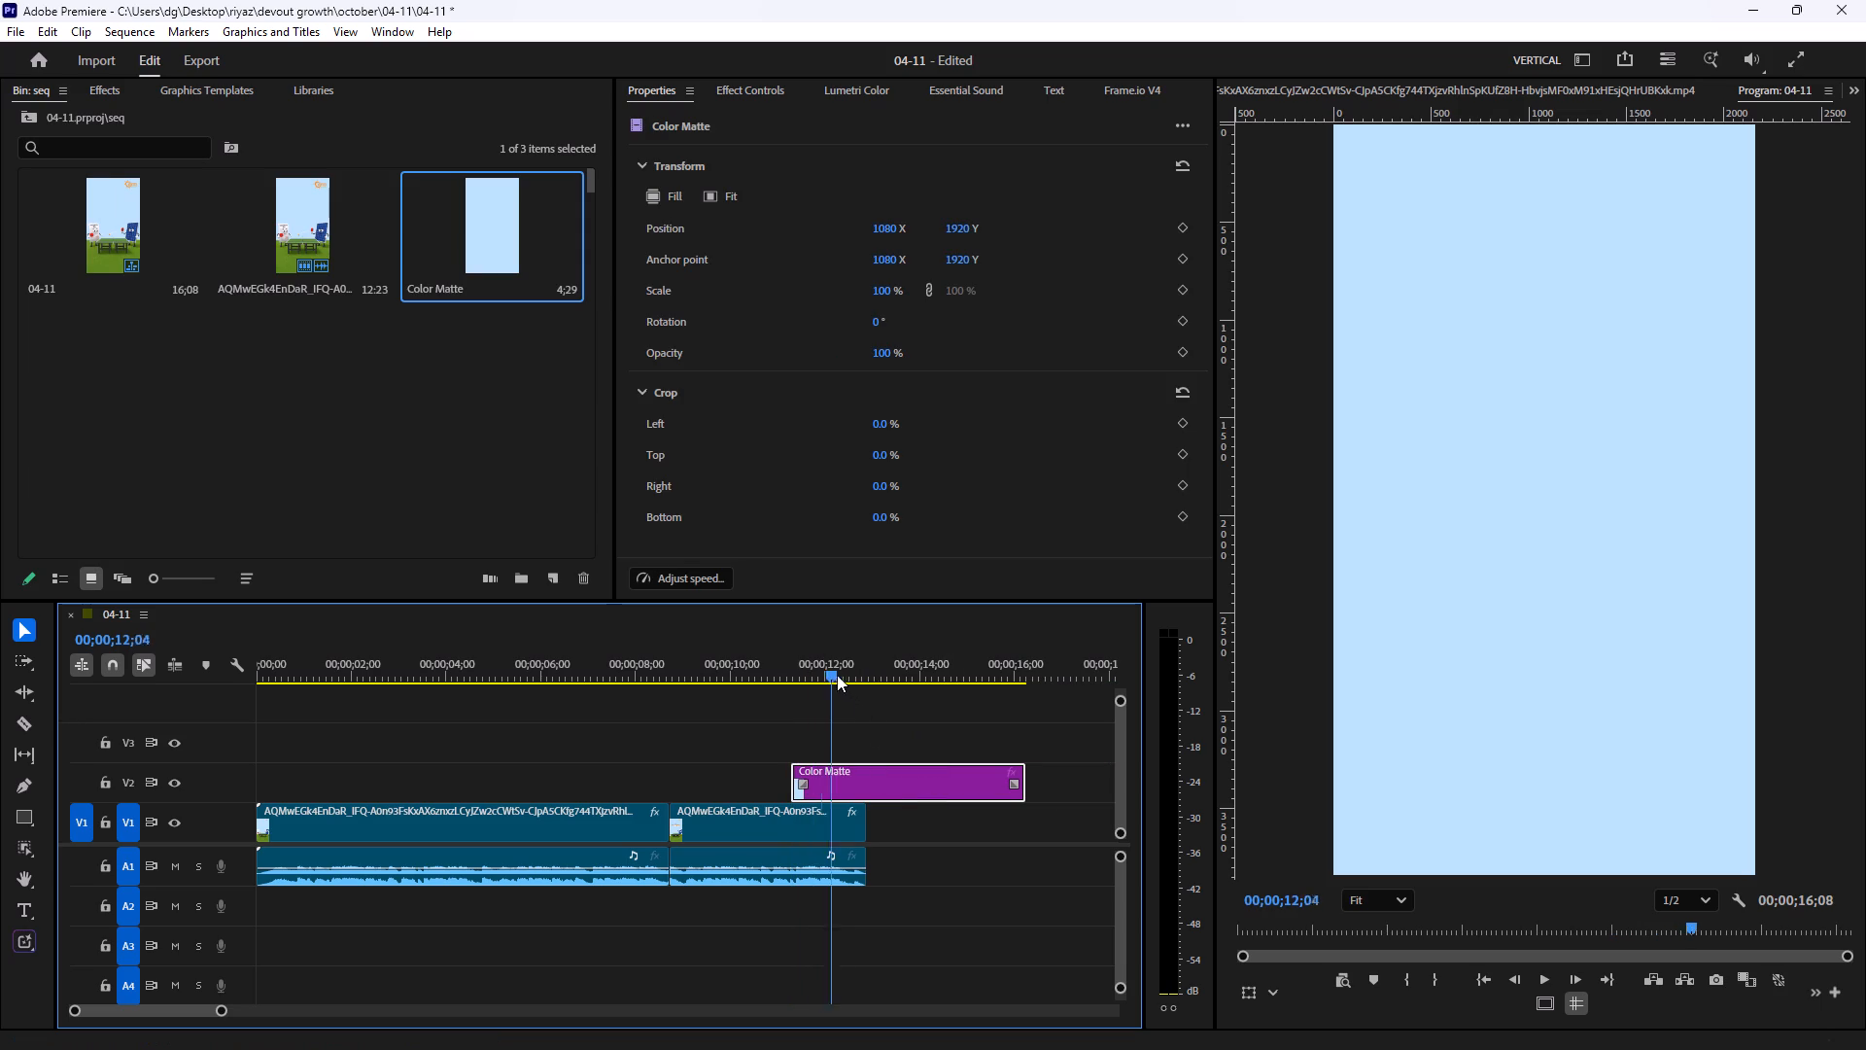
{"action": "left_click_drag", "start_coordinate": [837, 675], "coordinate": [846, 680]}
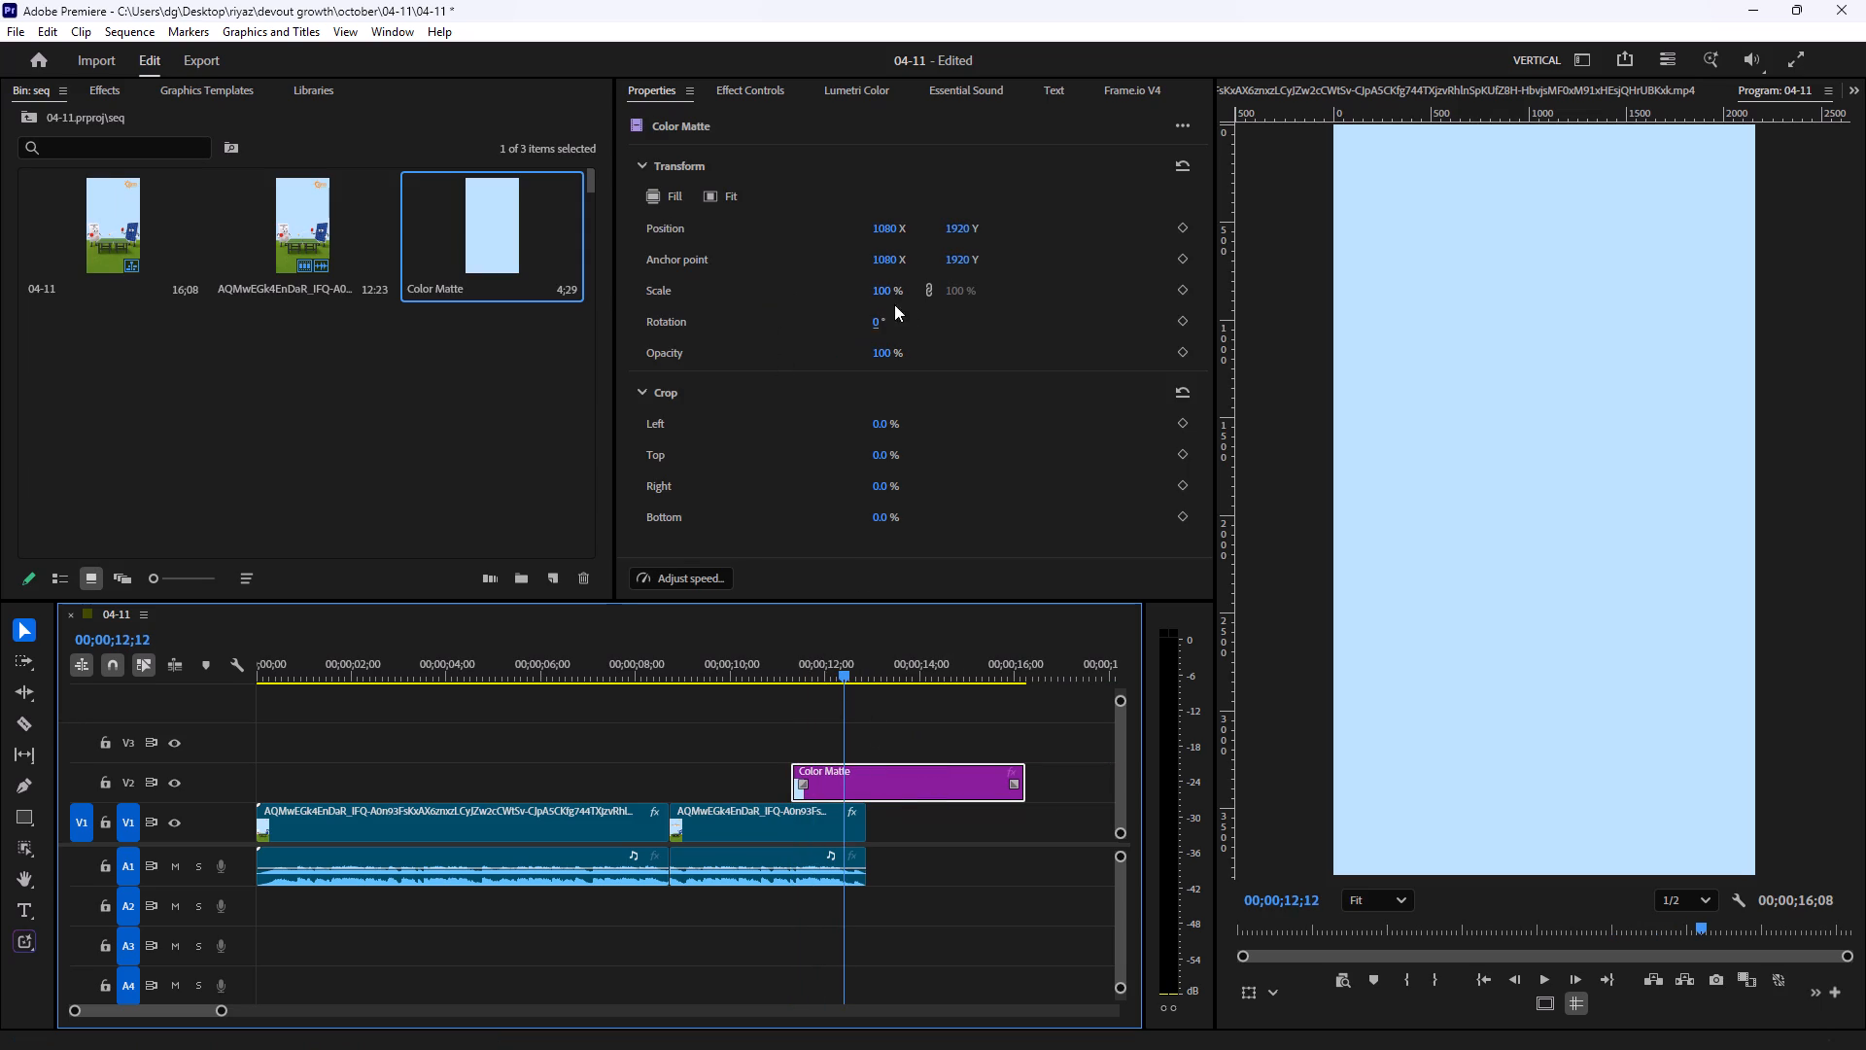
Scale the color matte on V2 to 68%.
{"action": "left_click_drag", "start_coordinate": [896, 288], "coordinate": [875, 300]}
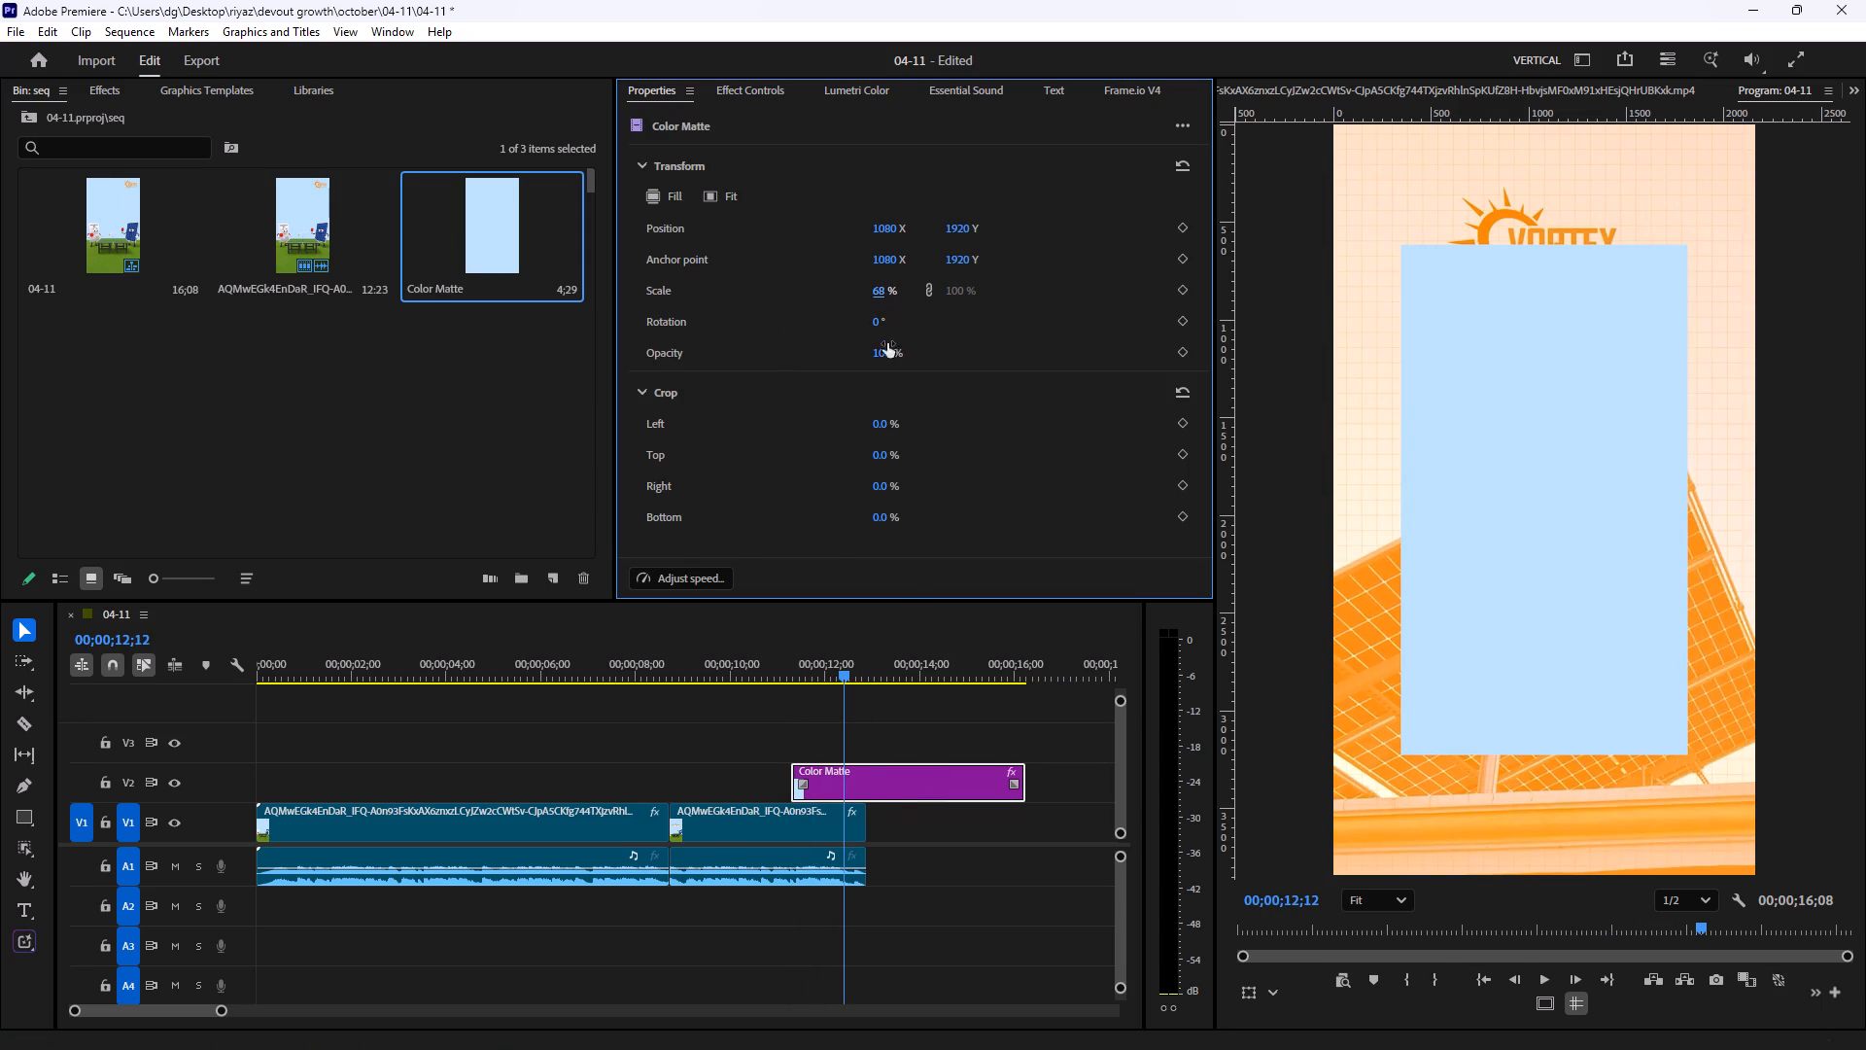
Move the color matte to the start of the sequence on V2 and extend its end to the cut in the V1 clip.
{"action": "left_click_drag", "start_coordinate": [853, 766], "coordinate": [309, 787]}
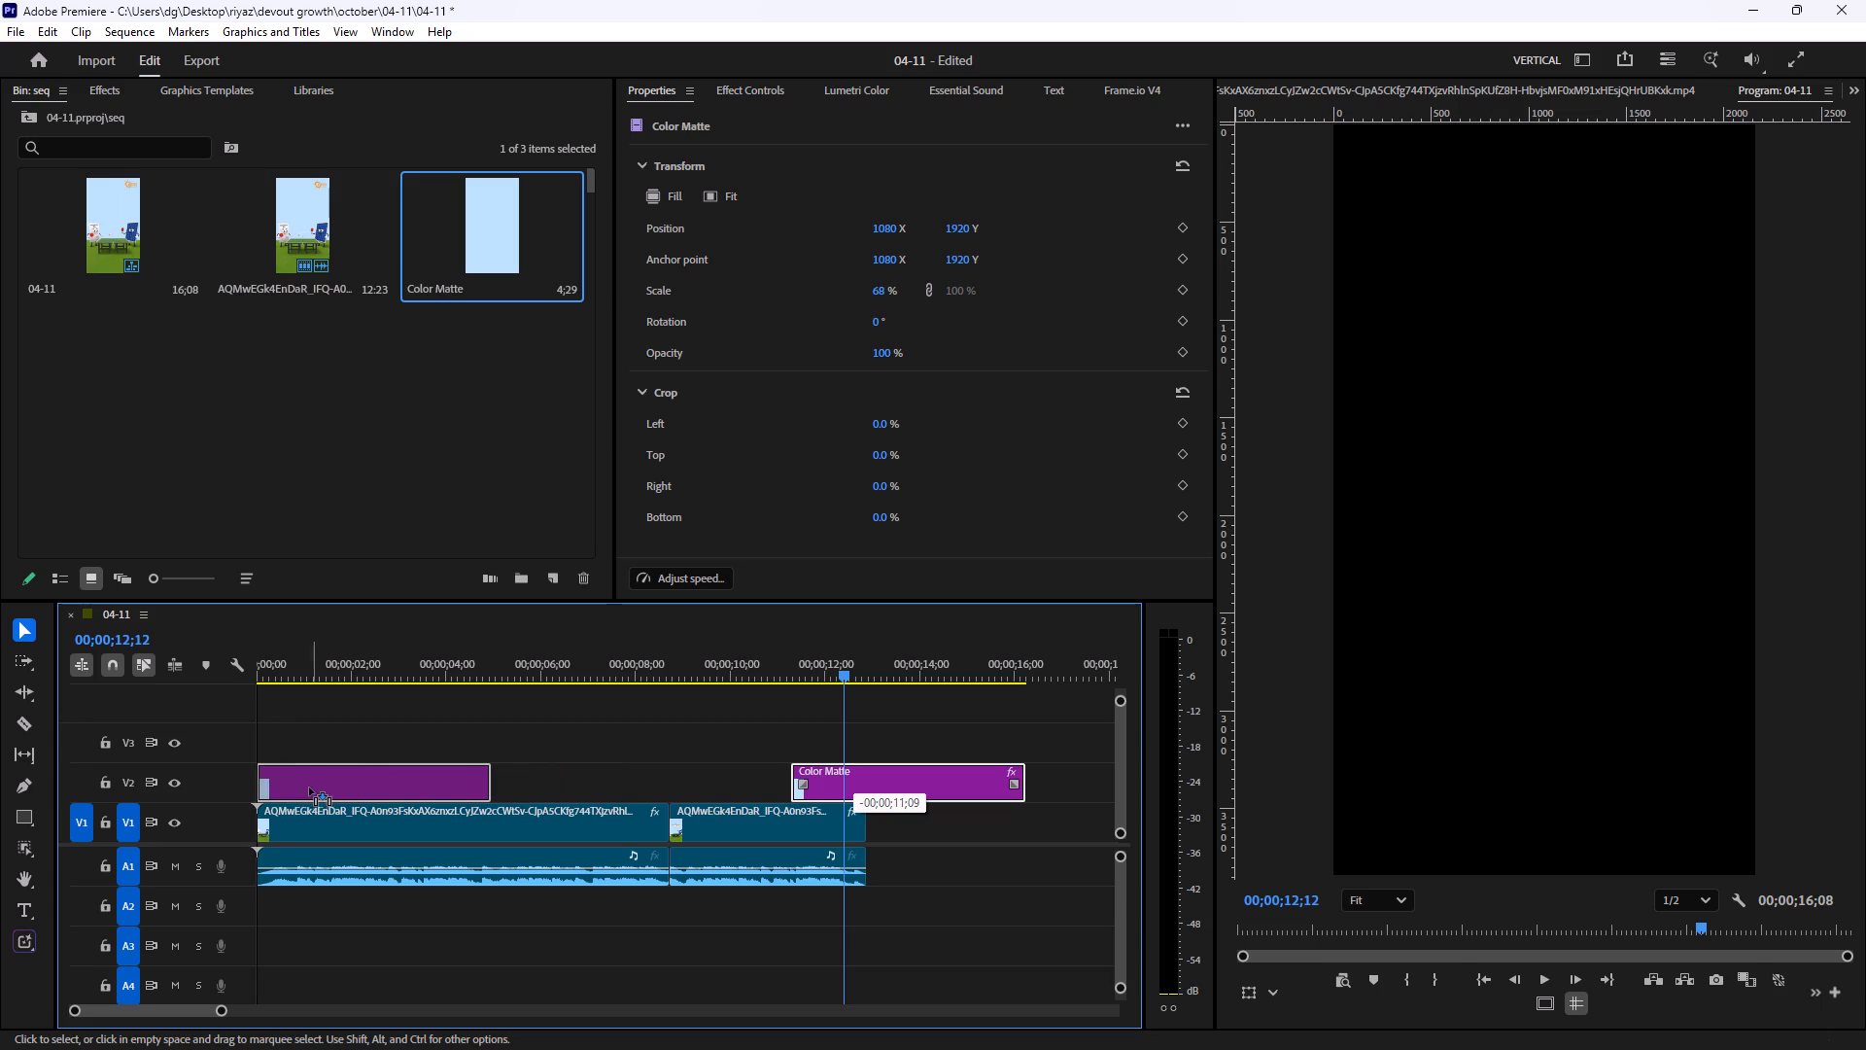
{"action": "left_click_drag", "start_coordinate": [309, 787], "coordinate": [300, 787]}
{"action": "left_click_drag", "start_coordinate": [341, 661], "coordinate": [227, 667]}
{"action": "scroll", "coordinate": [404, 738], "scroll_direction": "up", "scroll_amount": 5}
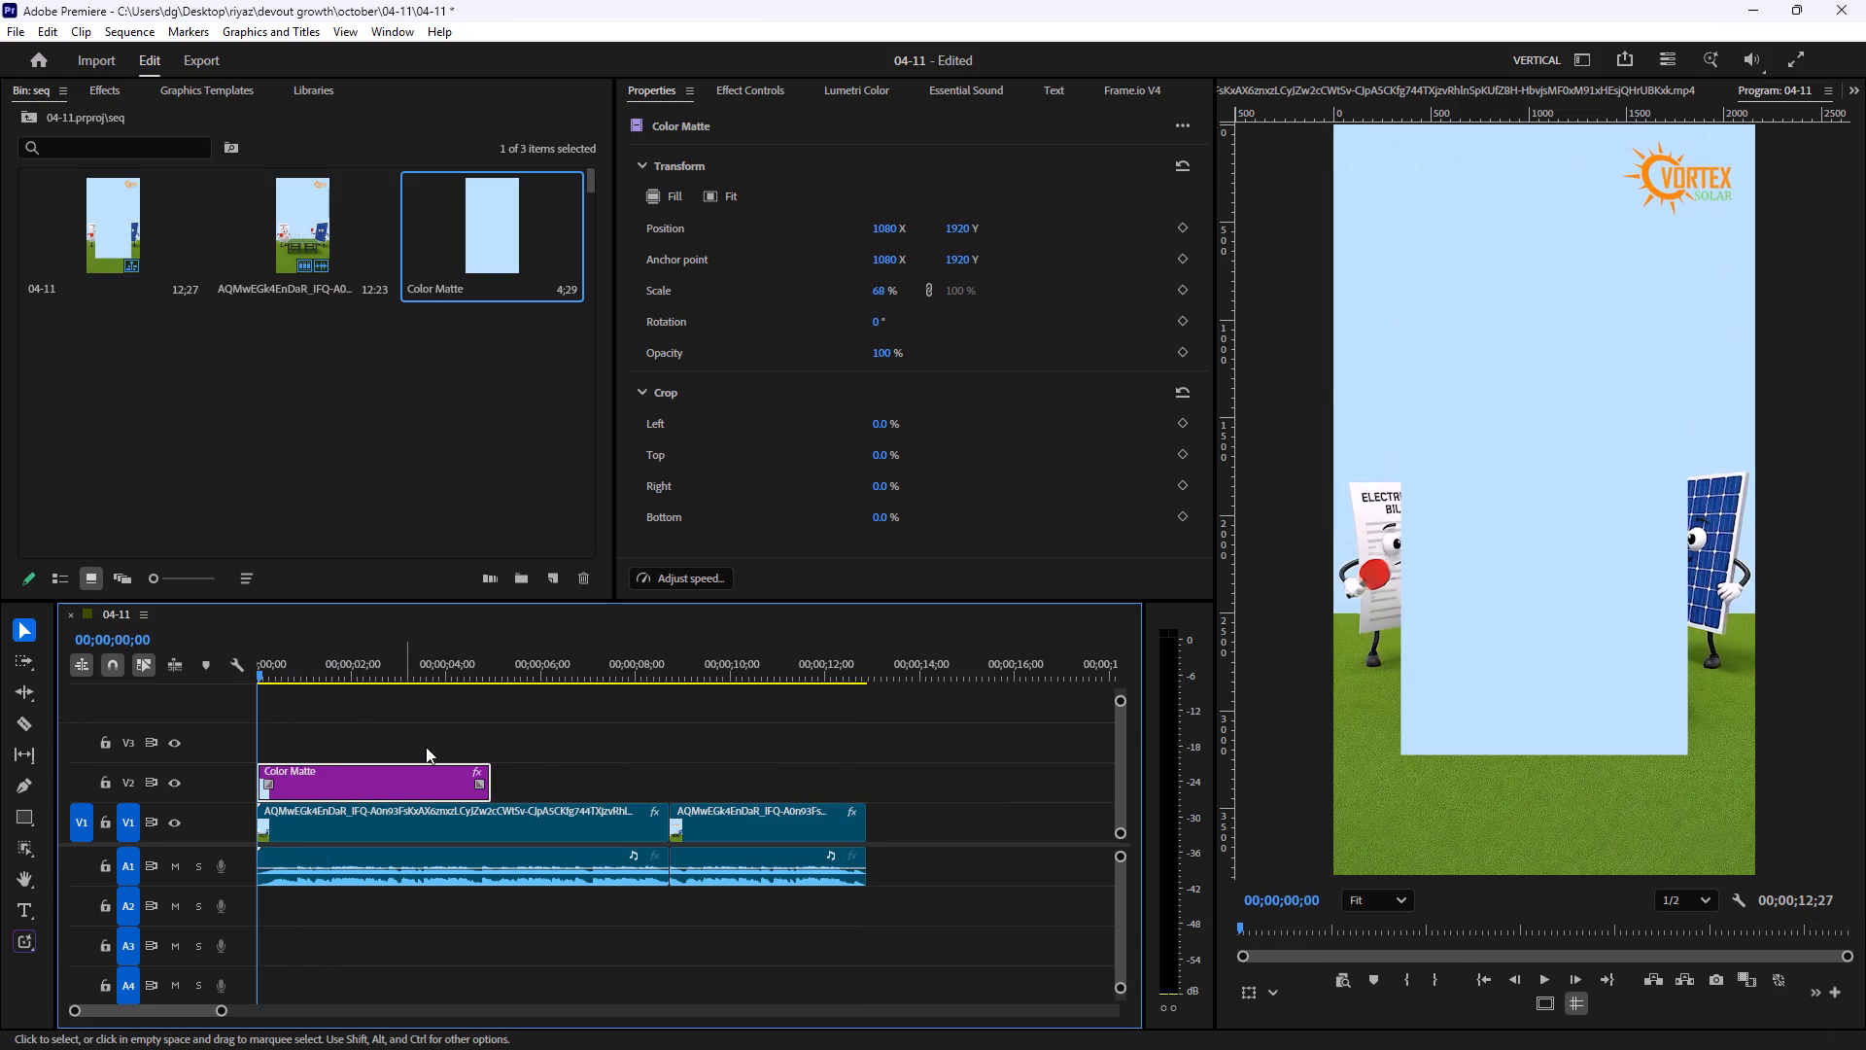
{"action": "type", "text": "=="}
{"action": "key", "text": "minus"}
{"action": "key", "text": "minus"}
{"action": "left_click_drag", "start_coordinate": [501, 779], "coordinate": [680, 782]}
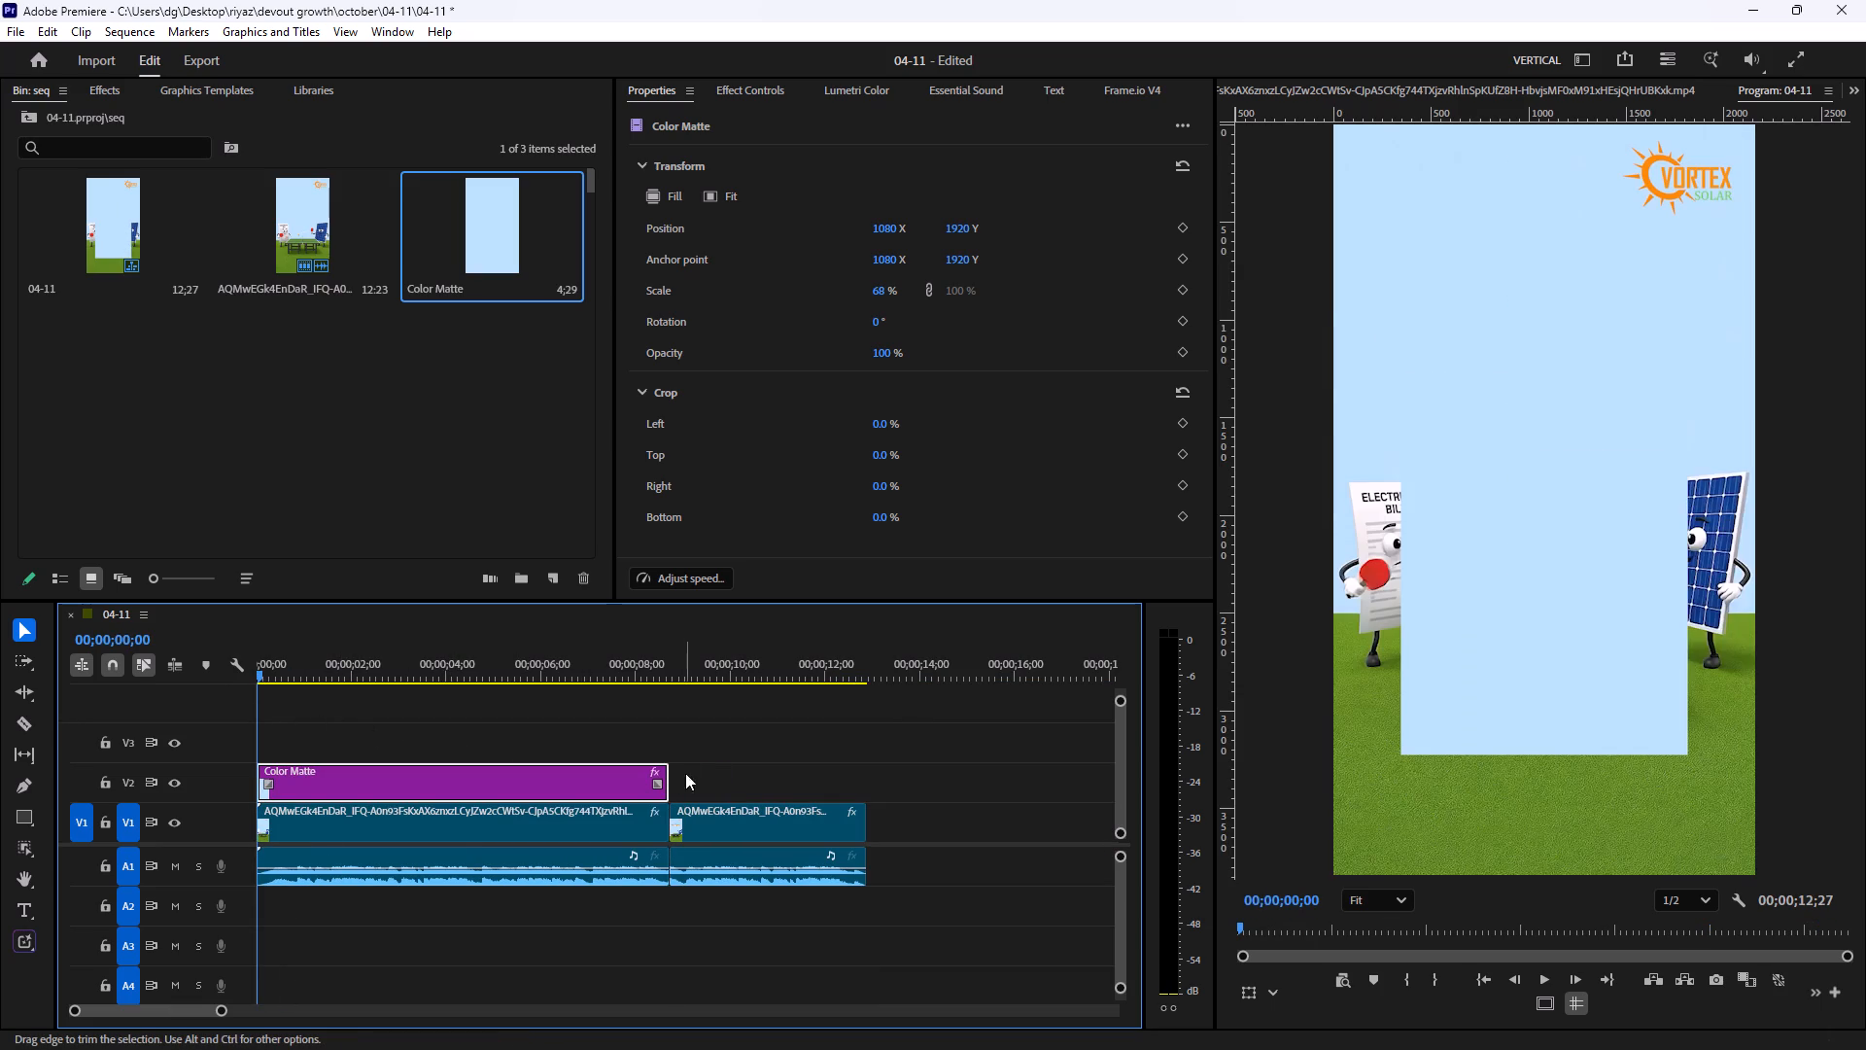
Scale the color matte to fill the frame and crop its bottom by 61%, leaving the characters uncovered.
{"action": "left_click", "coordinate": [652, 204]}
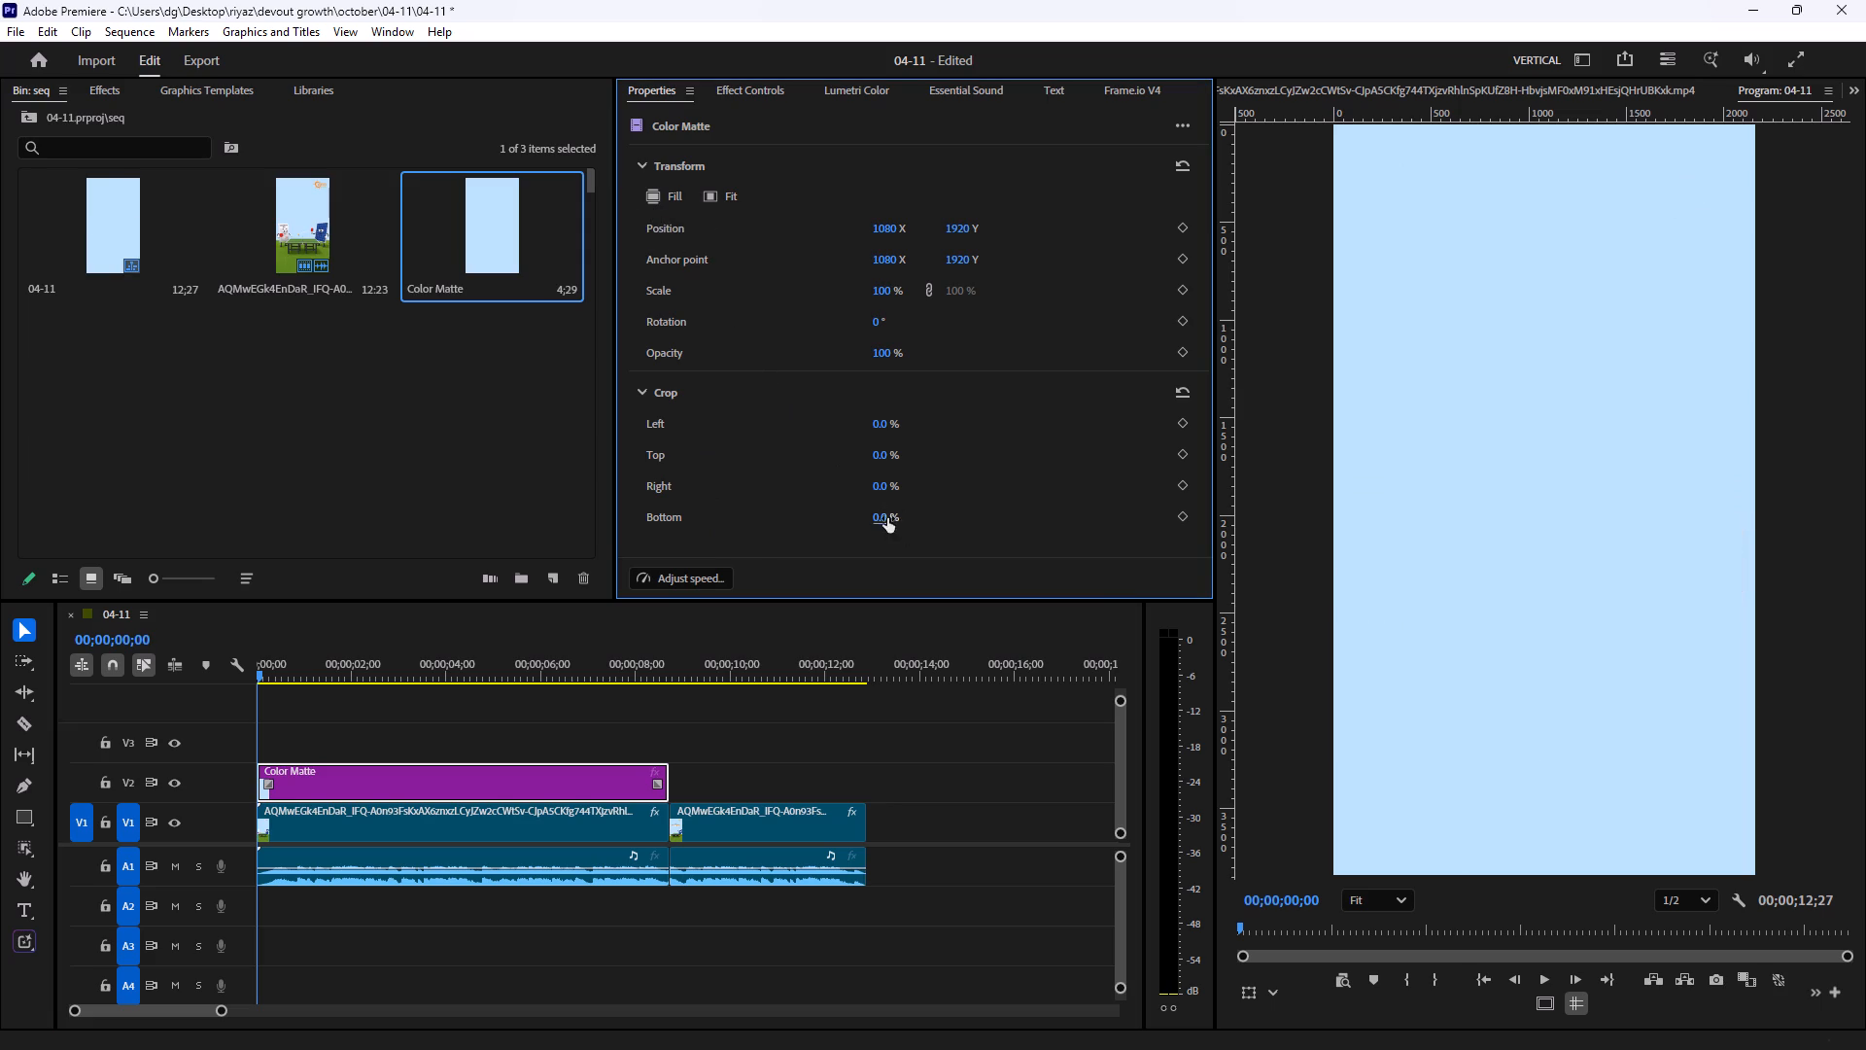
{"action": "left_click_drag", "start_coordinate": [887, 518], "coordinate": [939, 508]}
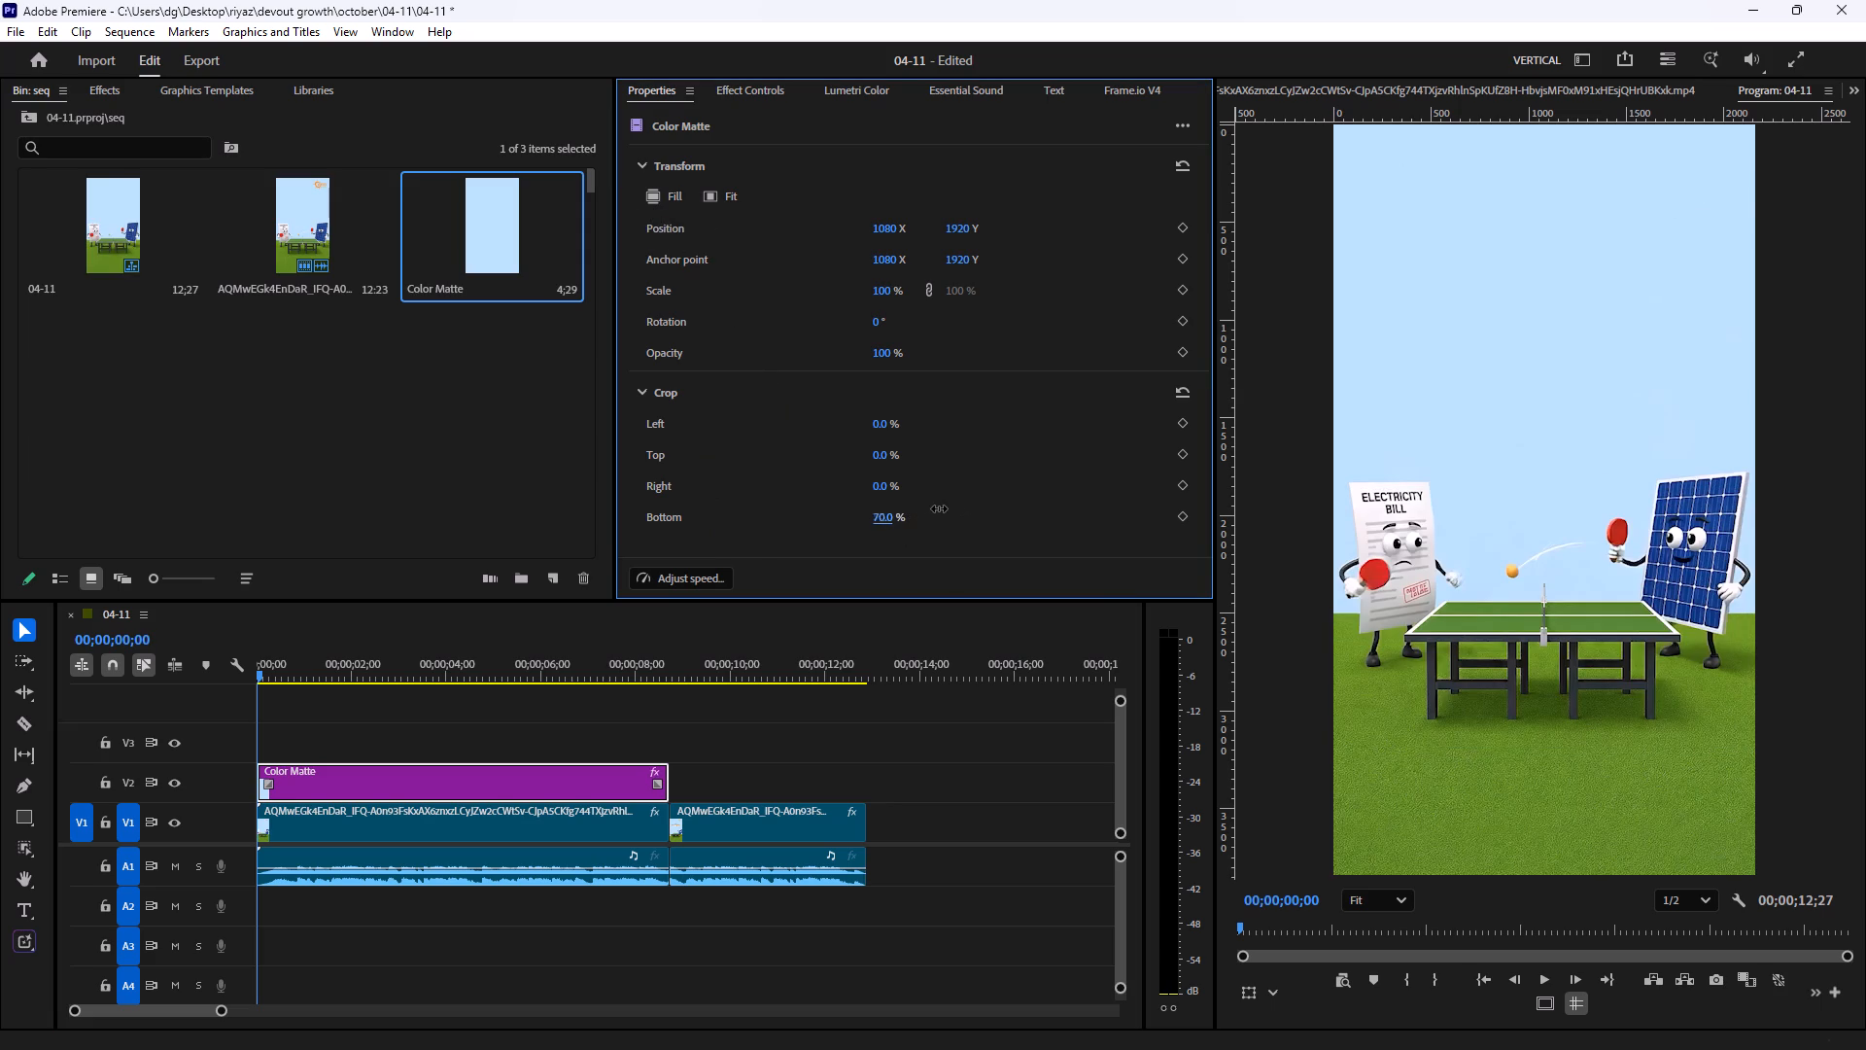
{"action": "left_click_drag", "start_coordinate": [939, 508], "coordinate": [938, 506]}
Play the sequence from the start and examine how the sky-blue matte matches the footage around 00;00;03;00 to 00;00;03;06.
{"action": "left_click_drag", "start_coordinate": [351, 648], "coordinate": [150, 689]}
{"action": "key", "text": "space"}
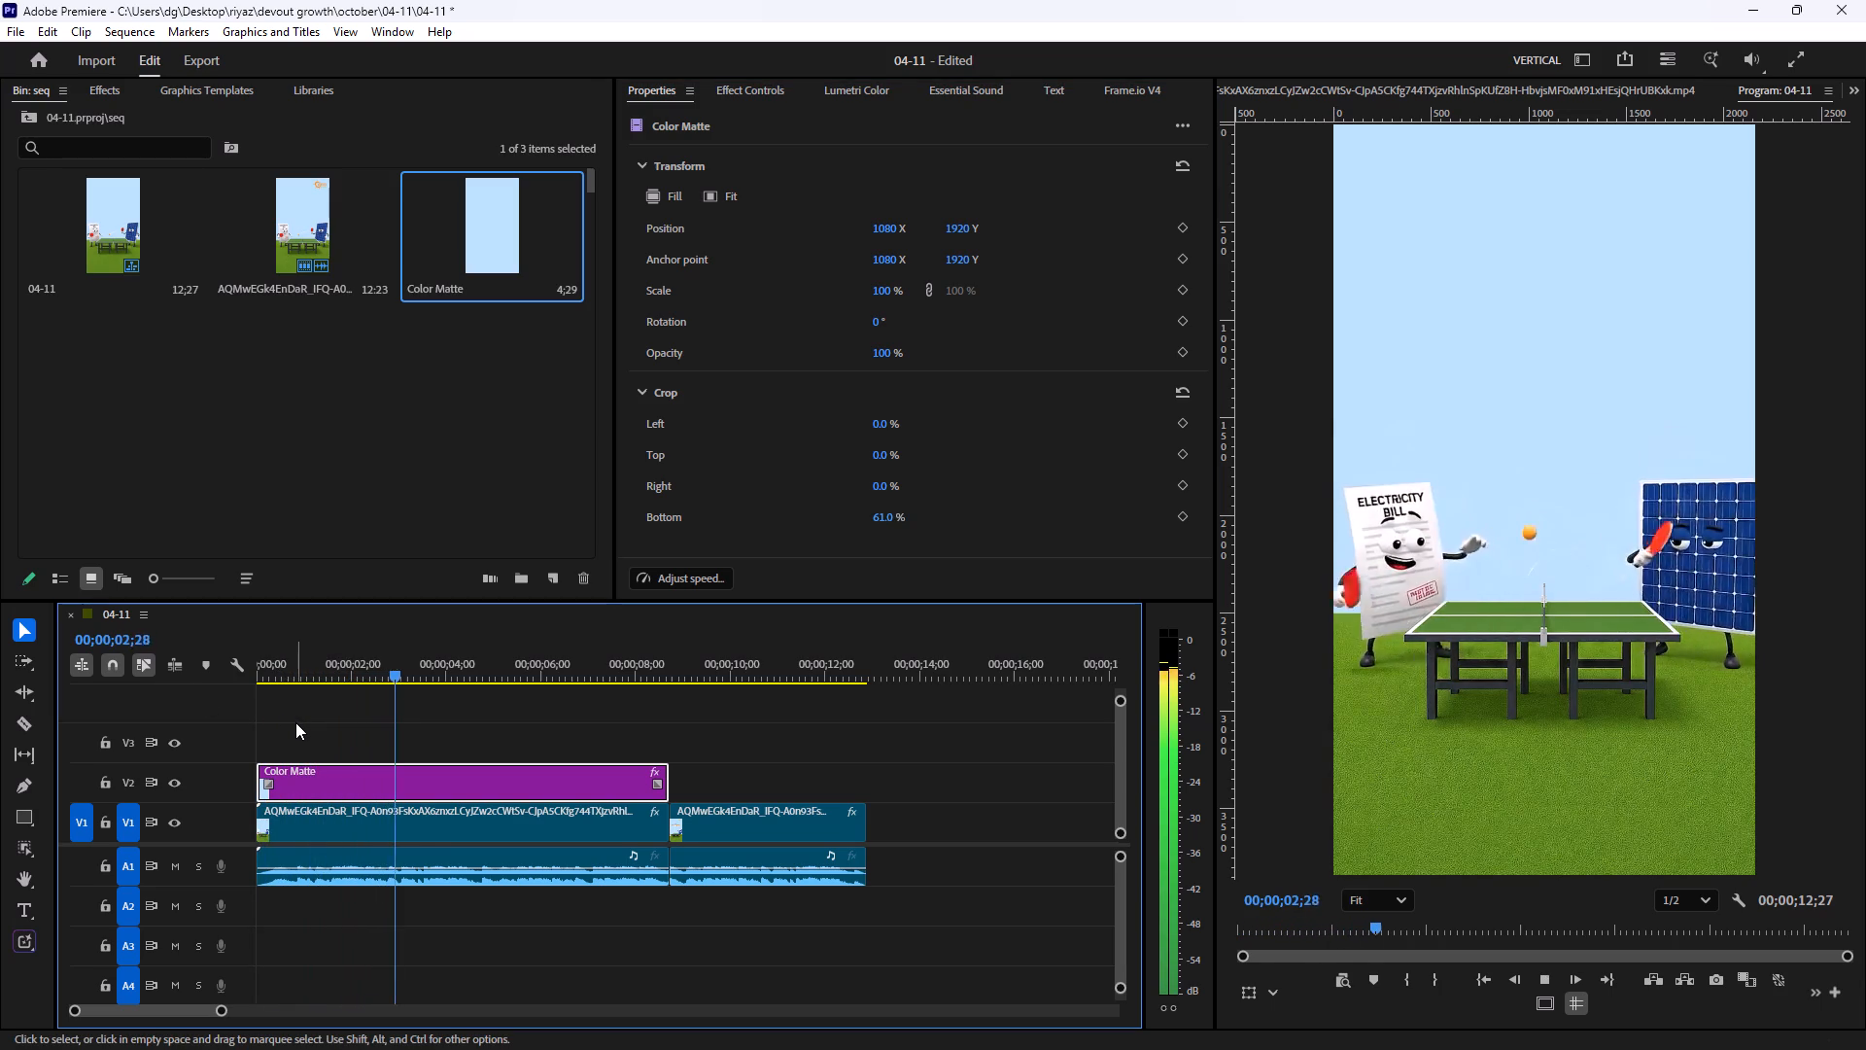
{"action": "key", "text": "space"}
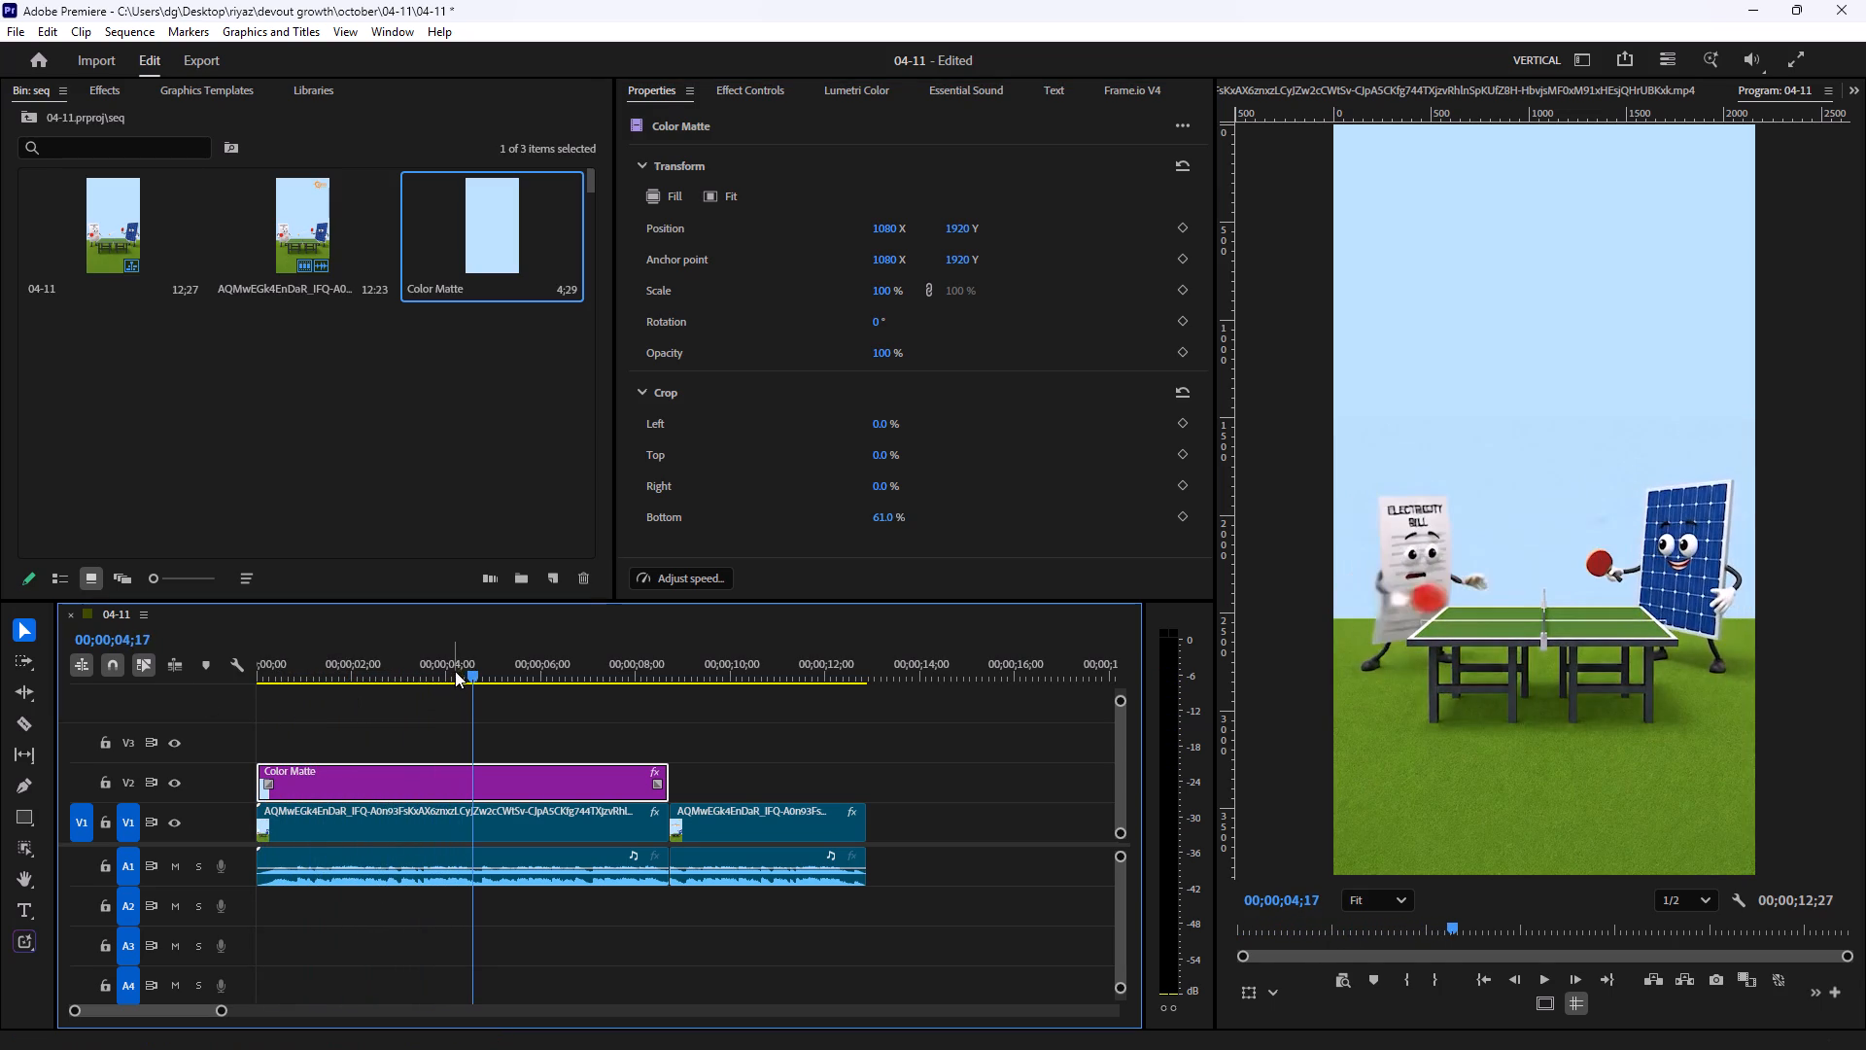
{"action": "left_click_drag", "start_coordinate": [456, 669], "coordinate": [396, 684]}
{"action": "key", "text": "space"}
{"action": "key", "text": "space"}
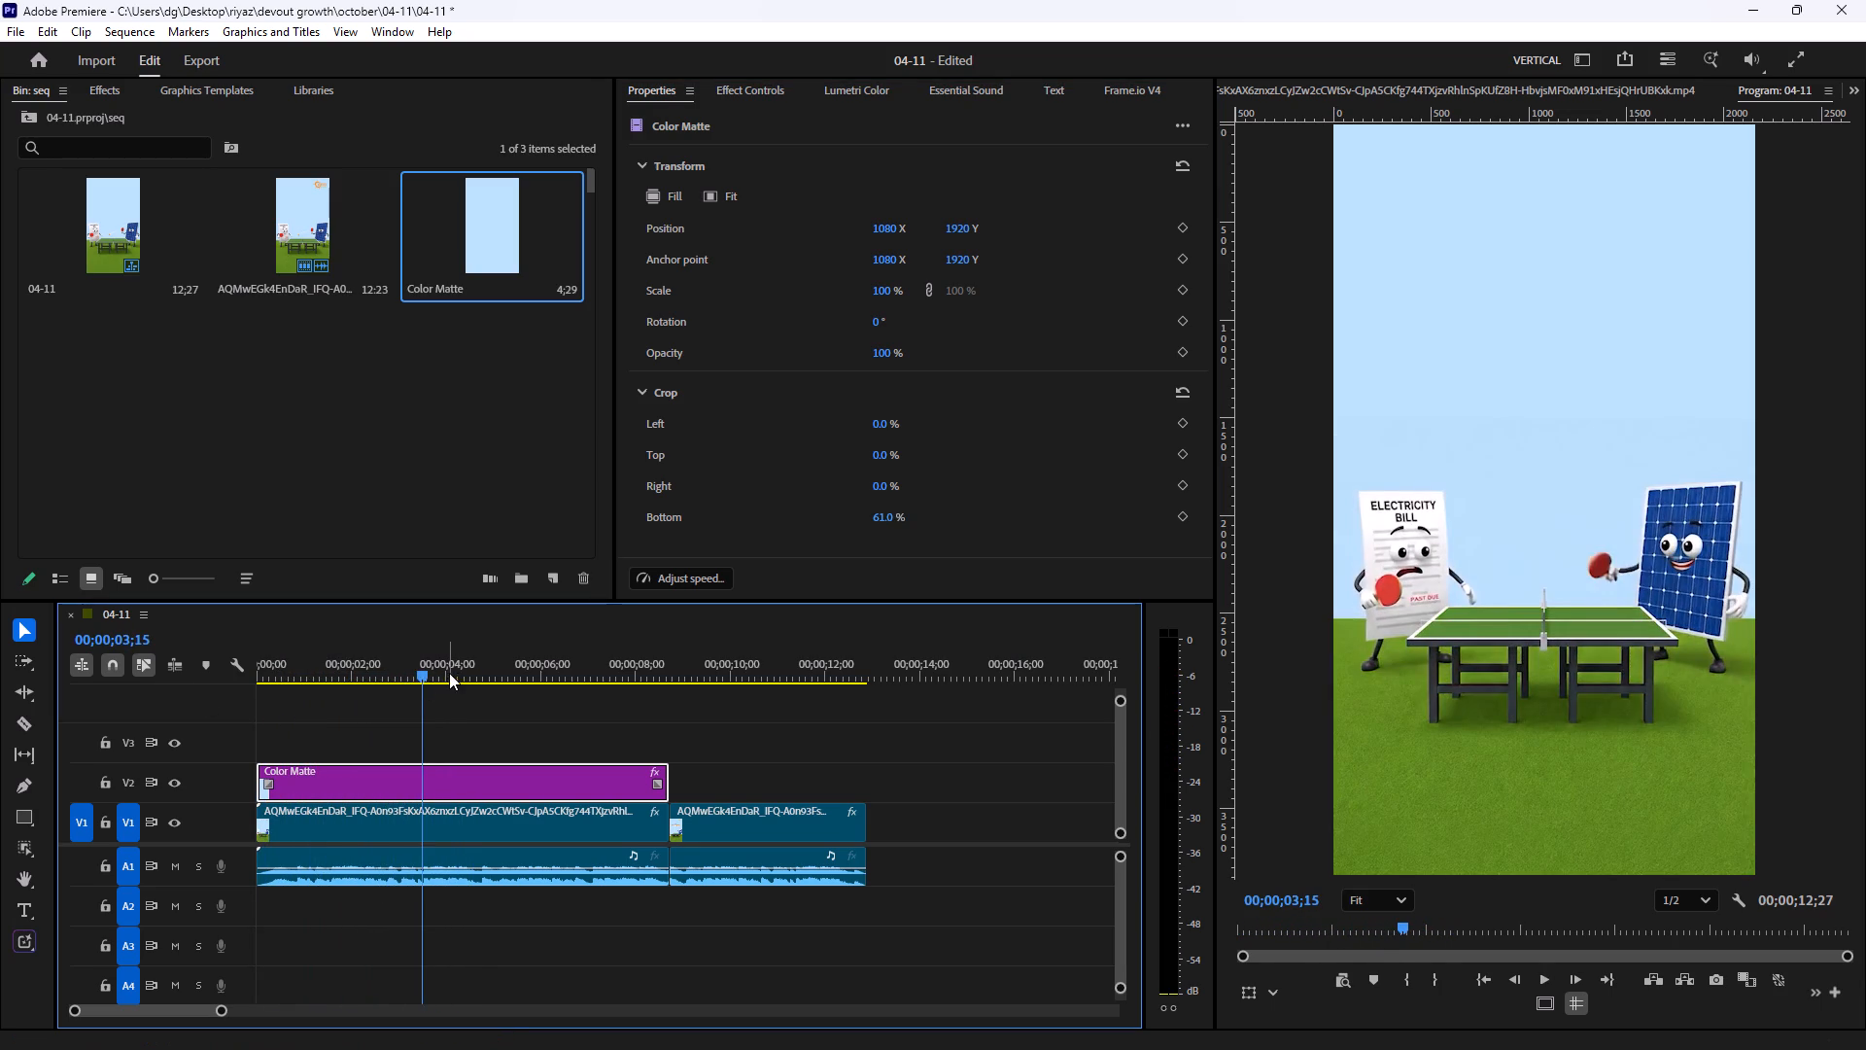
{"action": "left_click_drag", "start_coordinate": [429, 664], "coordinate": [396, 680]}
{"action": "key", "text": "space"}
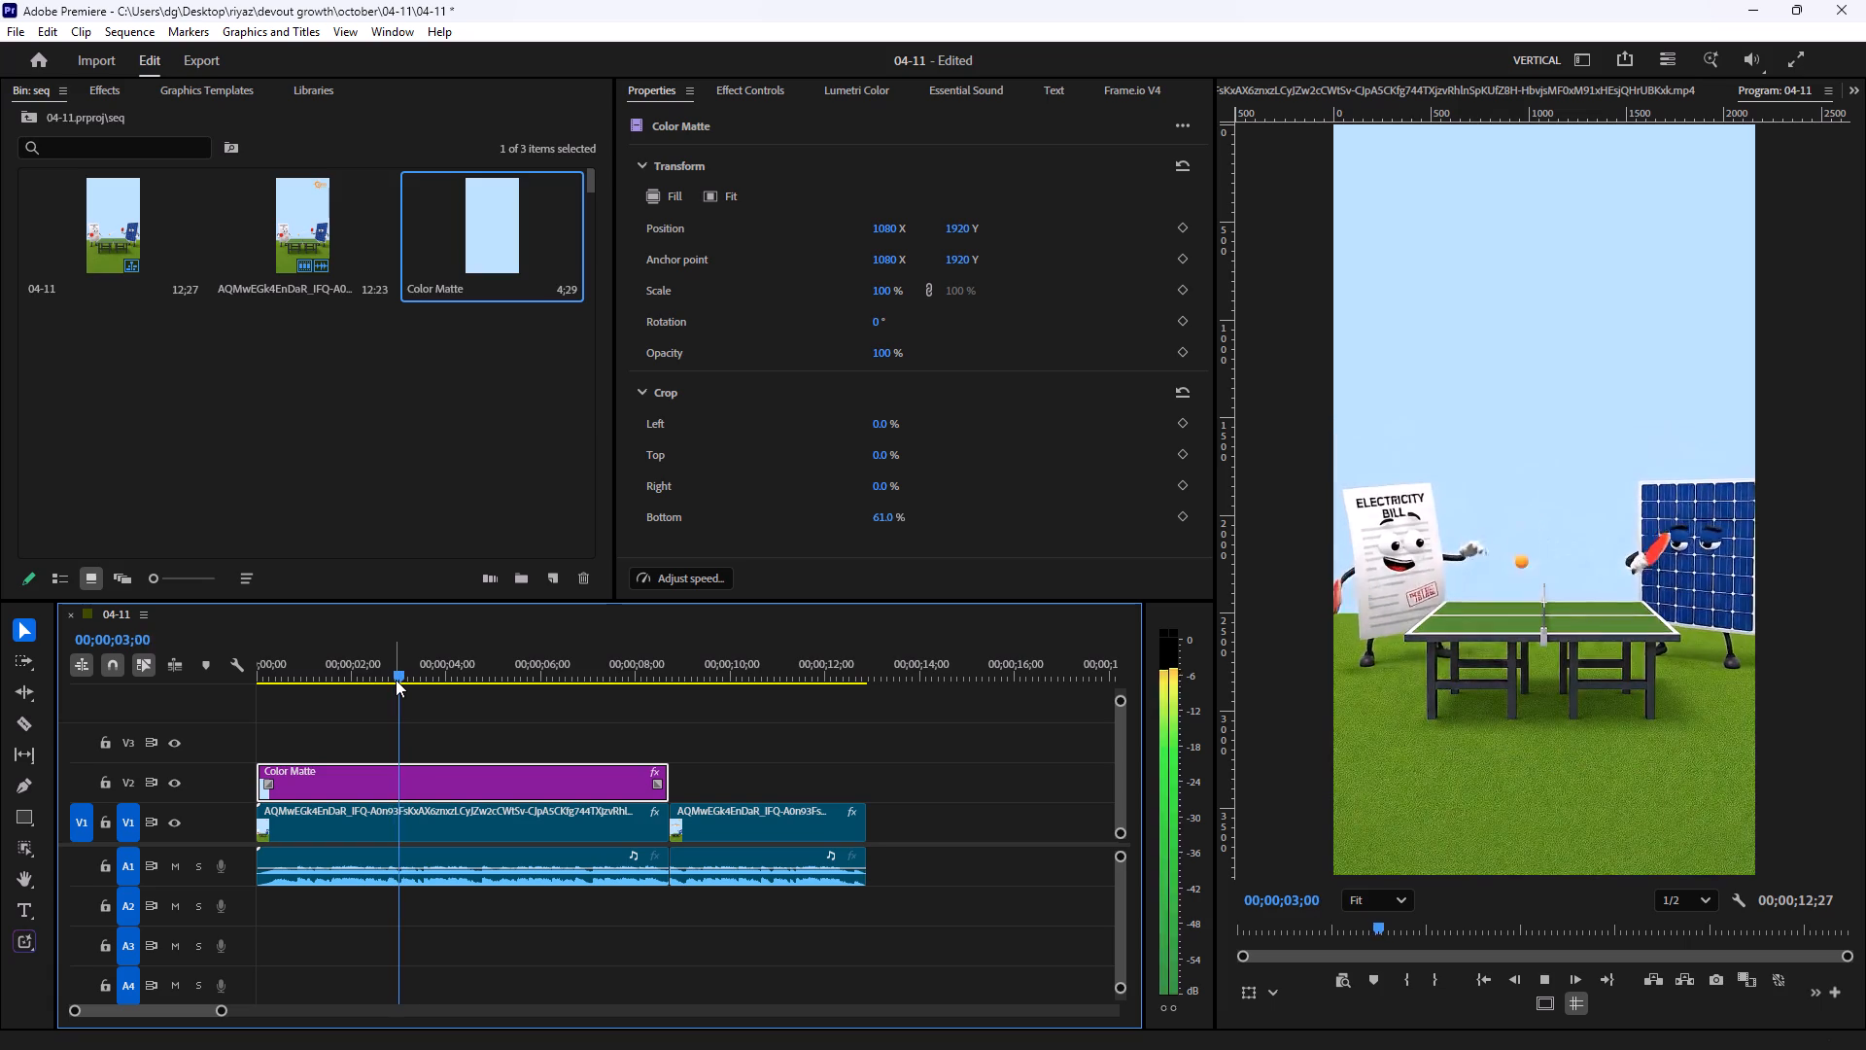
{"action": "key", "text": "space"}
{"action": "type", "text": "=="}
{"action": "key", "text": "equal"}
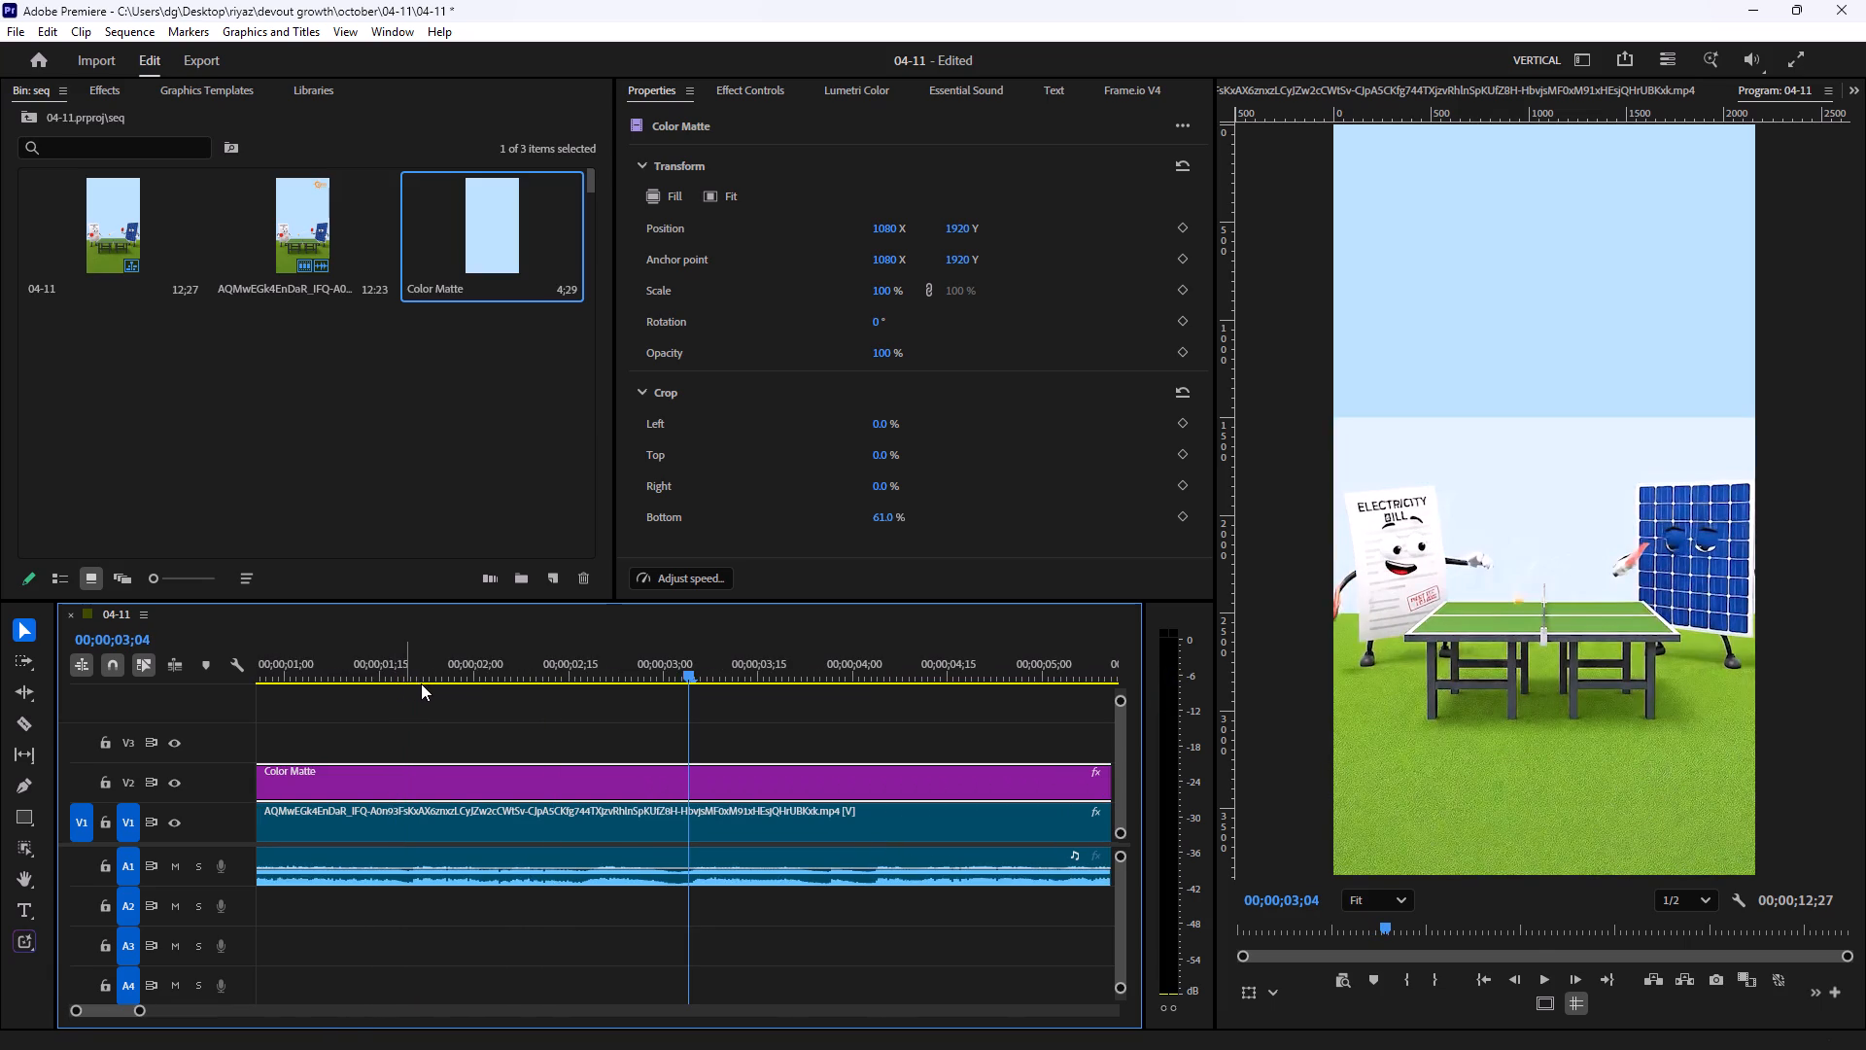
{"action": "left_click_drag", "start_coordinate": [646, 684], "coordinate": [632, 686]}
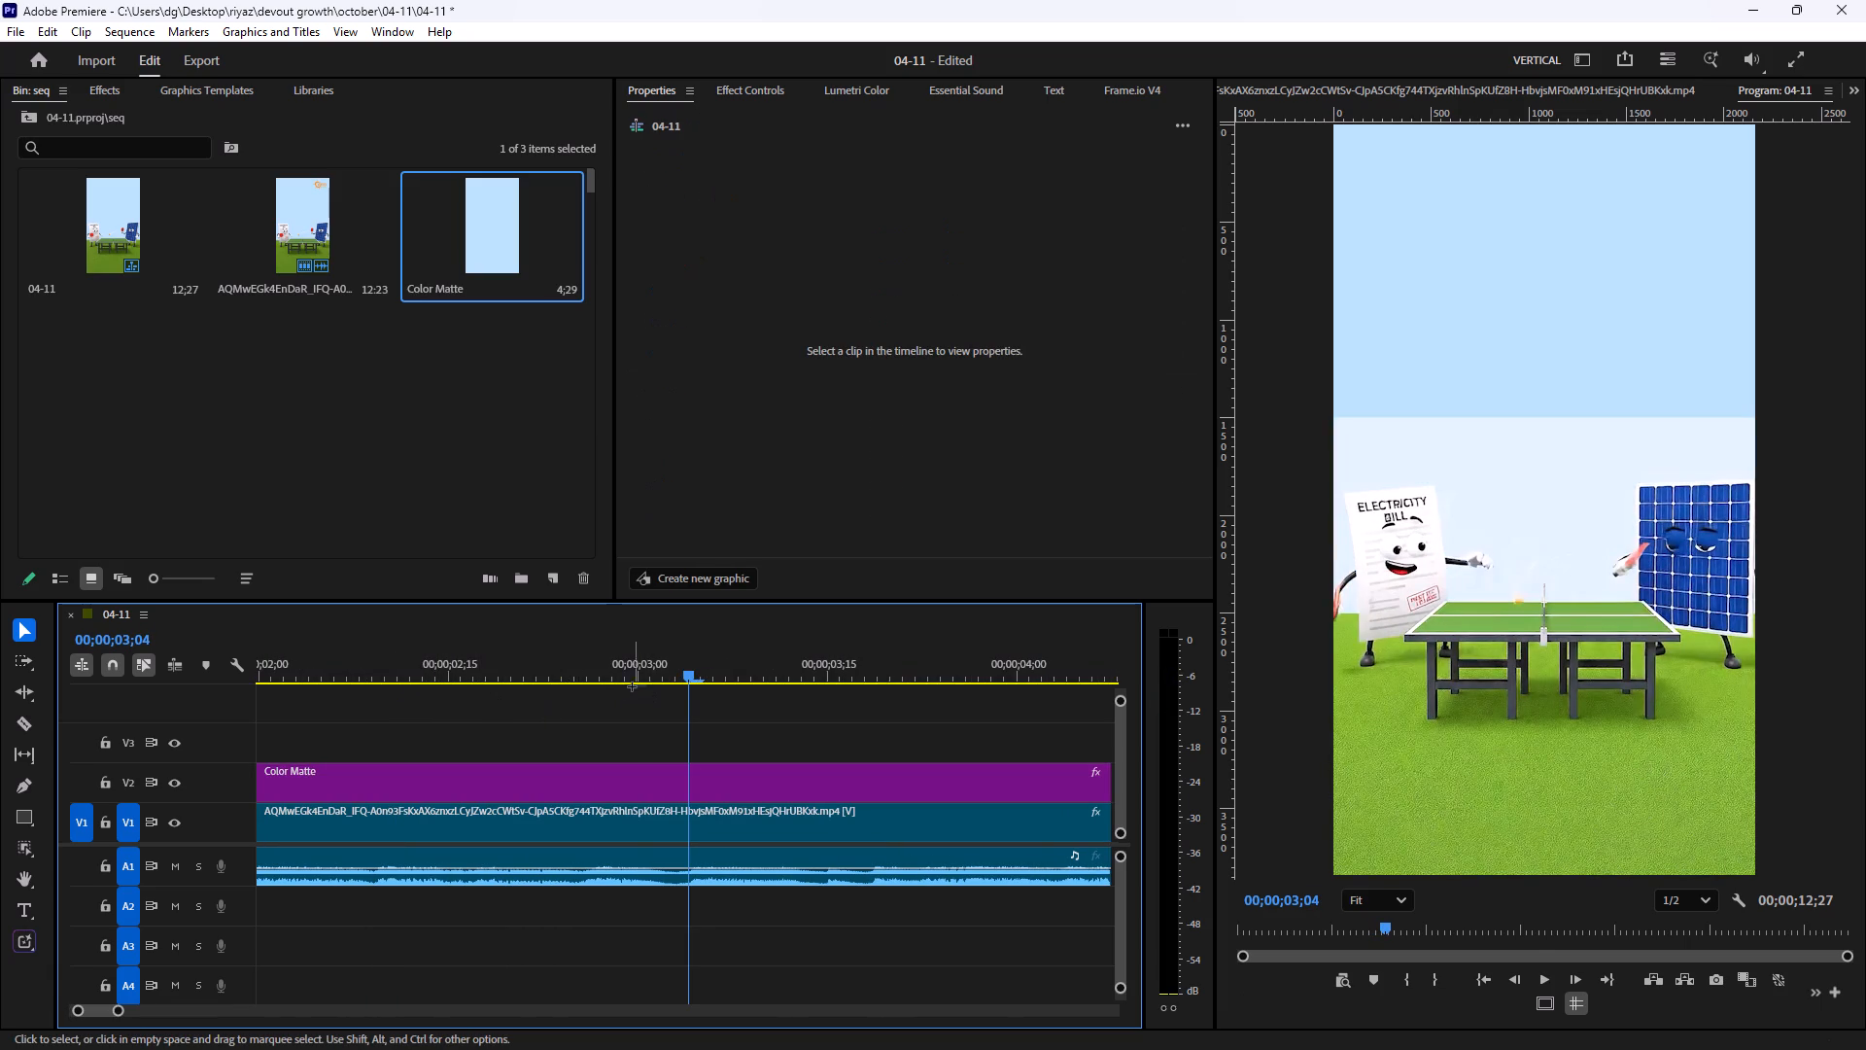
{"action": "left_click_drag", "start_coordinate": [632, 686], "coordinate": [616, 691]}
{"action": "left_click_drag", "start_coordinate": [646, 673], "coordinate": [590, 682]}
{"action": "key", "text": "space"}
{"action": "key", "text": "space"}
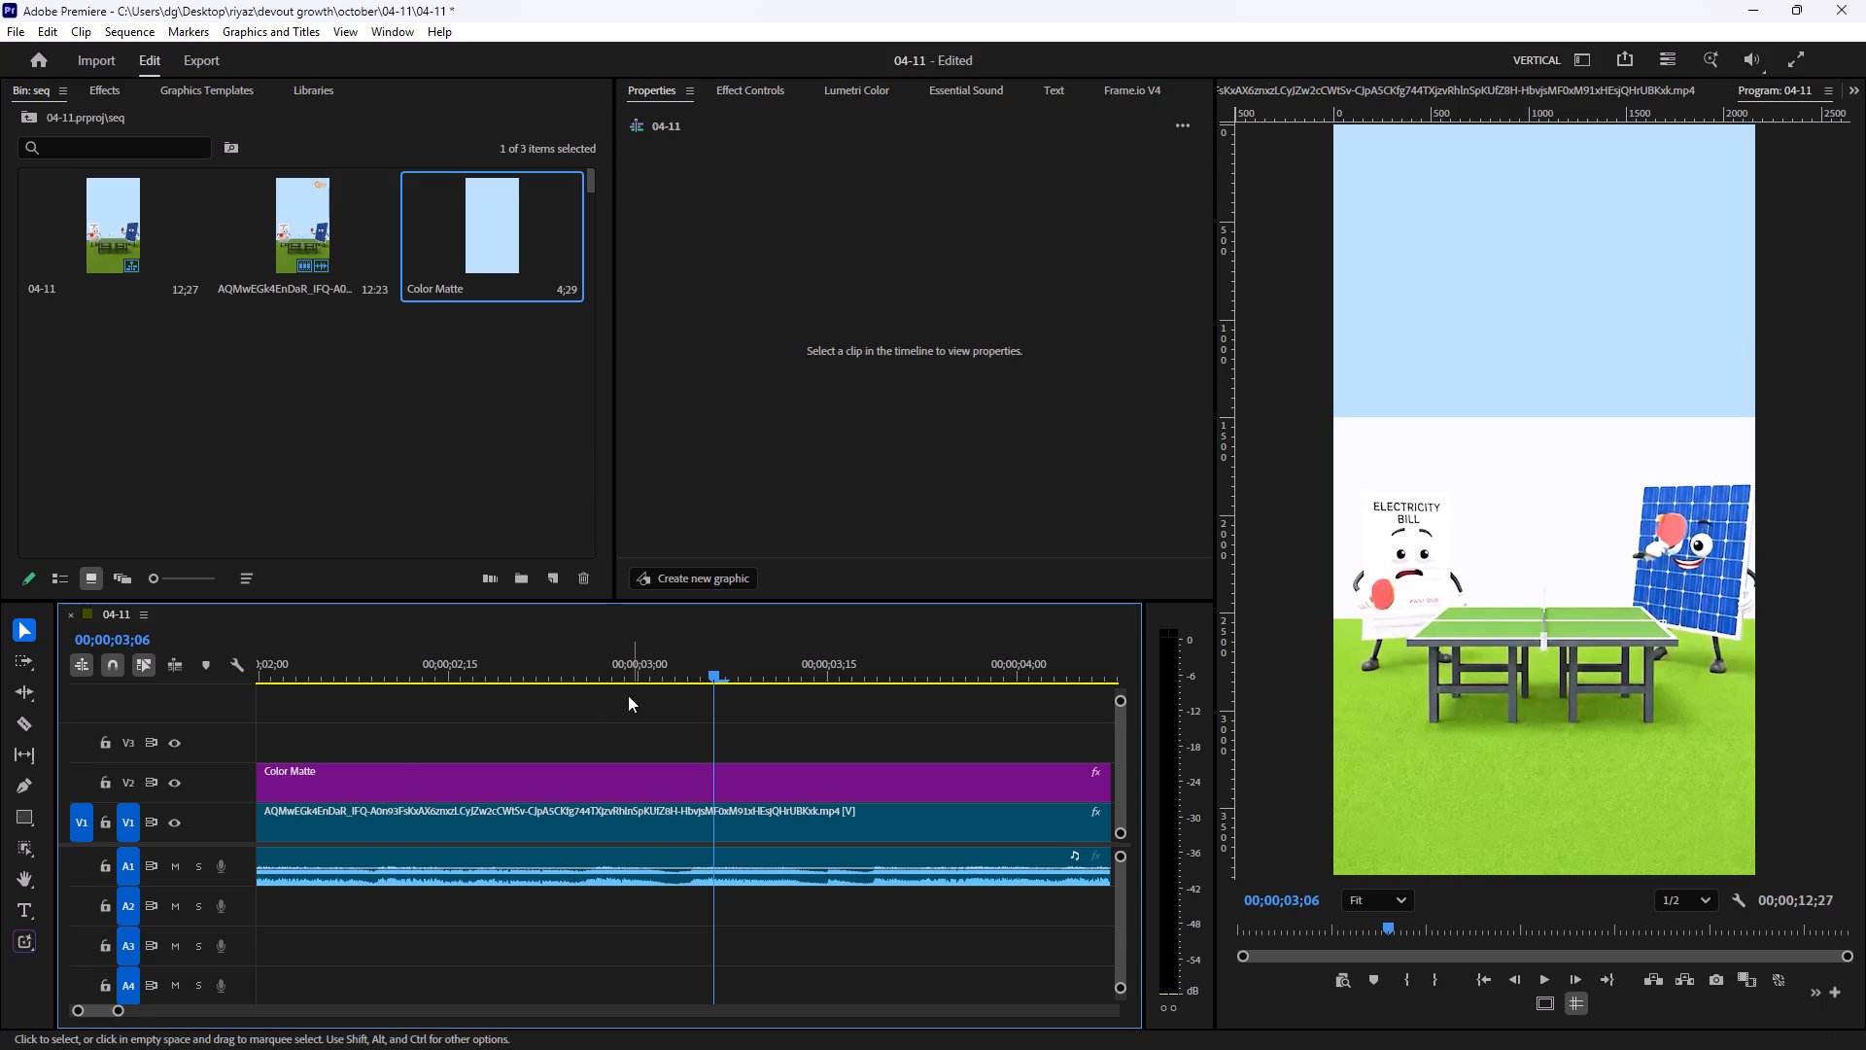
Create a new 2160 x 3840 adjustment layer at 29.97 fps drop-frame in the project bin.
{"action": "right_click", "coordinate": [173, 380]}
{"action": "left_click", "coordinate": [328, 472]}
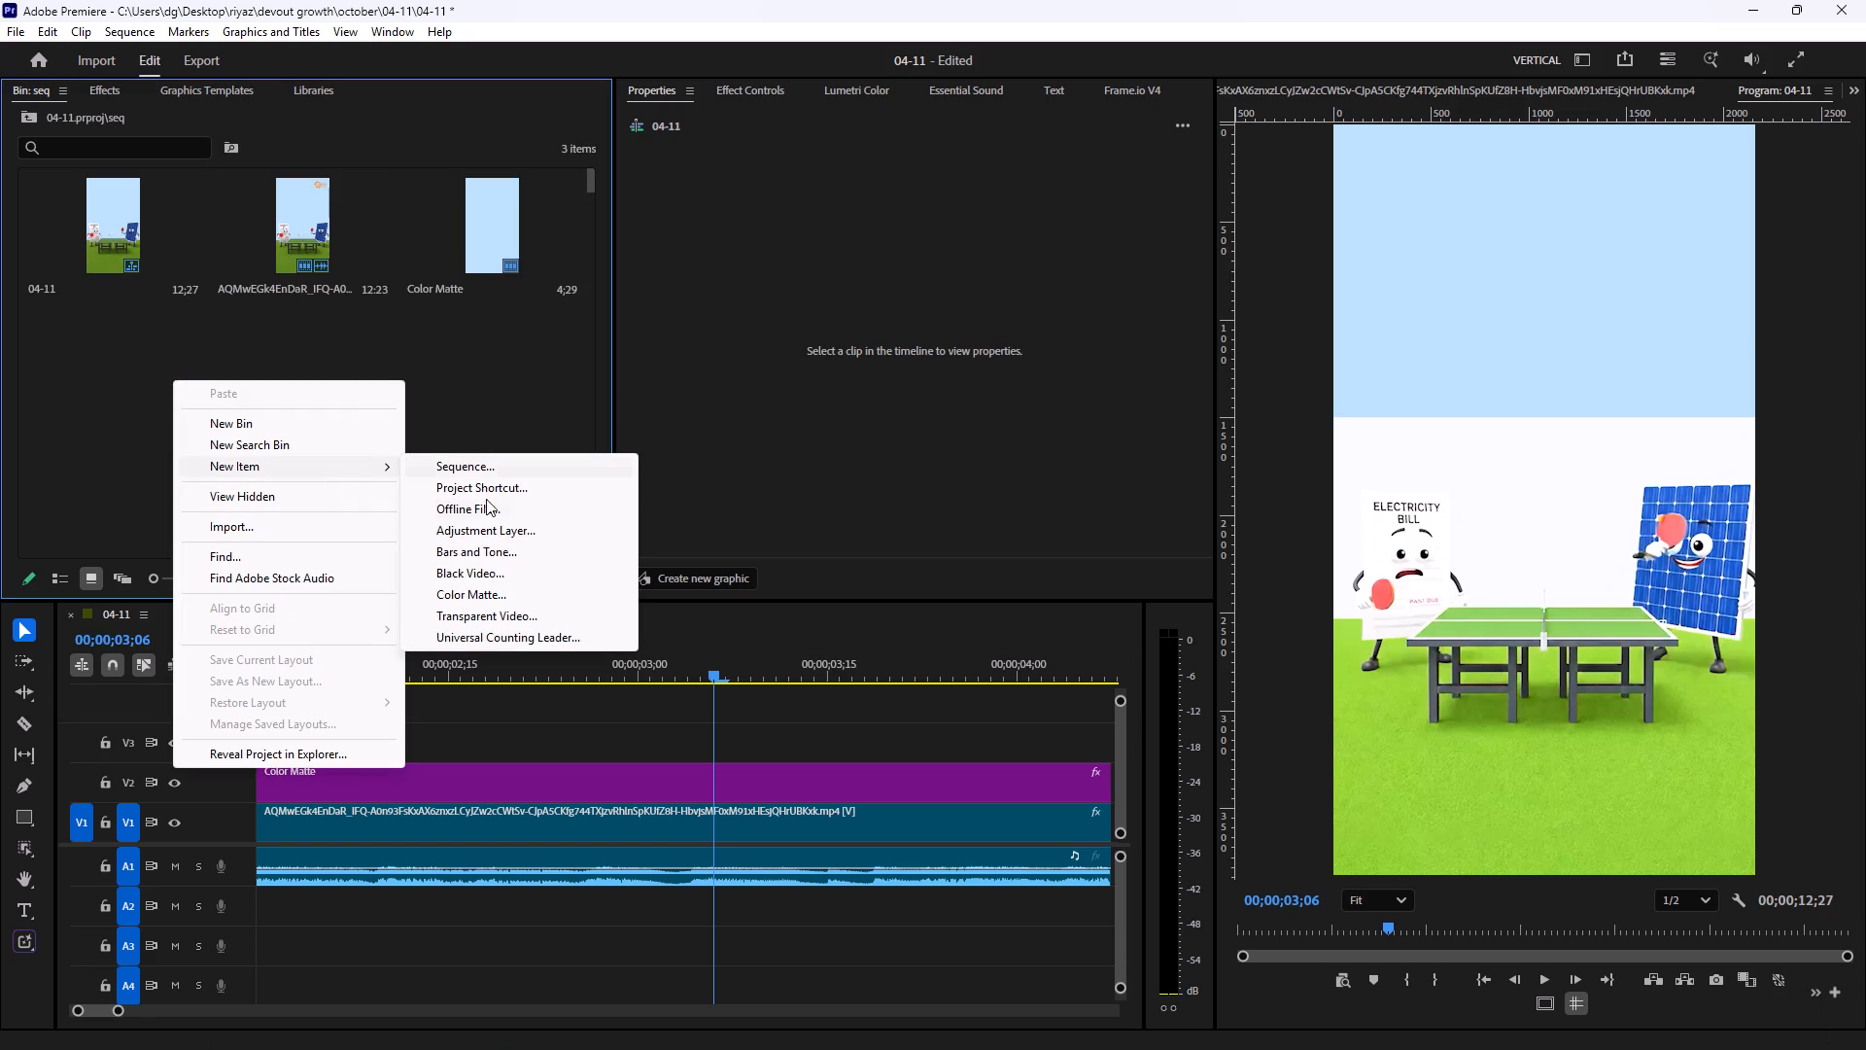
{"action": "left_click", "coordinate": [490, 536]}
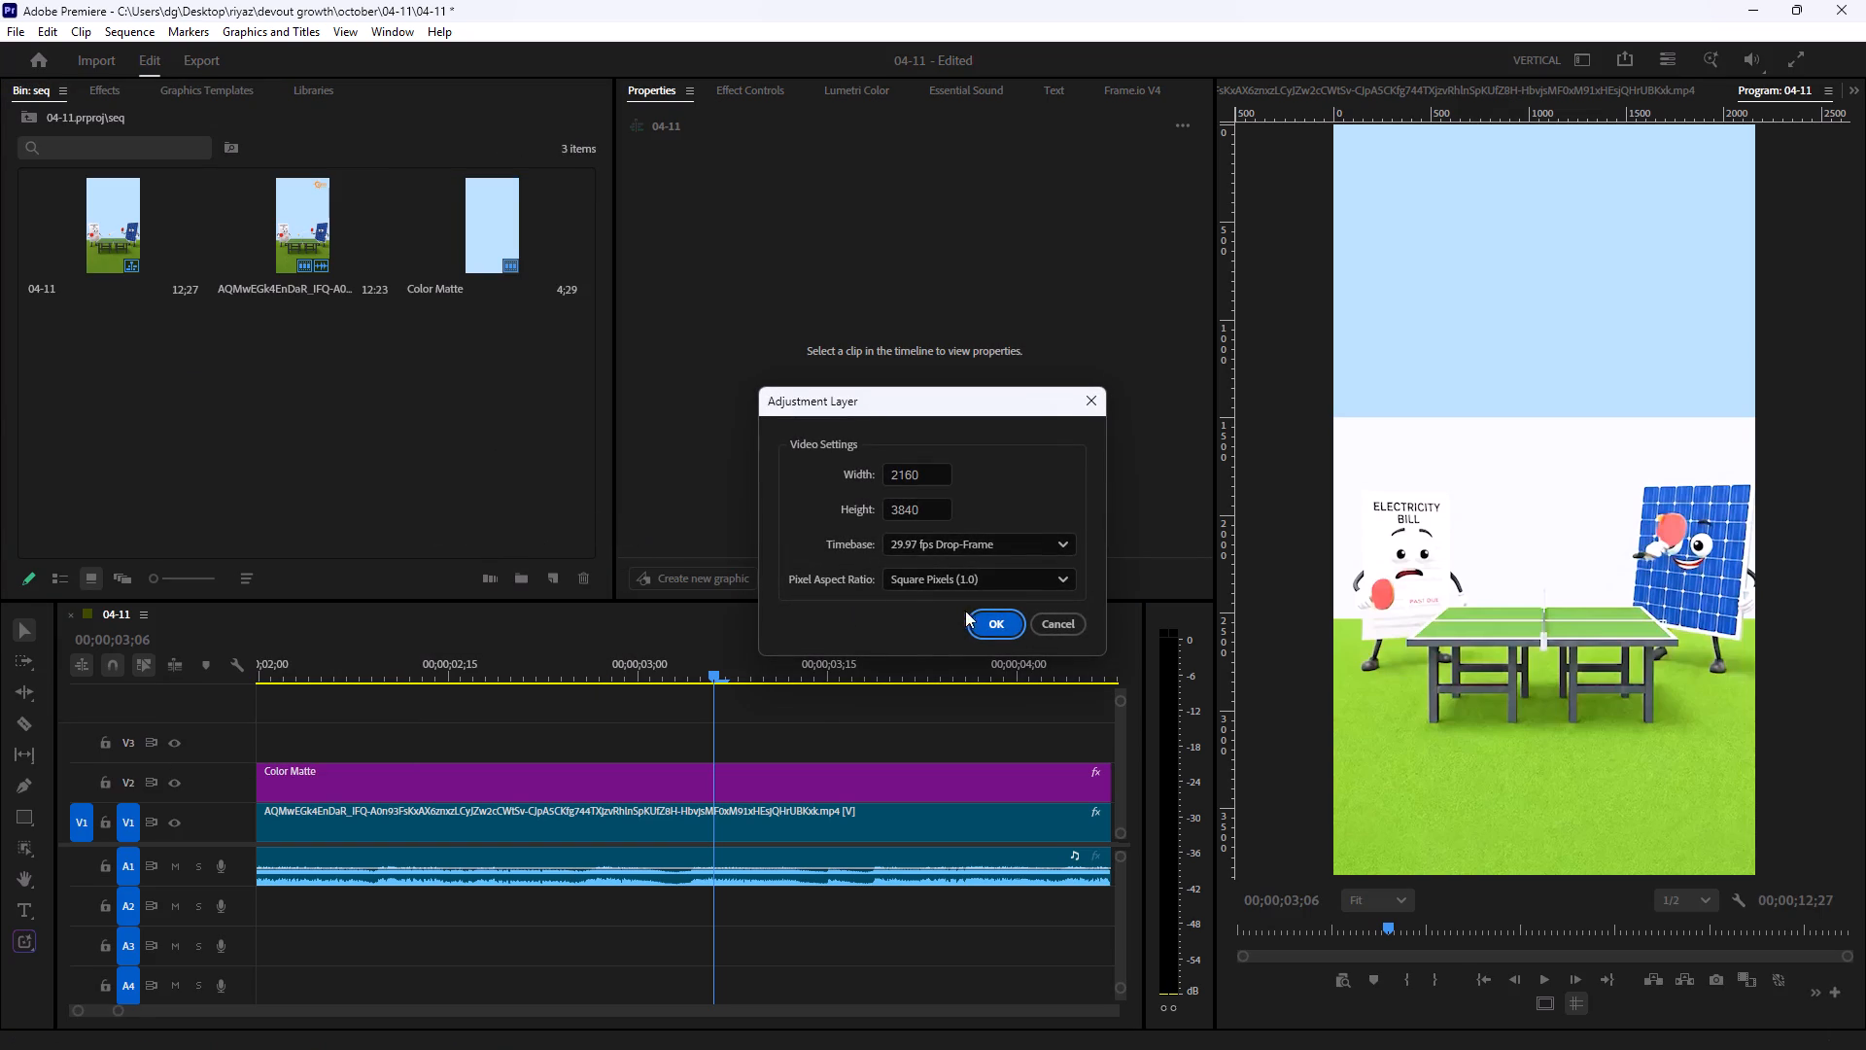
{"action": "left_click", "coordinate": [989, 618]}
{"action": "left_click", "coordinate": [294, 445]}
Place the adjustment layer on V3 starting at about 00;00;02;23 and trim its end to about 00;00;03;20.
{"action": "left_click_drag", "start_coordinate": [96, 367], "coordinate": [357, 398]}
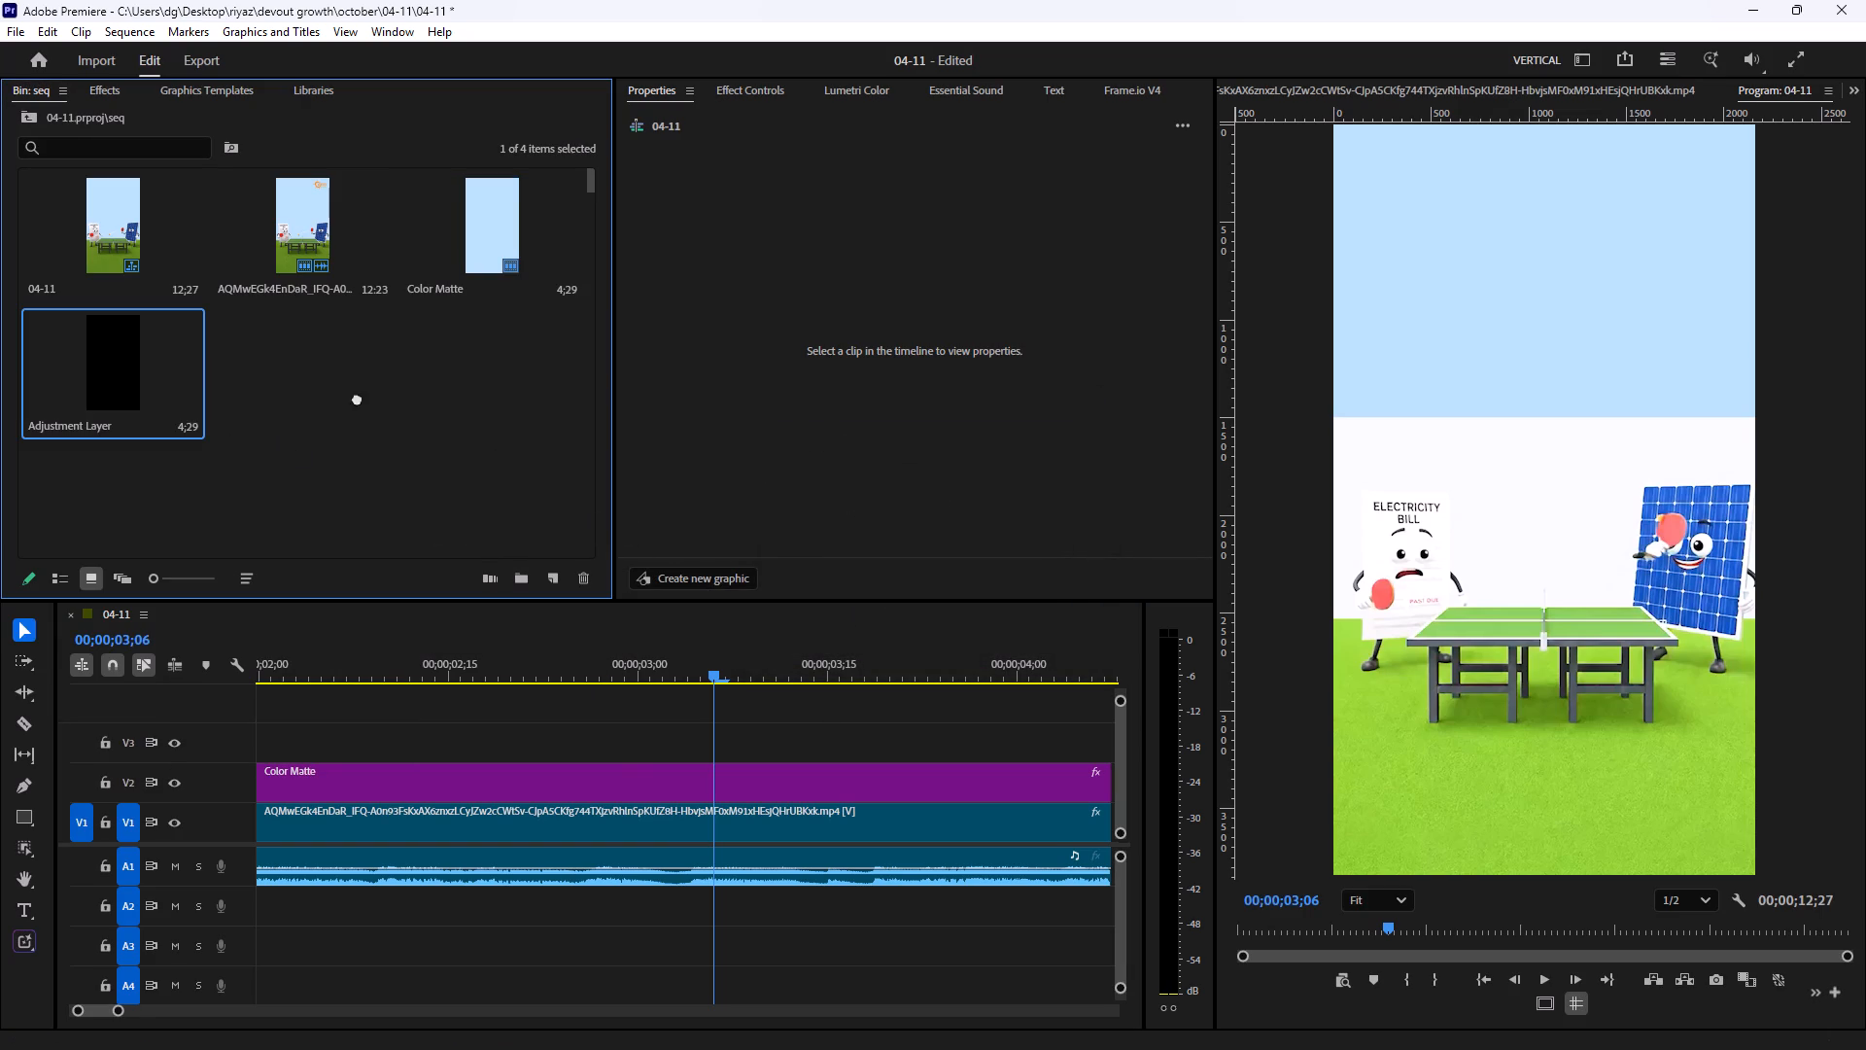
{"action": "left_click_drag", "start_coordinate": [357, 398], "coordinate": [555, 732]}
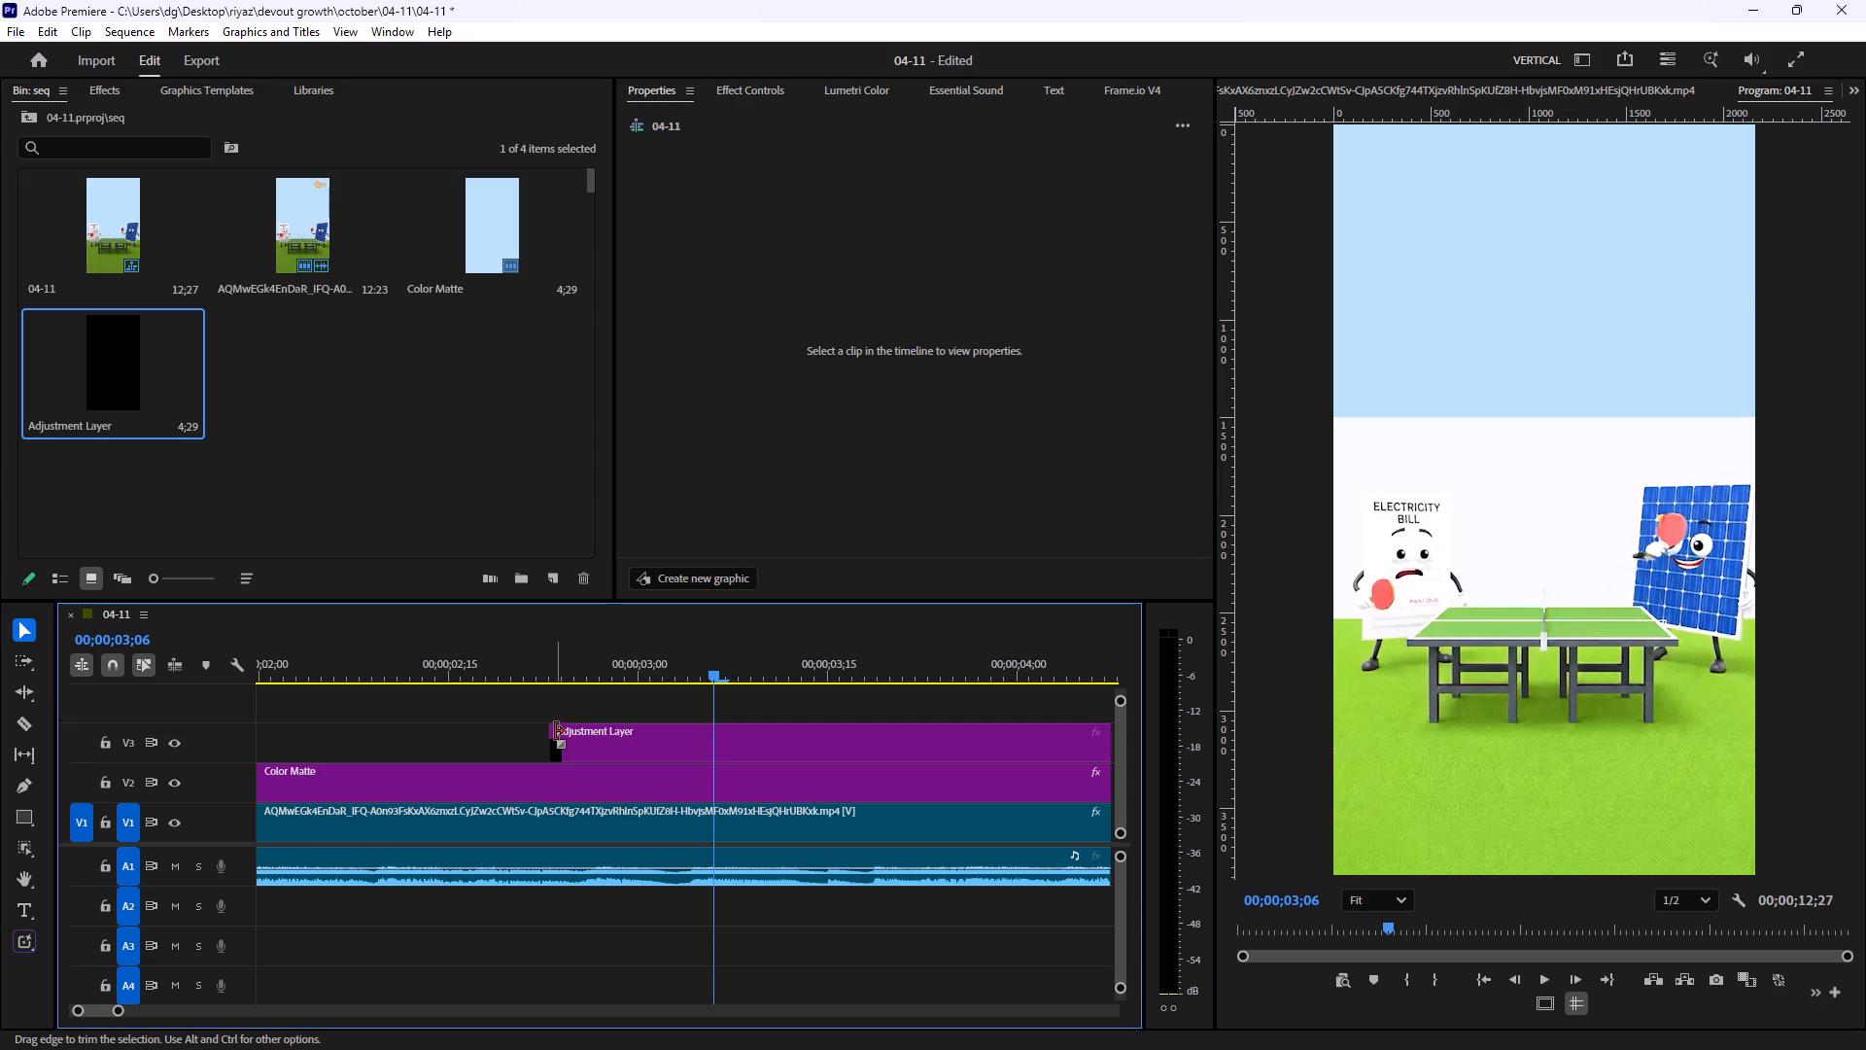
{"action": "key", "text": "minus"}
{"action": "key", "text": "minus"}
{"action": "left_click_drag", "start_coordinate": [986, 752], "coordinate": [702, 750]}
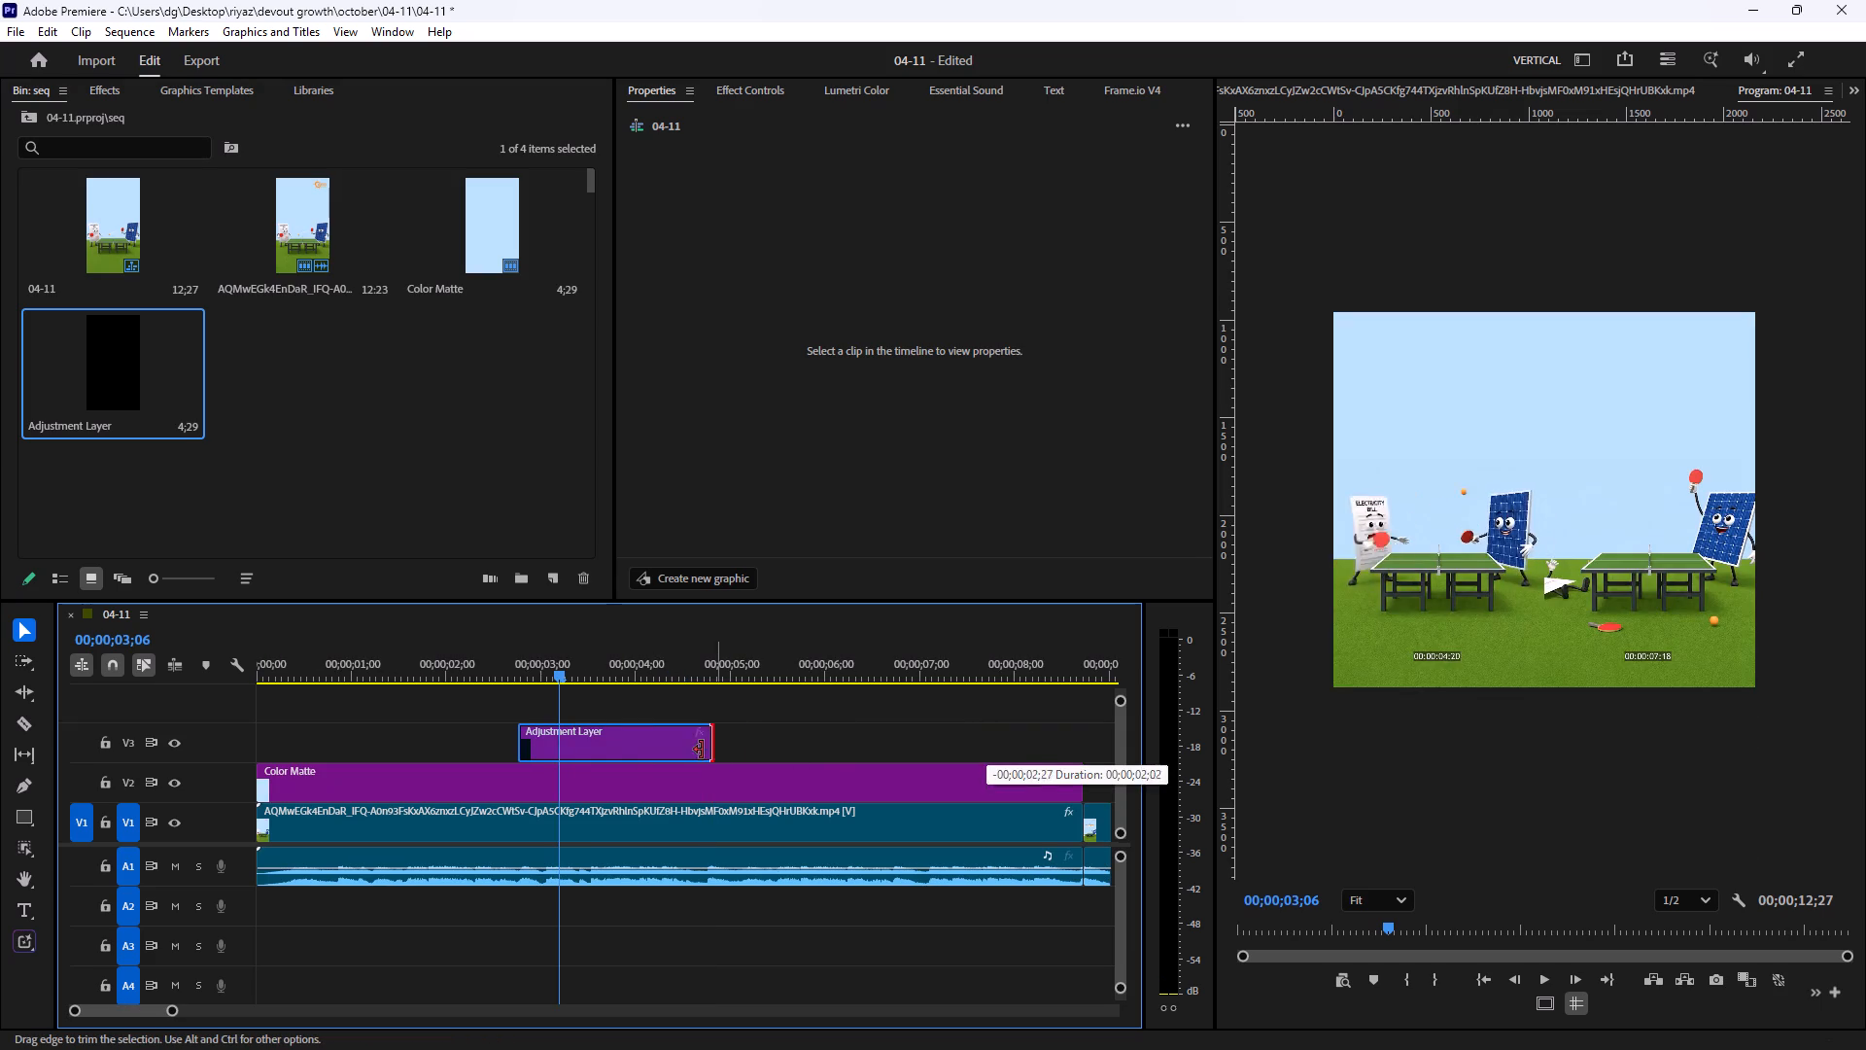
{"action": "left_click_drag", "start_coordinate": [702, 750], "coordinate": [600, 759]}
Split the adjustment layer on V3 at 00;00;03;06.
{"action": "key", "text": "equal"}
{"action": "key", "text": "equal"}
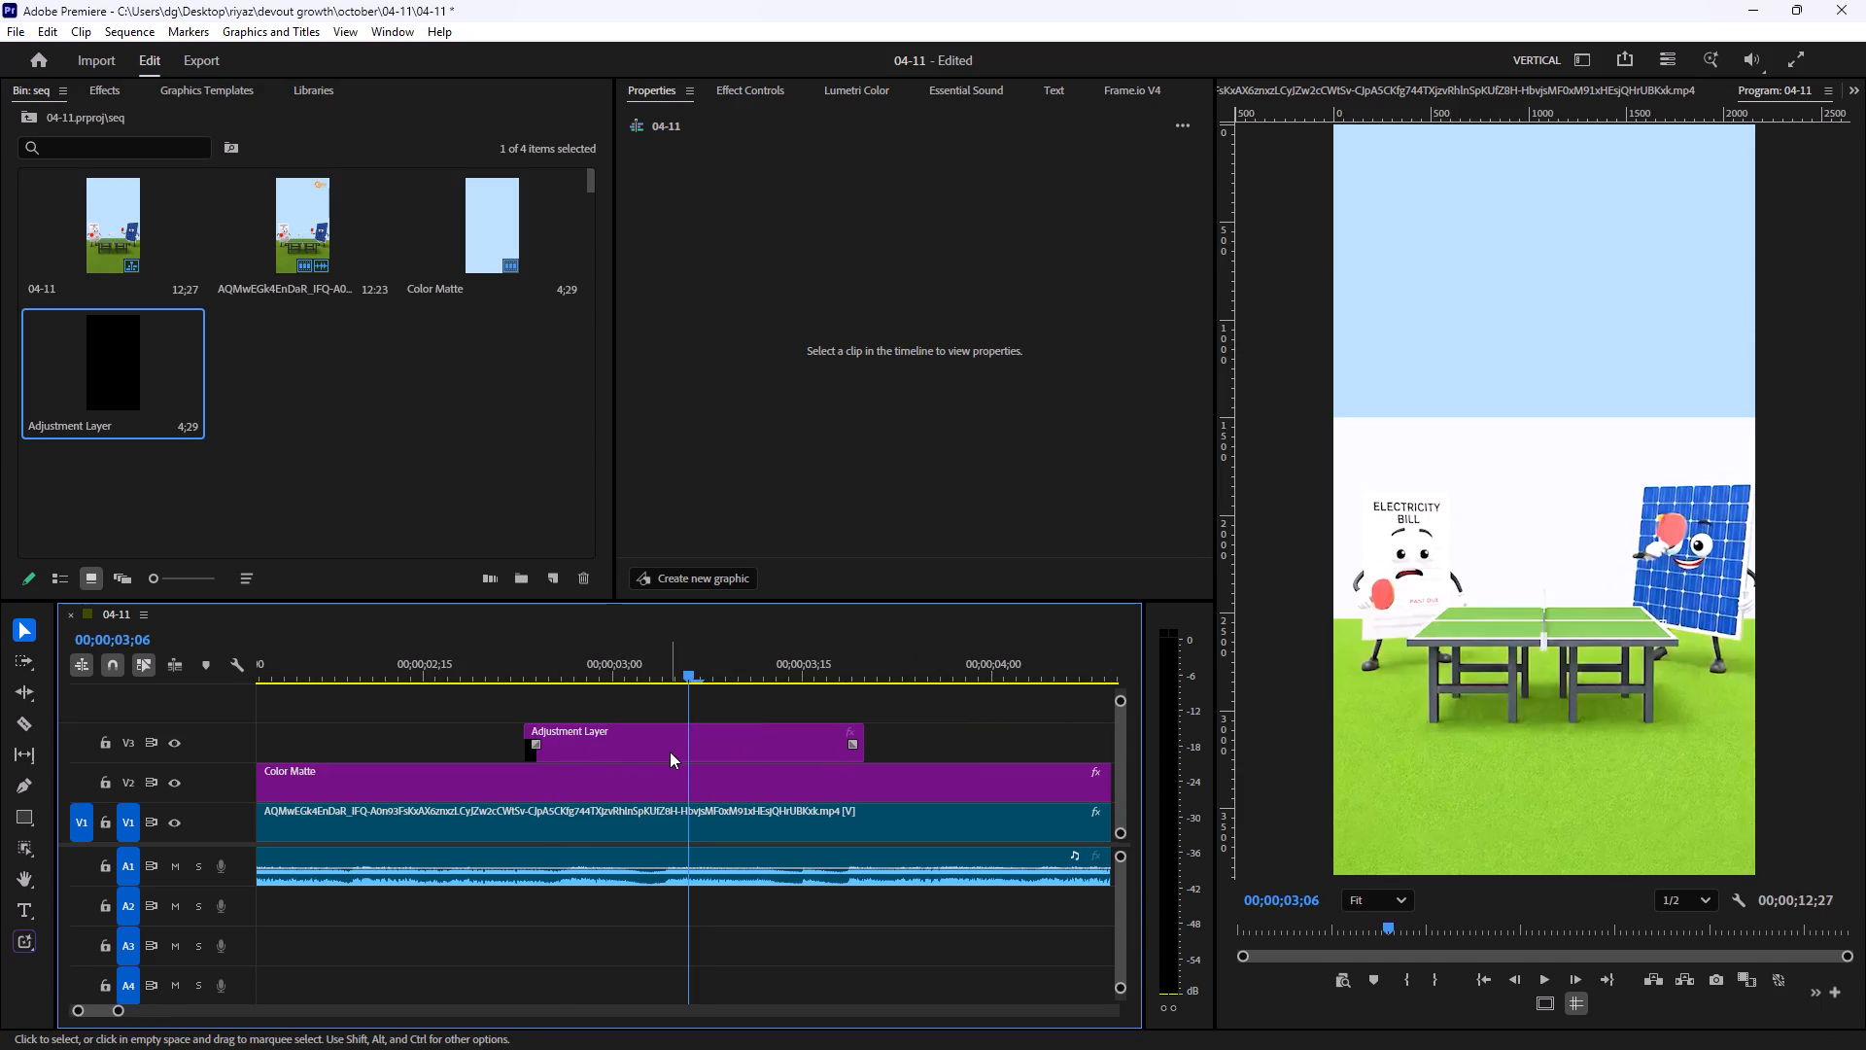
{"action": "key", "text": "c"}
{"action": "left_click", "coordinate": [688, 742]}
{"action": "key", "text": "v"}
{"action": "left_click", "coordinate": [663, 714]}
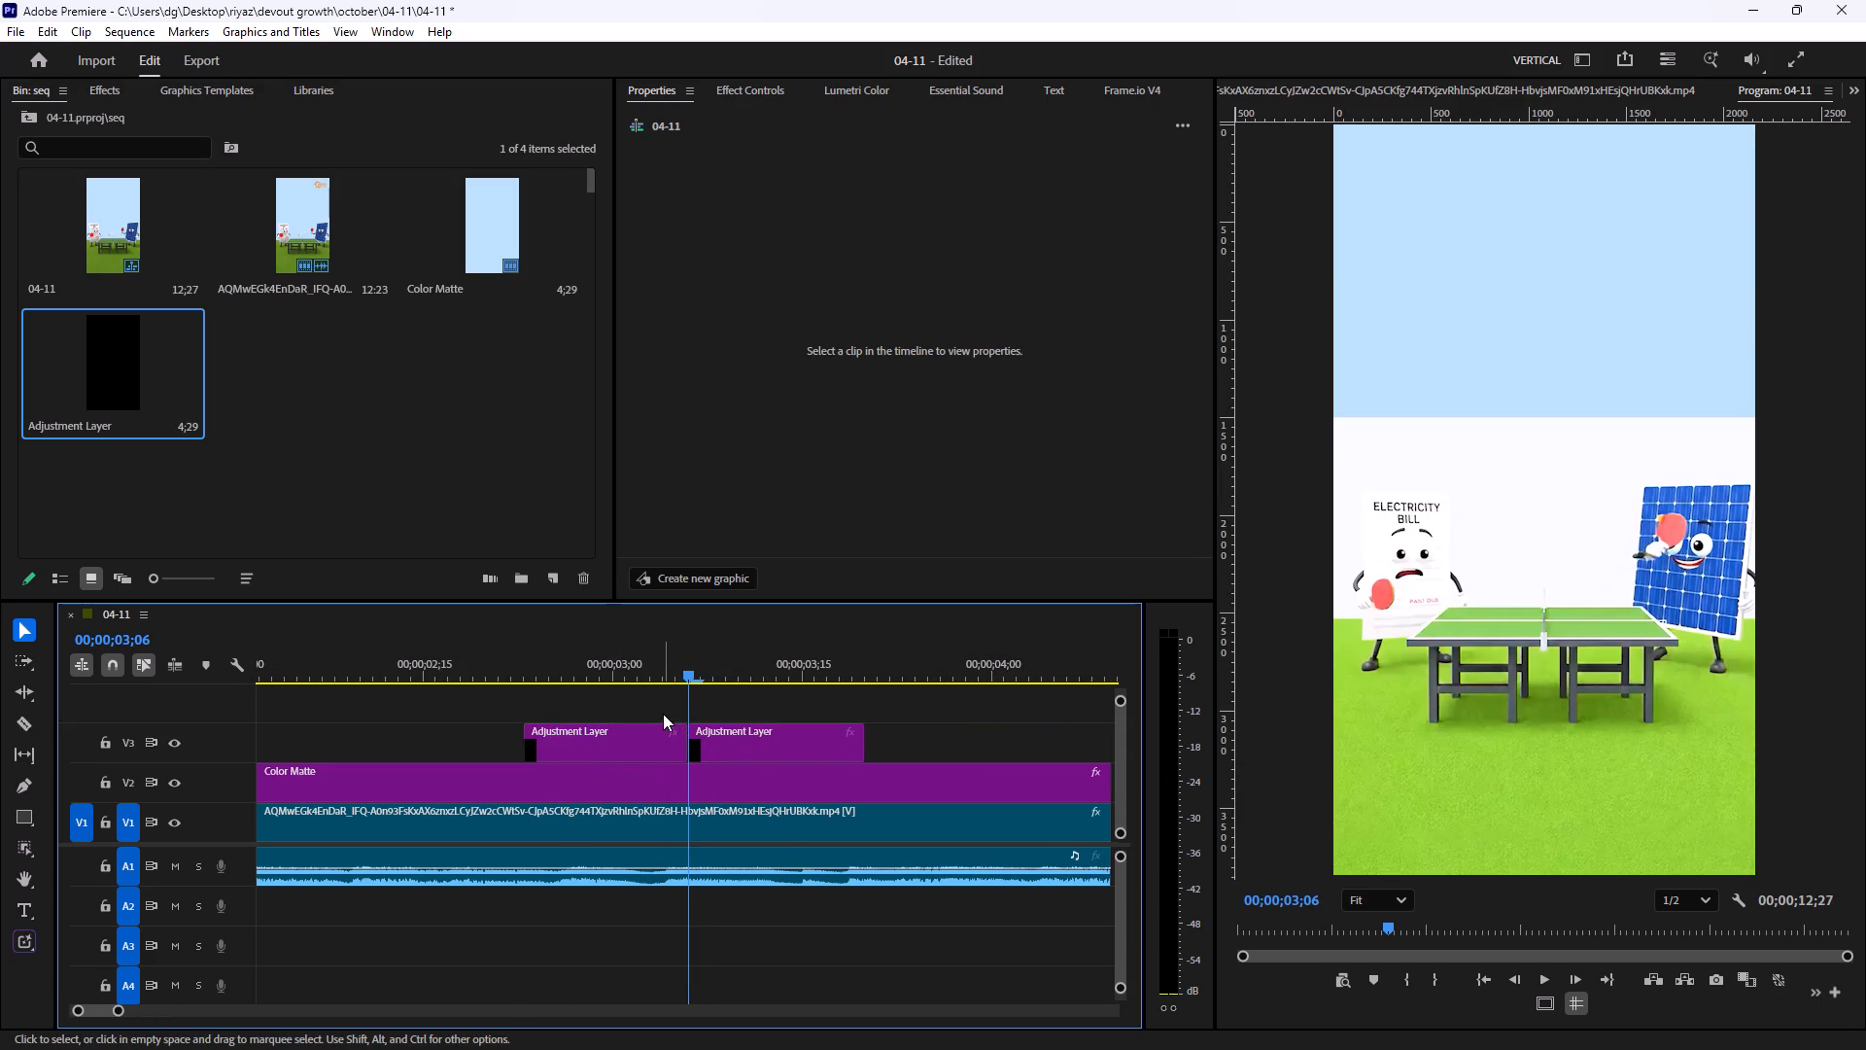
Apply the Flash video transition at the cut between the two adjustment layer pieces and shorten it to about 3 frames.
{"action": "left_click", "coordinate": [108, 88]}
{"action": "left_click", "coordinate": [92, 126]}
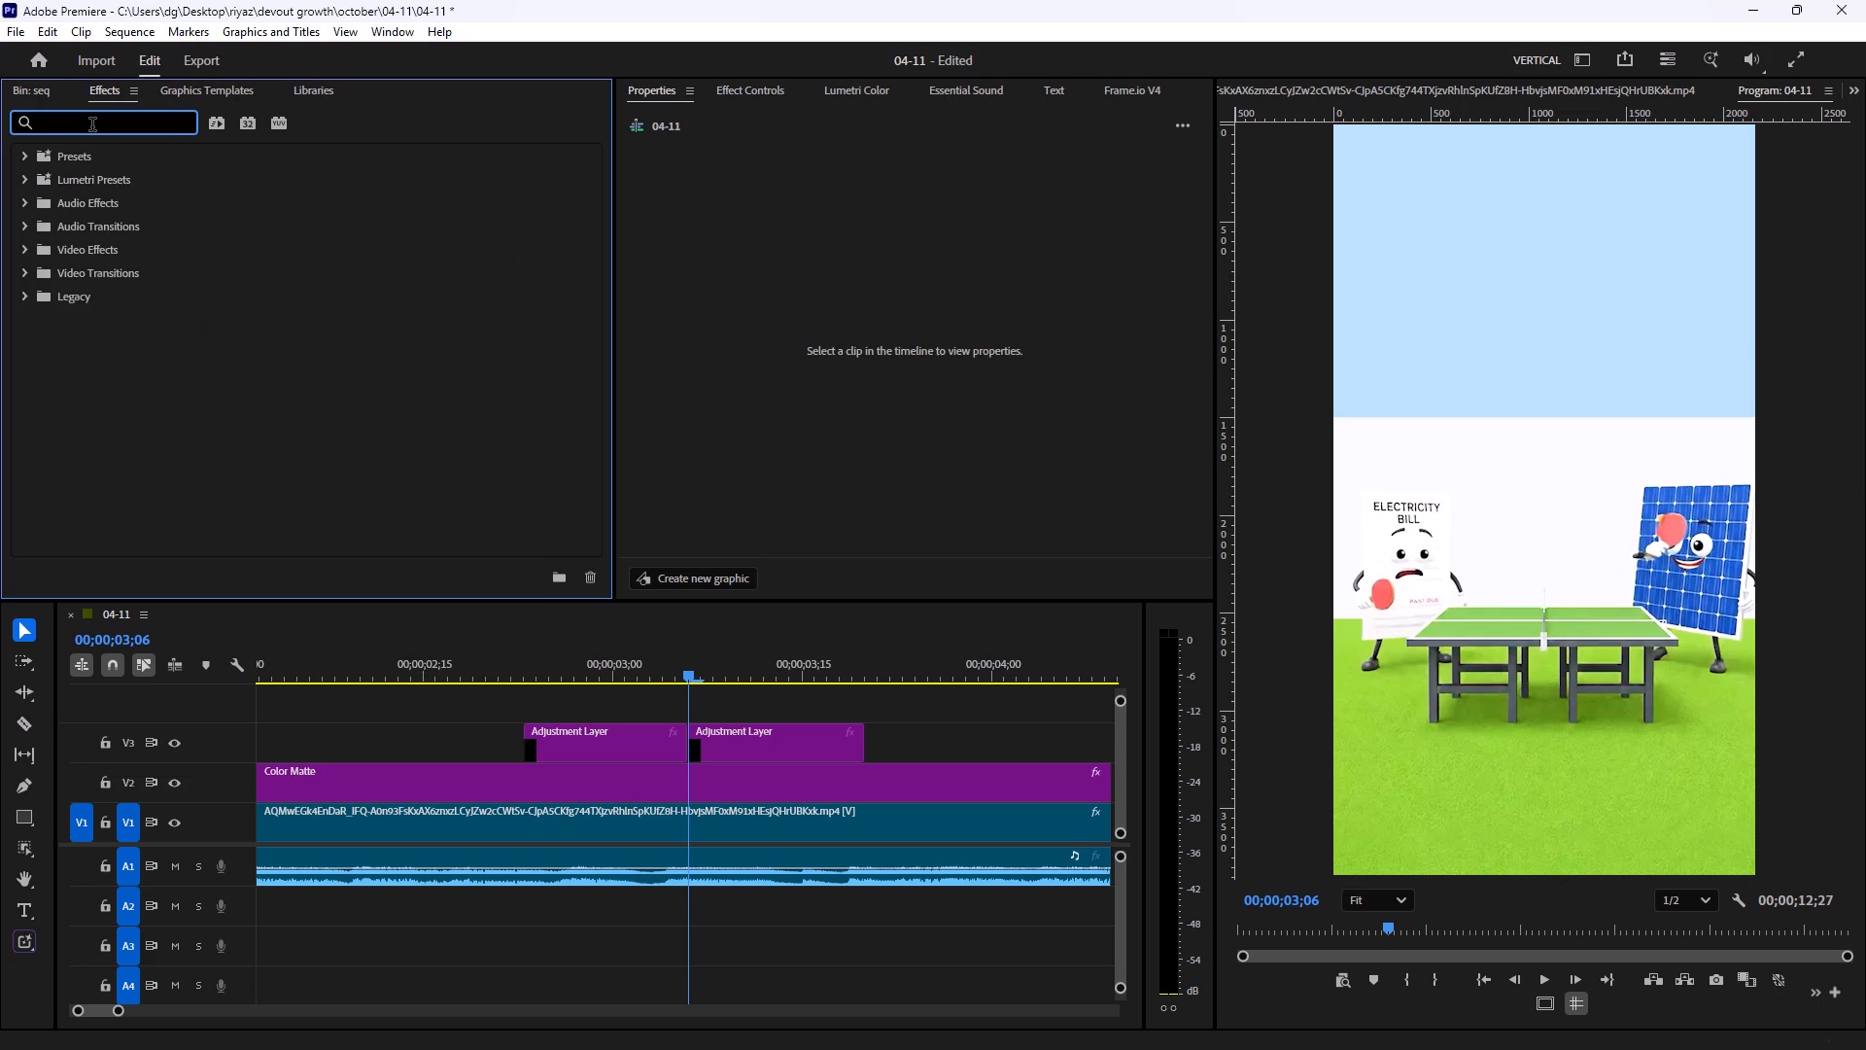
{"action": "type", "text": "flash"}
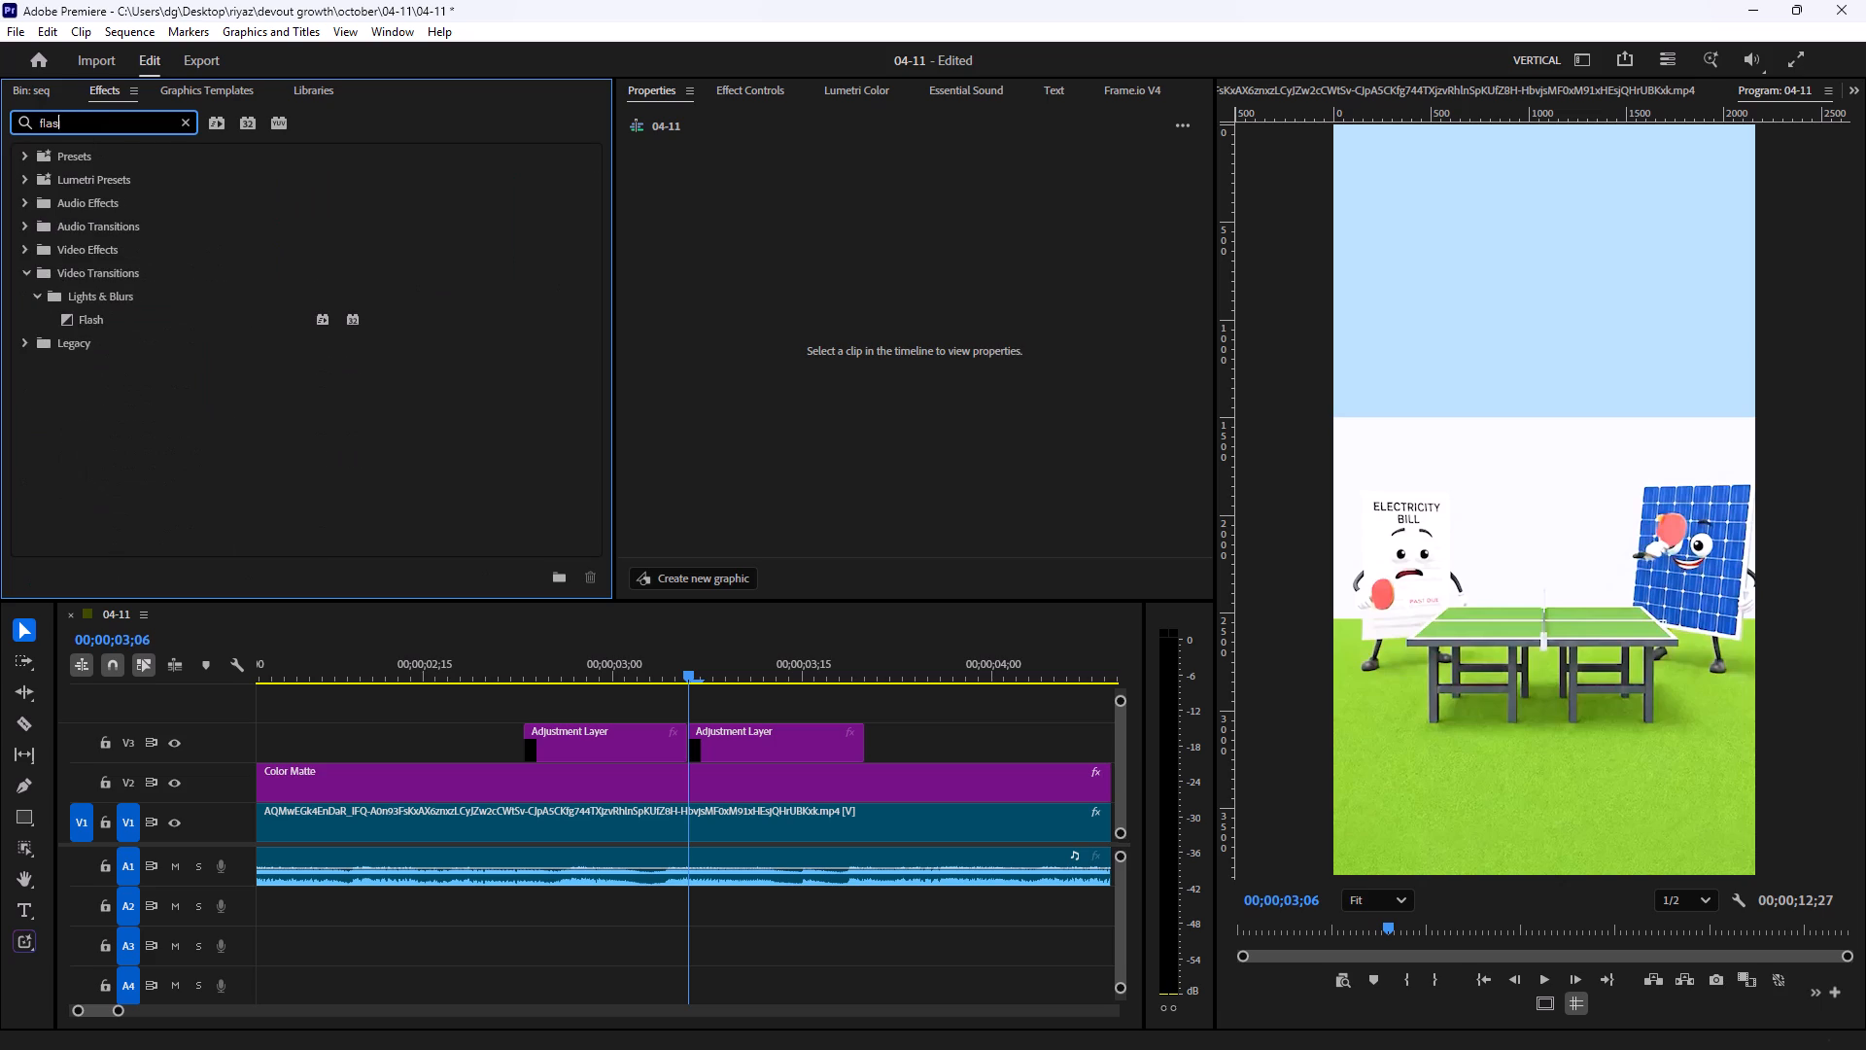
{"action": "left_click_drag", "start_coordinate": [92, 316], "coordinate": [709, 729]}
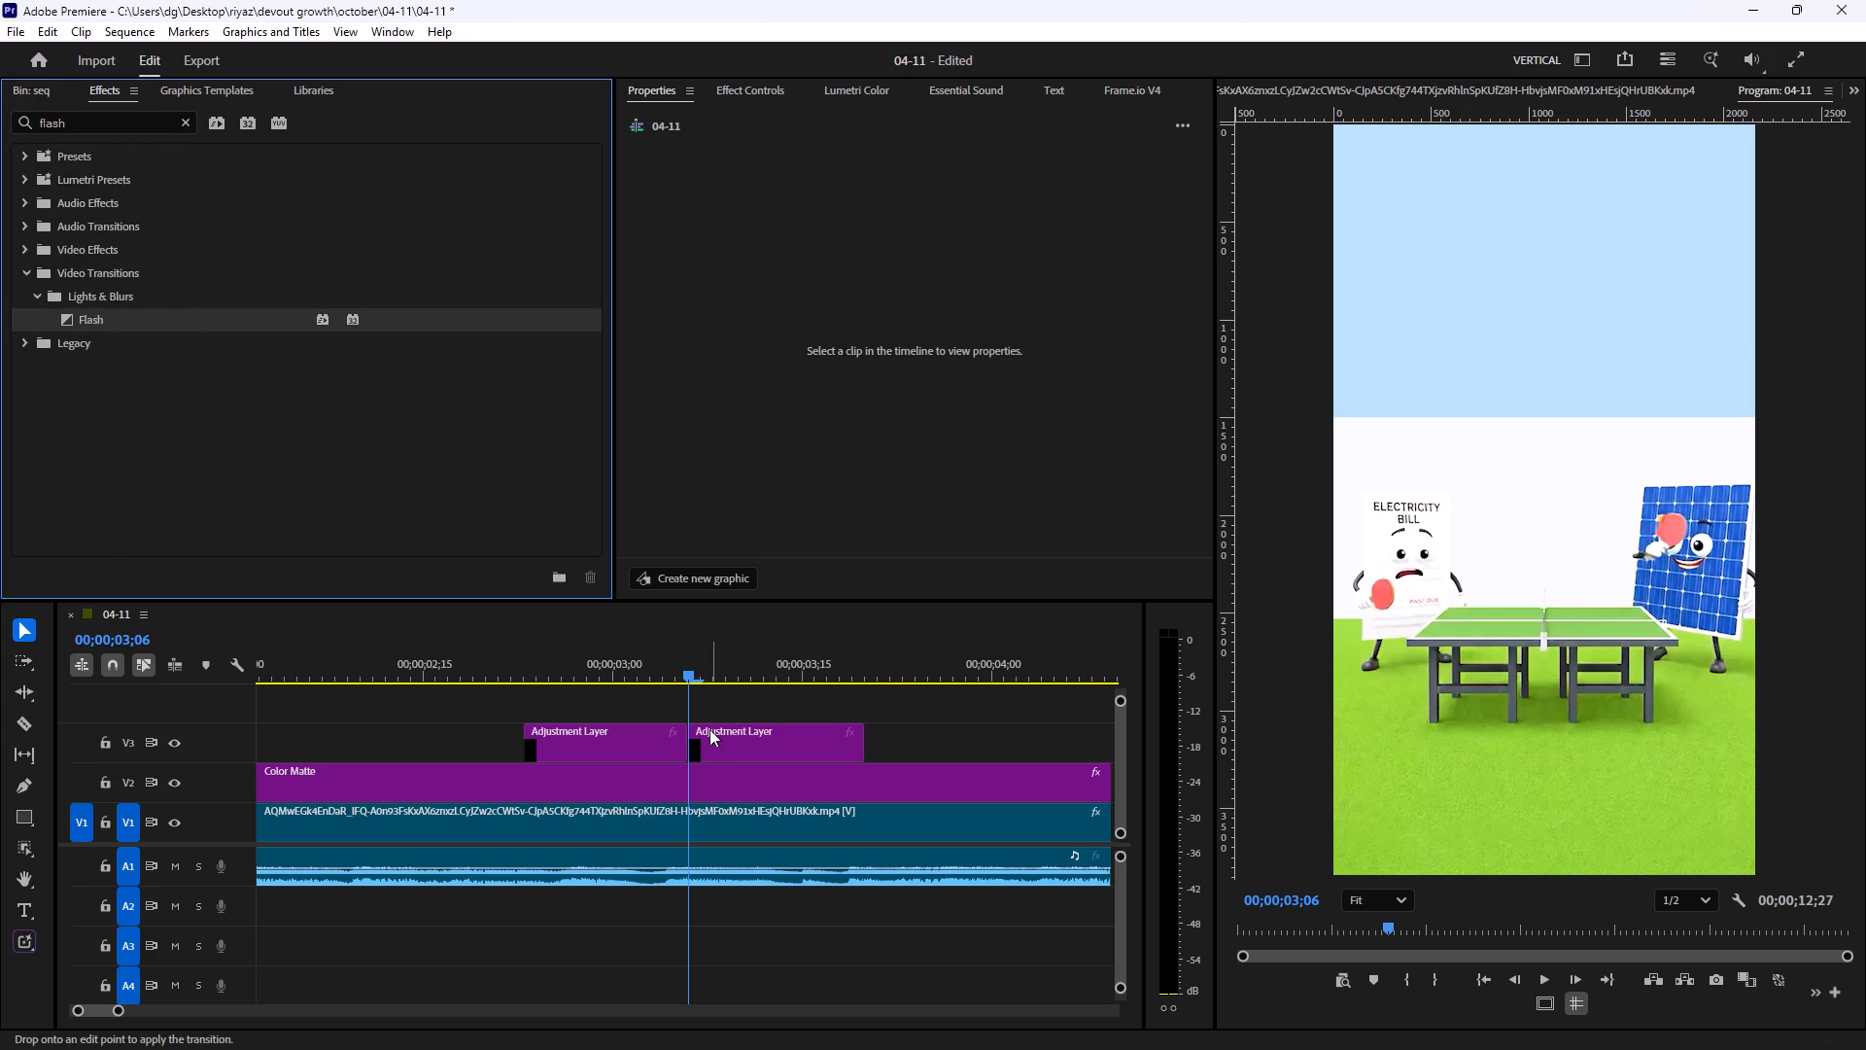
{"action": "left_click_drag", "start_coordinate": [709, 729], "coordinate": [681, 744]}
{"action": "left_click", "coordinate": [698, 748]}
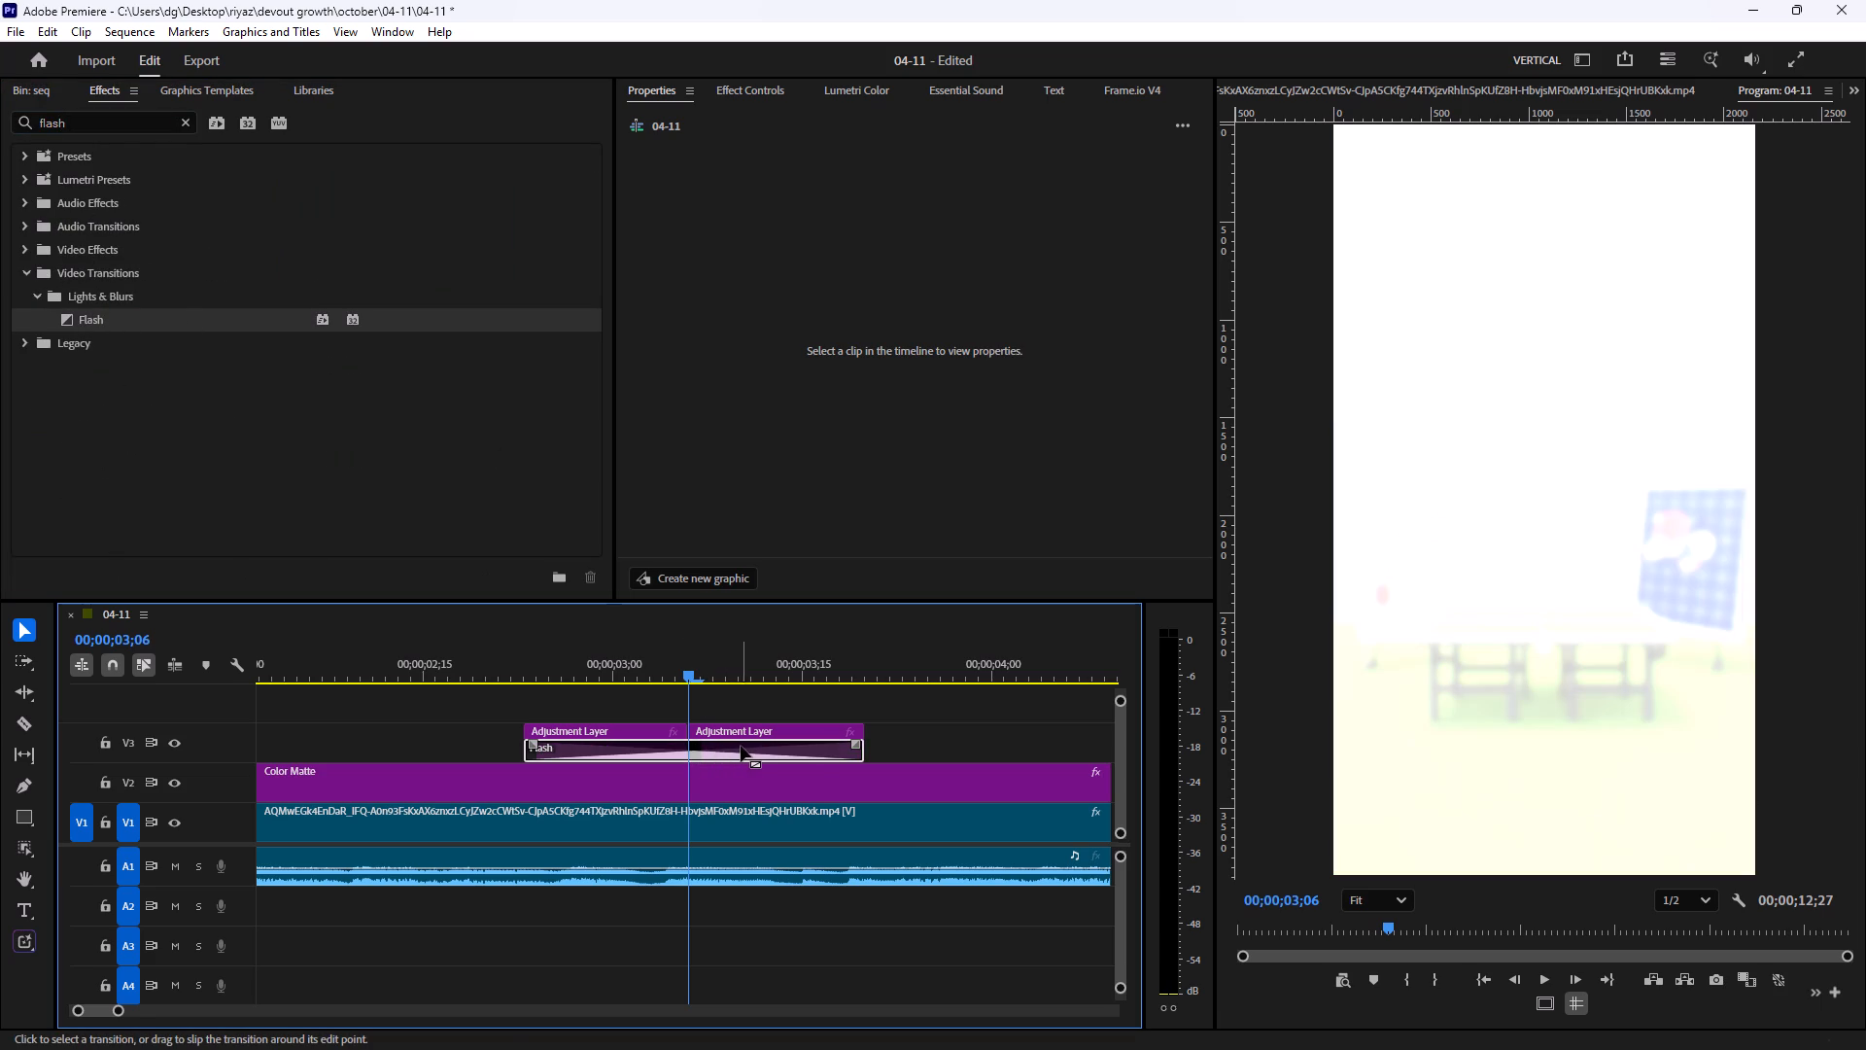
{"action": "left_click_drag", "start_coordinate": [863, 746], "coordinate": [788, 755]}
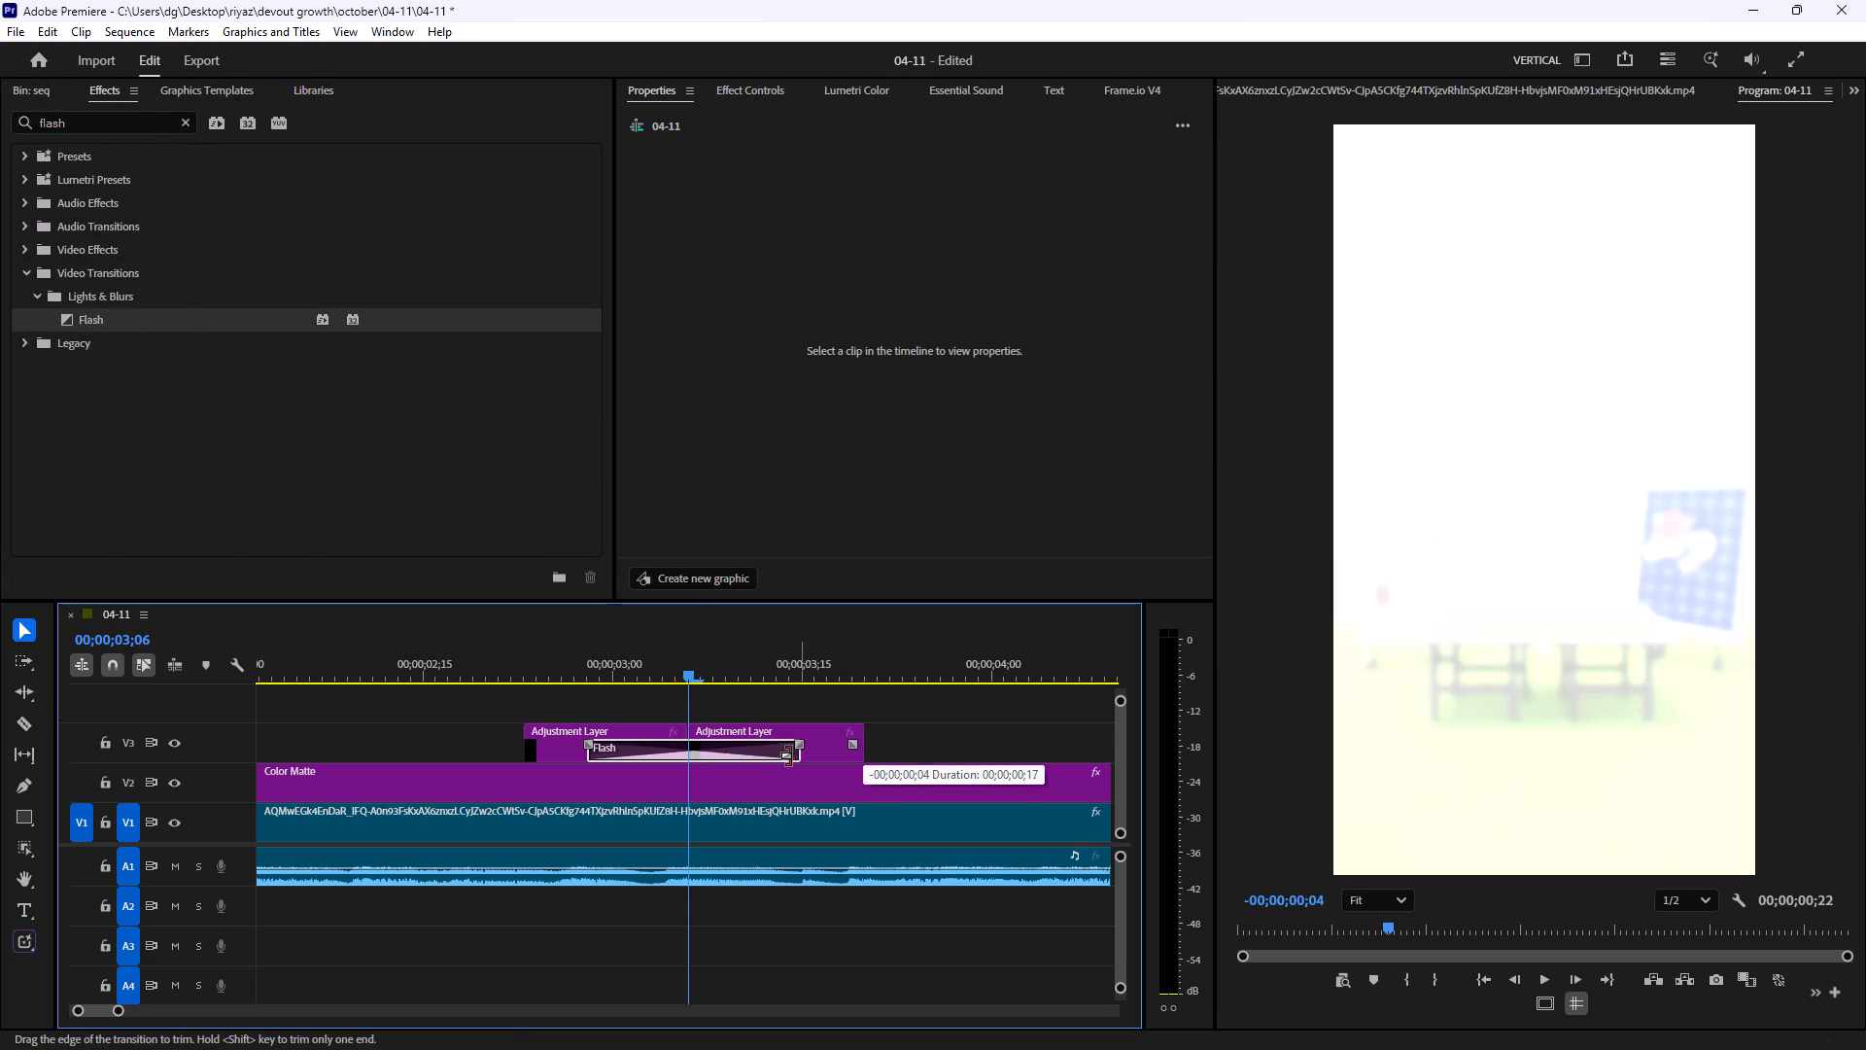
{"action": "left_click_drag", "start_coordinate": [788, 755], "coordinate": [716, 764]}
Check the flash timing and move both adjustment layer pieces one frame later on V3, putting their cut at 00;00;03;07.
{"action": "left_click_drag", "start_coordinate": [629, 666], "coordinate": [548, 662]}
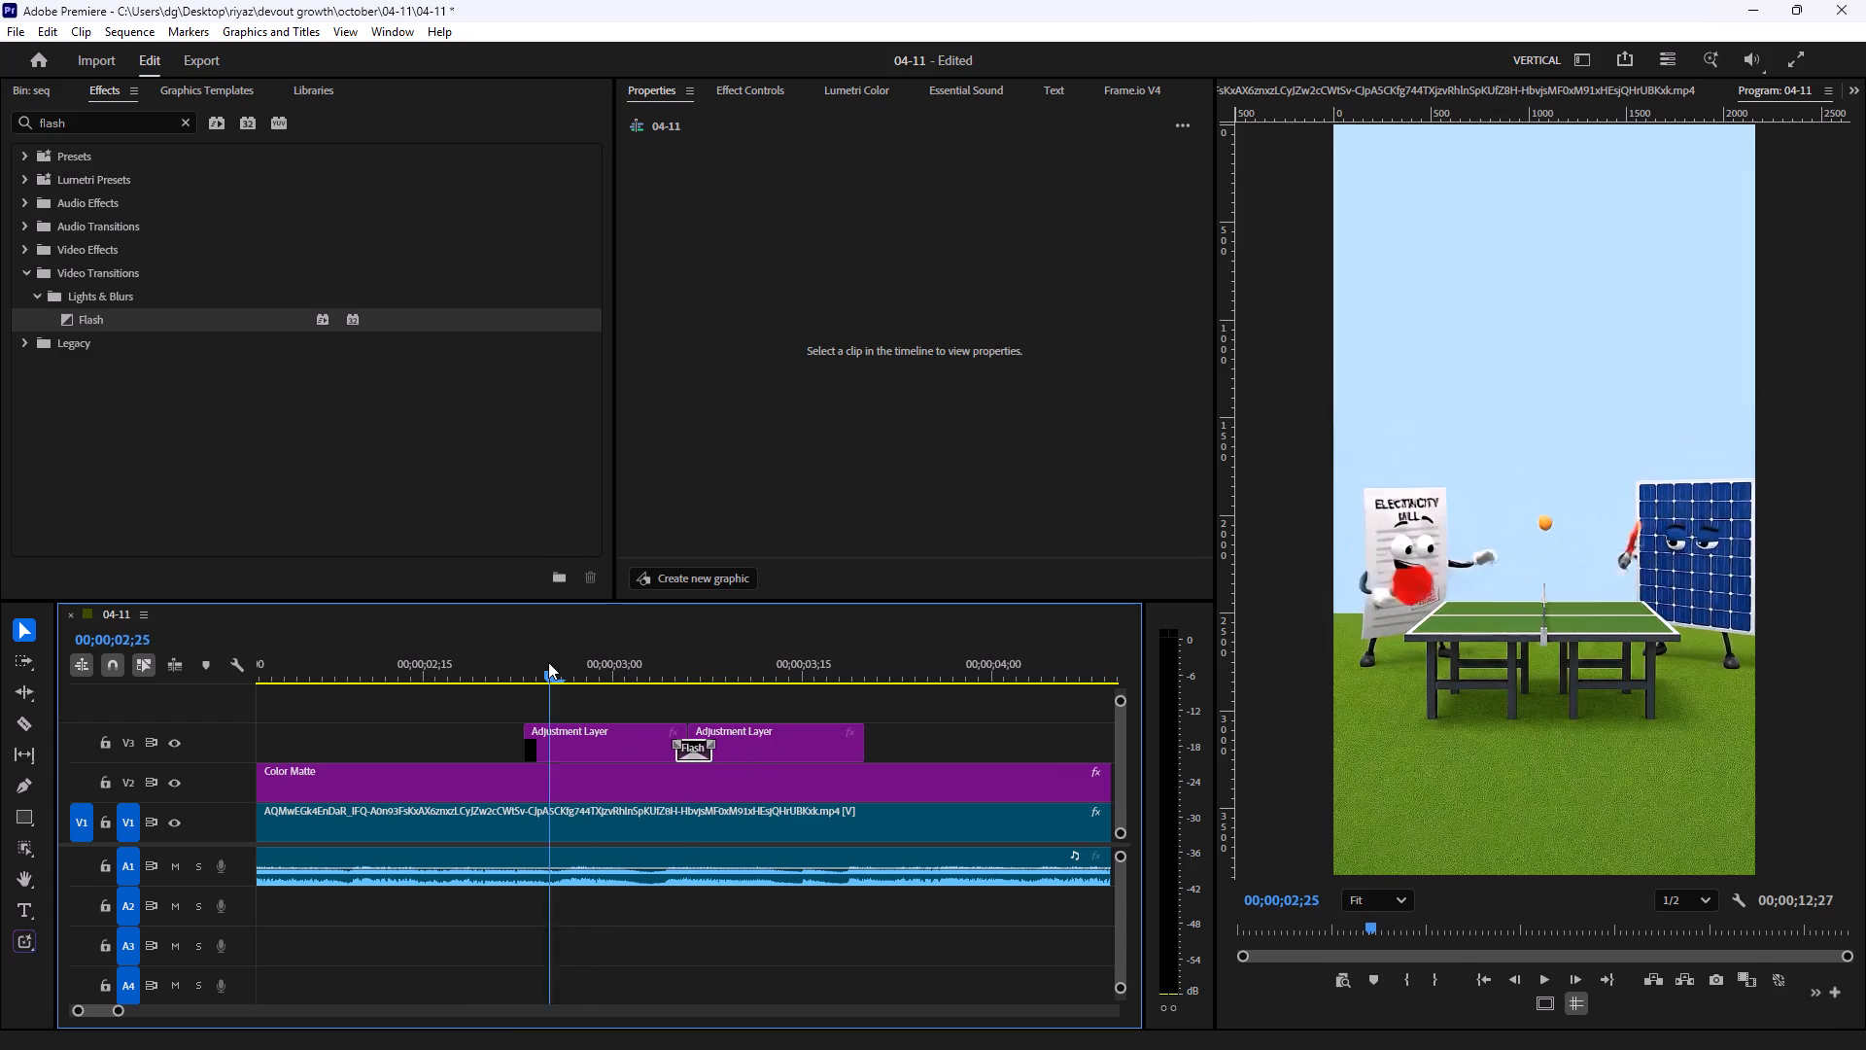
{"action": "left_click_drag", "start_coordinate": [548, 662], "coordinate": [536, 663]}
{"action": "key", "text": "space"}
{"action": "key", "text": "space"}
{"action": "left_click_drag", "start_coordinate": [641, 670], "coordinate": [691, 676]}
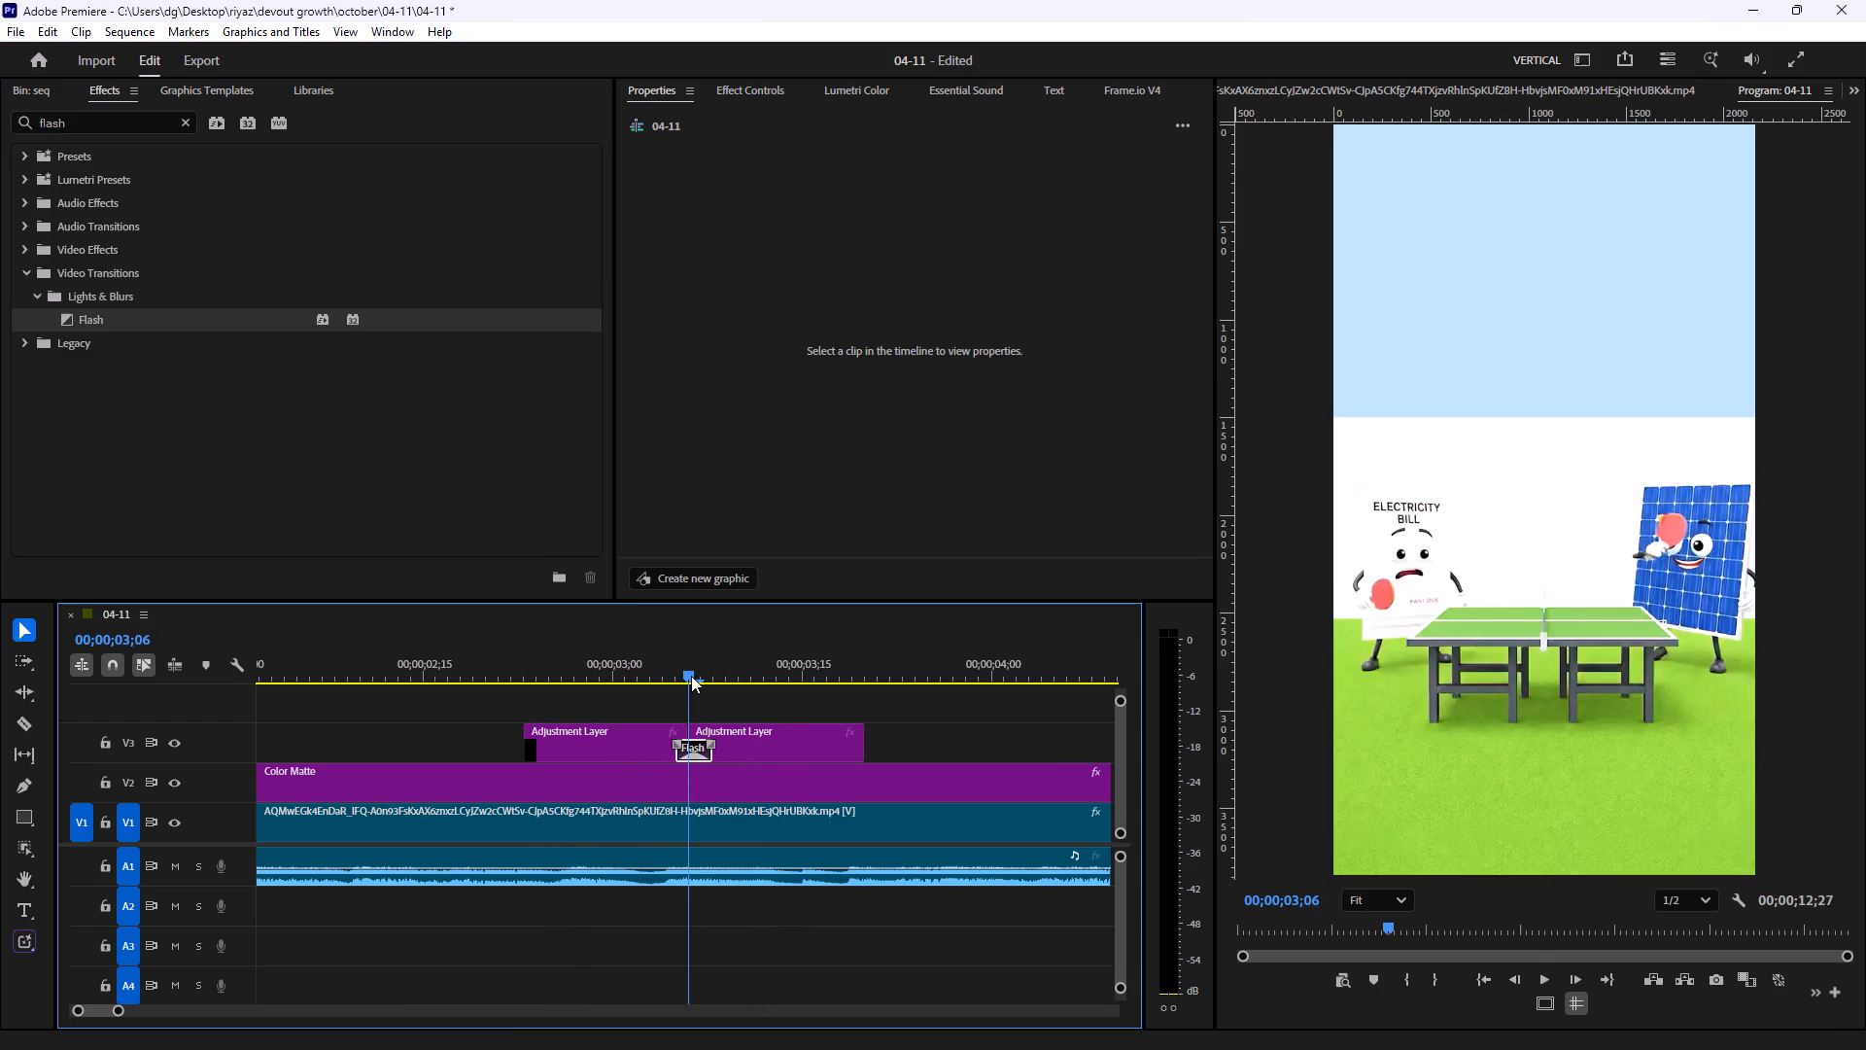
{"action": "left_click_drag", "start_coordinate": [691, 676], "coordinate": [693, 680]}
{"action": "left_click_drag", "start_coordinate": [693, 680], "coordinate": [696, 681]}
{"action": "left_click_drag", "start_coordinate": [689, 673], "coordinate": [698, 675]}
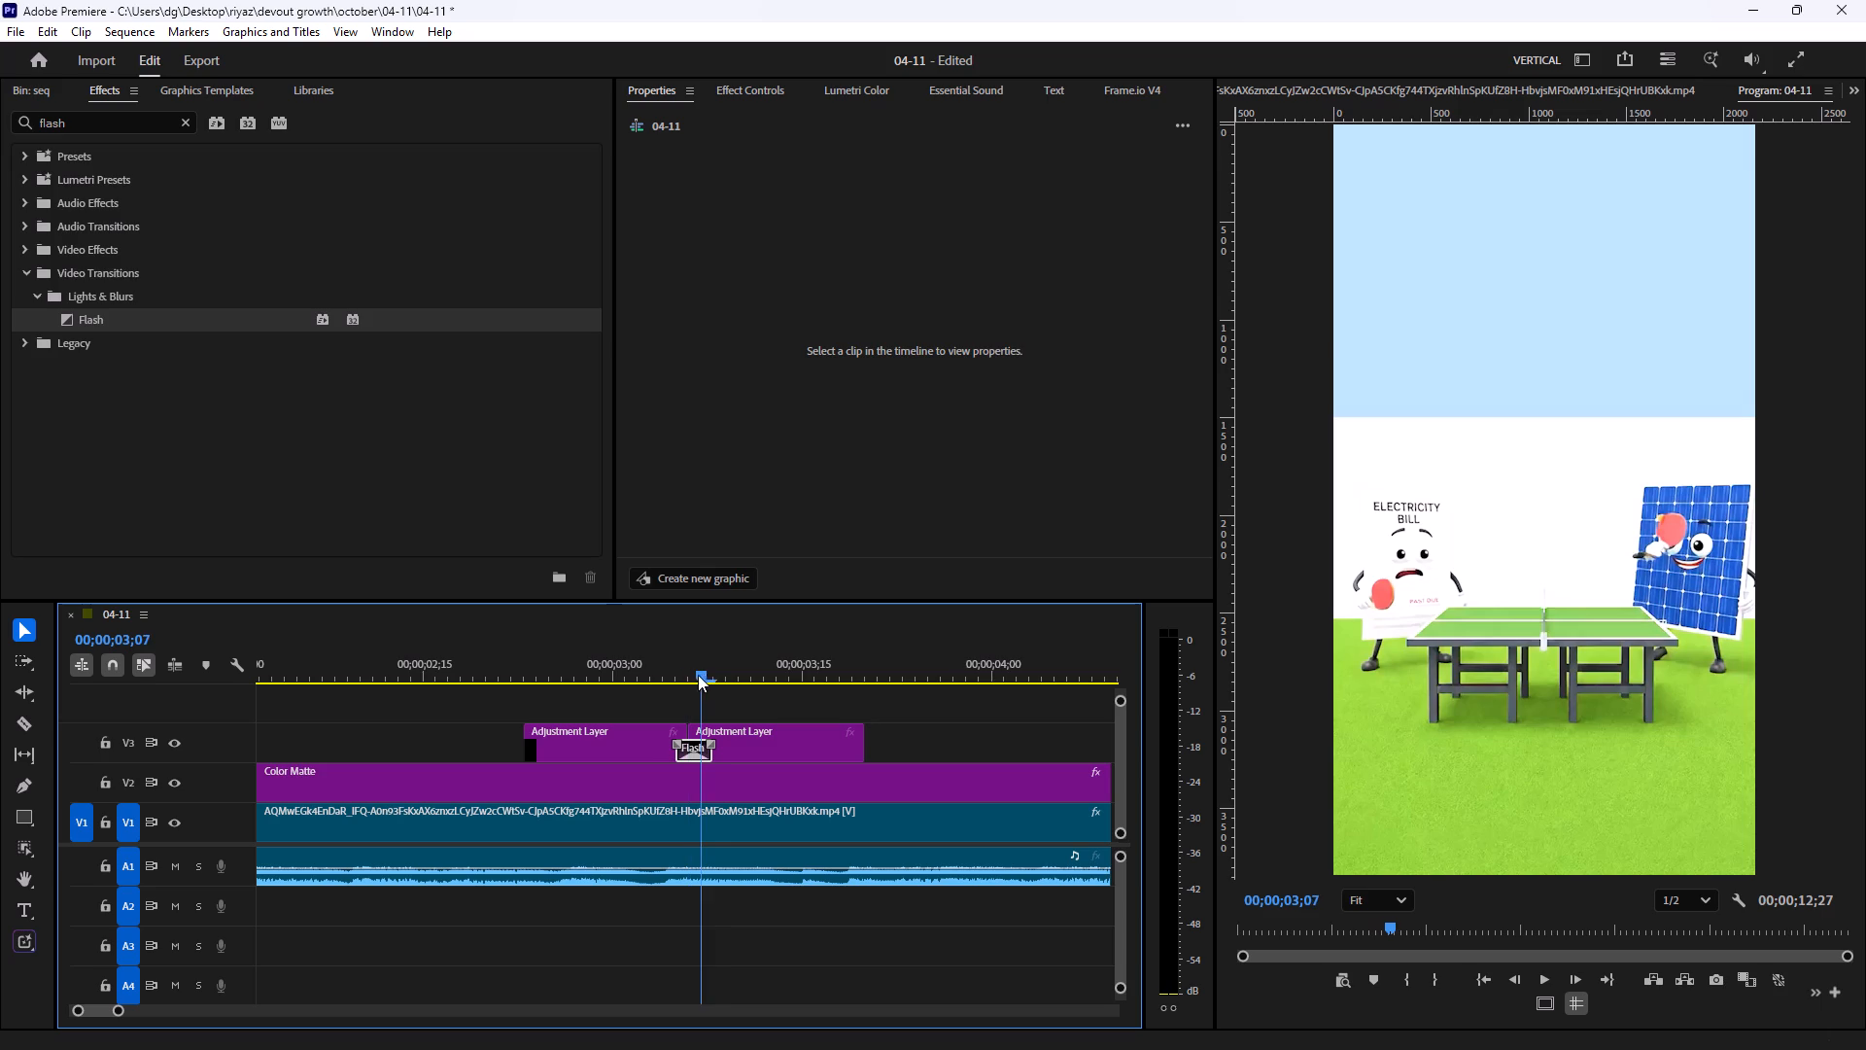
{"action": "left_click_drag", "start_coordinate": [698, 675], "coordinate": [718, 679]}
{"action": "key", "text": "equal"}
{"action": "left_click_drag", "start_coordinate": [607, 708], "coordinate": [628, 715]}
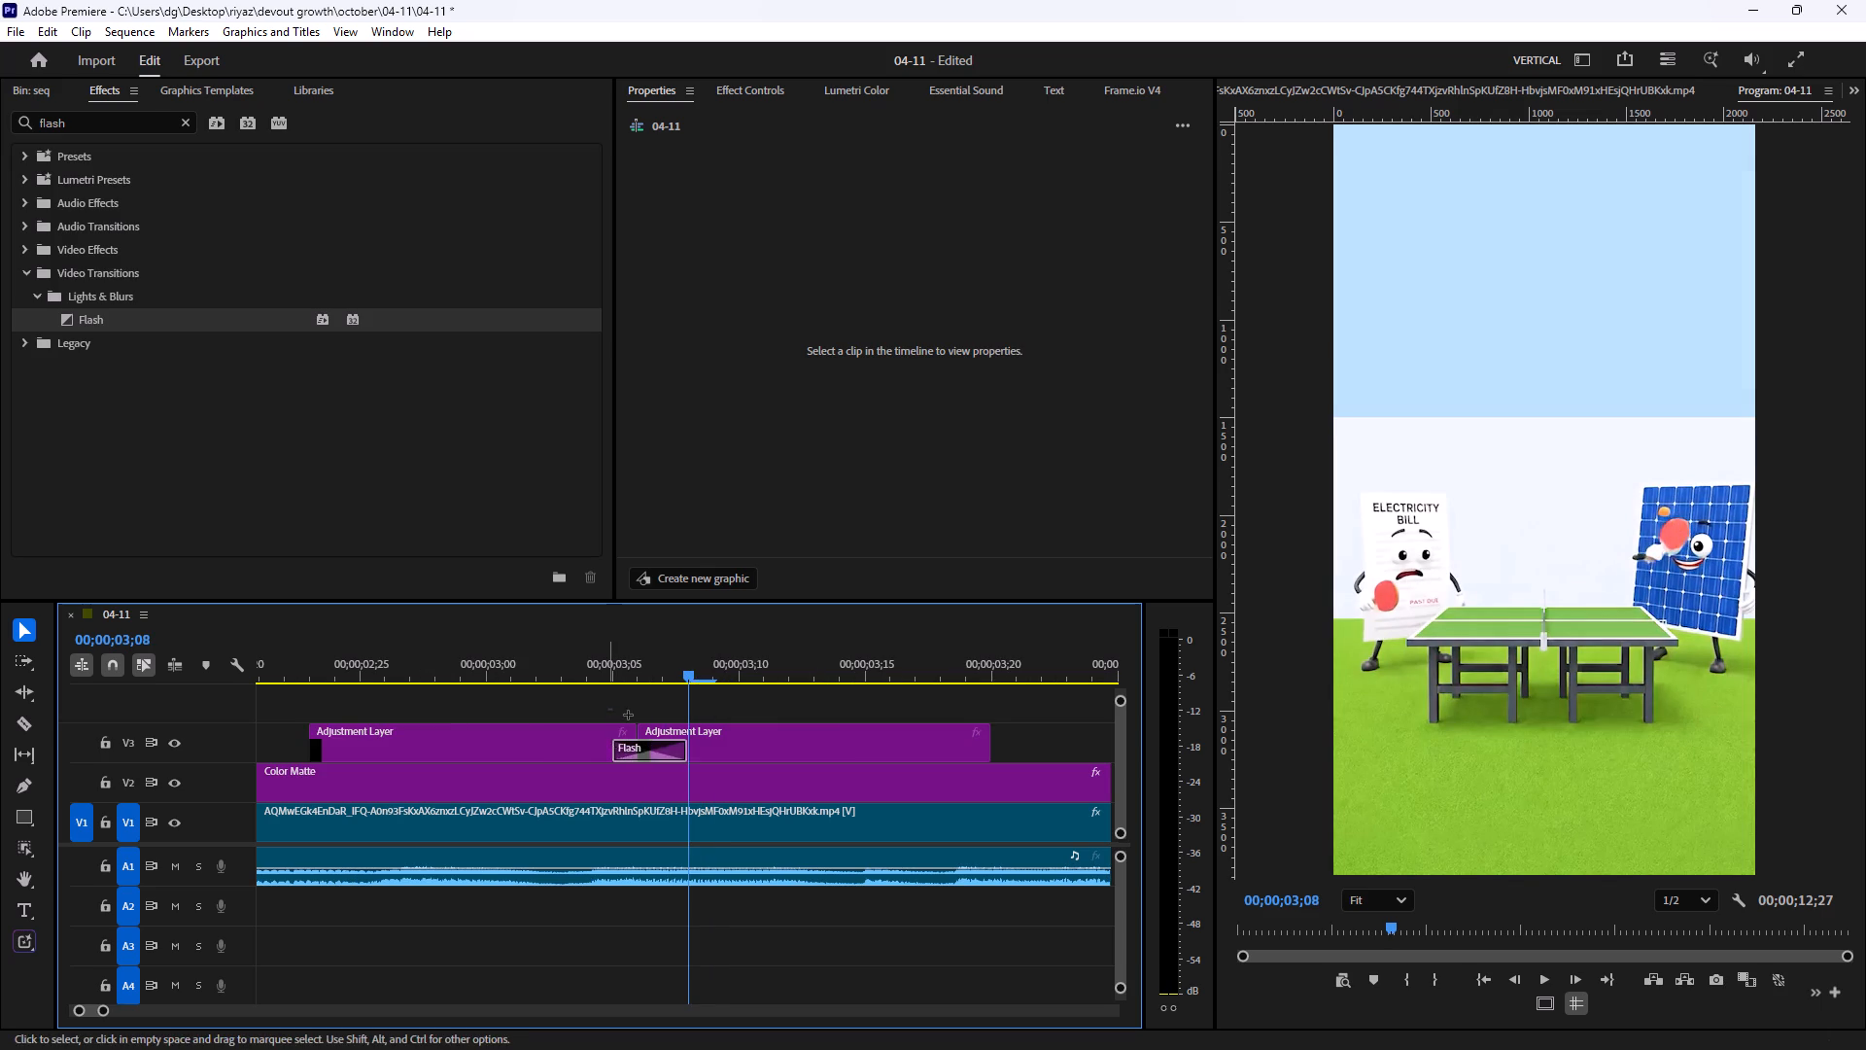
{"action": "left_click_drag", "start_coordinate": [628, 715], "coordinate": [704, 734]}
{"action": "left_click_drag", "start_coordinate": [739, 729], "coordinate": [756, 728]}
Recheck the flash and move both adjustment layer pieces one more frame later, putting their cut at 00;00;03;08.
{"action": "left_click_drag", "start_coordinate": [627, 666], "coordinate": [601, 665]}
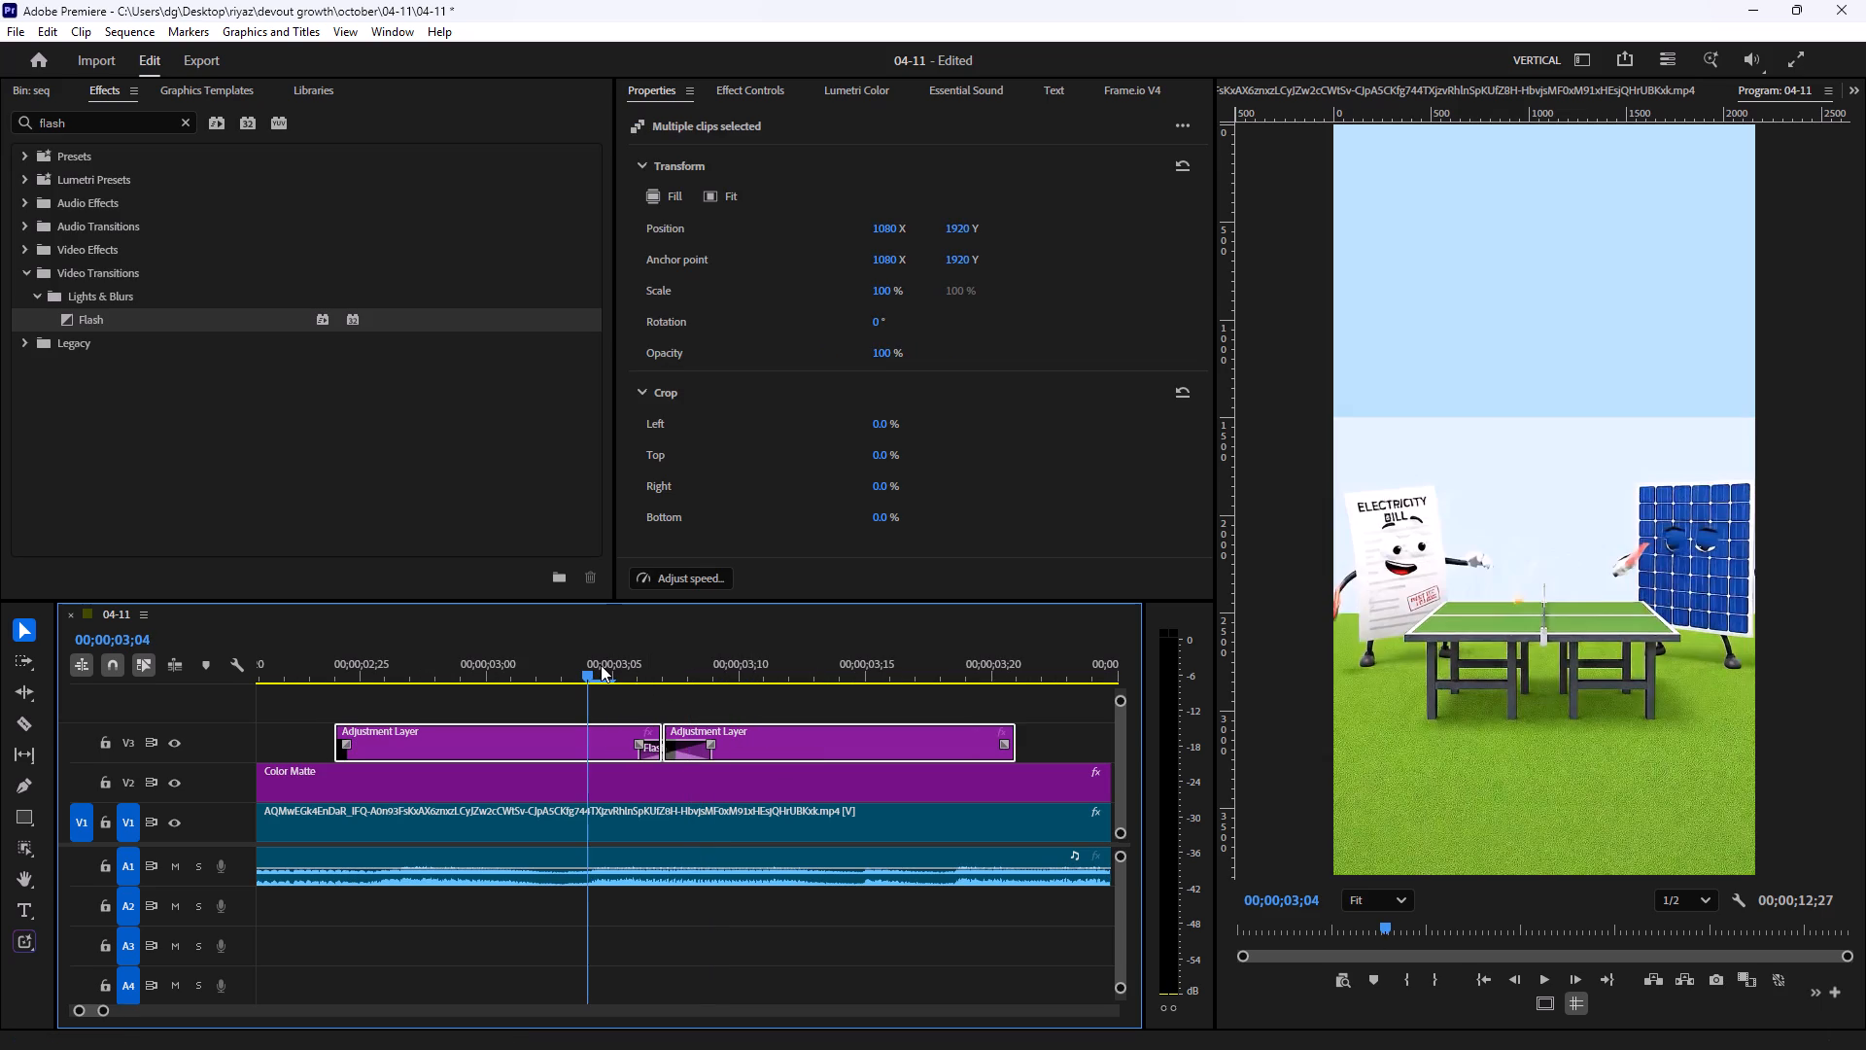
{"action": "left_click_drag", "start_coordinate": [601, 665], "coordinate": [599, 666]}
{"action": "left_click_drag", "start_coordinate": [604, 662], "coordinate": [630, 666]}
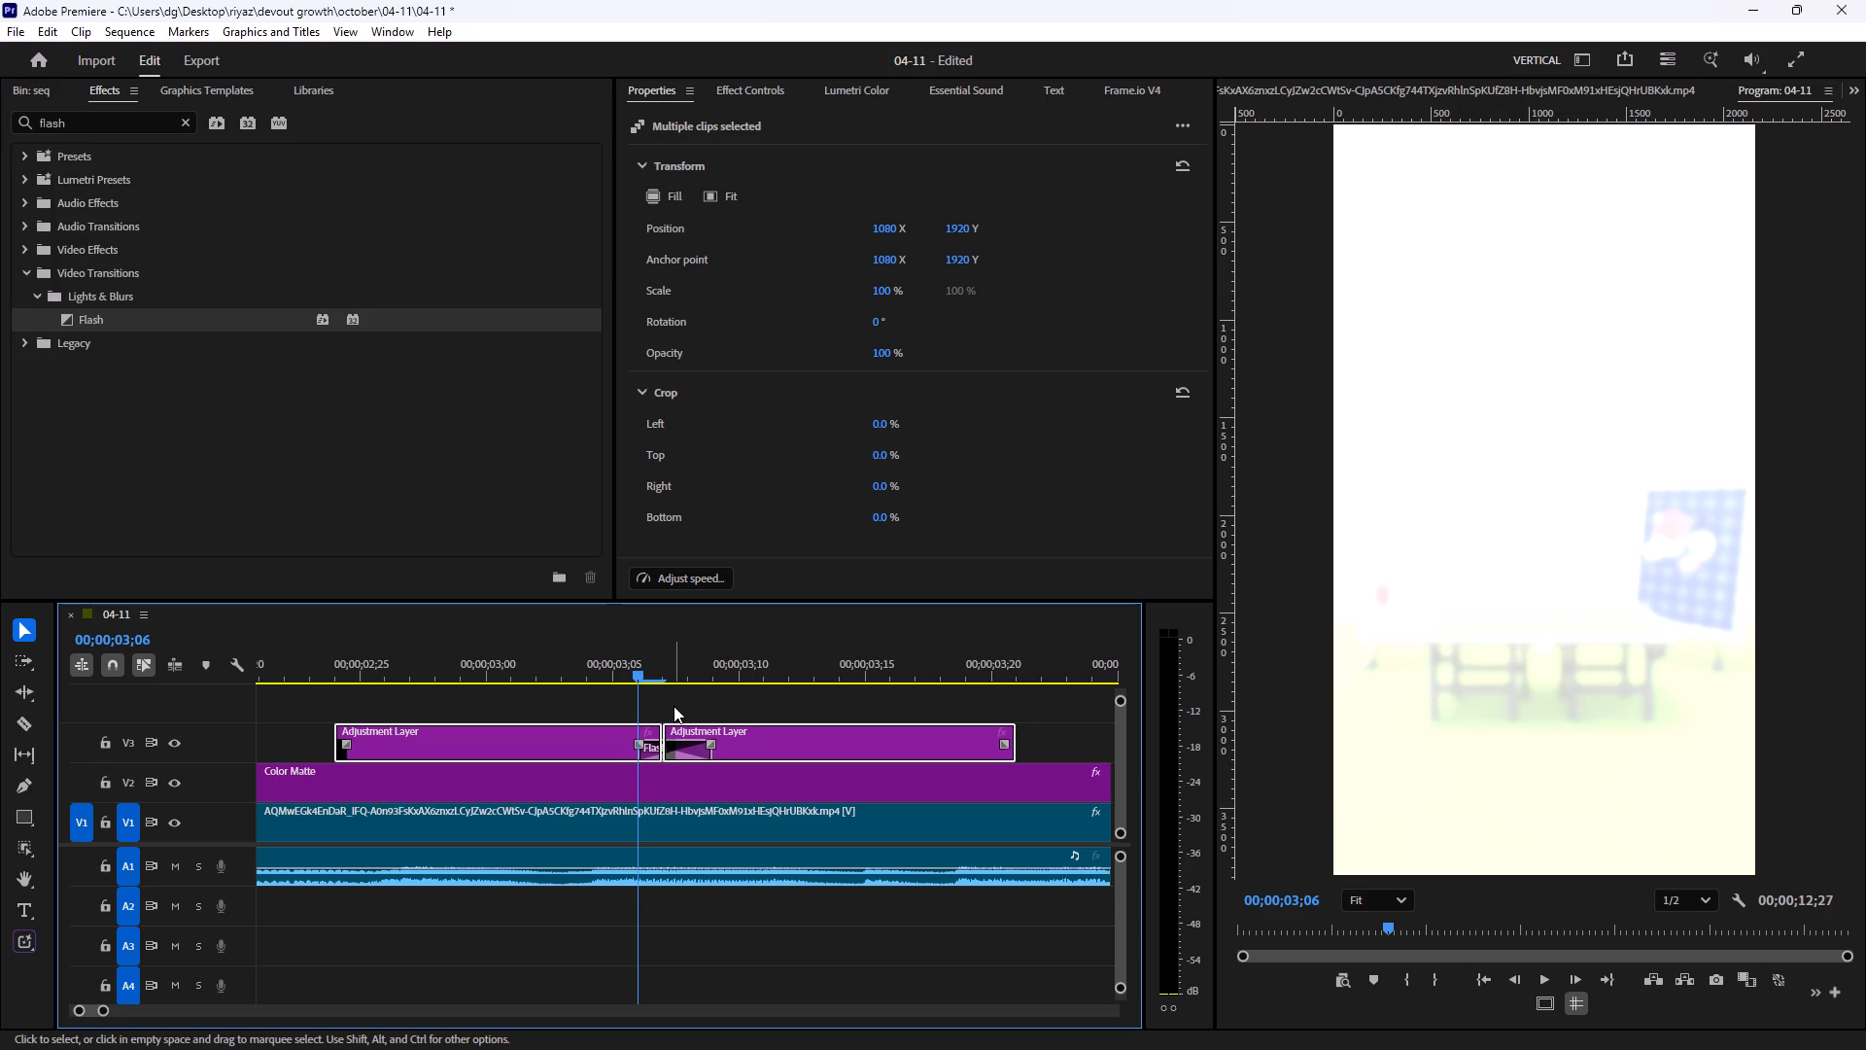
{"action": "key", "text": "space"}
{"action": "key", "text": "space"}
{"action": "left_click_drag", "start_coordinate": [642, 668], "coordinate": [670, 674]}
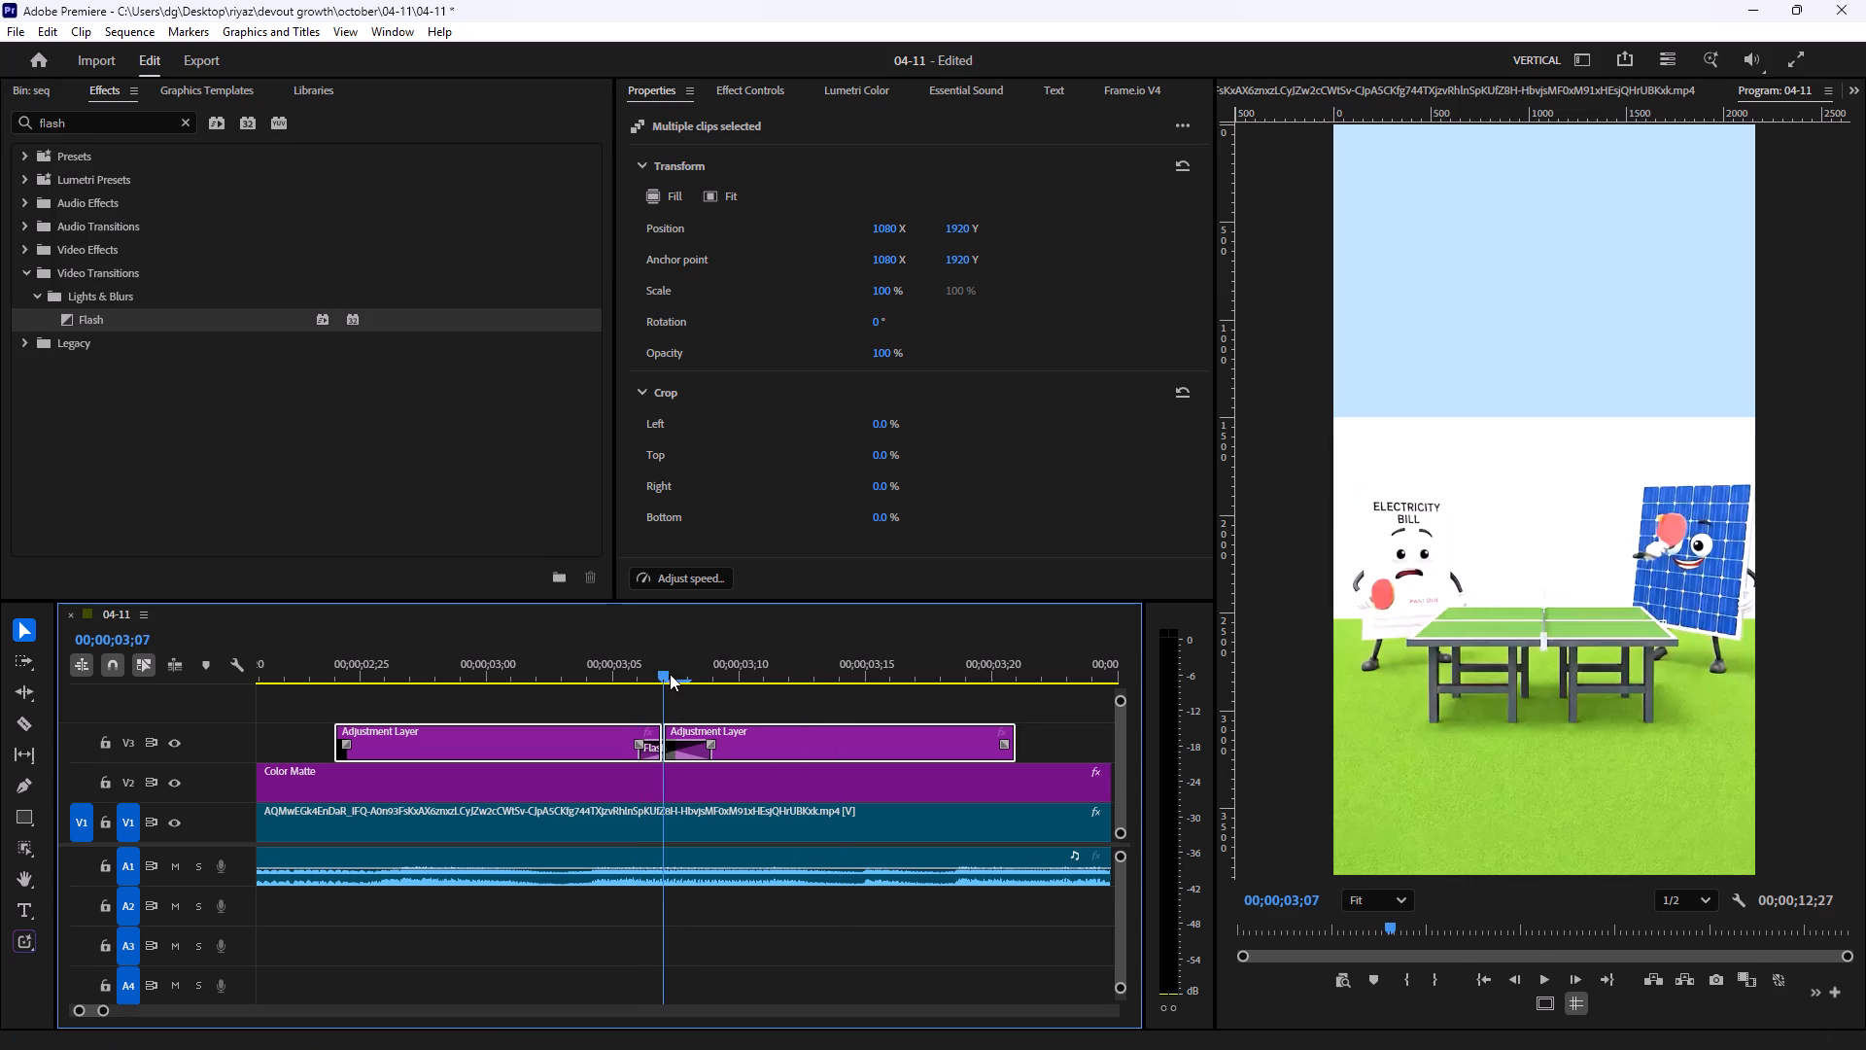
{"action": "left_click_drag", "start_coordinate": [670, 674], "coordinate": [678, 675]}
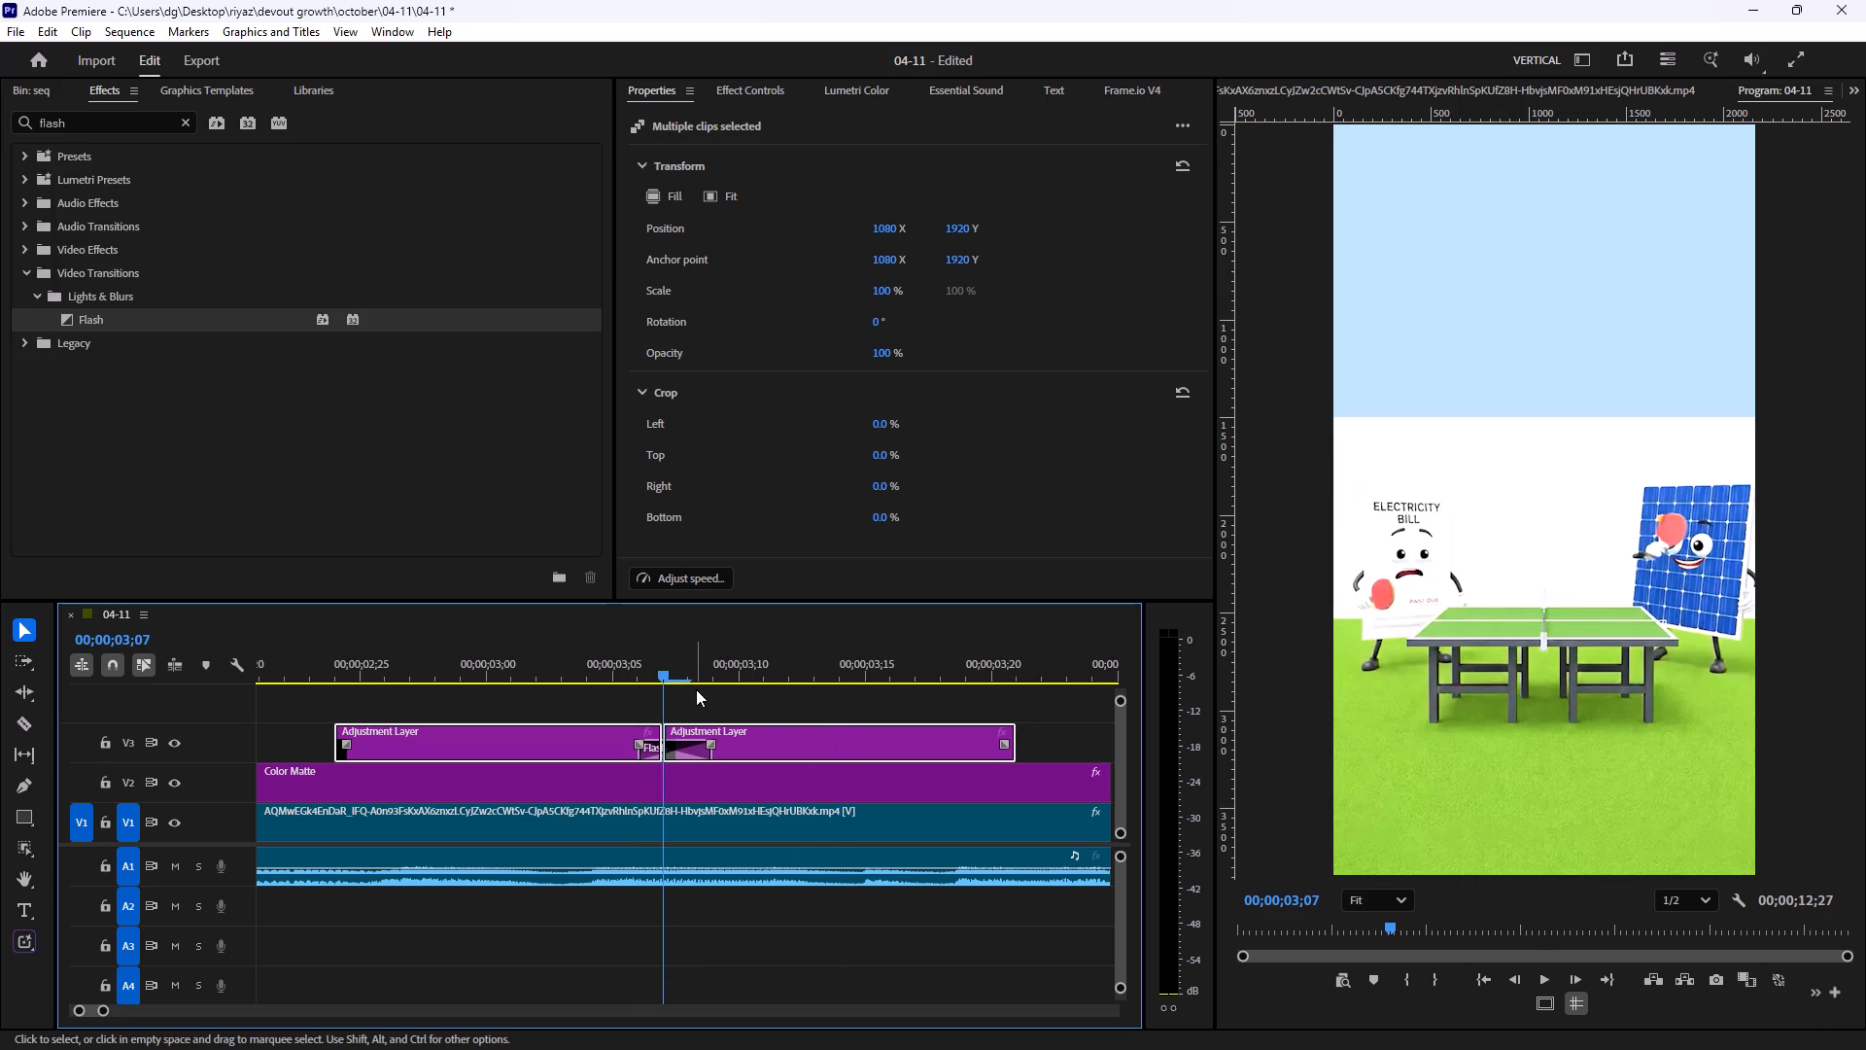
{"action": "left_click_drag", "start_coordinate": [733, 726], "coordinate": [748, 726]}
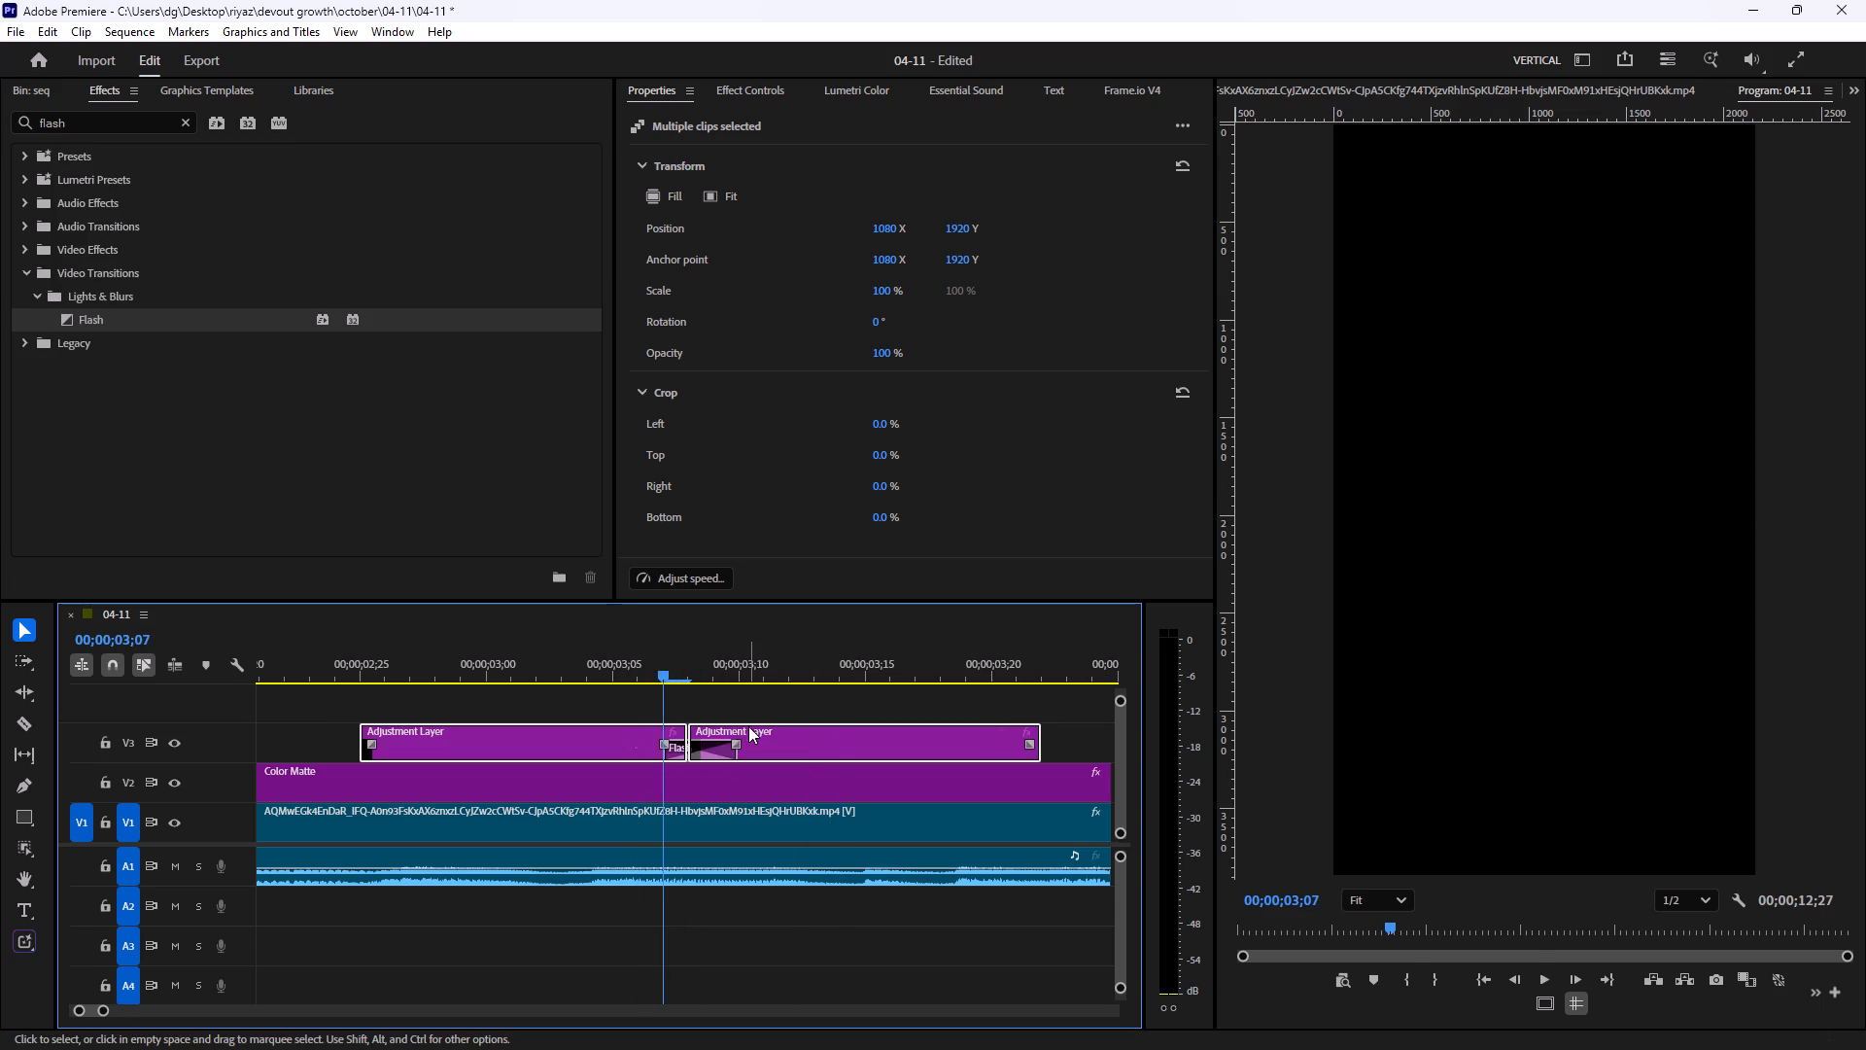
Play back the section from about 00;00;02;00 to 00;00;03;21 to examine the timing of the Flash transition.
{"action": "left_click_drag", "start_coordinate": [639, 673], "coordinate": [547, 684]}
{"action": "key", "text": "space"}
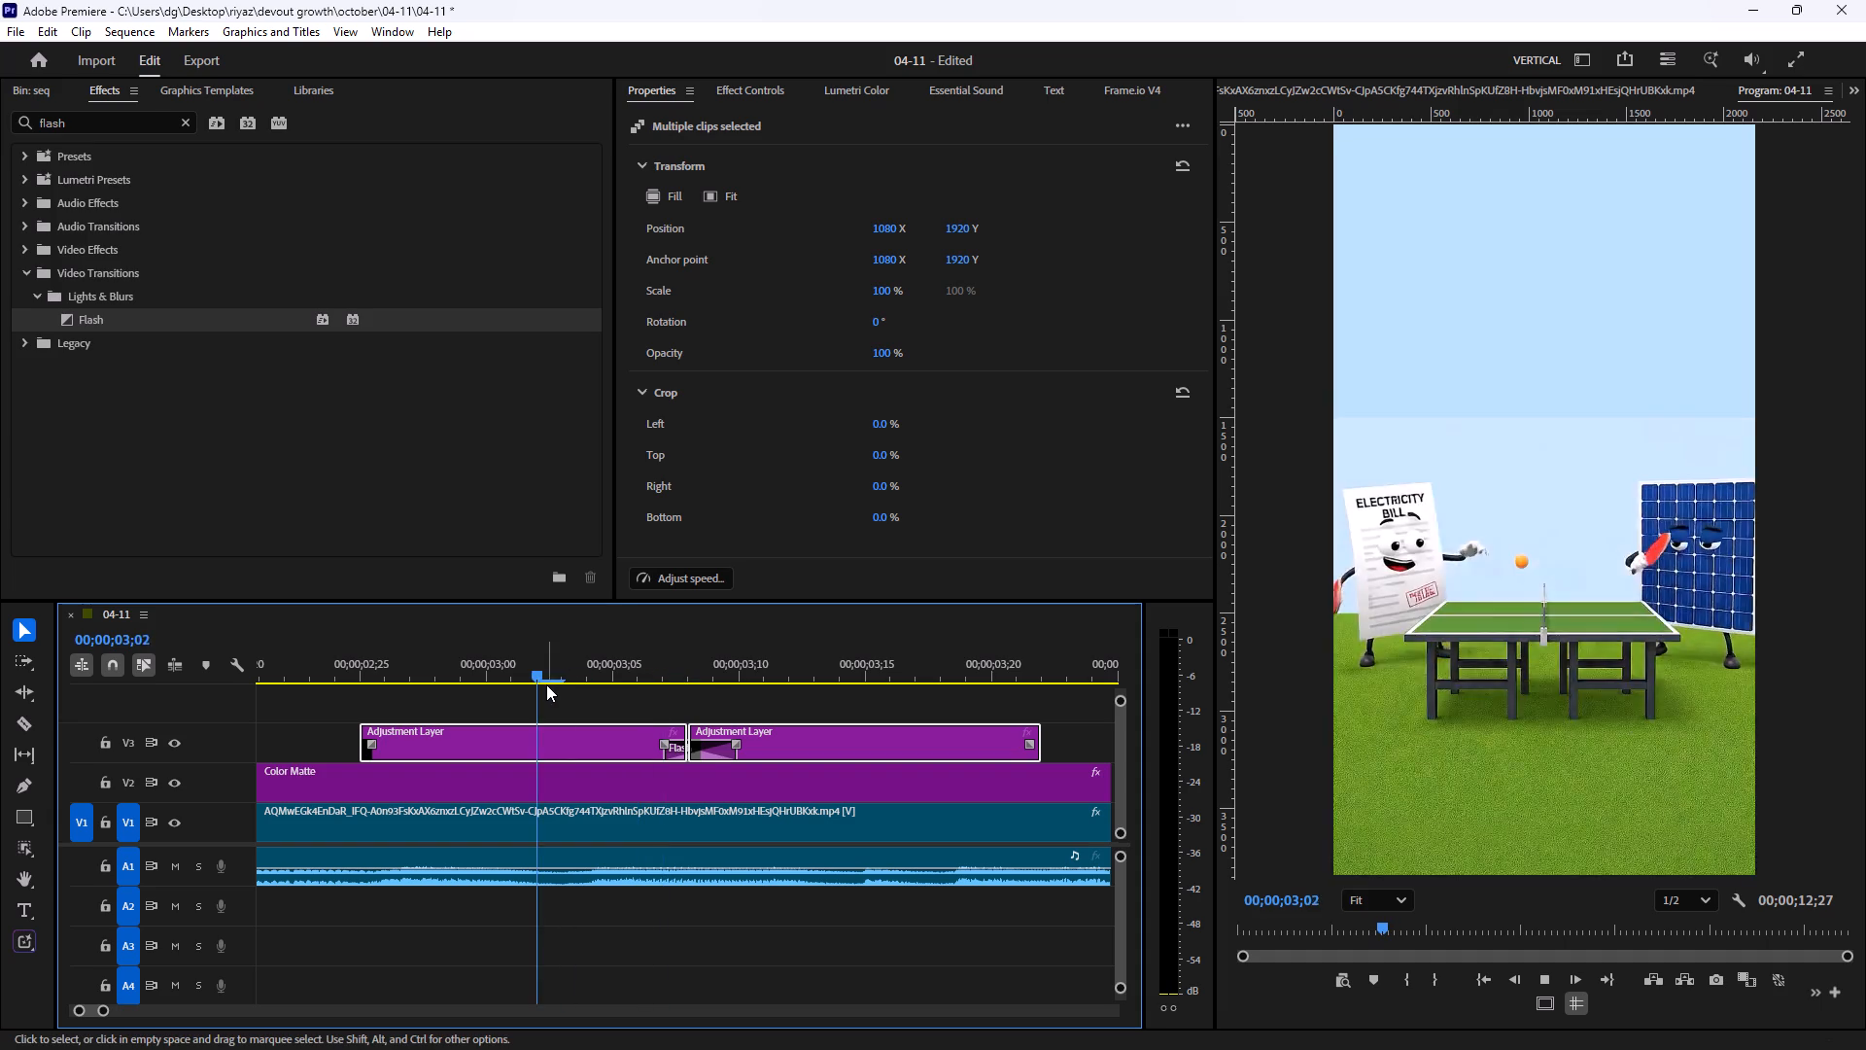
{"action": "key", "text": "space"}
{"action": "type", "text": "--"}
{"action": "key", "text": "minus"}
{"action": "left_click_drag", "start_coordinate": [521, 665], "coordinate": [501, 665]}
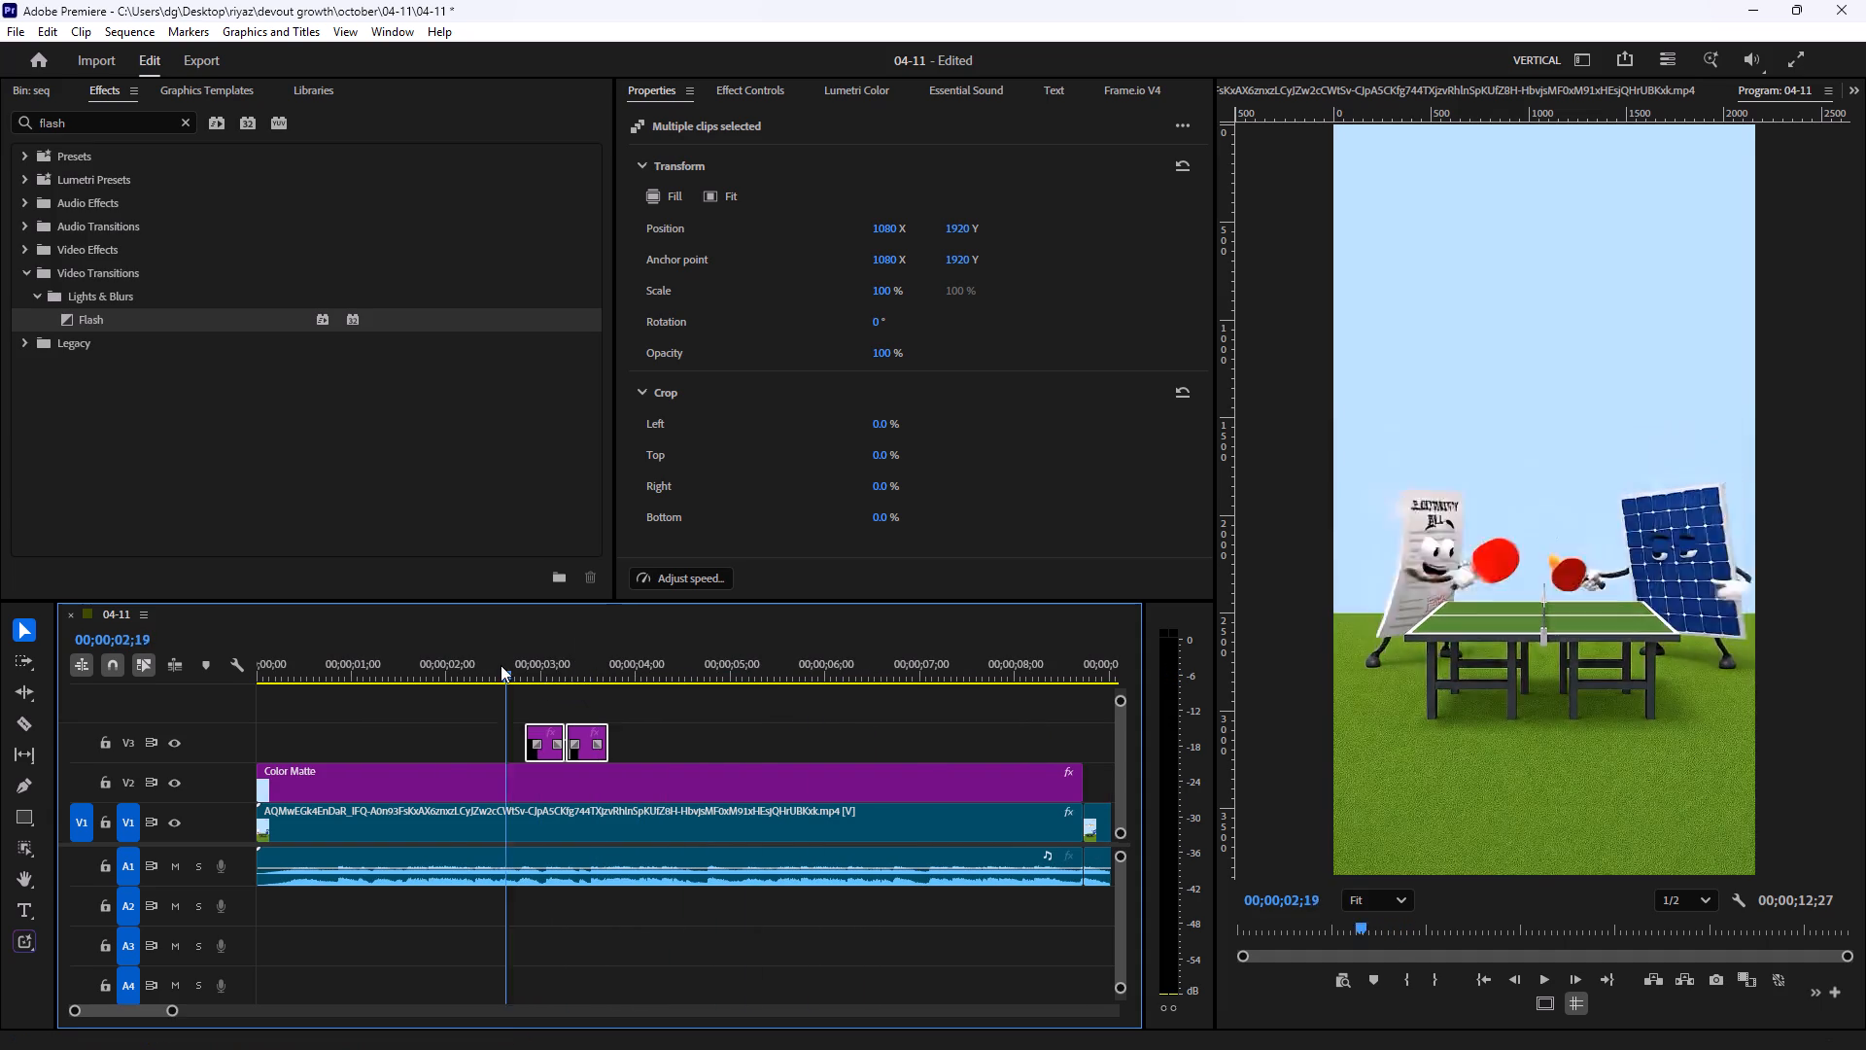
{"action": "left_click_drag", "start_coordinate": [501, 665], "coordinate": [453, 671]}
{"action": "key", "text": "space"}
{"action": "left_click", "coordinate": [720, 744]}
{"action": "key", "text": "space"}
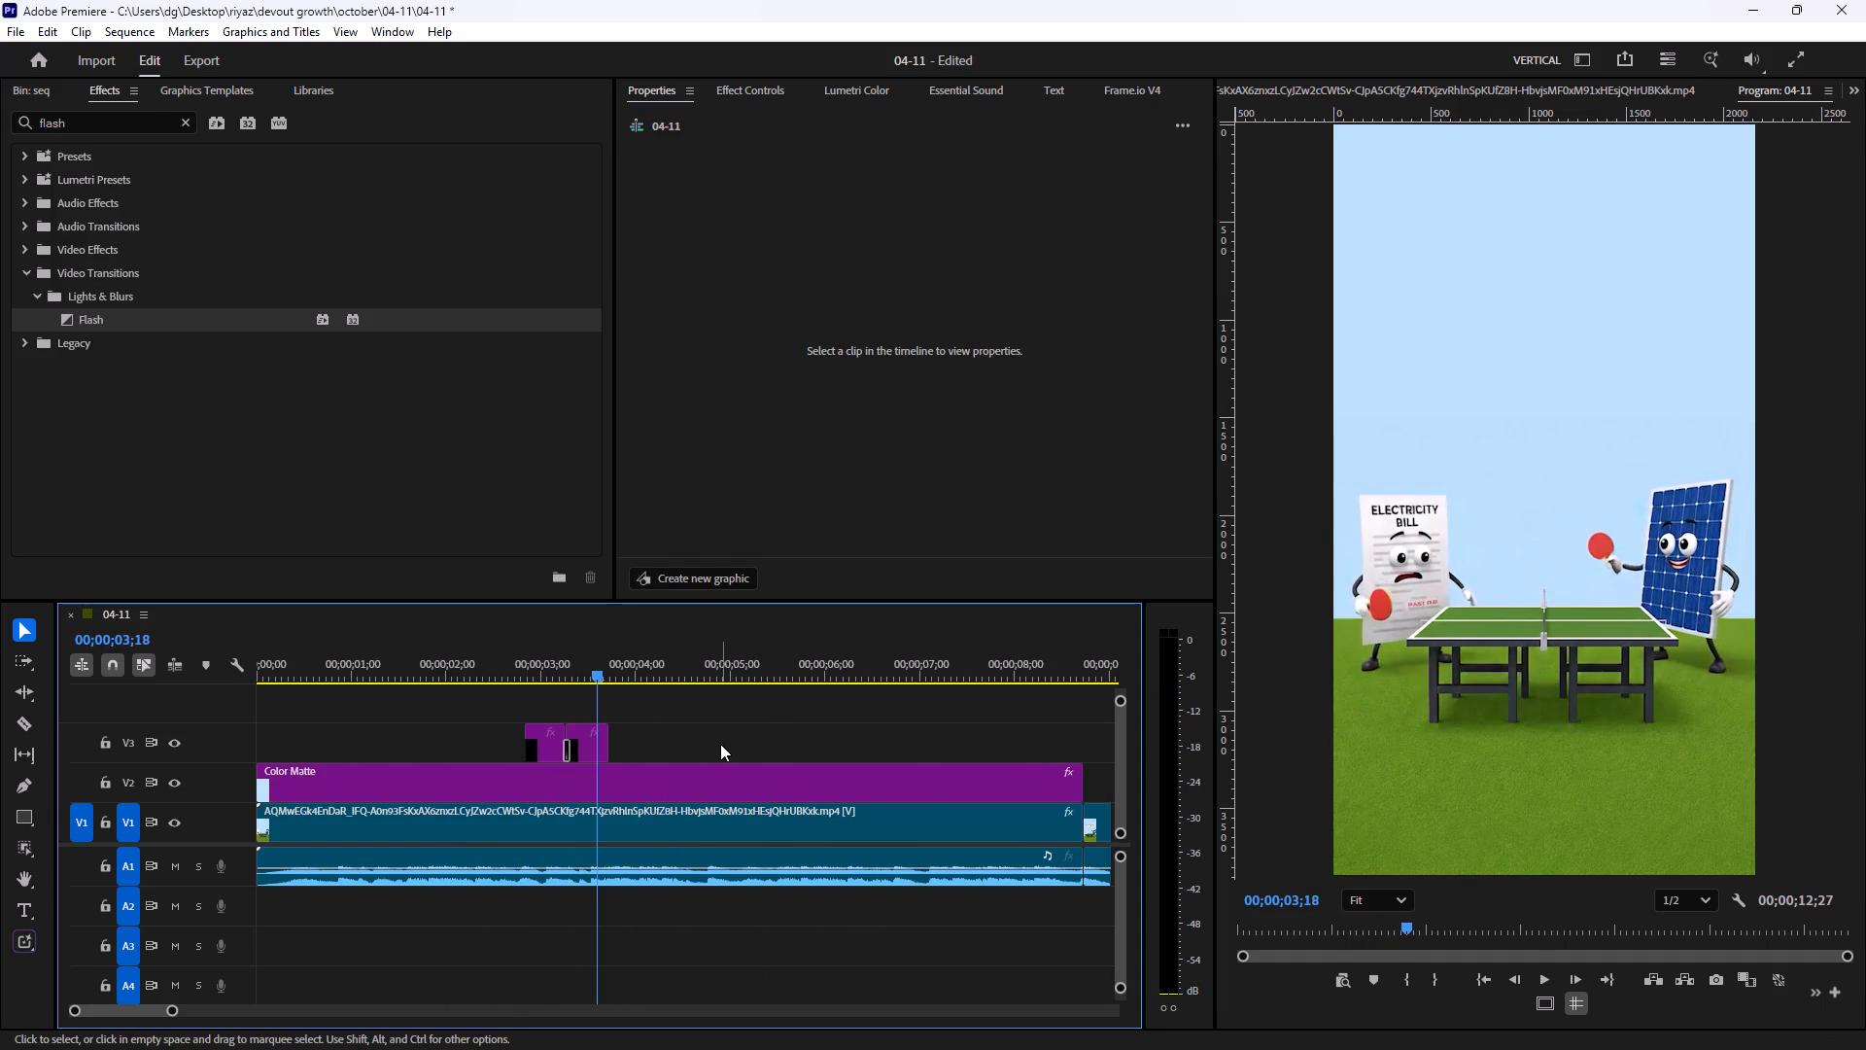
{"action": "left_click_drag", "start_coordinate": [561, 665], "coordinate": [498, 667]}
{"action": "key", "text": "space"}
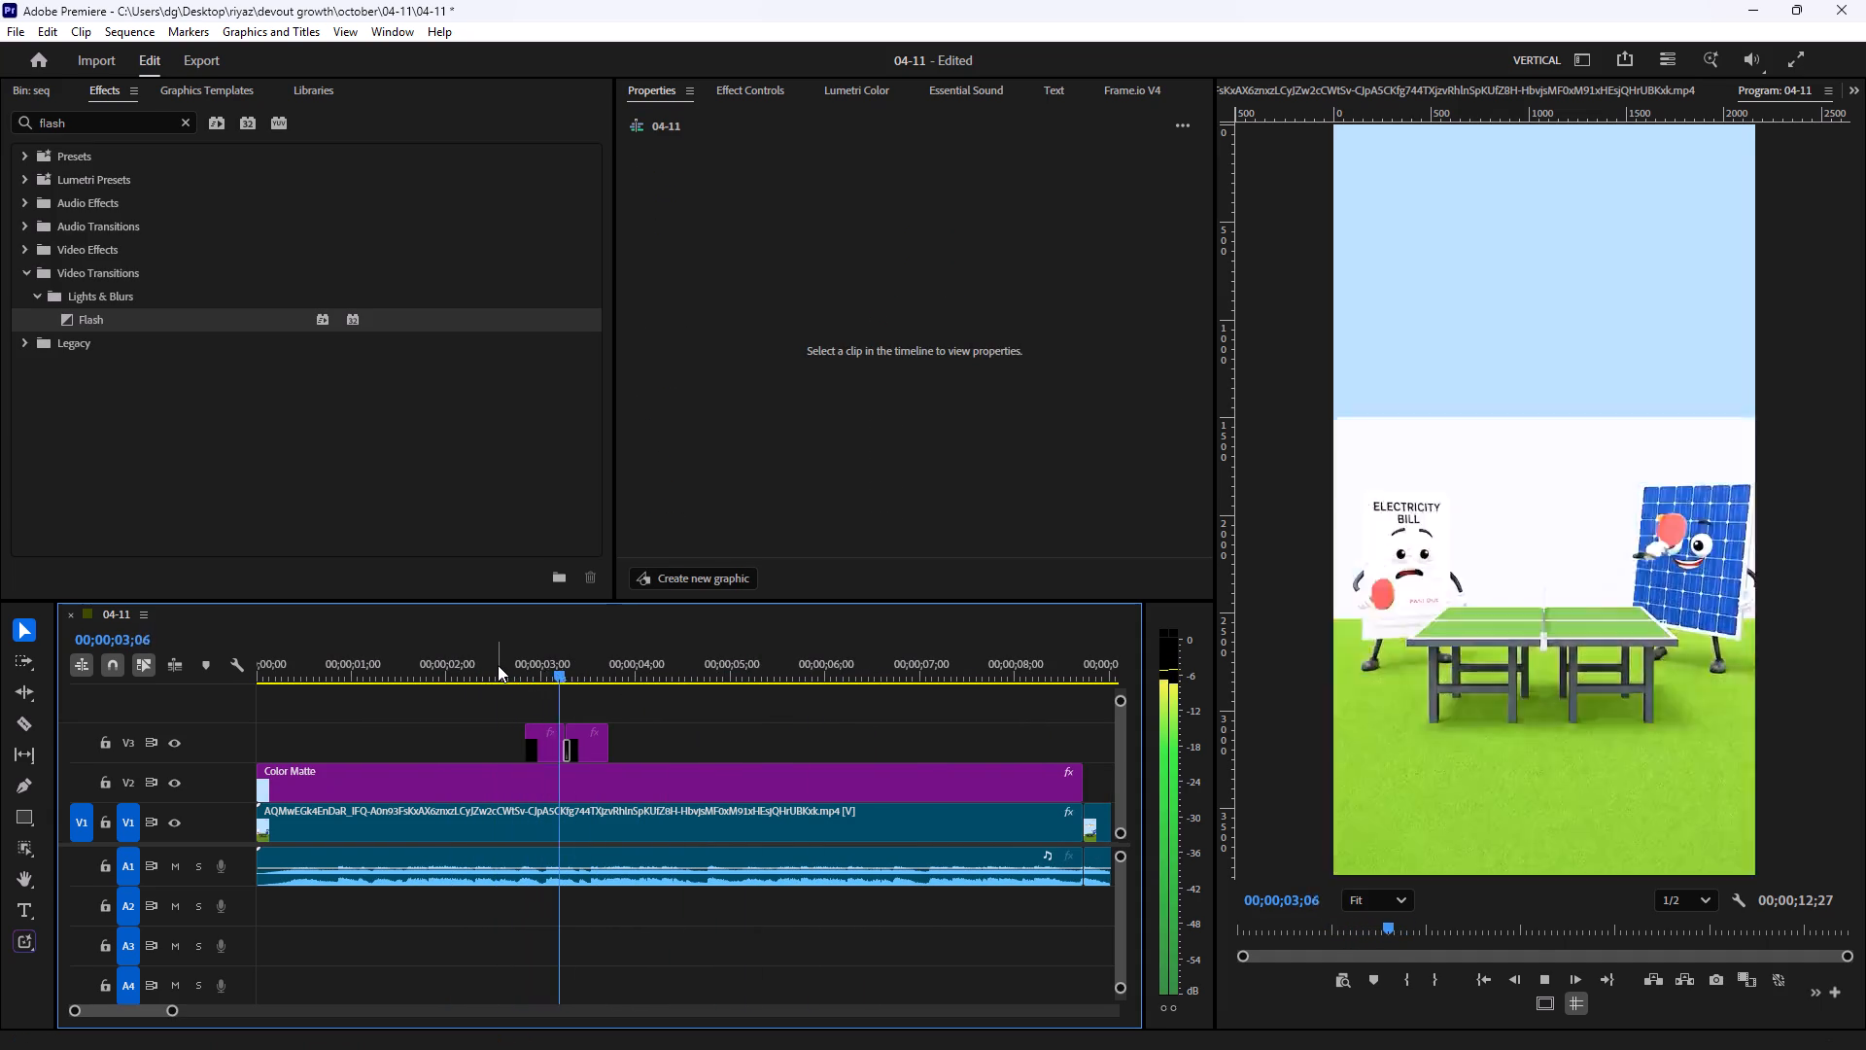
{"action": "key", "text": "space"}
{"action": "type", "text": "=="}
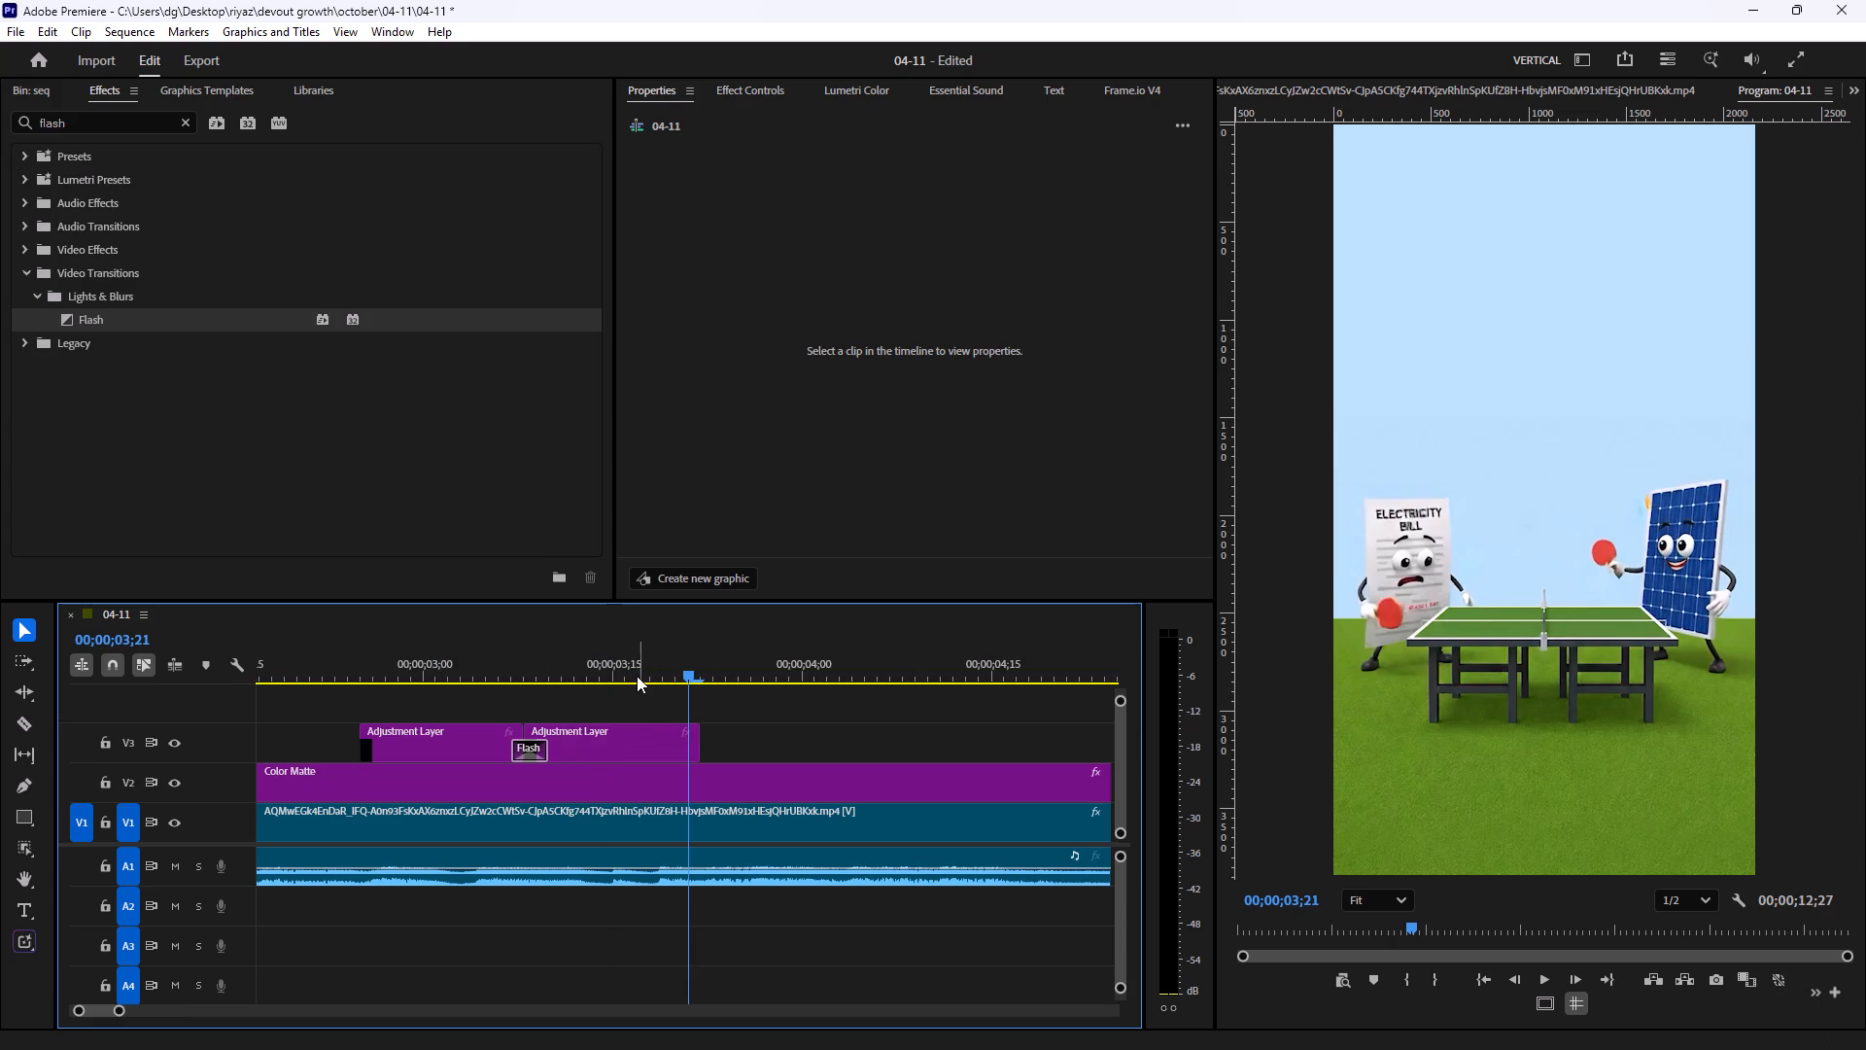
Replay the flash and move both adjustment layer pieces three frames earlier on V3, putting their cut at 00;00;03;05.
{"action": "left_click_drag", "start_coordinate": [1119, 702], "coordinate": [1117, 671]}
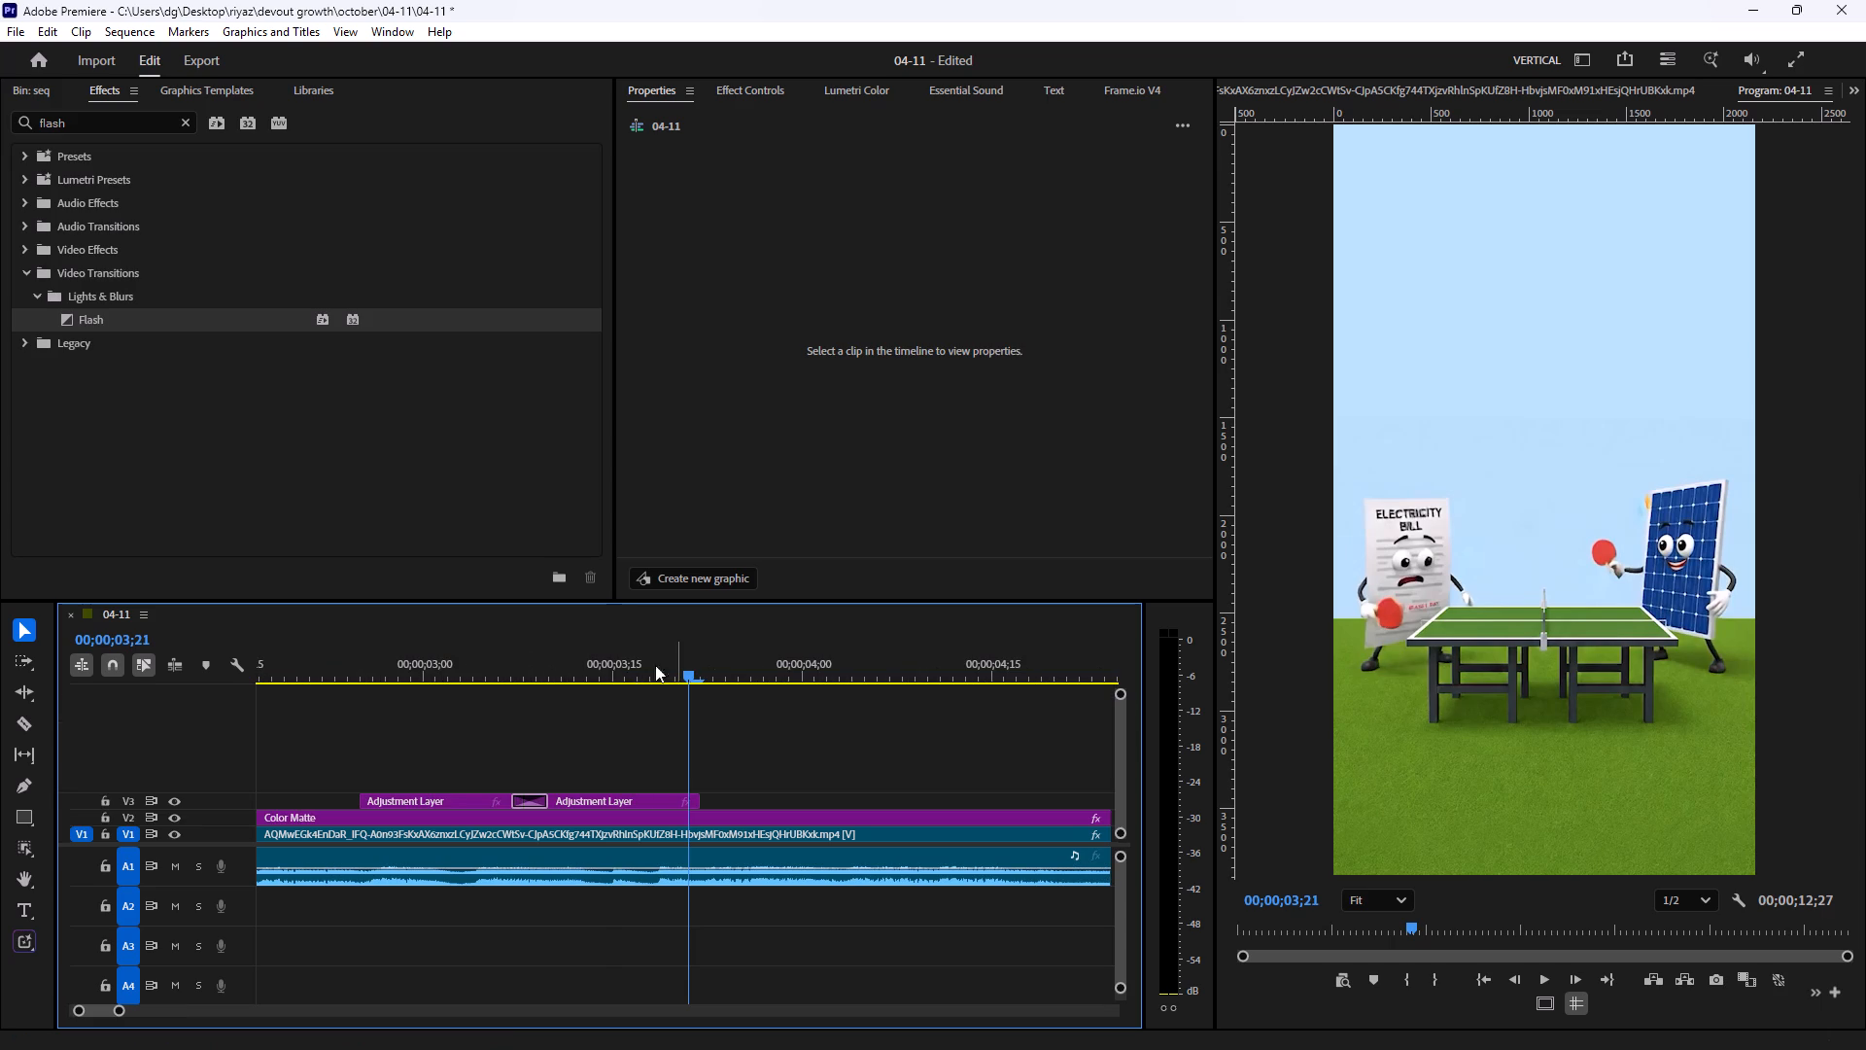
{"action": "left_click_drag", "start_coordinate": [485, 655], "coordinate": [434, 670]}
{"action": "key", "text": "space"}
{"action": "key", "text": "space"}
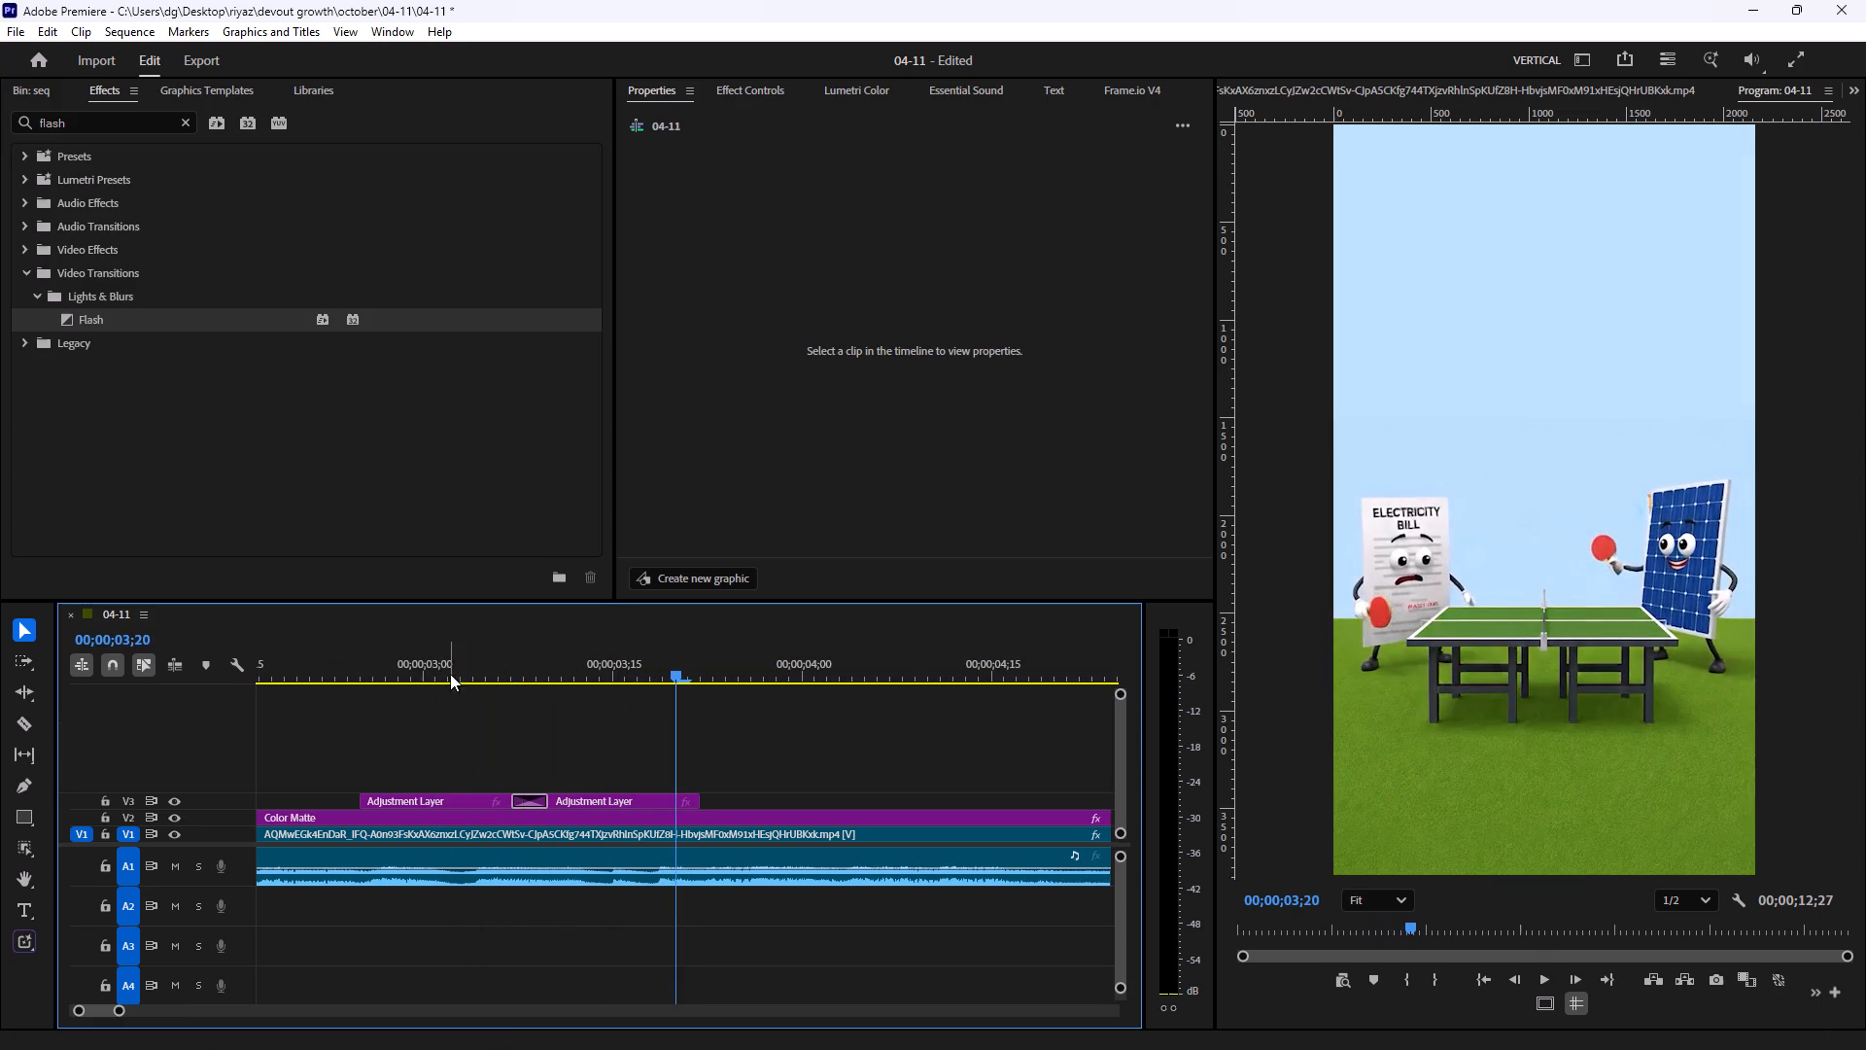
{"action": "left_click_drag", "start_coordinate": [488, 670], "coordinate": [444, 683]}
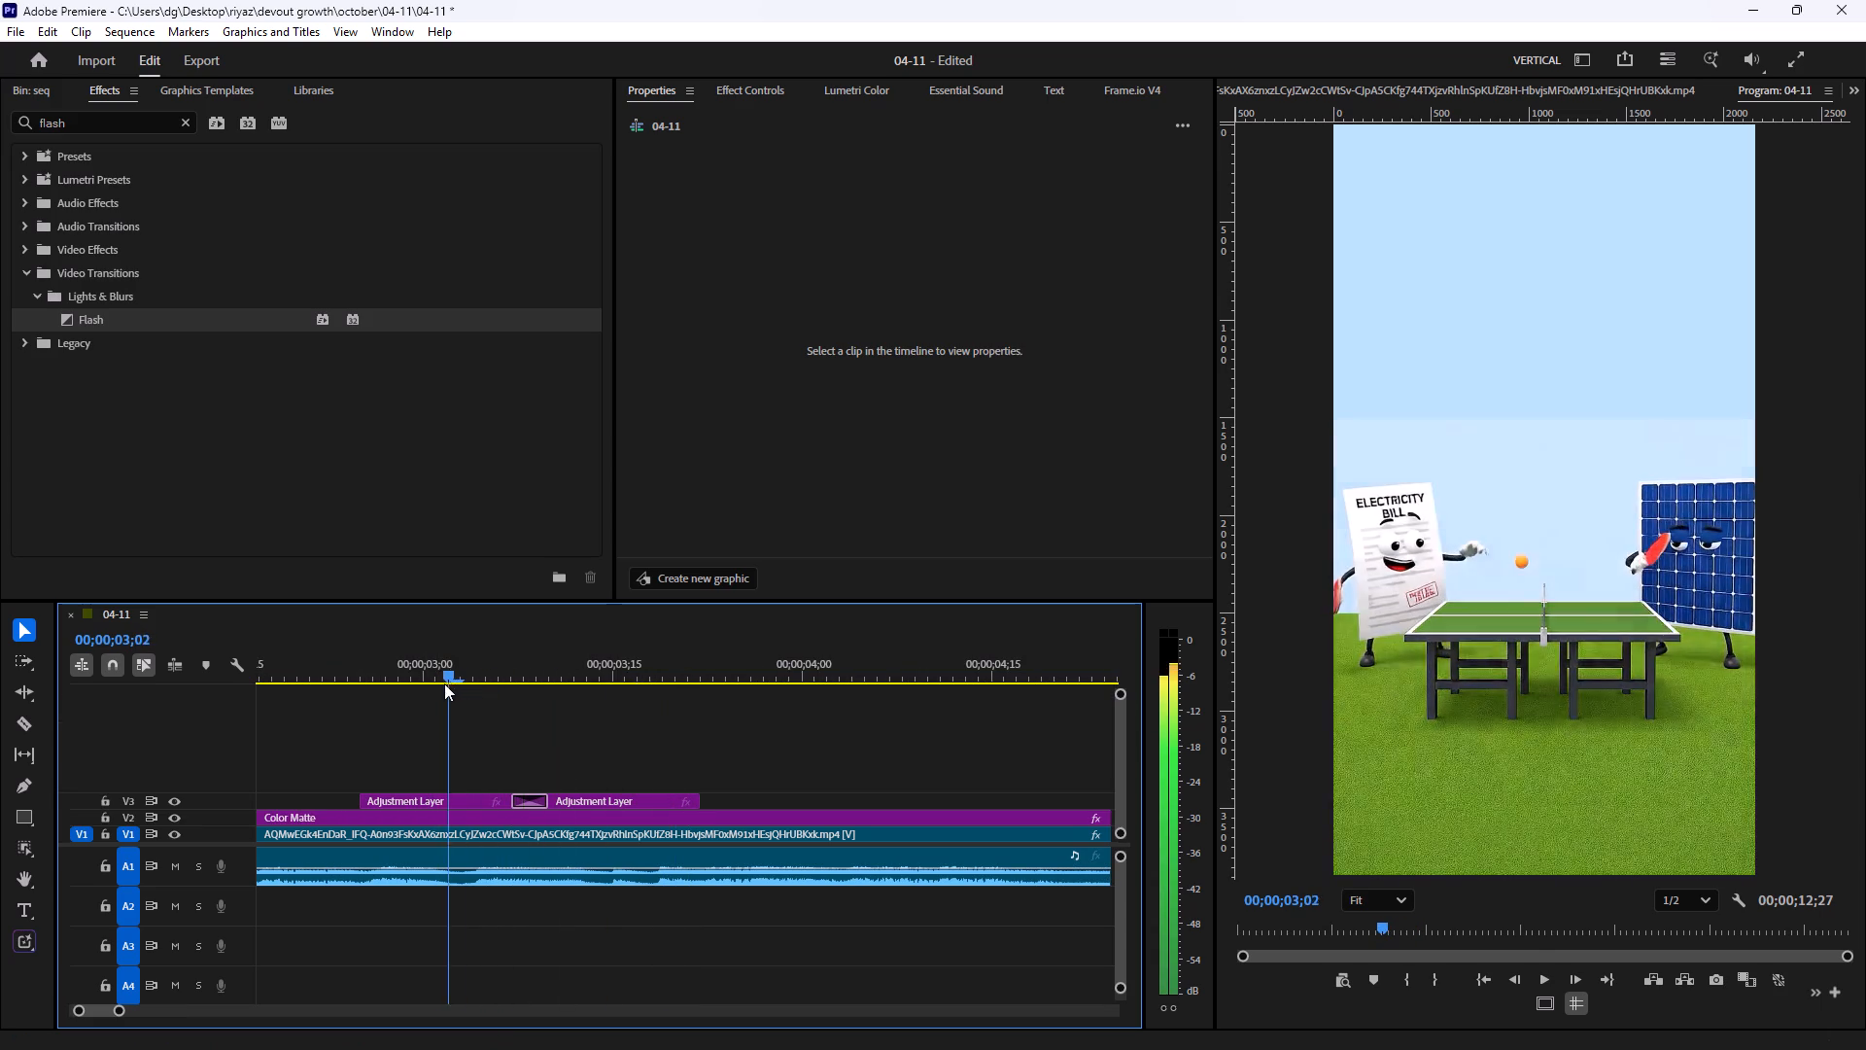
{"action": "left_click_drag", "start_coordinate": [444, 683], "coordinate": [497, 686]}
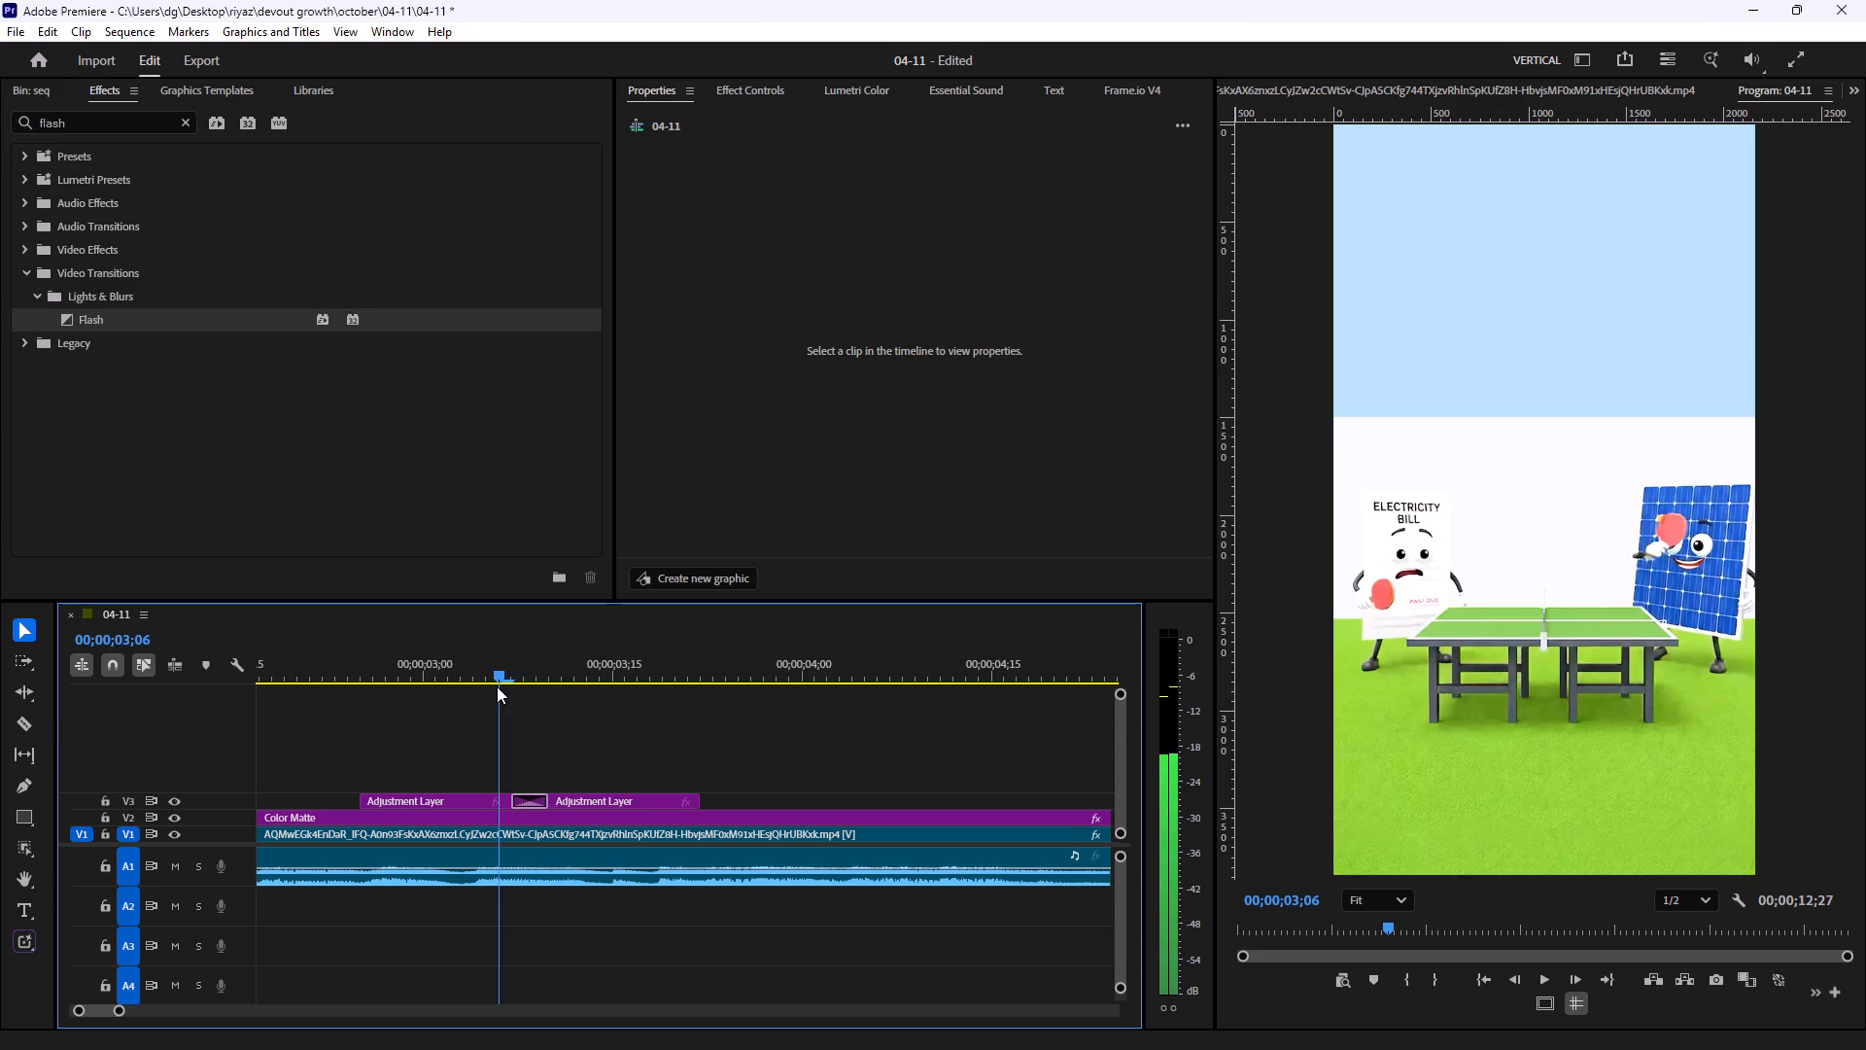
{"action": "left_click_drag", "start_coordinate": [497, 686], "coordinate": [495, 687]}
{"action": "left_click_drag", "start_coordinate": [510, 759], "coordinate": [598, 797]}
{"action": "left_click_drag", "start_coordinate": [622, 798], "coordinate": [591, 798]}
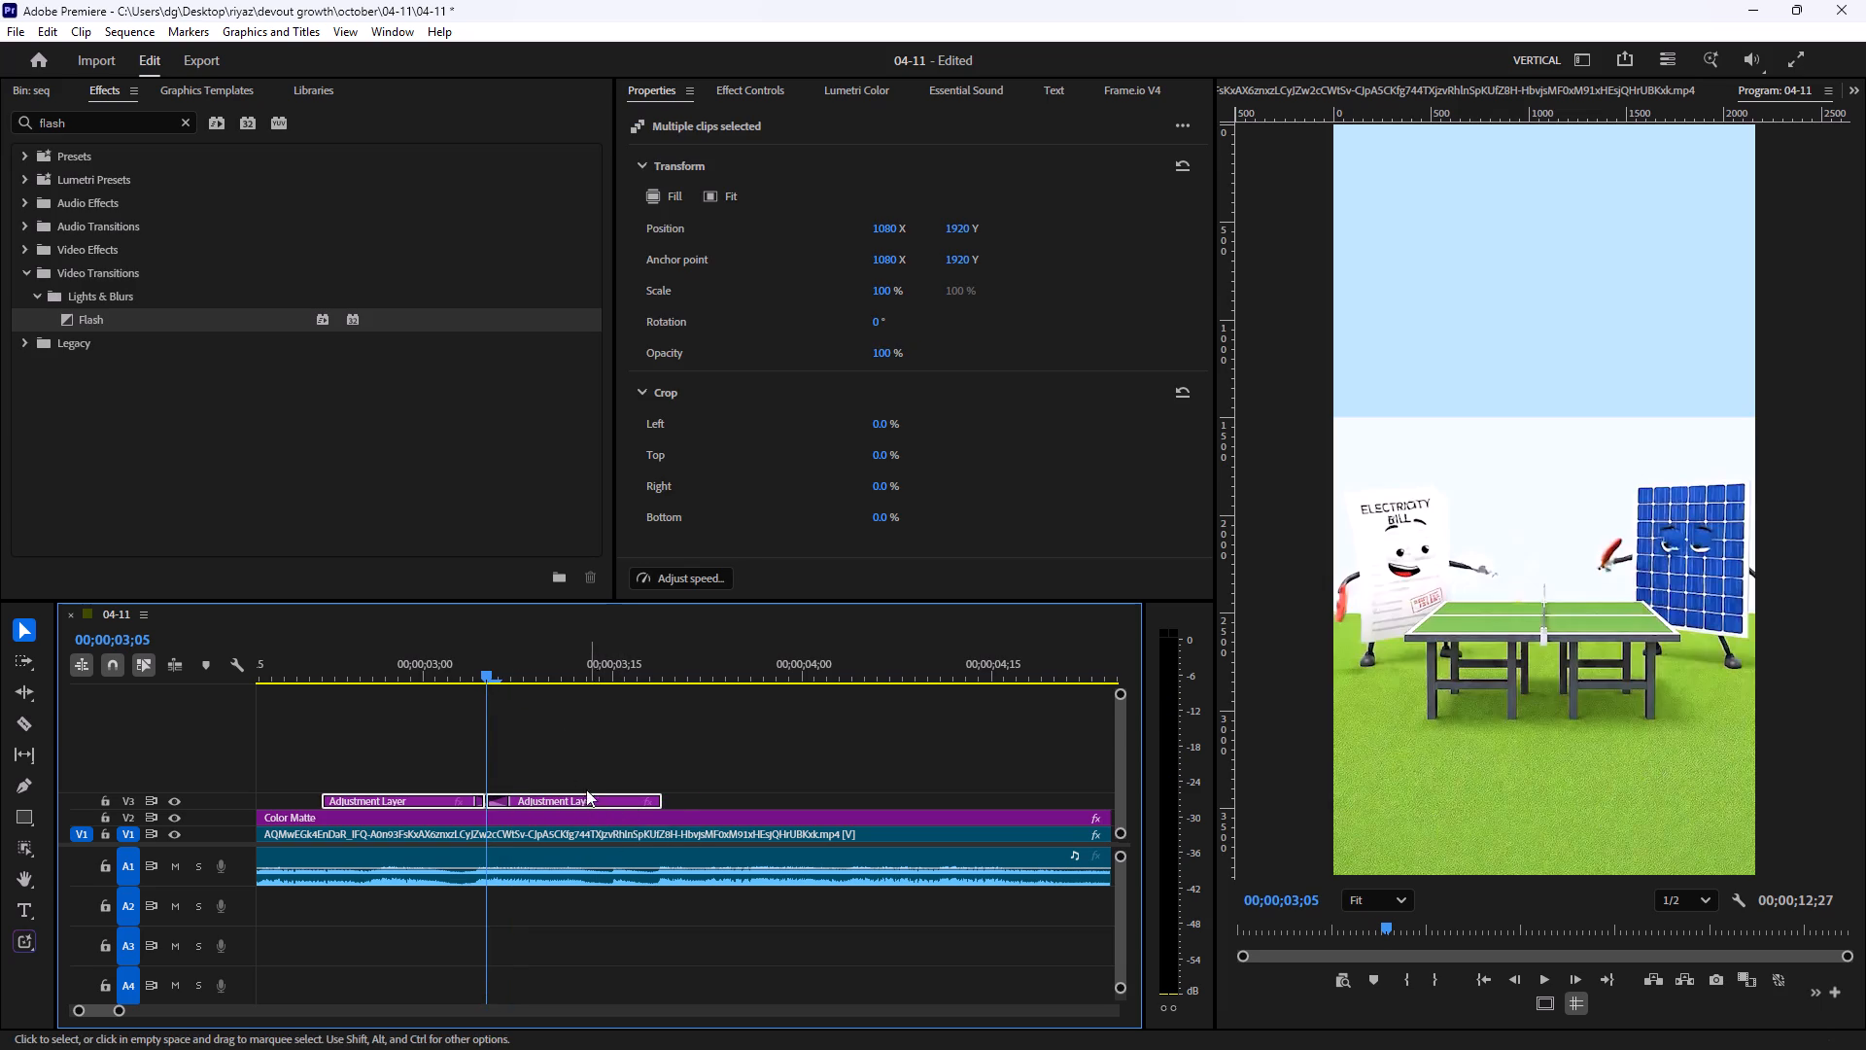
Play back the retimed flash and the rest of the sequence through the Vortex Solar end card to examine them.
{"action": "left_click_drag", "start_coordinate": [434, 674], "coordinate": [408, 676]}
{"action": "key", "text": "space"}
{"action": "key", "text": "space"}
{"action": "left_click_drag", "start_coordinate": [442, 680], "coordinate": [421, 680]}
{"action": "left_click", "coordinate": [503, 752]}
{"action": "key", "text": "space"}
{"action": "key", "text": "space"}
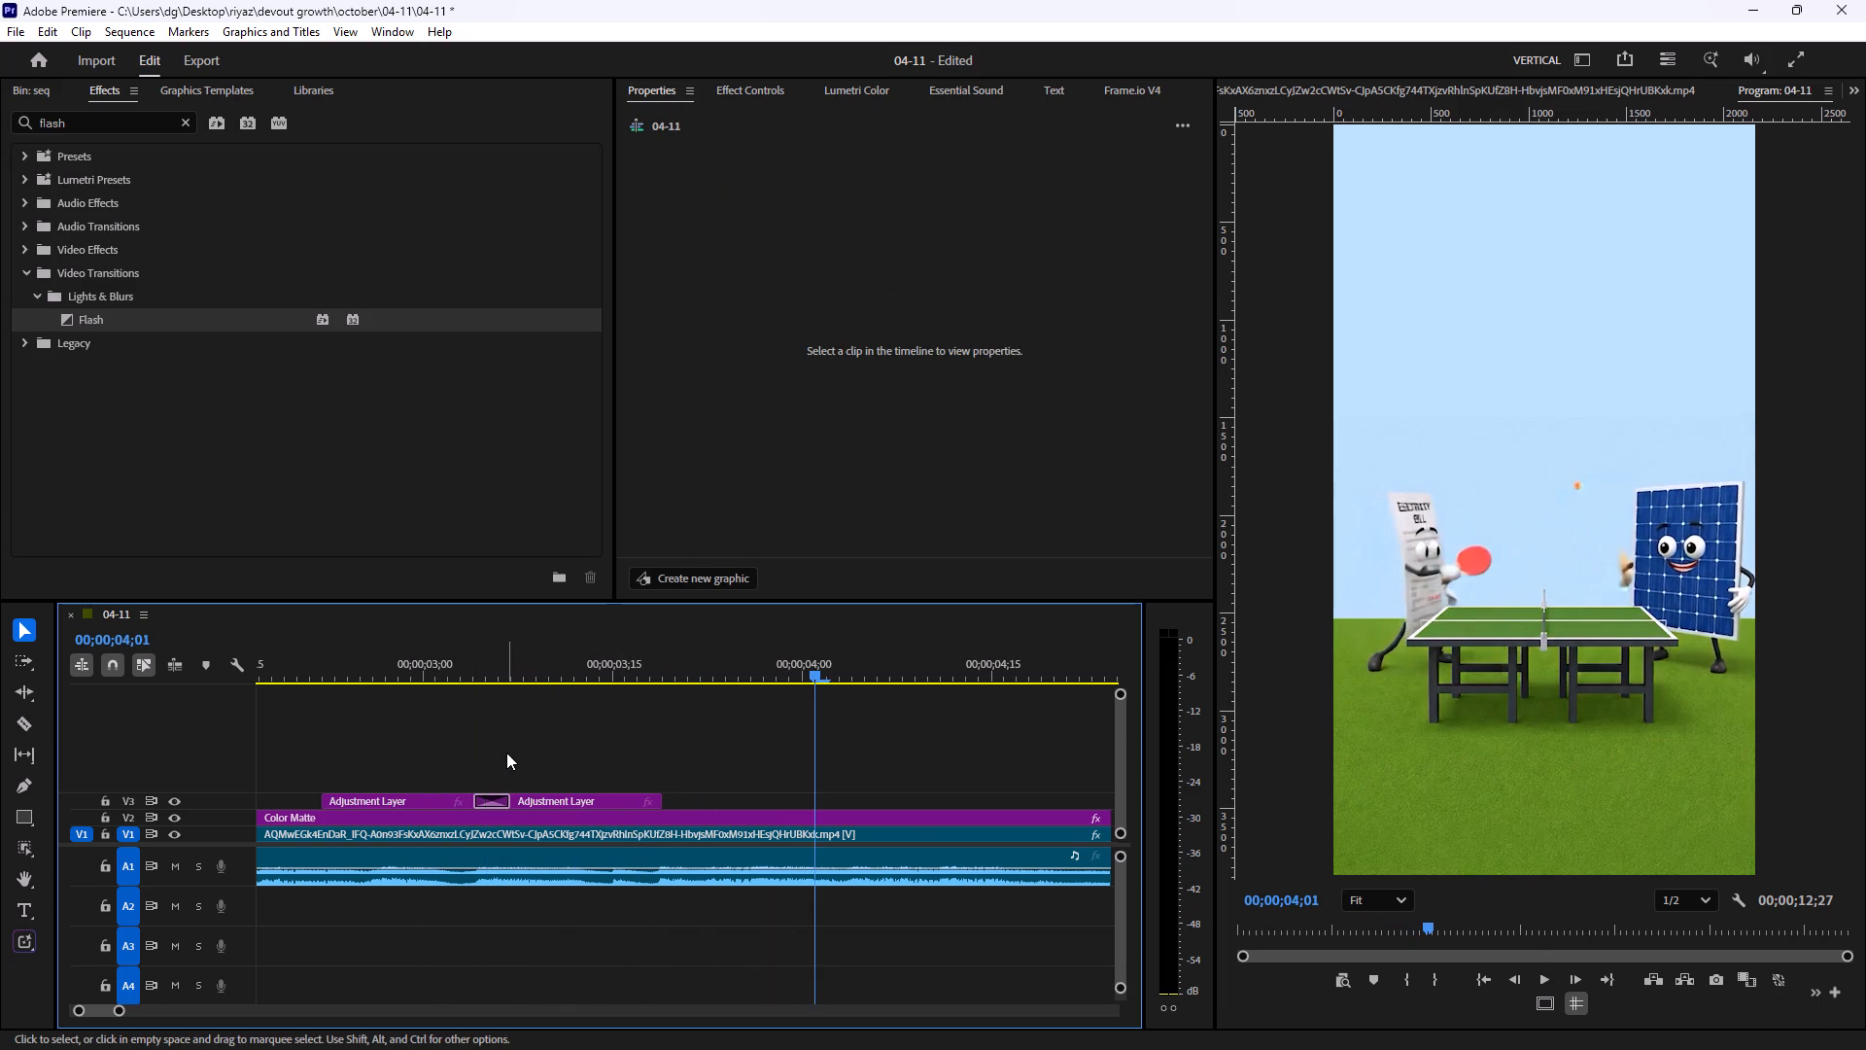
{"action": "type", "text": "--"}
{"action": "key", "text": "minus"}
{"action": "left_click", "coordinate": [676, 743]}
{"action": "key", "text": "space"}
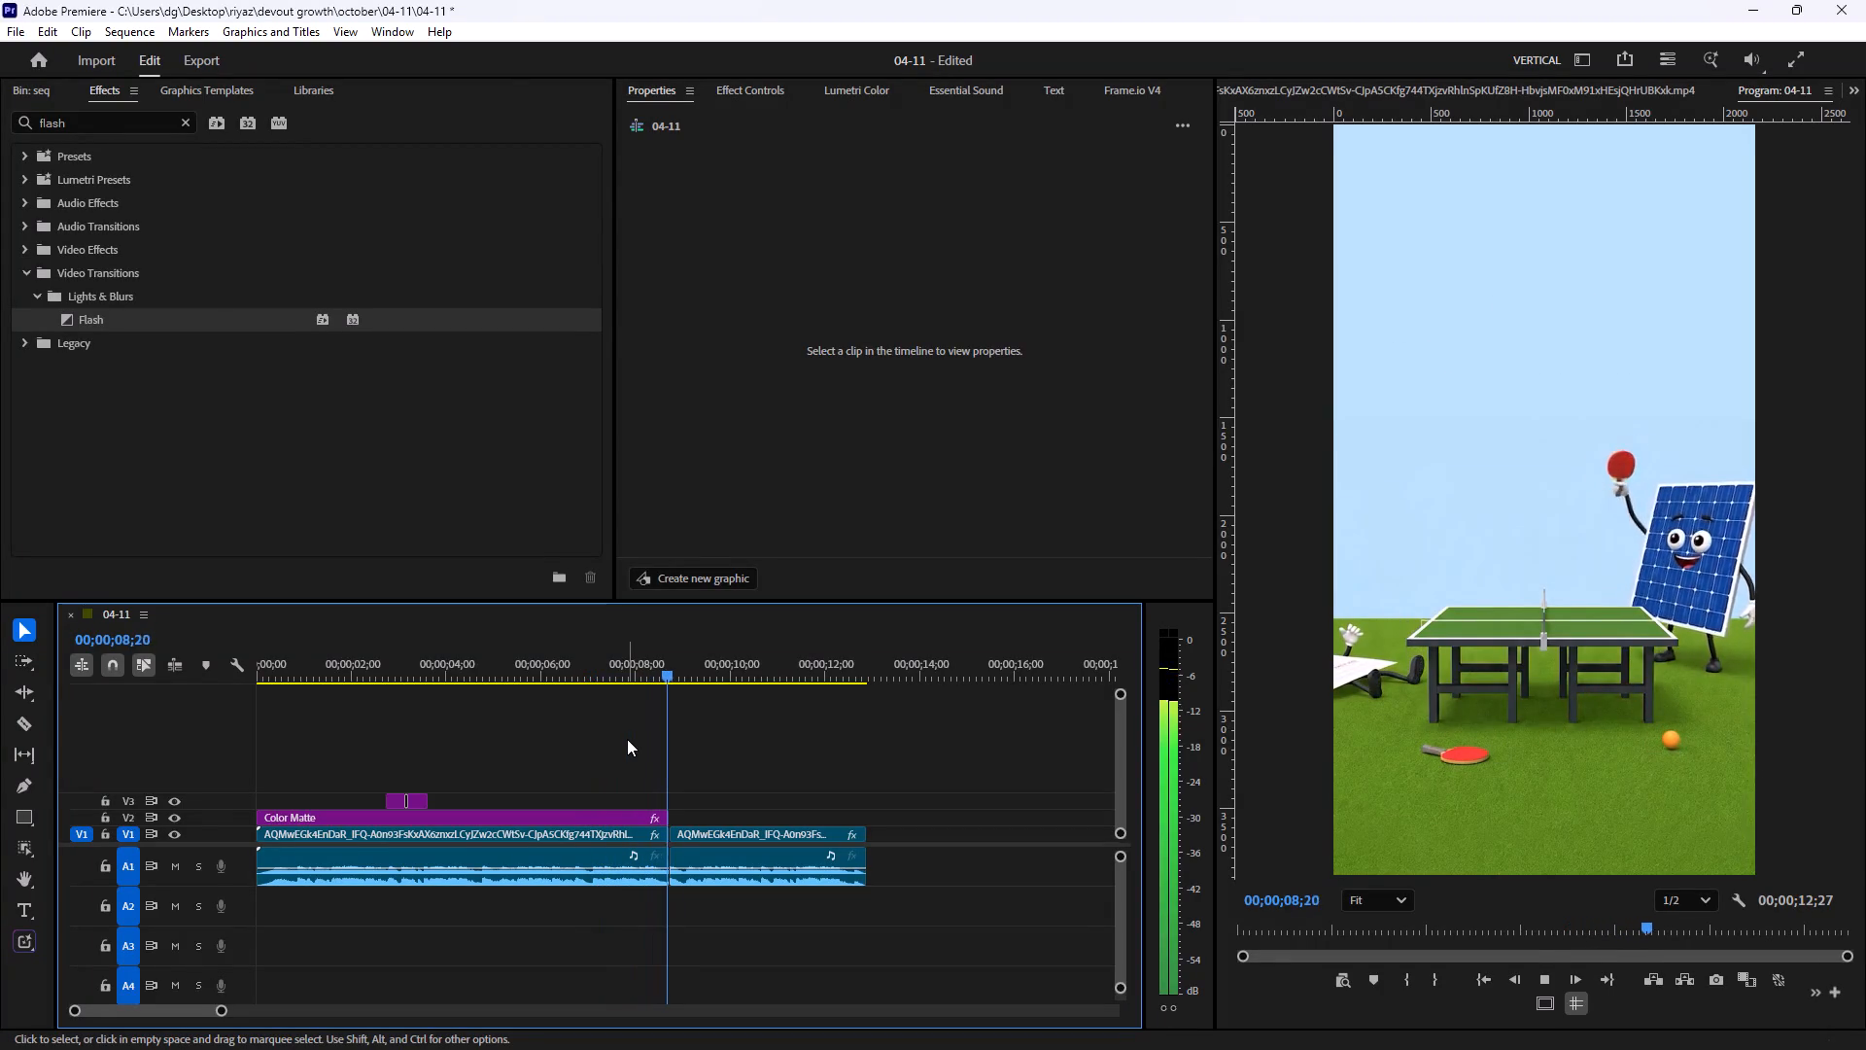
{"action": "key", "text": "space"}
{"action": "key", "text": "space"}
{"action": "key", "text": "space"}
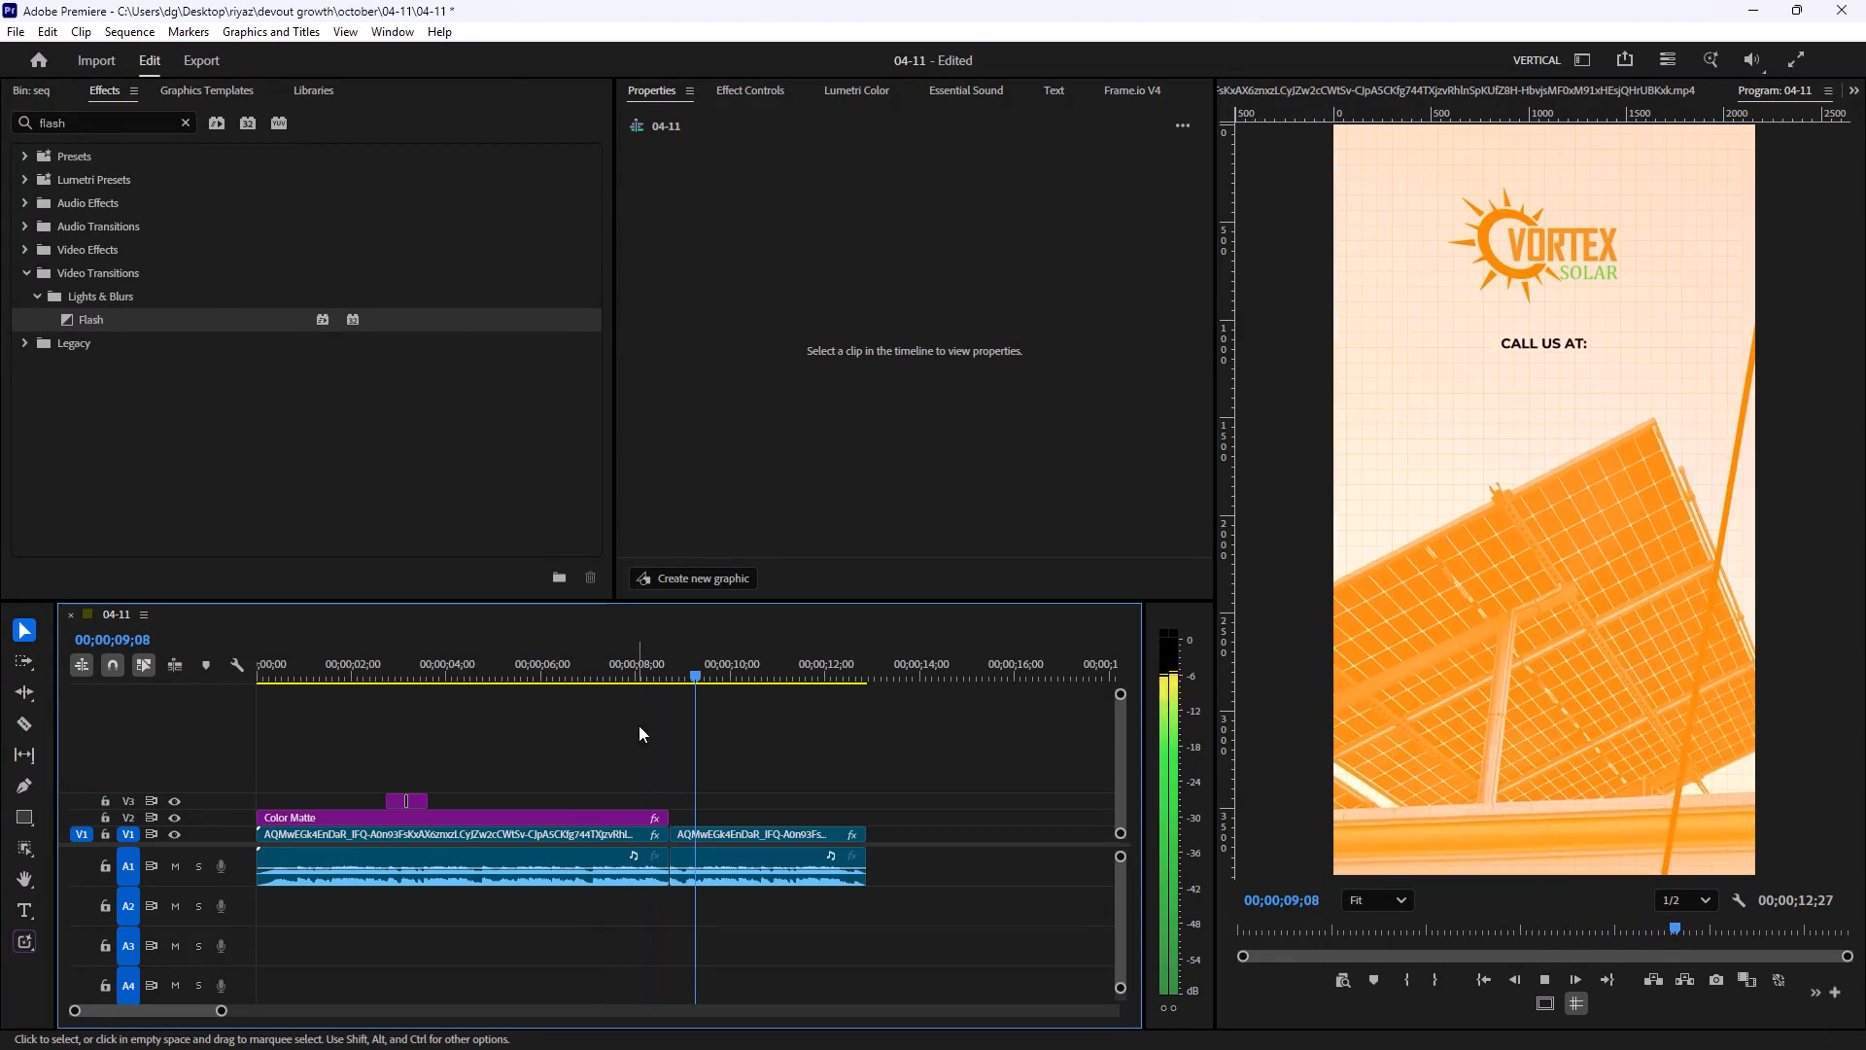
{"action": "left_click_drag", "start_coordinate": [670, 656], "coordinate": [643, 665]}
{"action": "key", "text": "space"}
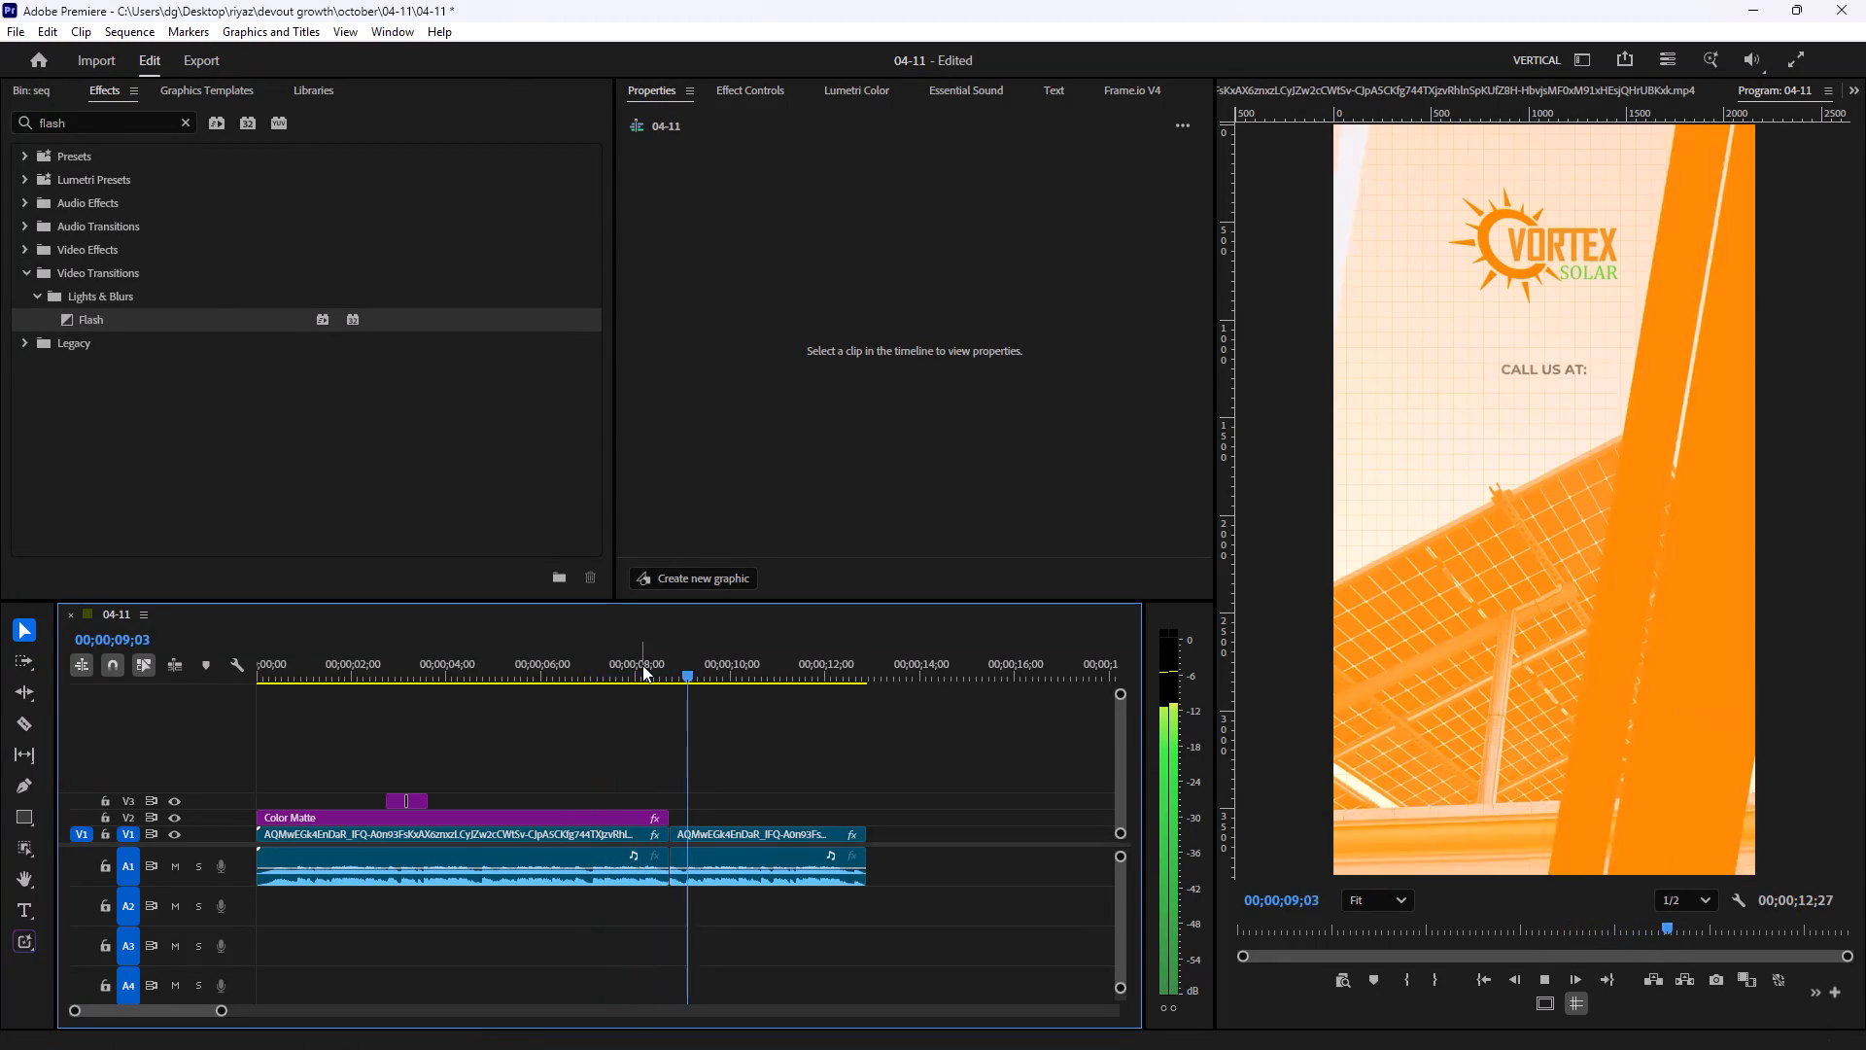
{"action": "key", "text": "space"}
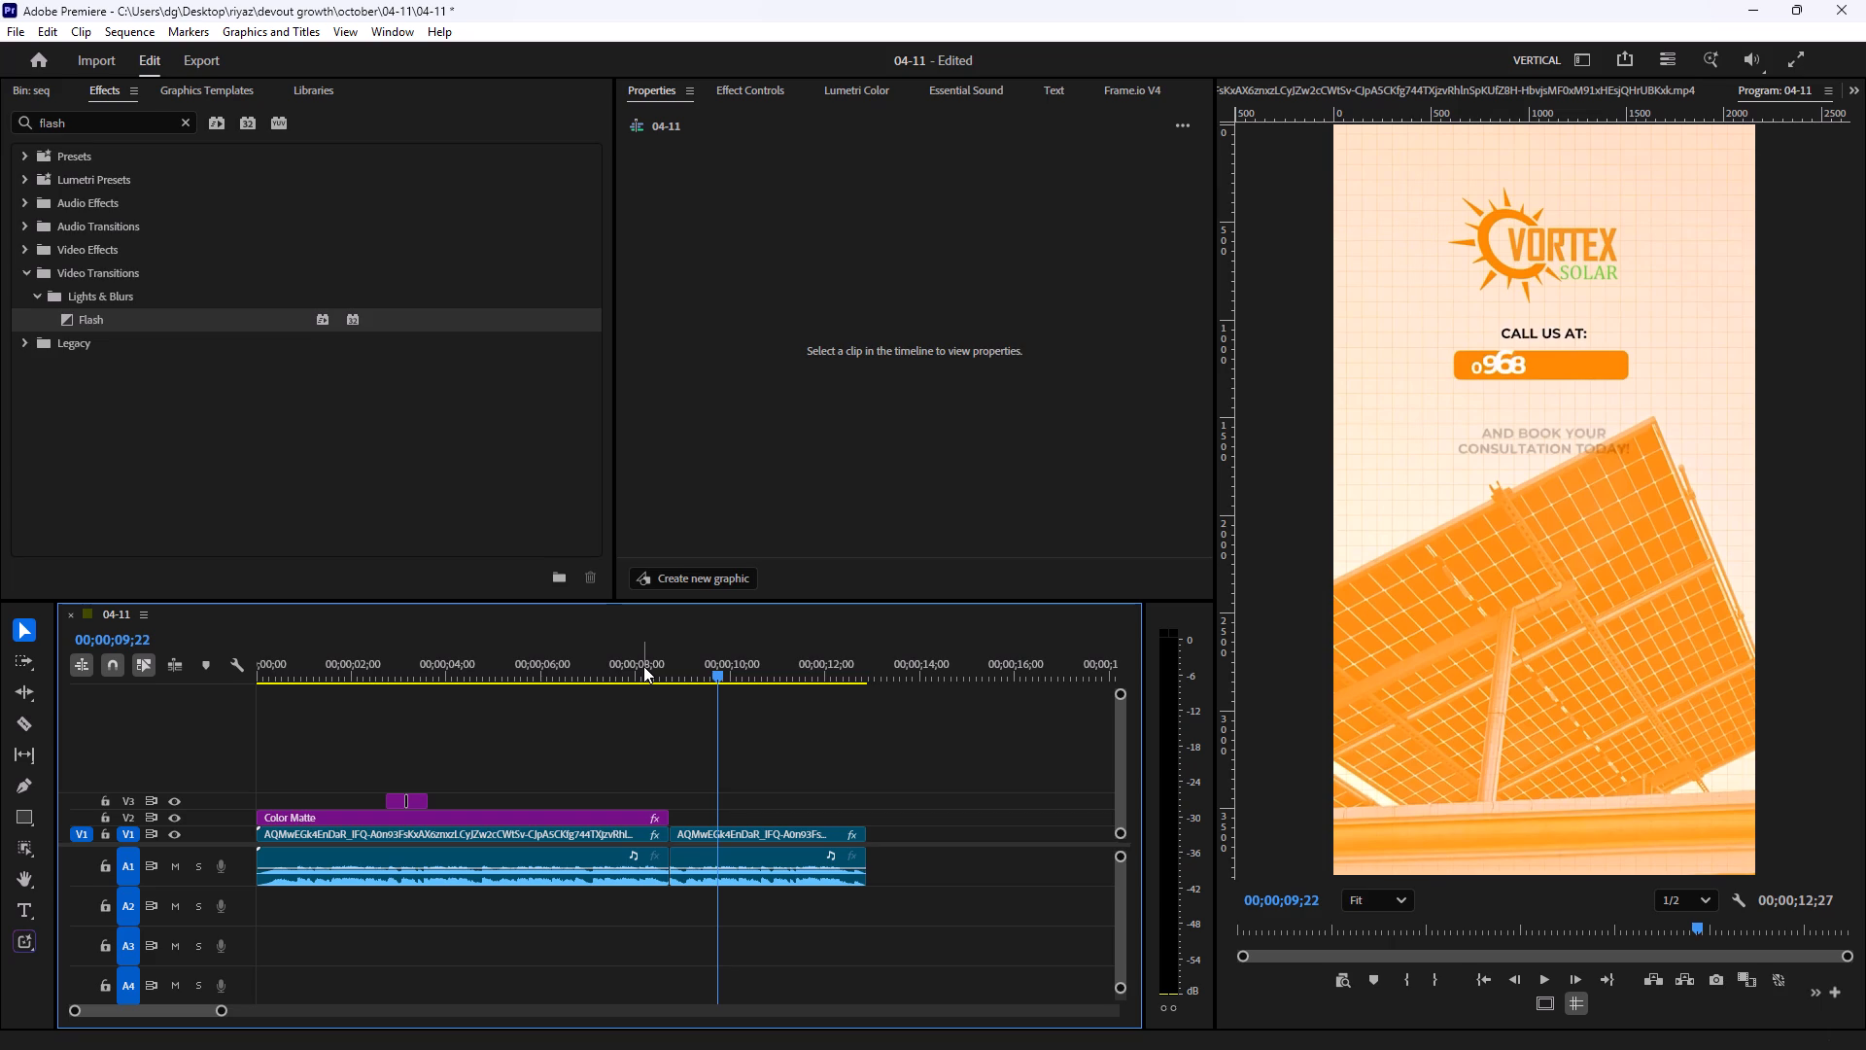
Review the table-tennis section from its opening up to the end of the Color Matte at about 00;00;08;22.
{"action": "left_click_drag", "start_coordinate": [659, 655], "coordinate": [550, 683]}
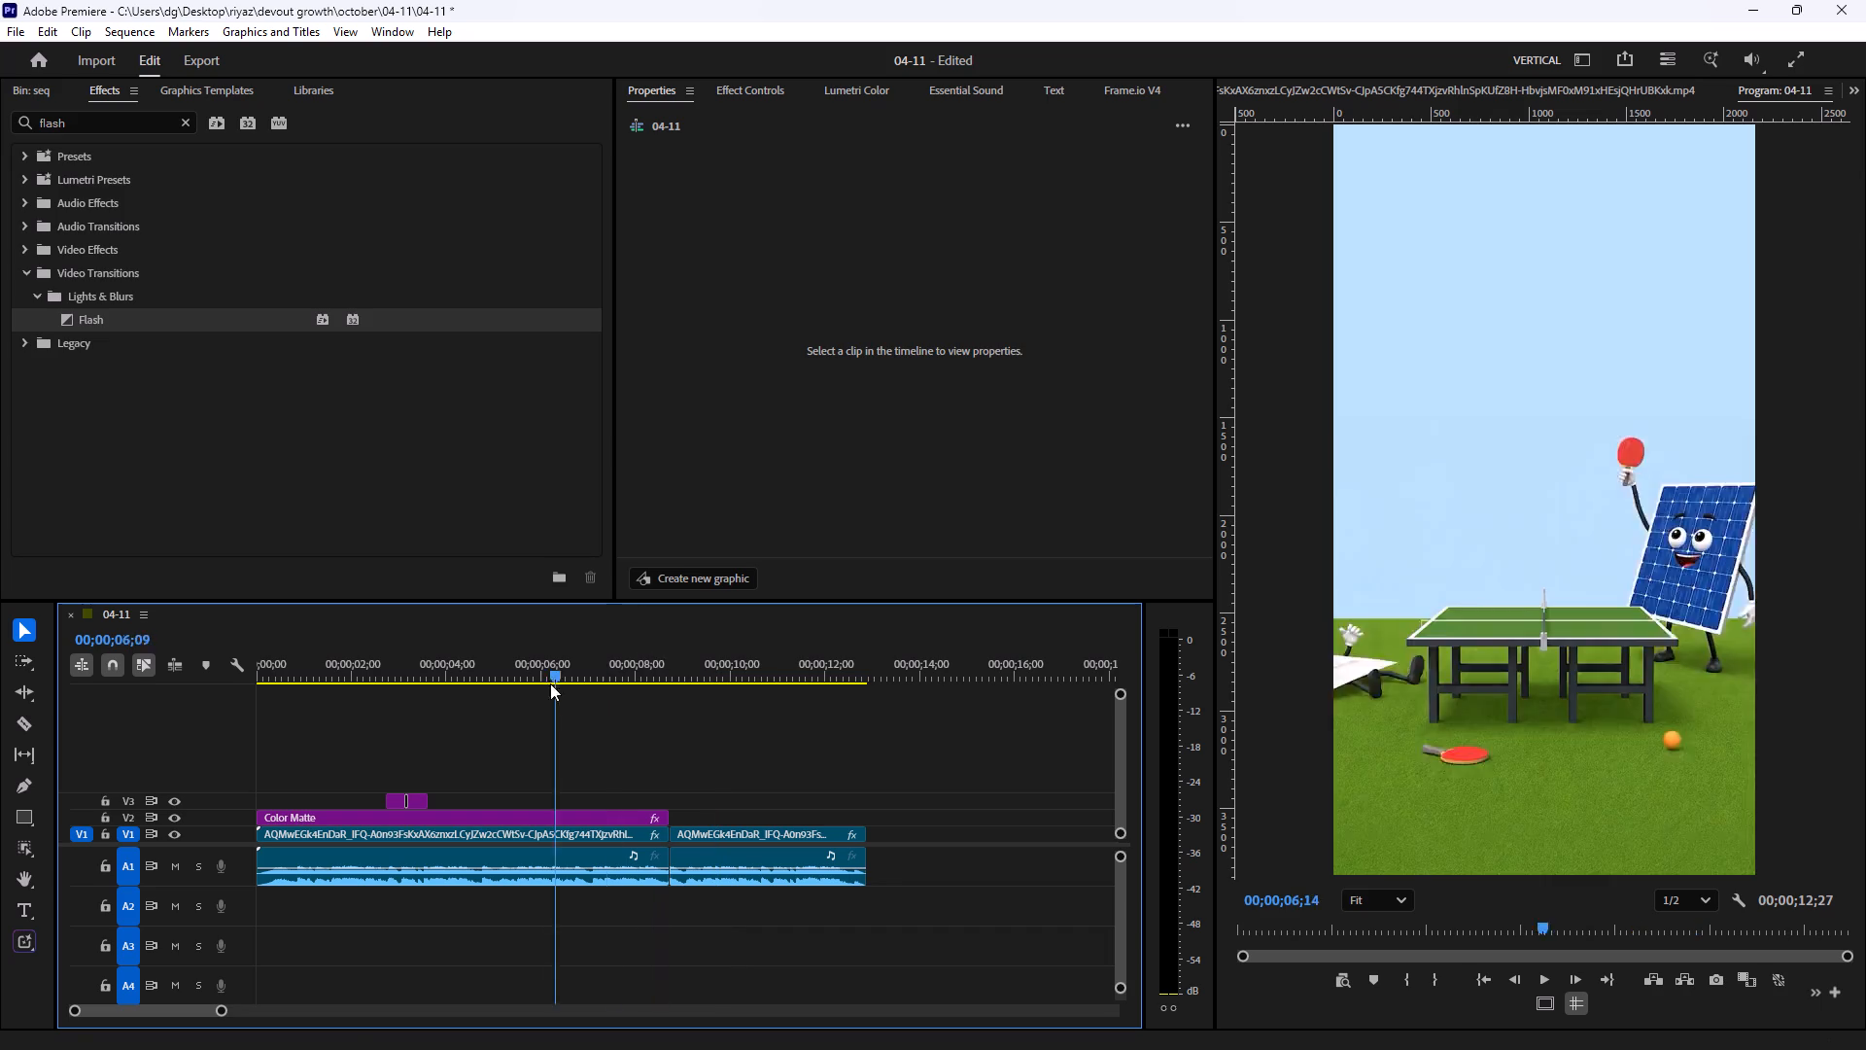
{"action": "left_click_drag", "start_coordinate": [550, 683], "coordinate": [337, 718]}
{"action": "scroll", "coordinate": [517, 773], "scroll_direction": "up", "scroll_amount": 4}
{"action": "key", "text": "space"}
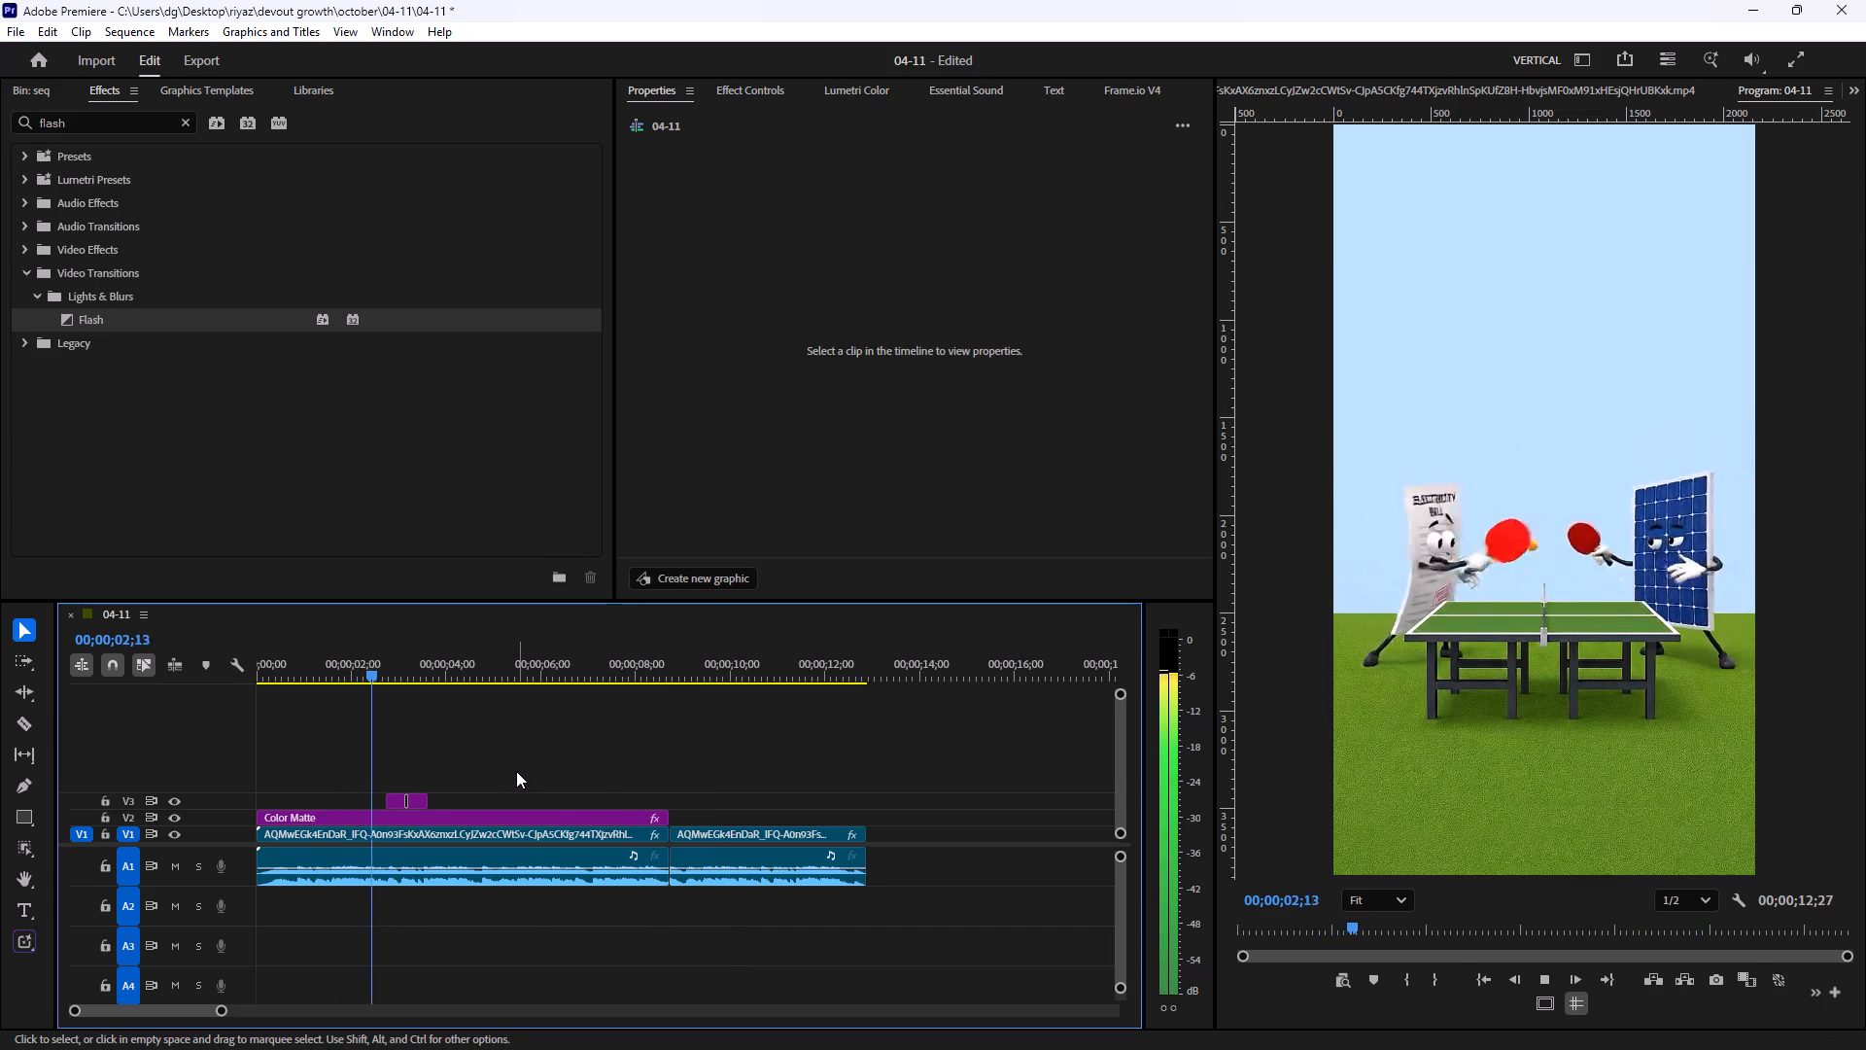
{"action": "key", "text": "space"}
{"action": "left_click_drag", "start_coordinate": [447, 658], "coordinate": [256, 692]}
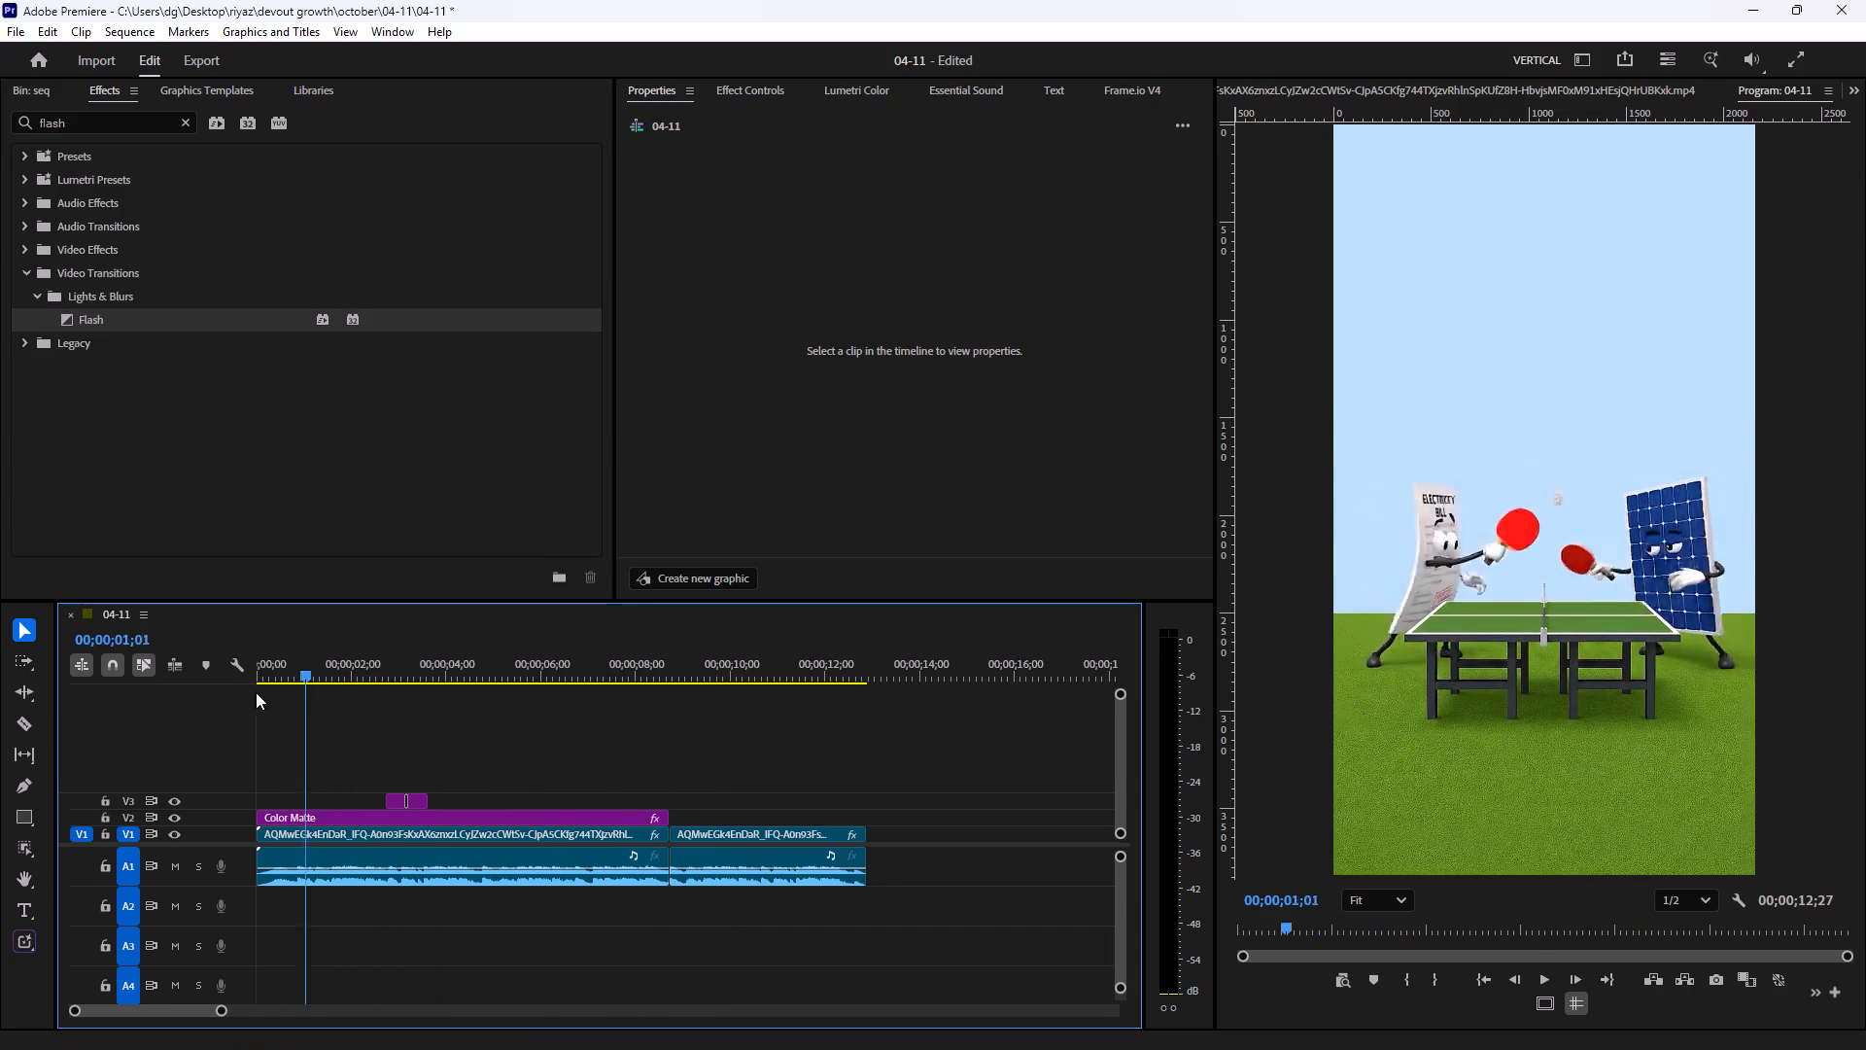
{"action": "left_click_drag", "start_coordinate": [256, 692], "coordinate": [103, 715]}
{"action": "key", "text": "equal"}
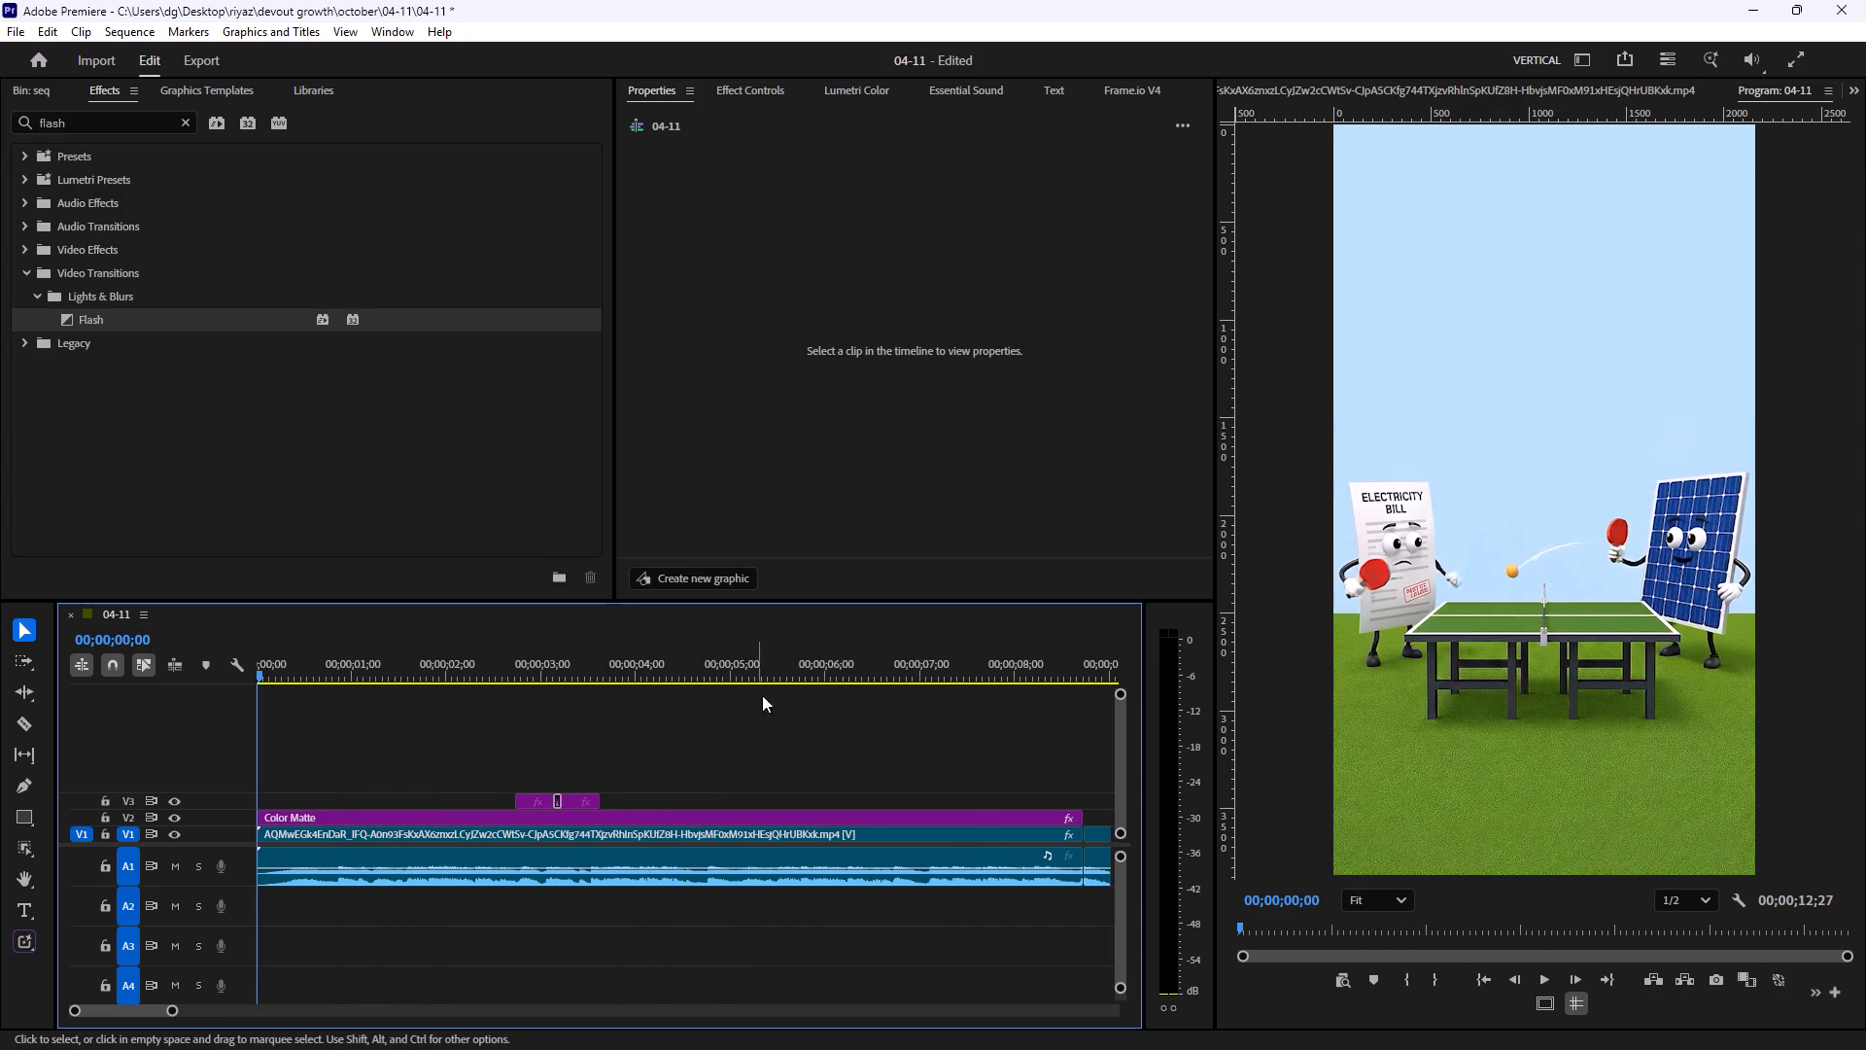
{"action": "scroll", "coordinate": [813, 694], "scroll_direction": "down", "scroll_amount": 4}
{"action": "left_click_drag", "start_coordinate": [913, 653], "coordinate": [971, 669]}
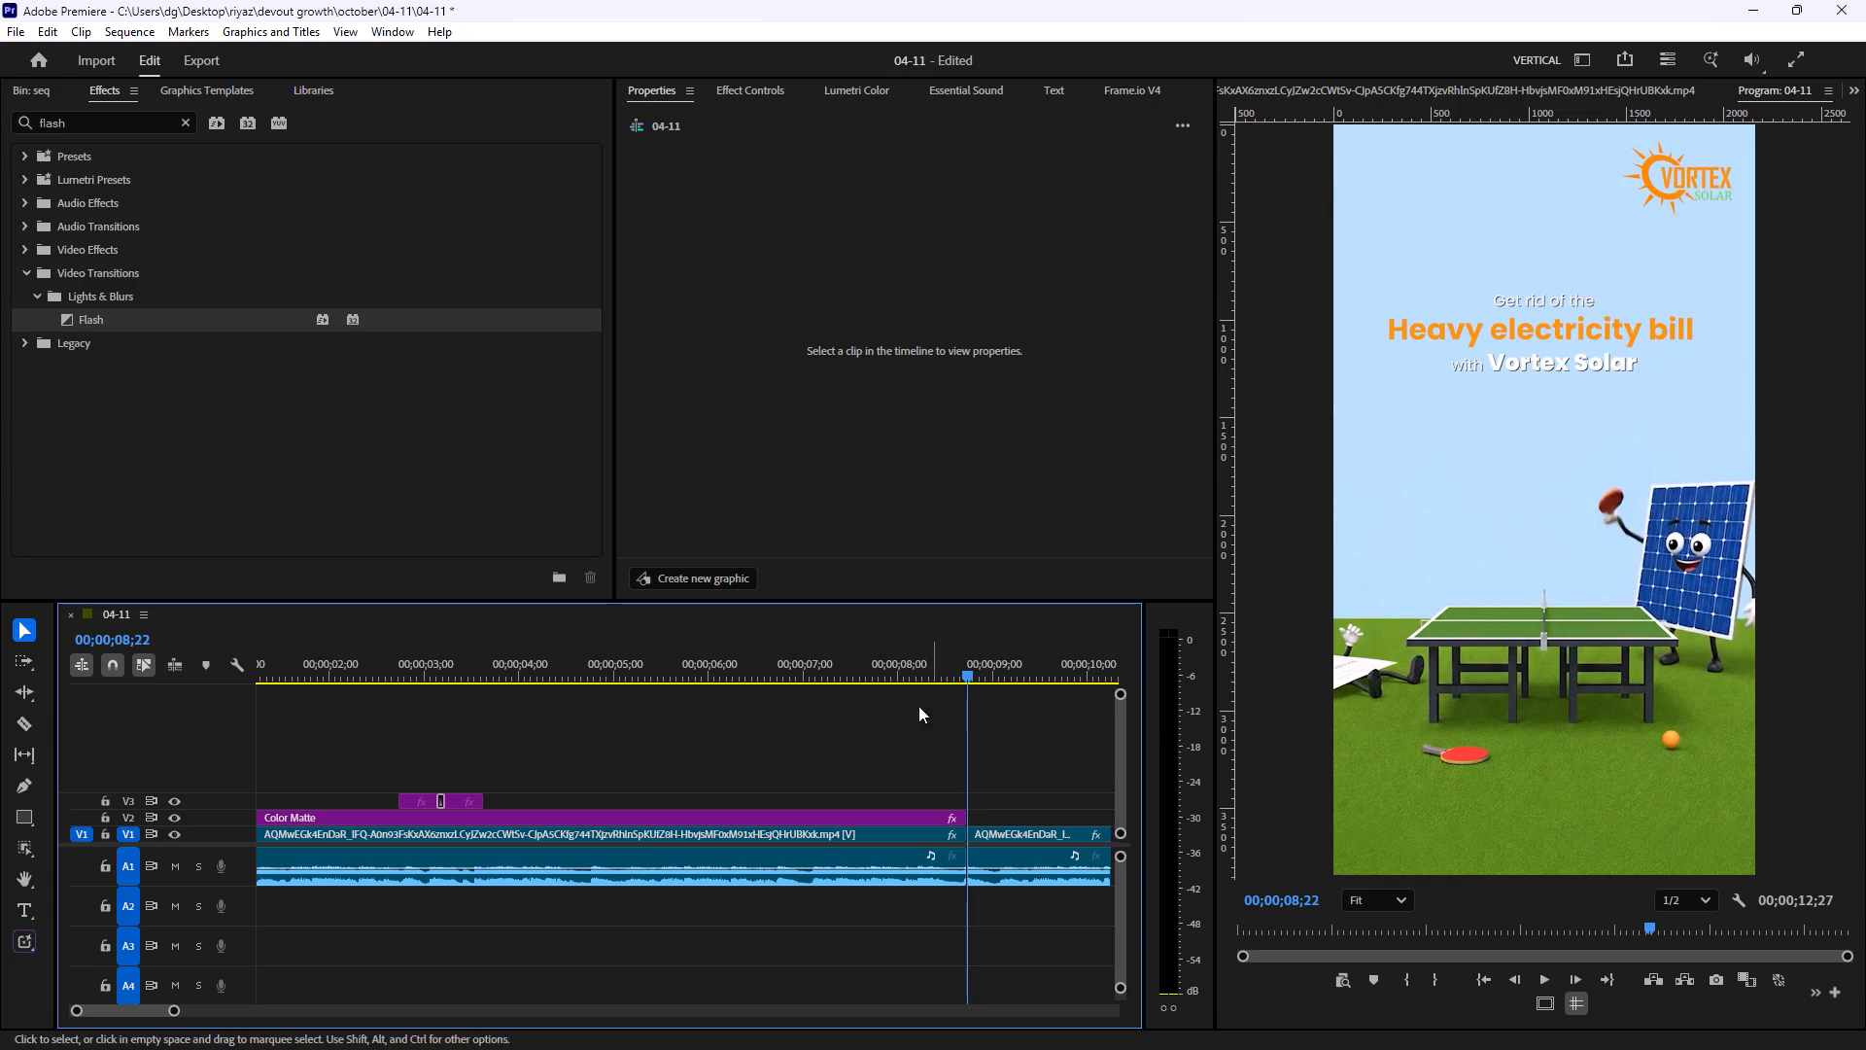
{"action": "scroll", "coordinate": [813, 699], "scroll_direction": "down", "scroll_amount": 6}
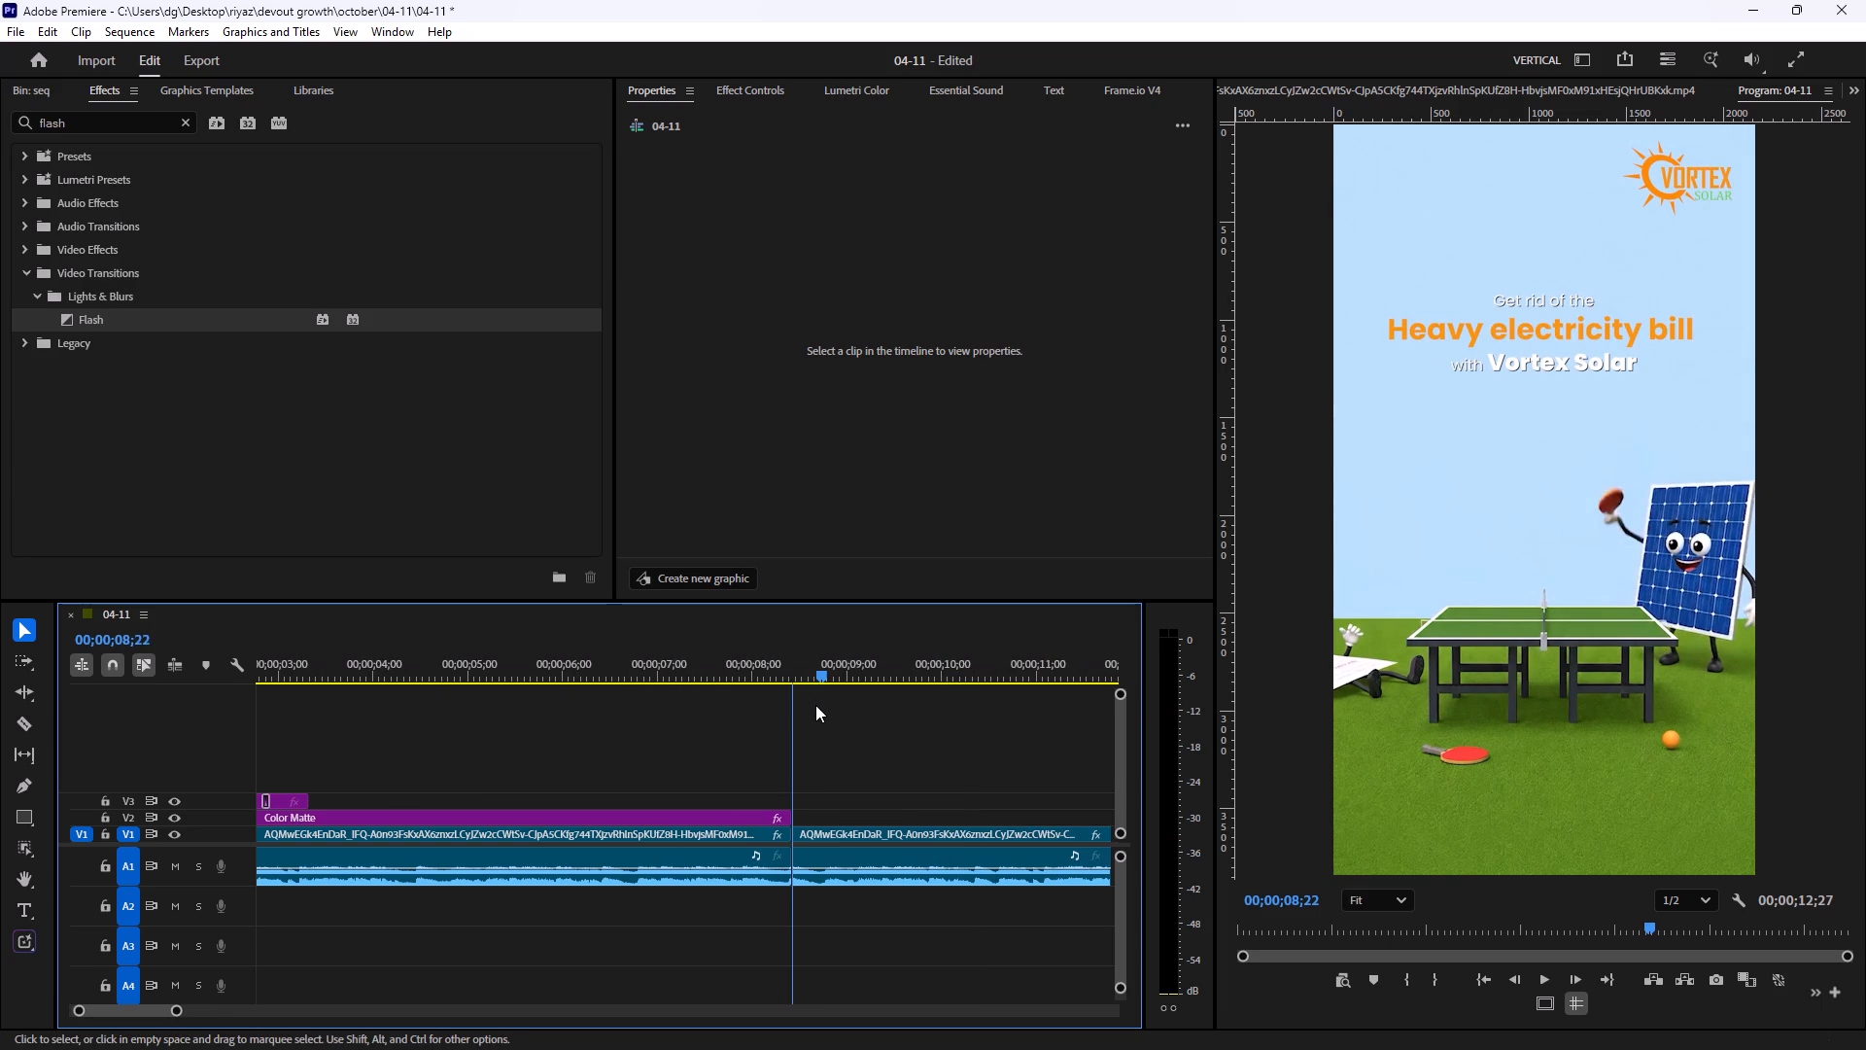
{"action": "key", "text": "minus"}
{"action": "left_click_drag", "start_coordinate": [534, 660], "coordinate": [99, 651]}
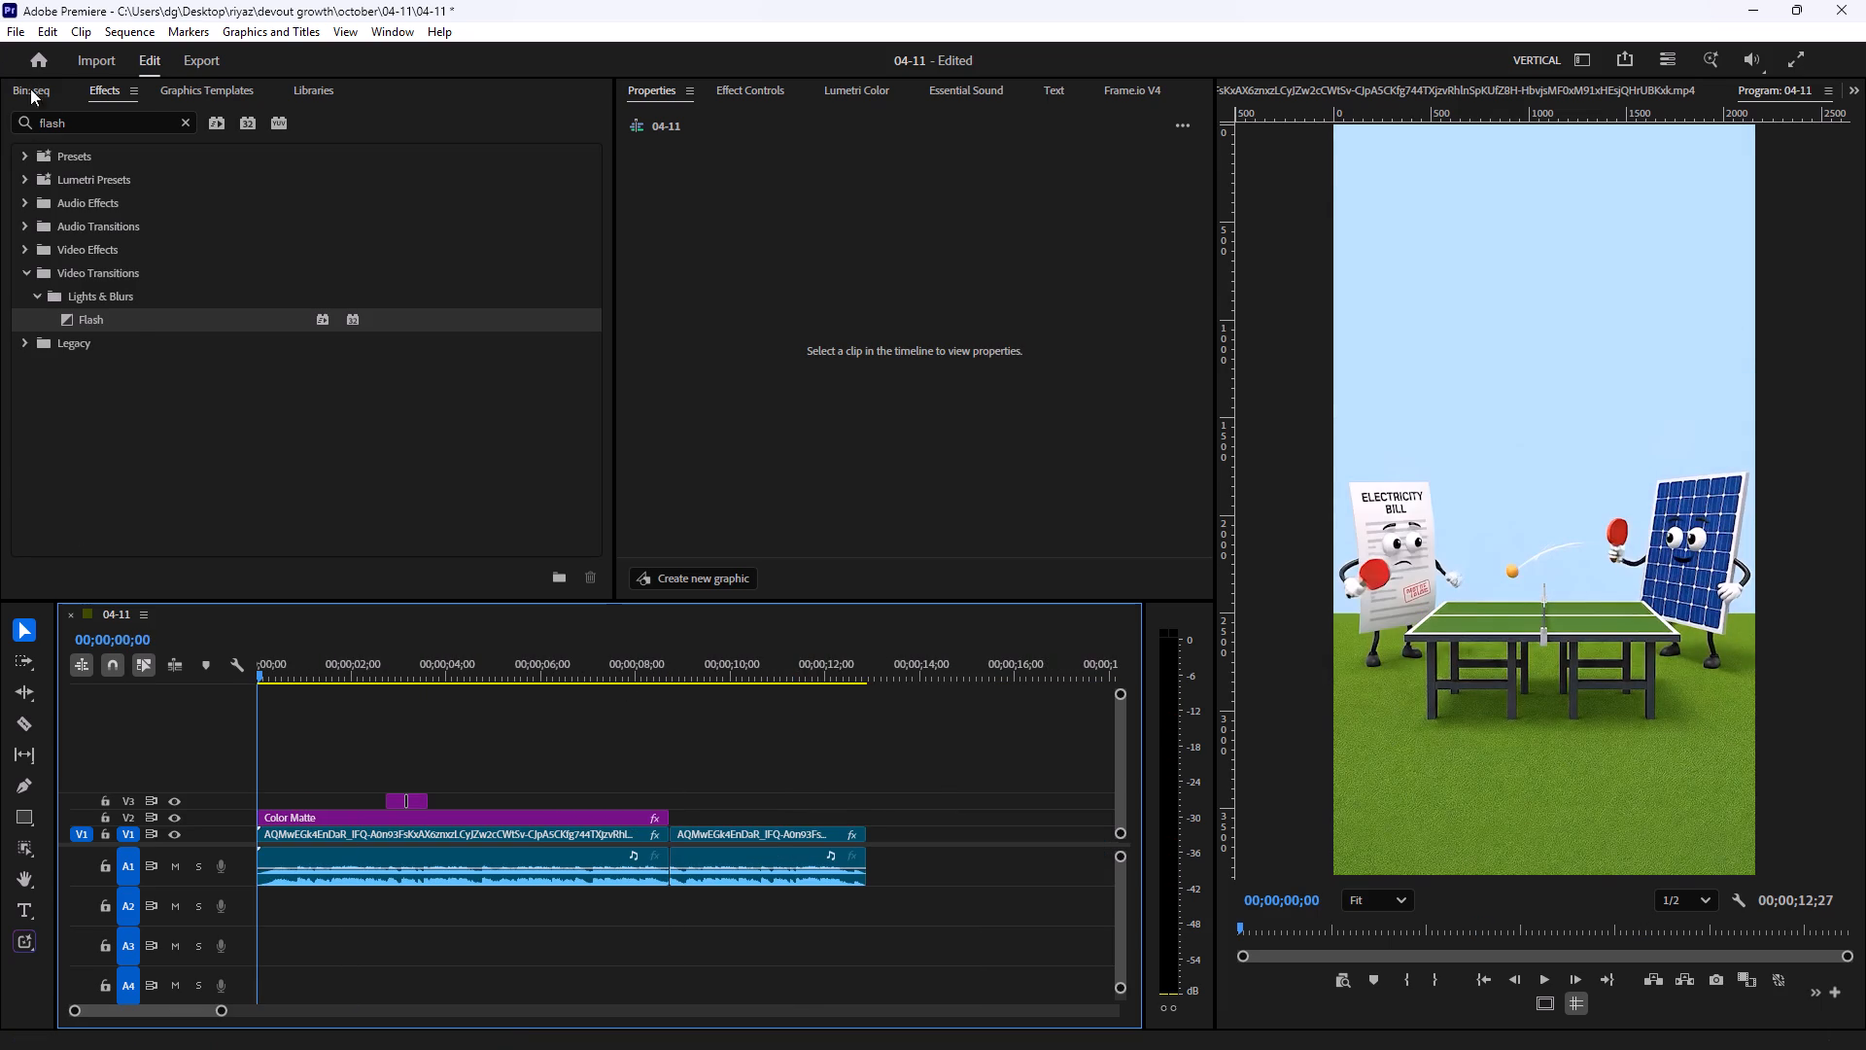
Open the original reference clip from the seq bin and play its opening to read the headline.
{"action": "left_click", "coordinate": [39, 89]}
{"action": "double_click", "coordinate": [326, 219]}
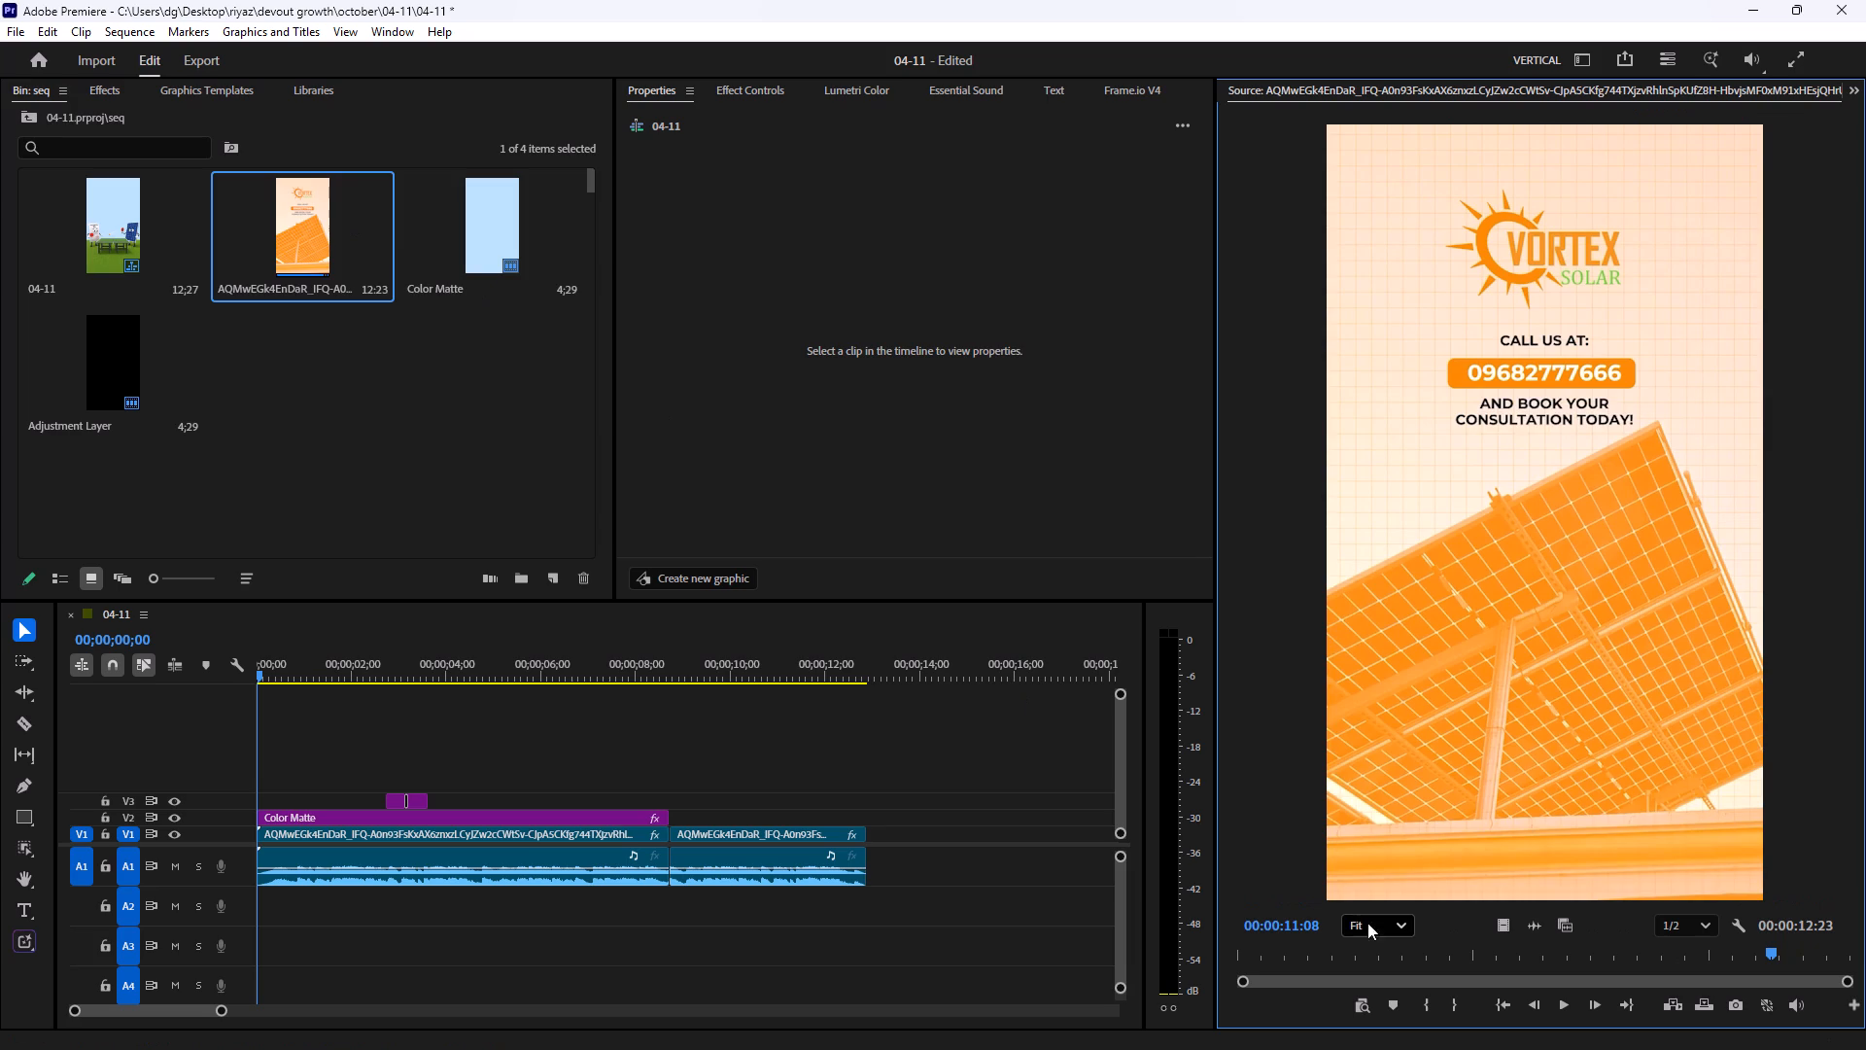
{"action": "left_click_drag", "start_coordinate": [1302, 959], "coordinate": [1166, 963]}
{"action": "key", "text": "space"}
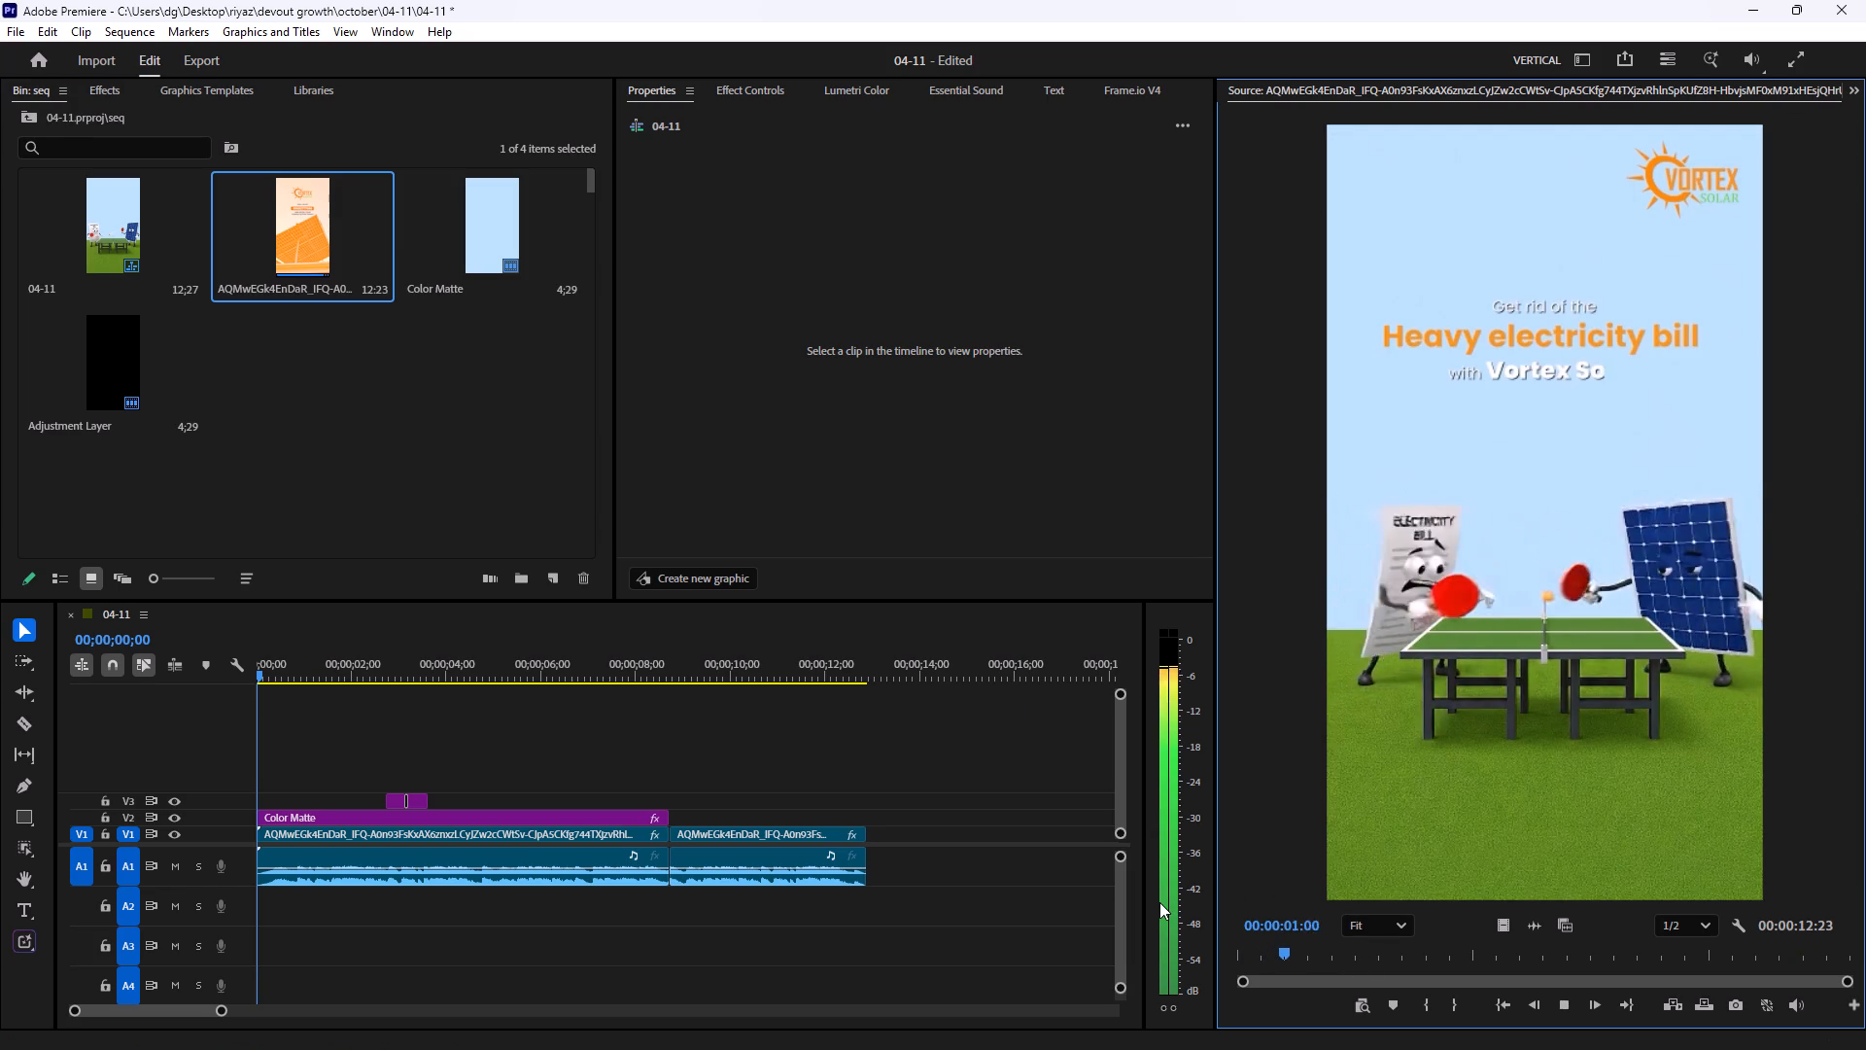
{"action": "key", "text": "space"}
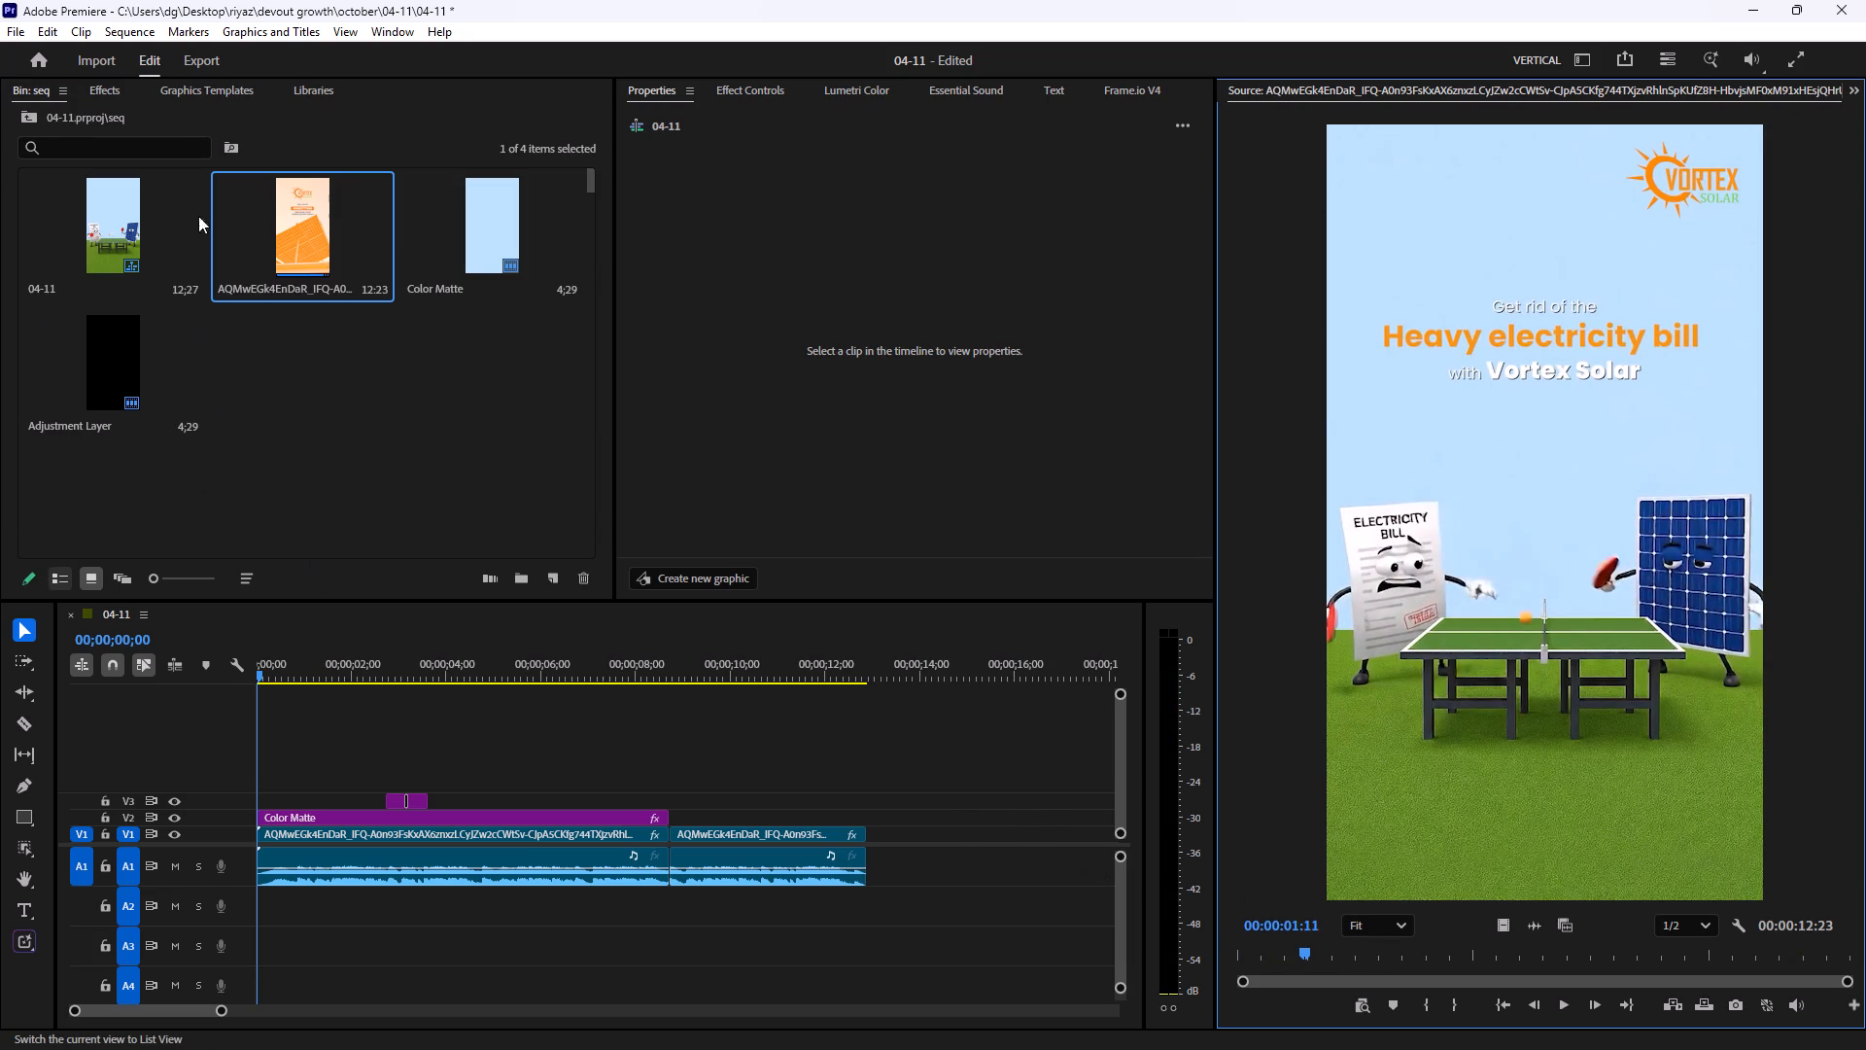
Add the Fast Wip Animation graphics template on V4 at the start of the sequence and preview it.
{"action": "left_click", "coordinate": [200, 84]}
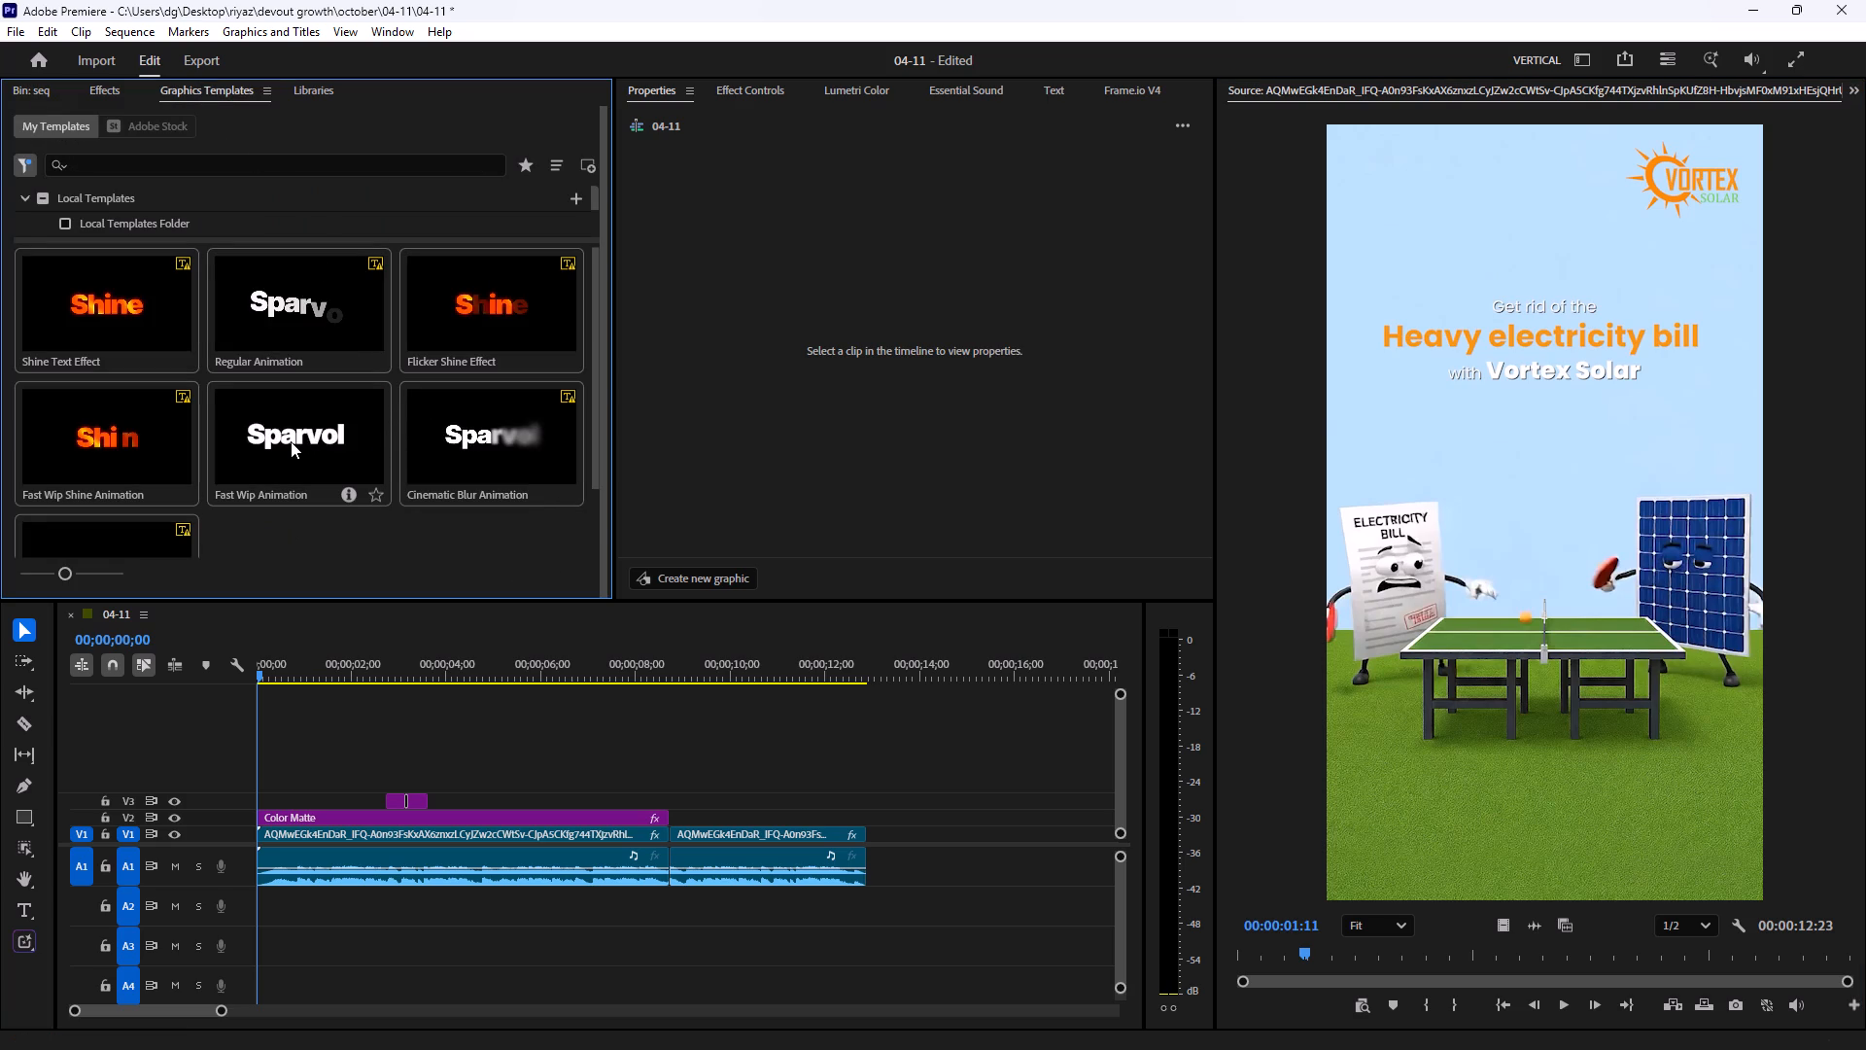
{"action": "left_click_drag", "start_coordinate": [291, 441], "coordinate": [718, 760]}
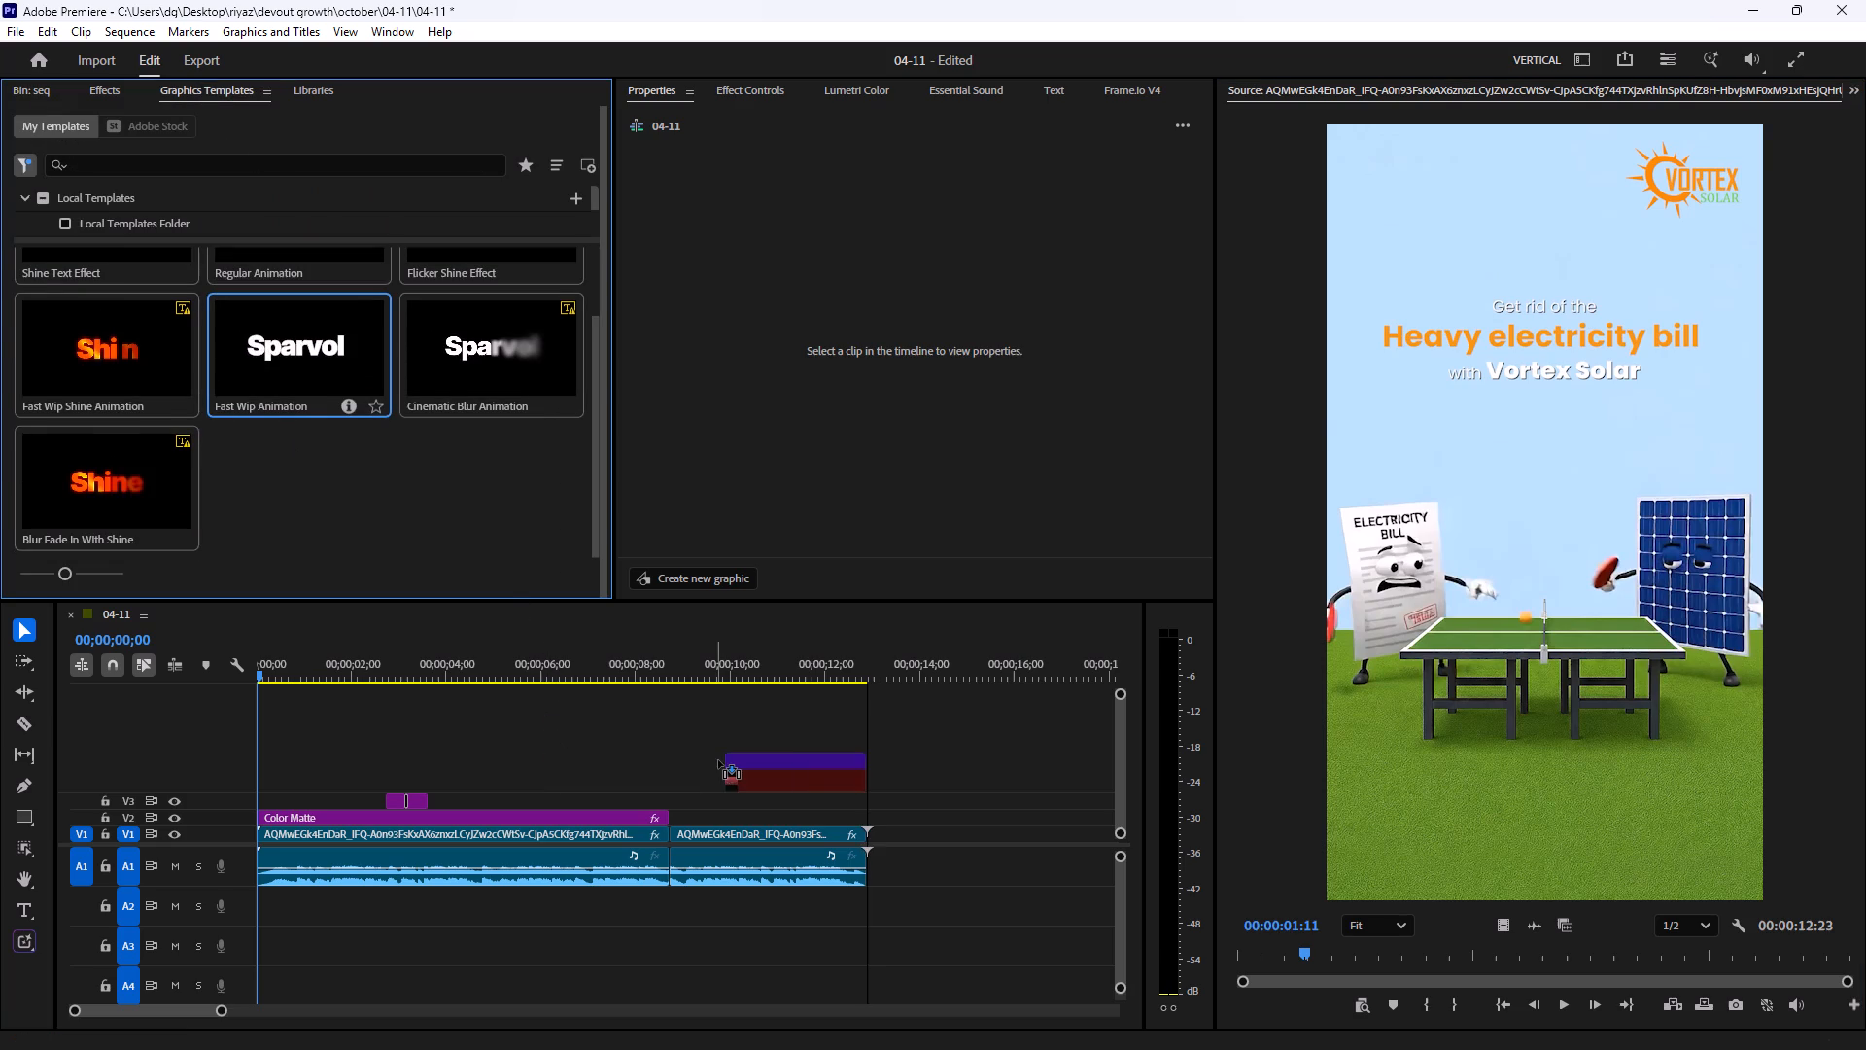
{"action": "left_click_drag", "start_coordinate": [718, 760], "coordinate": [255, 746]}
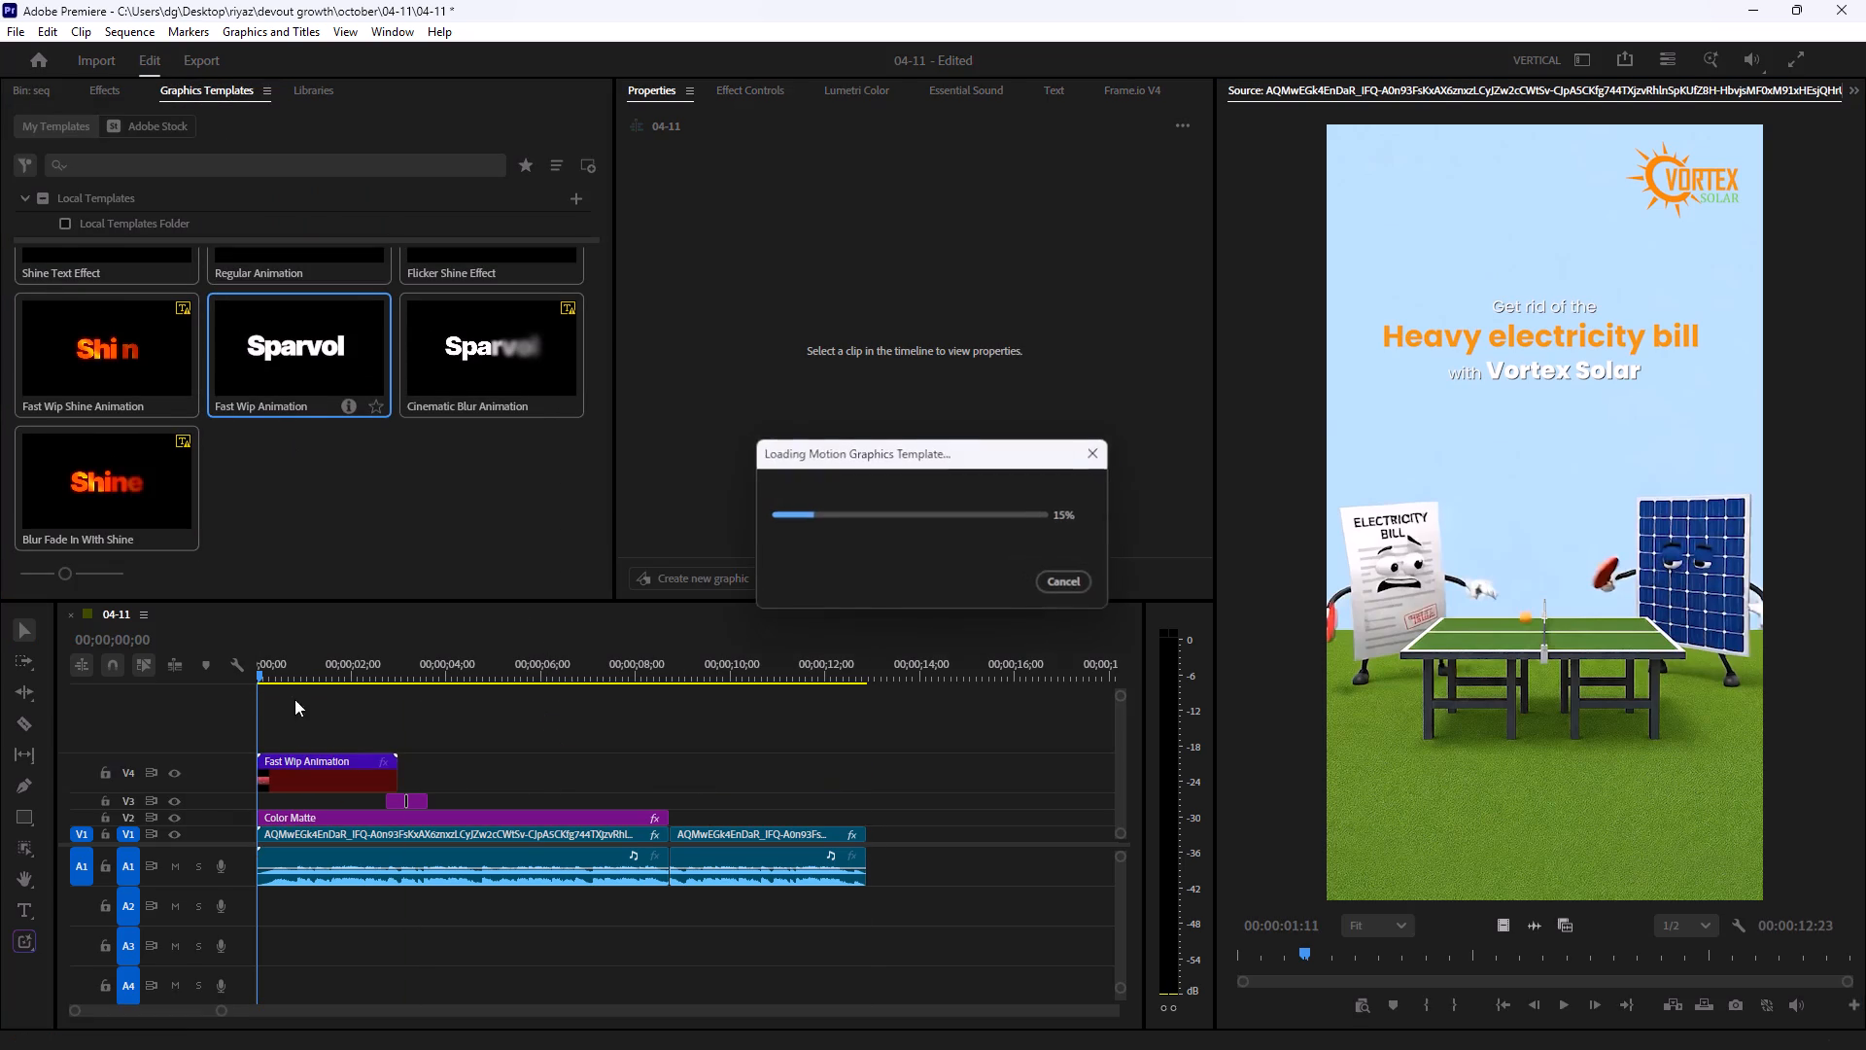
{"action": "left_click", "coordinate": [1174, 683]}
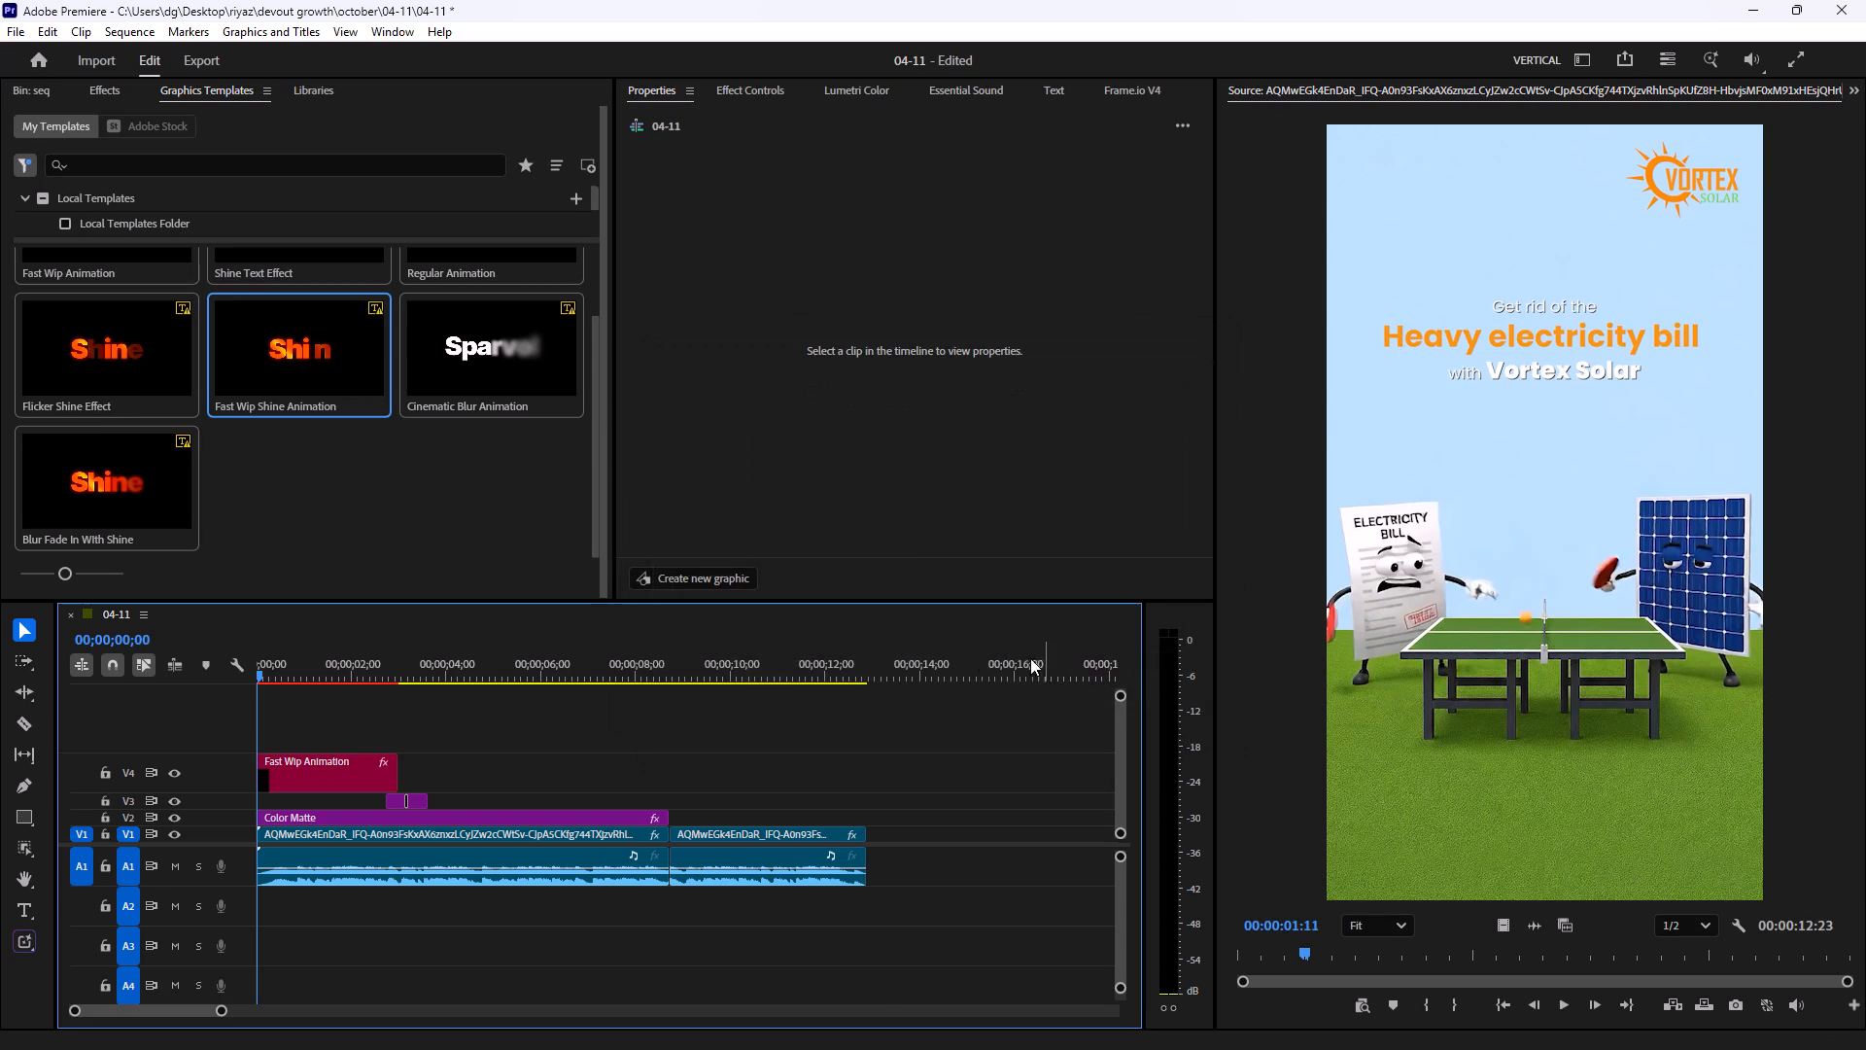
{"action": "left_click_drag", "start_coordinate": [286, 660], "coordinate": [304, 663]}
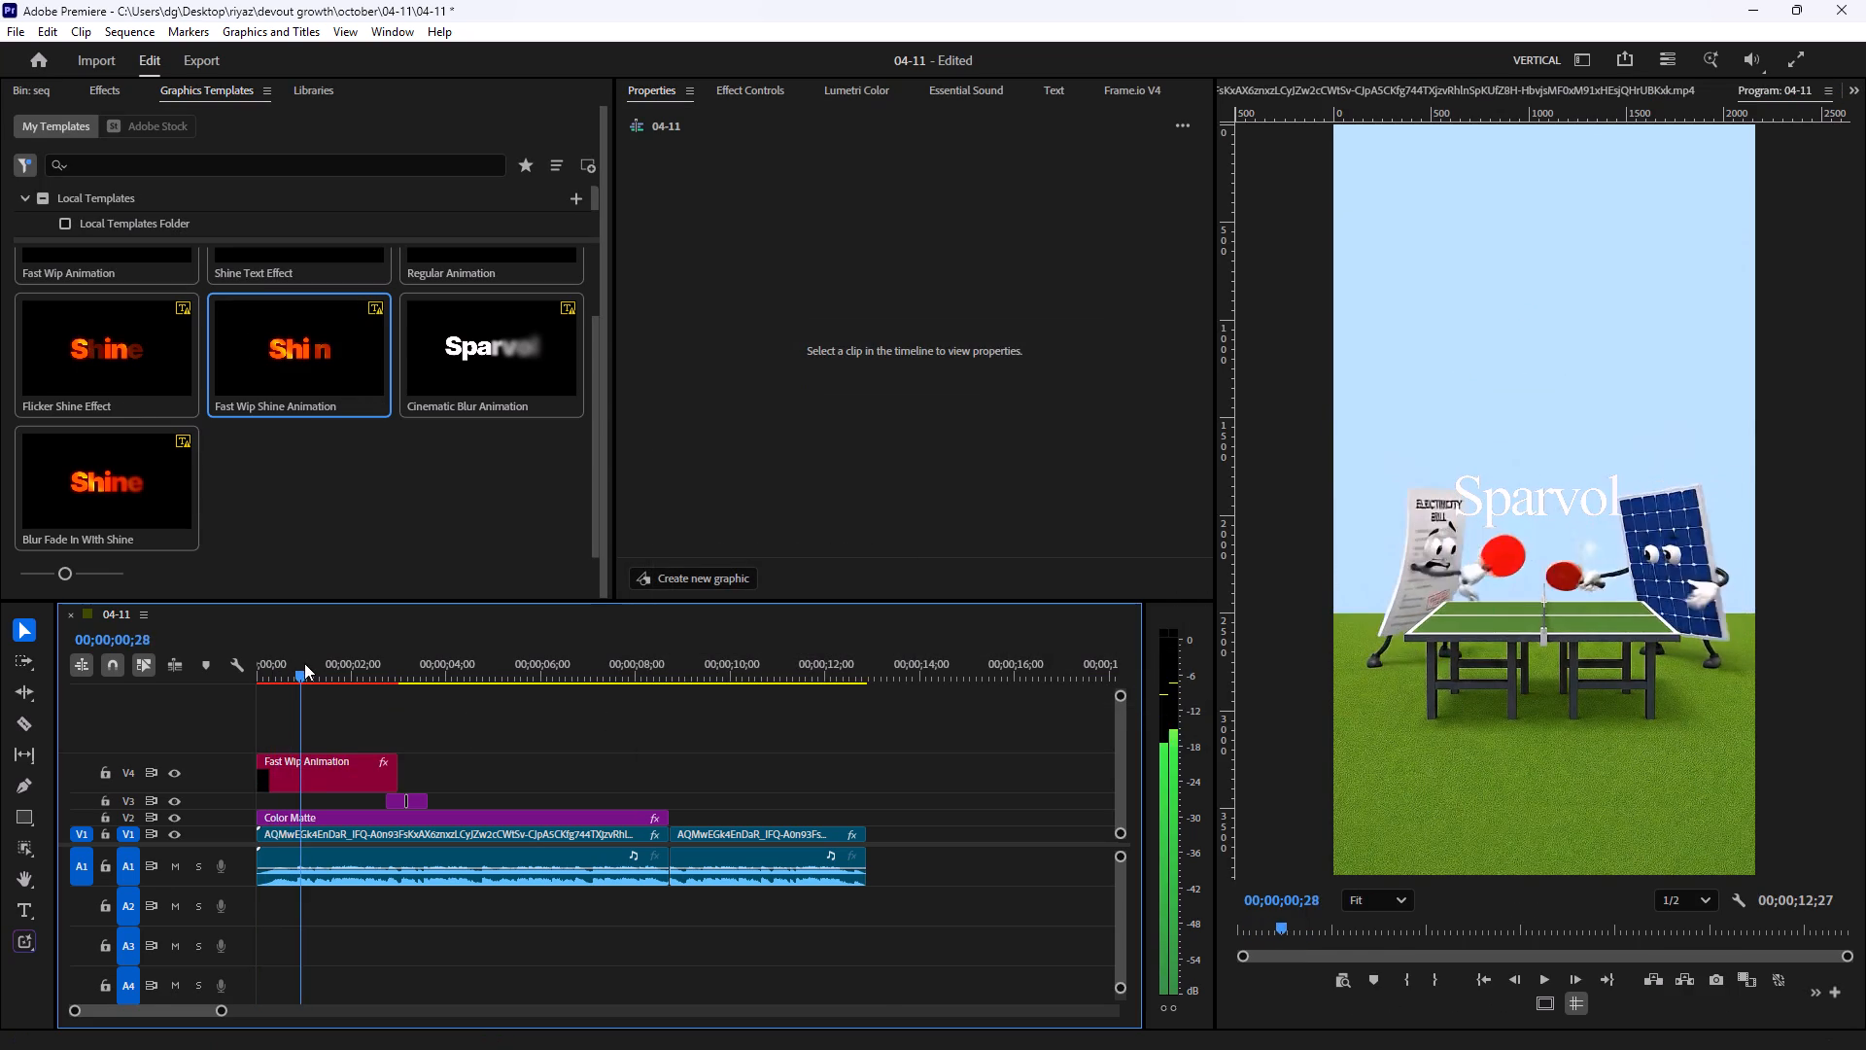
{"action": "left_click_drag", "start_coordinate": [304, 663], "coordinate": [235, 683]}
{"action": "key", "text": "space"}
{"action": "key", "text": "space"}
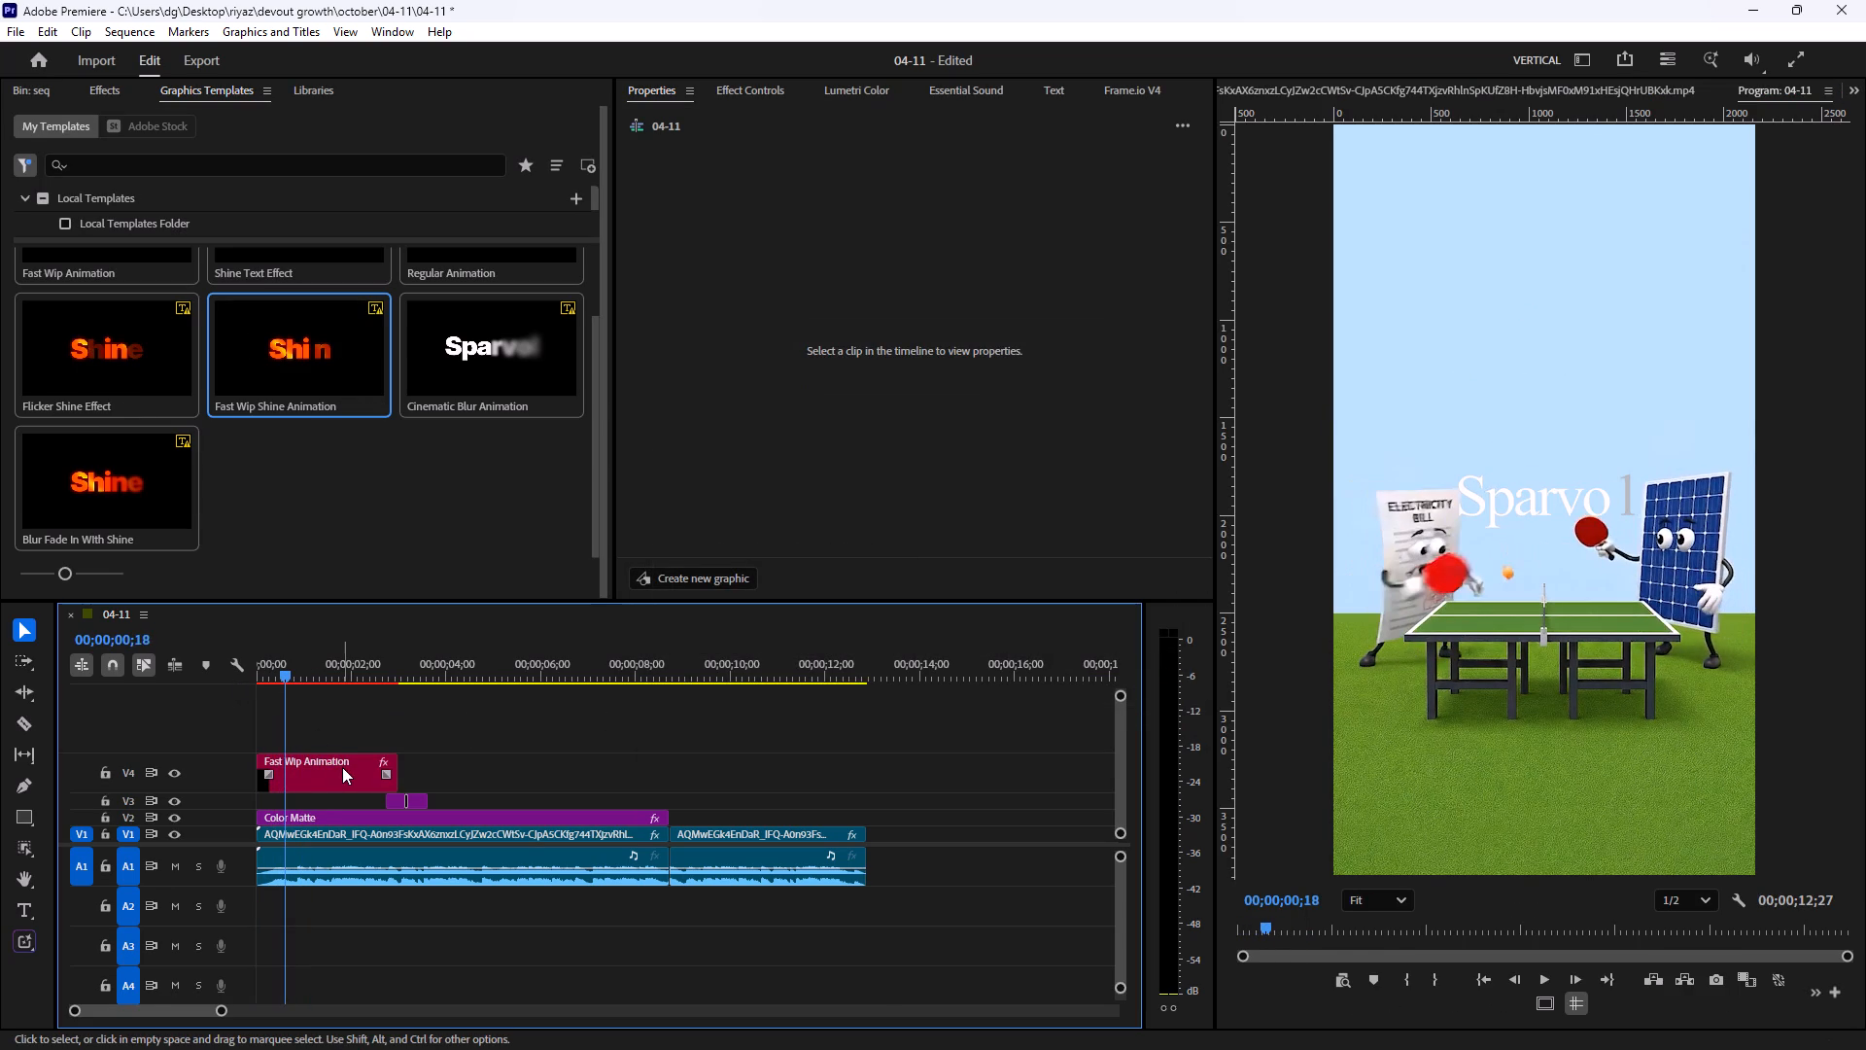
Trim the end of the Fast Wip Animation clip to the start of the first adjustment layer piece.
{"action": "key", "text": "equal"}
{"action": "left_click_drag", "start_coordinate": [545, 766], "coordinate": [568, 767]}
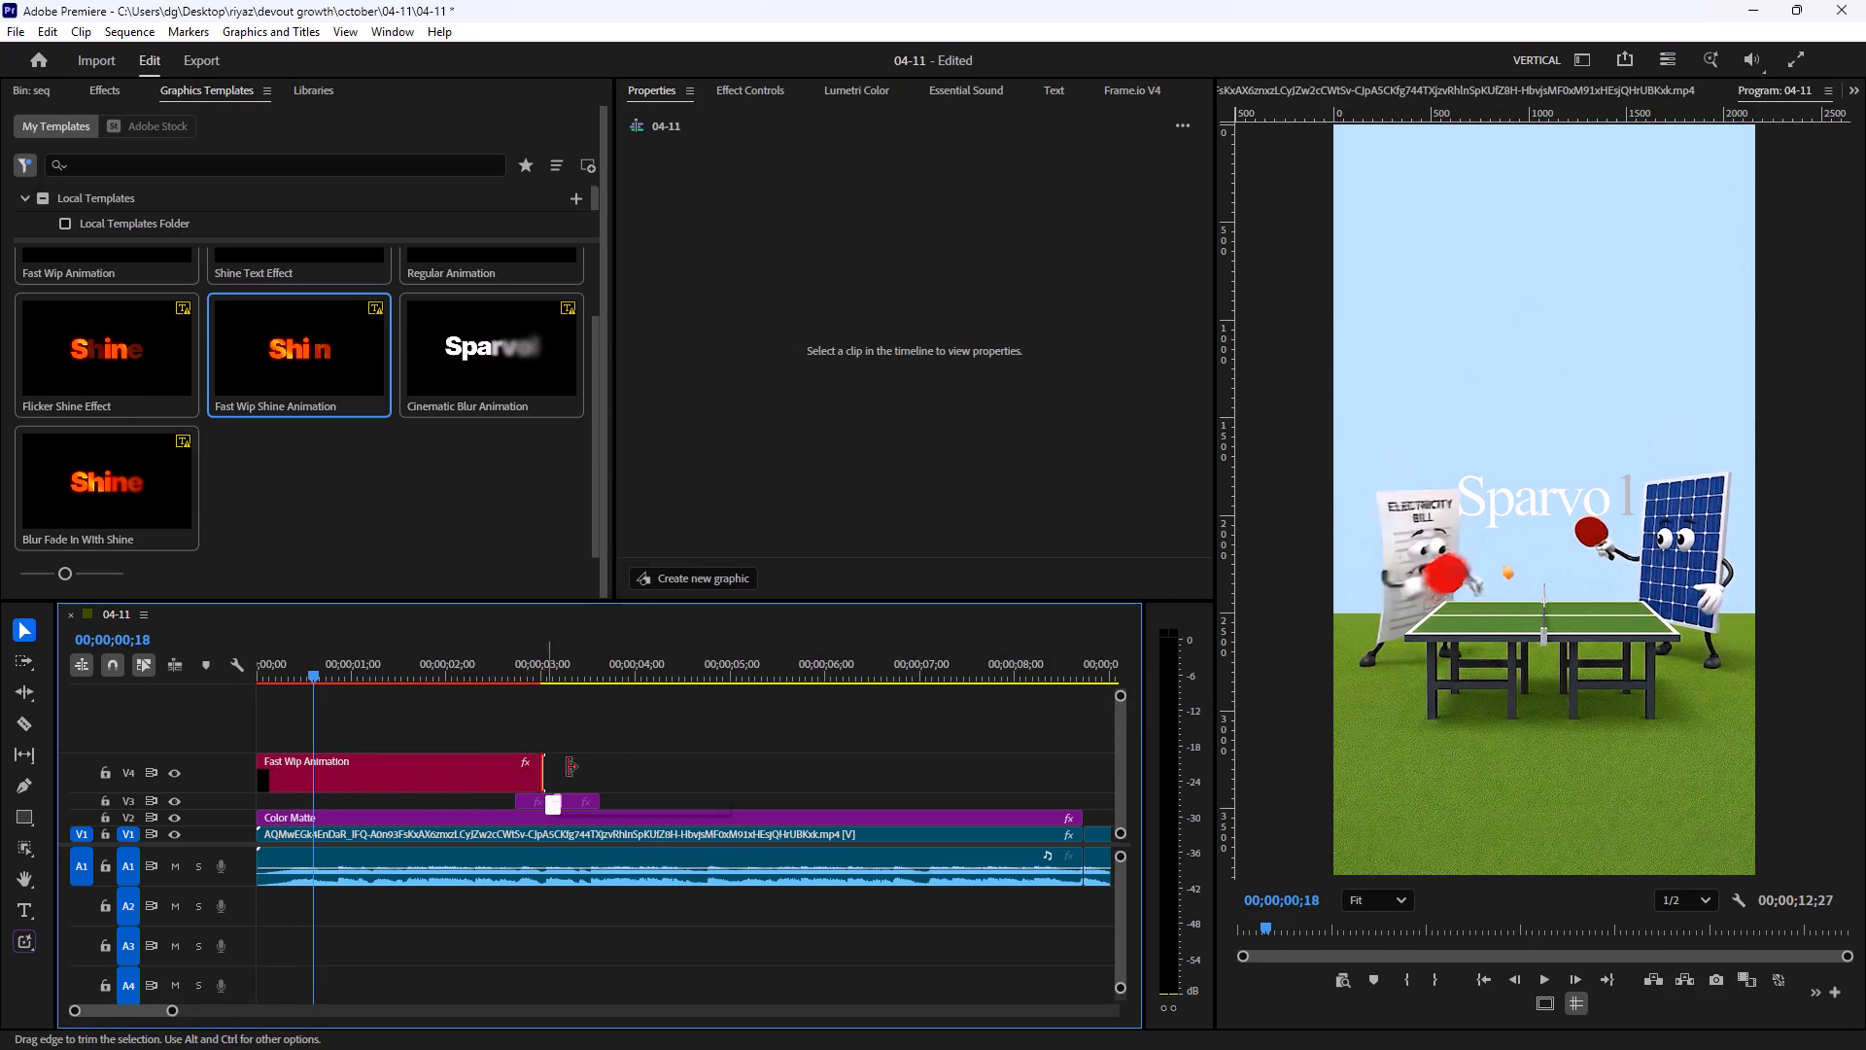
{"action": "left_click_drag", "start_coordinate": [568, 767], "coordinate": [528, 770]}
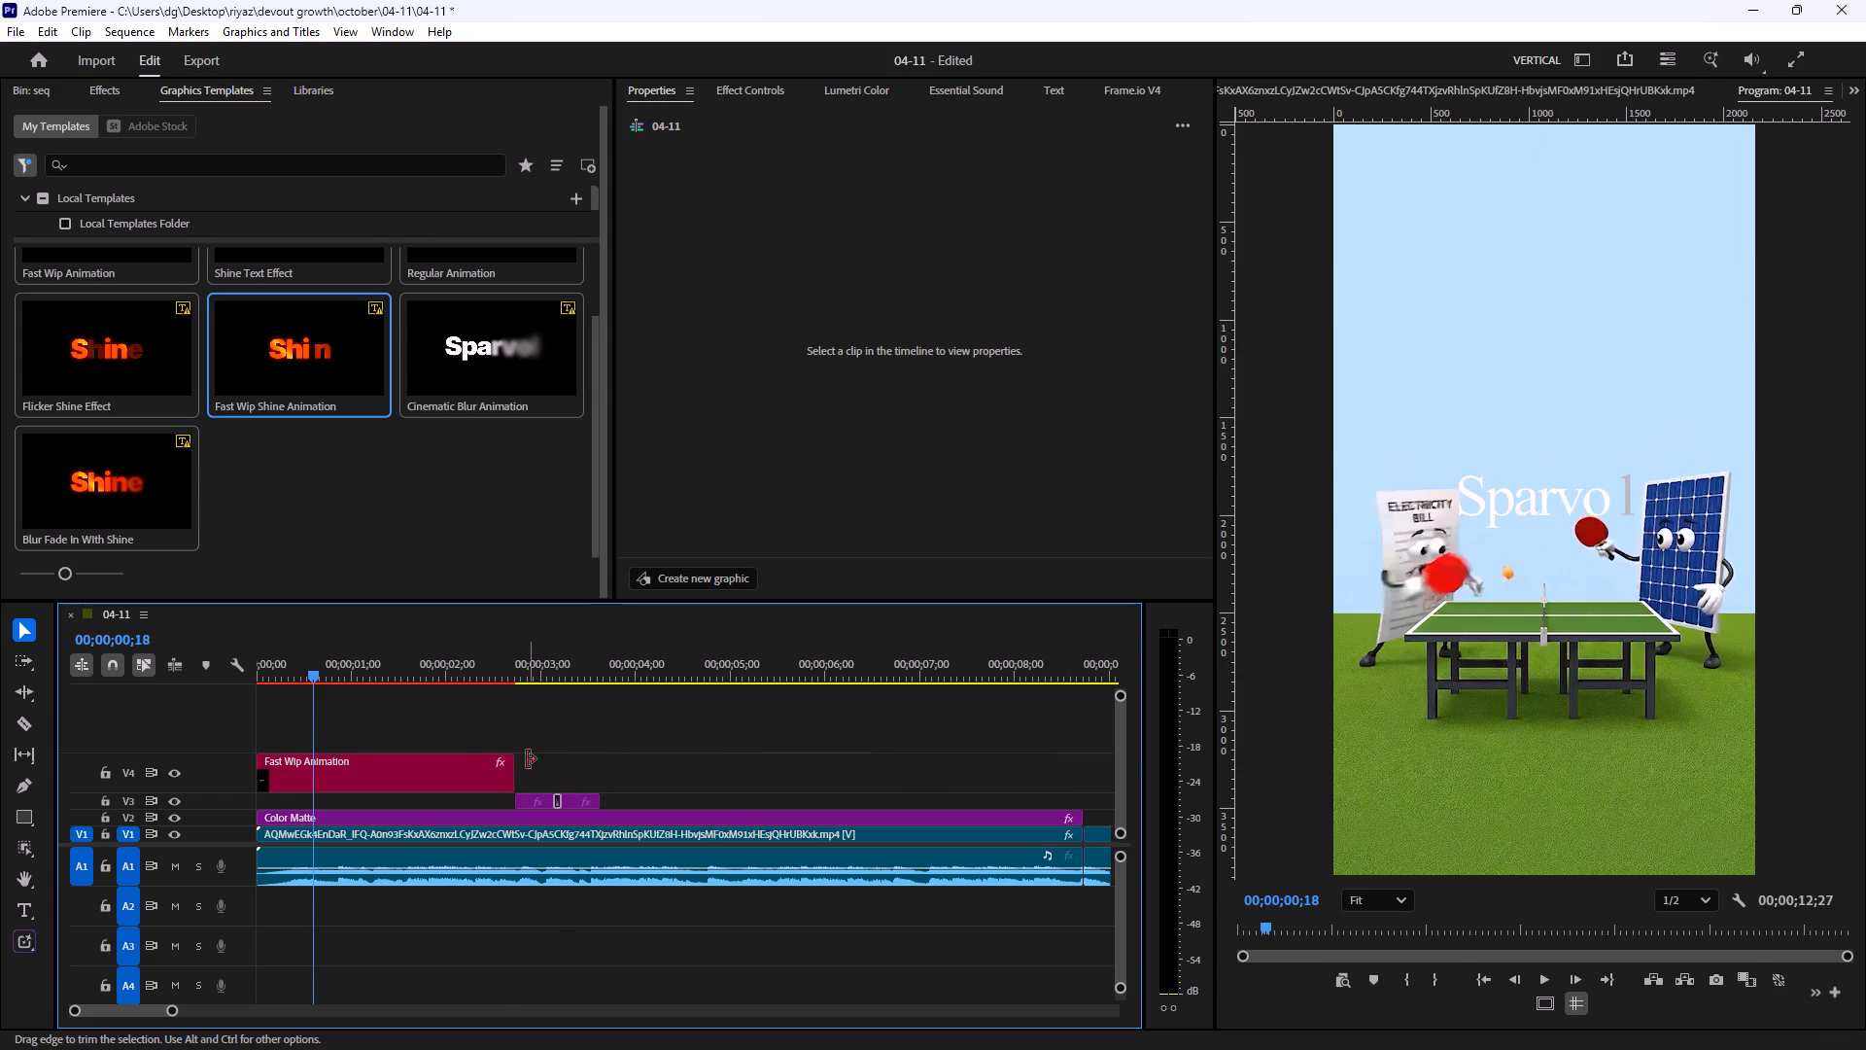
Replace the Fast Wip Animation's placeholder text with "Get rid of today".
{"action": "left_click_drag", "start_coordinate": [1117, 696], "coordinate": [1116, 667]}
{"action": "left_click_drag", "start_coordinate": [348, 659], "coordinate": [318, 665]}
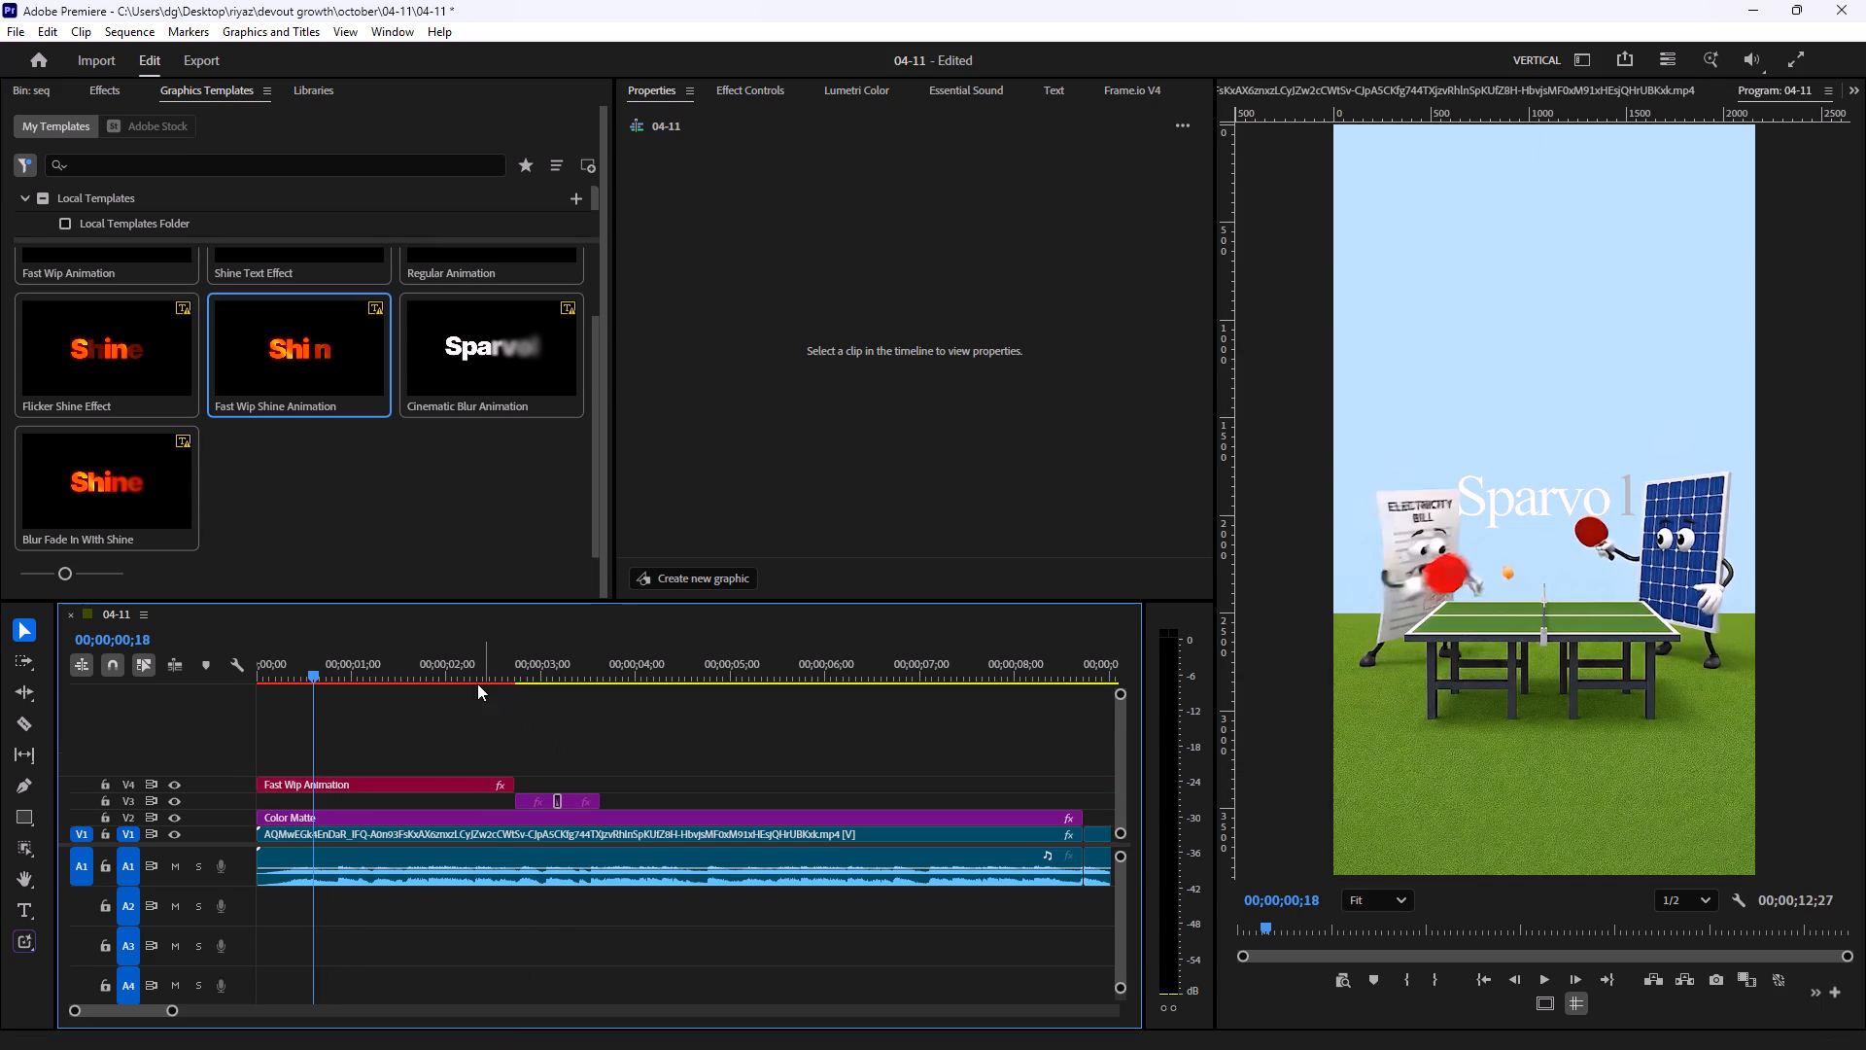
{"action": "left_click", "coordinate": [442, 787]}
{"action": "left_click_drag", "start_coordinate": [705, 205], "coordinate": [545, 209]}
{"action": "type", "text": "Get rid"}
{"action": "key", "text": "space"}
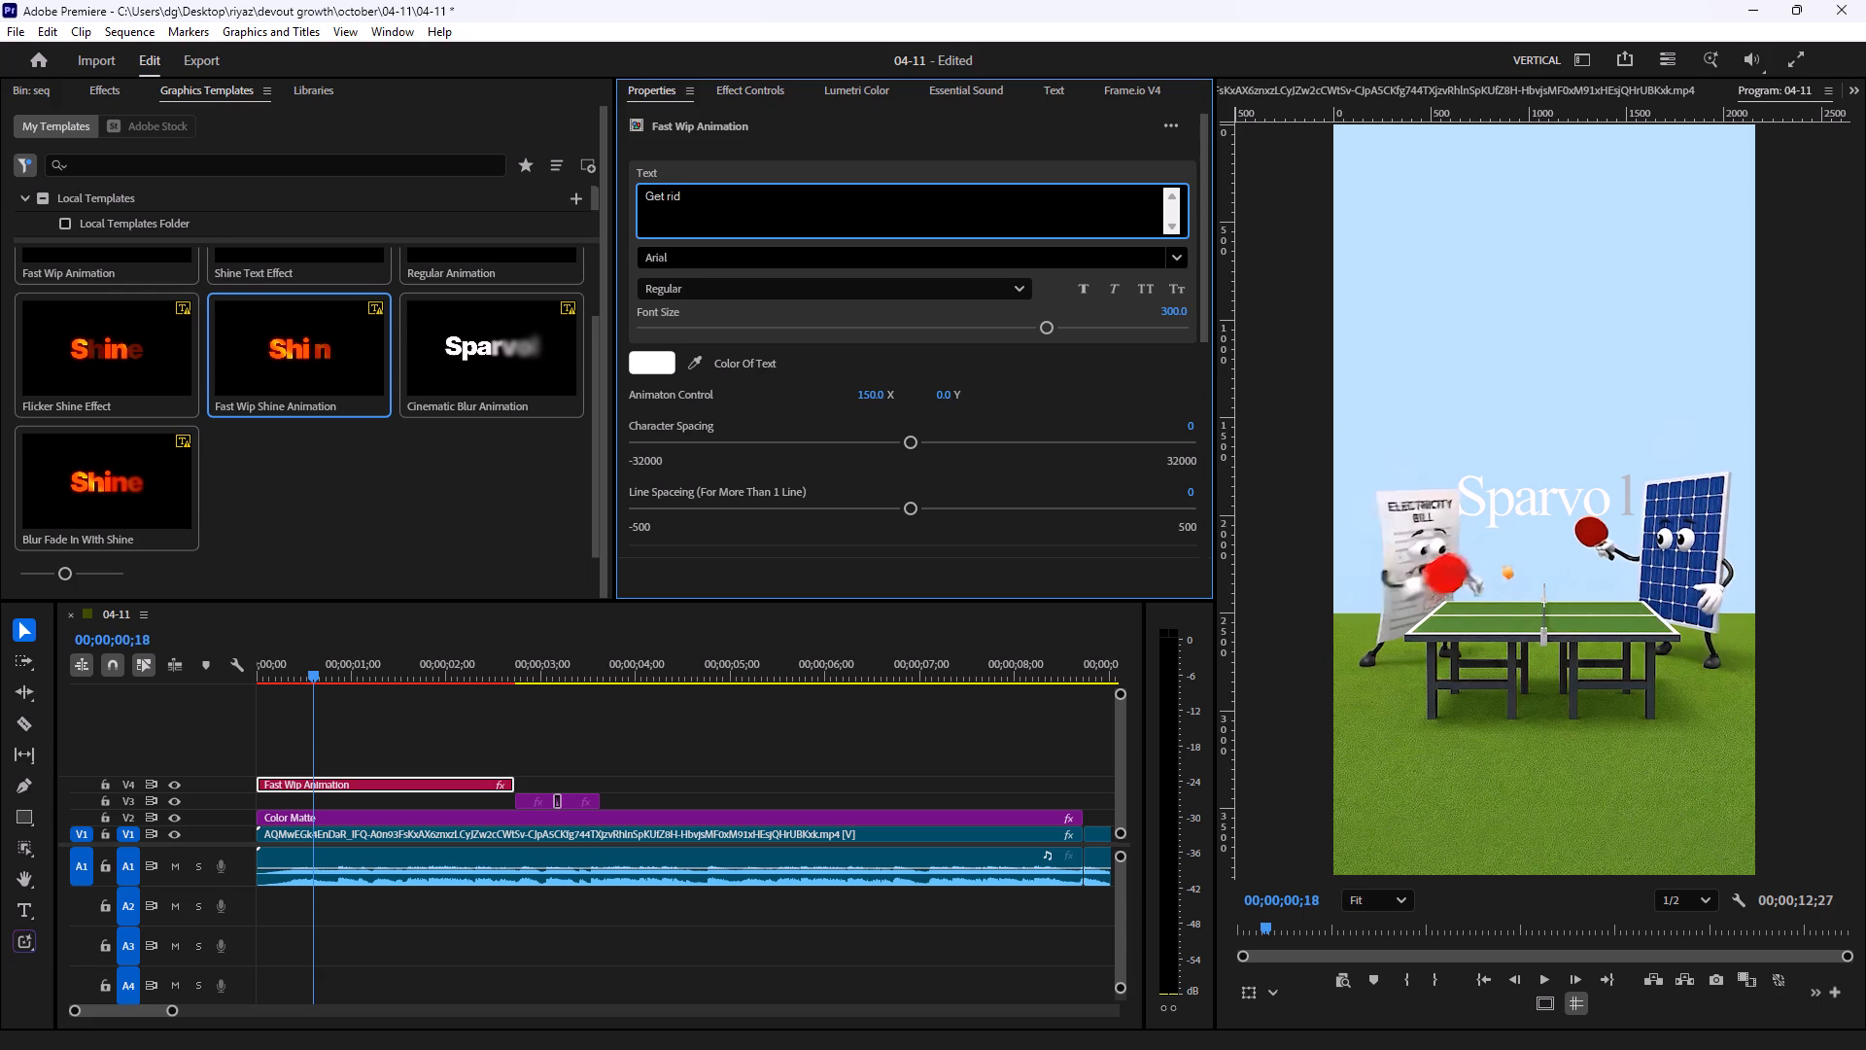
{"action": "type", "text": "of today"}
{"action": "left_click", "coordinate": [429, 703]}
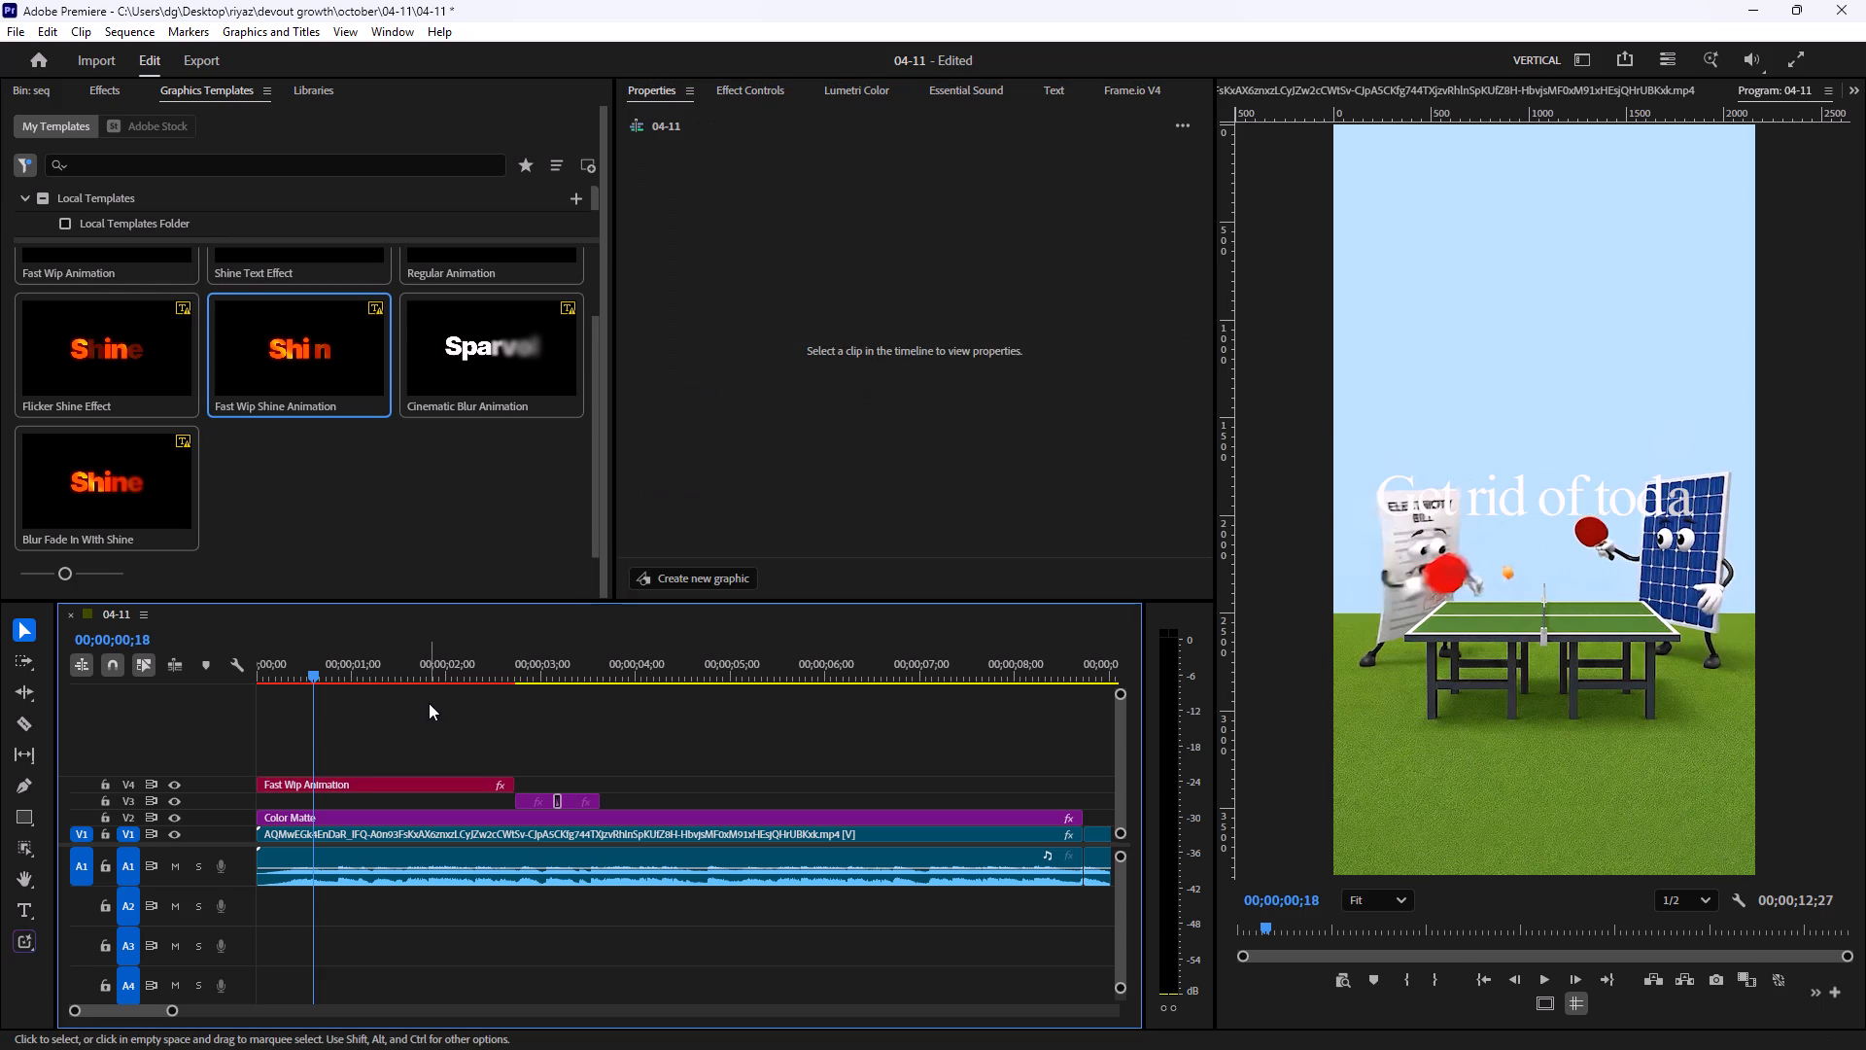
Reduce the Fast Wip Animation text's font size to 116.2 and preview it up to 00;00;01;02.
{"action": "left_click", "coordinate": [445, 778]}
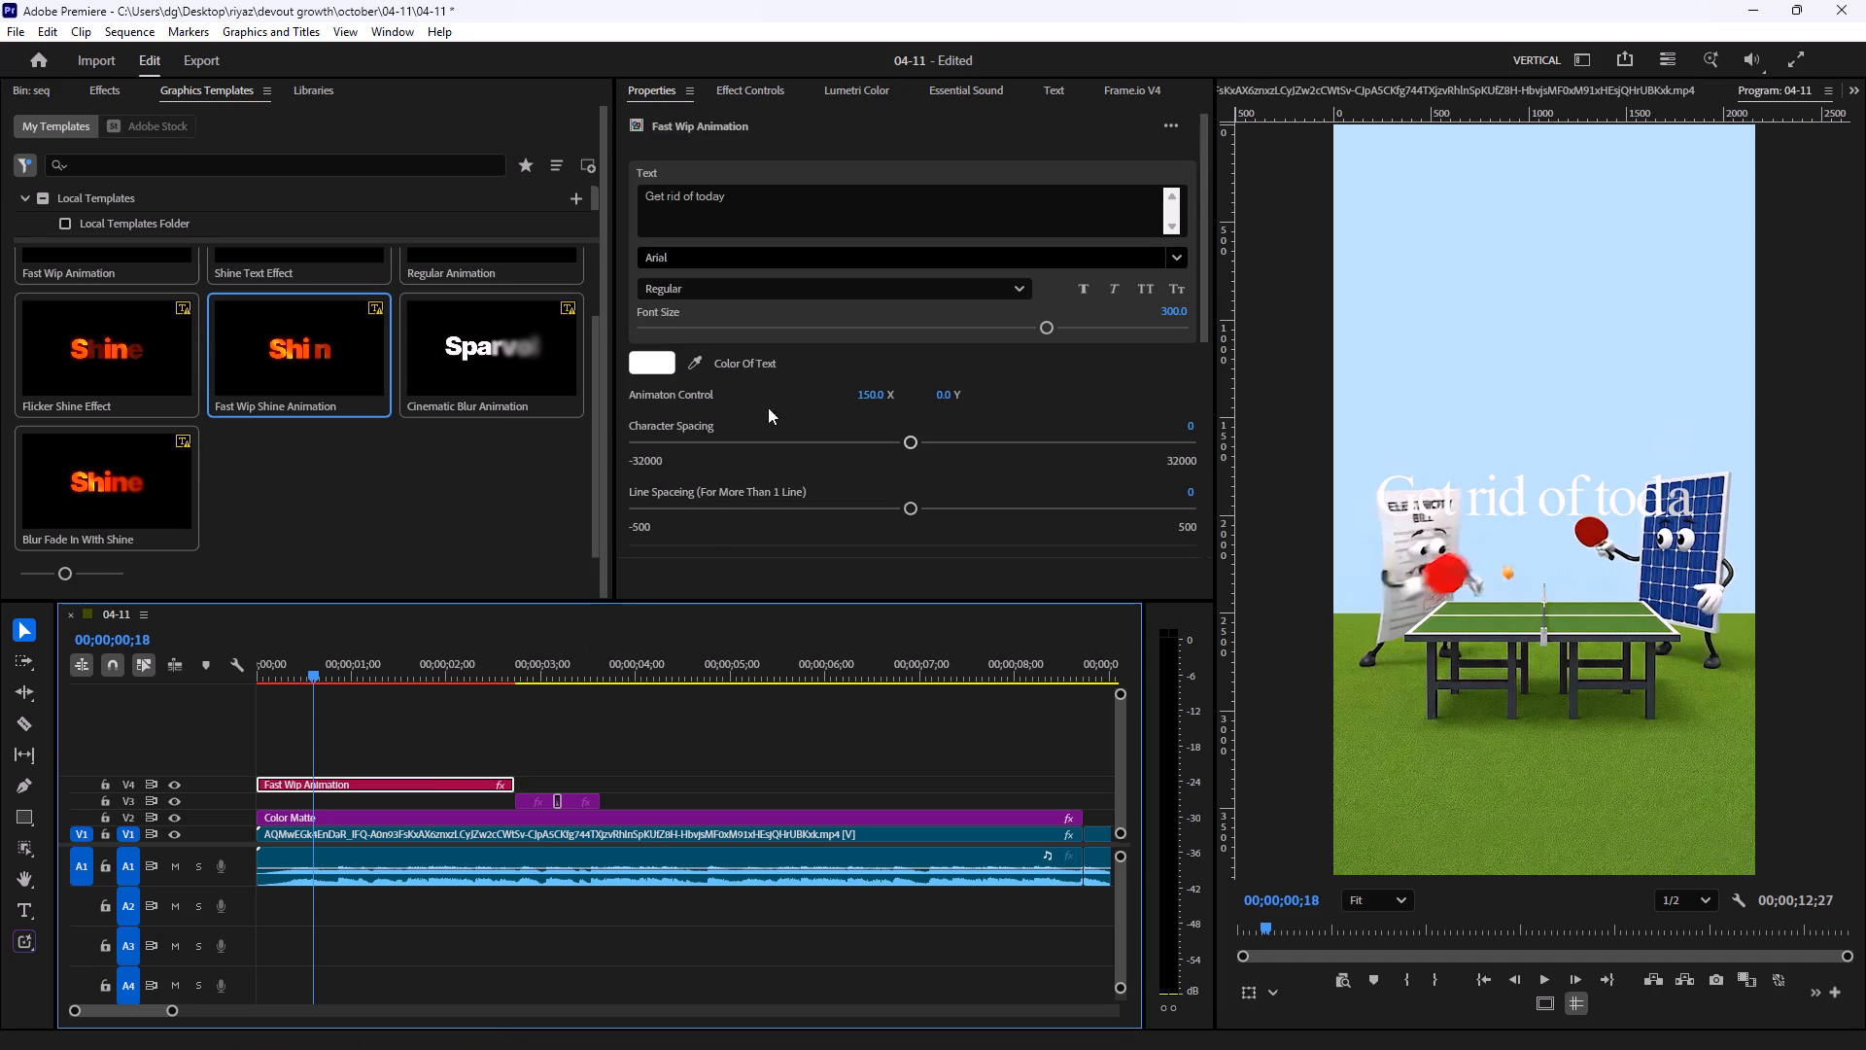
{"action": "left_click", "coordinate": [799, 330]}
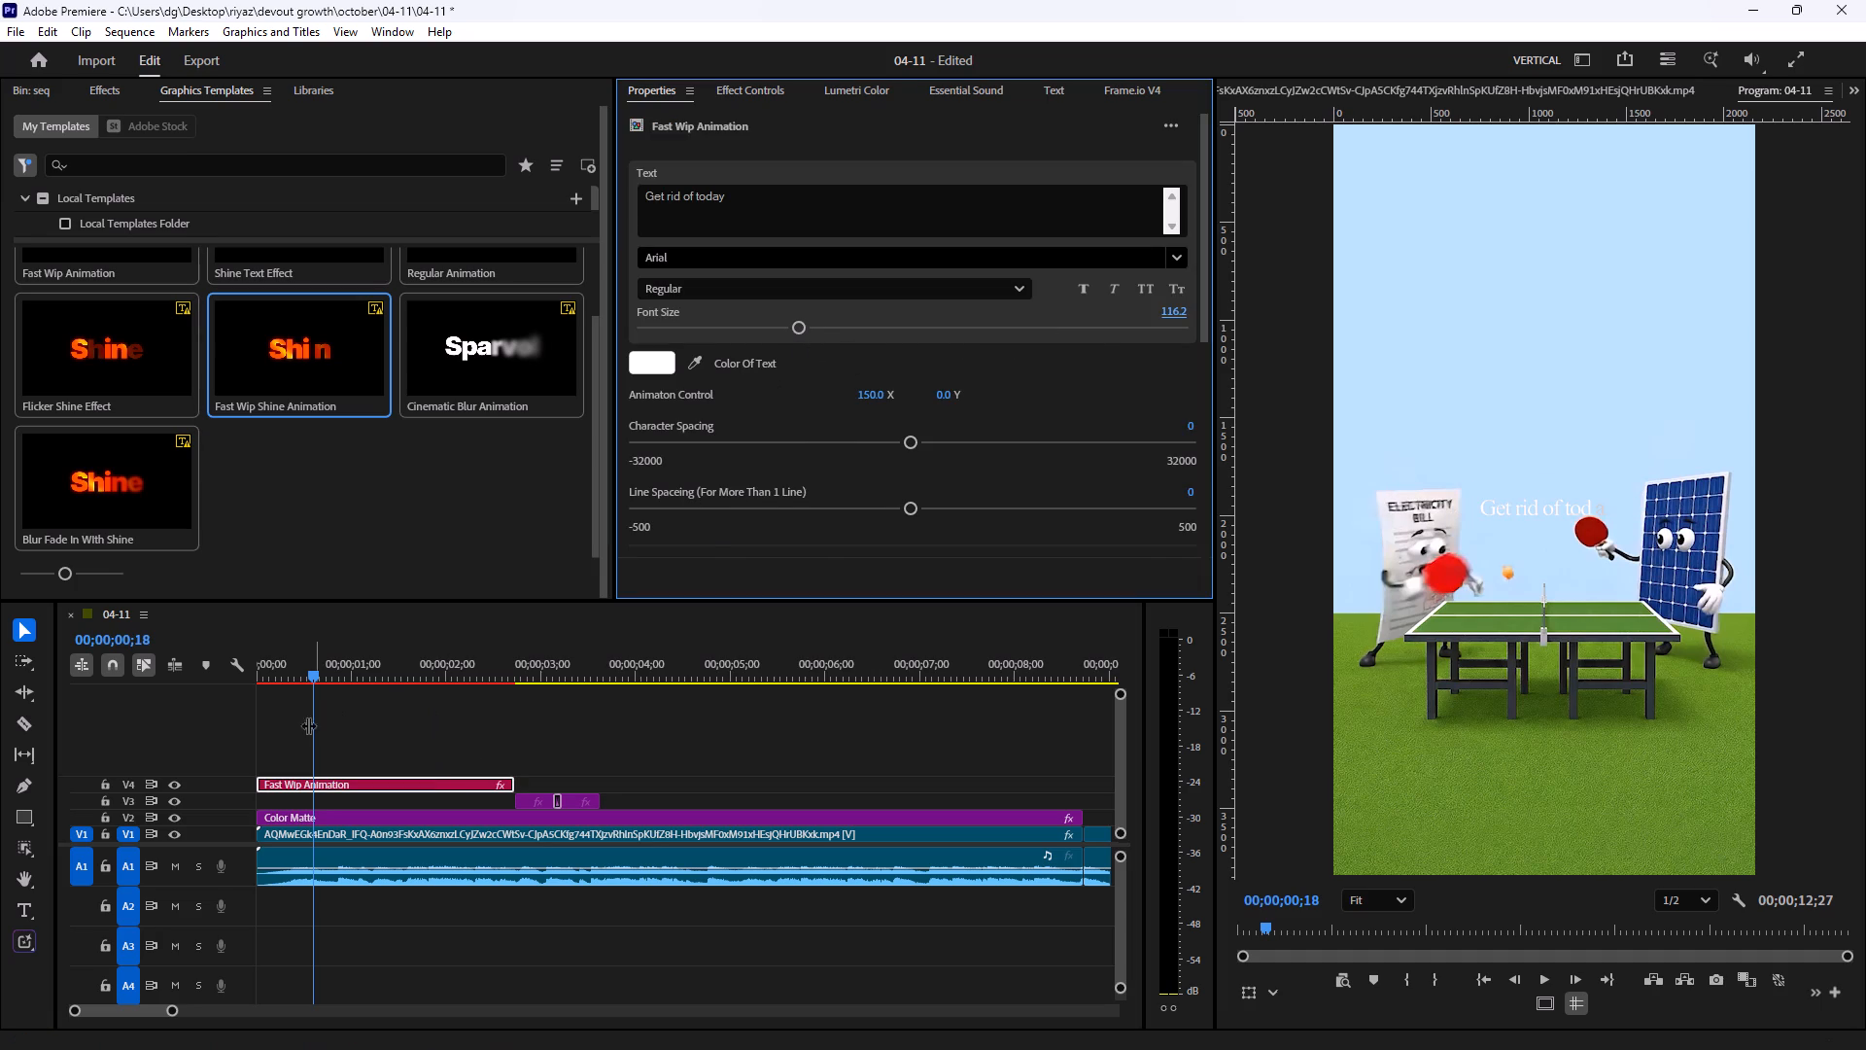
{"action": "left_click_drag", "start_coordinate": [317, 668], "coordinate": [259, 677]}
{"action": "key", "text": "space"}
{"action": "key", "text": "space"}
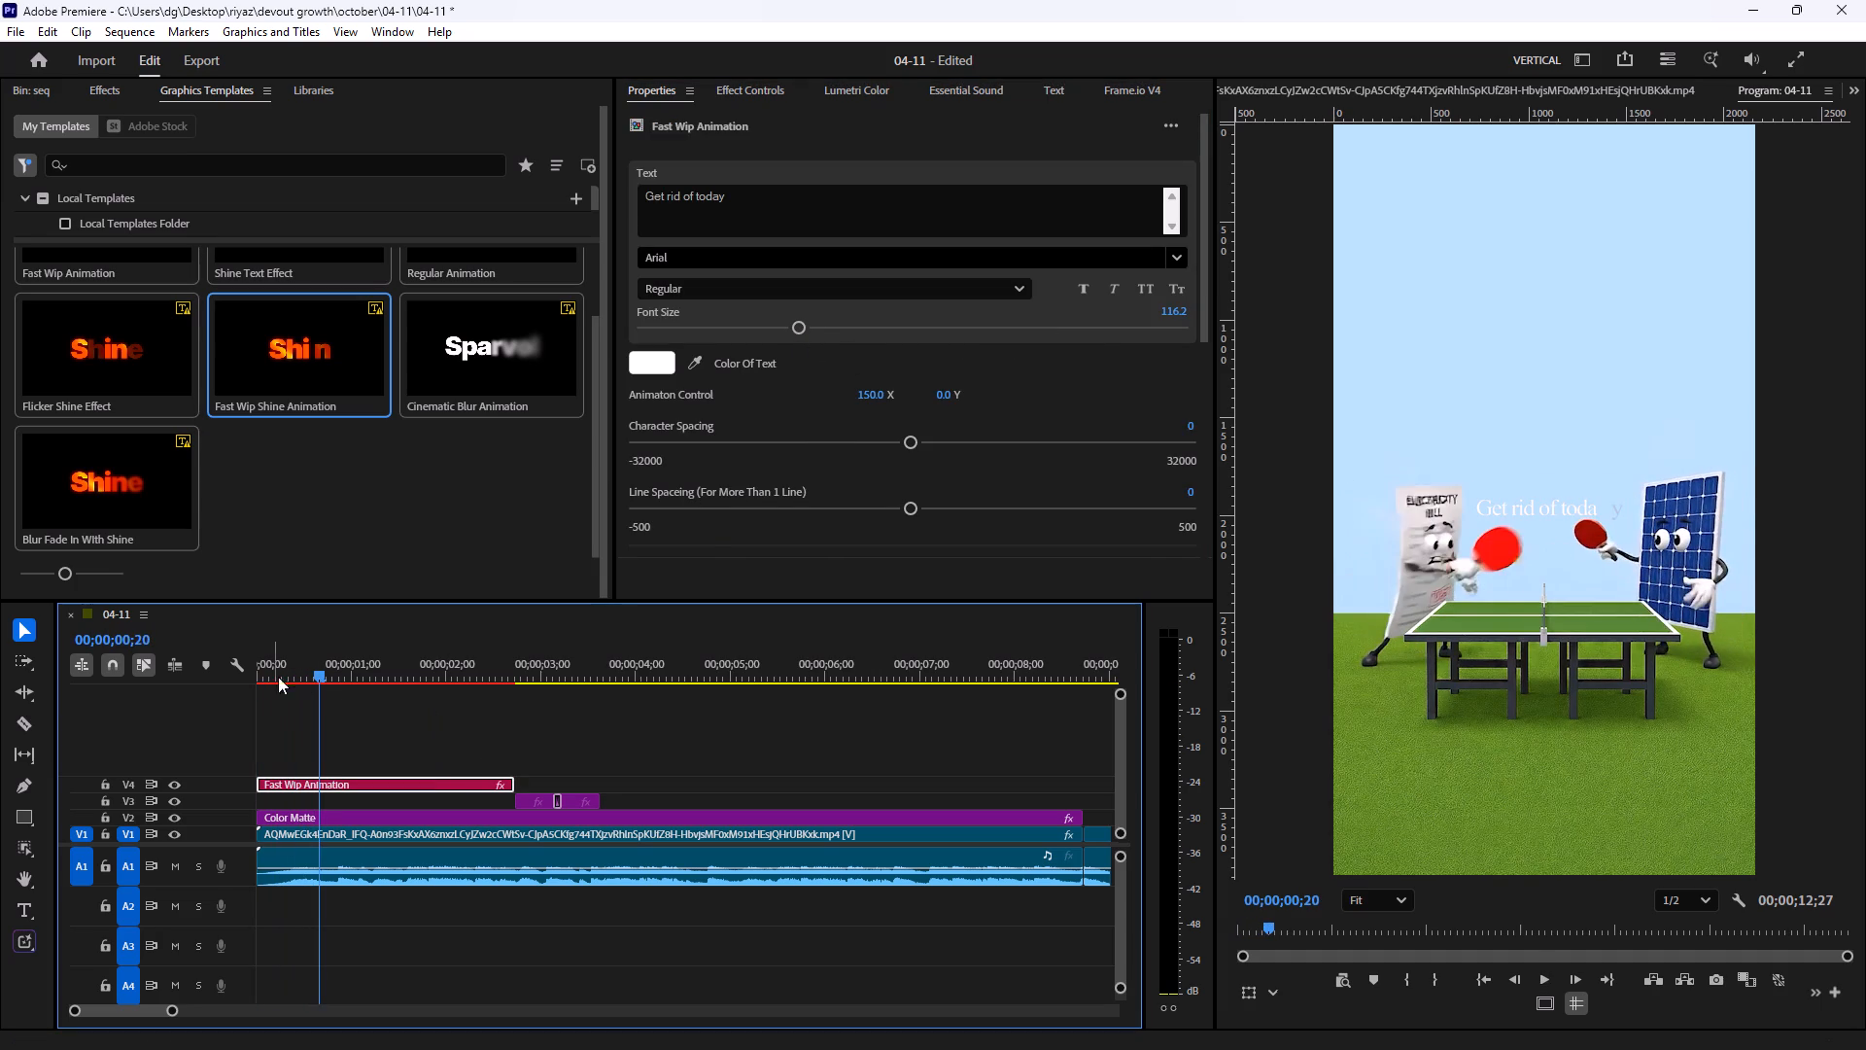
{"action": "left_click_drag", "start_coordinate": [314, 667], "coordinate": [360, 669]}
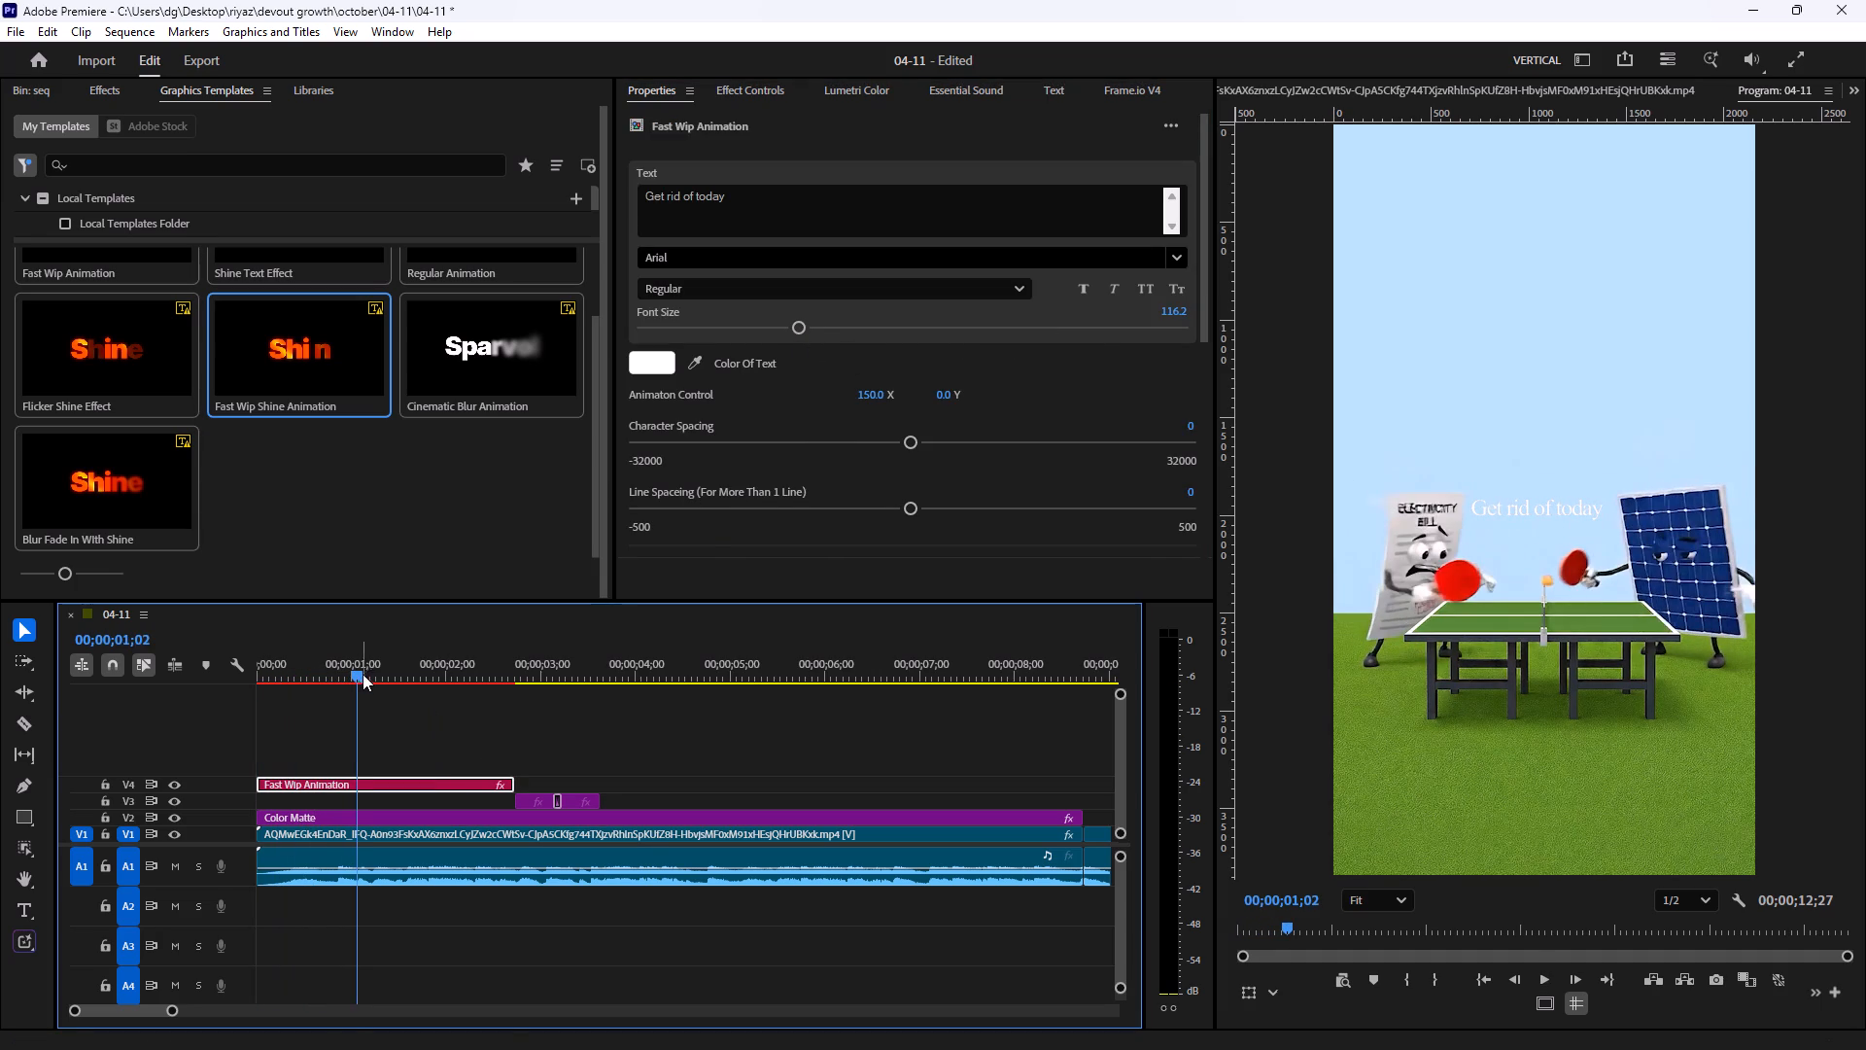
Check the source video's headline wording, change the Fast Wip Animation text to "Get rid of the", and preview it.
{"action": "left_click", "coordinate": [61, 89]}
{"action": "double_click", "coordinate": [301, 235]}
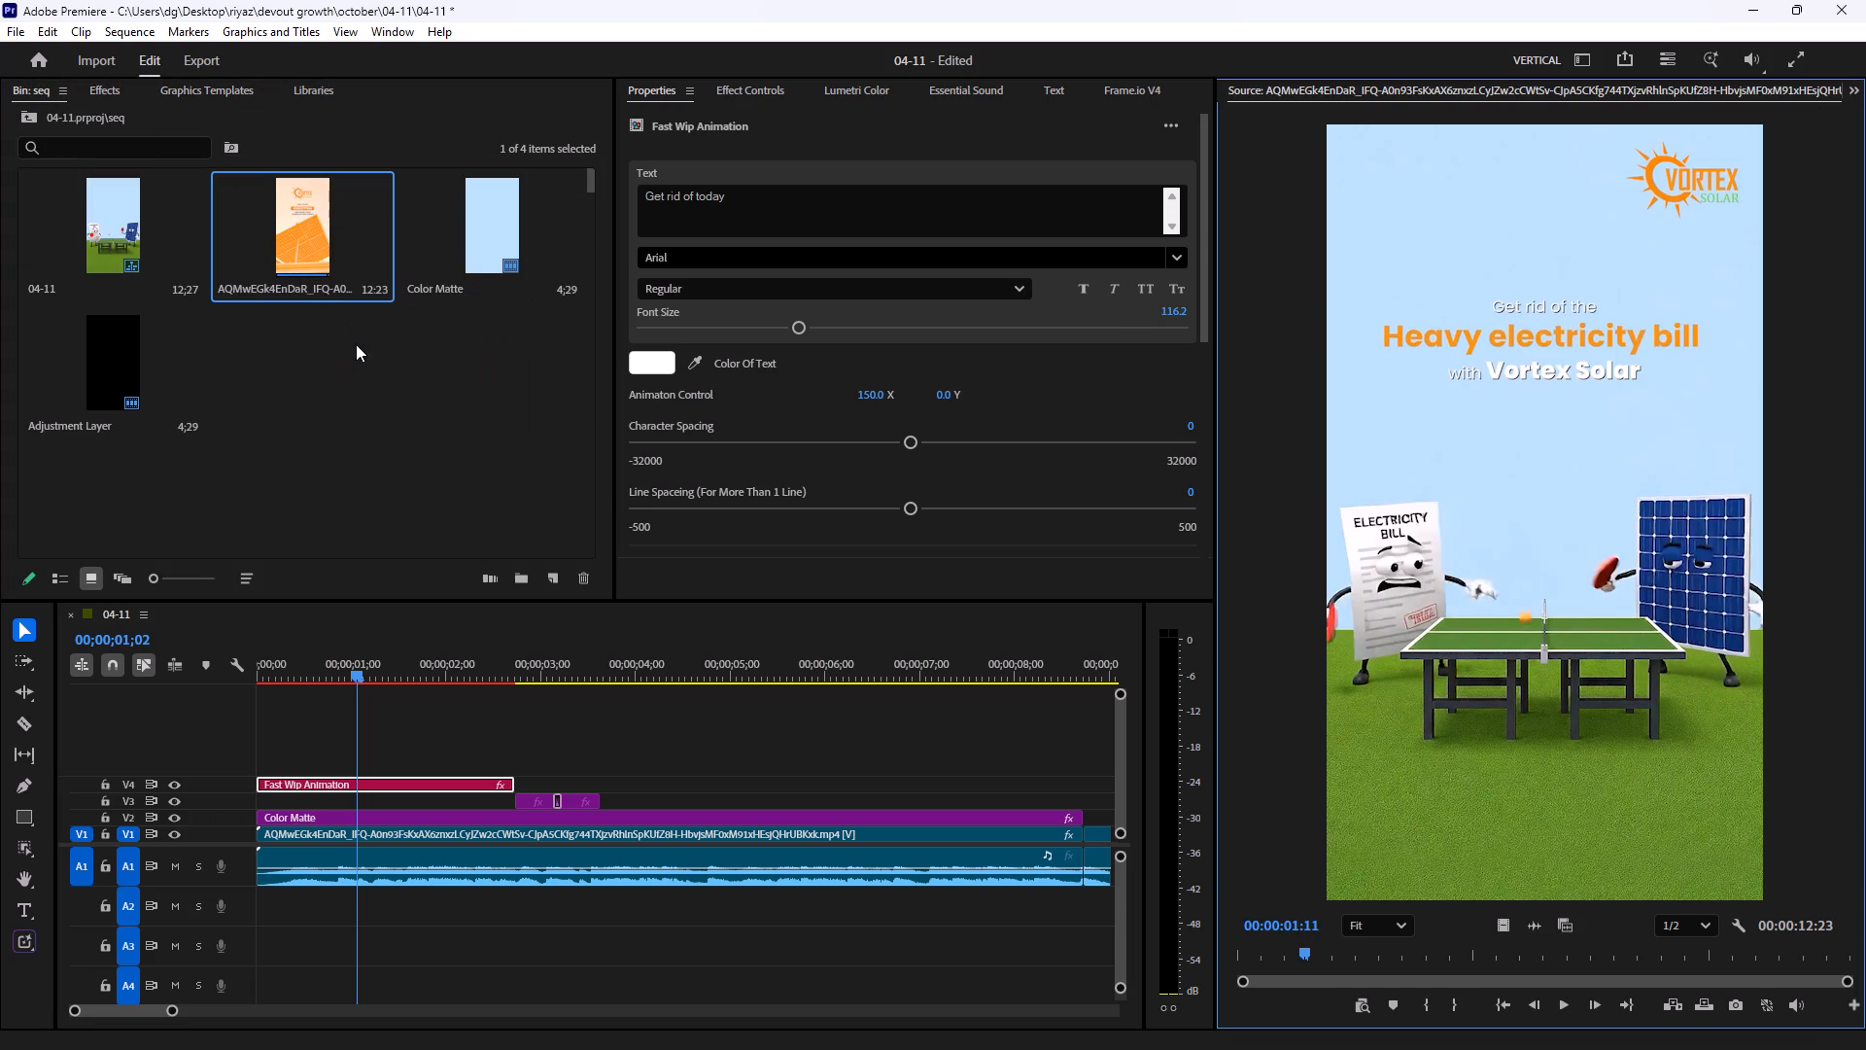
{"action": "left_click_drag", "start_coordinate": [740, 206], "coordinate": [697, 216]}
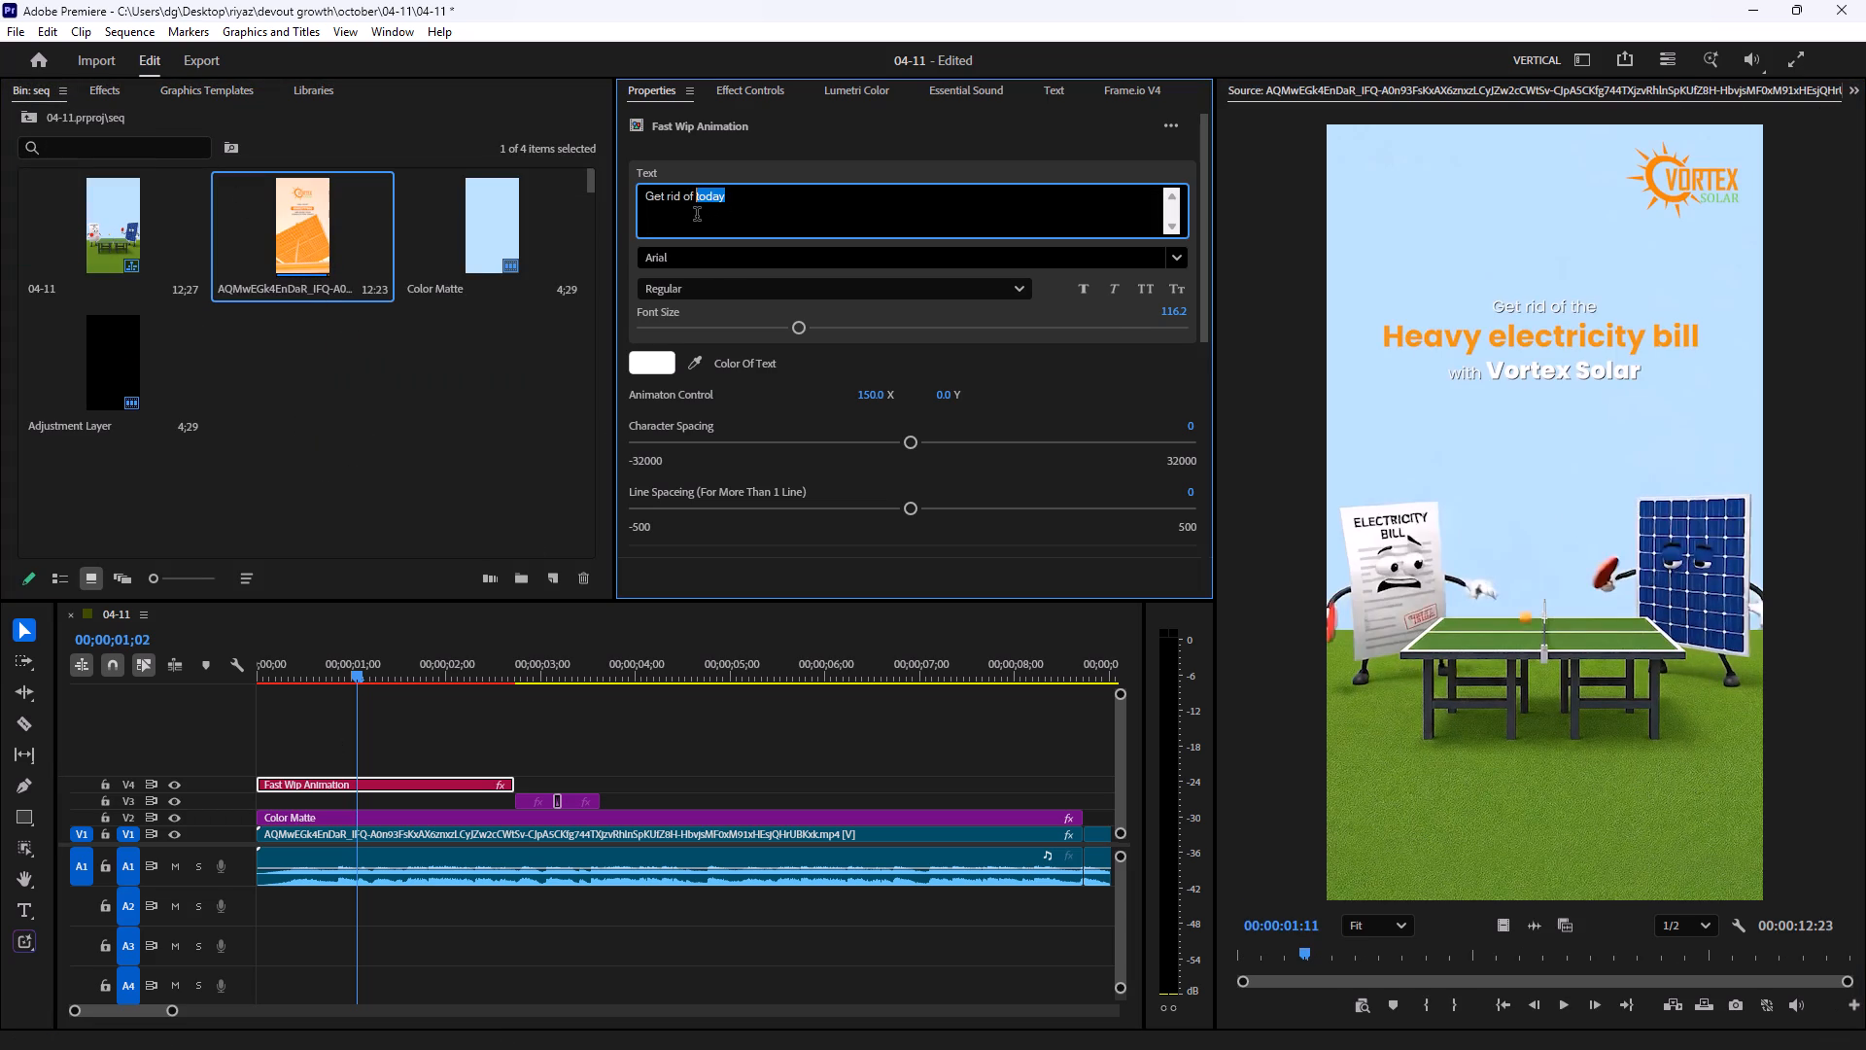
{"action": "type", "text": "the"}
{"action": "left_click", "coordinate": [401, 715]}
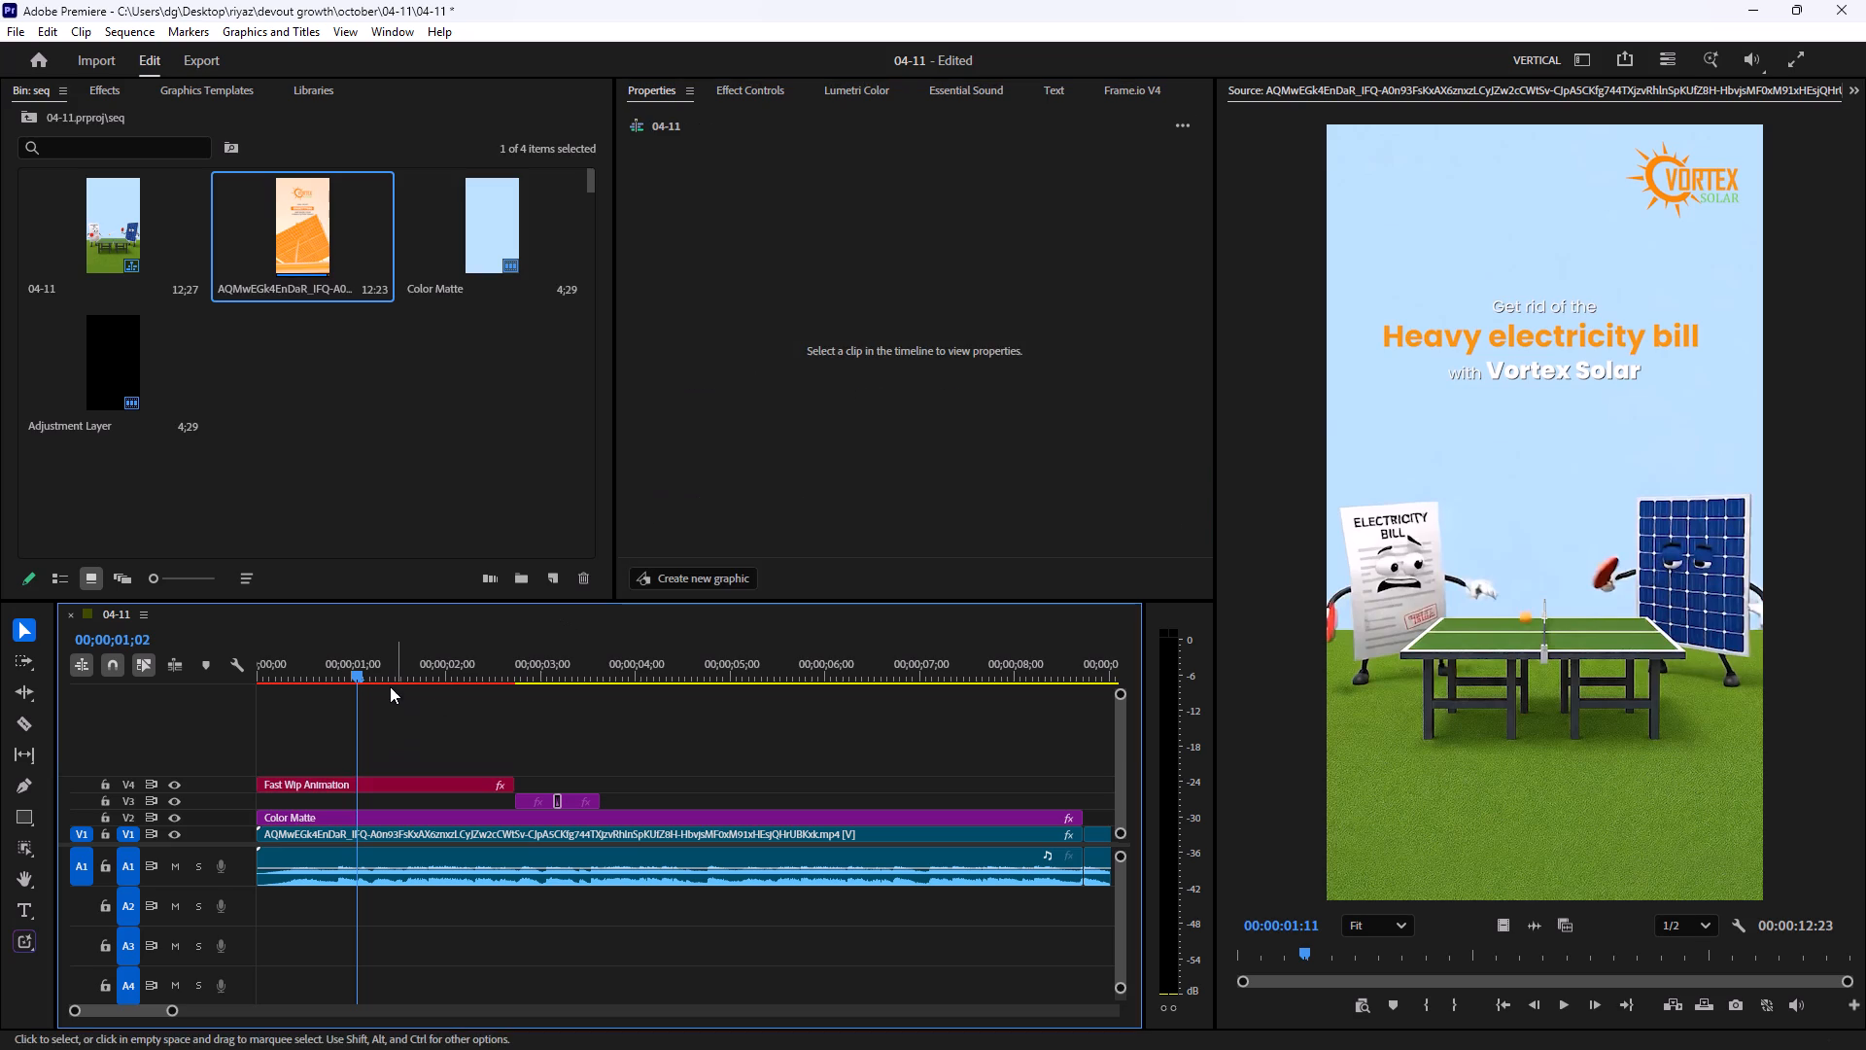
{"action": "left_click_drag", "start_coordinate": [334, 653], "coordinate": [247, 669]}
{"action": "key", "text": "space"}
{"action": "key", "text": "space"}
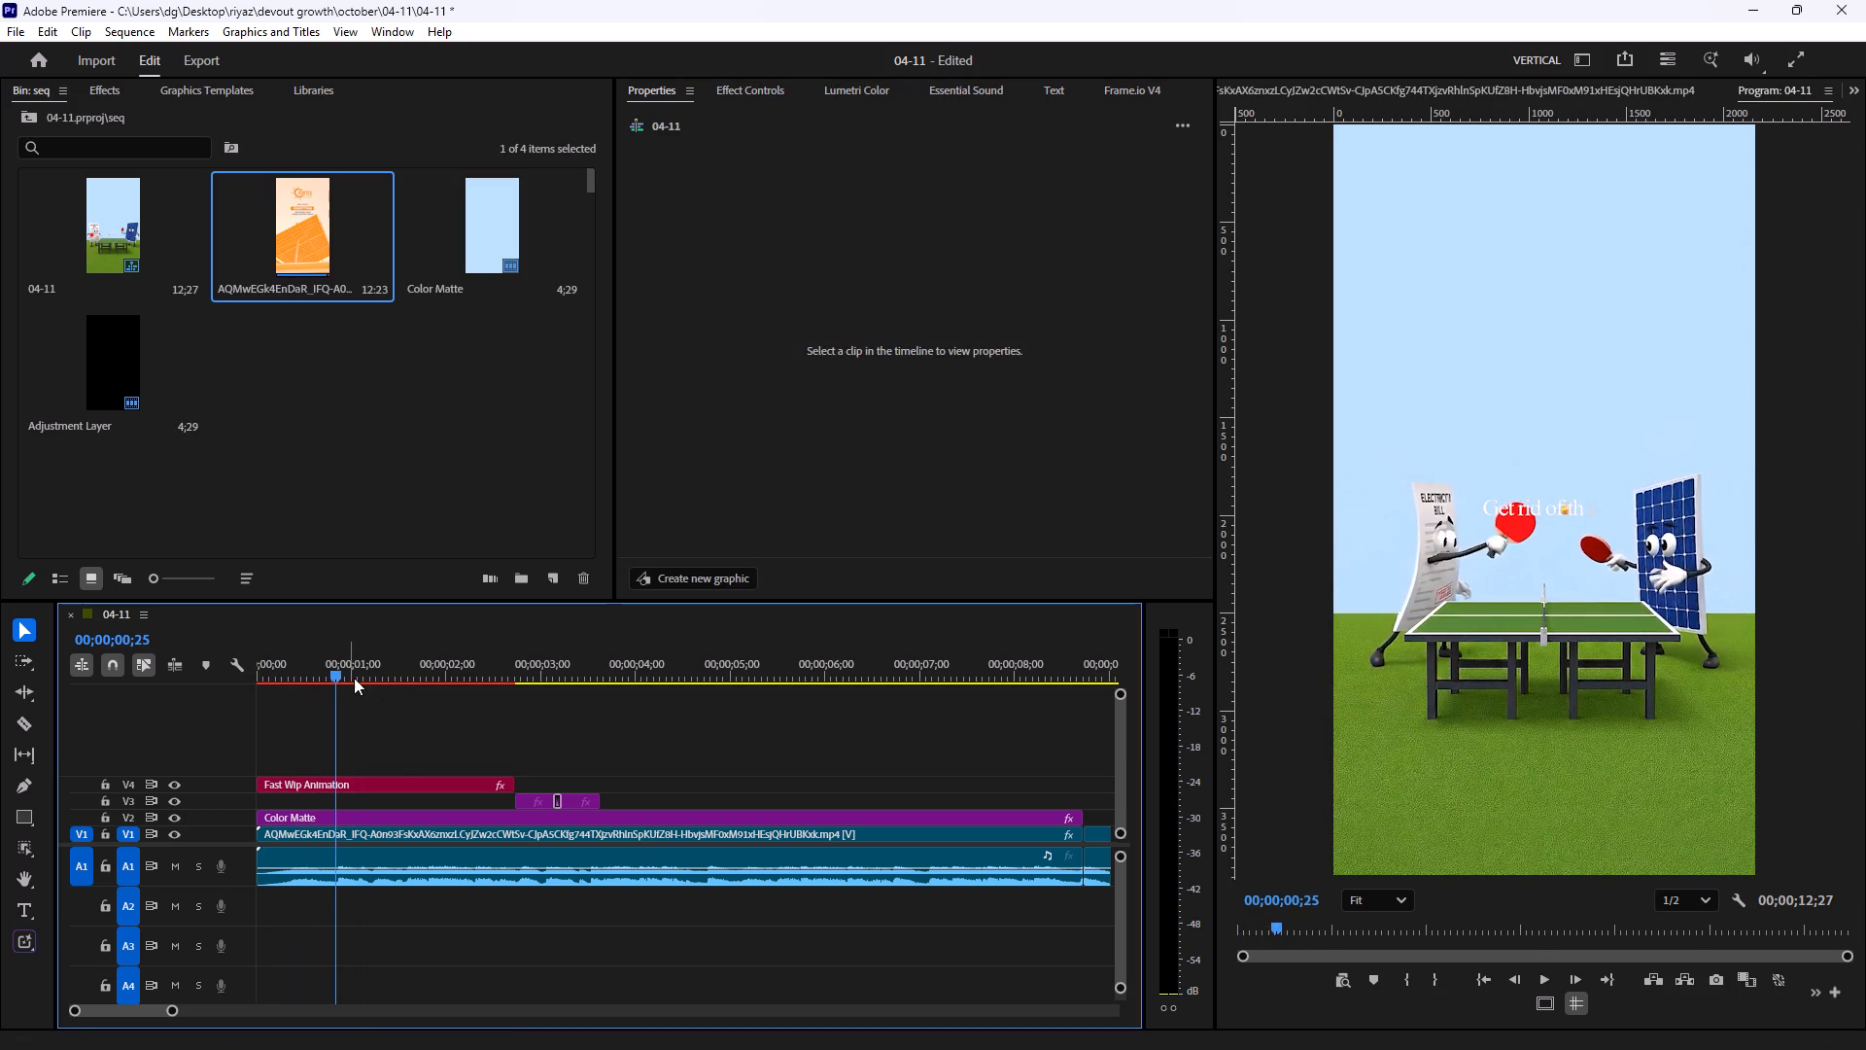
Raise the Fast Wip Animation text into the sky area by setting its vertical position to 990, and preview it.
{"action": "left_click", "coordinate": [399, 783]}
{"action": "left_click", "coordinate": [758, 87]}
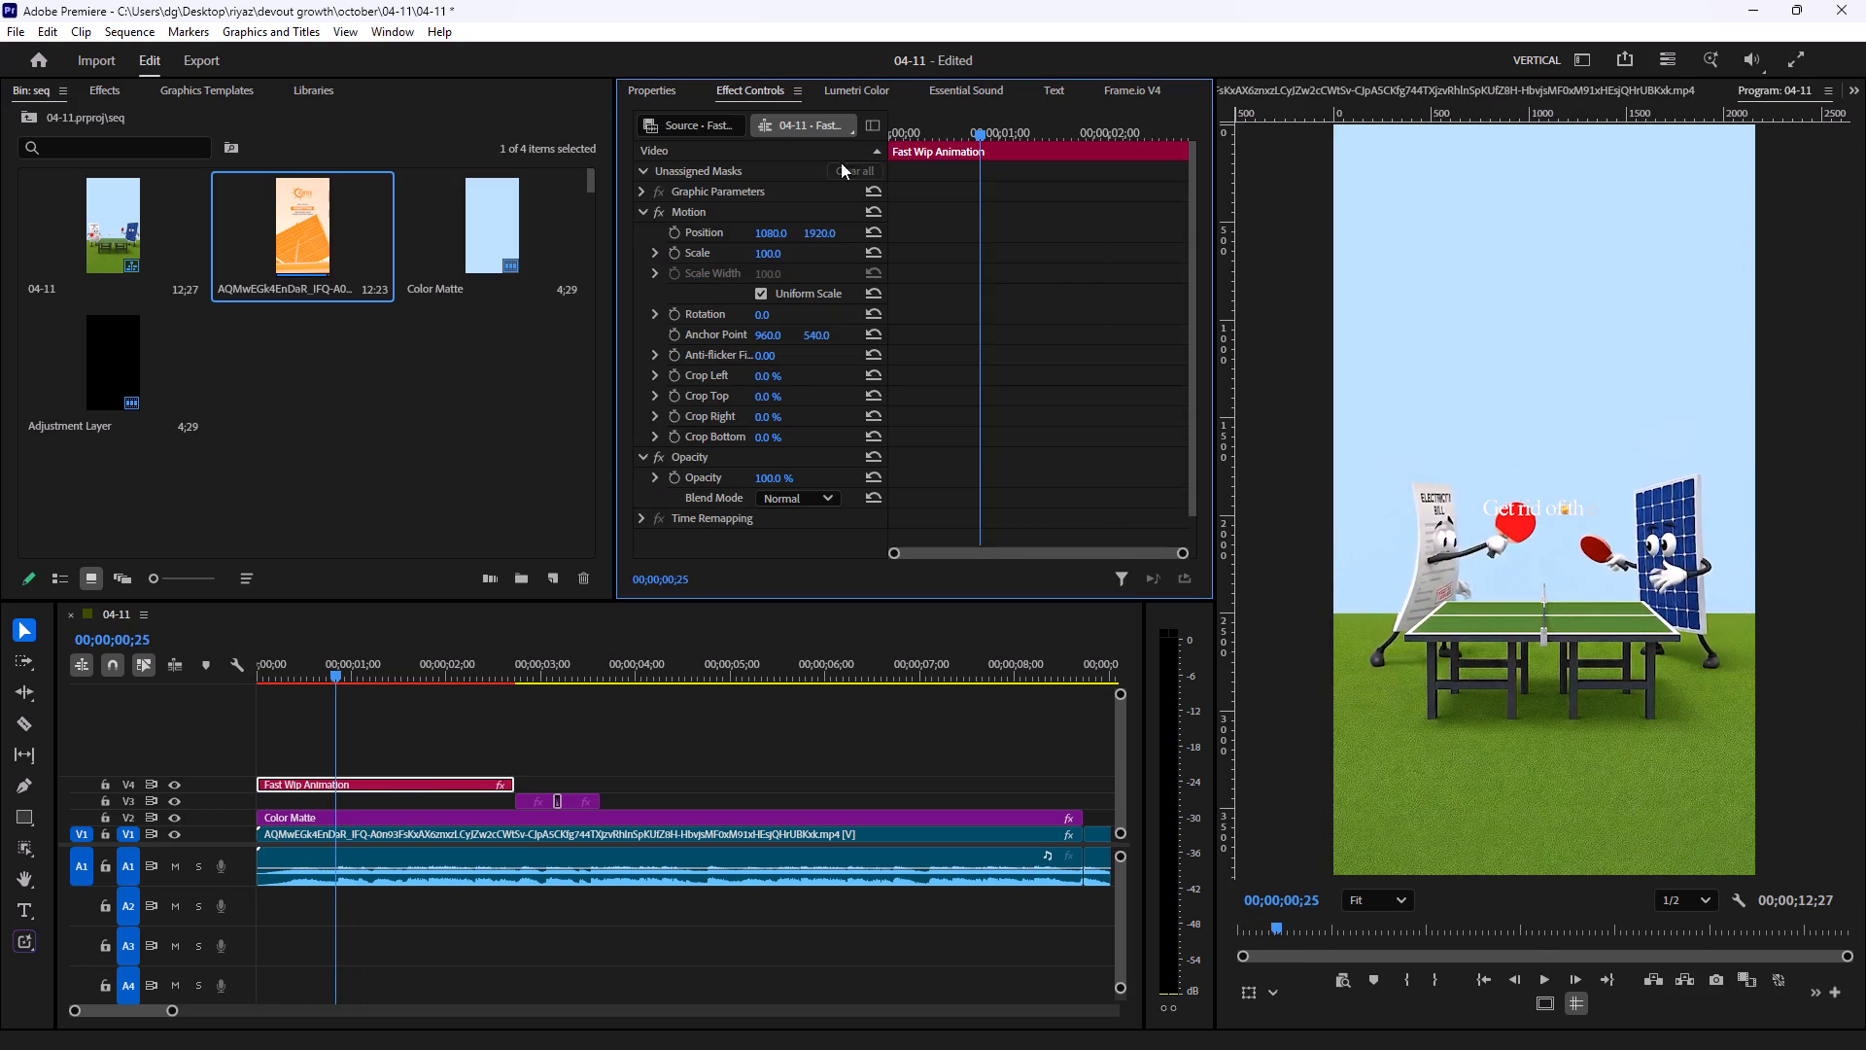
{"action": "left_click_drag", "start_coordinate": [821, 232], "coordinate": [741, 248]}
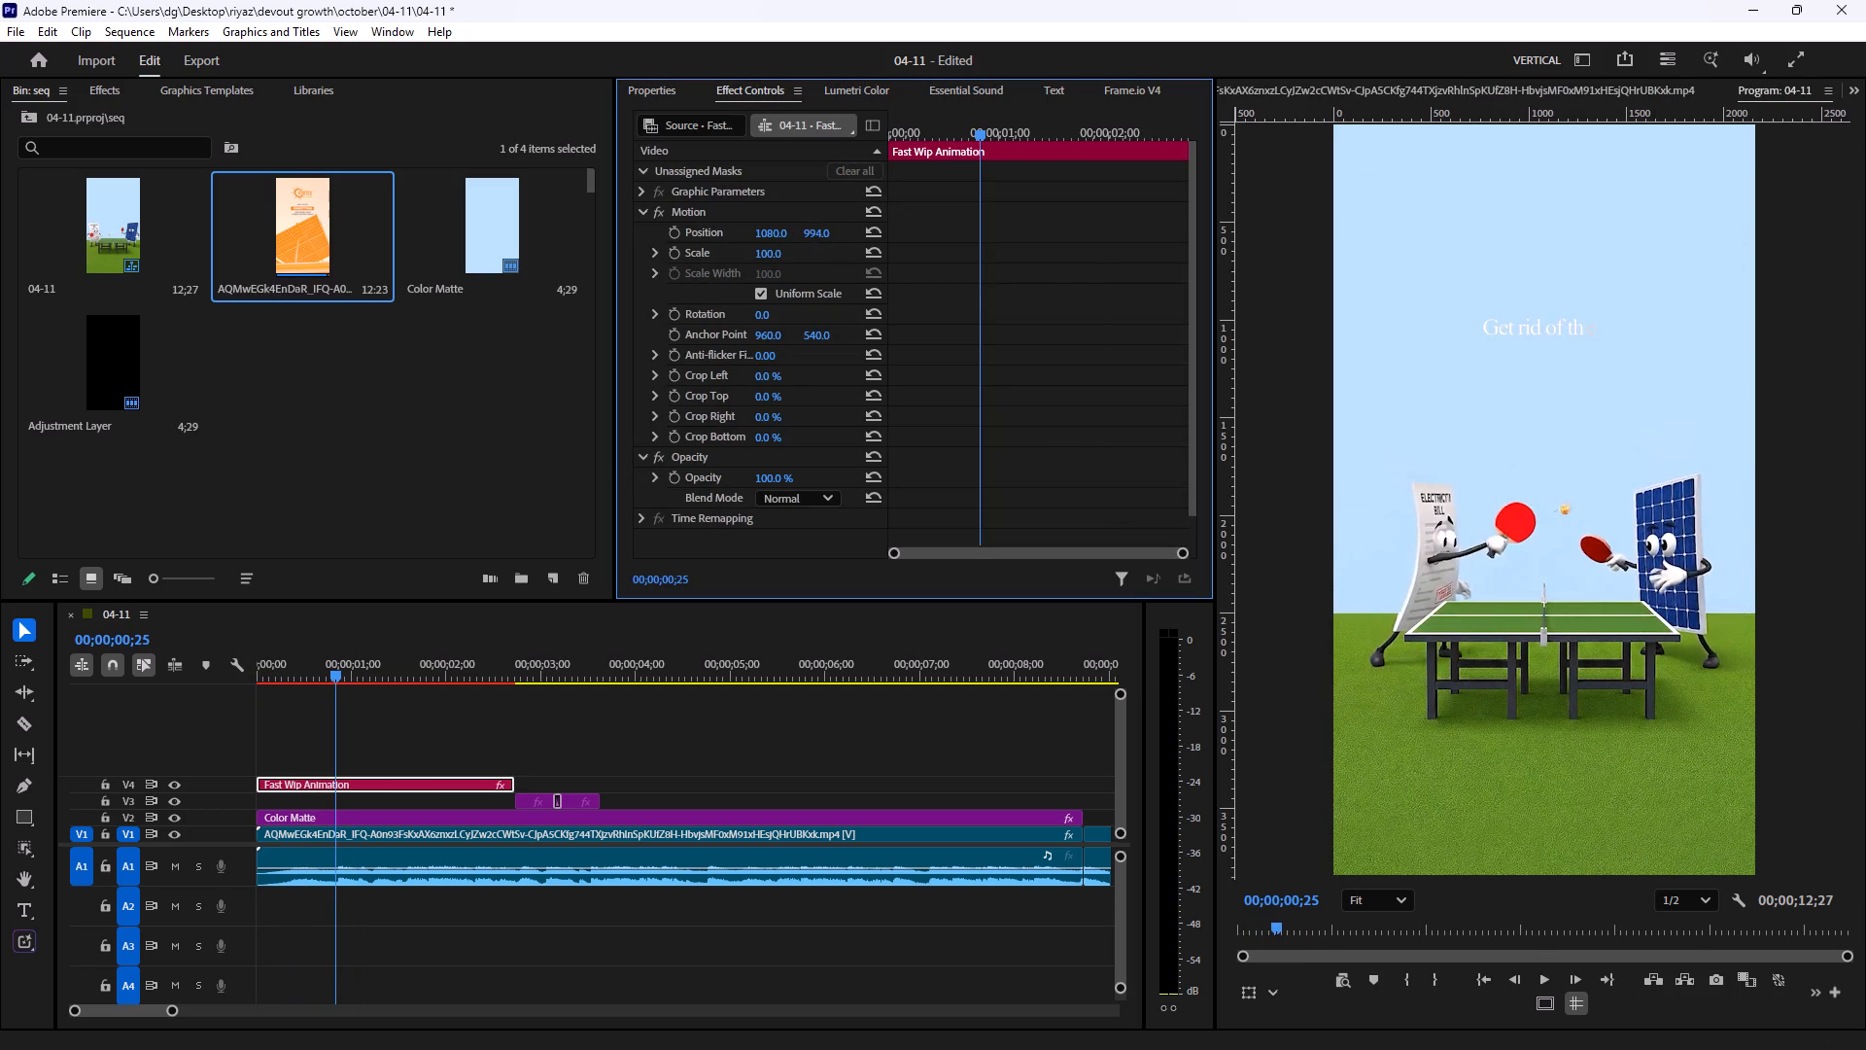
{"action": "left_click_drag", "start_coordinate": [741, 248], "coordinate": [739, 249]}
{"action": "left_click_drag", "start_coordinate": [299, 669], "coordinate": [232, 682]}
{"action": "key", "text": "space"}
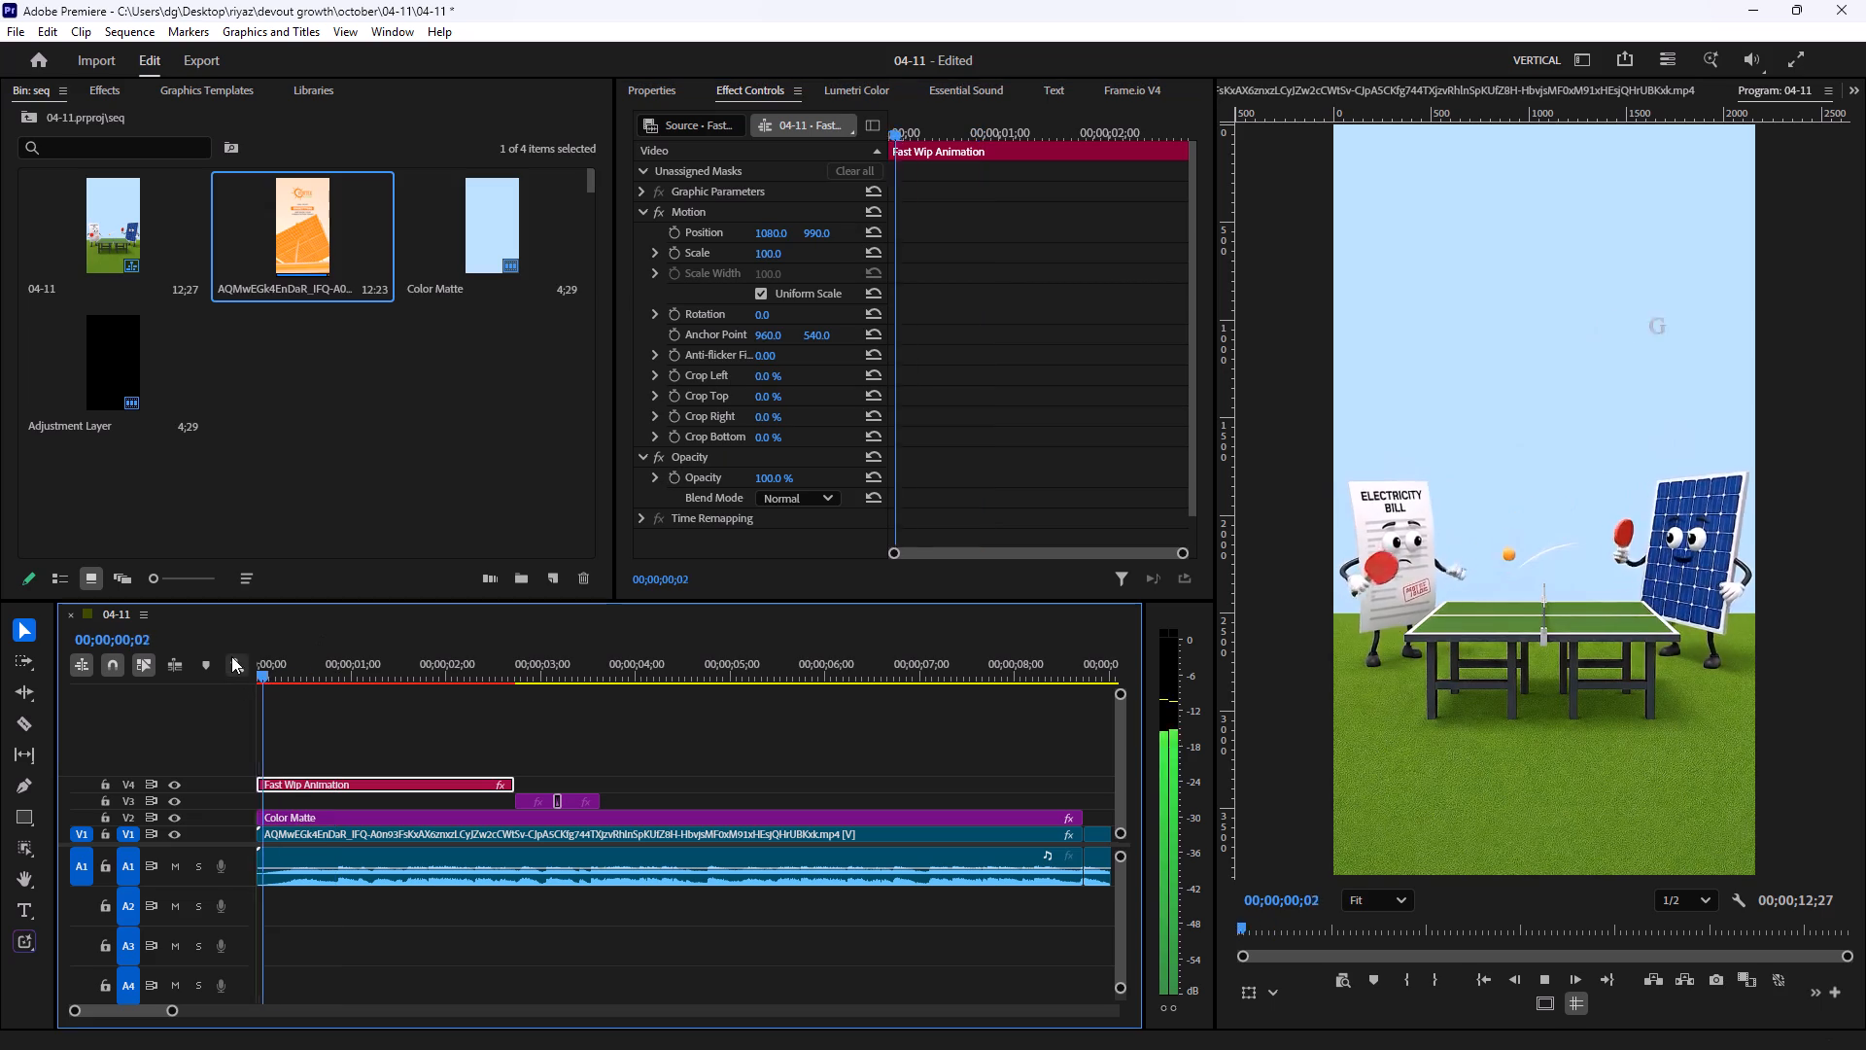
{"action": "key", "text": "space"}
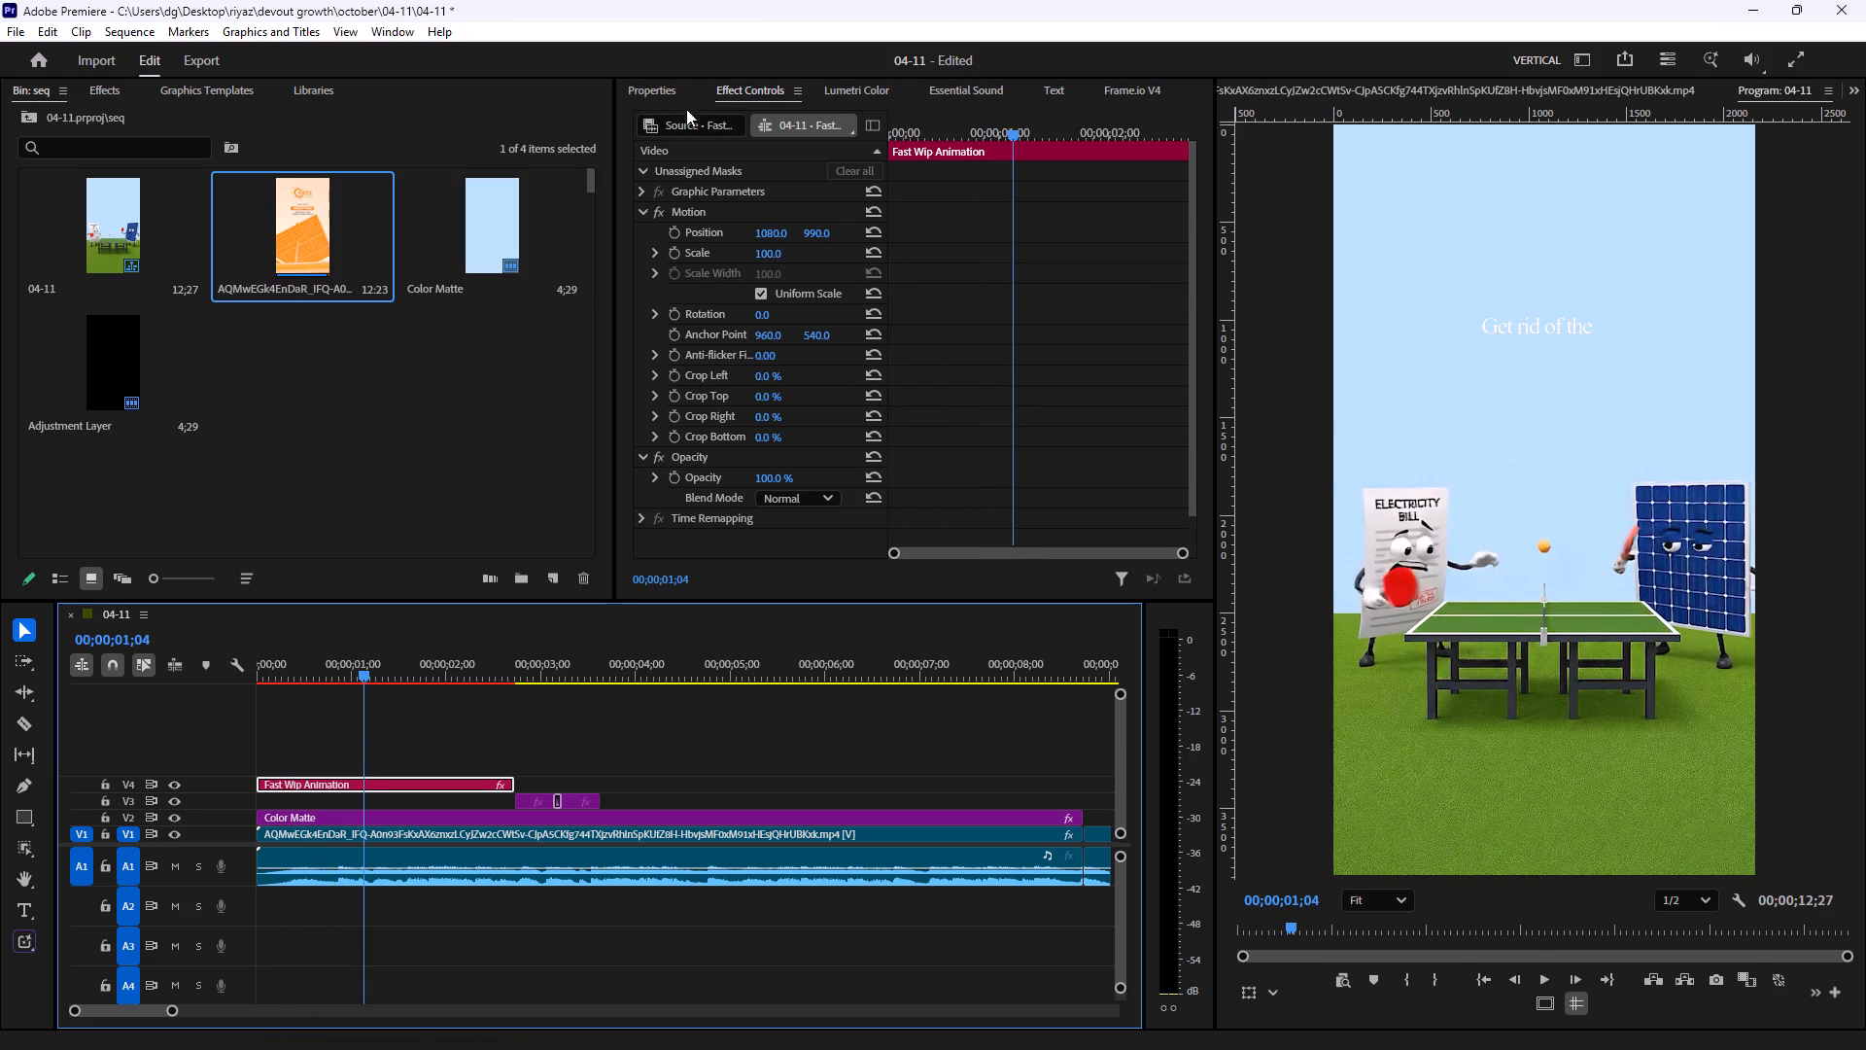
Apply the Drop Shadow effect to the Fast Wip Animation clip on V4 and preview it from the sequence start.
{"action": "left_click", "coordinate": [103, 94]}
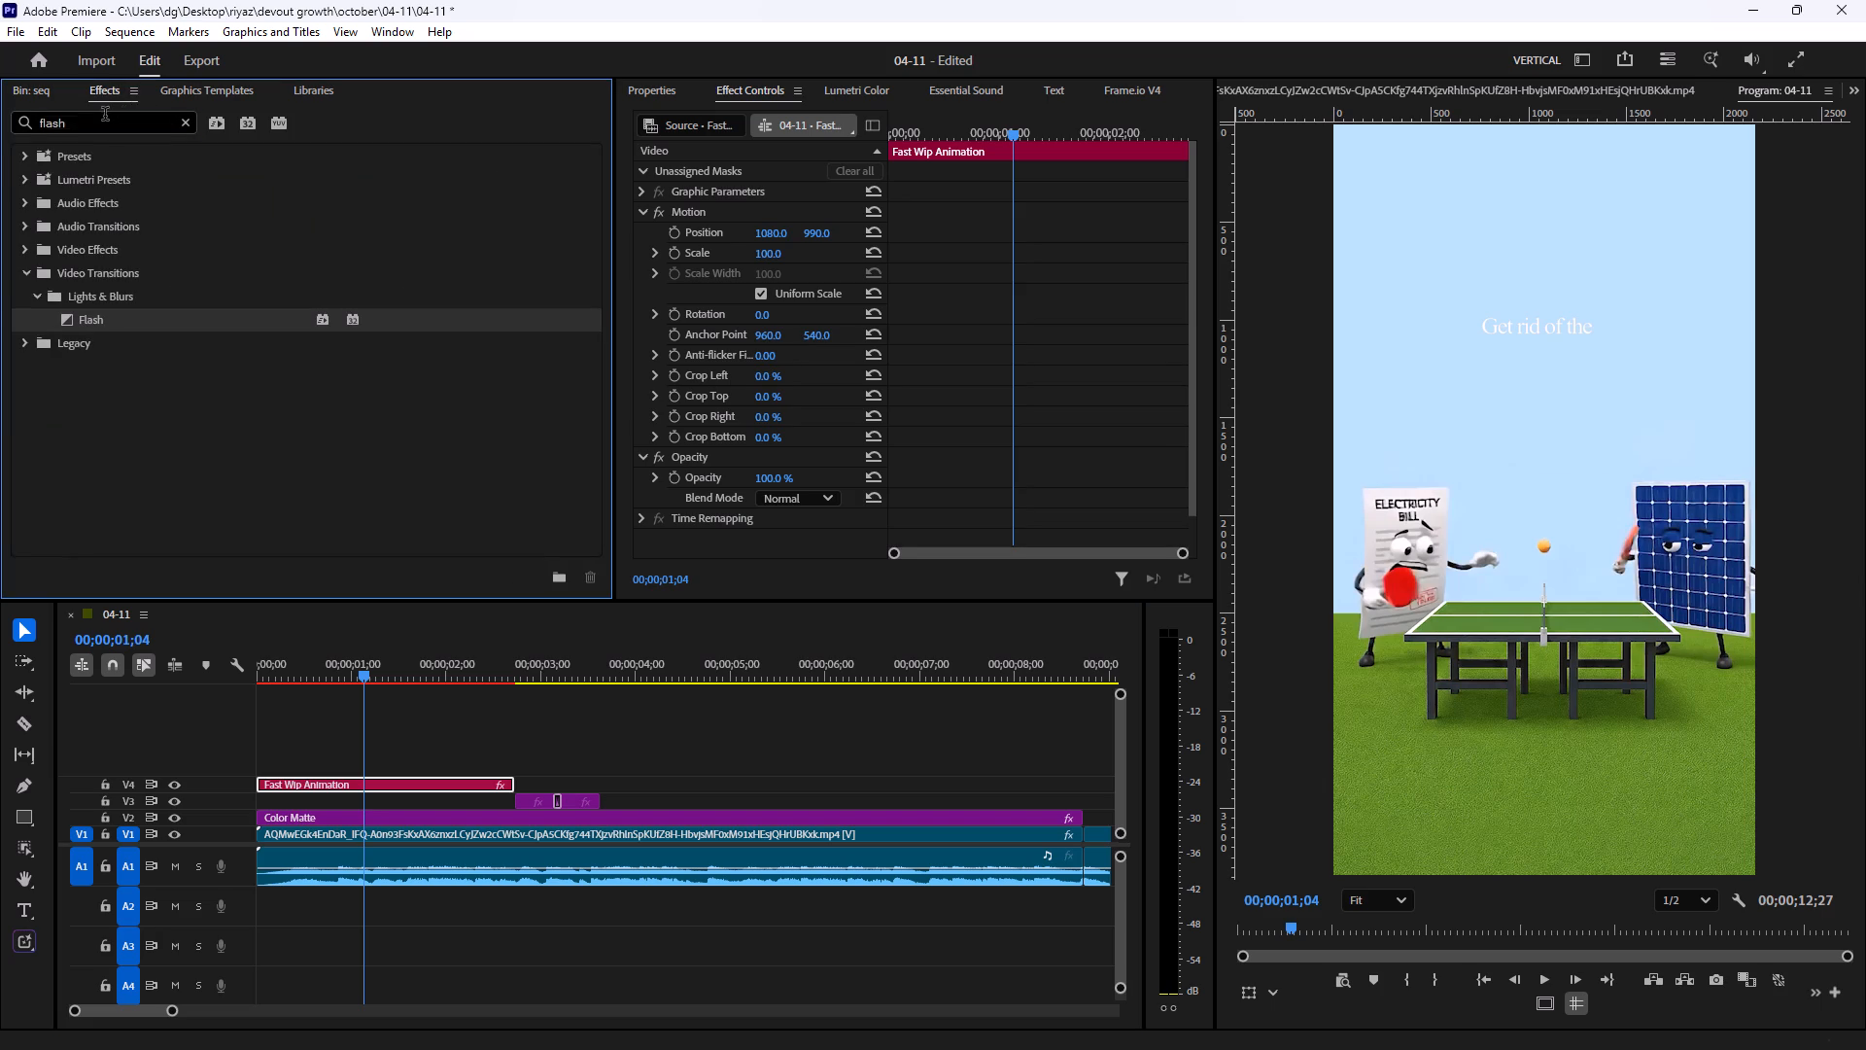
{"action": "left_click_drag", "start_coordinate": [100, 117], "coordinate": [0, 140]}
{"action": "type", "text": "dr"}
{"action": "key", "text": "o"}
{"action": "key", "text": "p"}
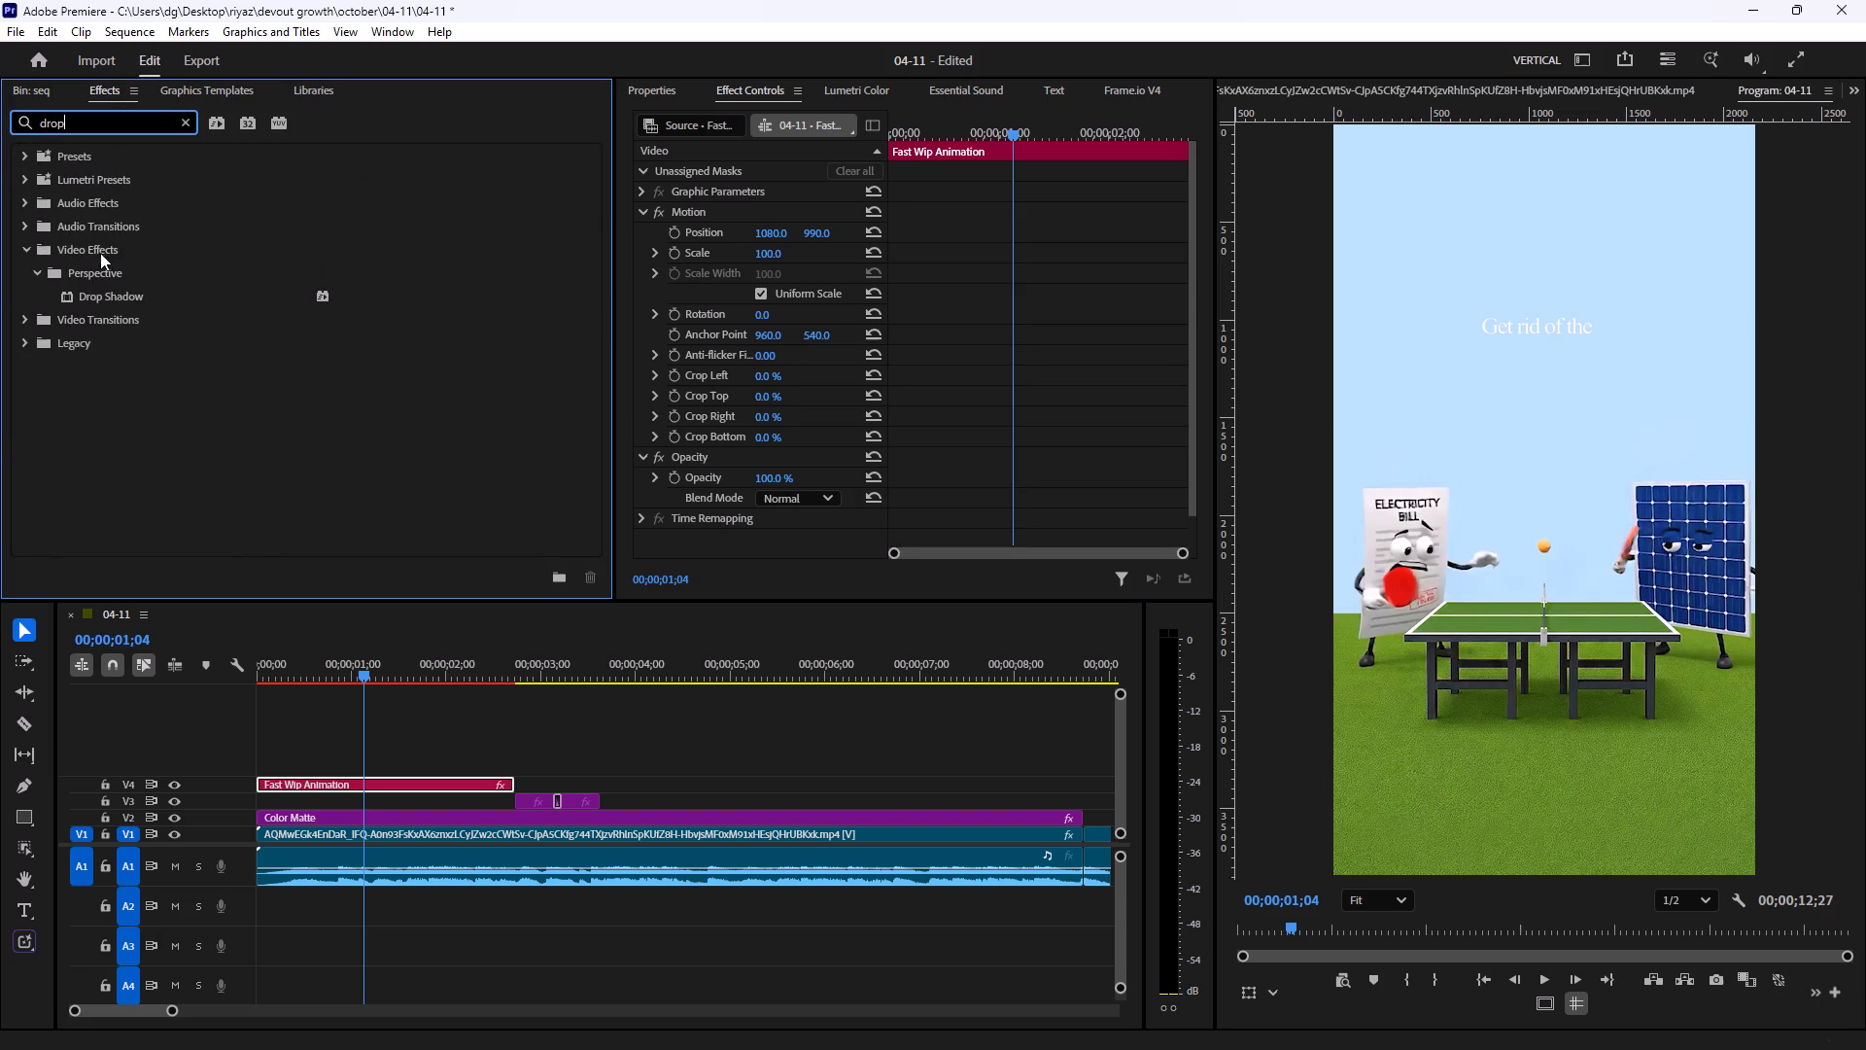
{"action": "left_click_drag", "start_coordinate": [90, 300], "coordinate": [379, 788]}
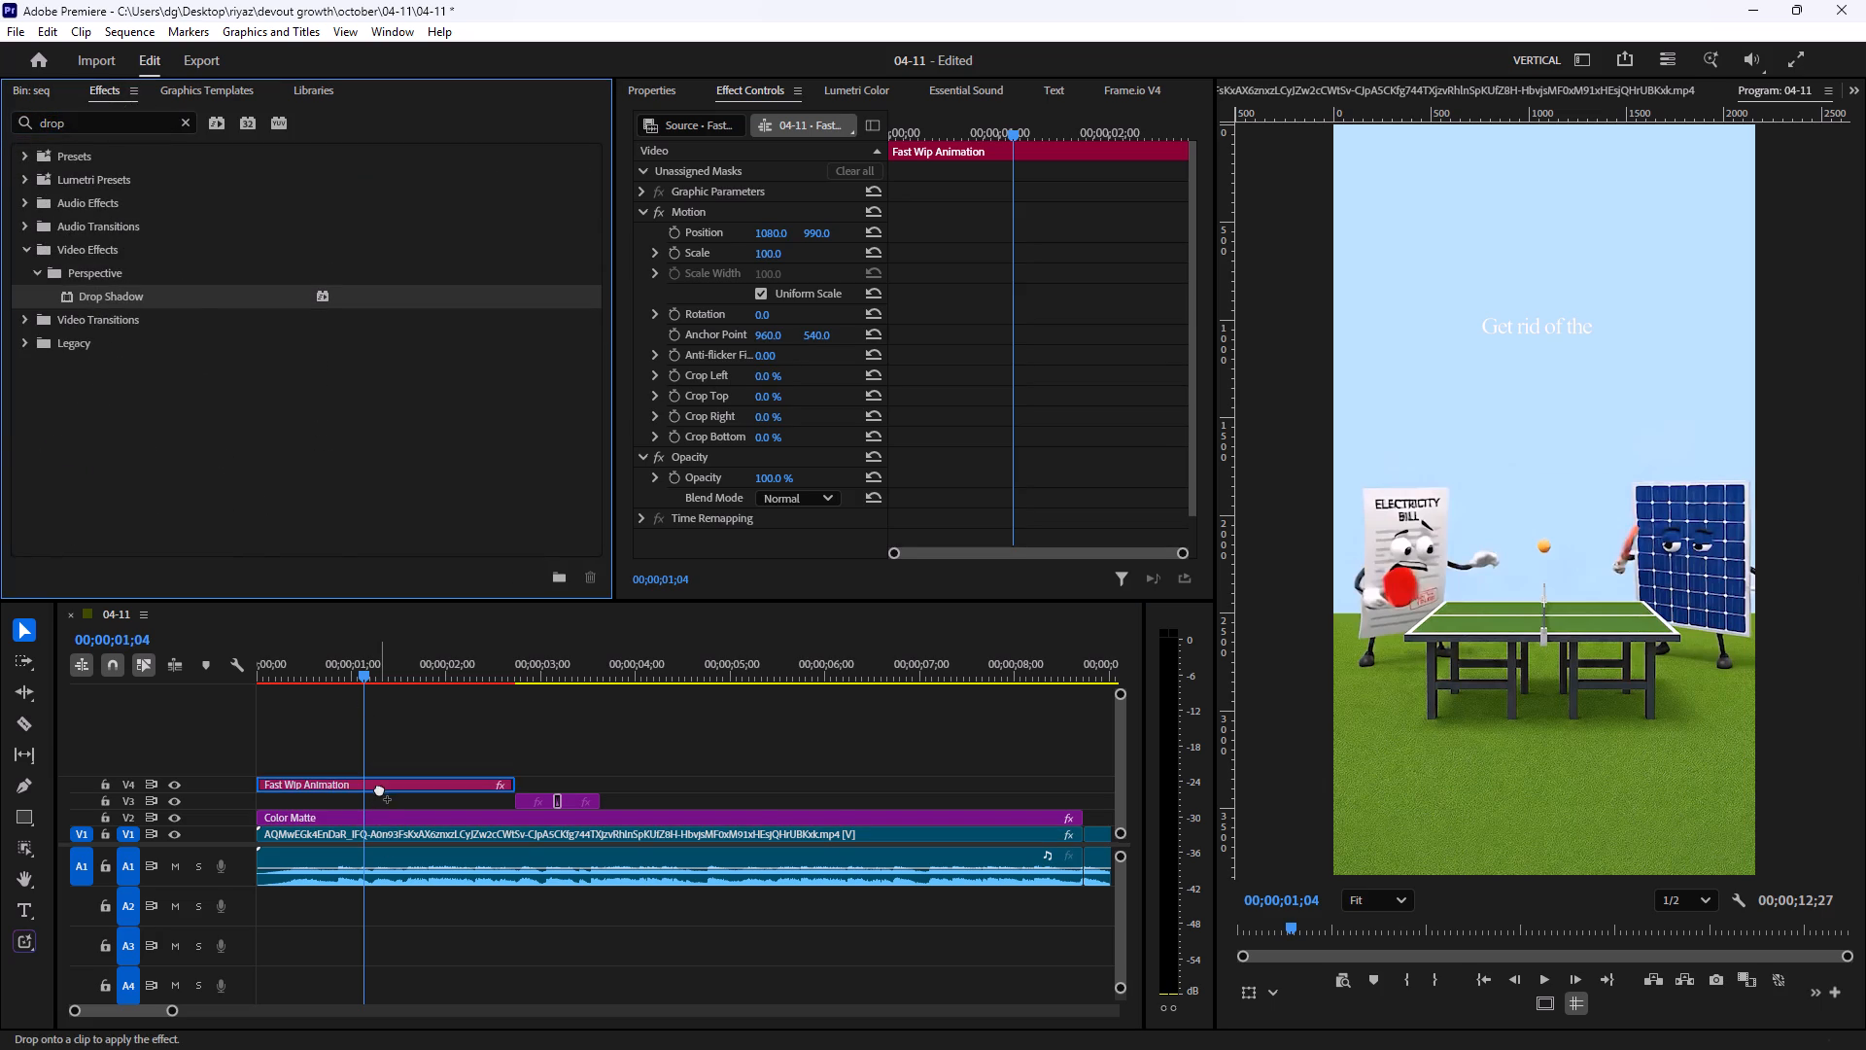
{"action": "left_click_drag", "start_coordinate": [379, 788], "coordinate": [379, 787]}
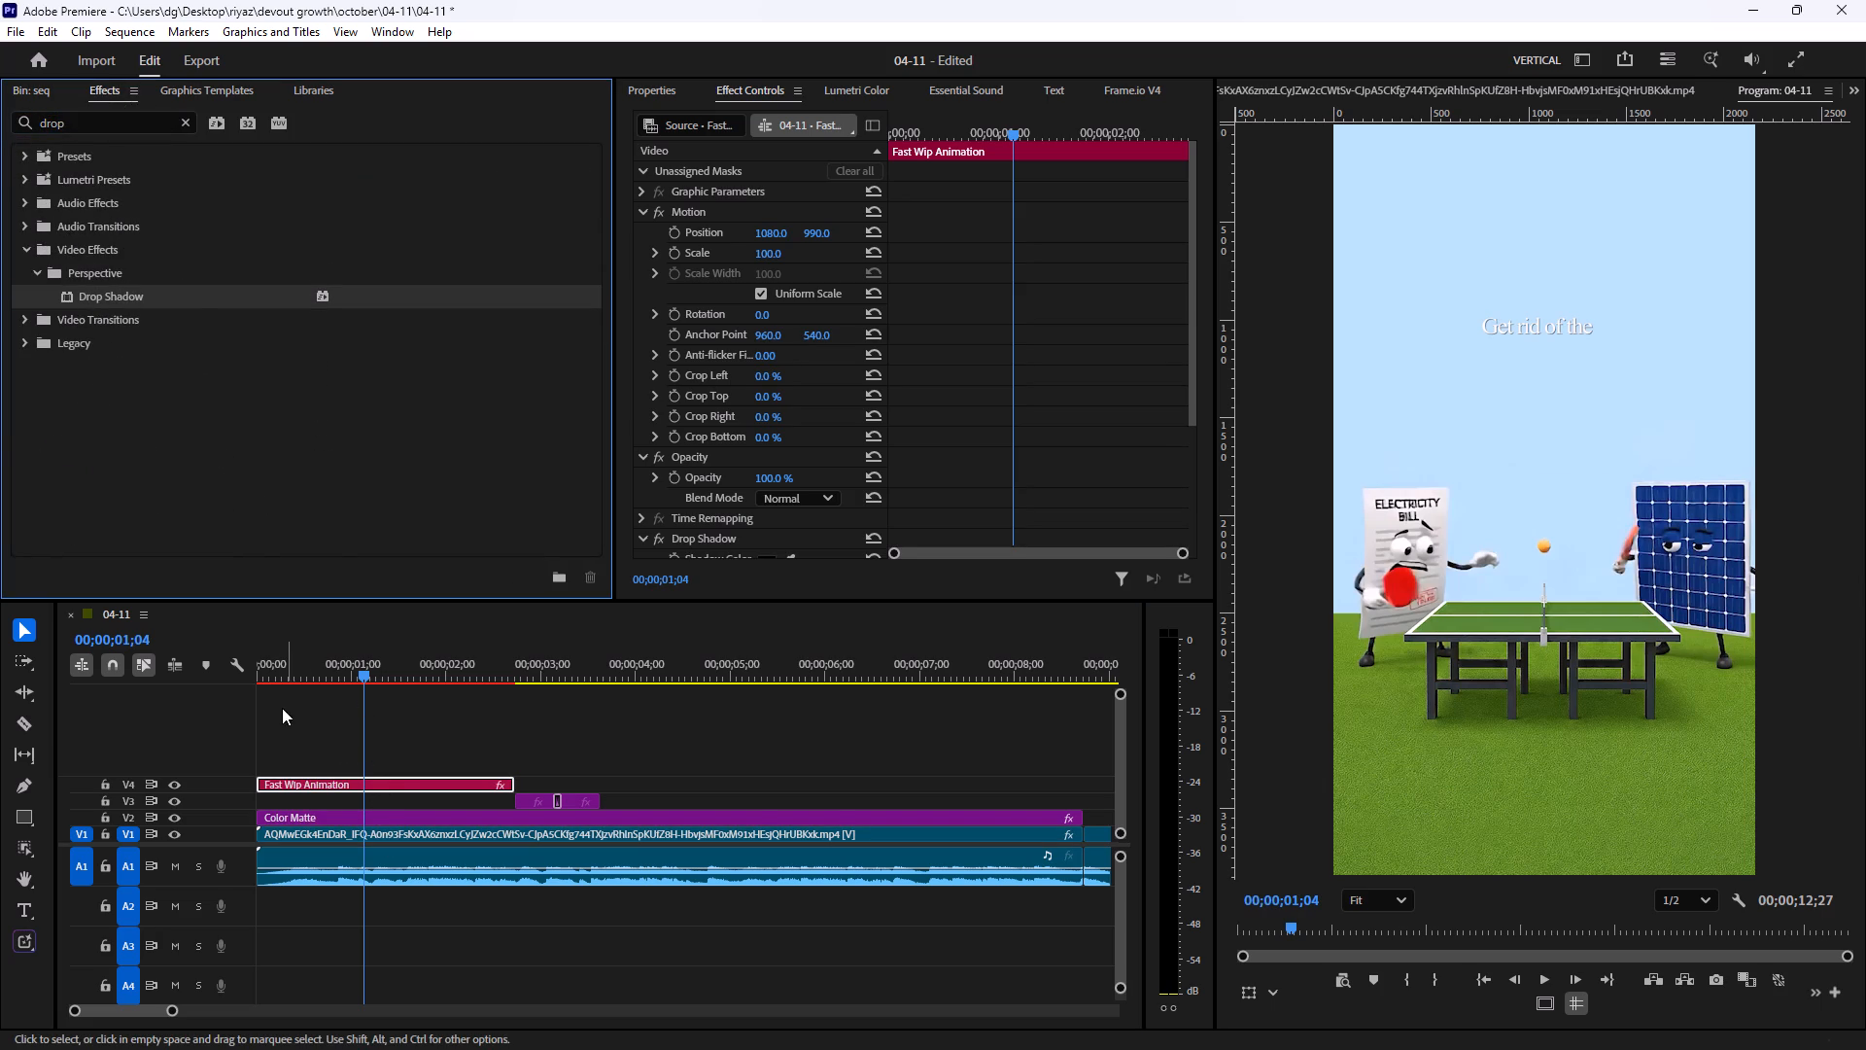
{"action": "left_click_drag", "start_coordinate": [296, 666], "coordinate": [215, 669]}
{"action": "key", "text": "space"}
{"action": "key", "text": "space"}
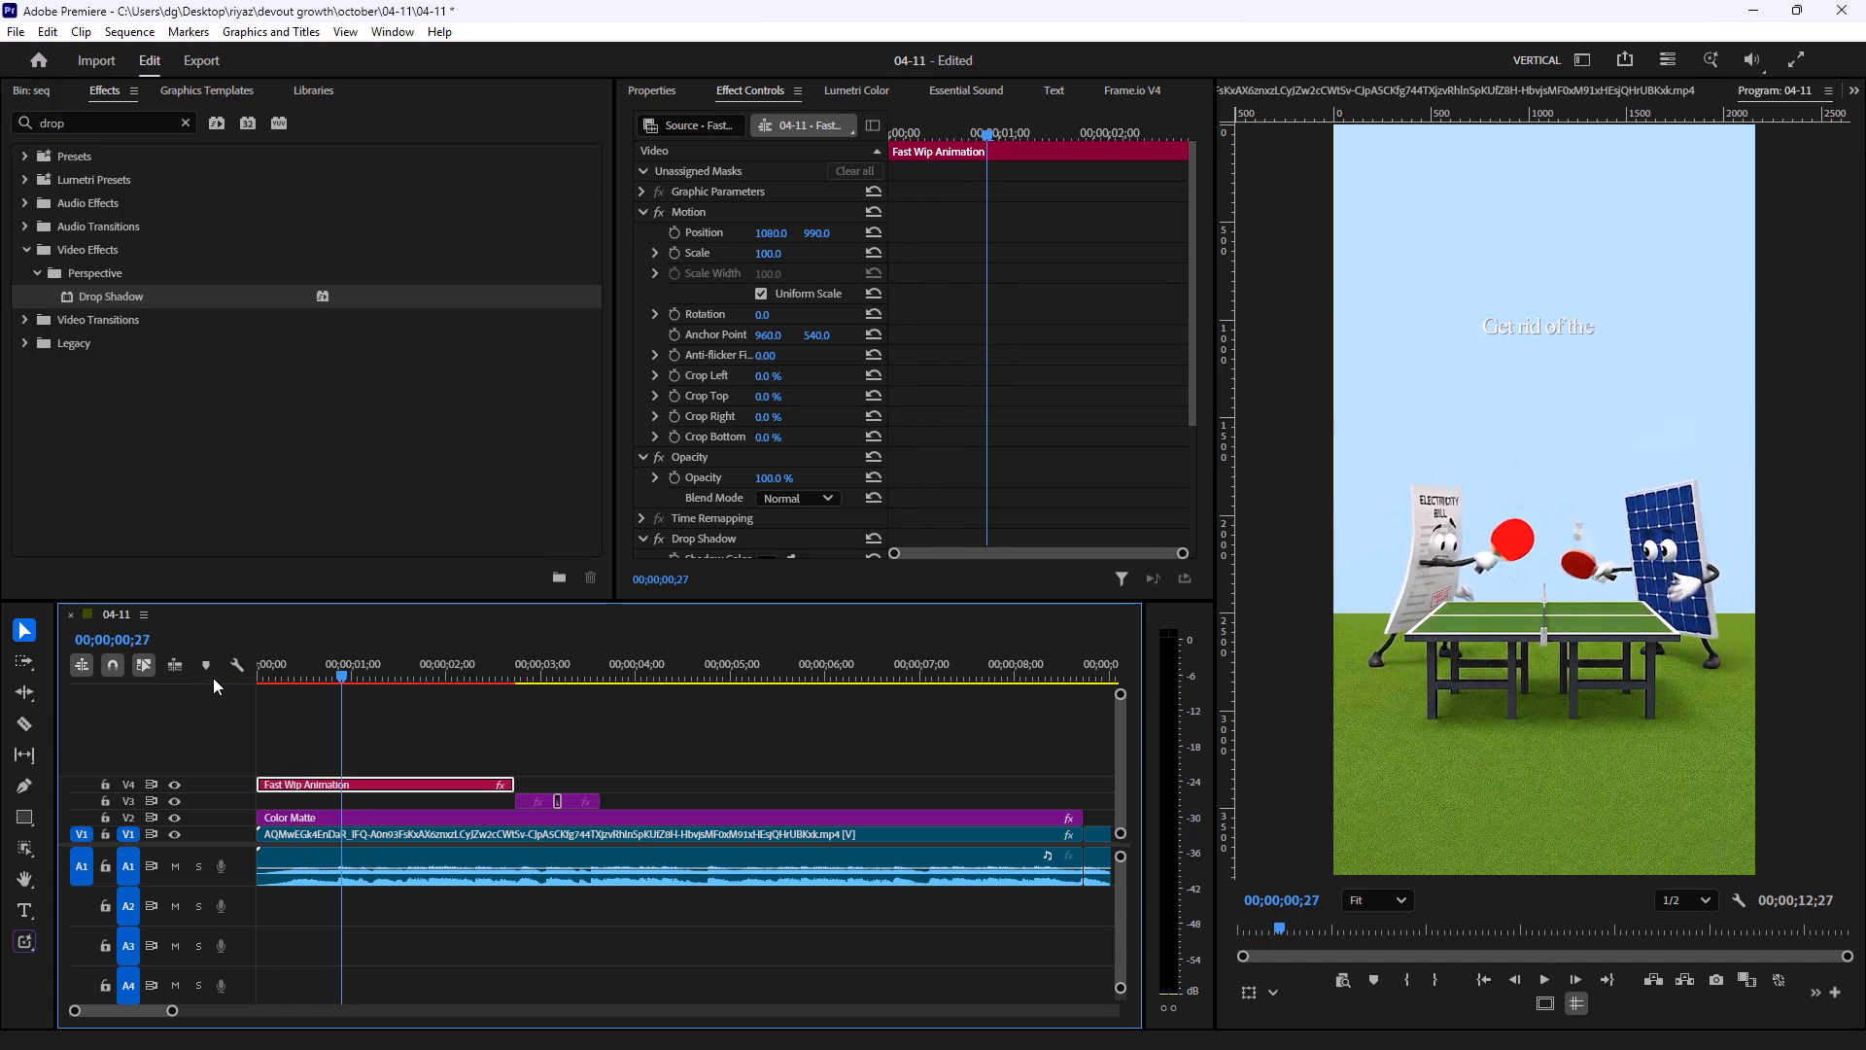
{"action": "key", "text": "space"}
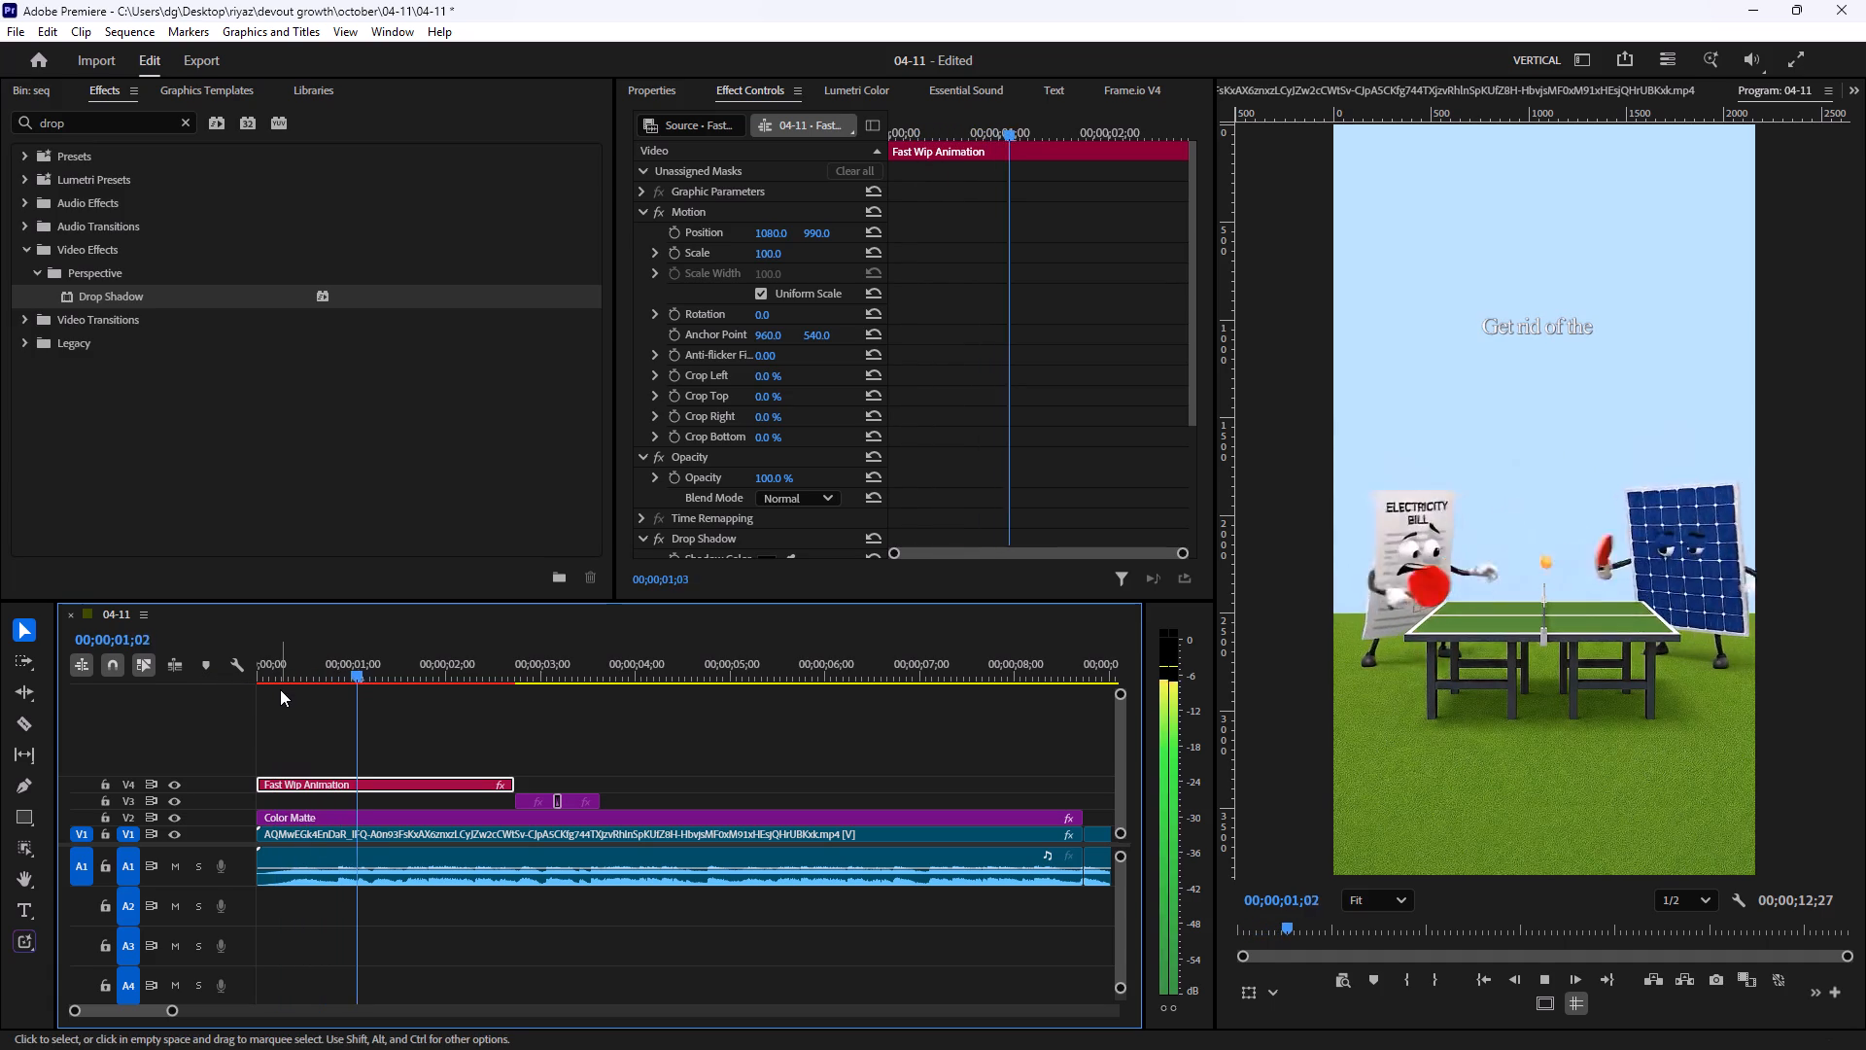
{"action": "key", "text": "space"}
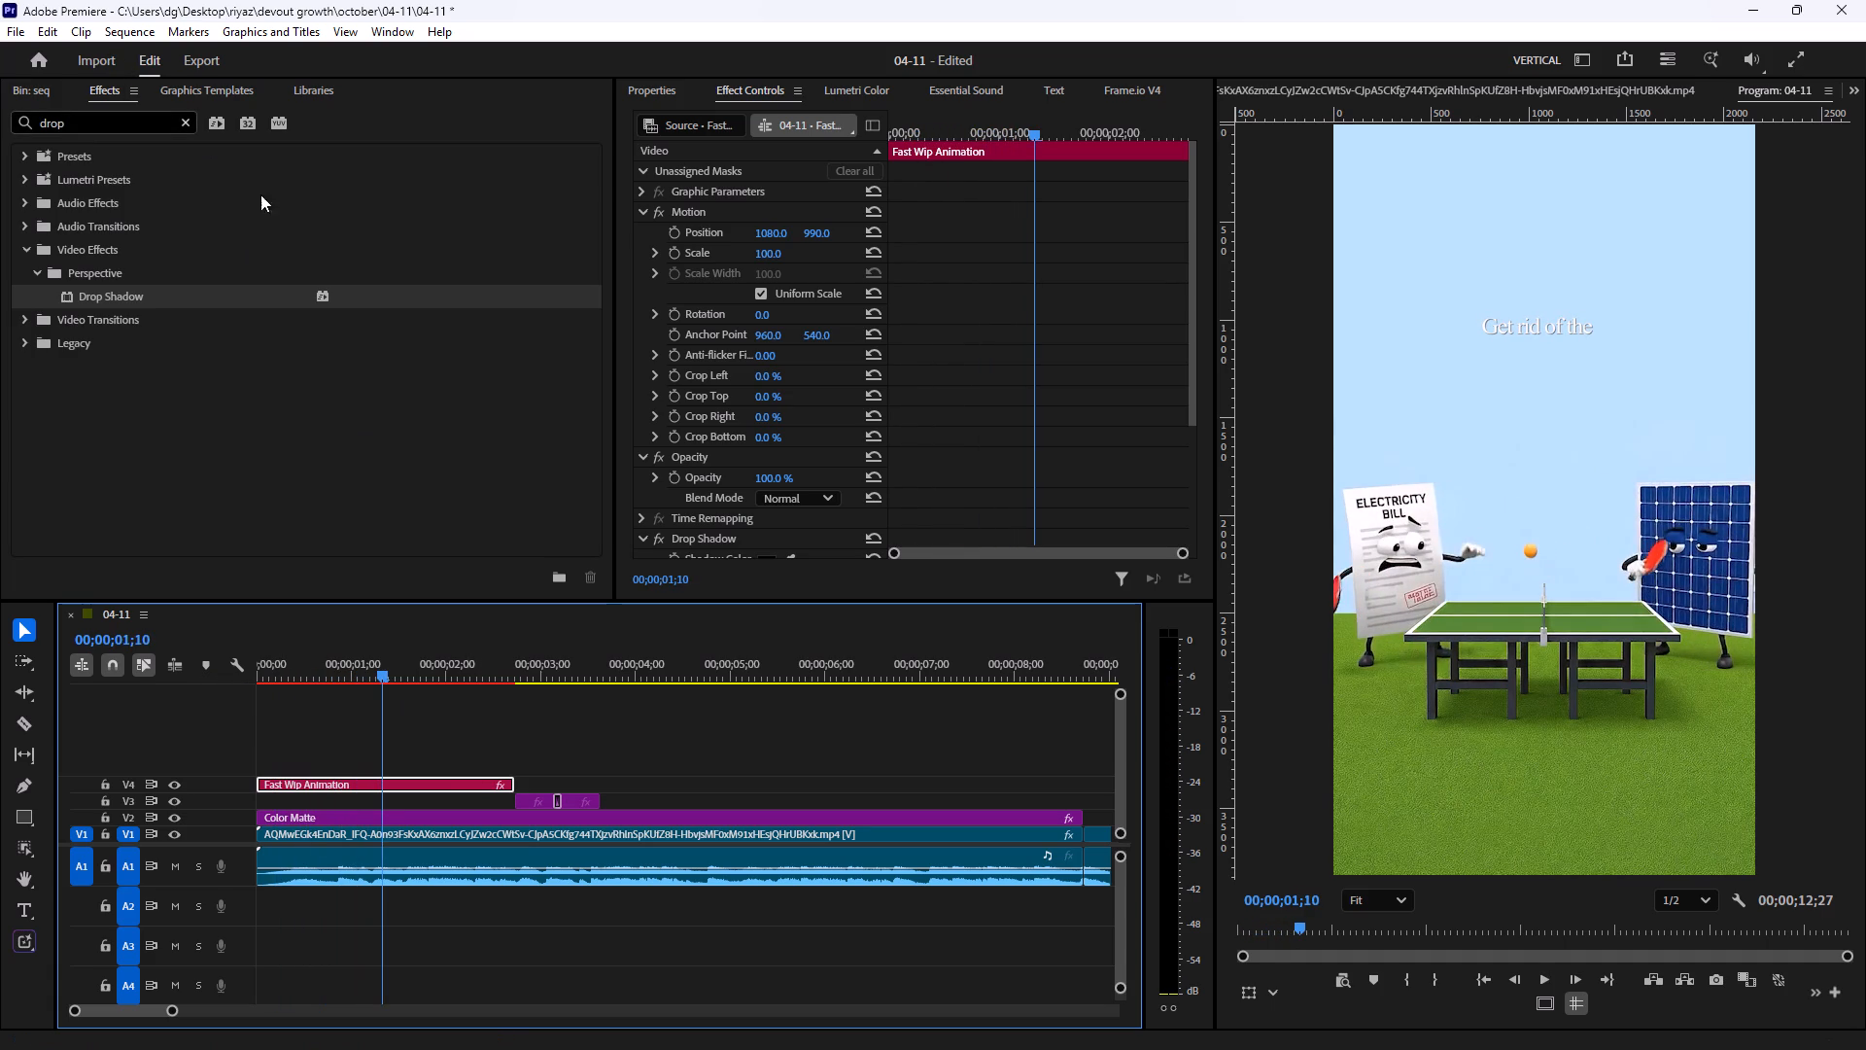
Compare the source video's original headline with the new headline text in sequence 04-11.
{"action": "left_click", "coordinate": [1455, 95]}
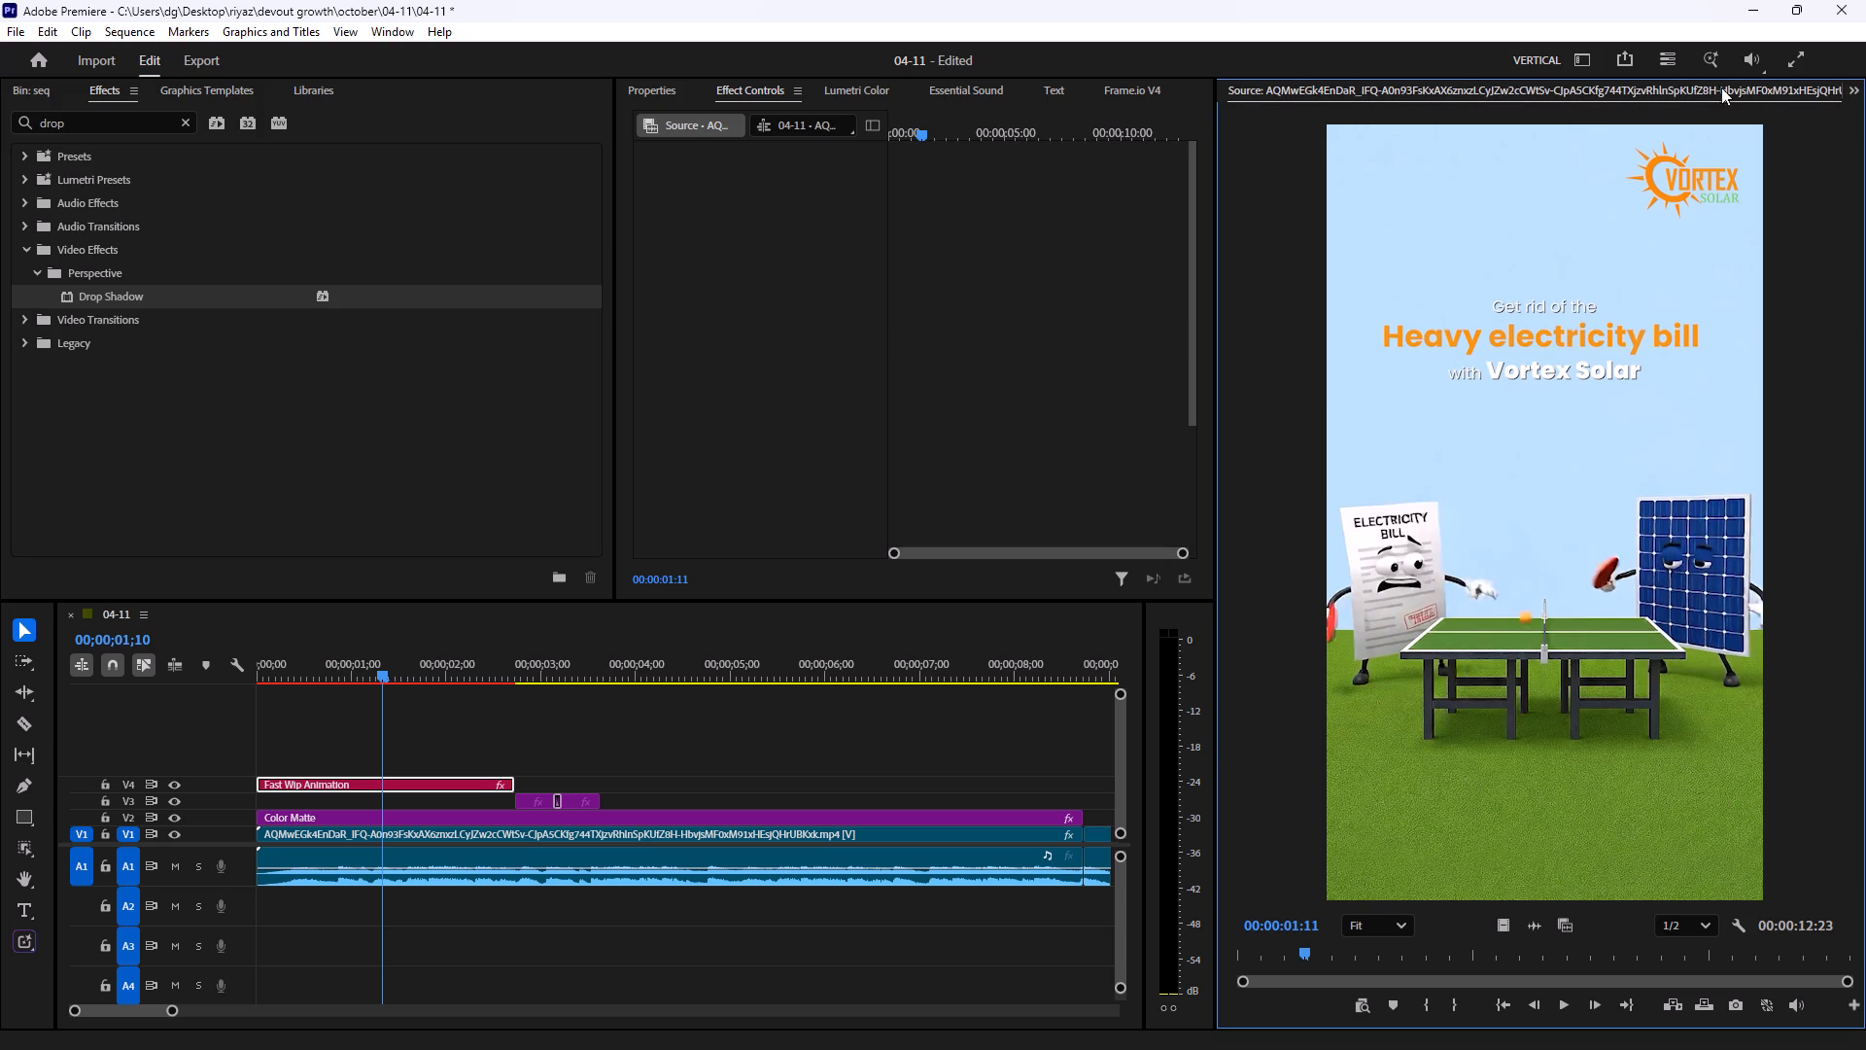
{"action": "scroll", "coordinate": [1676, 98], "scroll_direction": "up", "scroll_amount": 1}
{"action": "scroll", "coordinate": [1672, 85], "scroll_direction": "down", "scroll_amount": 1}
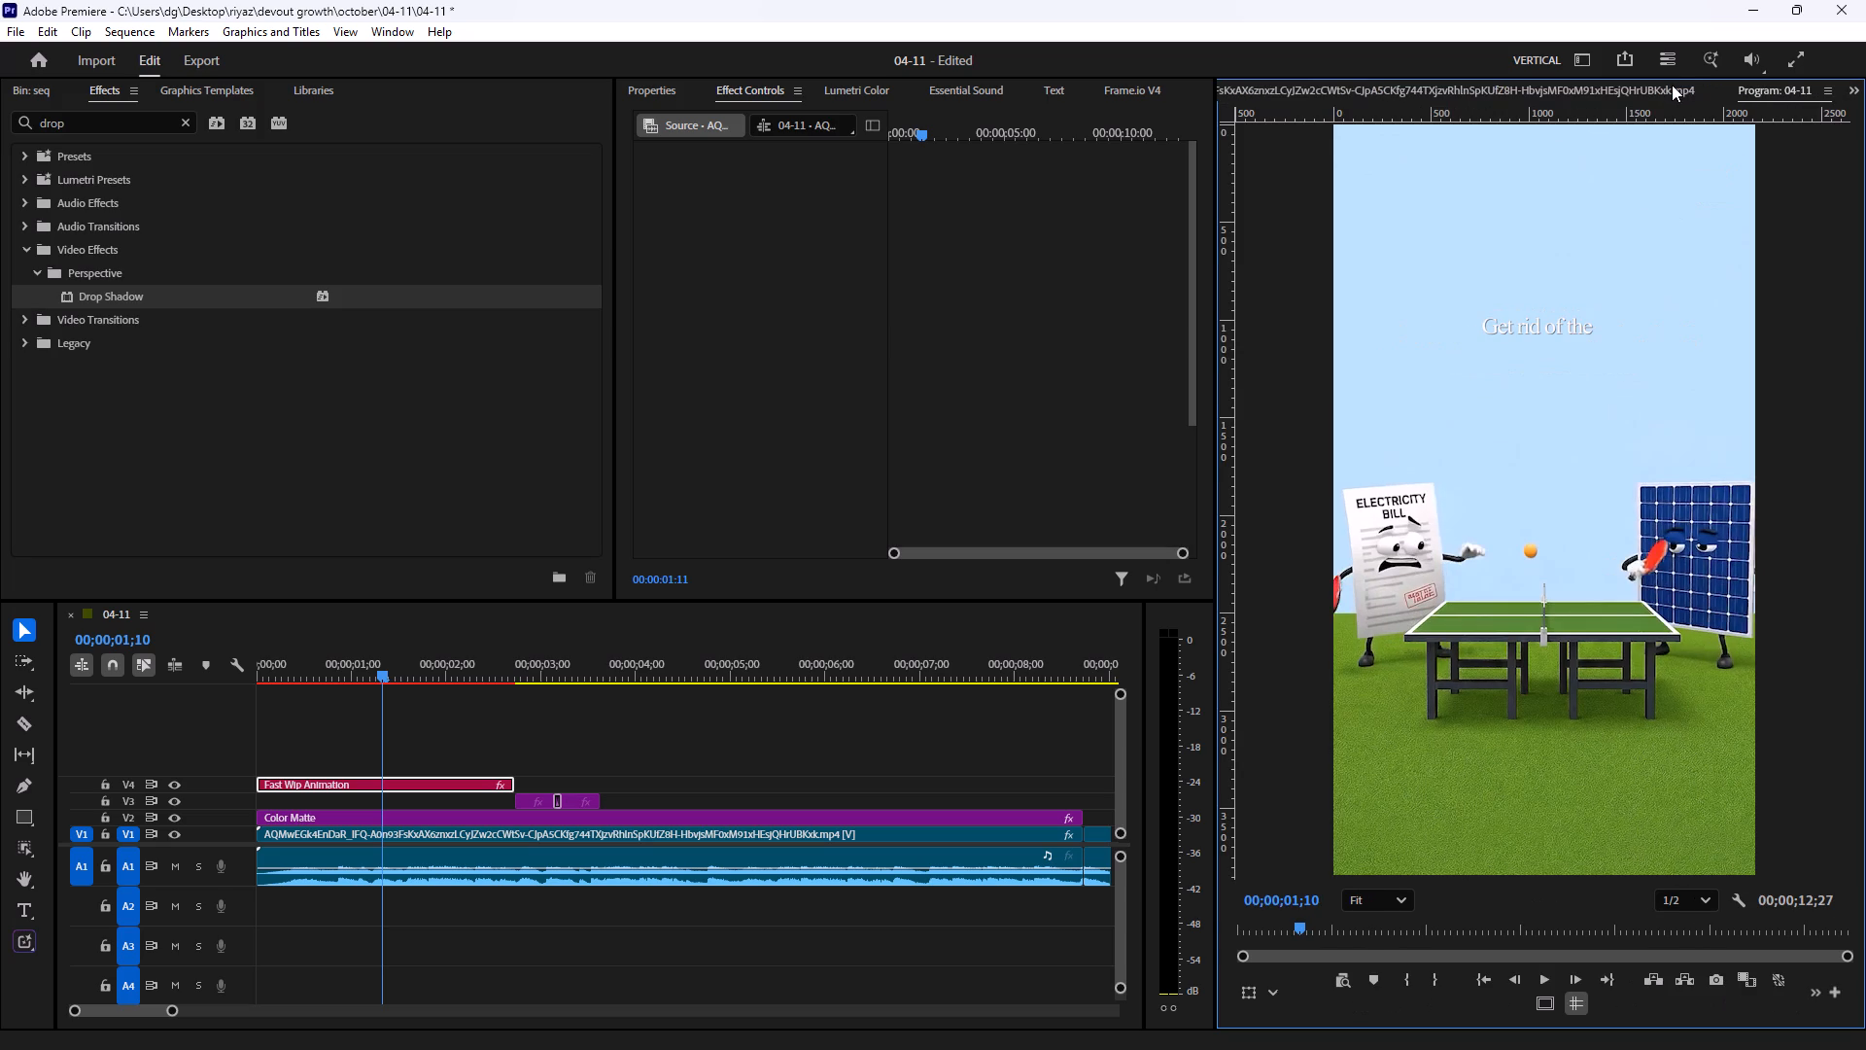
{"action": "scroll", "coordinate": [1672, 85], "scroll_direction": "up", "scroll_amount": 1}
{"action": "scroll", "coordinate": [1672, 85], "scroll_direction": "down", "scroll_amount": 1}
{"action": "scroll", "coordinate": [1672, 85], "scroll_direction": "up", "scroll_amount": 1}
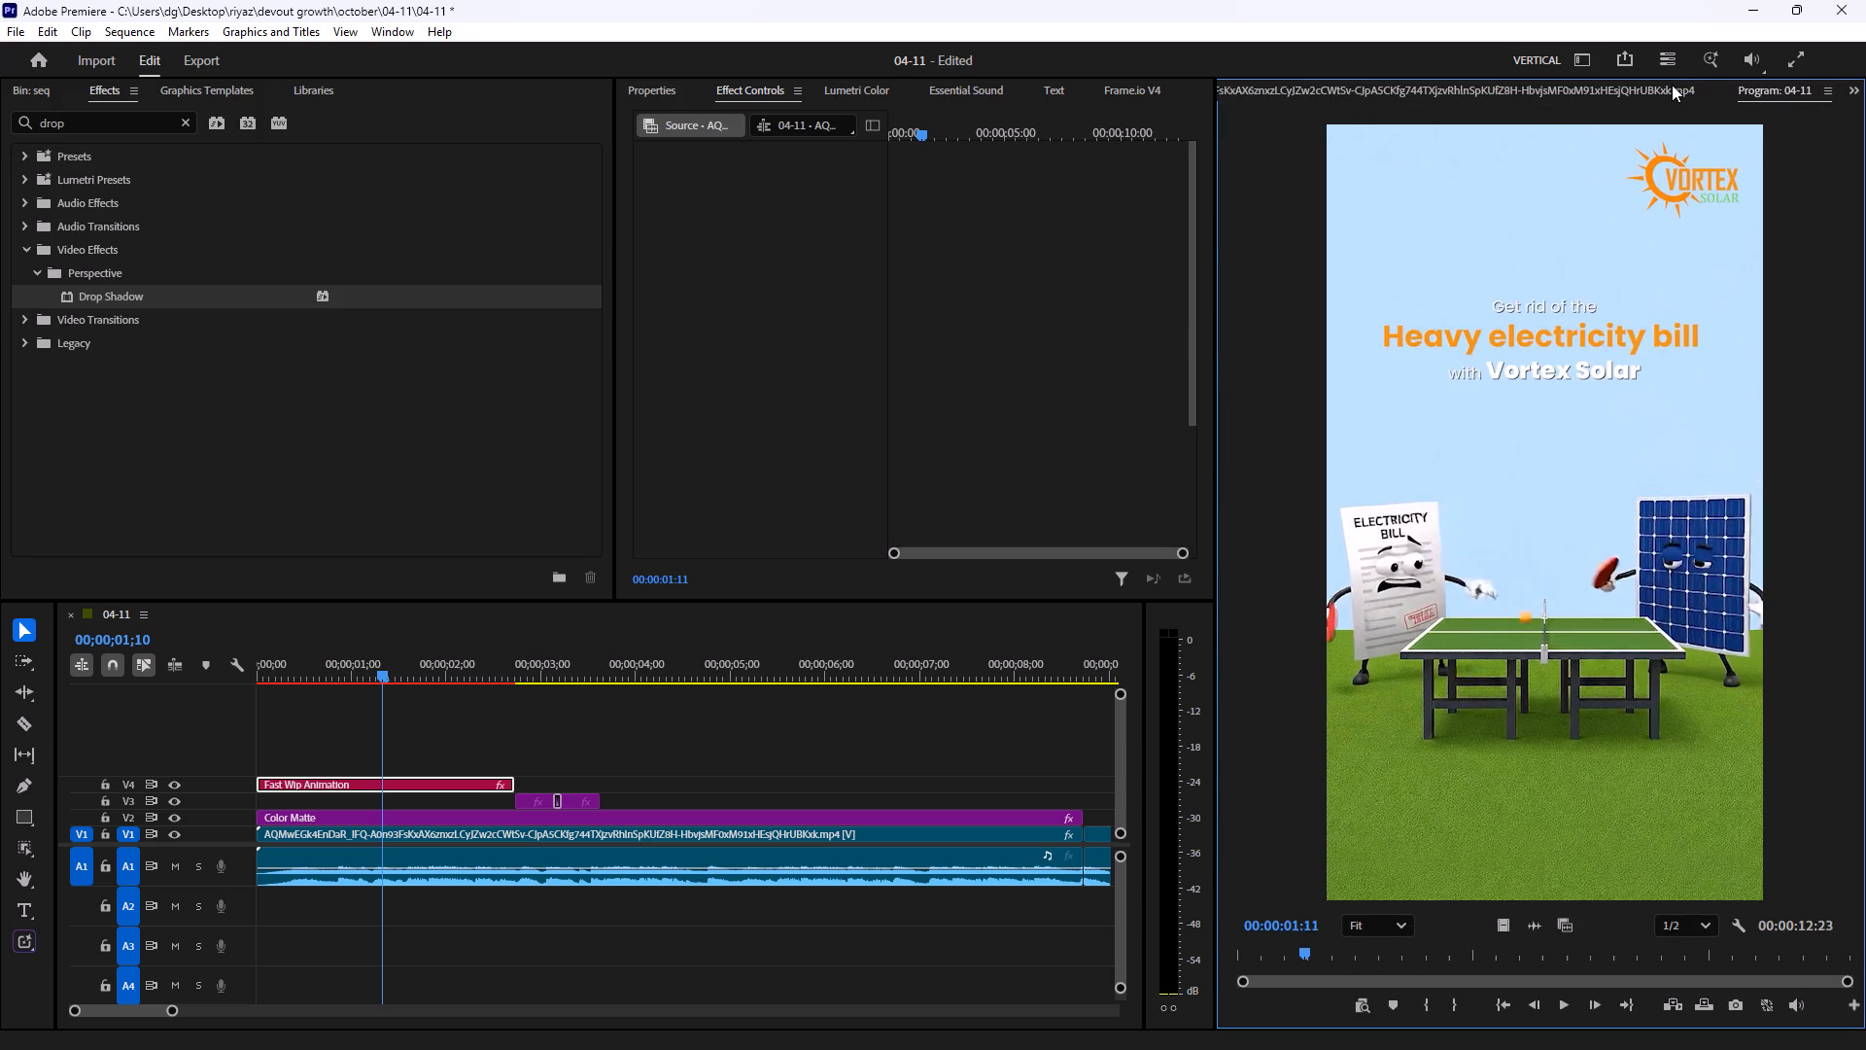
{"action": "scroll", "coordinate": [1672, 85], "scroll_direction": "down", "scroll_amount": 1}
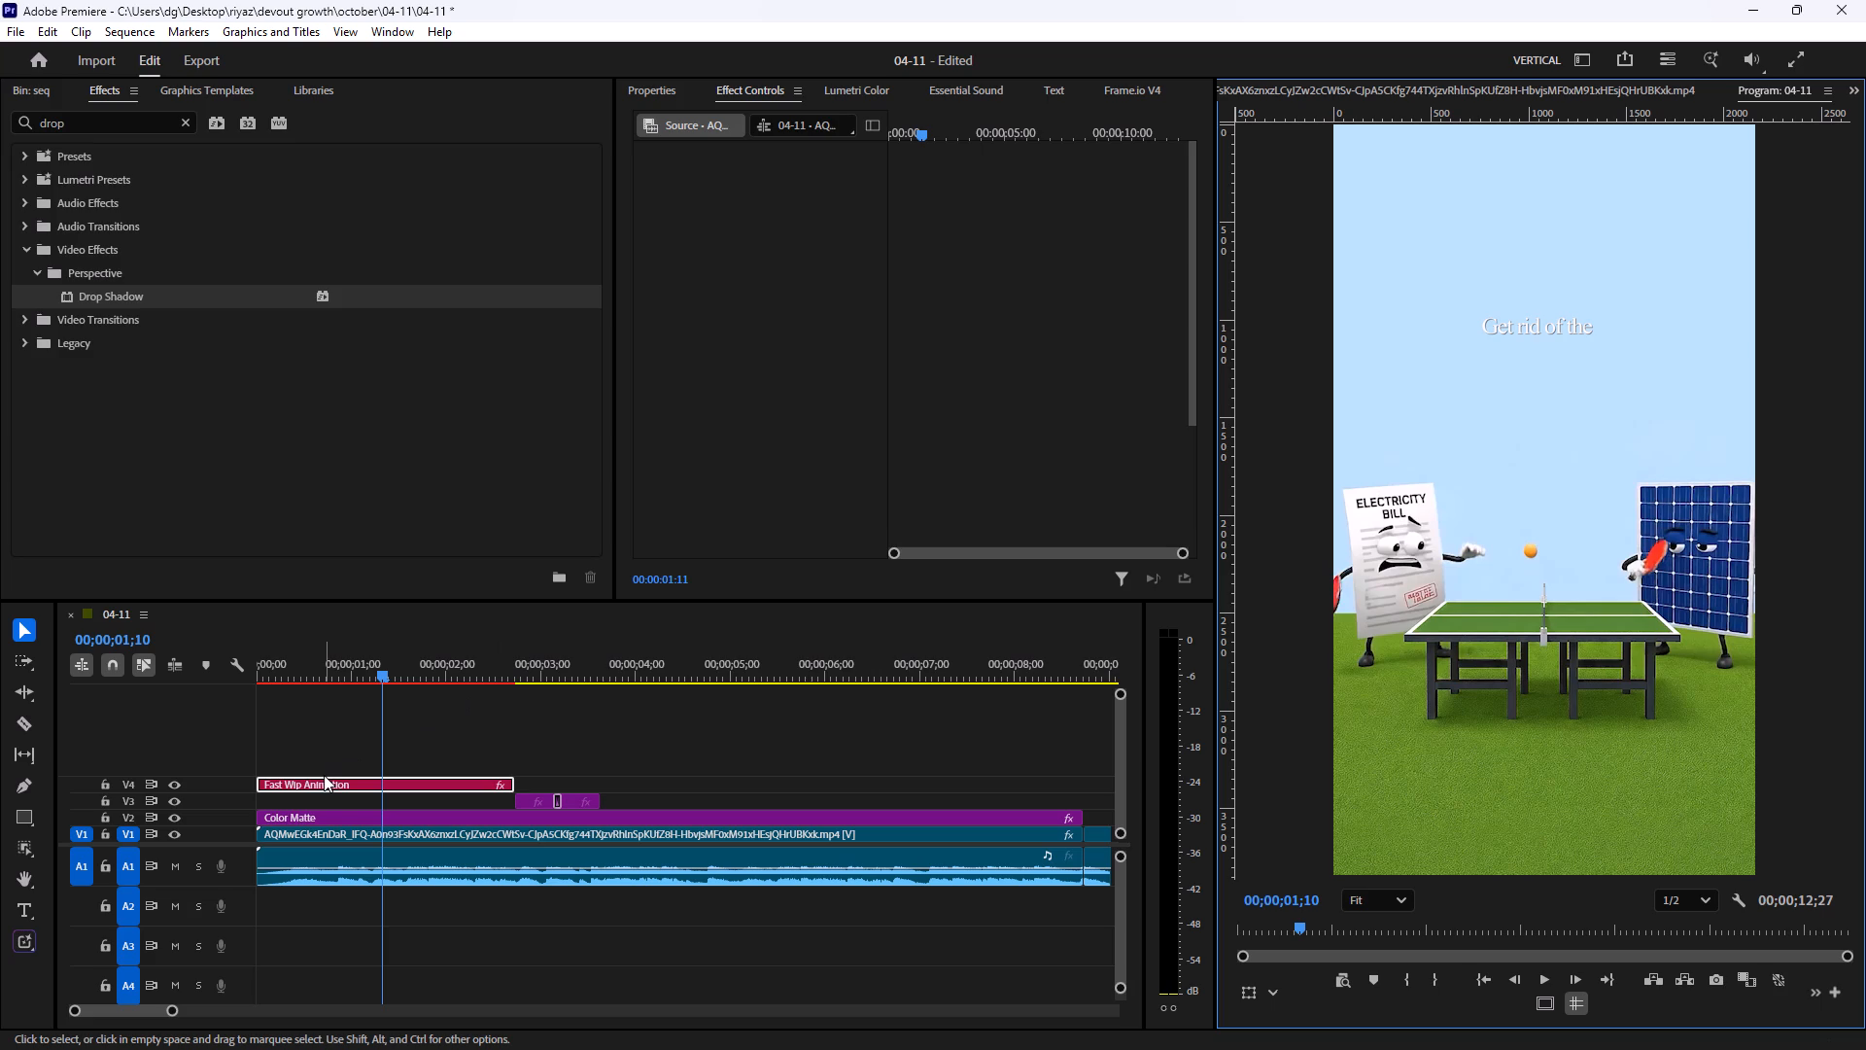
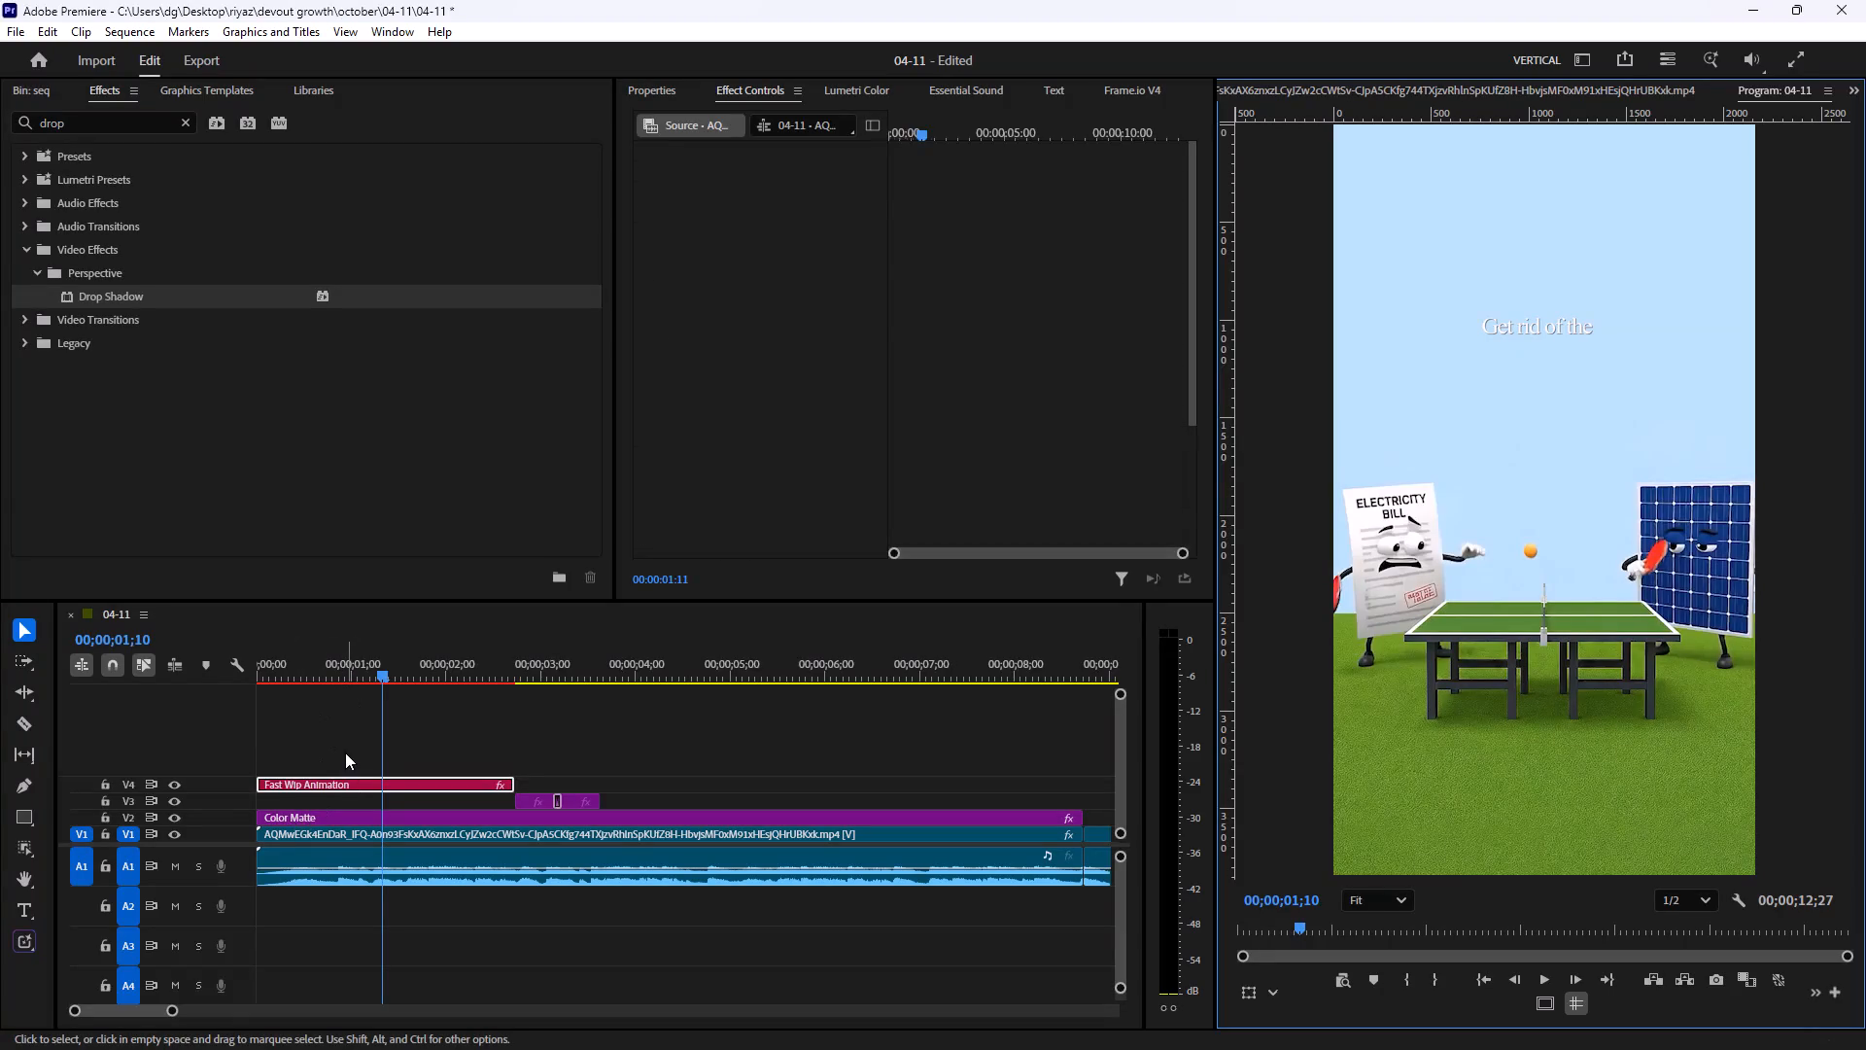
Reduce the font size of the "Get rid of the" Fast Wip Animation clip on V4 to 101.1.
{"action": "left_click", "coordinate": [345, 752]}
{"action": "left_click", "coordinate": [344, 778]}
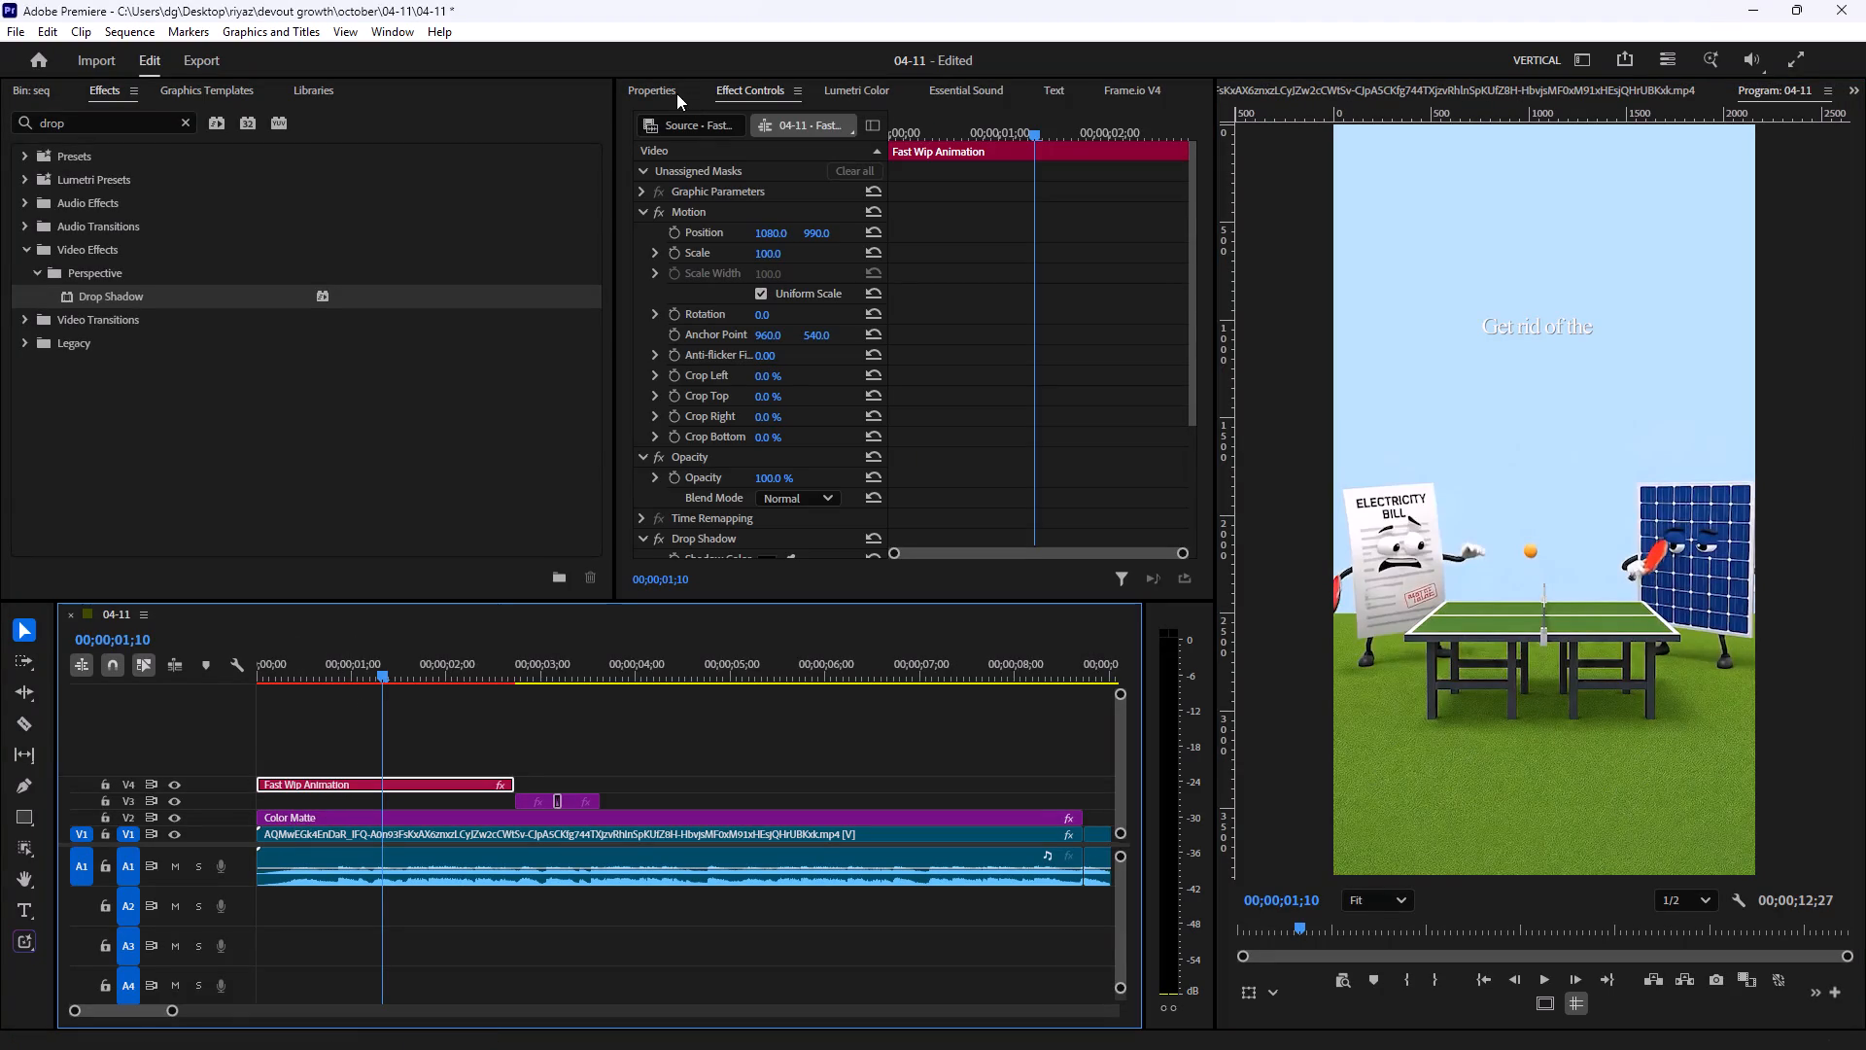
{"action": "left_click", "coordinate": [675, 93]}
{"action": "left_click", "coordinate": [779, 327]}
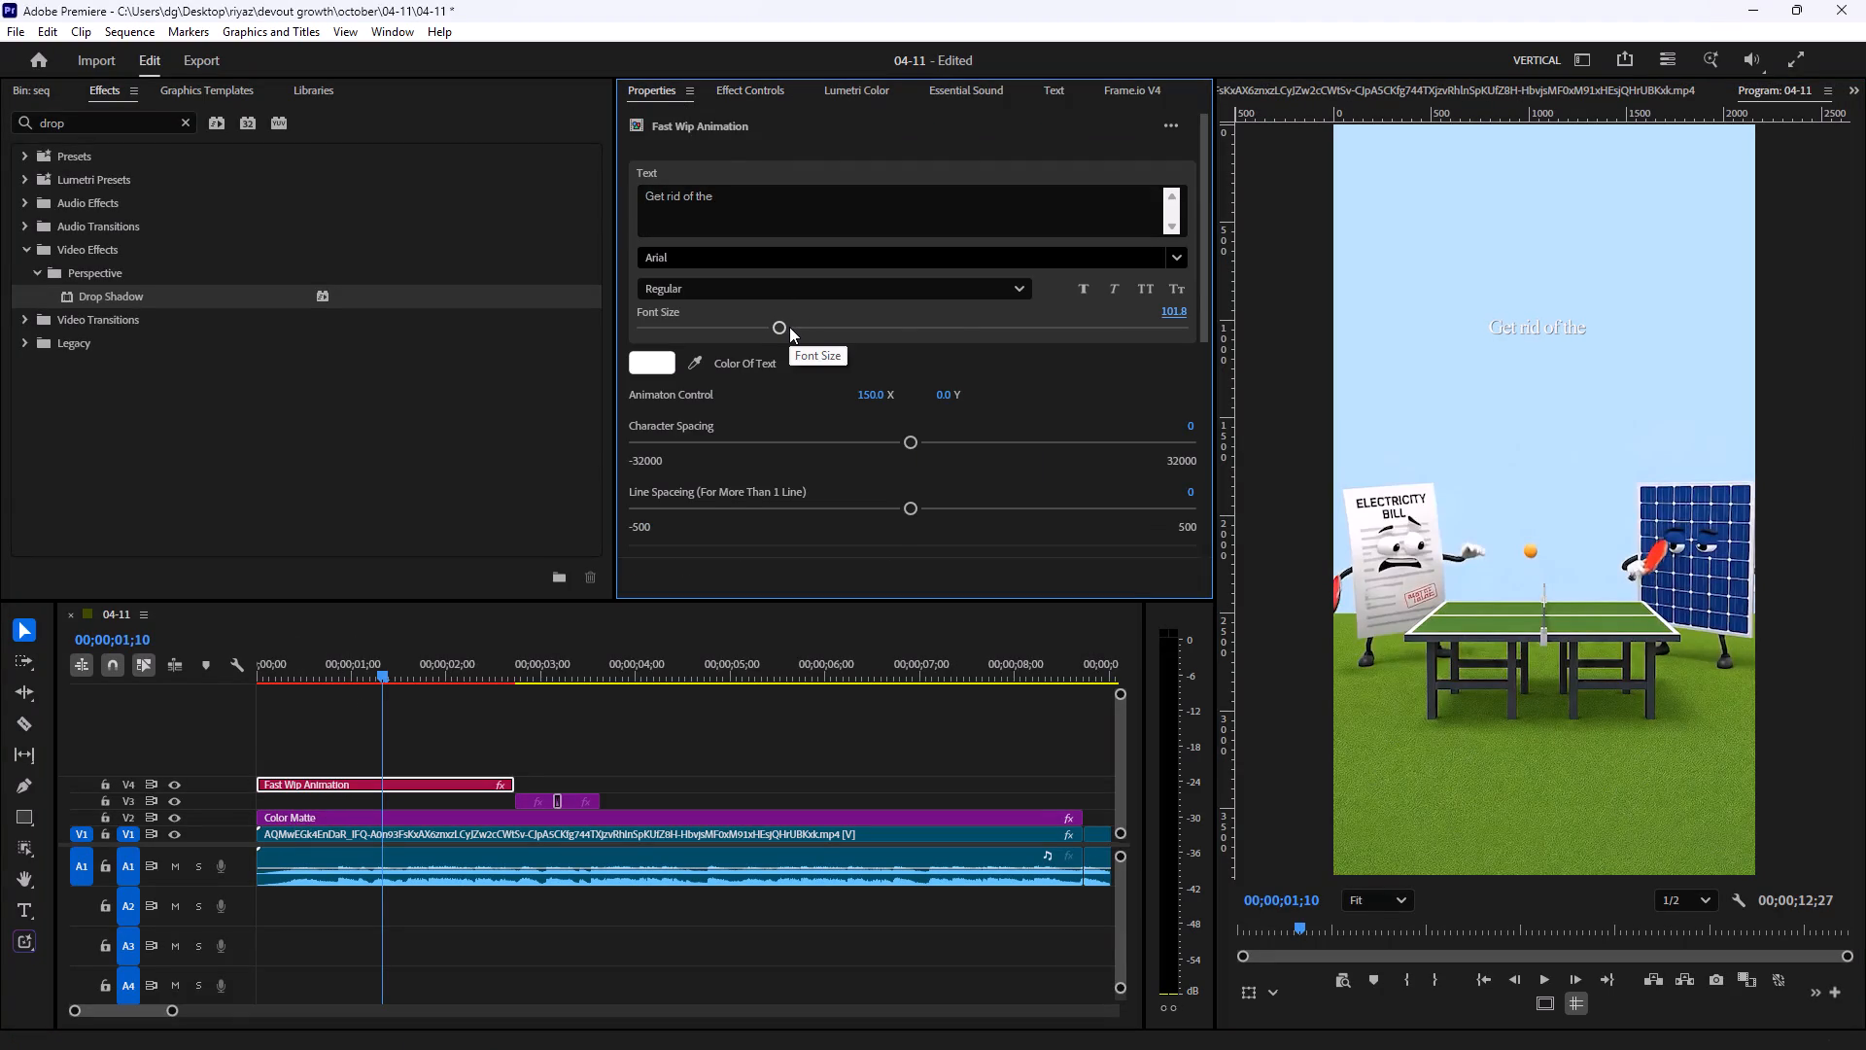
{"action": "key", "text": "ctrl+z"}
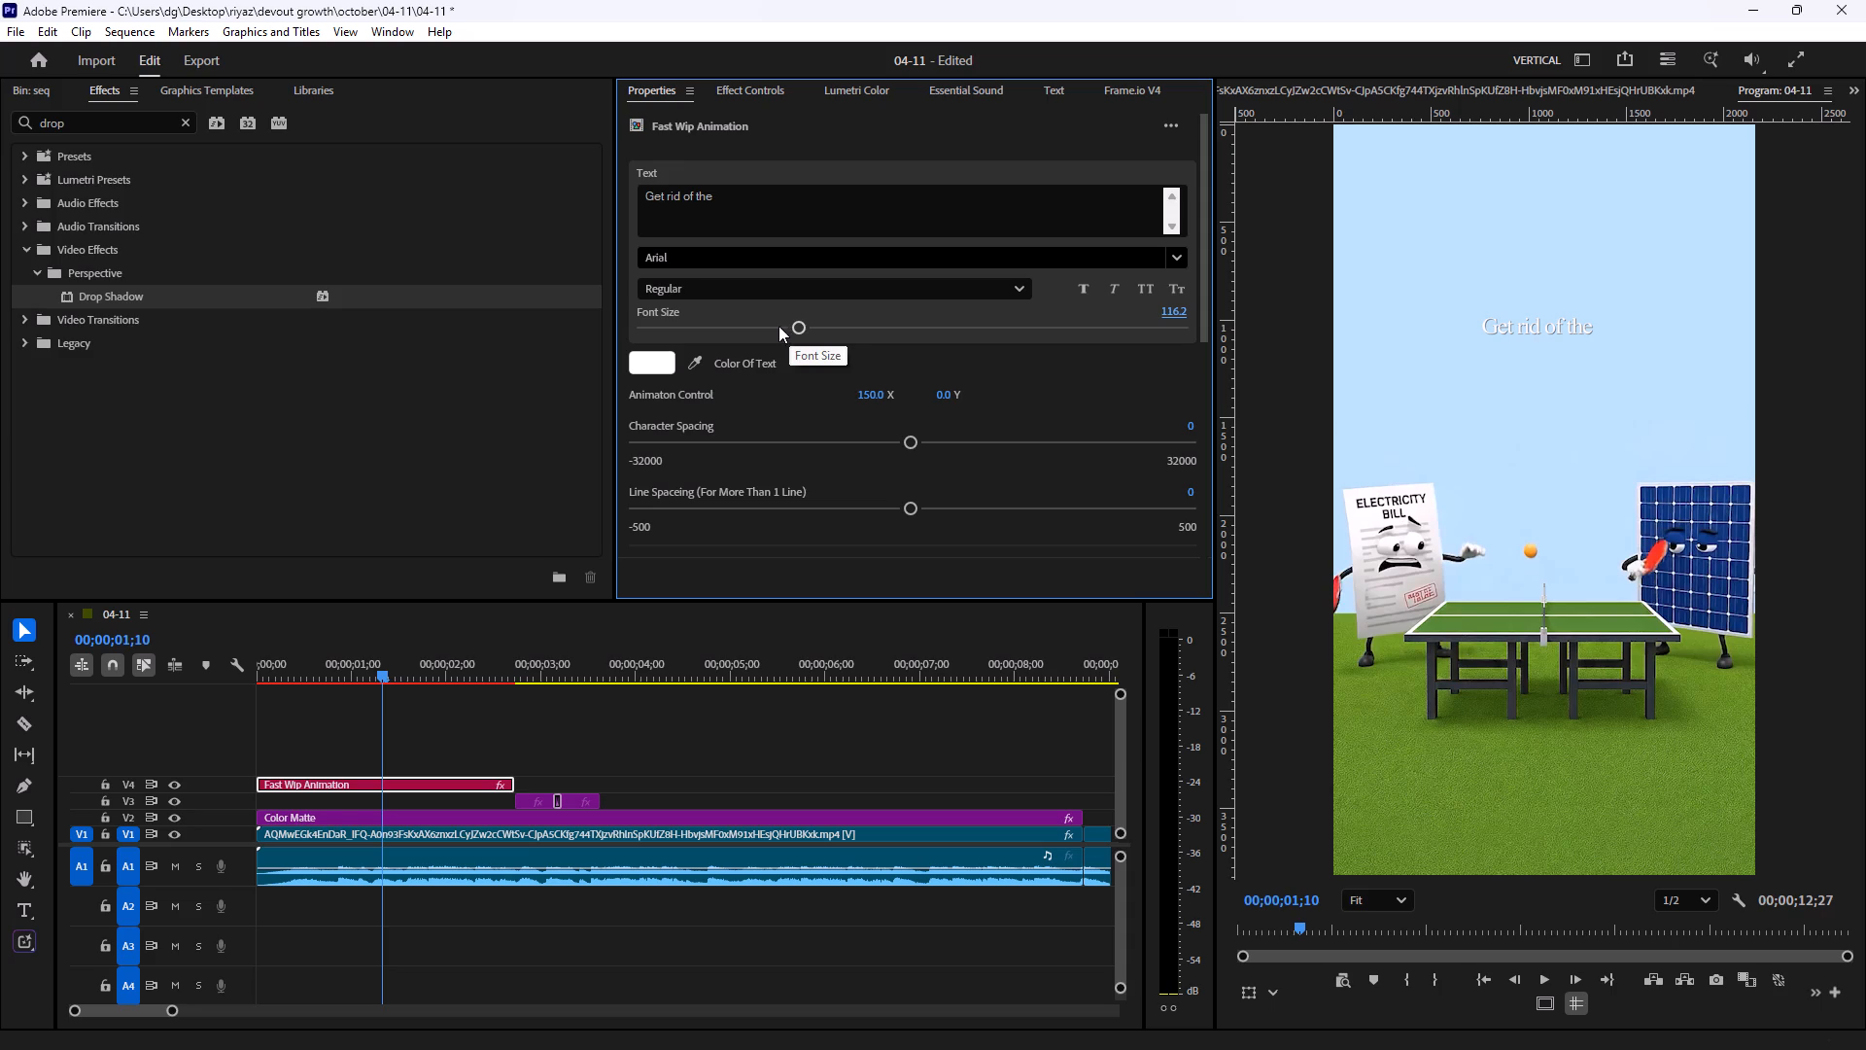
{"action": "left_click", "coordinate": [778, 326]}
Raise the "Get rid of the" text by setting its vertical position to 833, and preview it from the sequence start.
{"action": "left_click", "coordinate": [756, 86]}
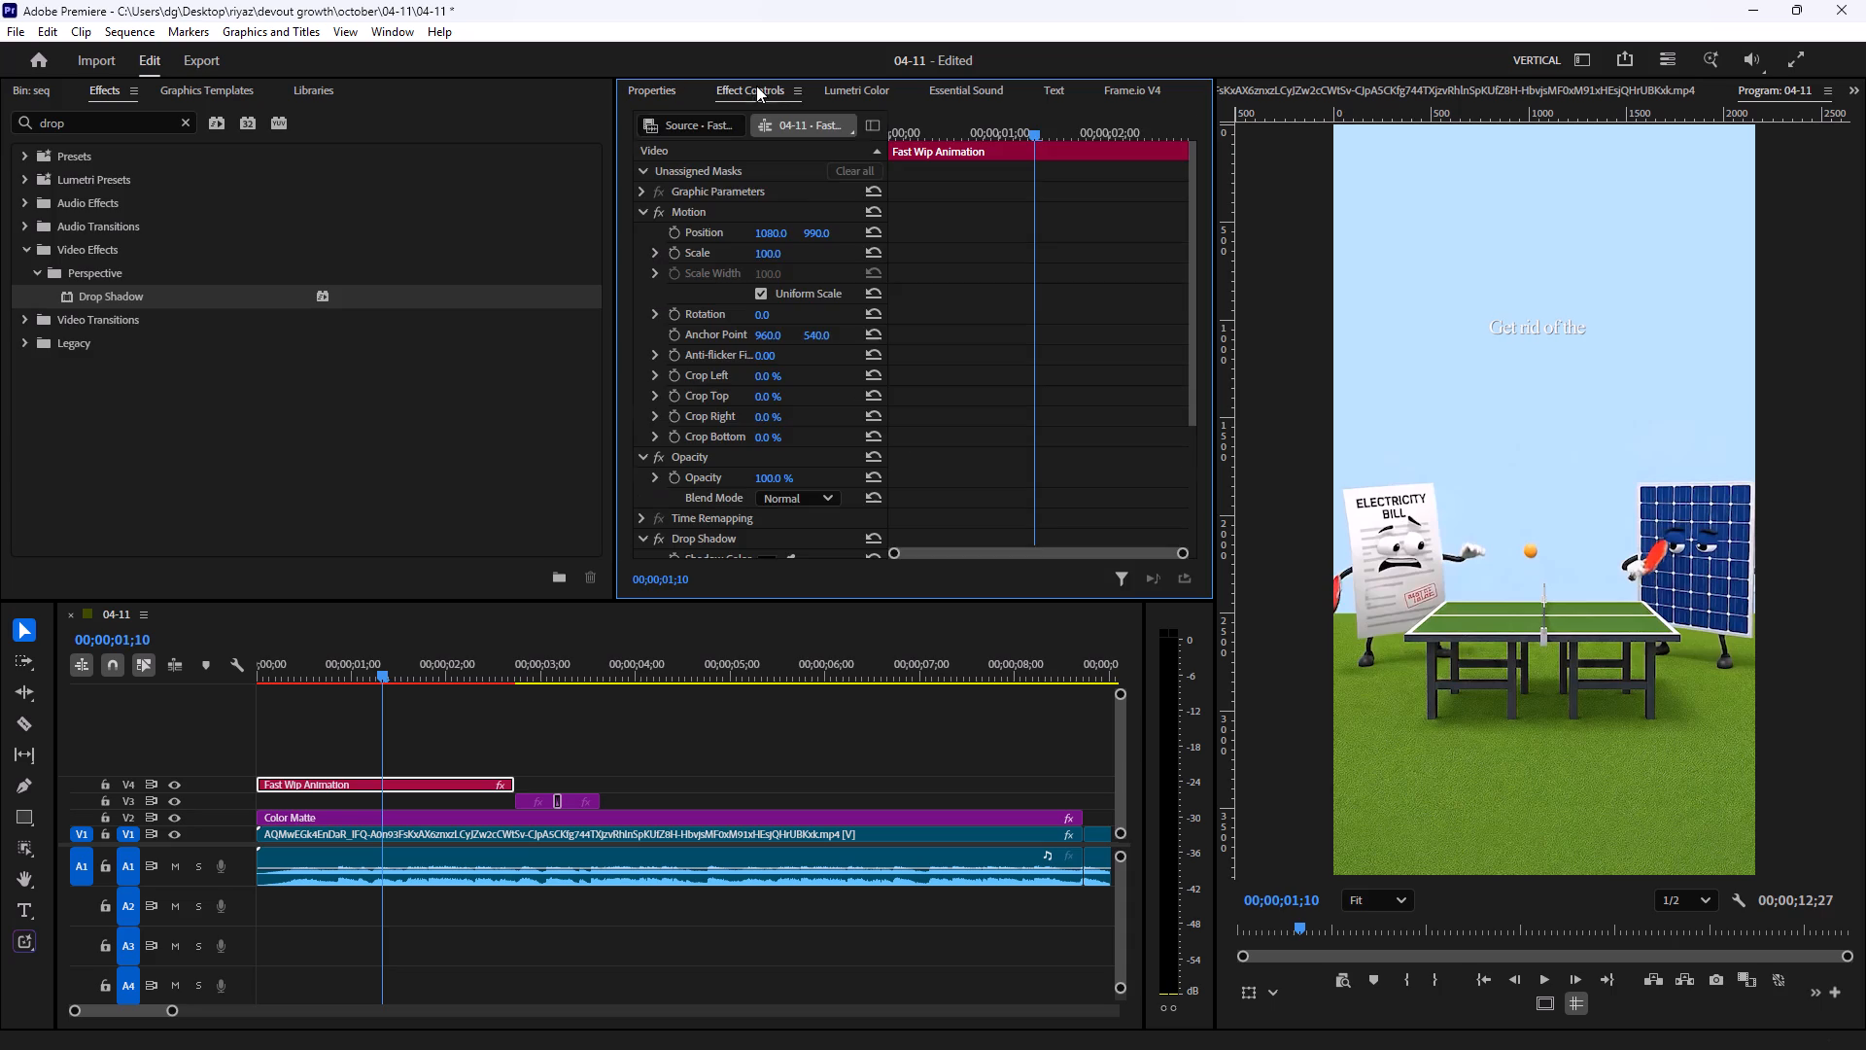
{"action": "left_click_drag", "start_coordinate": [827, 232], "coordinate": [663, 282]}
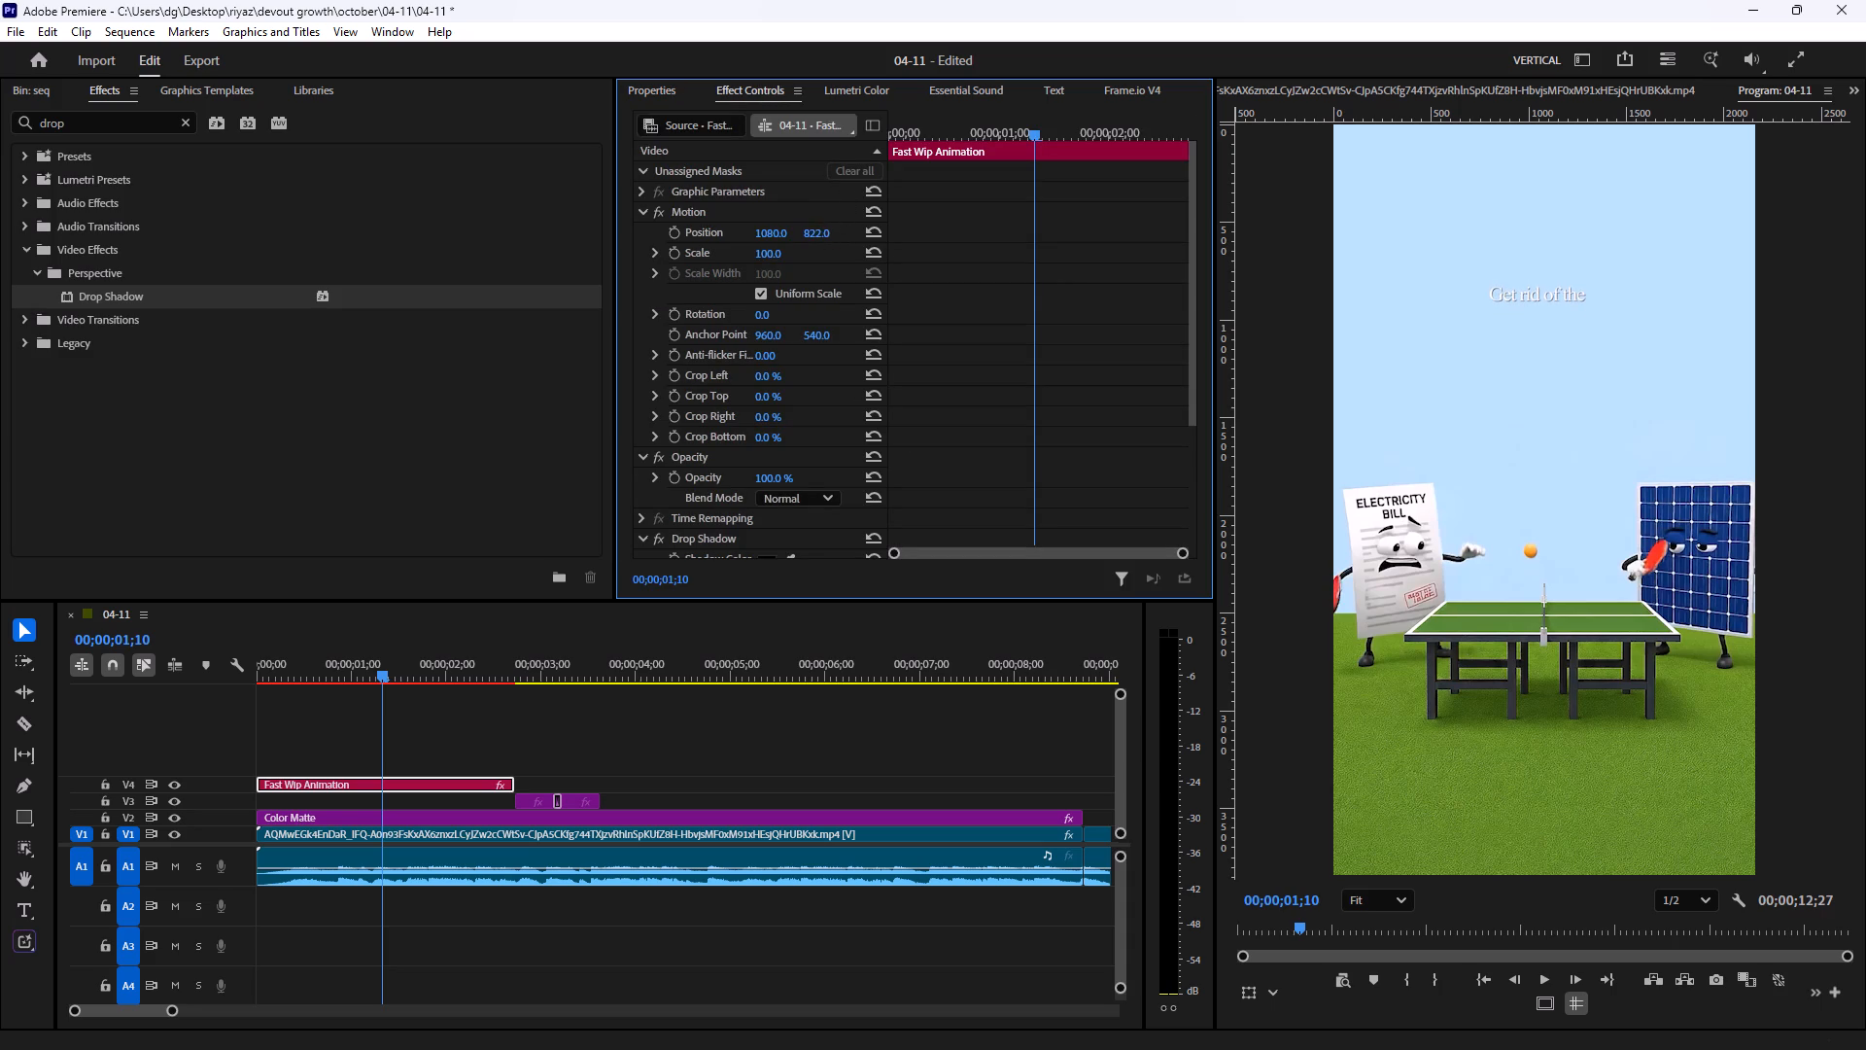
{"action": "left_click_drag", "start_coordinate": [663, 282], "coordinate": [672, 277]}
{"action": "left_click_drag", "start_coordinate": [329, 664], "coordinate": [145, 722]}
{"action": "key", "text": "space"}
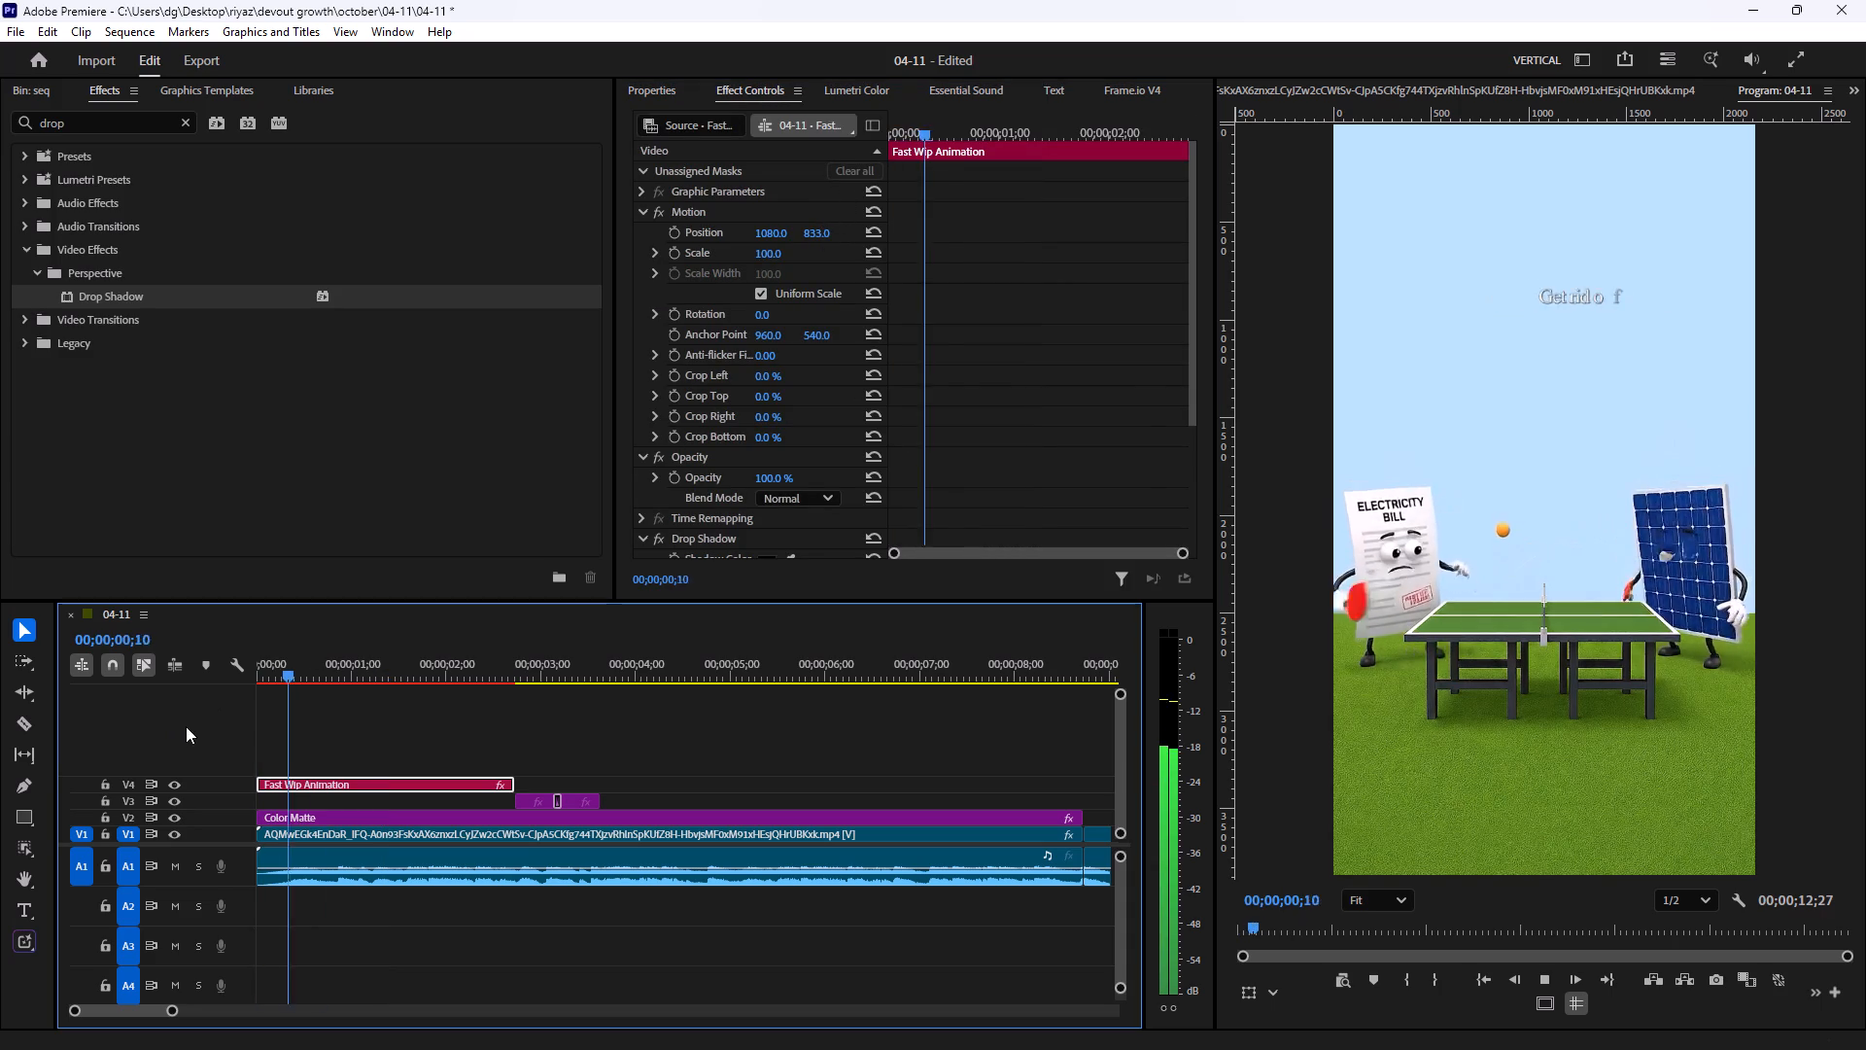
{"action": "key", "text": "space"}
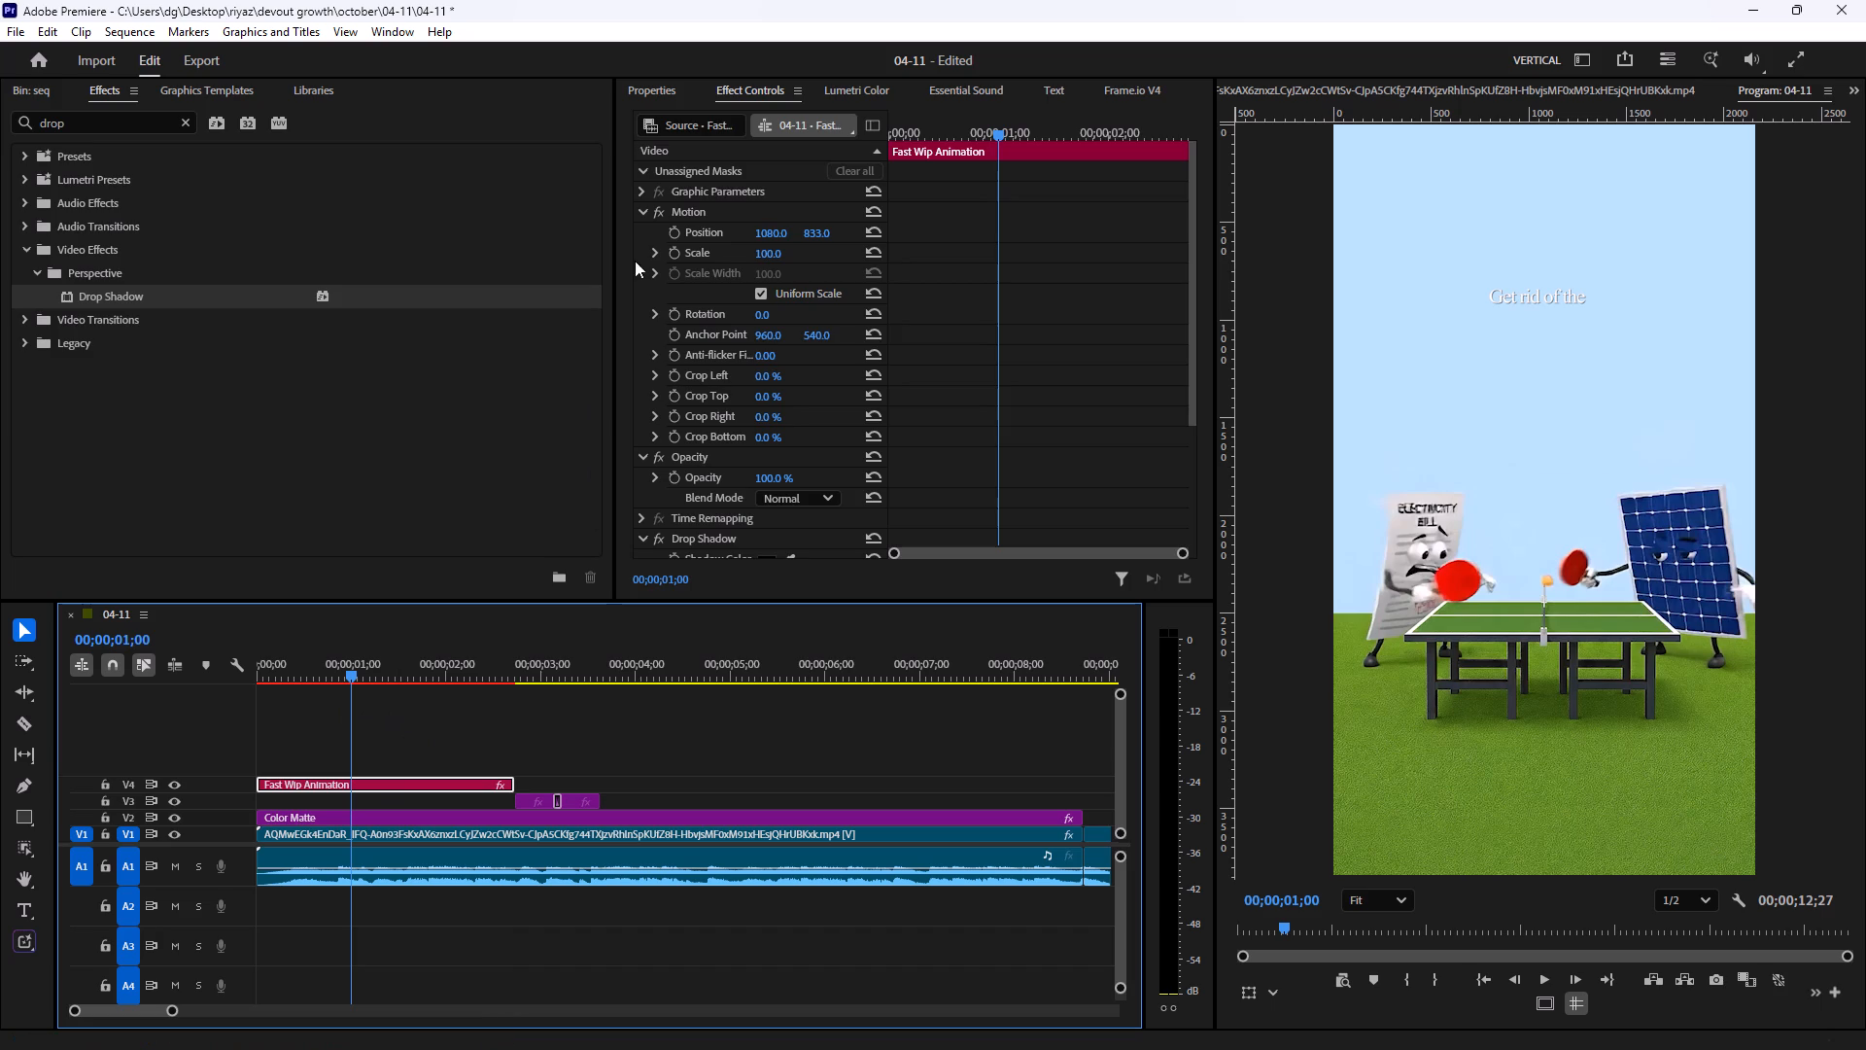
Review the V4 text clip's transform properties and replay its entrance animation from the sequence start.
{"action": "left_click", "coordinate": [668, 87]}
{"action": "scroll", "coordinate": [624, 483], "scroll_direction": "down", "scroll_amount": 20}
{"action": "scroll", "coordinate": [624, 483], "scroll_direction": "down", "scroll_amount": 11}
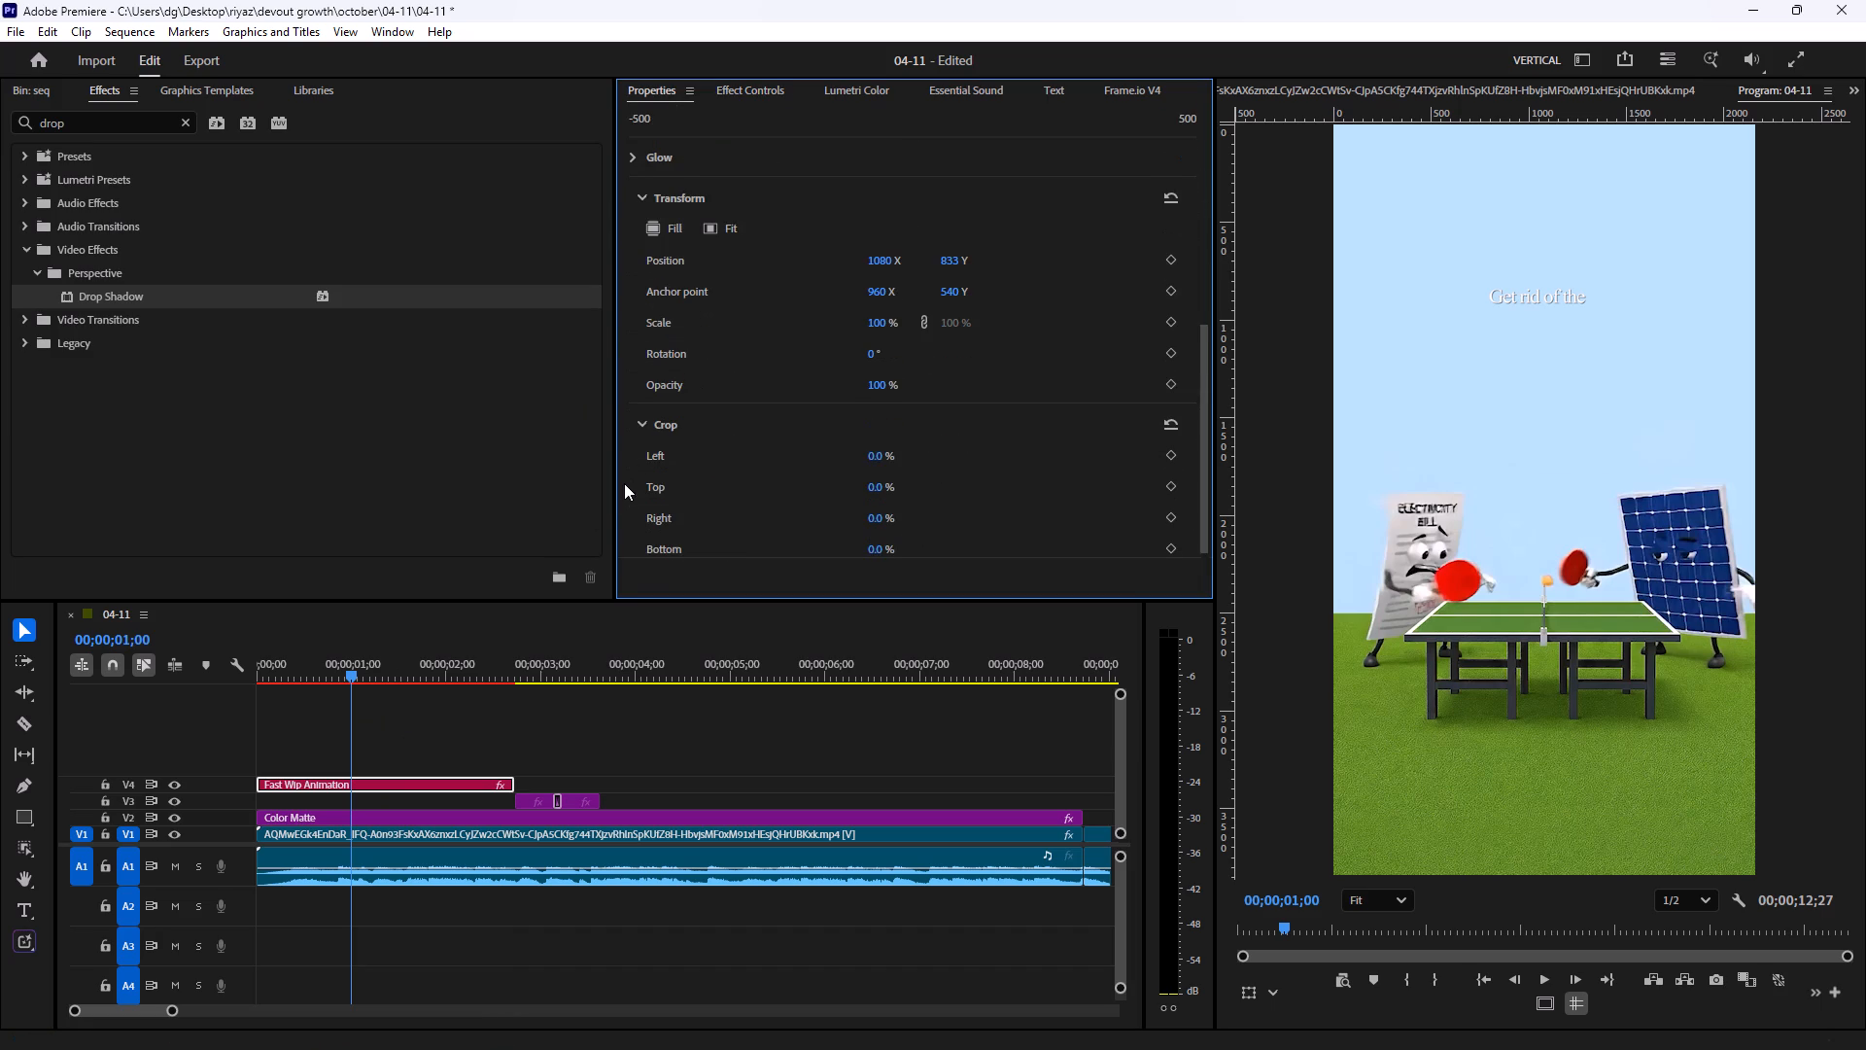
{"action": "left_click_drag", "start_coordinate": [320, 679], "coordinate": [155, 703]}
{"action": "left_click", "coordinate": [339, 725]}
{"action": "key", "text": "space"}
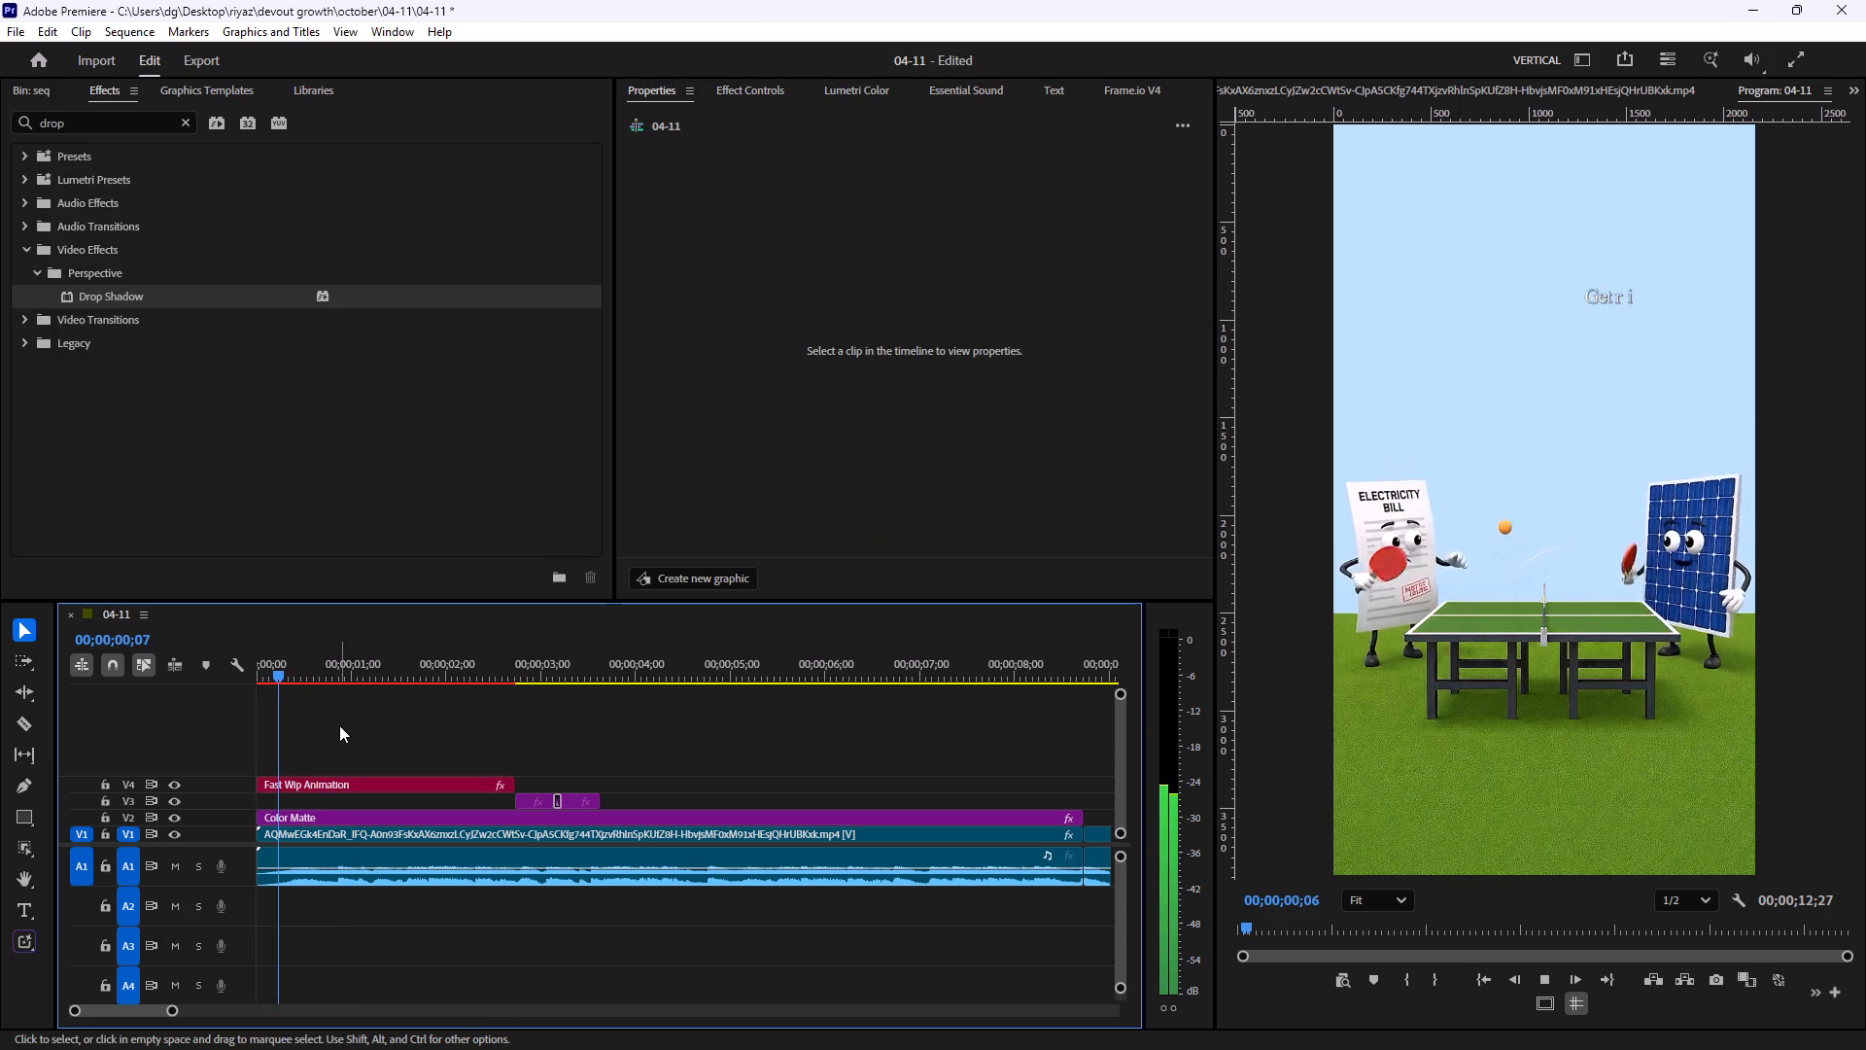
{"action": "key", "text": "space"}
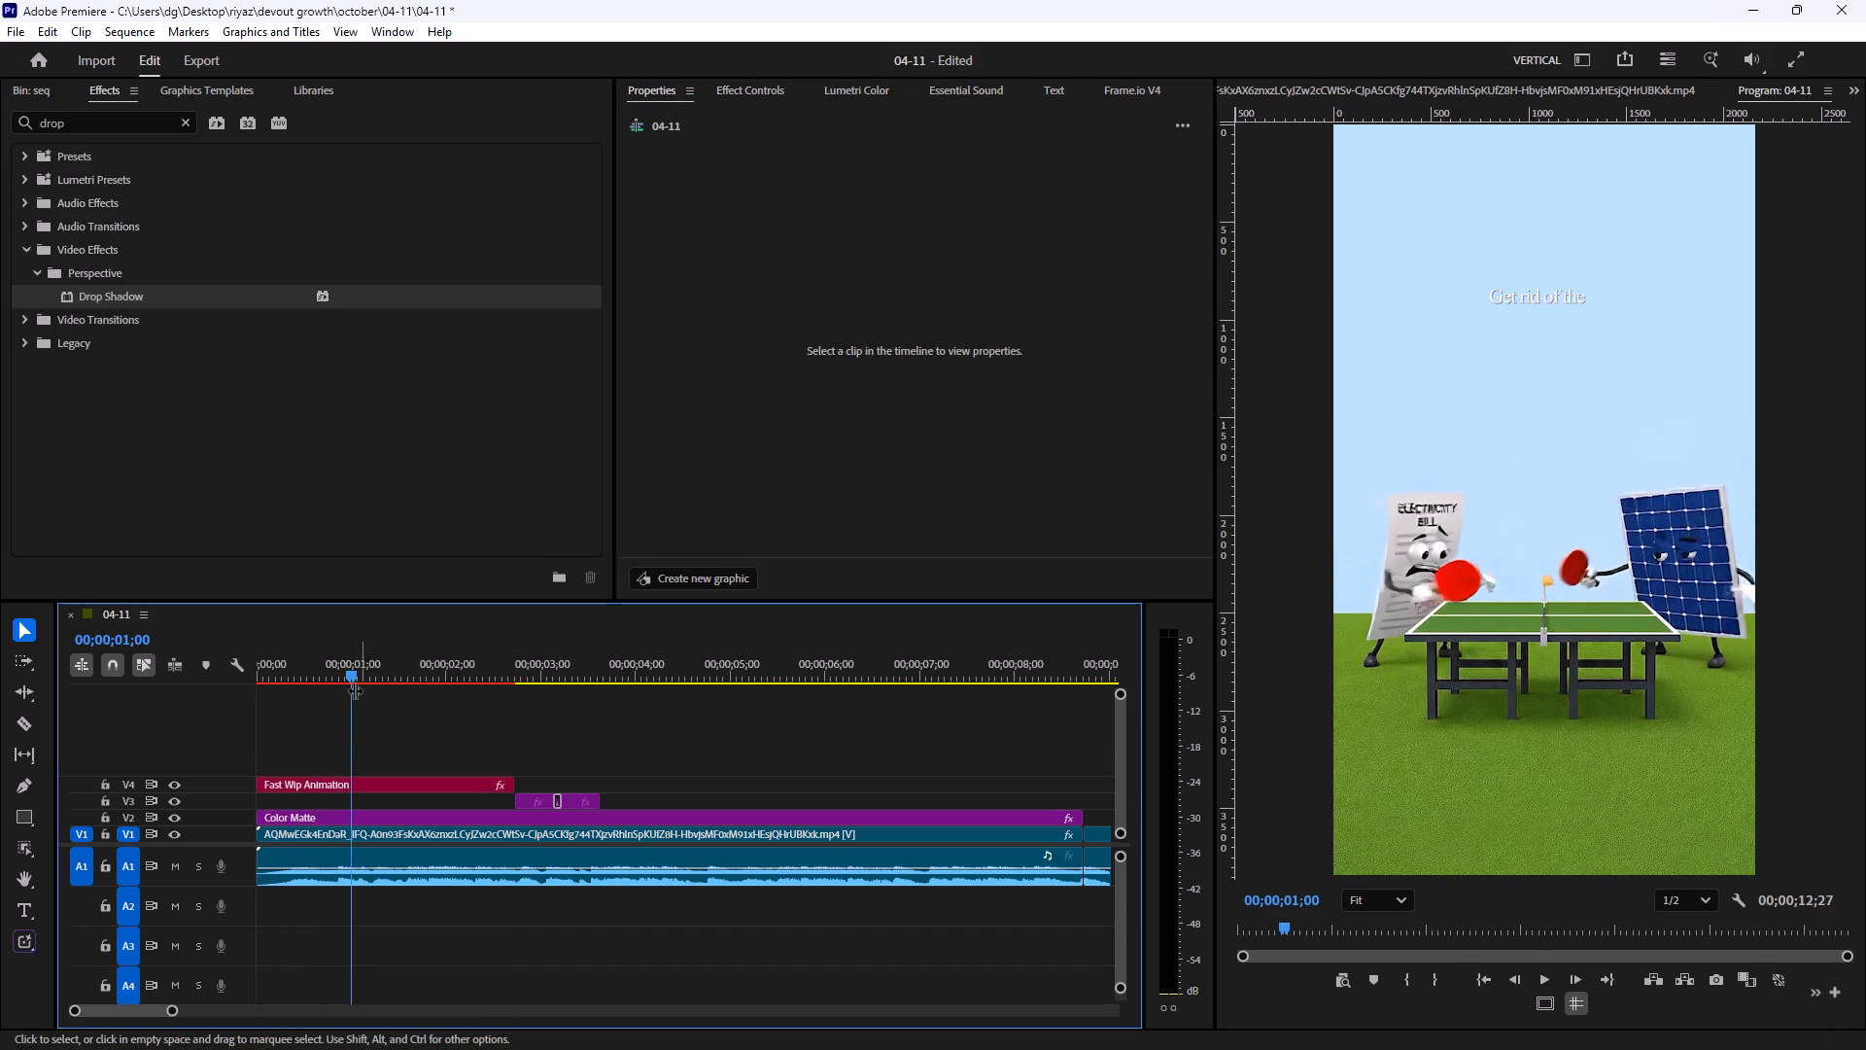
{"action": "left_click_drag", "start_coordinate": [319, 662], "coordinate": [237, 677]}
{"action": "key", "text": "space"}
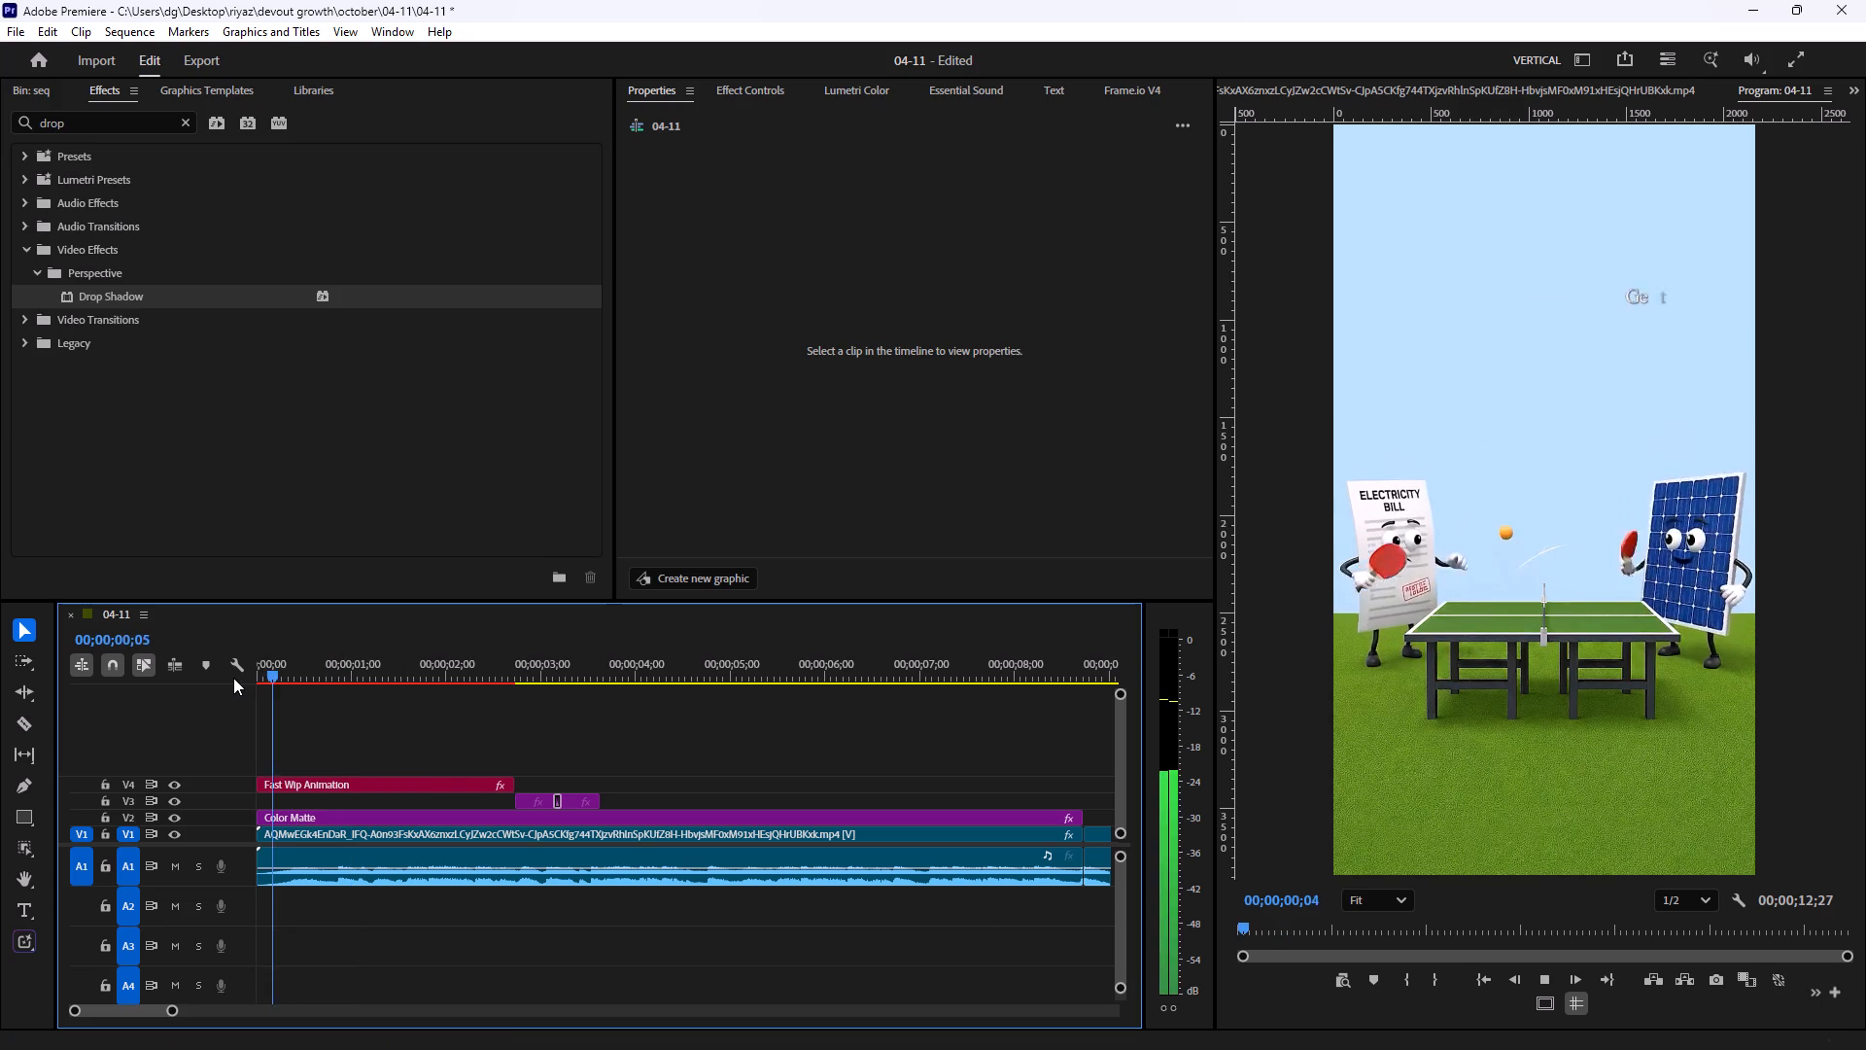
{"action": "key", "text": "space"}
Duplicate the Fast Wip Animation clip from V4 onto a new V5 track, starting at 00;00;00;14.
{"action": "left_click", "coordinate": [344, 790]}
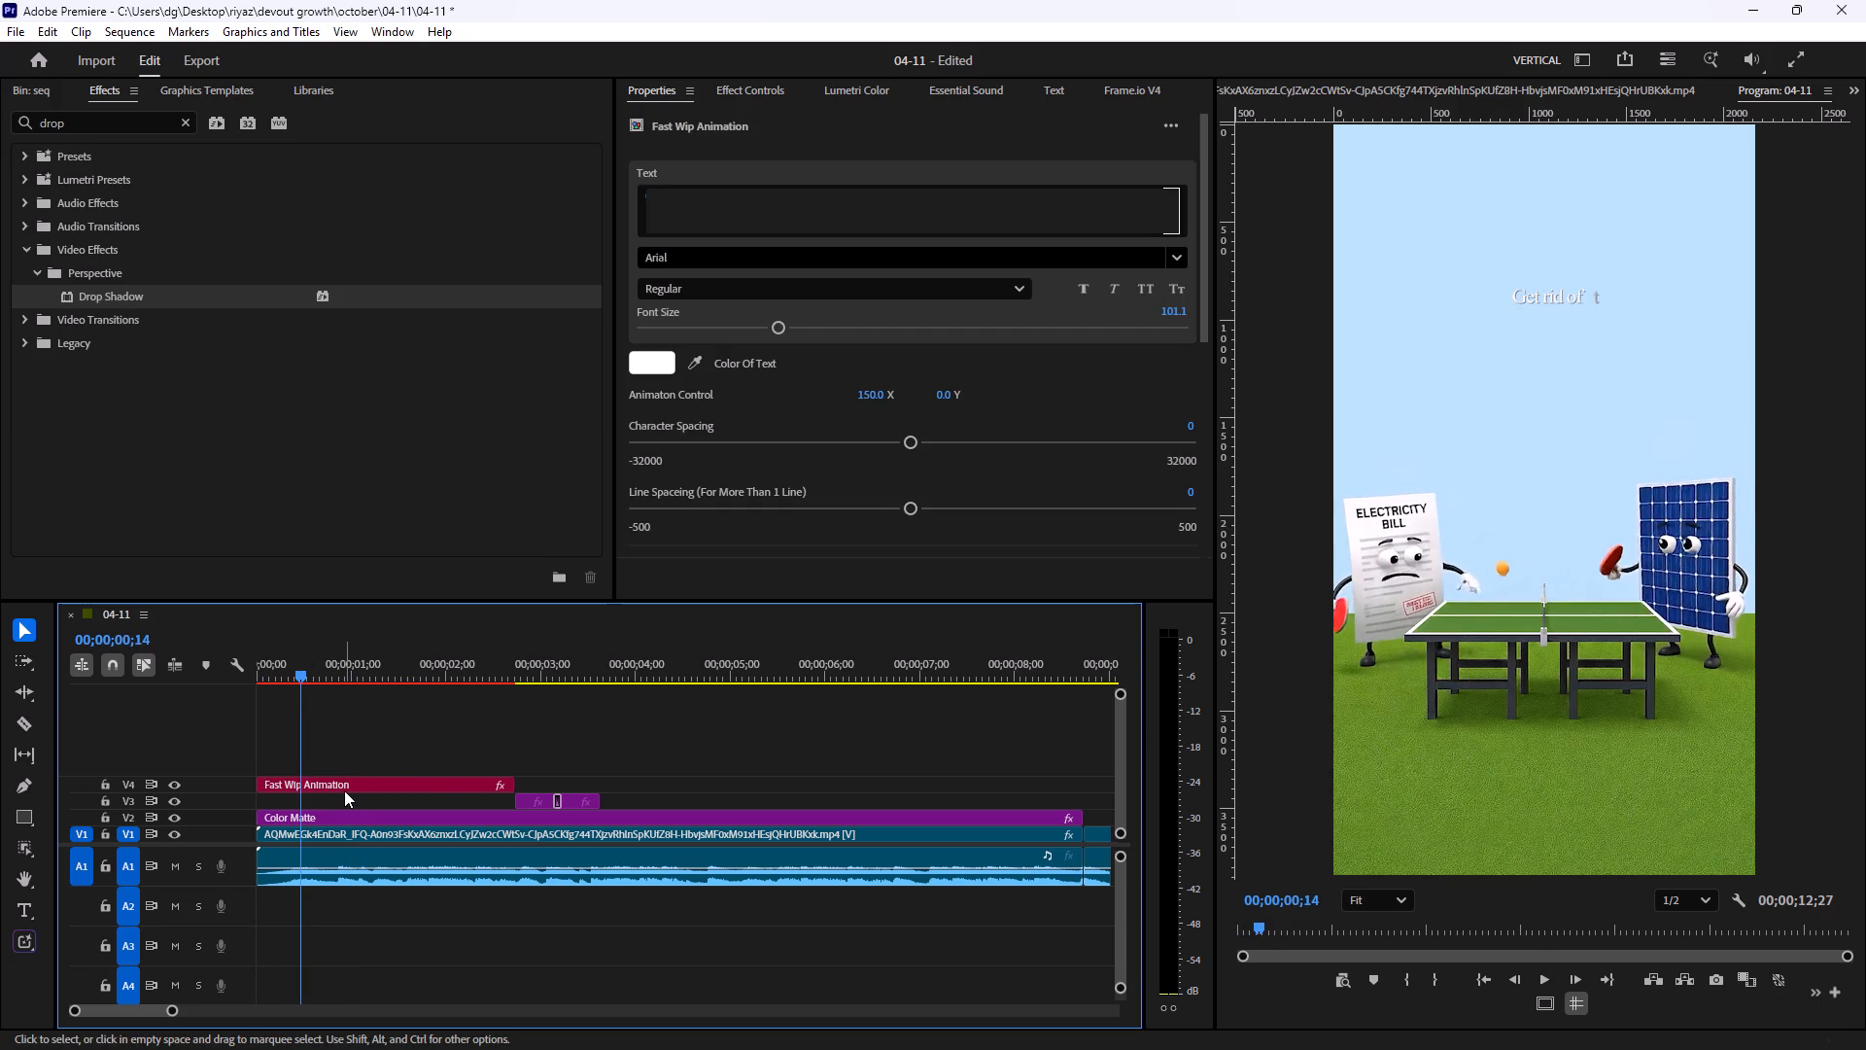
{"action": "left_click_drag", "start_coordinate": [342, 785], "coordinate": [403, 760], "text": "alt"}
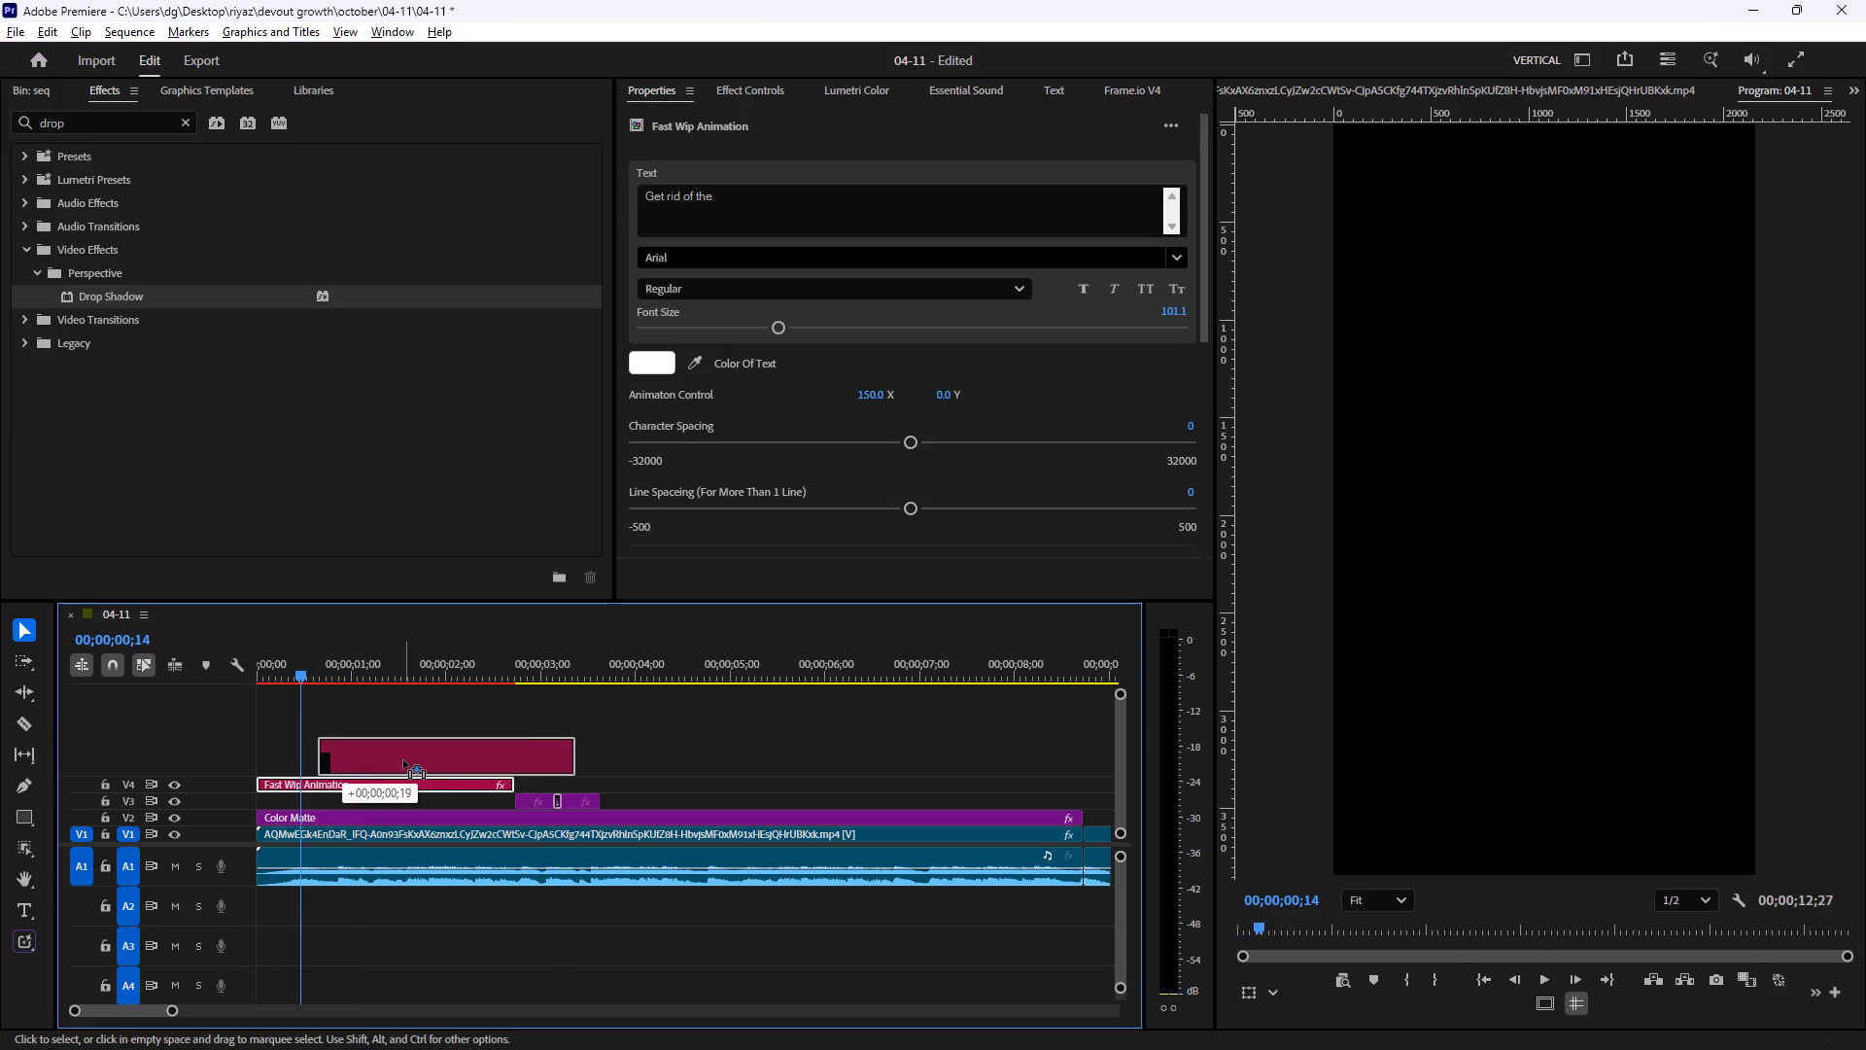
{"action": "left_click_drag", "start_coordinate": [403, 760], "coordinate": [384, 763], "text": "alt"}
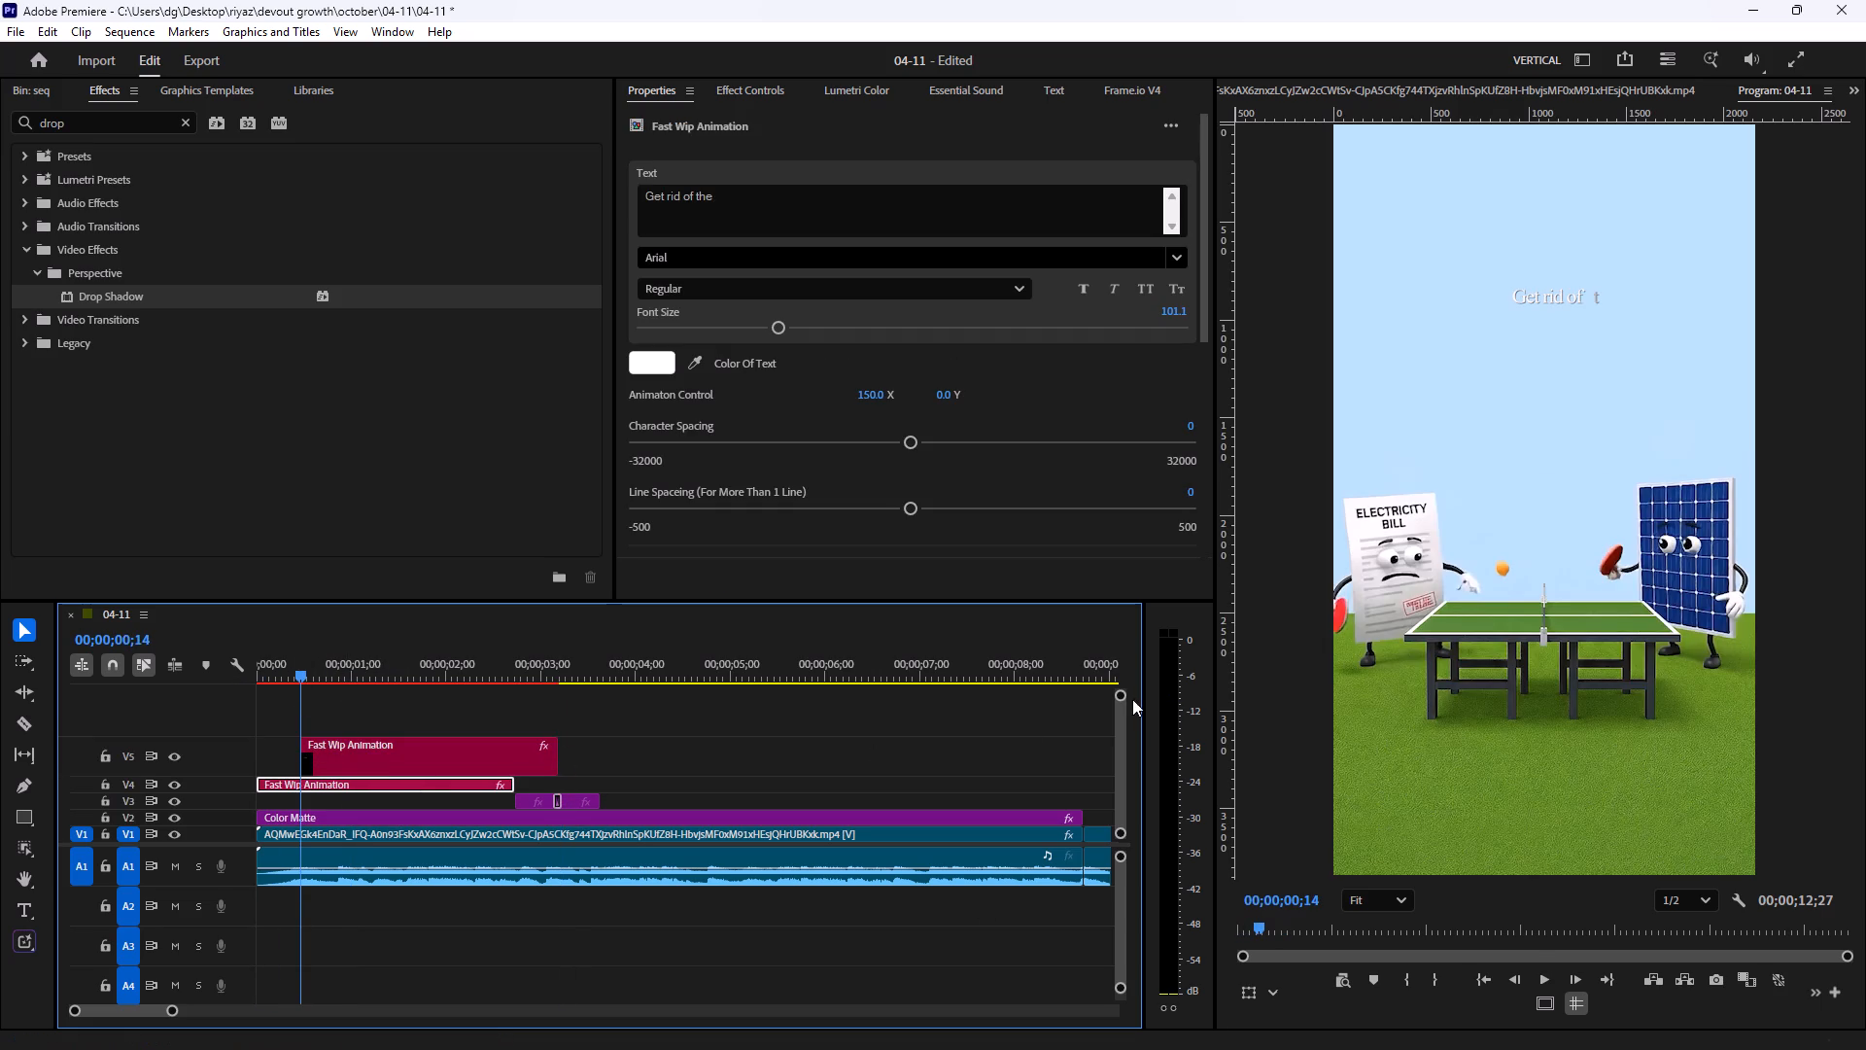
{"action": "left_click_drag", "start_coordinate": [1121, 694], "coordinate": [1112, 647]}
Move the V5 text copy below the first line by setting its vertical position to 1011.
{"action": "left_click", "coordinate": [434, 765]}
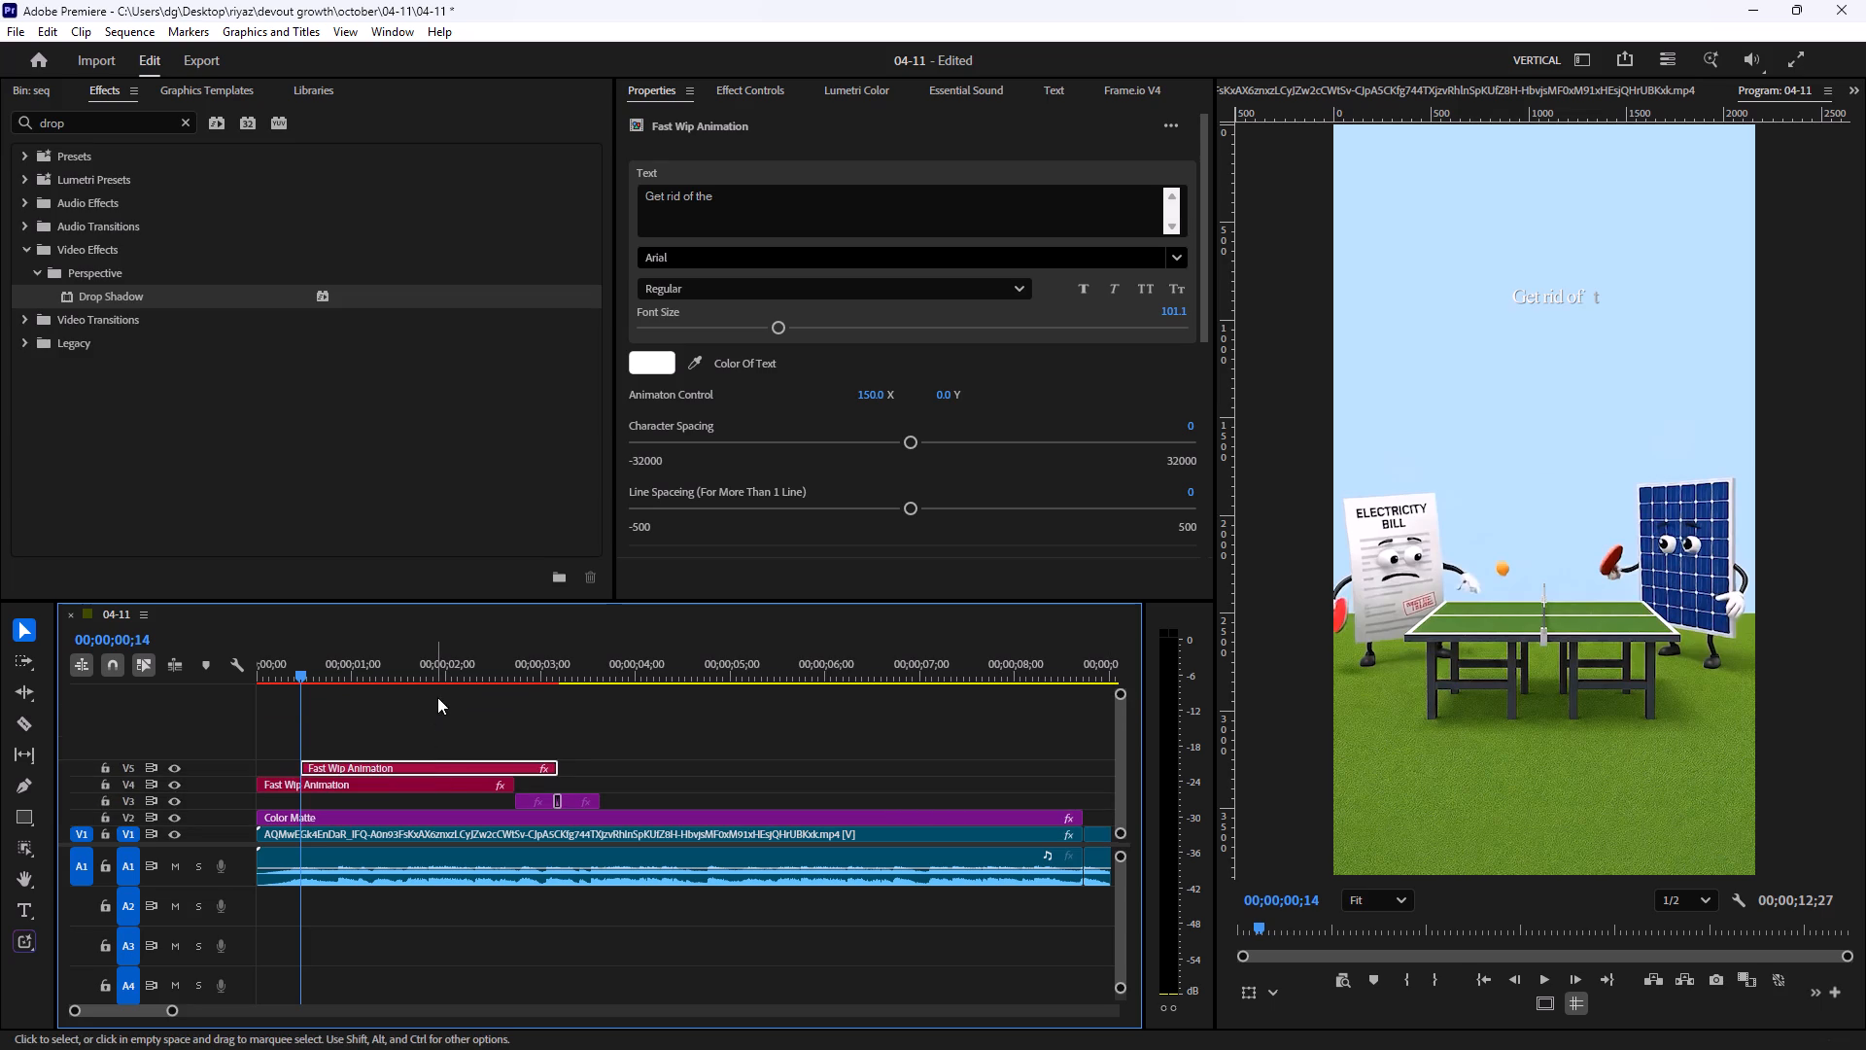
{"action": "left_click", "coordinate": [440, 678]}
{"action": "left_click", "coordinate": [751, 95]}
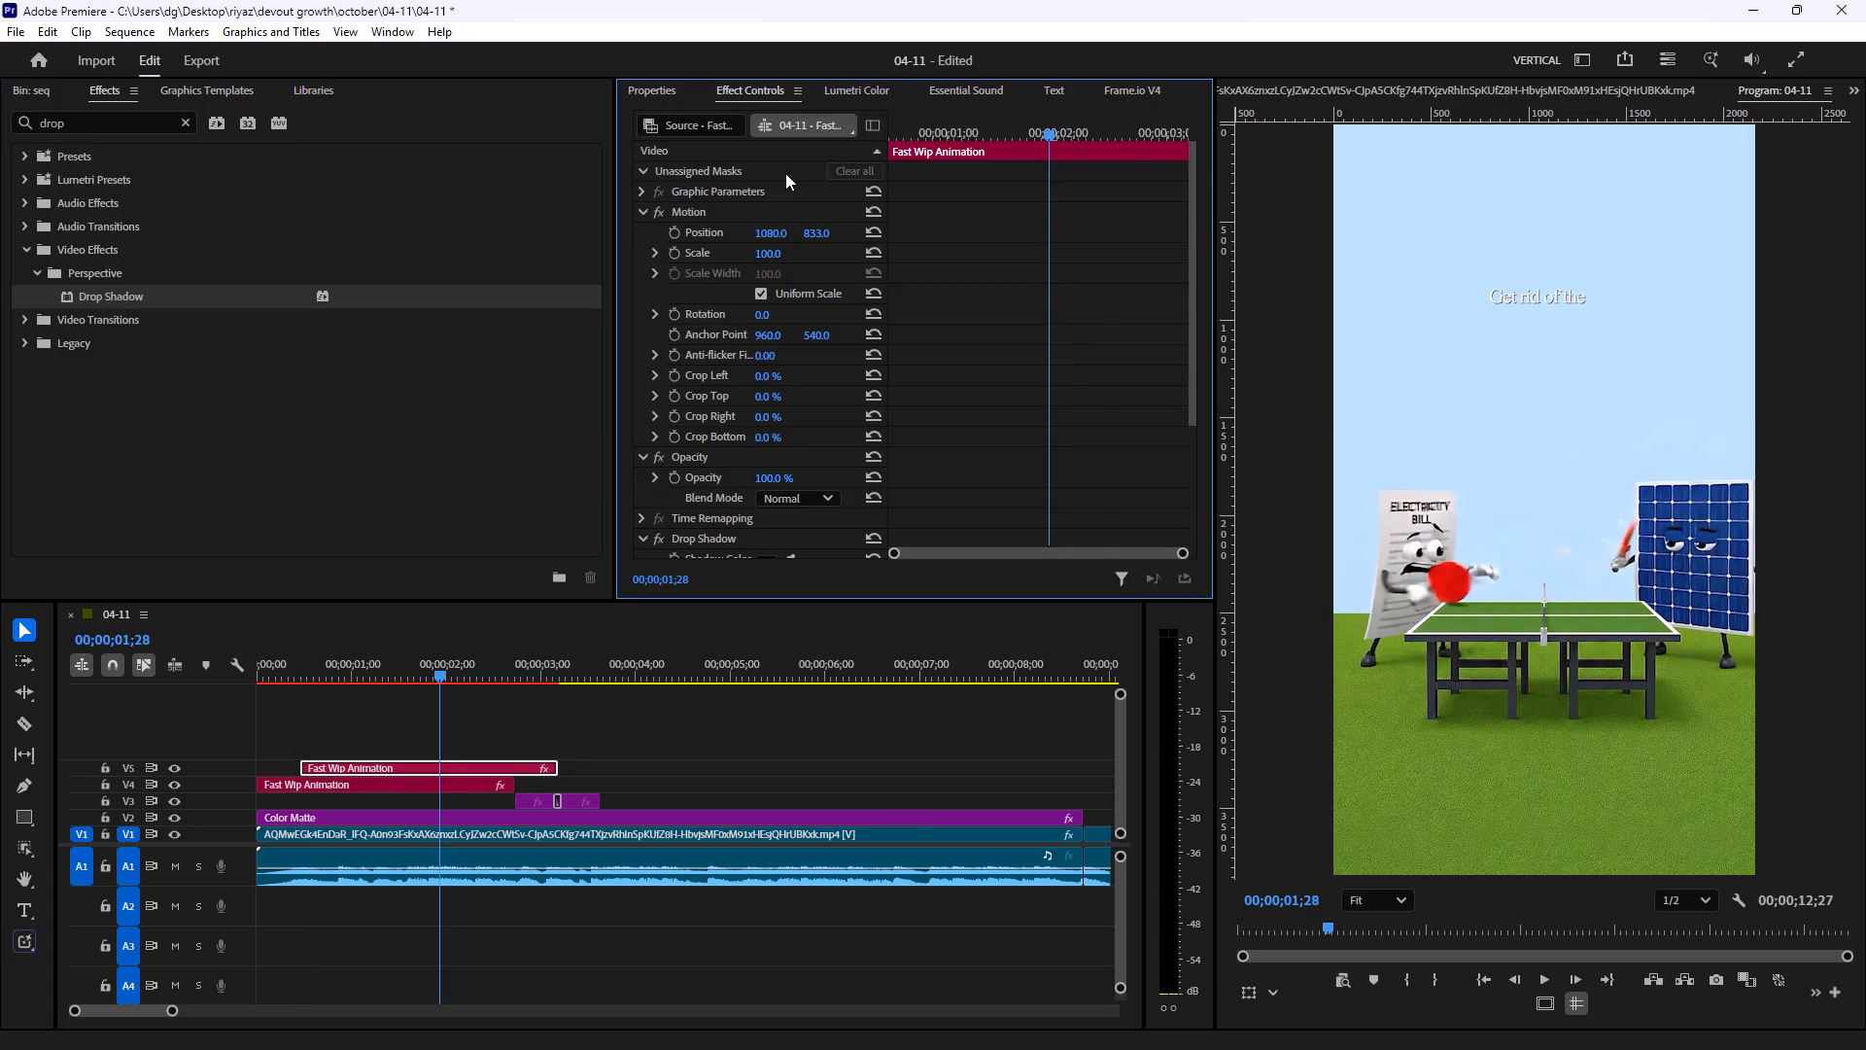
{"action": "left_click_drag", "start_coordinate": [815, 227], "coordinate": [988, 227]}
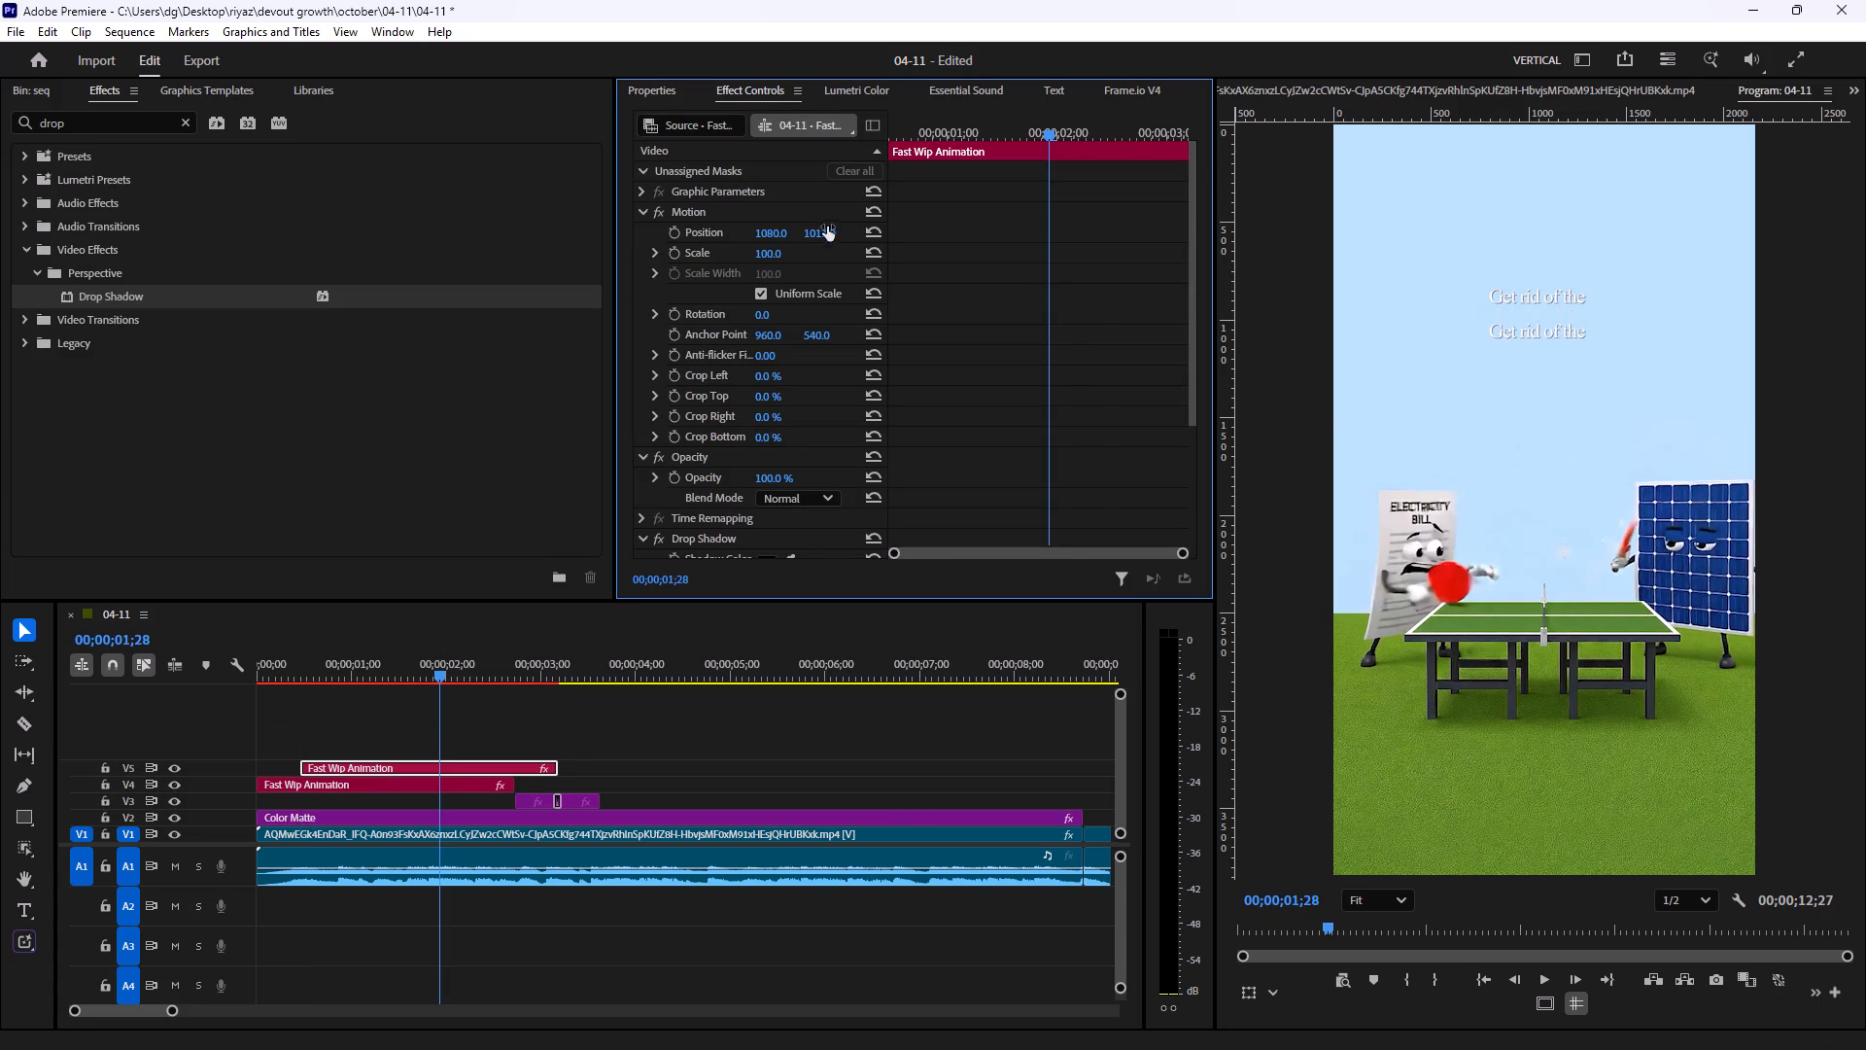
Check the source video's headline, change the V5 text to "Heavy electricity bill", and preview both lines in the sequence.
{"action": "left_click", "coordinate": [1384, 83]}
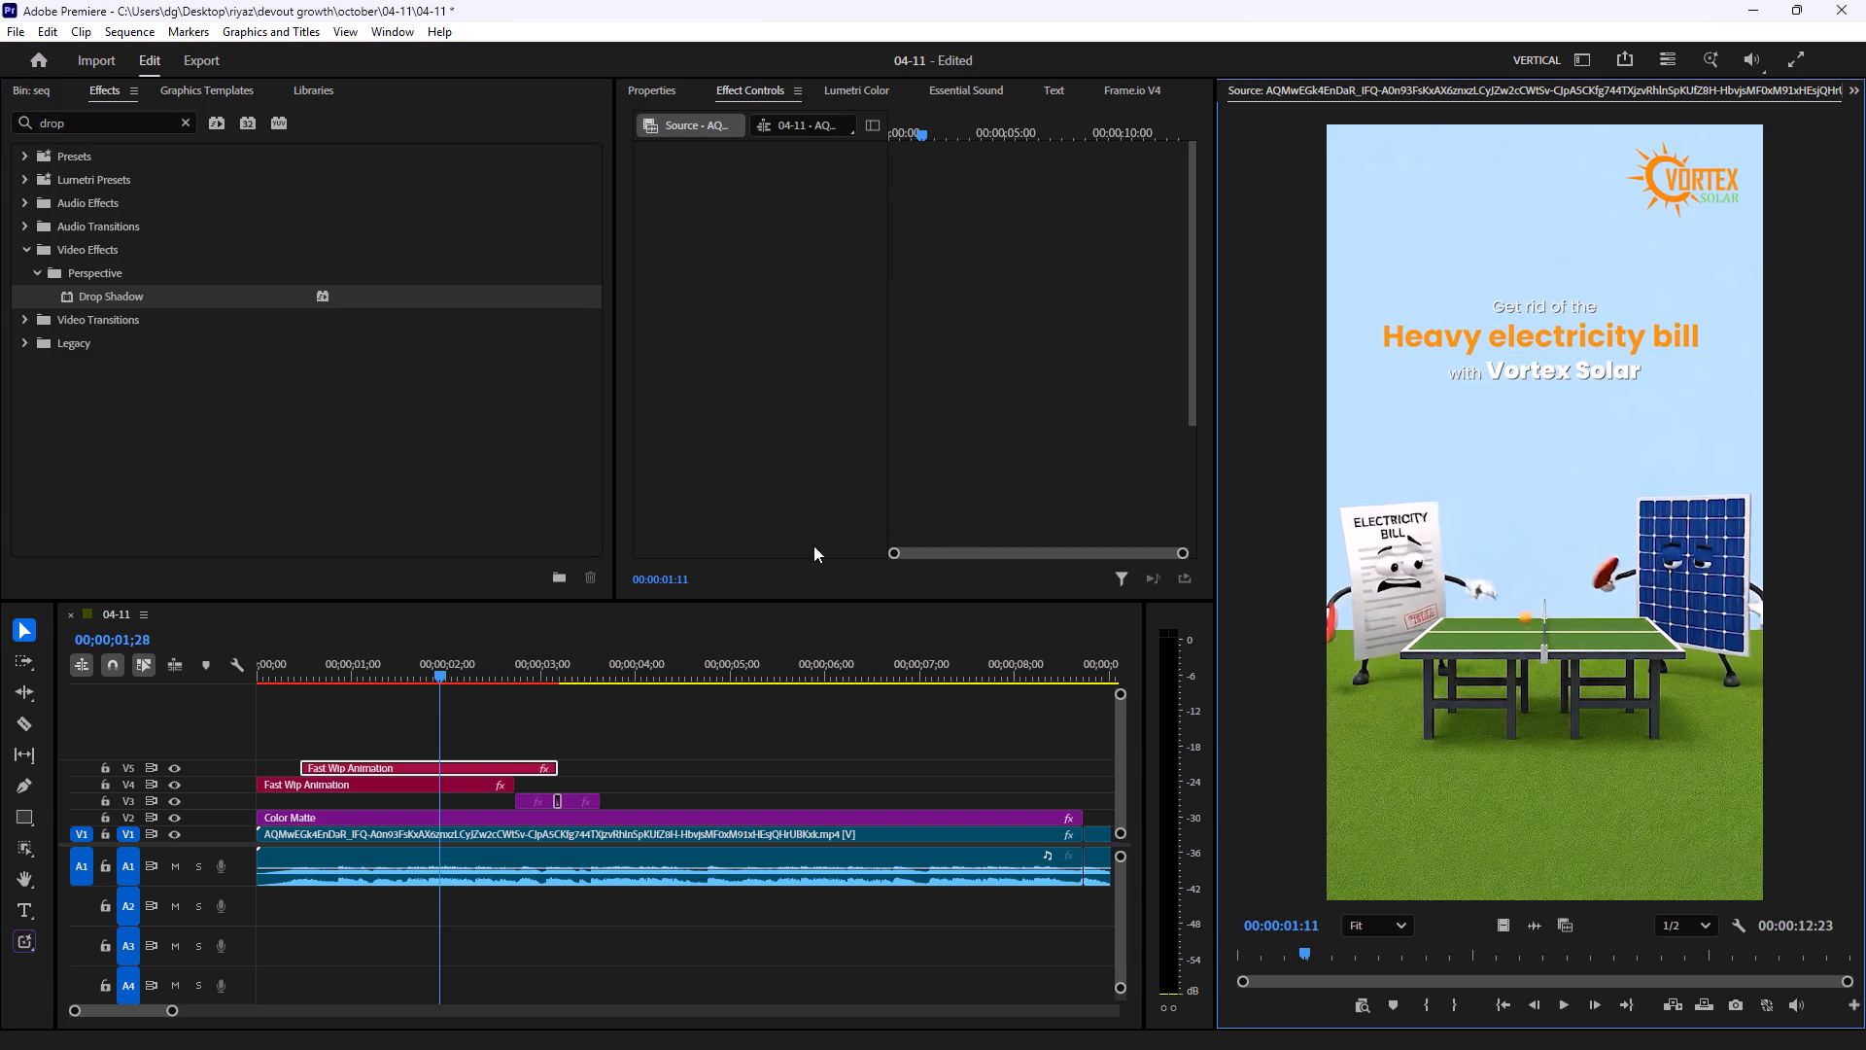
{"action": "left_click", "coordinate": [374, 761]}
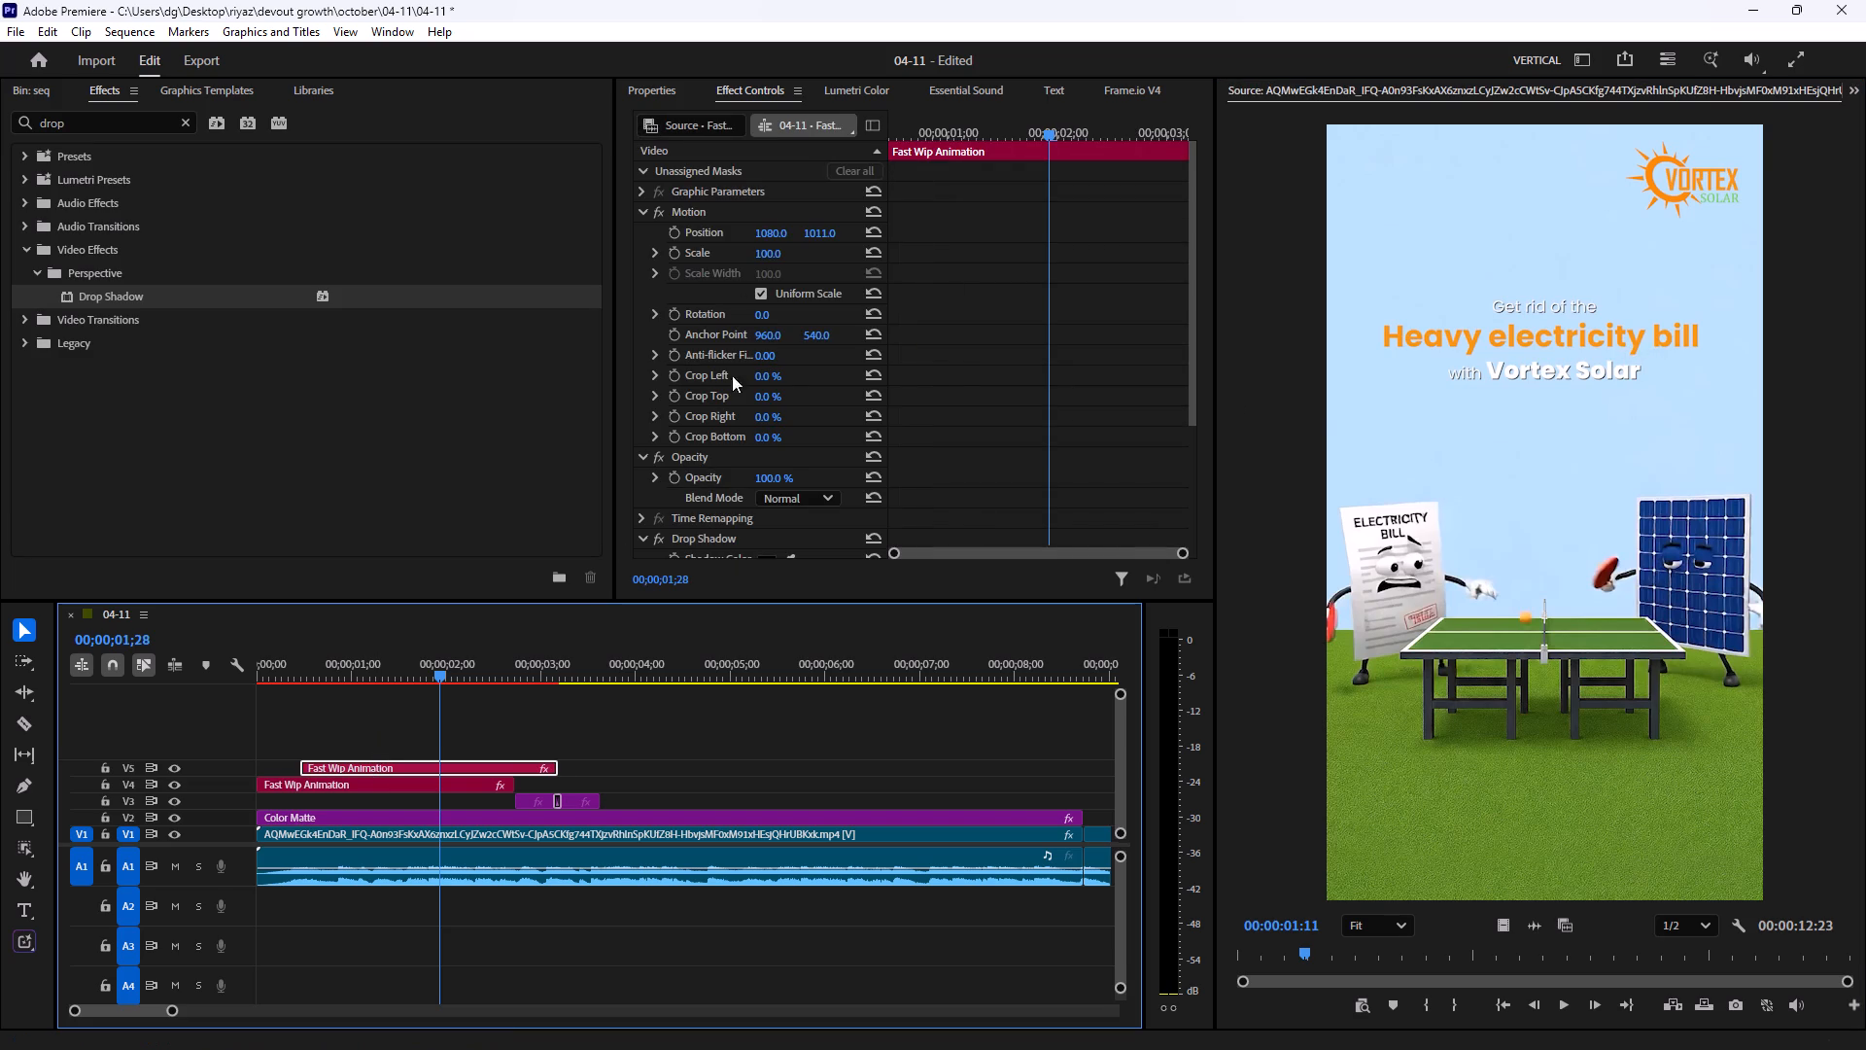
{"action": "left_click", "coordinate": [667, 89]}
{"action": "left_click_drag", "start_coordinate": [733, 197], "coordinate": [584, 207]}
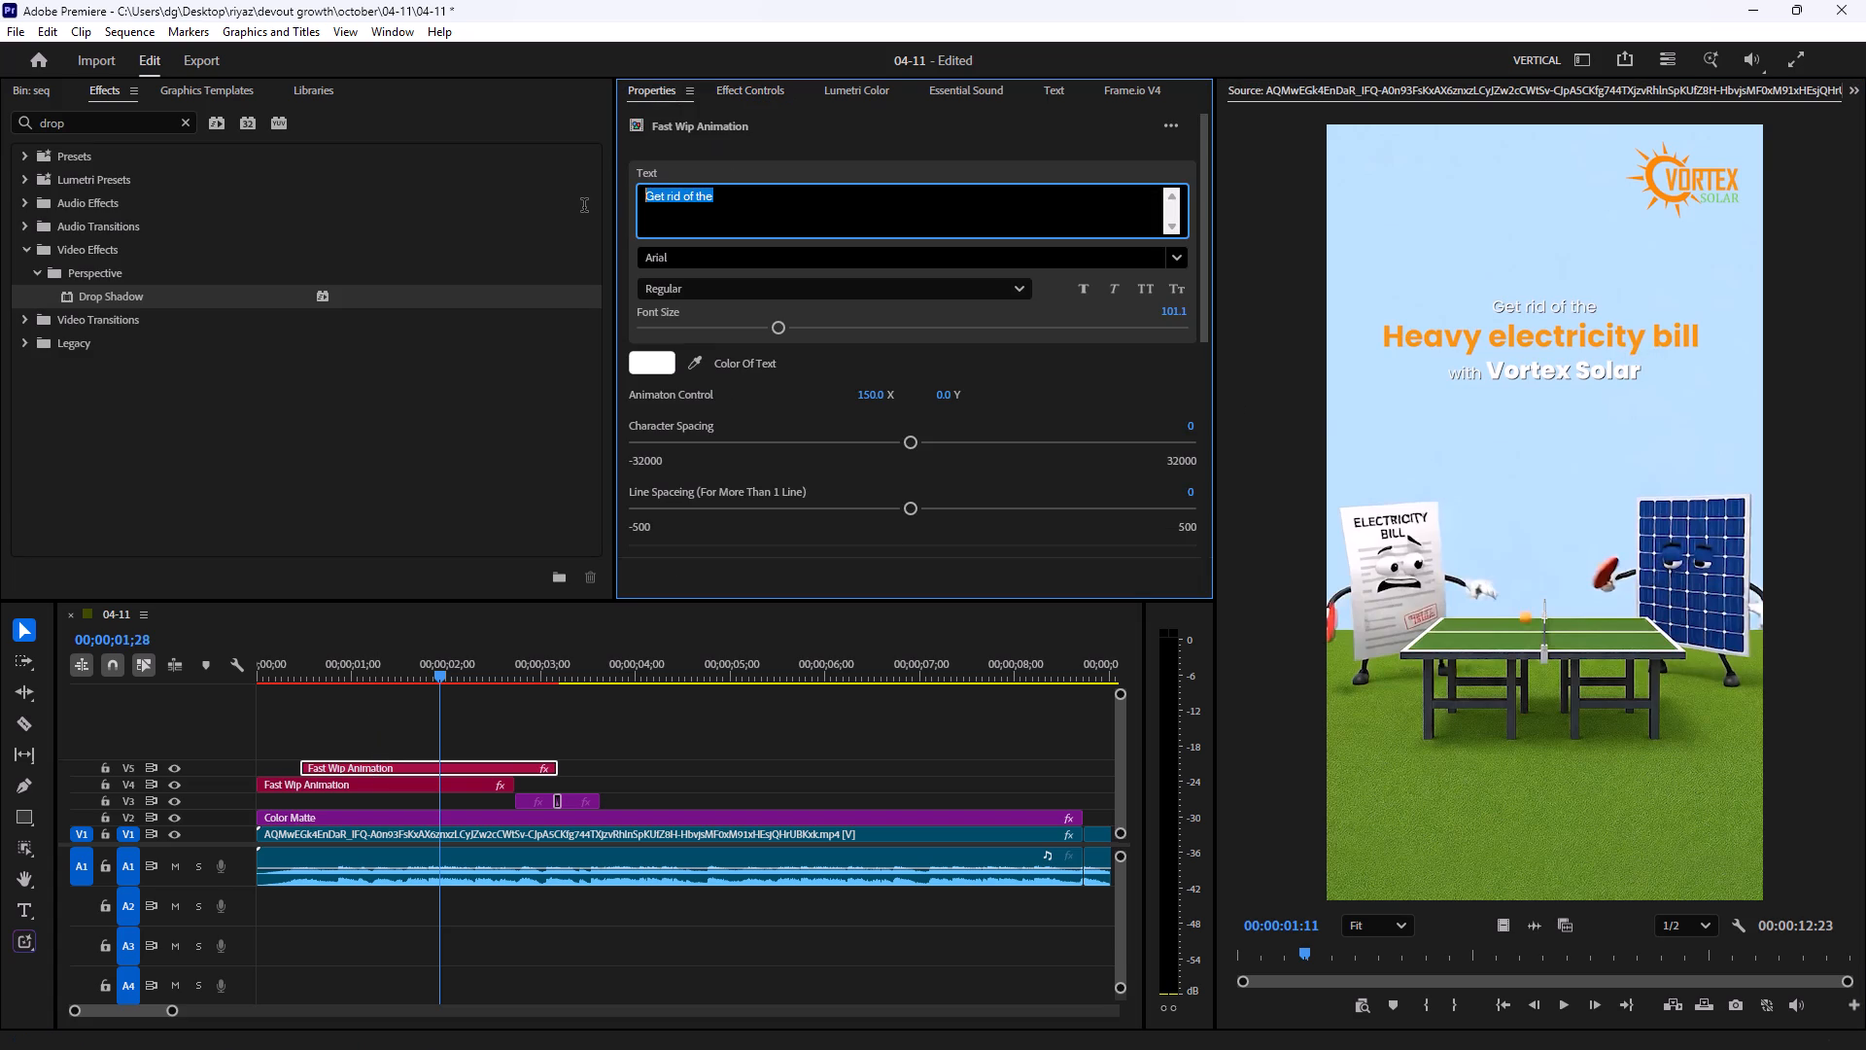
{"action": "left_click_drag", "start_coordinate": [584, 207], "coordinate": [569, 208]}
{"action": "type", "text": "Hea"}
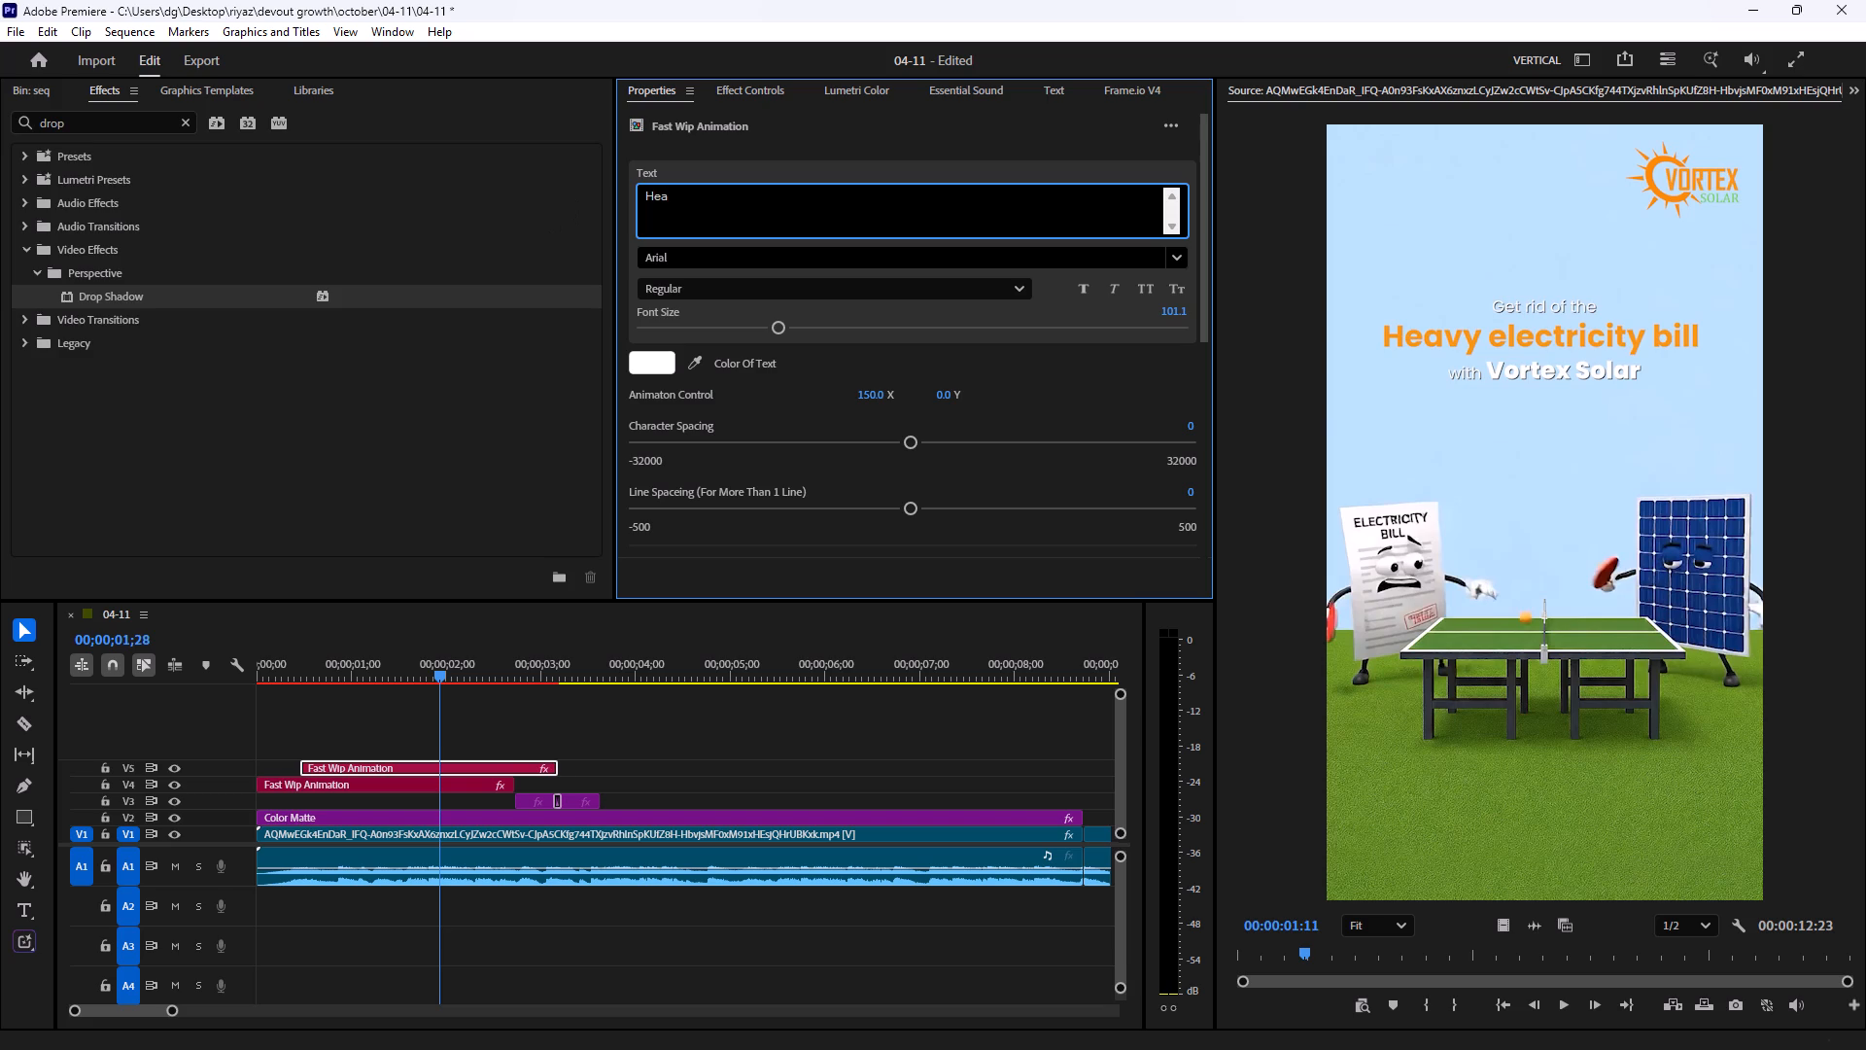
{"action": "type", "text": "vy"}
{"action": "key", "text": "space"}
{"action": "type", "text": "ele"}
{"action": "key", "text": "c"}
{"action": "type", "text": "tri"}
{"action": "type", "text": "city"}
{"action": "key", "text": "space"}
{"action": "type", "text": "bill"}
{"action": "left_click", "coordinate": [484, 717]}
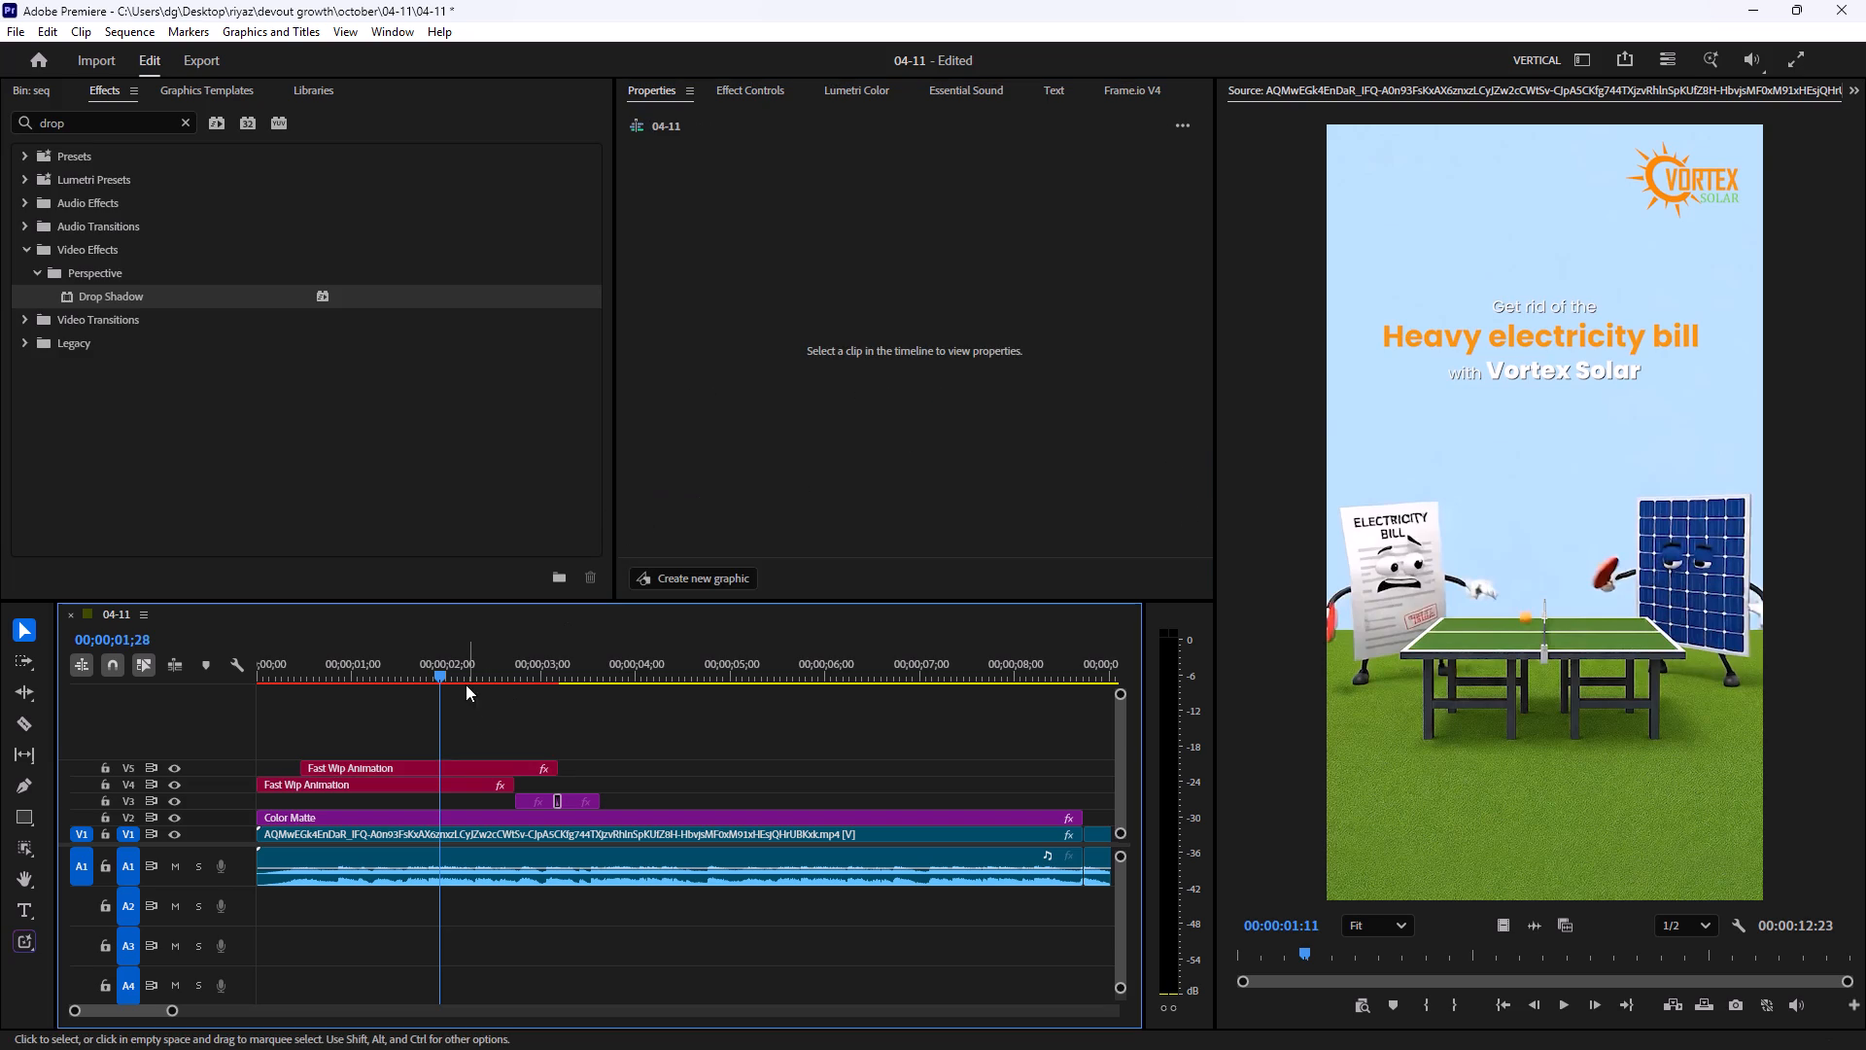
{"action": "left_click_drag", "start_coordinate": [450, 668], "coordinate": [397, 668]}
{"action": "key", "text": "space"}
{"action": "key", "text": "space"}
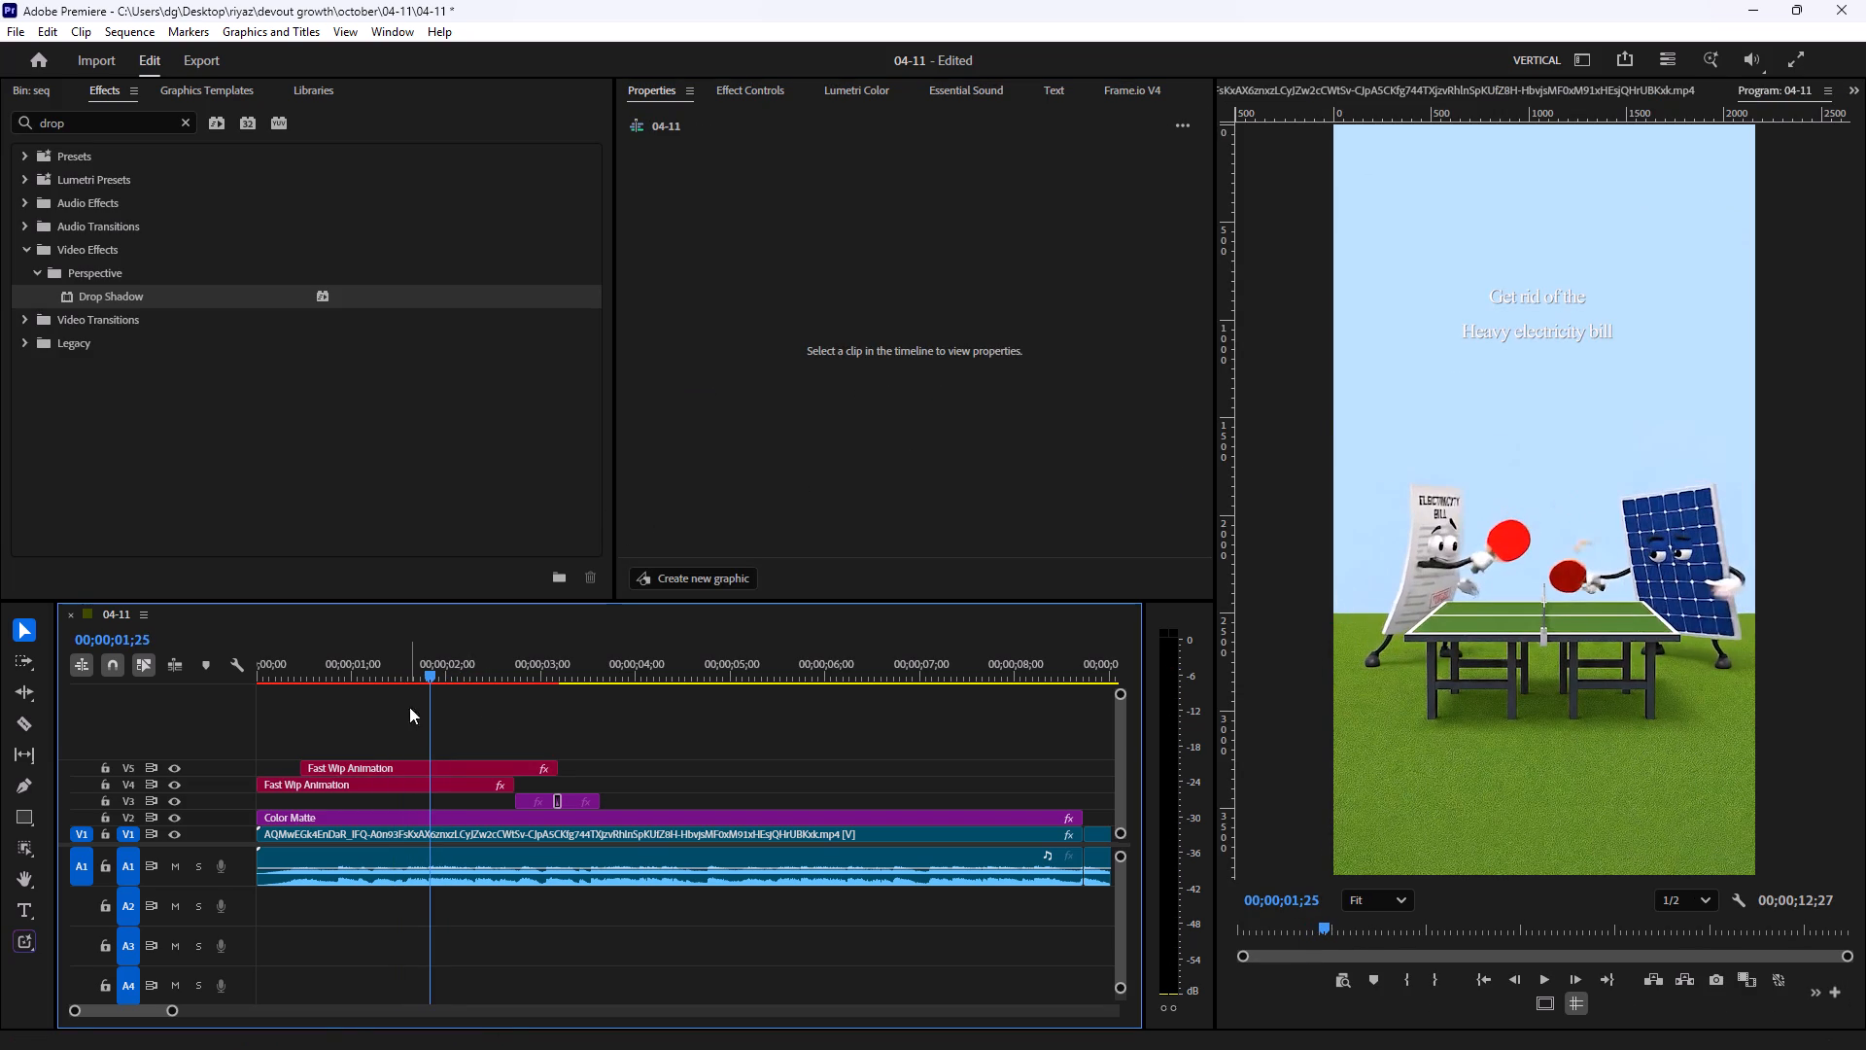
Style the "Heavy electricity bill" text on V5 as Arial Bold with a font size of 157.3.
{"action": "left_click", "coordinate": [408, 761]}
{"action": "left_click", "coordinate": [687, 256]}
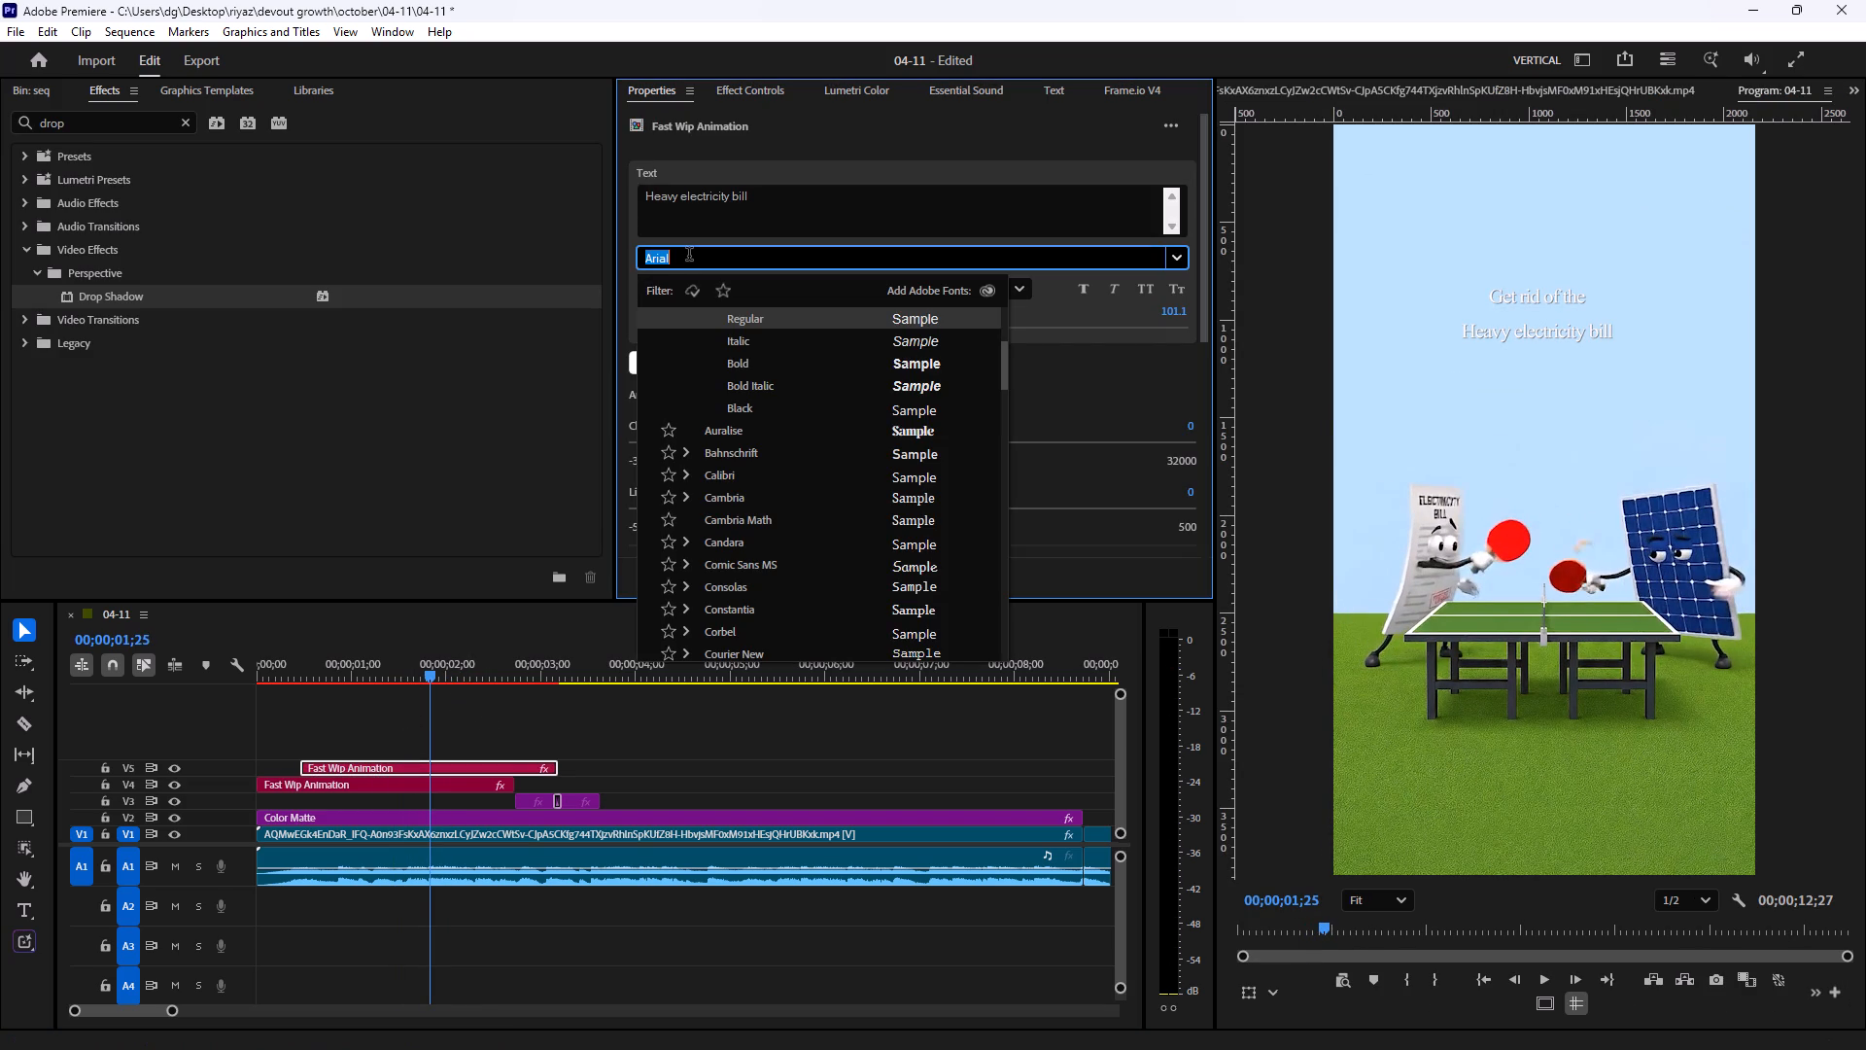
{"action": "left_click", "coordinate": [743, 361]}
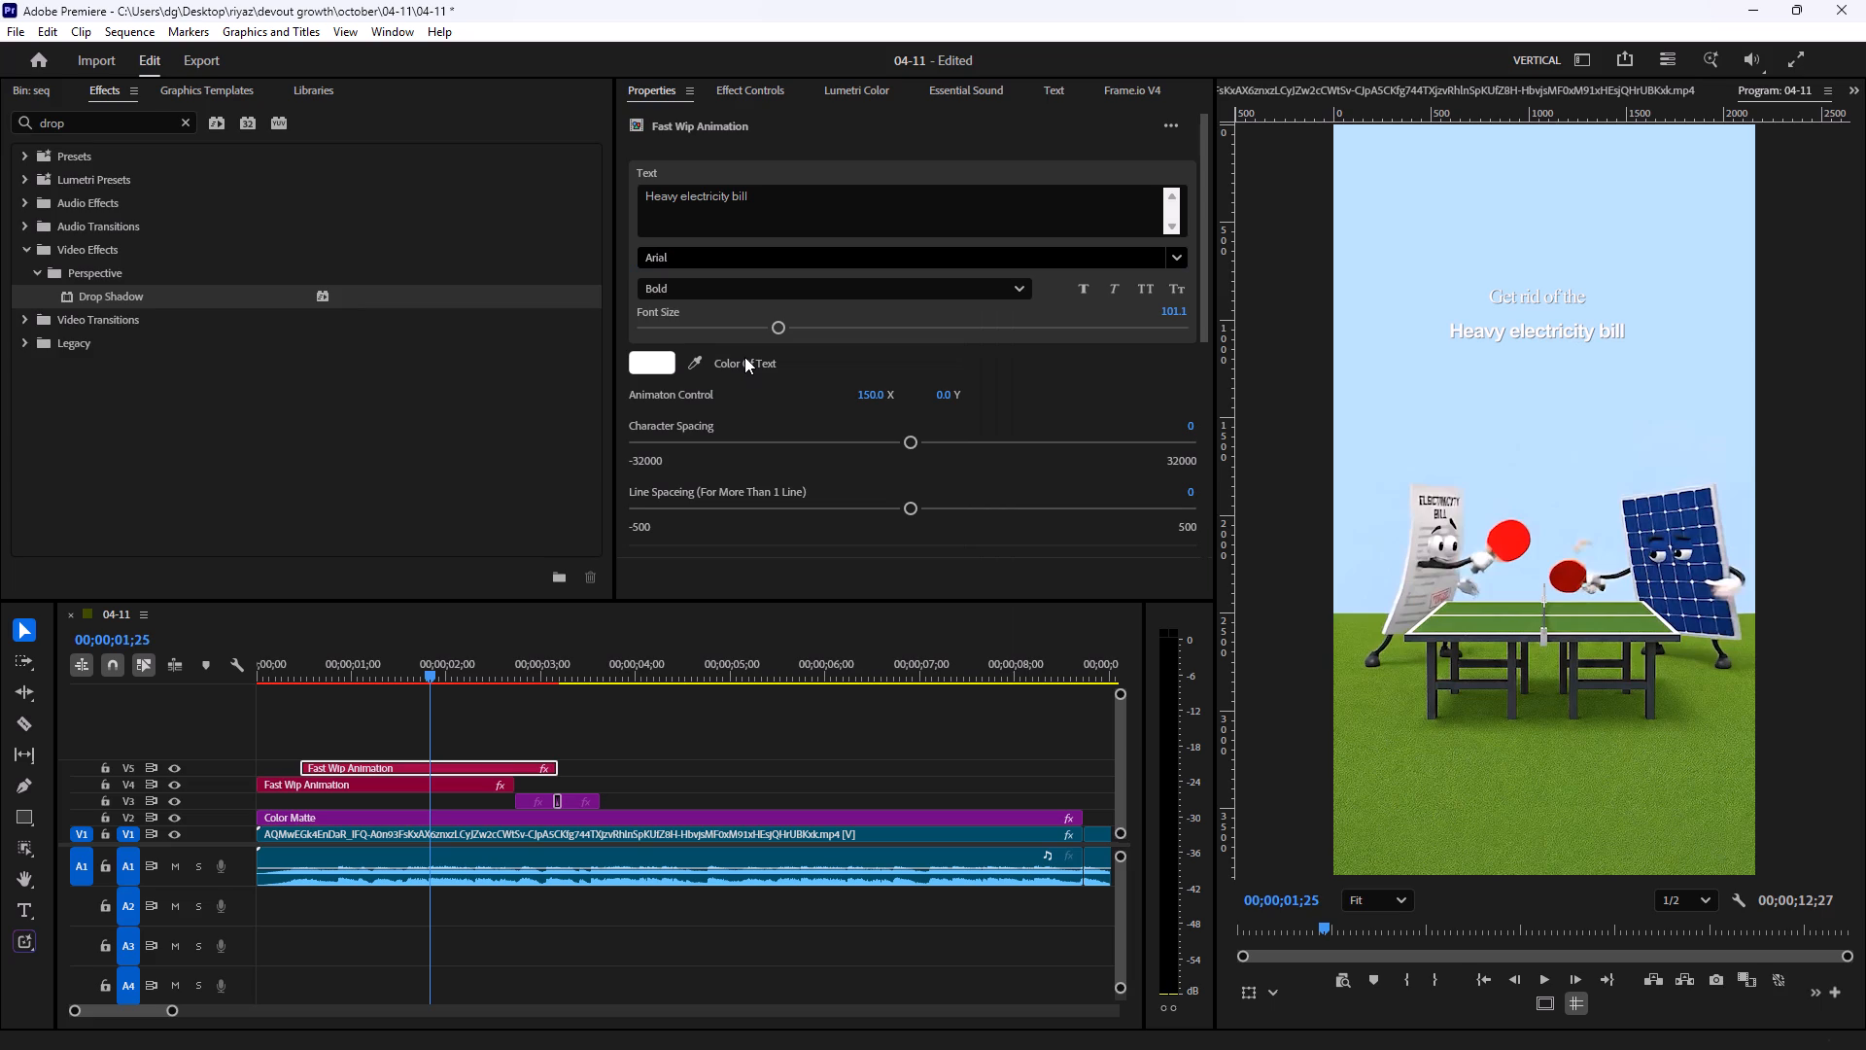
{"action": "left_click_drag", "start_coordinate": [798, 321], "coordinate": [809, 321]}
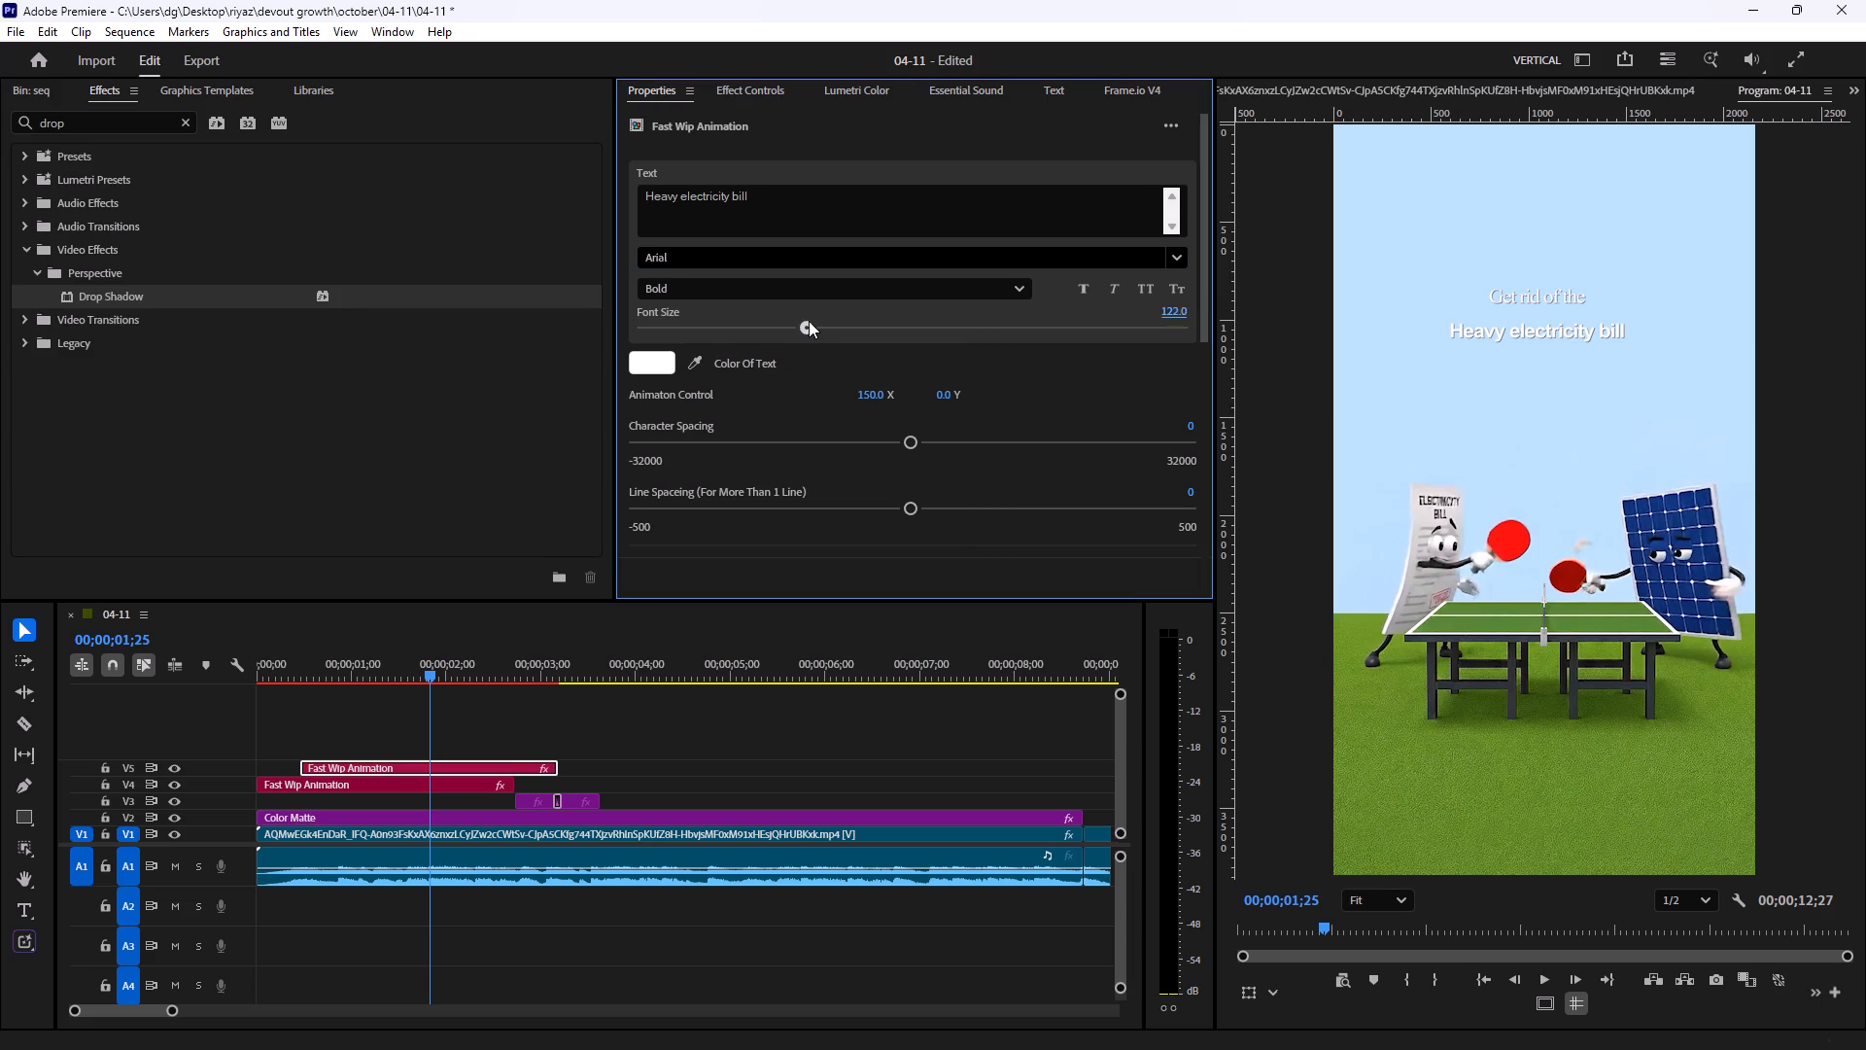
{"action": "left_click_drag", "start_coordinate": [809, 321], "coordinate": [851, 329]}
{"action": "left_click", "coordinate": [843, 326]}
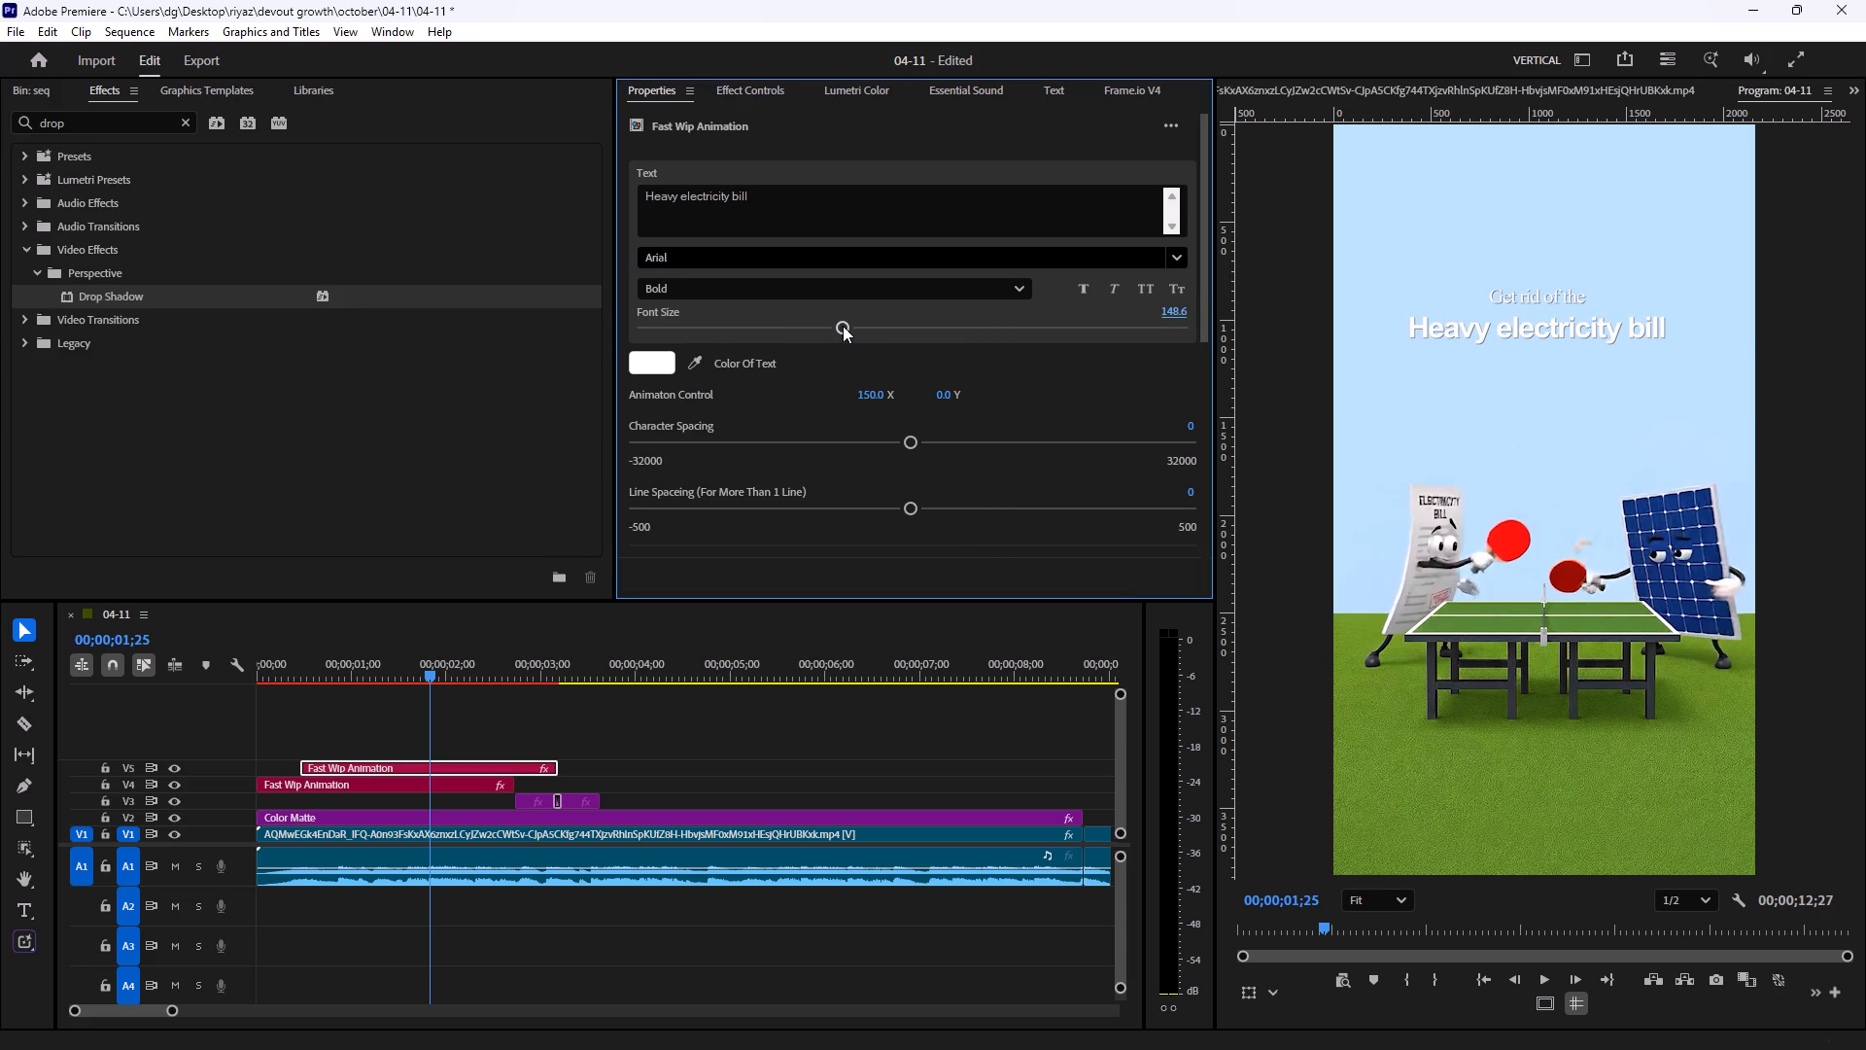
{"action": "left_click_drag", "start_coordinate": [846, 326], "coordinate": [857, 329]}
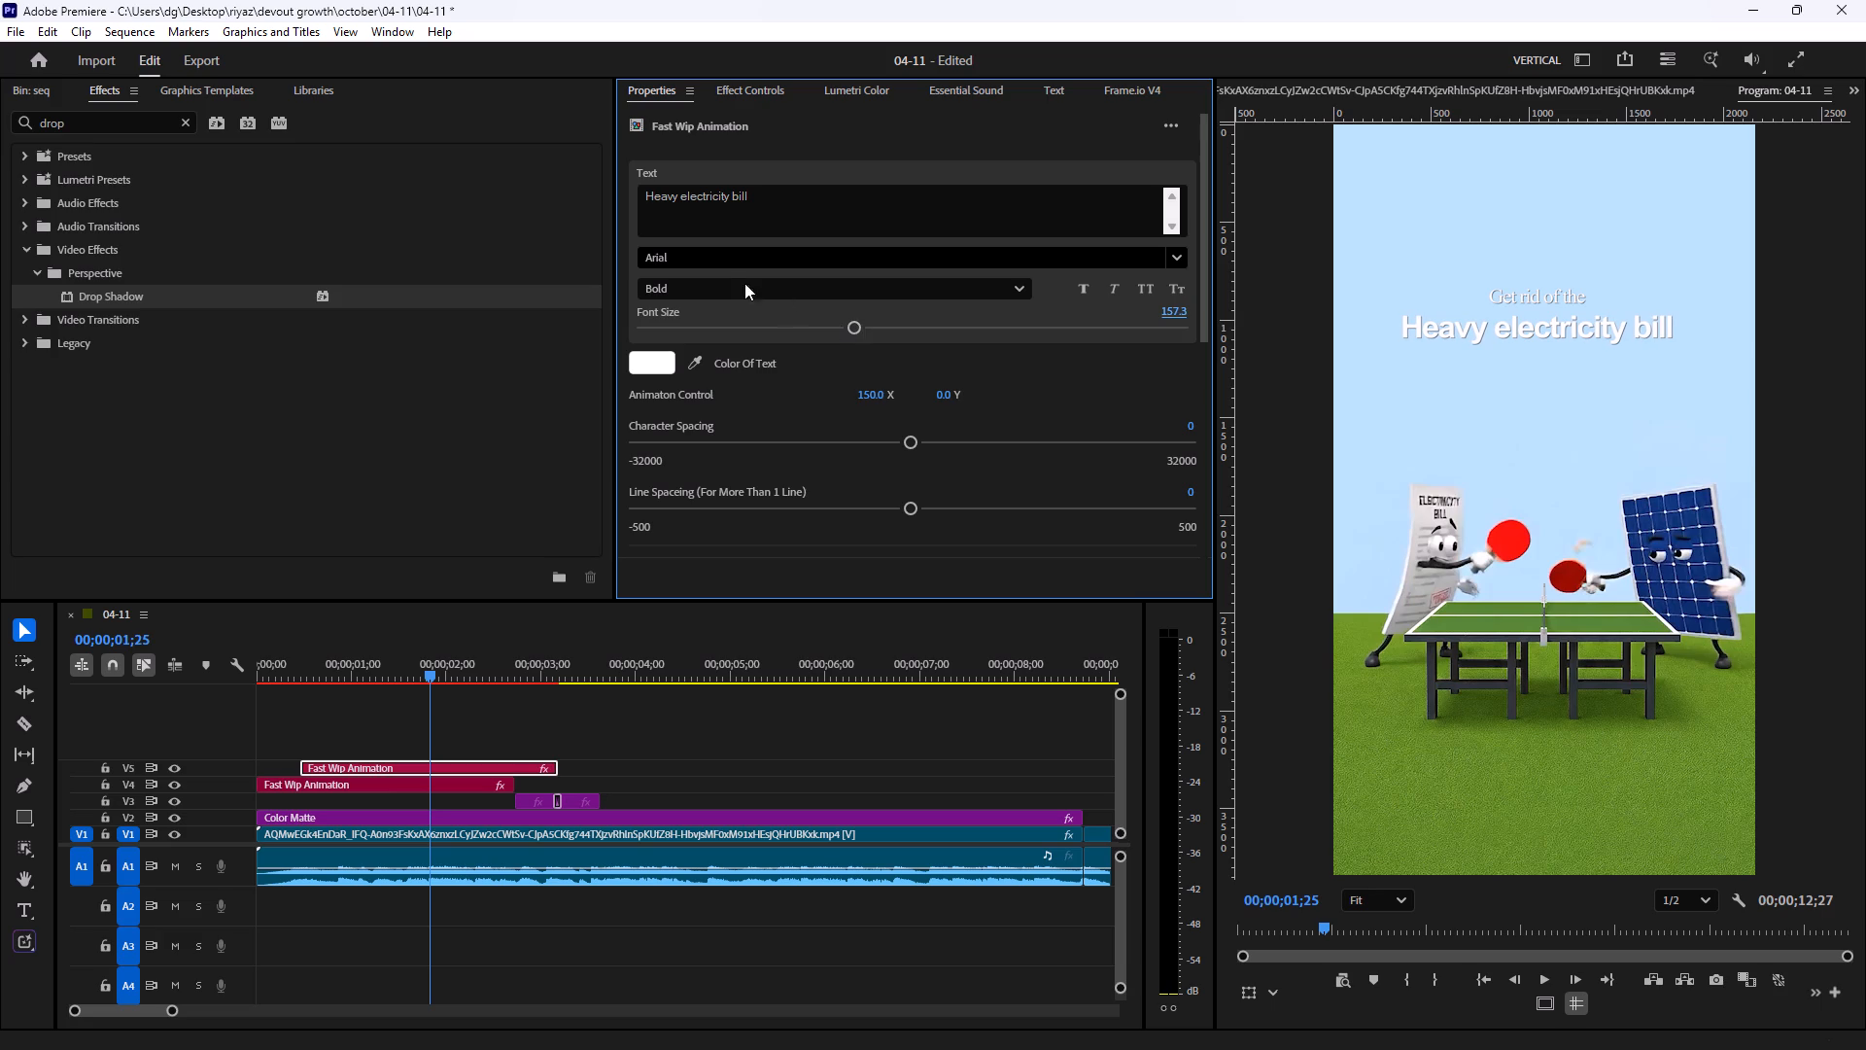
Restyle the "Heavy electricity bill" text on V5 as Poppins Bold with a font size of 144.3.
{"action": "left_click", "coordinate": [716, 256]}
{"action": "type", "text": "pop"}
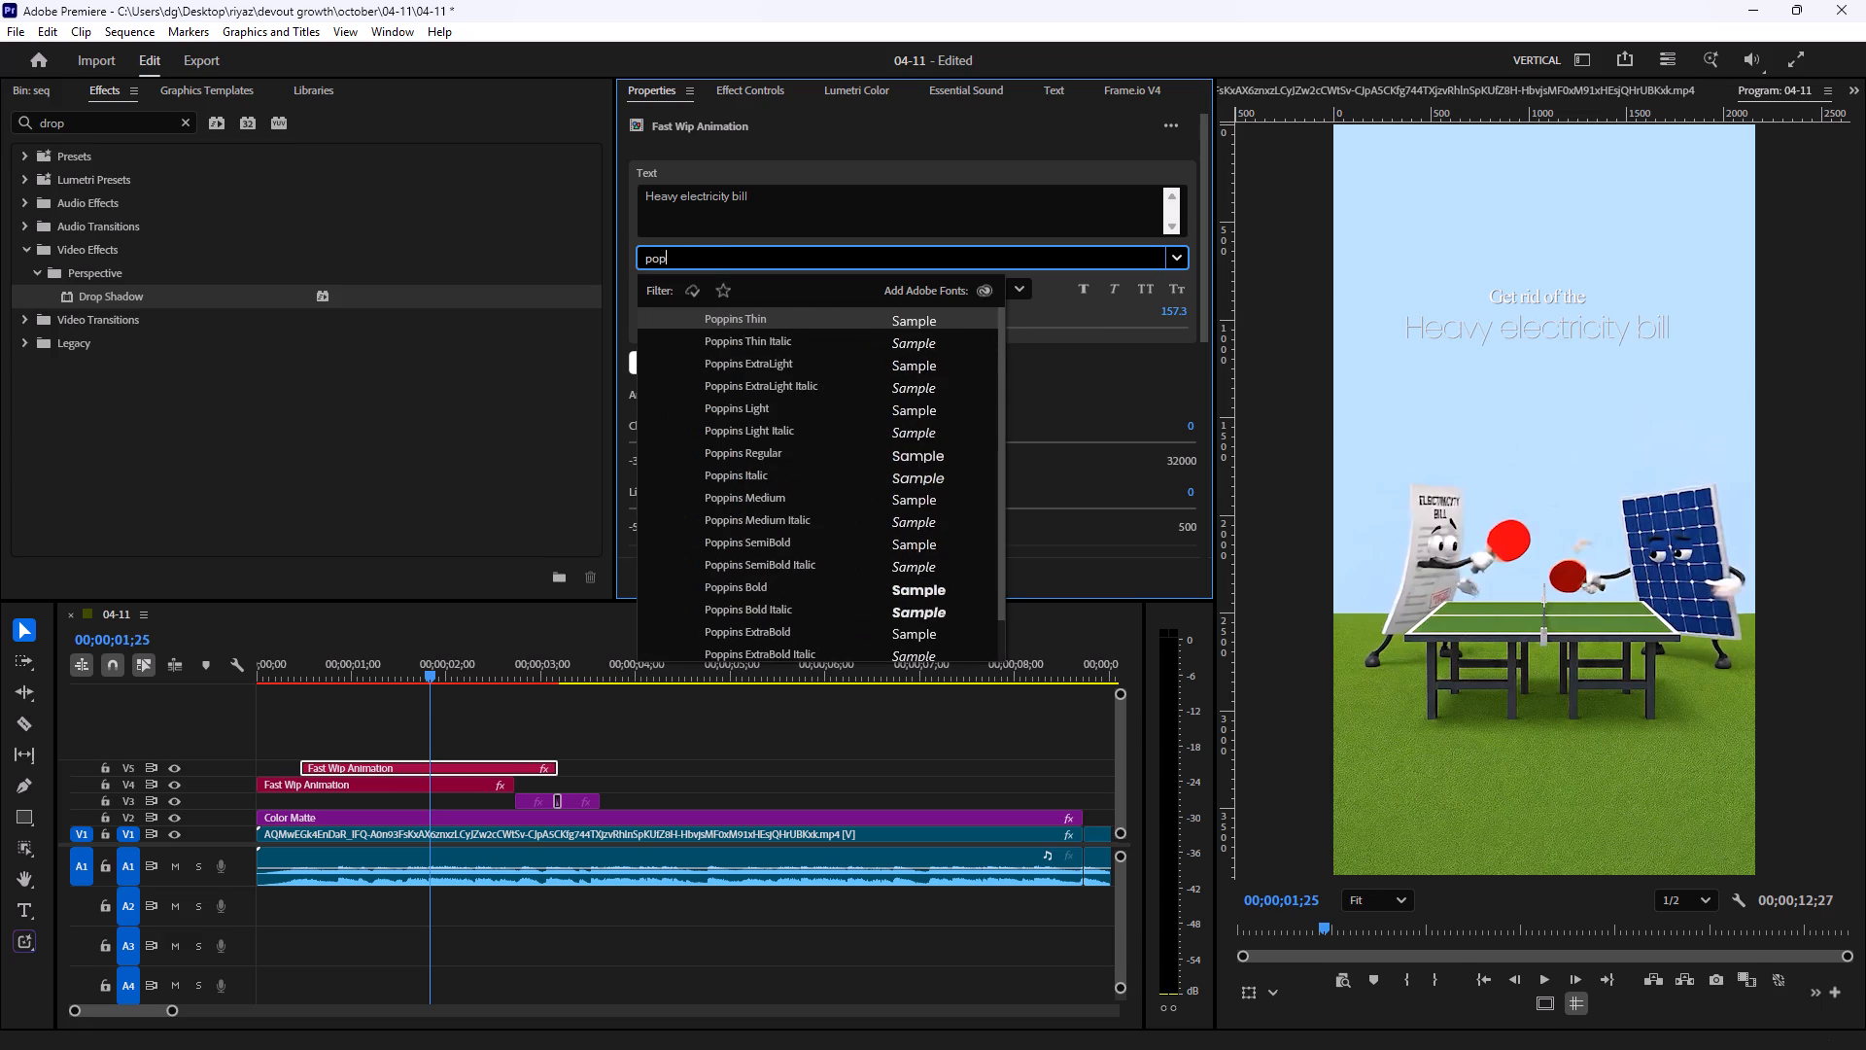
{"action": "left_click", "coordinate": [773, 583]}
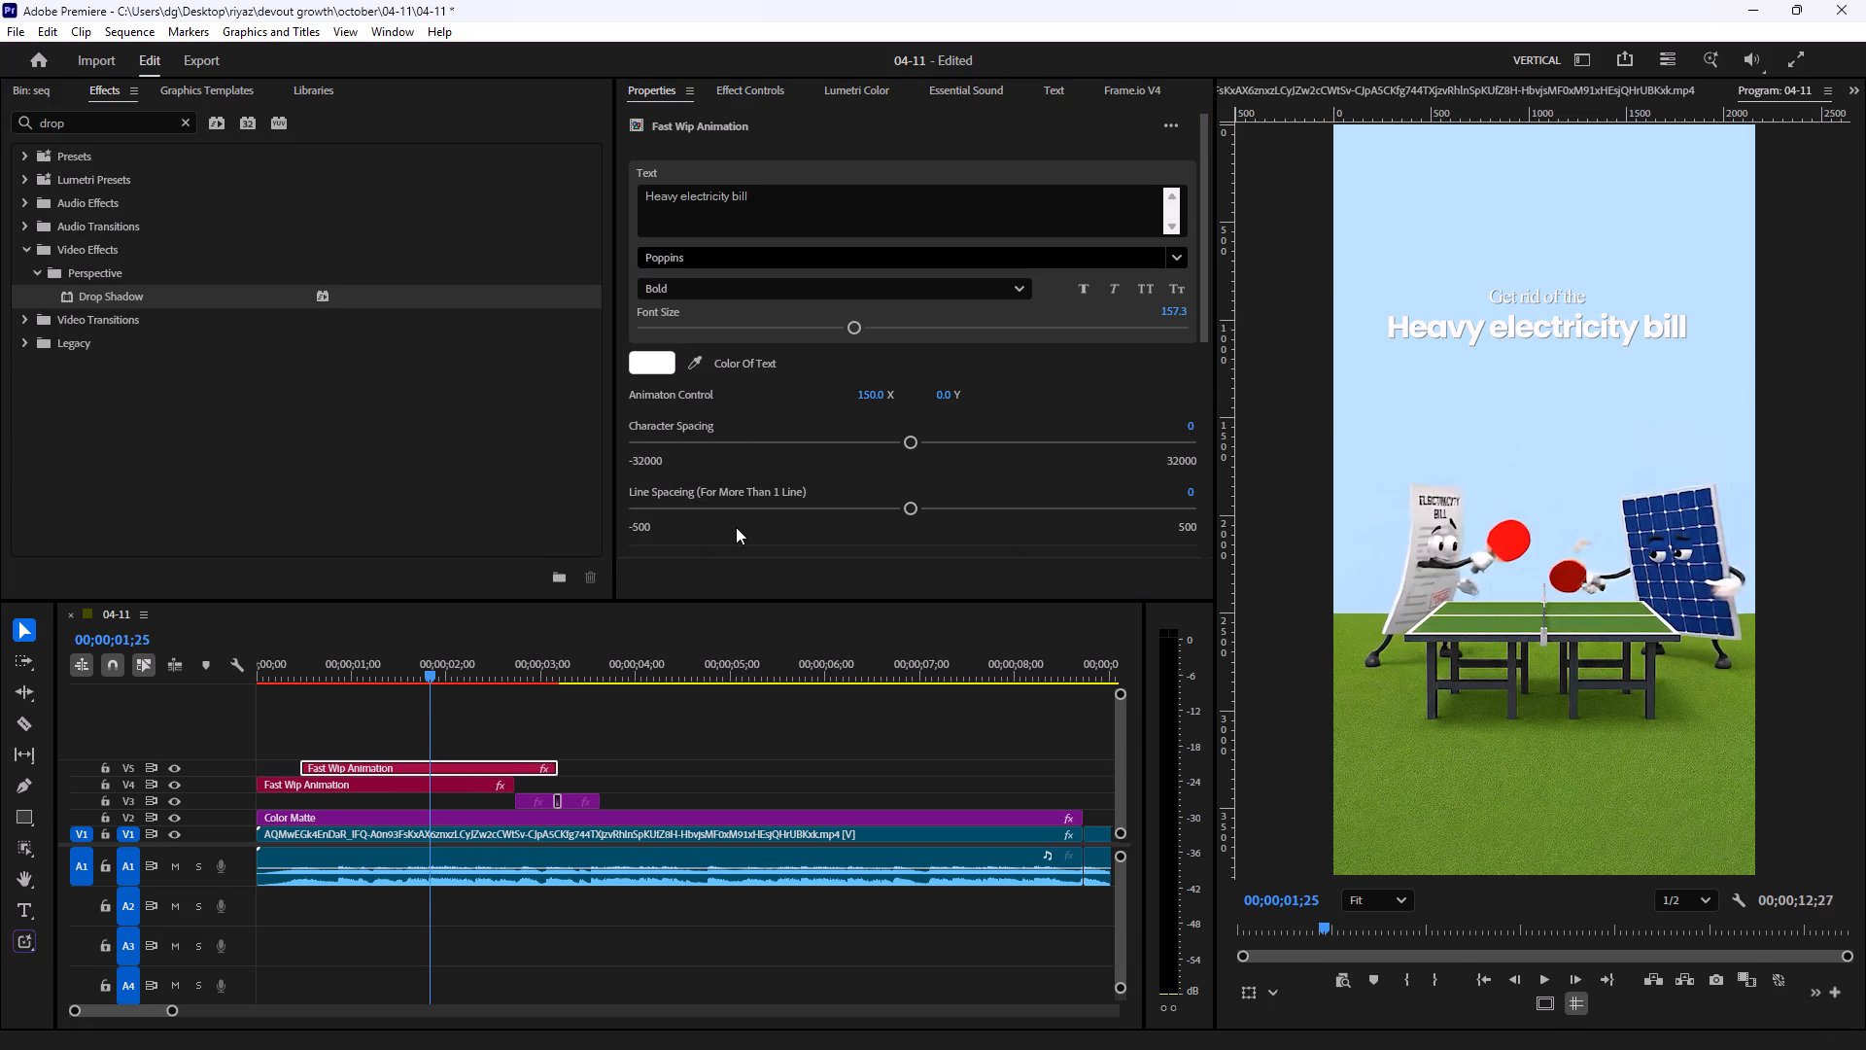
{"action": "left_click", "coordinate": [837, 328]}
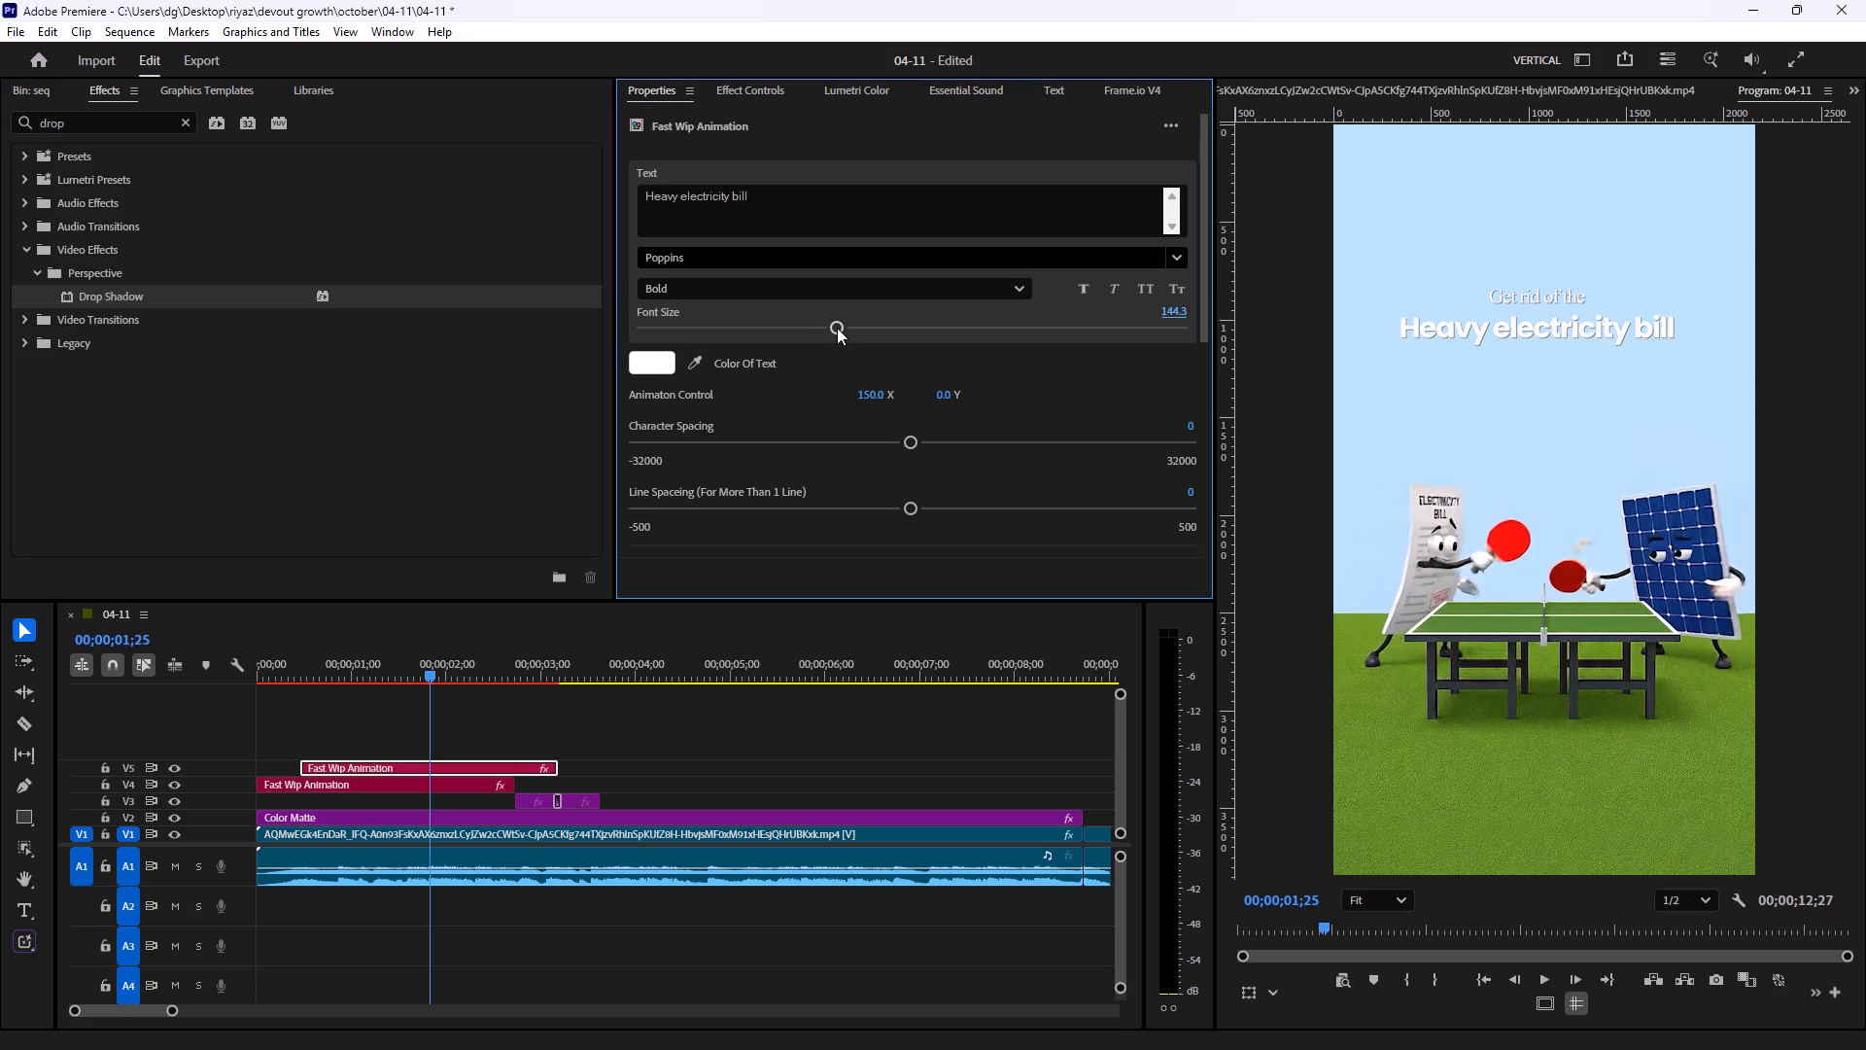
{"action": "left_click", "coordinate": [559, 745]}
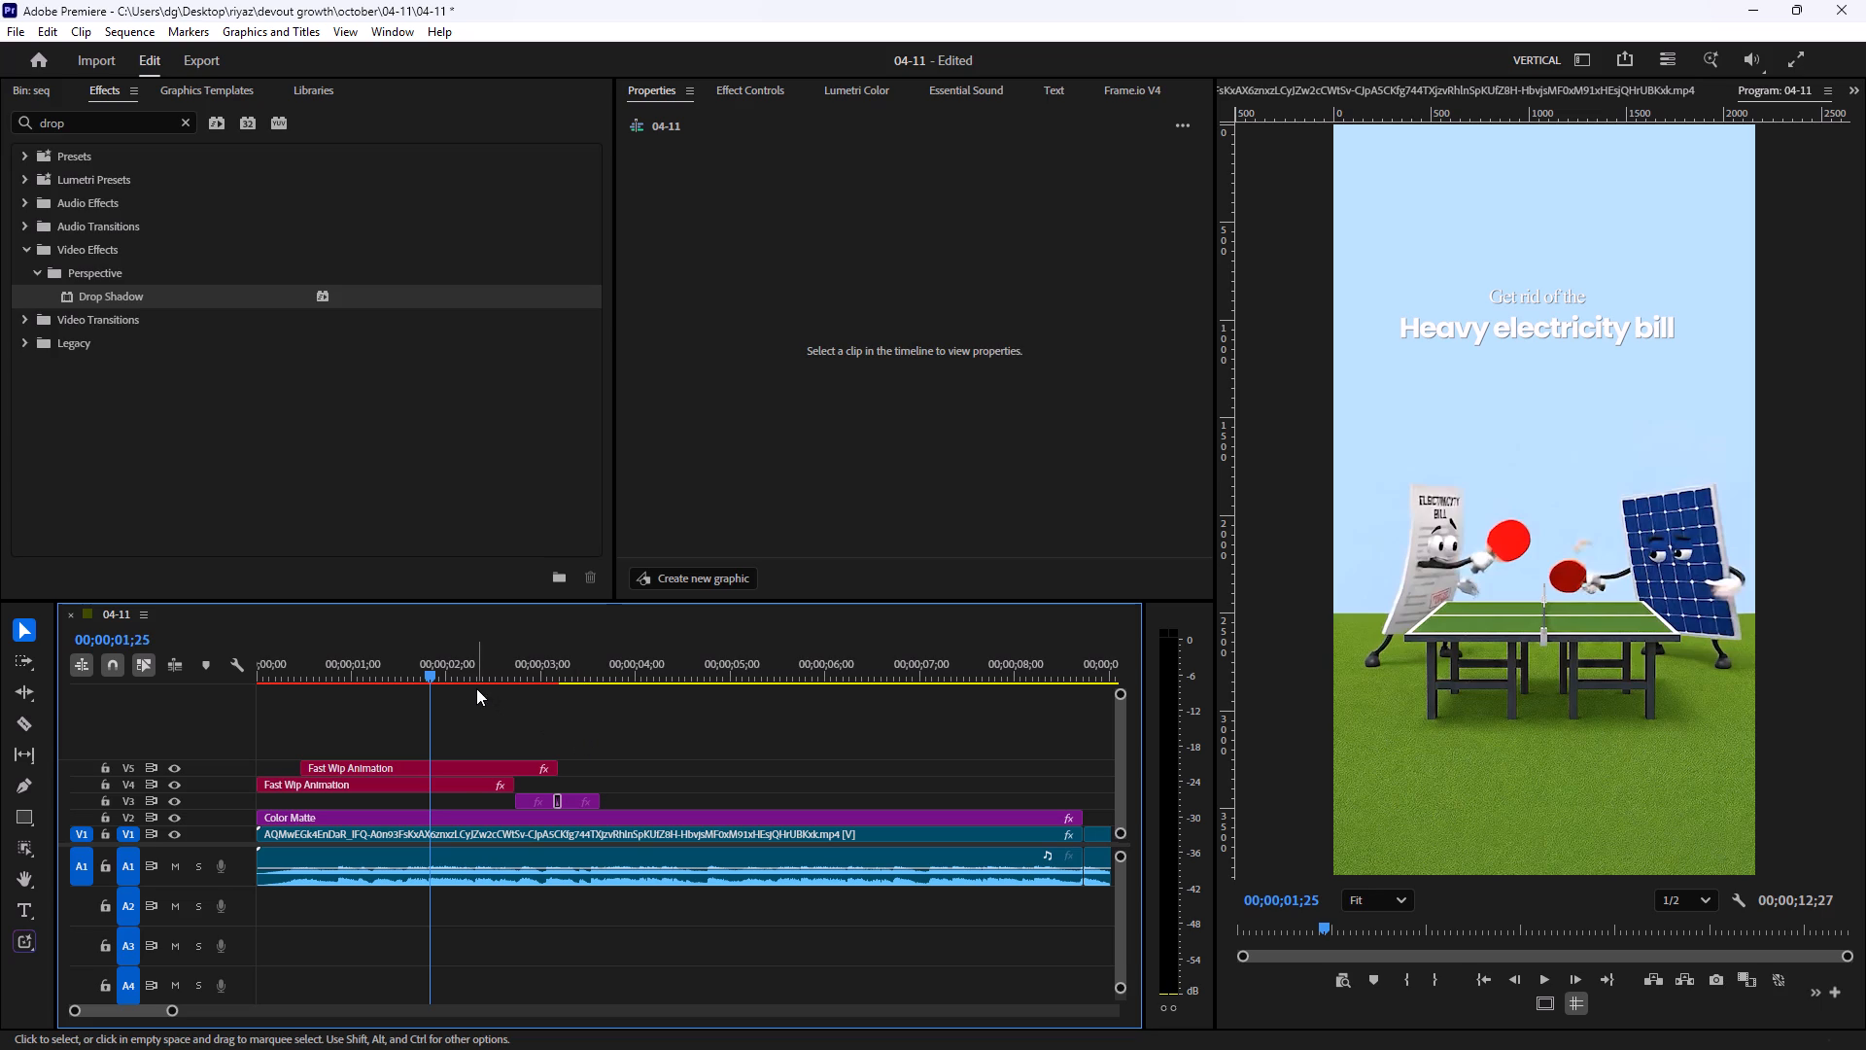
Move the "Heavy electricity bill" text closer to the first line by setting its vertical position to 985.
{"action": "left_click", "coordinate": [448, 782]}
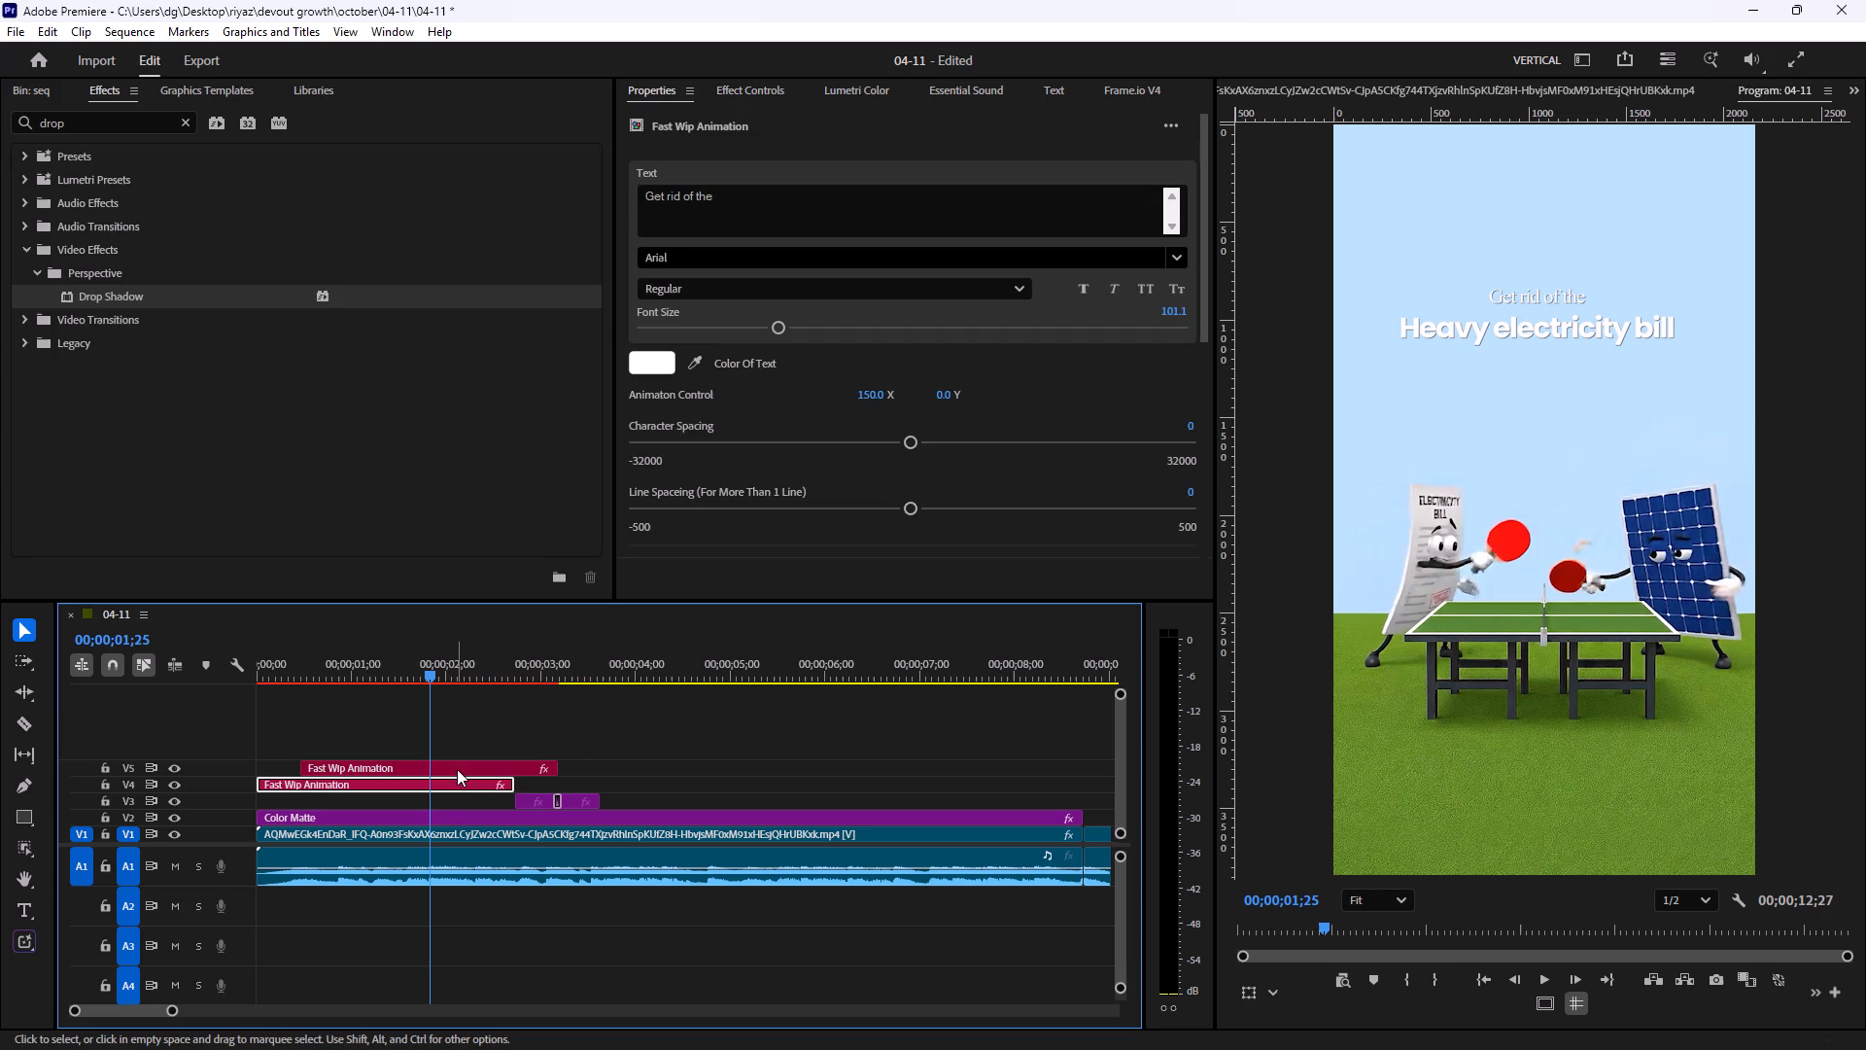
{"action": "left_click", "coordinate": [466, 762]}
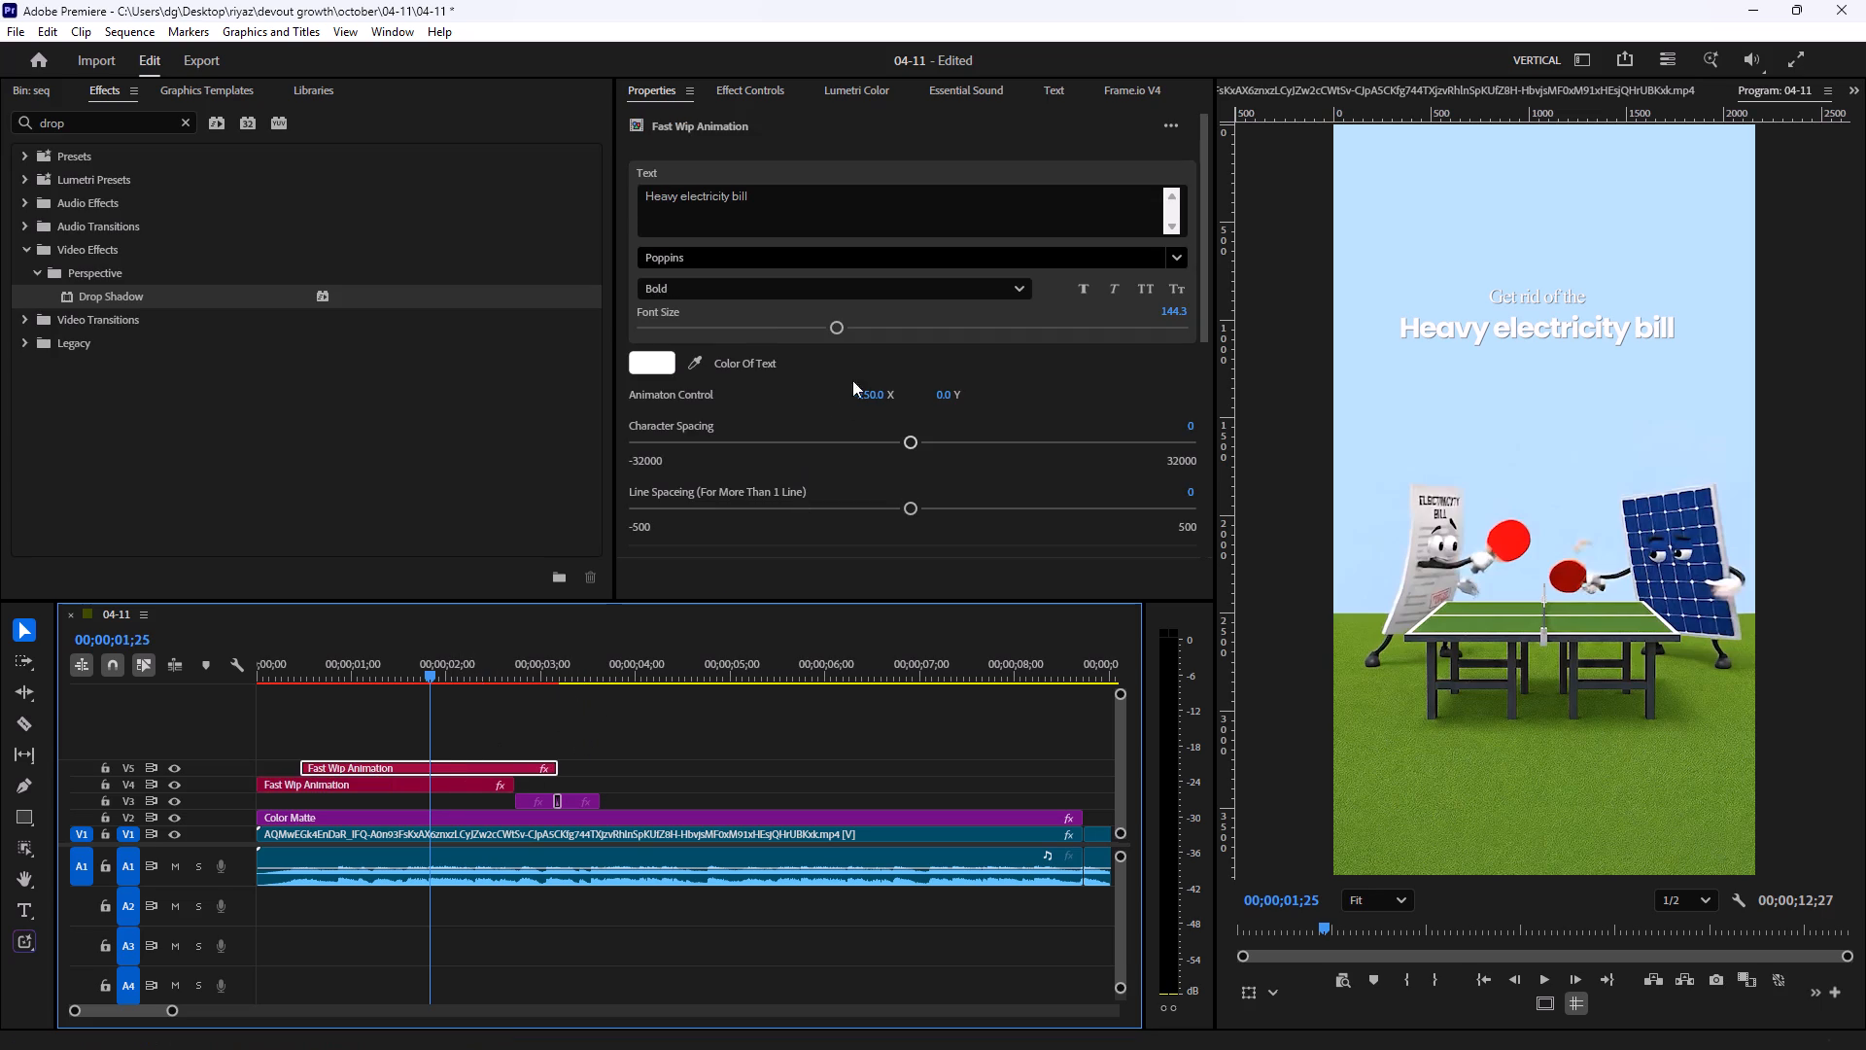
{"action": "left_click", "coordinate": [788, 94]}
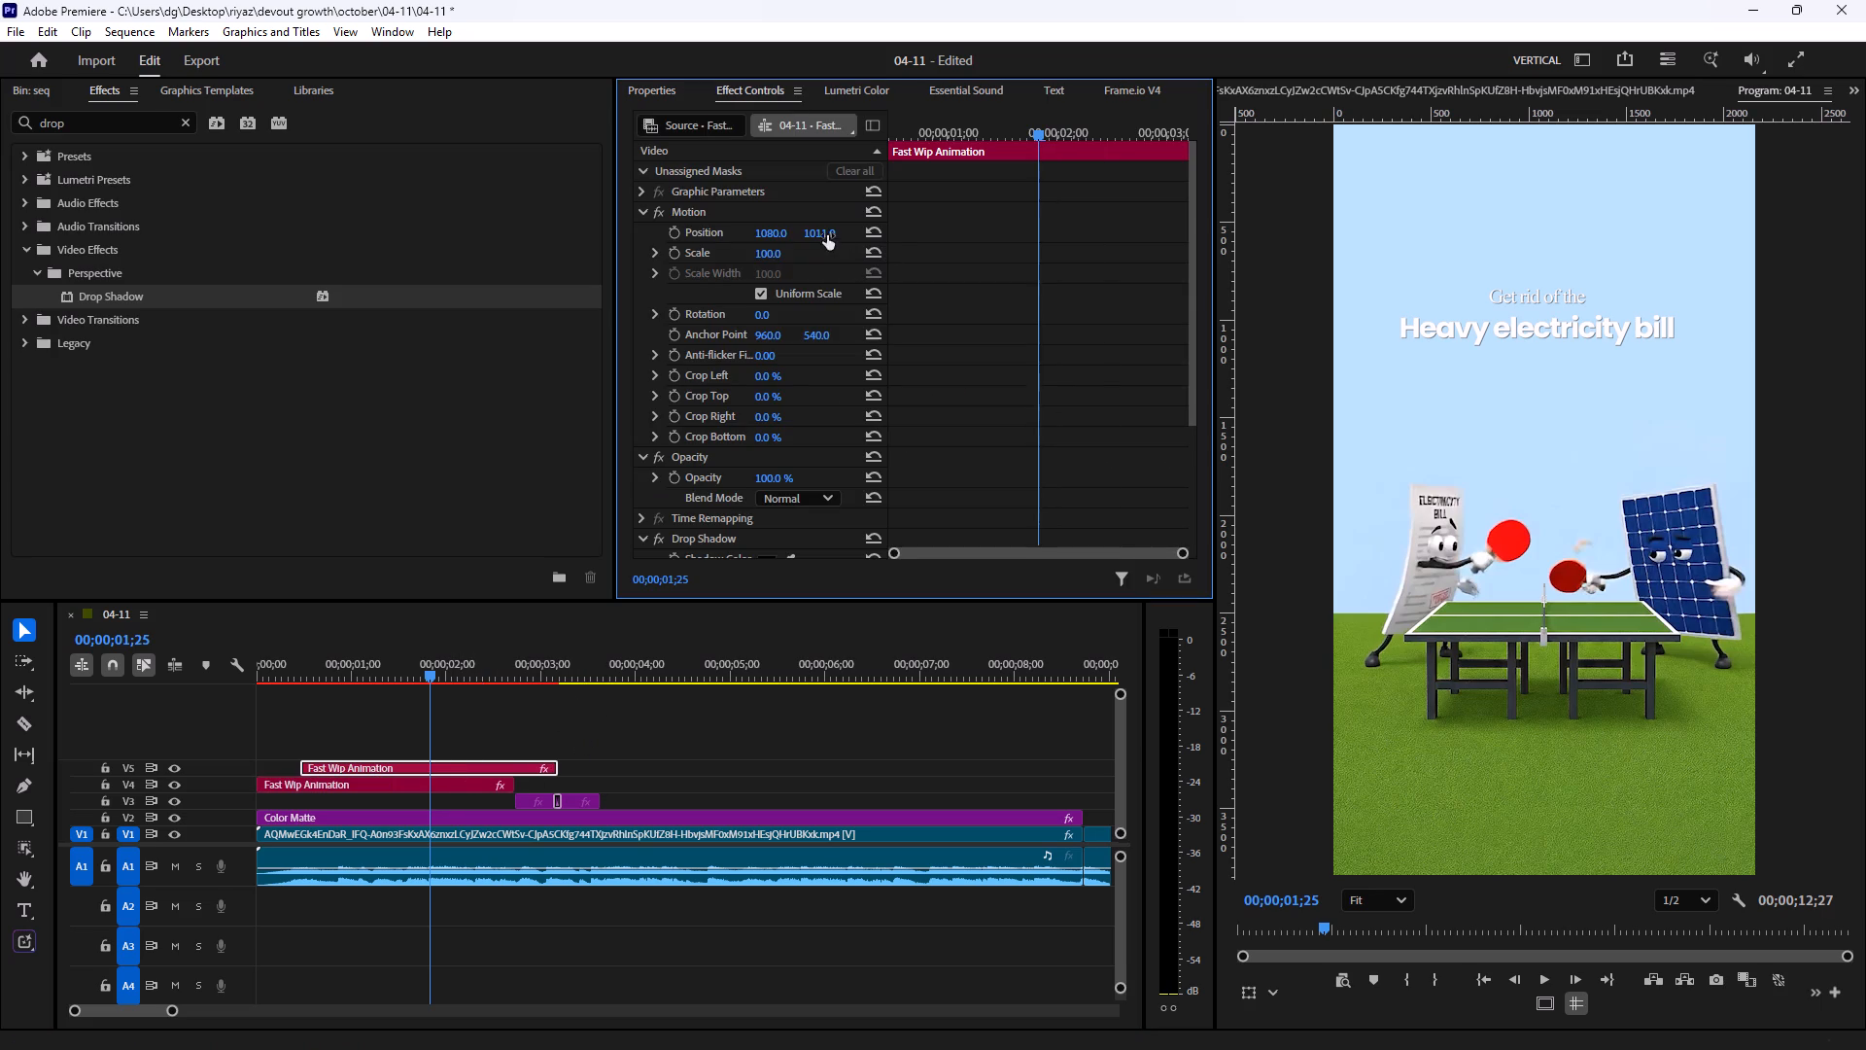
{"action": "left_click_drag", "start_coordinate": [827, 235], "coordinate": [809, 242]}
{"action": "right_click", "coordinate": [809, 242]}
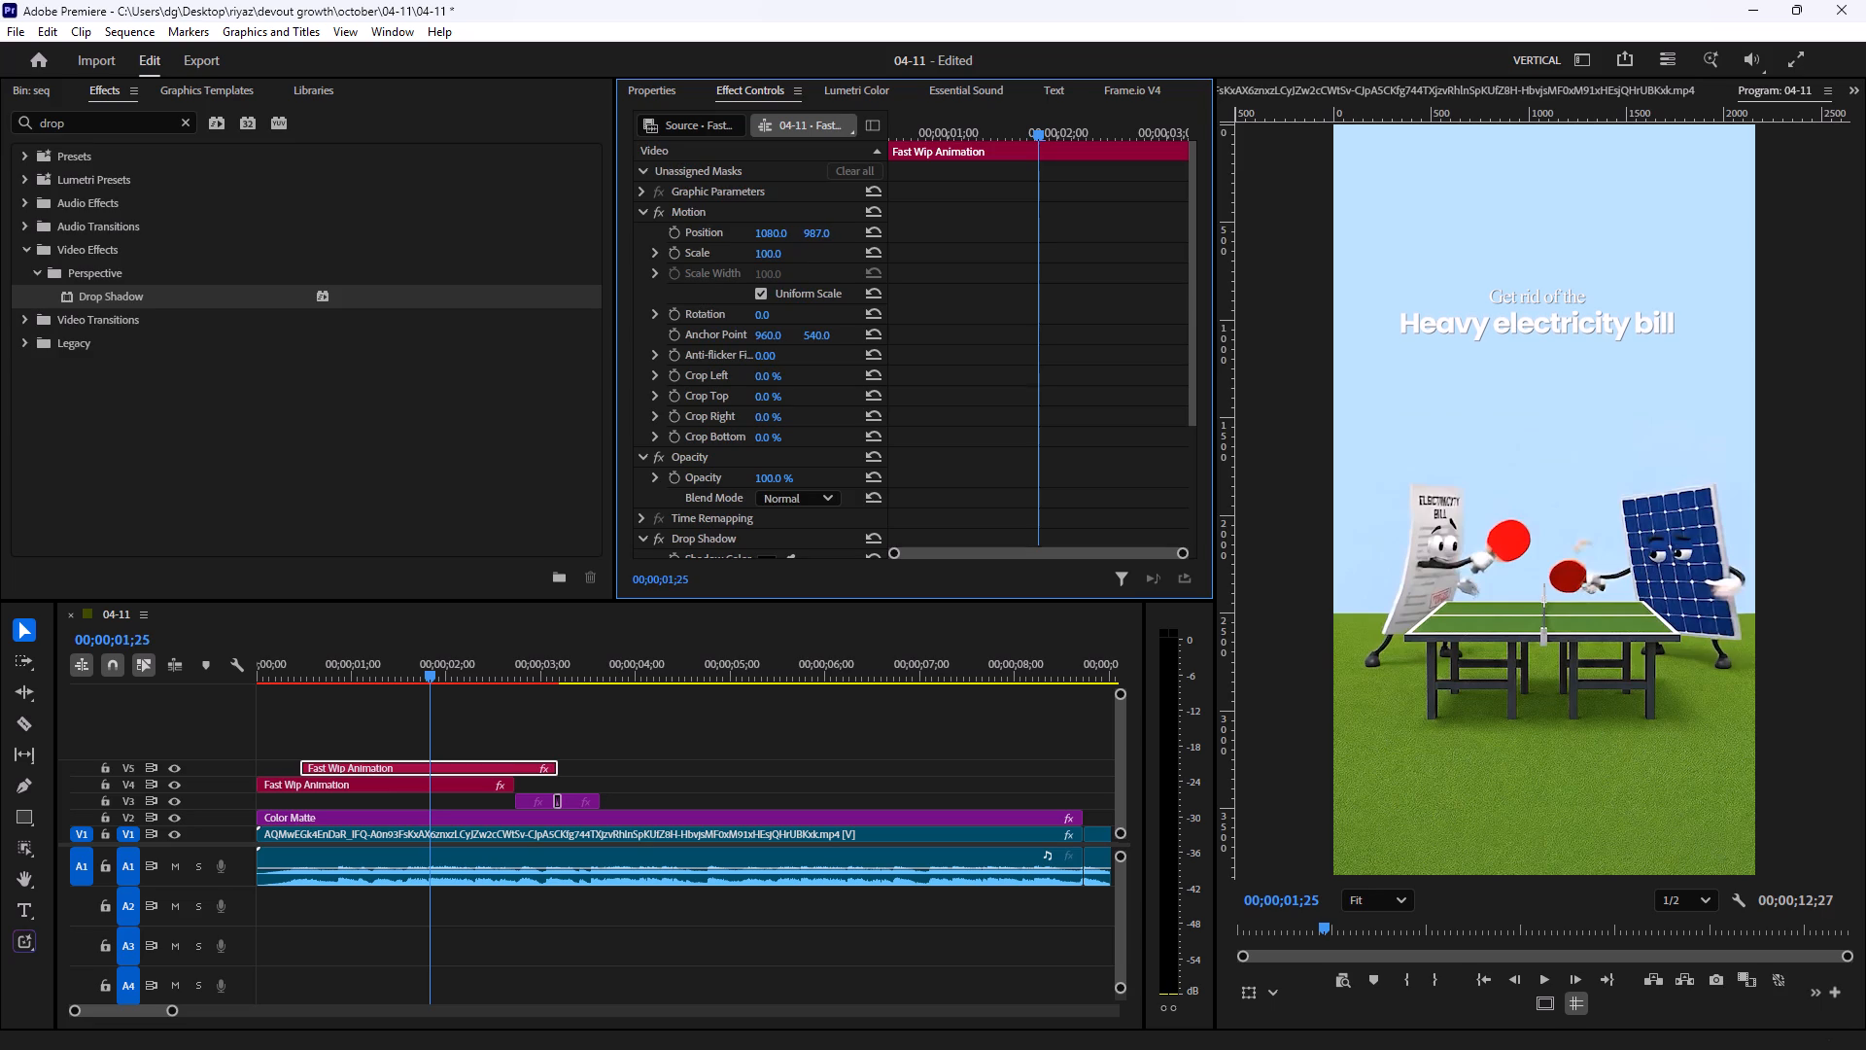
{"action": "left_click_drag", "start_coordinate": [809, 242], "coordinate": [808, 244]}
{"action": "left_click", "coordinate": [393, 748]}
{"action": "left_click", "coordinate": [395, 769]}
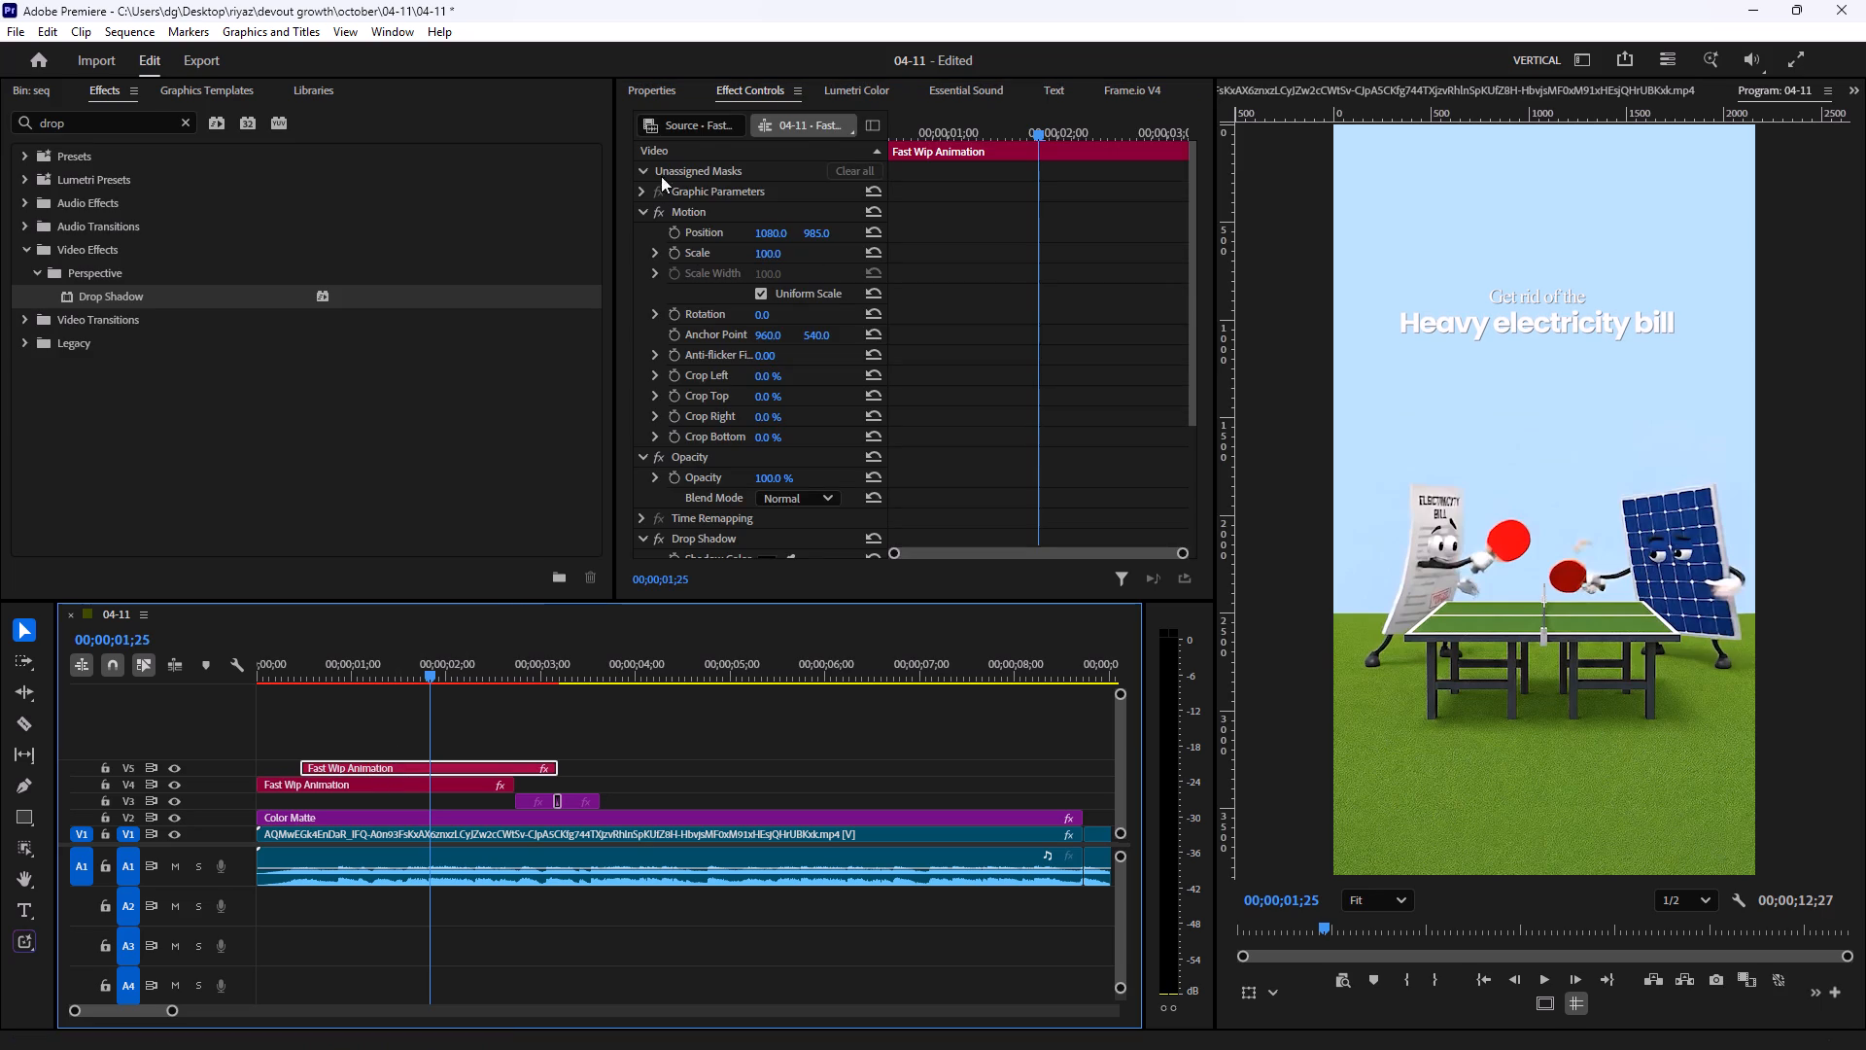
{"action": "left_click", "coordinate": [665, 89]}
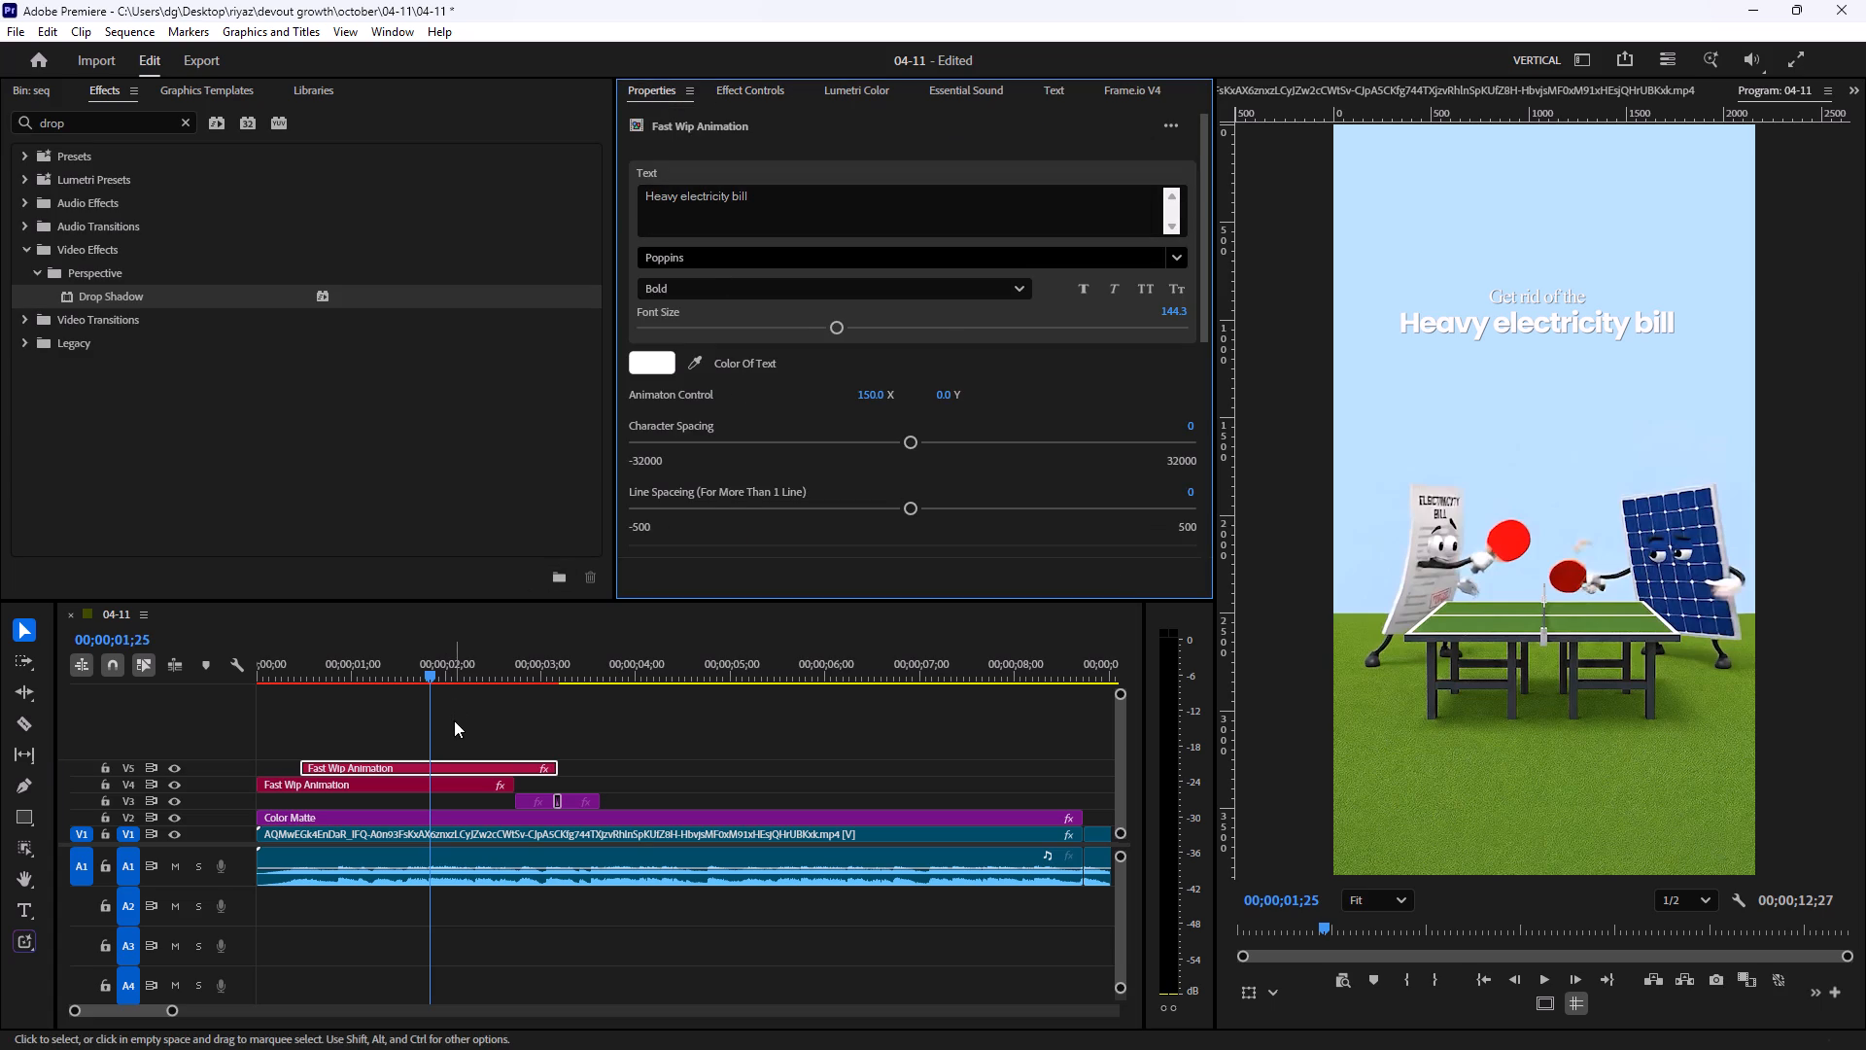
{"action": "left_click", "coordinate": [454, 720]}
Import the Nayi Urja logo PNG from the Desktop's riyaz/Copied_07-10 folder into the seq bin.
{"action": "left_click_drag", "start_coordinate": [617, 600], "coordinate": [642, 351]}
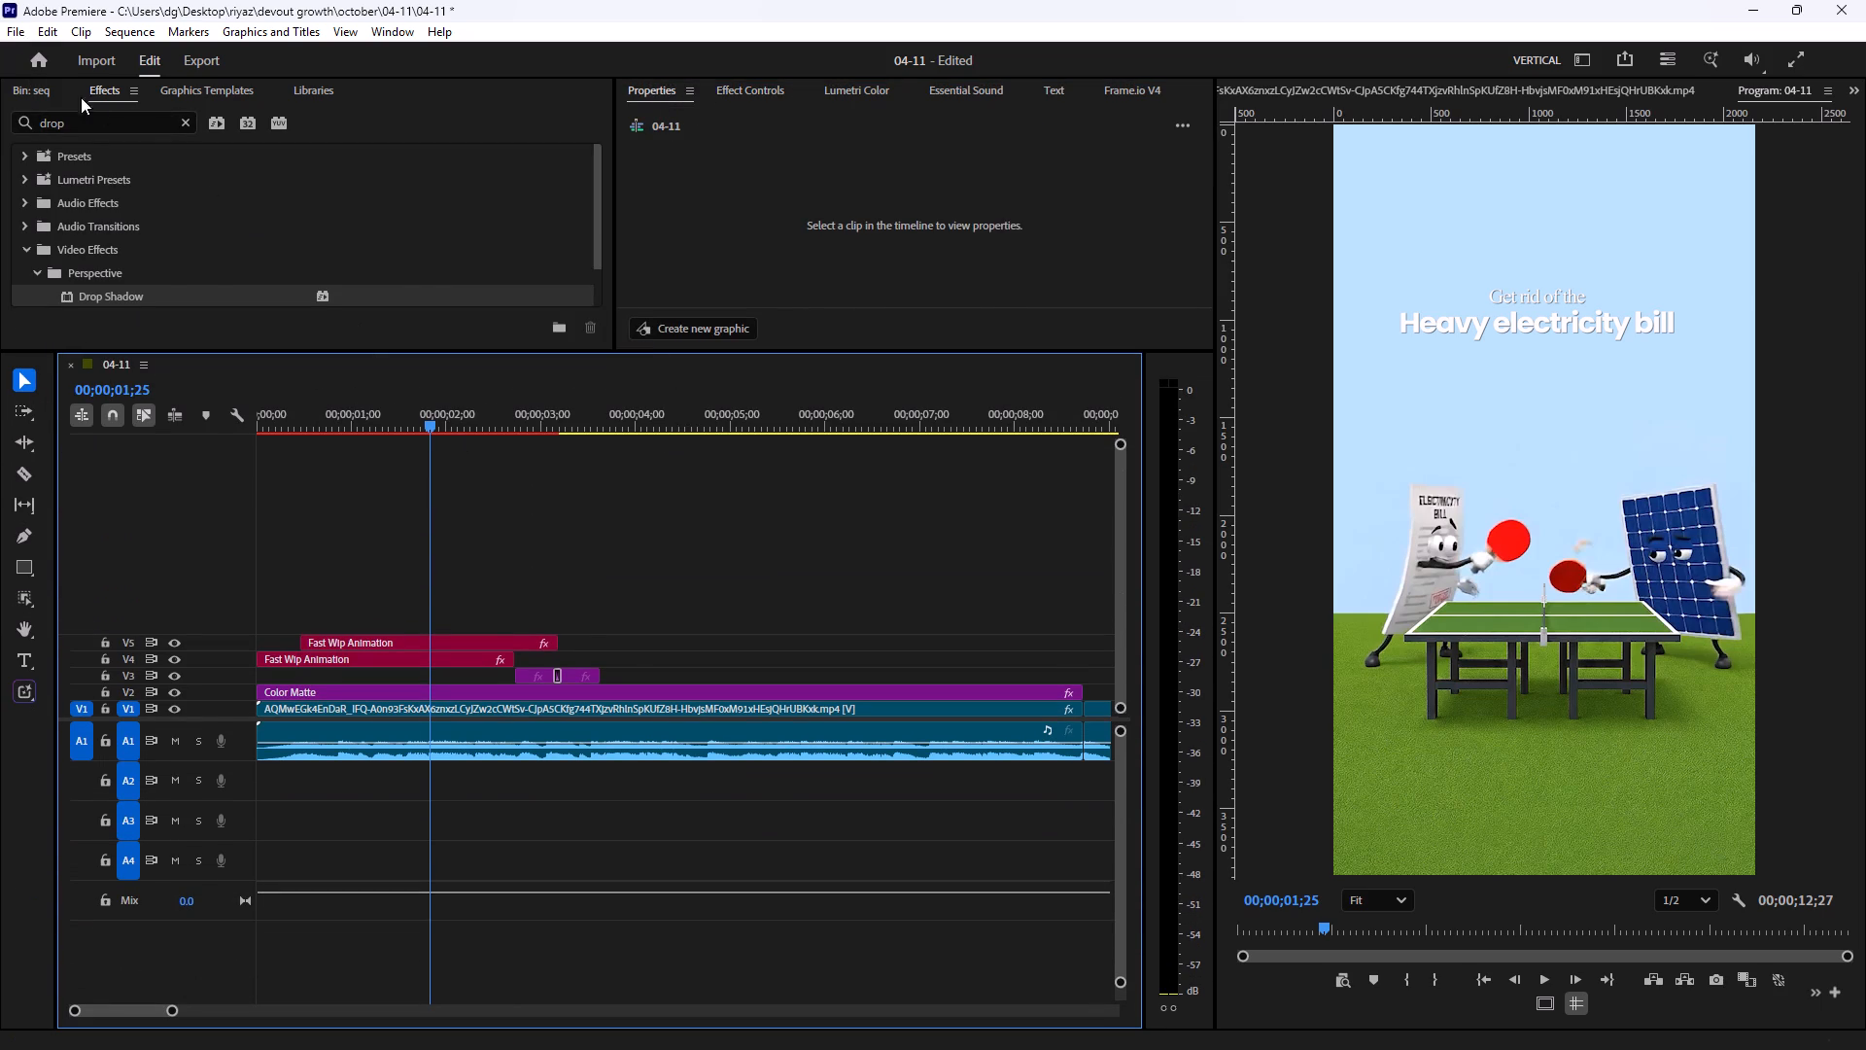
{"action": "left_click", "coordinate": [50, 93]}
{"action": "scroll", "coordinate": [347, 266], "scroll_direction": "down", "scroll_amount": 5}
{"action": "double_click", "coordinate": [357, 279]}
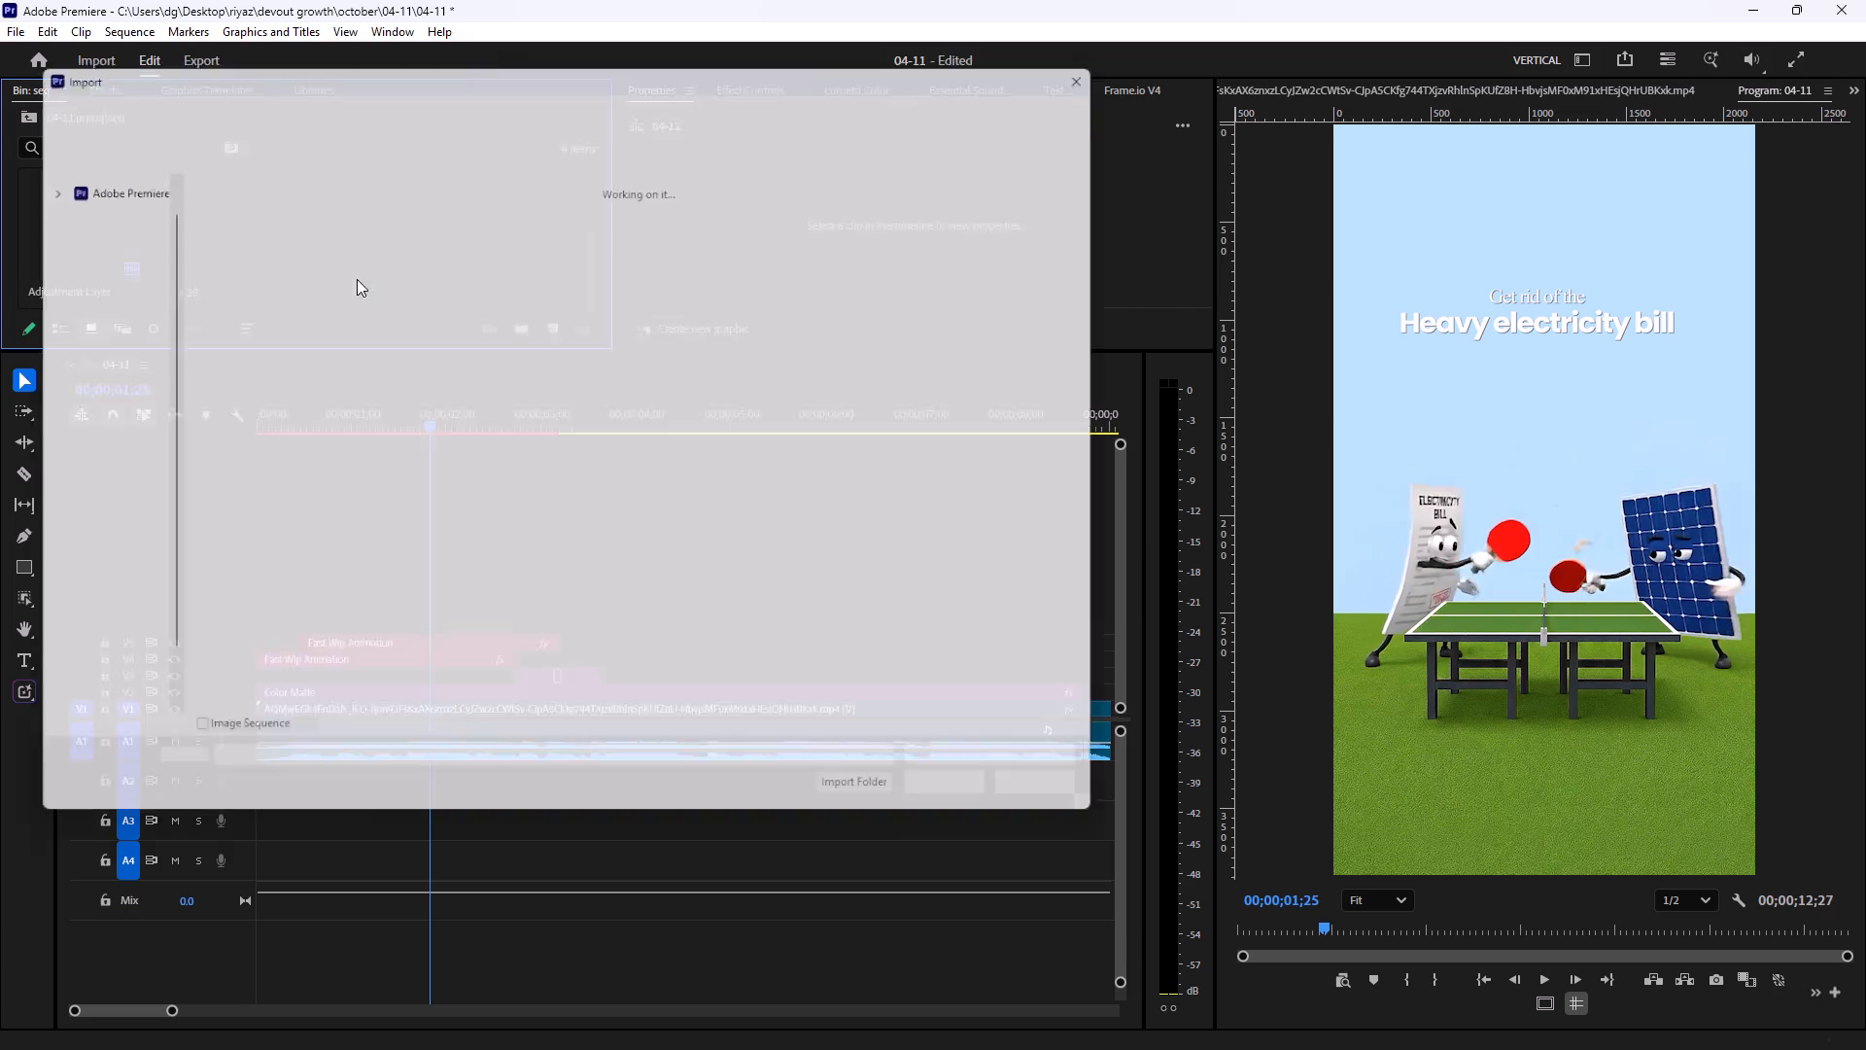
{"action": "left_click", "coordinate": [74, 332]}
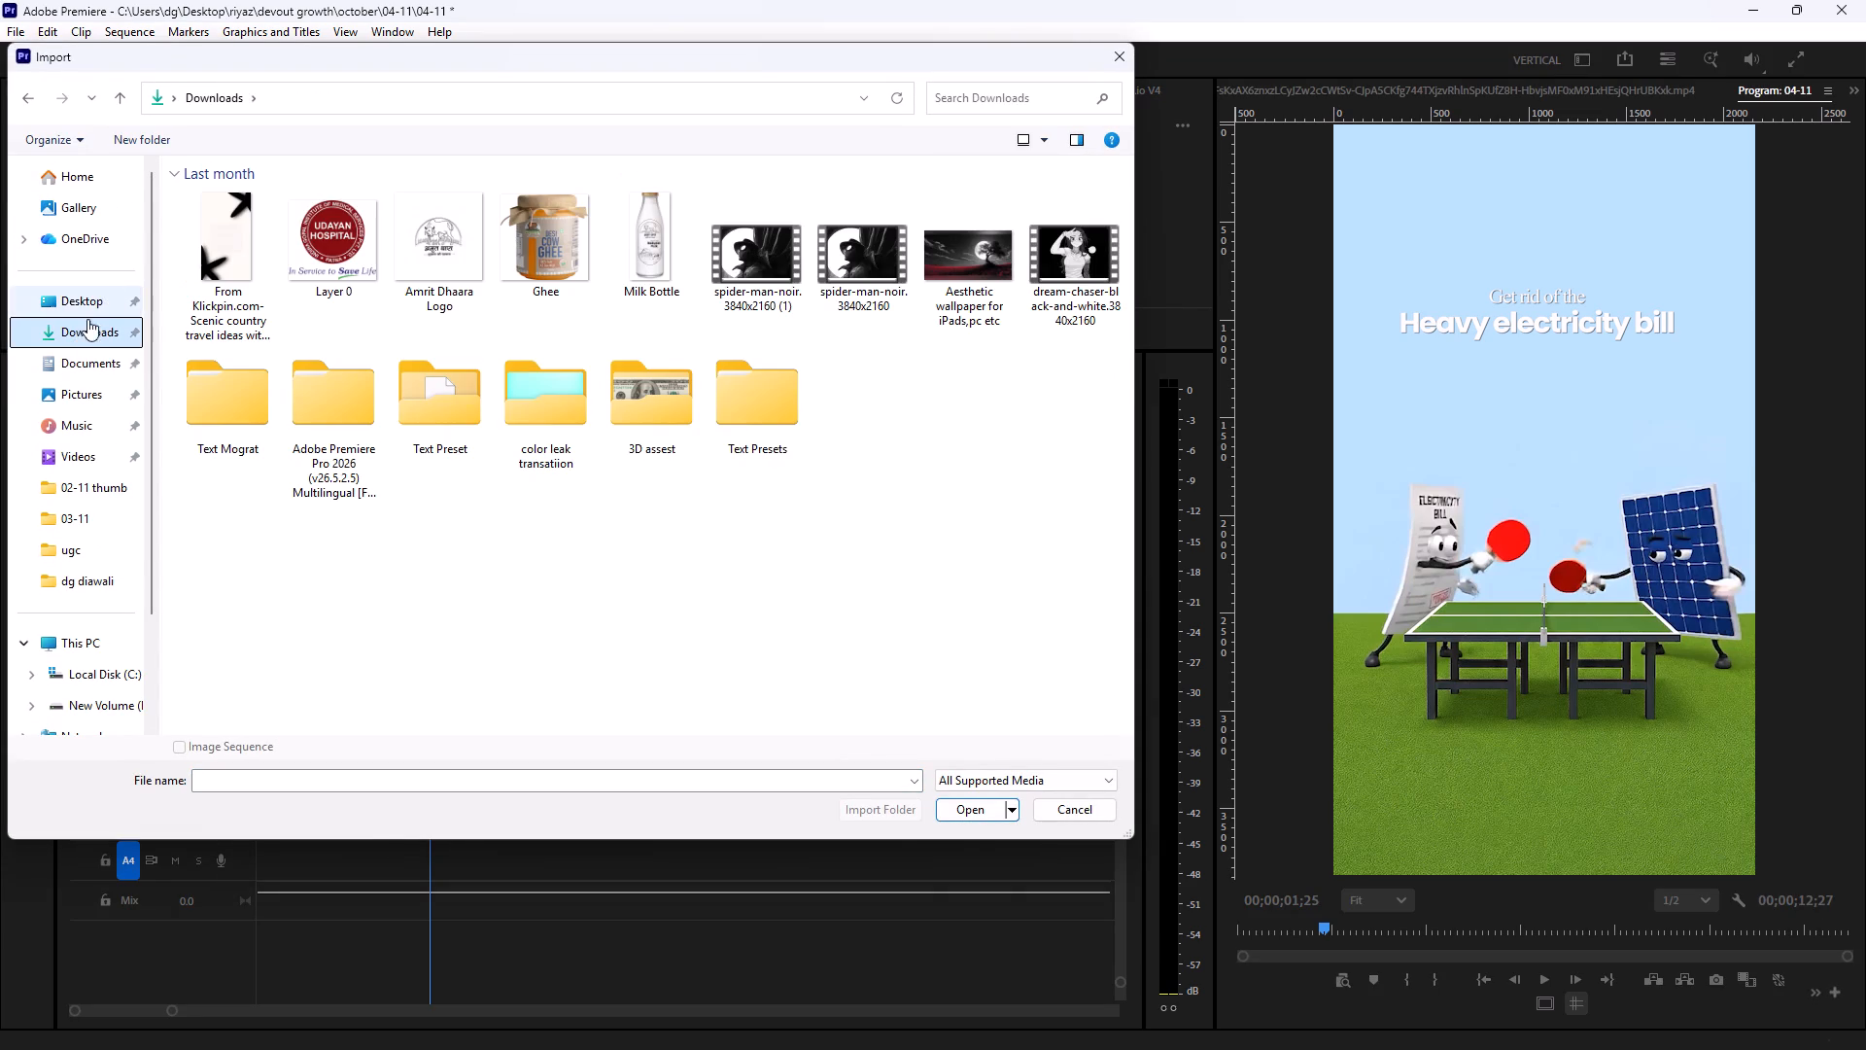
{"action": "left_click", "coordinate": [86, 298]}
{"action": "double_click", "coordinate": [229, 193]}
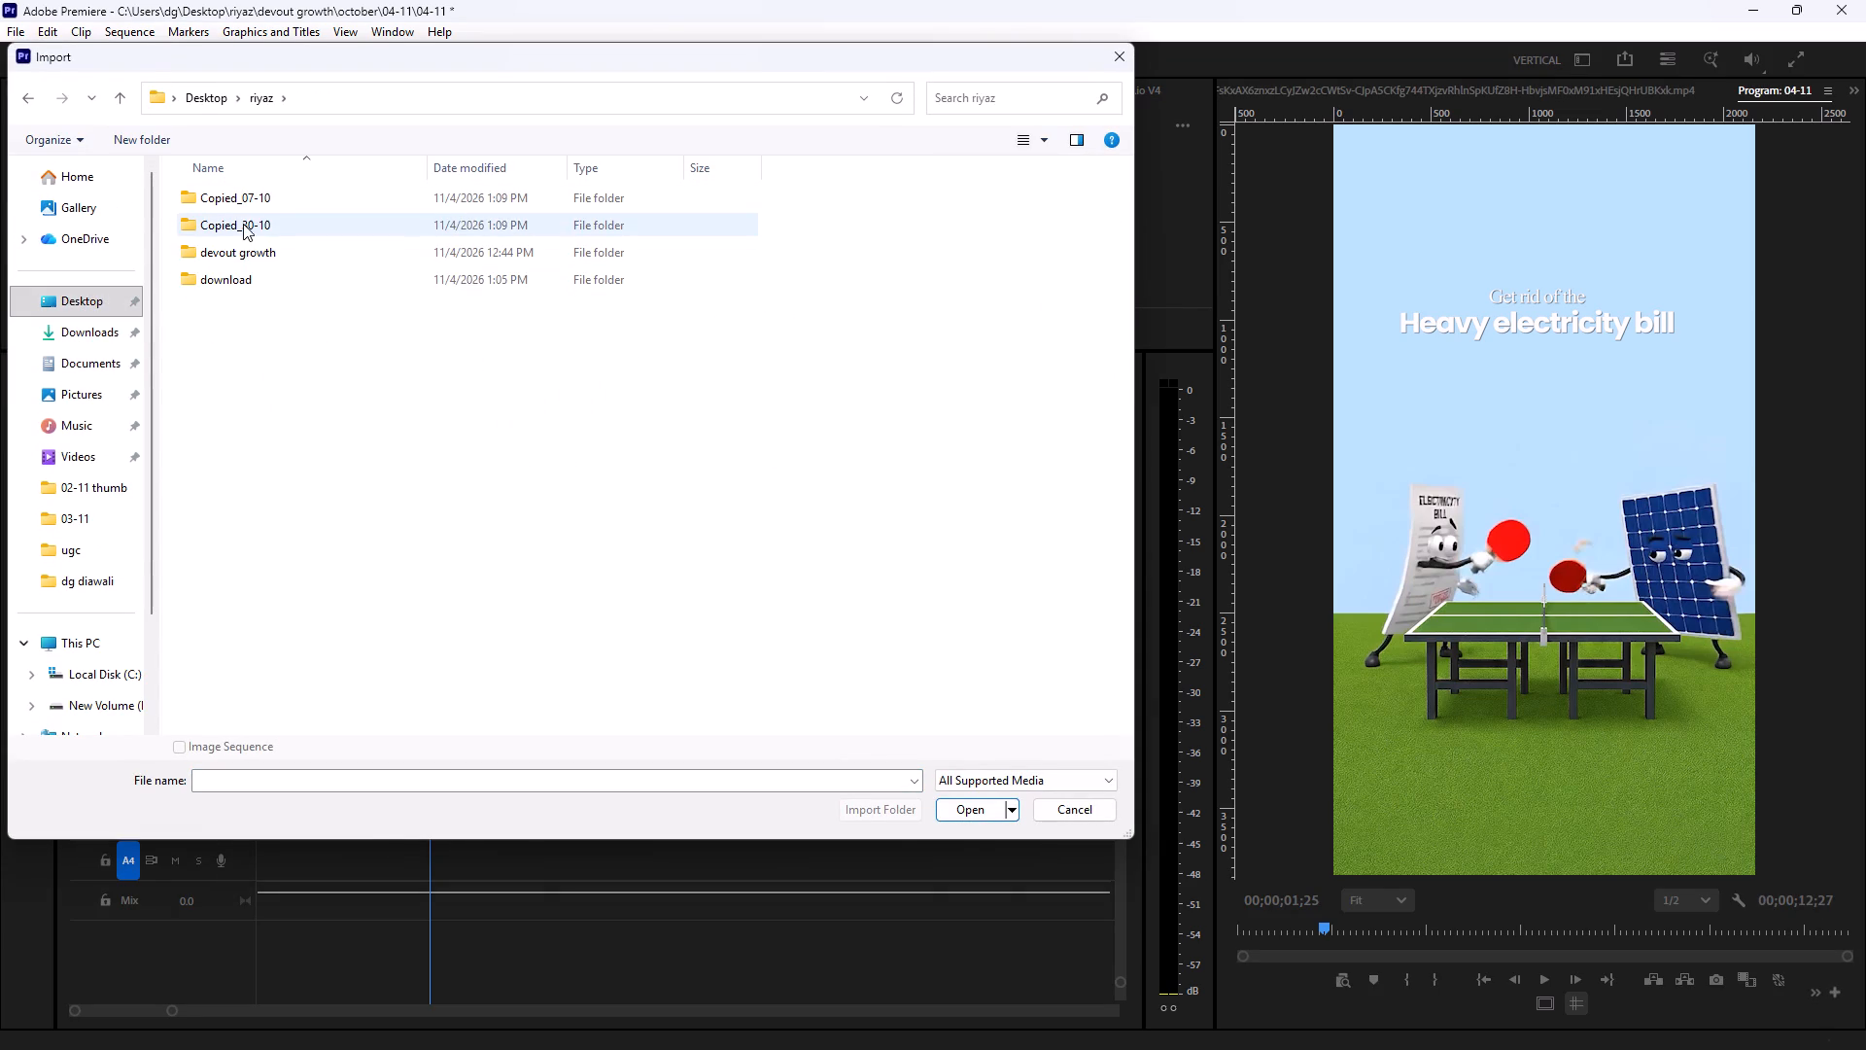
{"action": "double_click", "coordinate": [286, 202]}
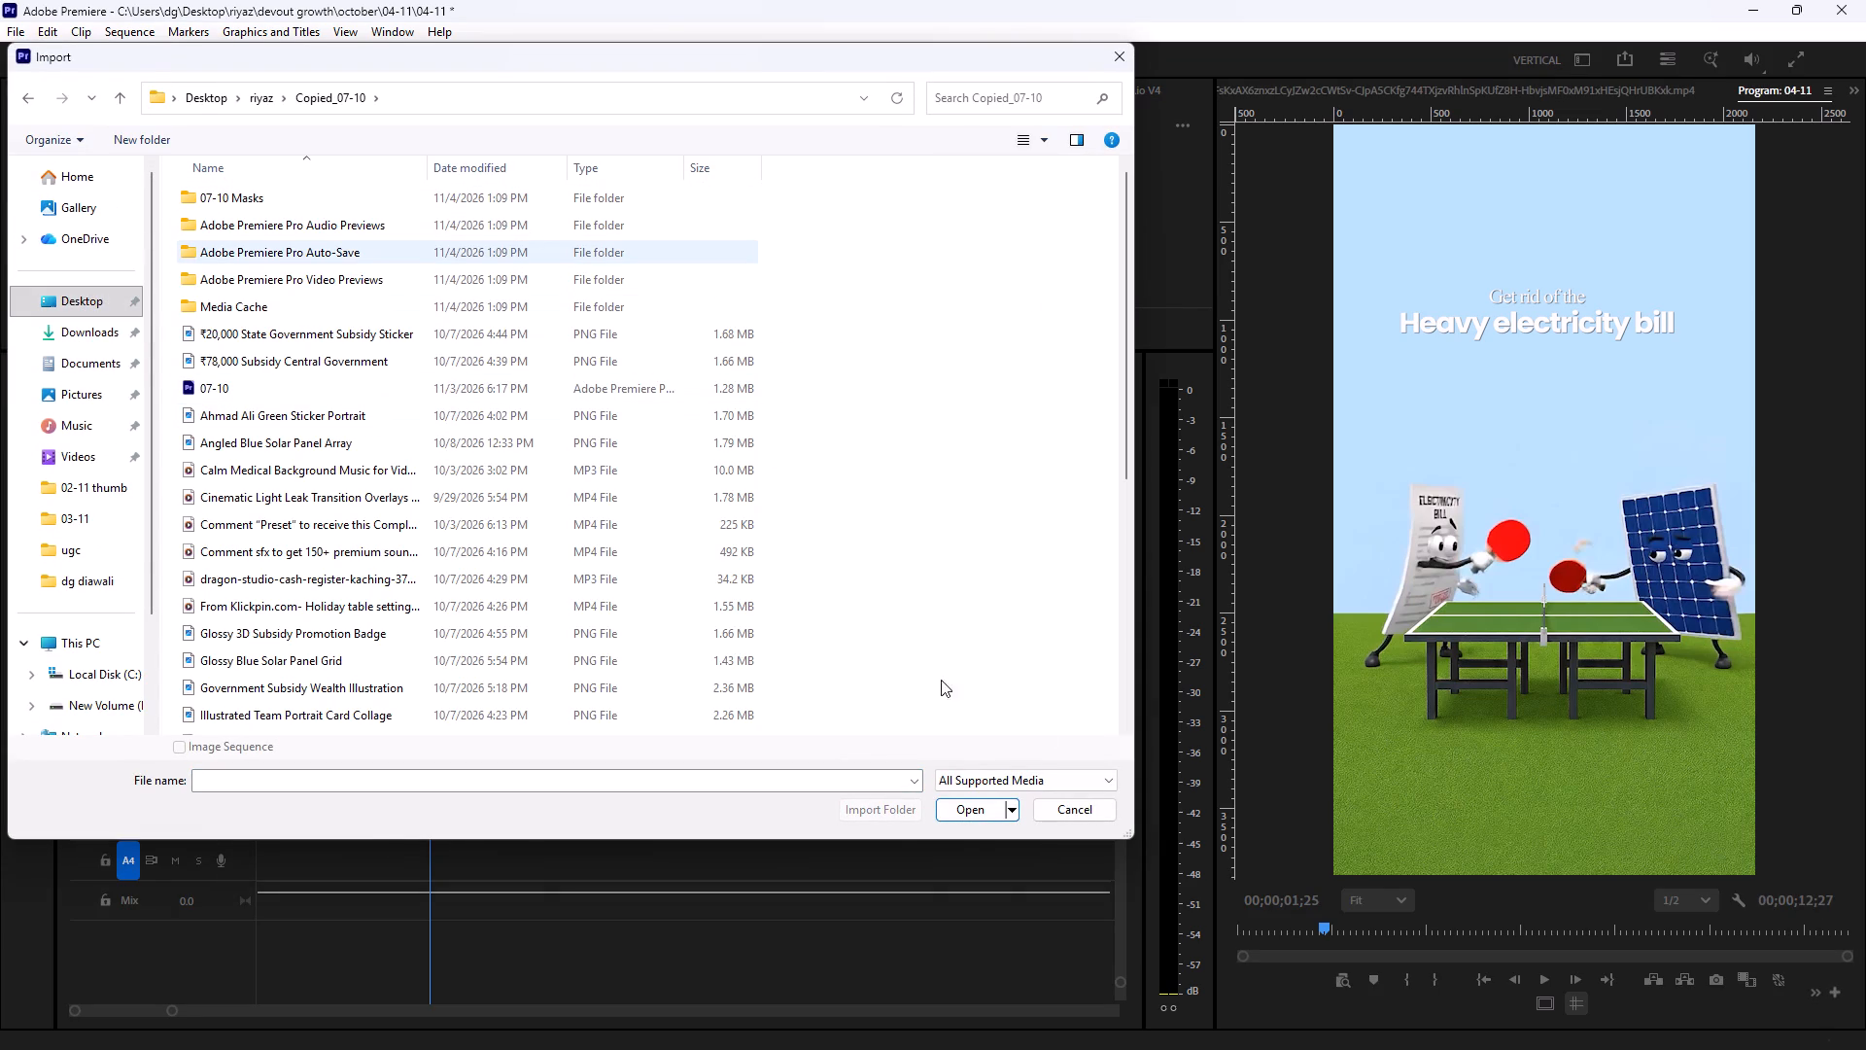
{"action": "left_click", "coordinate": [1038, 143]}
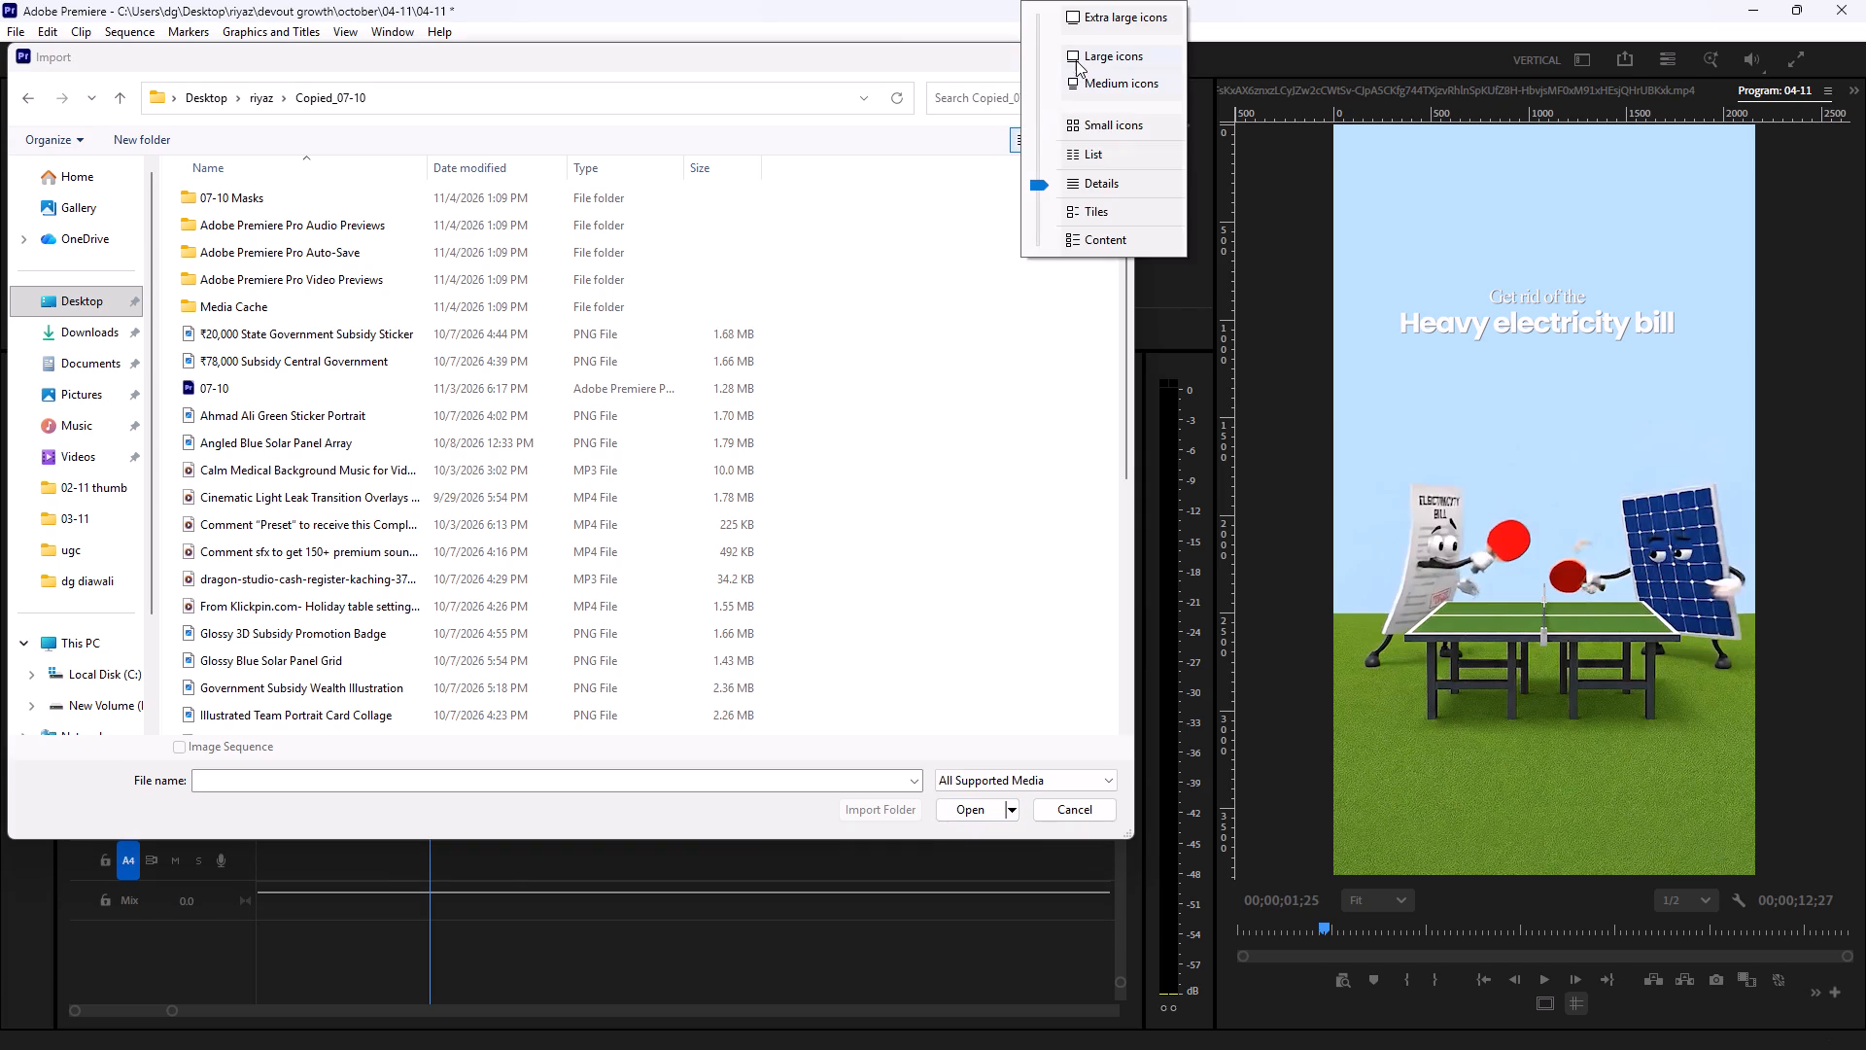
{"action": "left_click", "coordinate": [1076, 60]}
{"action": "double_click", "coordinate": [1062, 517]}
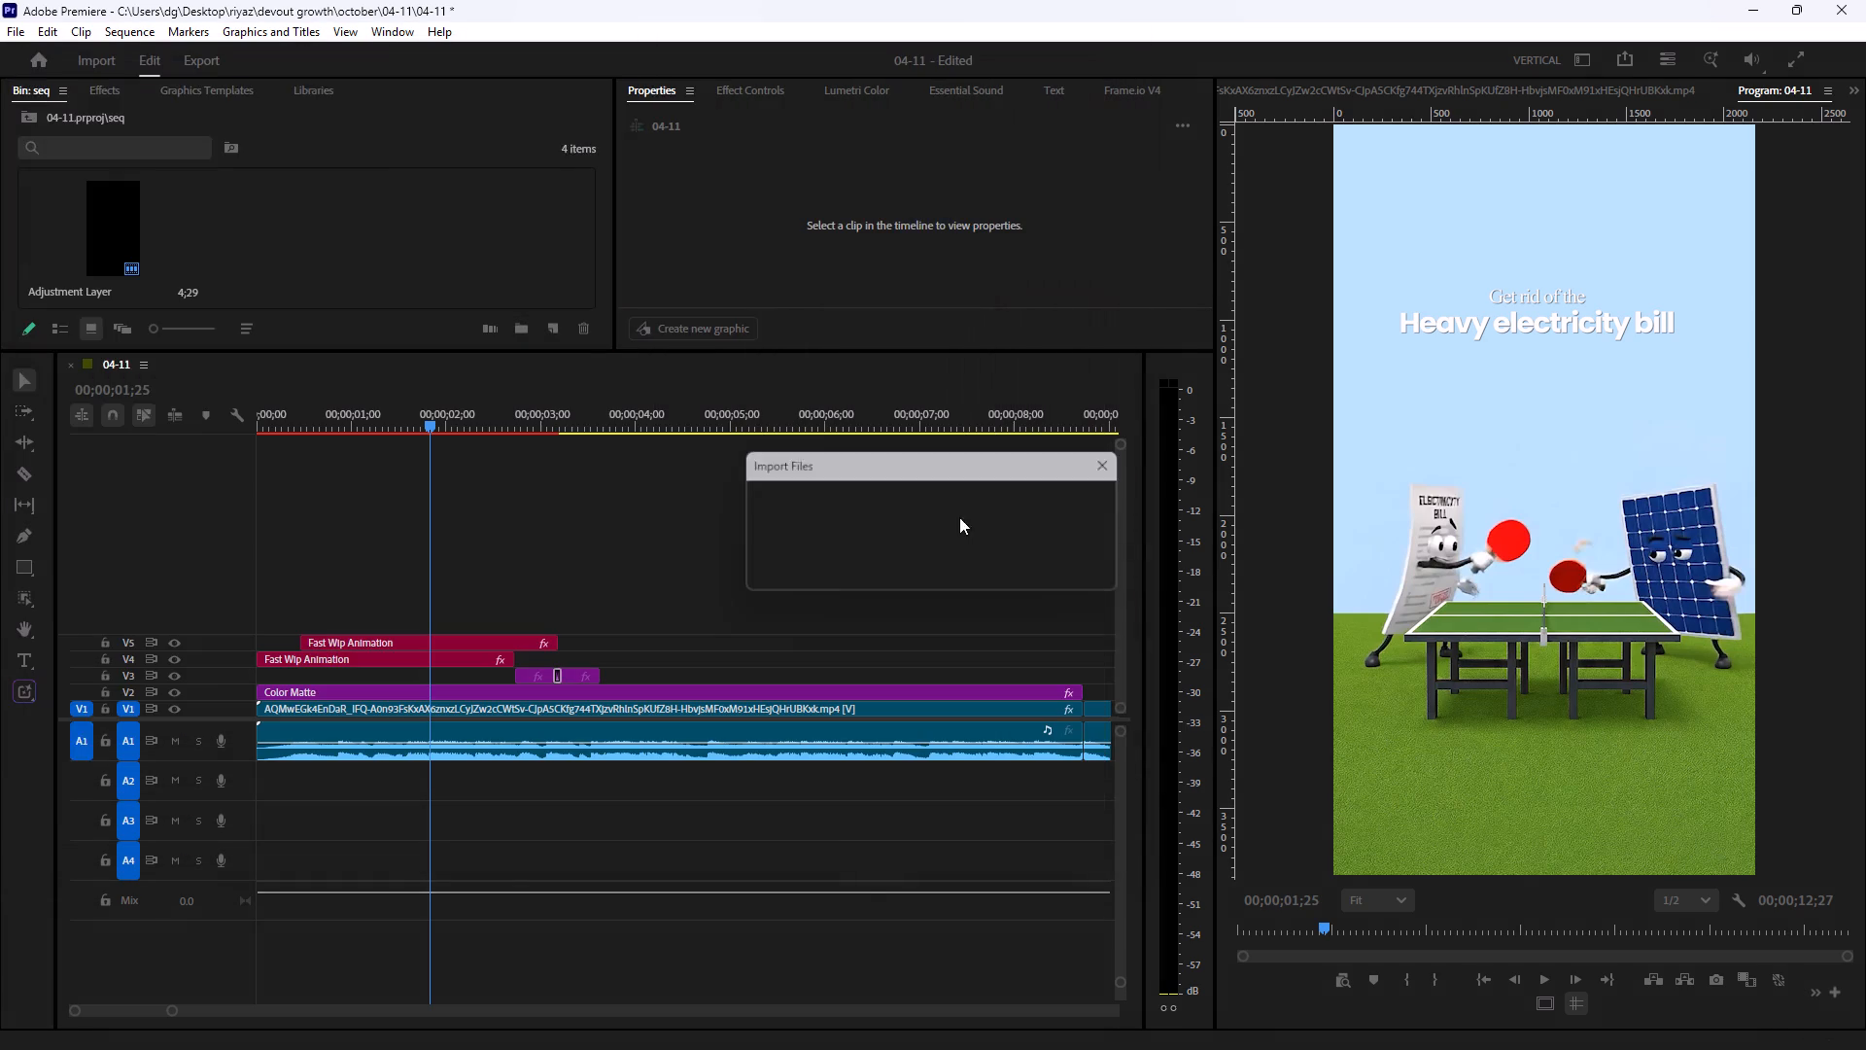
Place the Nayi Urja logo at the start of the sequence on a new V9 track above the text clips.
{"action": "left_click_drag", "start_coordinate": [284, 233], "coordinate": [252, 452]}
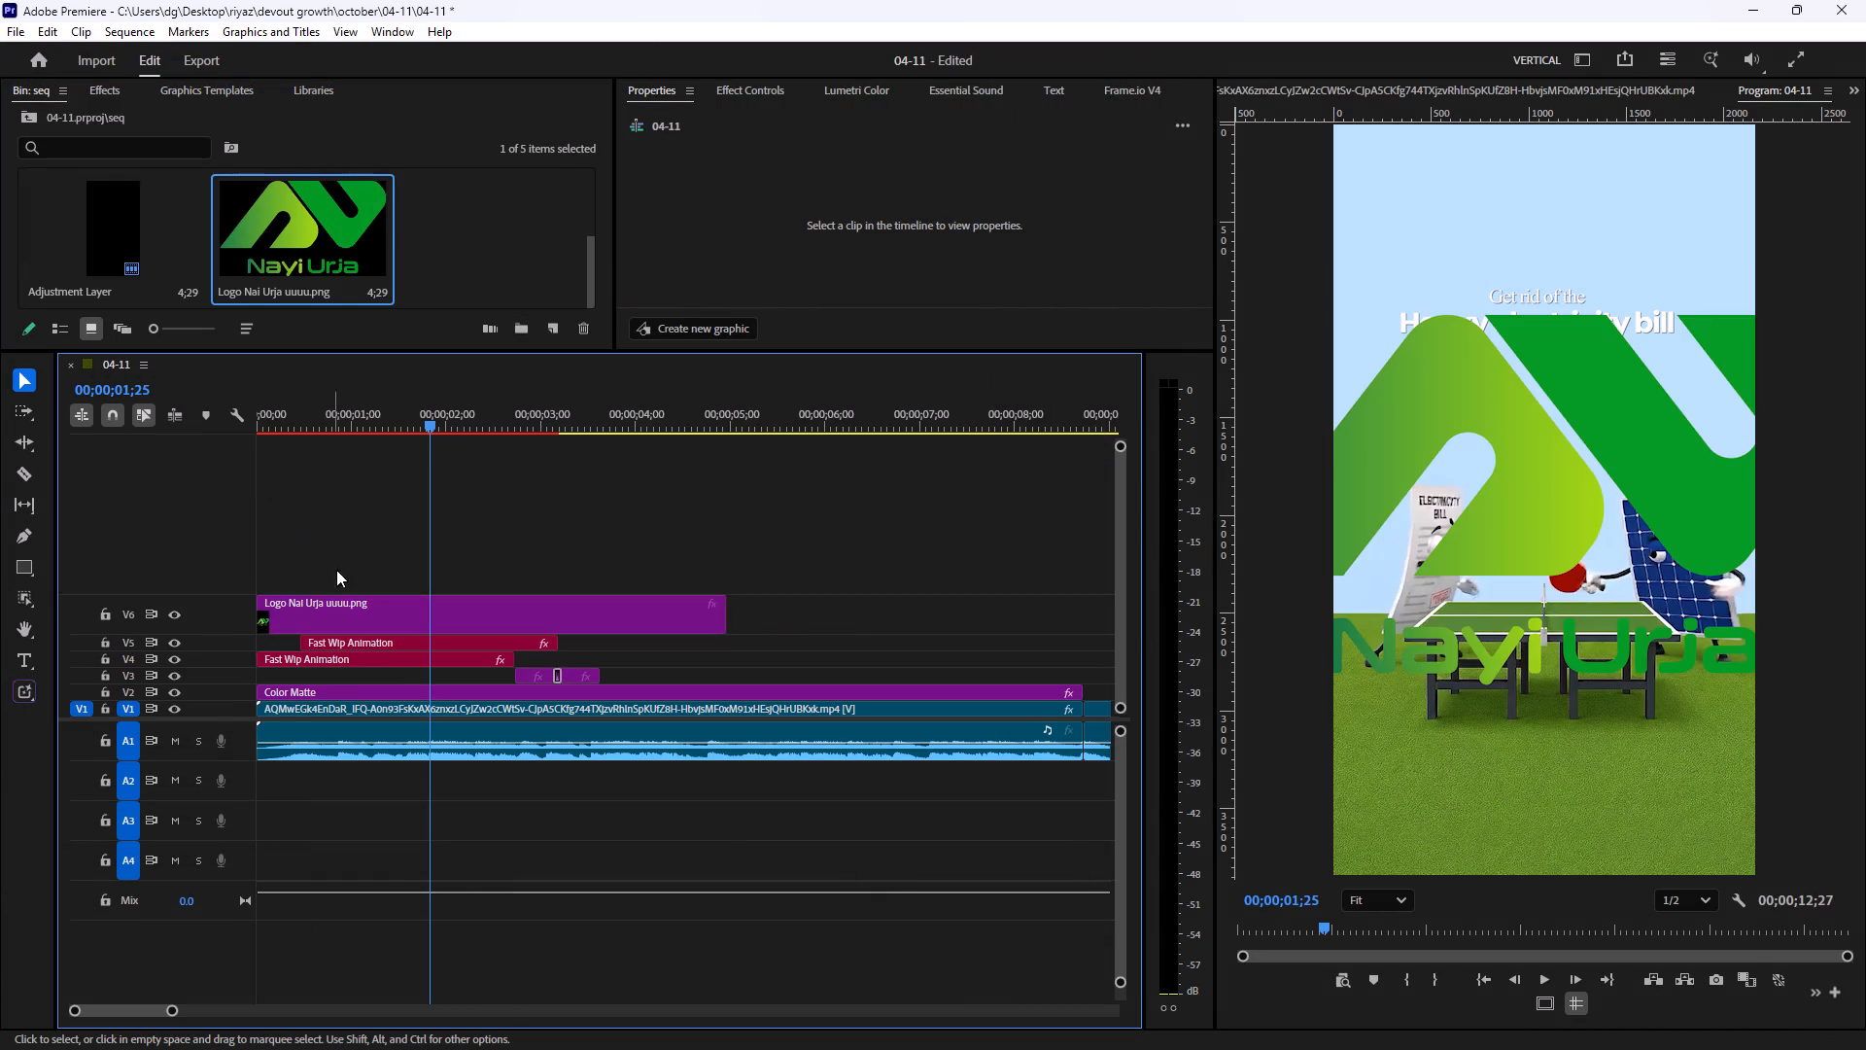
{"action": "left_click_drag", "start_coordinate": [361, 603], "coordinate": [343, 463]}
{"action": "left_click_drag", "start_coordinate": [370, 564], "coordinate": [370, 517]}
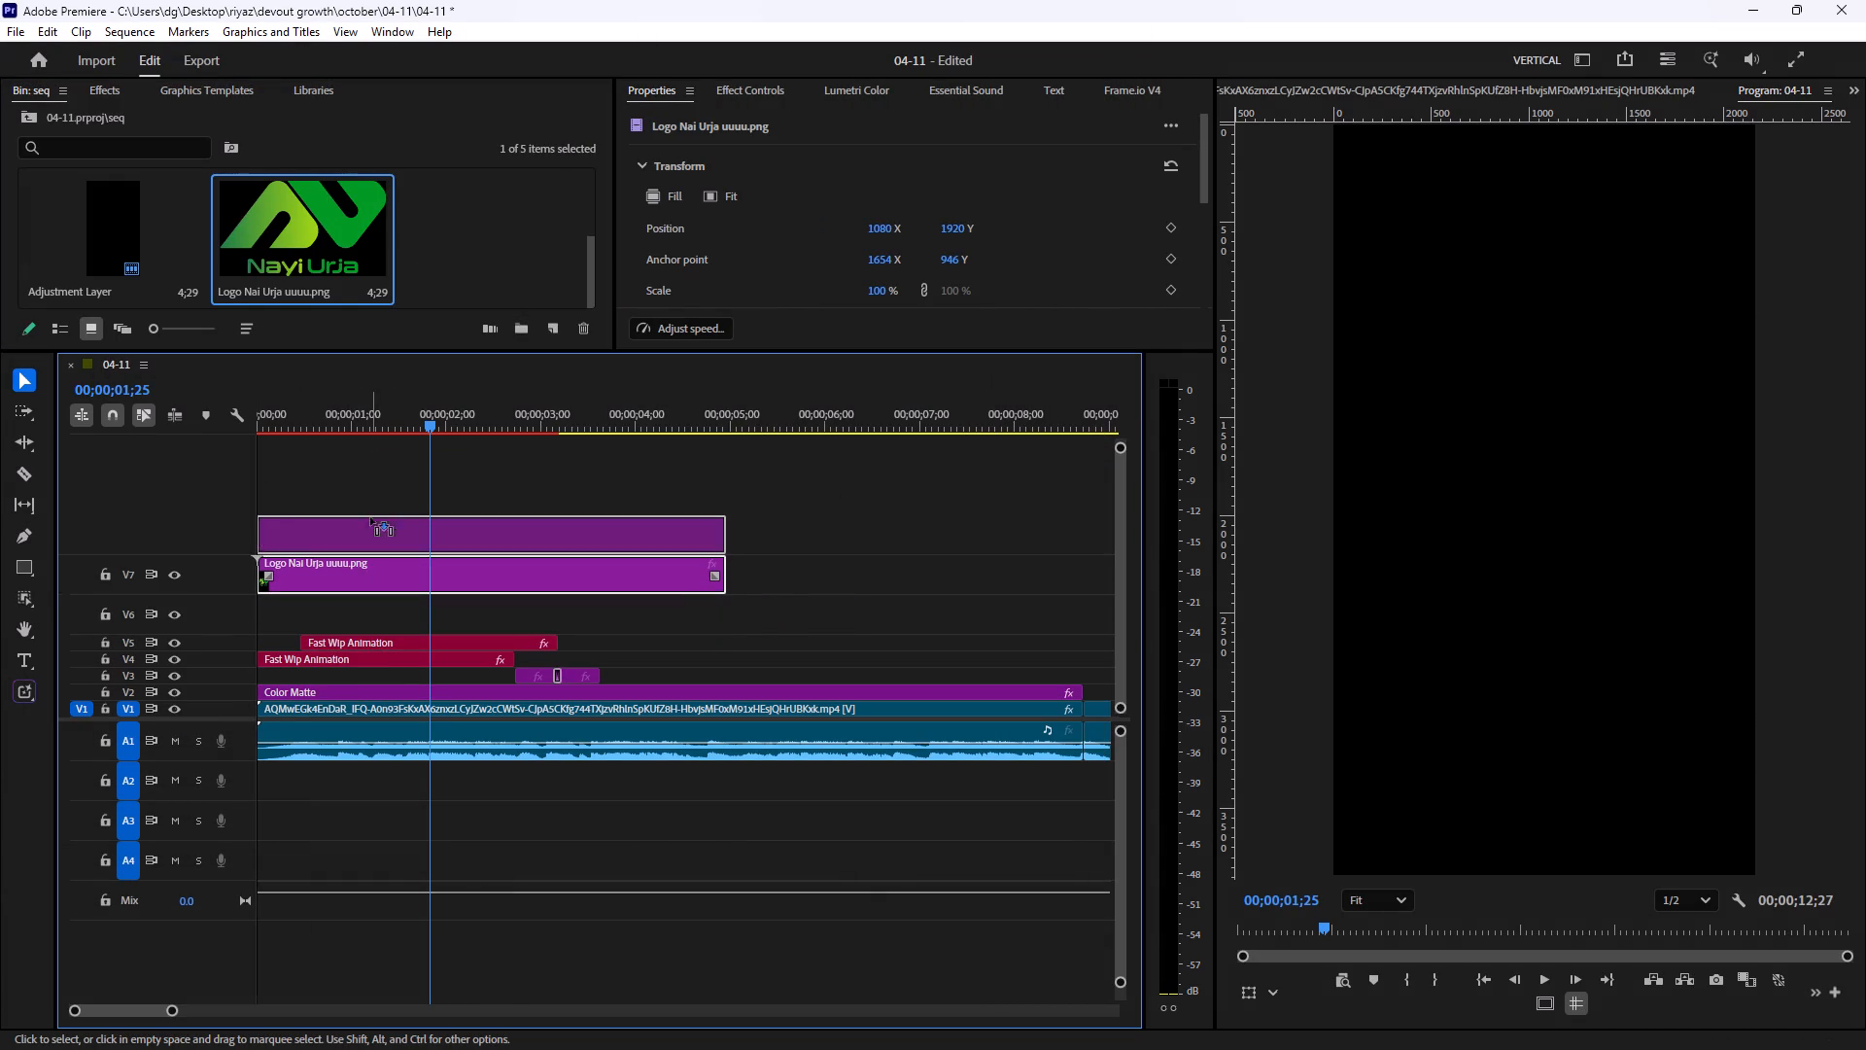
{"action": "left_click_drag", "start_coordinate": [370, 517], "coordinate": [370, 502]}
{"action": "left_click_drag", "start_coordinate": [388, 518], "coordinate": [389, 491]}
{"action": "left_click_drag", "start_coordinate": [1116, 451], "coordinate": [1121, 456]}
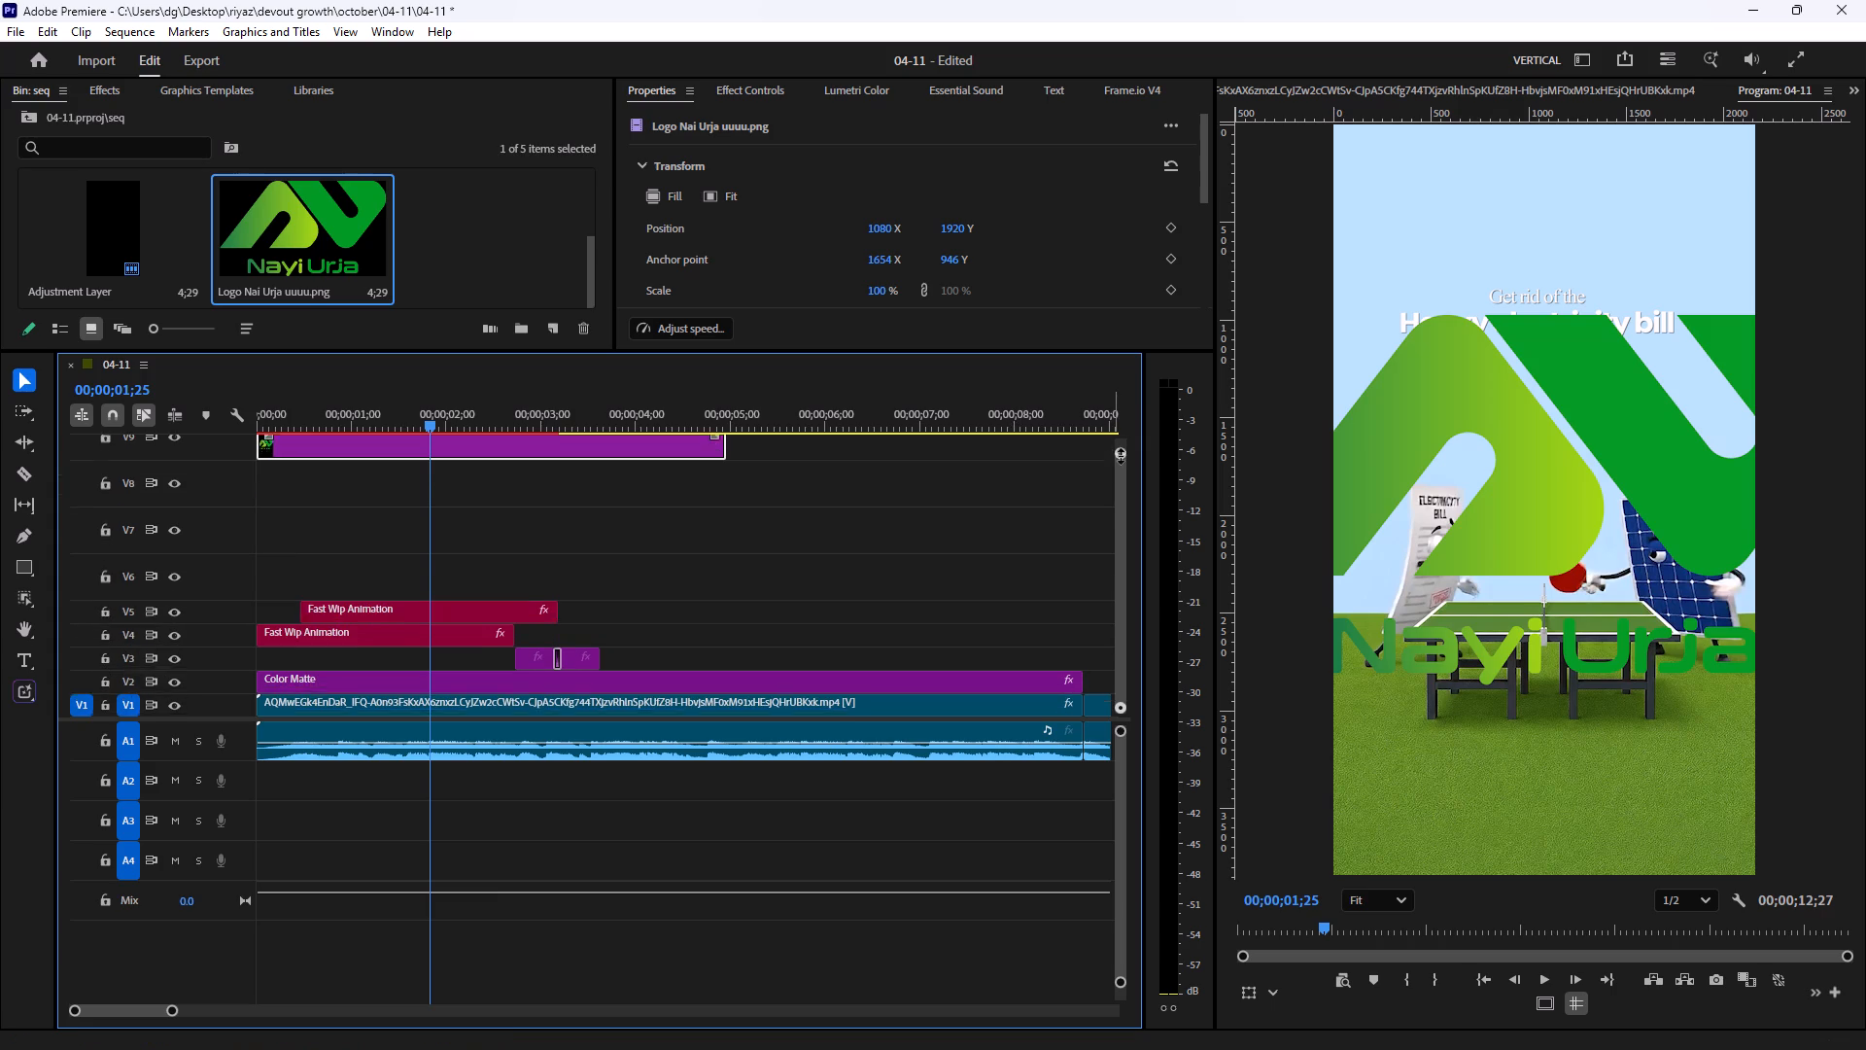
{"action": "left_click_drag", "start_coordinate": [1121, 456], "coordinate": [1119, 408]}
{"action": "left_click", "coordinate": [441, 579]}
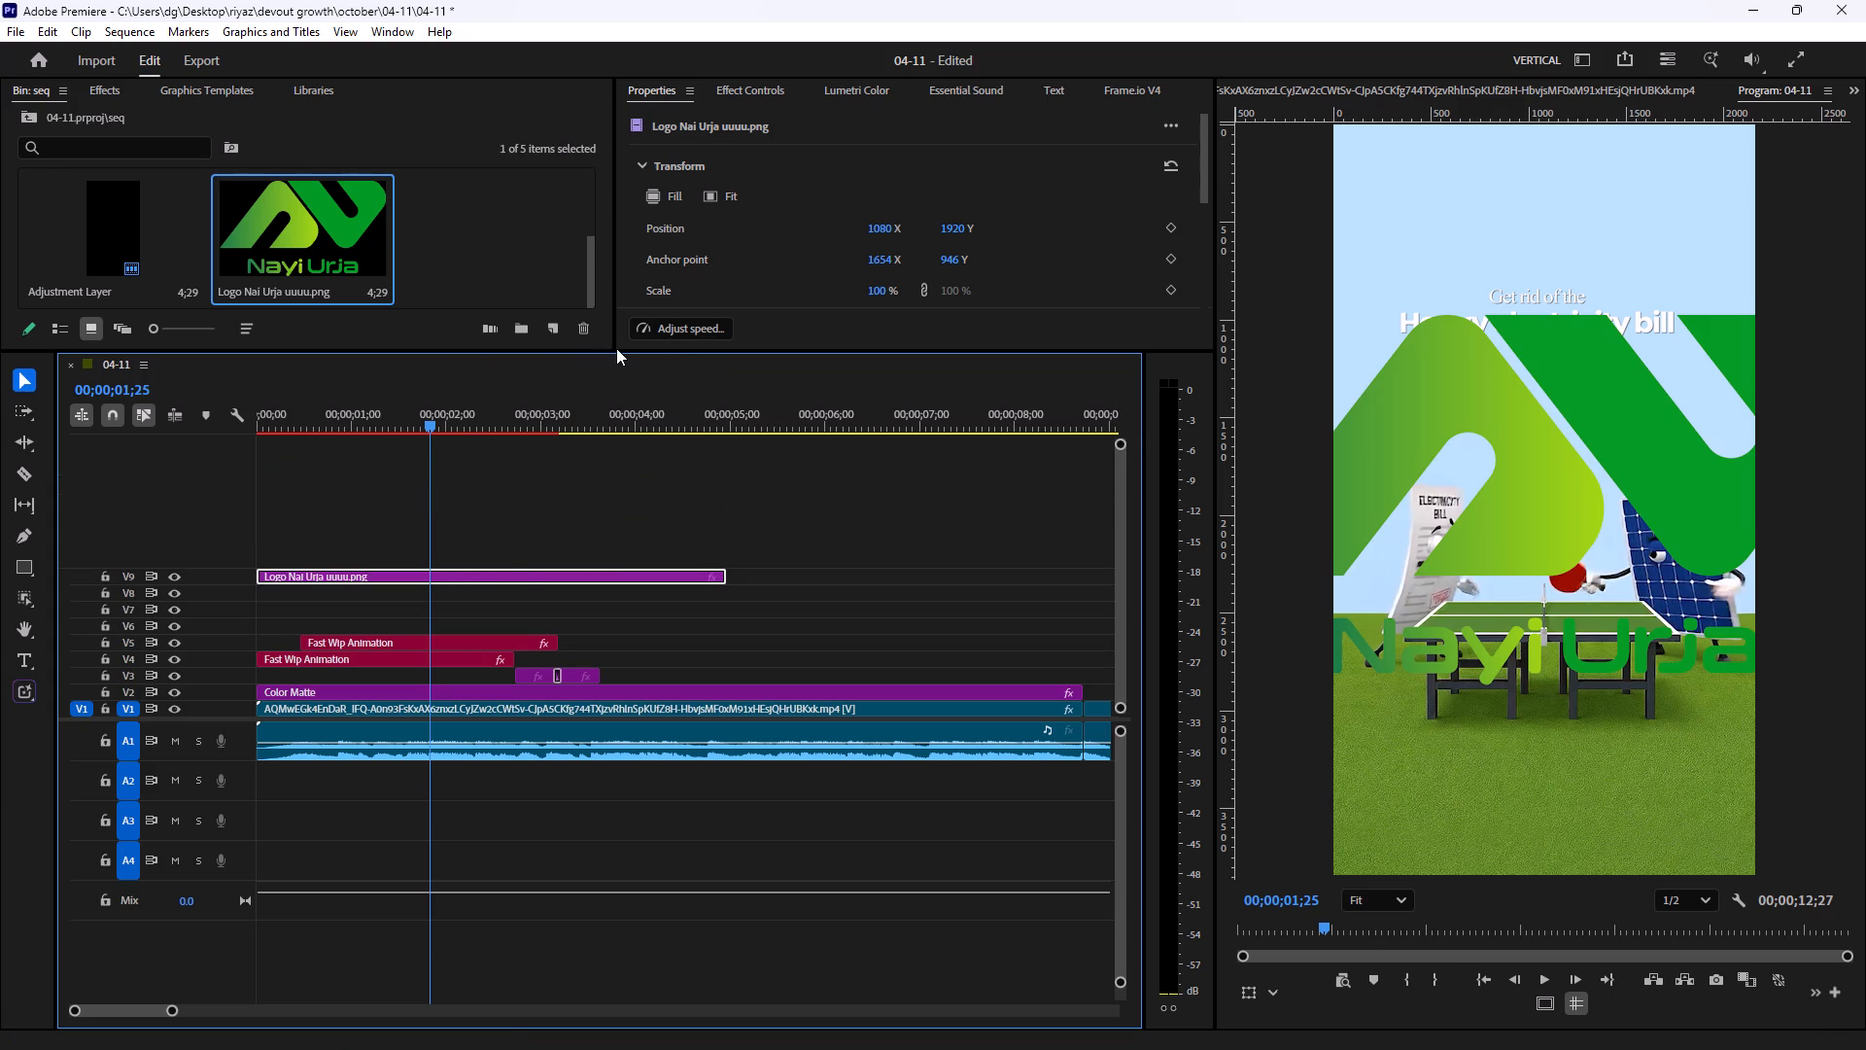
Scale the Nayi Urja logo on V9 down to 17%.
{"action": "left_click", "coordinate": [615, 347]}
{"action": "left_click_drag", "start_coordinate": [612, 349], "coordinate": [570, 516]}
{"action": "left_click_drag", "start_coordinate": [850, 285], "coordinate": [827, 313]}
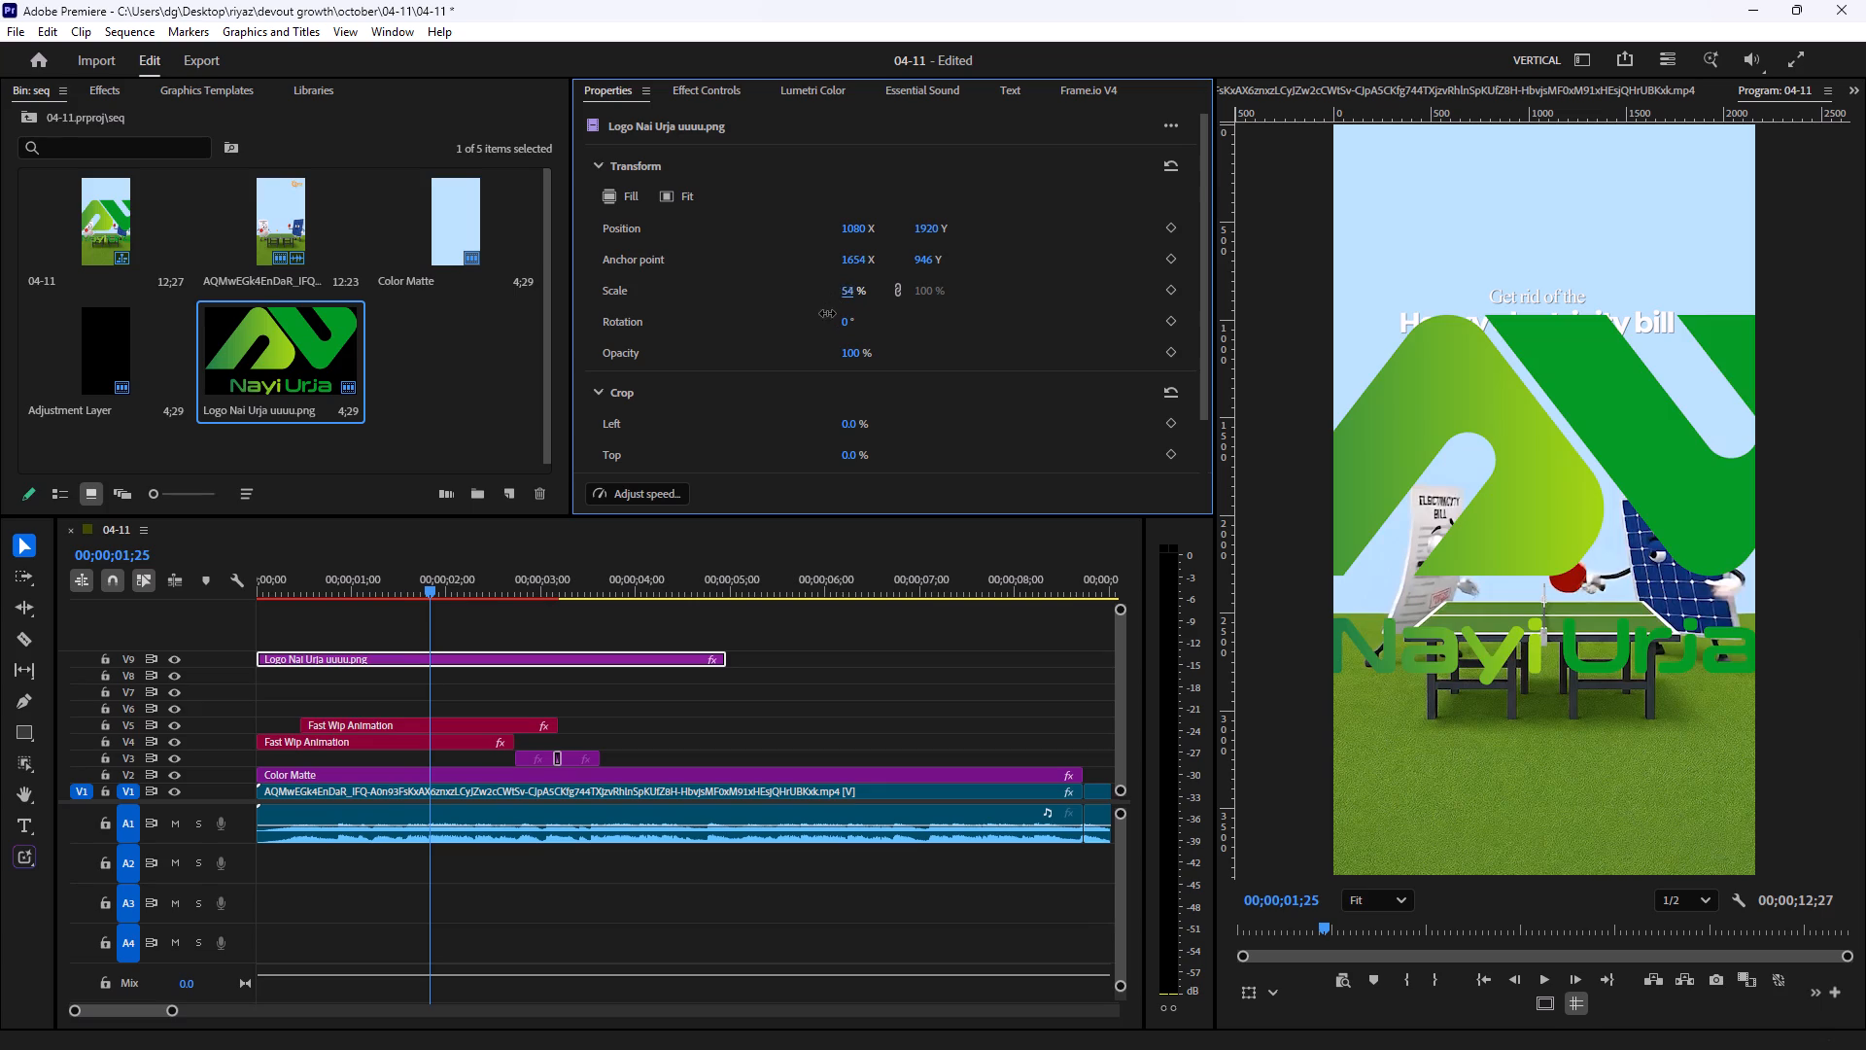
{"action": "left_click_drag", "start_coordinate": [827, 313], "coordinate": [822, 338]}
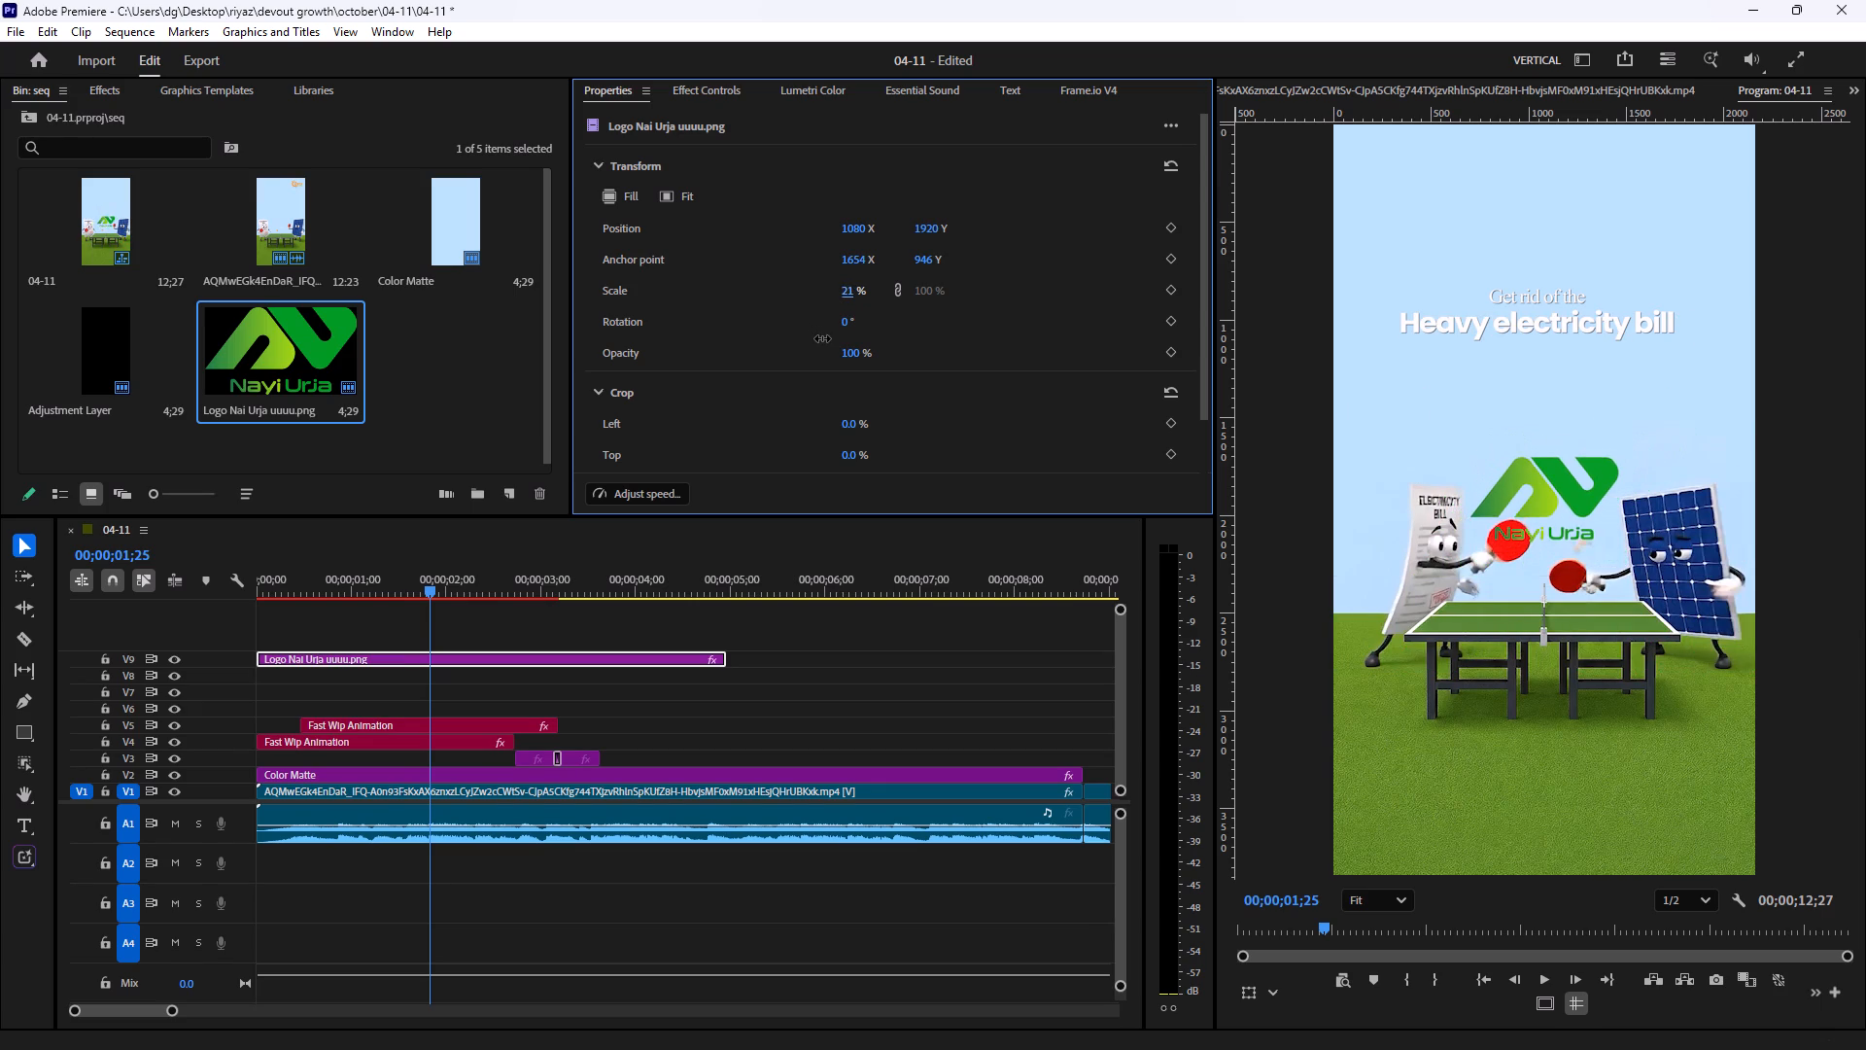
{"action": "left_click_drag", "start_coordinate": [822, 338], "coordinate": [822, 339]}
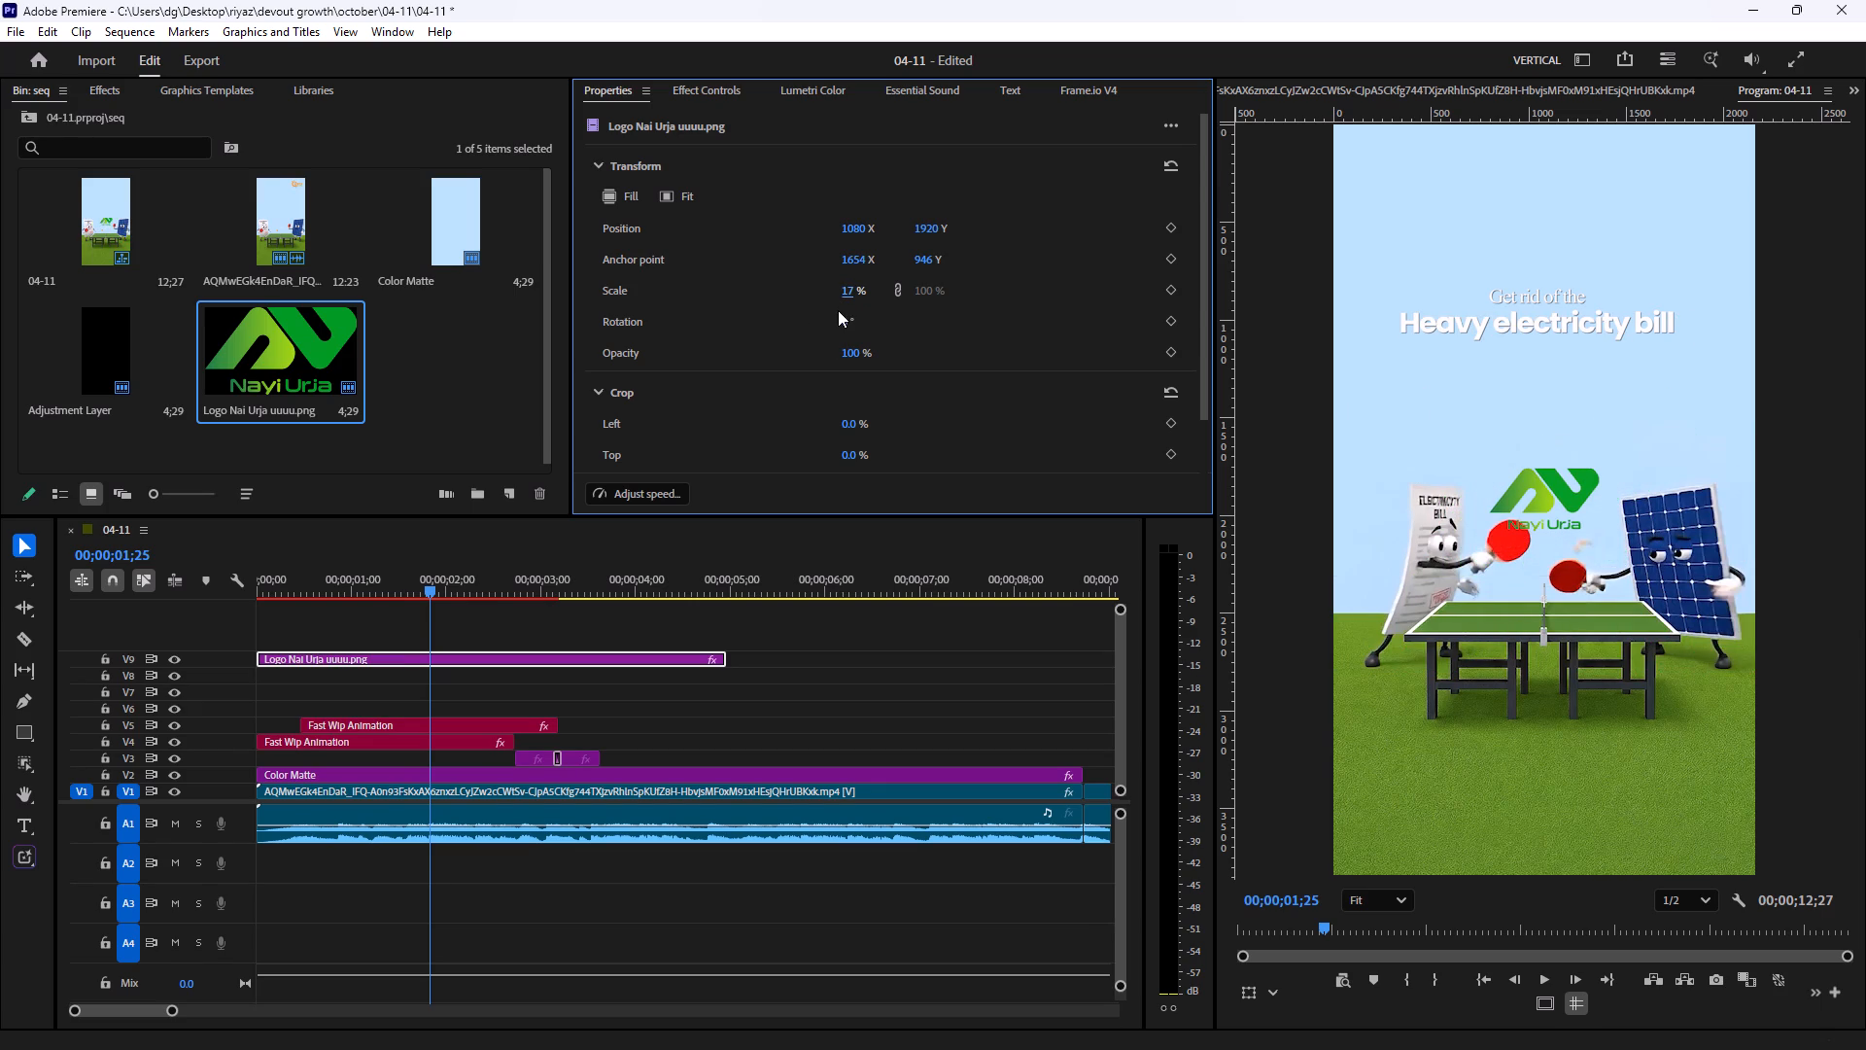
{"action": "left_click", "coordinate": [557, 694]}
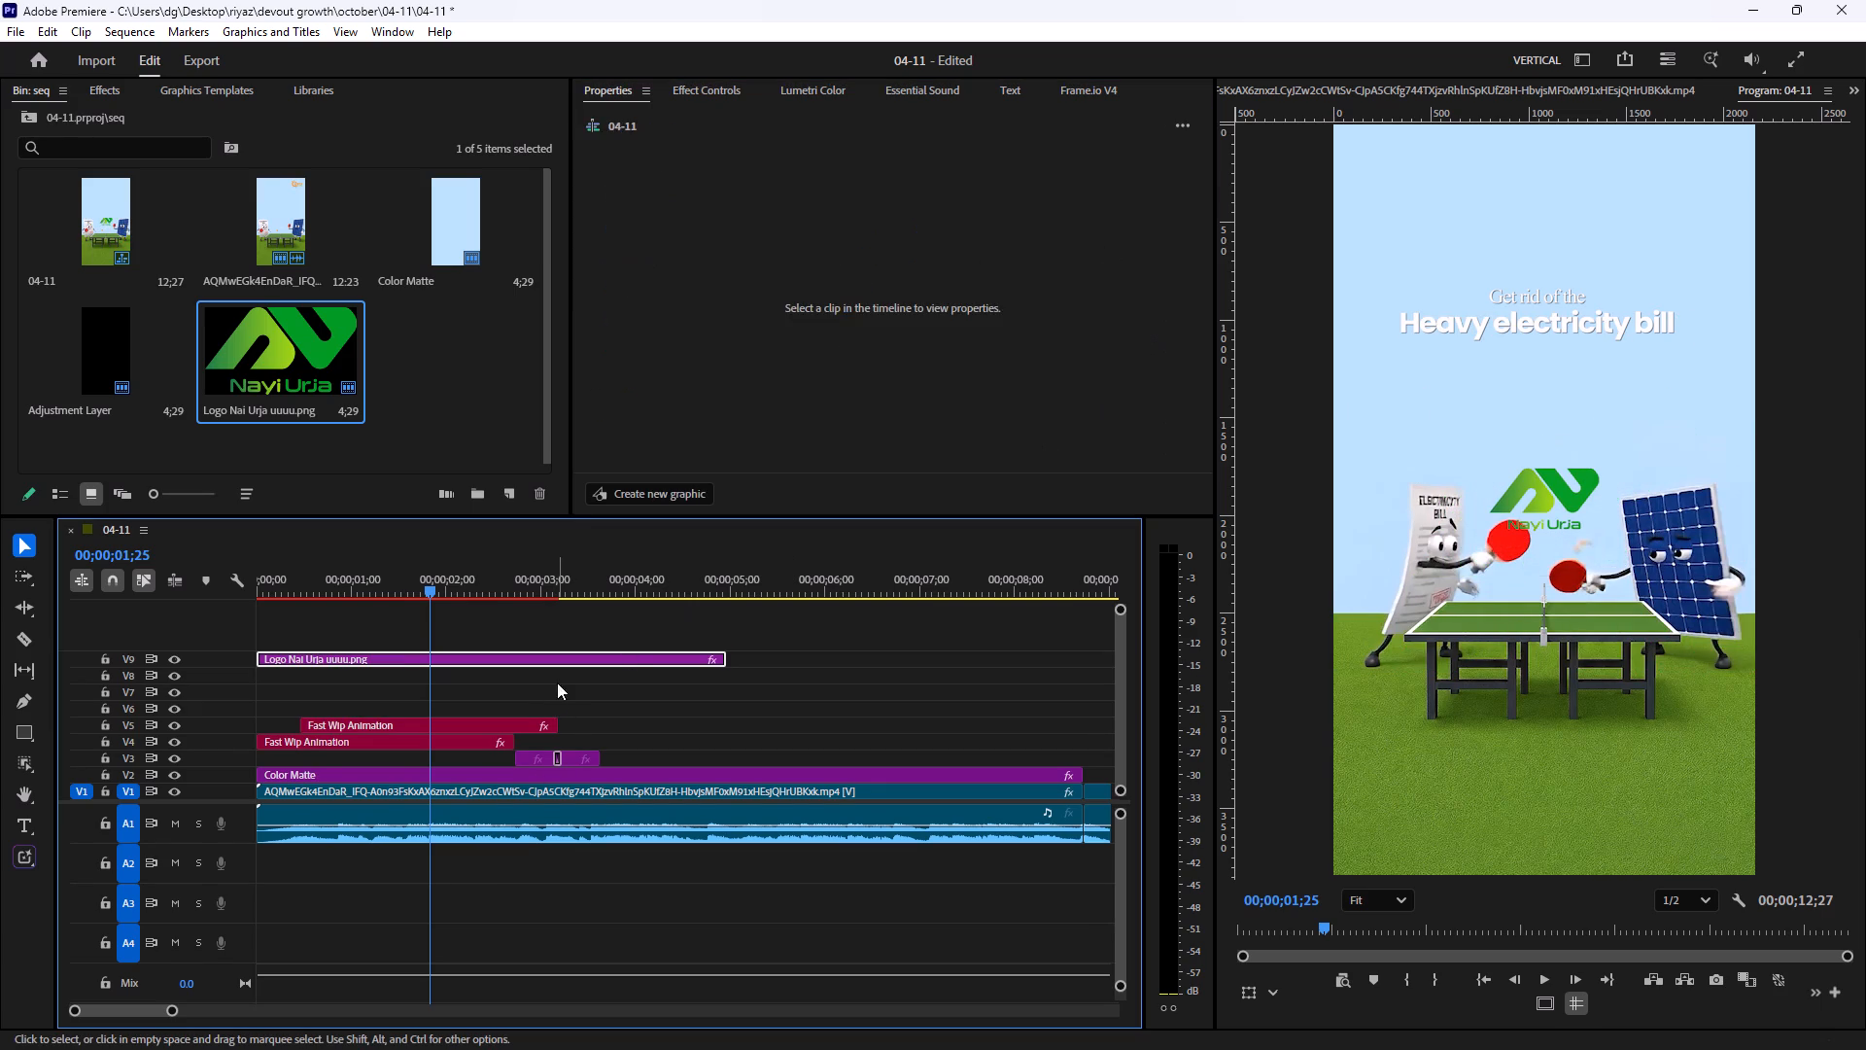
Move the Nayi Urja logo into the upper-right corner of the video frame, above the headline.
{"action": "left_click", "coordinate": [560, 657]}
{"action": "left_click", "coordinate": [1551, 487]}
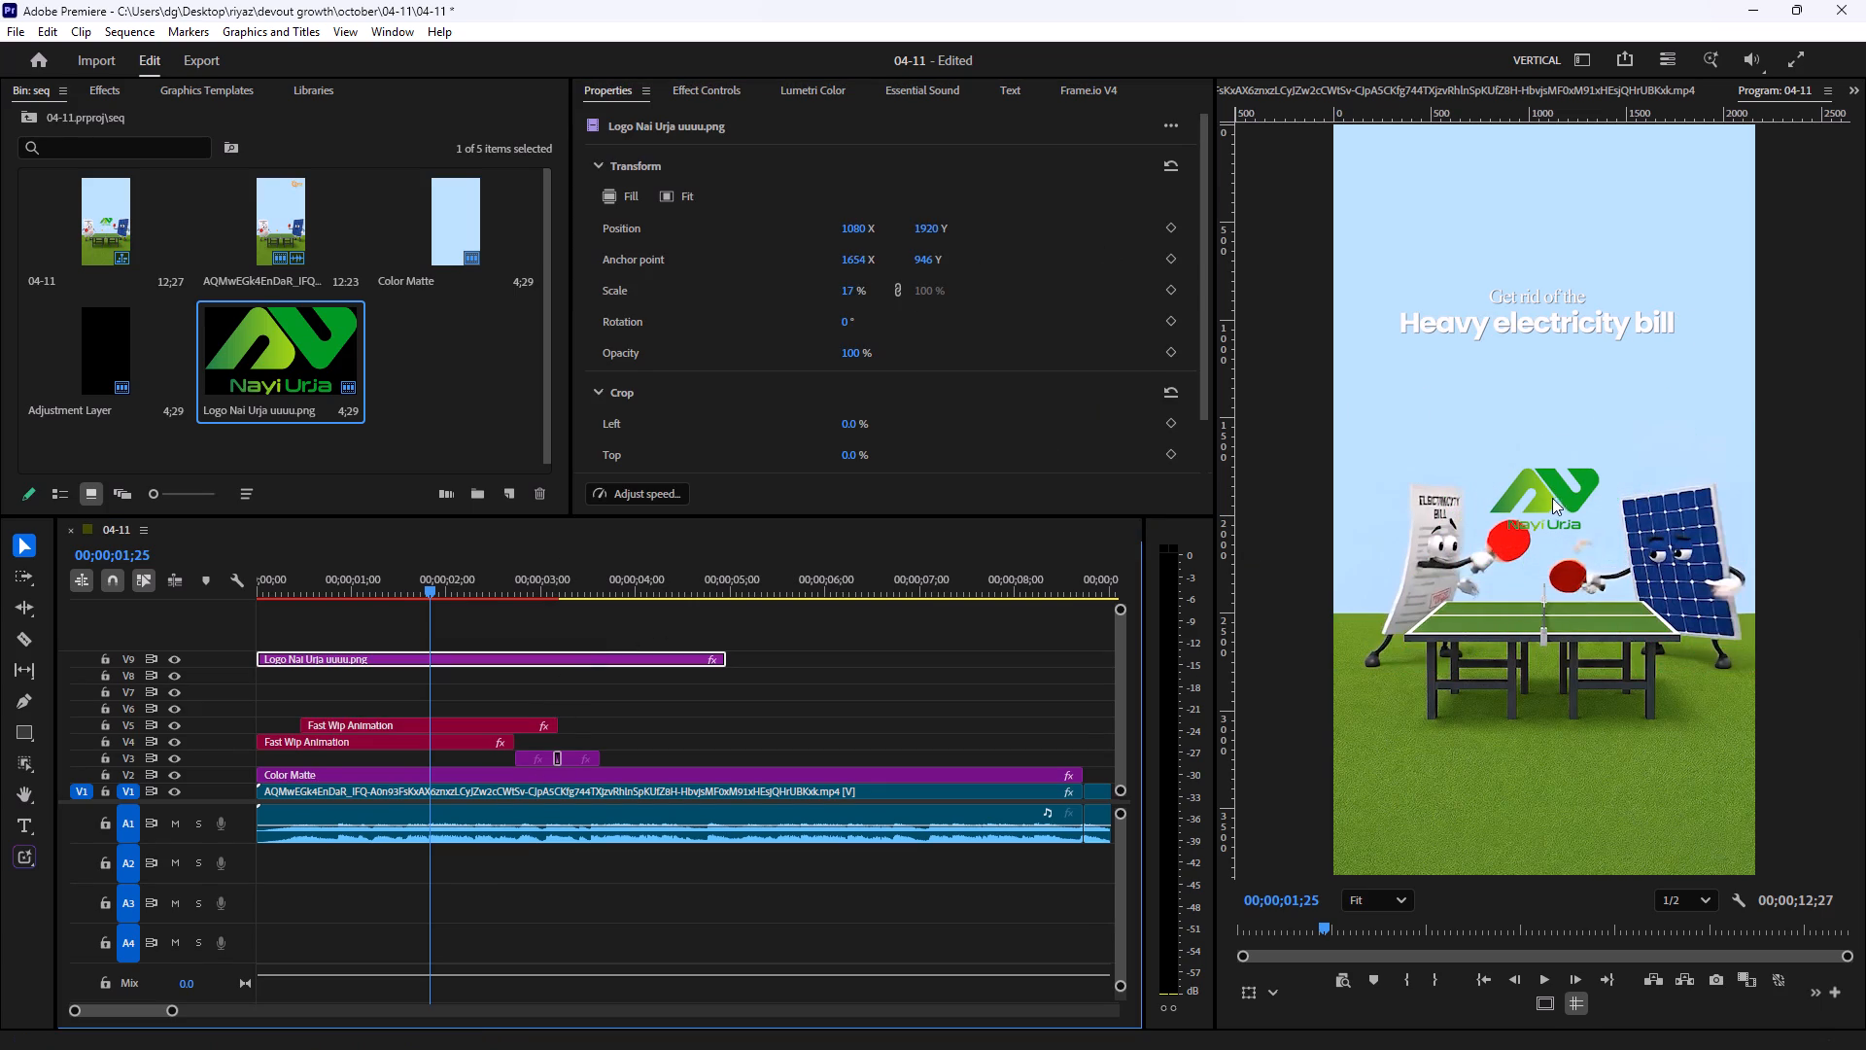
{"action": "left_click_drag", "start_coordinate": [1553, 492], "coordinate": [1591, 402]}
{"action": "left_click_drag", "start_coordinate": [1591, 402], "coordinate": [1594, 398]}
{"action": "left_click", "coordinate": [702, 90]}
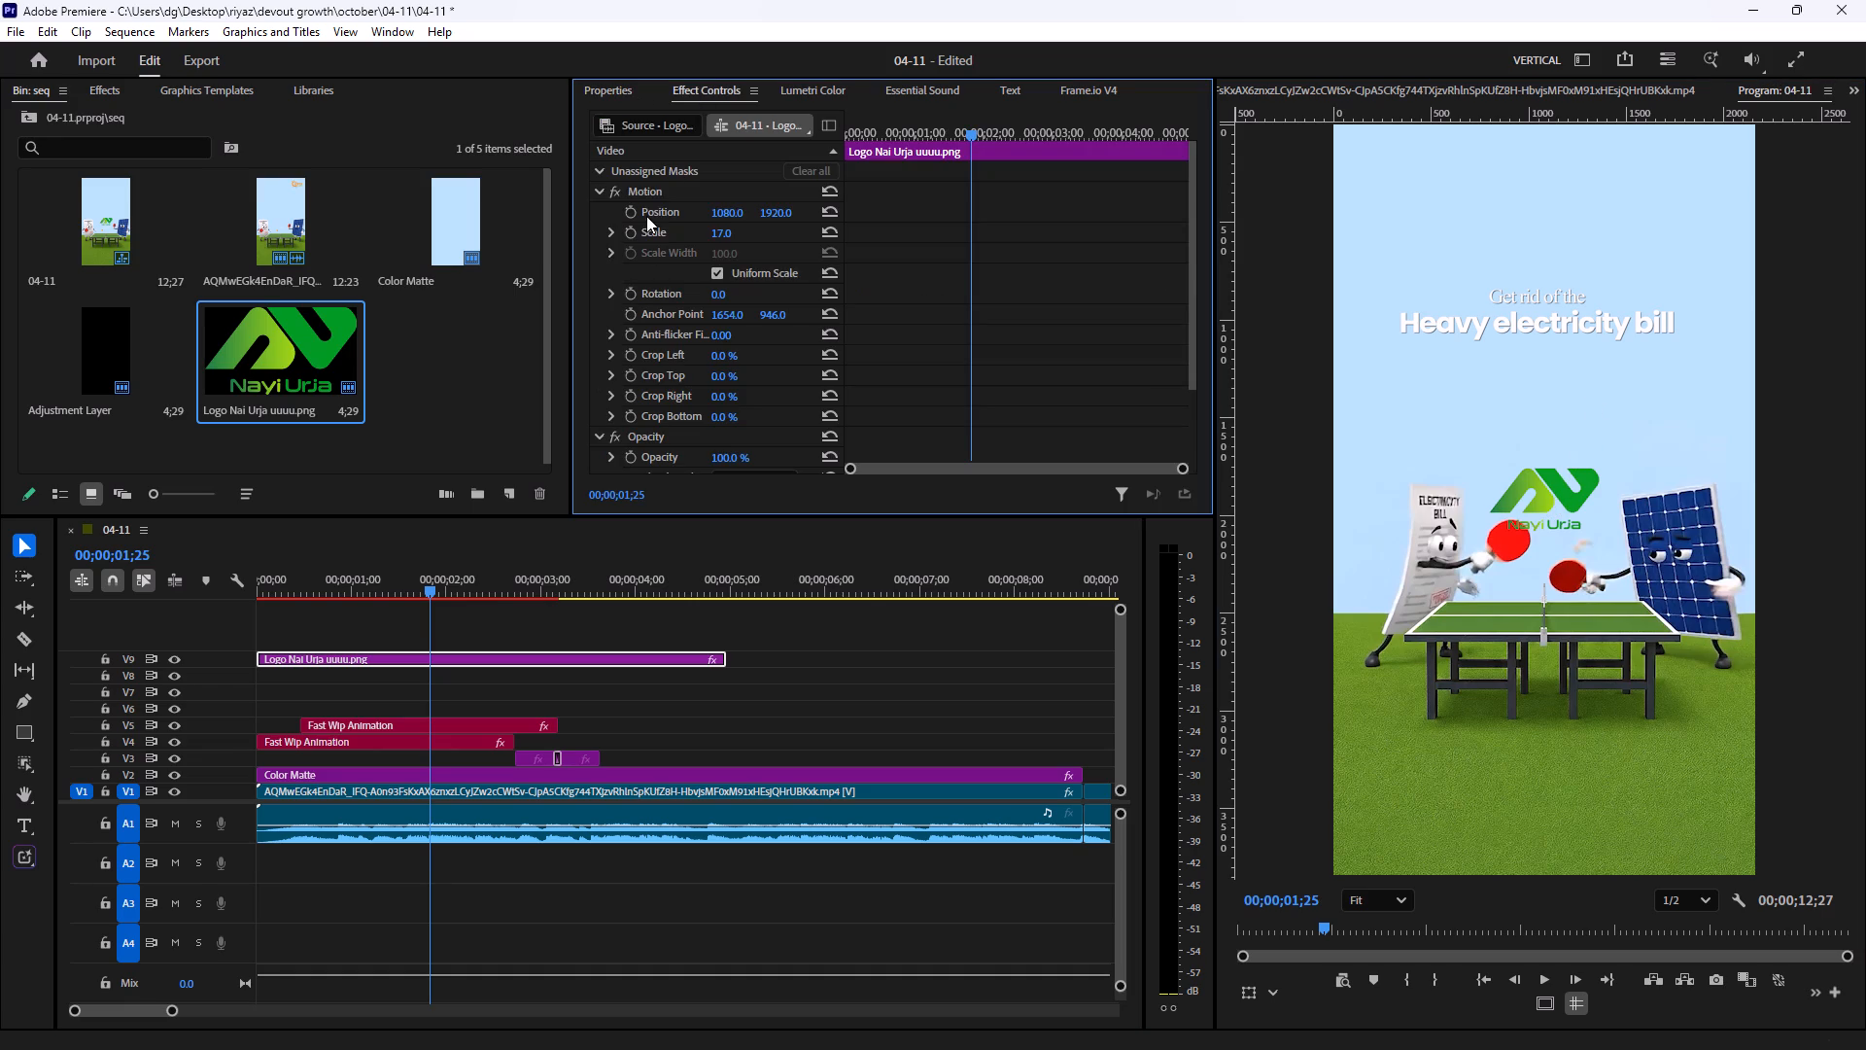
{"action": "left_click", "coordinate": [656, 190]}
{"action": "left_click_drag", "start_coordinate": [1565, 491], "coordinate": [1674, 201]}
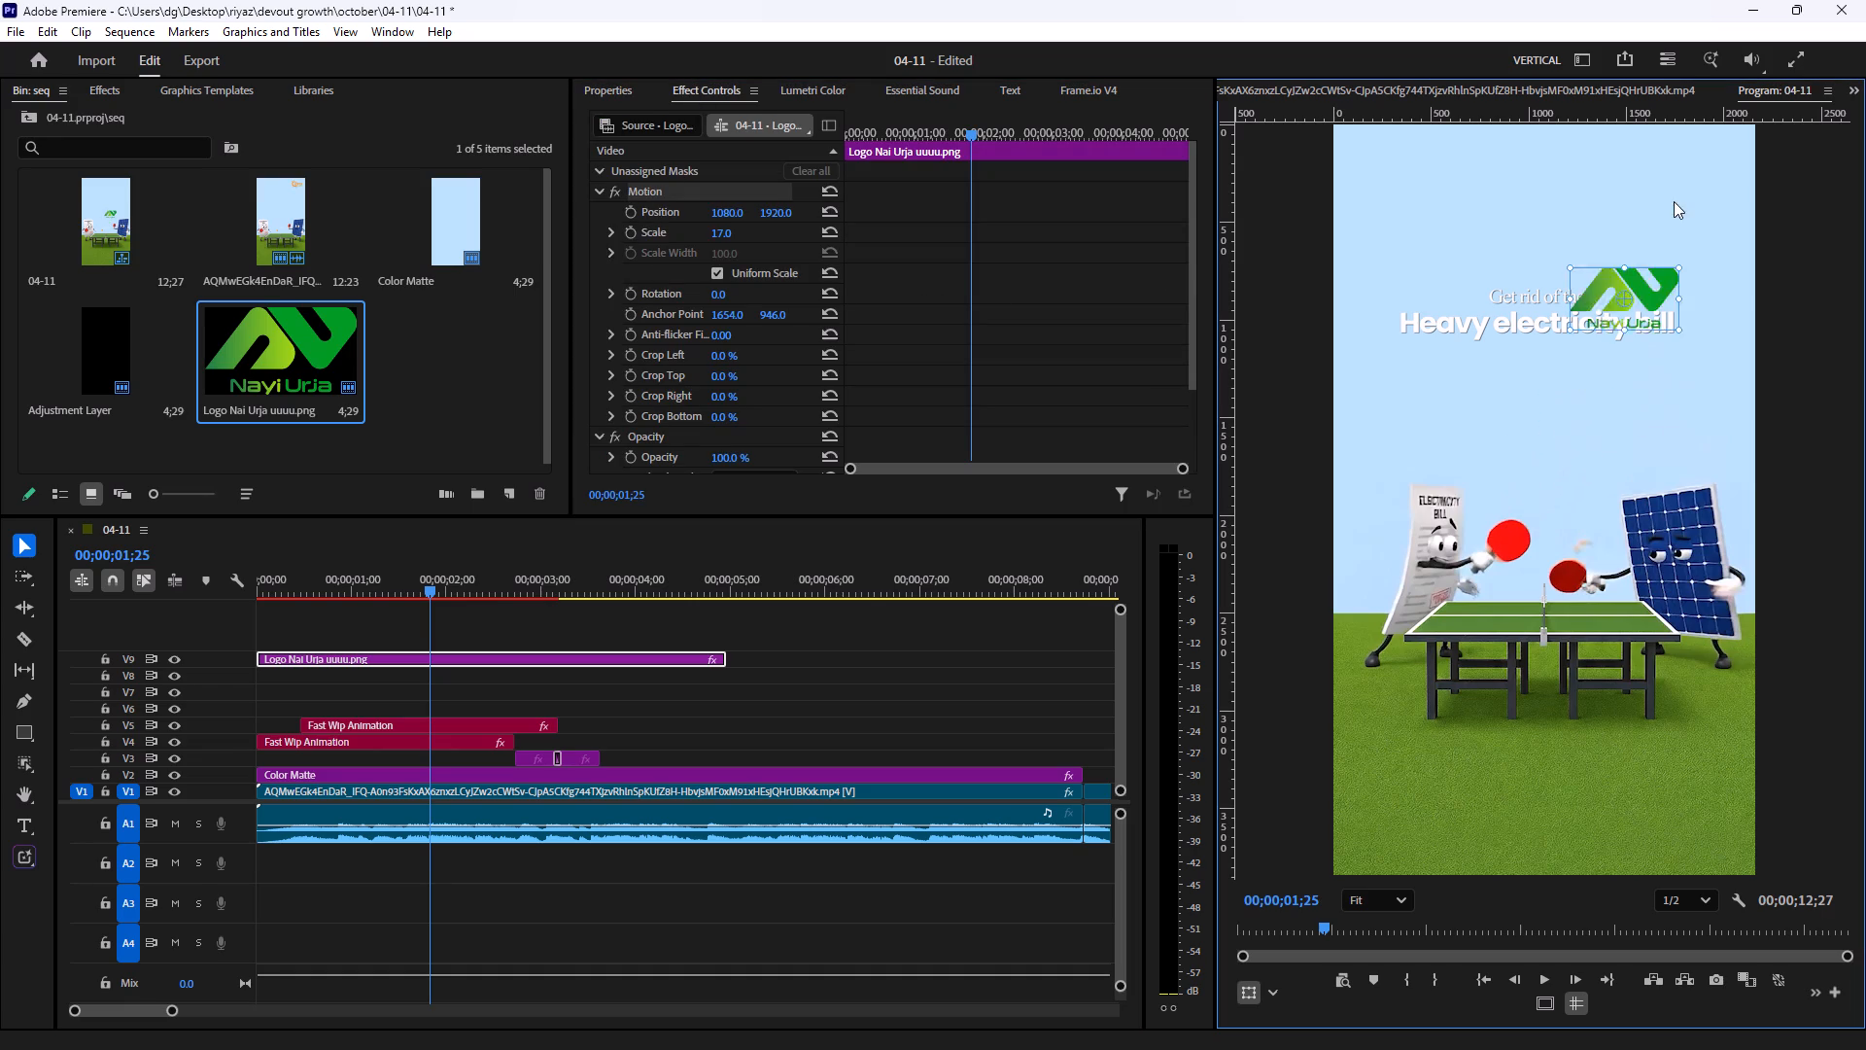
{"action": "left_click_drag", "start_coordinate": [1674, 201], "coordinate": [1710, 164]}
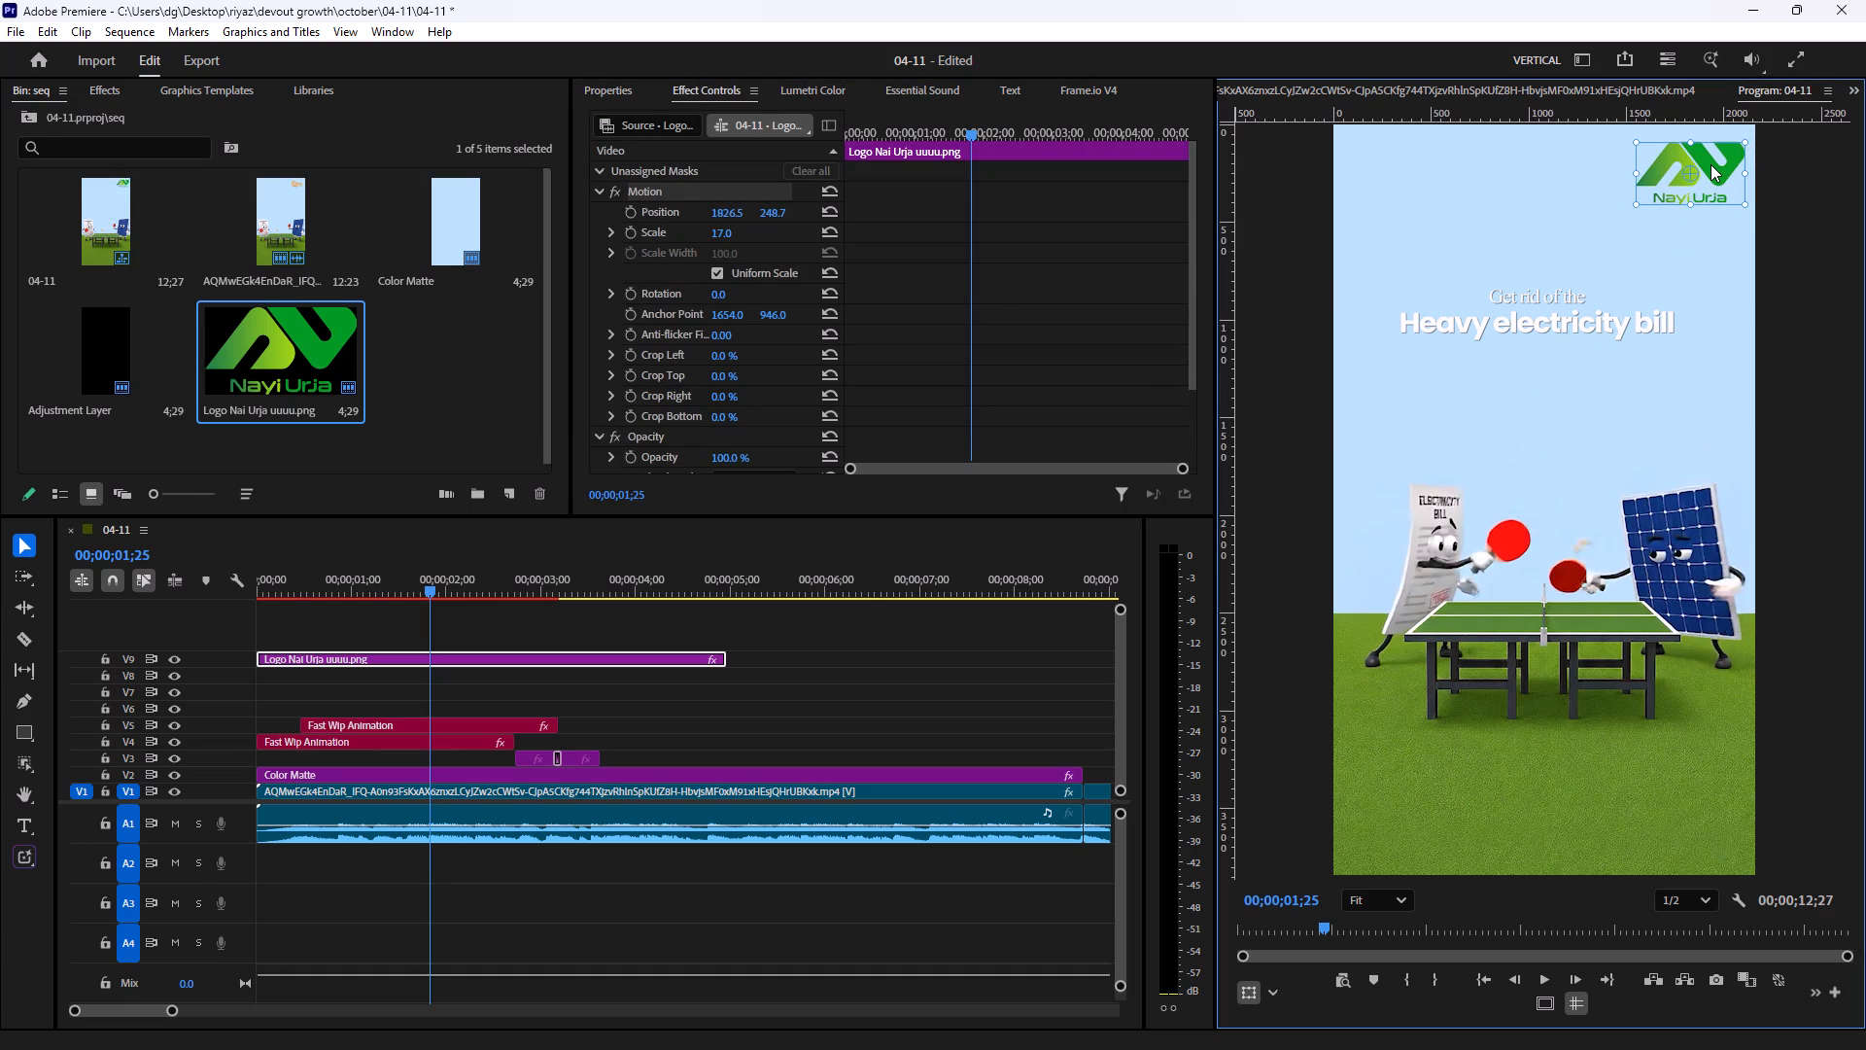
{"action": "left_click_drag", "start_coordinate": [1710, 164], "coordinate": [1701, 171]}
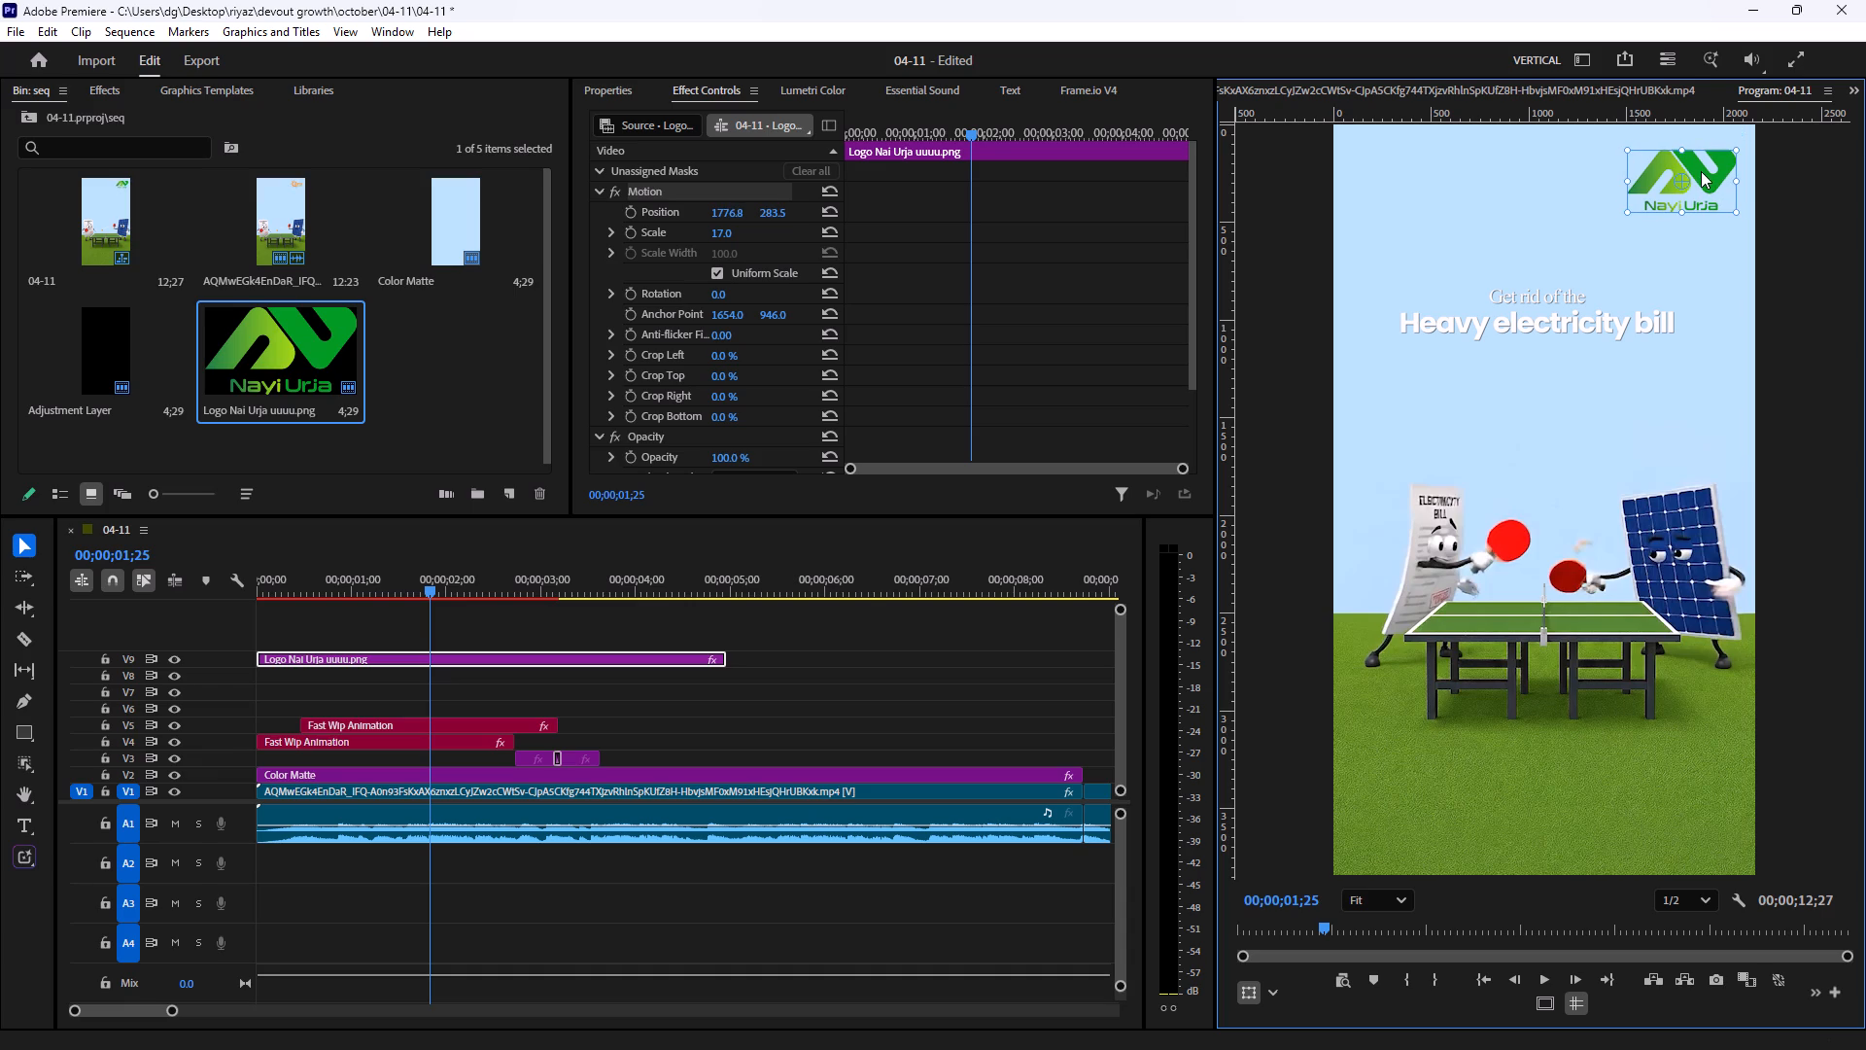
{"action": "left_click_drag", "start_coordinate": [1701, 171], "coordinate": [1701, 167]}
{"action": "left_click", "coordinate": [950, 642]}
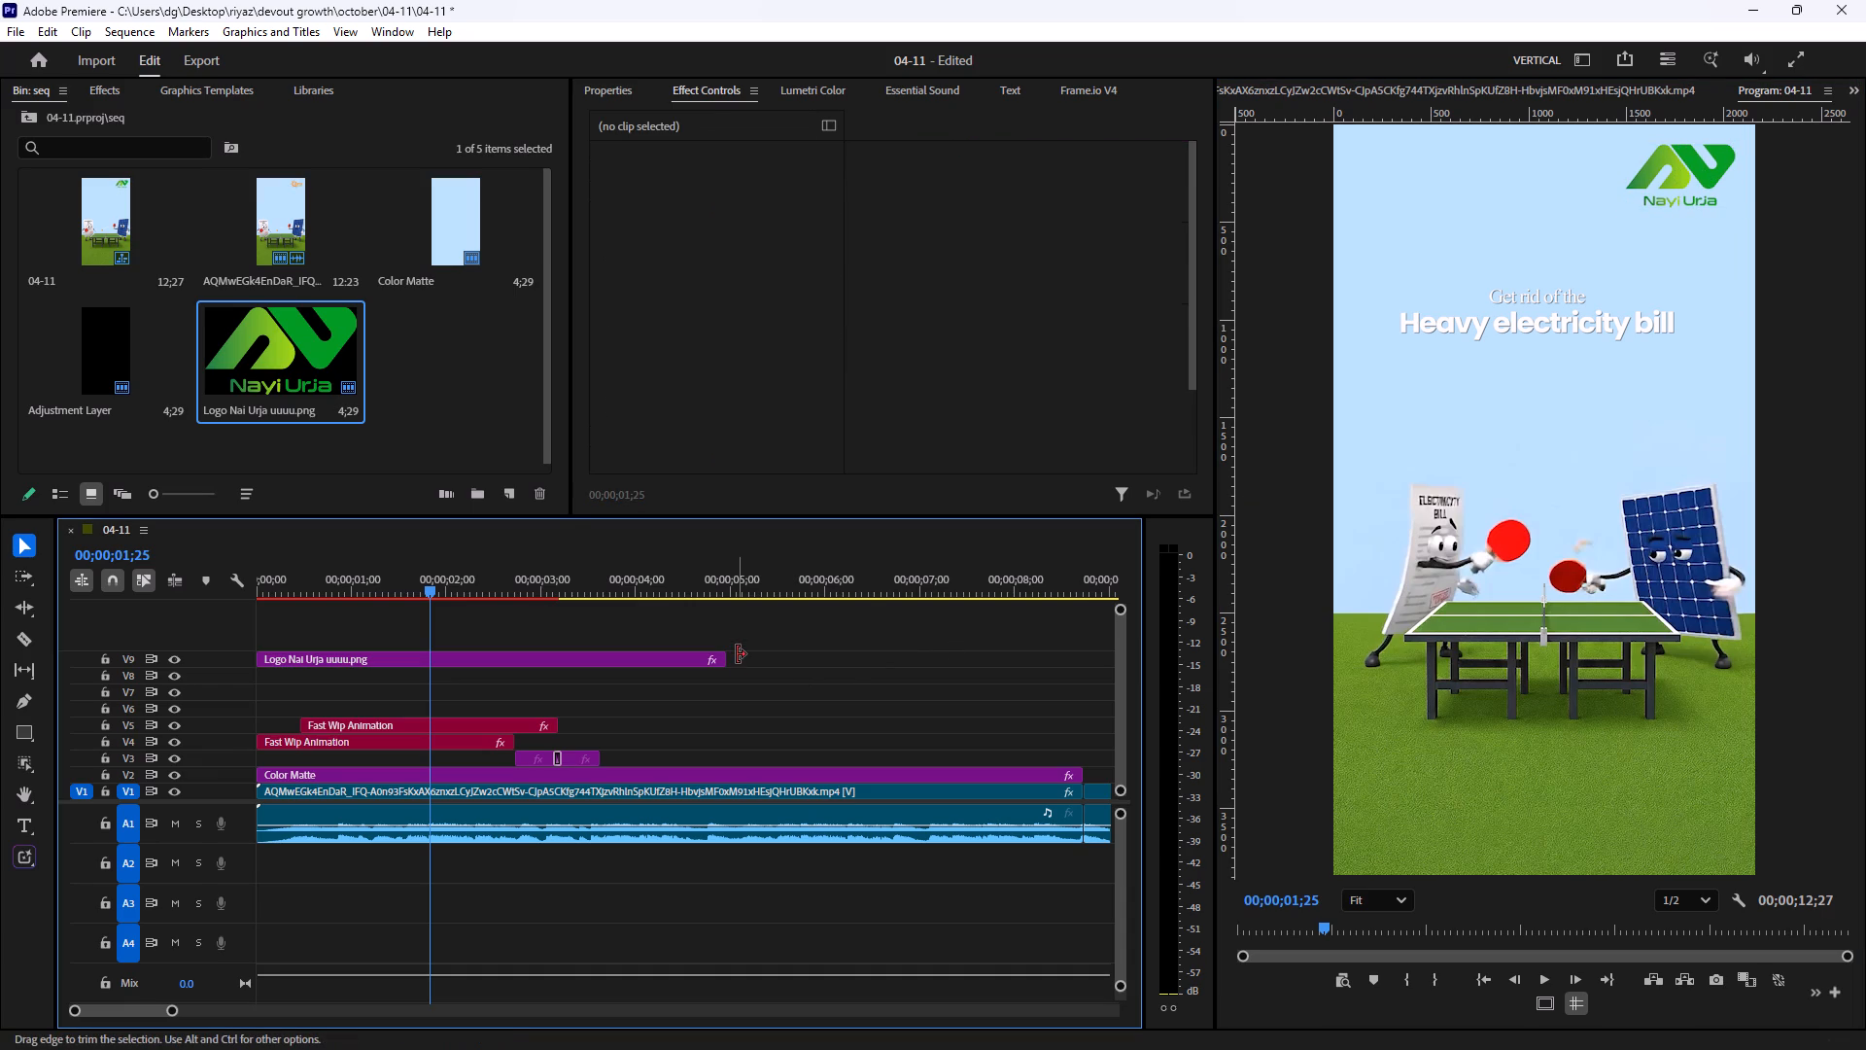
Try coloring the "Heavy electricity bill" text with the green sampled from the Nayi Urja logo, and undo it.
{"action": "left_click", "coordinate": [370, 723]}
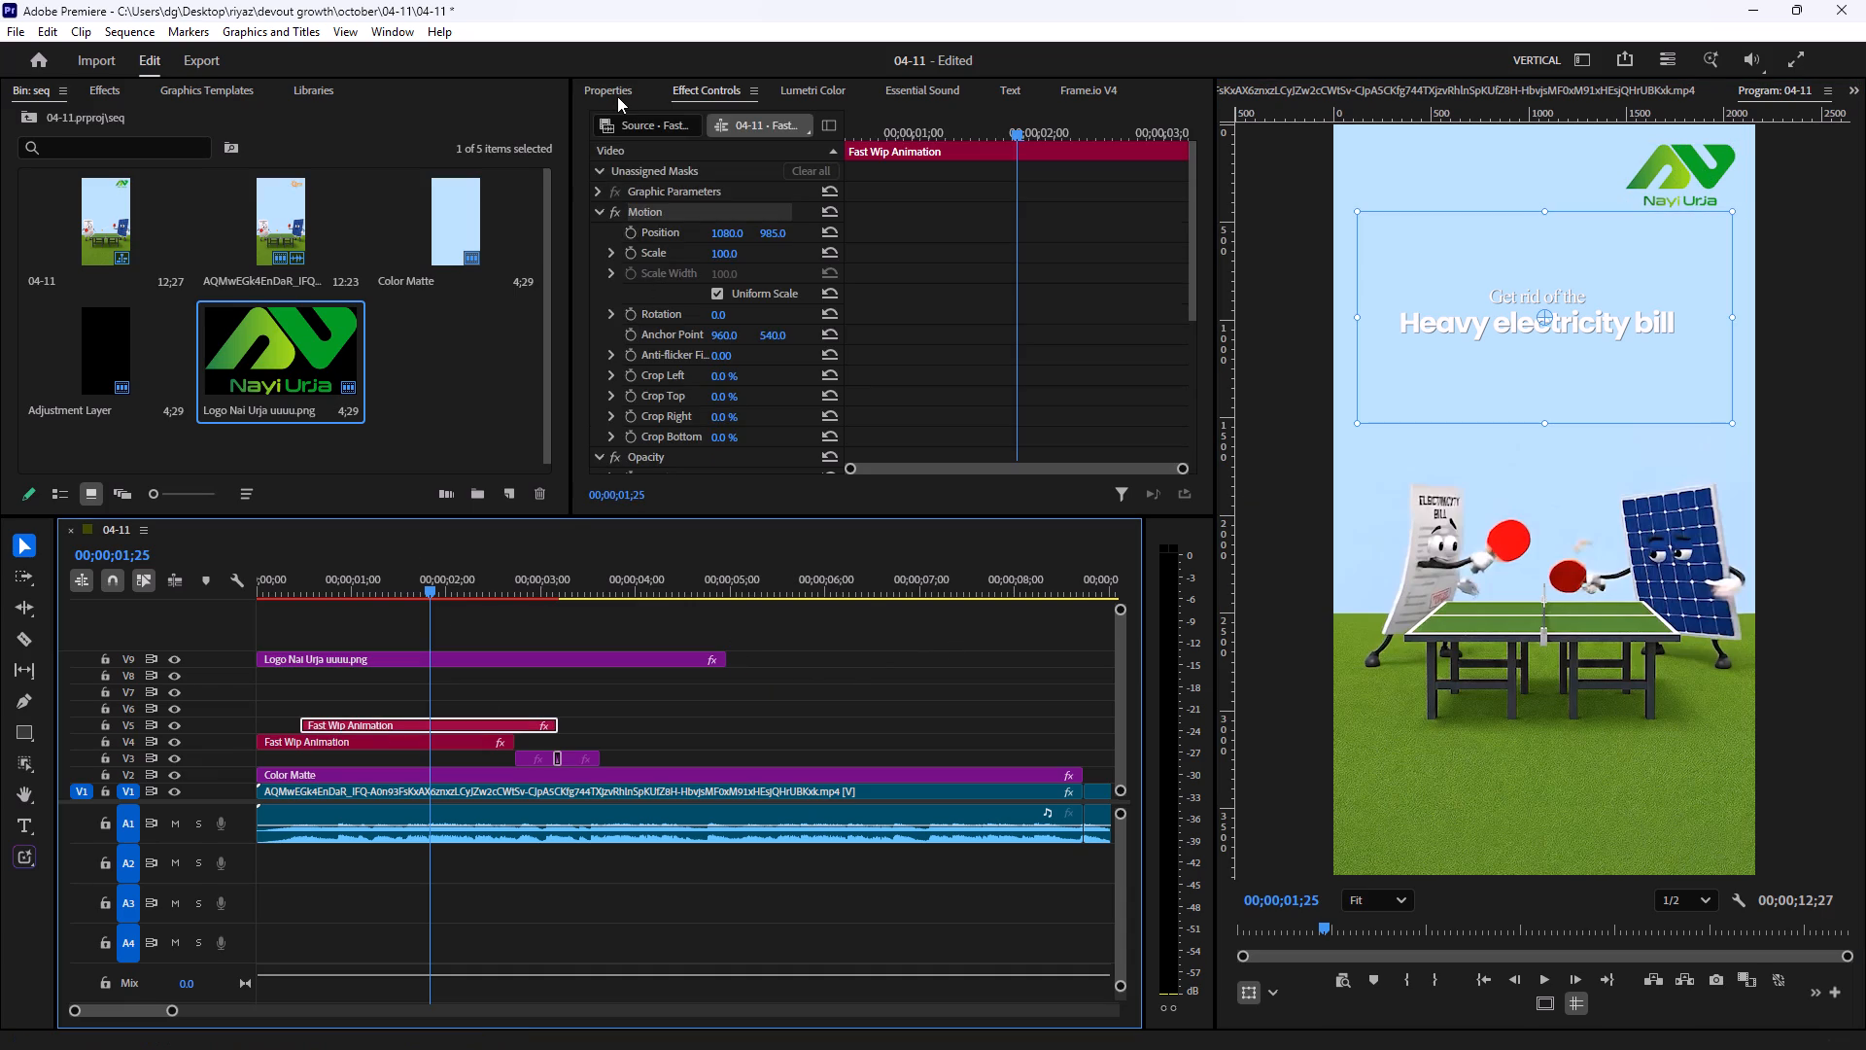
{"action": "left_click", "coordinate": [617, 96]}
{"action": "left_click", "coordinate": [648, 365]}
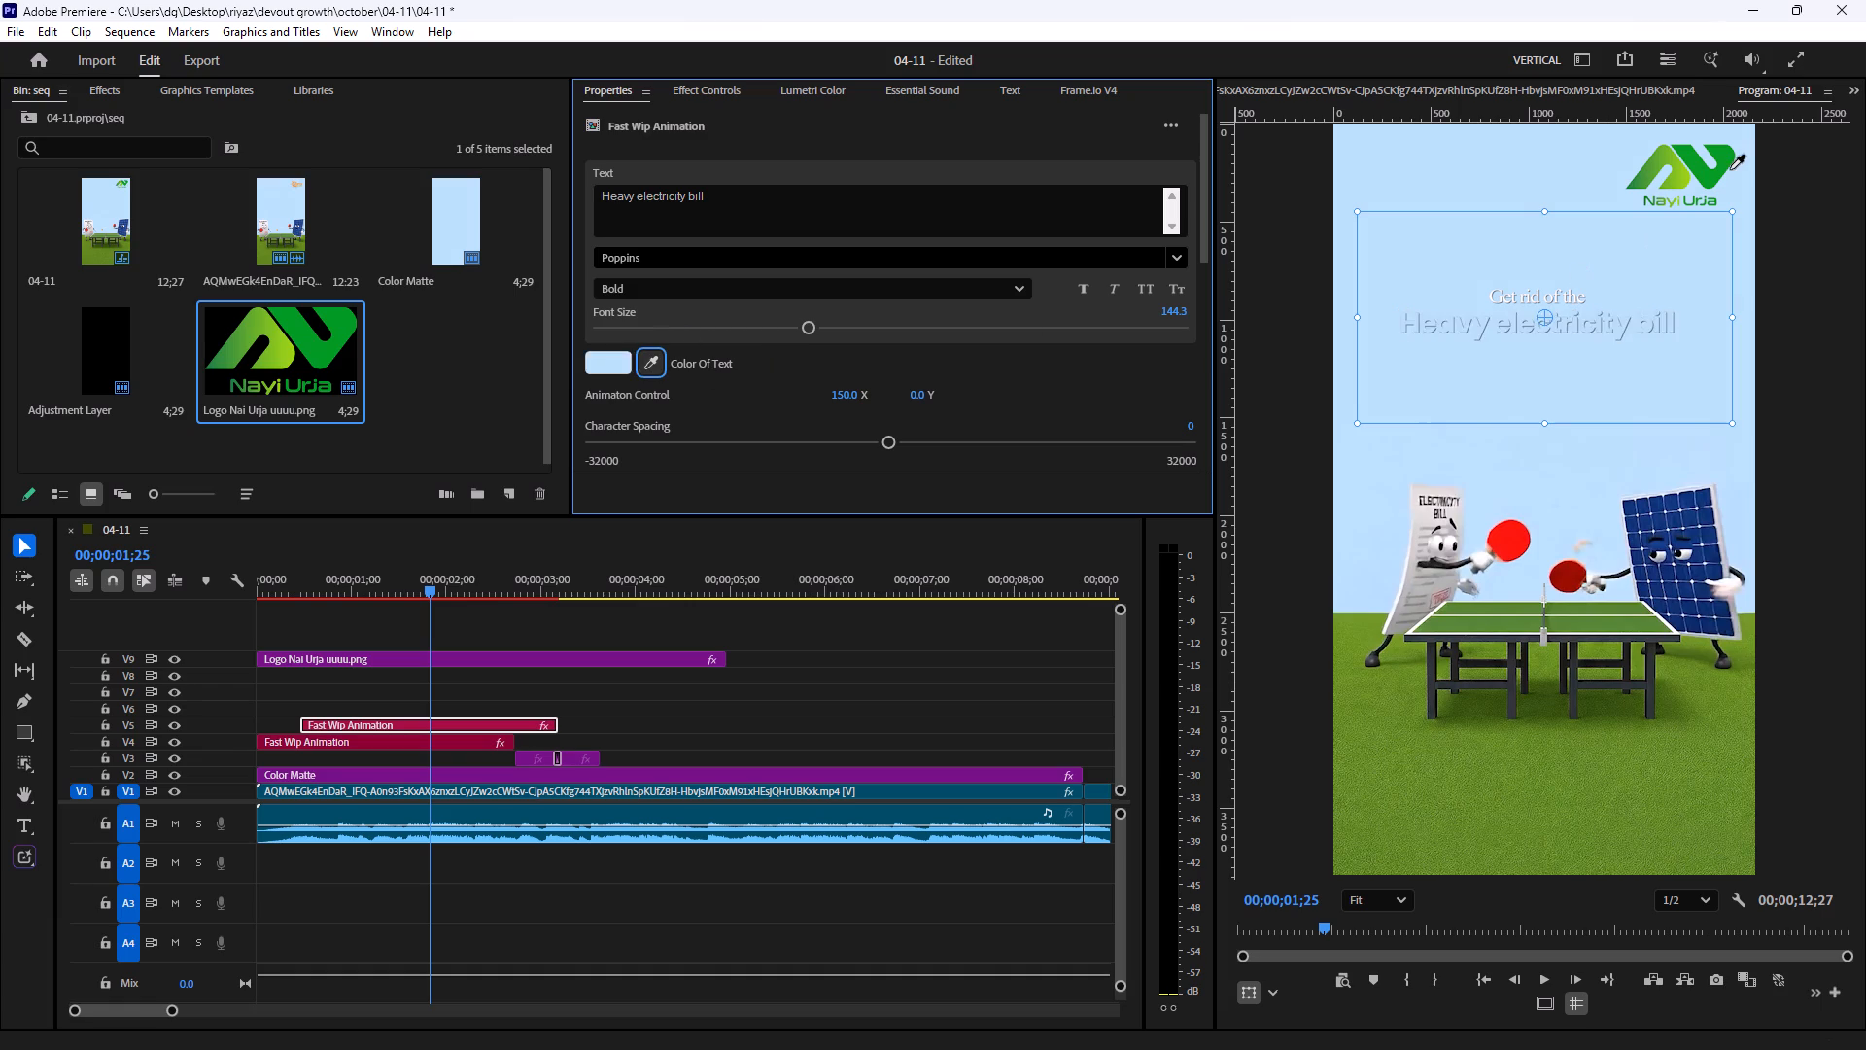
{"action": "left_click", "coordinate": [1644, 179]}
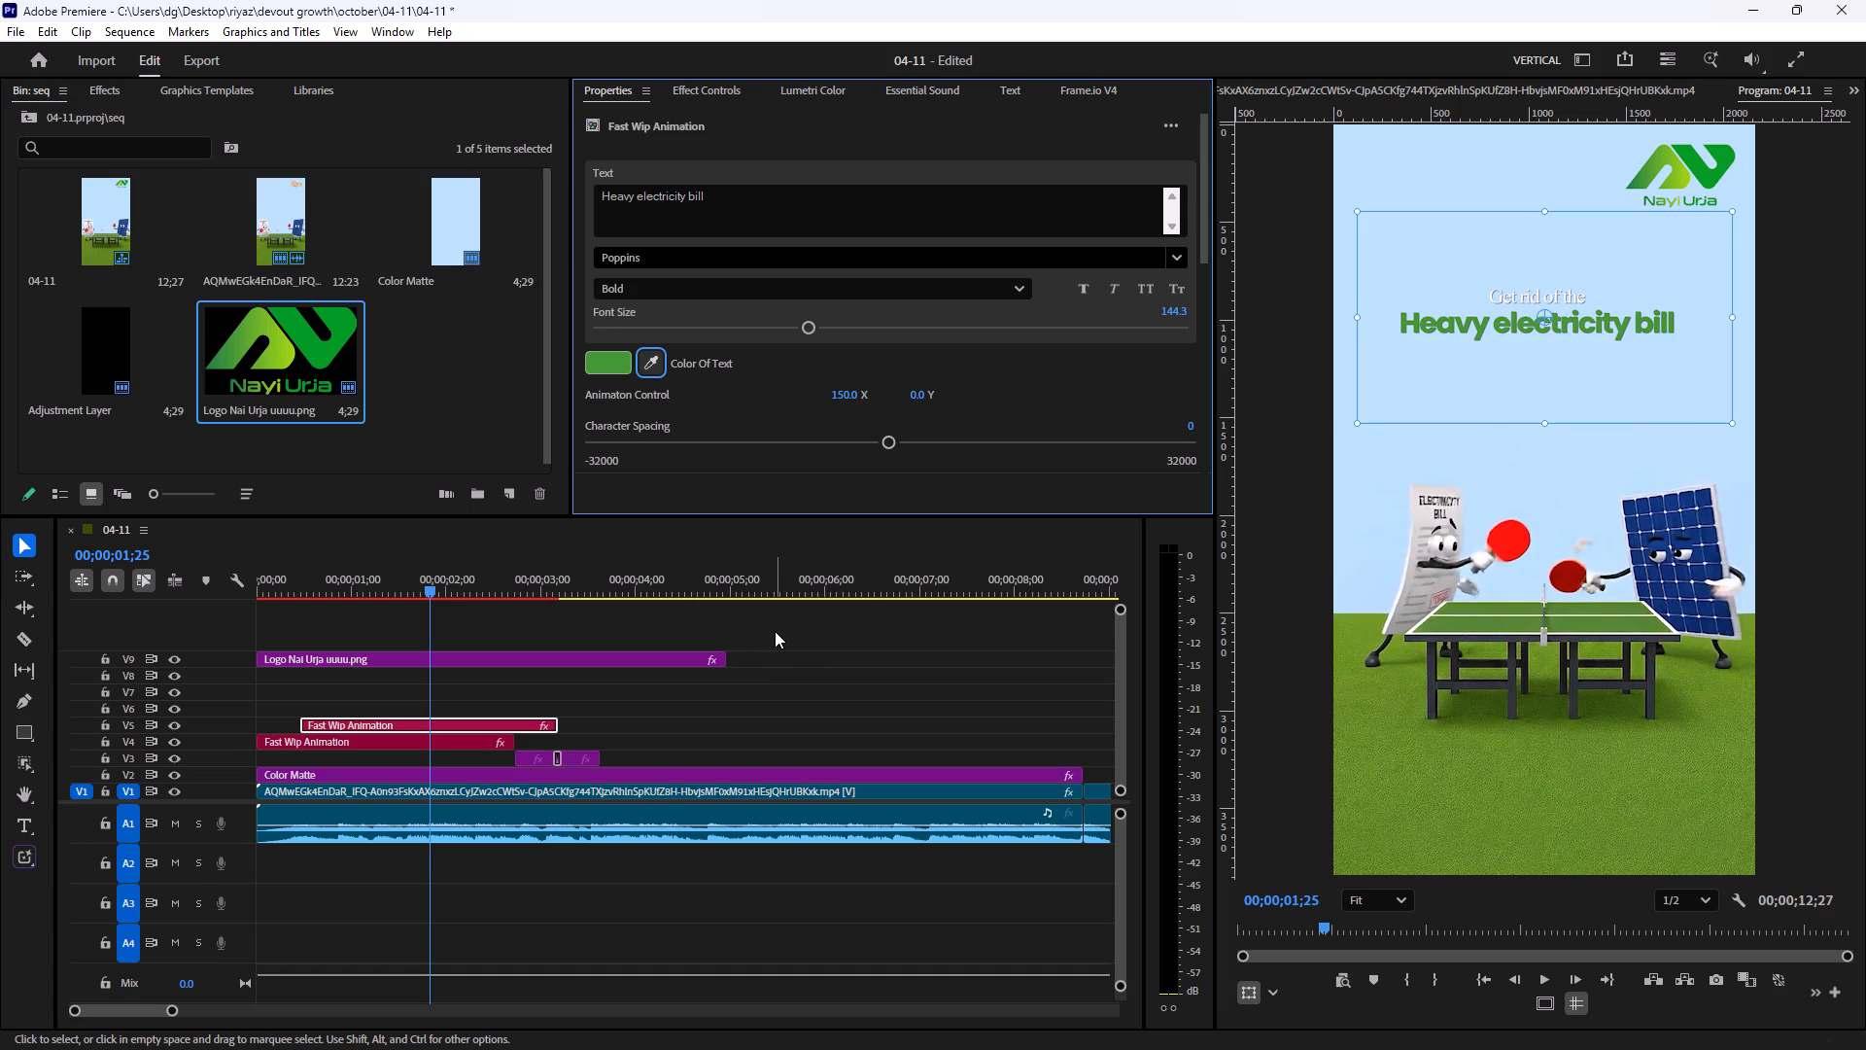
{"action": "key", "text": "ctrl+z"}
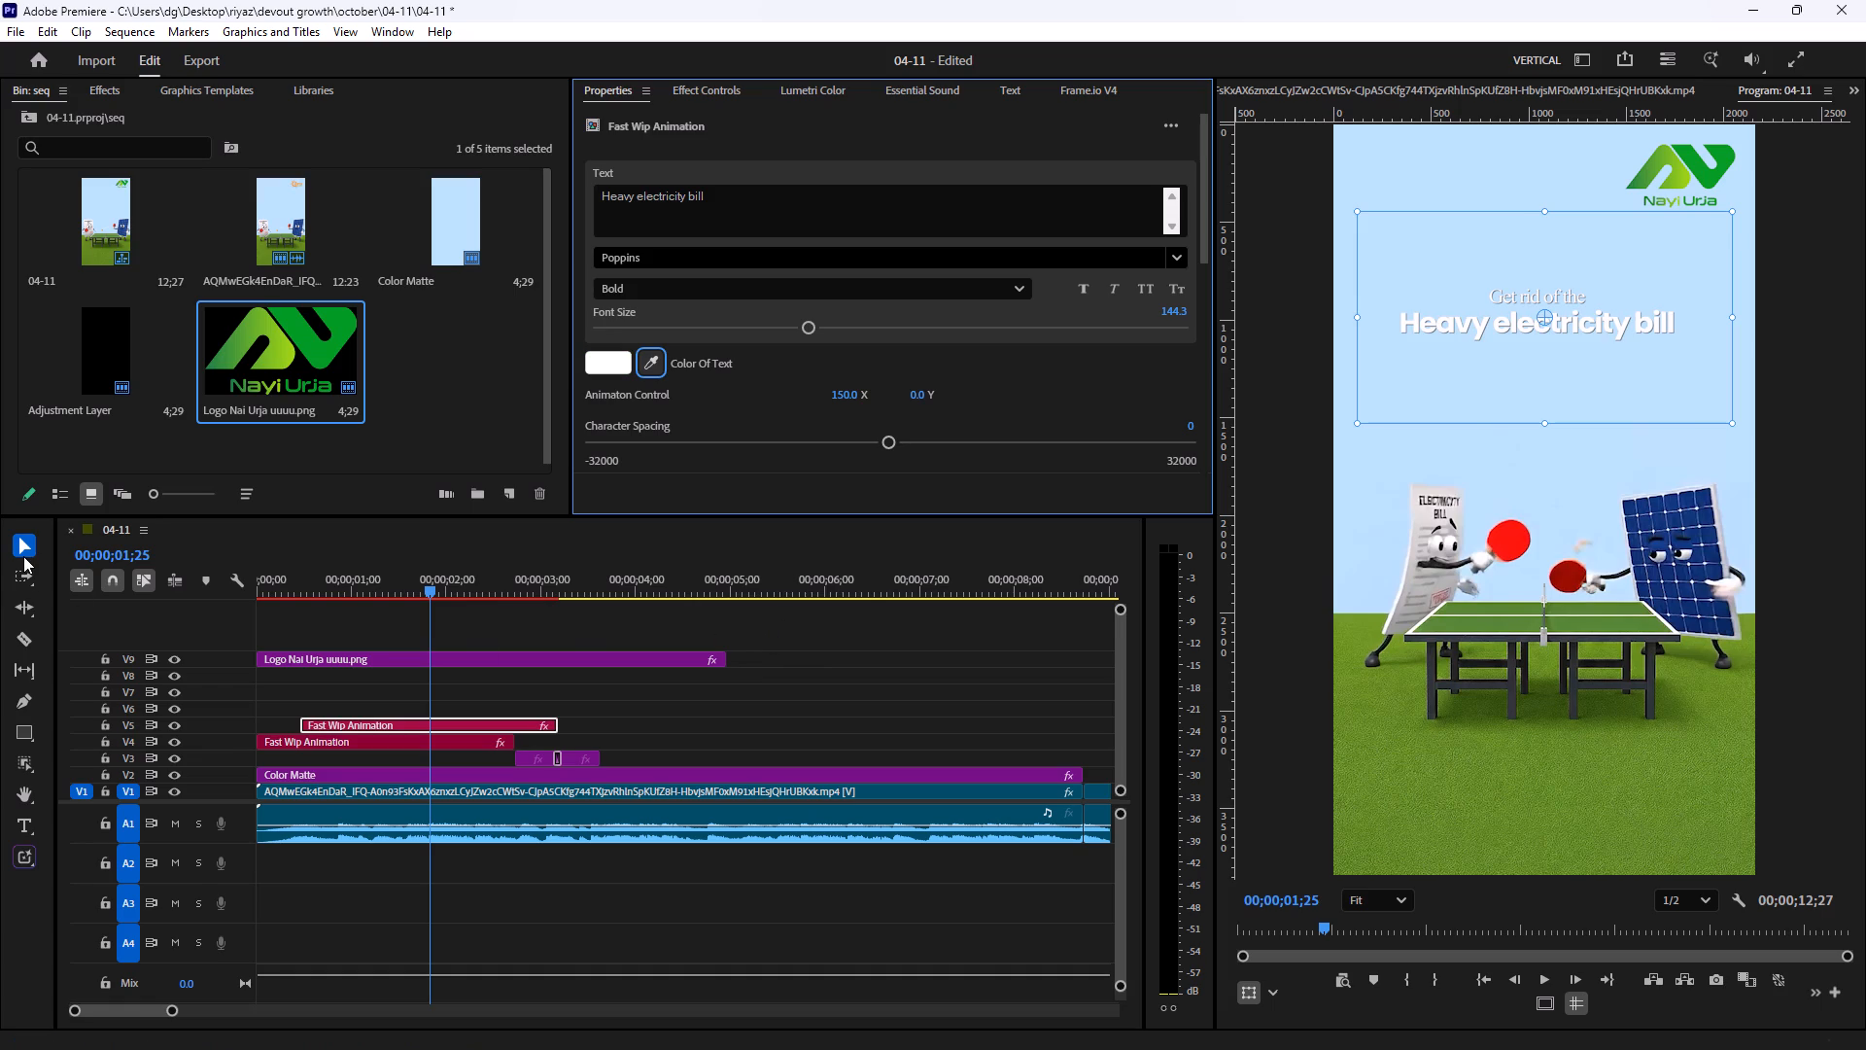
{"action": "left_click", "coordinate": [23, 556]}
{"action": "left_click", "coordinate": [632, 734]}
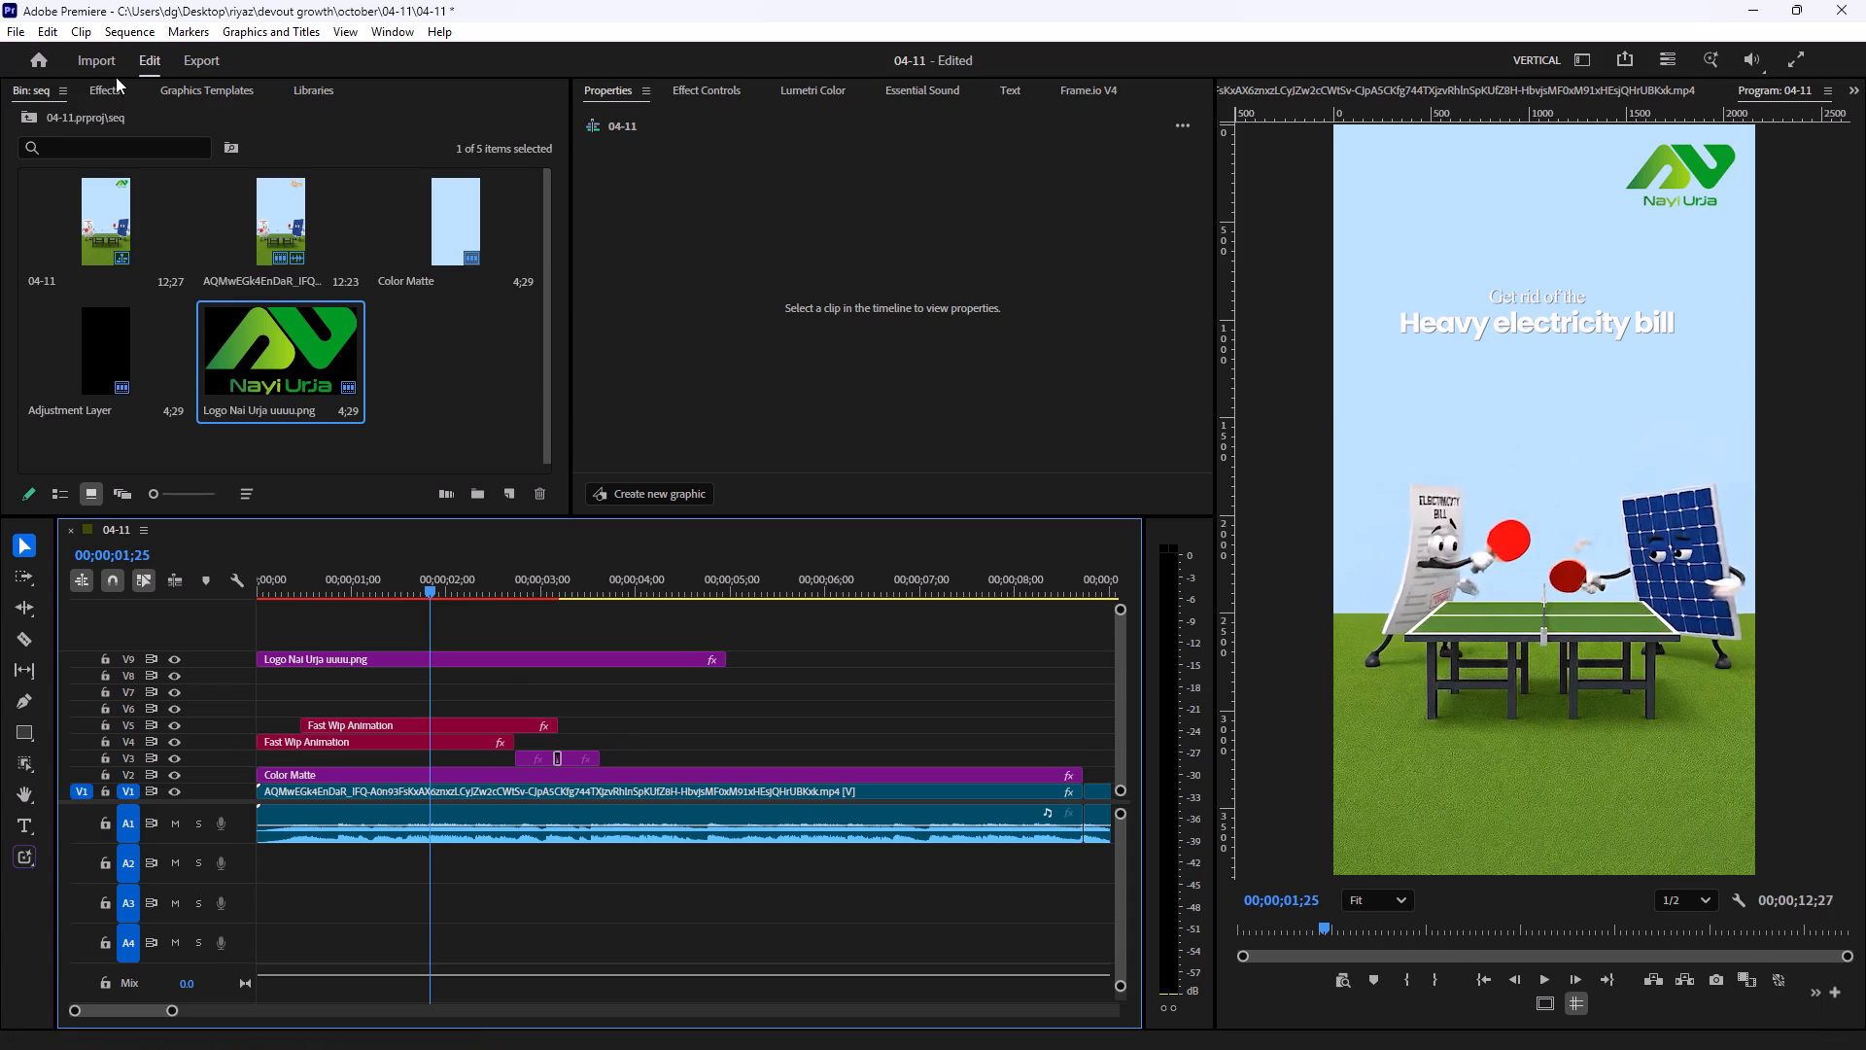
Find the 4-Color Gradient effect and apply it to the "Heavy electricity bill" text clip on V5.
{"action": "left_click", "coordinate": [108, 89]}
{"action": "left_click_drag", "start_coordinate": [94, 122], "coordinate": [0, 134]}
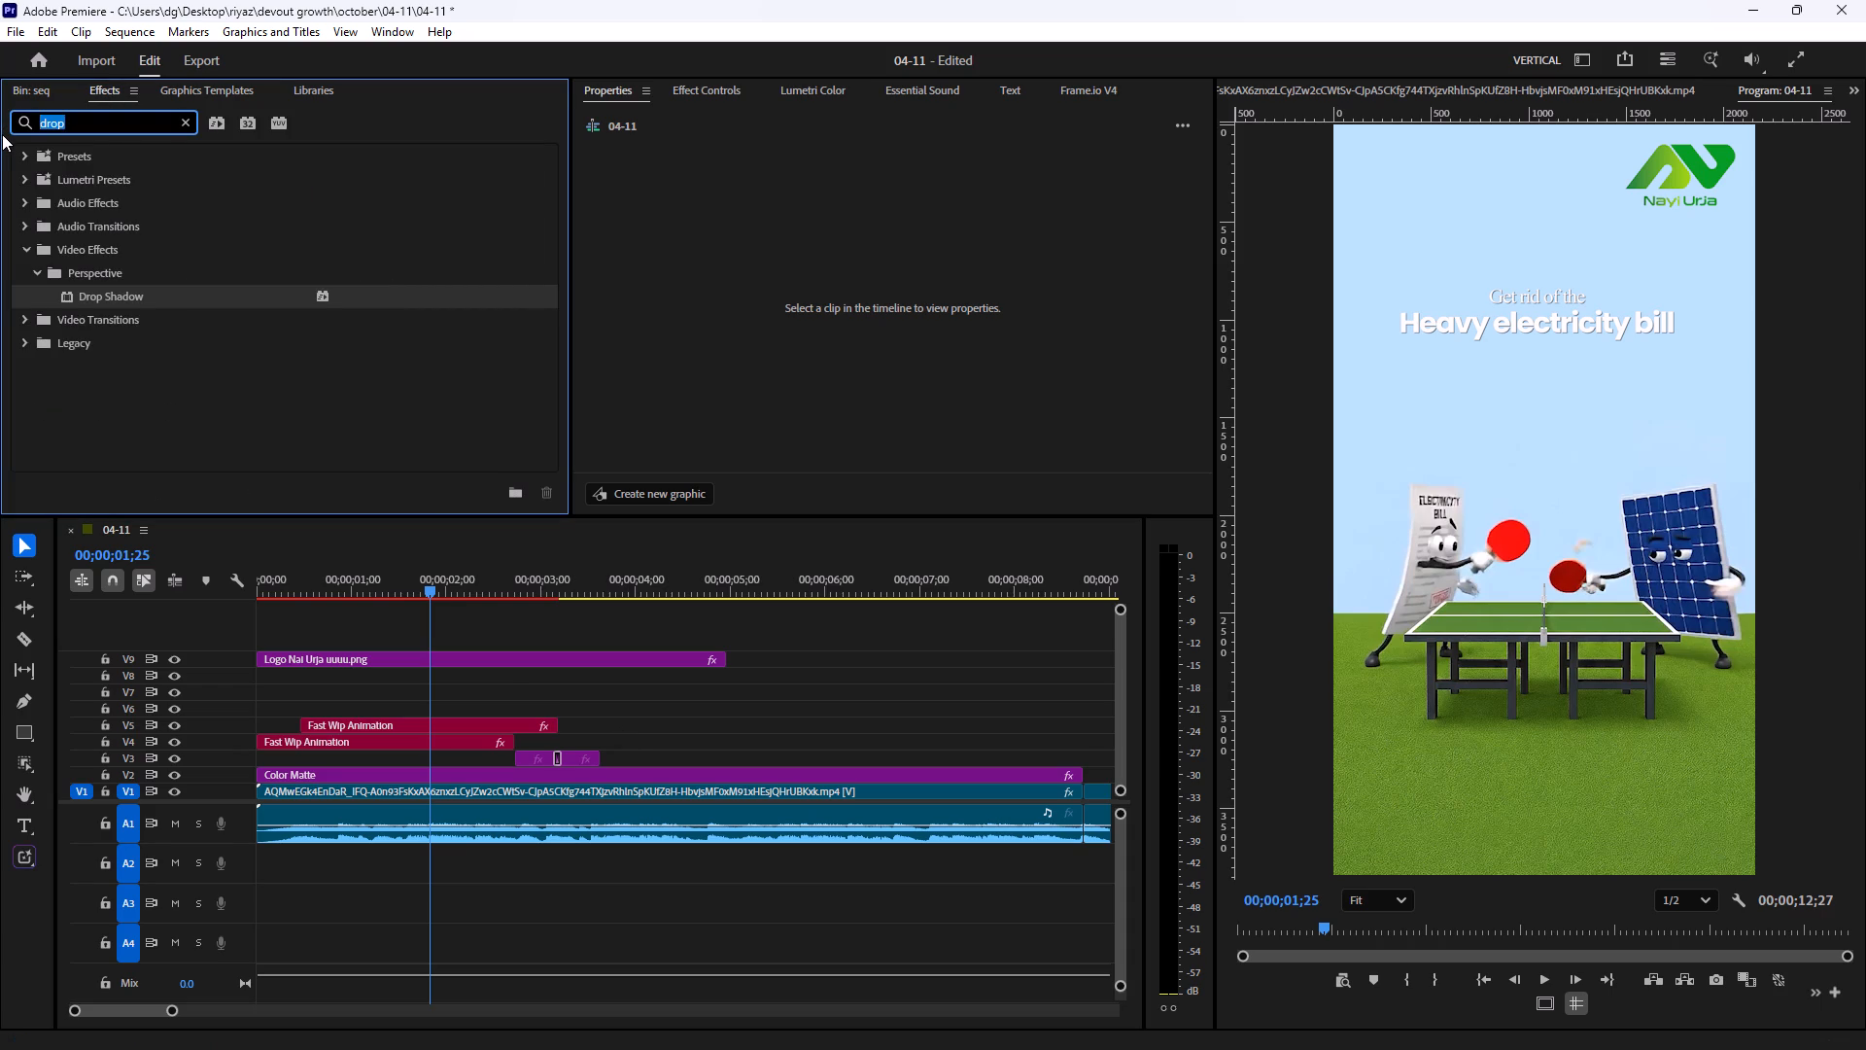
{"action": "type", "text": "gr"}
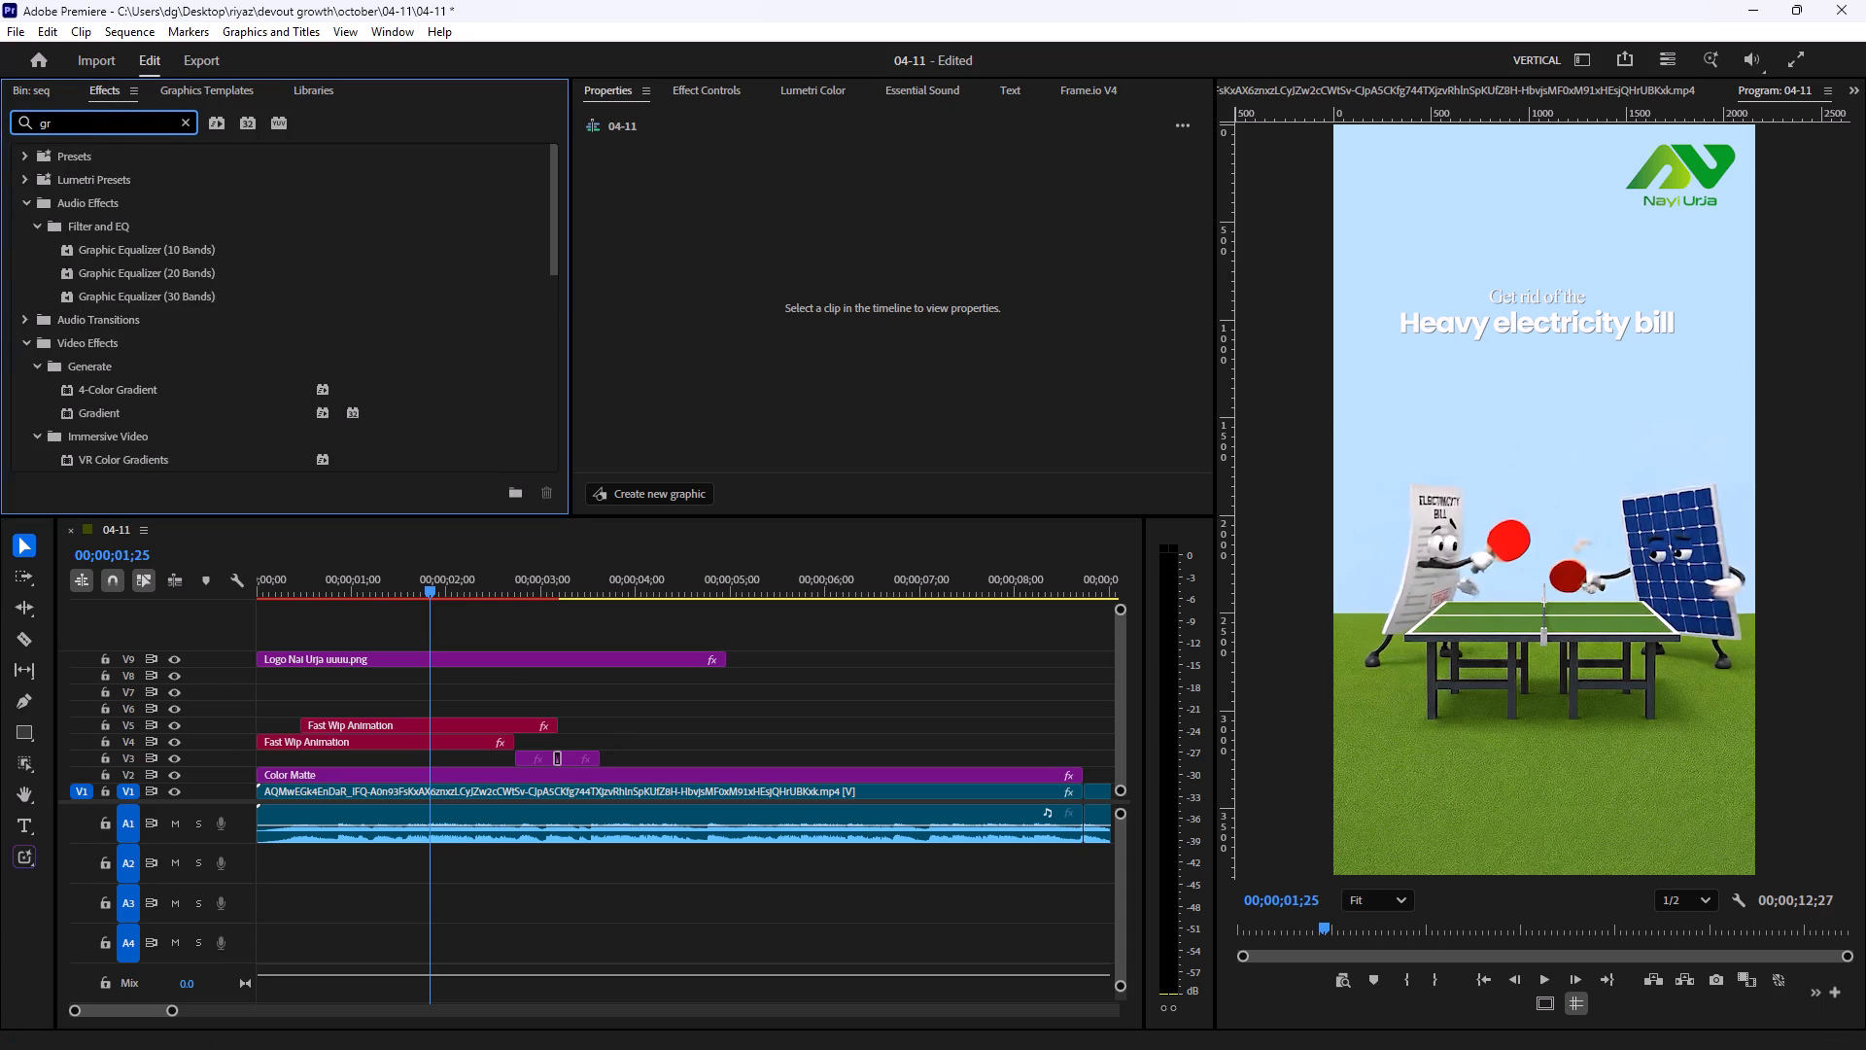
{"action": "key", "text": "BackSpace"}
{"action": "key", "text": "BackSpace"}
{"action": "key", "text": "BackSpace"}
{"action": "type", "text": "4 gr"}
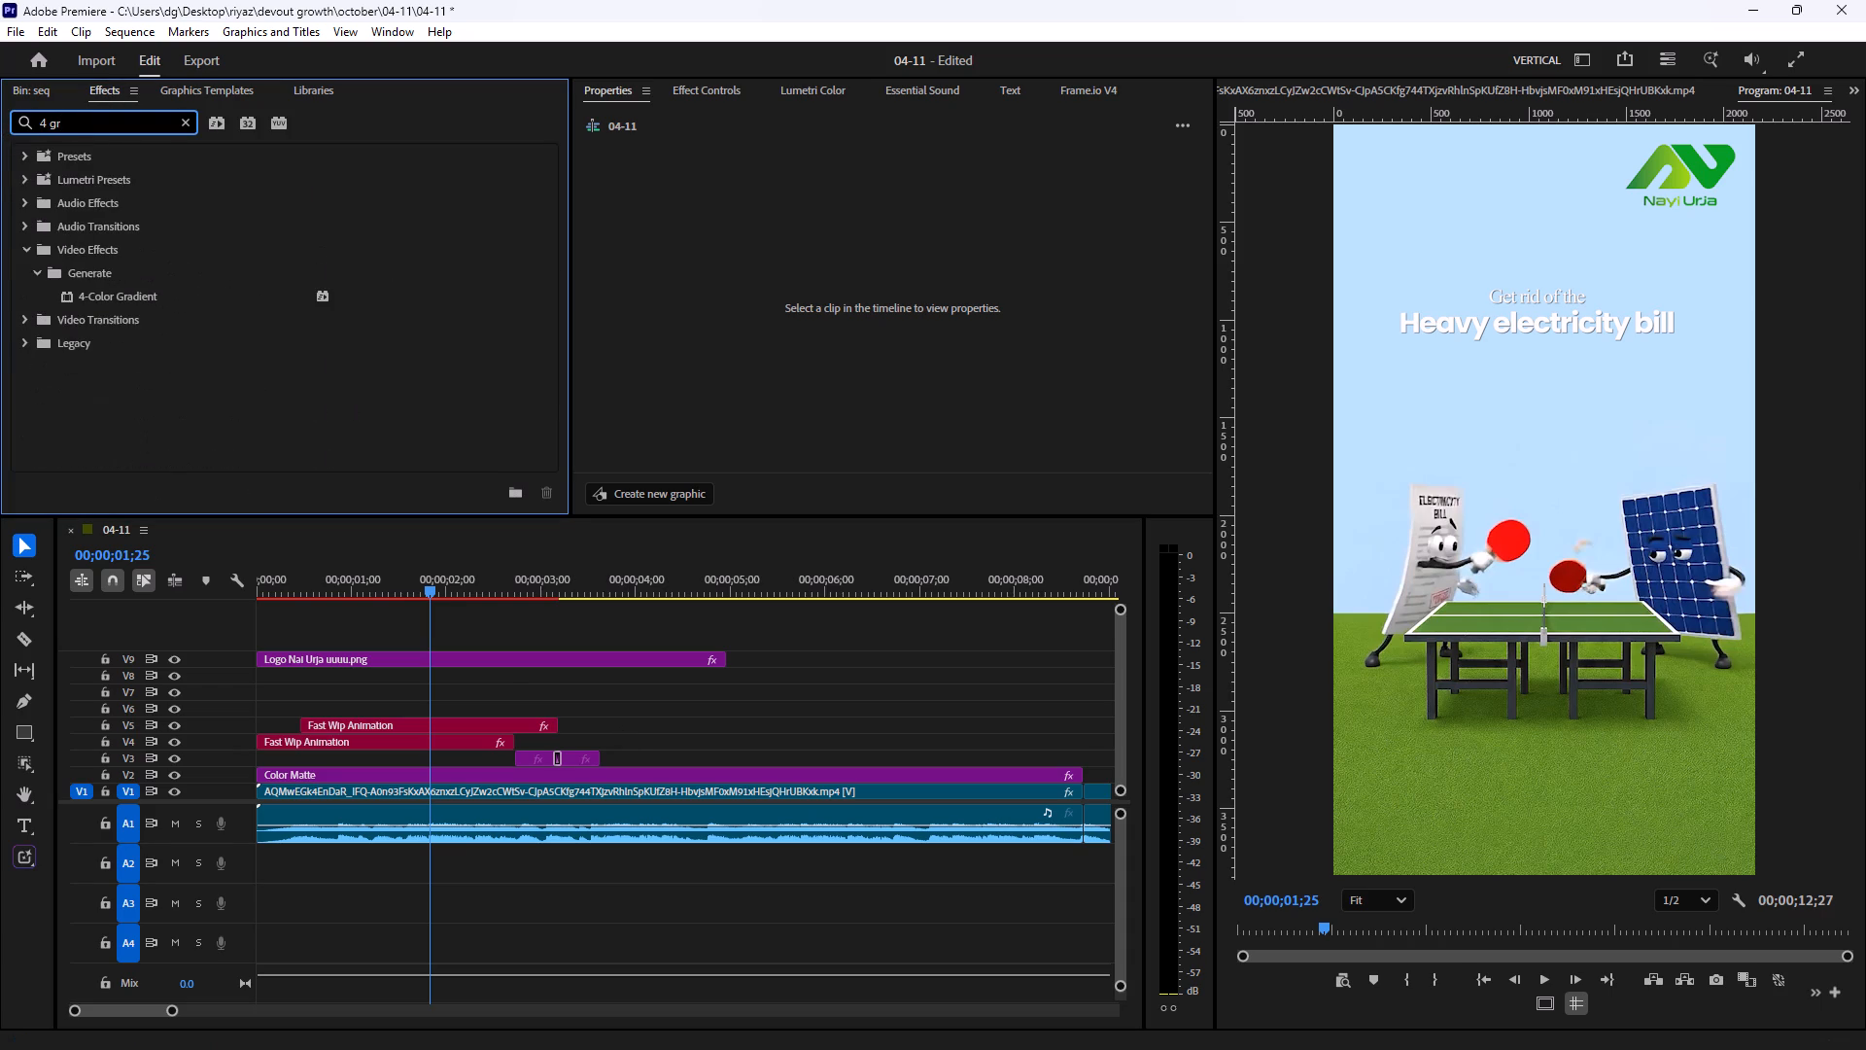
{"action": "left_click_drag", "start_coordinate": [114, 294], "coordinate": [482, 724]}
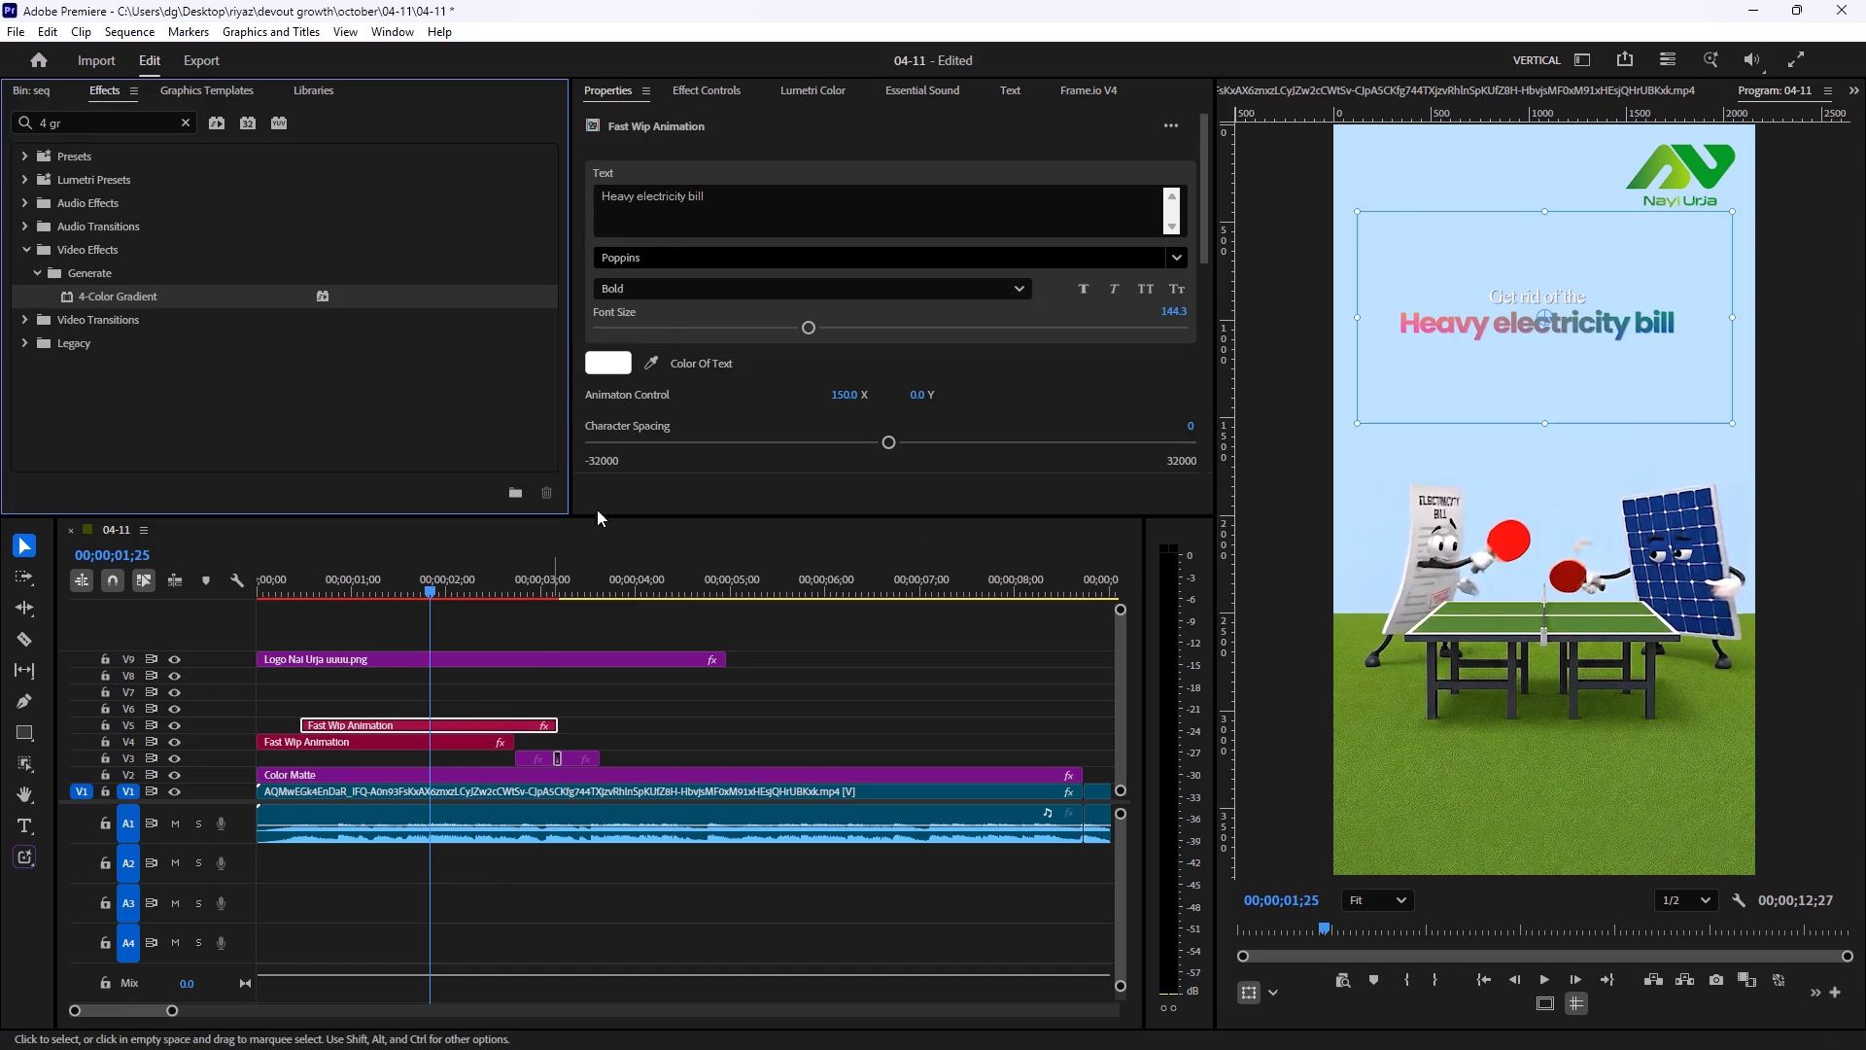
Set Color 1 of the headline's 4-Color Gradient to the green sampled from the Nayi Urja logo.
{"action": "left_click", "coordinate": [719, 90]}
{"action": "scroll", "coordinate": [650, 345], "scroll_direction": "down", "scroll_amount": 13}
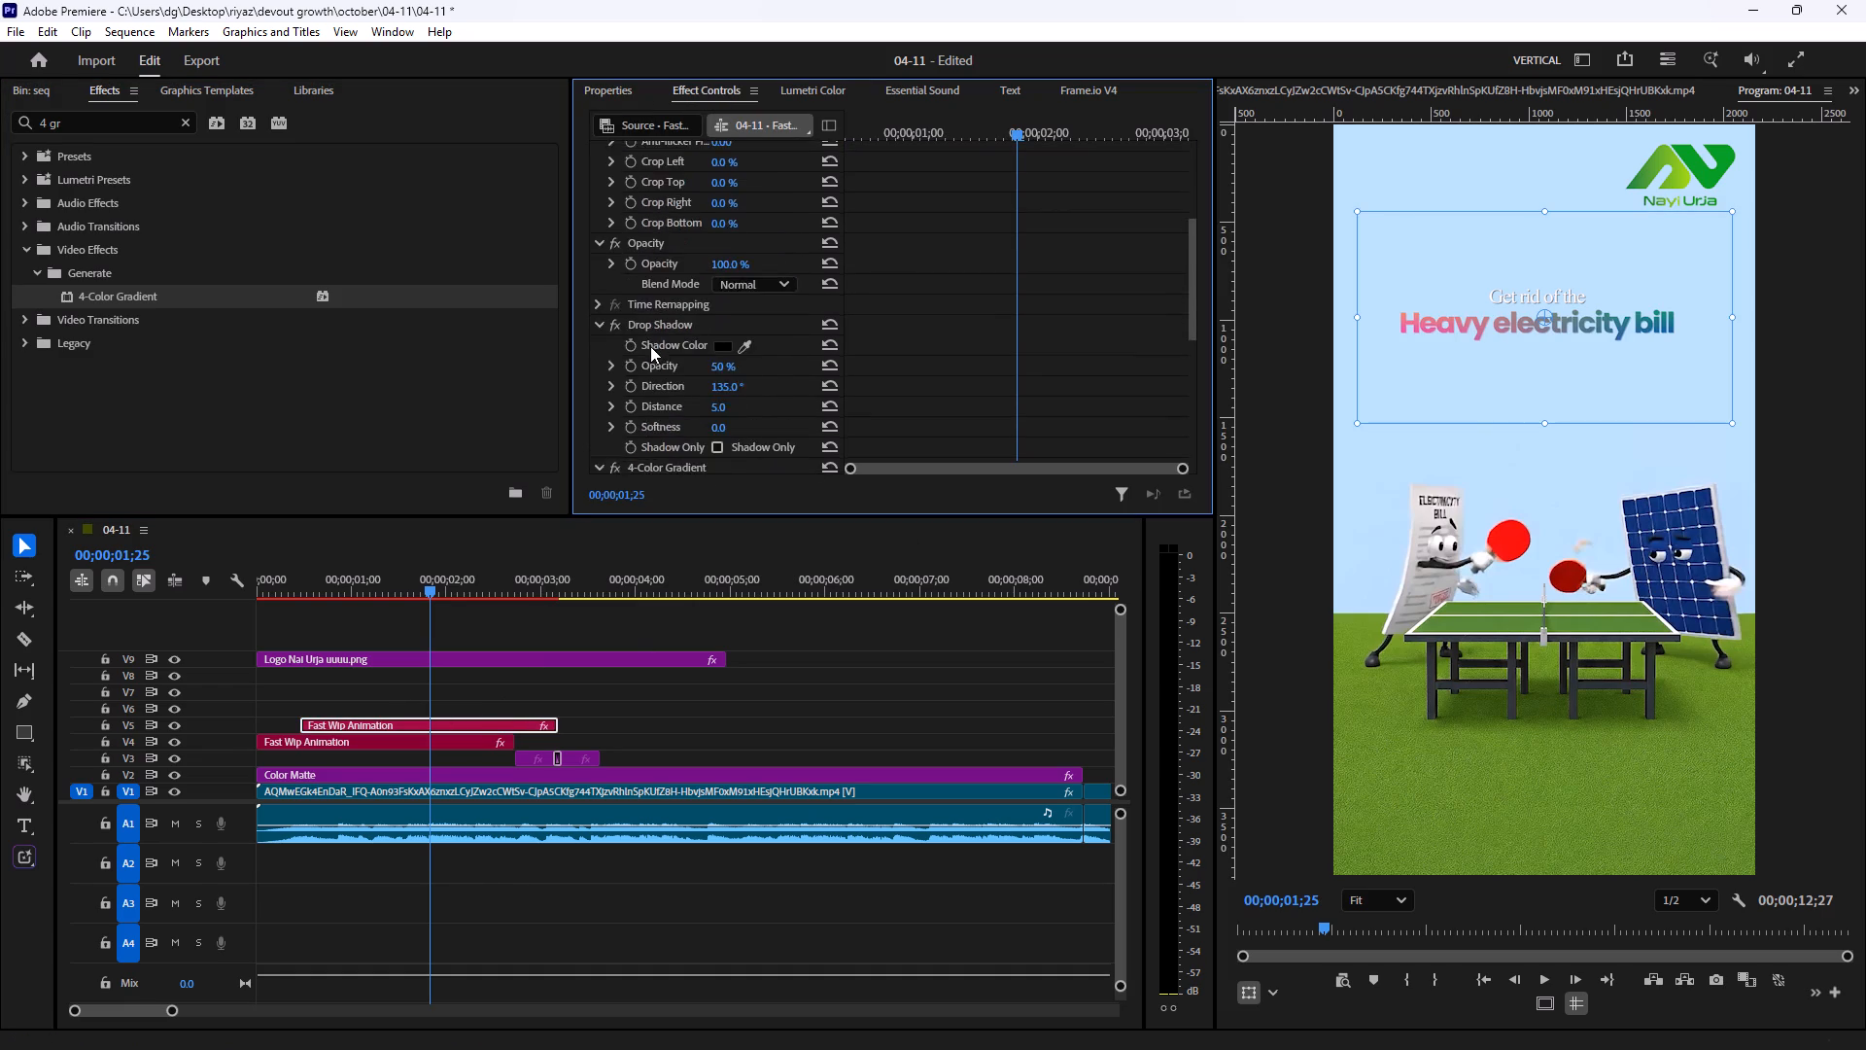
{"action": "scroll", "coordinate": [650, 346], "scroll_direction": "down", "scroll_amount": 8}
{"action": "left_click", "coordinate": [743, 334]}
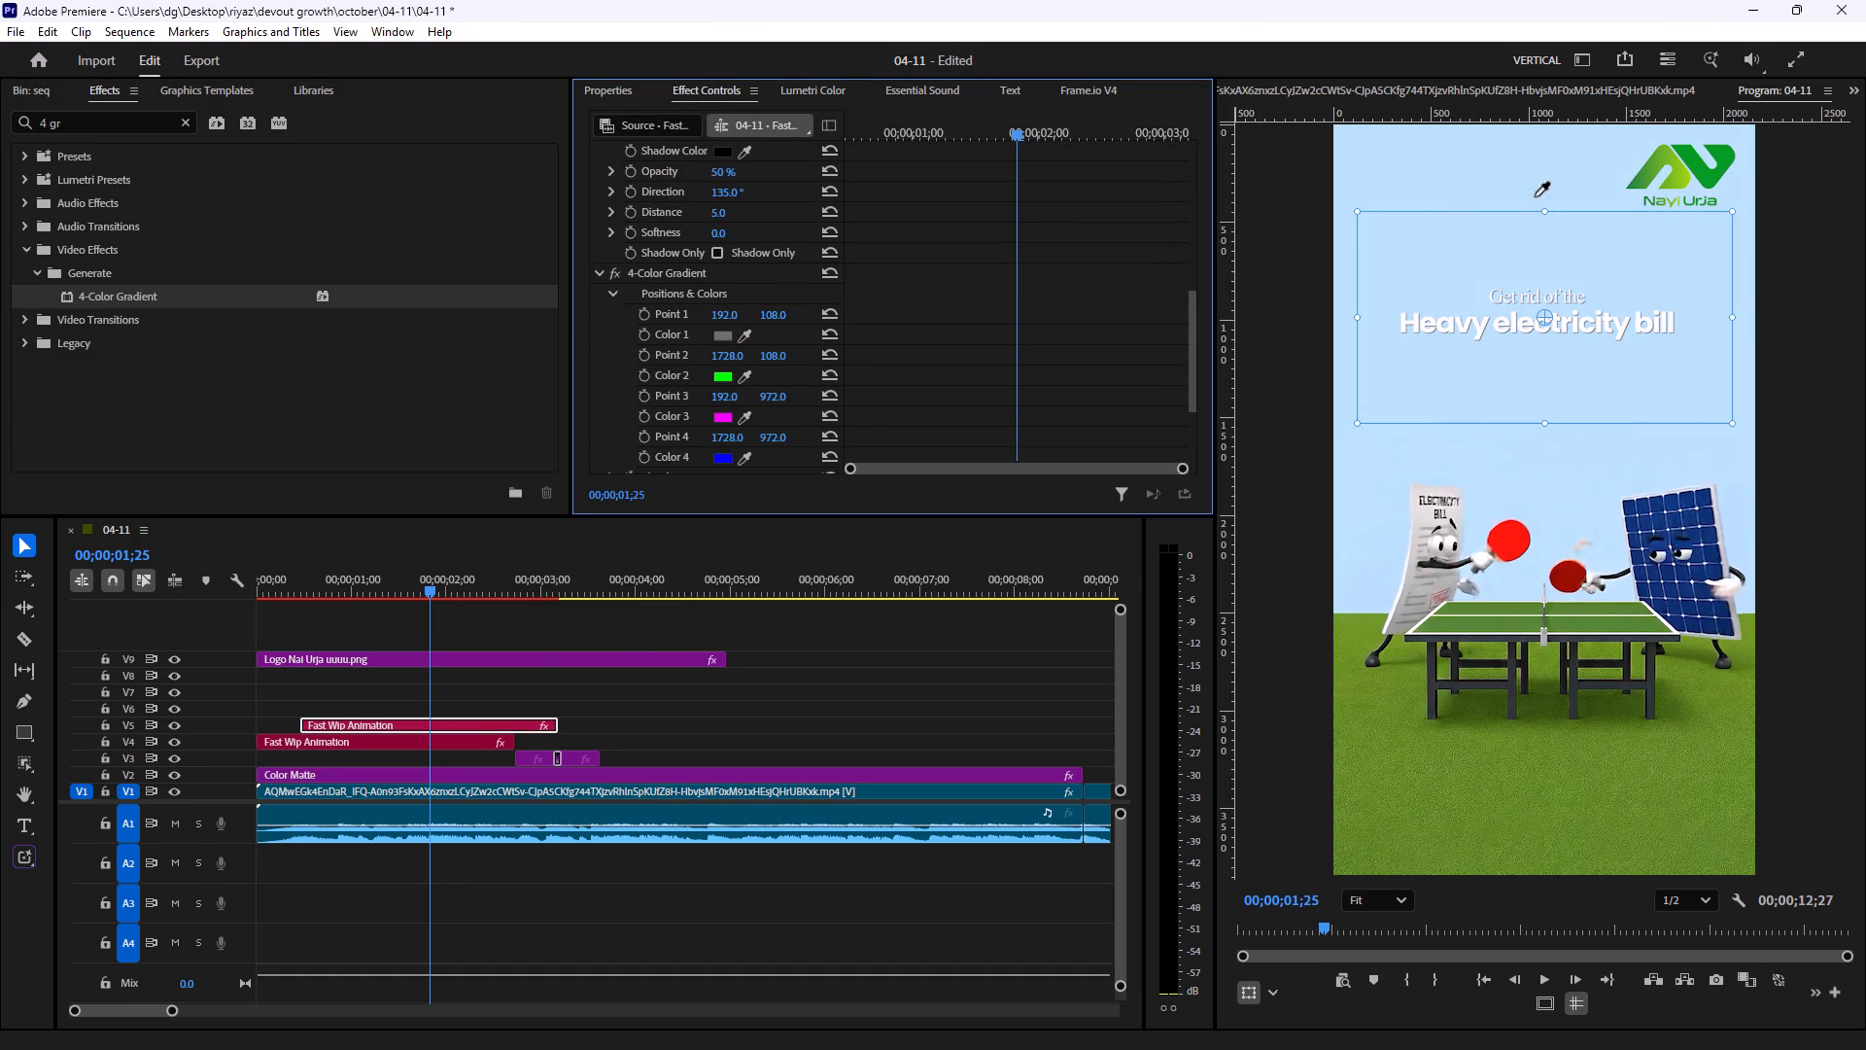
{"action": "left_click", "coordinate": [1638, 183]}
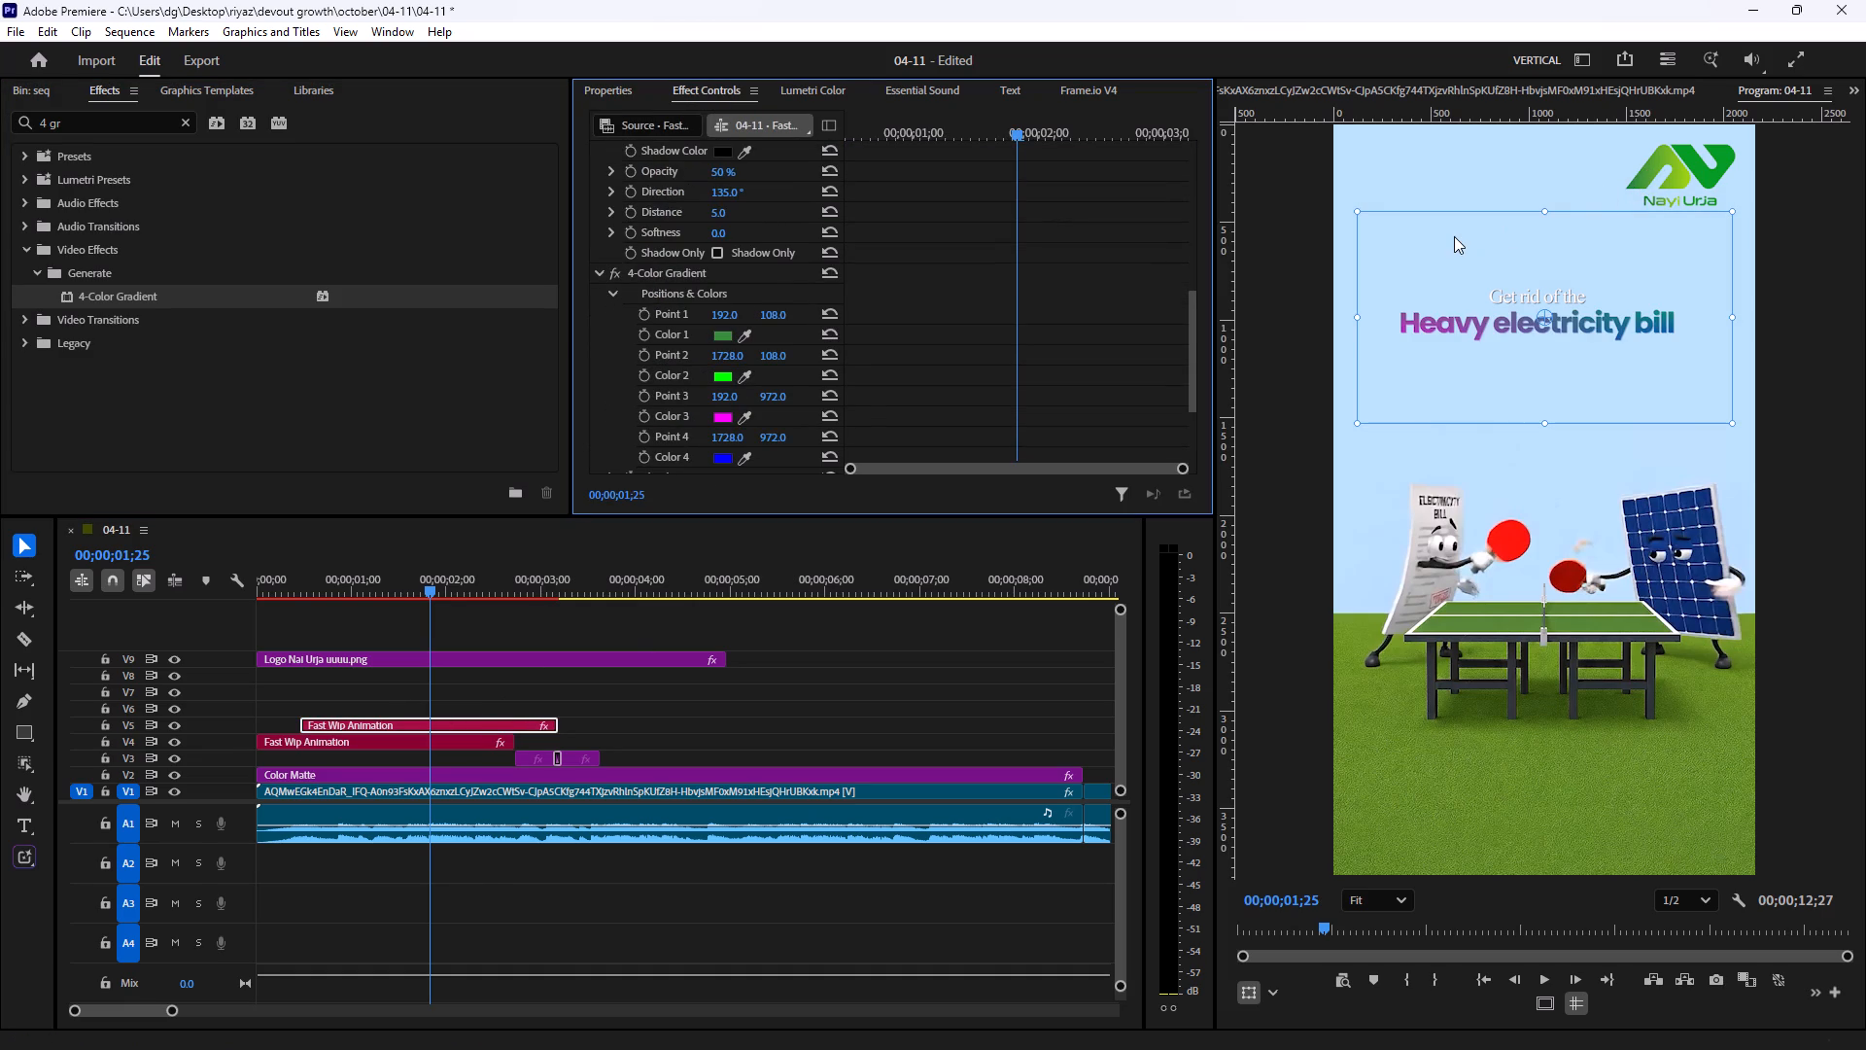
{"action": "key", "text": "ctrl+z"}
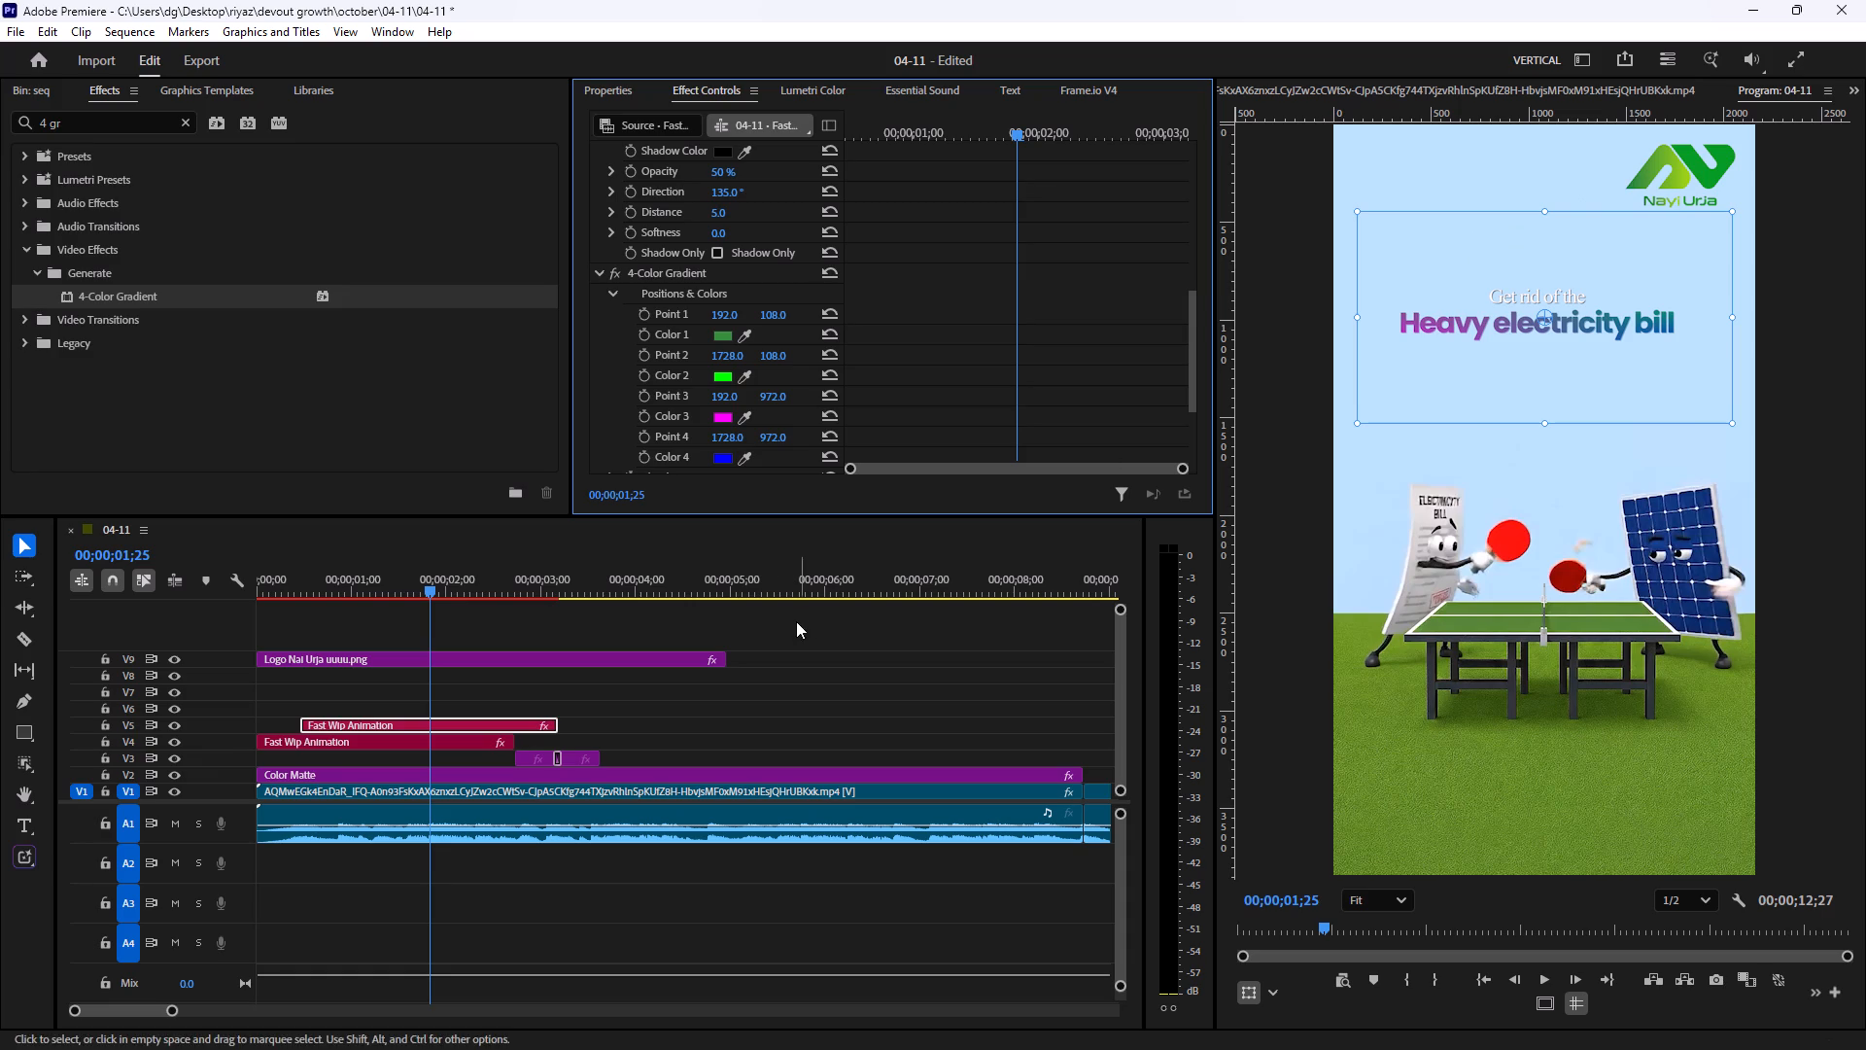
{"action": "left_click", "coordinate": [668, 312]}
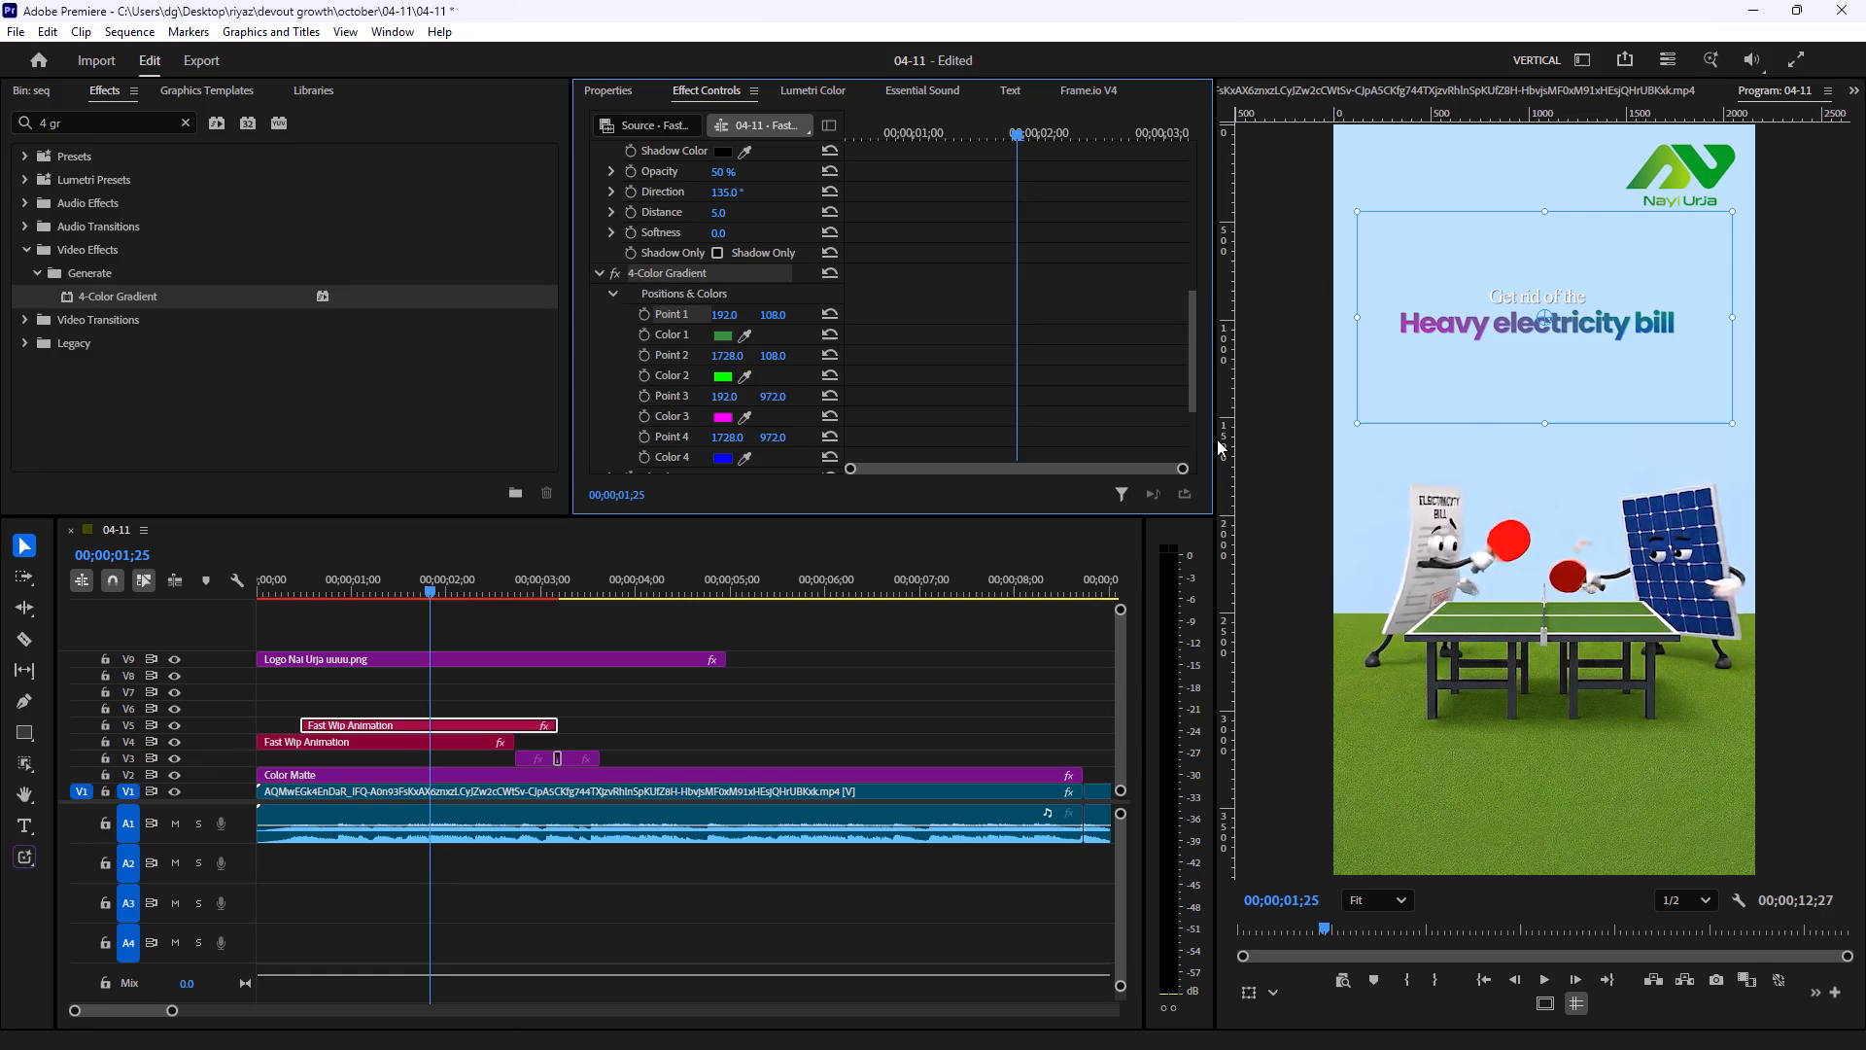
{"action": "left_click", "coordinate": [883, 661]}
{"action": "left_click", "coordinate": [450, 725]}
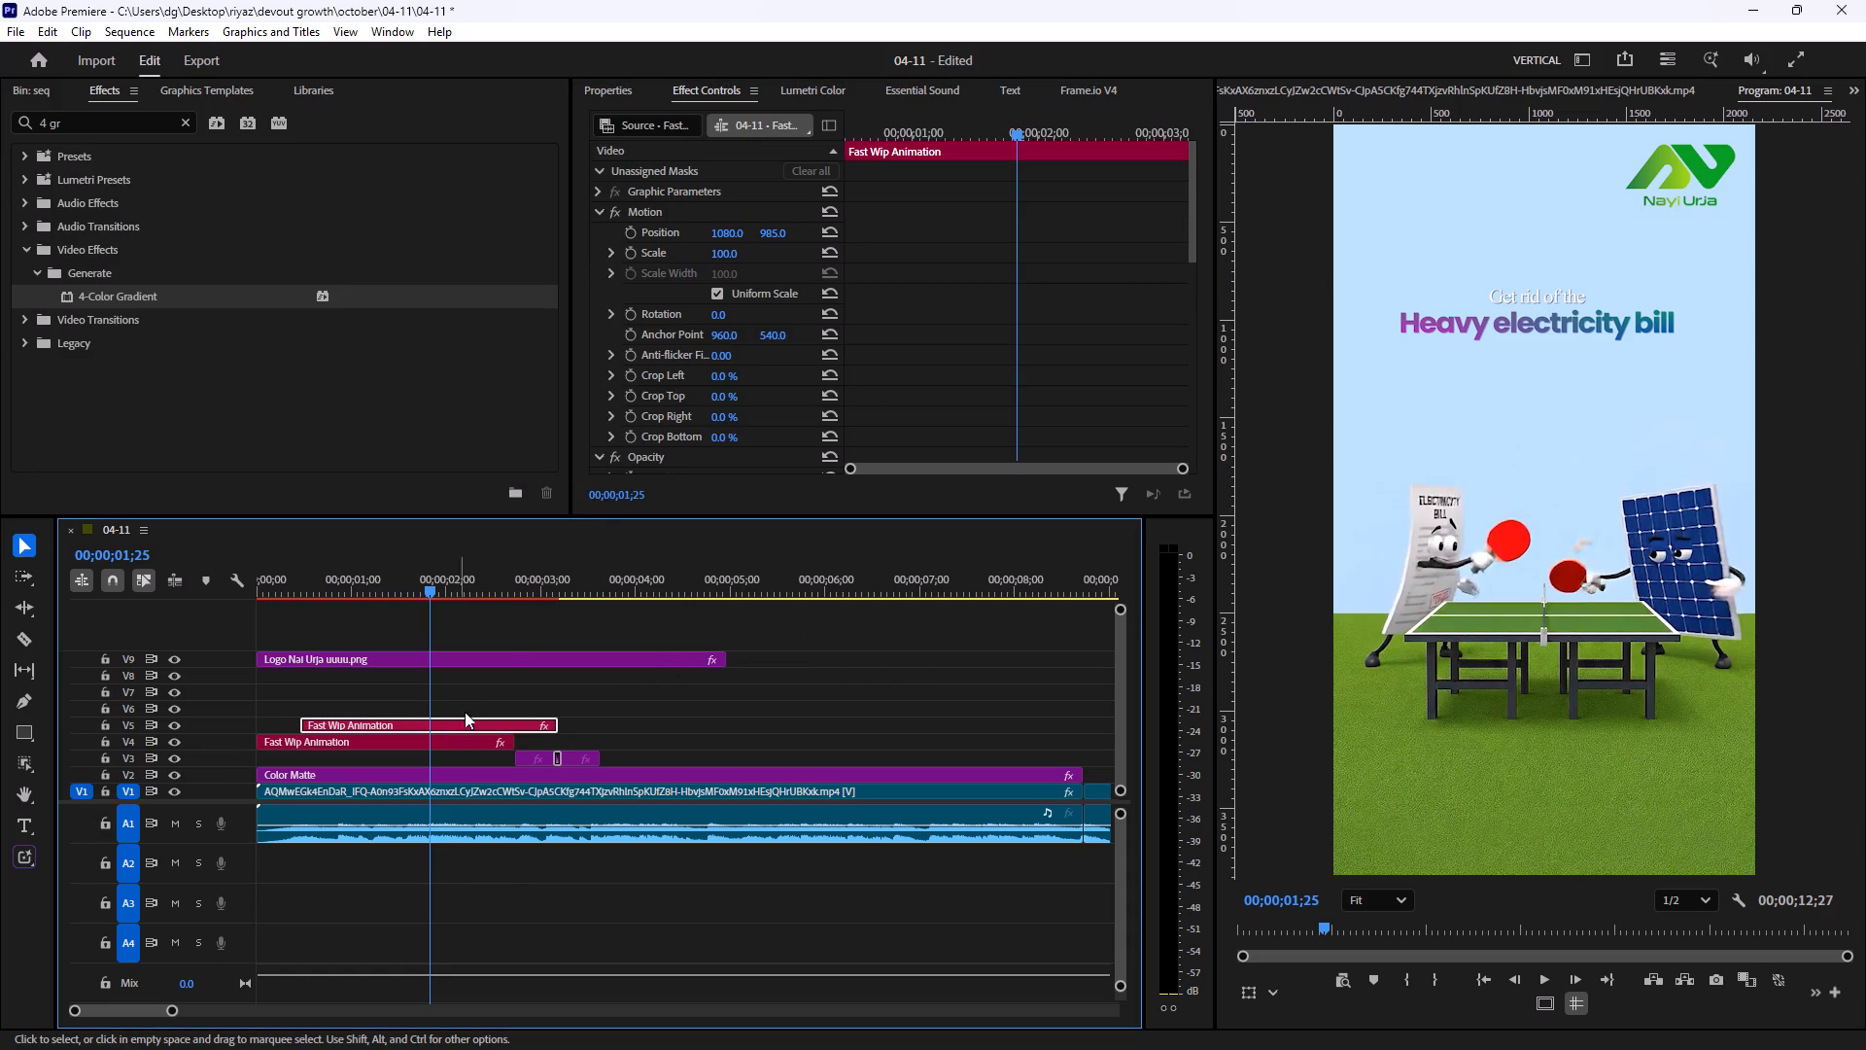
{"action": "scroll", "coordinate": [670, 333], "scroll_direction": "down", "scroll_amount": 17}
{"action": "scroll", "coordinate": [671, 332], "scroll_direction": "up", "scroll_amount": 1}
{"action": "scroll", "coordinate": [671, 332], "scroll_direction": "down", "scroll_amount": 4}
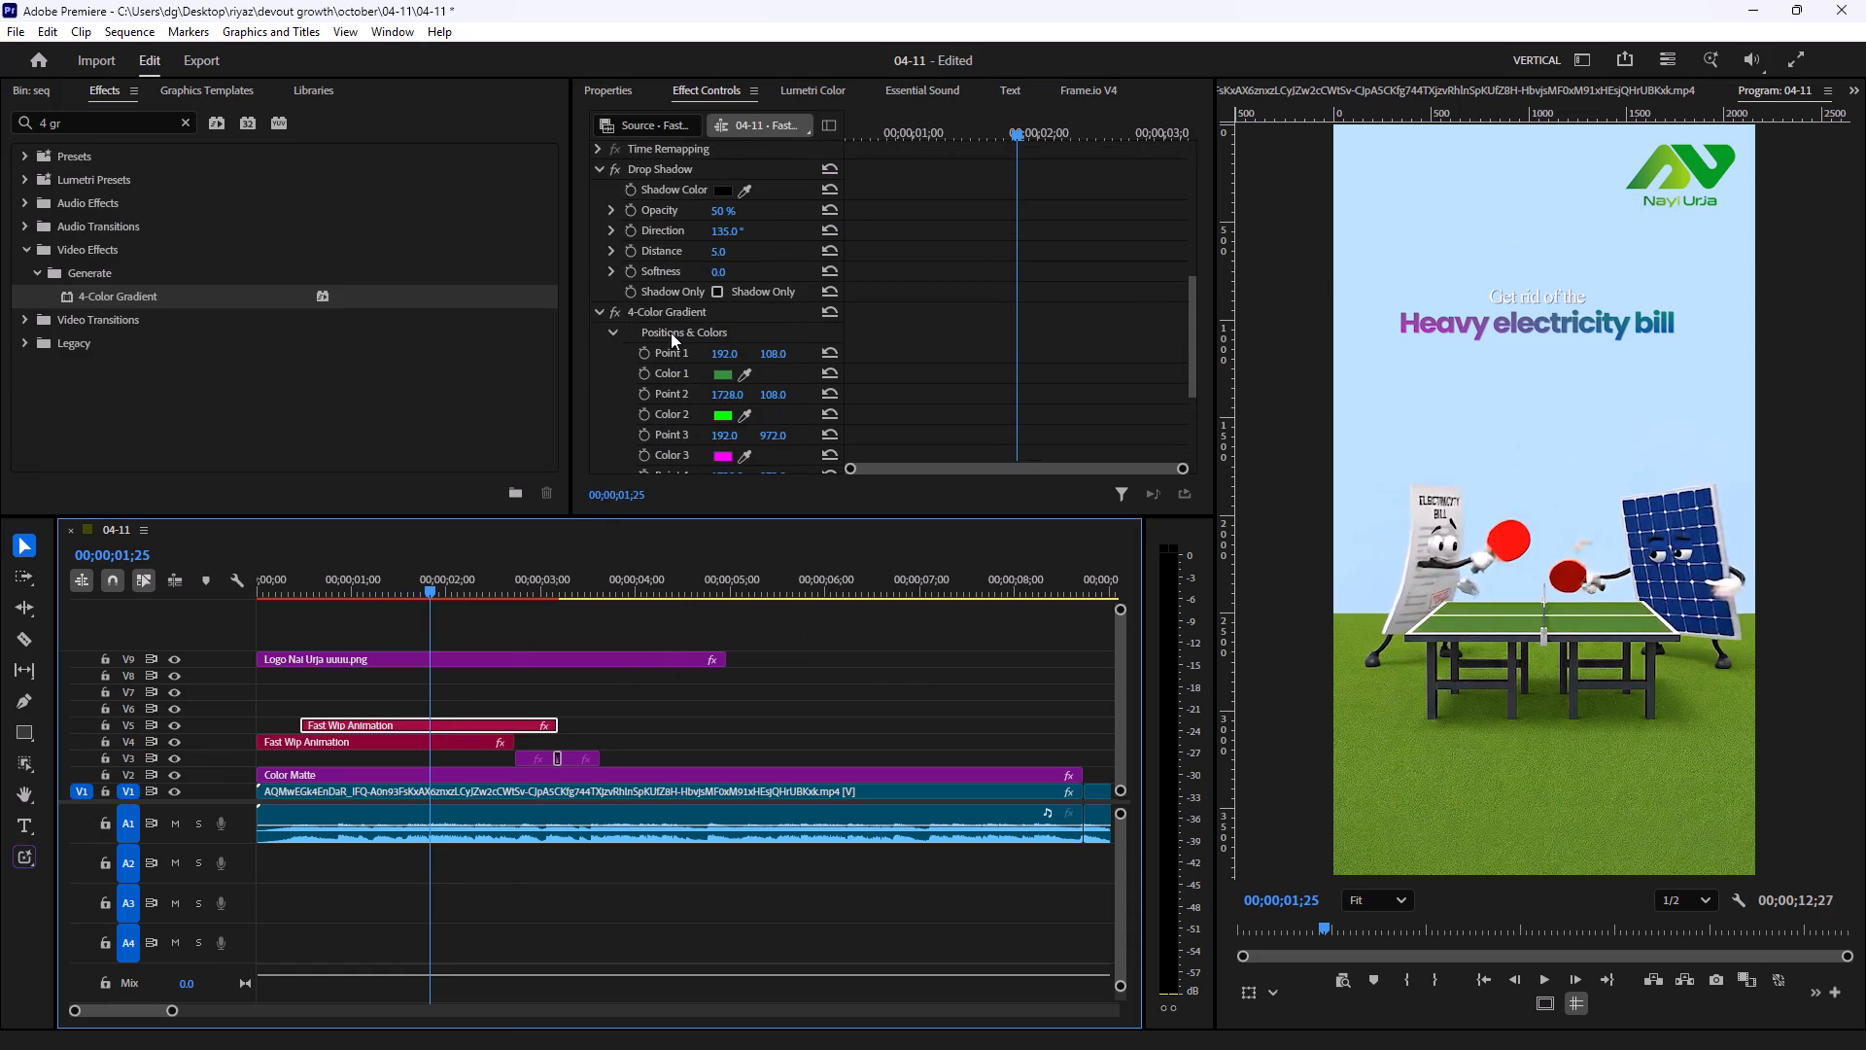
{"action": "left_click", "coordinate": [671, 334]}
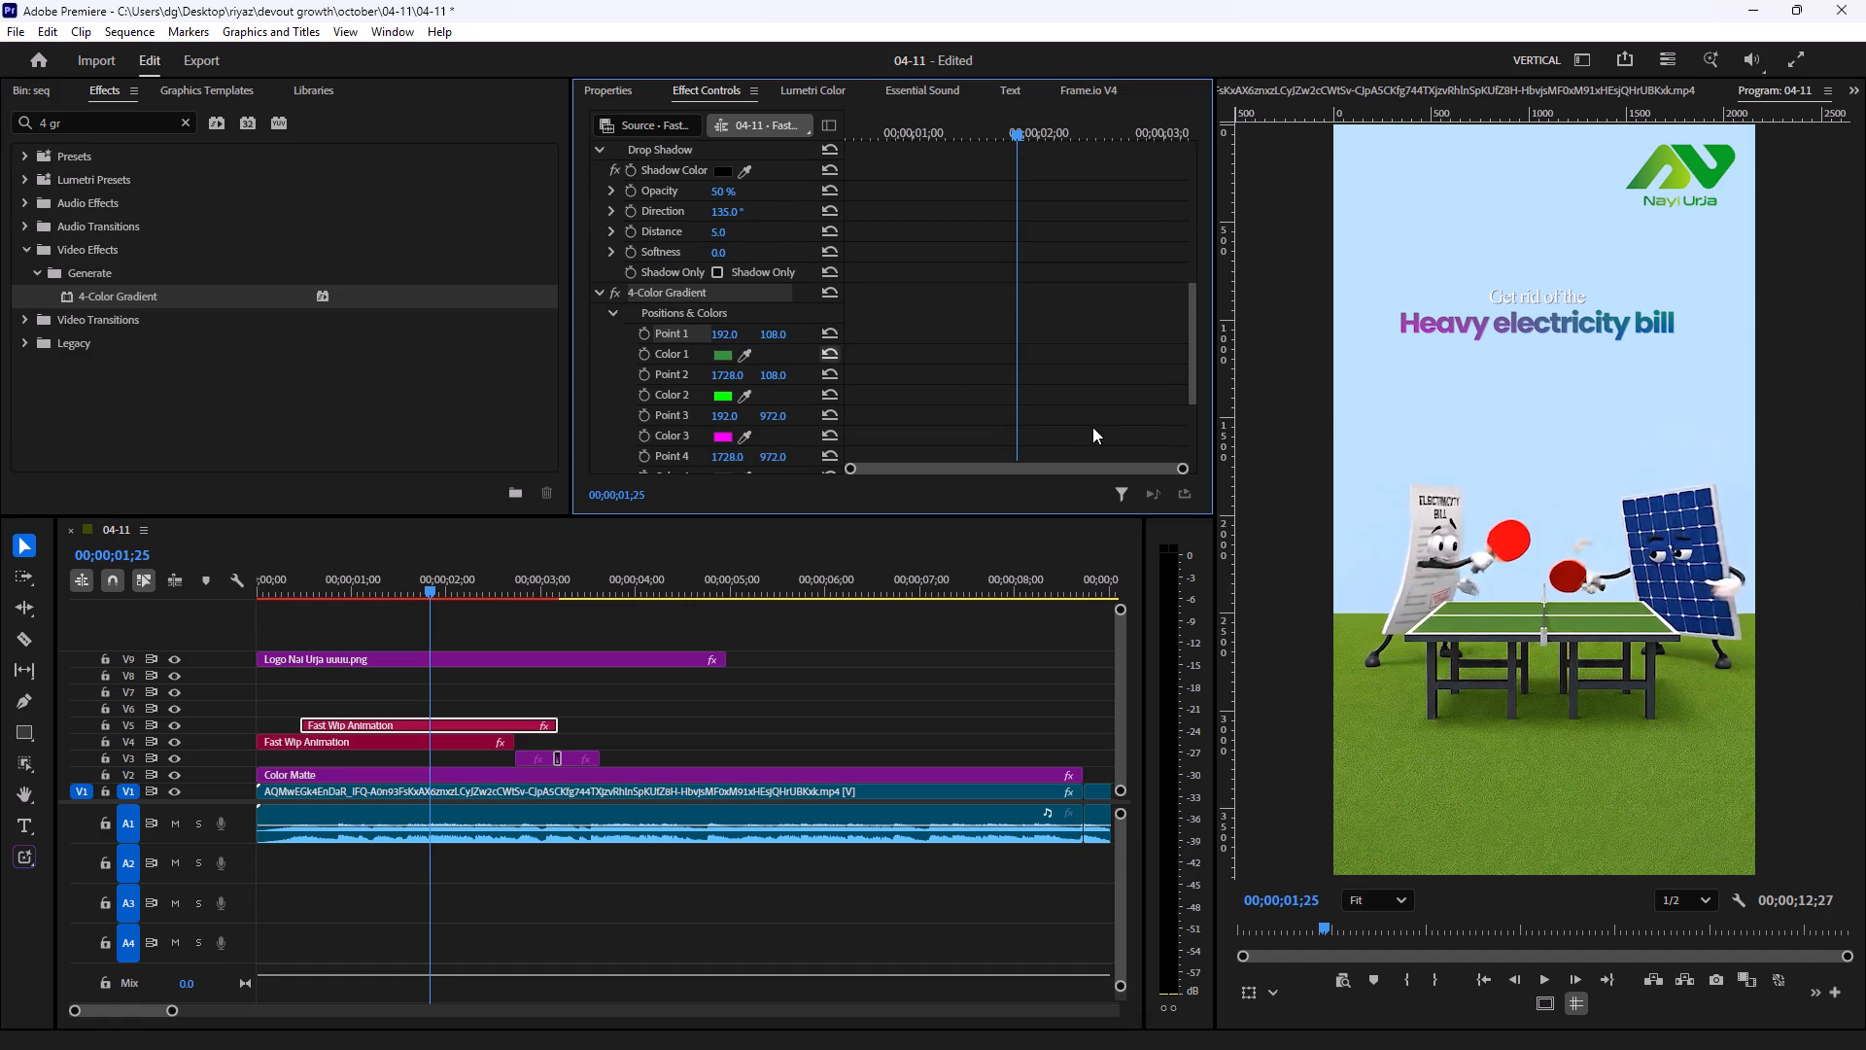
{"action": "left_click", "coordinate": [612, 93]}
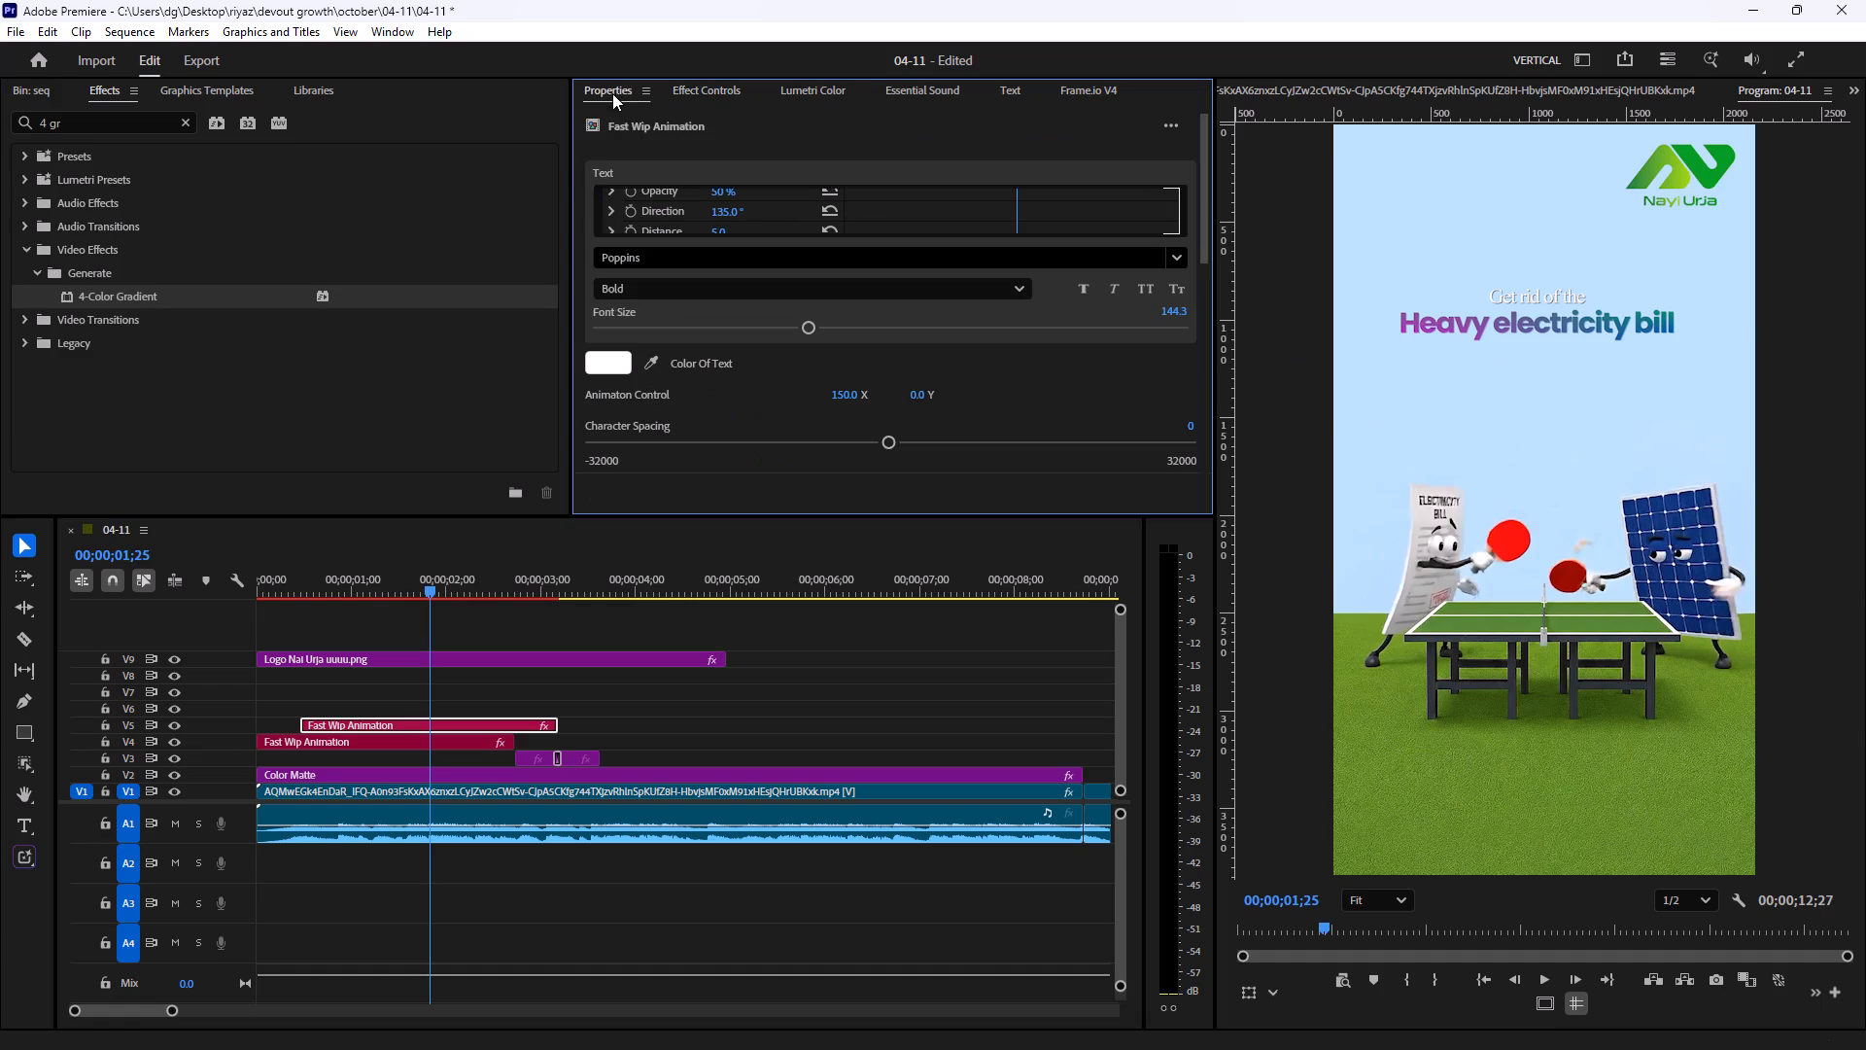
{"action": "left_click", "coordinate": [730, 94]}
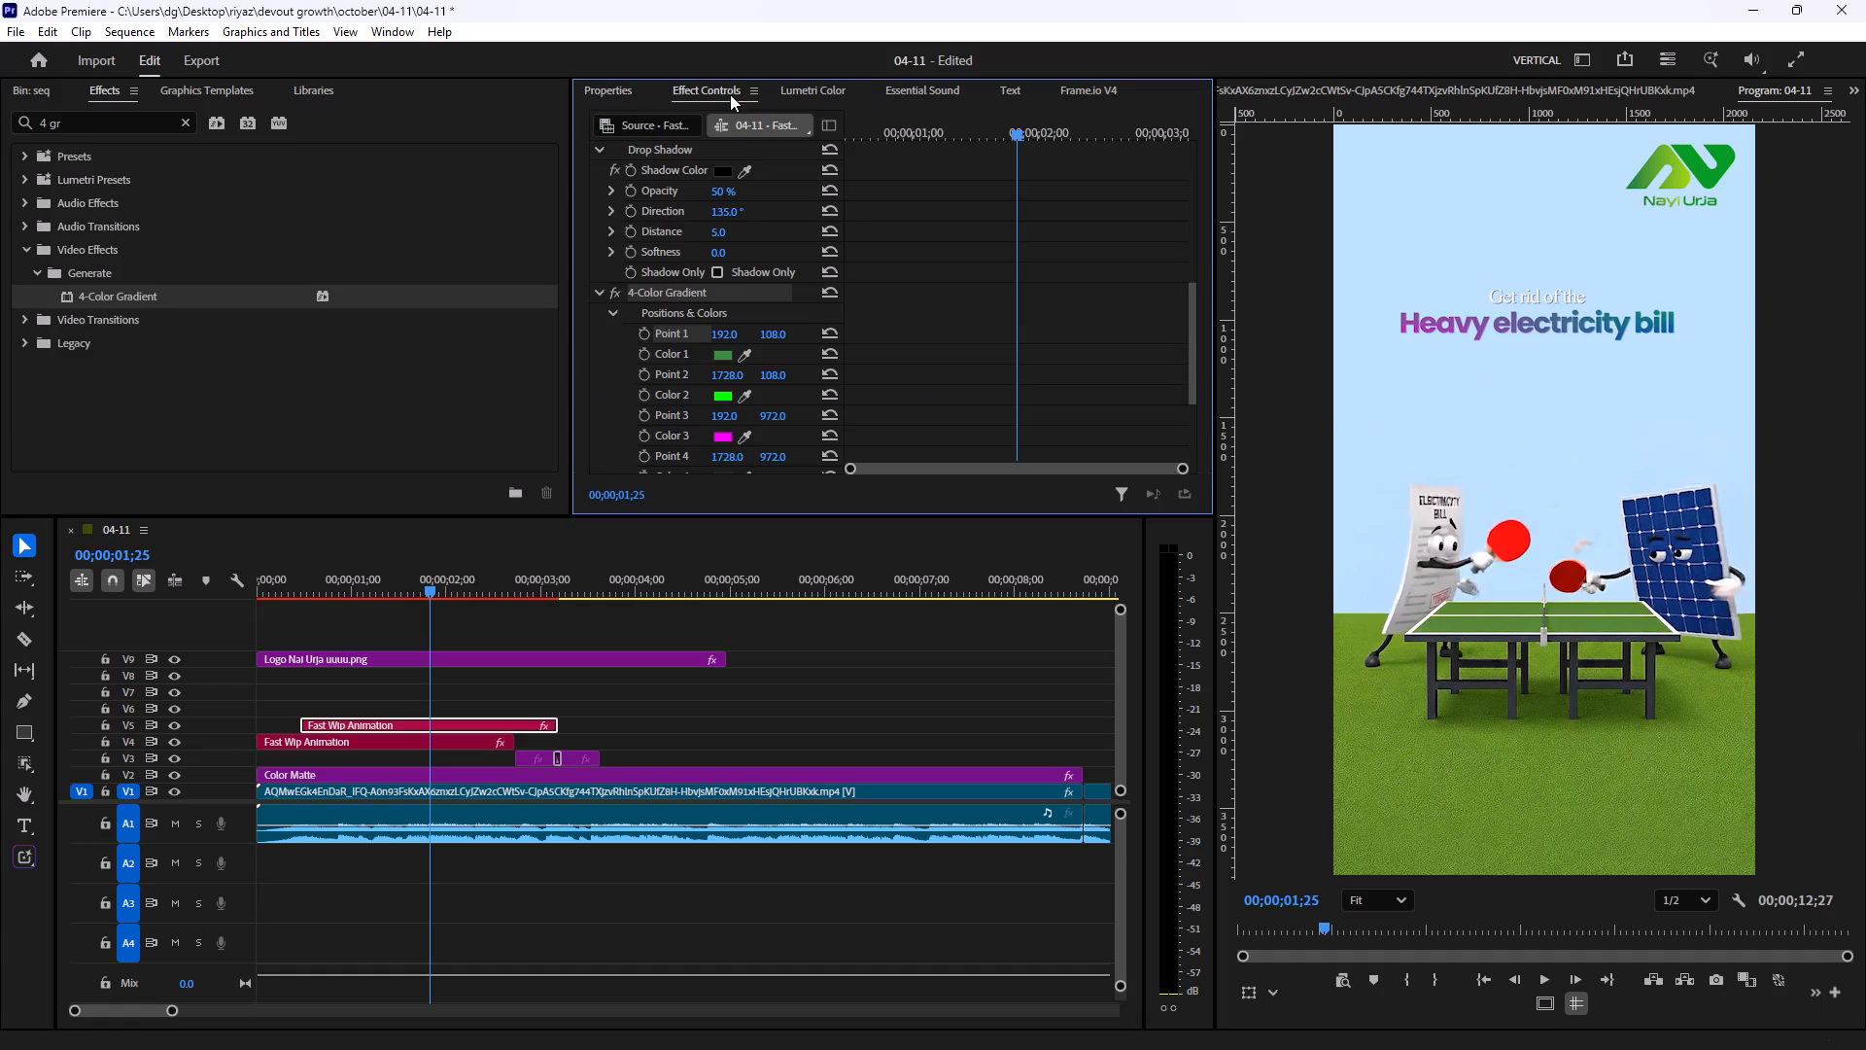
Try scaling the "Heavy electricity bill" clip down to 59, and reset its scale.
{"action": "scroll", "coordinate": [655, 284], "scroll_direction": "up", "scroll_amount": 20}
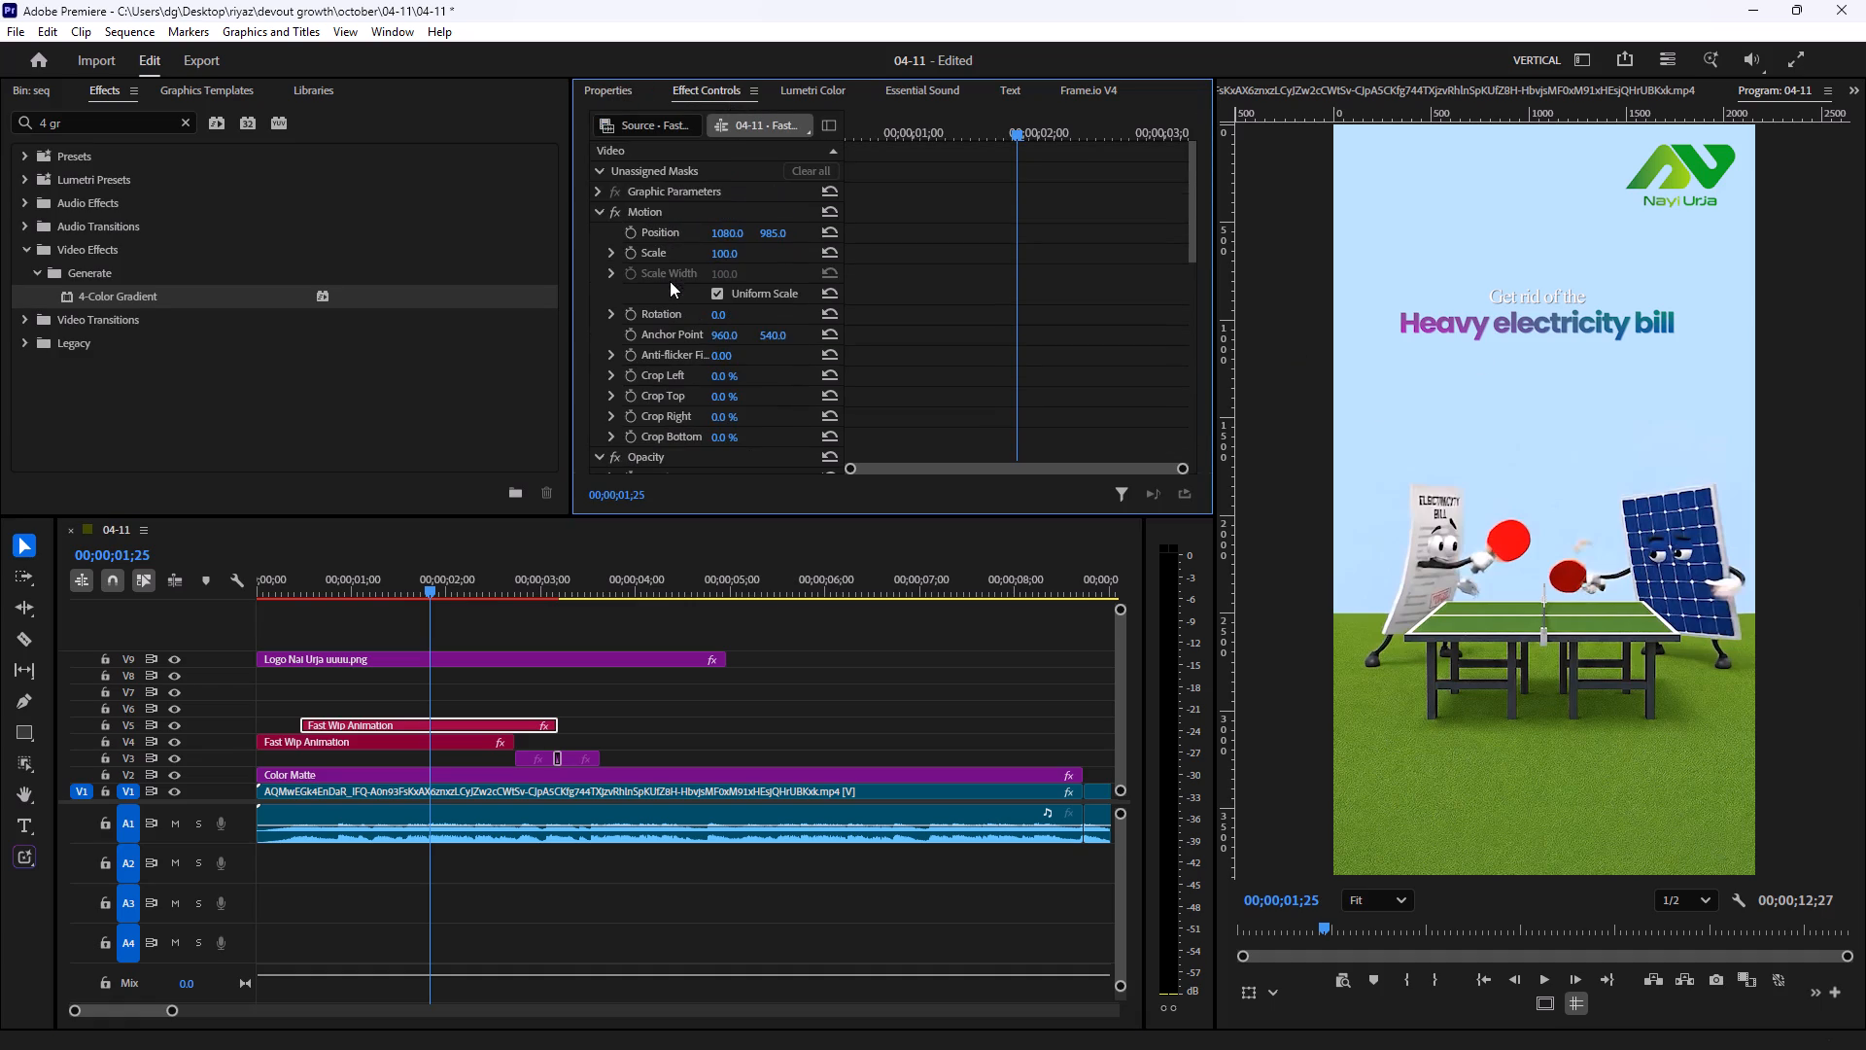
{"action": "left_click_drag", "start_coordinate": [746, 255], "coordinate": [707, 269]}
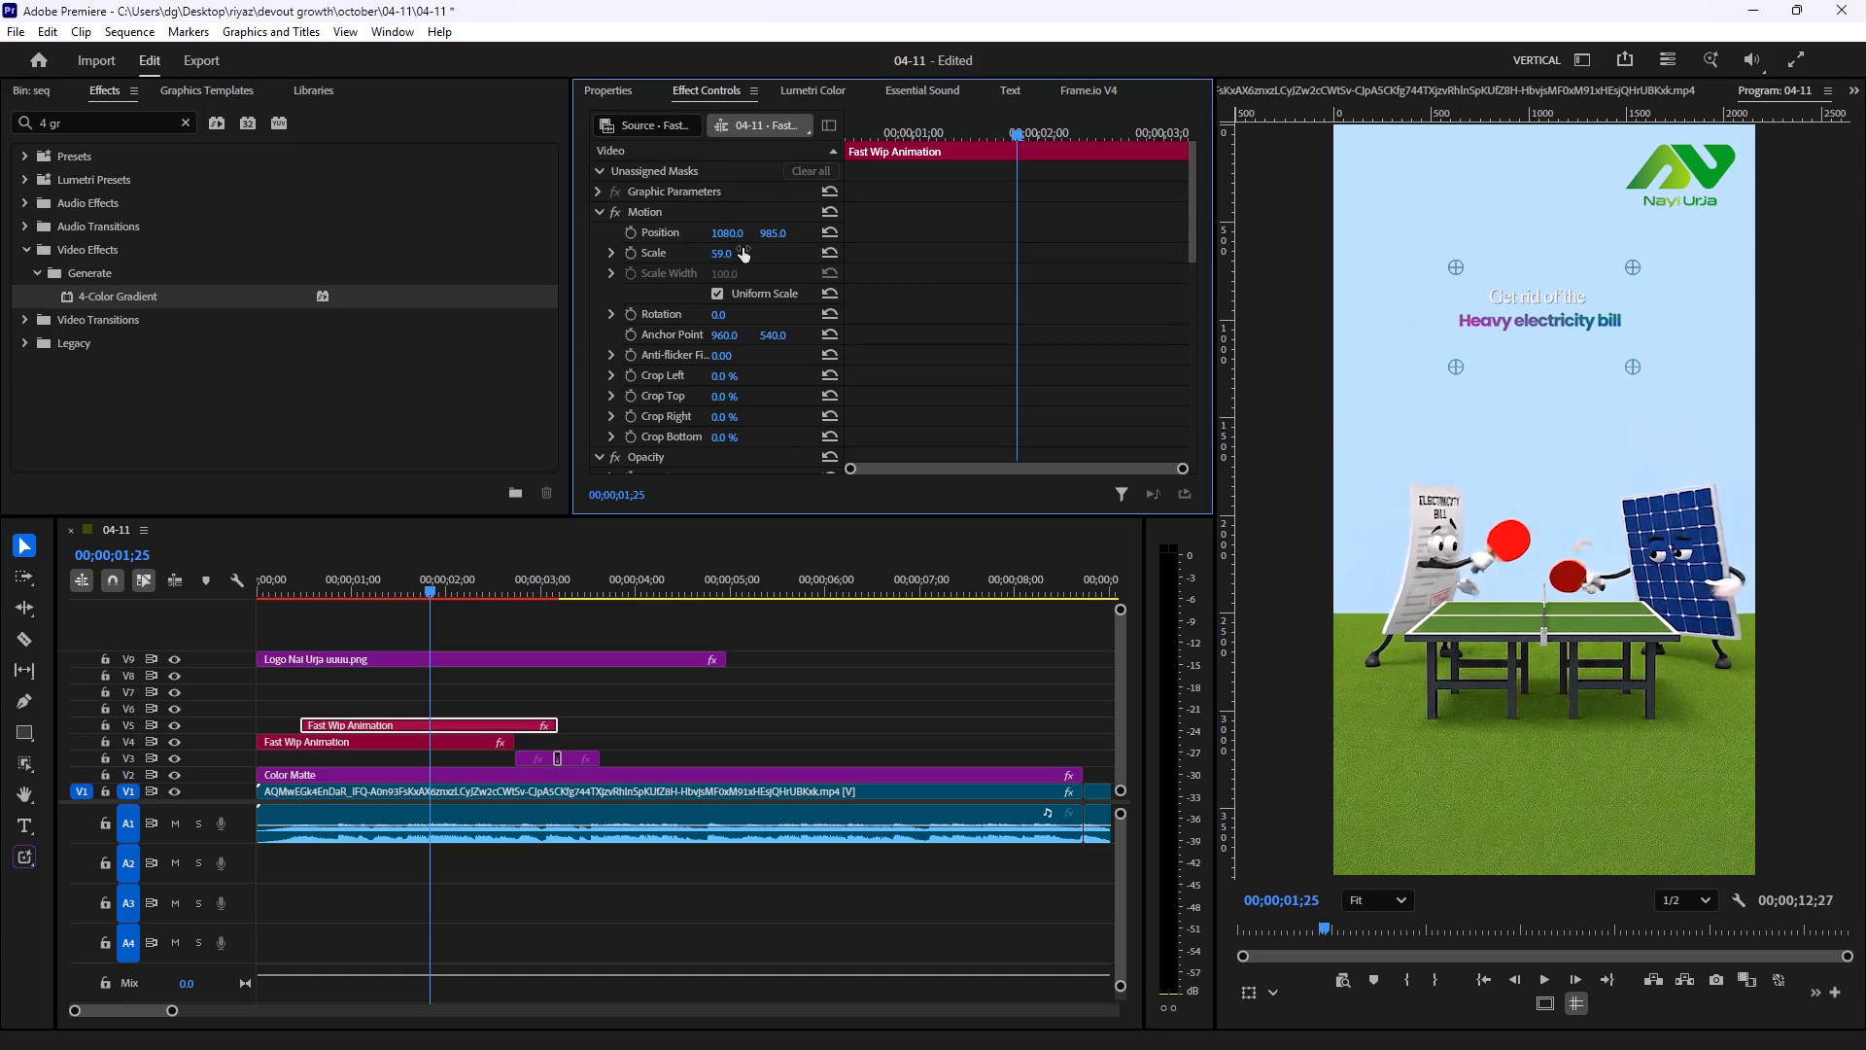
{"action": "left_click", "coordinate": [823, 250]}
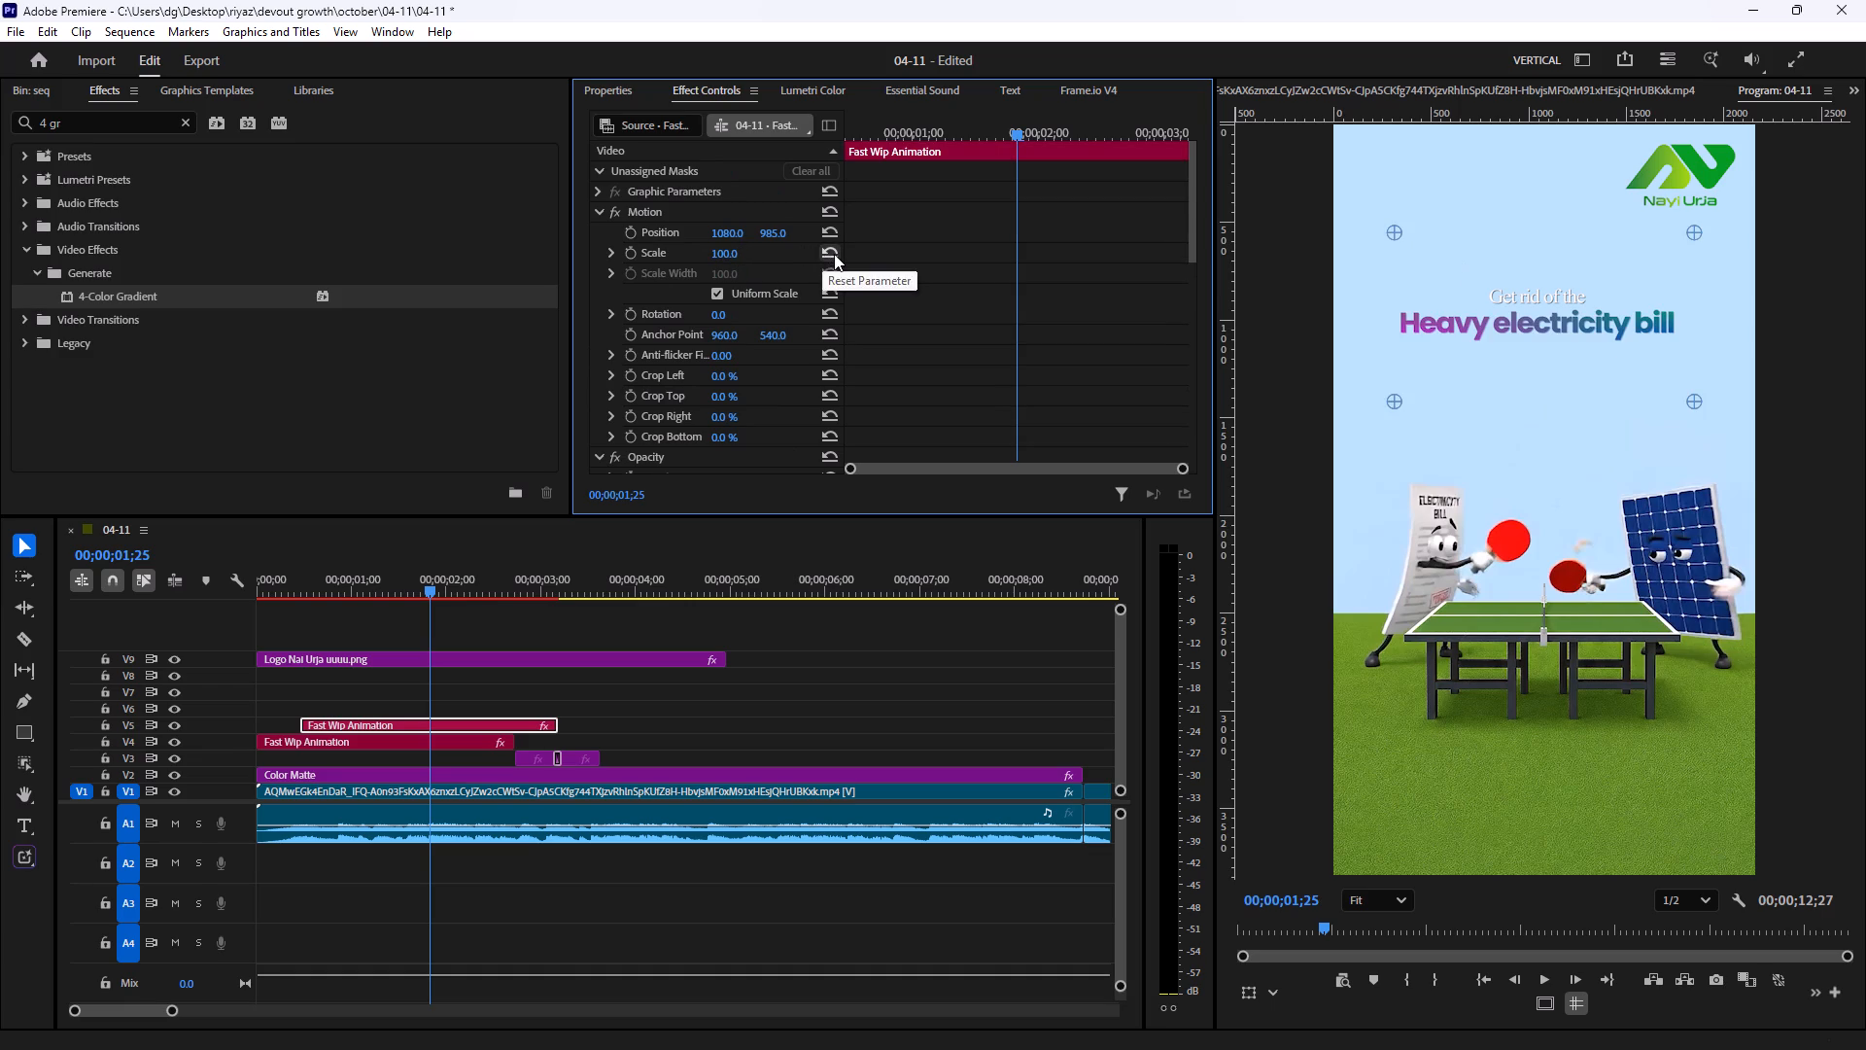
Move the gradient's Point 1 close to the start of "Heavy electricity bill", at about 353, 435.
{"action": "scroll", "coordinate": [640, 268], "scroll_direction": "down", "scroll_amount": 20}
{"action": "scroll", "coordinate": [640, 268], "scroll_direction": "down", "scroll_amount": 3}
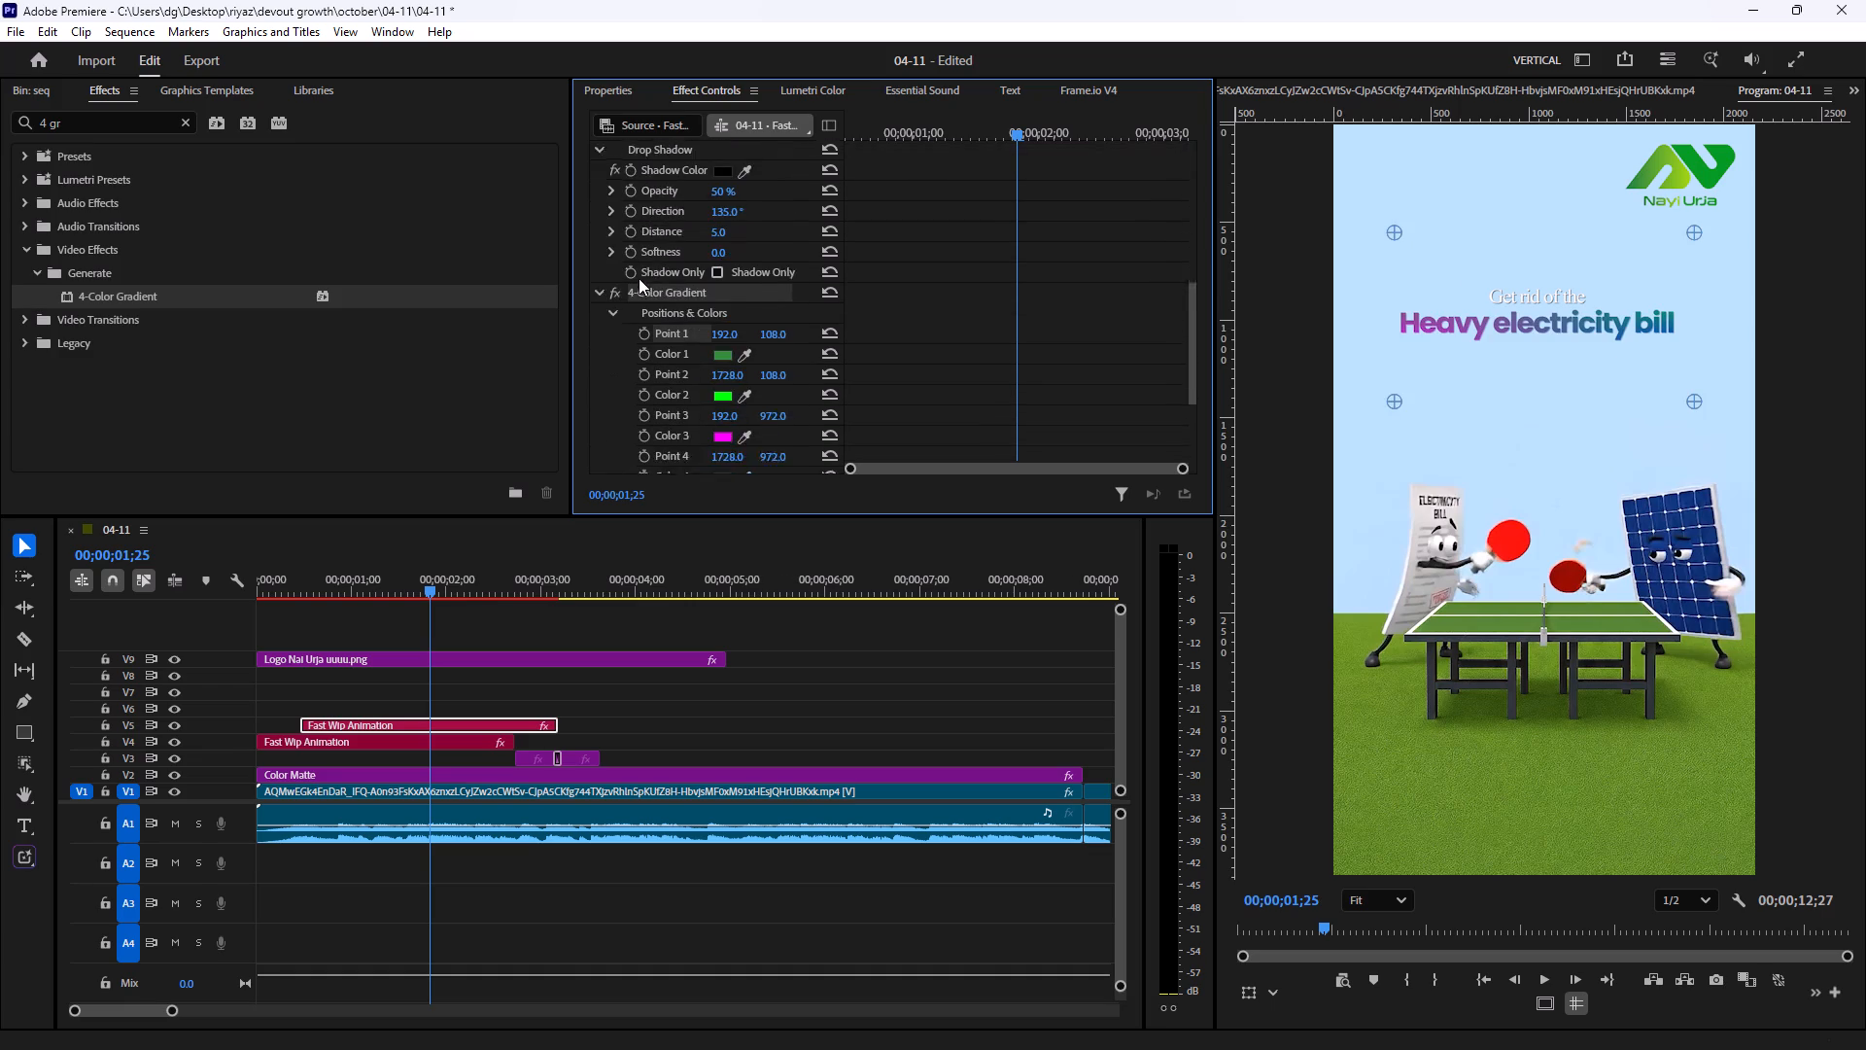
{"action": "scroll", "coordinate": [639, 278], "scroll_direction": "down", "scroll_amount": 2}
{"action": "left_click_drag", "start_coordinate": [1395, 227], "coordinate": [1434, 290]}
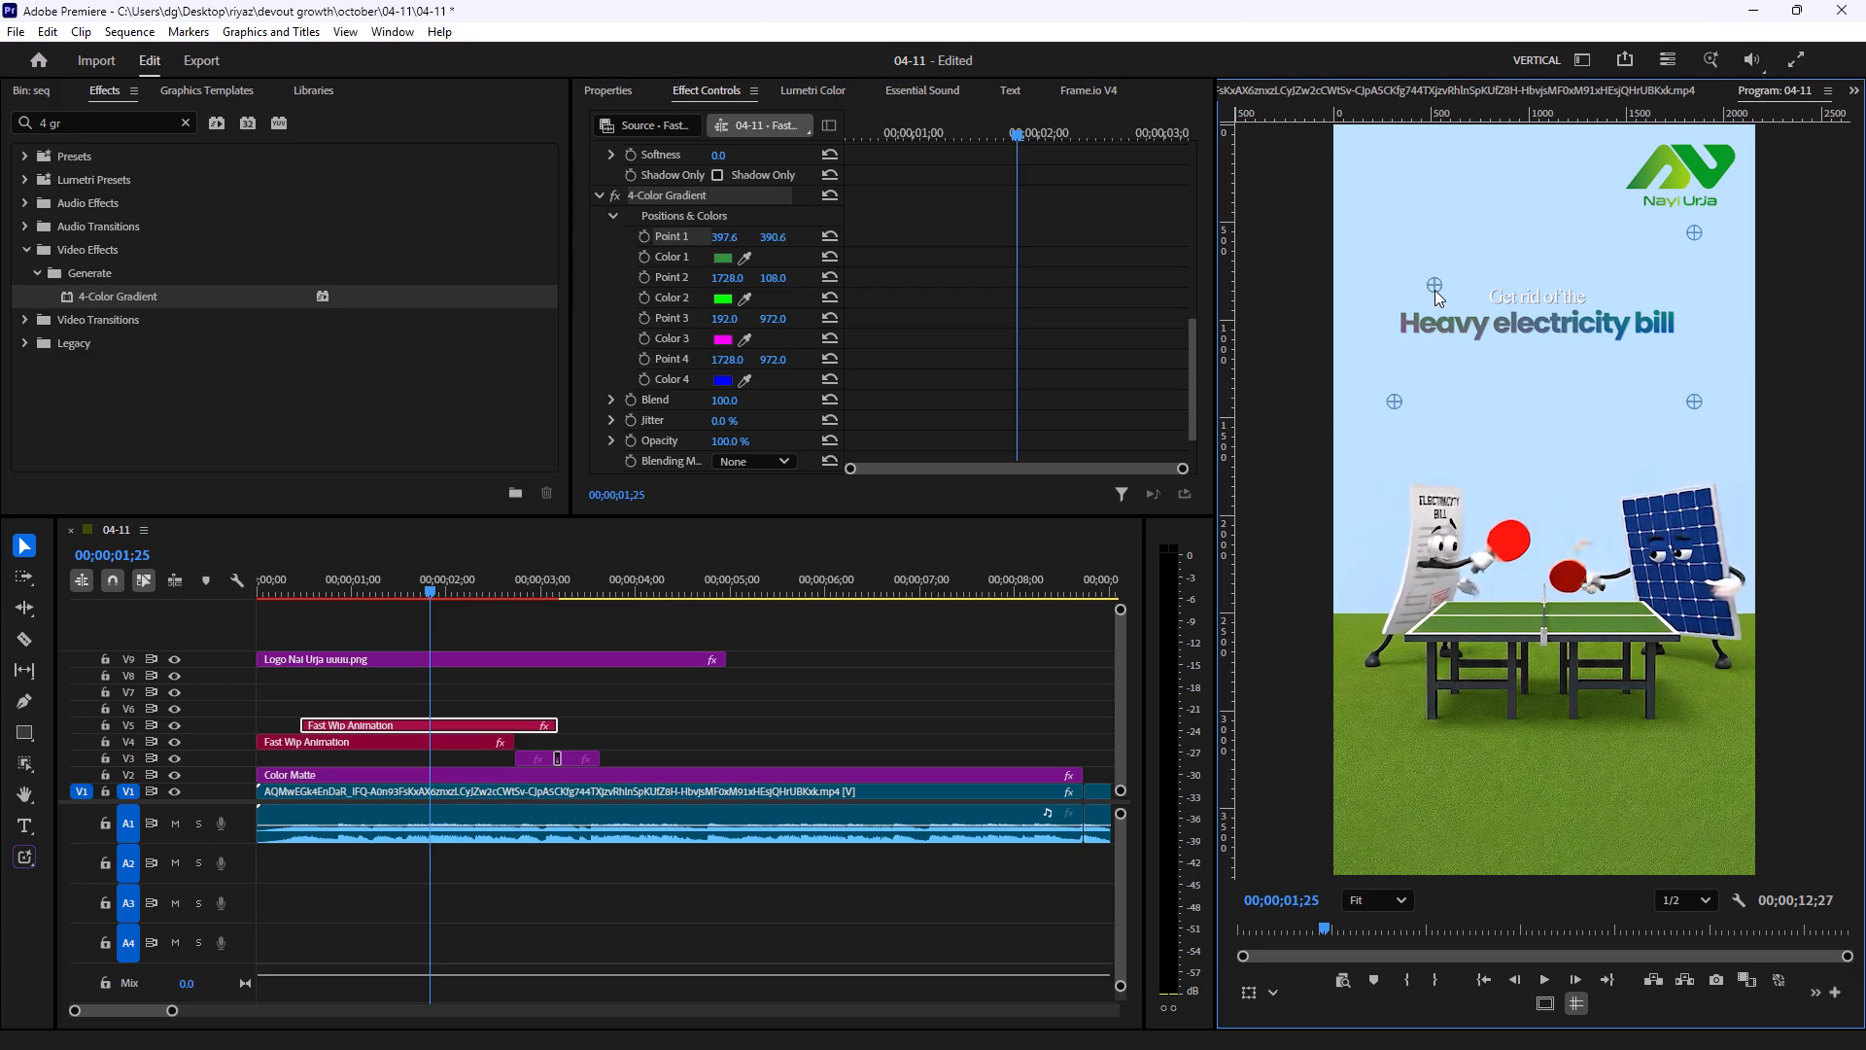
{"action": "left_click_drag", "start_coordinate": [1434, 290], "coordinate": [1429, 301]}
{"action": "left_click_drag", "start_coordinate": [1436, 298], "coordinate": [1426, 297]}
Move gradient Point 3 below the headline at about 816, 764 and Point 4 above it at about 1094, 356.
{"action": "left_click_drag", "start_coordinate": [1396, 397], "coordinate": [1516, 361]}
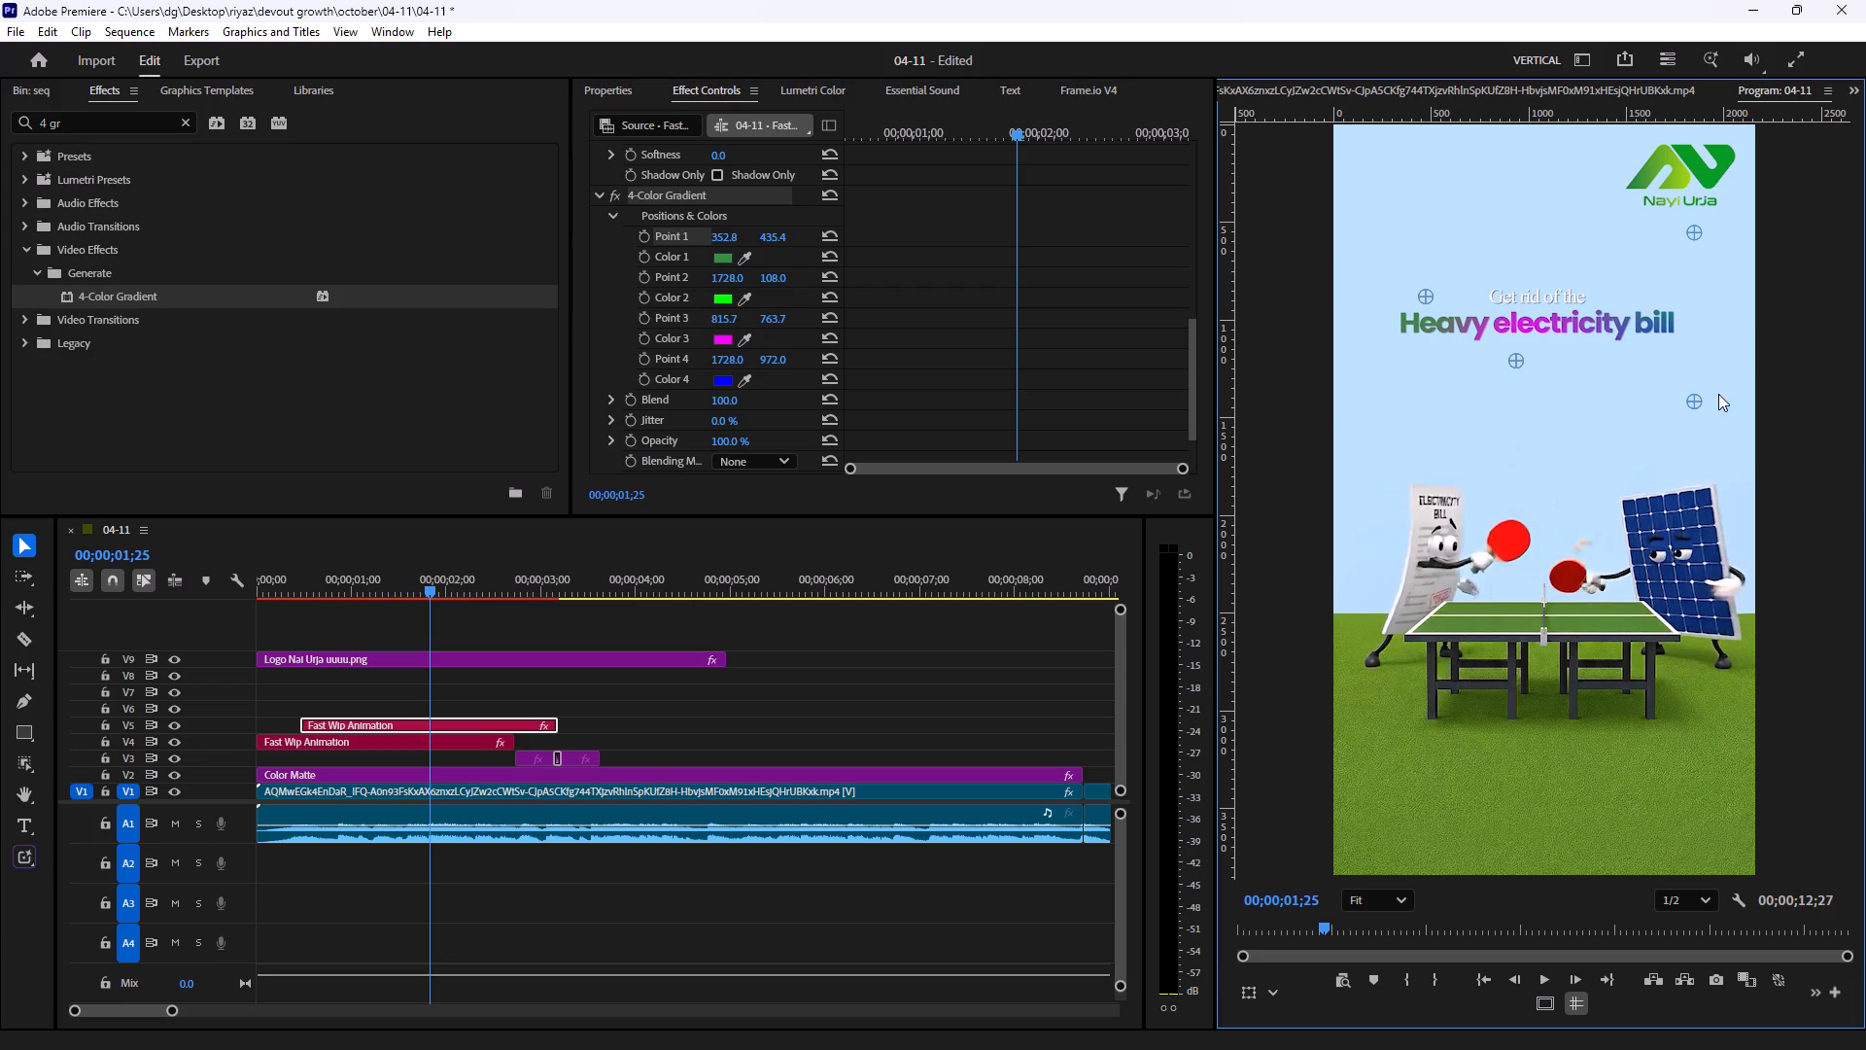
{"action": "left_click_drag", "start_coordinate": [1693, 402], "coordinate": [1666, 363]}
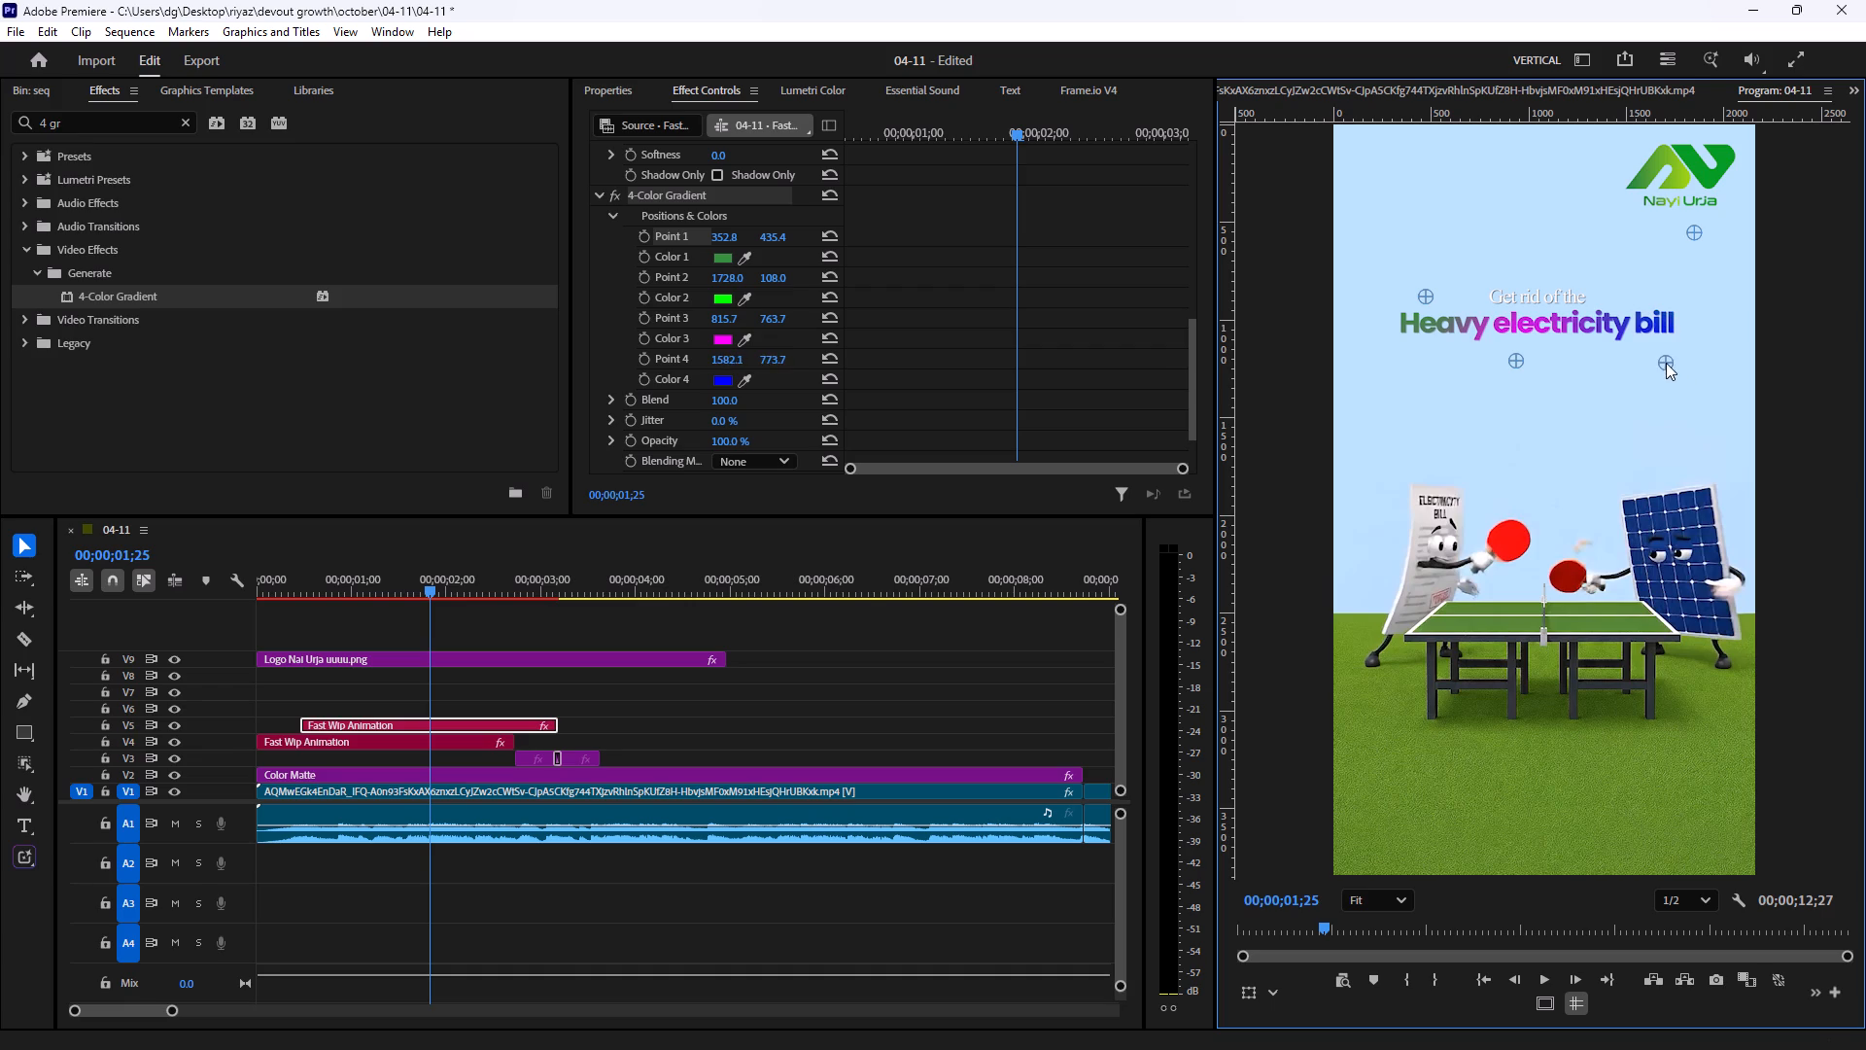
{"action": "left_click_drag", "start_coordinate": [1666, 363], "coordinate": [1617, 295]}
{"action": "left_click_drag", "start_coordinate": [1617, 295], "coordinate": [1571, 281]}
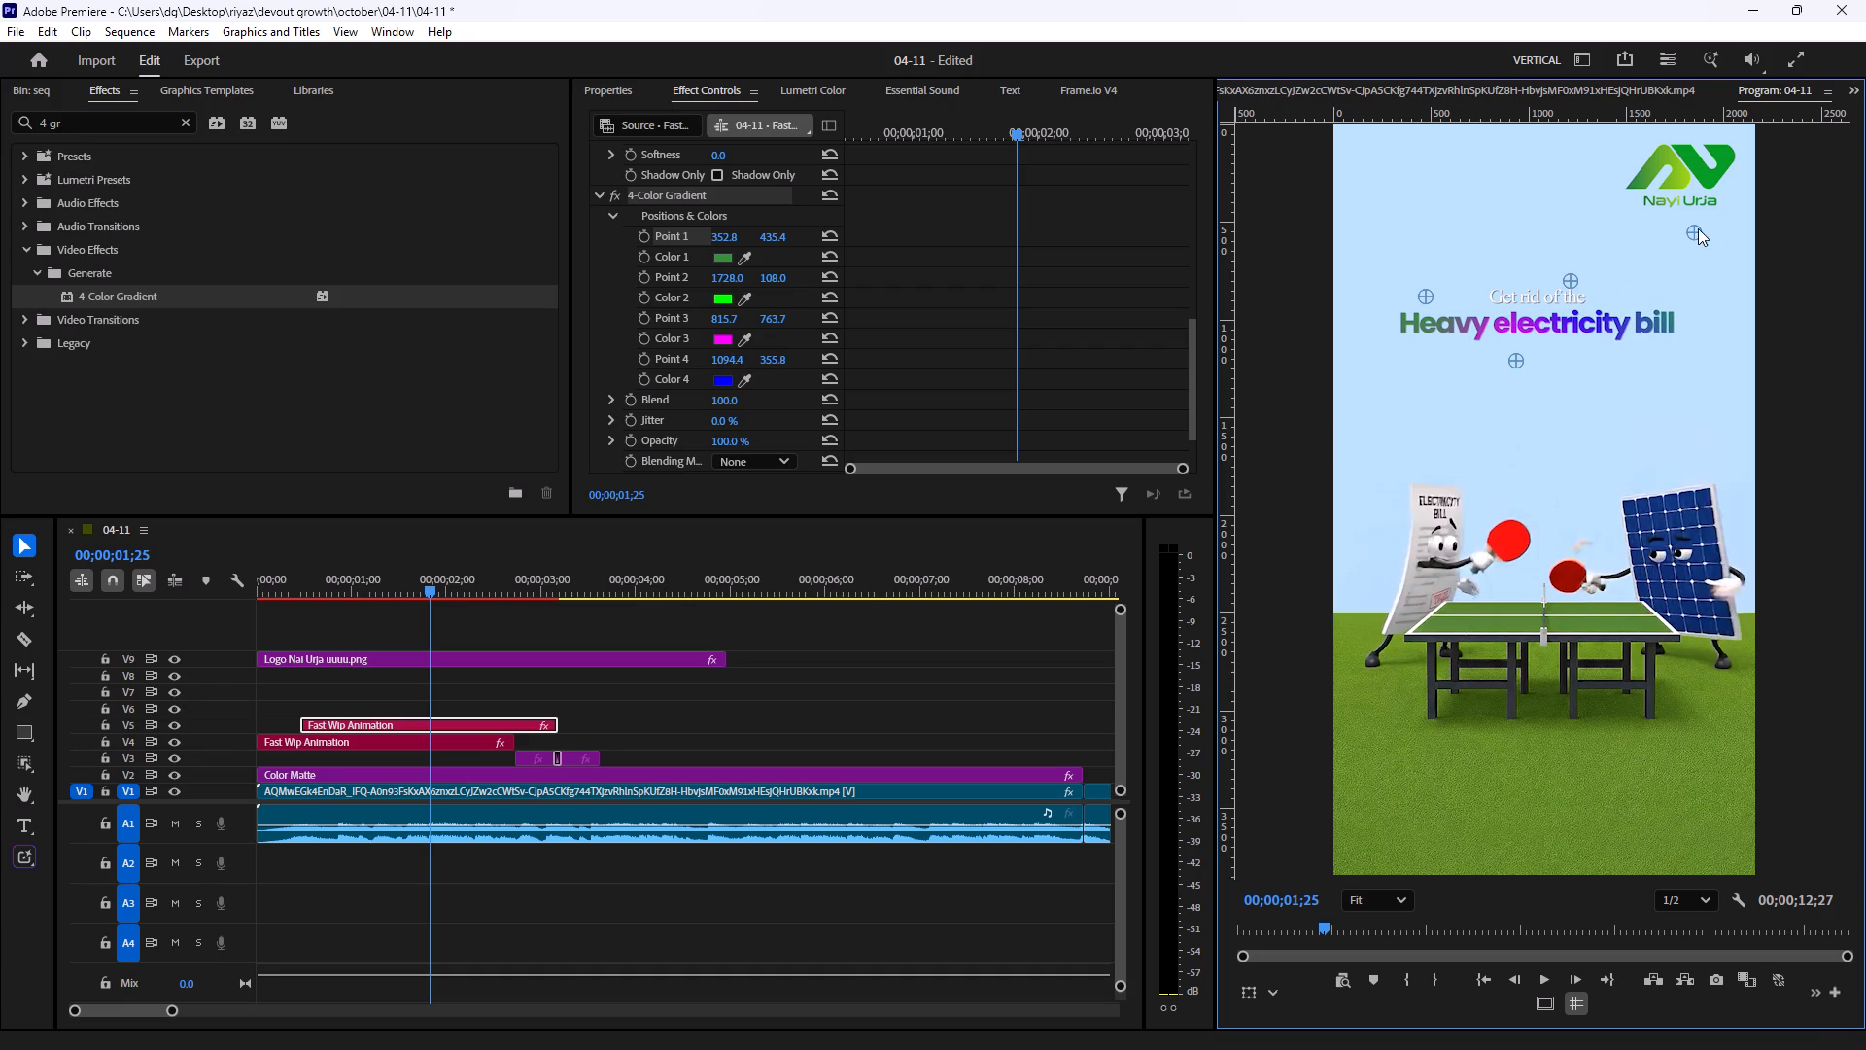
Move gradient Point 2 just below the word "bill" in the headline, at about 1423, 769.
{"action": "left_click_drag", "start_coordinate": [1698, 228], "coordinate": [1665, 365]}
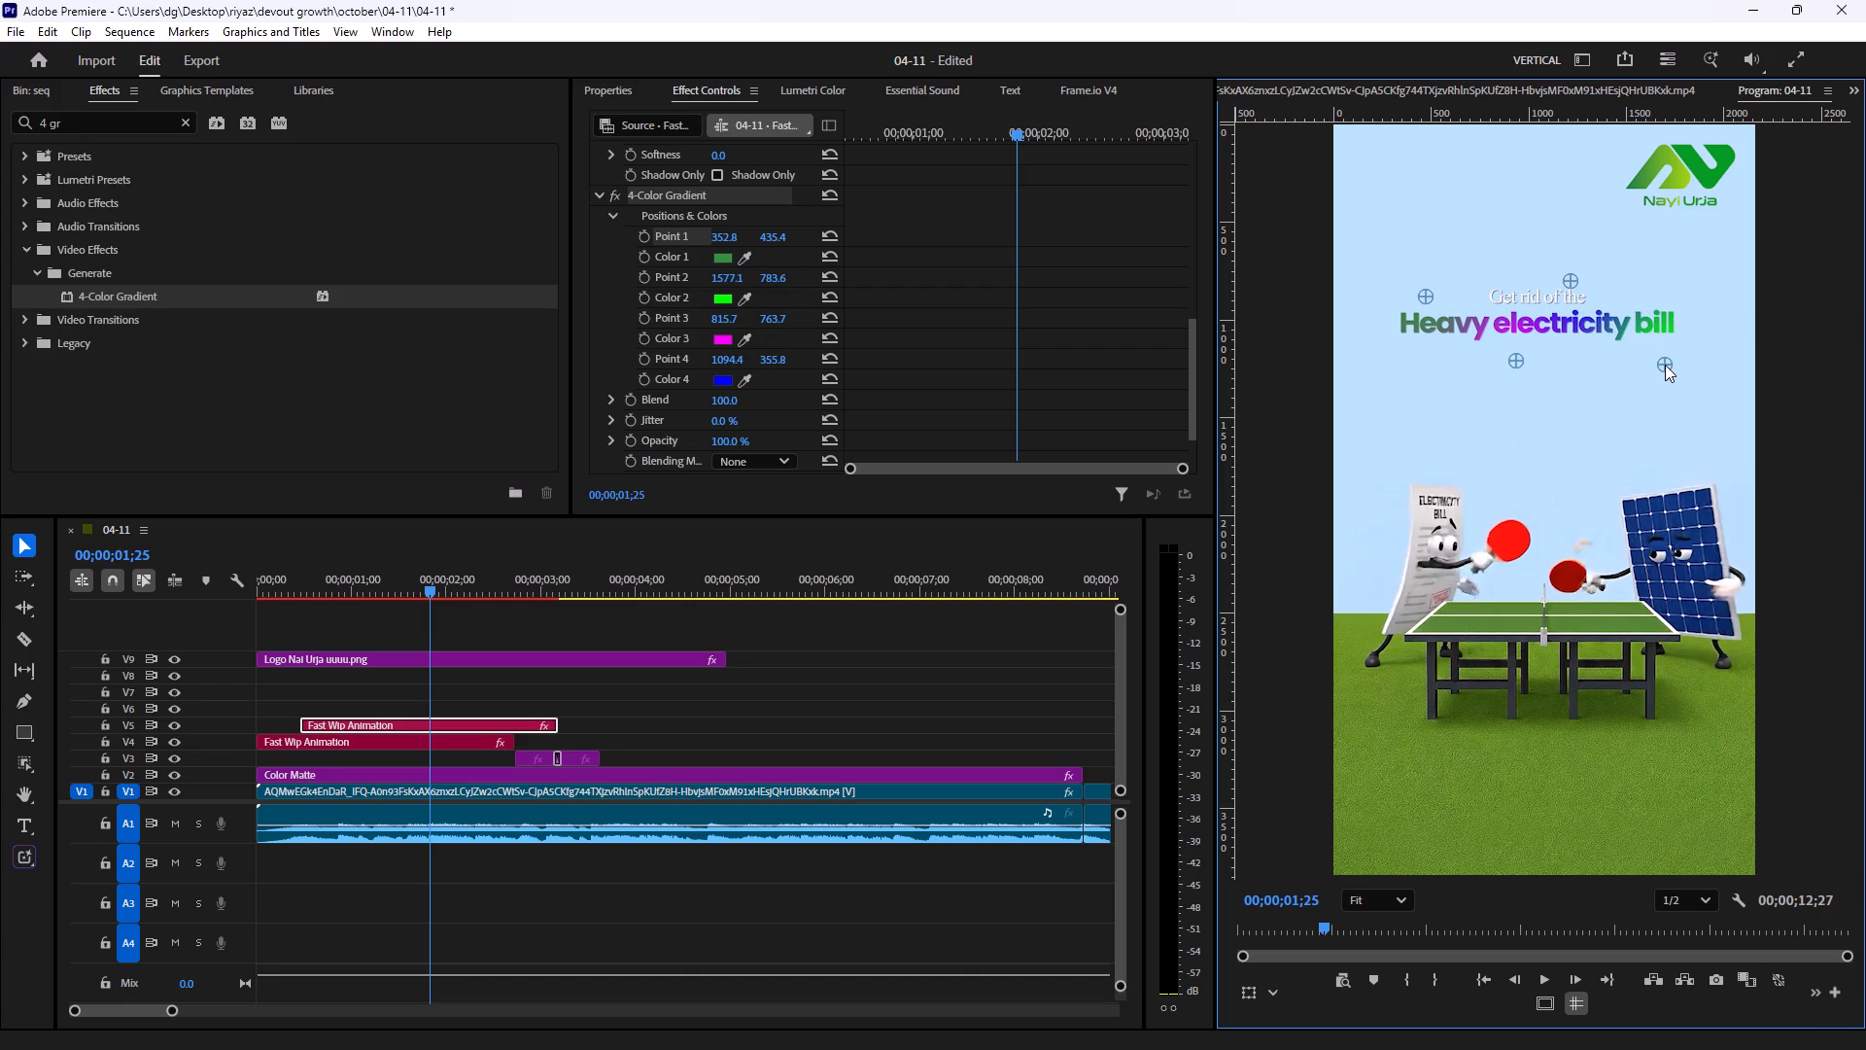
{"action": "left_click_drag", "start_coordinate": [1665, 365], "coordinate": [1661, 358]}
{"action": "left_click_drag", "start_coordinate": [1661, 358], "coordinate": [1610, 286]}
{"action": "left_click_drag", "start_coordinate": [1610, 286], "coordinate": [1572, 290]}
{"action": "left_click_drag", "start_coordinate": [1572, 278], "coordinate": [1669, 374]}
{"action": "left_click_drag", "start_coordinate": [1669, 374], "coordinate": [1635, 362]}
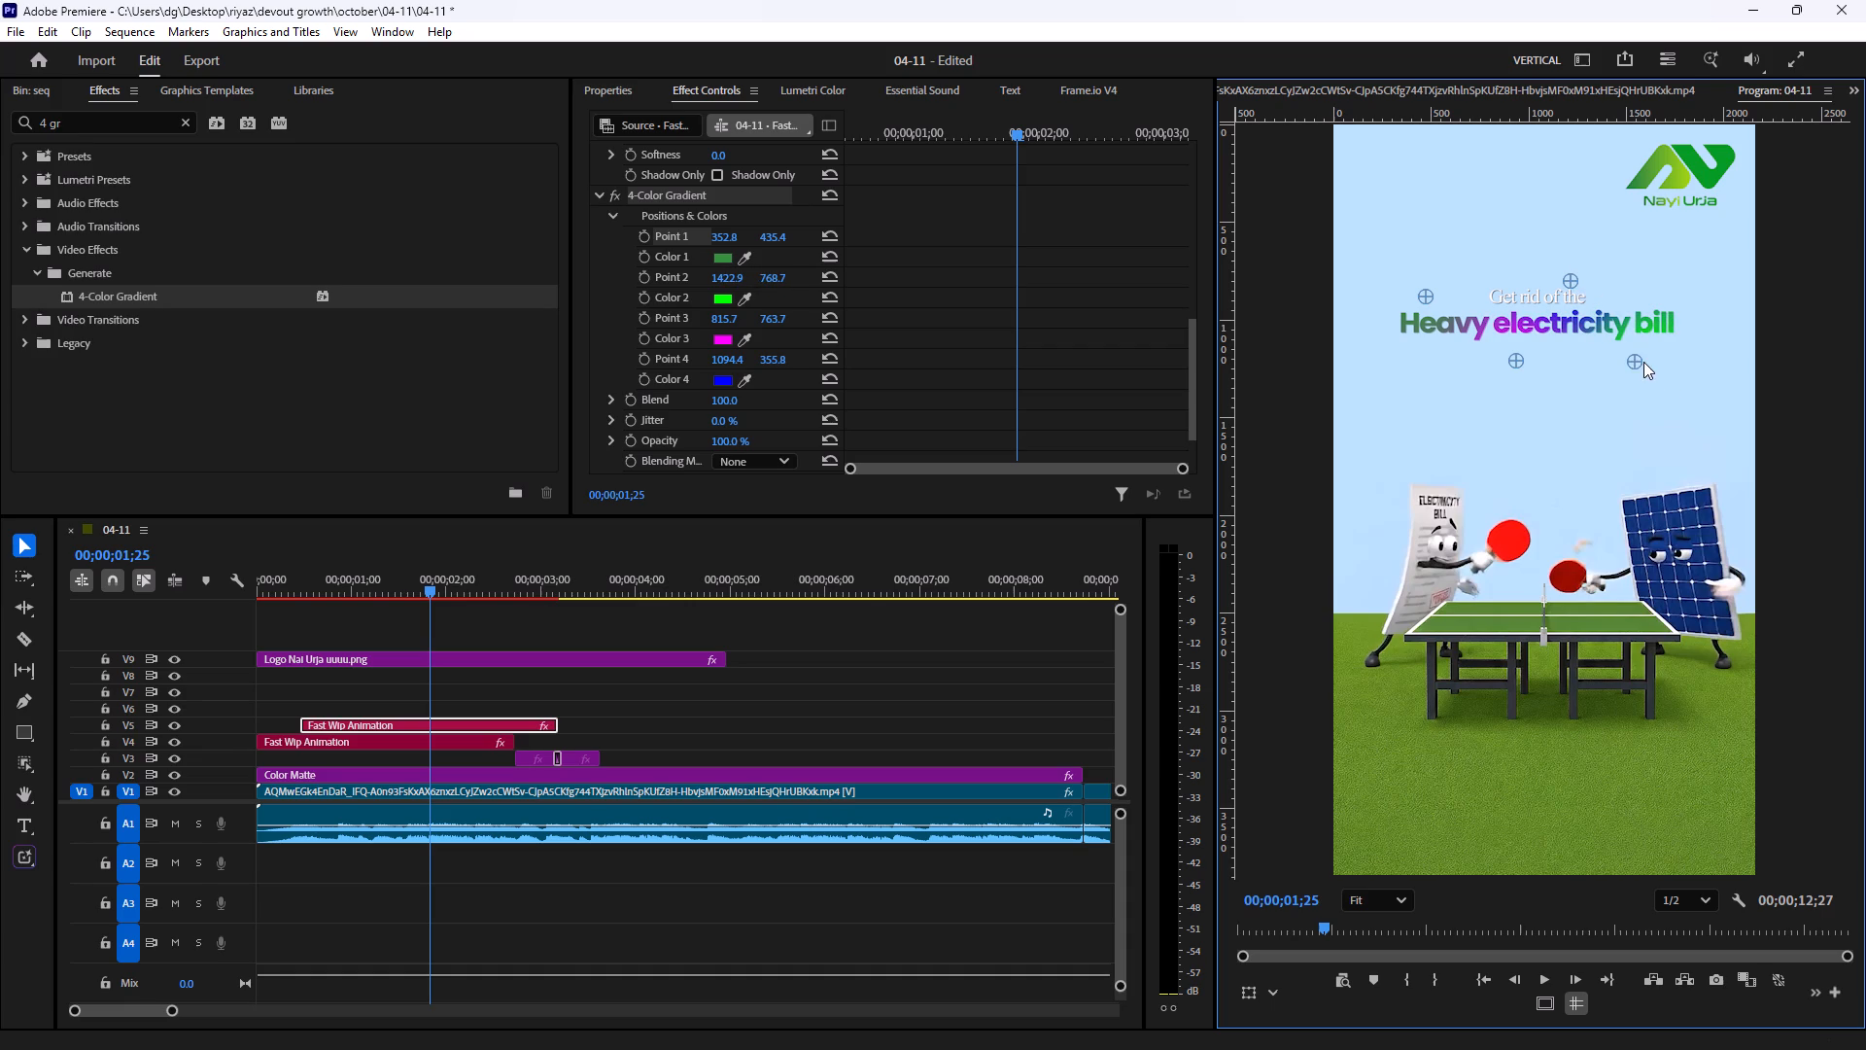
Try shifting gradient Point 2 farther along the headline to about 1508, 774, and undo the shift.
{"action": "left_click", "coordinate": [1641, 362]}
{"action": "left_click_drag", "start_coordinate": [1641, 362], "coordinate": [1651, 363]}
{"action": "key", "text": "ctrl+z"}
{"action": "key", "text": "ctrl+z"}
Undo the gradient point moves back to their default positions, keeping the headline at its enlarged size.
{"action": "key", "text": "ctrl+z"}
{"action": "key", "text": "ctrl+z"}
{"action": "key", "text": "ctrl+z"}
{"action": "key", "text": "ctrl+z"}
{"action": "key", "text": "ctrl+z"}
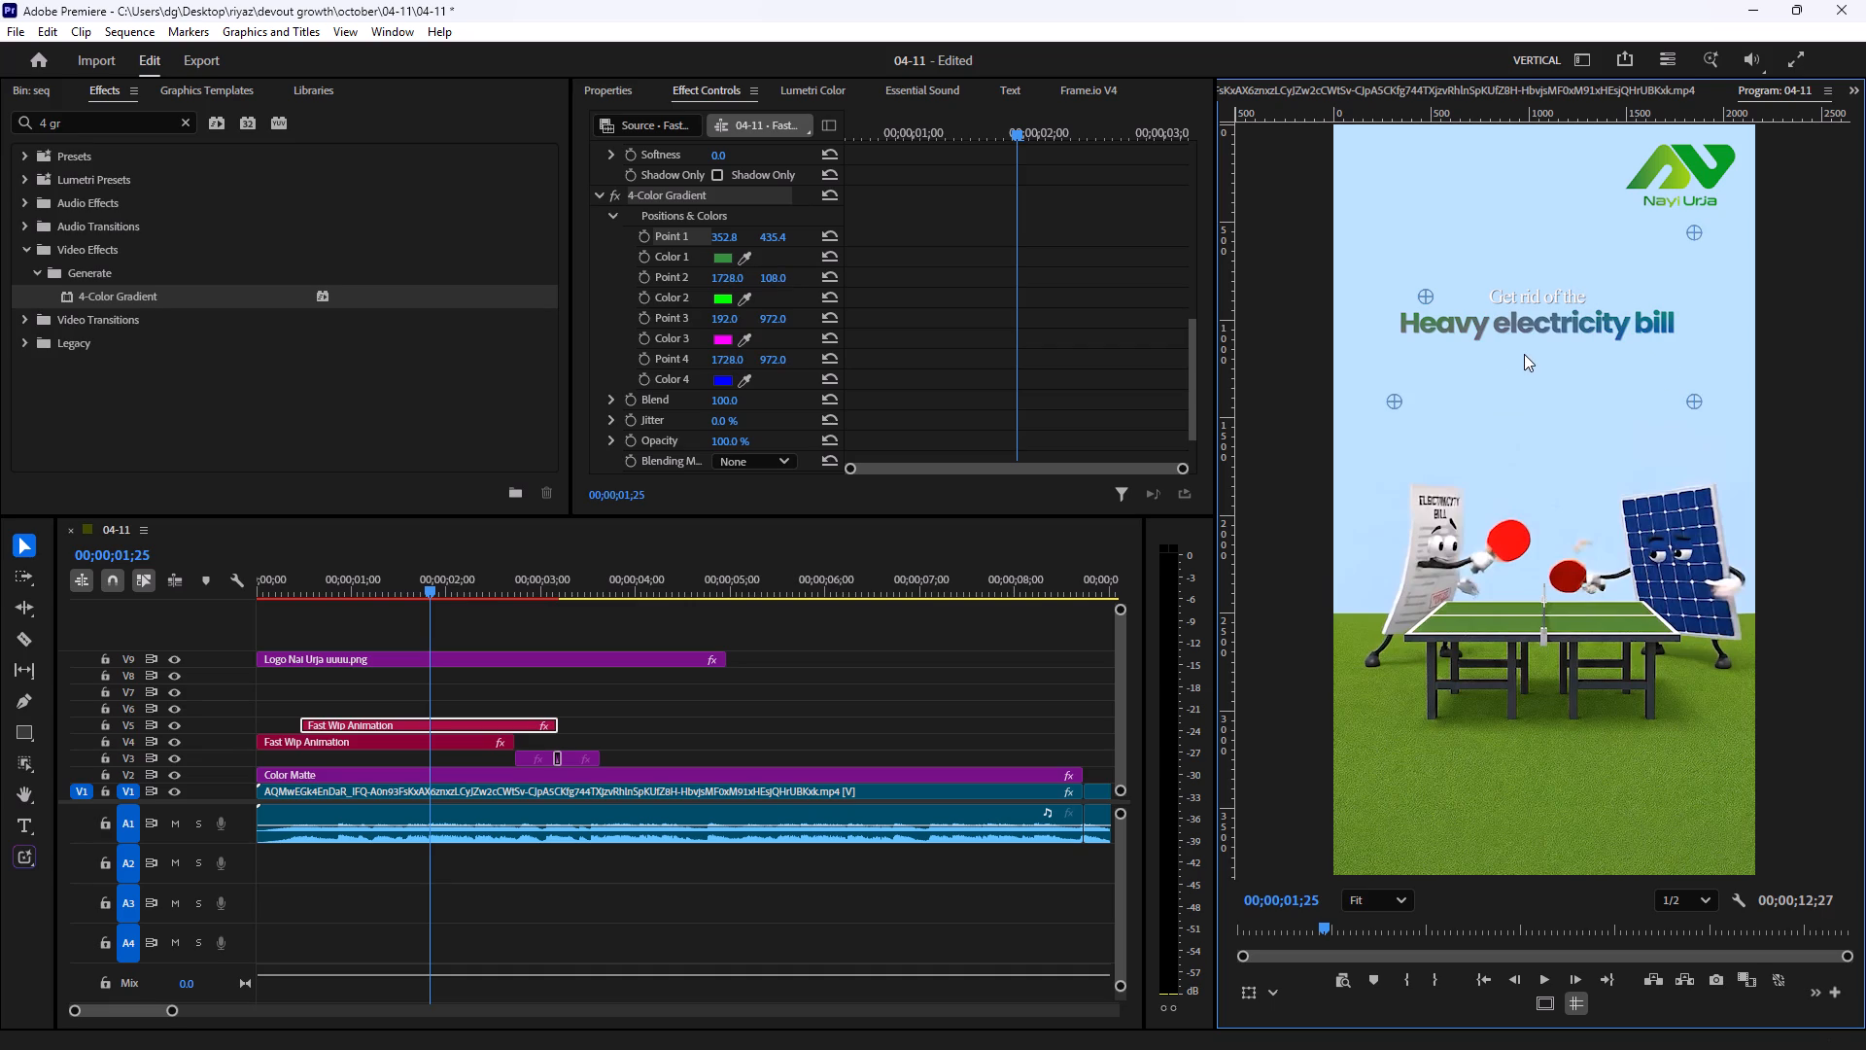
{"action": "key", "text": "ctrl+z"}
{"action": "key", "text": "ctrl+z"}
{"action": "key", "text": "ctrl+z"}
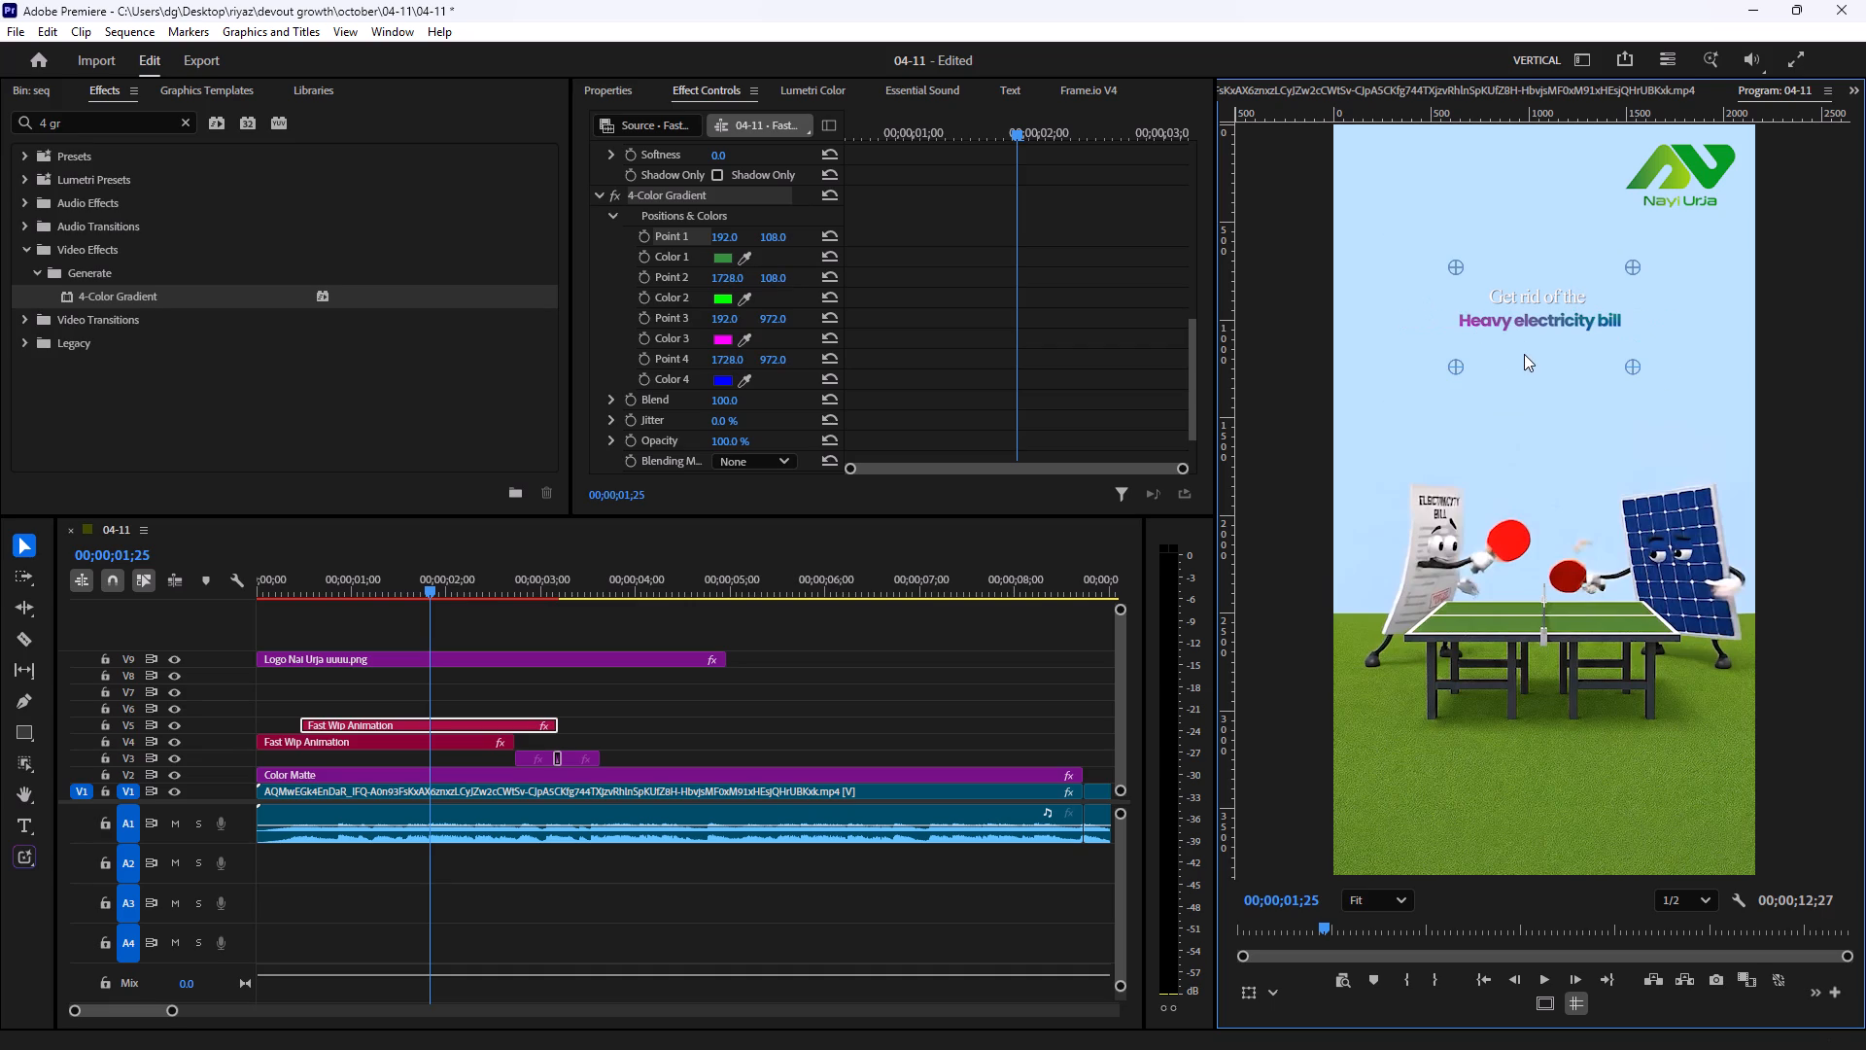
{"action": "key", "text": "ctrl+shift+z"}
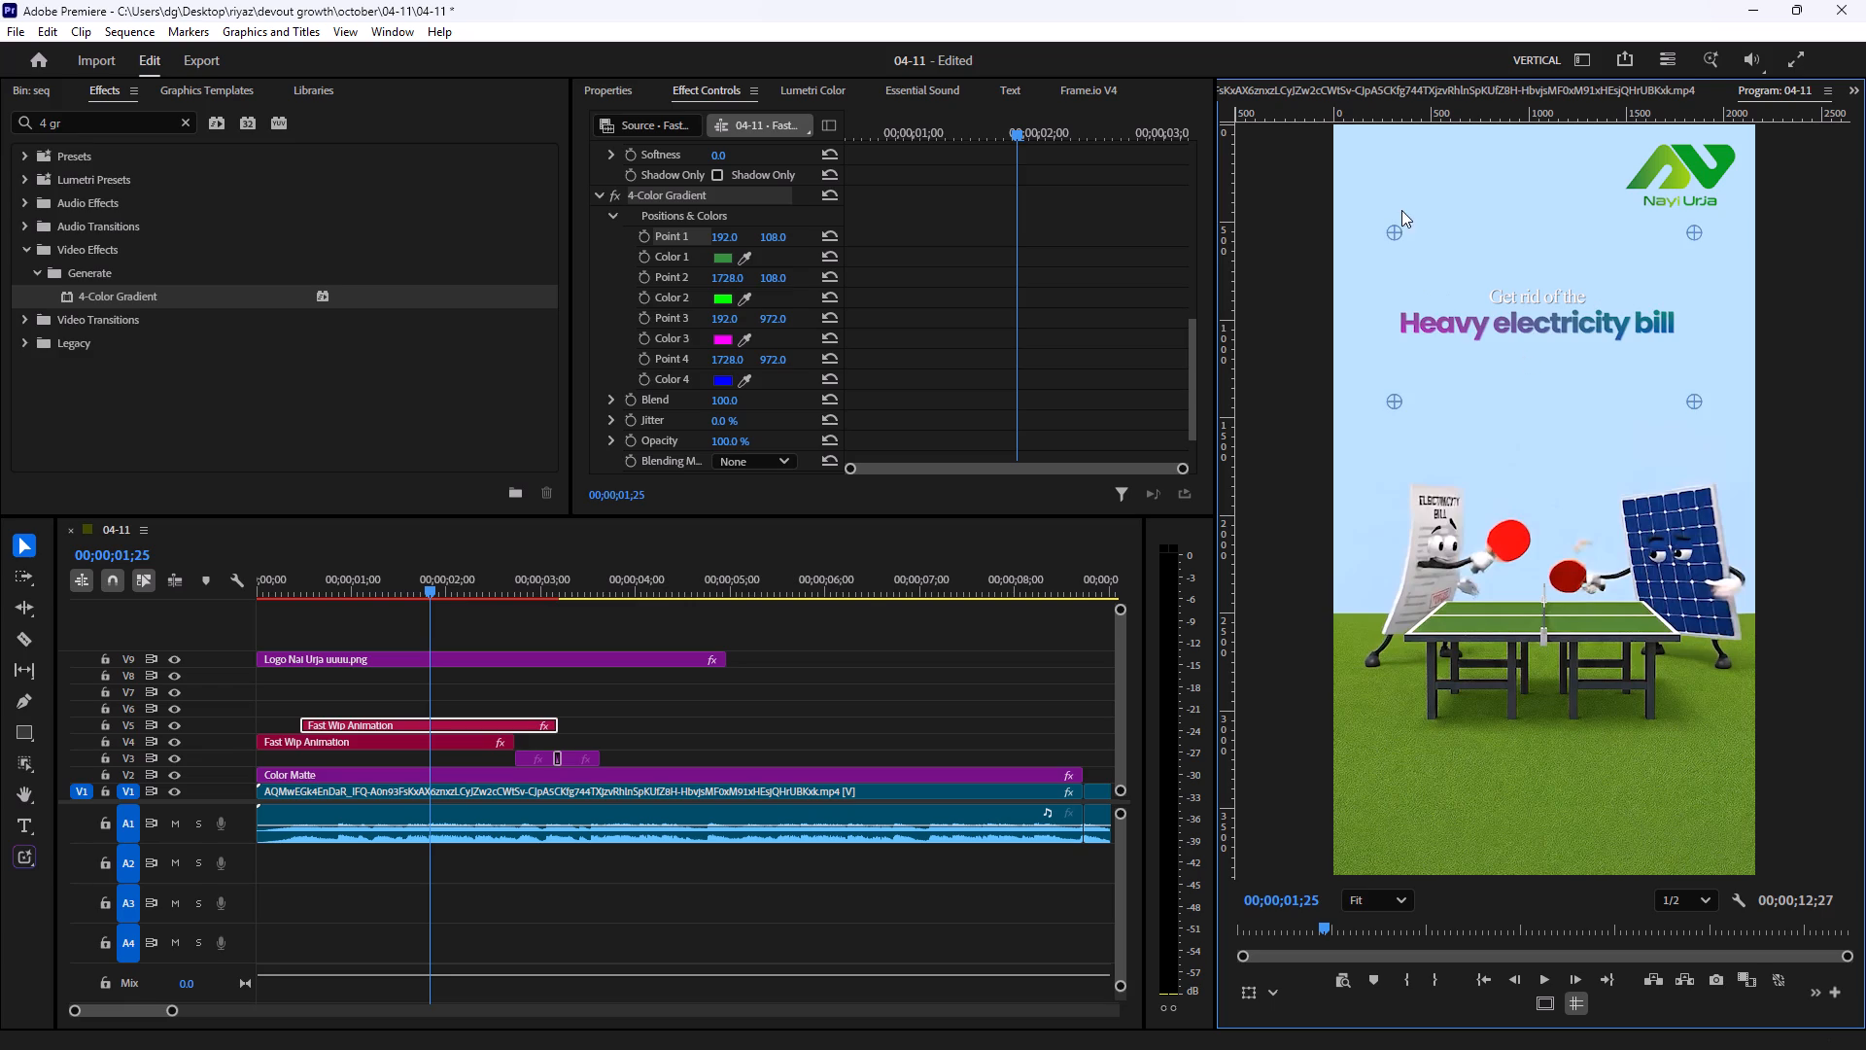
Move gradient Point 1 above the start of "Heavy electricity bill" at about 293, 445 and Point 3 below the headline at about 791, 754.
{"action": "left_click_drag", "start_coordinate": [1394, 230], "coordinate": [1418, 297]}
{"action": "left_click_drag", "start_coordinate": [1418, 297], "coordinate": [1414, 298]}
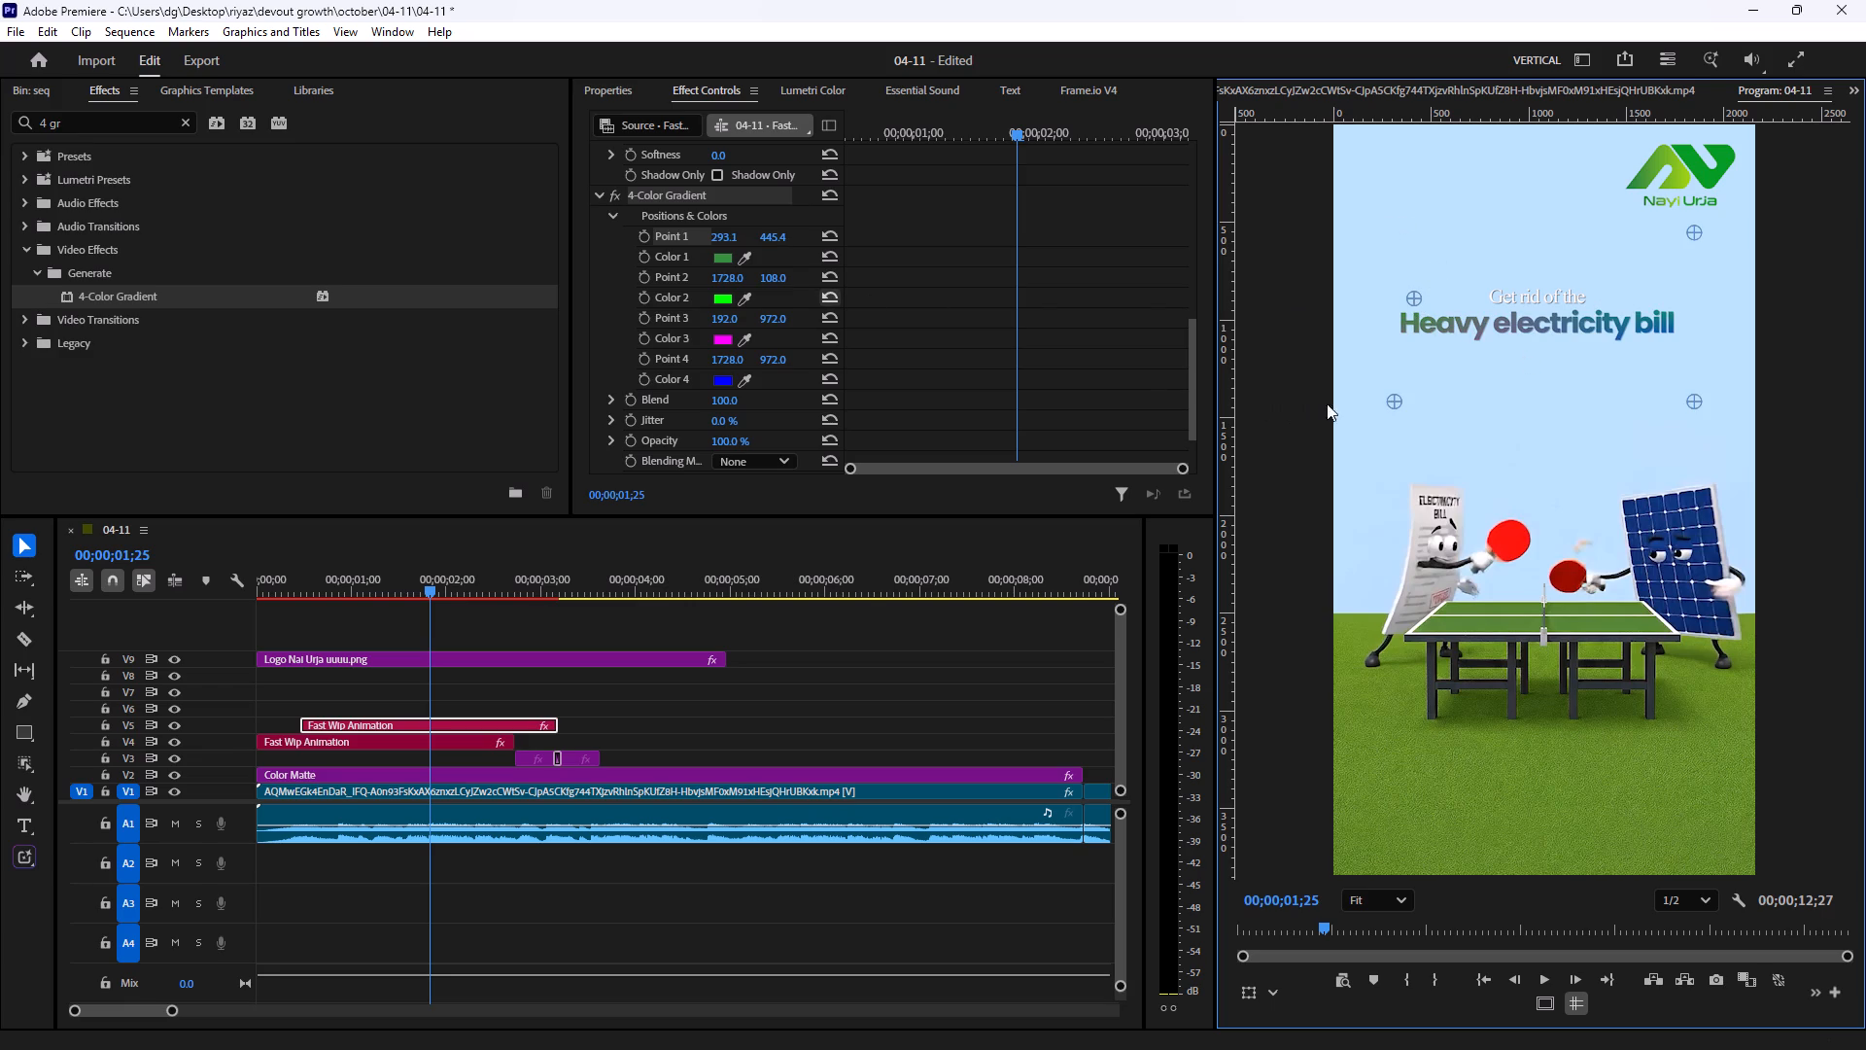
{"action": "left_click_drag", "start_coordinate": [1389, 408], "coordinate": [1509, 362]}
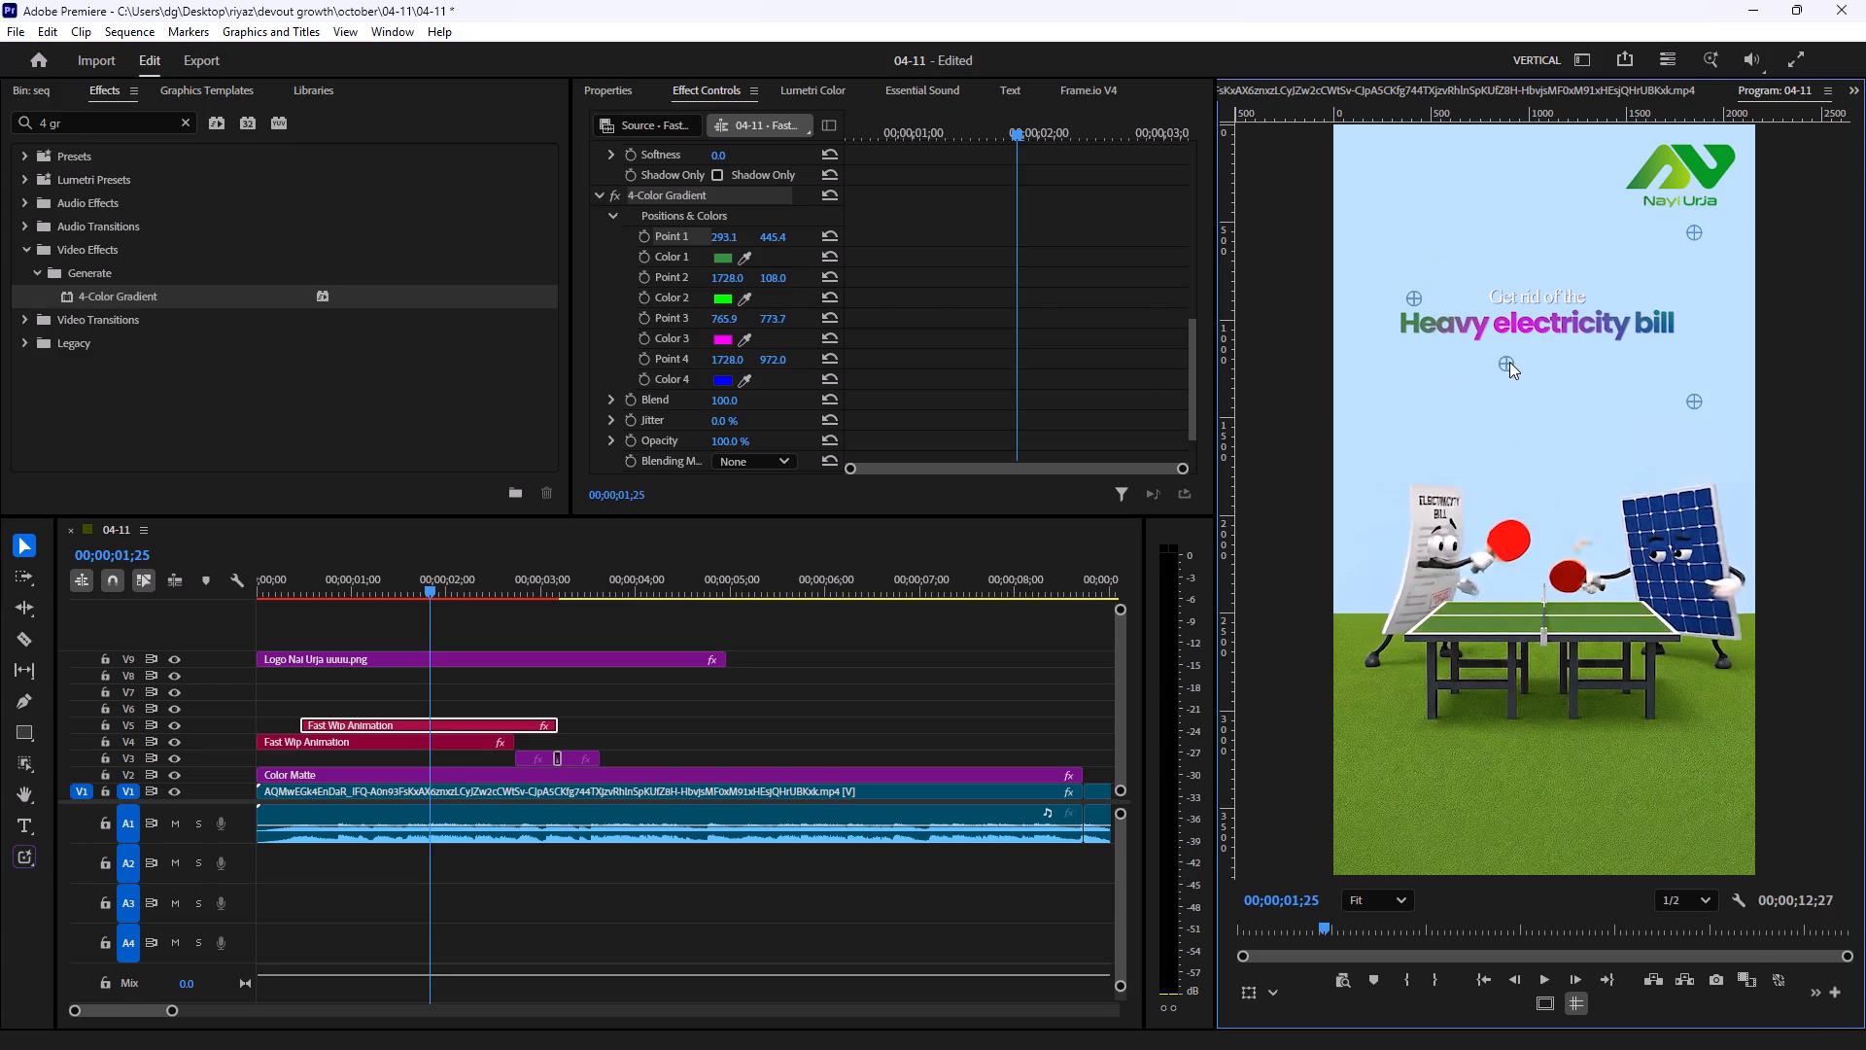
{"action": "left_click_drag", "start_coordinate": [1509, 362], "coordinate": [1511, 359]}
Move gradient Point 2 above the headline at about 1099, 356 and Point 4 below the word "bill" at about 1527, 779.
{"action": "left_click_drag", "start_coordinate": [1698, 231], "coordinate": [1572, 281]}
{"action": "left_click_drag", "start_coordinate": [1696, 401], "coordinate": [1662, 372]}
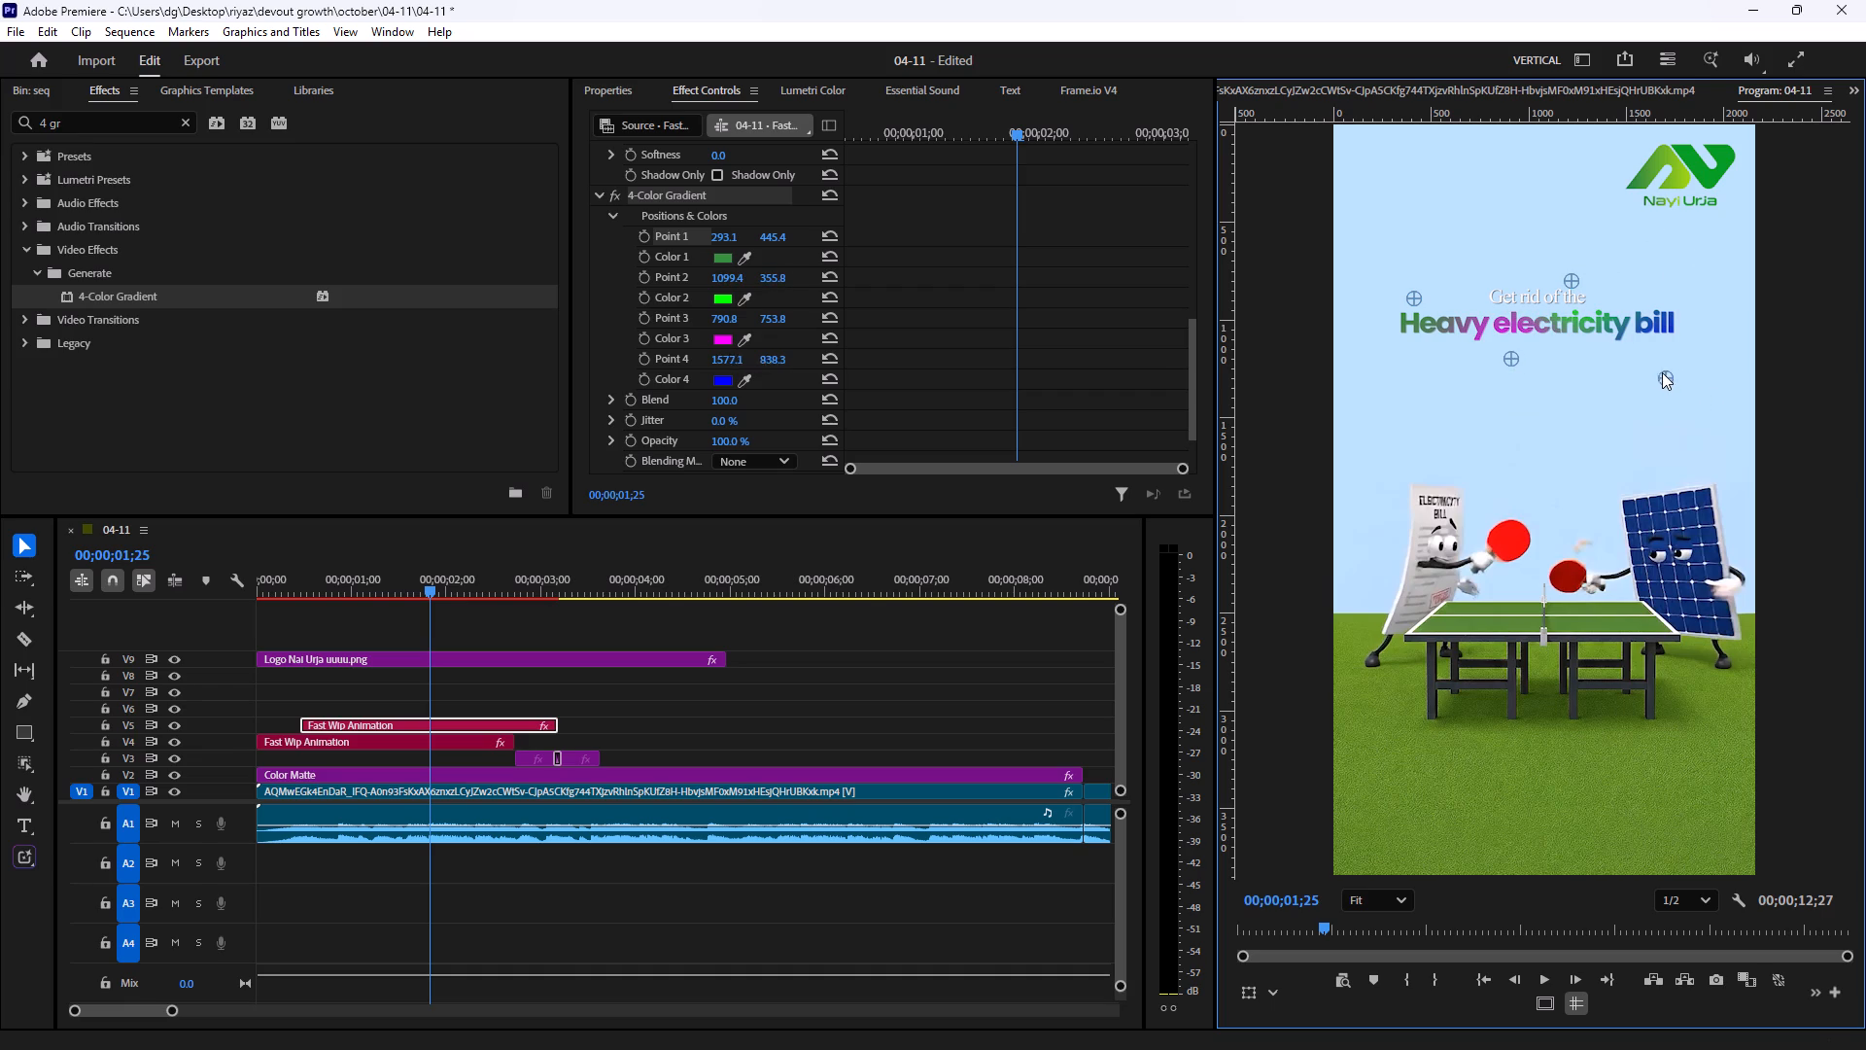
{"action": "left_click_drag", "start_coordinate": [1662, 372], "coordinate": [1655, 364]}
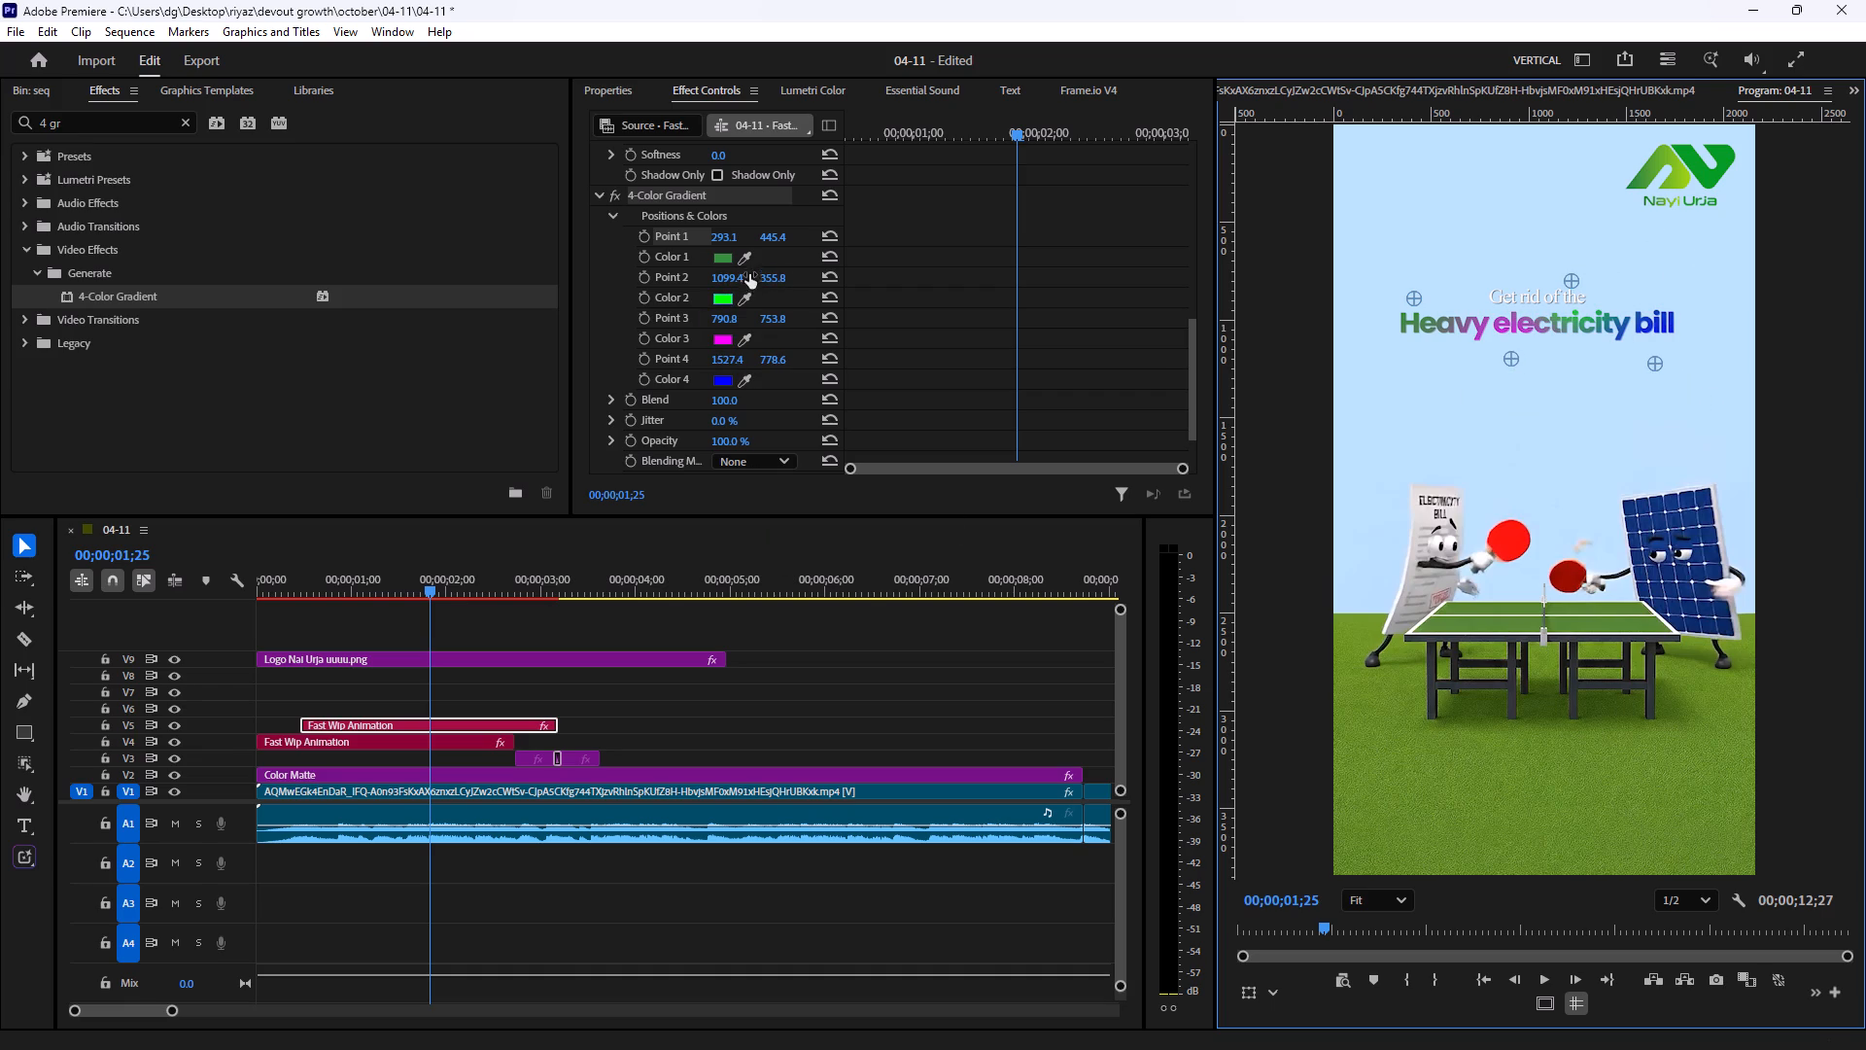
Sample the four gradient colors from the Nayi Urja logo: darker greens for Colors 1 and 4, light greens for Colors 2 and 3.
{"action": "left_click", "coordinate": [745, 265]}
{"action": "left_click", "coordinate": [745, 262]}
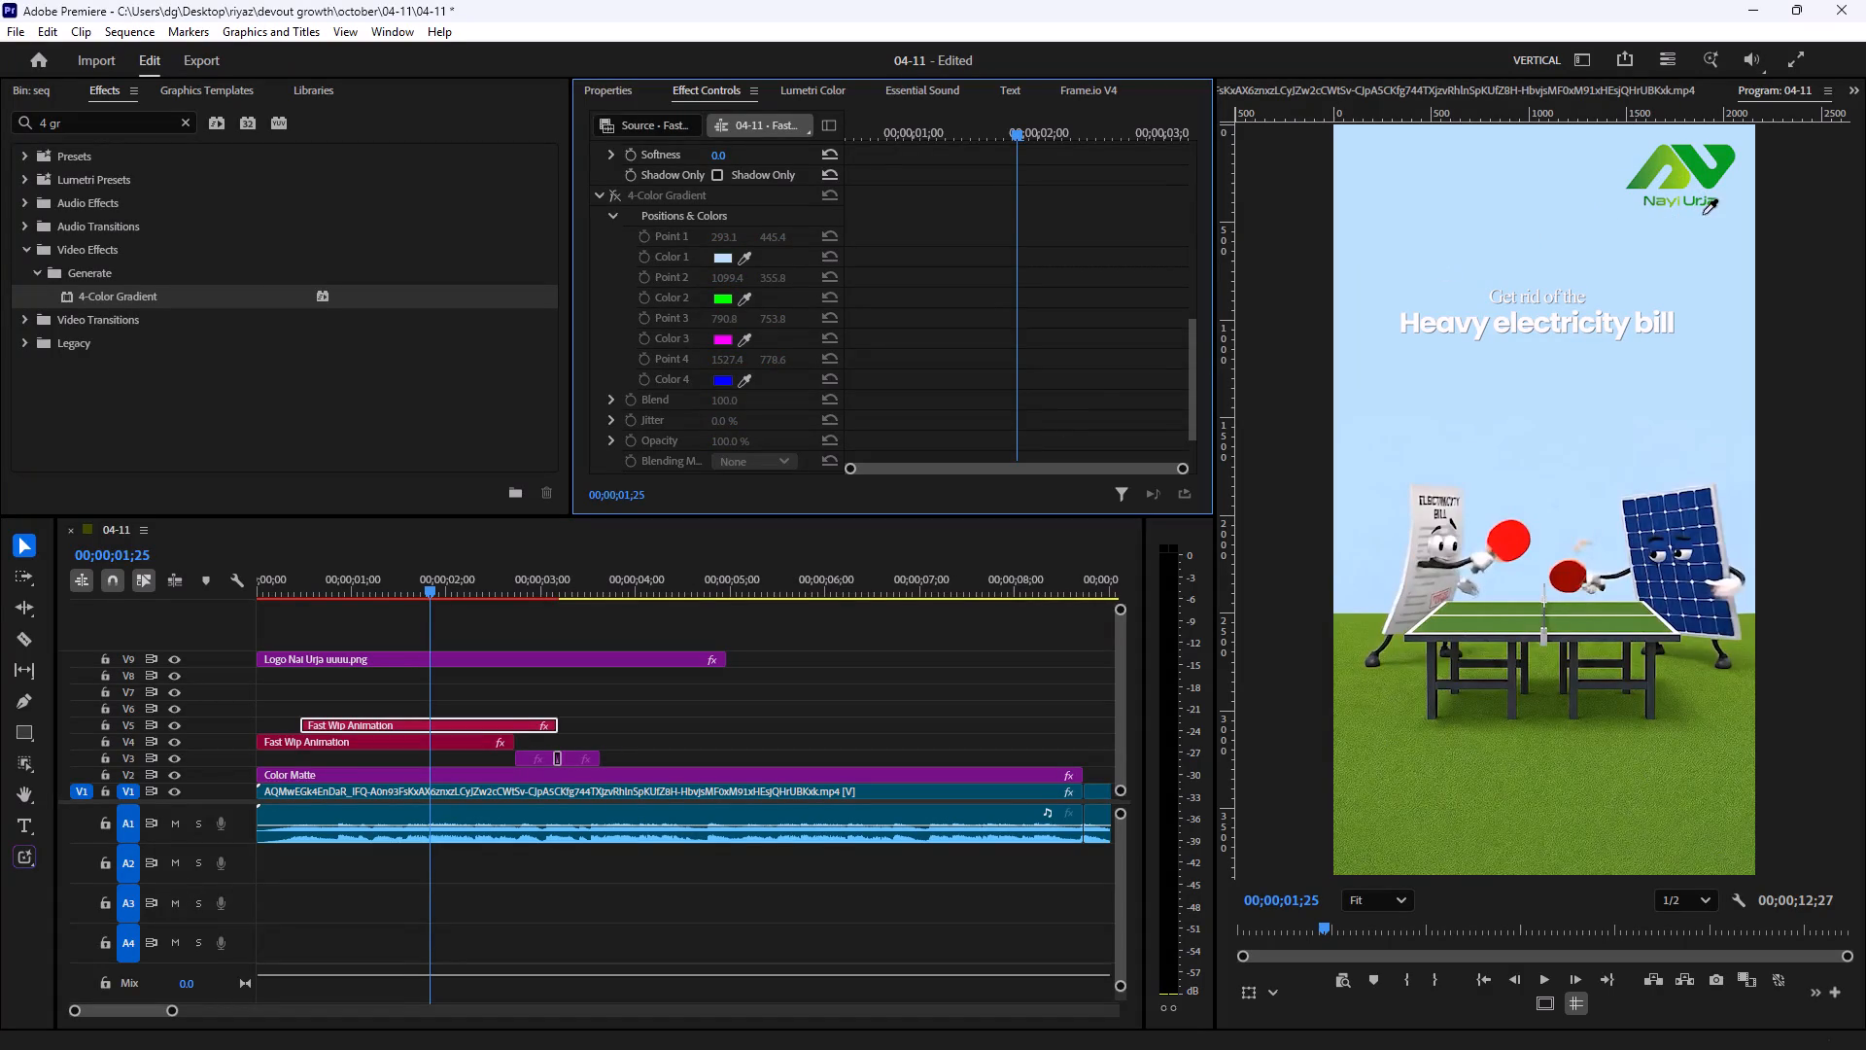
{"action": "left_click", "coordinate": [1639, 183]}
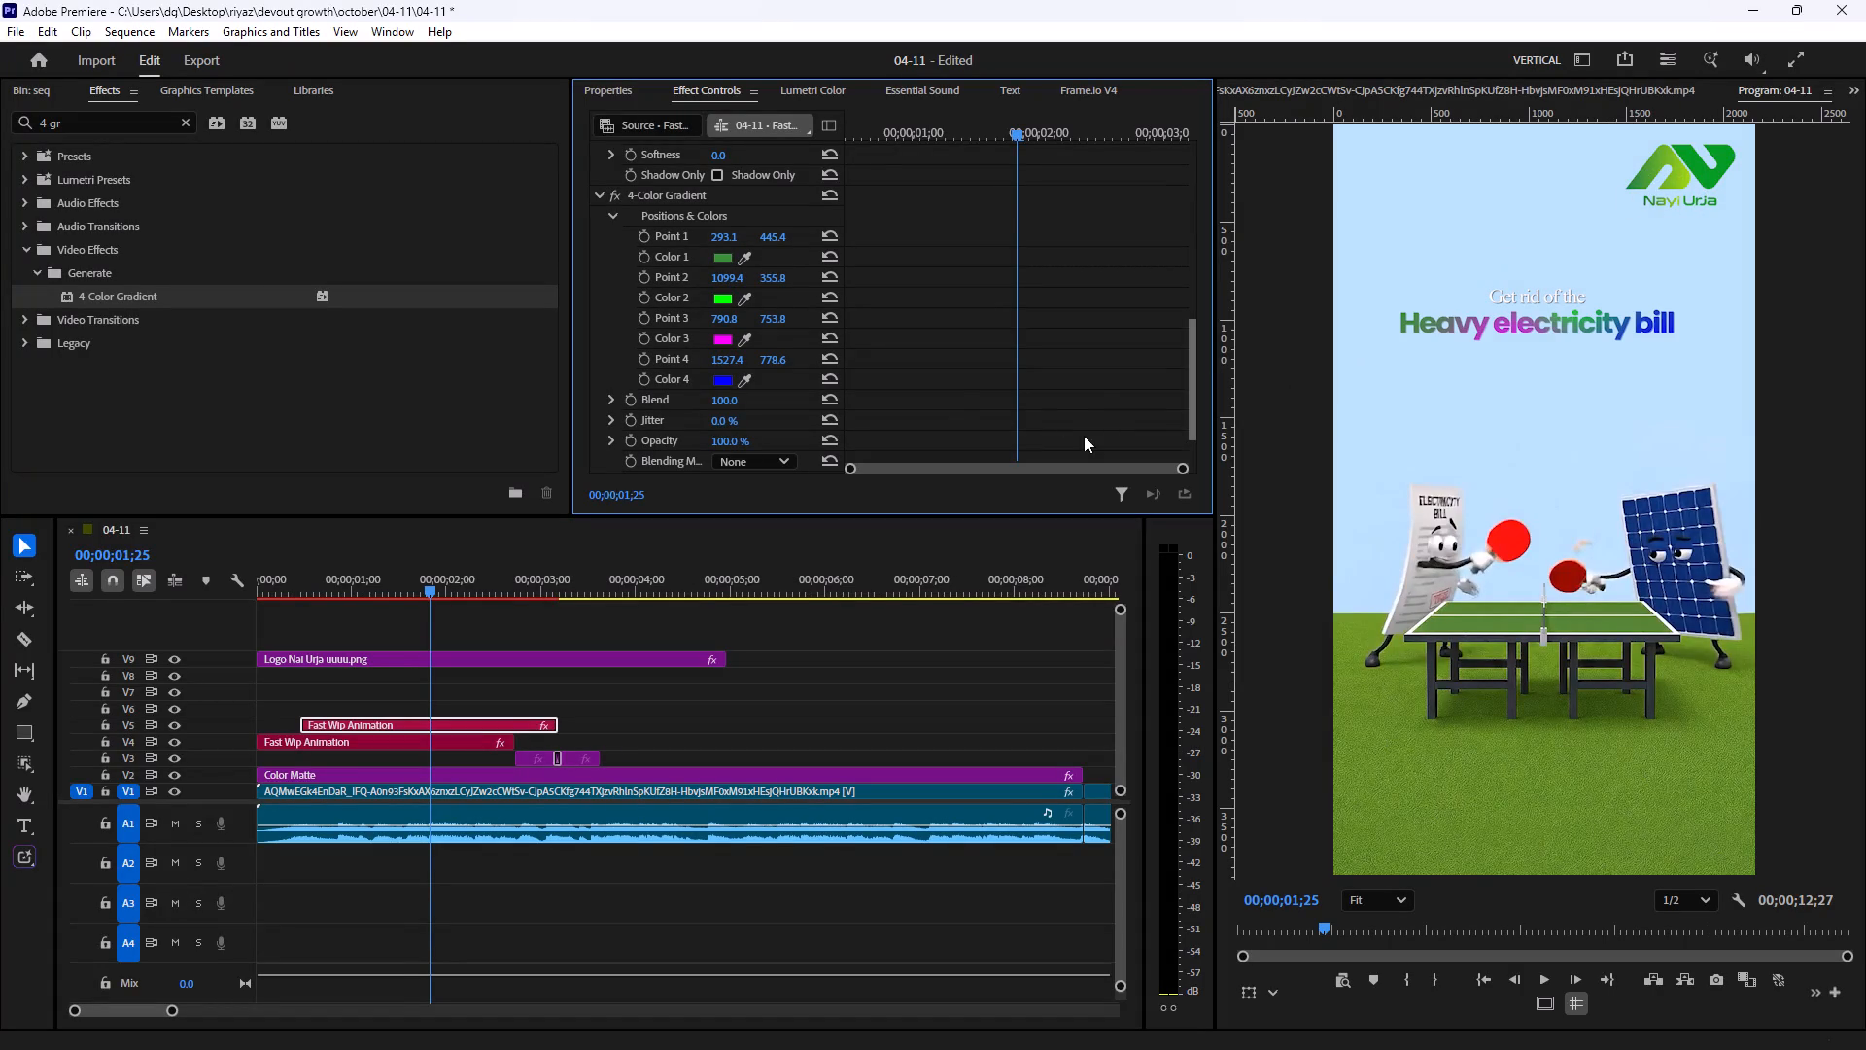
{"action": "left_click", "coordinate": [746, 296]}
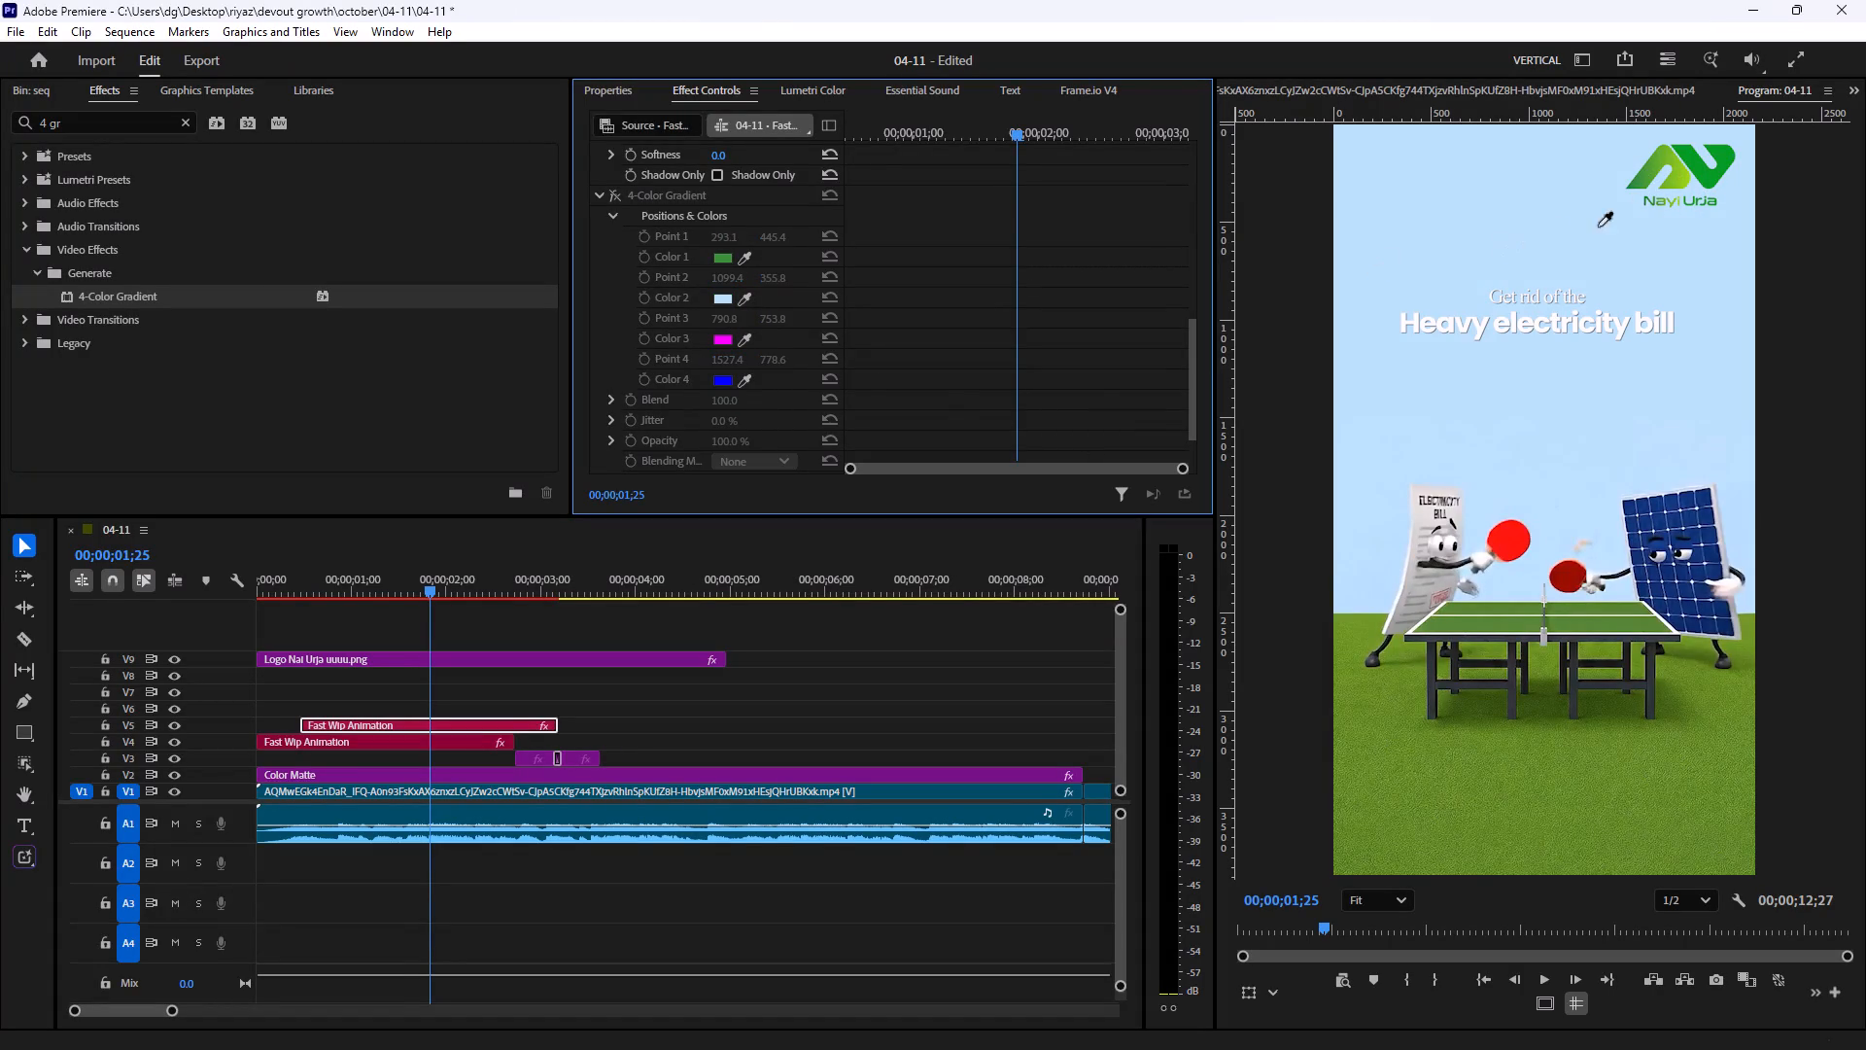
{"action": "left_click", "coordinate": [1670, 159]}
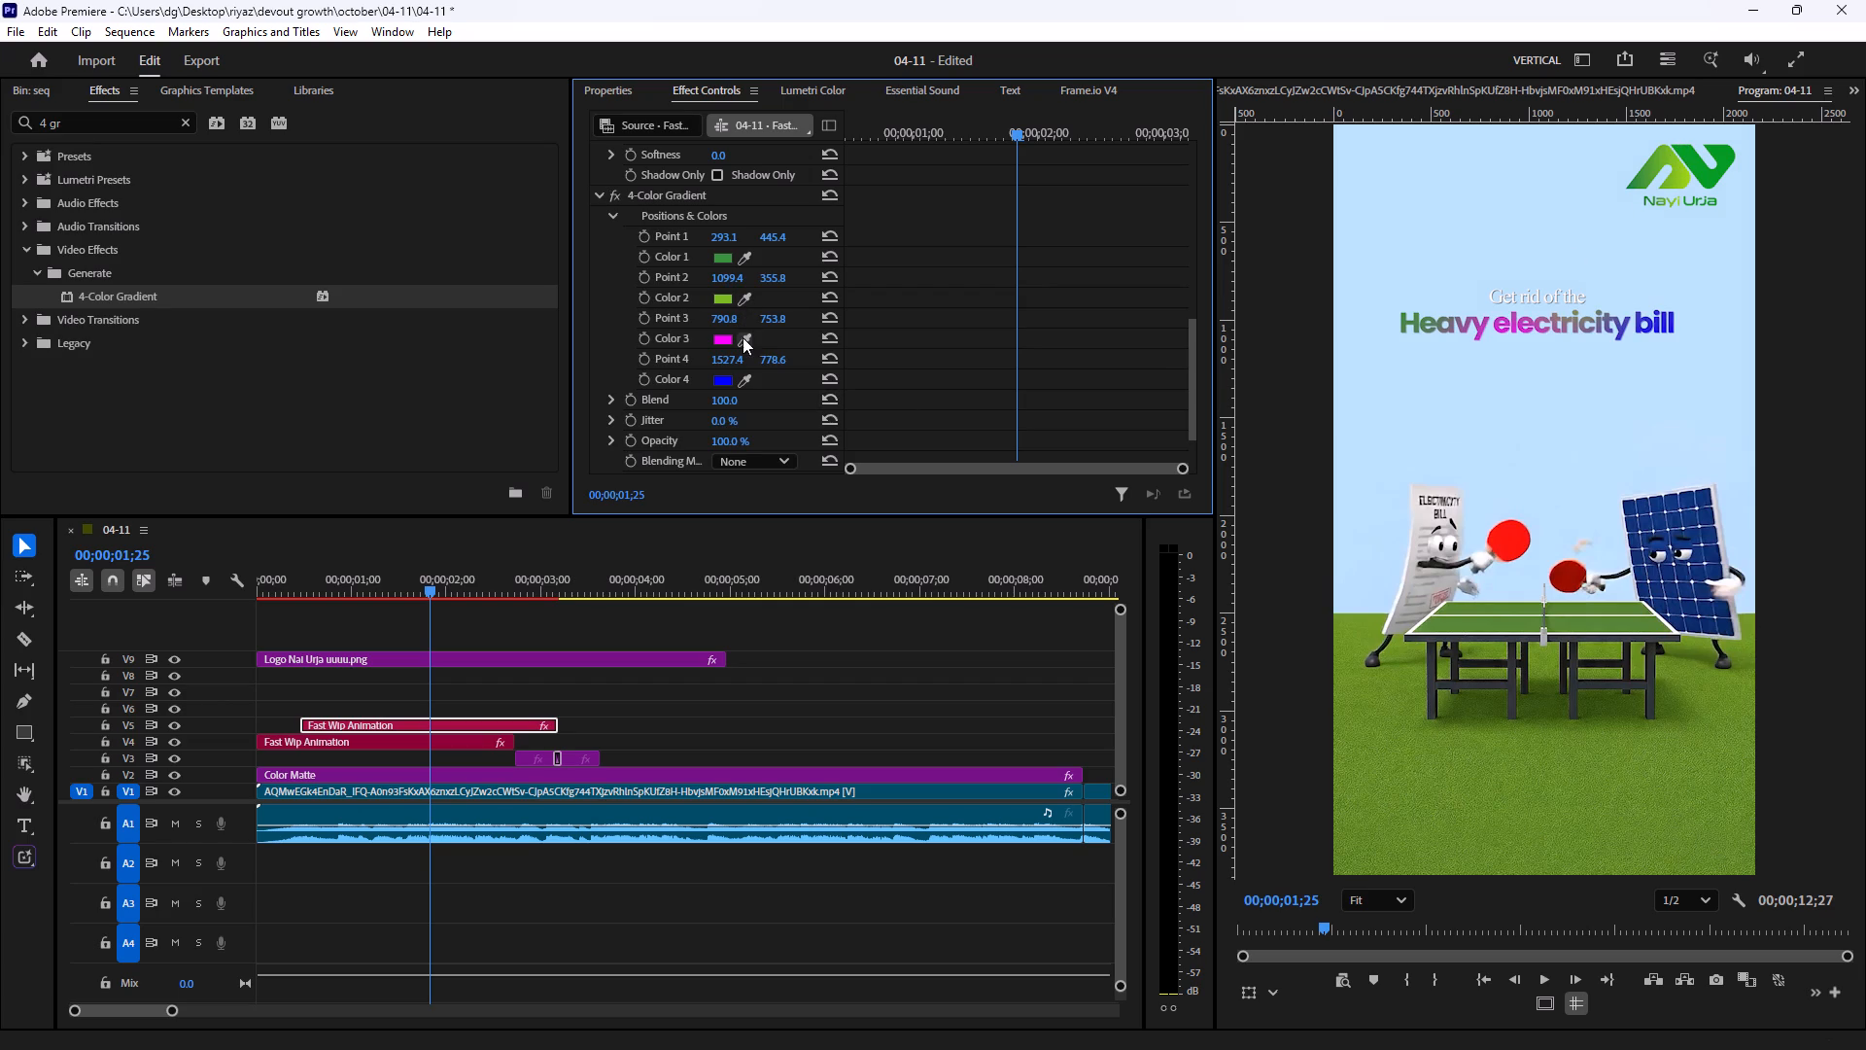
{"action": "left_click", "coordinate": [743, 337]}
{"action": "left_click", "coordinate": [1685, 180]}
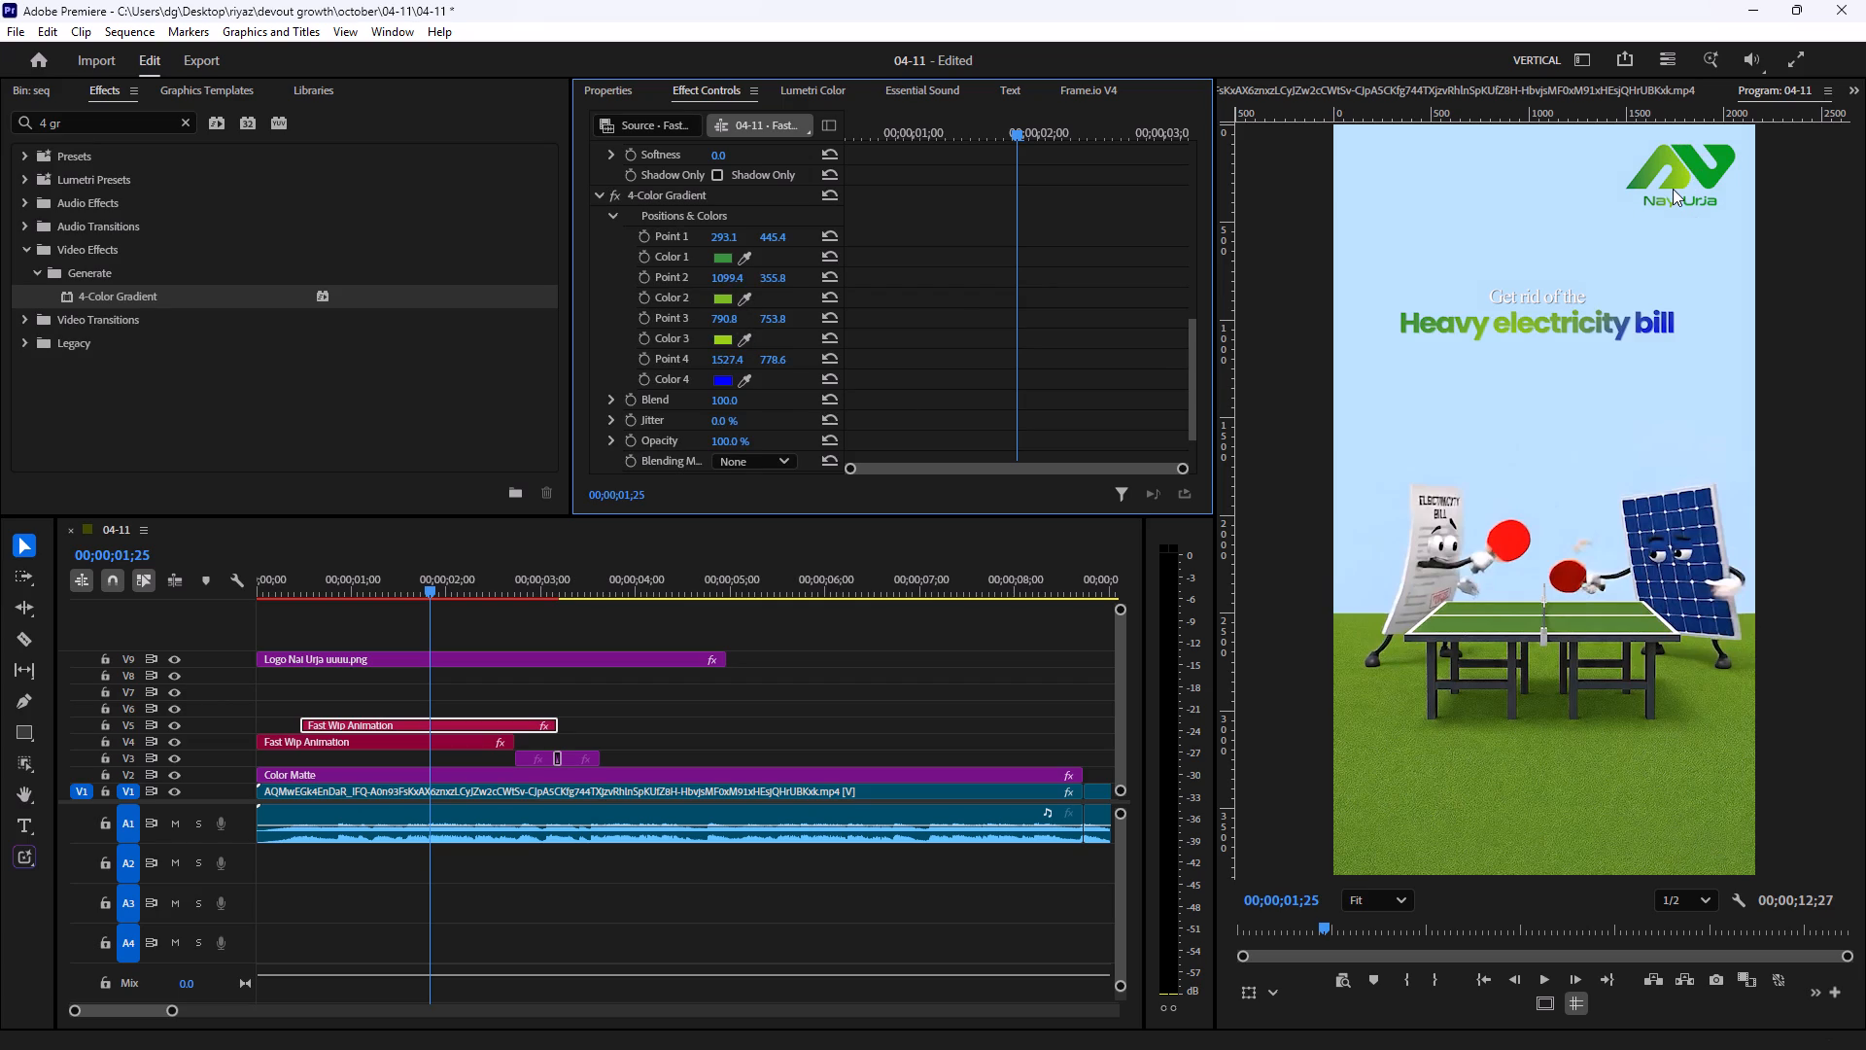
{"action": "left_click", "coordinate": [747, 377]}
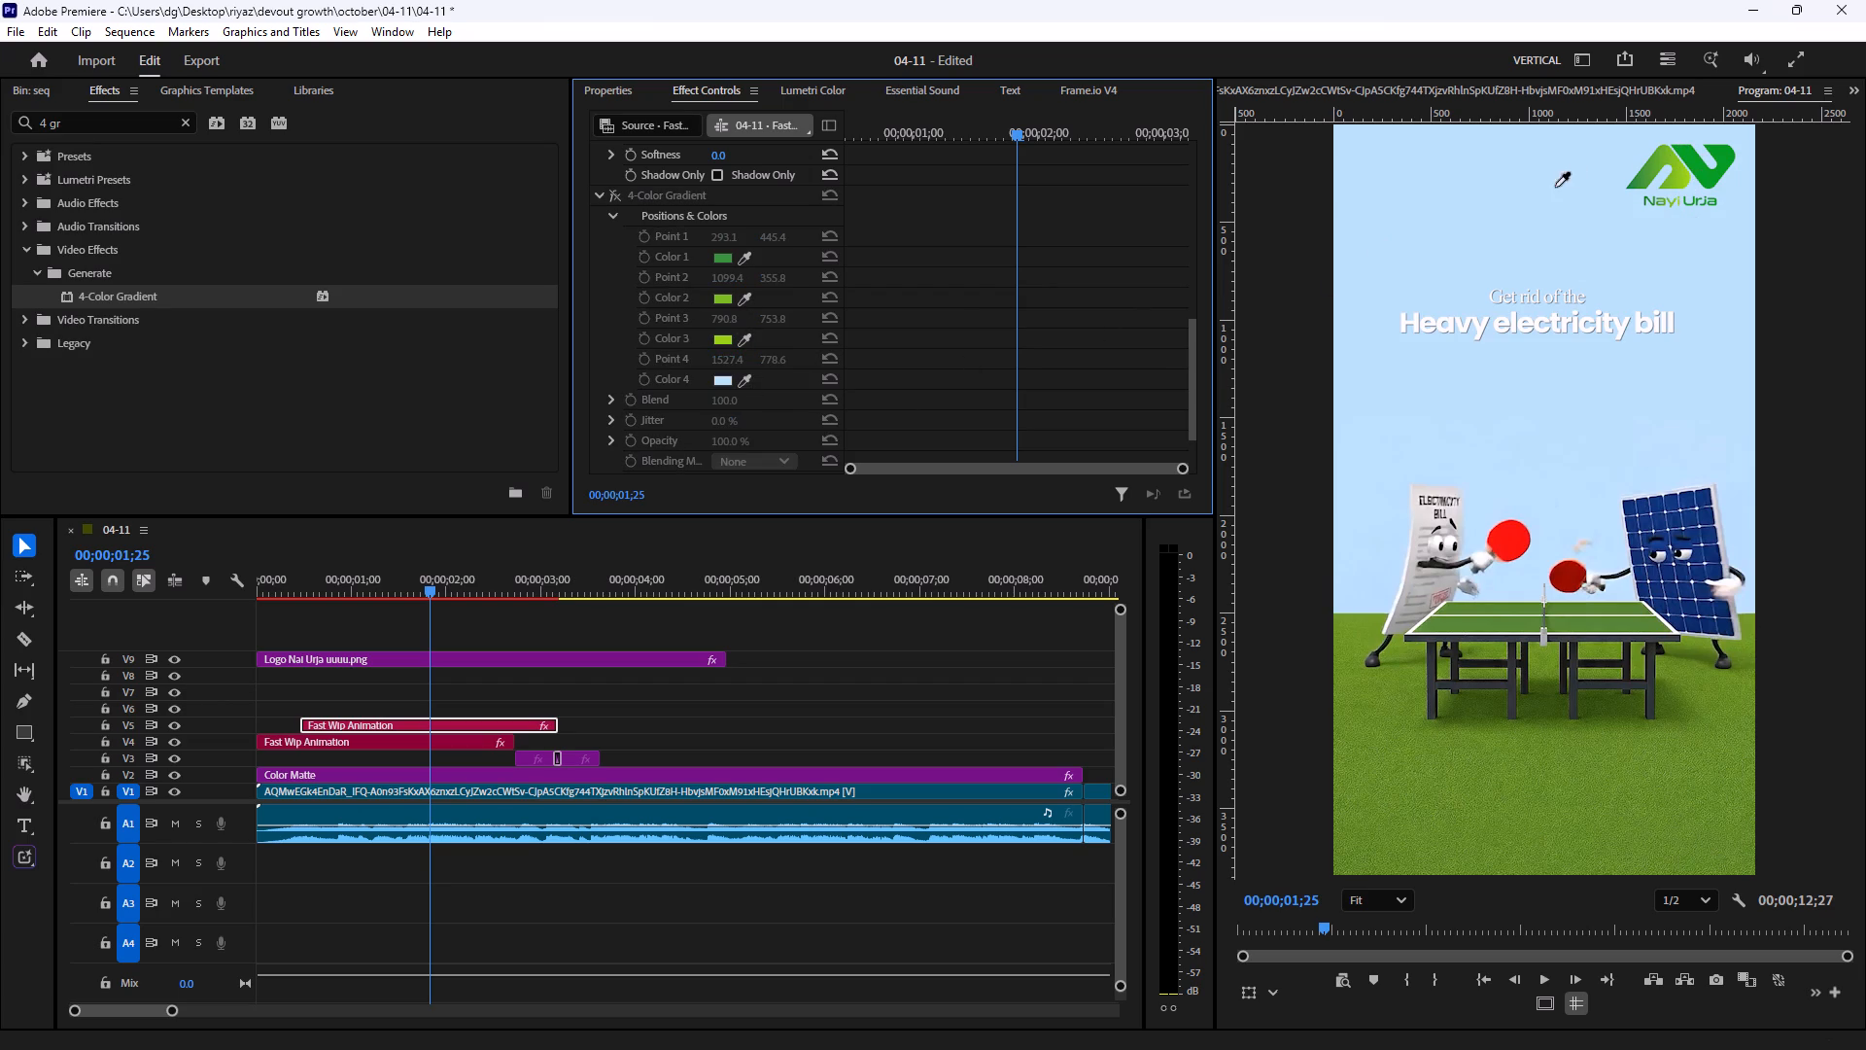
{"action": "left_click", "coordinate": [1708, 178]}
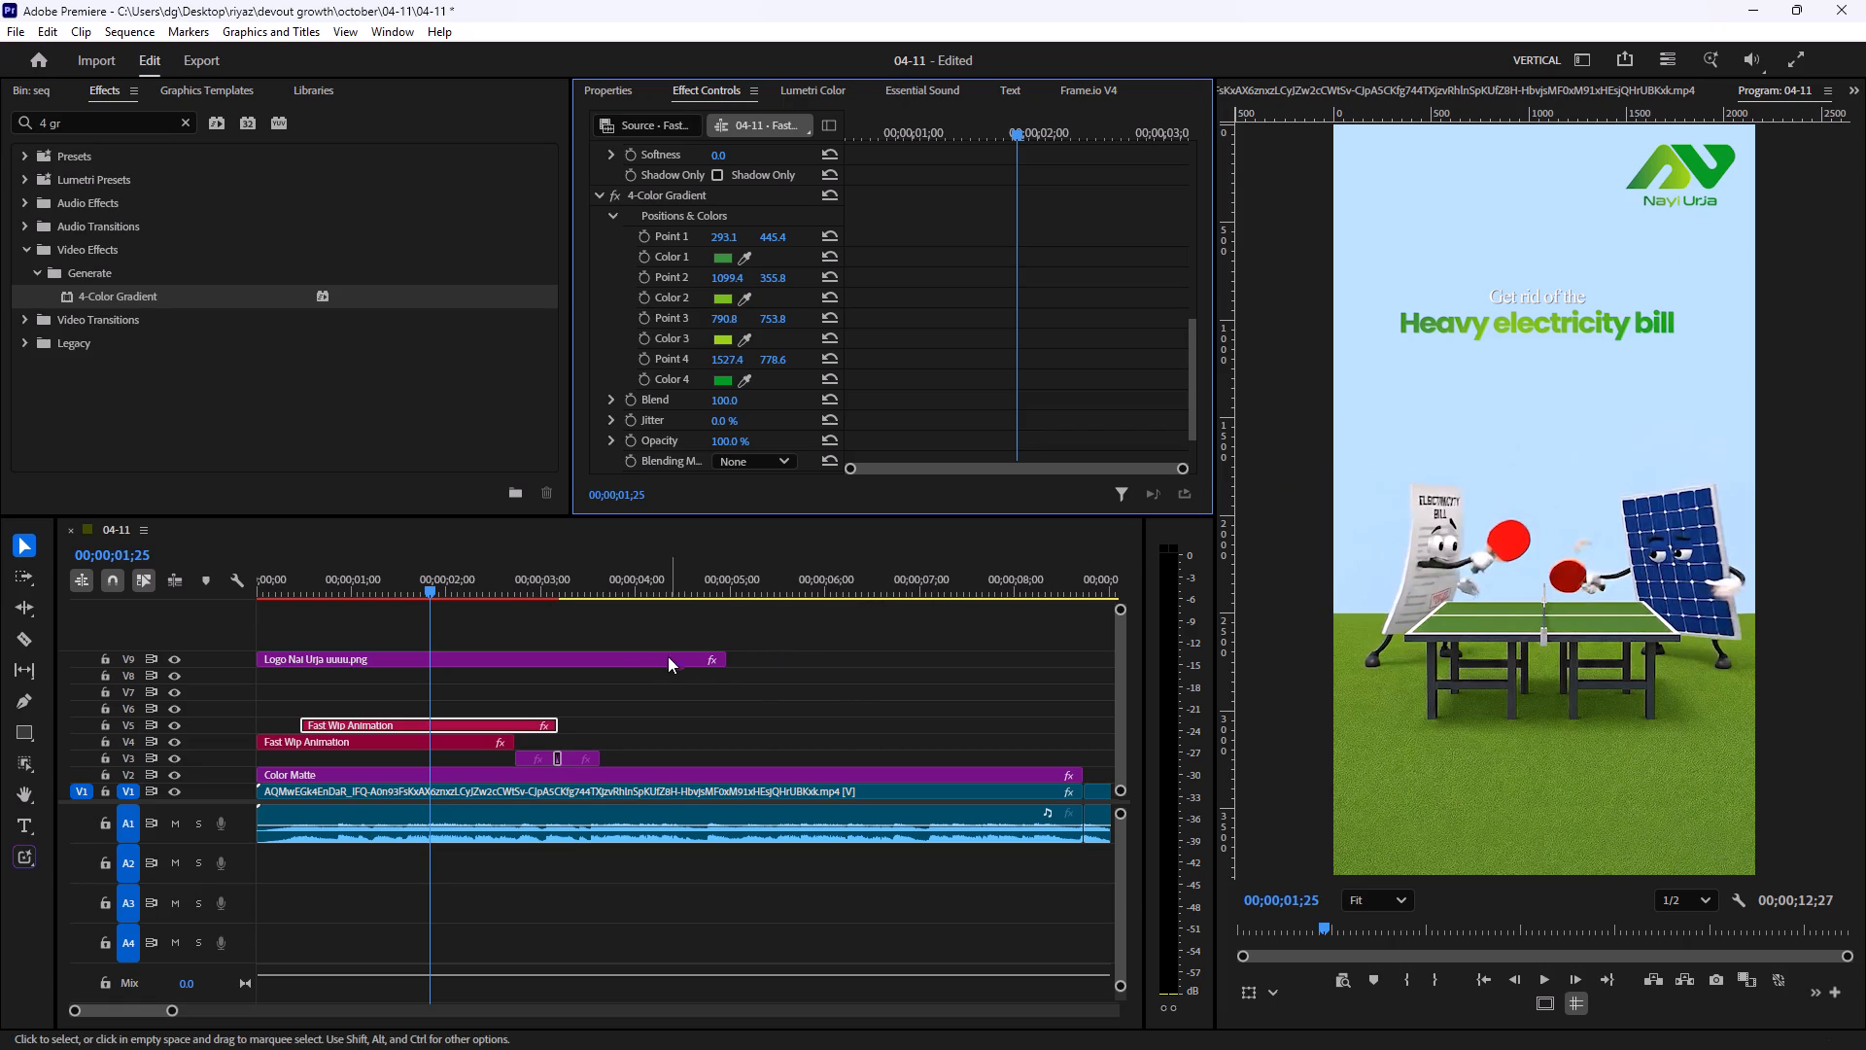
Find the Edge Glow effect and apply it to the Fast Wip Animation headline clip on V5.
{"action": "left_click", "coordinate": [509, 614]}
{"action": "left_click", "coordinate": [437, 719]}
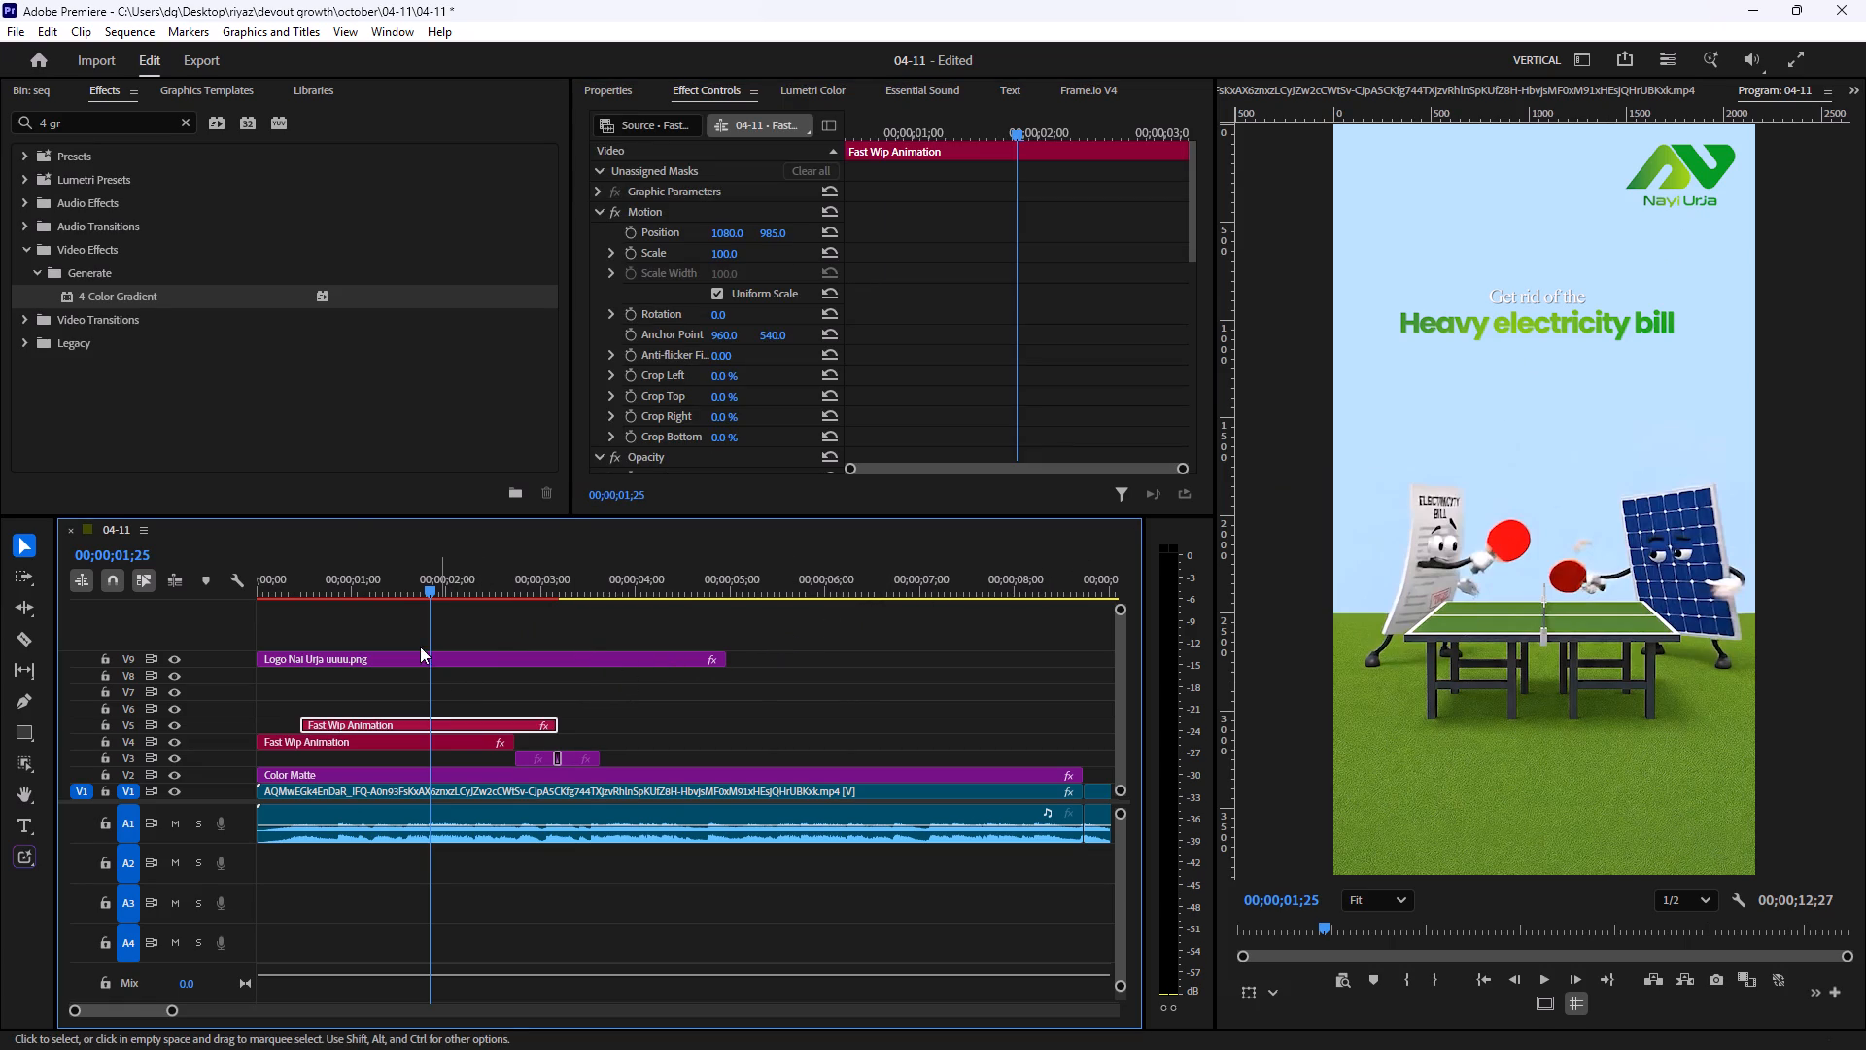
{"action": "left_click_drag", "start_coordinate": [111, 118], "coordinate": [0, 138]}
{"action": "key", "text": "e"}
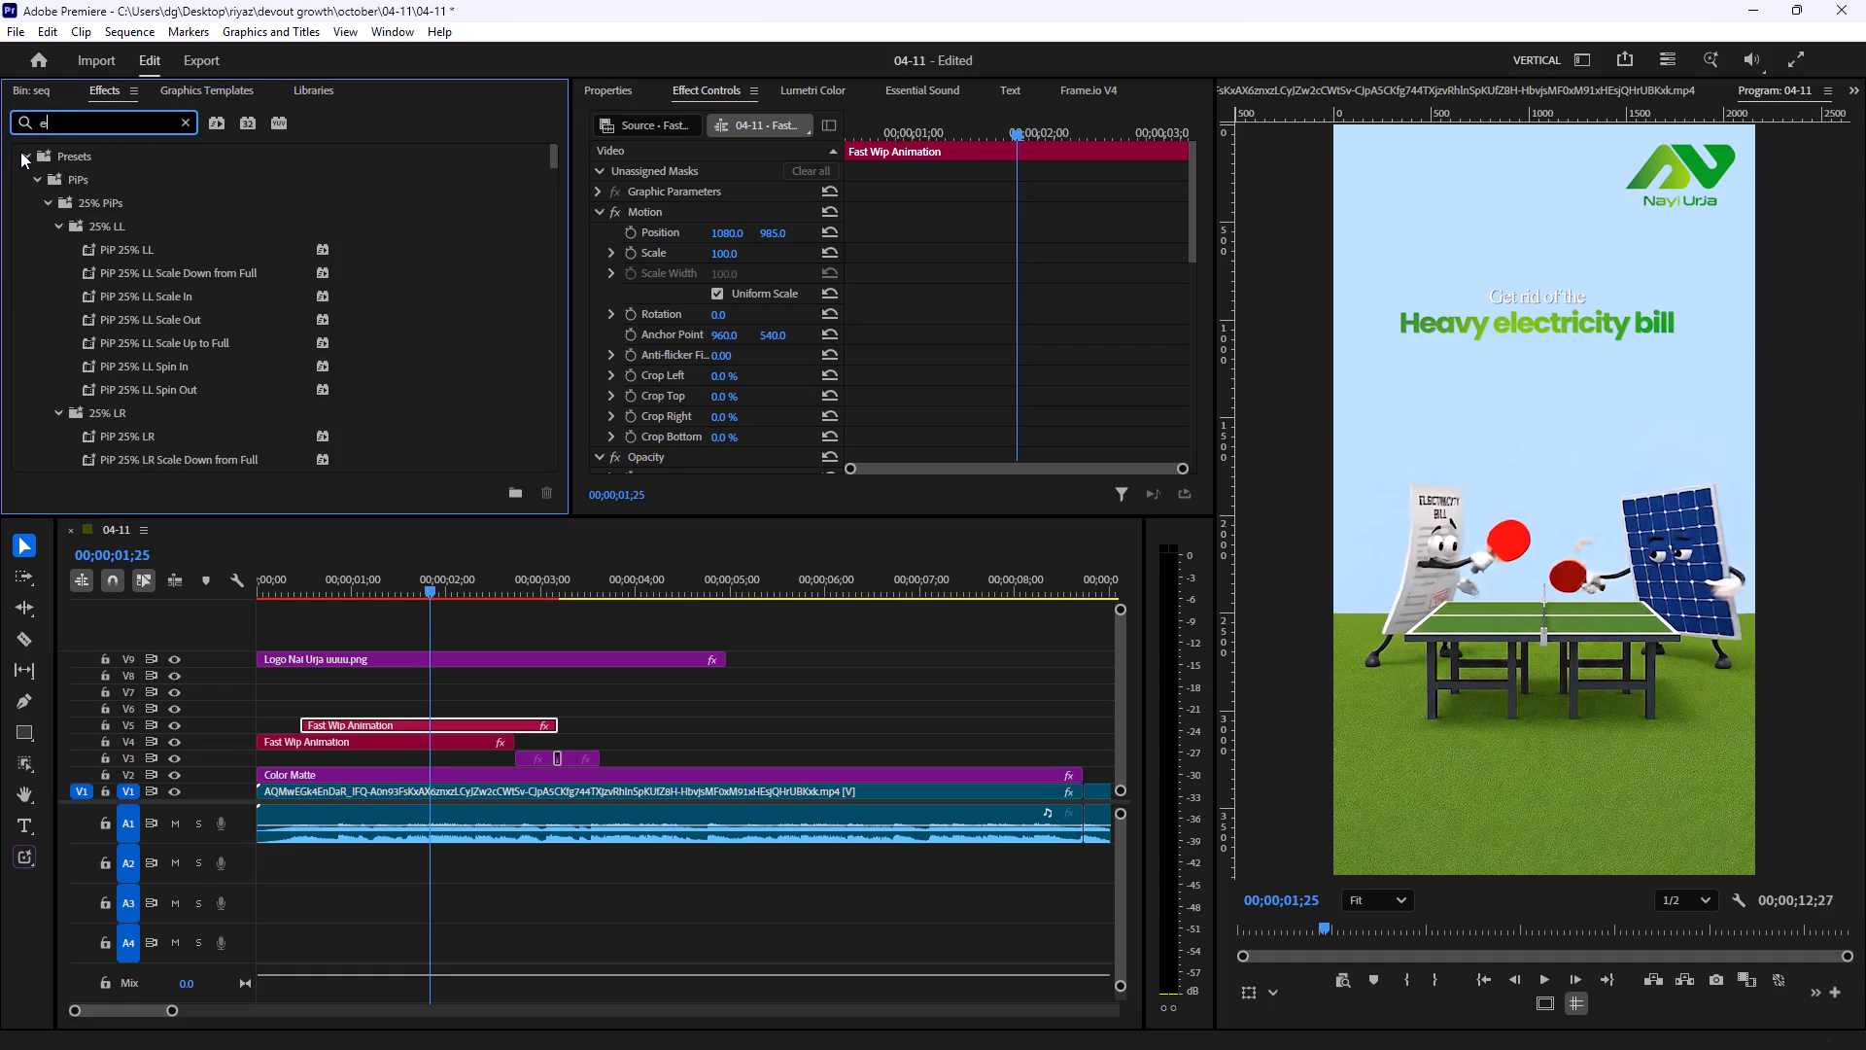
{"action": "type", "text": "dge"}
{"action": "left_click_drag", "start_coordinate": [112, 297], "coordinate": [245, 326]}
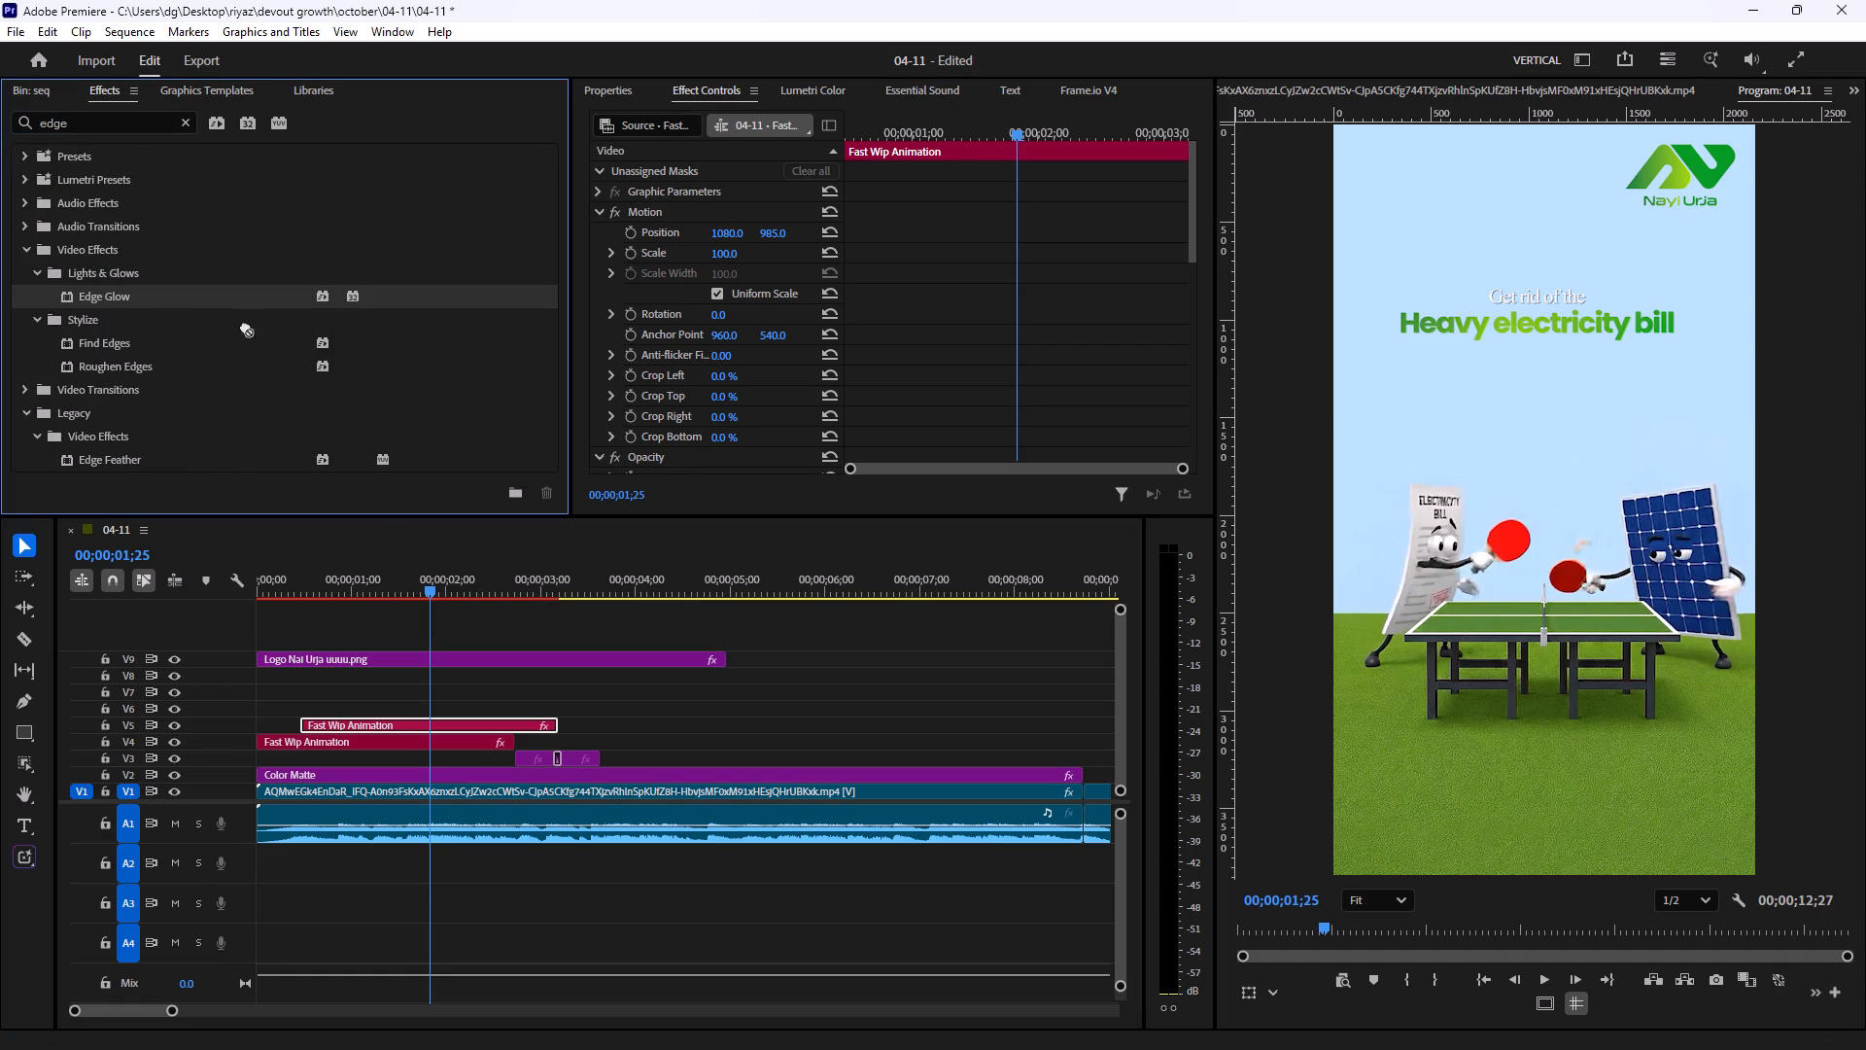
{"action": "left_click_drag", "start_coordinate": [245, 326], "coordinate": [425, 726]}
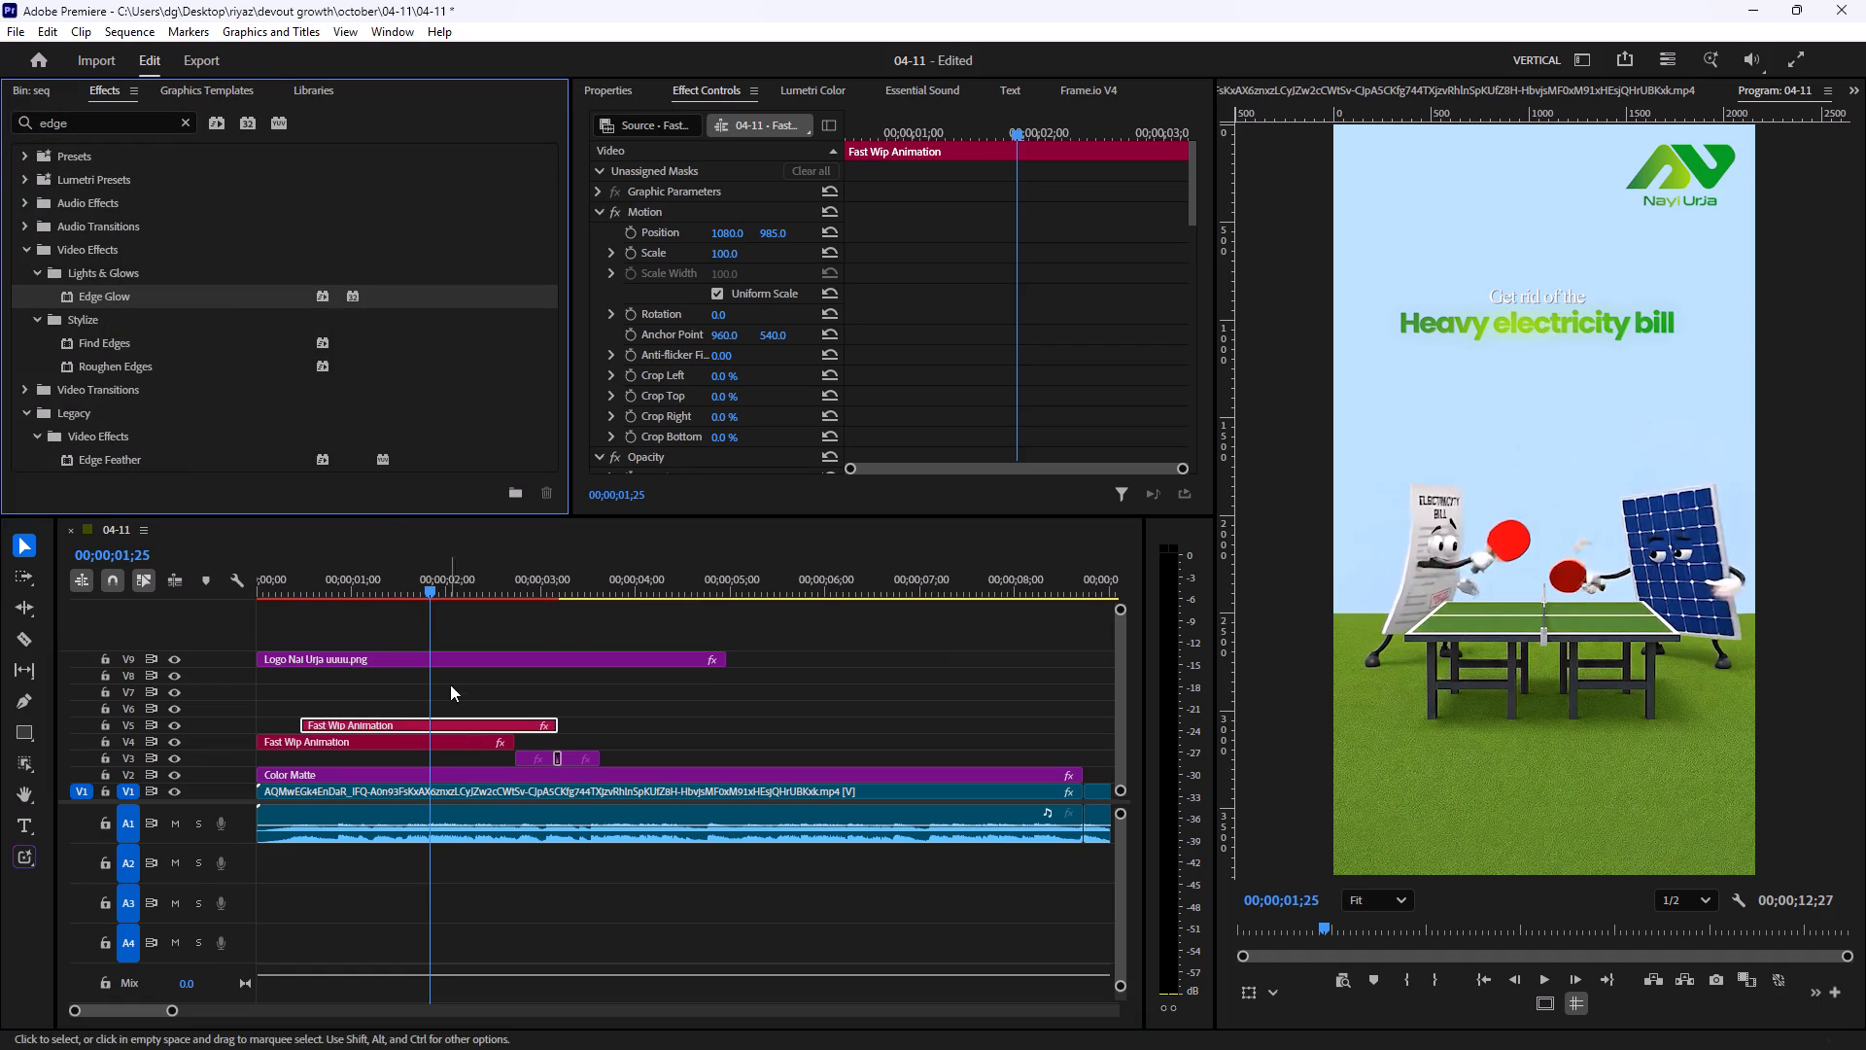
Set the Edge Glow intensity to 55% on the headline clip.
{"action": "scroll", "coordinate": [671, 268], "scroll_direction": "down", "scroll_amount": 7}
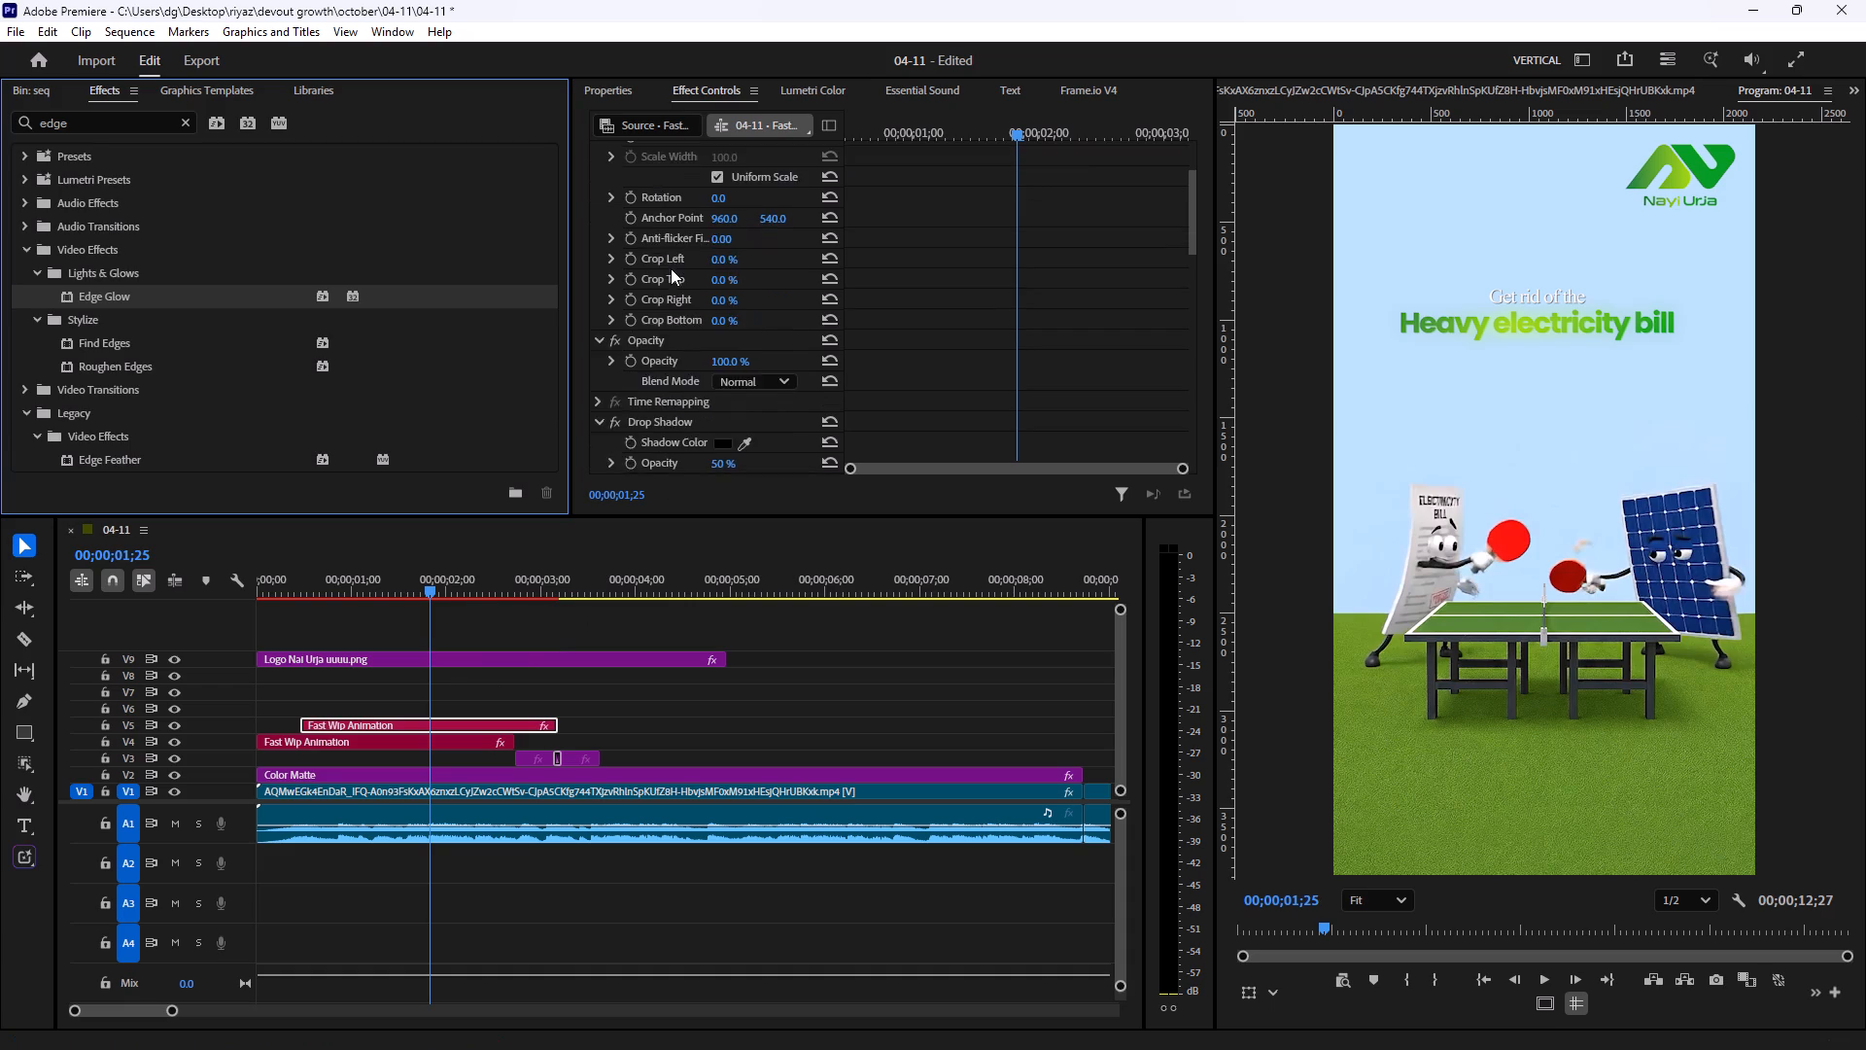
{"action": "scroll", "coordinate": [671, 268], "scroll_direction": "down", "scroll_amount": 20}
{"action": "scroll", "coordinate": [671, 268], "scroll_direction": "down", "scroll_amount": 7}
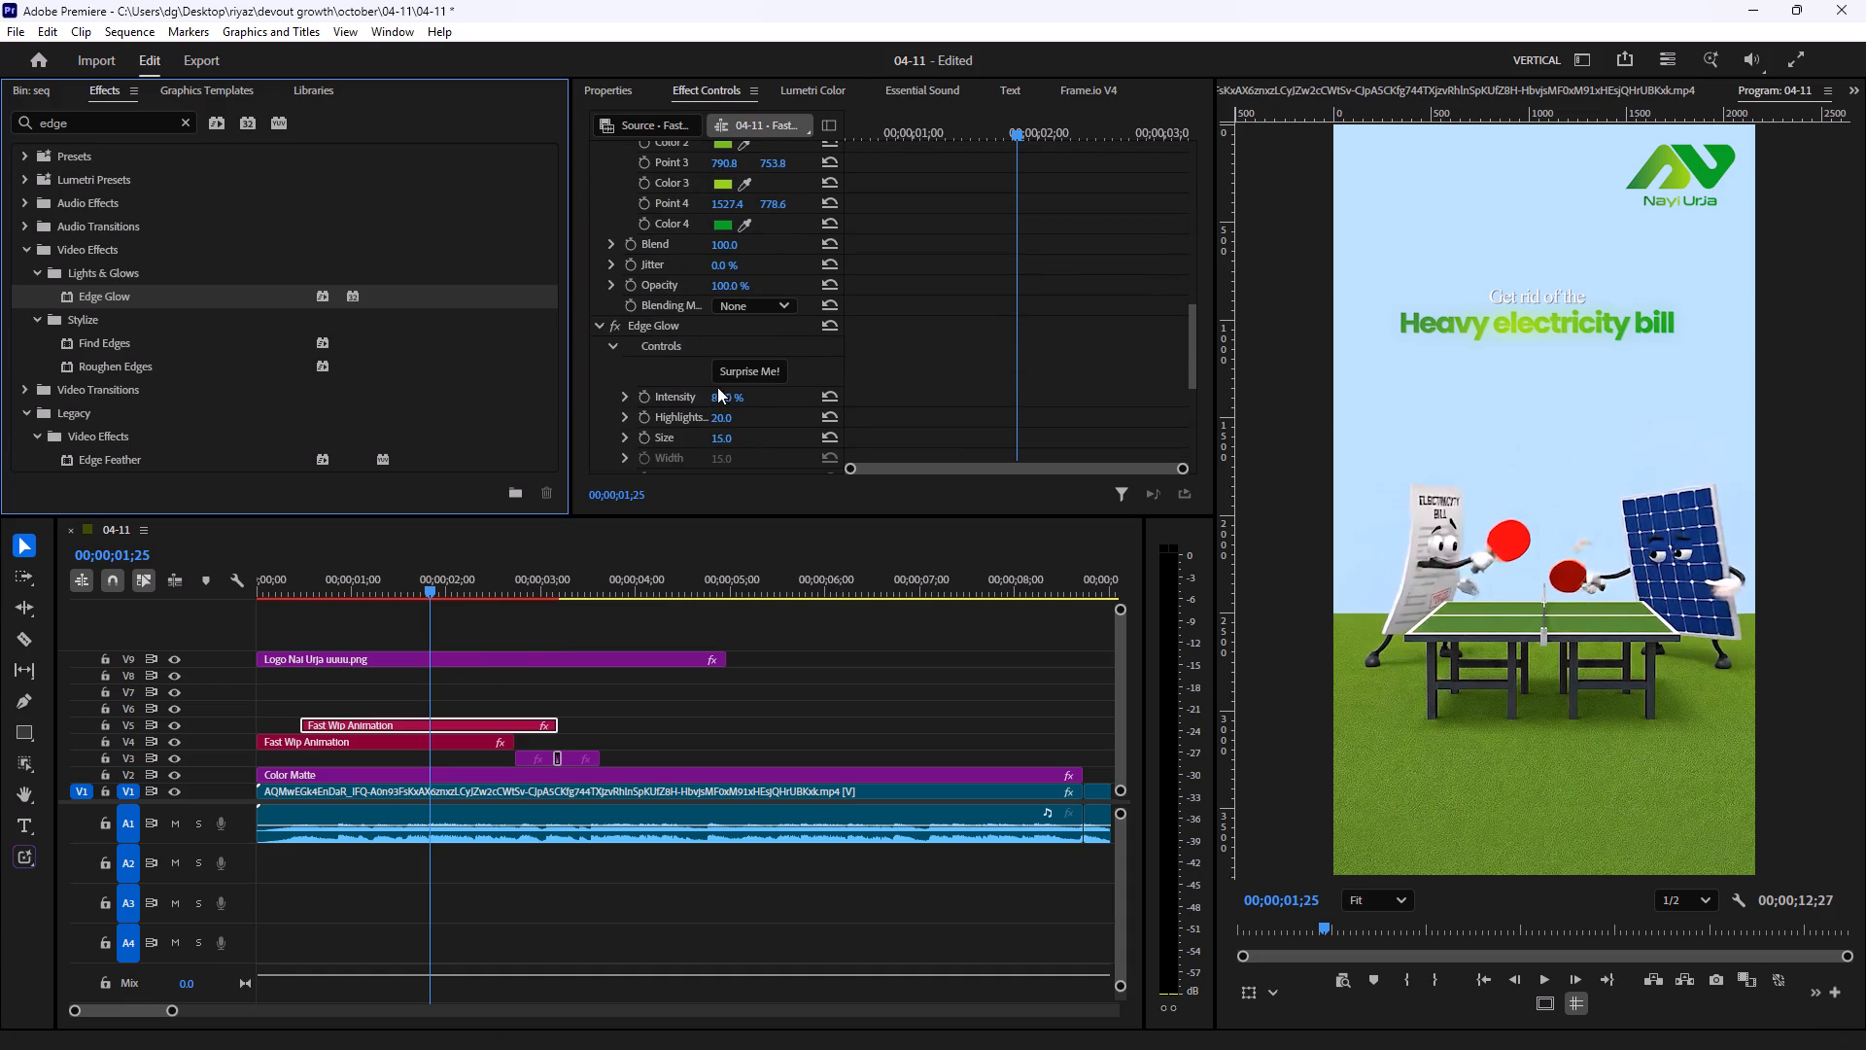
{"action": "left_click_drag", "start_coordinate": [734, 378], "coordinate": [713, 395]}
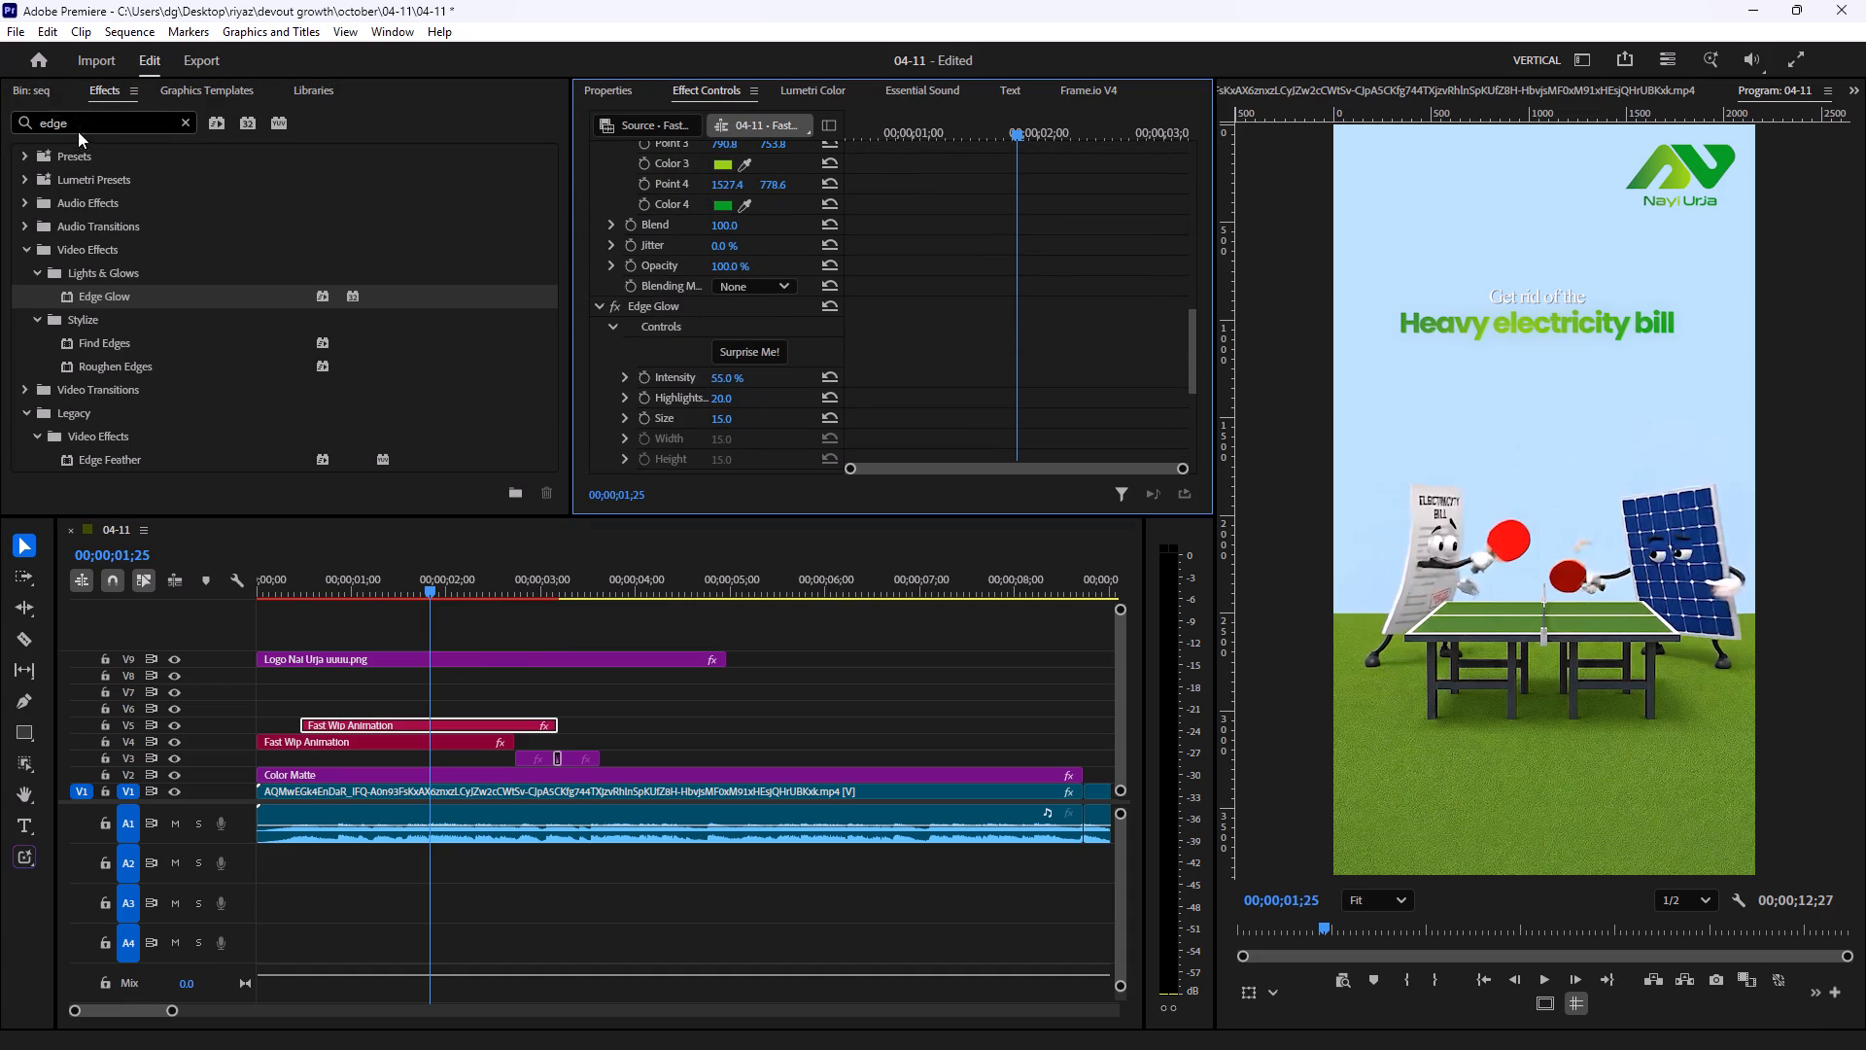
Remove the Drop Shadow effect from the headline clip.
{"action": "left_click_drag", "start_coordinate": [85, 122], "coordinate": [0, 122]}
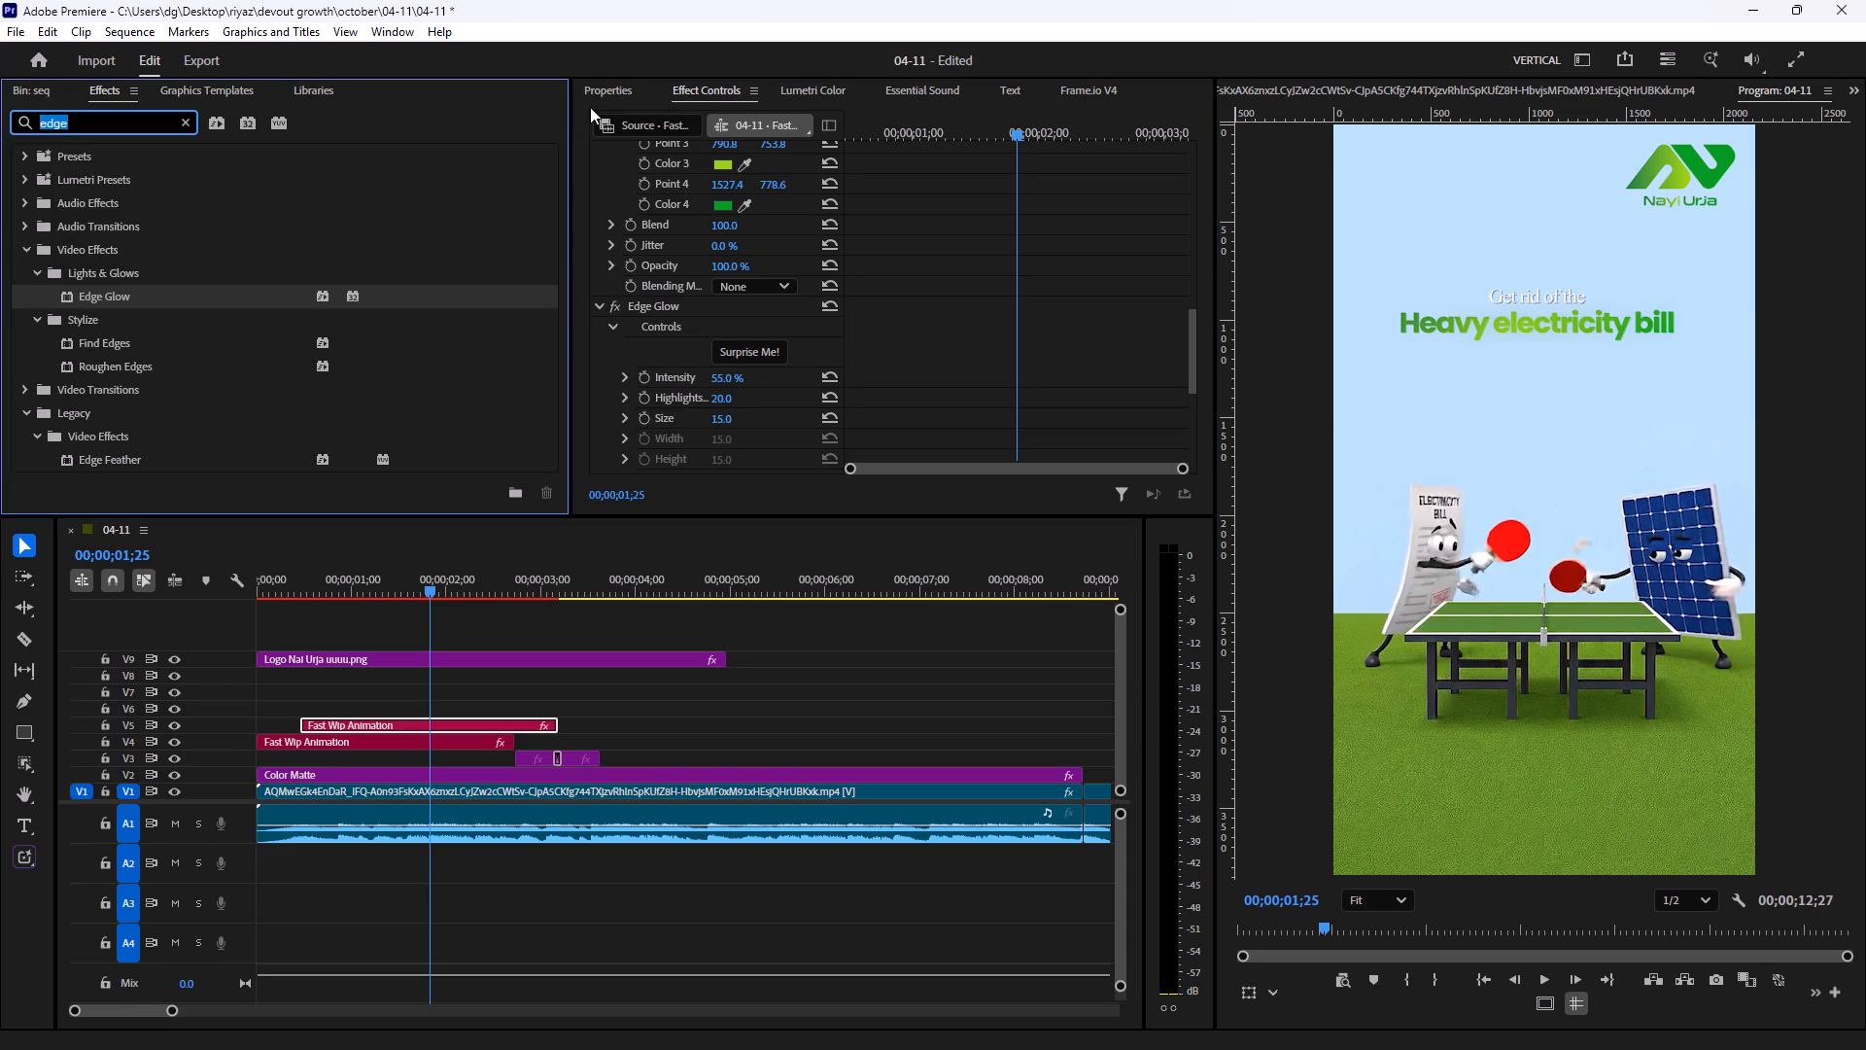
{"action": "left_click", "coordinate": [628, 92]}
{"action": "left_click", "coordinate": [708, 85]}
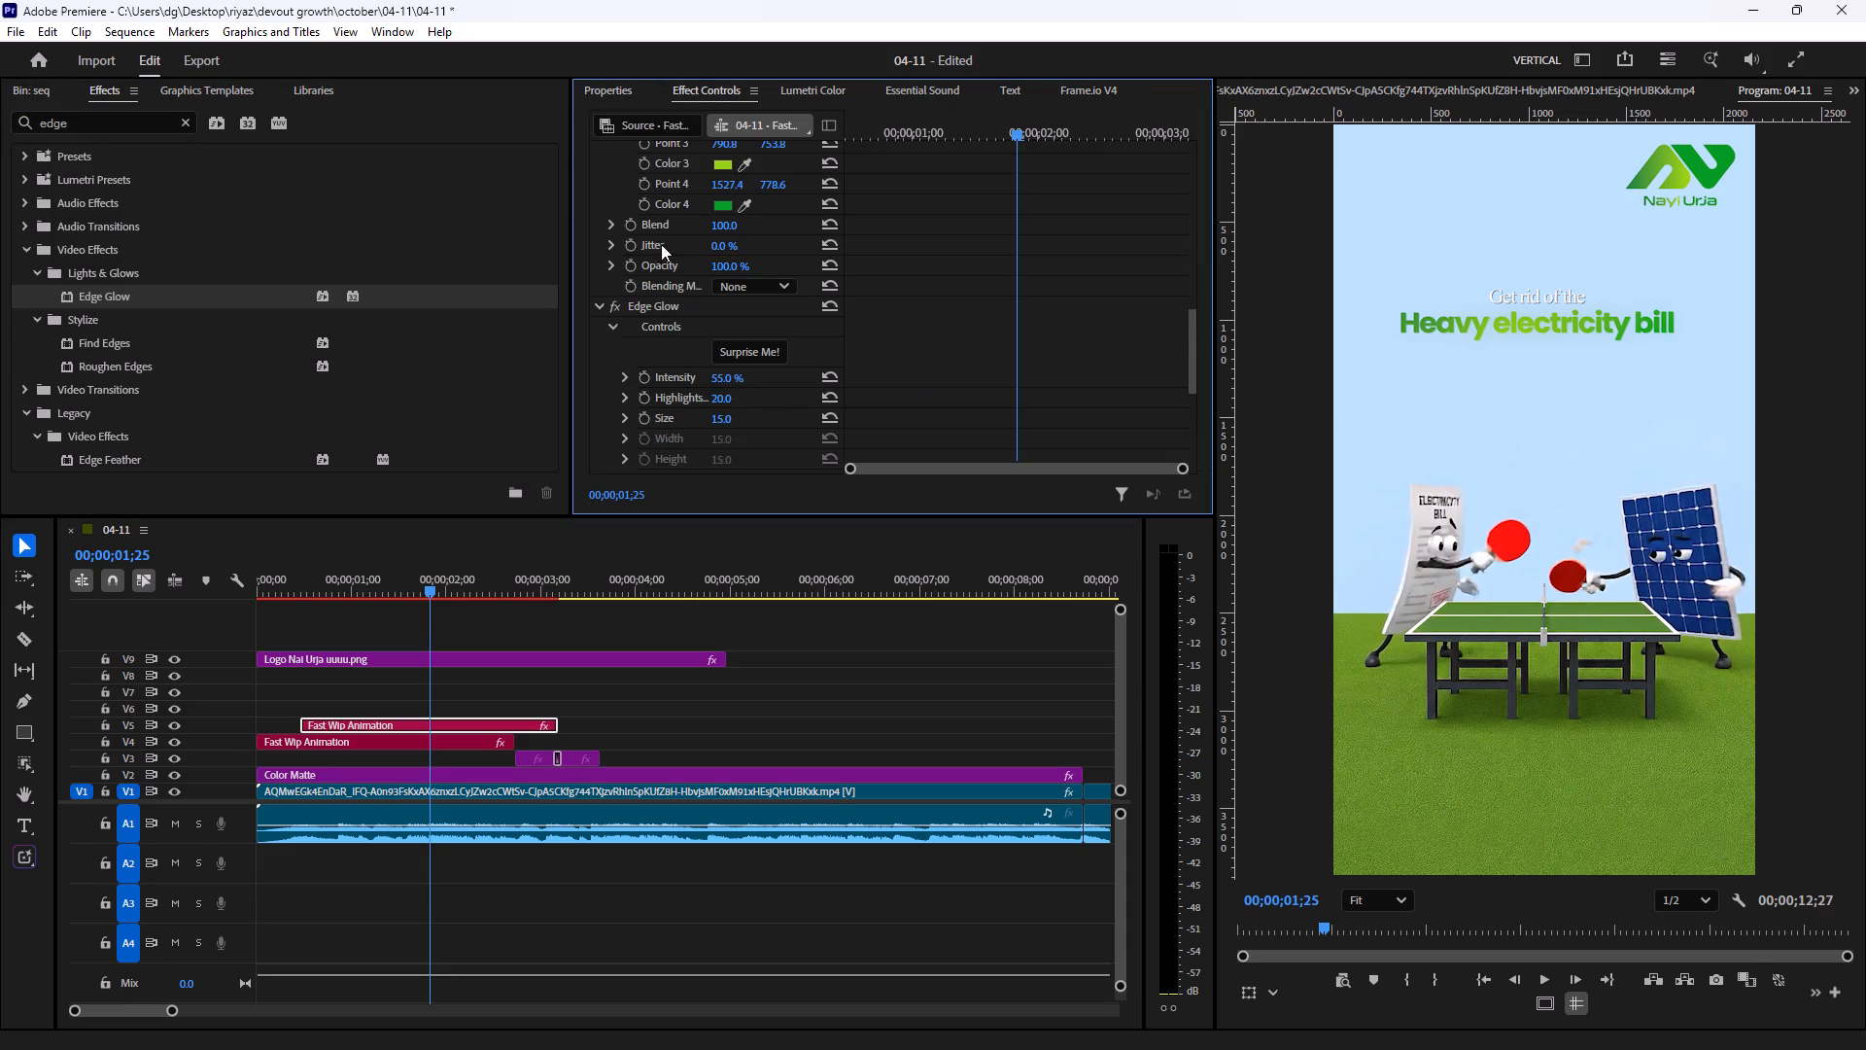
{"action": "scroll", "coordinate": [656, 257], "scroll_direction": "down", "scroll_amount": 11}
{"action": "scroll", "coordinate": [656, 261], "scroll_direction": "up", "scroll_amount": 20}
{"action": "scroll", "coordinate": [656, 261], "scroll_direction": "up", "scroll_amount": 4}
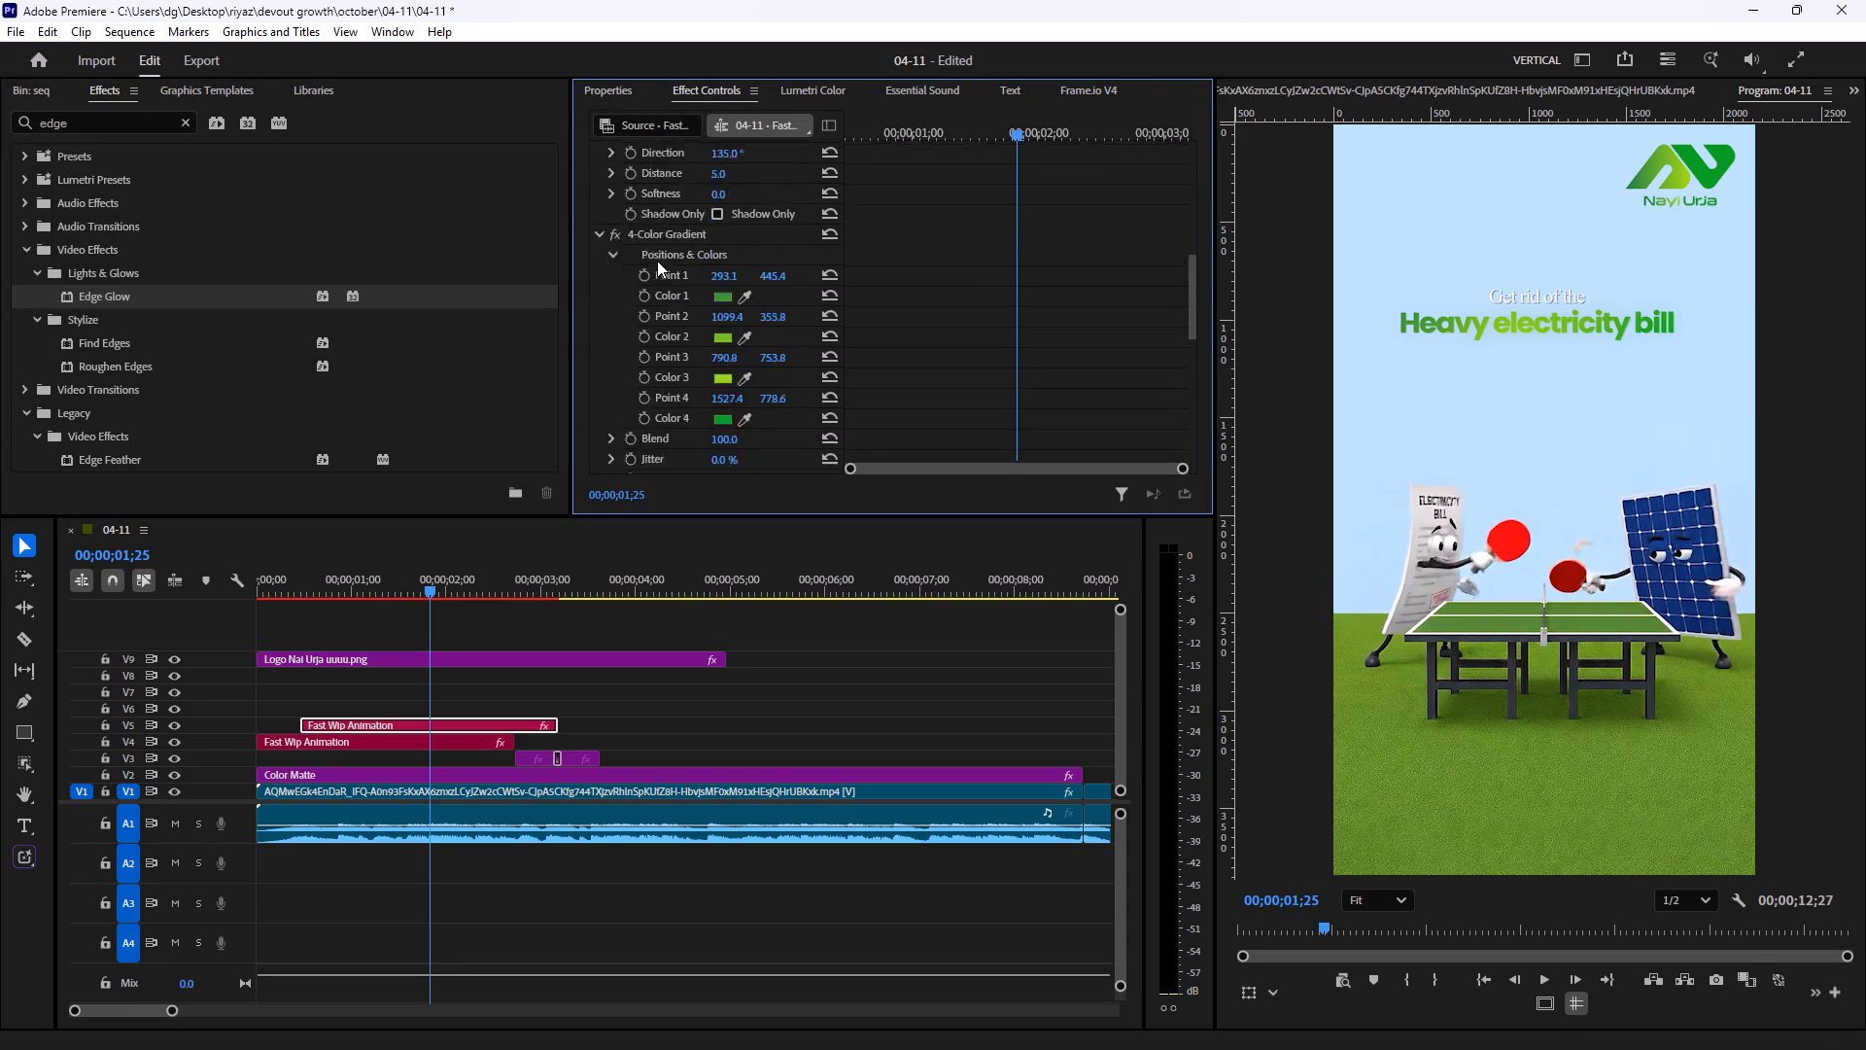
{"action": "scroll", "coordinate": [657, 261], "scroll_direction": "up", "scroll_amount": 7}
{"action": "right_click", "coordinate": [655, 260]}
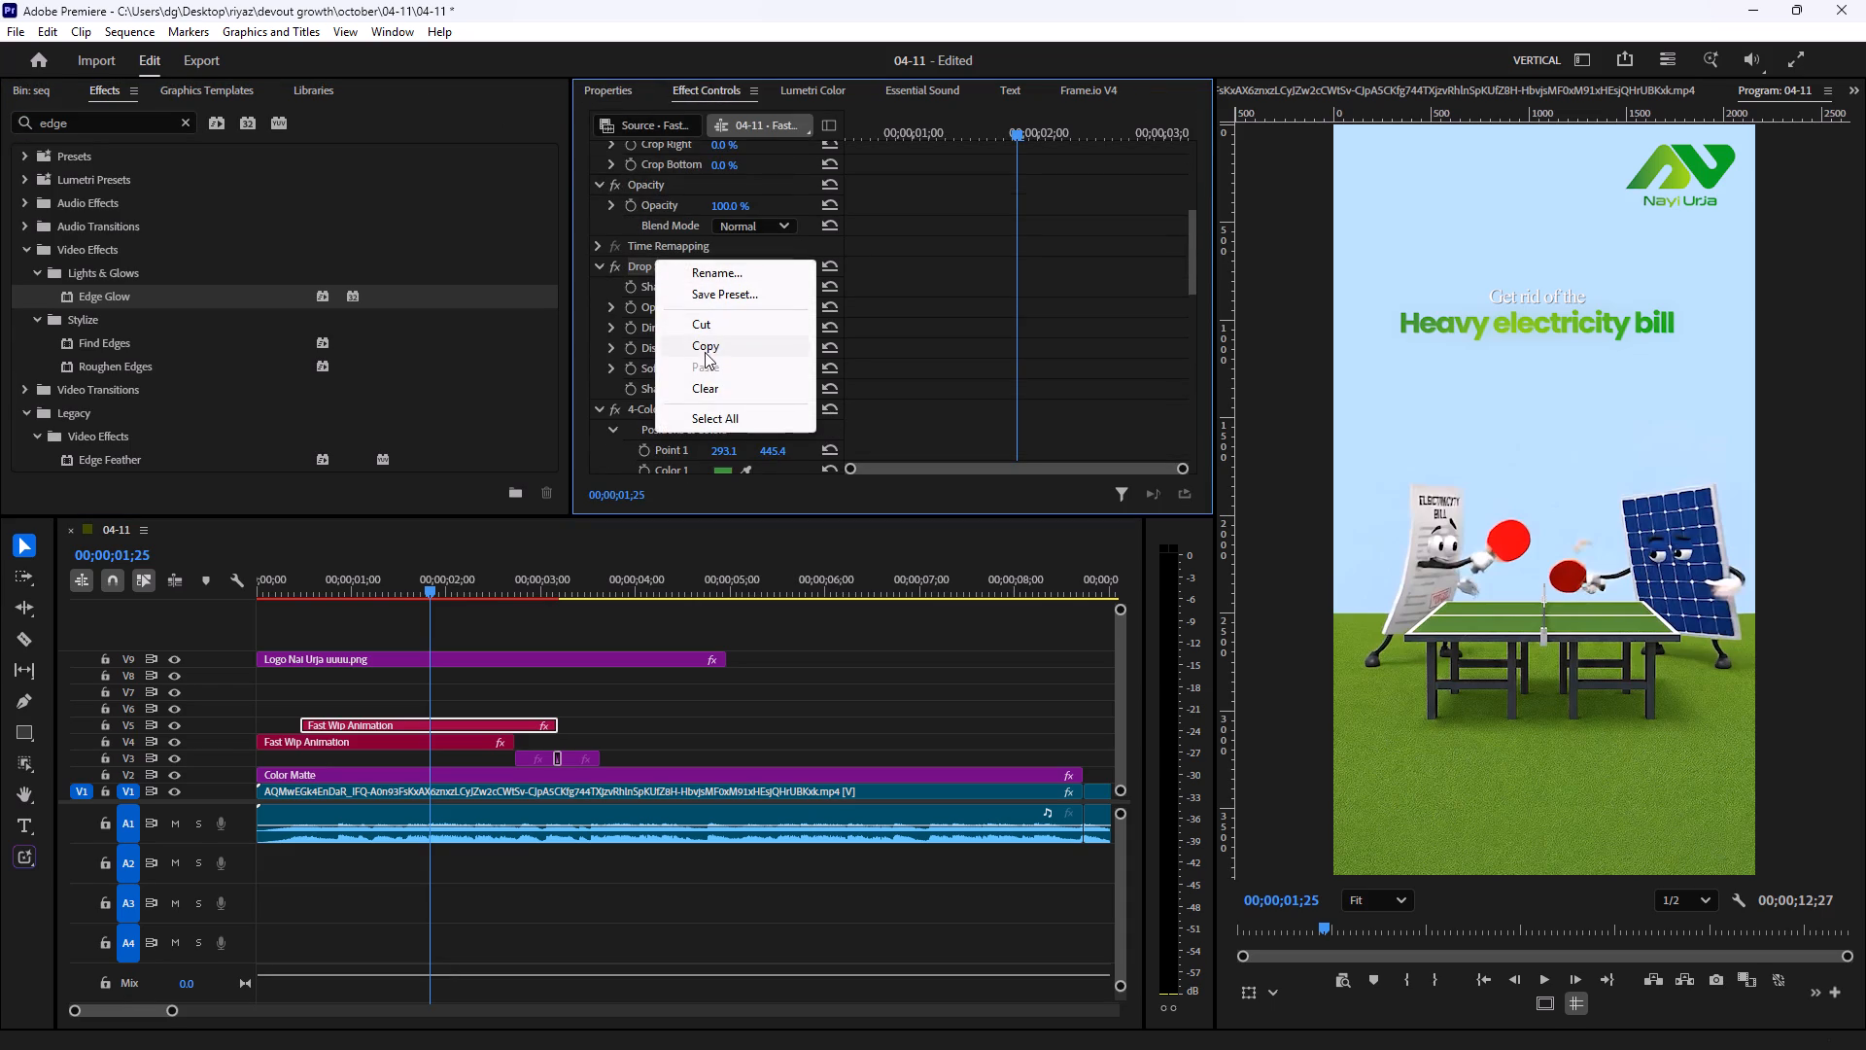
{"action": "left_click", "coordinate": [722, 394]}
Find the Long Shadow effect and apply it to the headline clip on V5.
{"action": "left_click_drag", "start_coordinate": [77, 124], "coordinate": [0, 124]}
{"action": "type", "text": "lon"}
{"action": "key", "text": "g"}
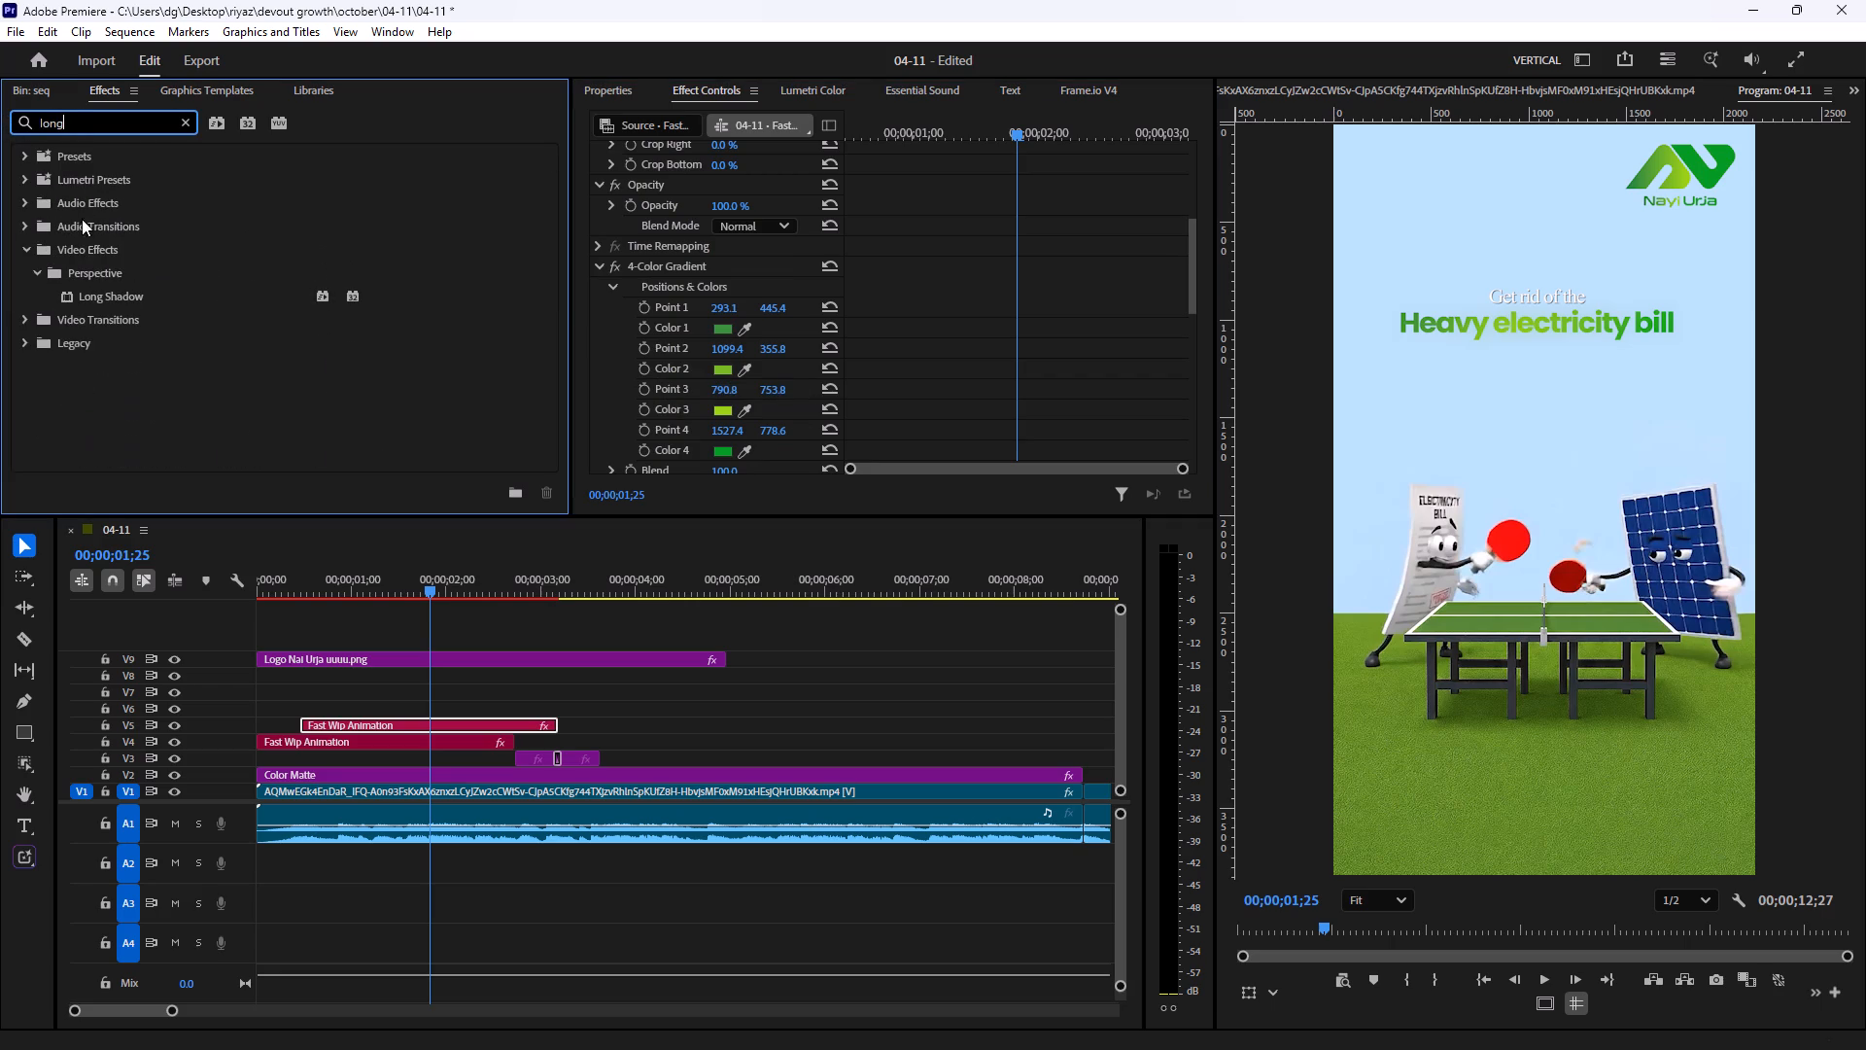
{"action": "left_click_drag", "start_coordinate": [100, 294], "coordinate": [422, 719]}
Set the headline's Long Shadow length to 13.
{"action": "scroll", "coordinate": [615, 370], "scroll_direction": "down", "scroll_amount": 19}
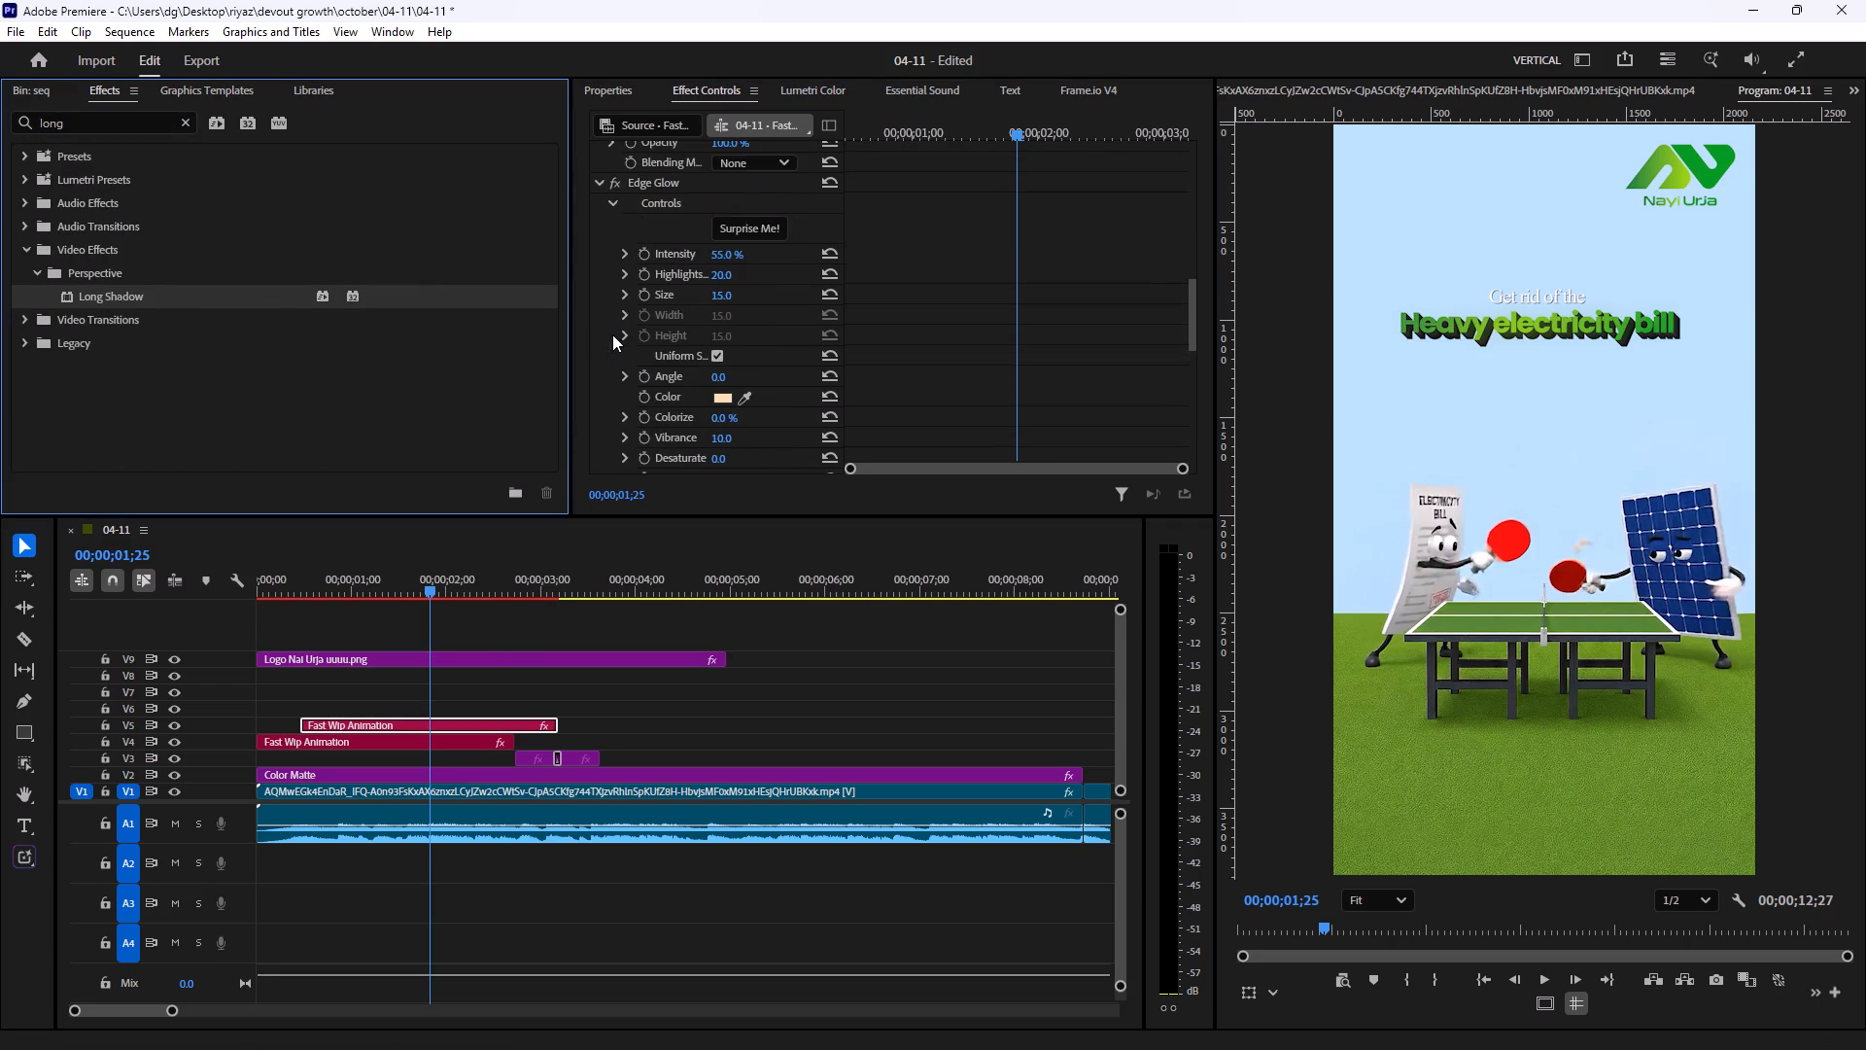
{"action": "scroll", "coordinate": [613, 324], "scroll_direction": "down", "scroll_amount": 3}
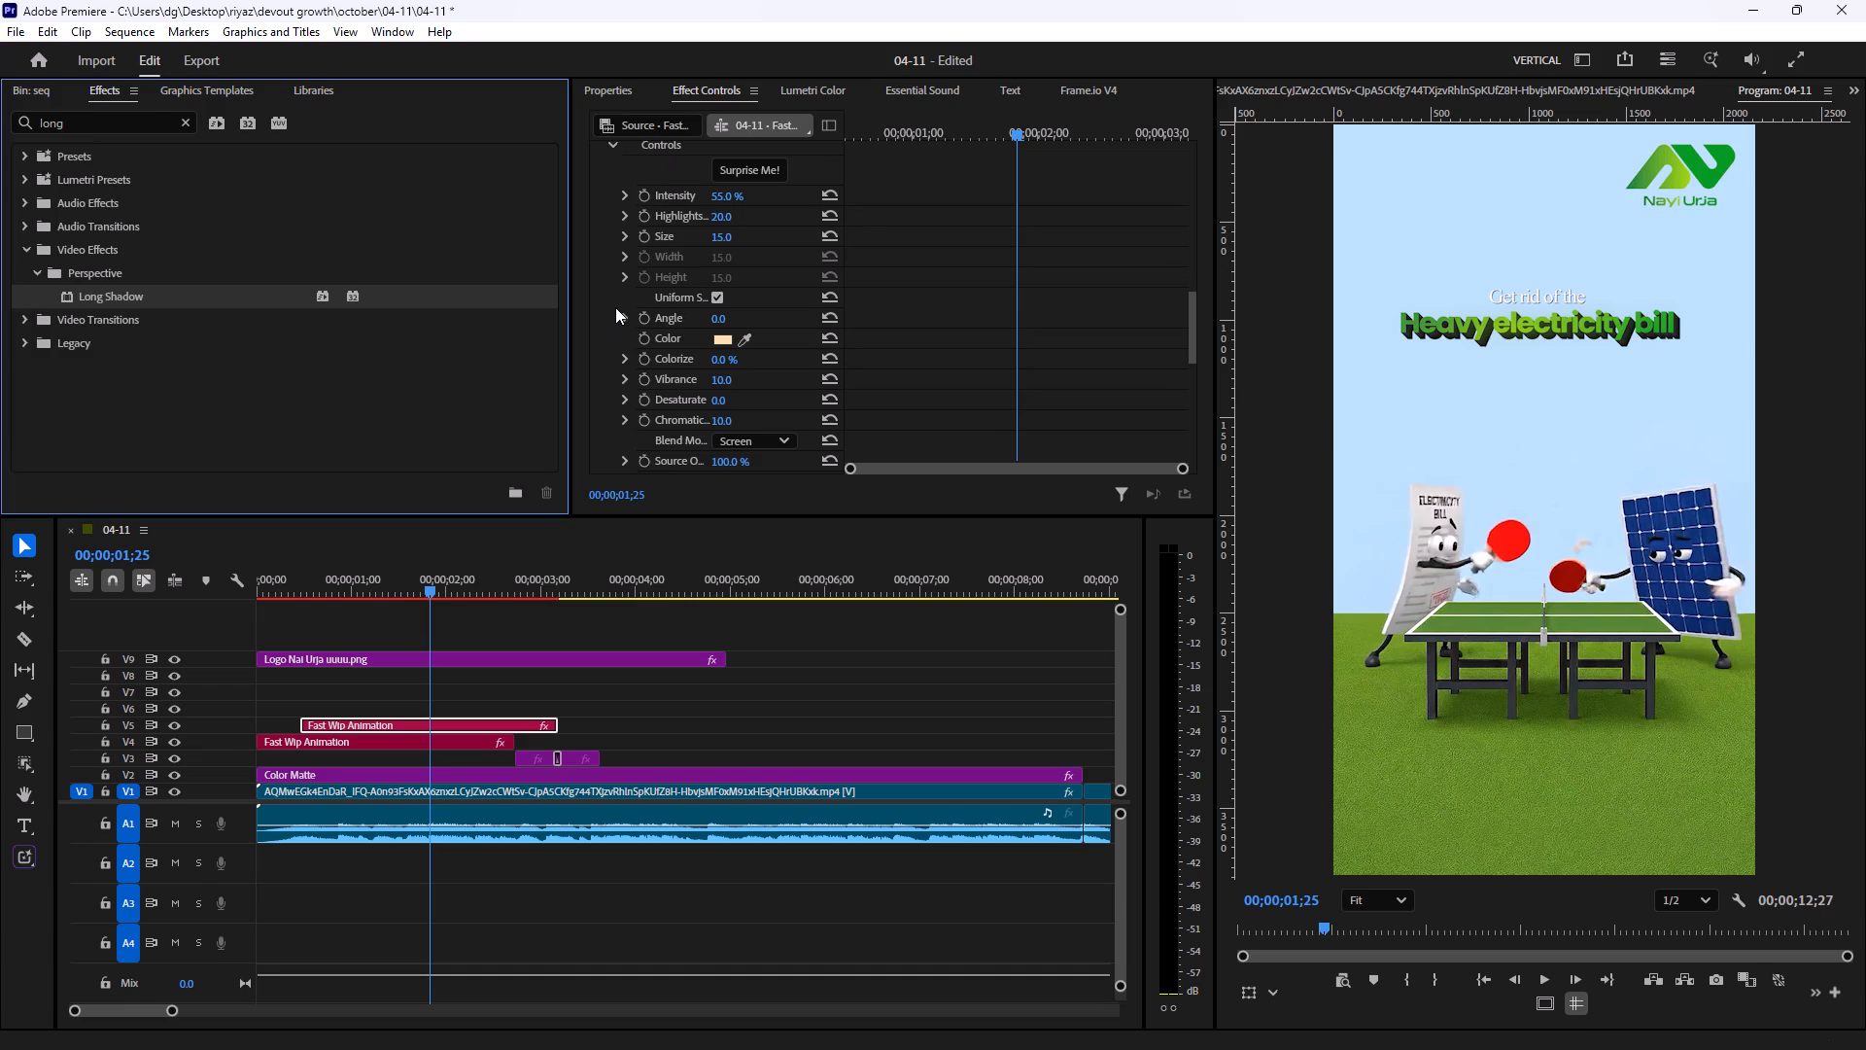
{"action": "scroll", "coordinate": [615, 307], "scroll_direction": "down", "scroll_amount": 9}
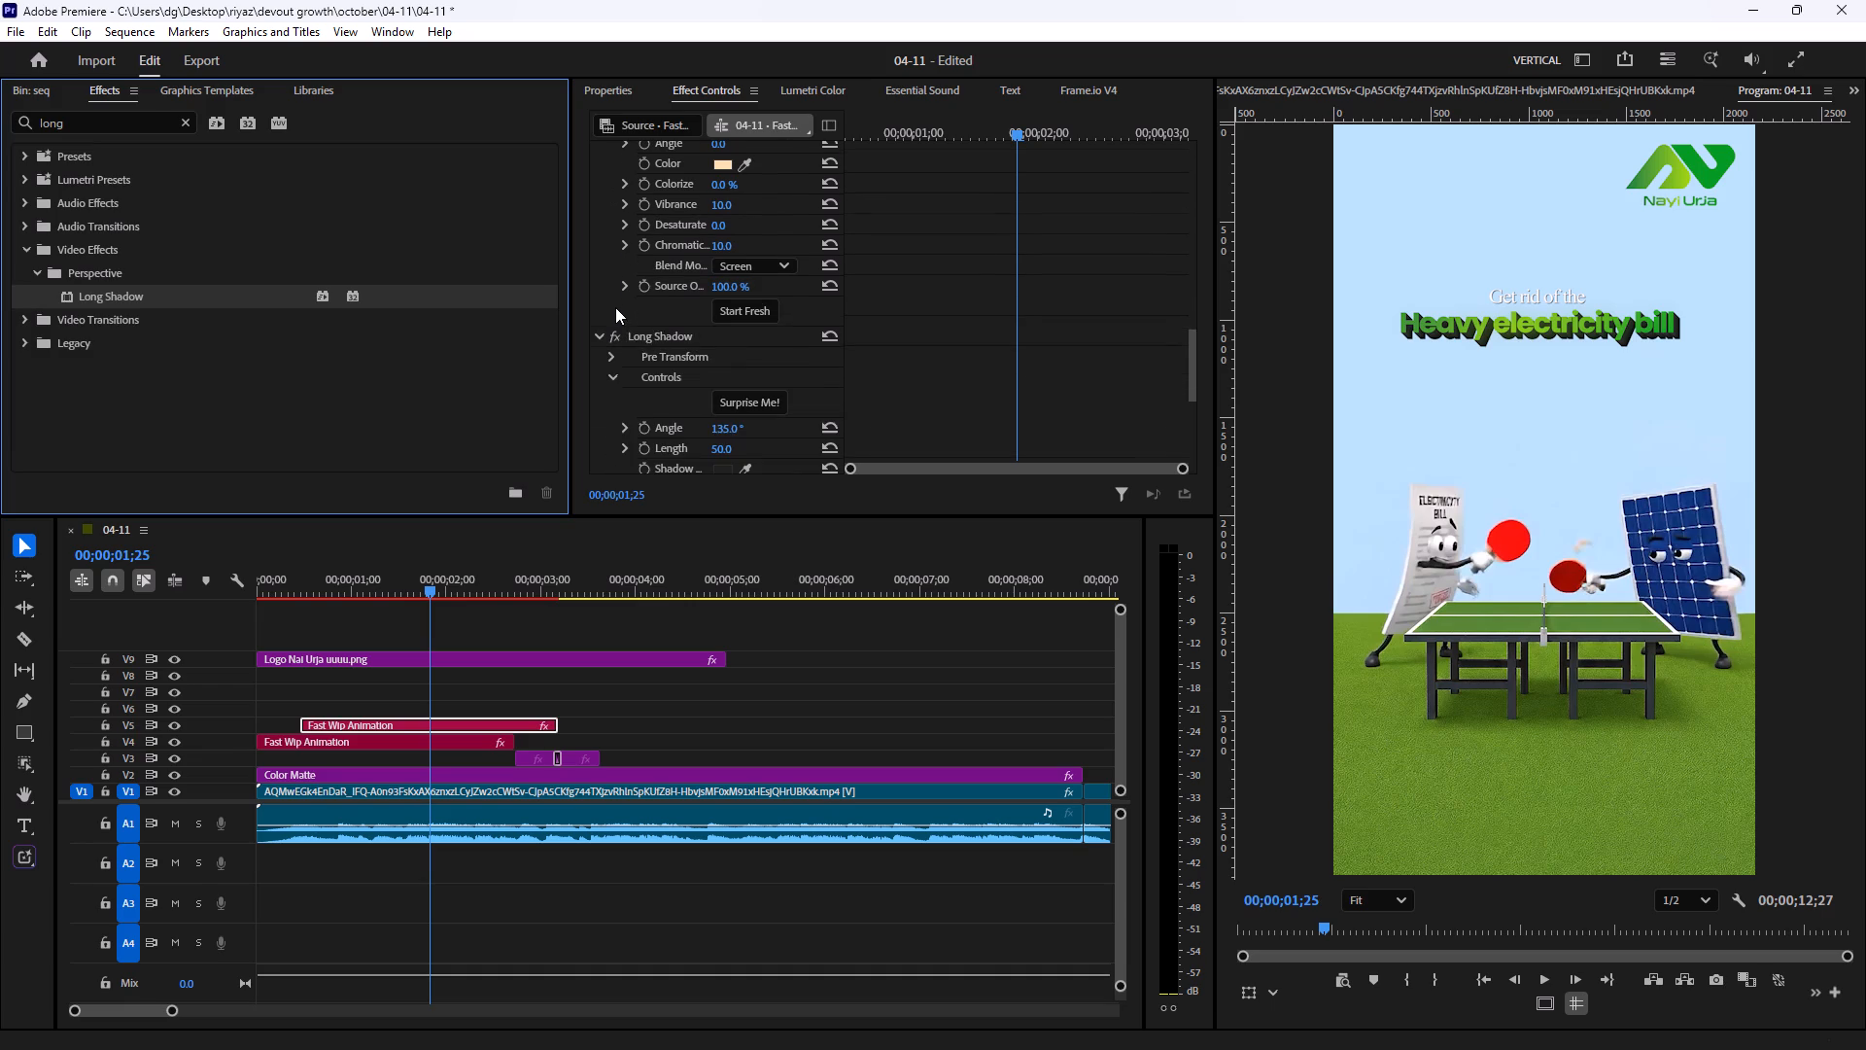
{"action": "scroll", "coordinate": [688, 350], "scroll_direction": "down", "scroll_amount": 5}
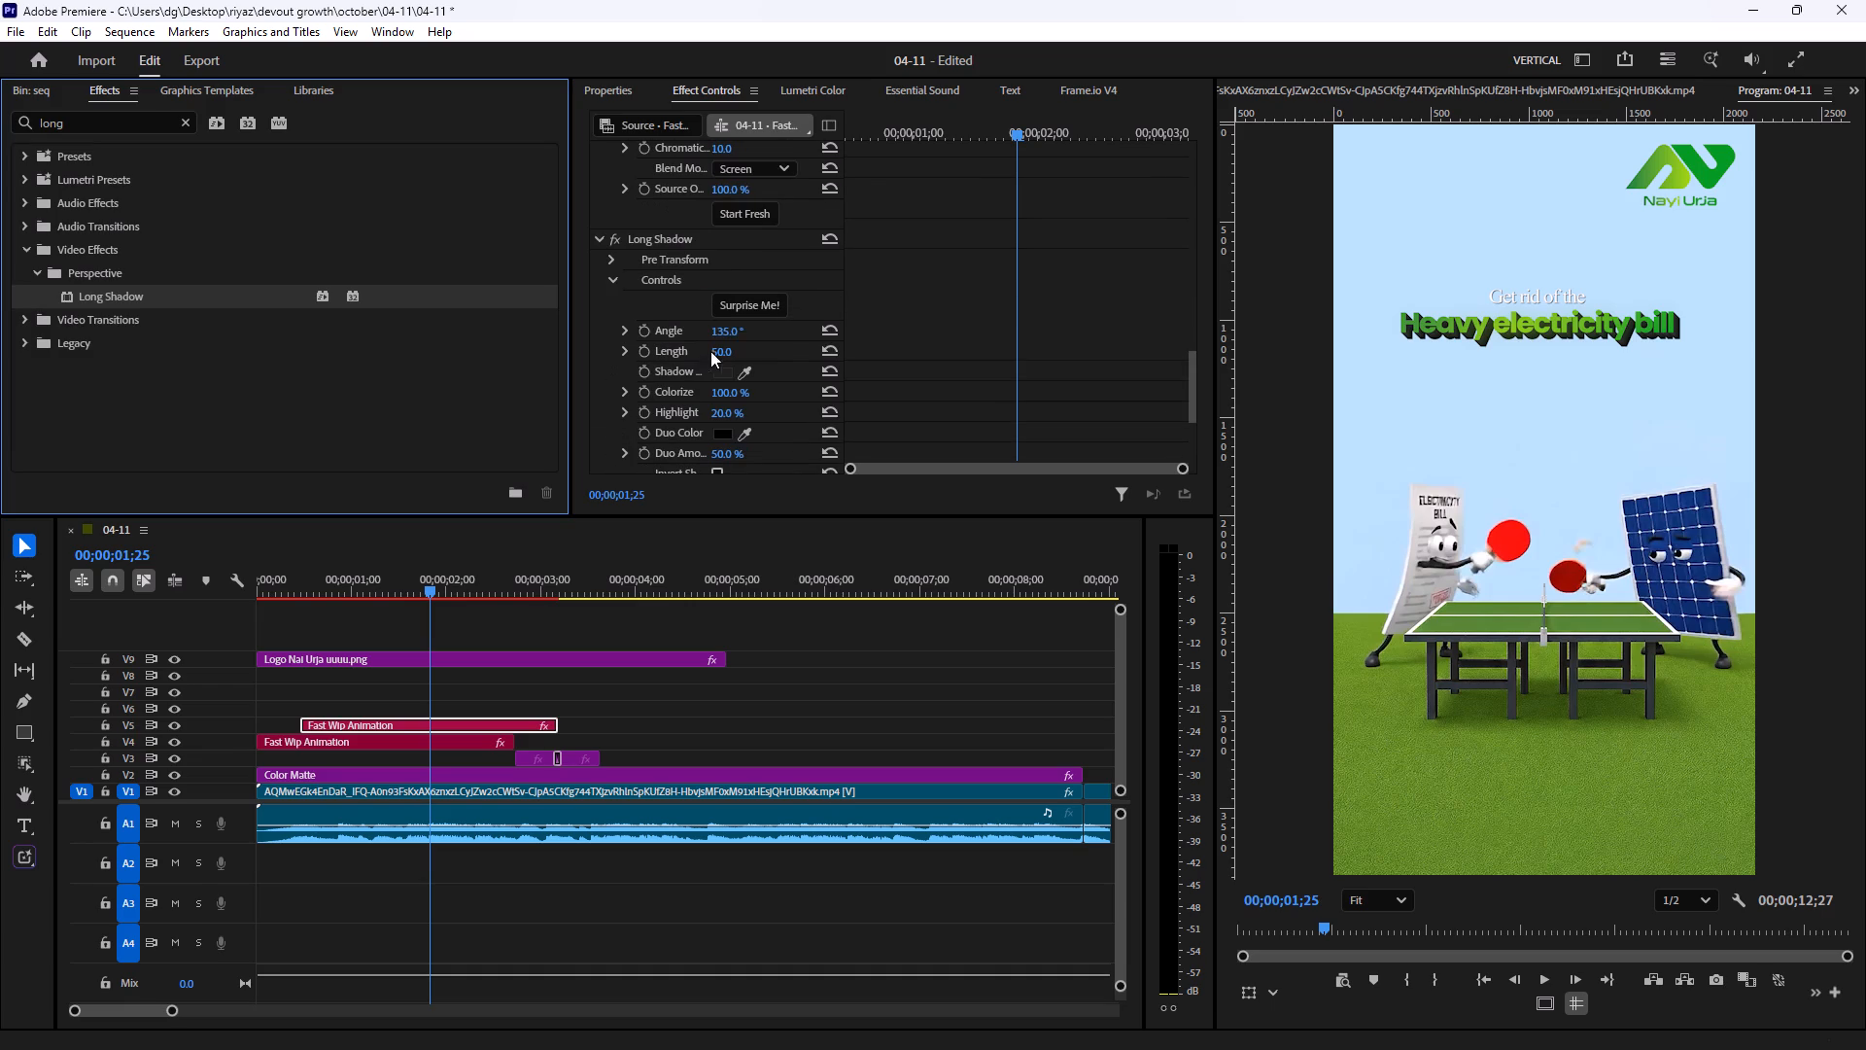
{"action": "left_click_drag", "start_coordinate": [723, 349], "coordinate": [701, 375]}
Set the Long Shadow's Alpha Falloff to 27%.
{"action": "scroll", "coordinate": [688, 333], "scroll_direction": "down", "scroll_amount": 6}
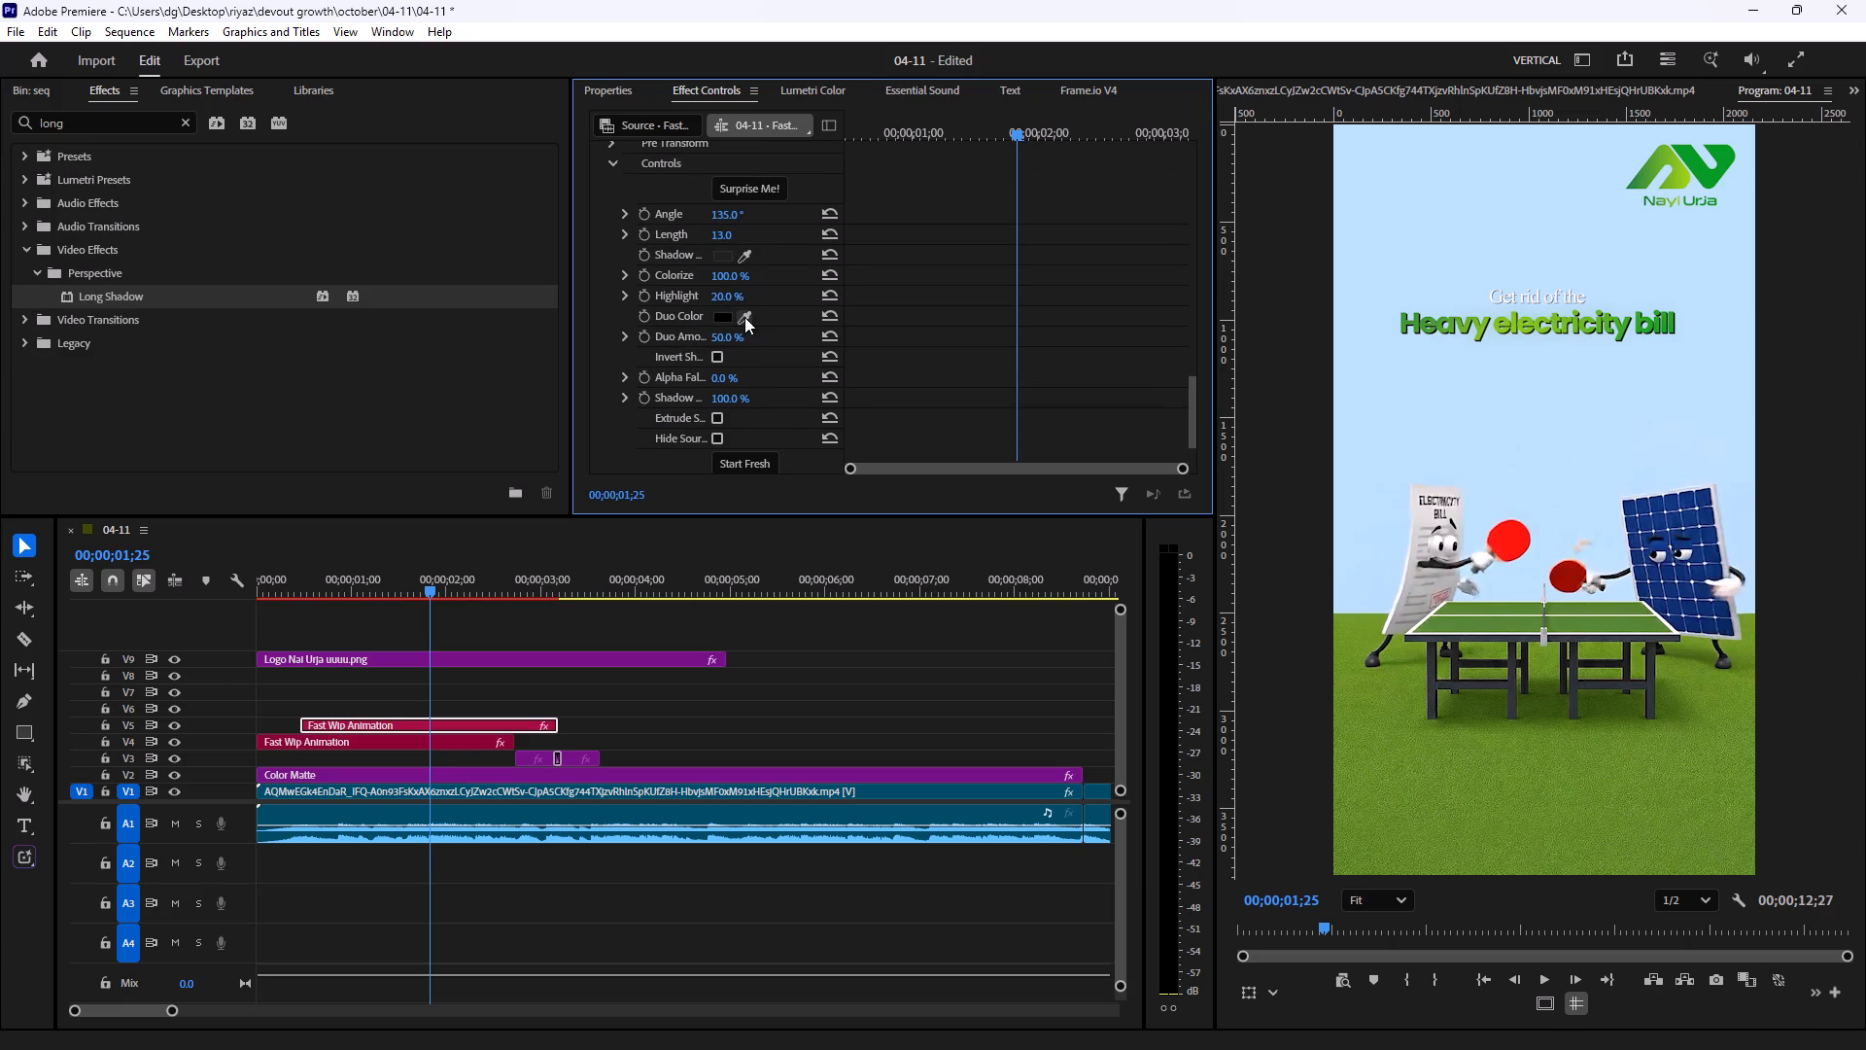
{"action": "left_click_drag", "start_coordinate": [738, 377], "coordinate": [755, 377]}
{"action": "left_click_drag", "start_coordinate": [735, 375], "coordinate": [745, 375]}
Set the Long Shadow's Alpha Falloff to 39% and play the sequence from the start to check the headline.
{"action": "left_click_drag", "start_coordinate": [745, 375], "coordinate": [756, 375]}
{"action": "left_click_drag", "start_coordinate": [756, 375], "coordinate": [757, 373]}
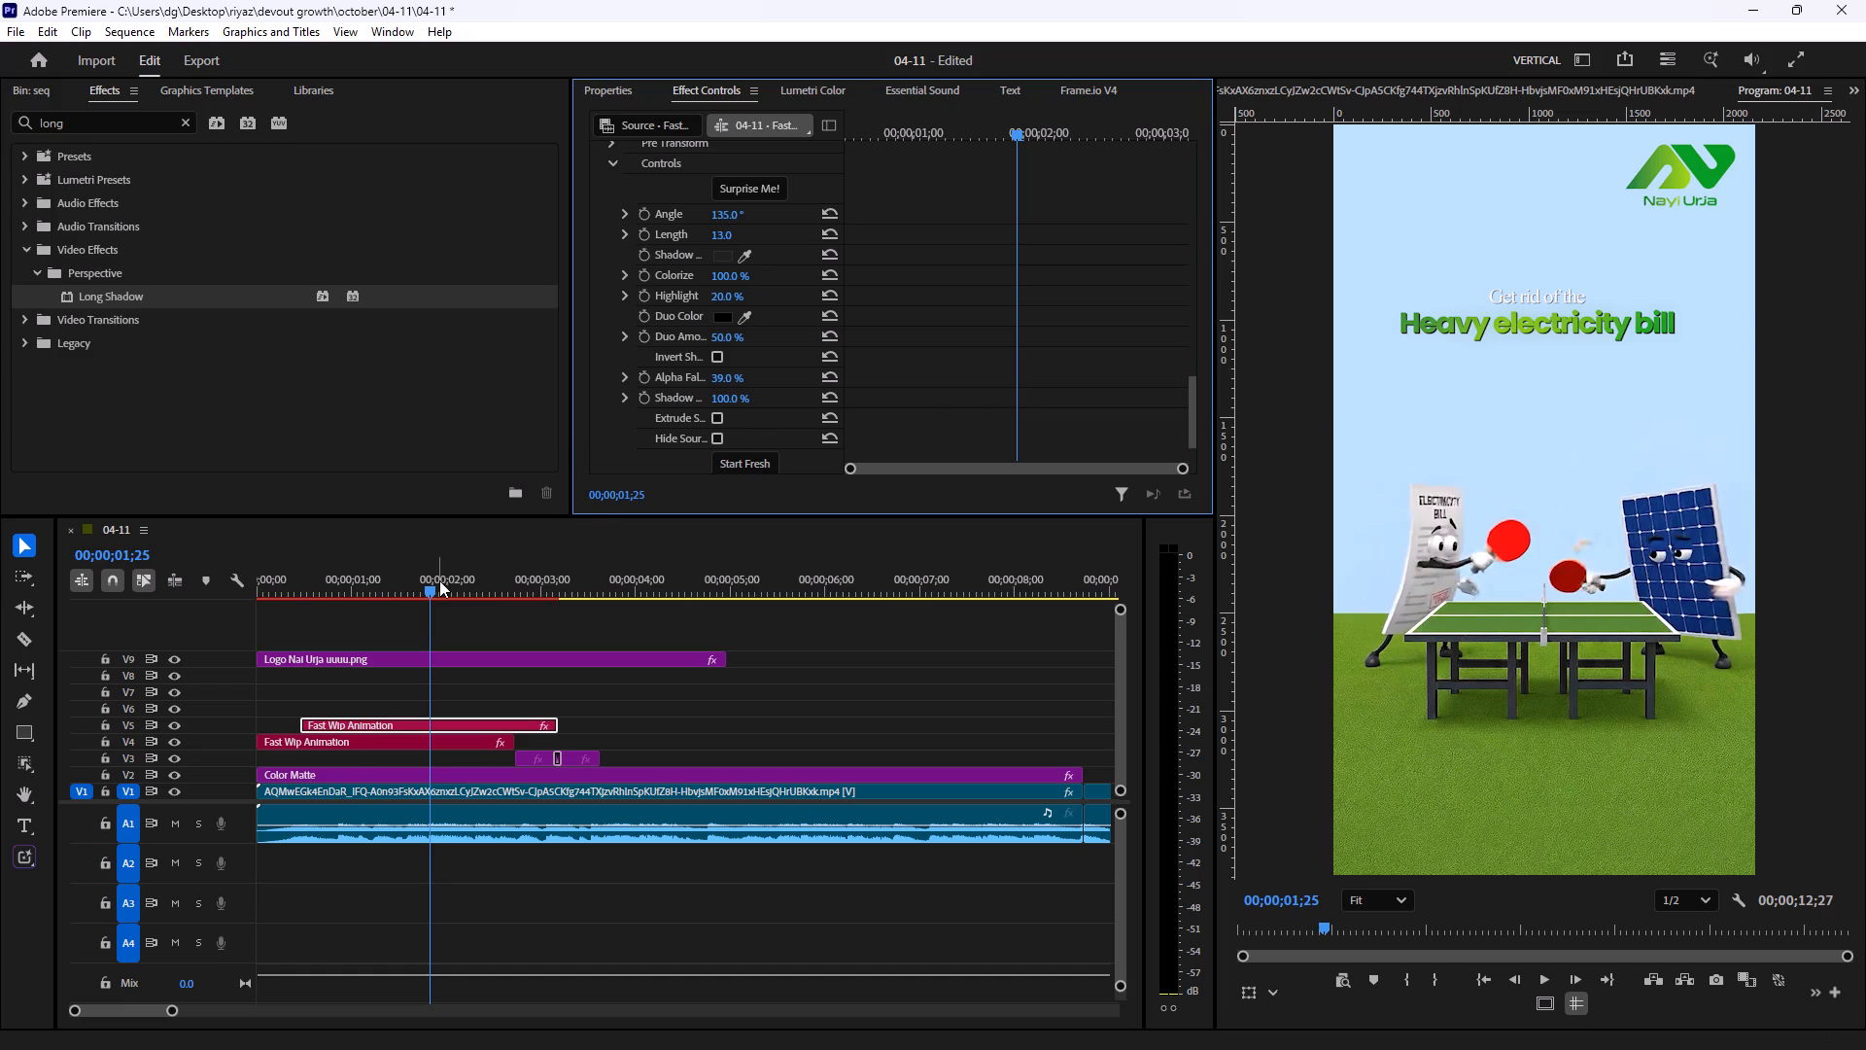
{"action": "left_click_drag", "start_coordinate": [406, 583], "coordinate": [259, 618]}
{"action": "key", "text": "space"}
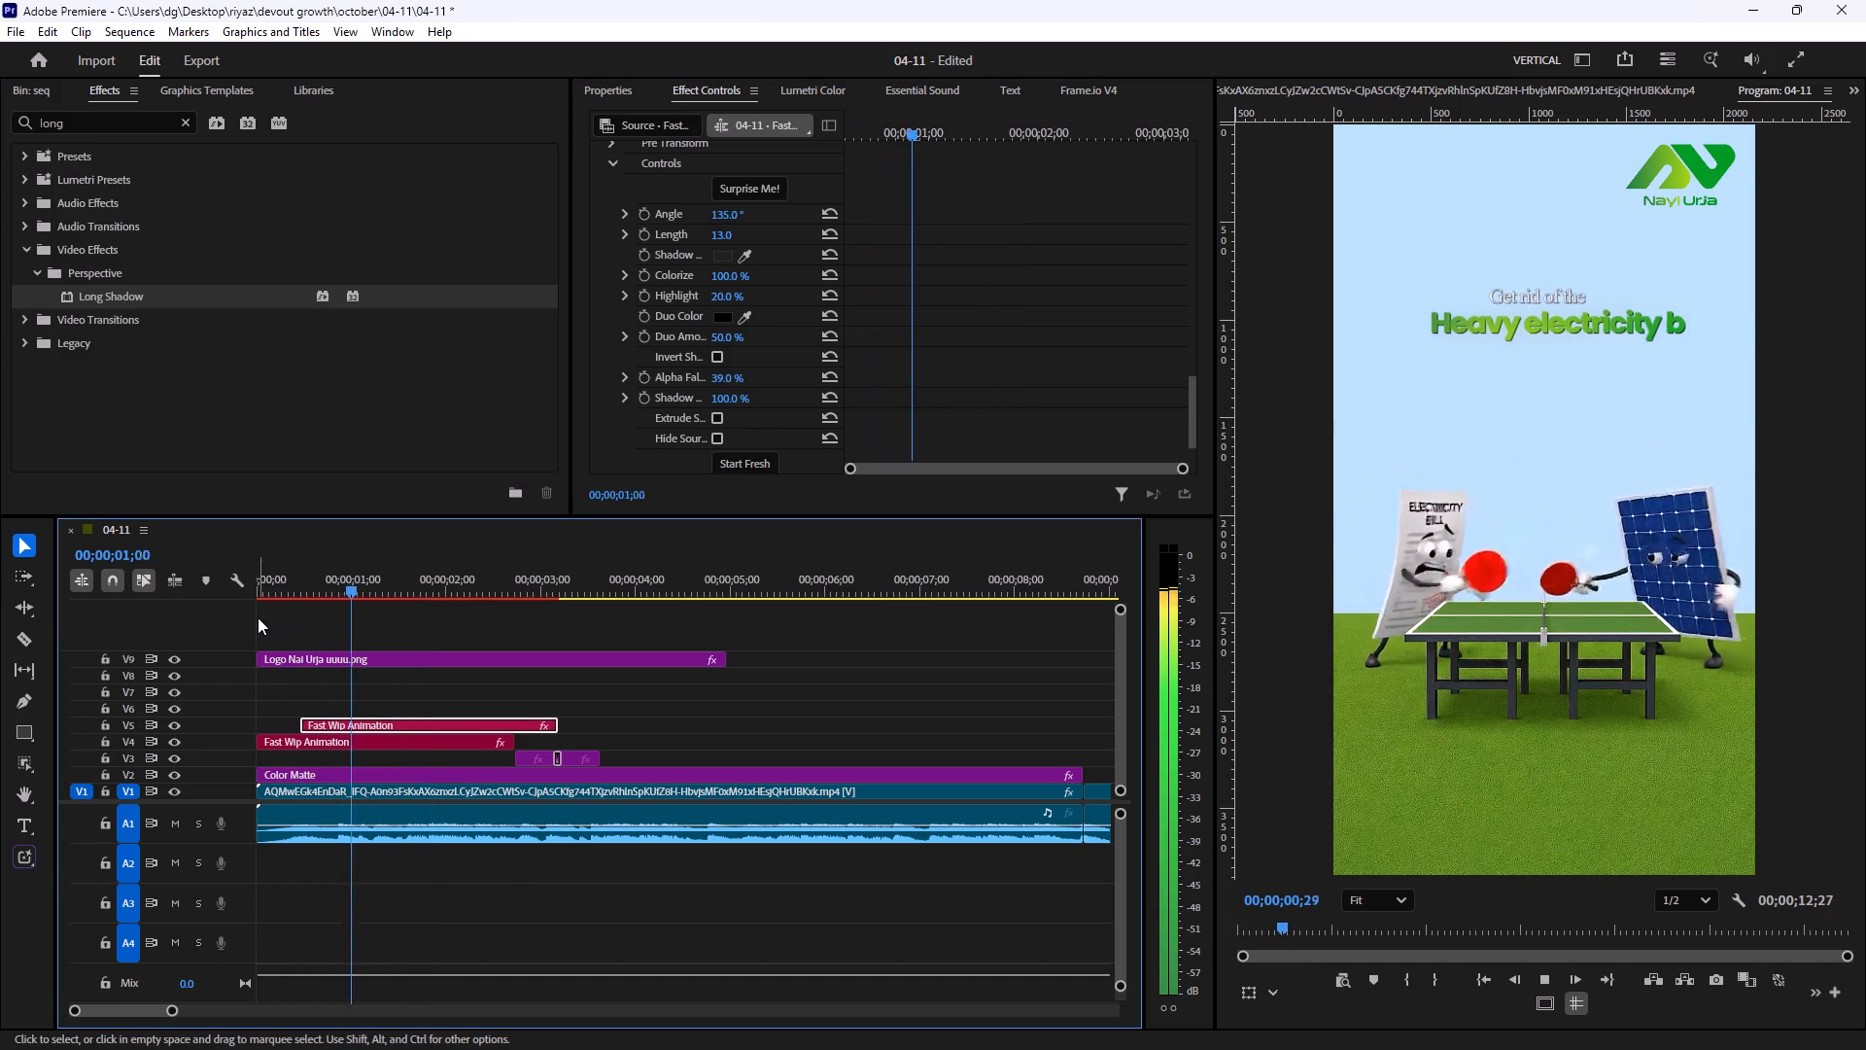
{"action": "key", "text": "space"}
{"action": "key", "text": "space"}
{"action": "key", "text": "space"}
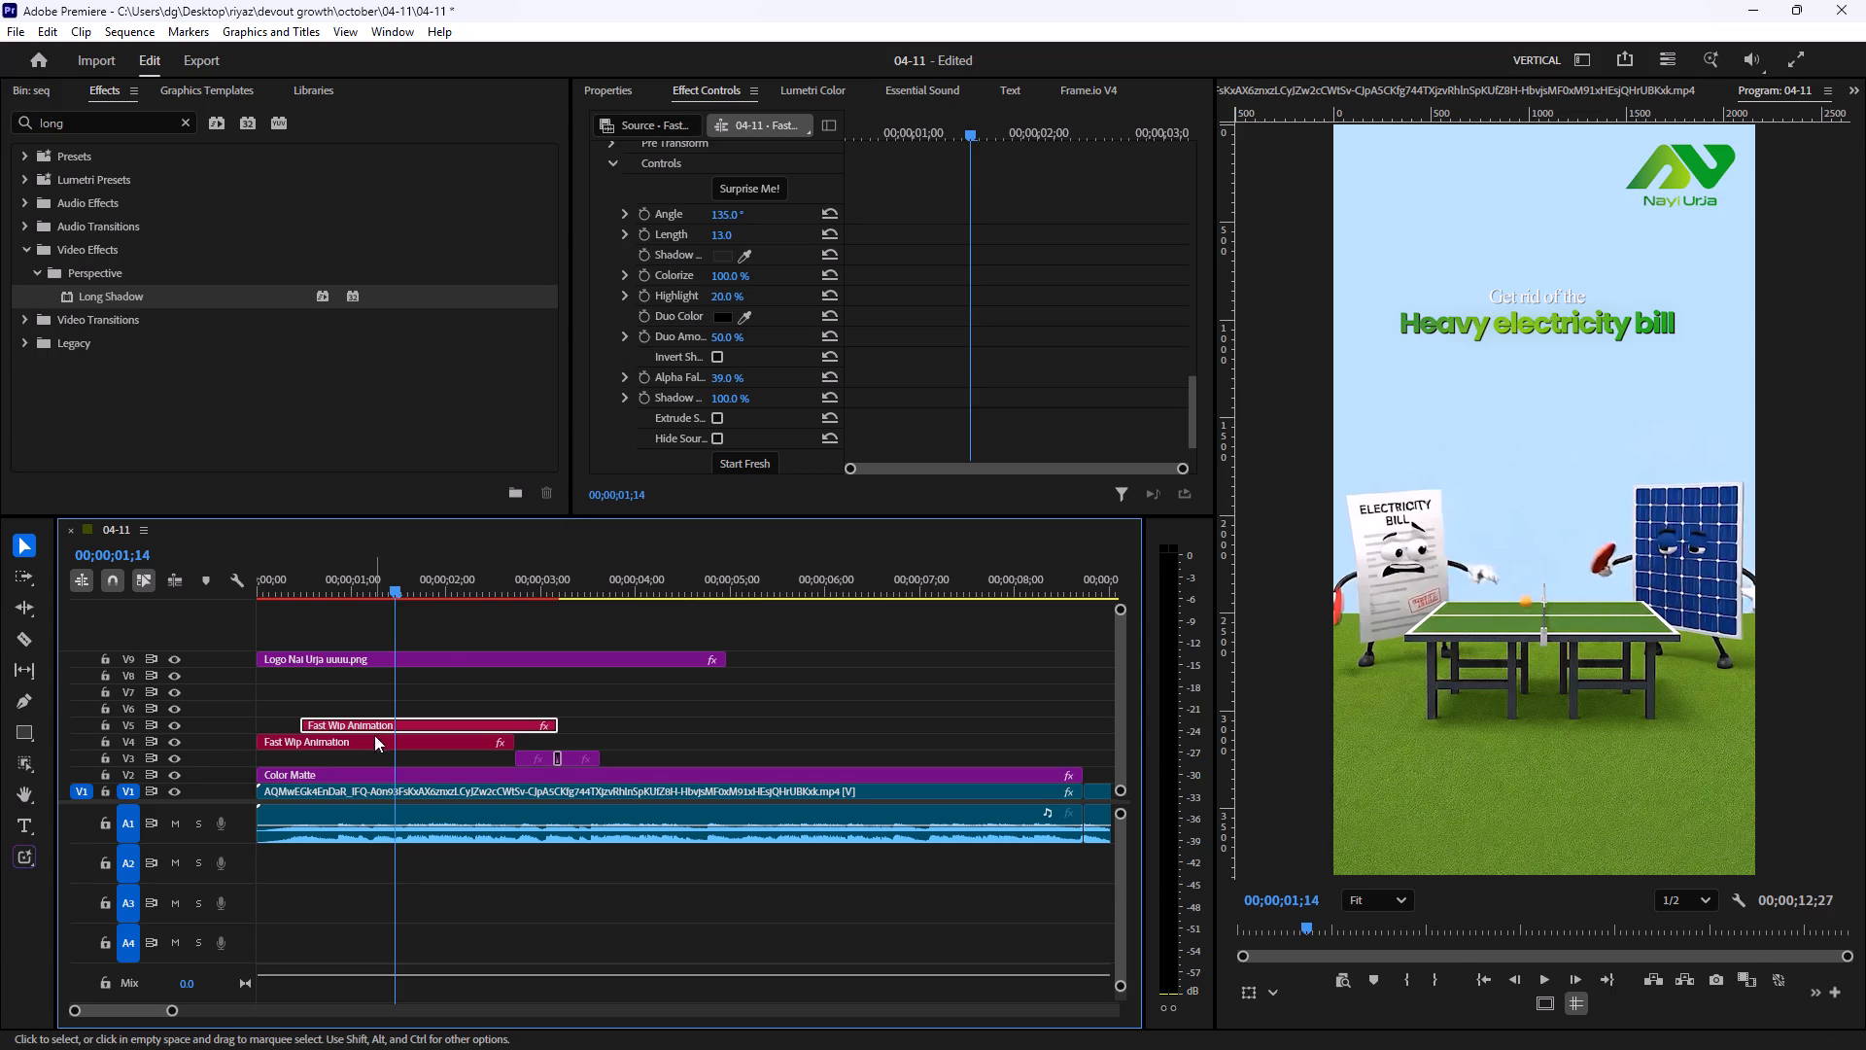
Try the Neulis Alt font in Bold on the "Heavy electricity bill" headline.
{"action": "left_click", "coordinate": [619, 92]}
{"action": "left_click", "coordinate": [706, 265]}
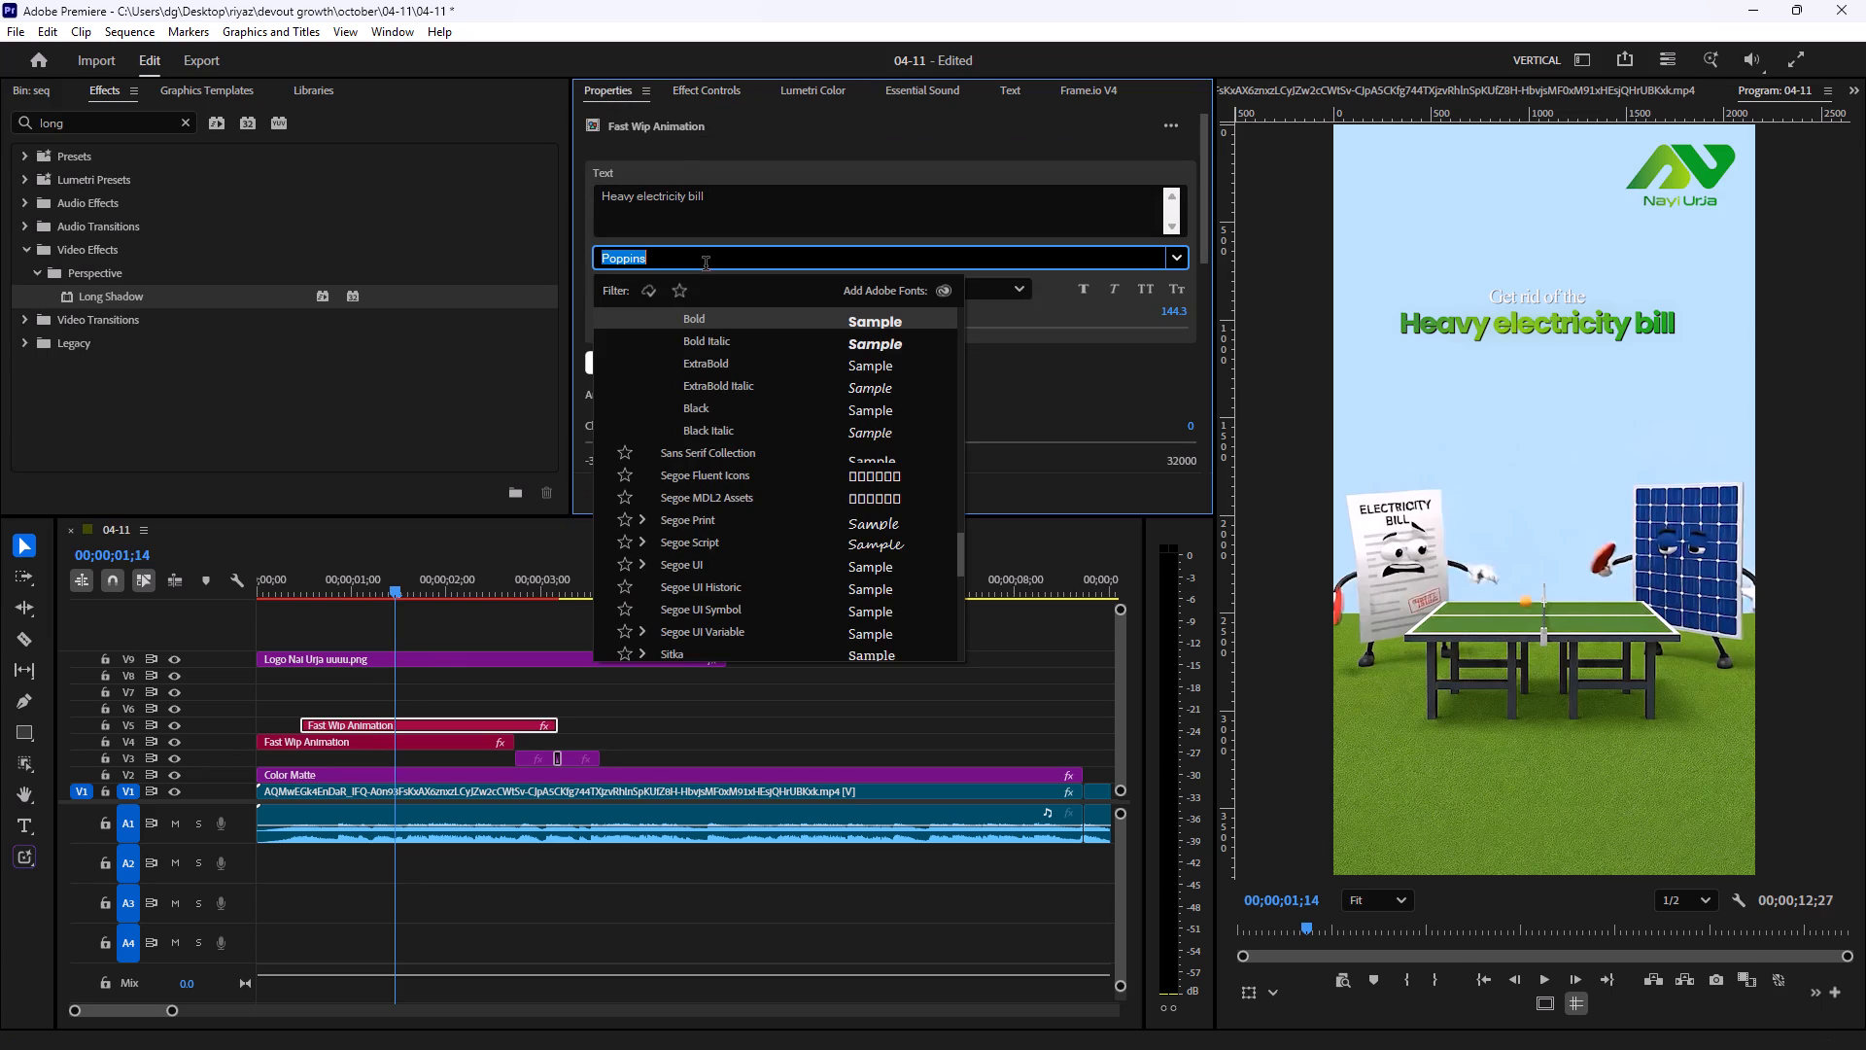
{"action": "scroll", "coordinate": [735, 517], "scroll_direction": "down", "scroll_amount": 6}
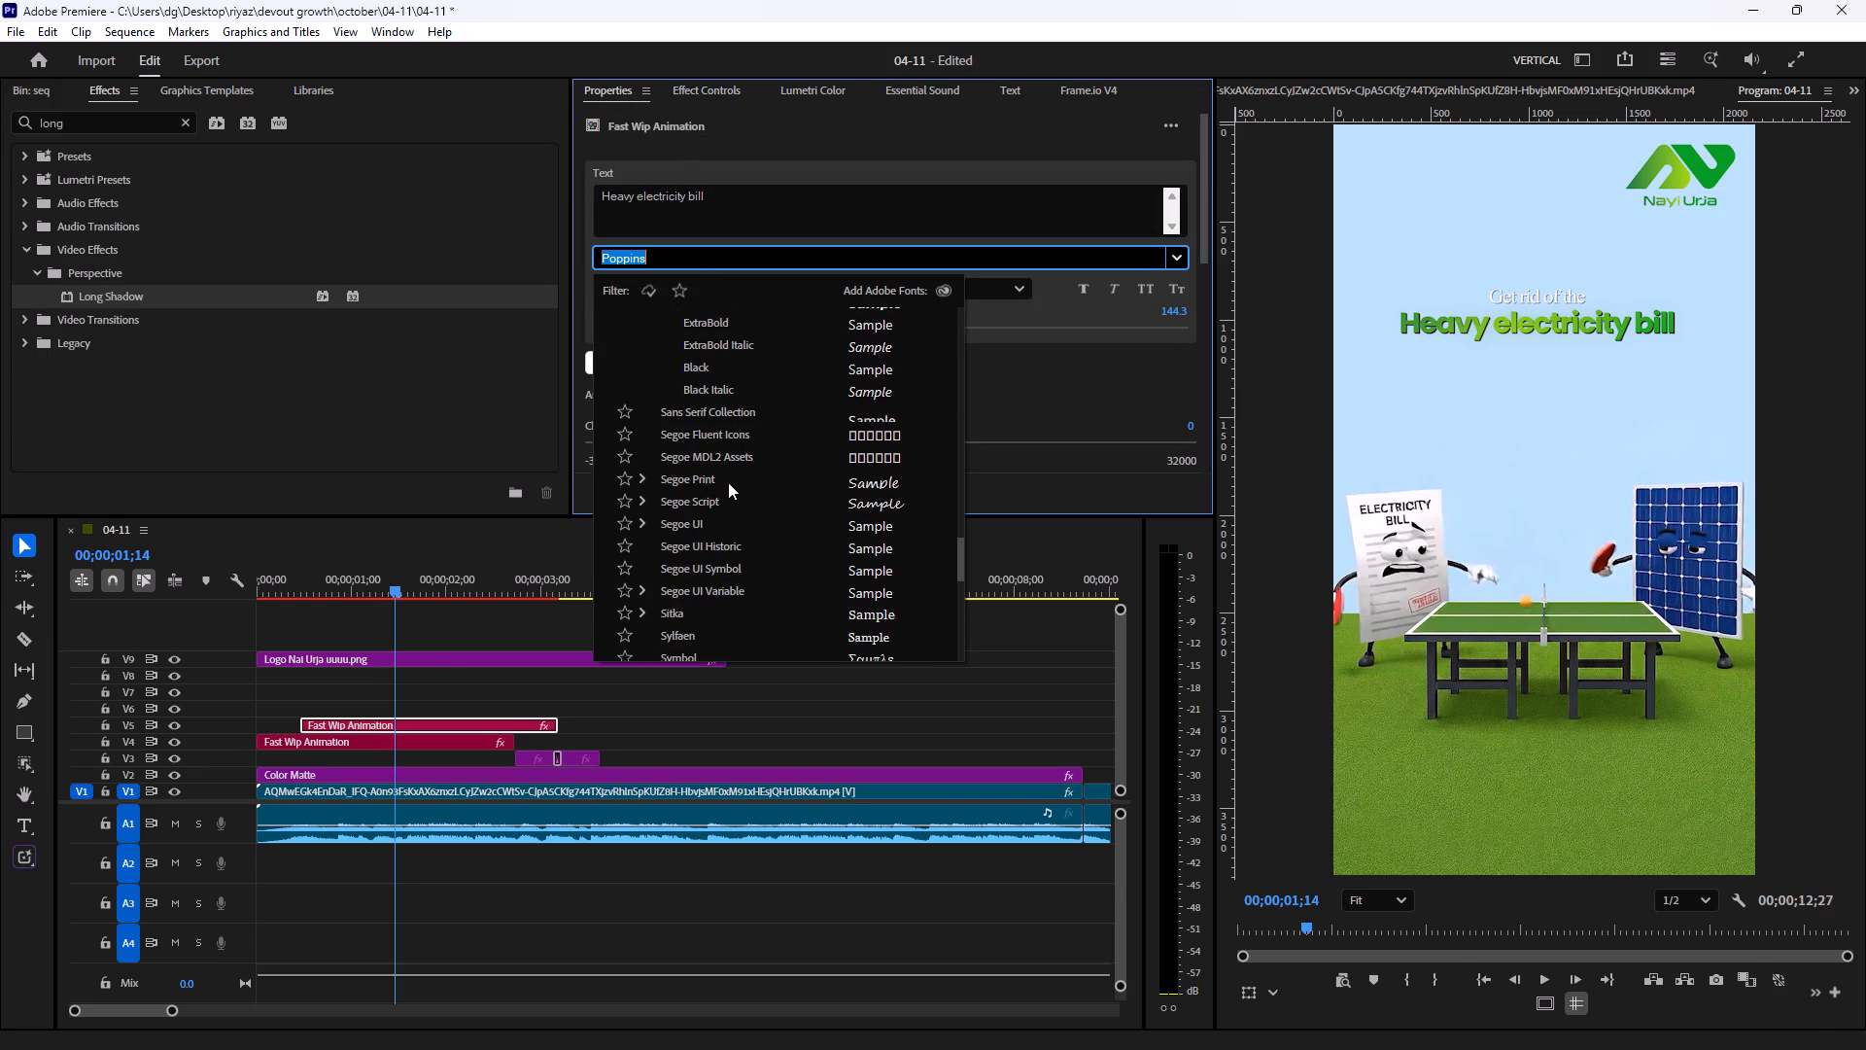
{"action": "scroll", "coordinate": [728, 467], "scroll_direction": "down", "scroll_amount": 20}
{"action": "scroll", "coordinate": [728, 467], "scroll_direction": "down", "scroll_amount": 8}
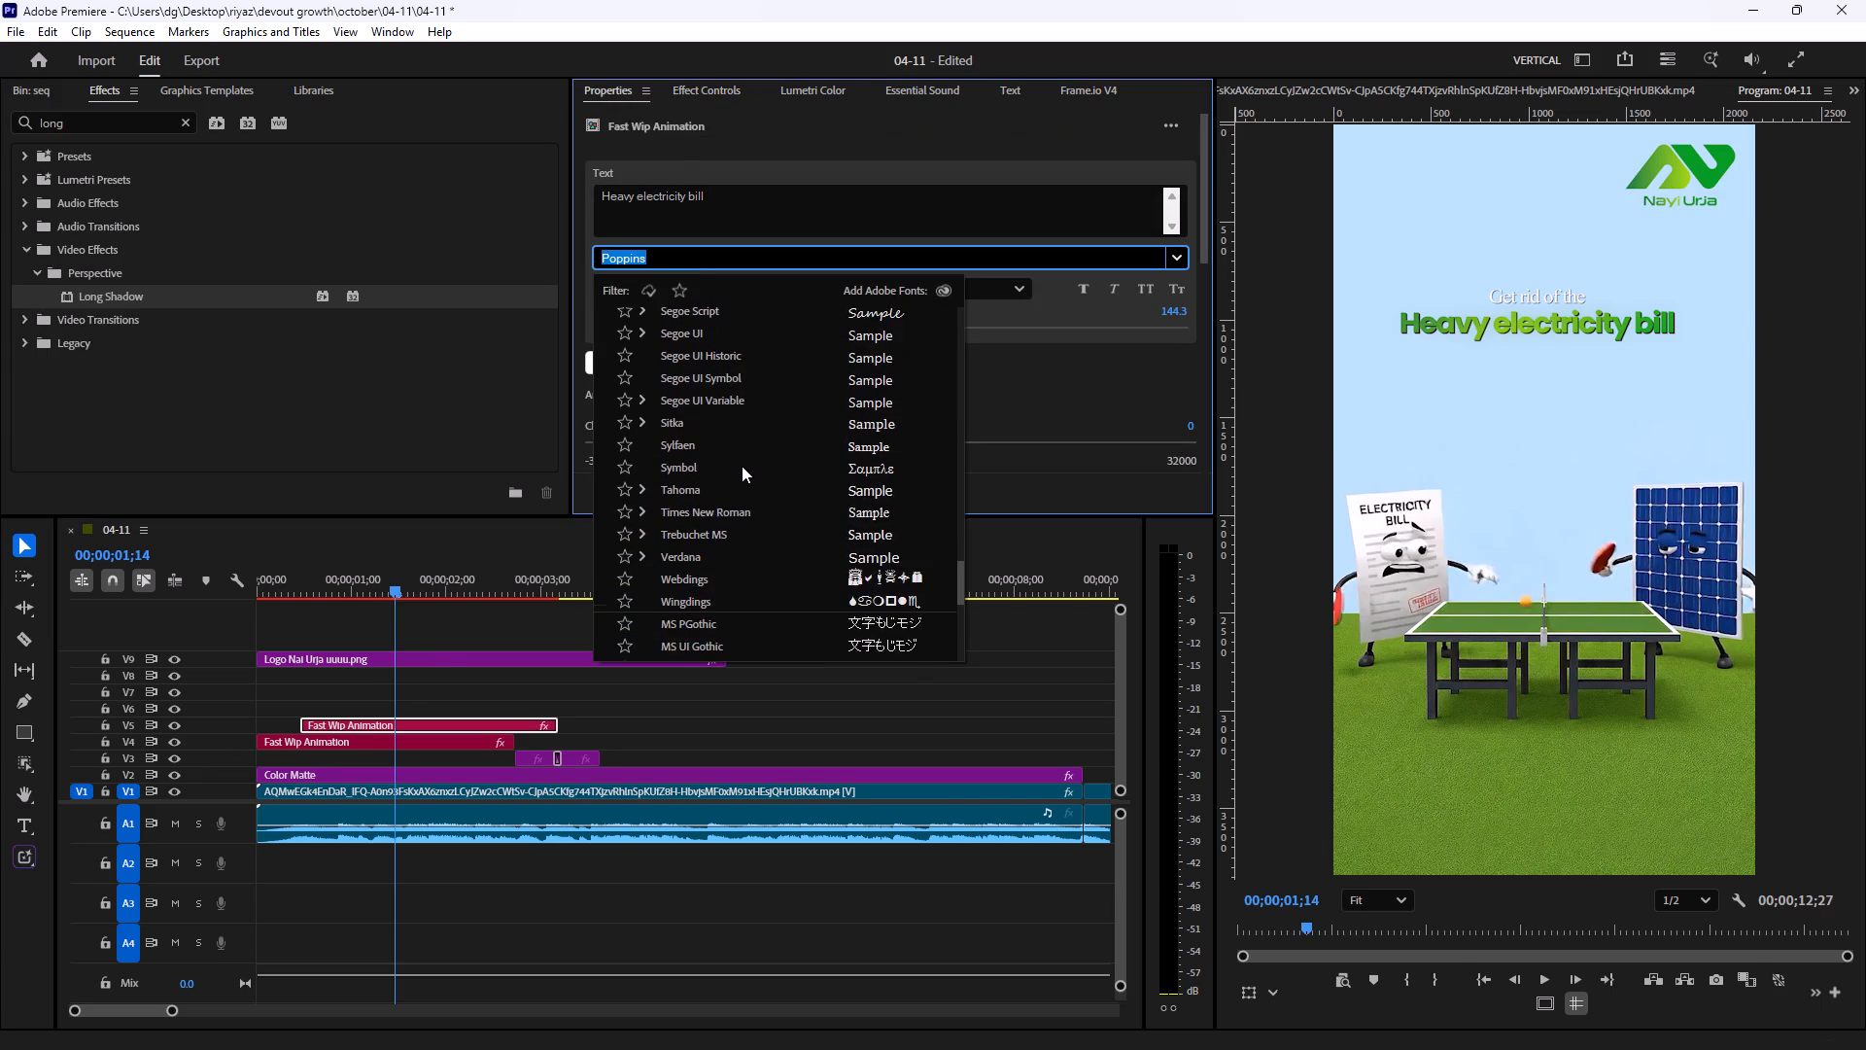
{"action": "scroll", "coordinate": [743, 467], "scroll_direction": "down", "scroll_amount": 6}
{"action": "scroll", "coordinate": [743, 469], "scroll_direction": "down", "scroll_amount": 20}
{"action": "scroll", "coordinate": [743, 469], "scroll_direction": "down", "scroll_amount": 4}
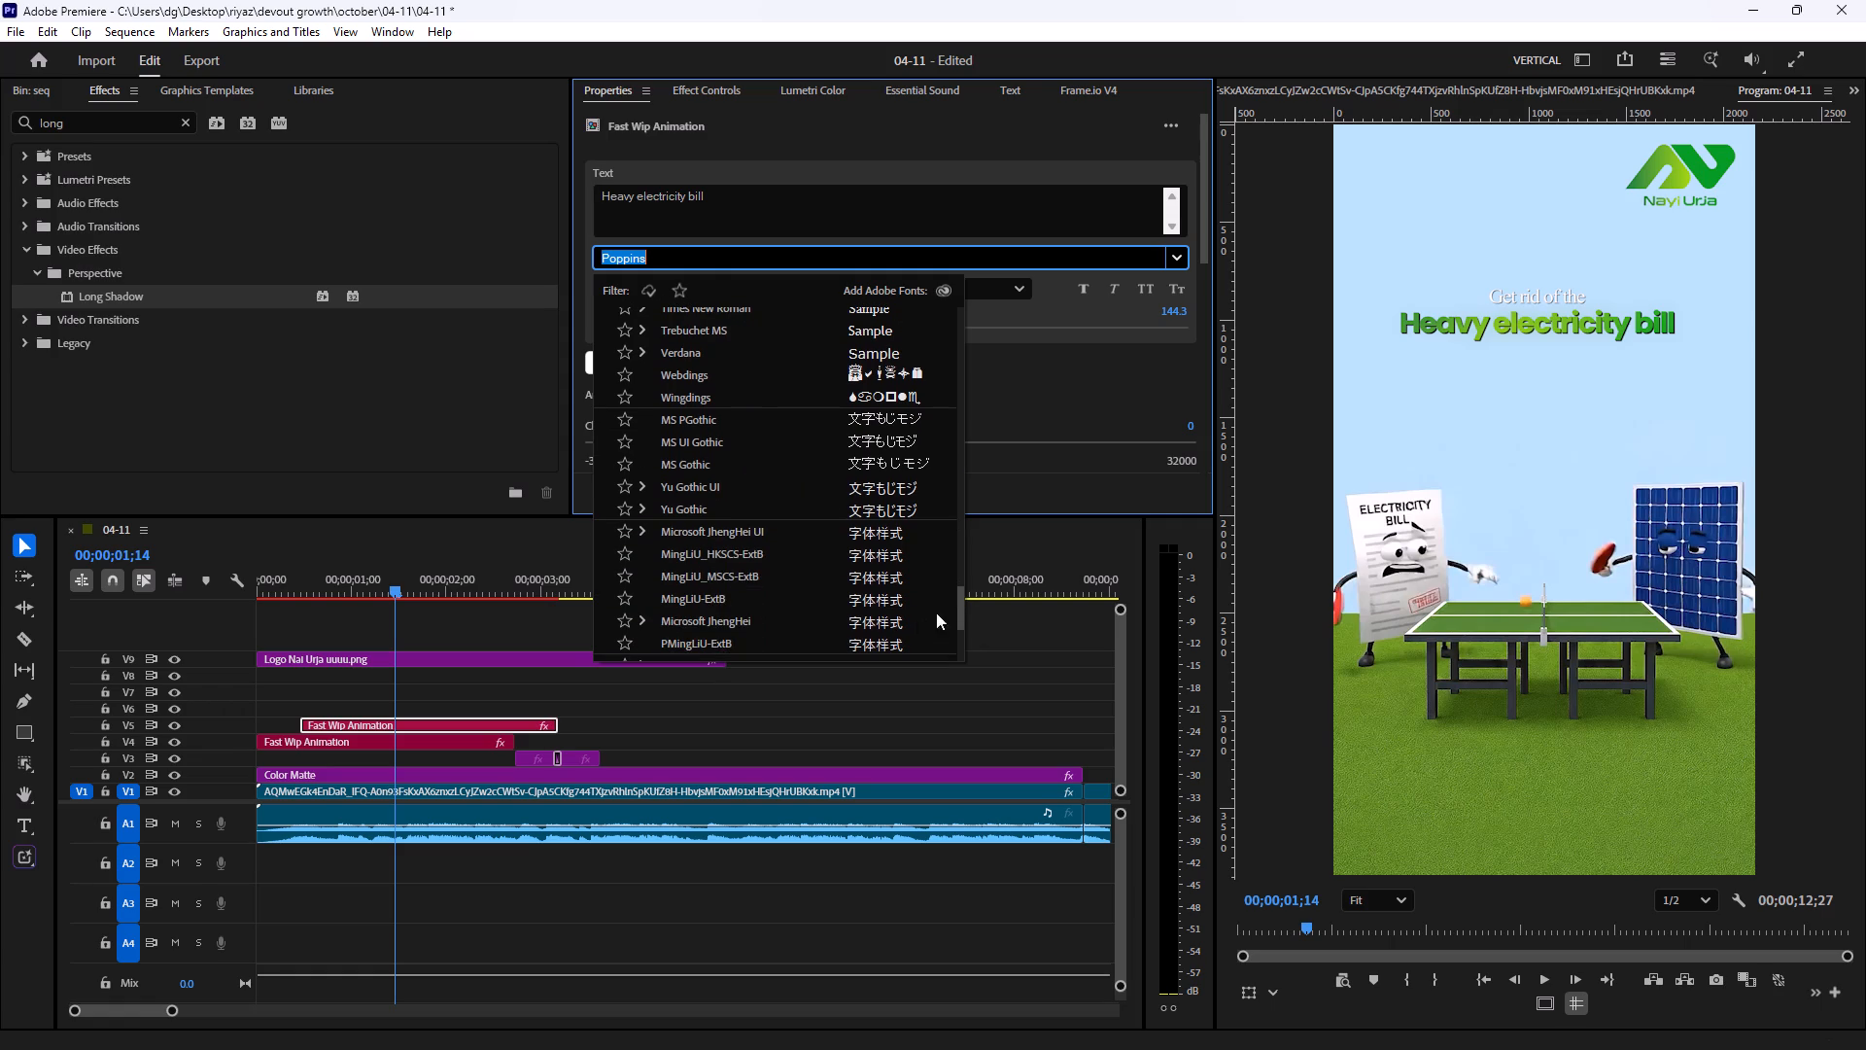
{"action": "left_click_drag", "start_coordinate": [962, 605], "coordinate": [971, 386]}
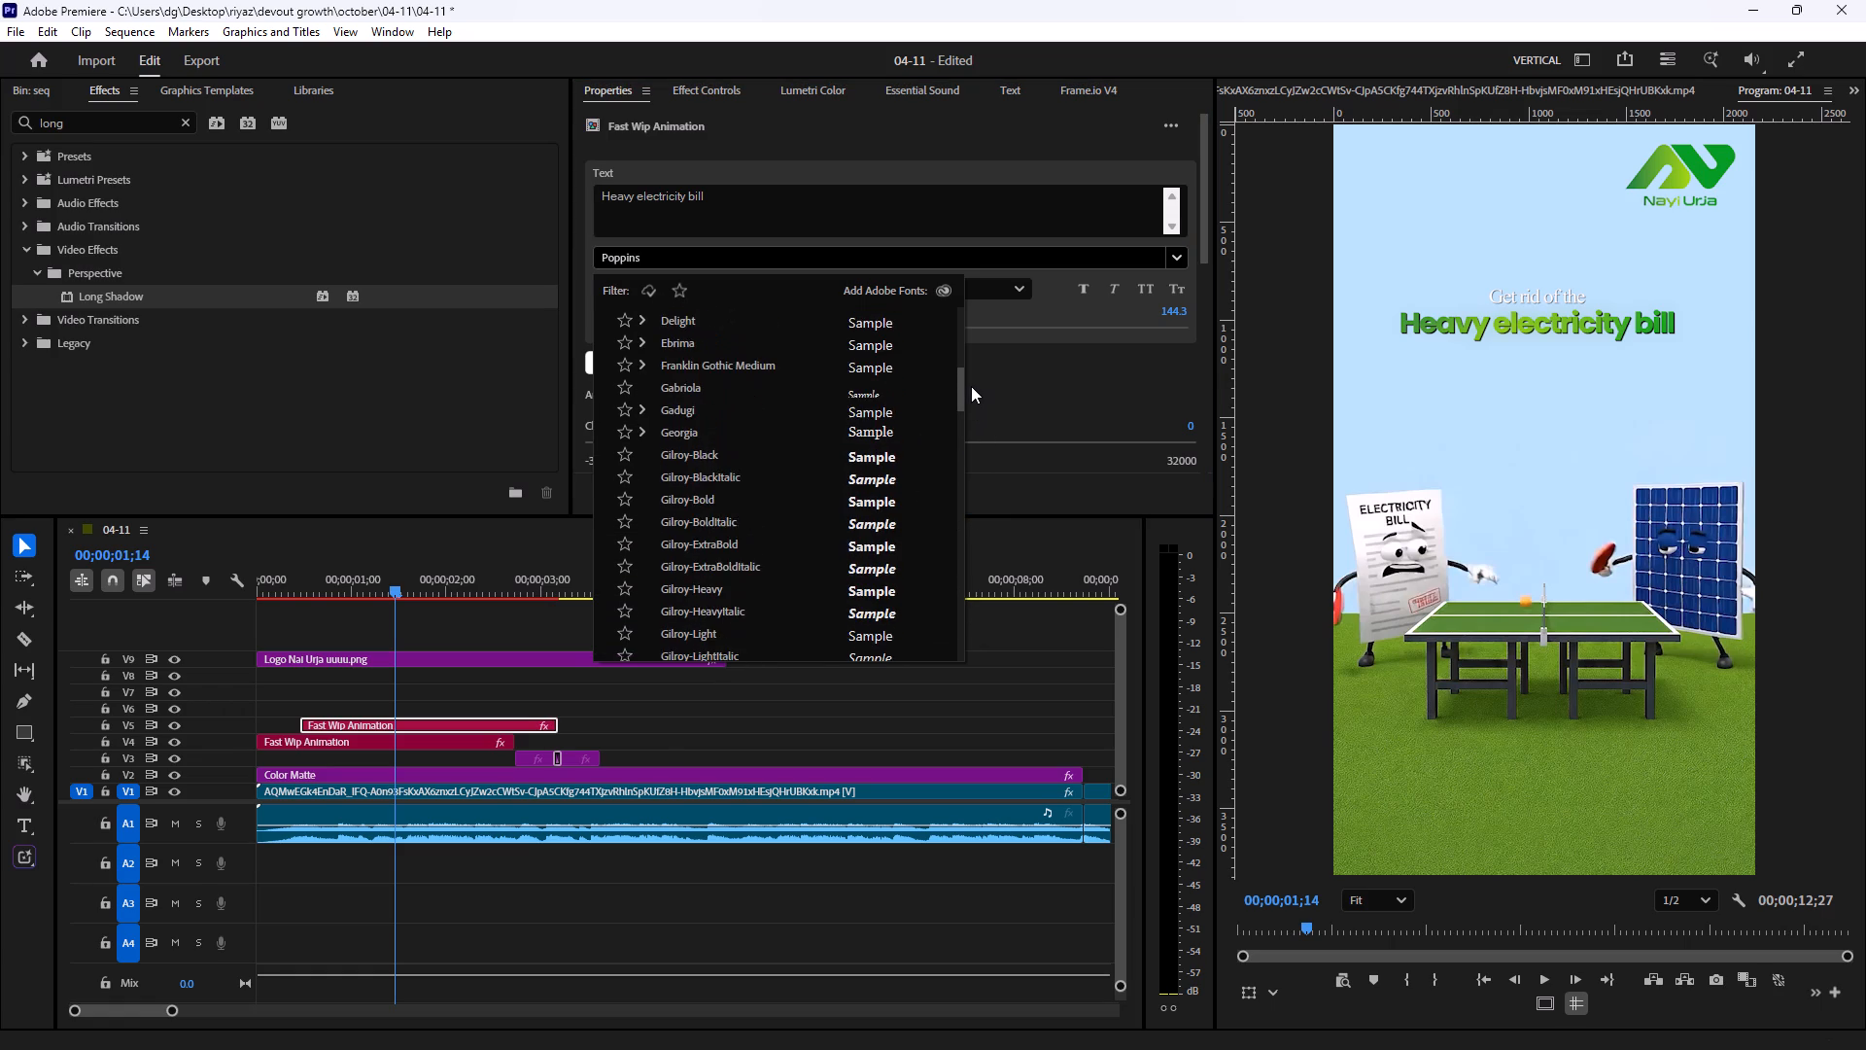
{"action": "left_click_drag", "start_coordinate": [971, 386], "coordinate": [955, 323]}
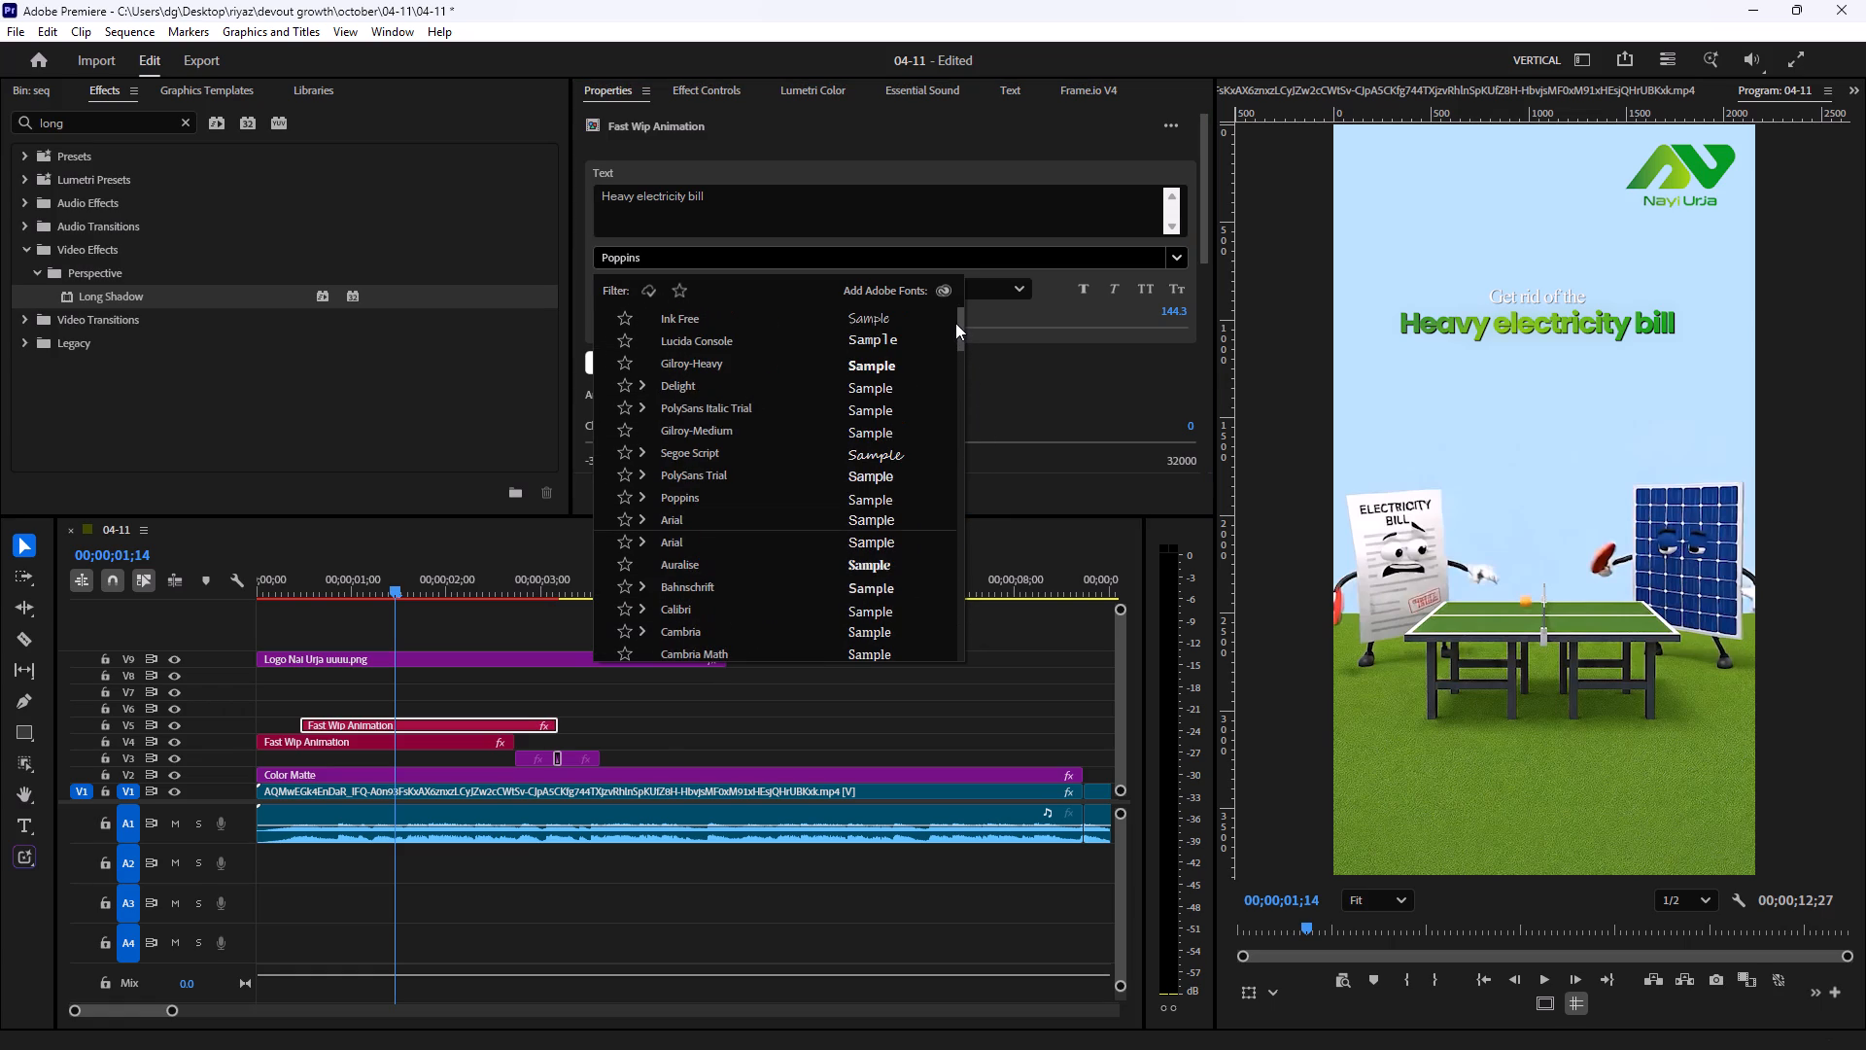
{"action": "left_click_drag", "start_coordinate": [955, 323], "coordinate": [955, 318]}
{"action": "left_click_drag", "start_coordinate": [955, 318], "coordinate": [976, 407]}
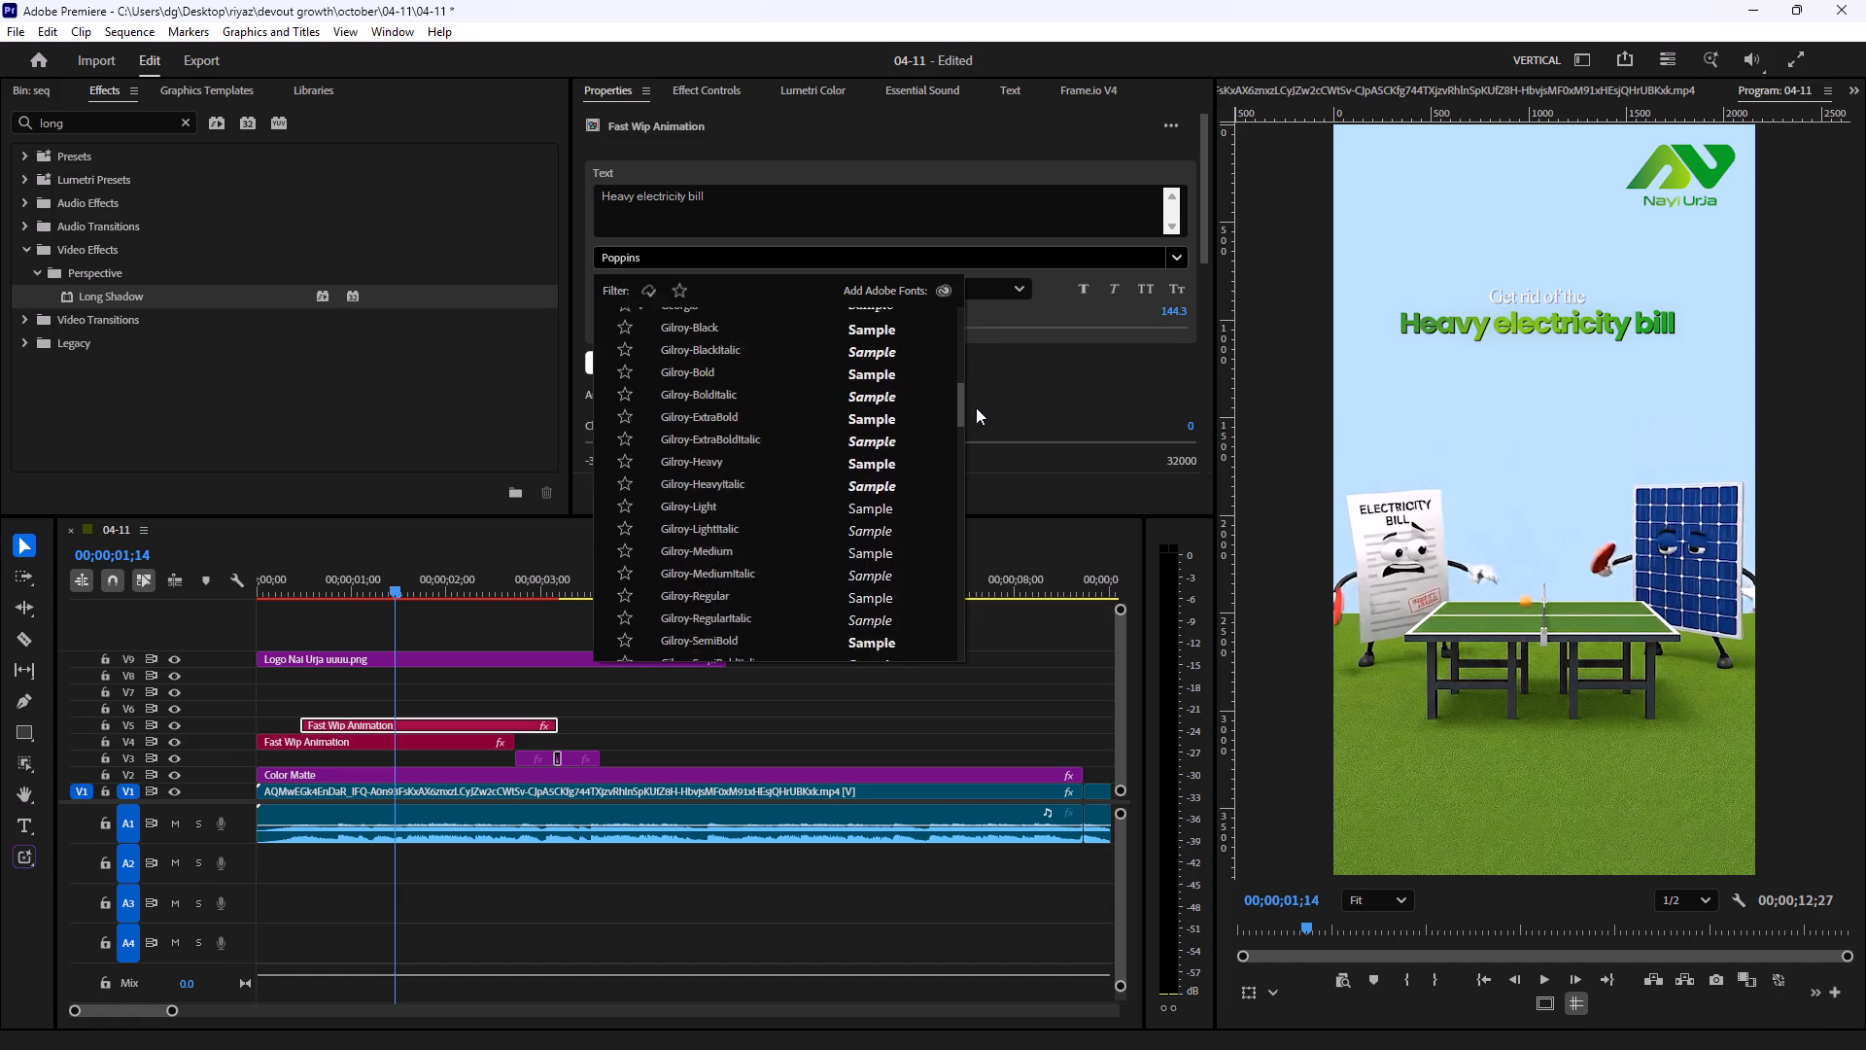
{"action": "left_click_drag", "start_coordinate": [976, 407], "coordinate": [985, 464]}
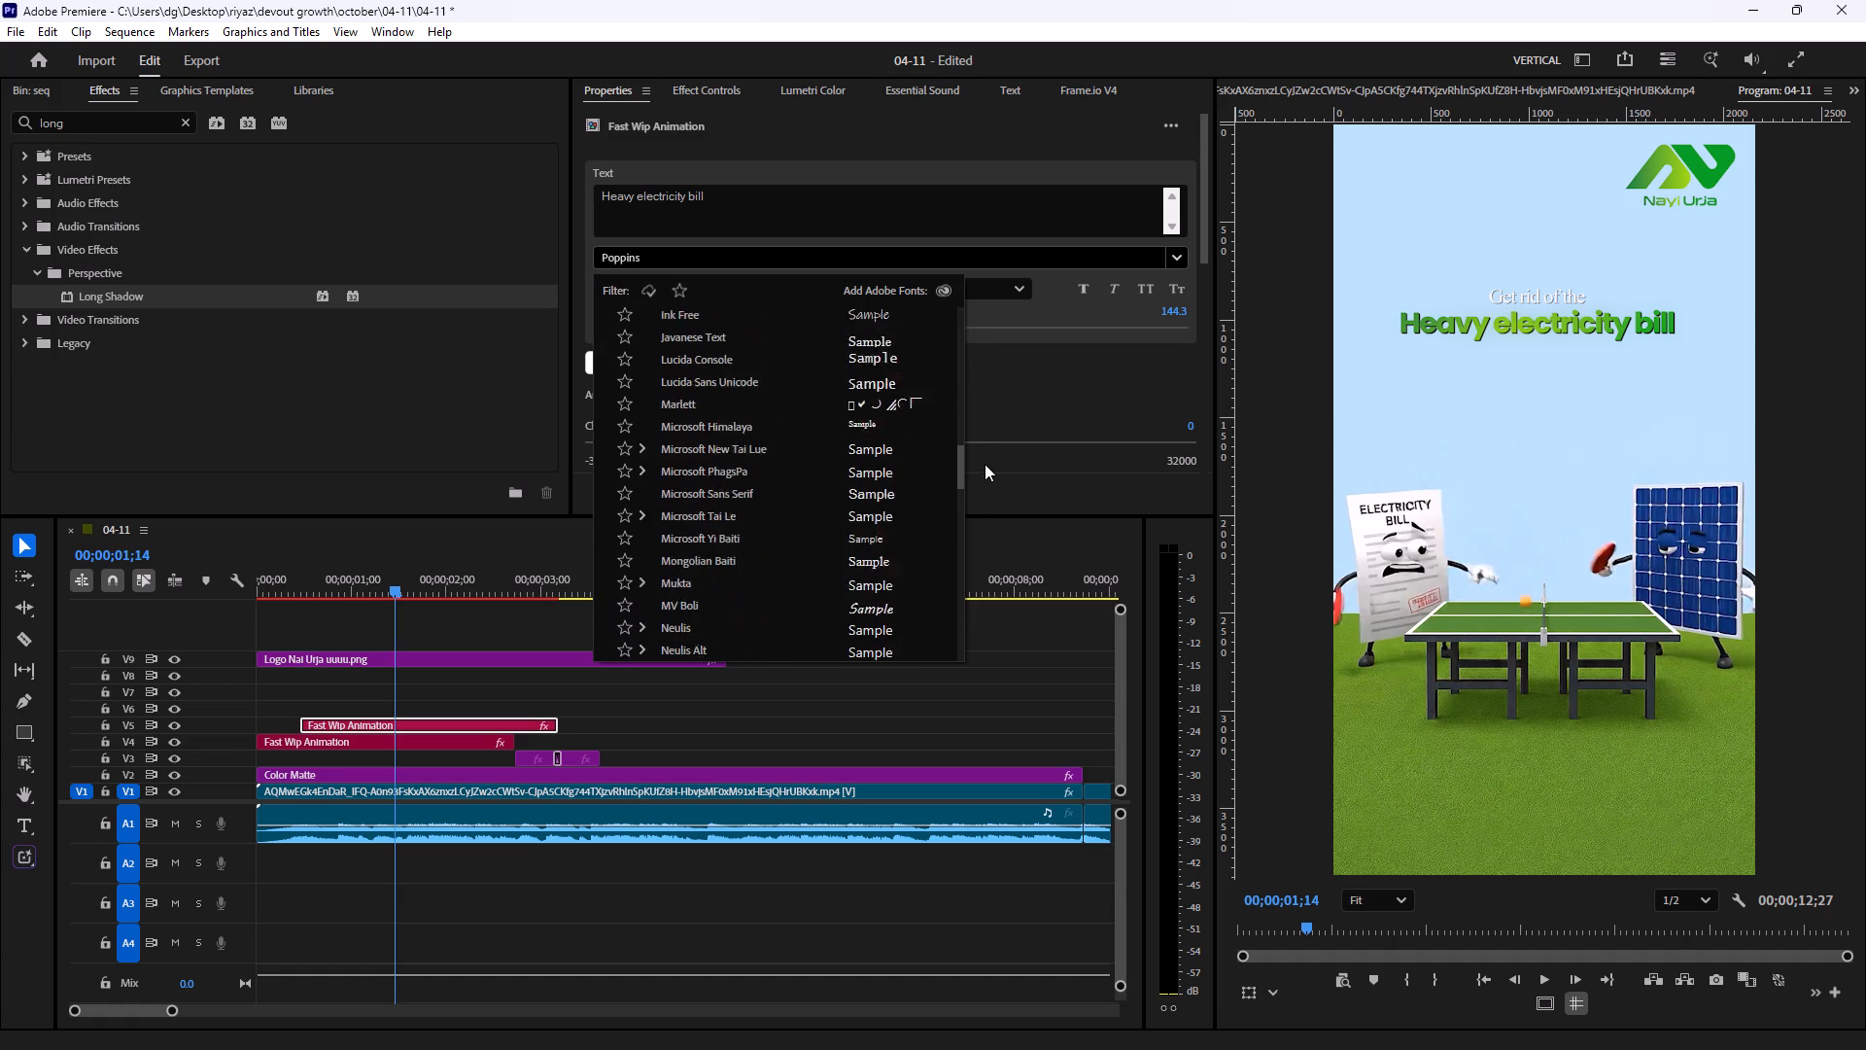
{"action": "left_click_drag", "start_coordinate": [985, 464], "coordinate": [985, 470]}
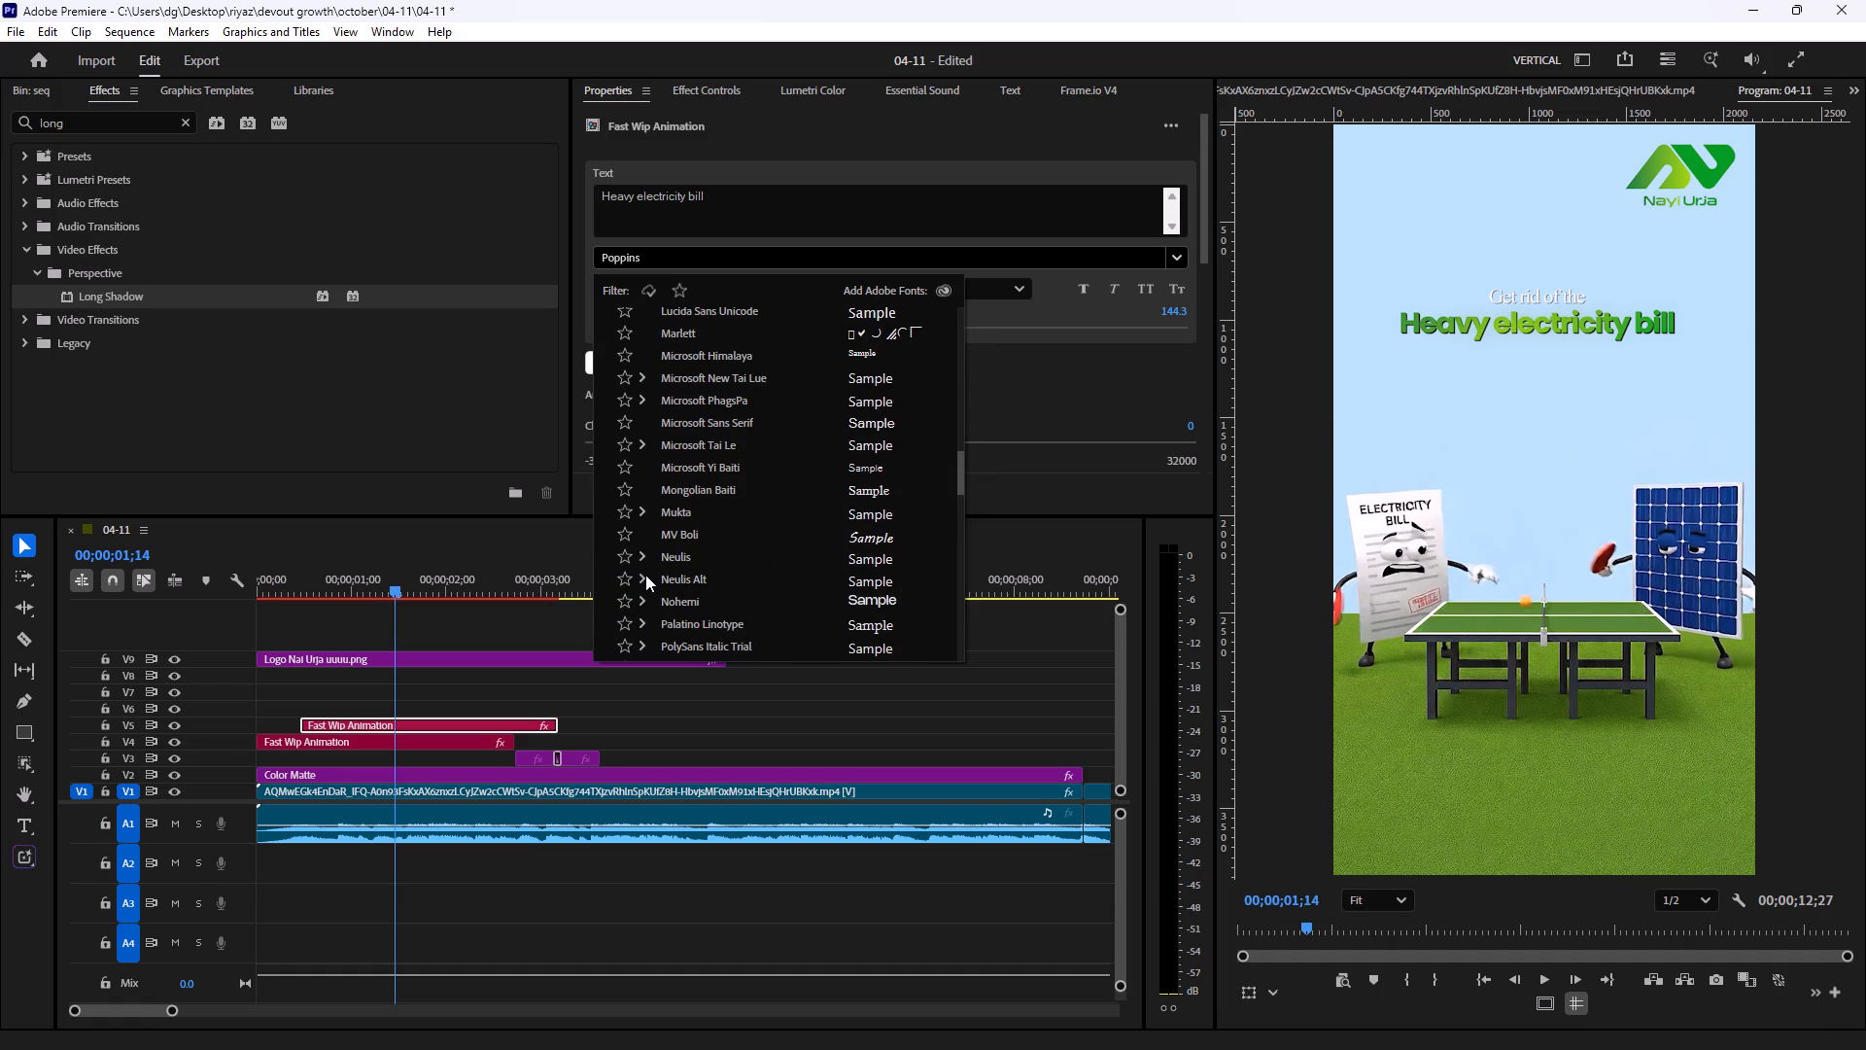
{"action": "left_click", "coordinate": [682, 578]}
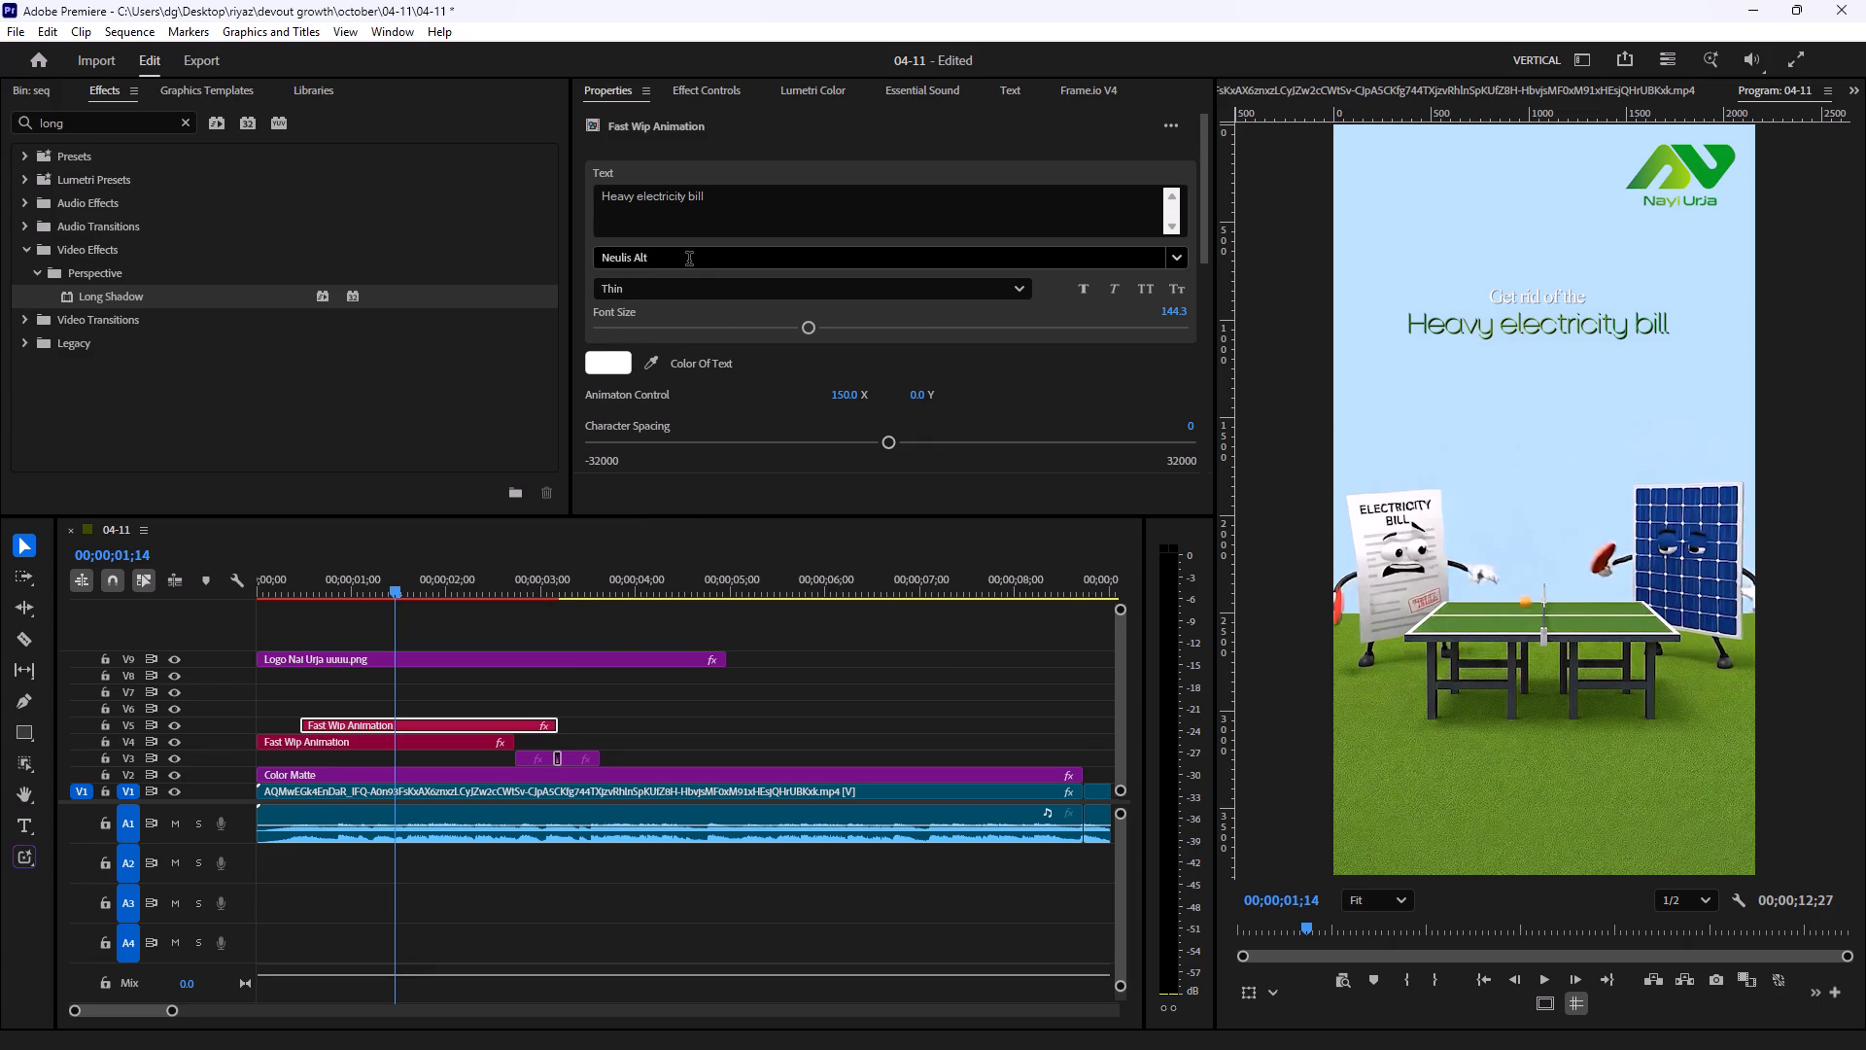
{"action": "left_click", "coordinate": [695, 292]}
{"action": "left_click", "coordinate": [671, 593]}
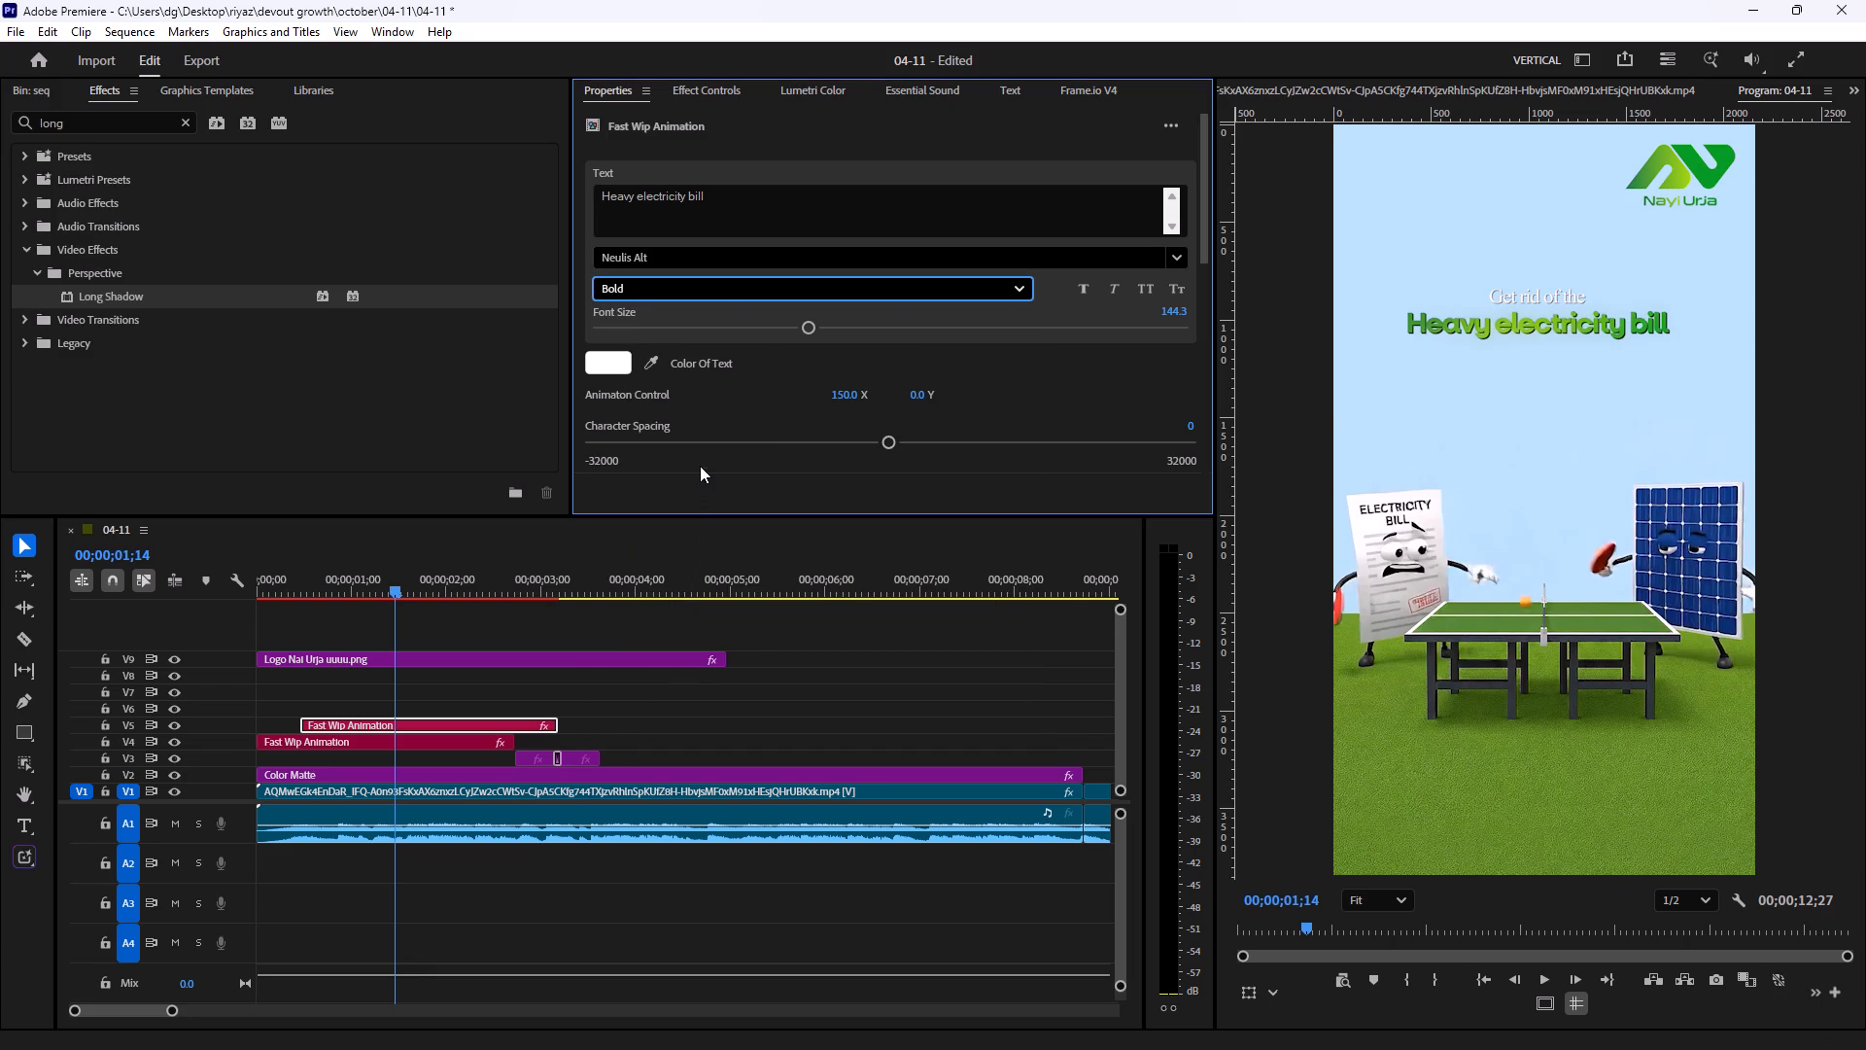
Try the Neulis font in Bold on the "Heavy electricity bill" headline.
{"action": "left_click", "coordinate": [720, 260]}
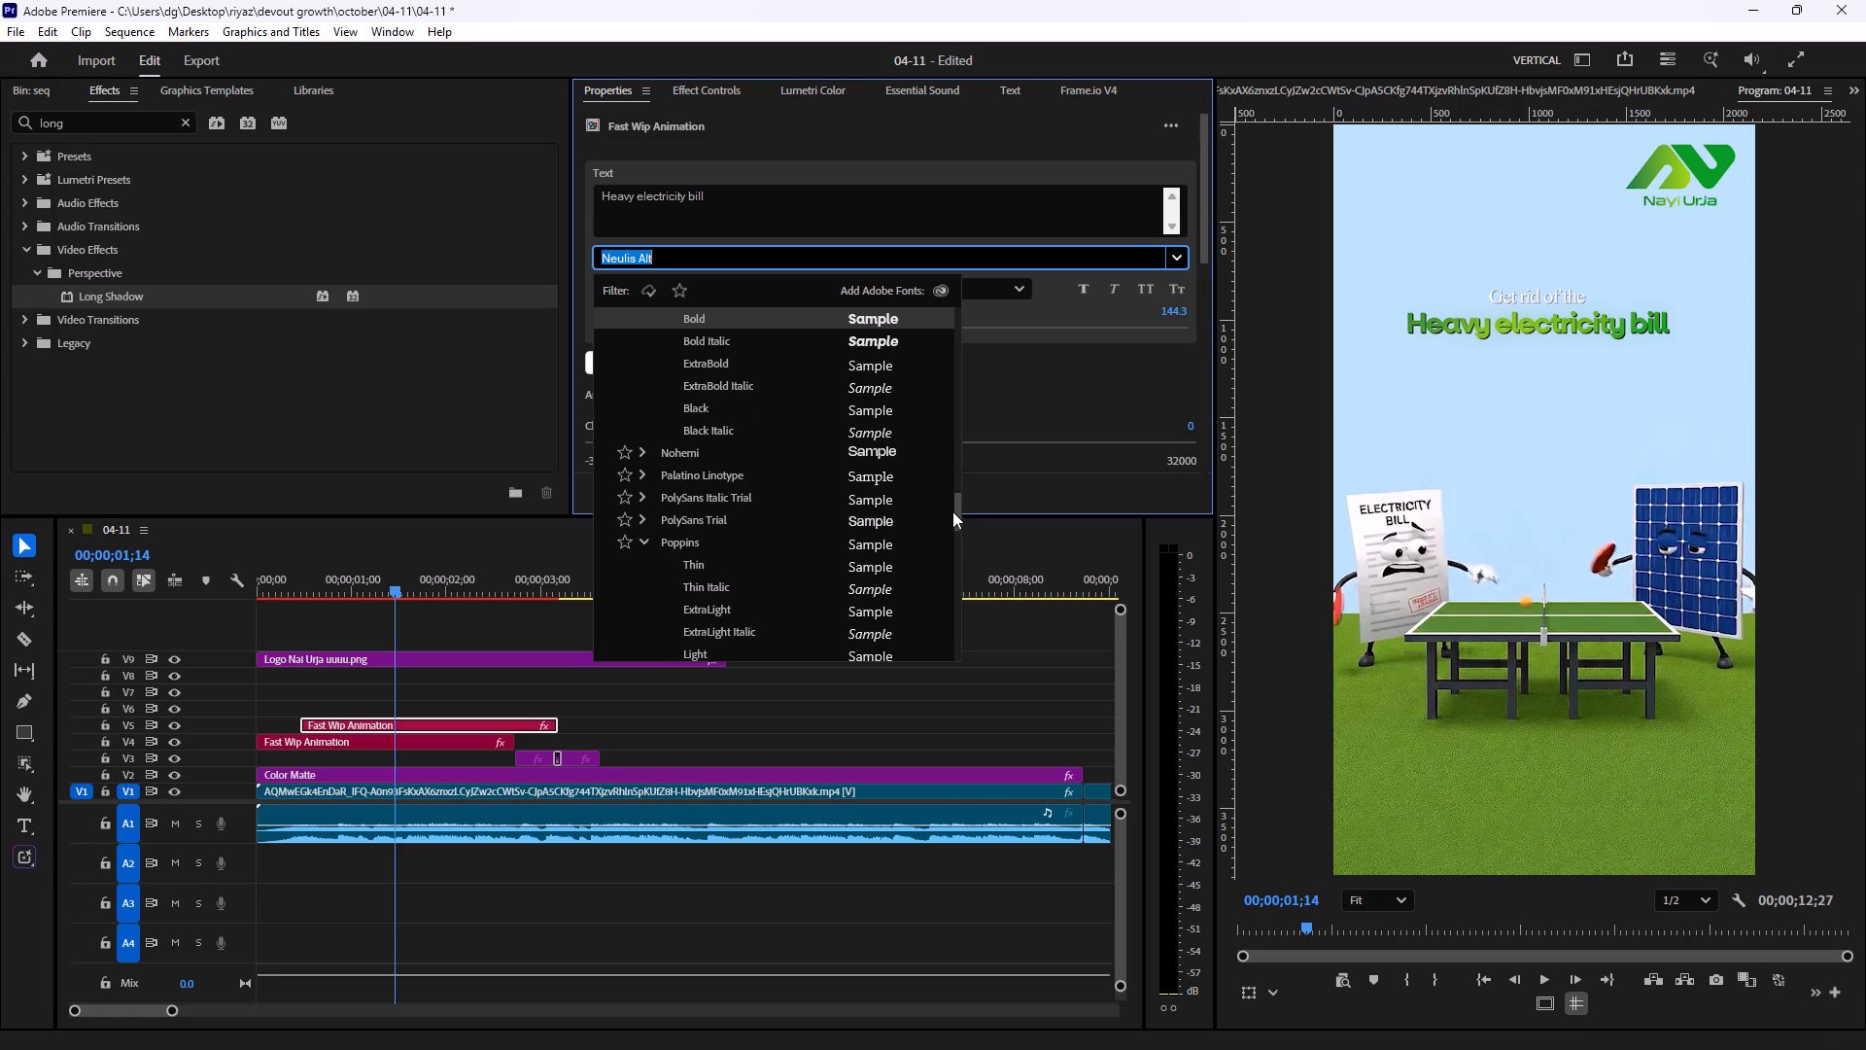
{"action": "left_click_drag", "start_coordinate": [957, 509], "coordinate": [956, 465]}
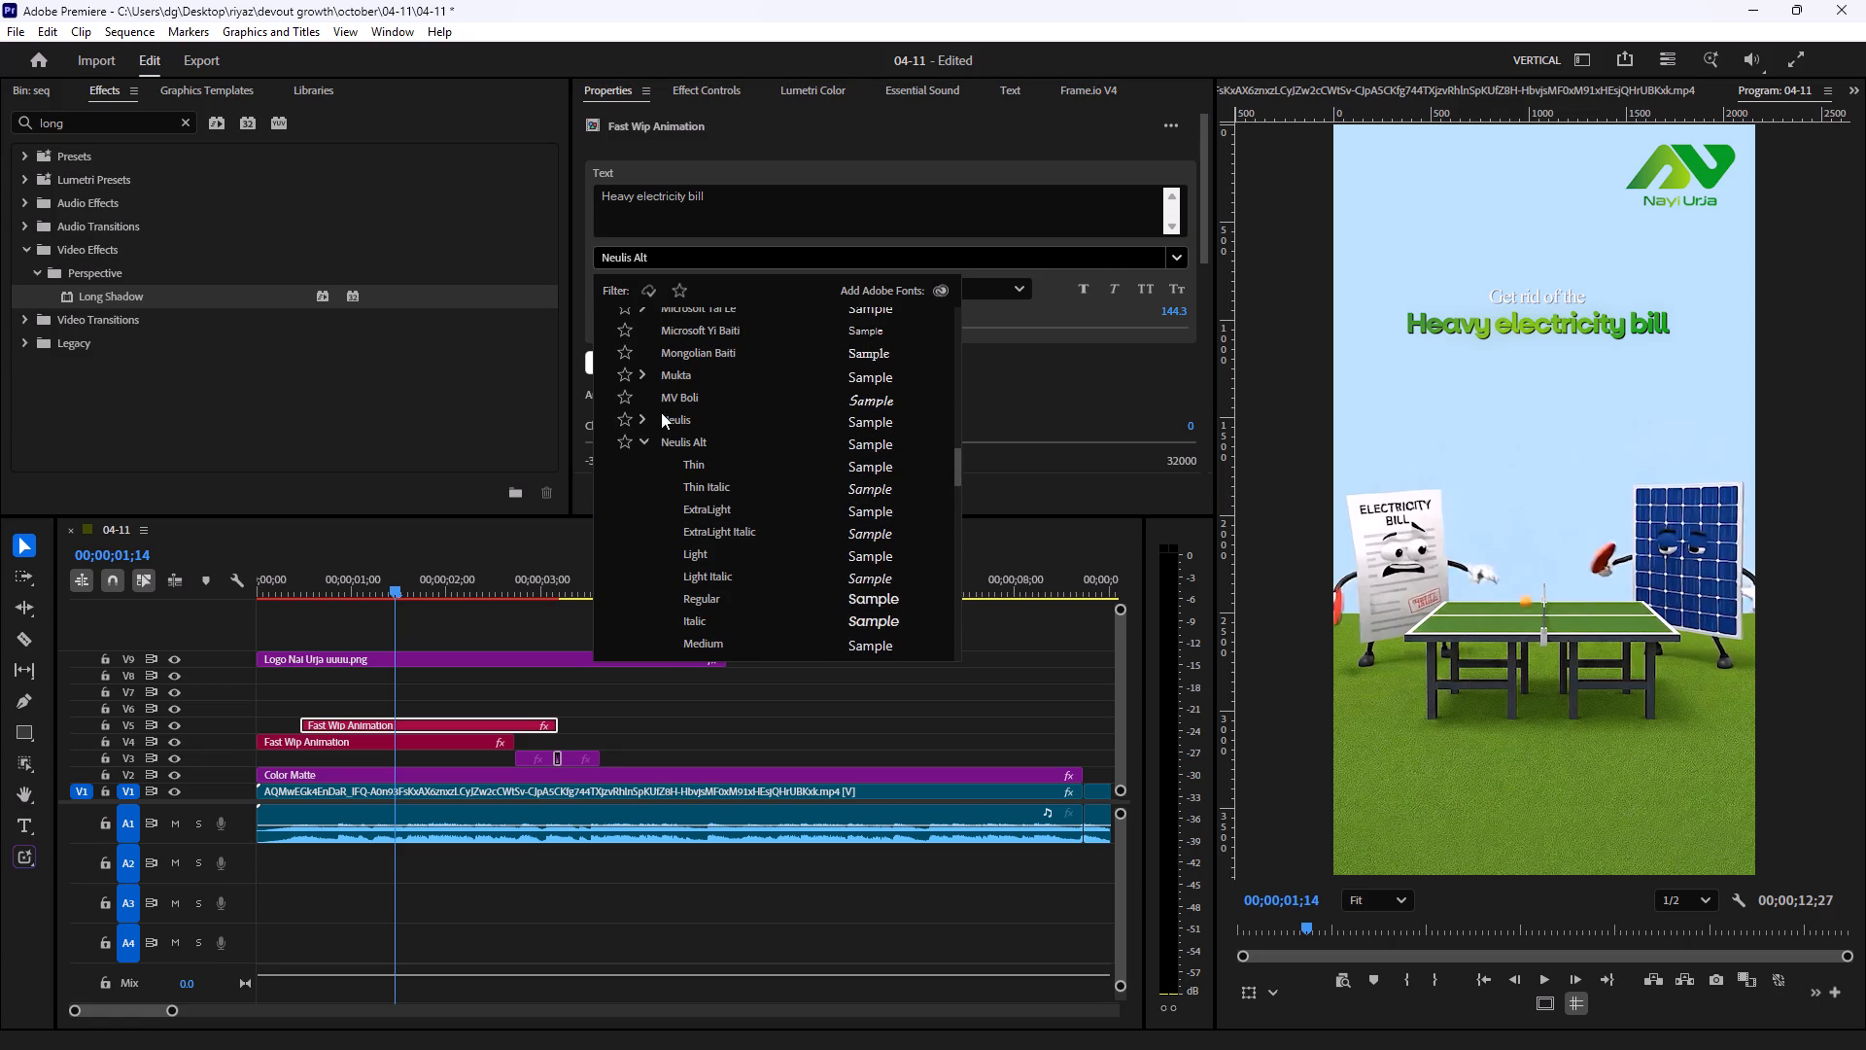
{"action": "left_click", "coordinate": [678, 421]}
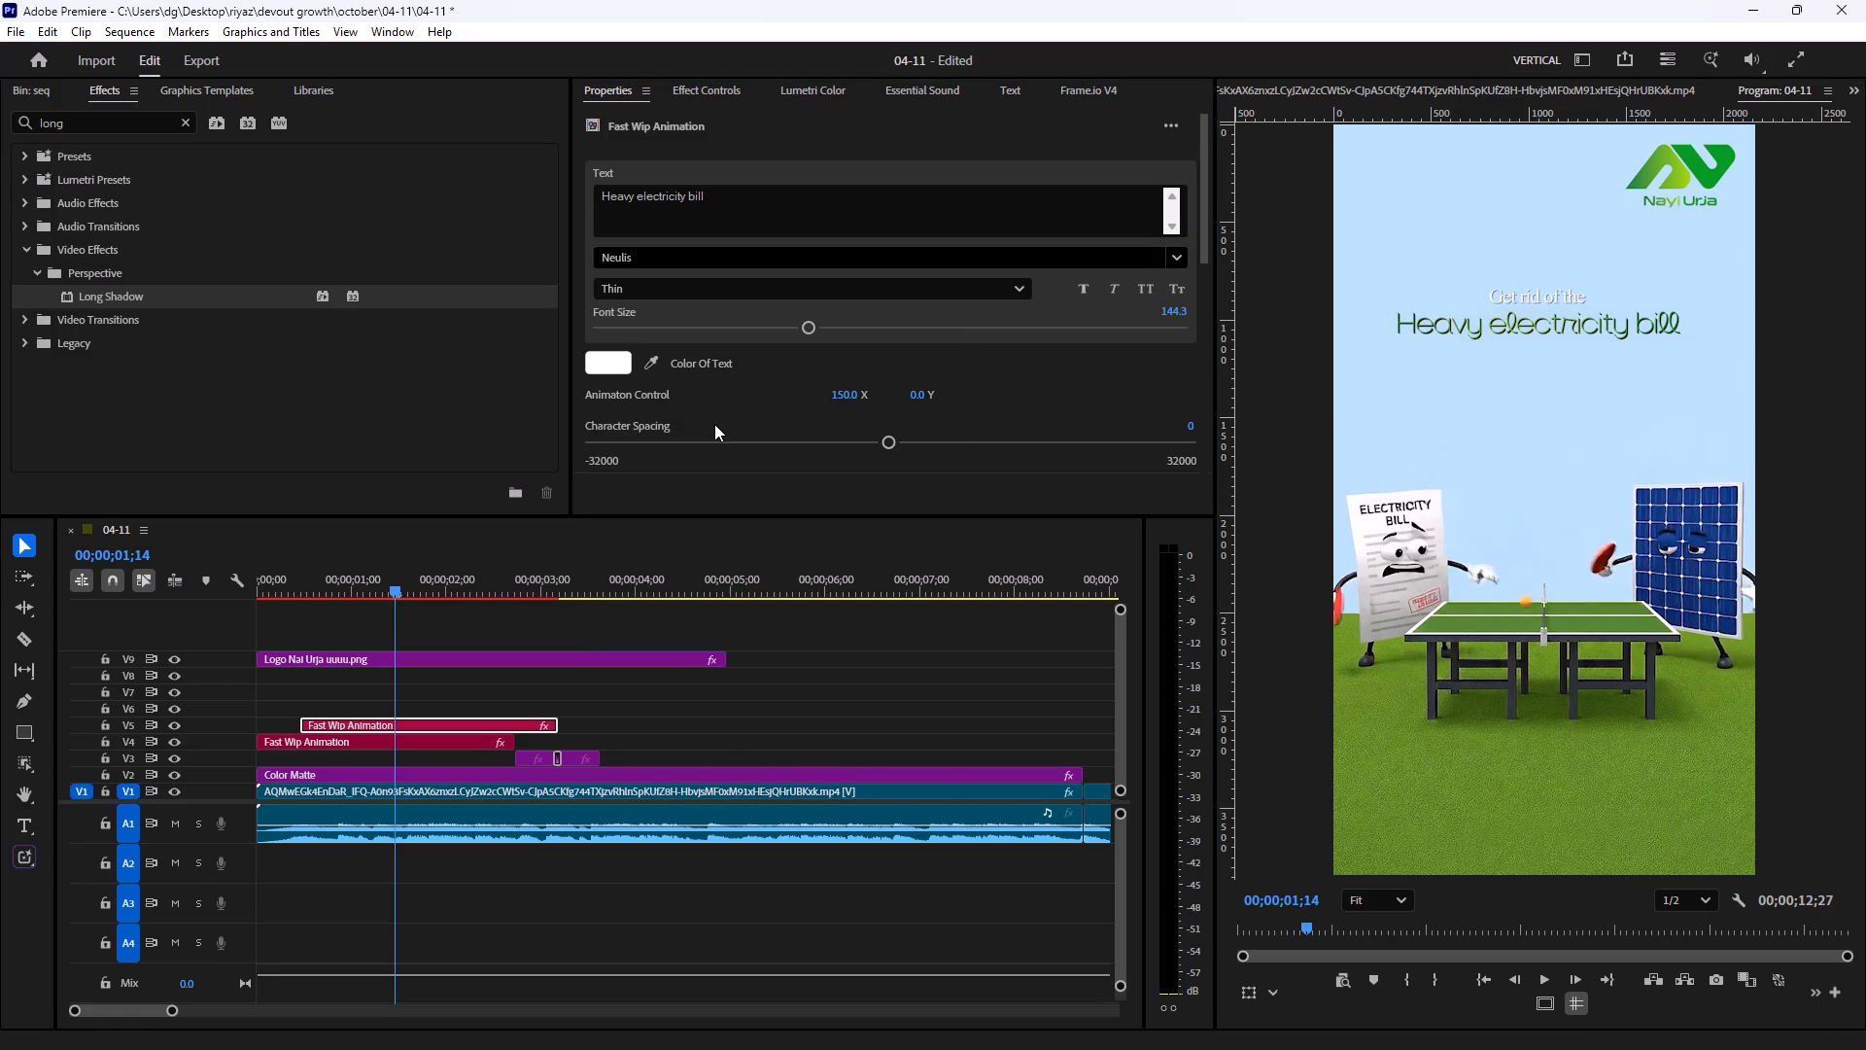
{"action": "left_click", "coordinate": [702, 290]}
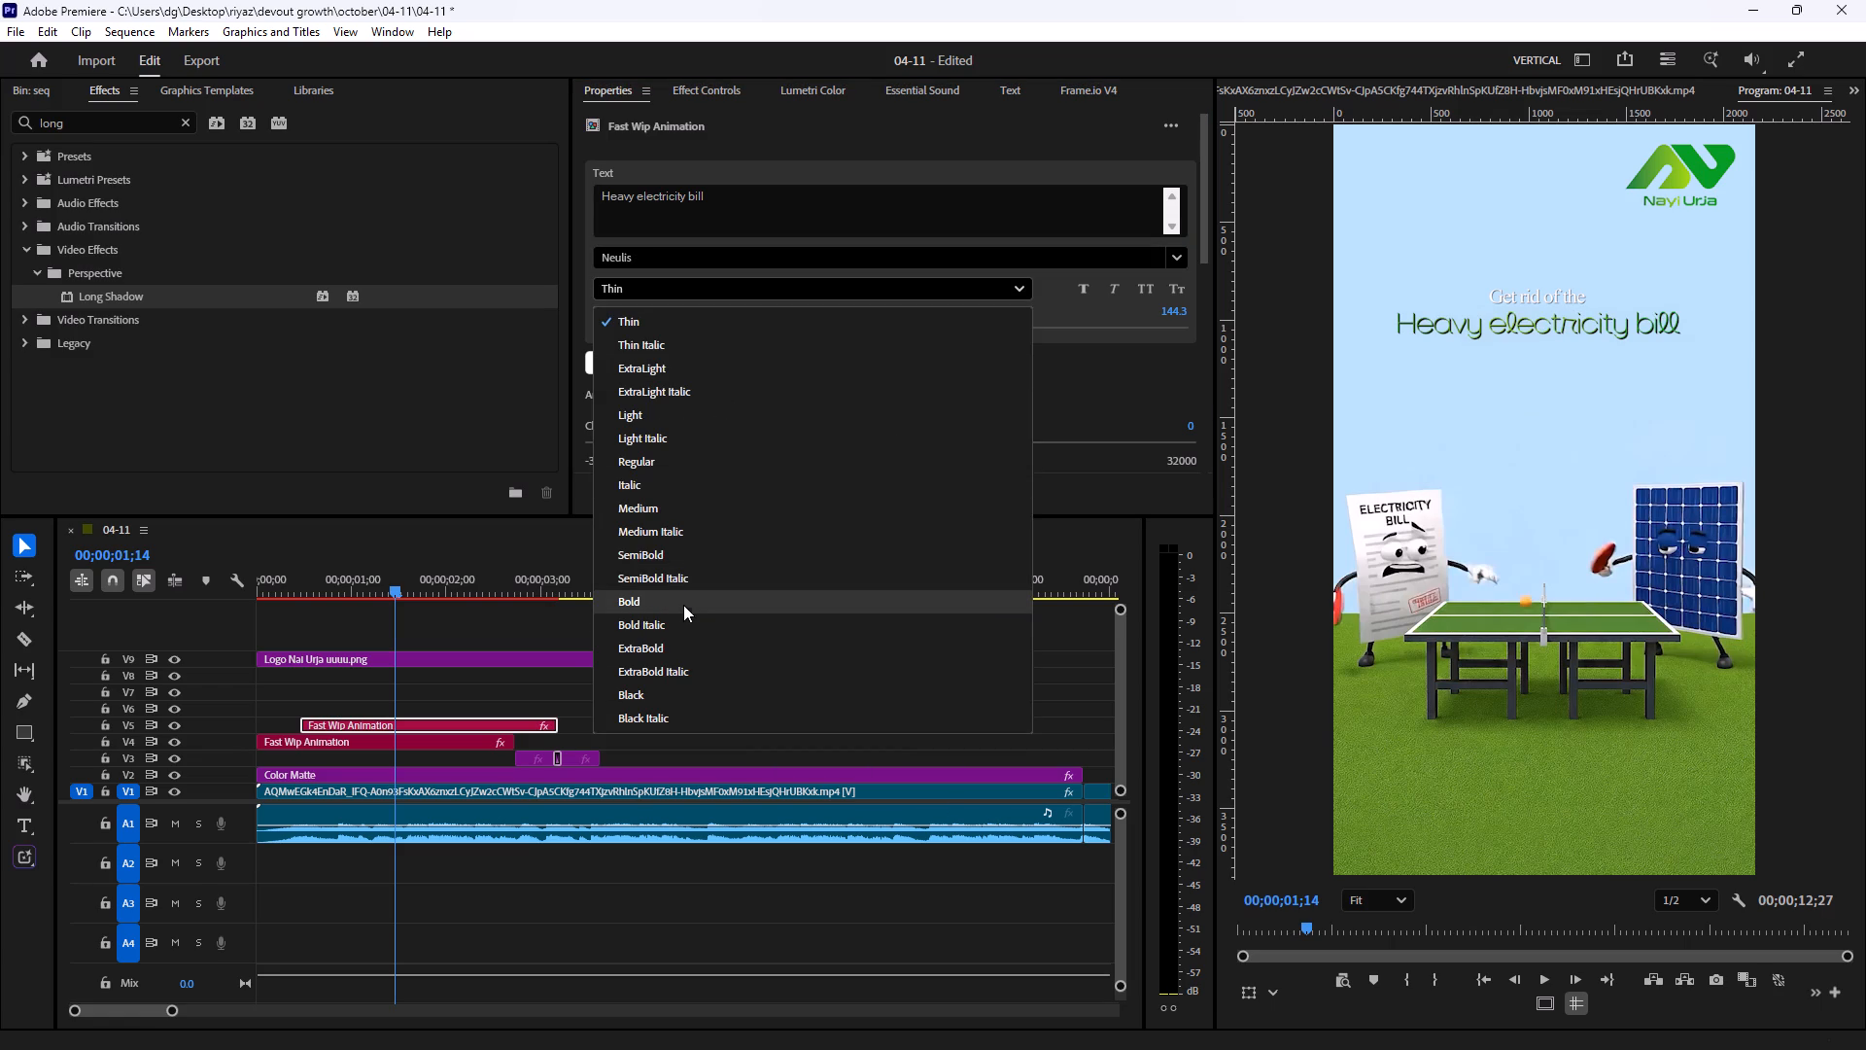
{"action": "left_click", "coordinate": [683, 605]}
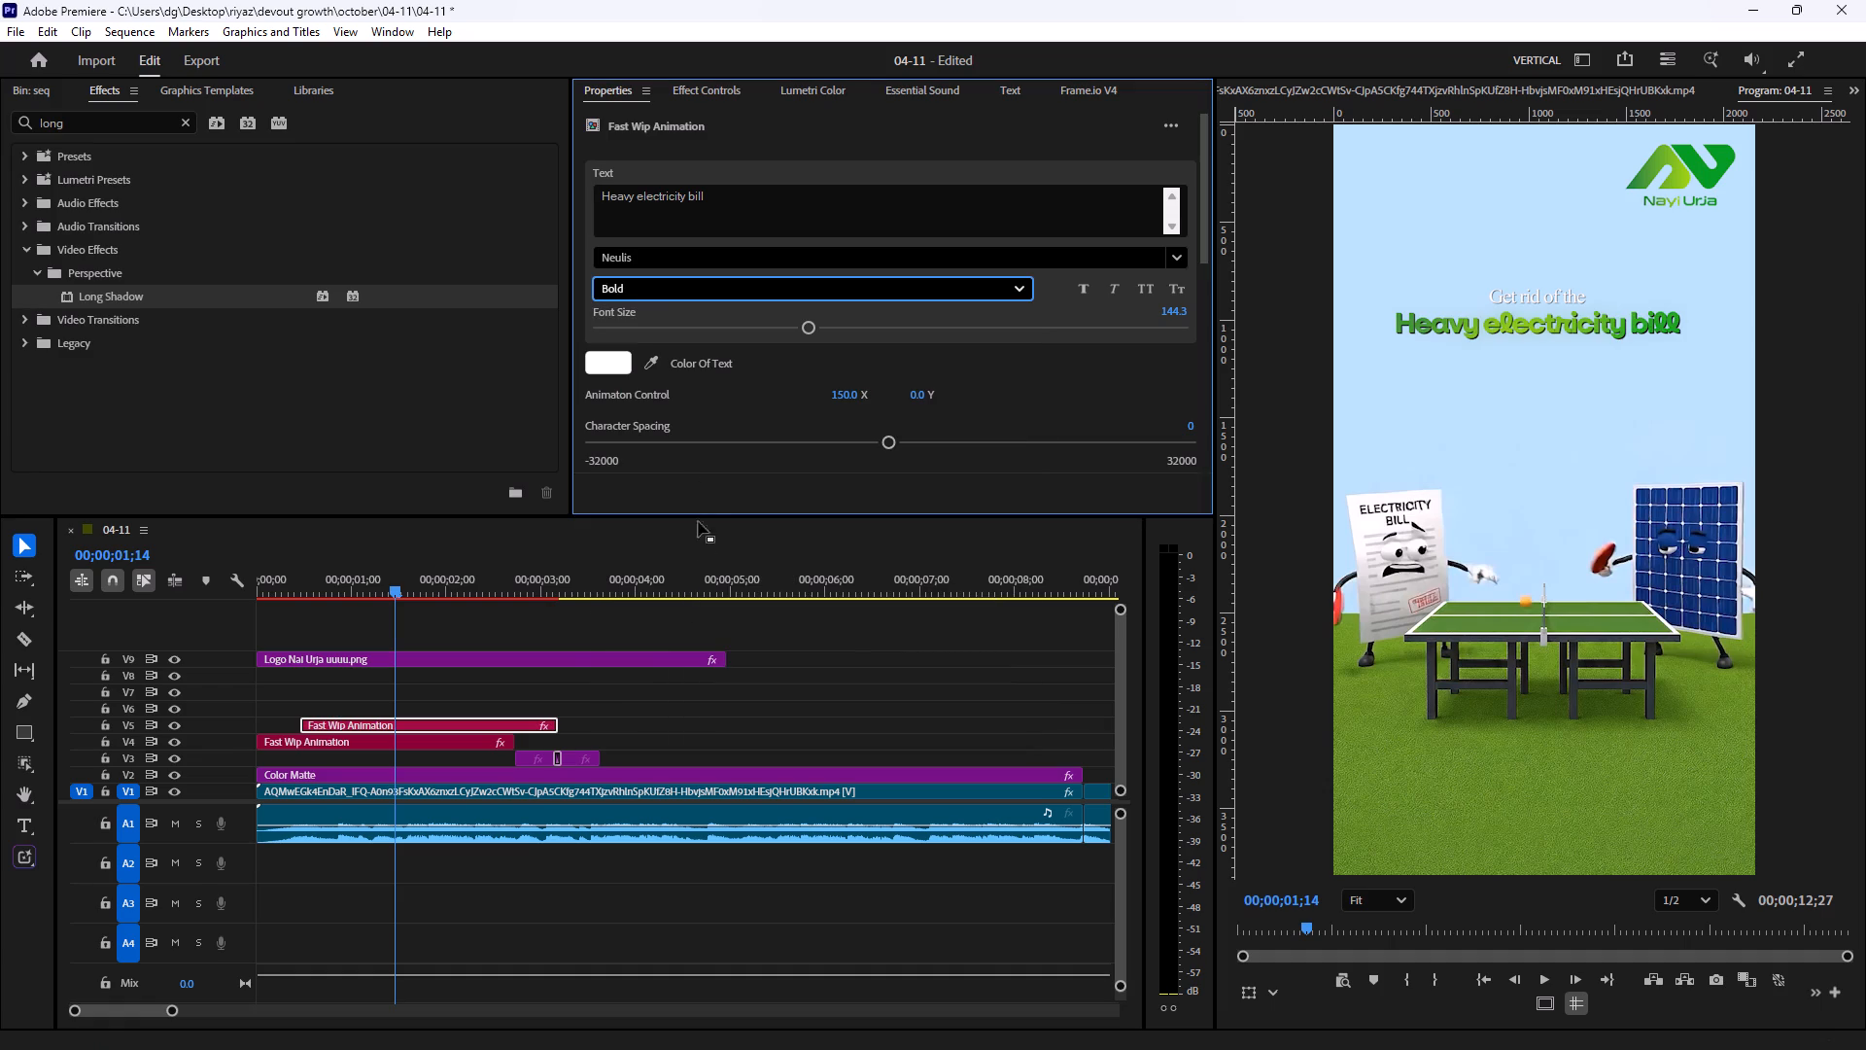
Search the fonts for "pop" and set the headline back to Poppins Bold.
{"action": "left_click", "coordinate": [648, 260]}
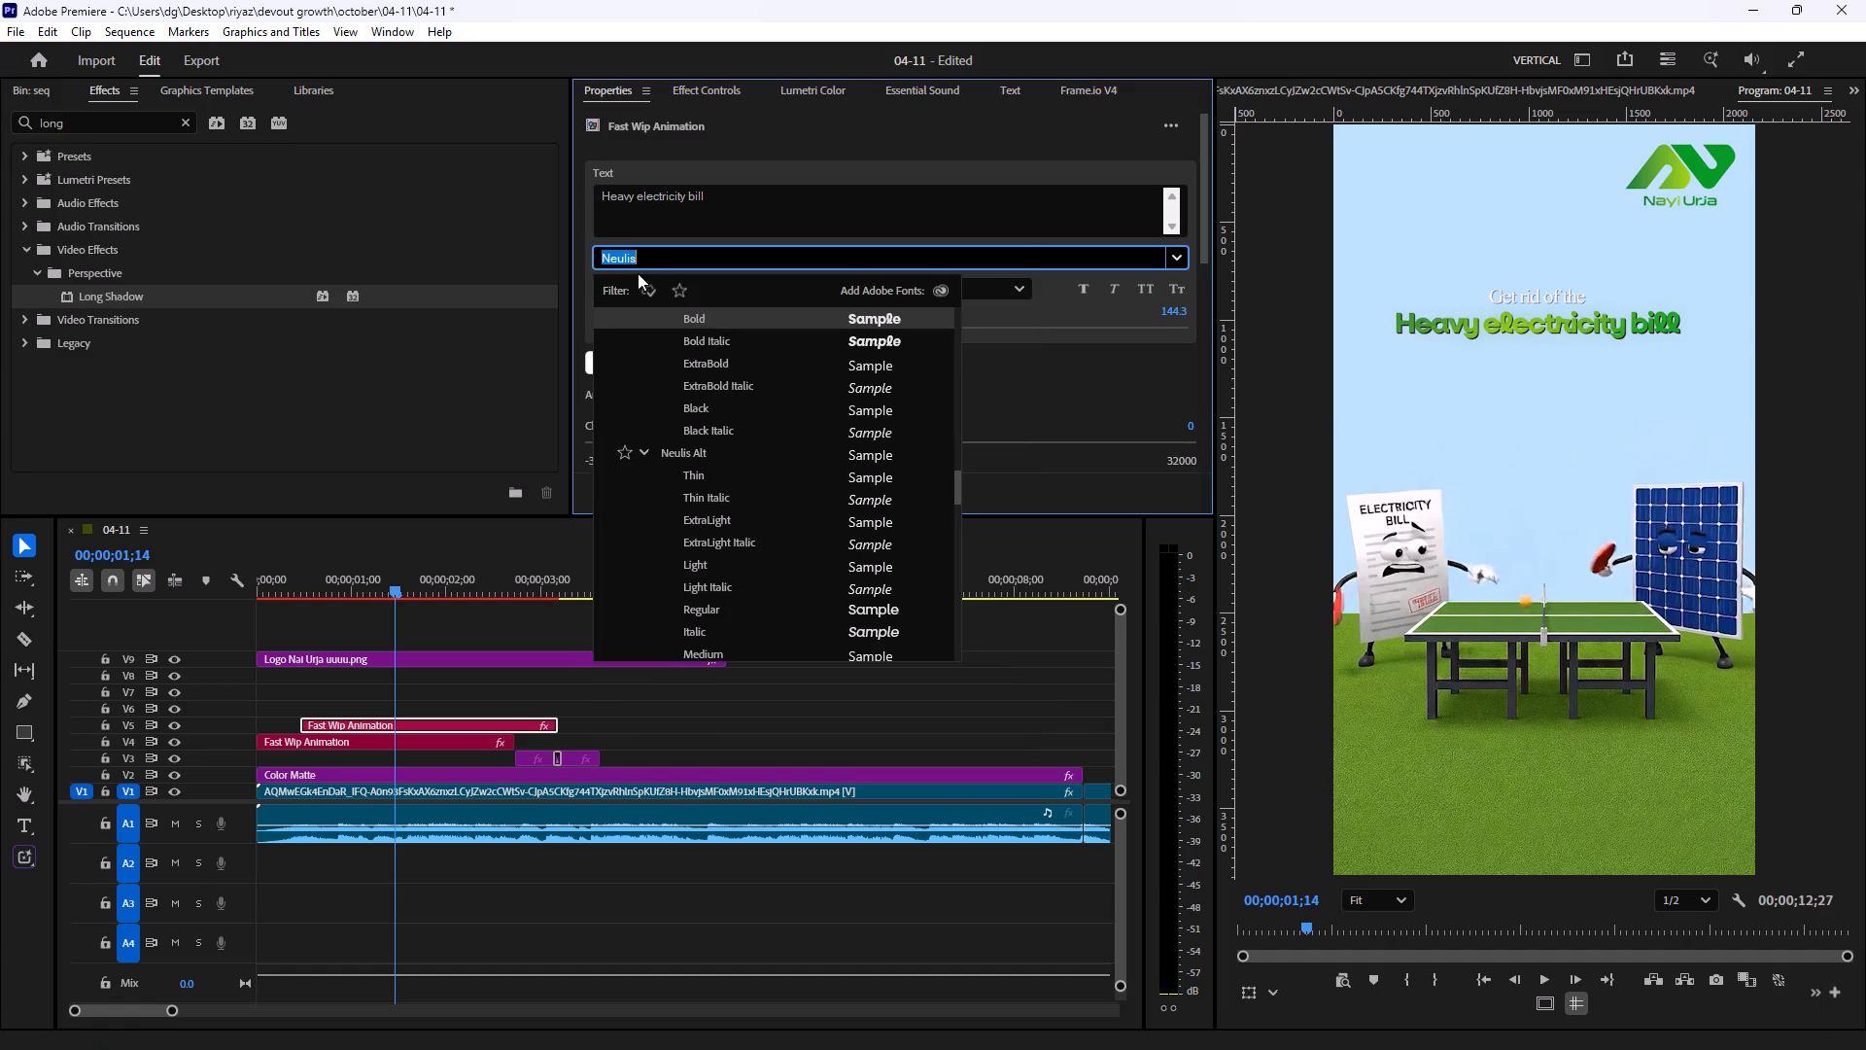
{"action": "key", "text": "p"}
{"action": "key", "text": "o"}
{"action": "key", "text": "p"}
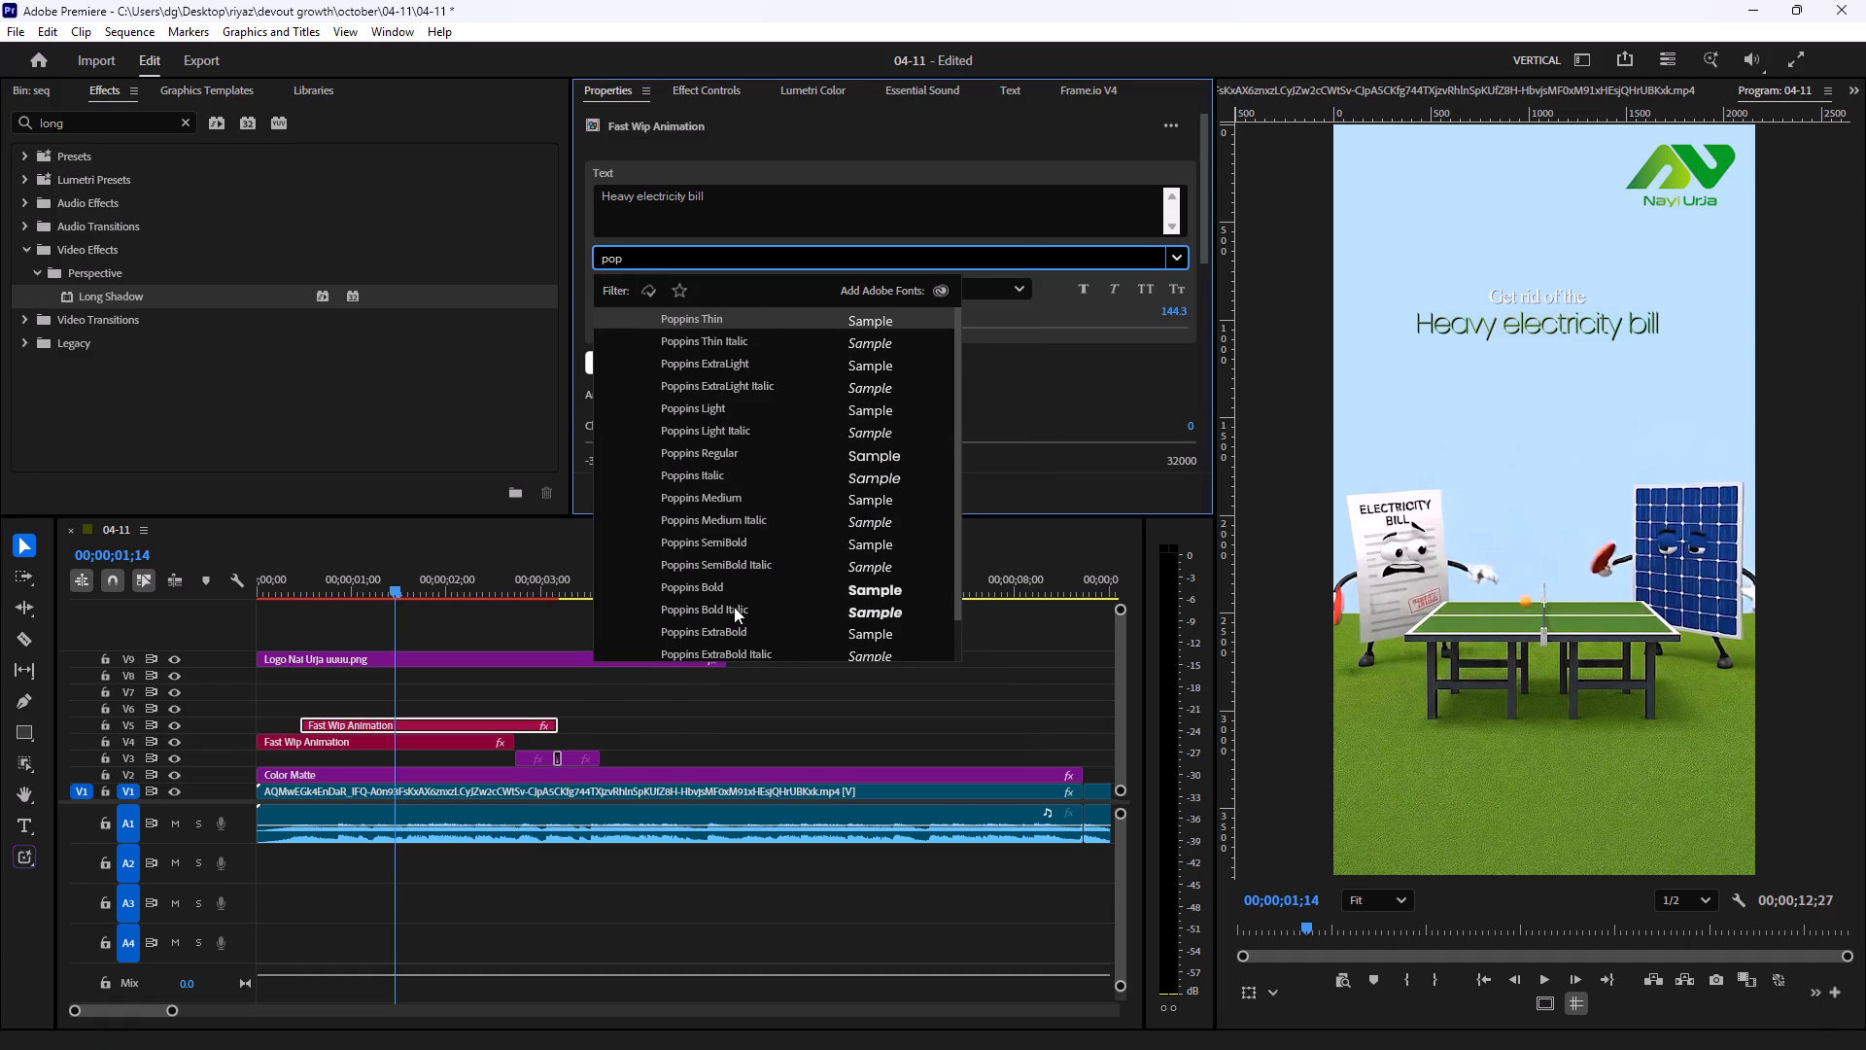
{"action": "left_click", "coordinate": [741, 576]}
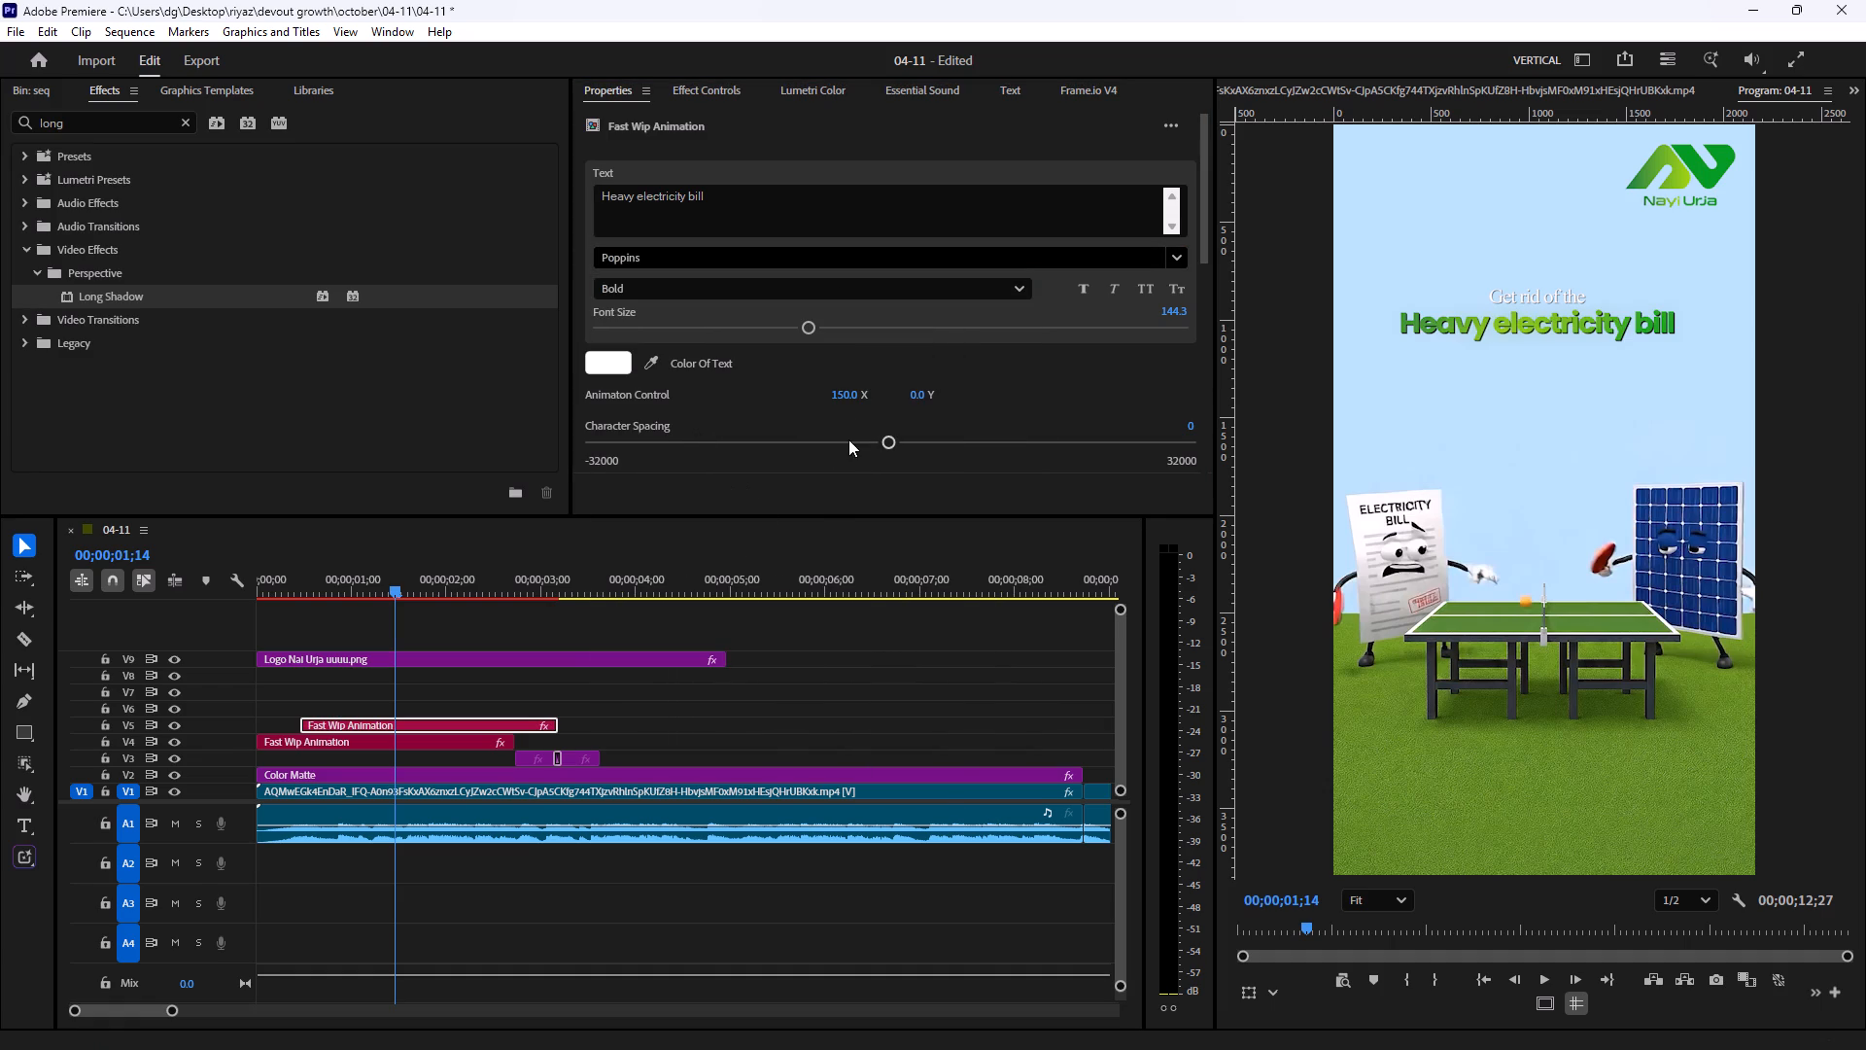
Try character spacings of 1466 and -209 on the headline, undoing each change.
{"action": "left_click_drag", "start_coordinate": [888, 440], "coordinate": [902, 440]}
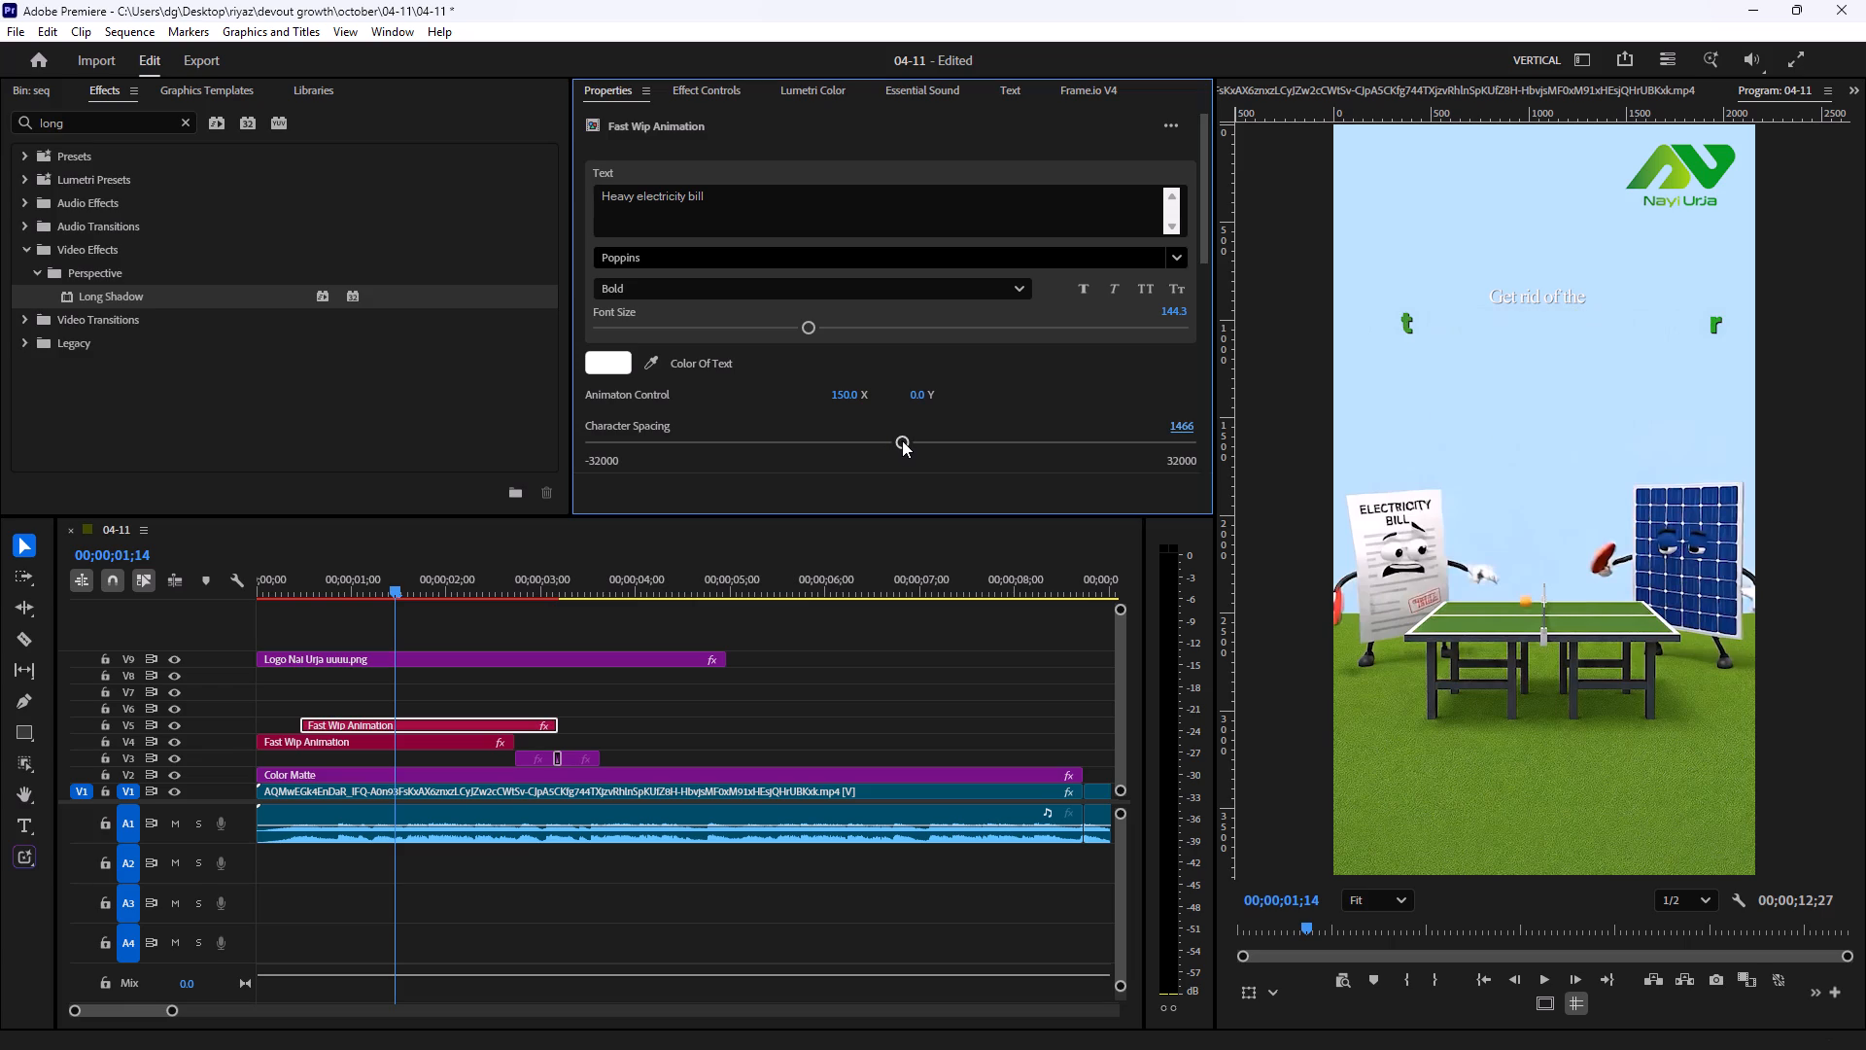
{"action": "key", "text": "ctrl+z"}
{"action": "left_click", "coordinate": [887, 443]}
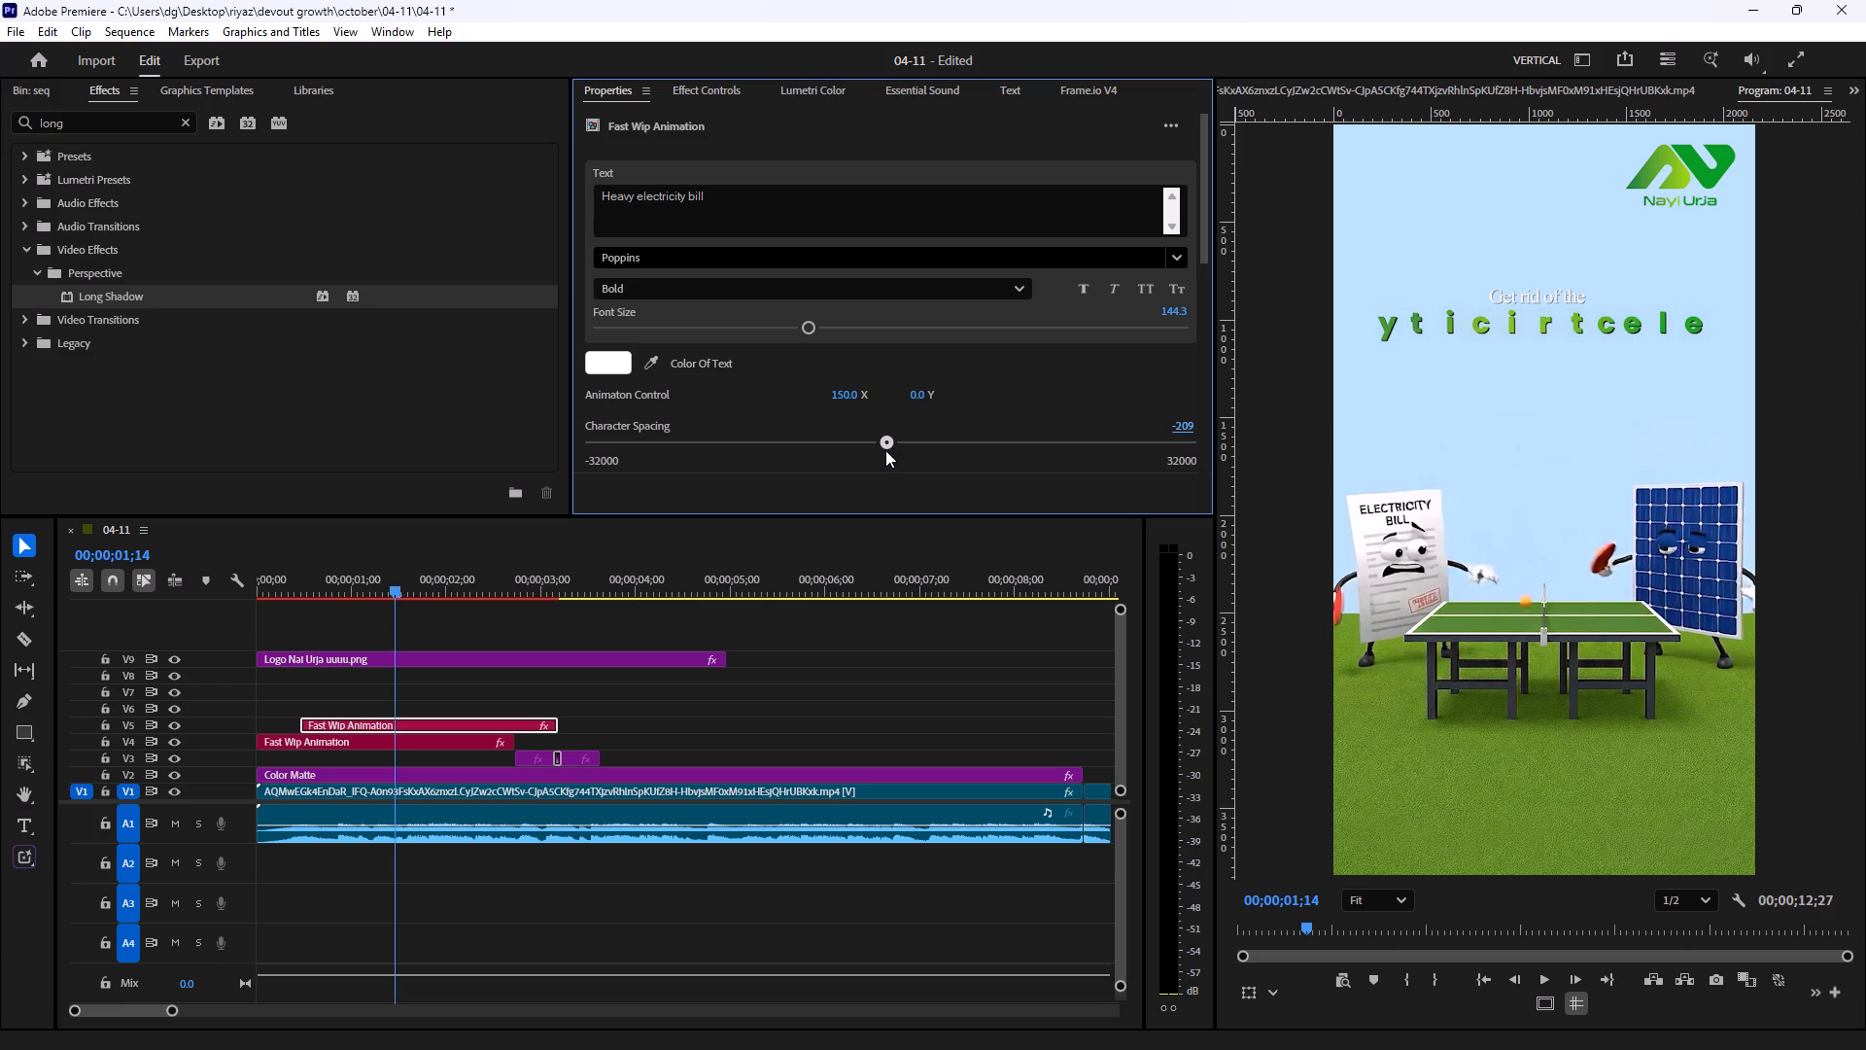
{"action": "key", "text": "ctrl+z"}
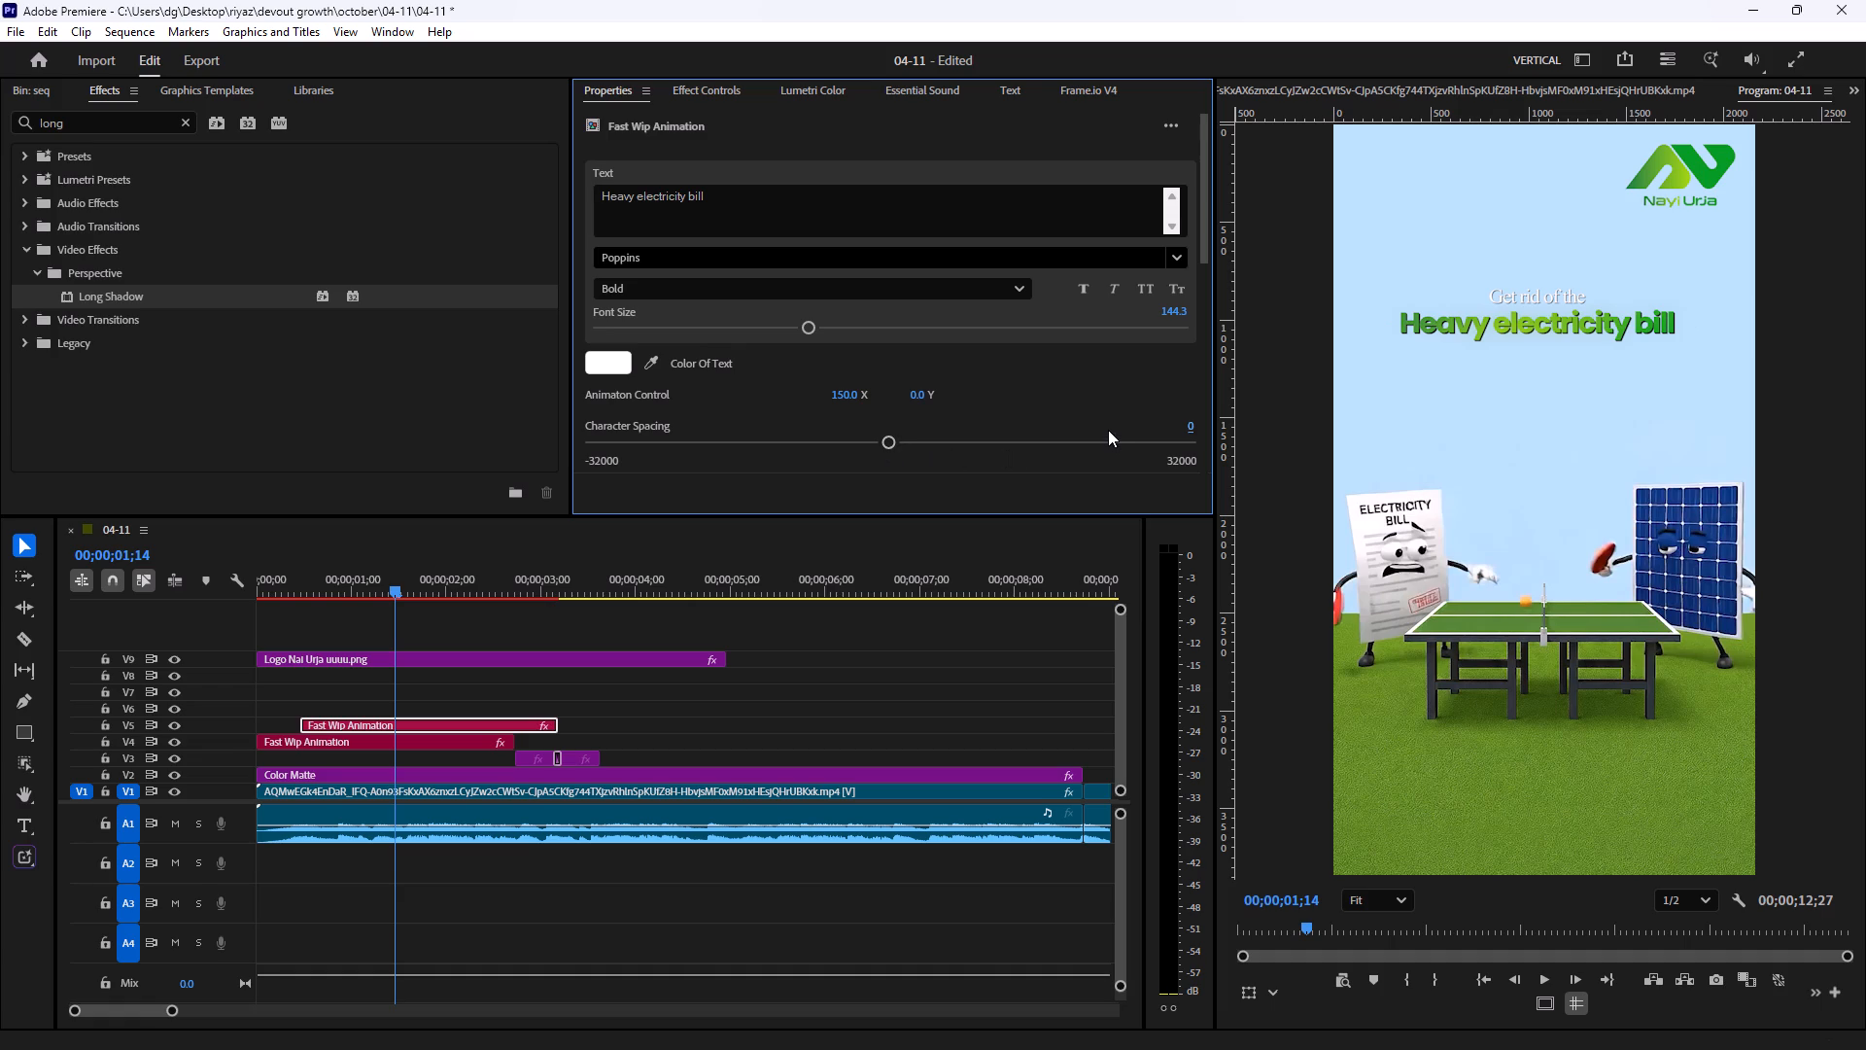
Set the headline's character spacing to 5 and play the sequence from the start to check it.
{"action": "left_click", "coordinate": [1194, 424]}
{"action": "left_click", "coordinate": [1188, 424]}
{"action": "key", "text": "1"}
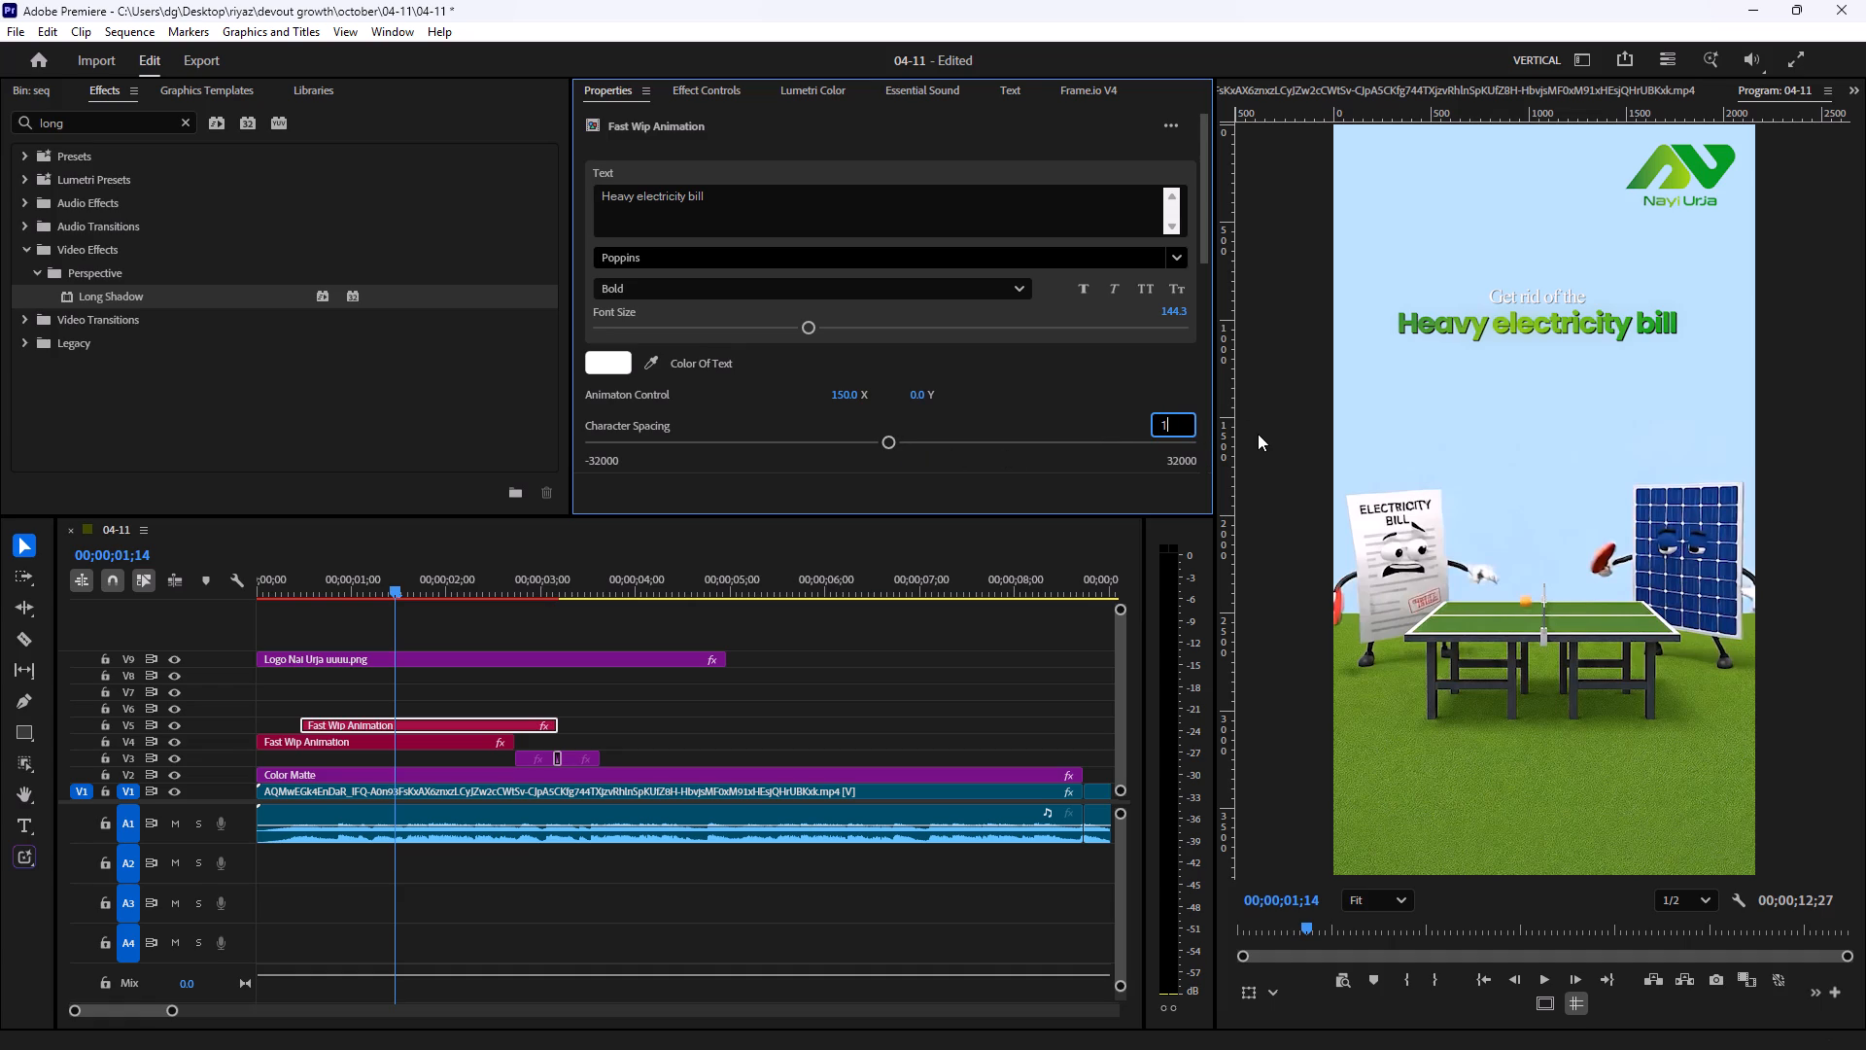
{"action": "key", "text": "BackSpace"}
{"action": "key", "text": "2"}
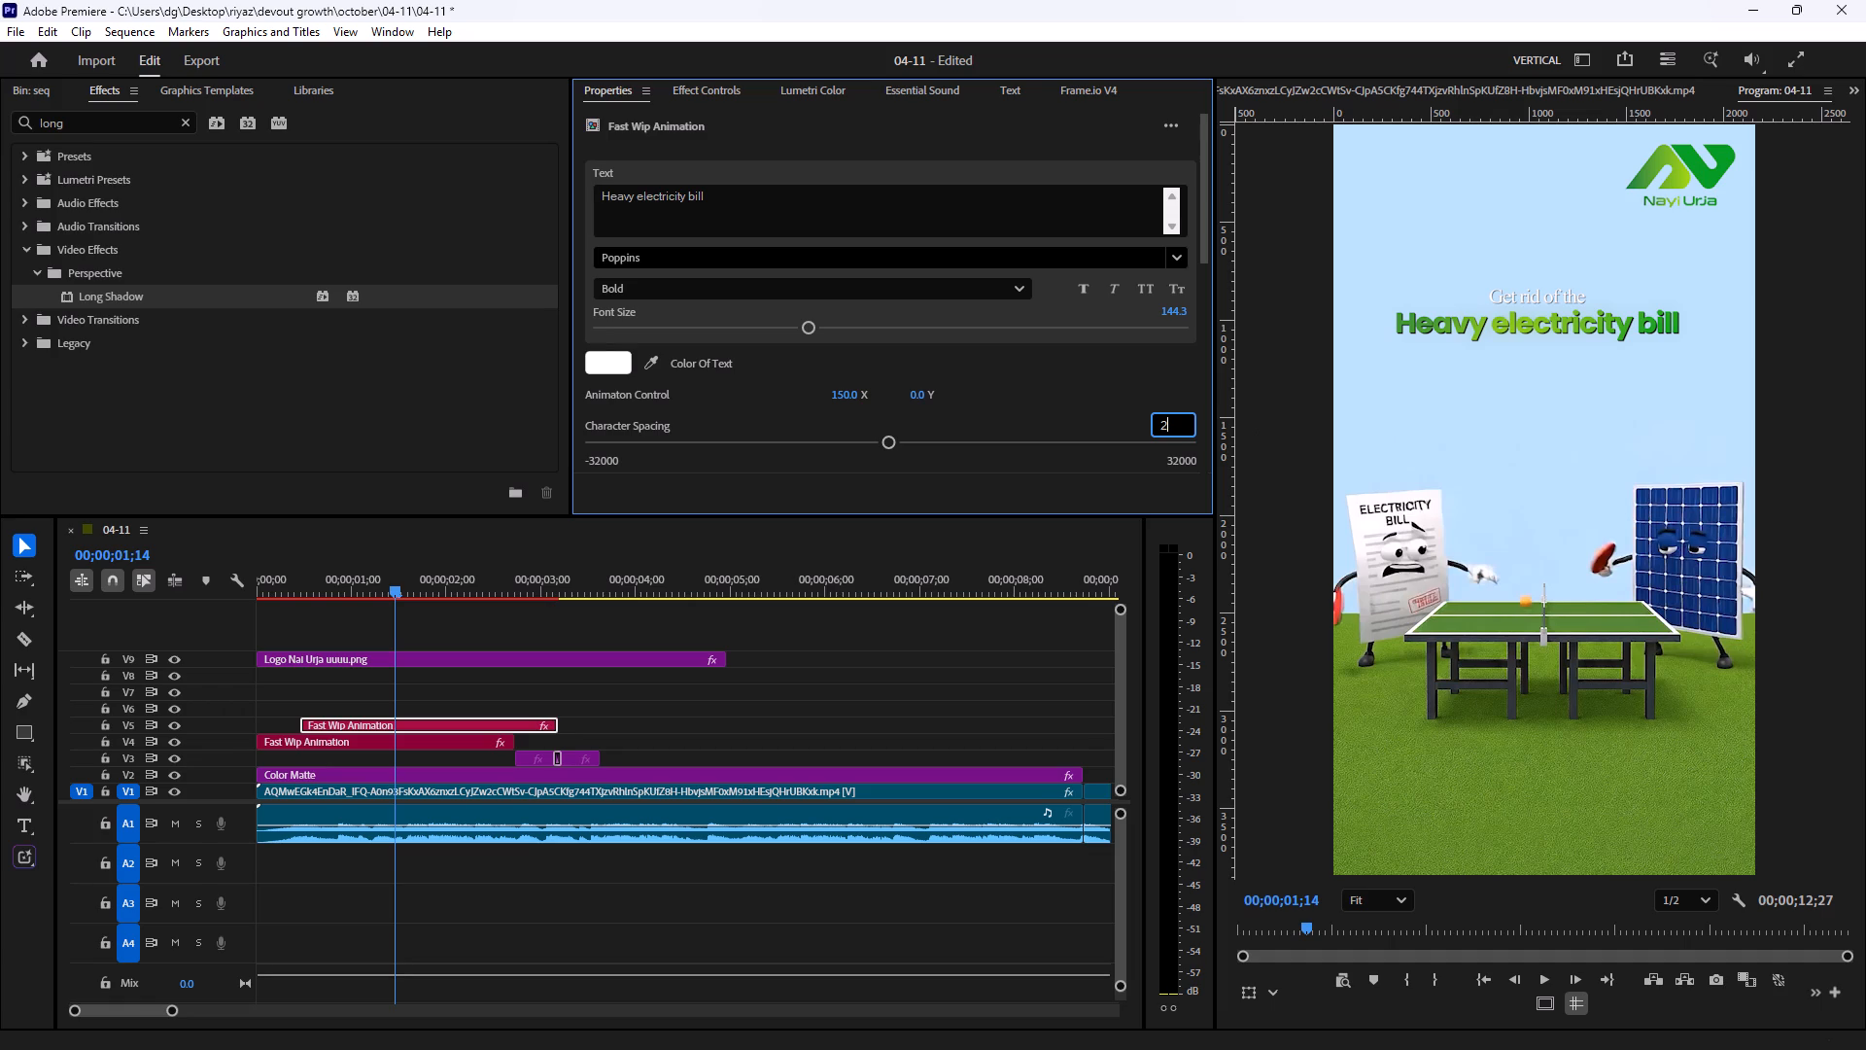
{"action": "key", "text": "BackSpace"}
{"action": "key", "text": "5"}
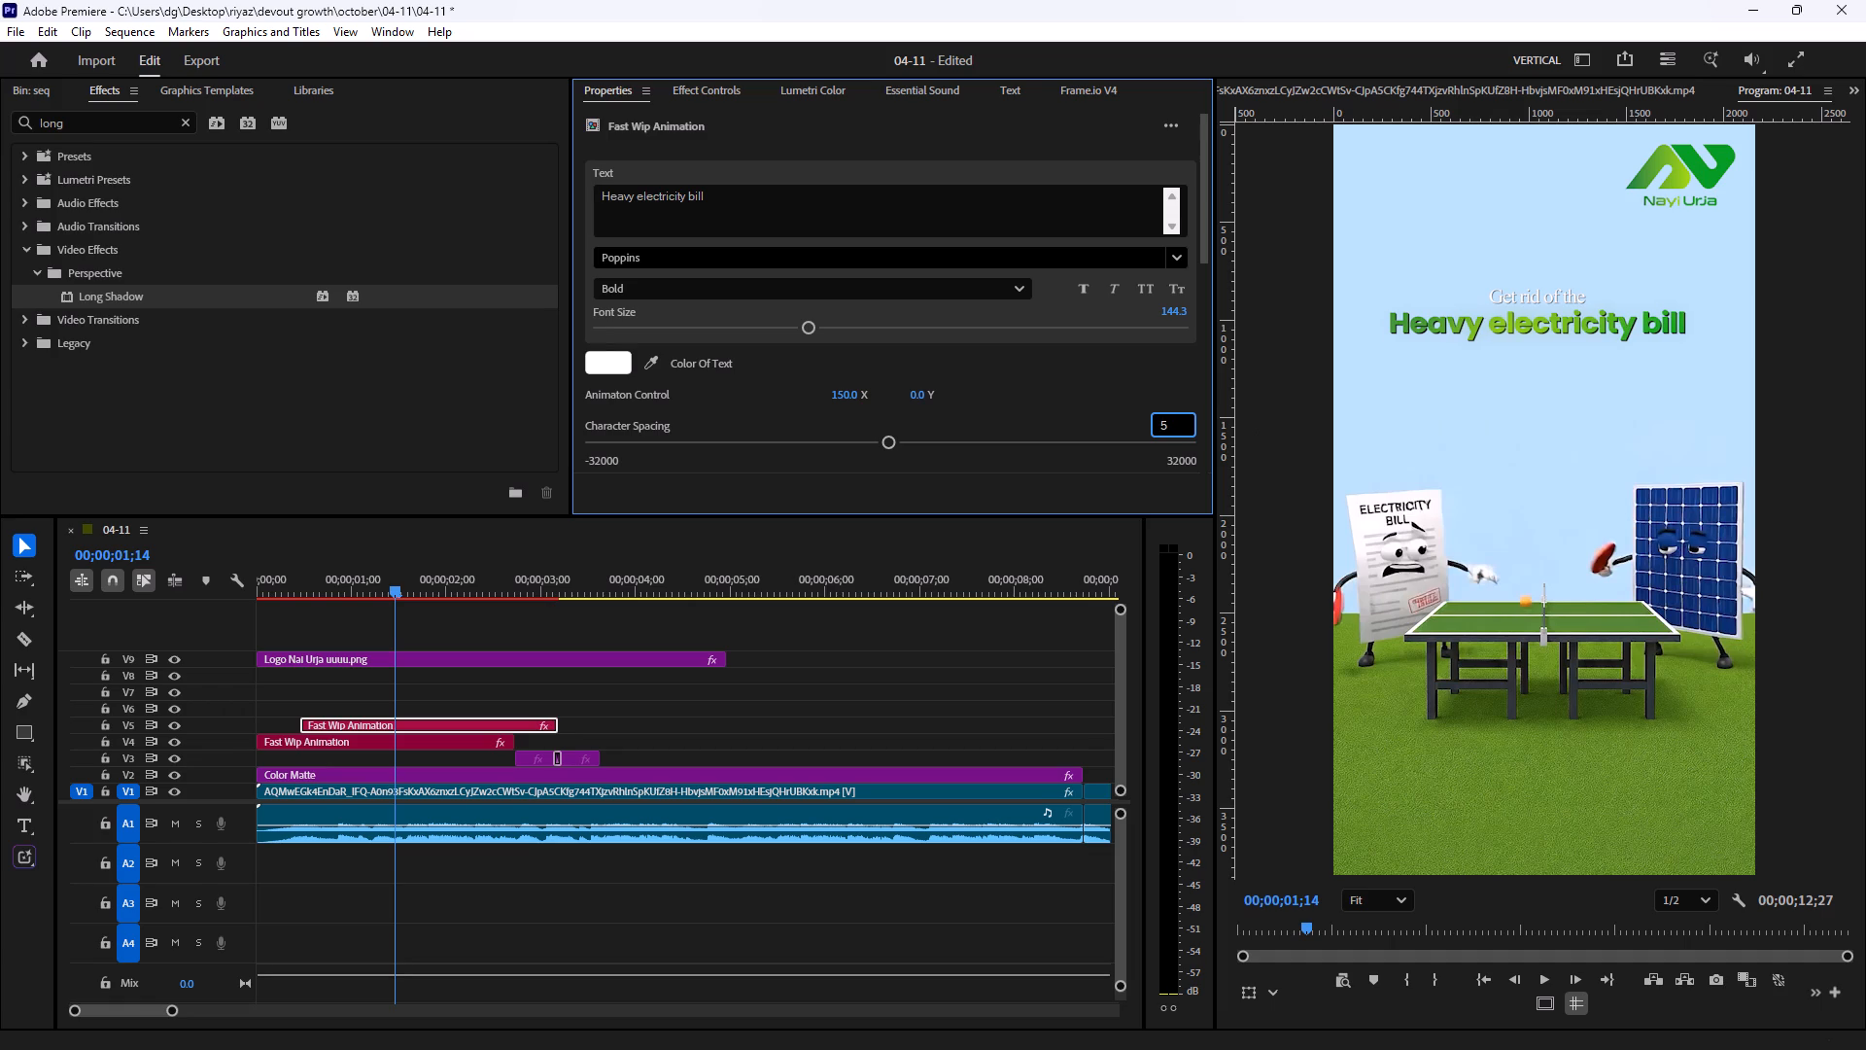
{"action": "key", "text": "Return"}
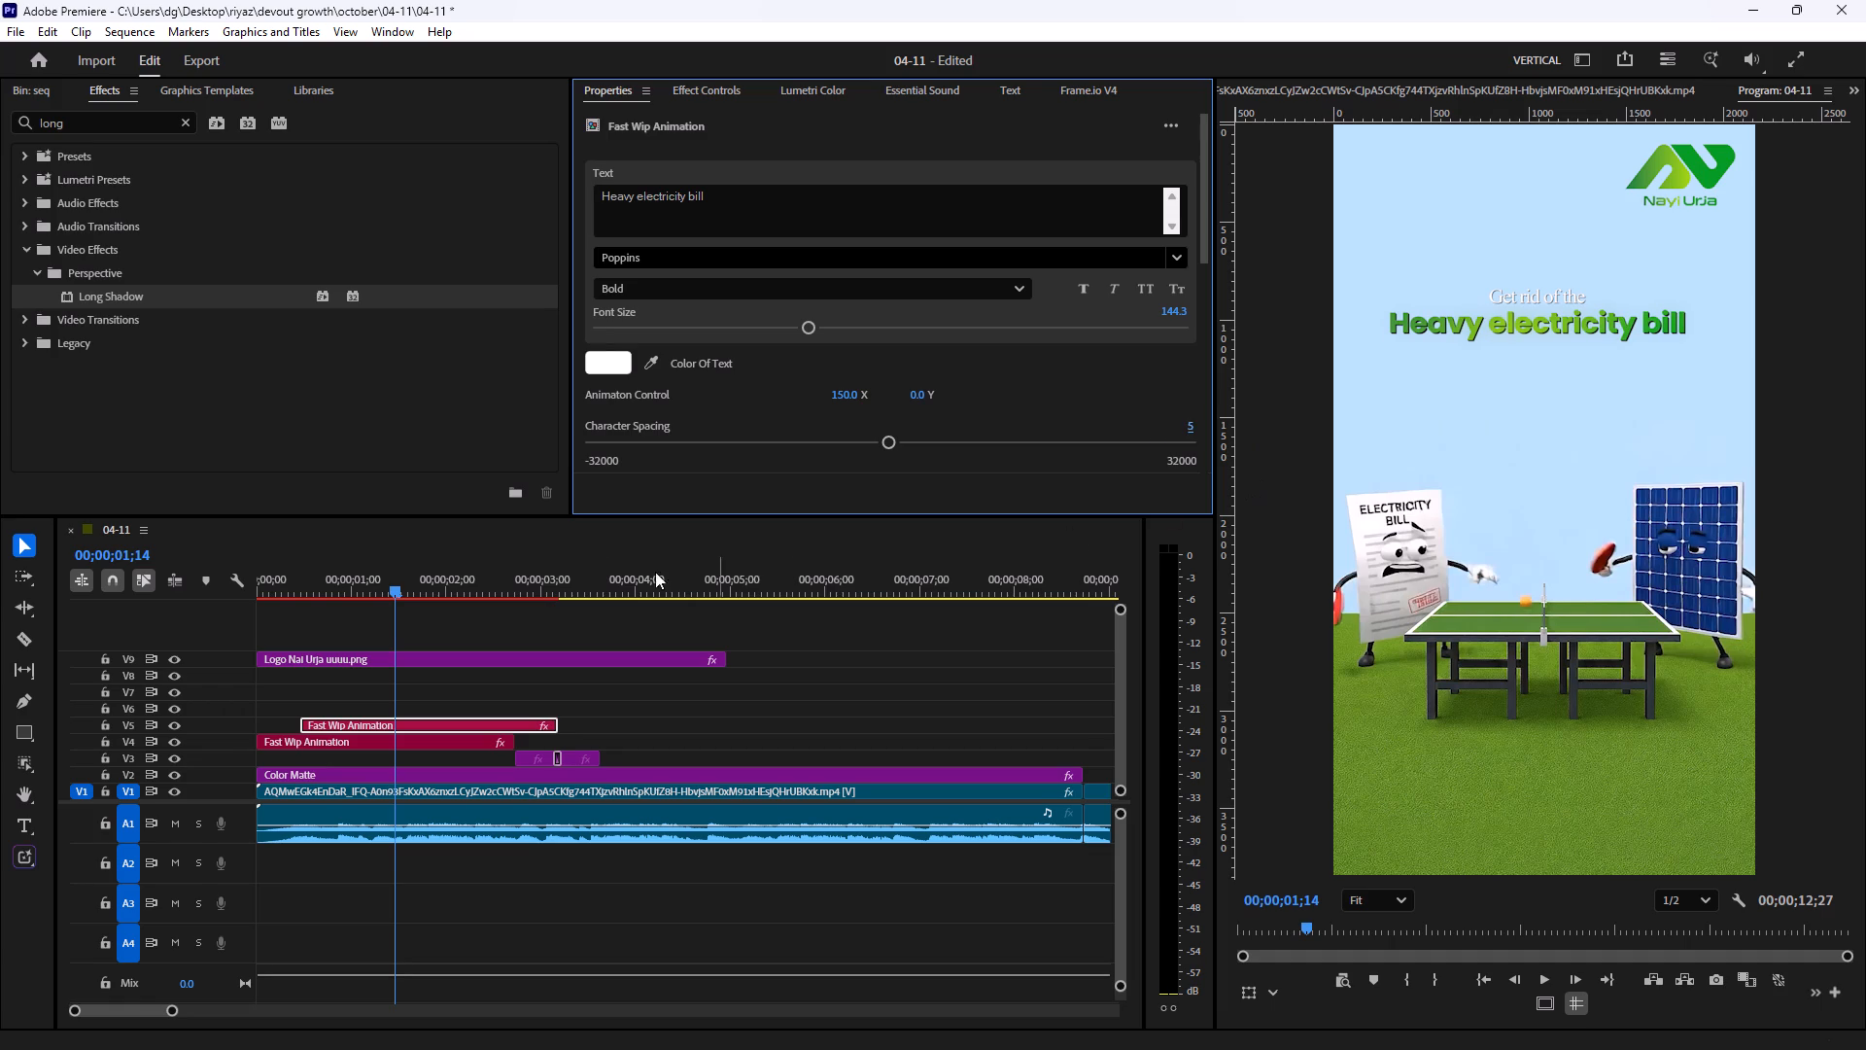
{"action": "left_click_drag", "start_coordinate": [367, 582], "coordinate": [241, 612]}
{"action": "key", "text": "space"}
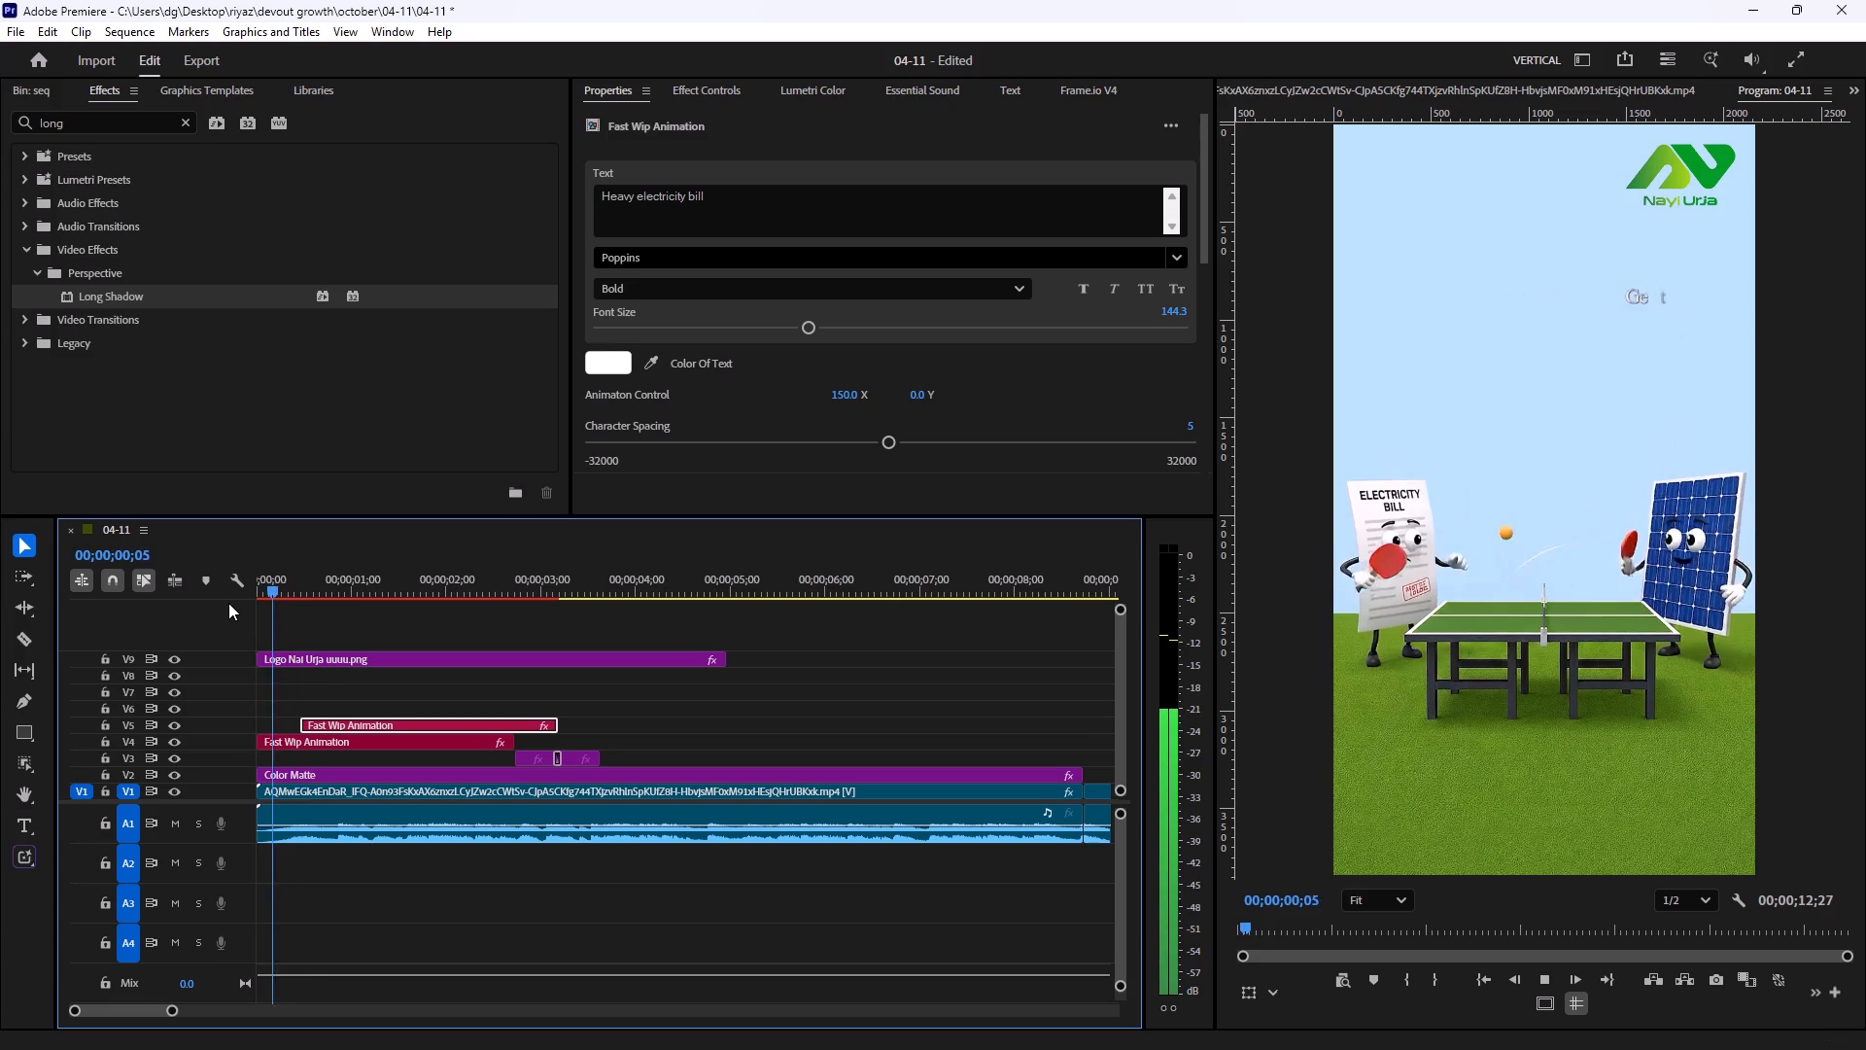
{"action": "key", "text": "space"}
{"action": "key", "text": "space"}
{"action": "key", "text": "space"}
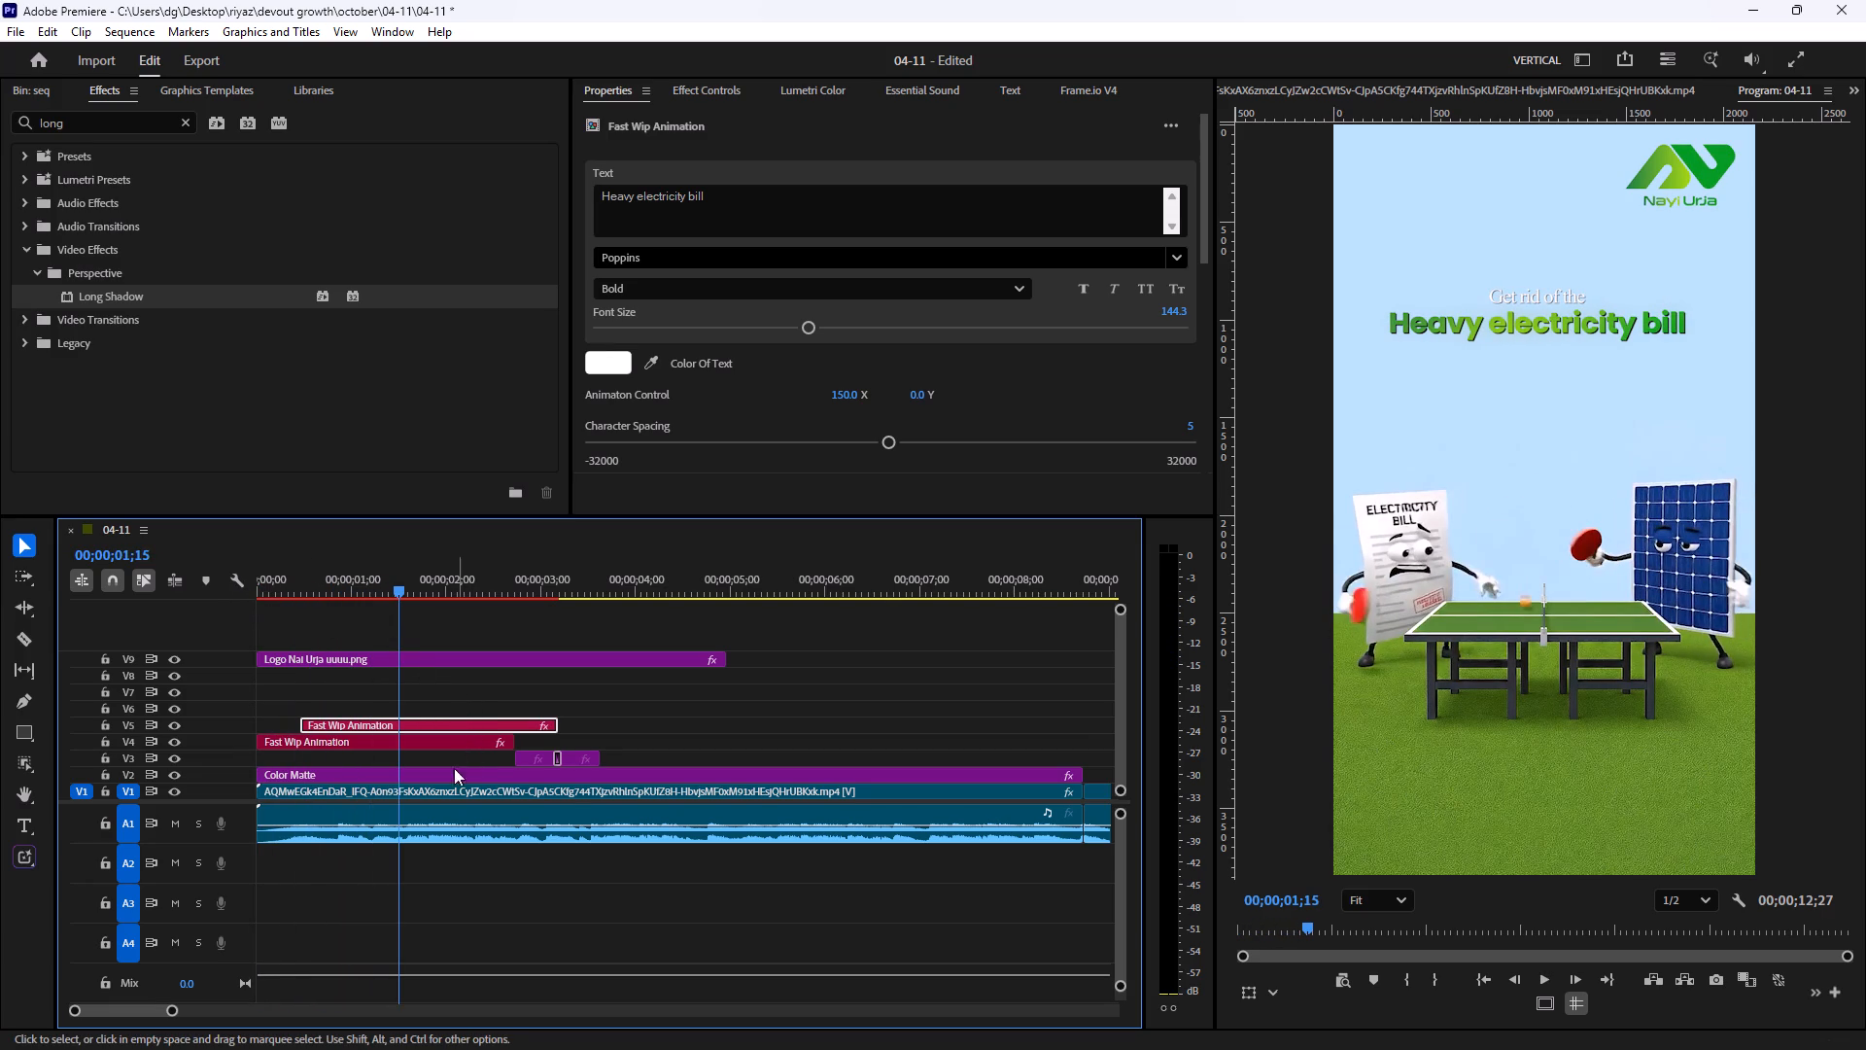
Reorder the headline's effects so that Long Shadow sits above Edge Glow.
{"action": "left_click", "coordinate": [715, 92]}
{"action": "scroll", "coordinate": [657, 325], "scroll_direction": "up", "scroll_amount": 4}
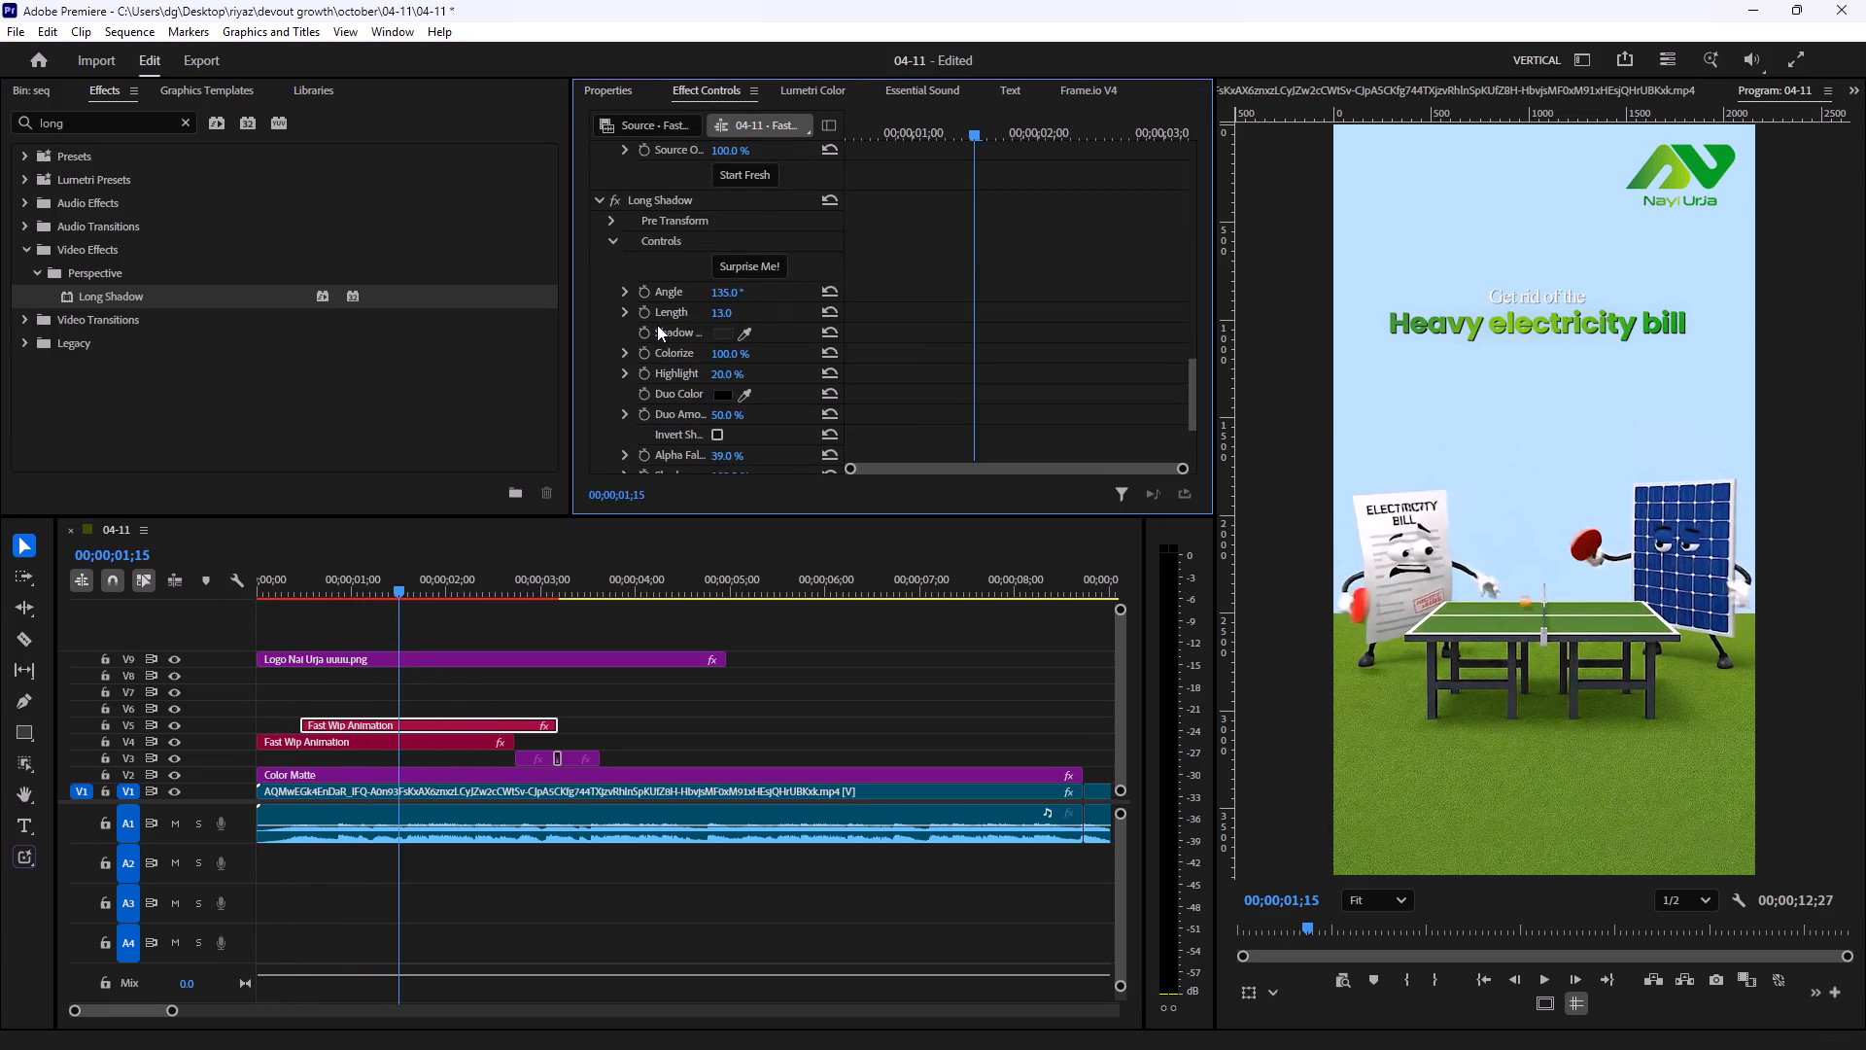
{"action": "scroll", "coordinate": [660, 332], "scroll_direction": "up", "scroll_amount": 18}
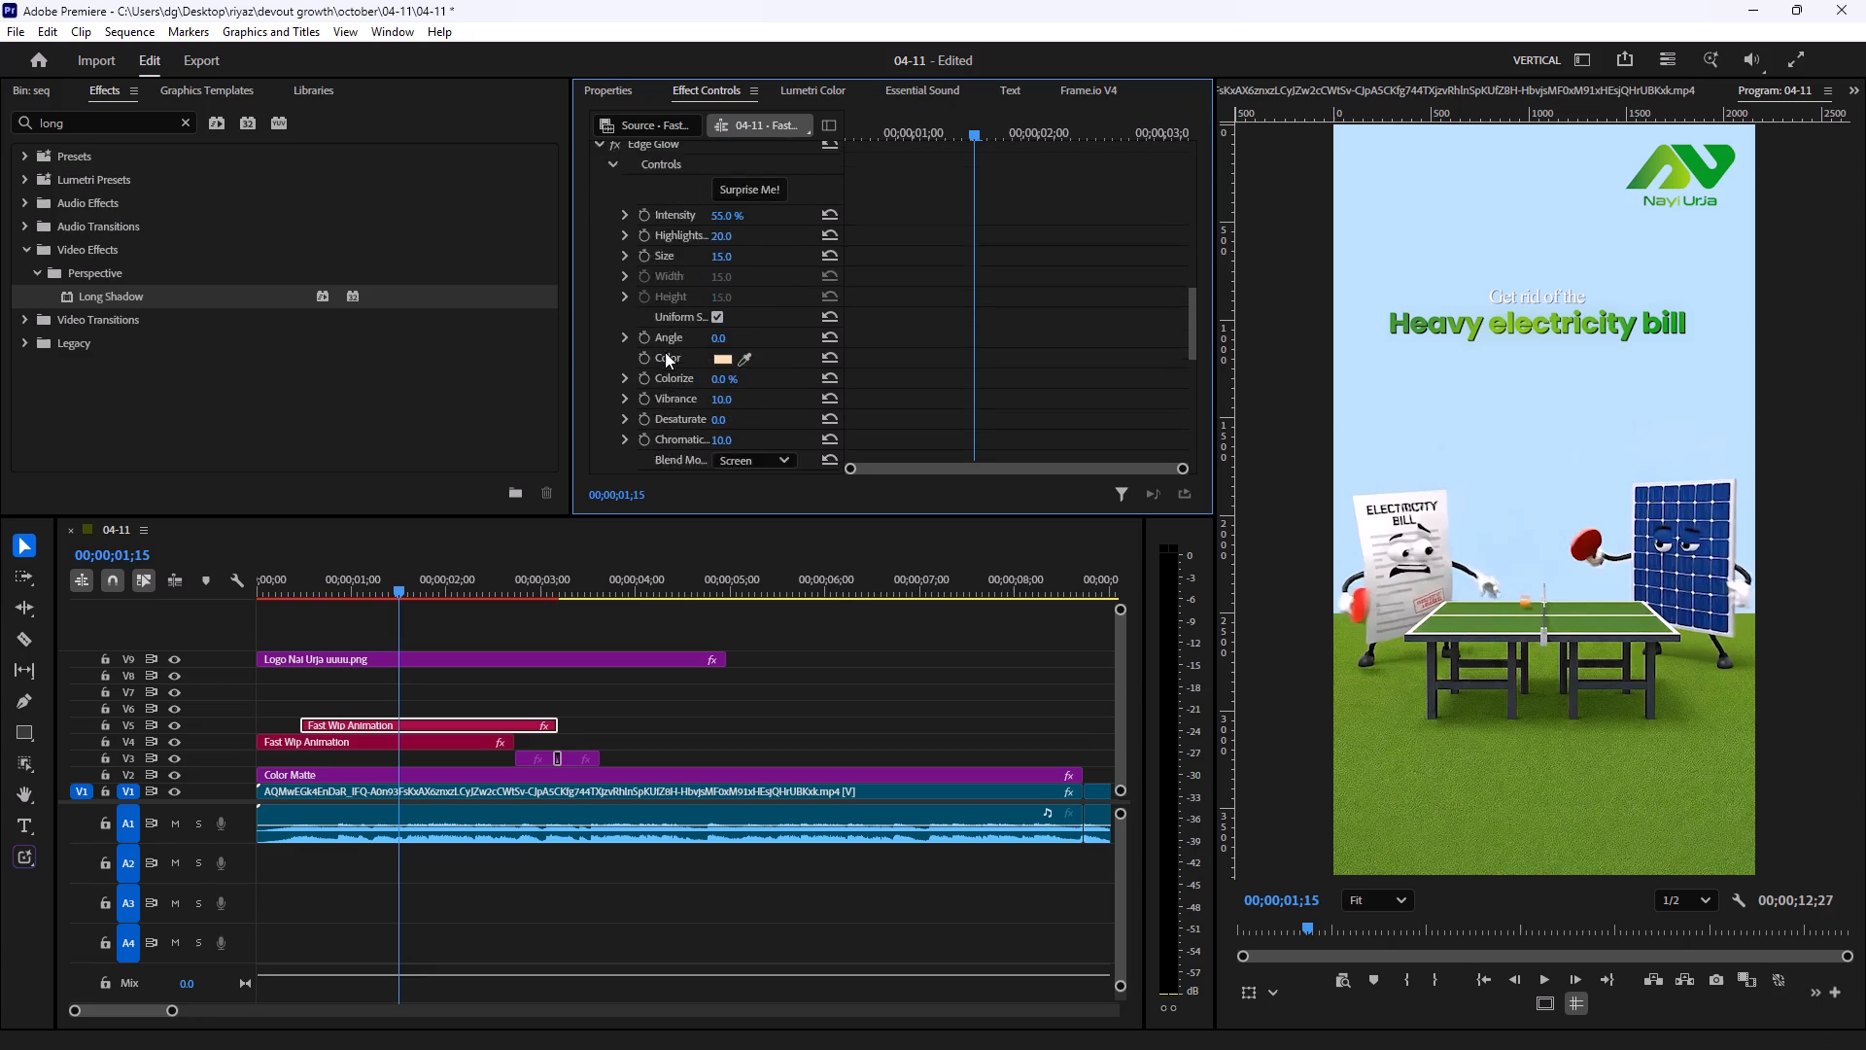
{"action": "scroll", "coordinate": [665, 352], "scroll_direction": "up", "scroll_amount": 2}
{"action": "left_click", "coordinate": [675, 203]}
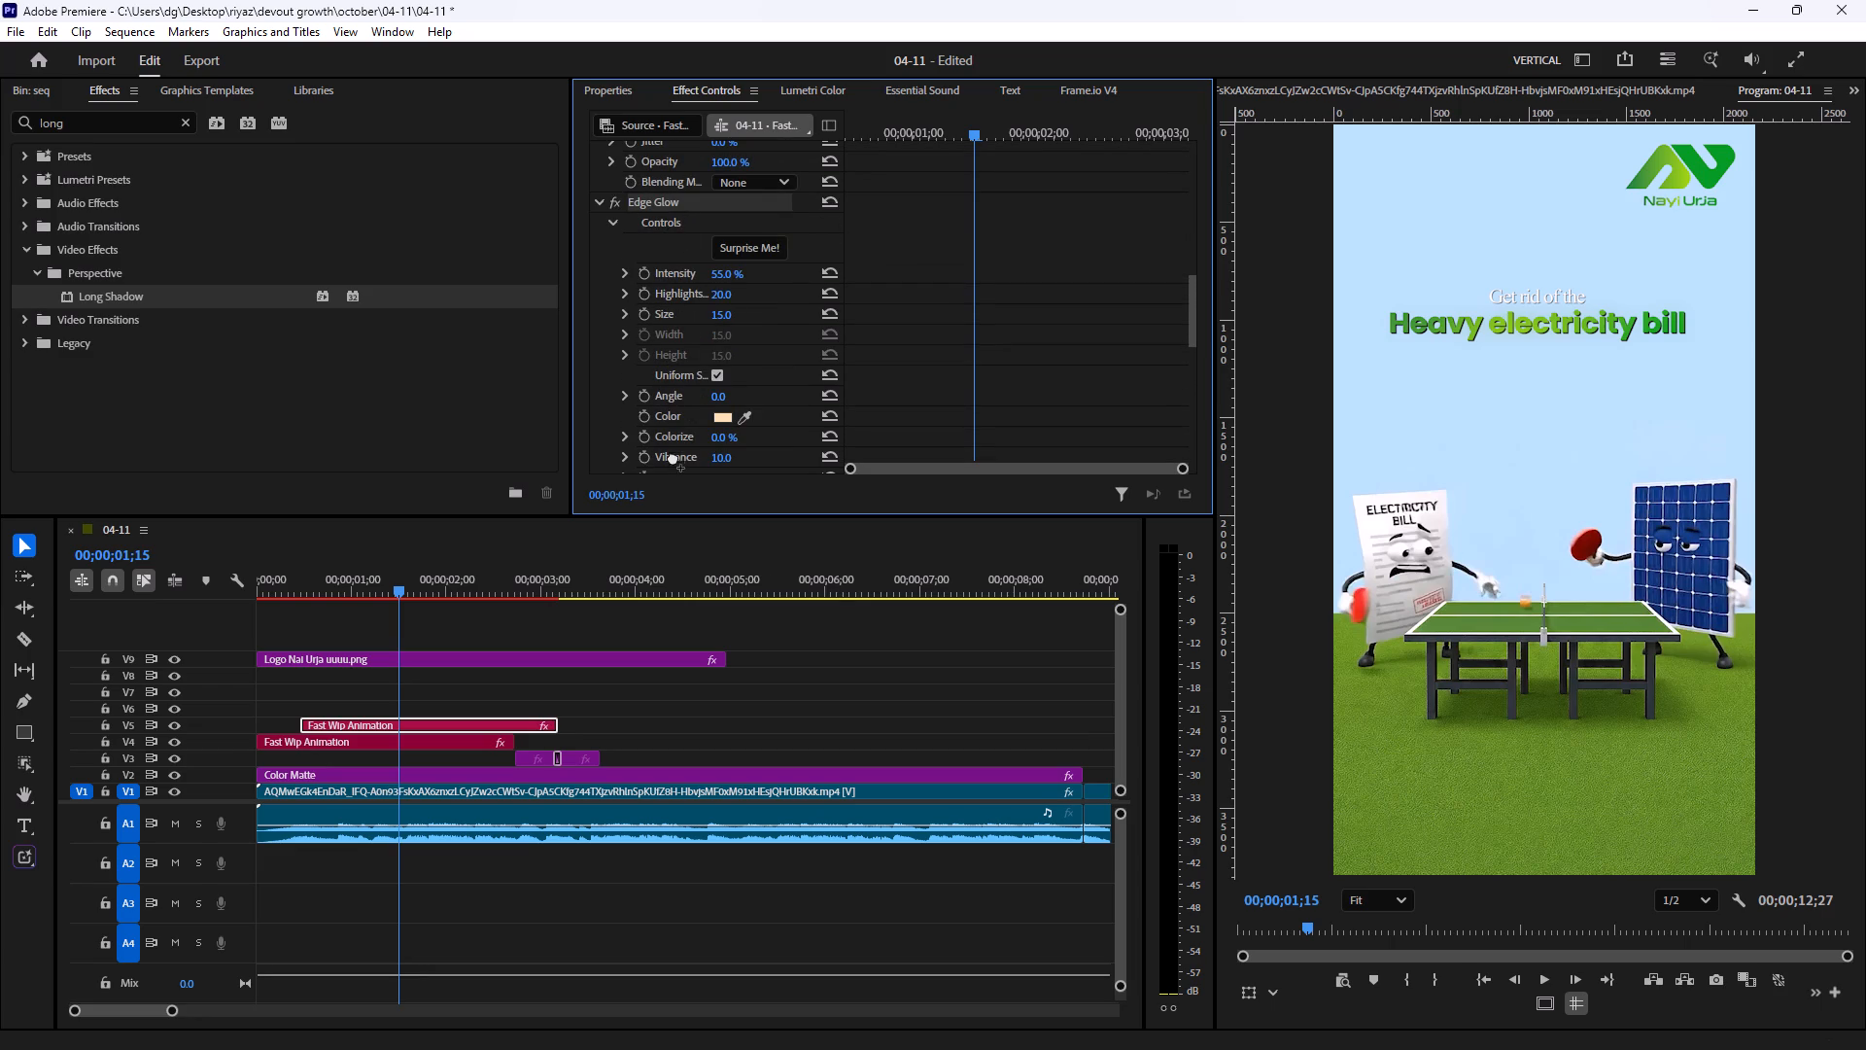
{"action": "left_click", "coordinate": [600, 201]}
{"action": "left_click_drag", "start_coordinate": [662, 222], "coordinate": [670, 200]}
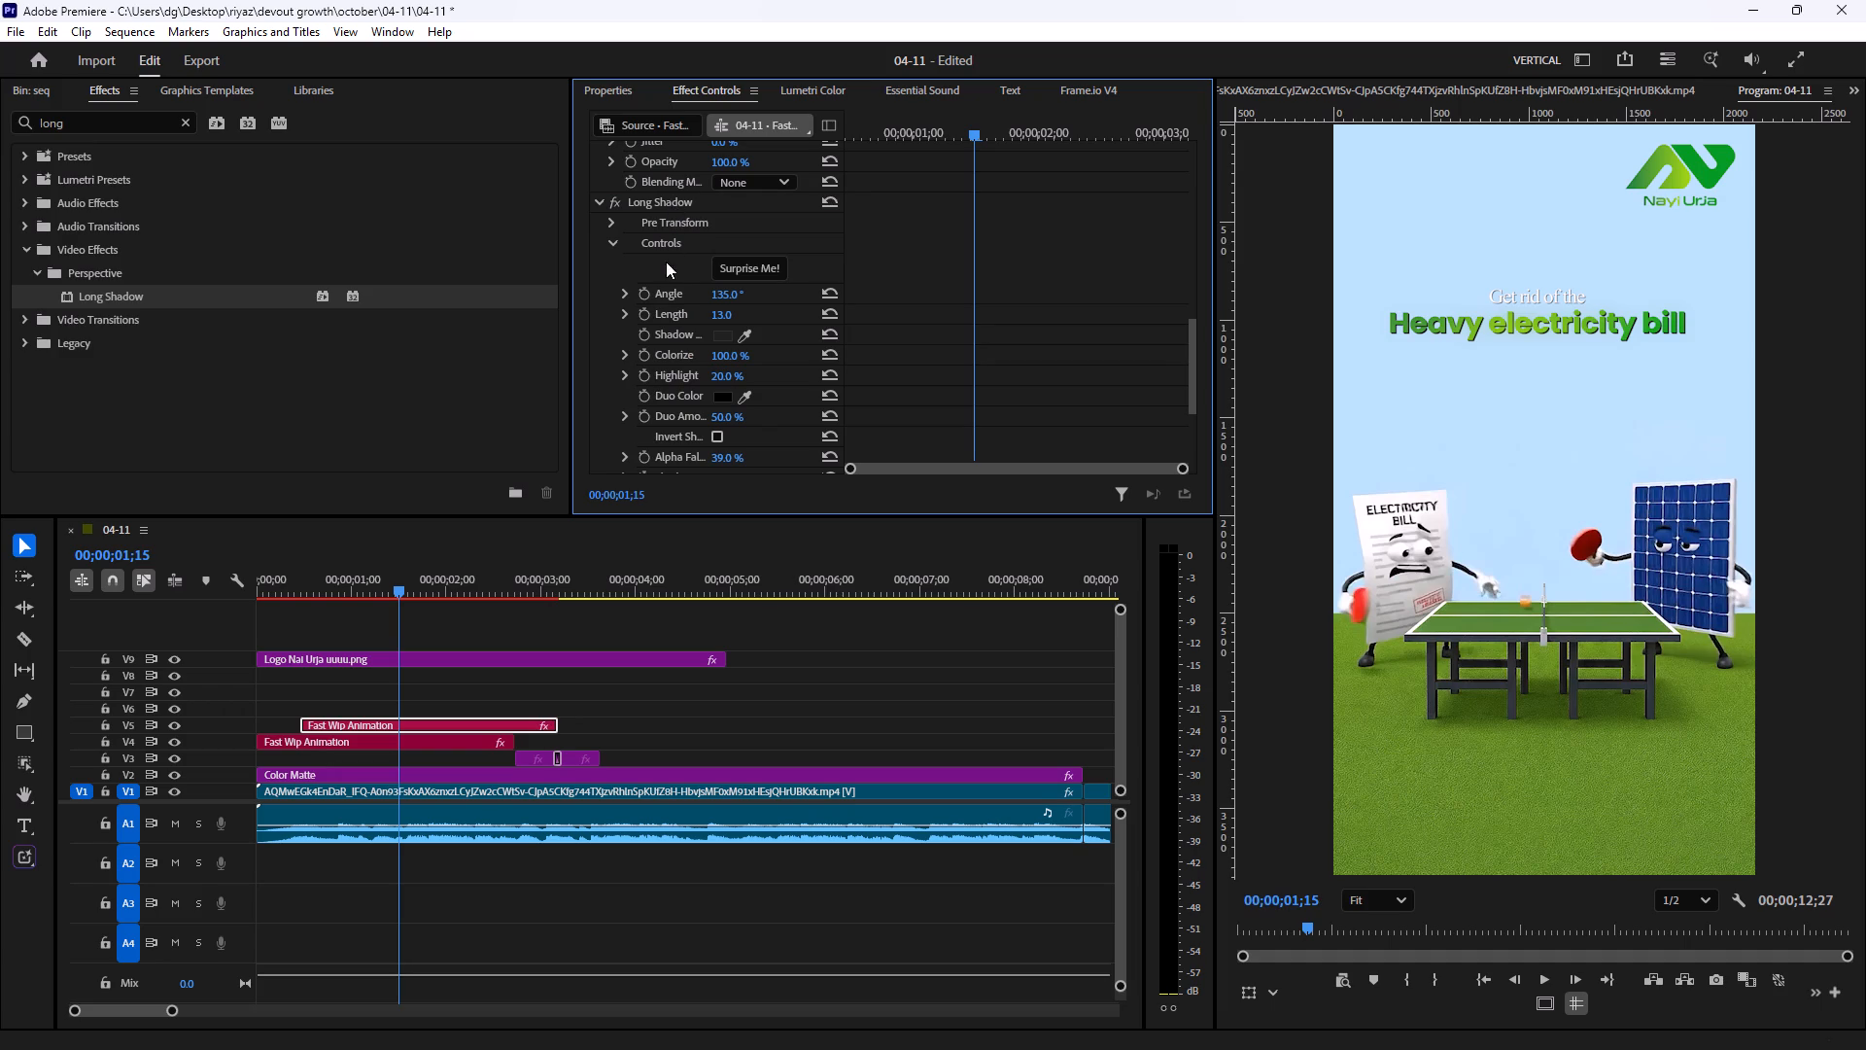
Play the sequence from the start and compare its text animation with the Vortex Solar reference video.
{"action": "left_click_drag", "start_coordinate": [407, 573], "coordinate": [259, 602]}
{"action": "key", "text": "space"}
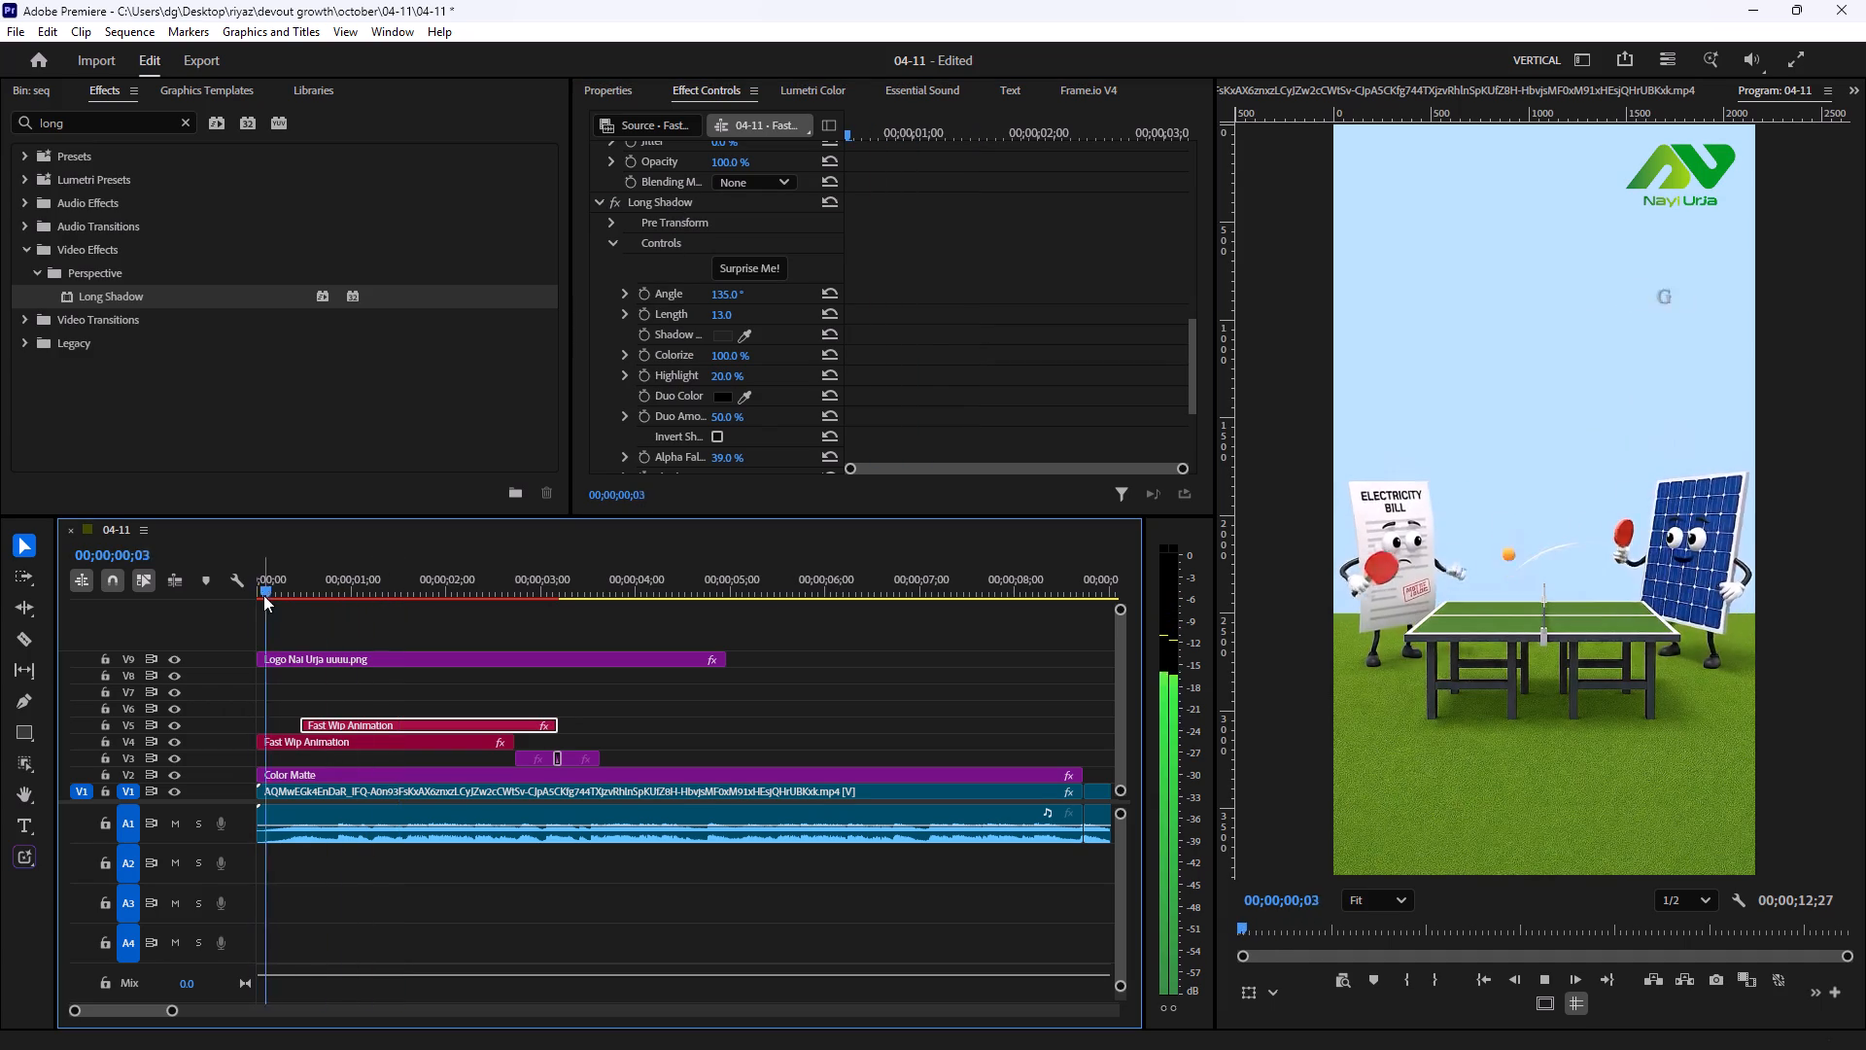
{"action": "key", "text": "space"}
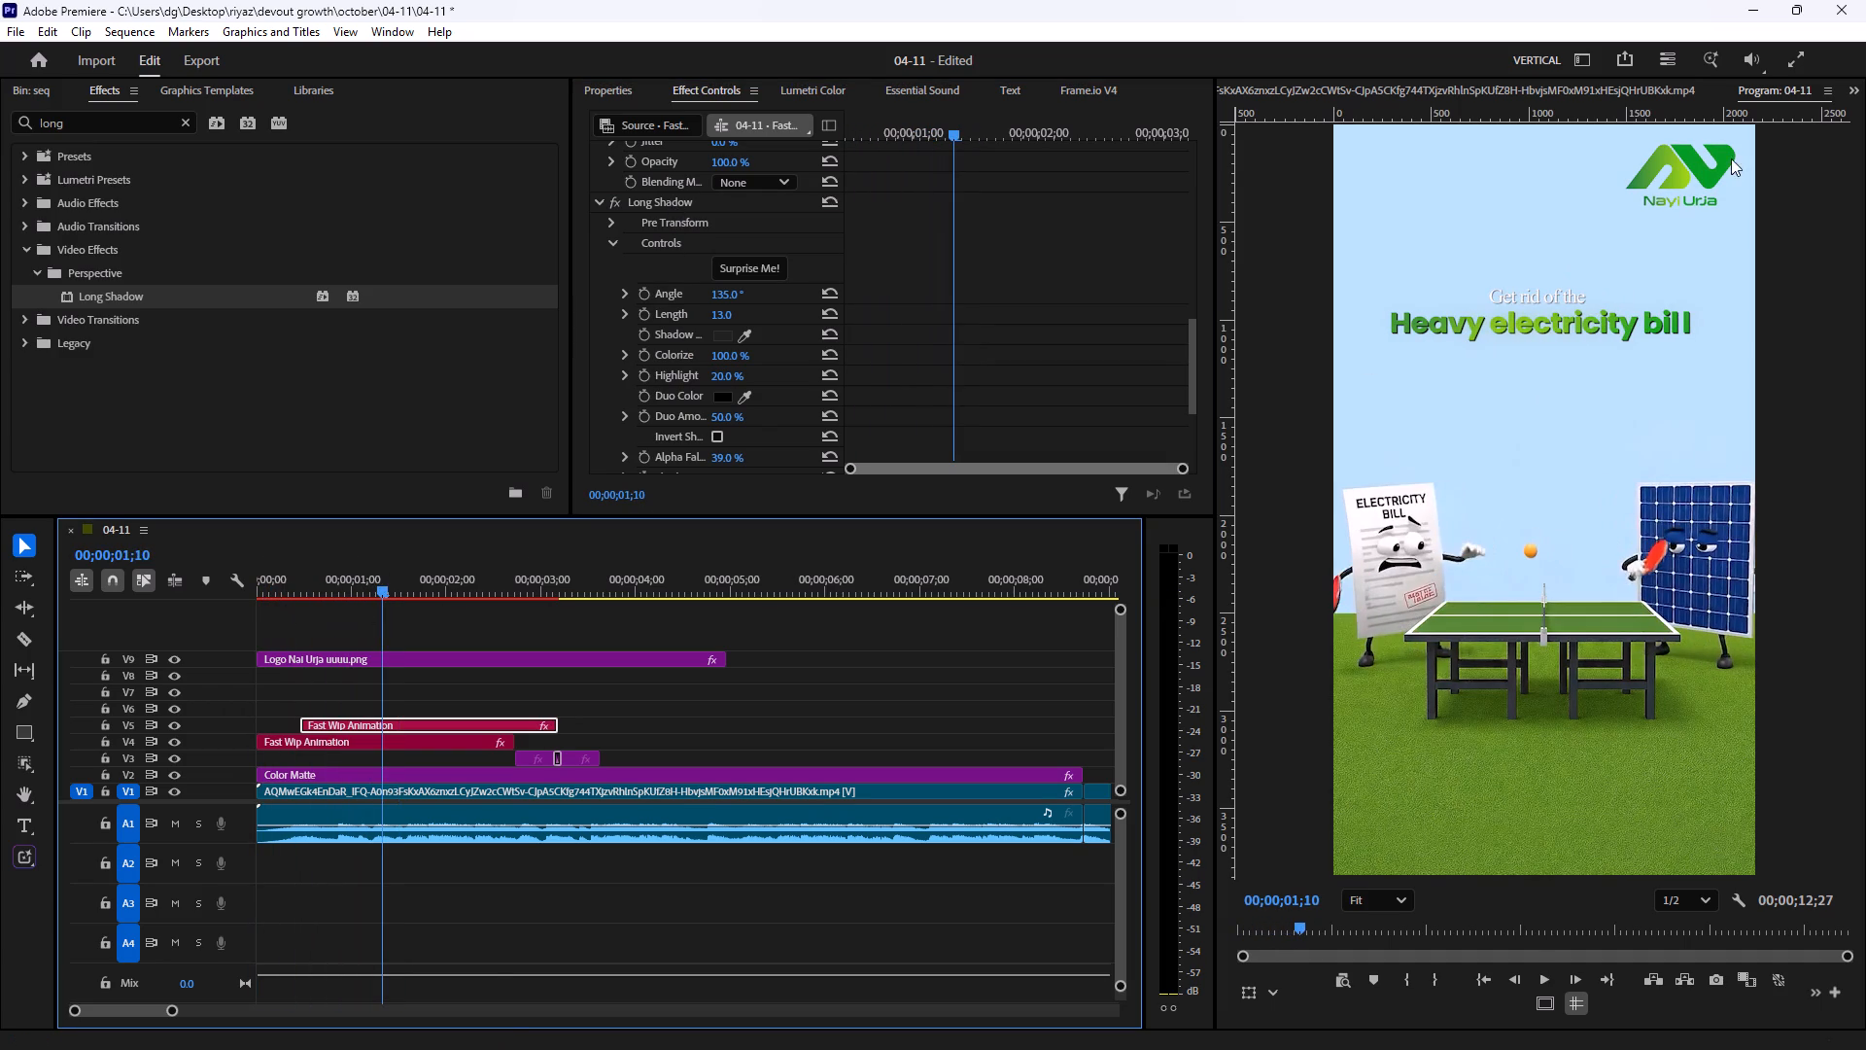
{"action": "left_click", "coordinate": [1601, 90]}
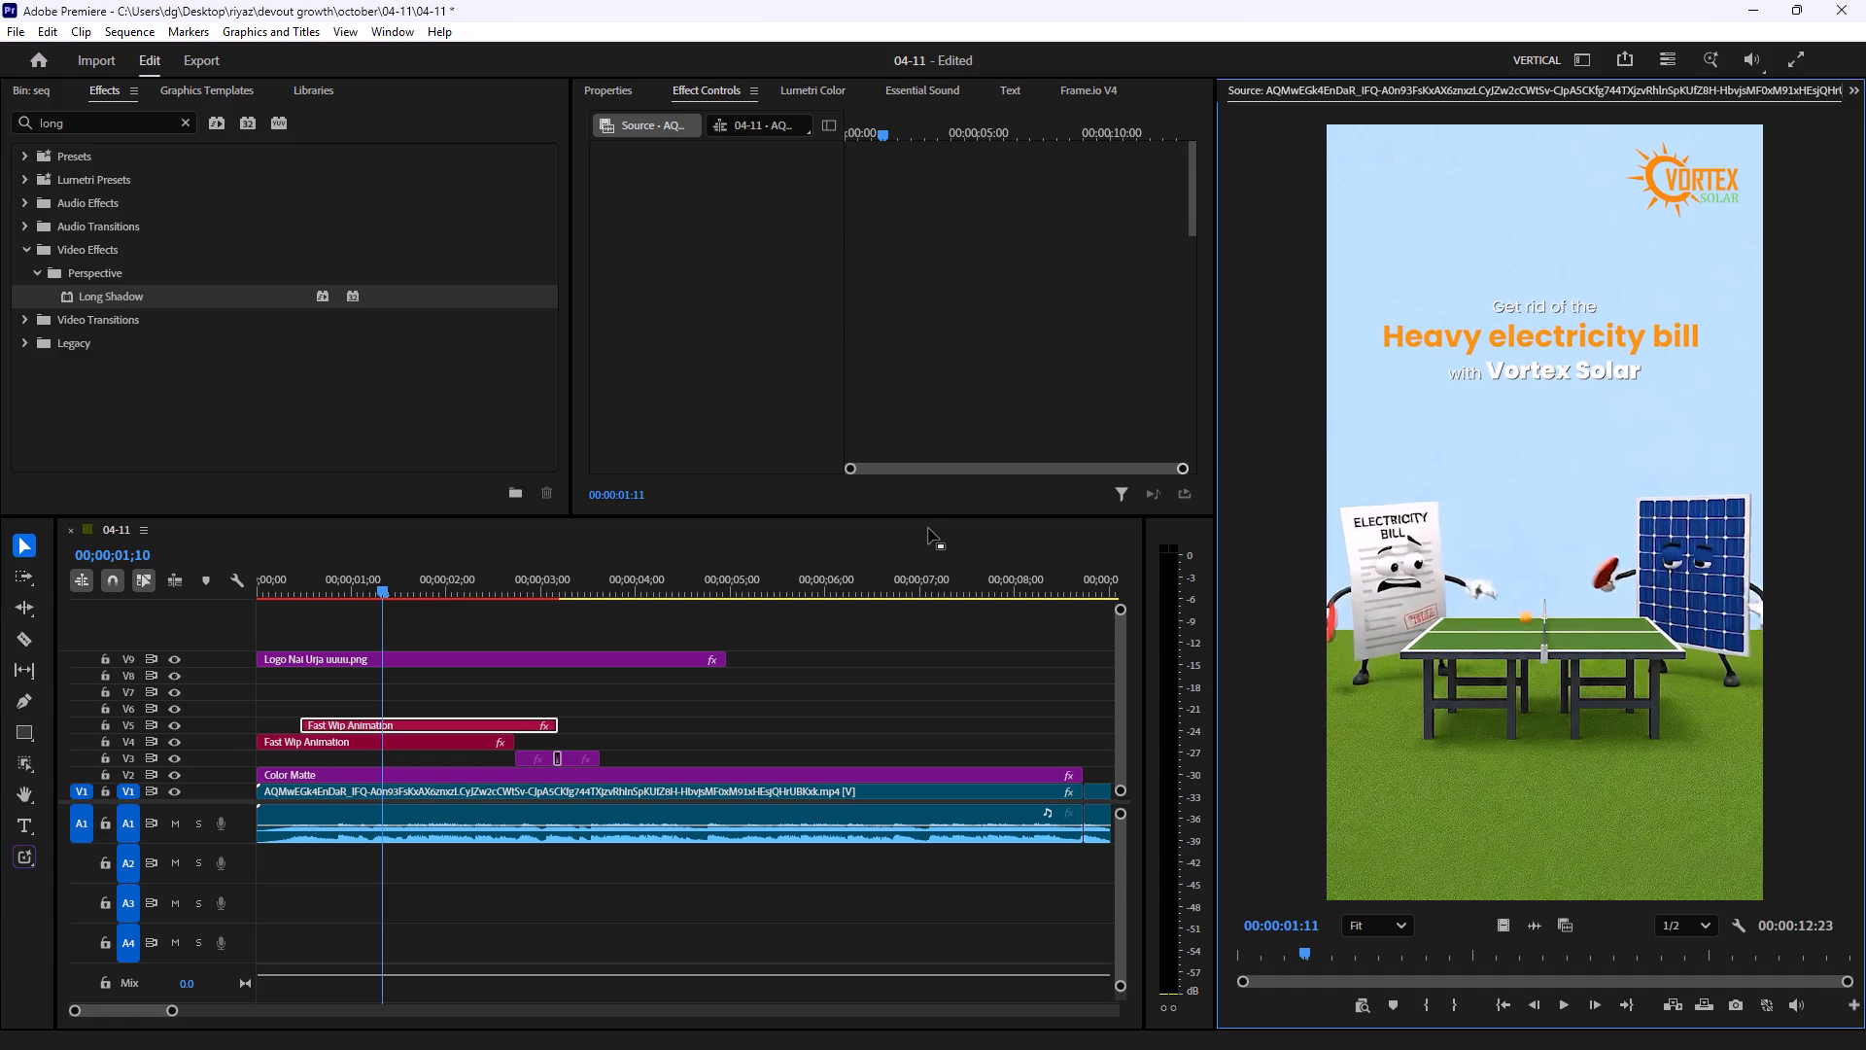
{"action": "left_click_drag", "start_coordinate": [374, 588], "coordinate": [337, 599]}
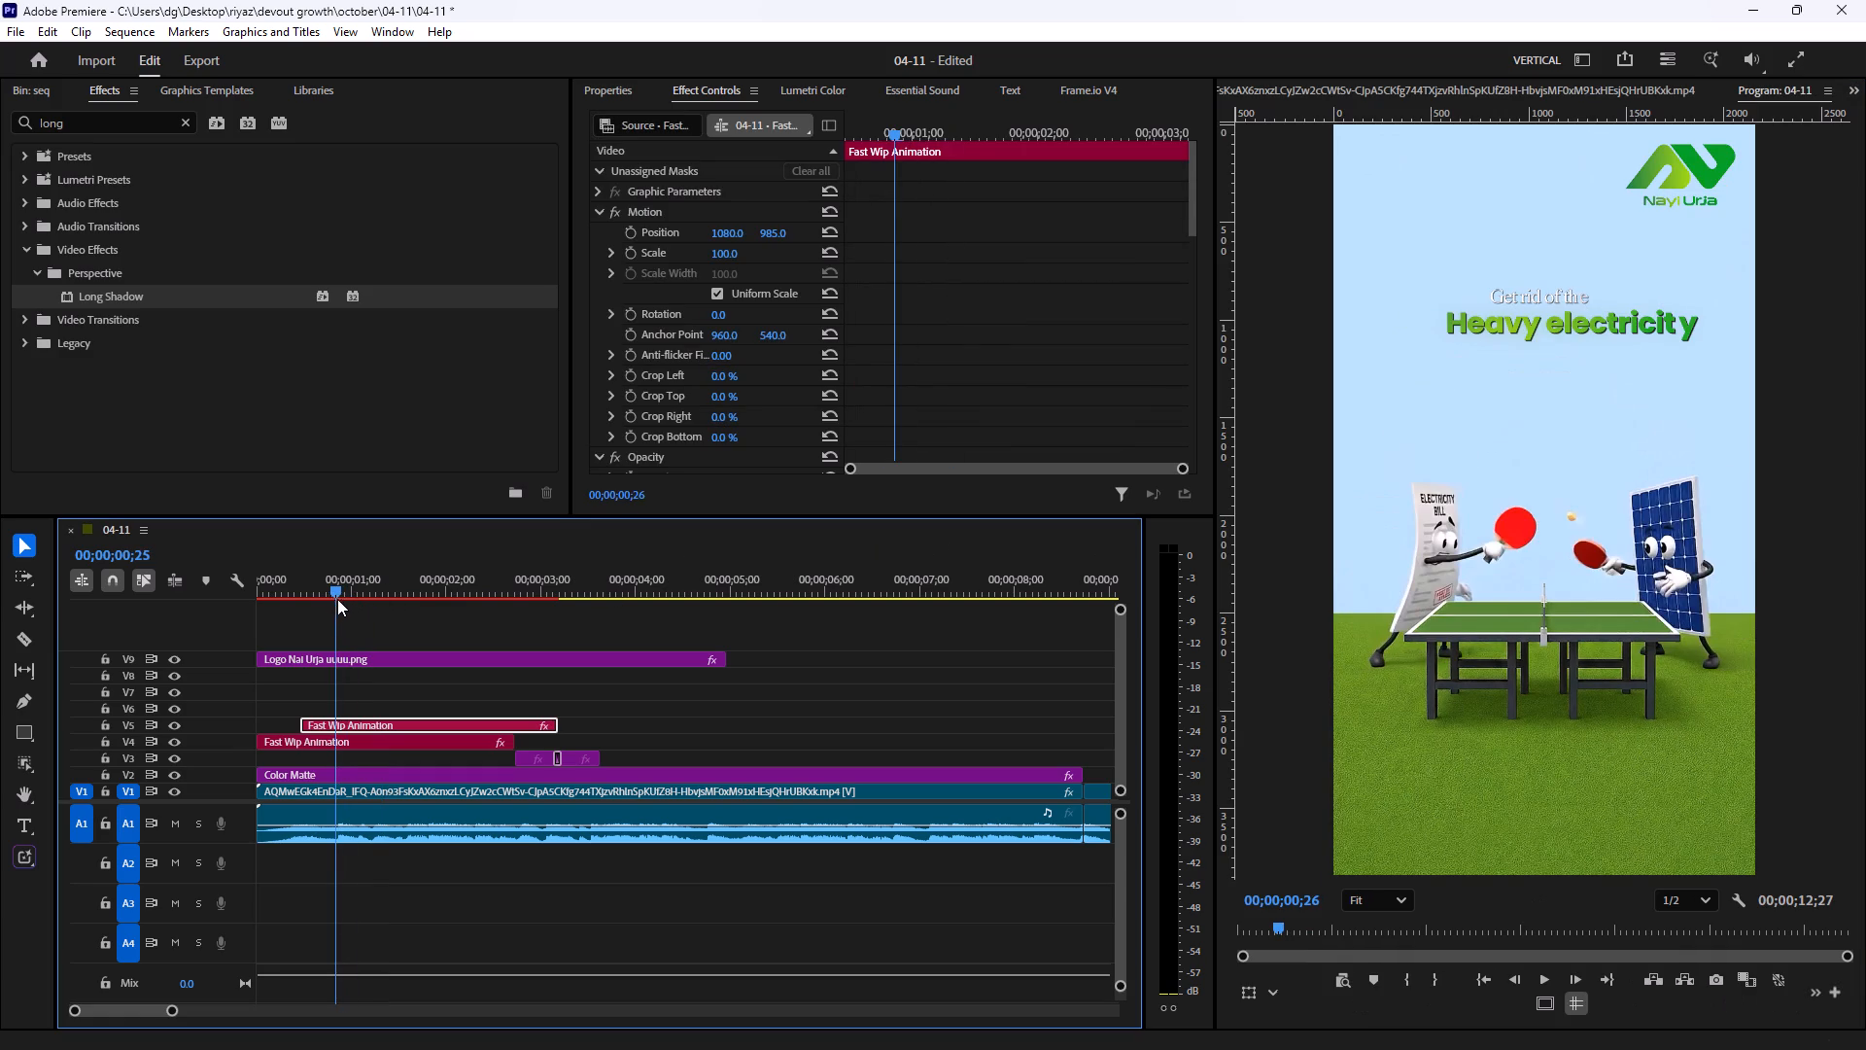
{"action": "left_click_drag", "start_coordinate": [337, 599], "coordinate": [332, 604]}
{"action": "left_click", "coordinate": [342, 738]}
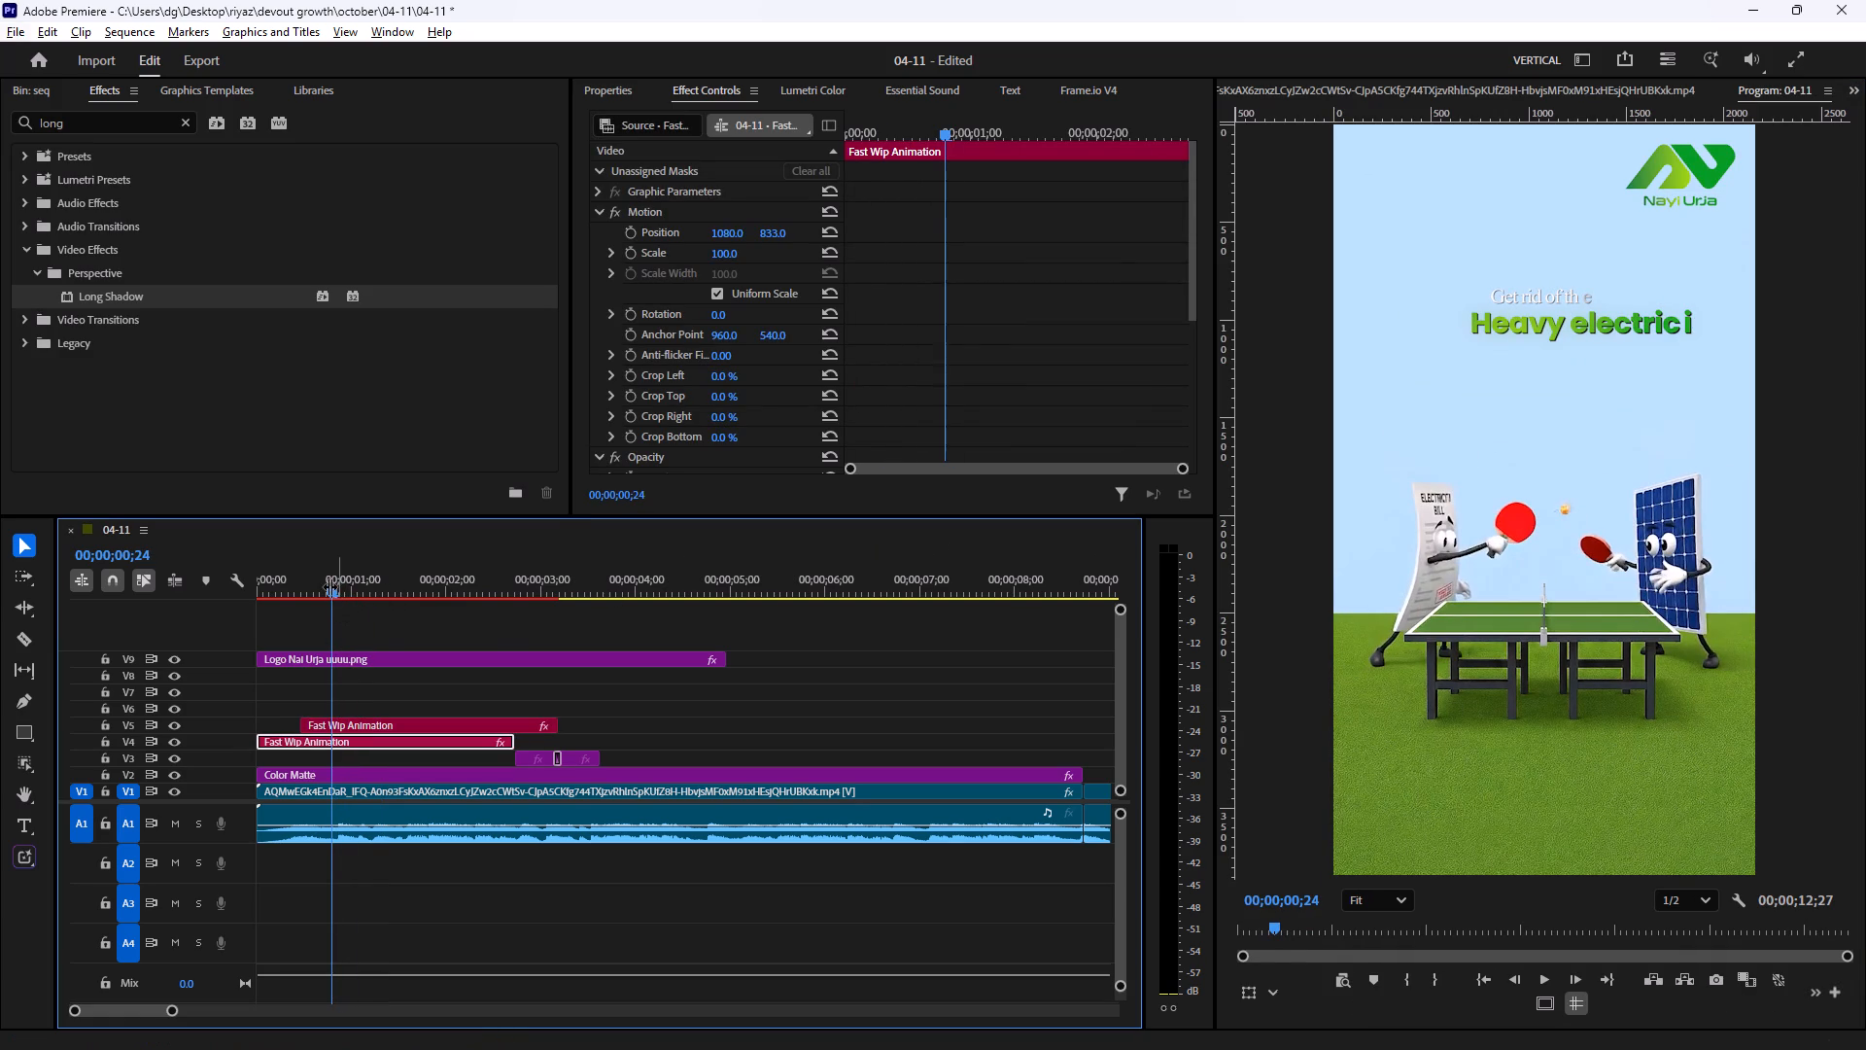
{"action": "left_click_drag", "start_coordinate": [329, 586], "coordinate": [243, 620]}
{"action": "key", "text": "space"}
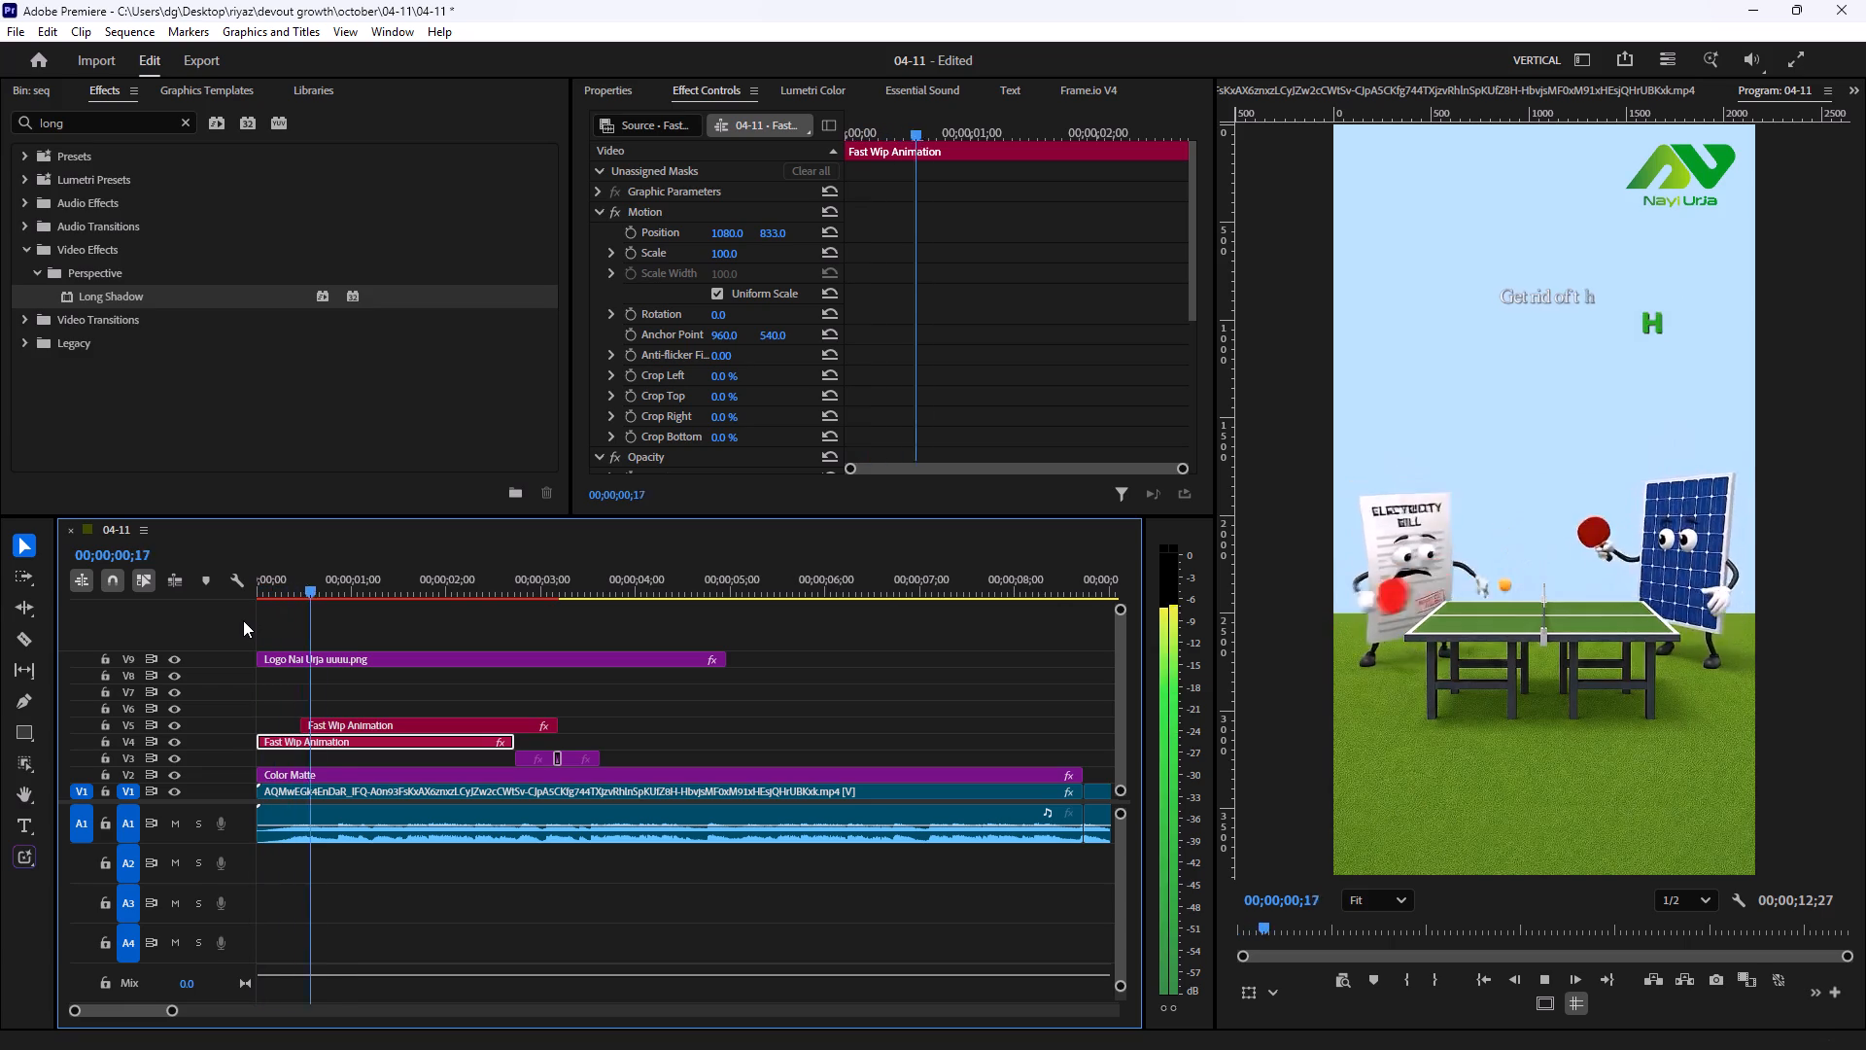
{"action": "key", "text": "space"}
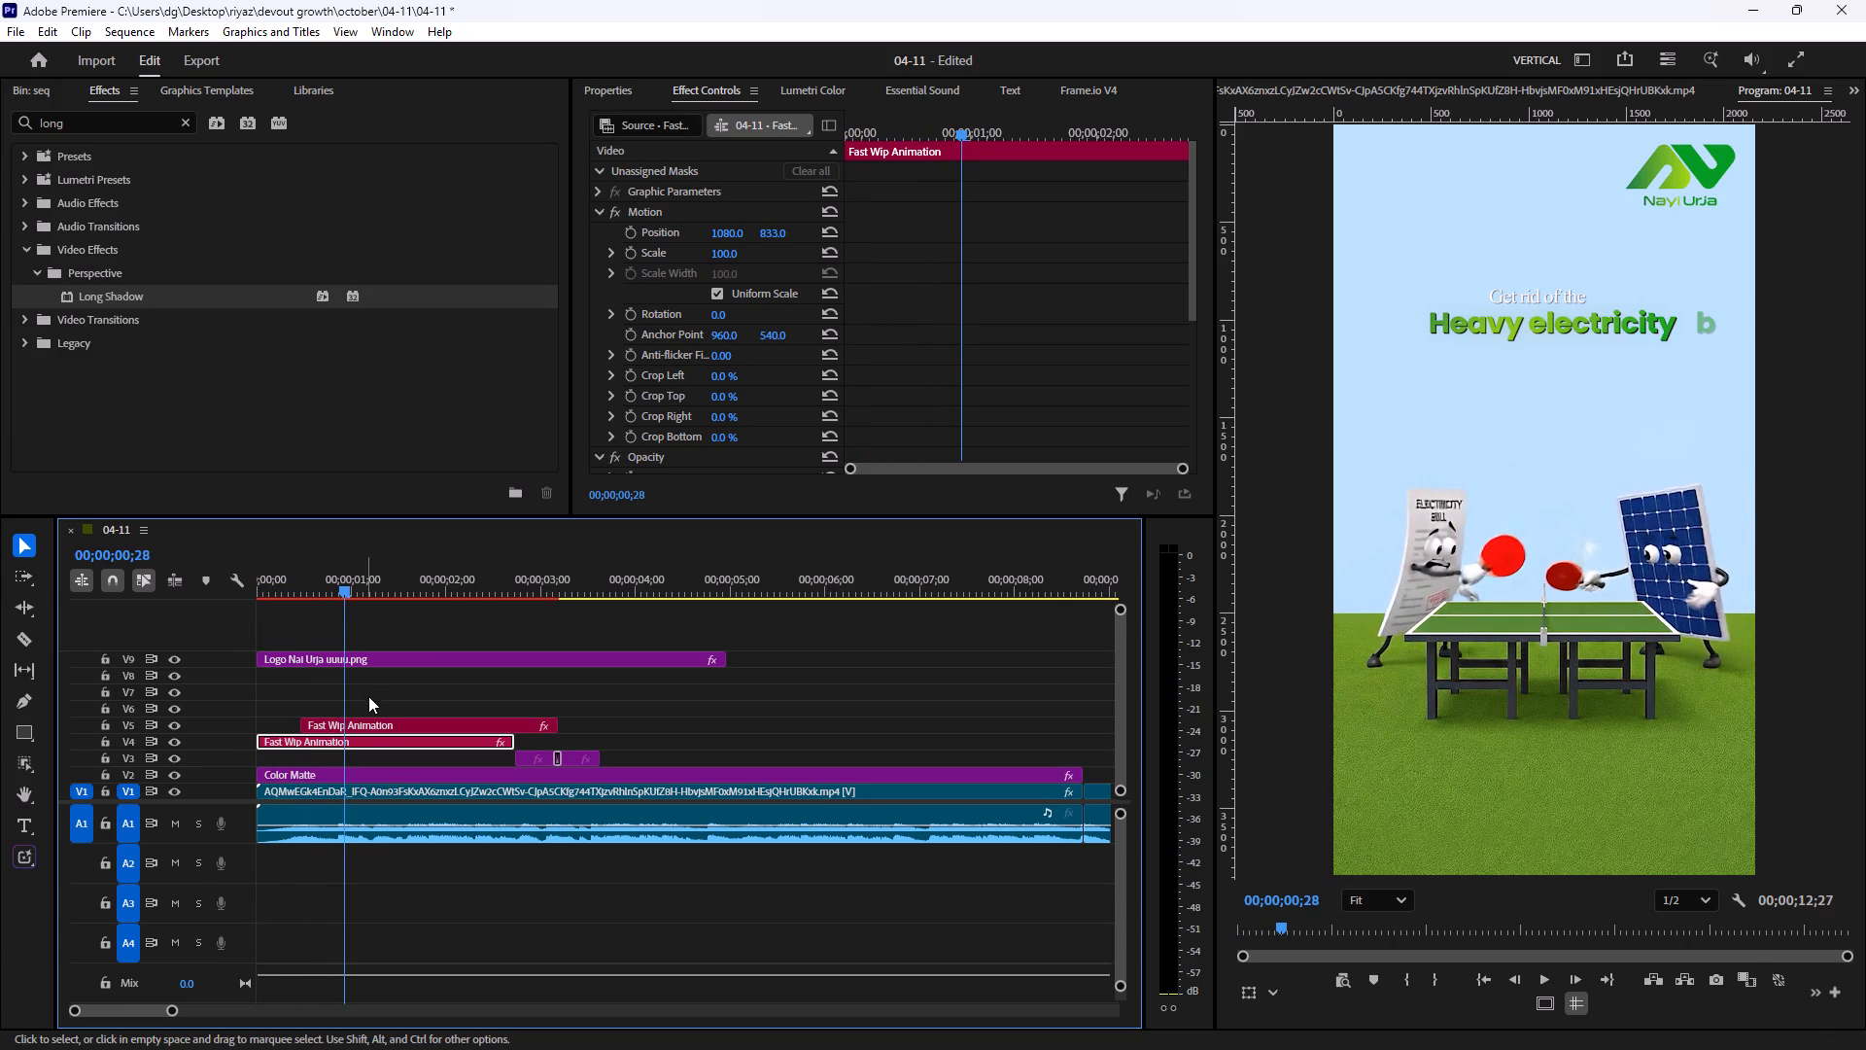
Duplicate the "Get rid of the" text clip onto V6, starting at 00;00;00;28.
{"action": "left_click_drag", "start_coordinate": [358, 744], "coordinate": [479, 714], "text": "alt"}
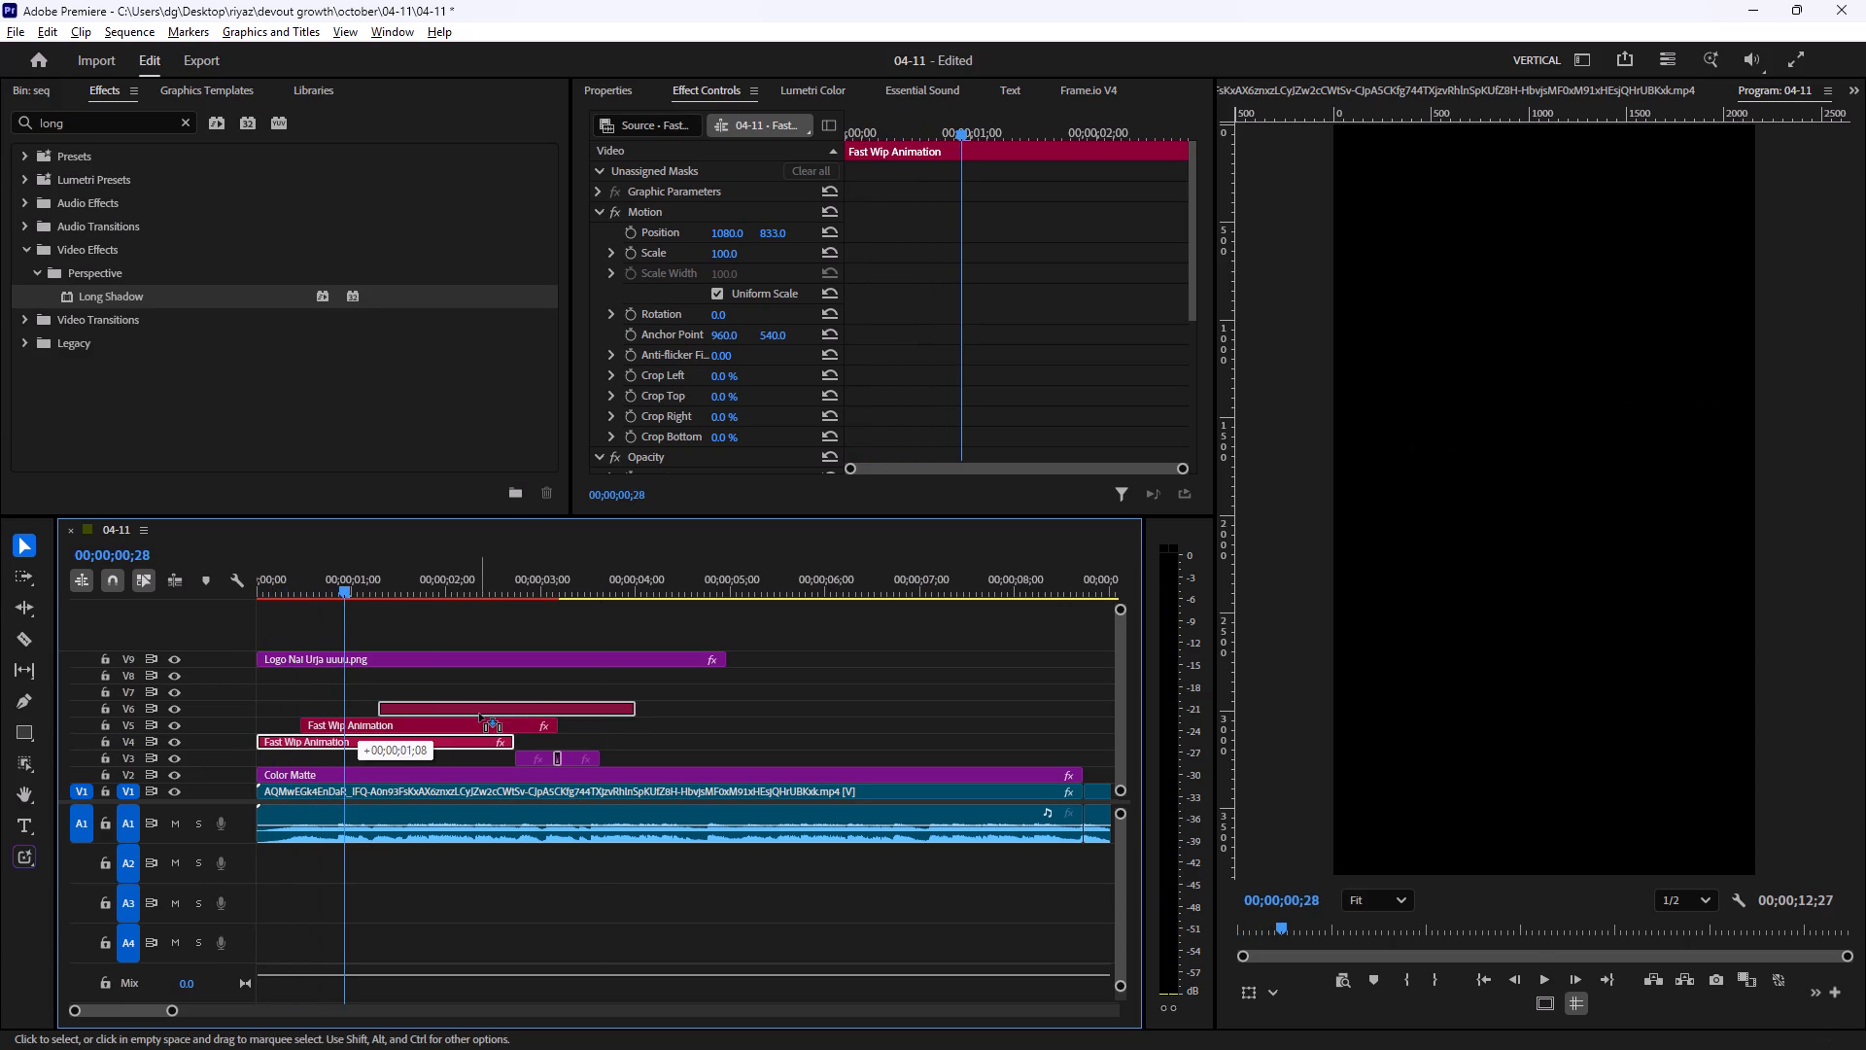
{"action": "left_click_drag", "start_coordinate": [479, 714], "coordinate": [442, 706], "text": "alt"}
{"action": "left_click", "coordinate": [430, 705]}
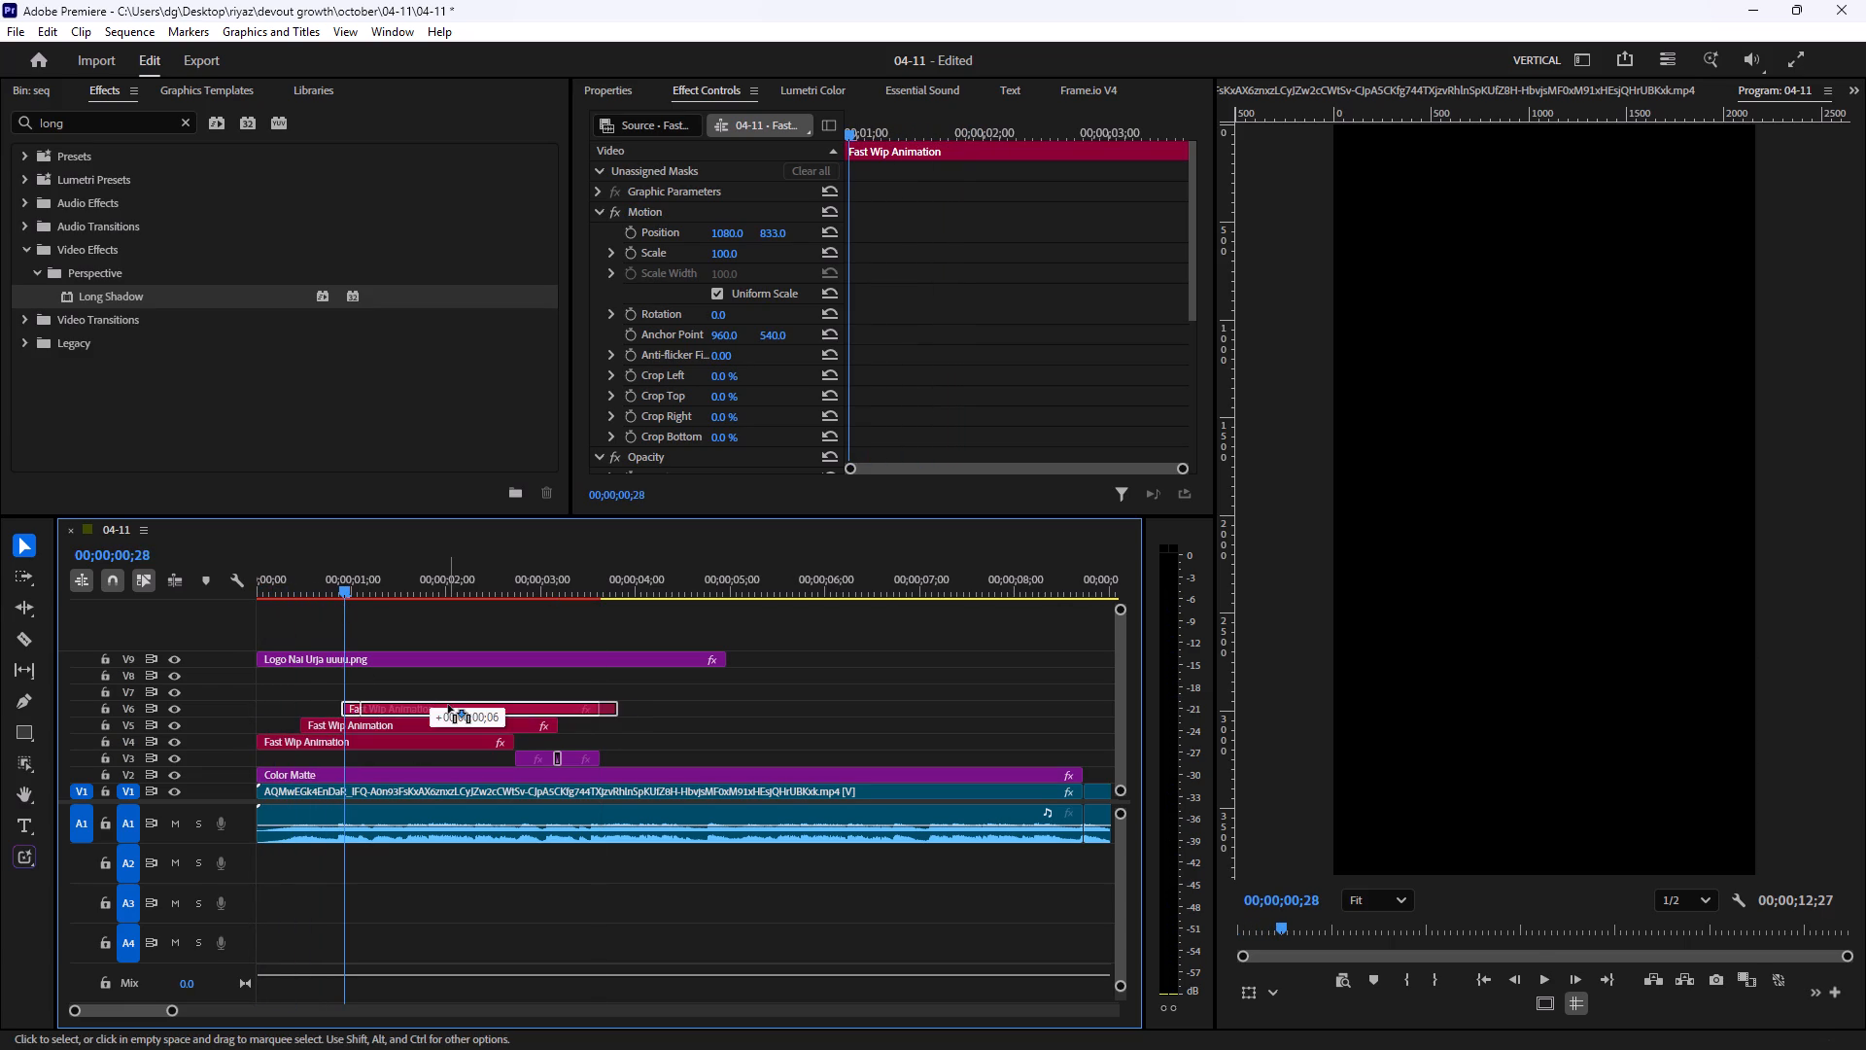
{"action": "left_click", "coordinate": [434, 705]}
Move the copied "Get rid of the" line on V6 down to just below the headline.
{"action": "left_click", "coordinate": [371, 584]}
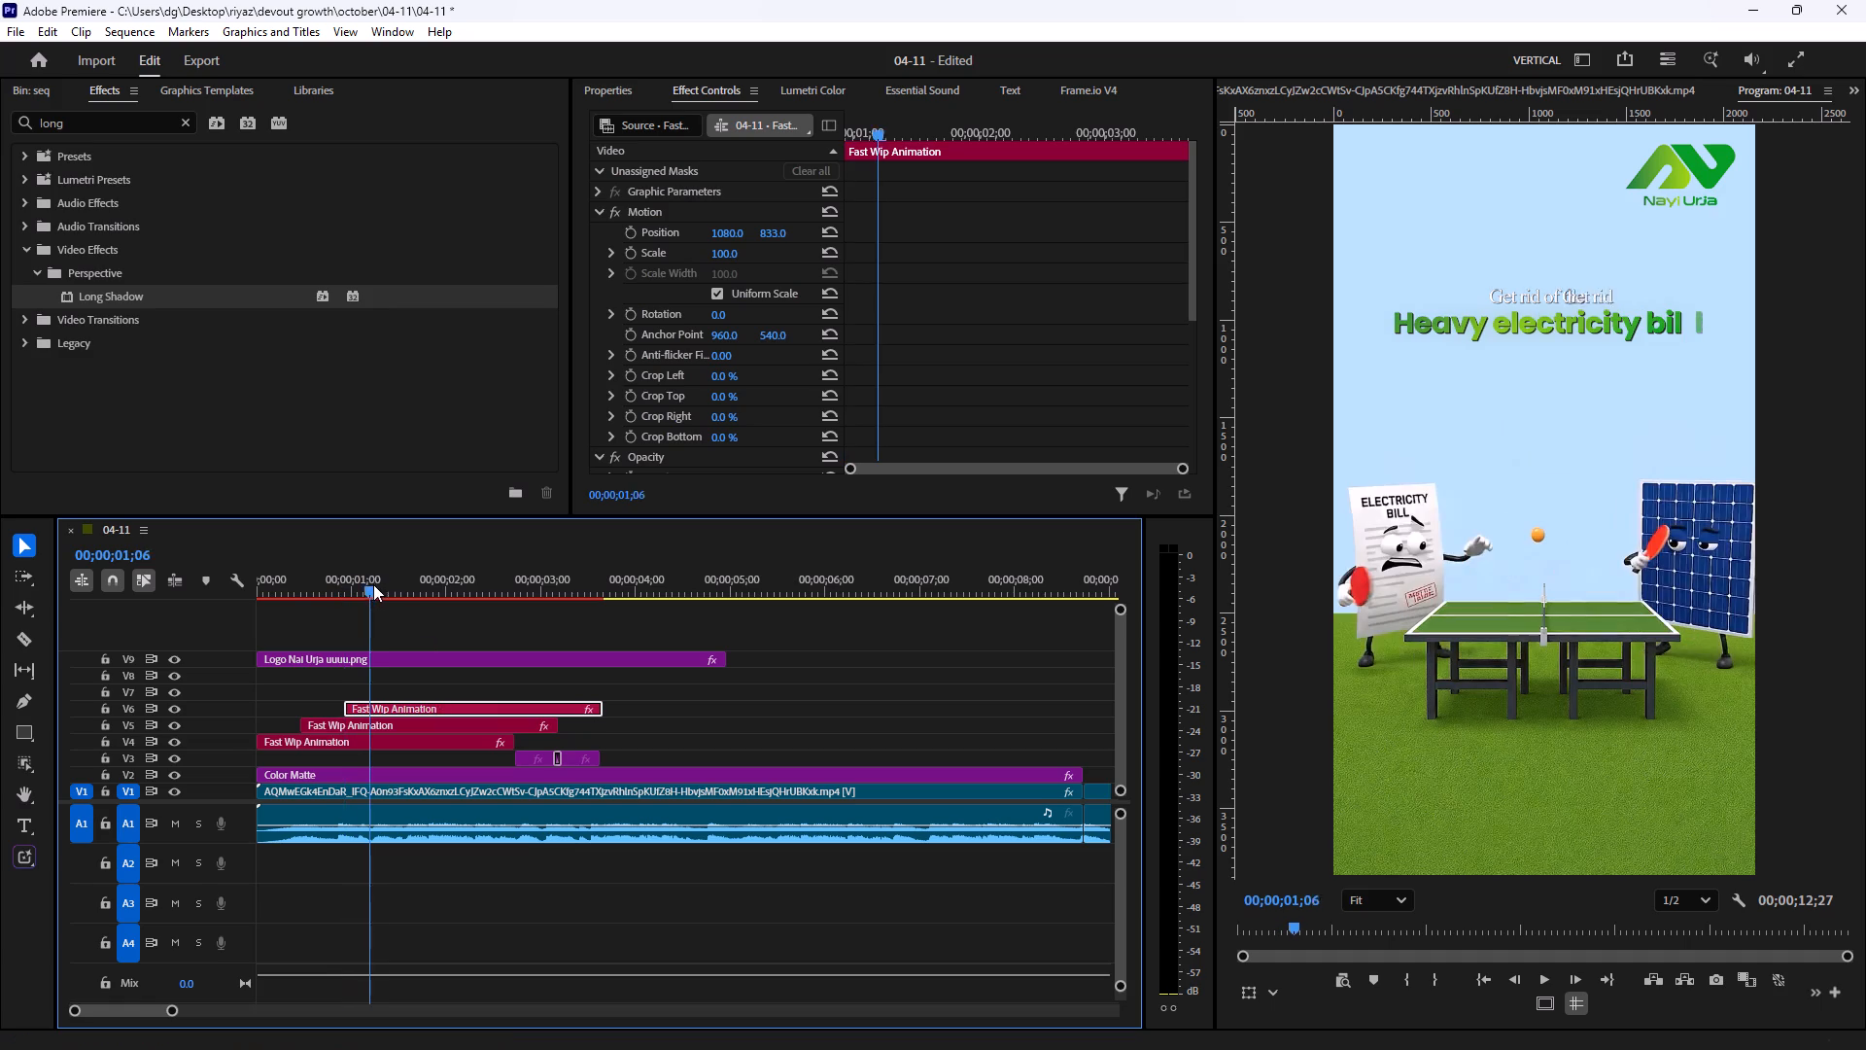
{"action": "left_click", "coordinate": [425, 582]}
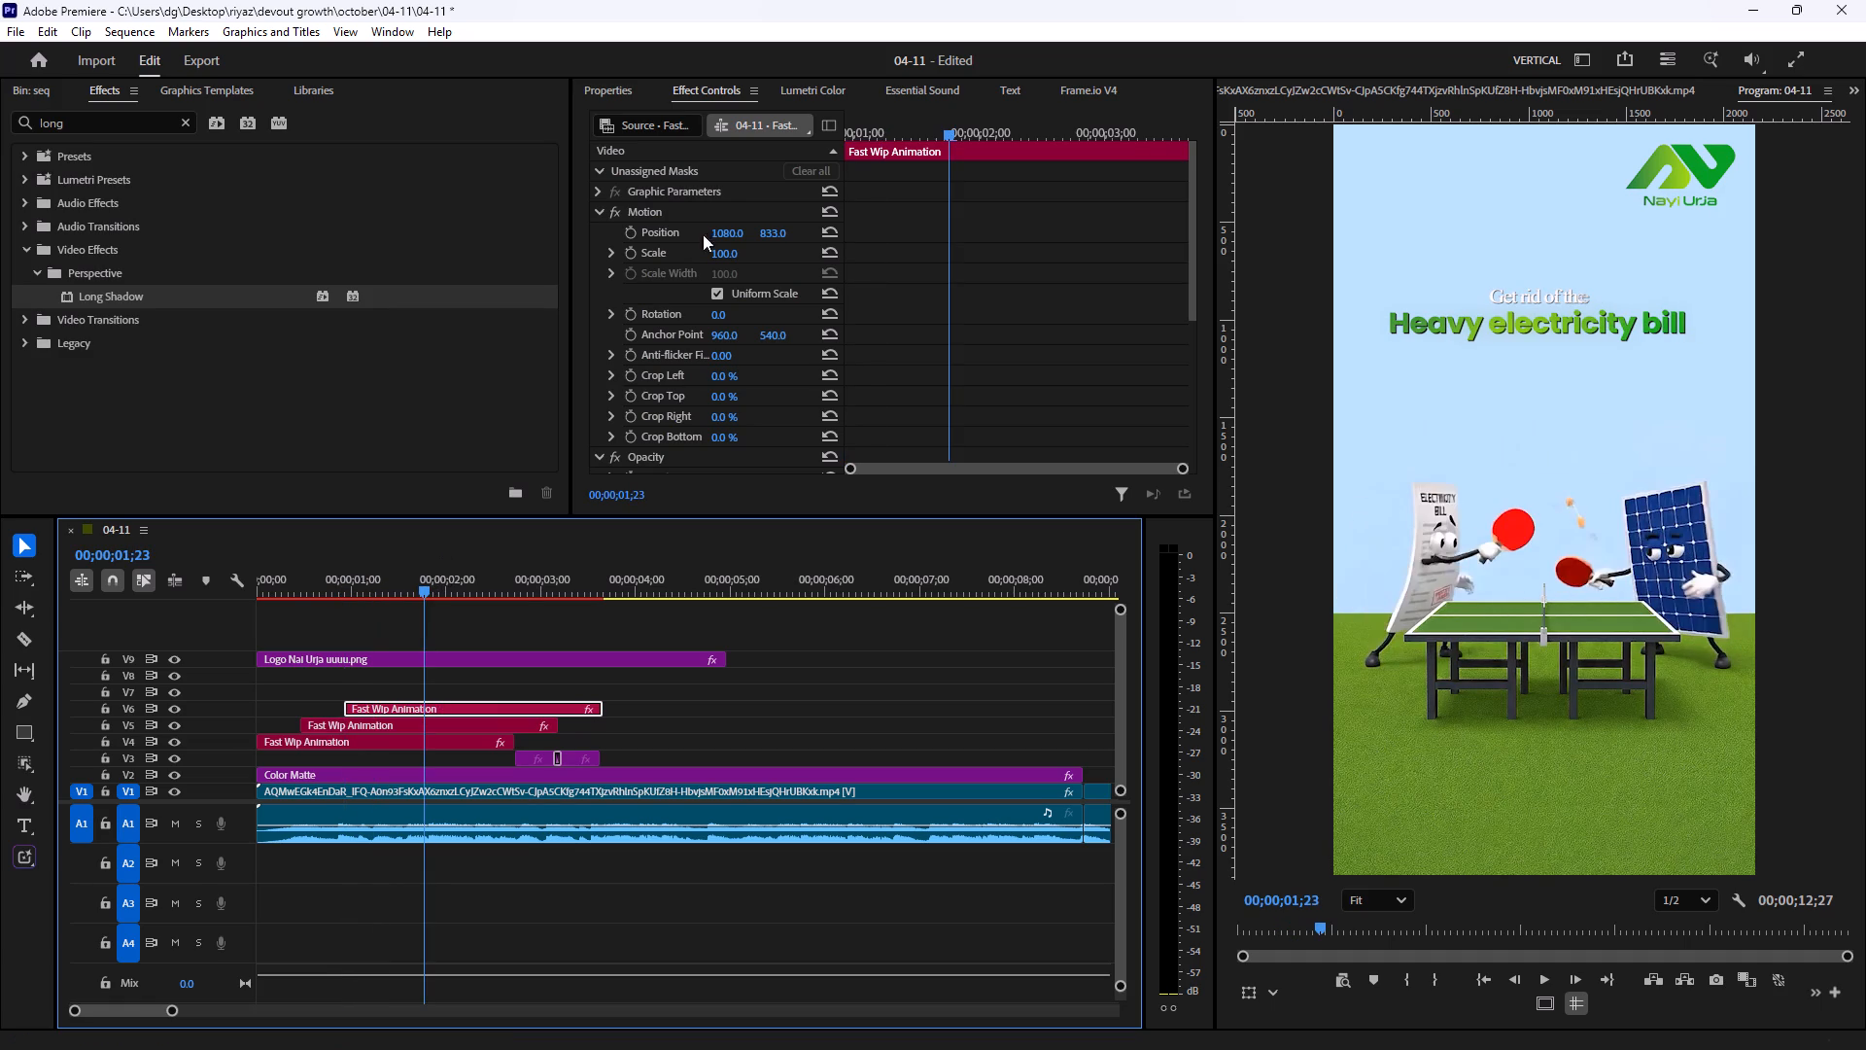
{"action": "left_click_drag", "start_coordinate": [771, 230], "coordinate": [1044, 218]}
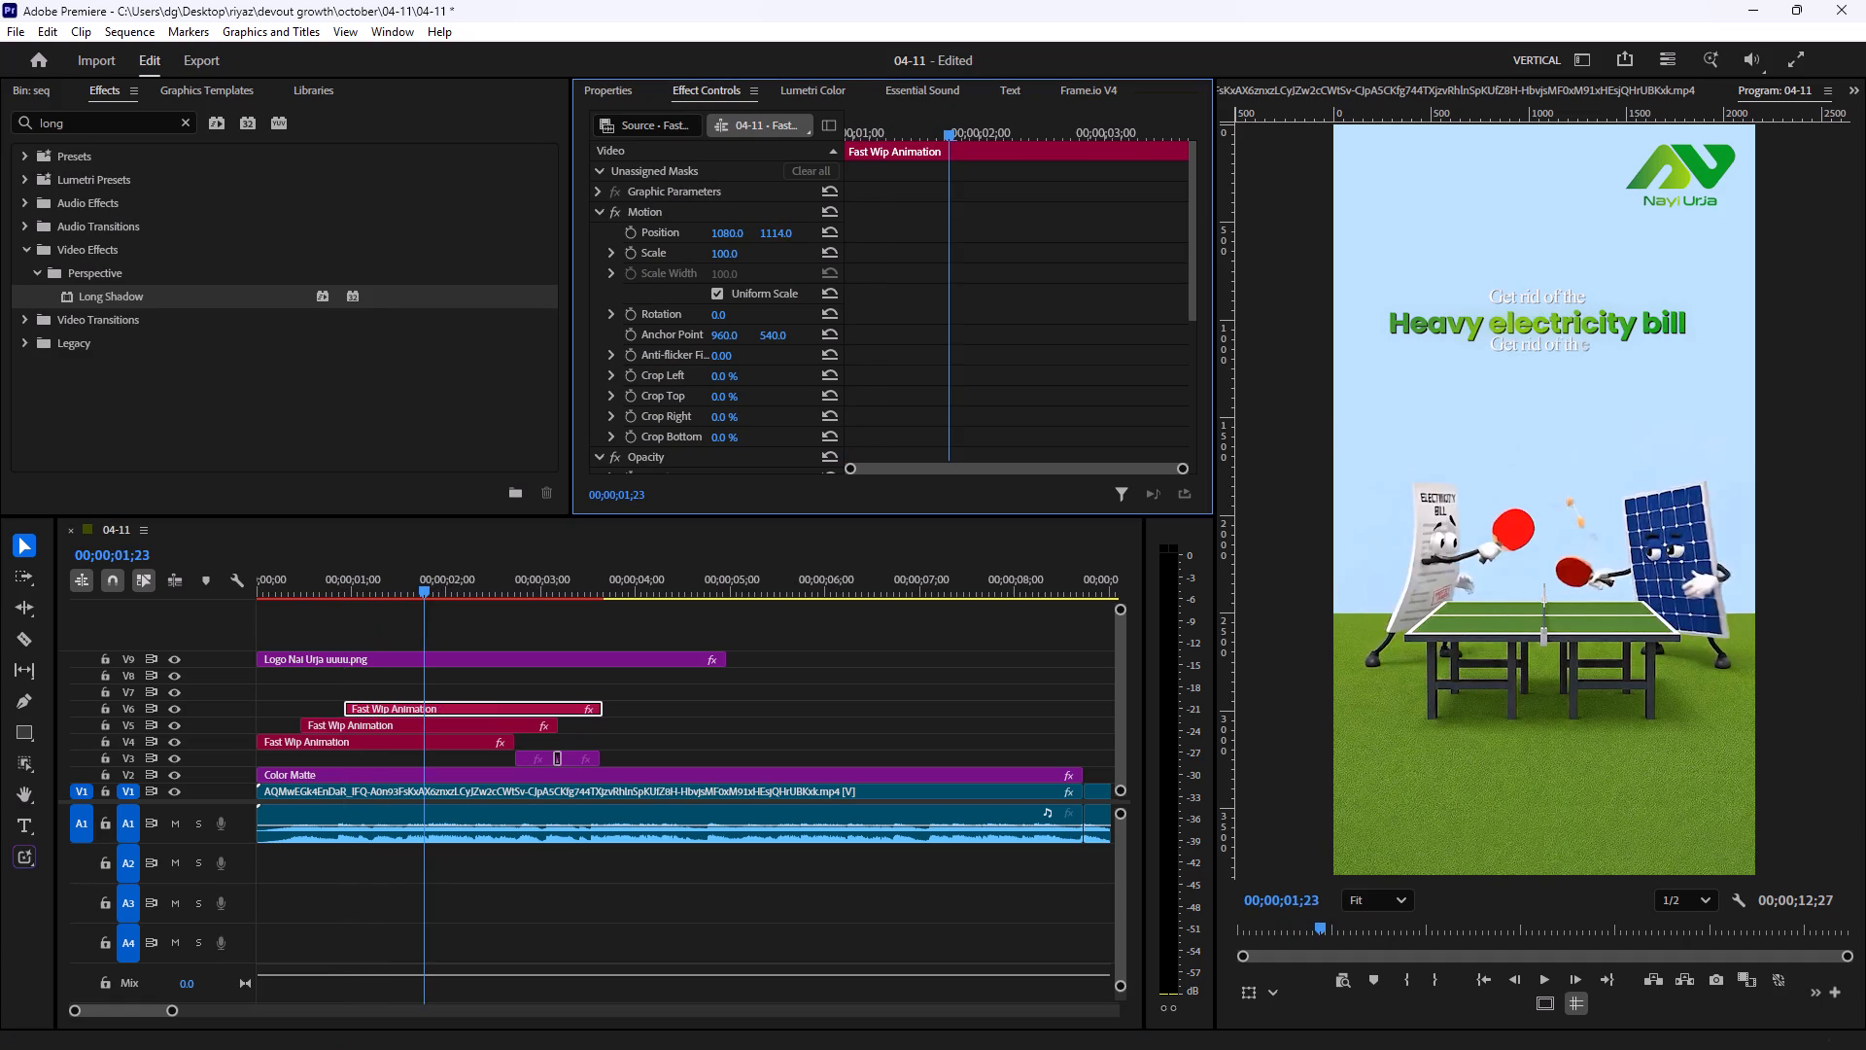
{"action": "left_click_drag", "start_coordinate": [1044, 218], "coordinate": [1047, 218]}
Change the text of the copied line on V6 to "With".
{"action": "left_click", "coordinate": [636, 78]}
{"action": "left_click", "coordinate": [625, 95]}
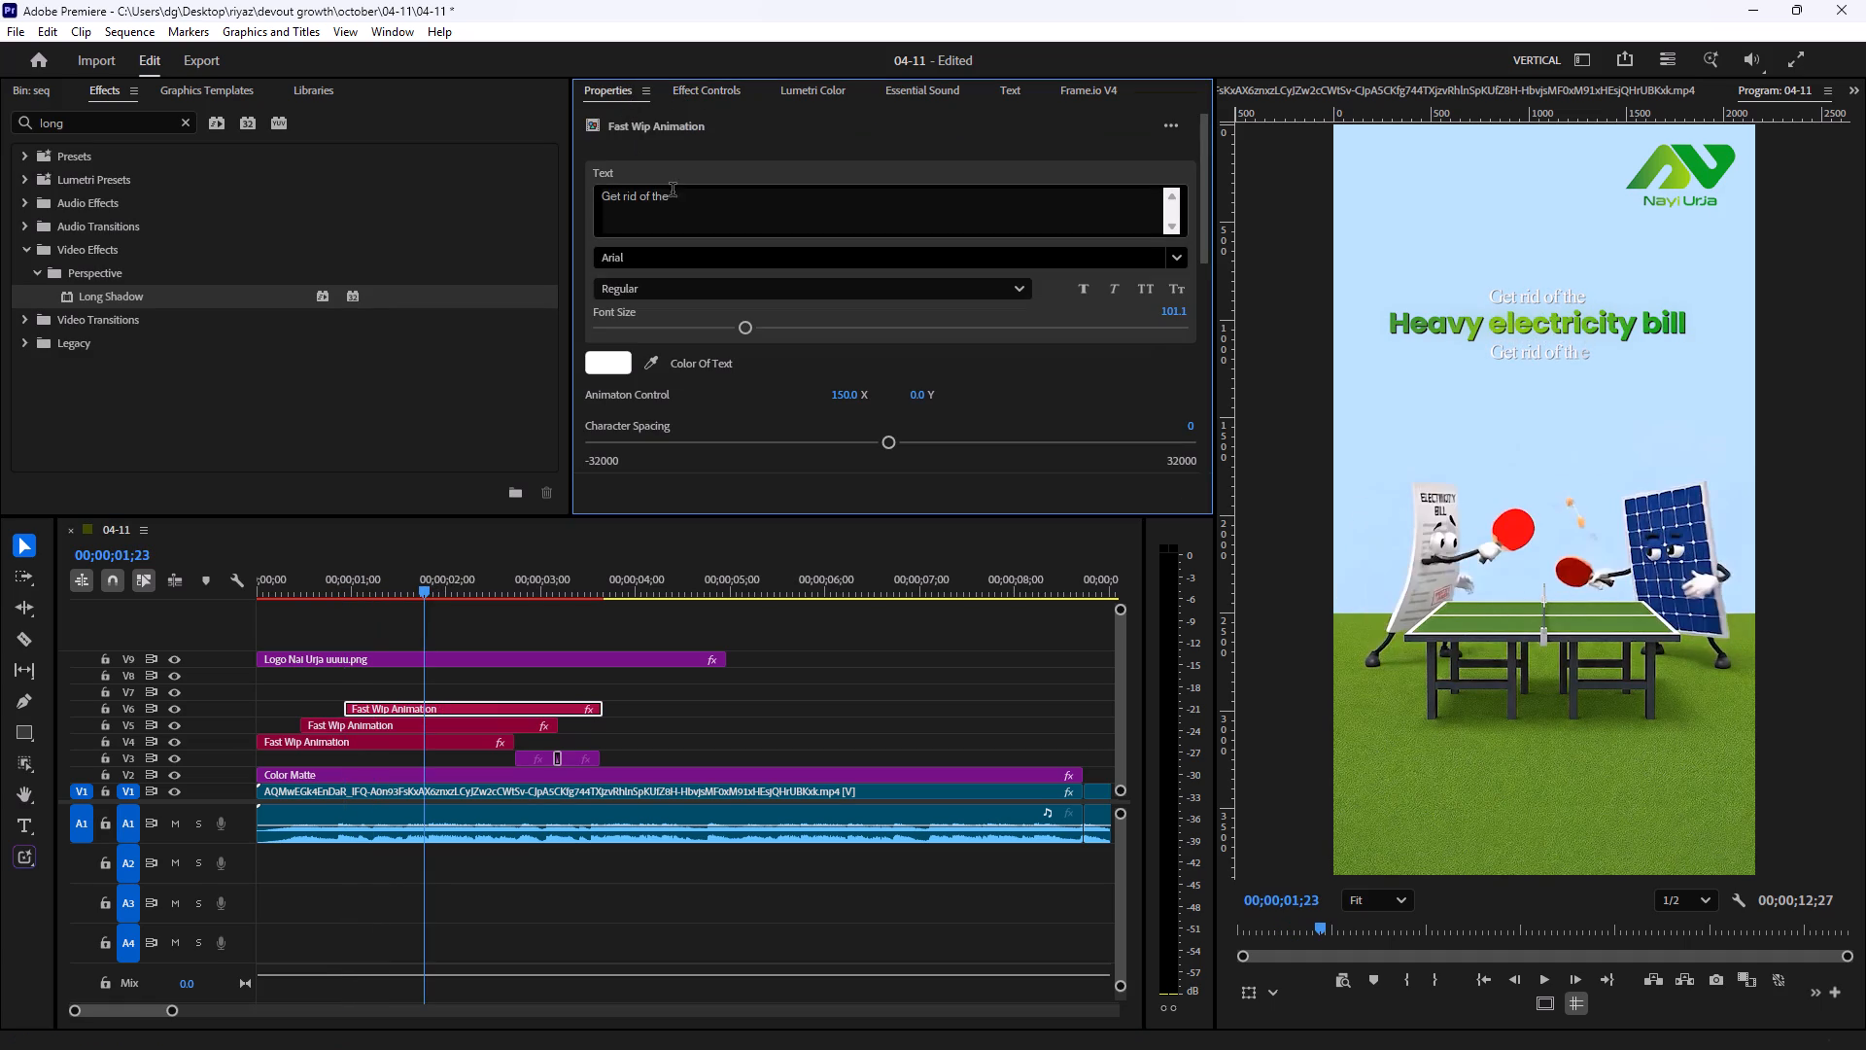
{"action": "left_click_drag", "start_coordinate": [682, 200], "coordinate": [401, 207]}
{"action": "type", "text": "With"}
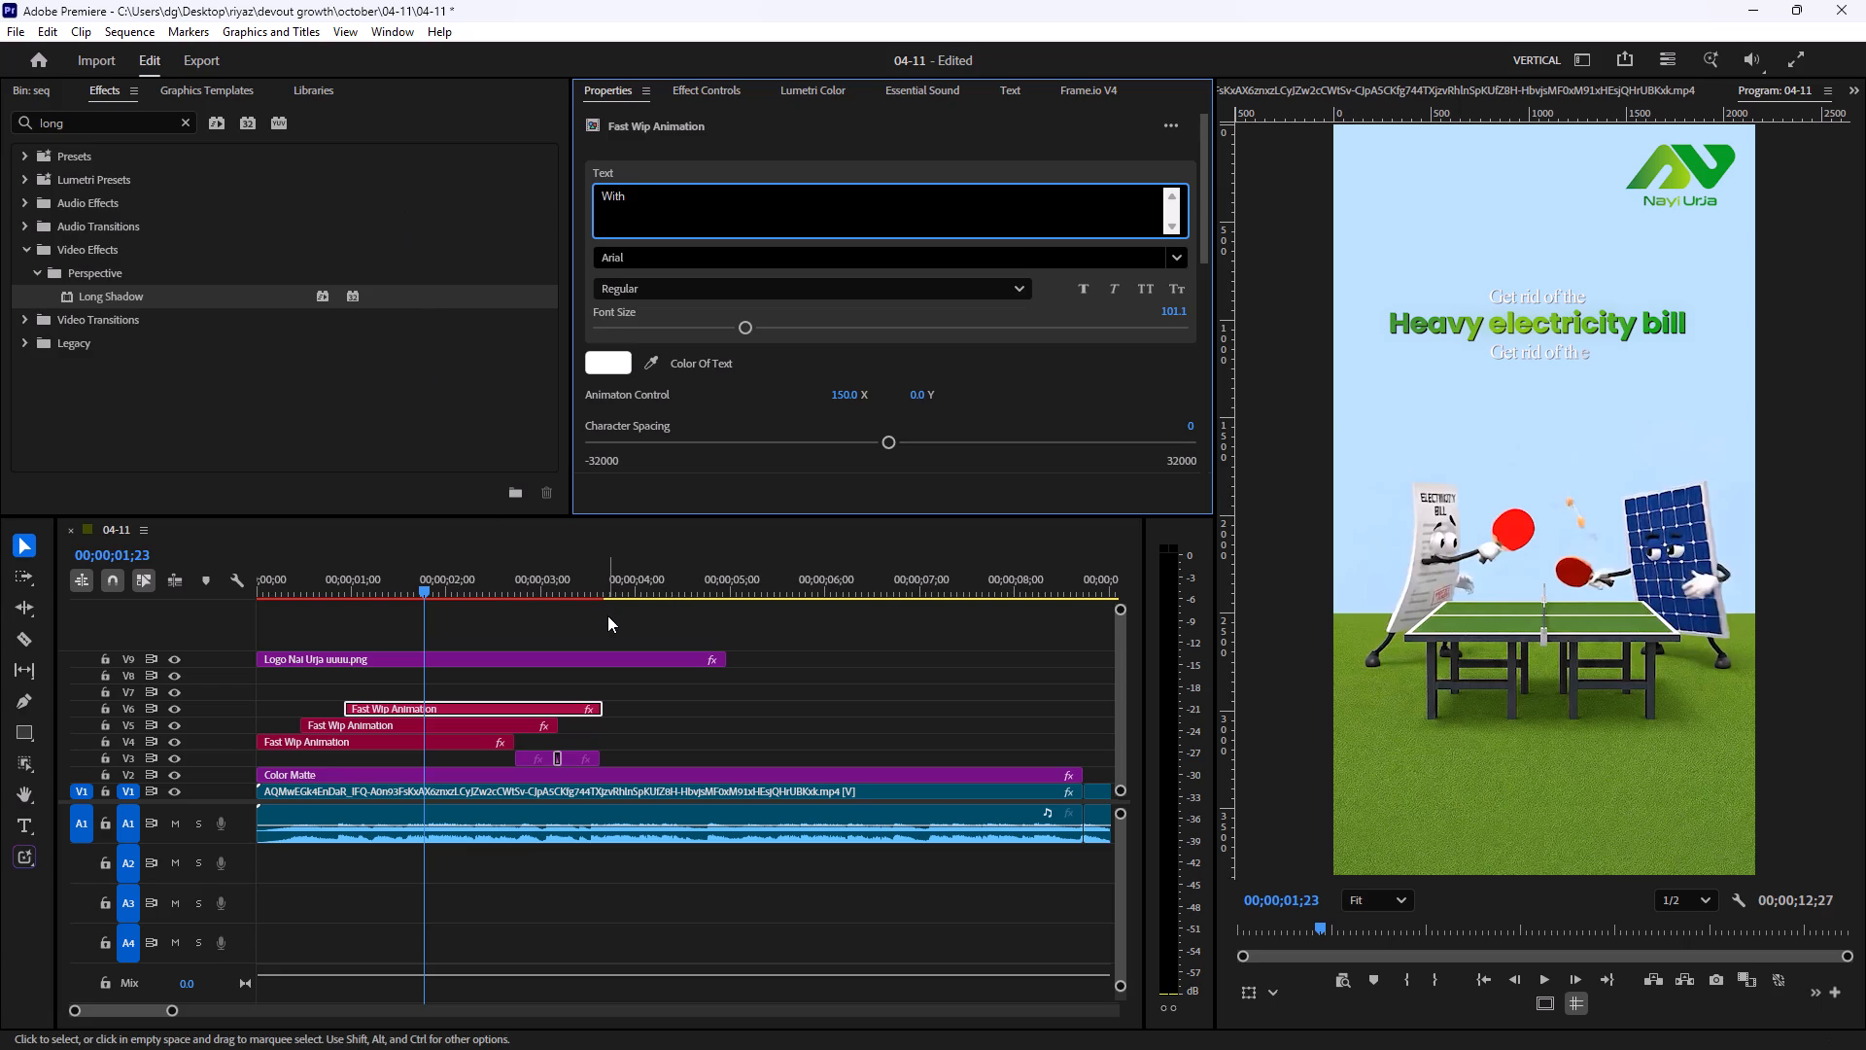
{"action": "left_click", "coordinate": [607, 615]}
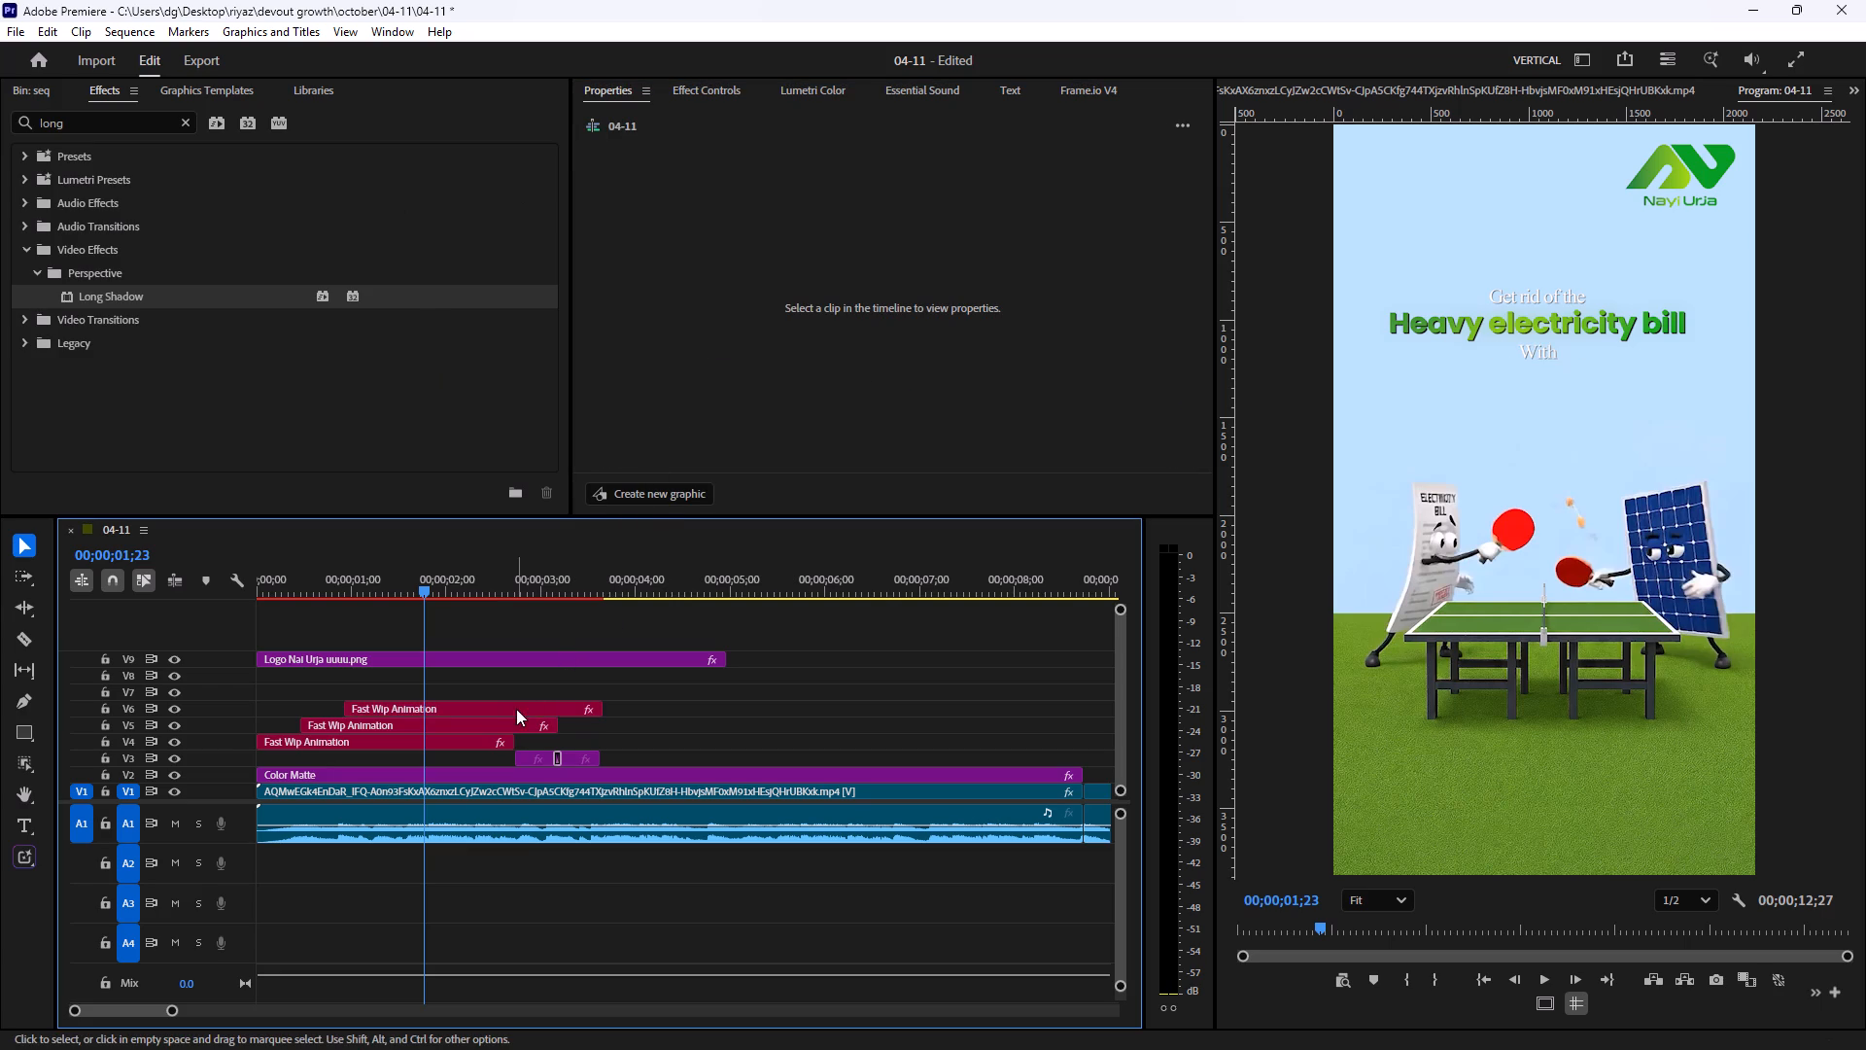
Set the position of the "With" line to 755, 1139, beneath the start of the headline.
{"action": "left_click", "coordinate": [516, 709]}
{"action": "left_click", "coordinate": [718, 85]}
{"action": "left_click_drag", "start_coordinate": [779, 231], "coordinate": [793, 229]}
{"action": "left_click_drag", "start_coordinate": [729, 234], "coordinate": [686, 233]}
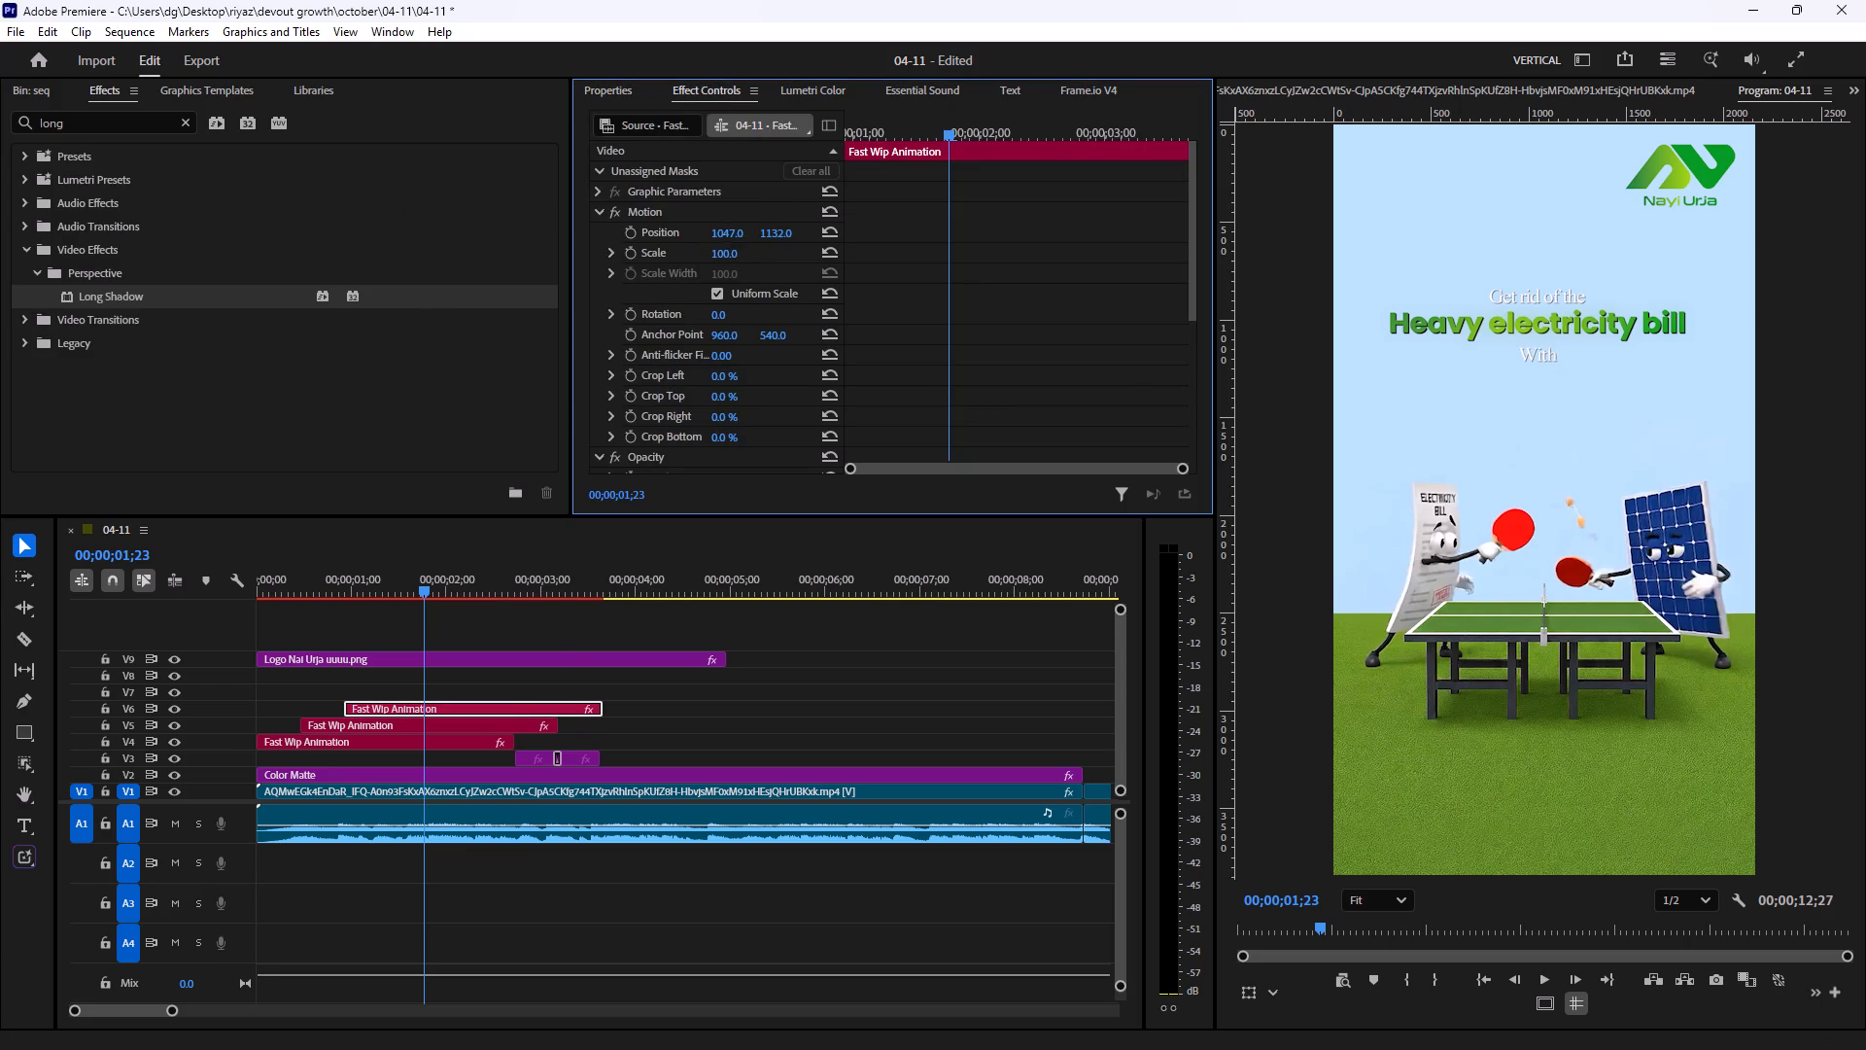
{"action": "left_click_drag", "start_coordinate": [686, 233], "coordinate": [412, 295]}
{"action": "left_click", "coordinate": [776, 232]}
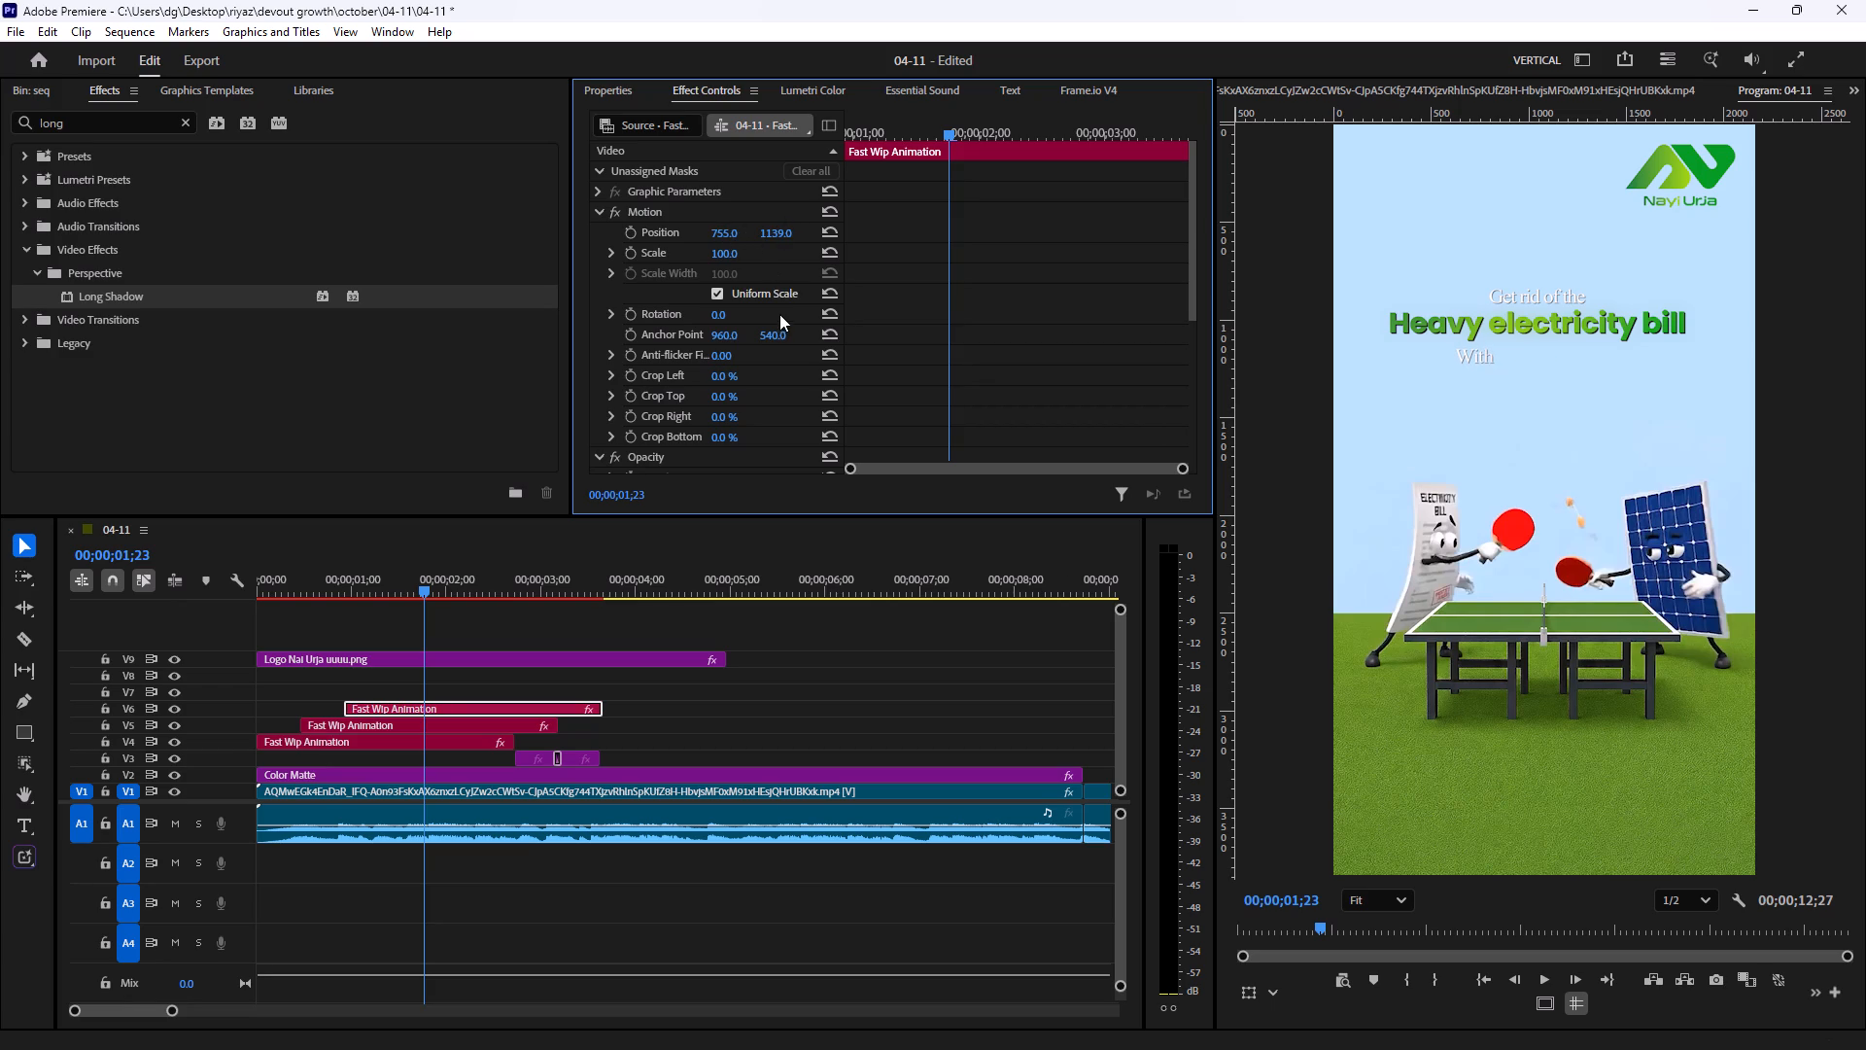
Play the sequence from the start up to 00;00;01;08 to check the timing of the "With" line.
{"action": "left_click_drag", "start_coordinate": [420, 576], "coordinate": [280, 621]}
{"action": "key", "text": "space"}
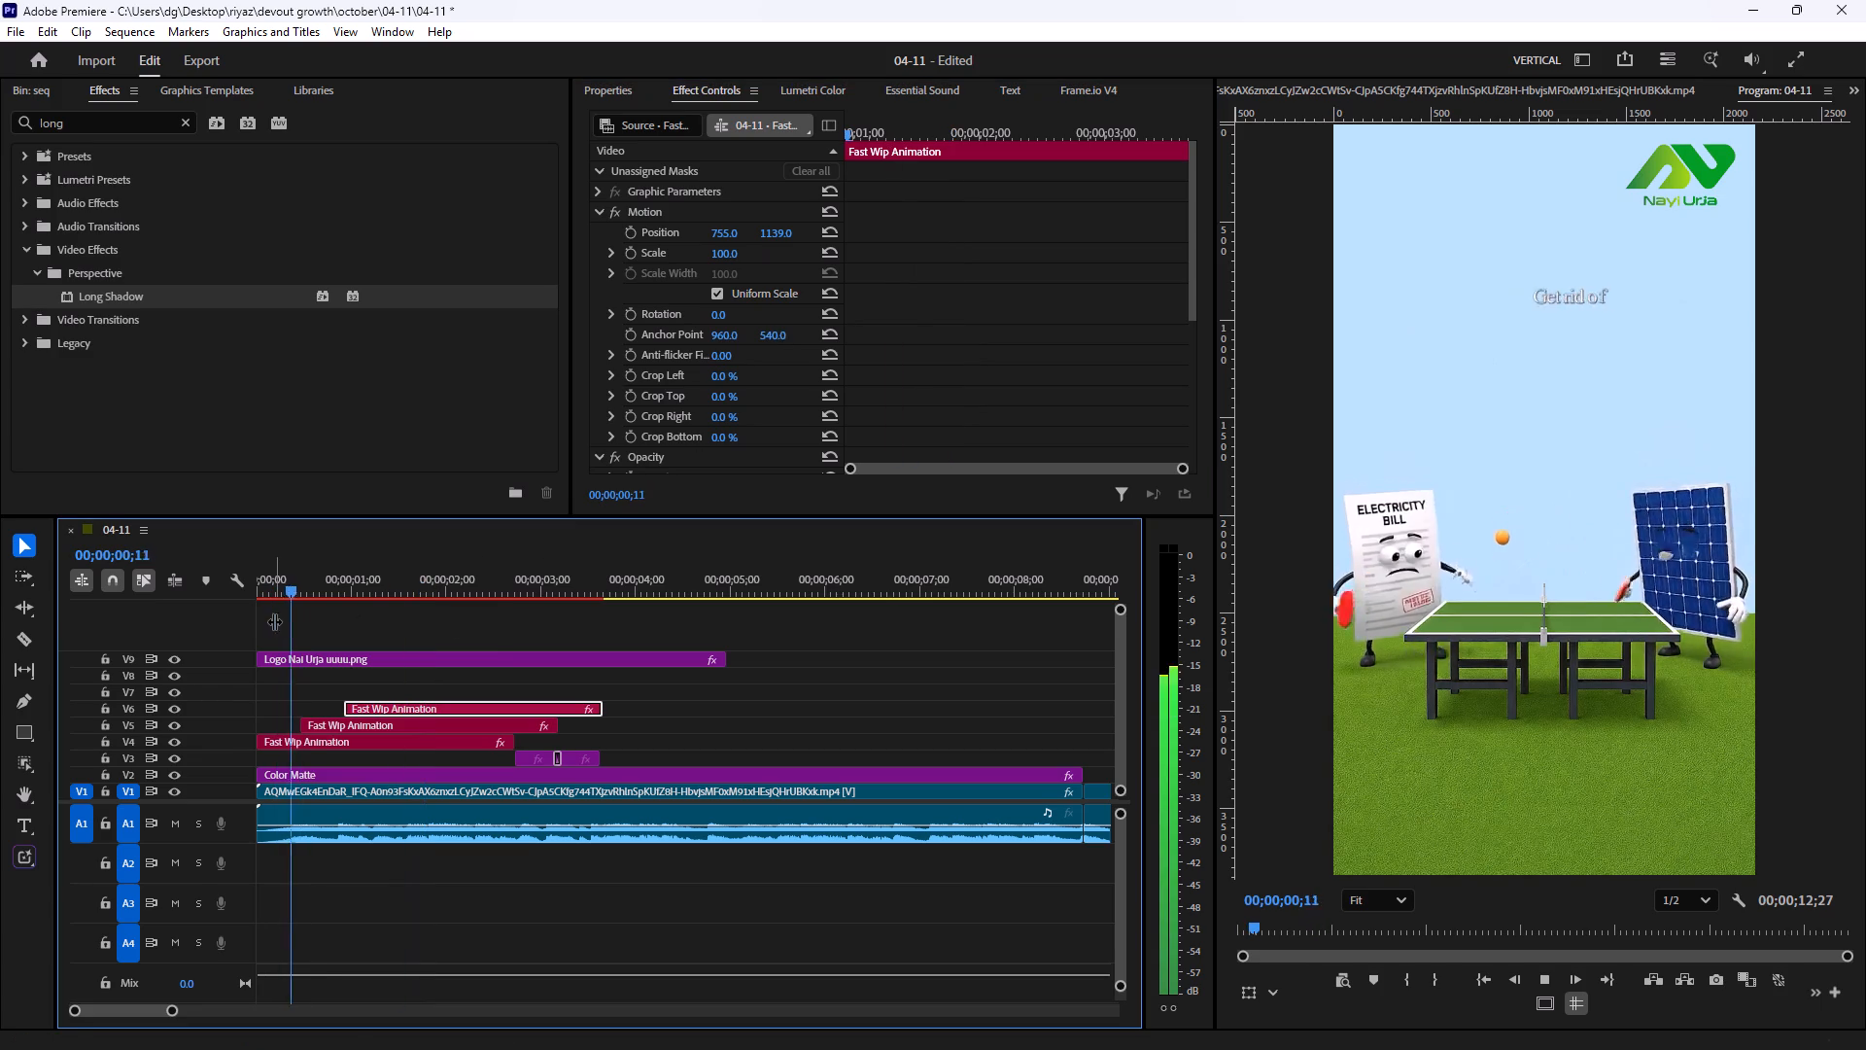
{"action": "key", "text": "space"}
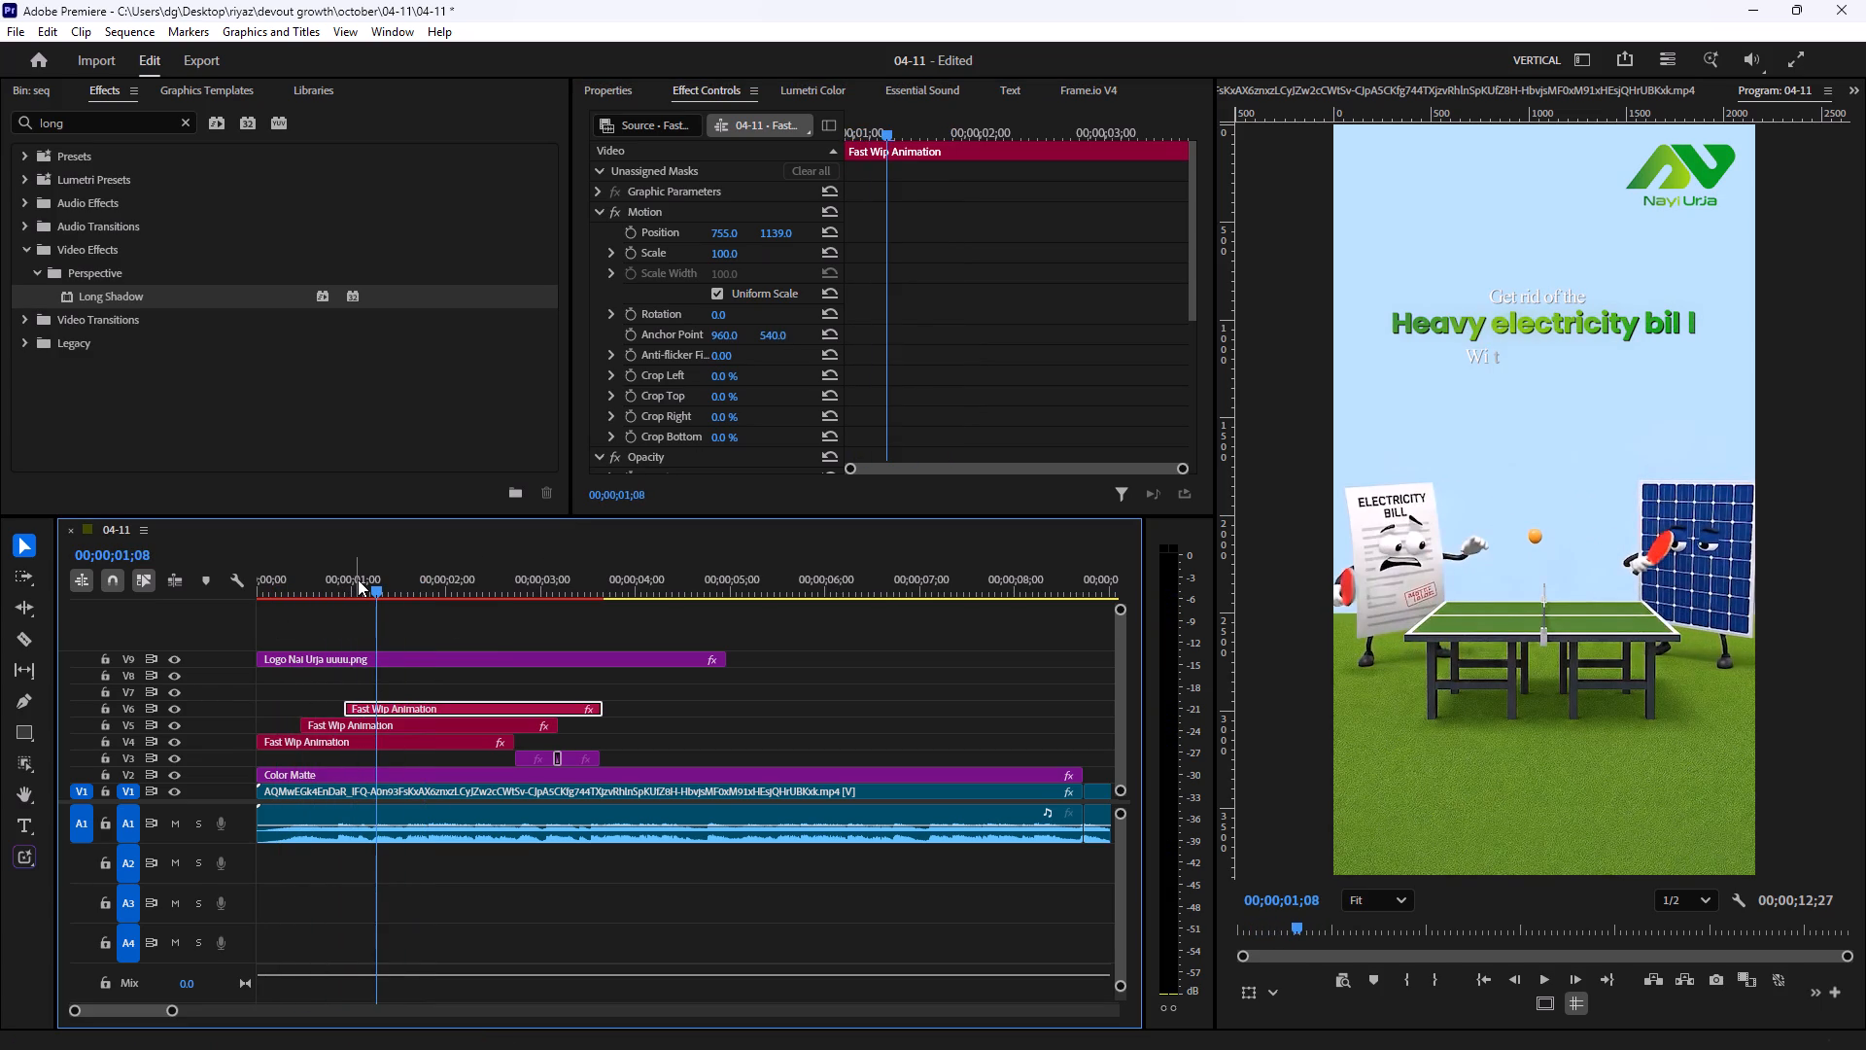
Duplicate the "Heavy electricity bill" headline clip onto V7, starting at 00;00;01;08.
{"action": "left_click", "coordinate": [386, 726]}
{"action": "left_click_drag", "start_coordinate": [386, 727], "coordinate": [472, 681], "text": "alt"}
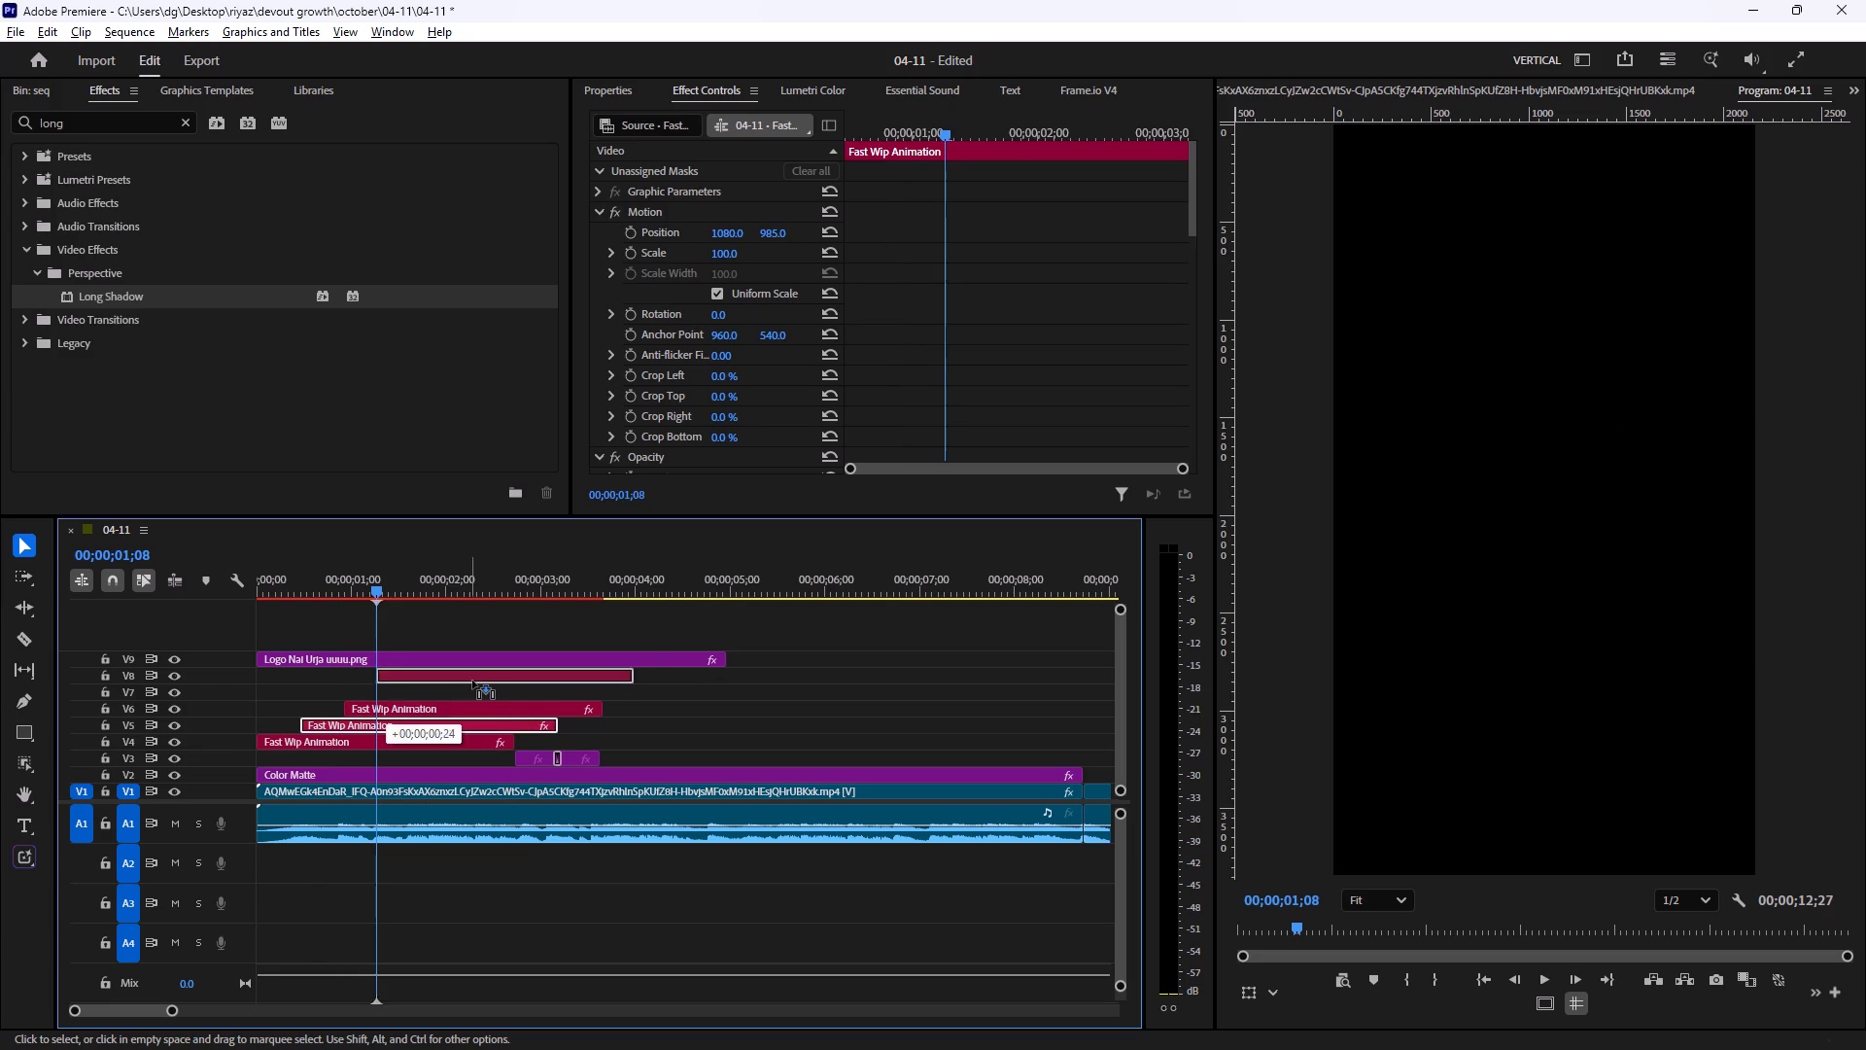
{"action": "left_click_drag", "start_coordinate": [472, 681], "coordinate": [468, 696], "text": "alt"}
{"action": "left_click", "coordinate": [468, 696]}
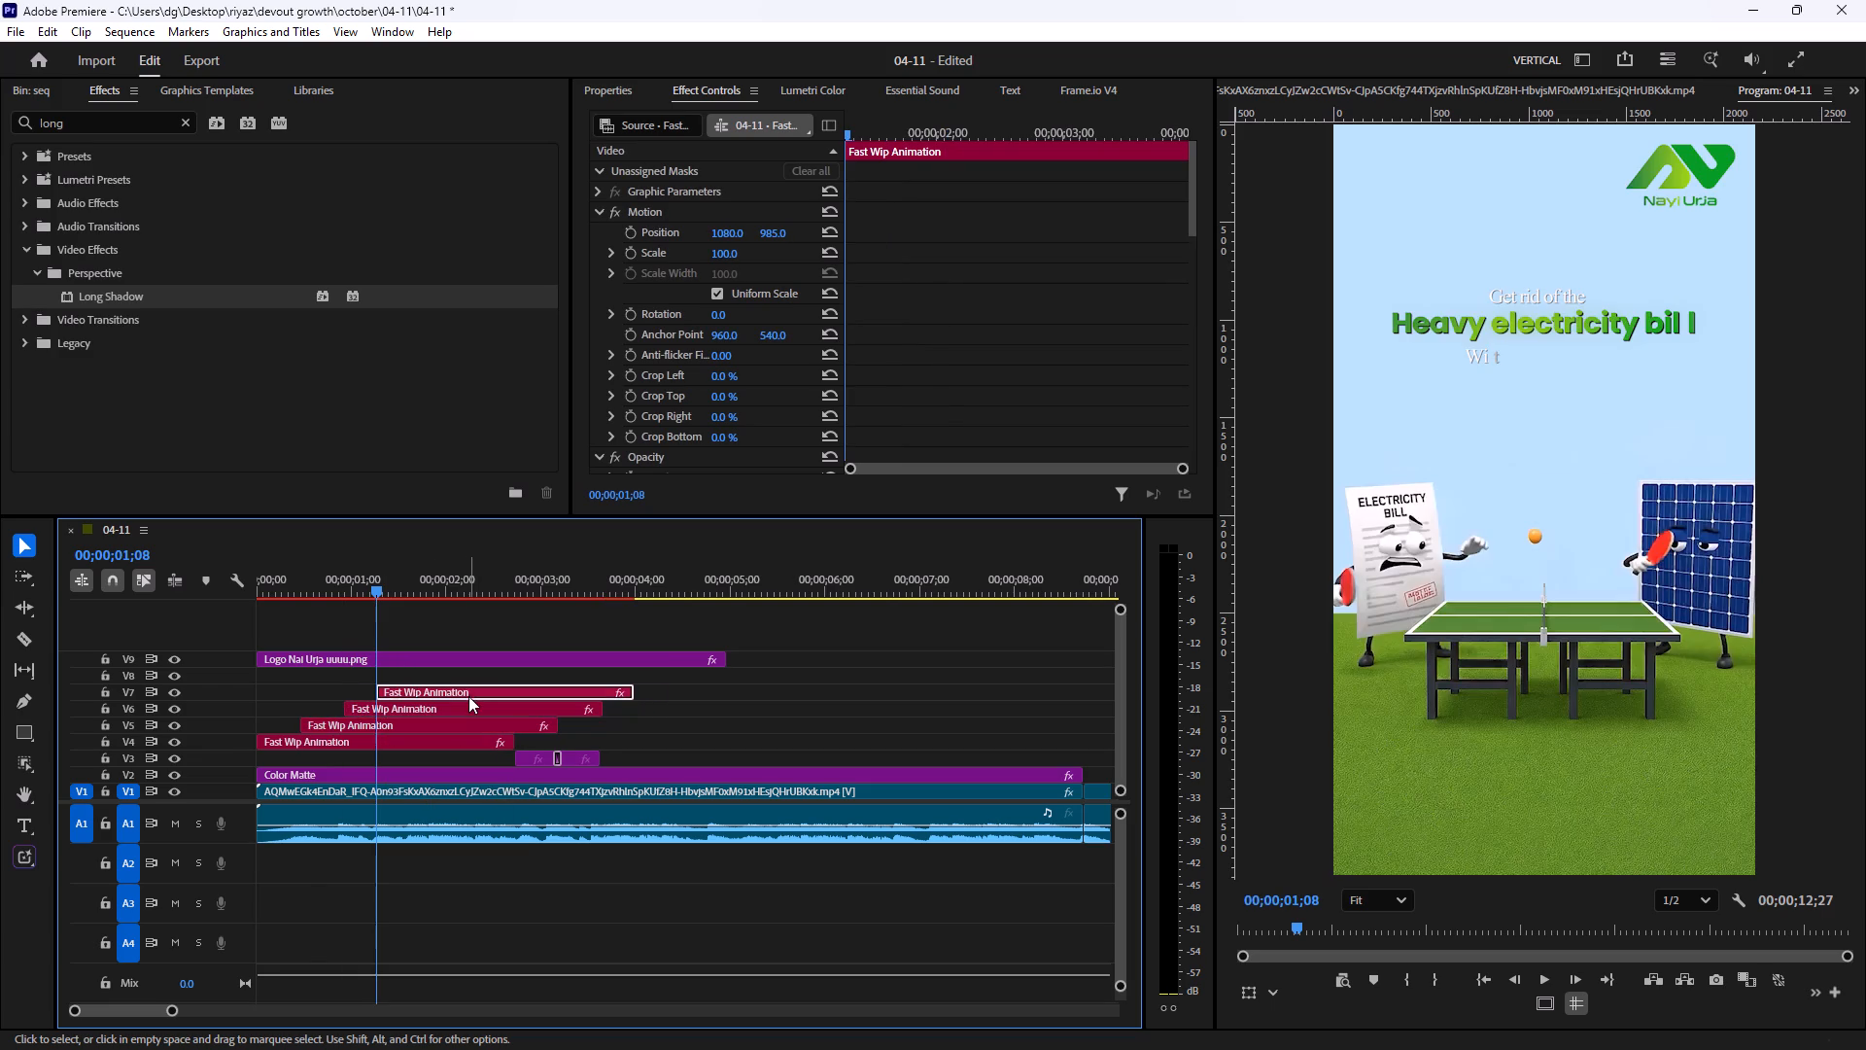
Move the copied headline on V7 down below the original, setting its vertical position to 1194.
{"action": "left_click", "coordinate": [446, 582]}
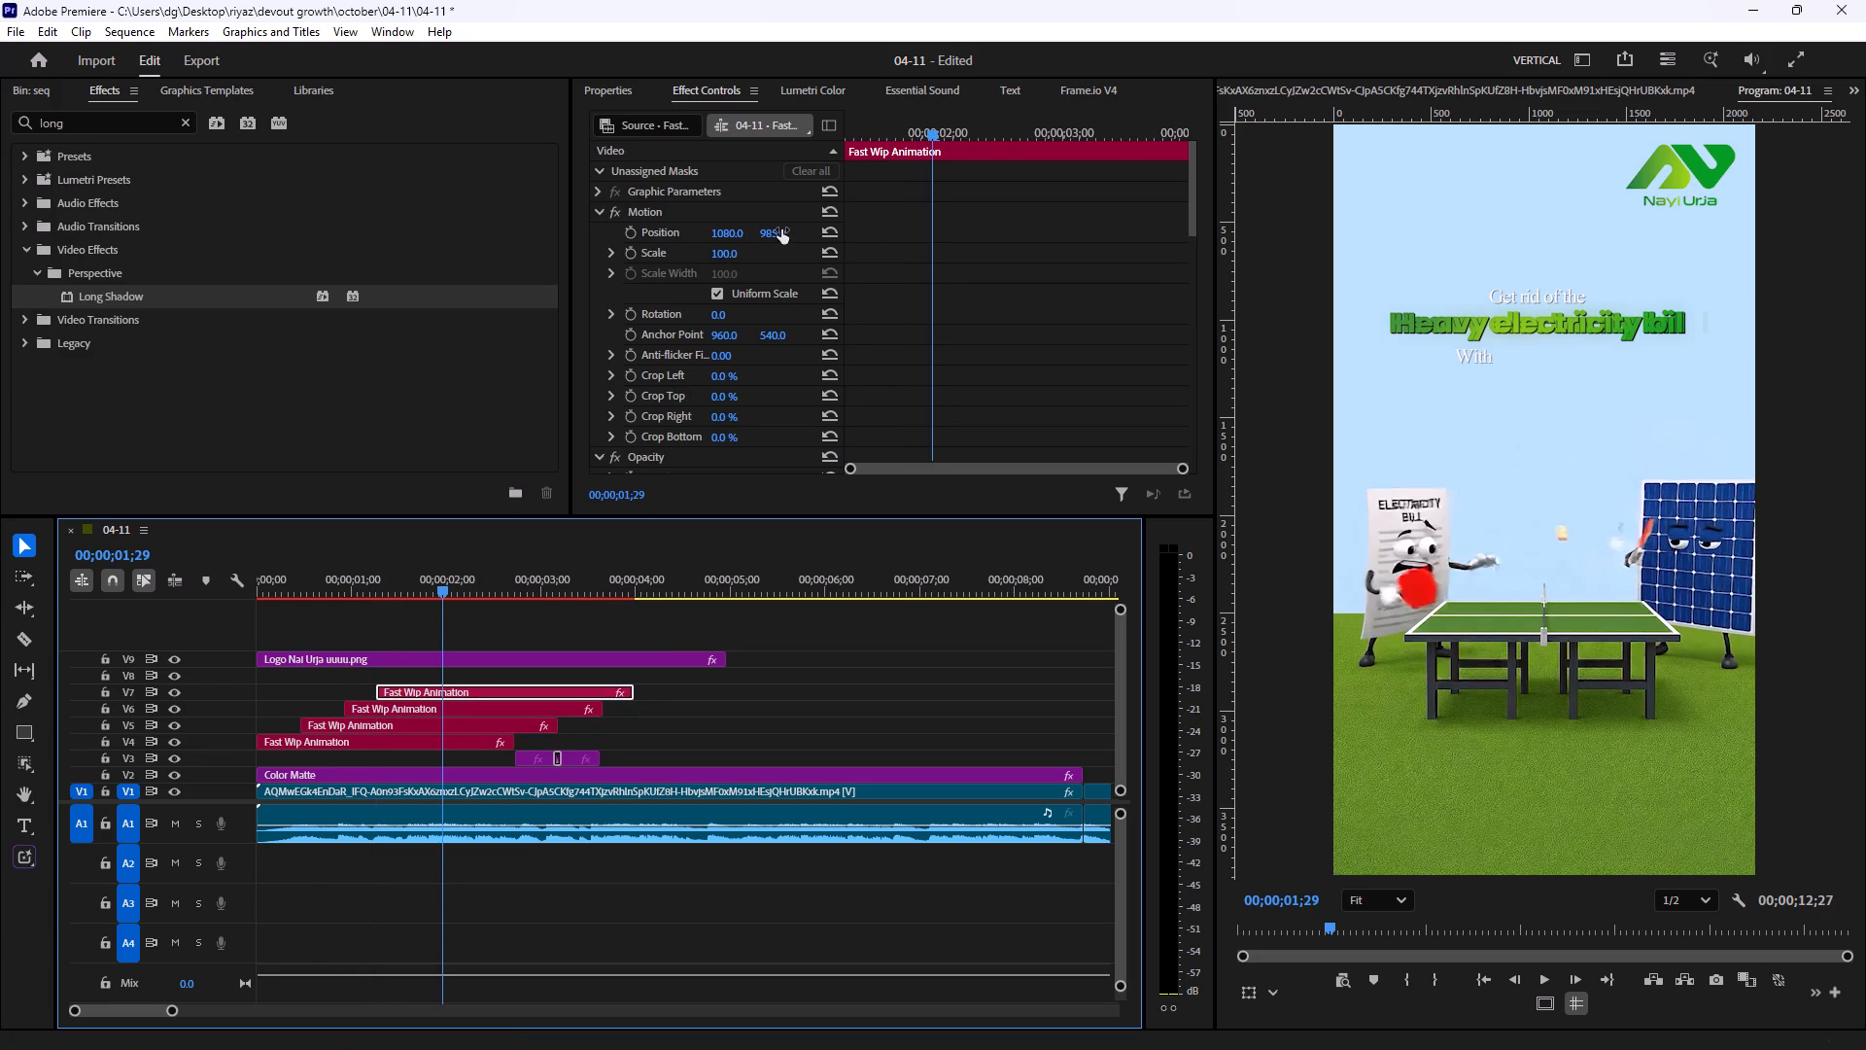
{"action": "left_click_drag", "start_coordinate": [781, 229], "coordinate": [983, 223]}
Change the text of the copied headline on V7 to "Nayi Urja".
{"action": "left_click", "coordinate": [624, 83]}
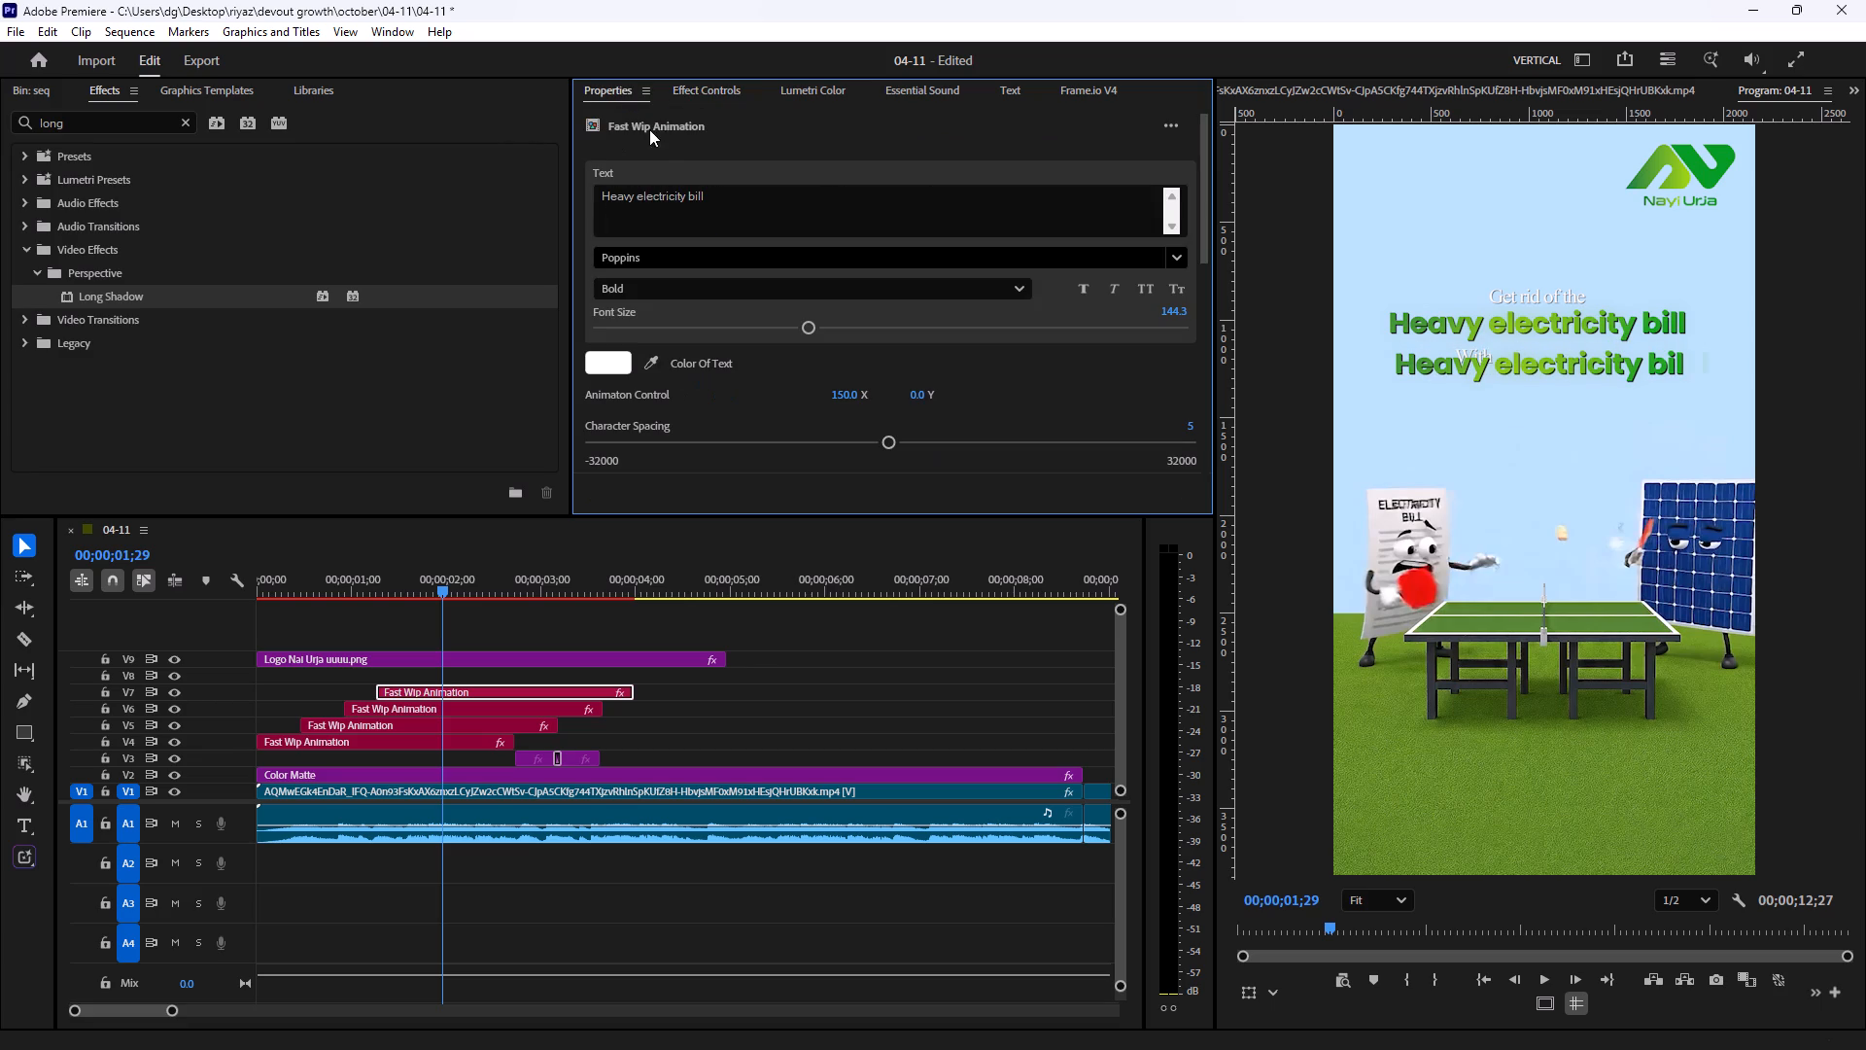
{"action": "left_click_drag", "start_coordinate": [727, 202], "coordinate": [461, 208]}
{"action": "type", "text": "Nayi"}
{"action": "key", "text": "space"}
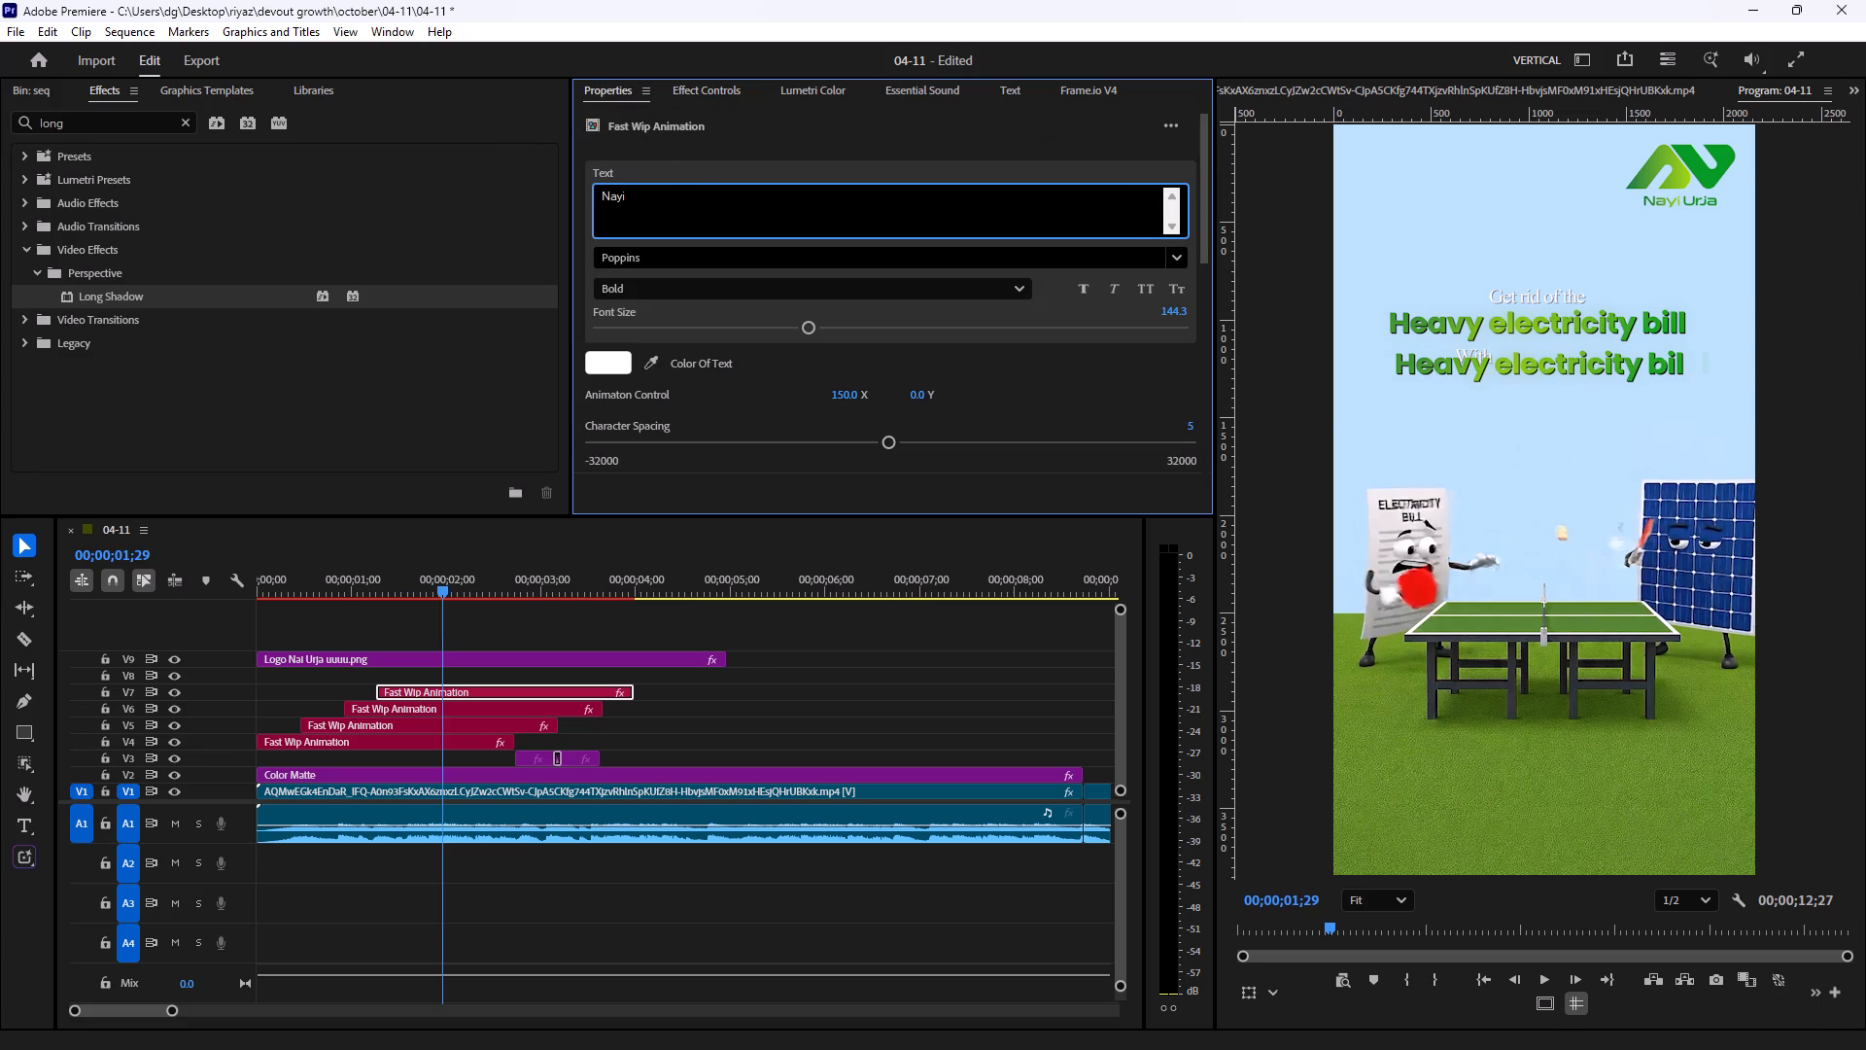
{"action": "type", "text": "Urja"}
{"action": "left_click", "coordinate": [788, 710]}
Remove the 4-Color Gradient effect from the "Nayi Urja" text clip on V7.
{"action": "left_click", "coordinate": [541, 686]}
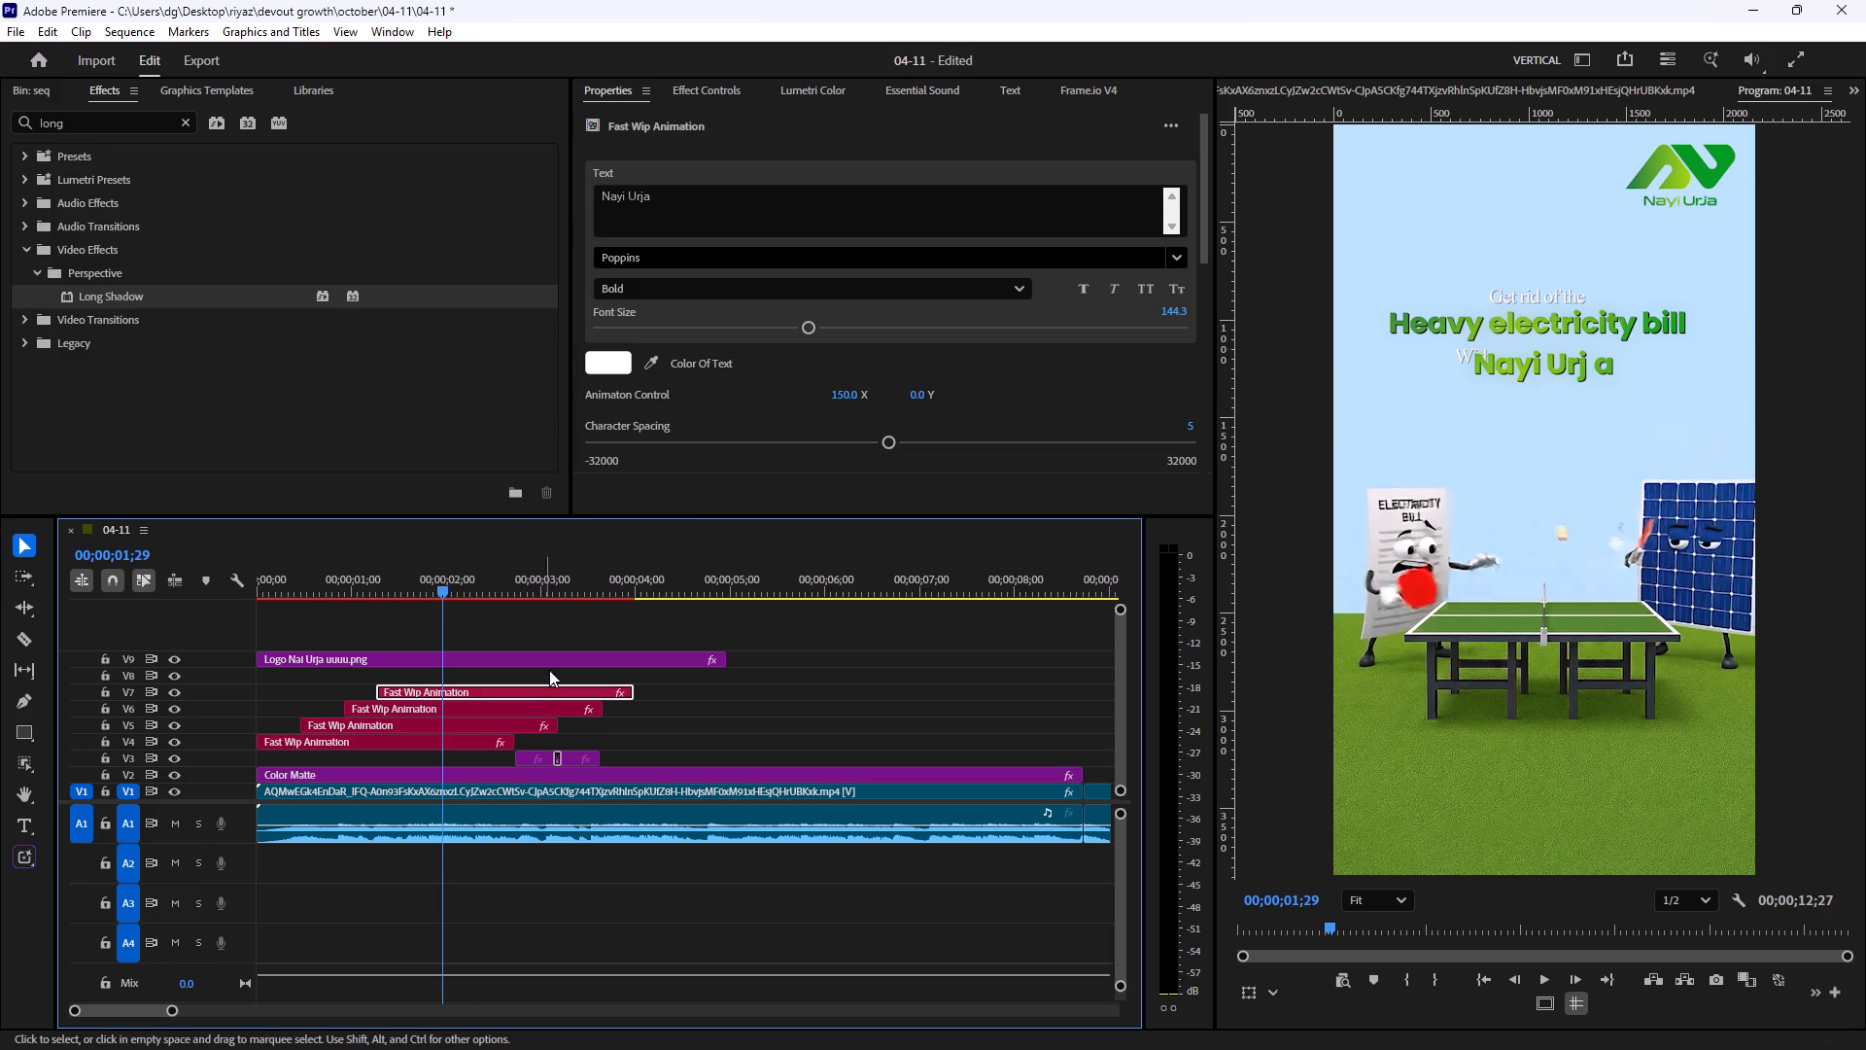
{"action": "scroll", "coordinate": [579, 338], "scroll_direction": "down", "scroll_amount": 11}
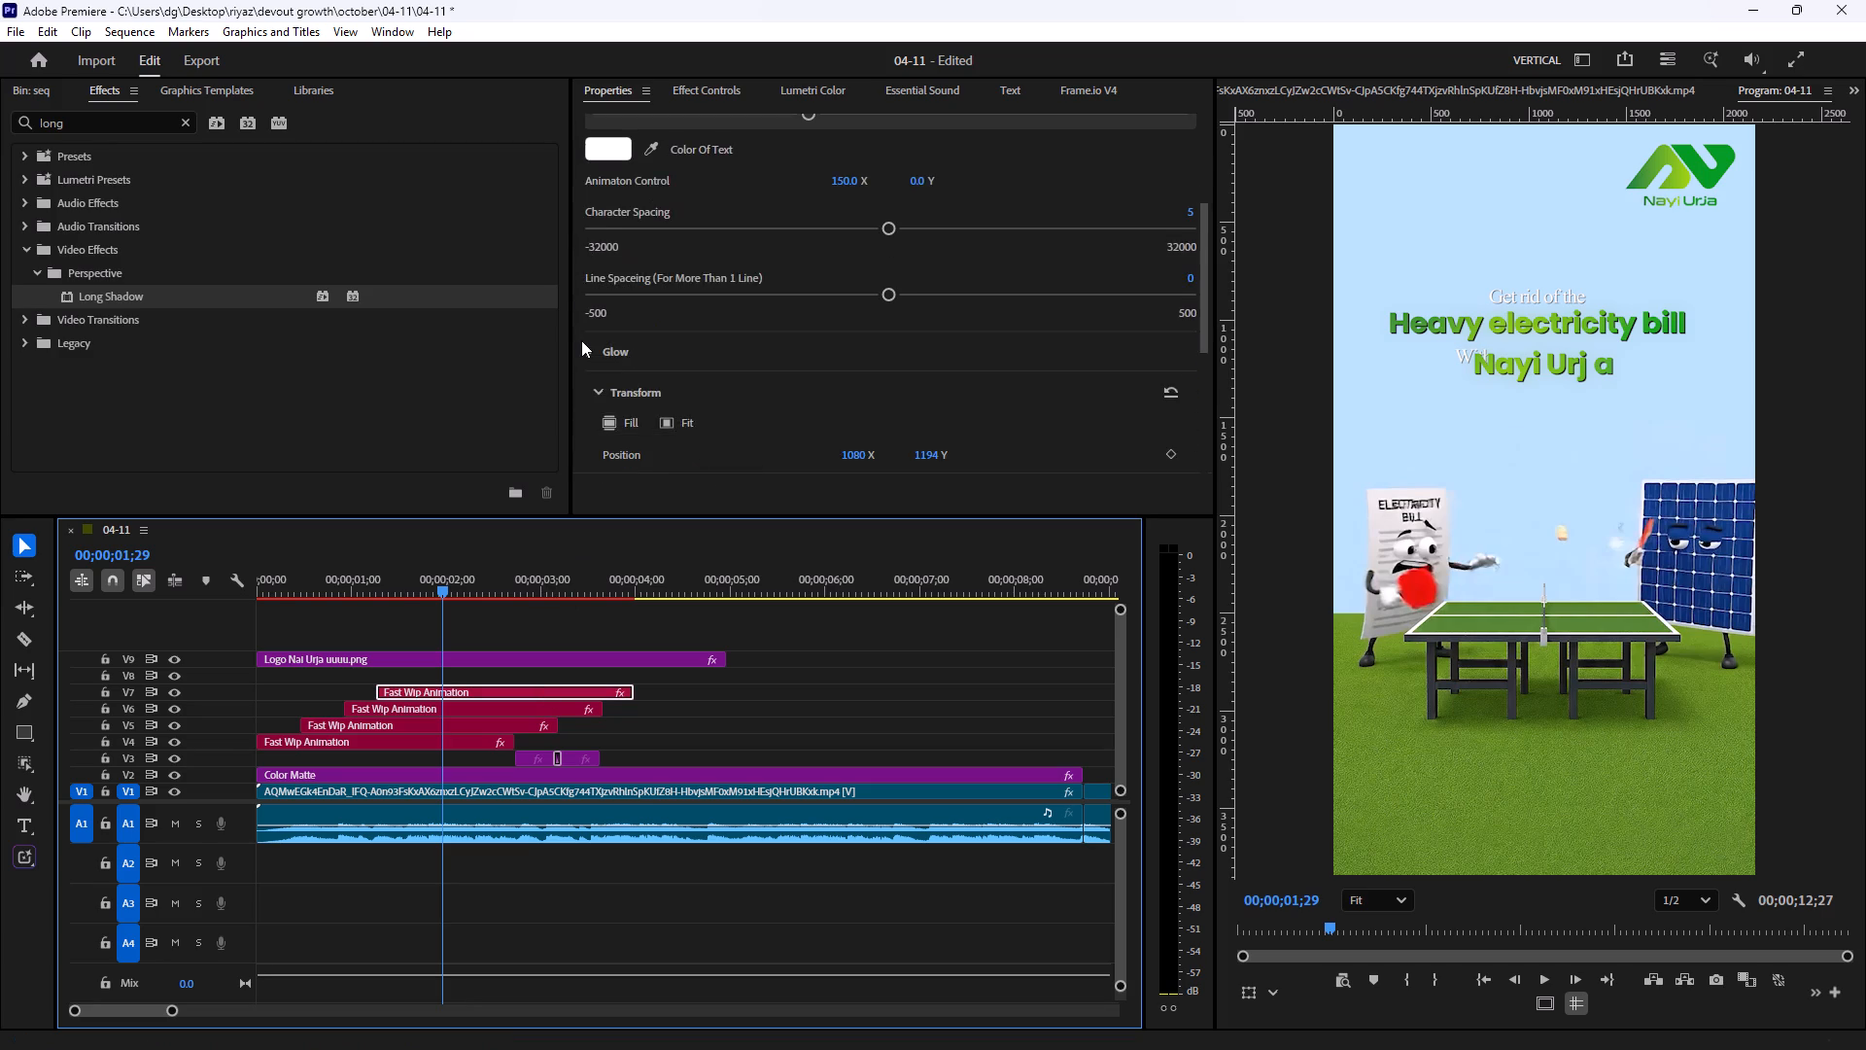
{"action": "scroll", "coordinate": [581, 340], "scroll_direction": "down", "scroll_amount": 6}
{"action": "scroll", "coordinate": [581, 340], "scroll_direction": "up", "scroll_amount": 7}
{"action": "scroll", "coordinate": [581, 340], "scroll_direction": "down", "scroll_amount": 1}
{"action": "scroll", "coordinate": [581, 340], "scroll_direction": "up", "scroll_amount": 12}
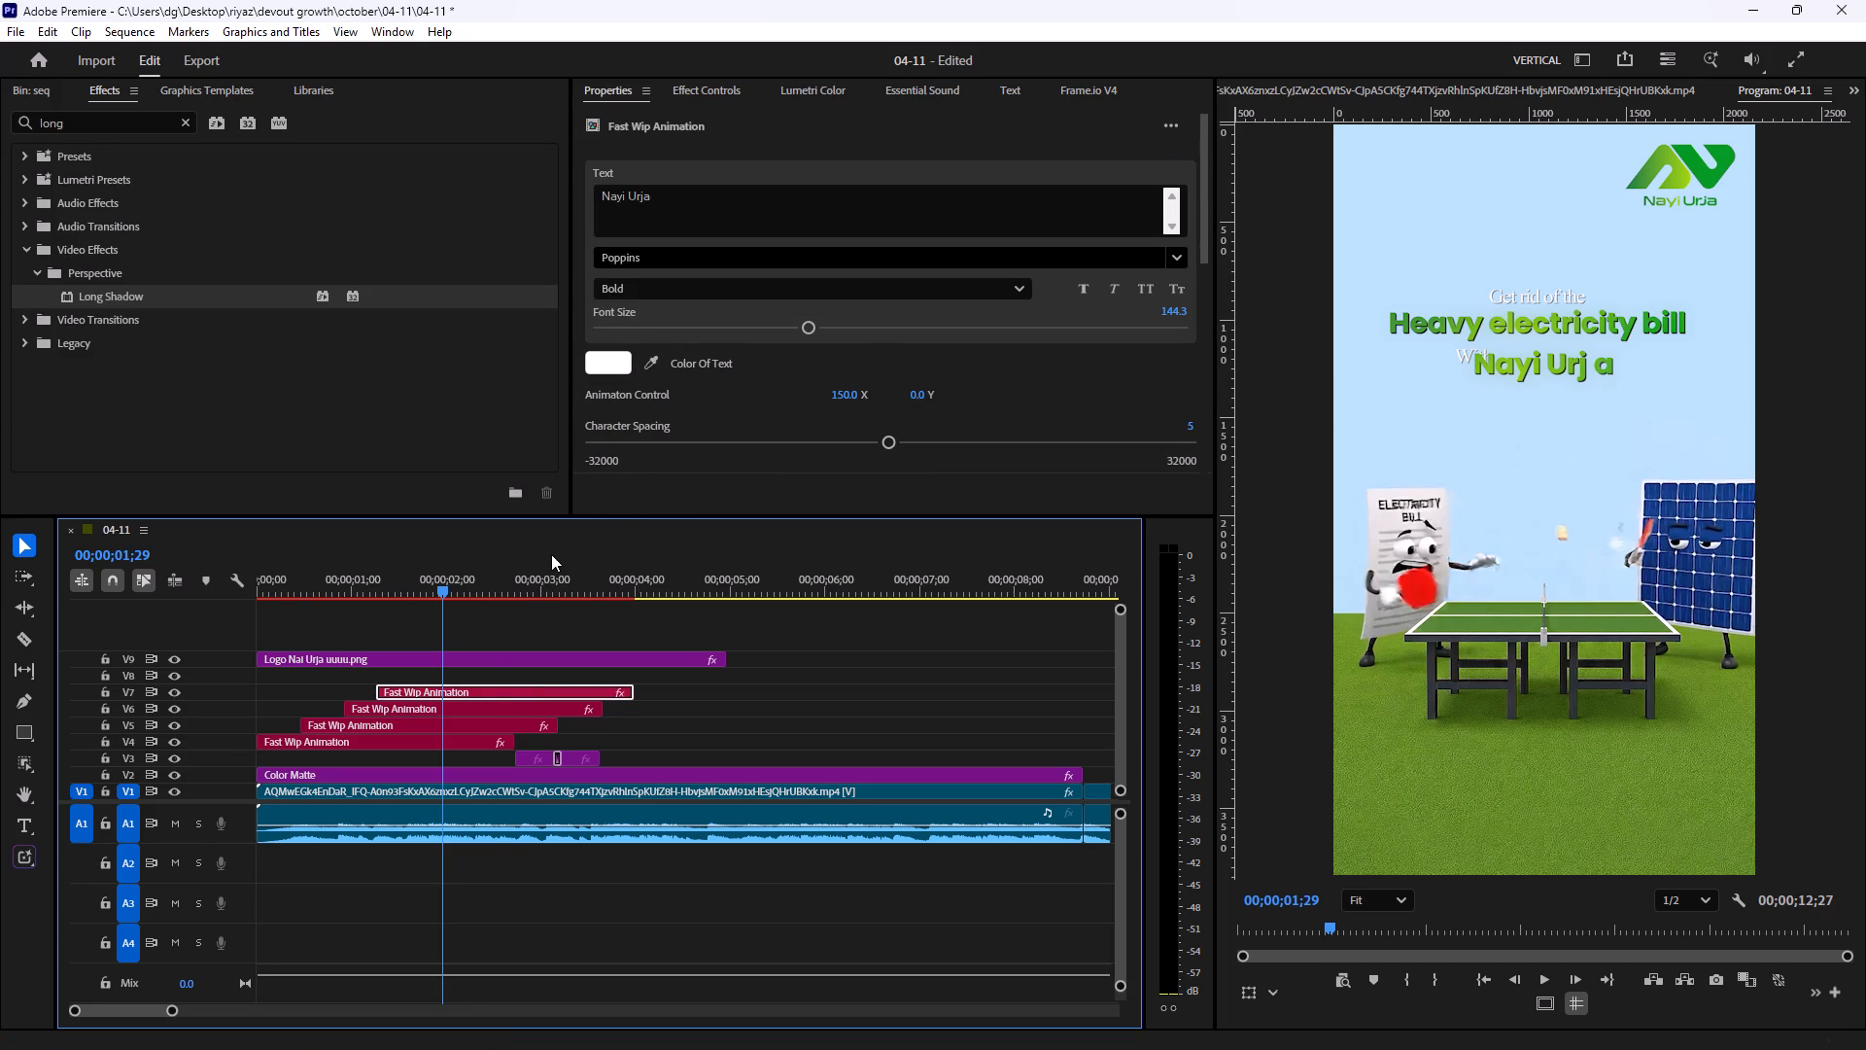
{"action": "left_click_drag", "start_coordinate": [498, 582], "coordinate": [532, 583]}
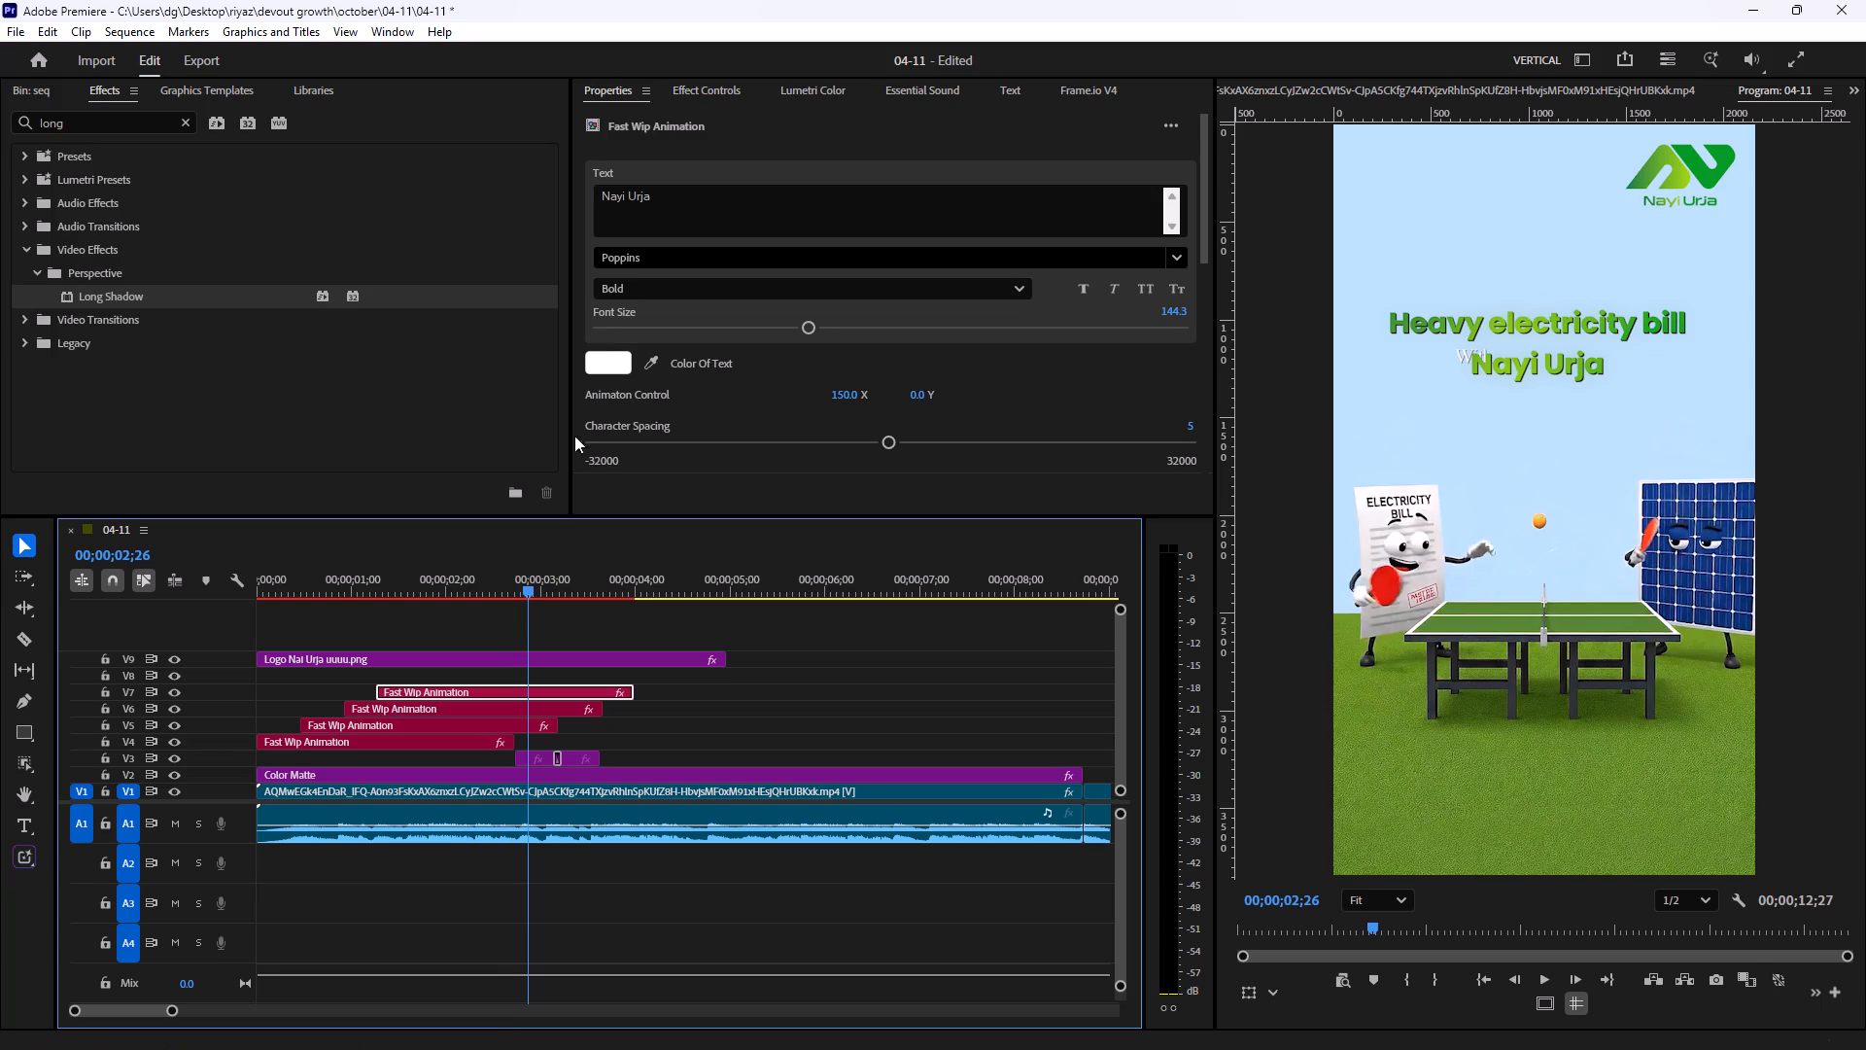
{"action": "left_click", "coordinate": [709, 87]}
{"action": "scroll", "coordinate": [639, 328], "scroll_direction": "down", "scroll_amount": 12}
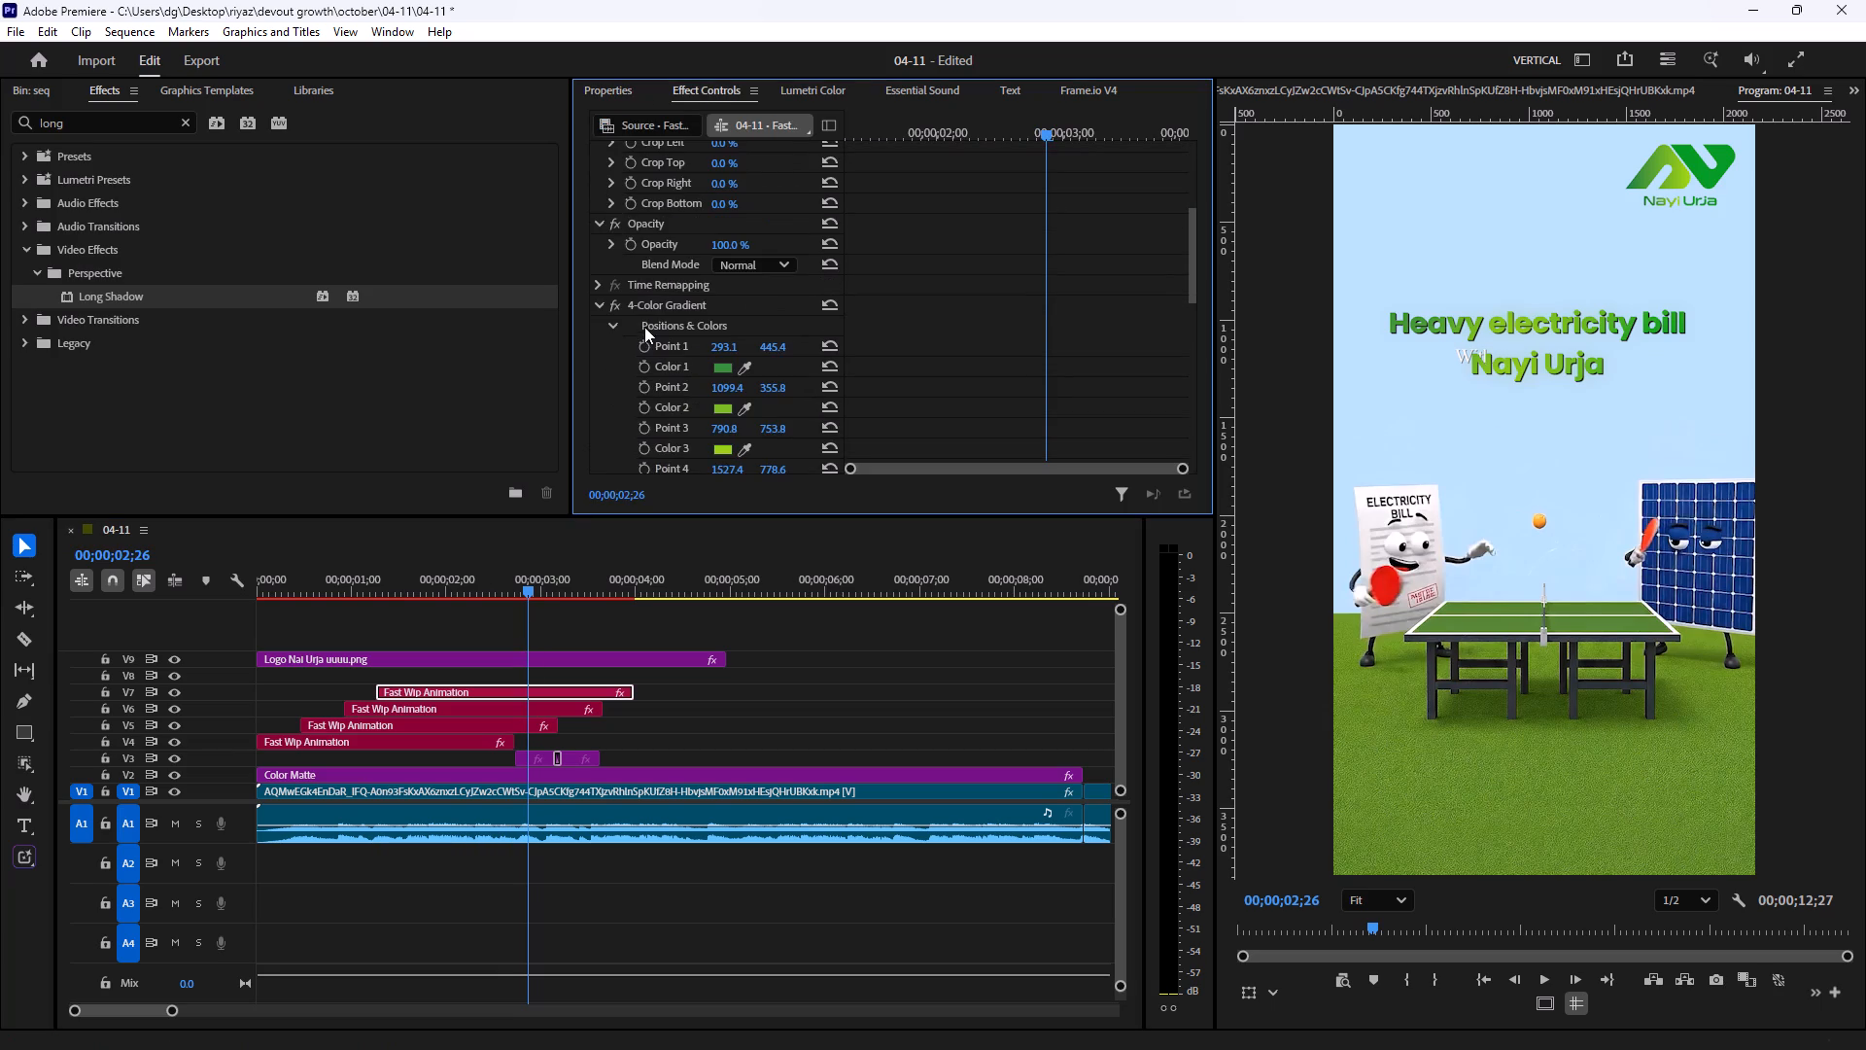
{"action": "right_click", "coordinate": [654, 309]}
{"action": "left_click", "coordinate": [708, 432]}
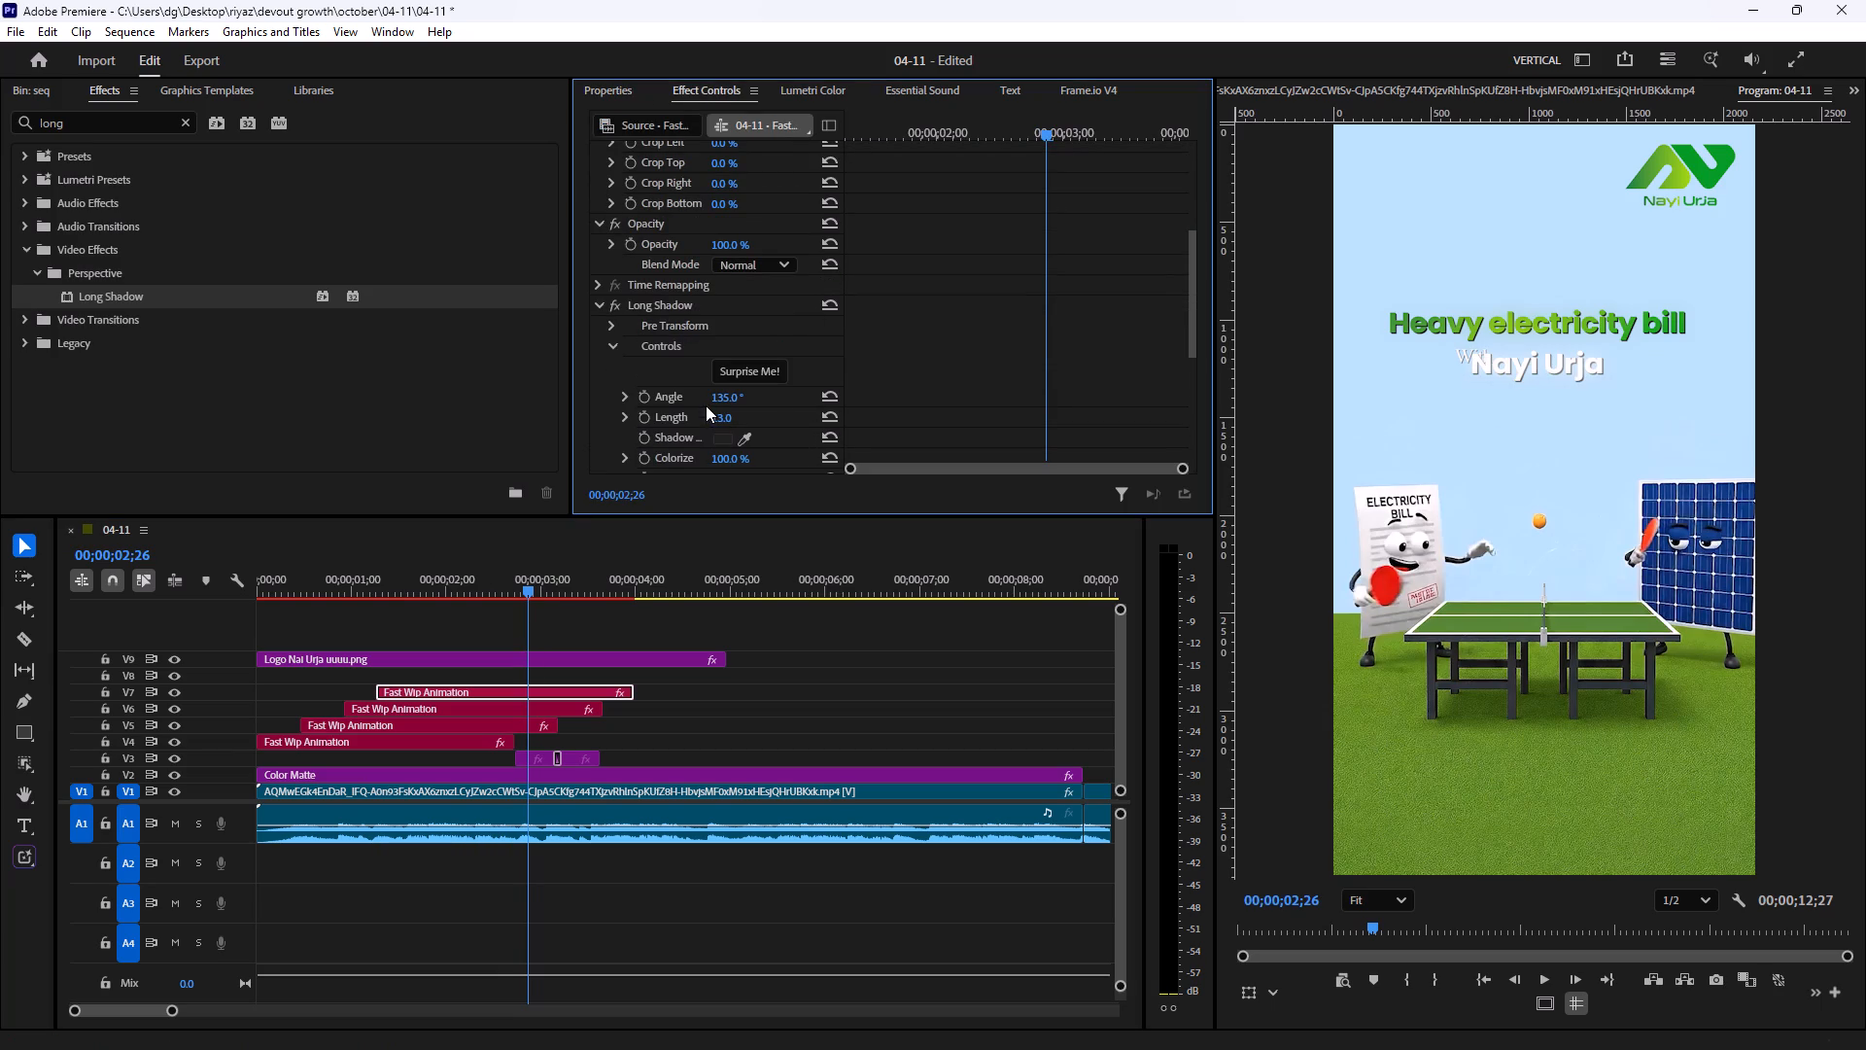
Move the "Nayi Urja" text beside the word "With" by setting its position to 1226, 1153, and play back the text animation.
{"action": "left_click_drag", "start_coordinate": [509, 580], "coordinate": [392, 591]}
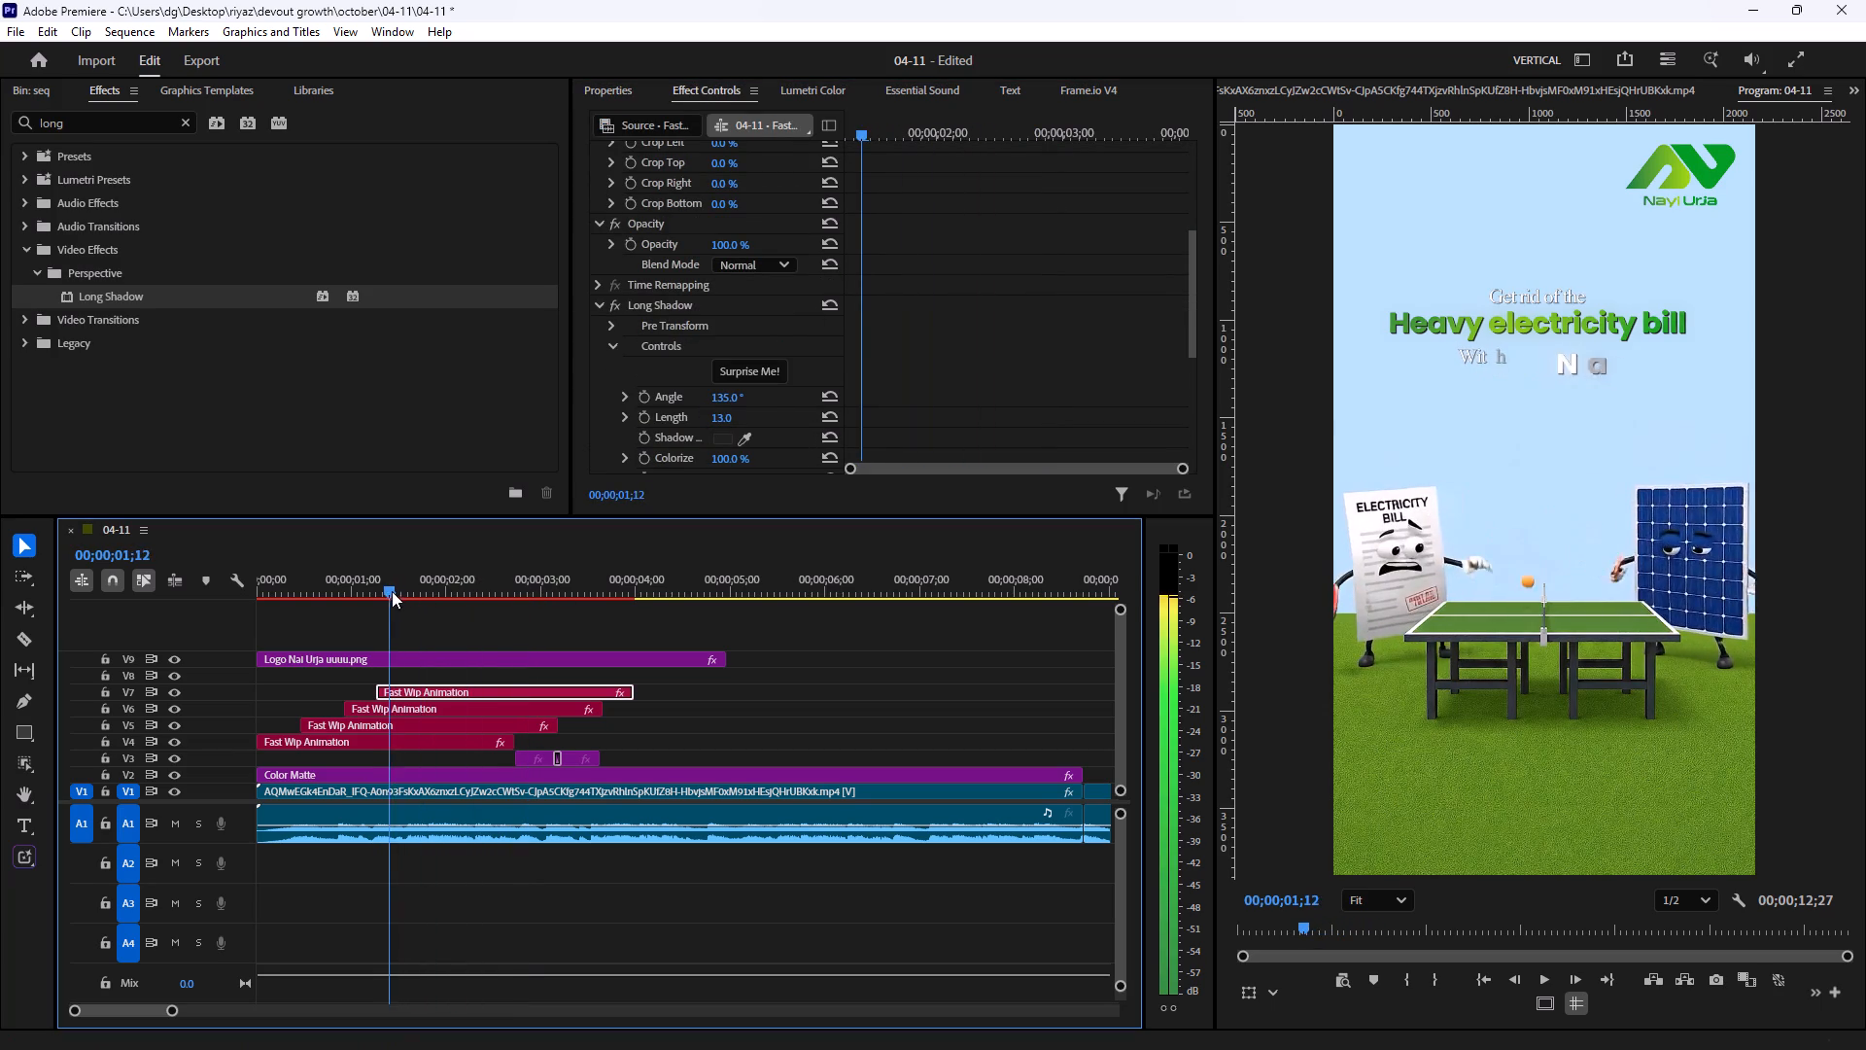
{"action": "left_click_drag", "start_coordinate": [392, 591], "coordinate": [390, 591]}
{"action": "key", "text": "space"}
{"action": "key", "text": "space"}
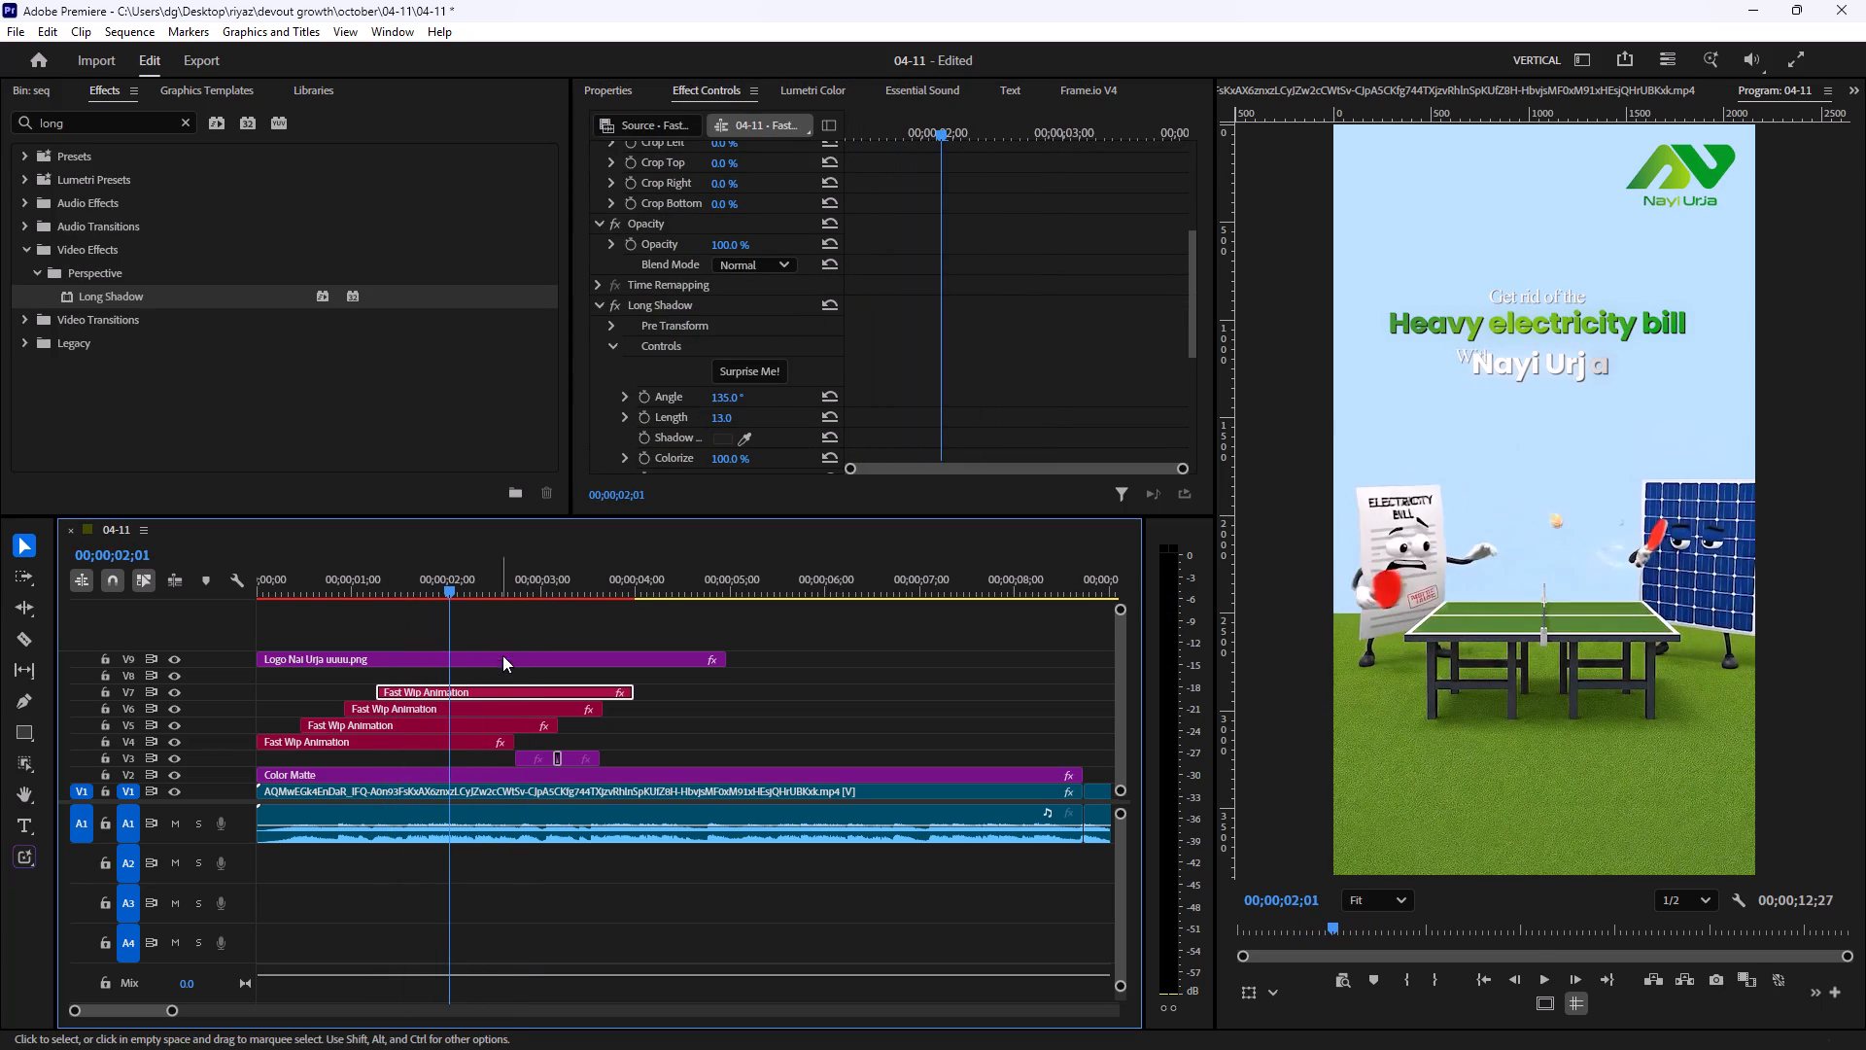
{"action": "key", "text": "space"}
{"action": "key", "text": "space"}
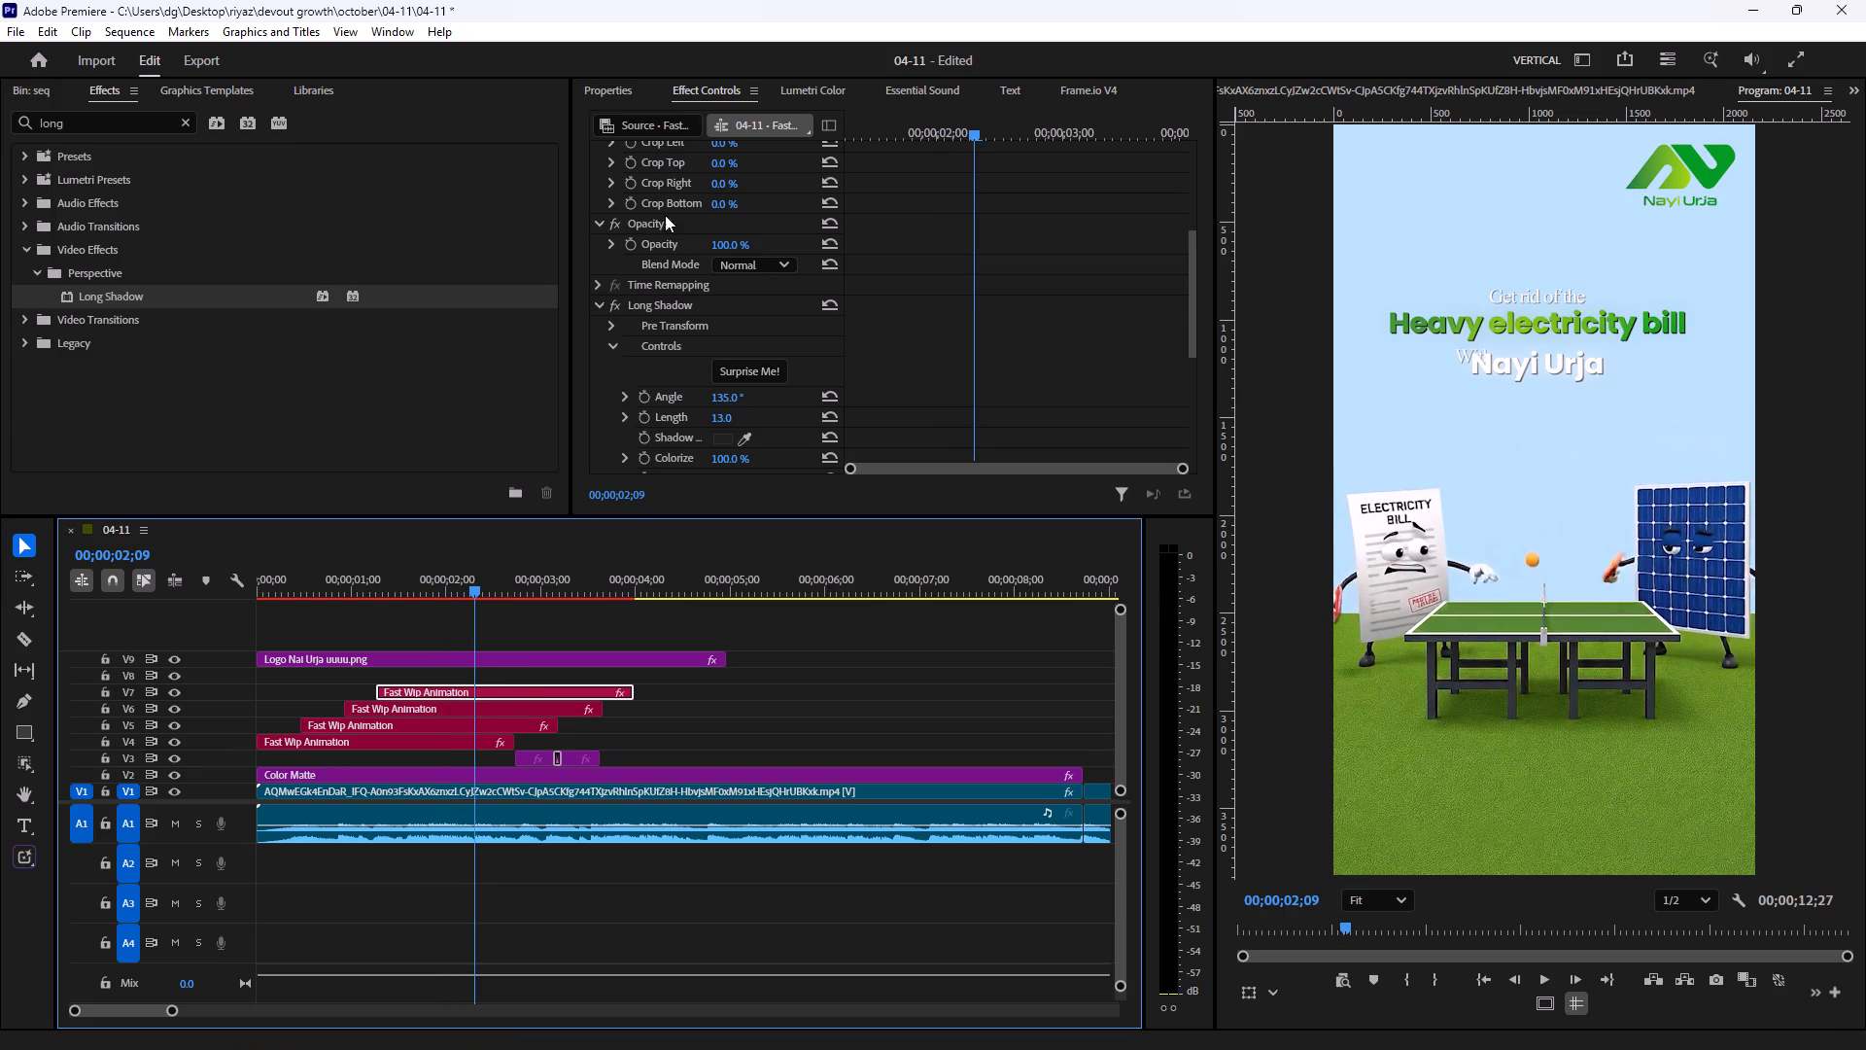
{"action": "left_click_drag", "start_coordinate": [1192, 332], "coordinate": [1196, 134]}
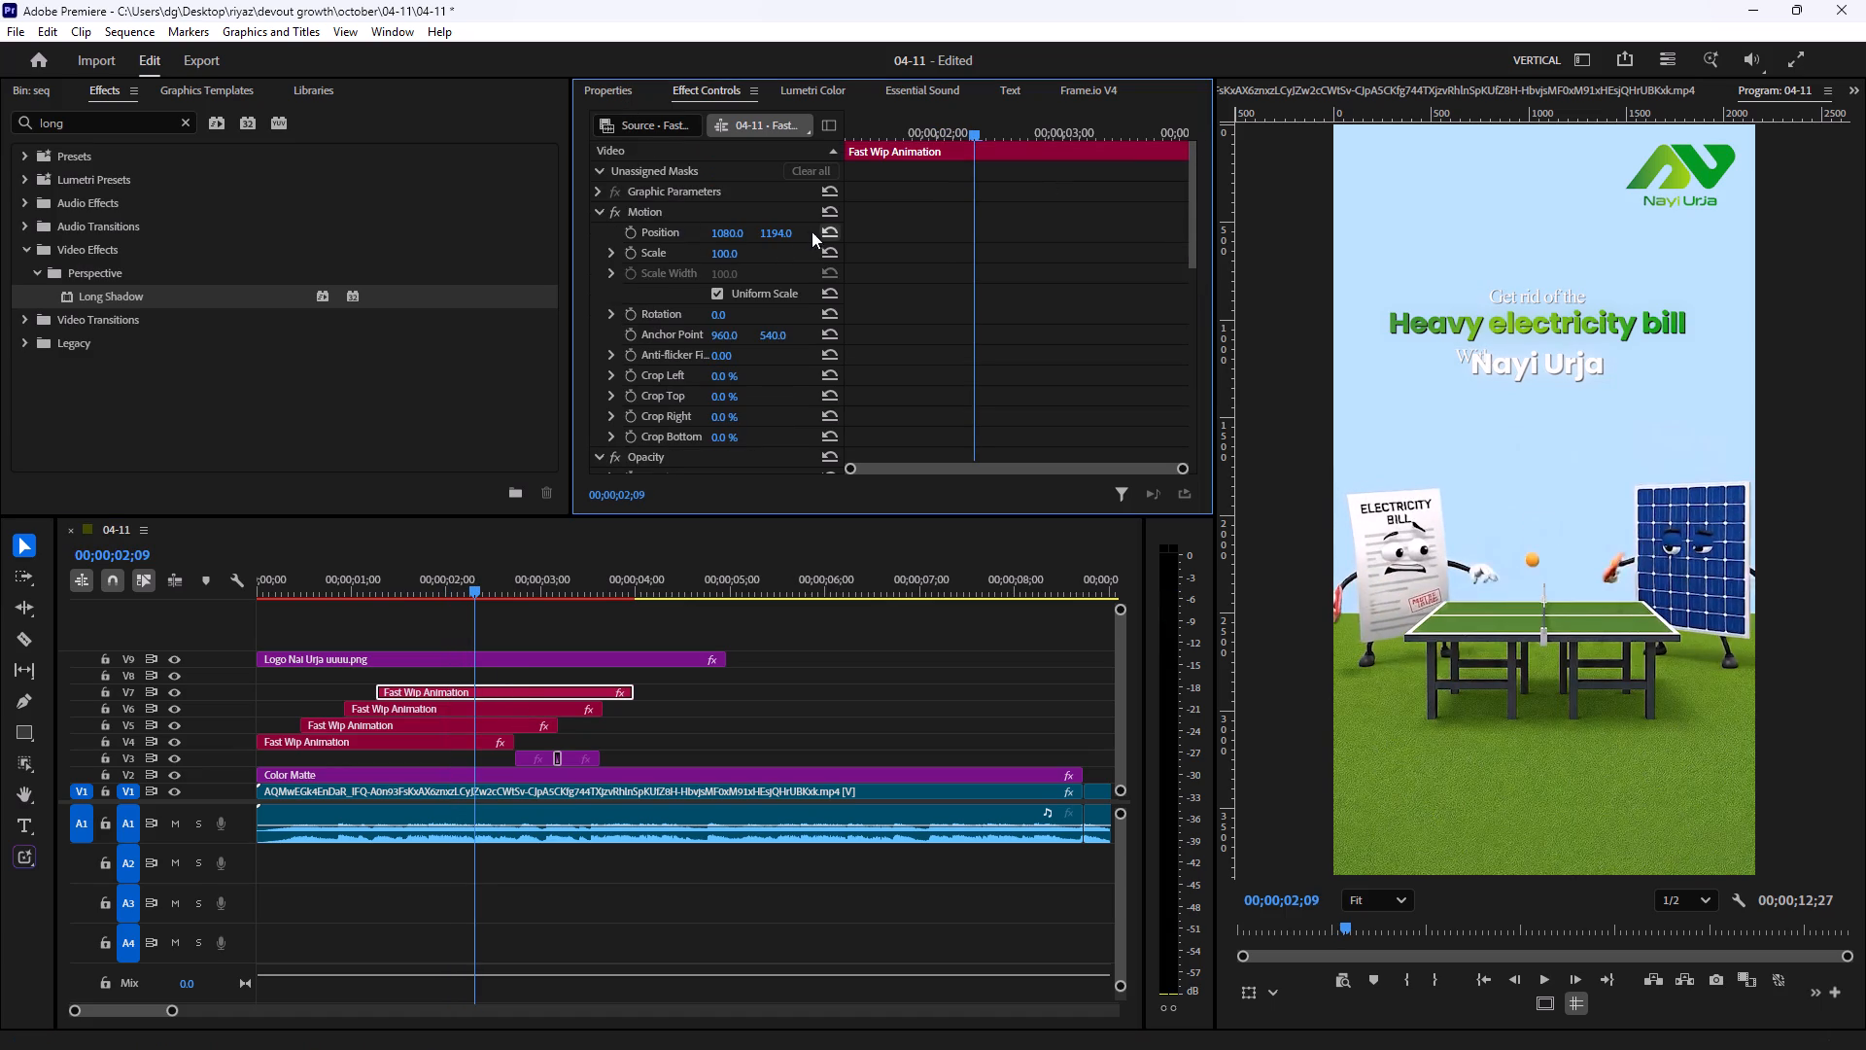
{"action": "left_click_drag", "start_coordinate": [730, 230], "coordinate": [872, 227]}
{"action": "left_click_drag", "start_coordinate": [781, 236], "coordinate": [769, 240]}
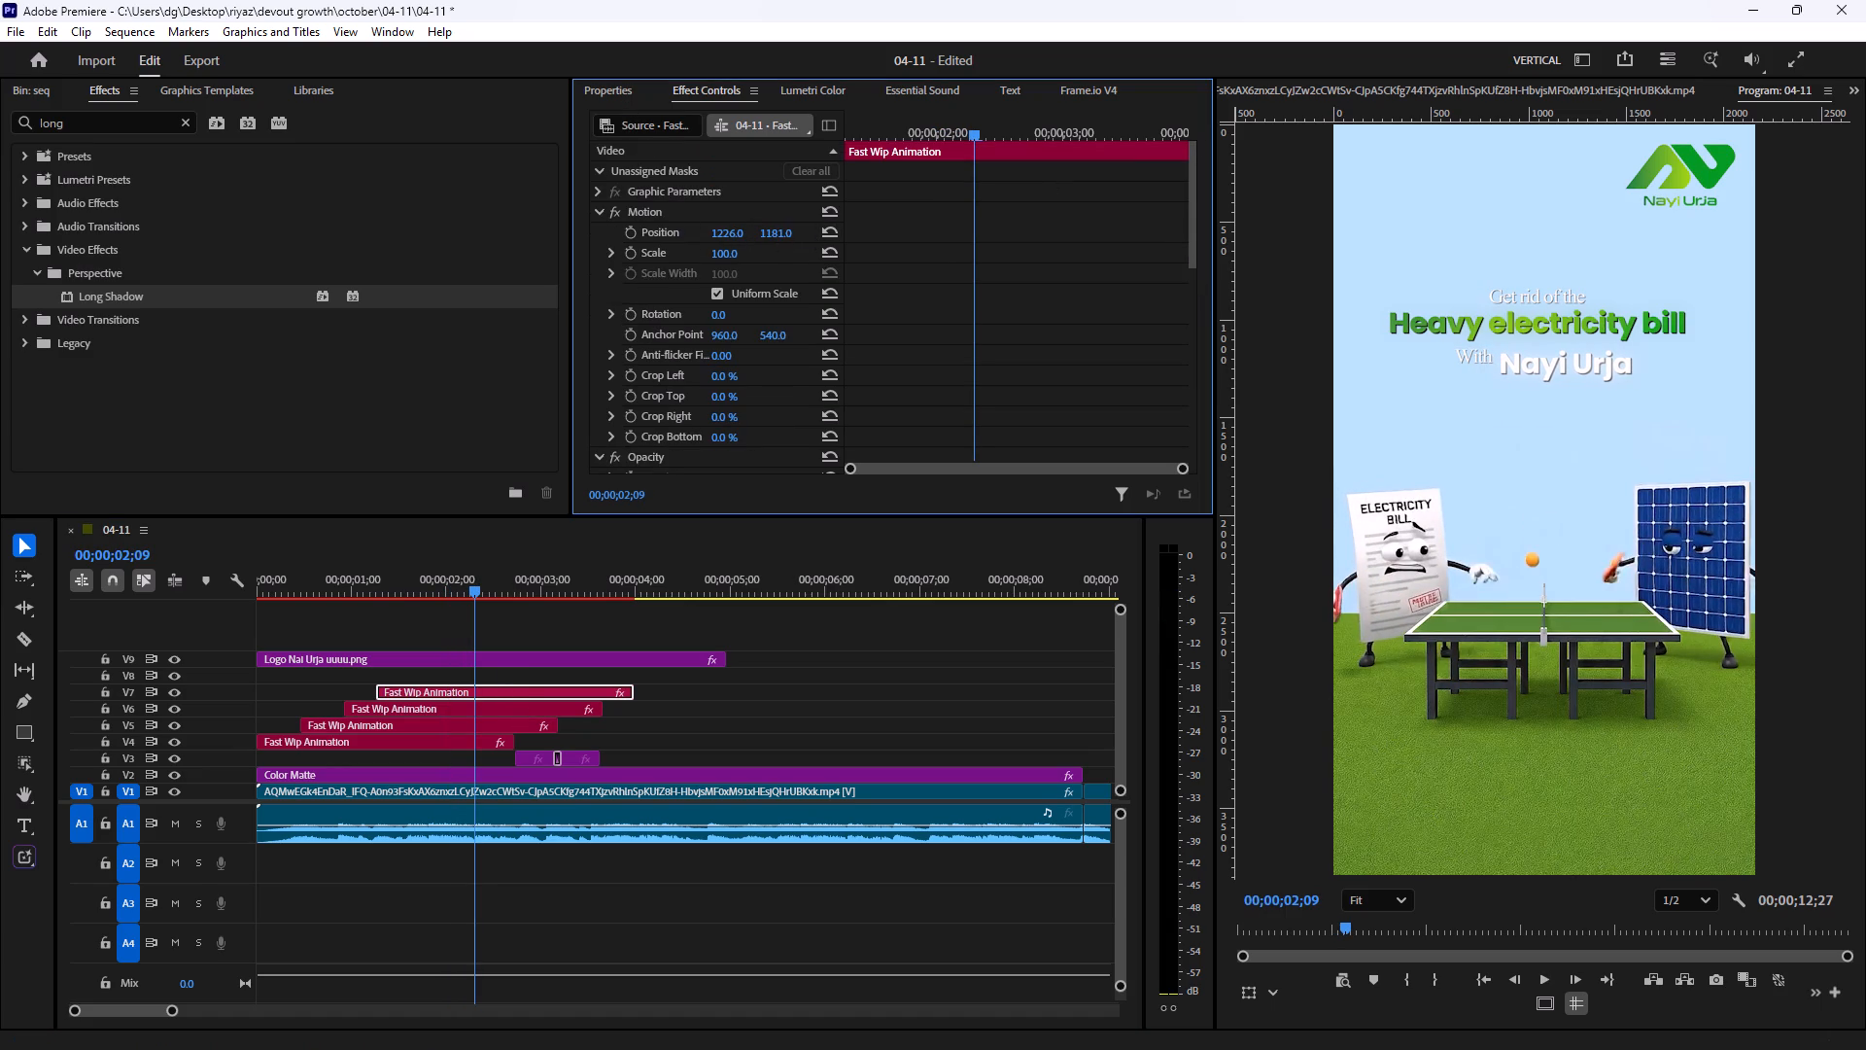
{"action": "left_click_drag", "start_coordinate": [769, 240], "coordinate": [743, 249]}
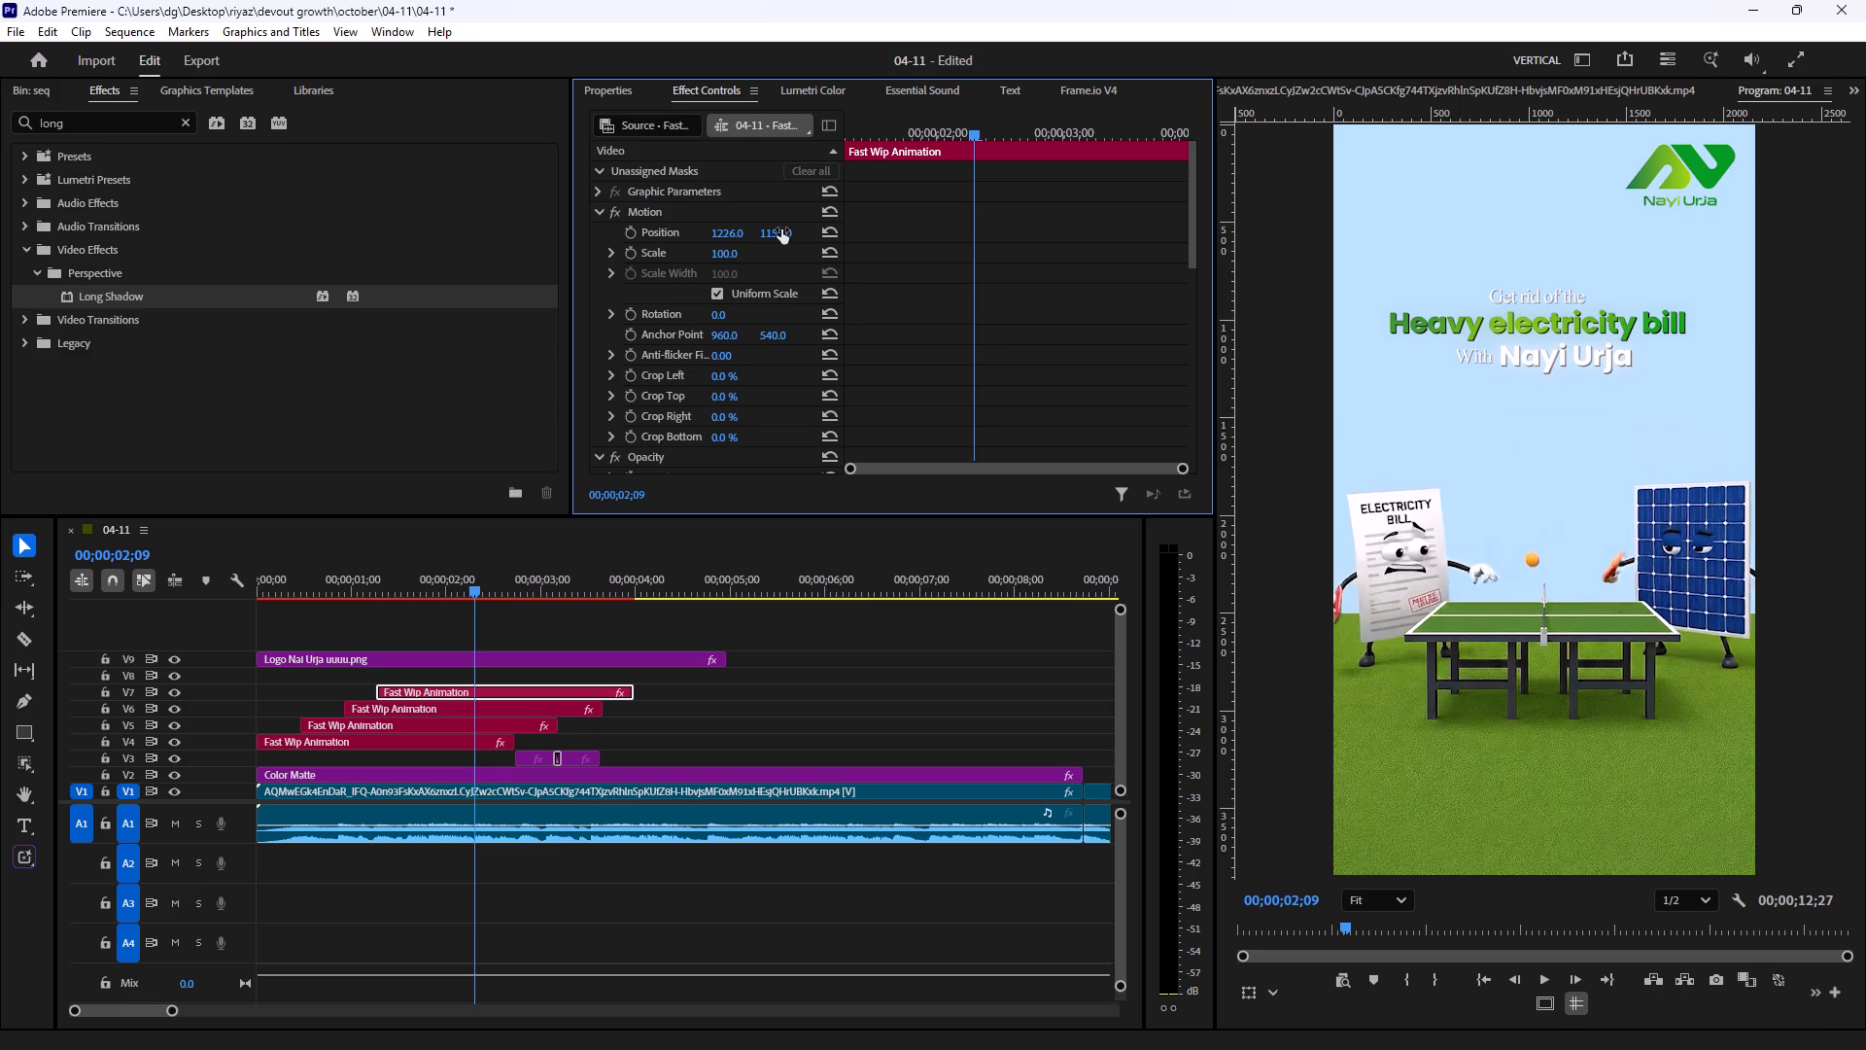
{"action": "left_click_drag", "start_coordinate": [403, 578], "coordinate": [332, 589]}
{"action": "key", "text": "space"}
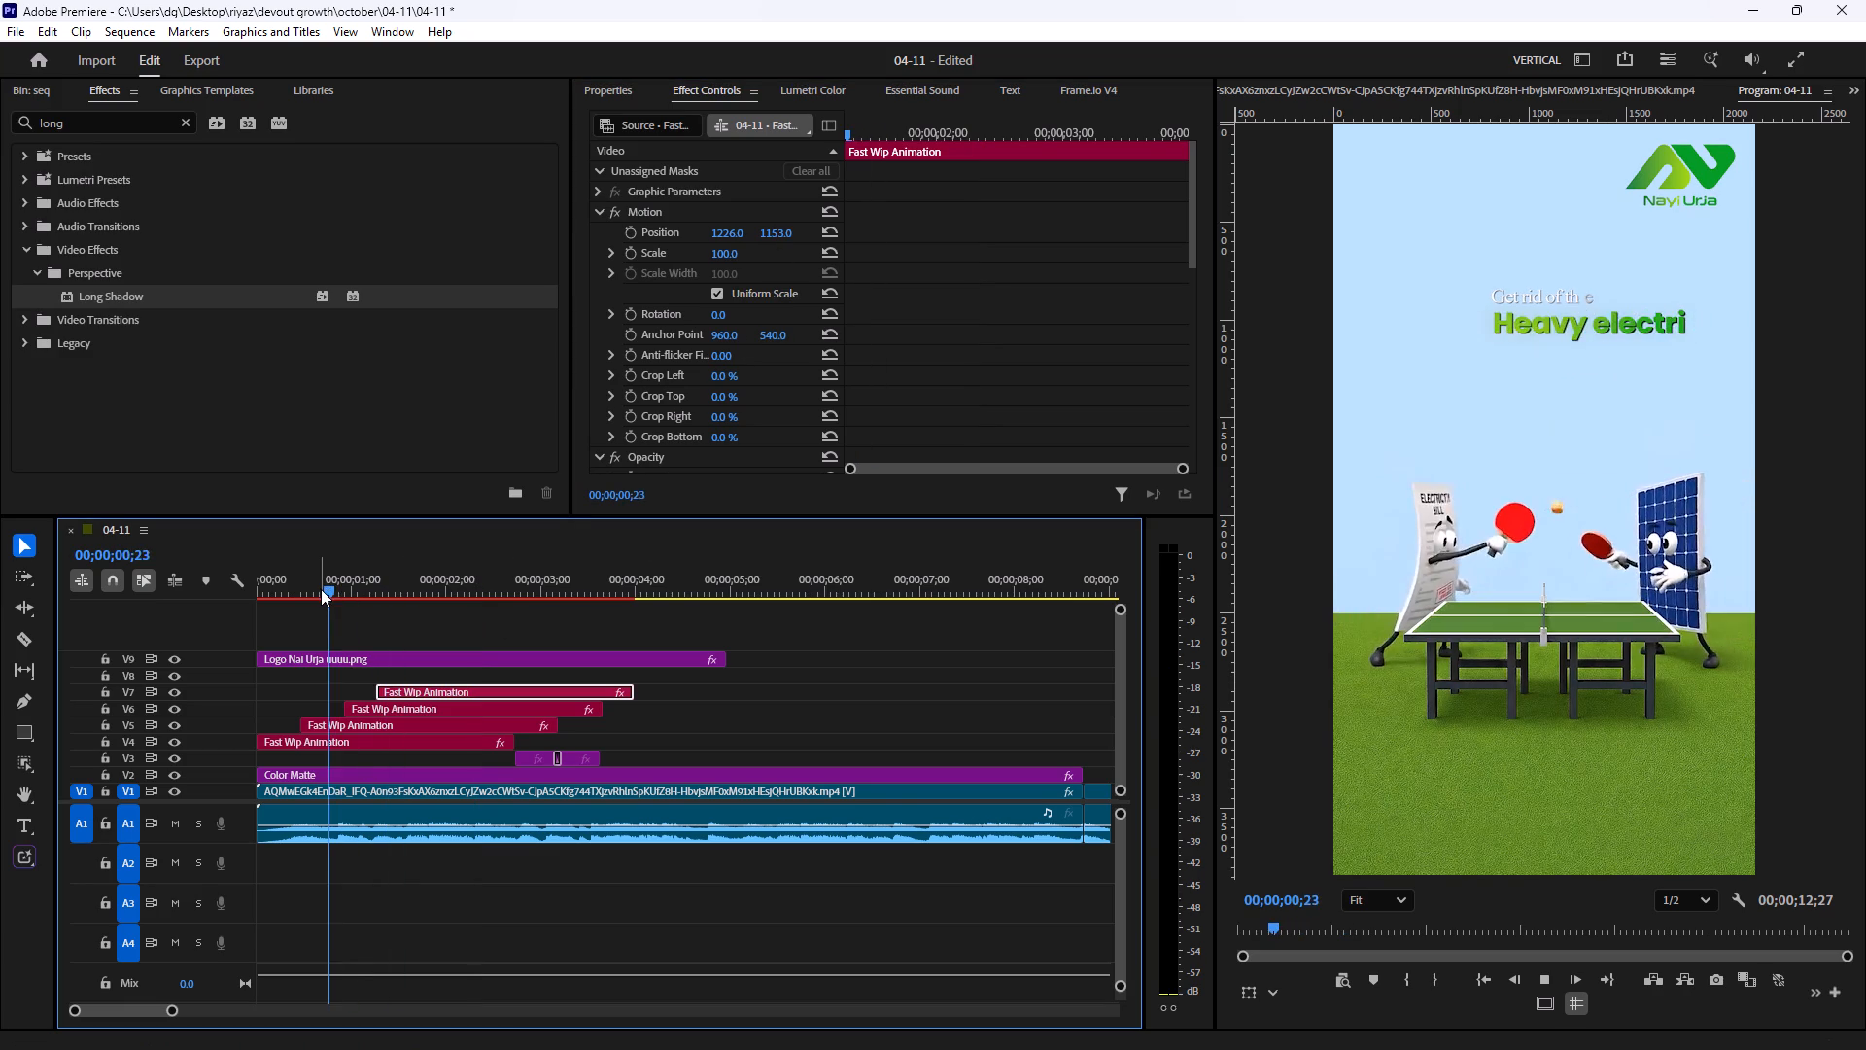
{"action": "key", "text": "space"}
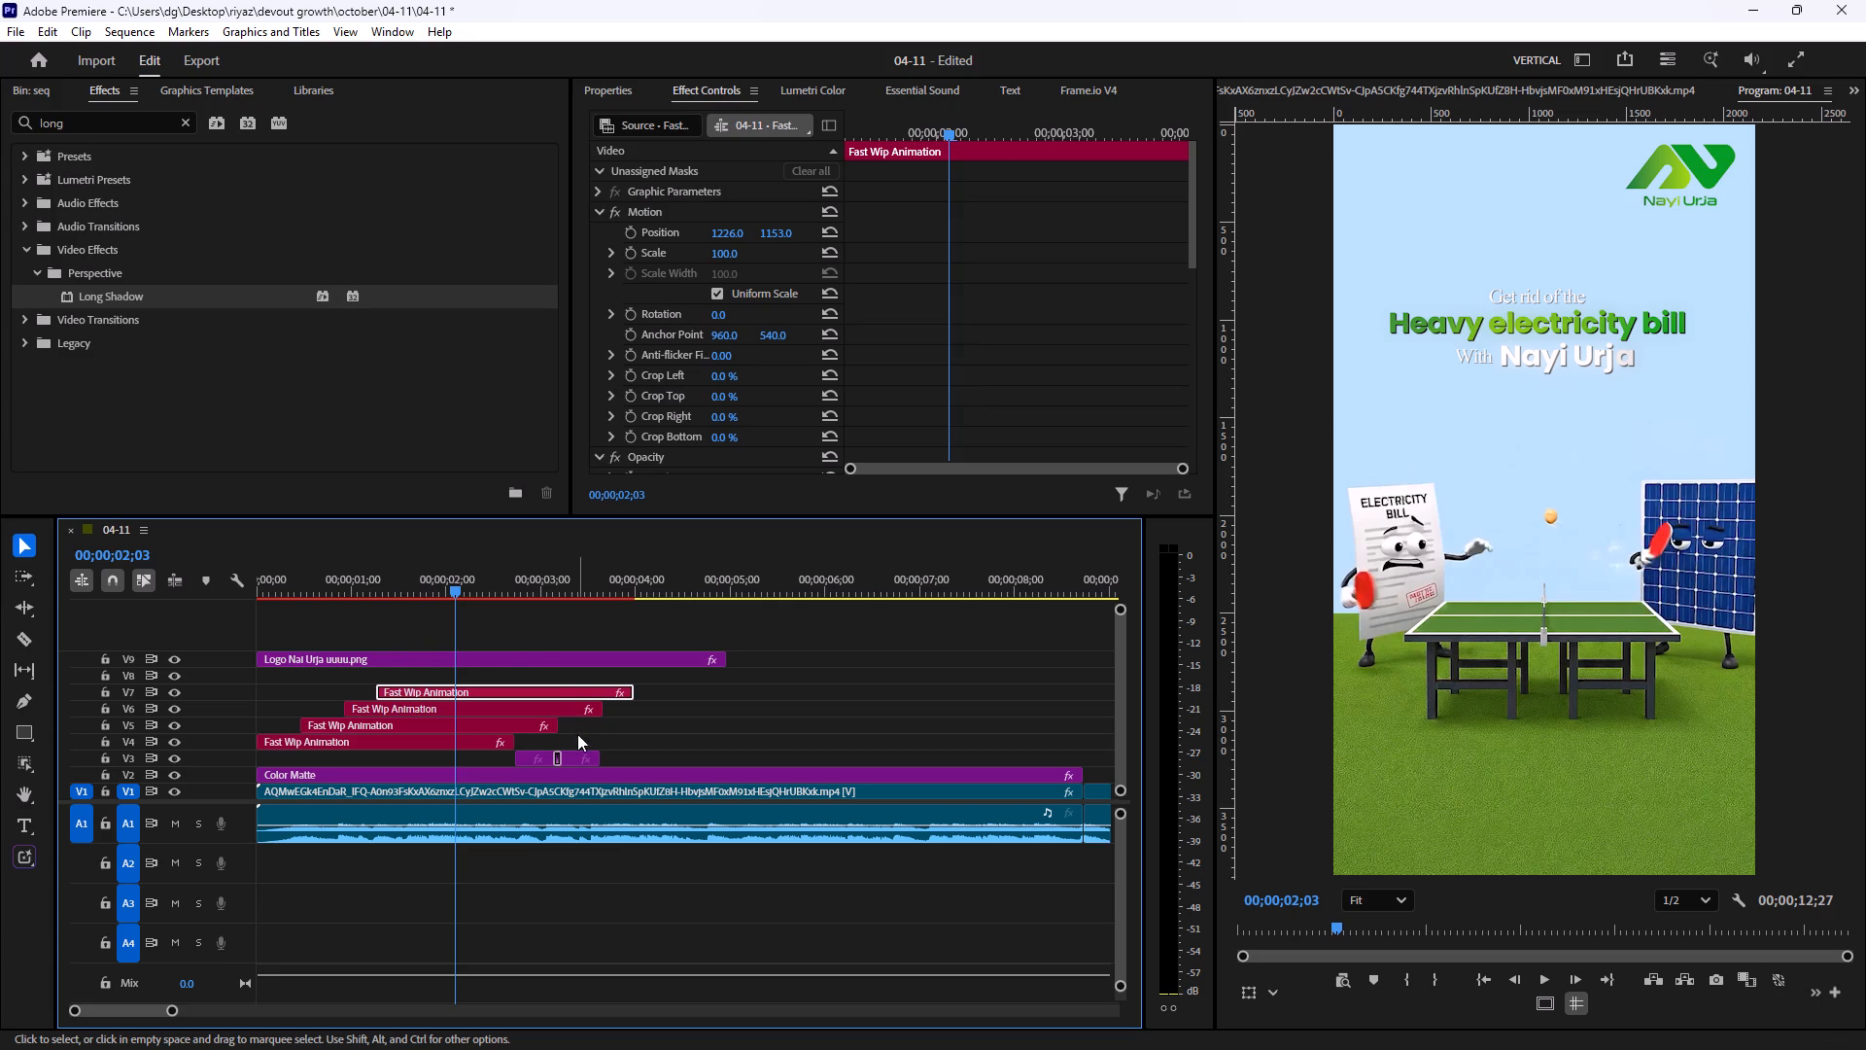
Move the two adjustment layer clips from V3 up to V8, keeping their timing.
{"action": "left_click", "coordinate": [518, 742]}
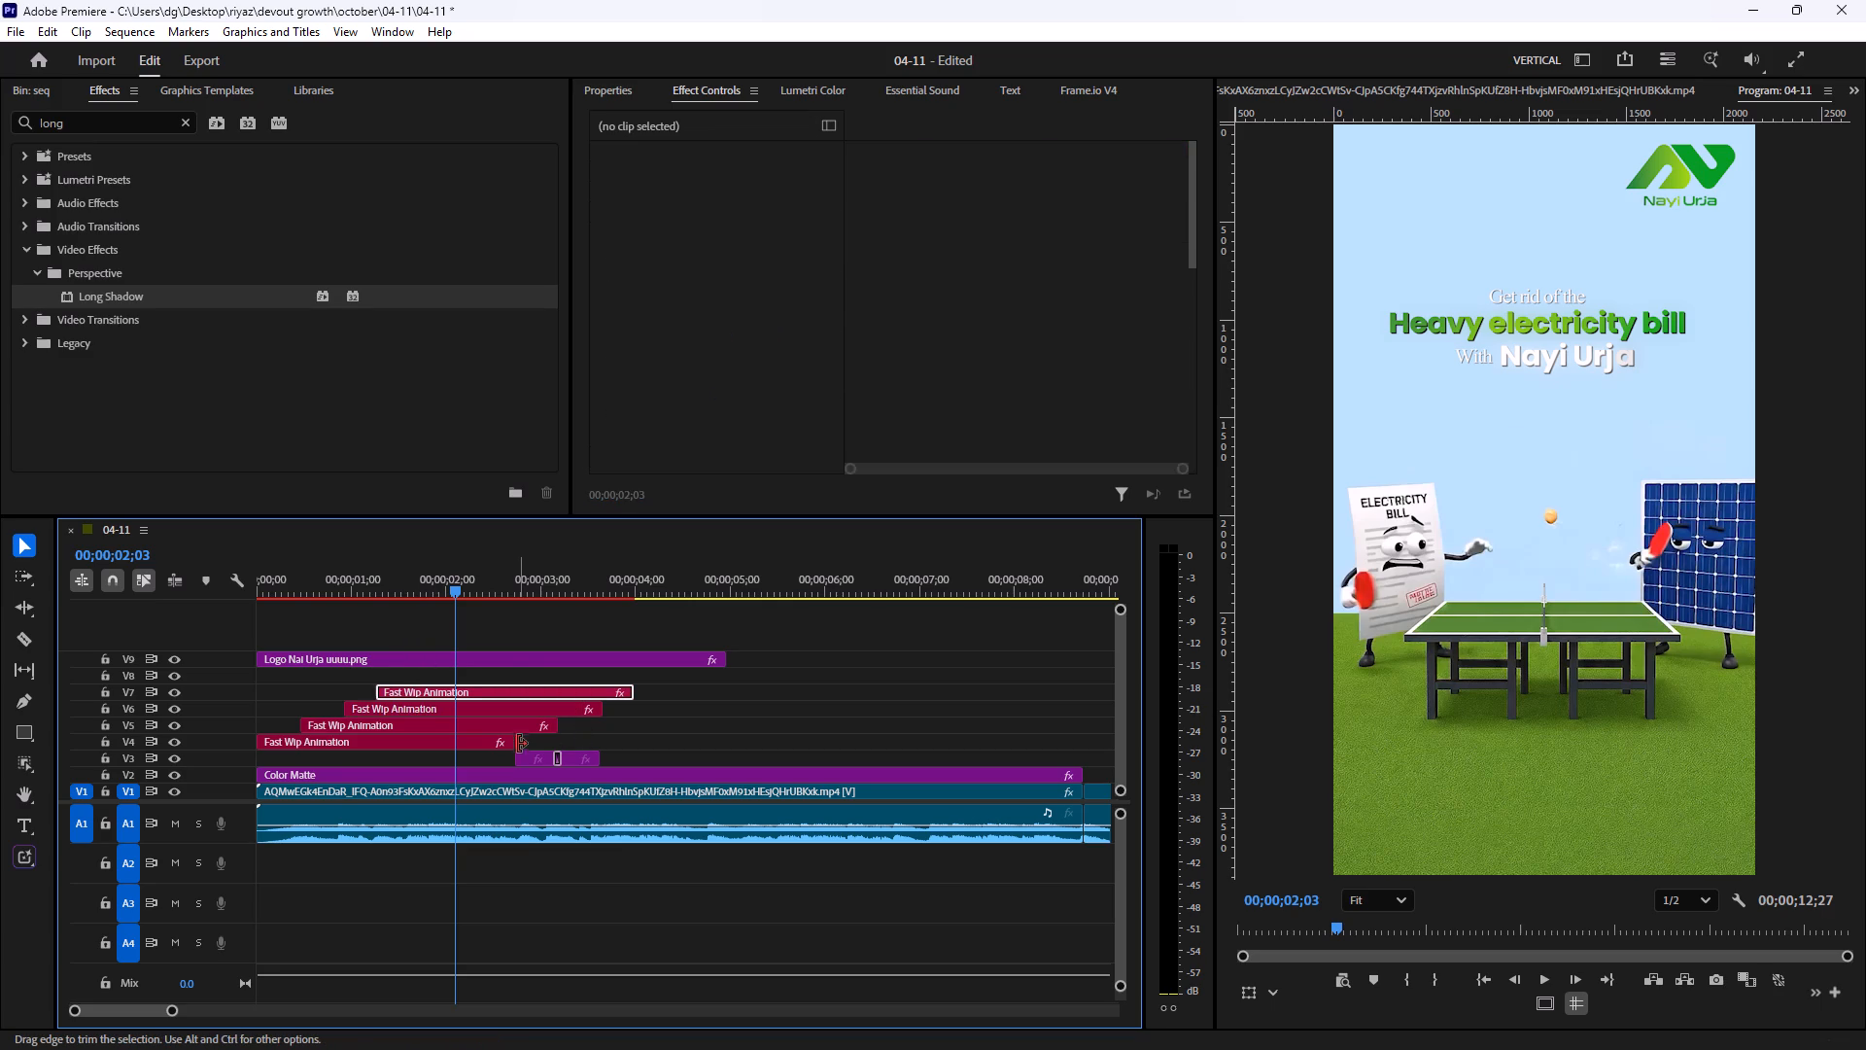
{"action": "left_click_drag", "start_coordinate": [613, 738], "coordinate": [527, 760]}
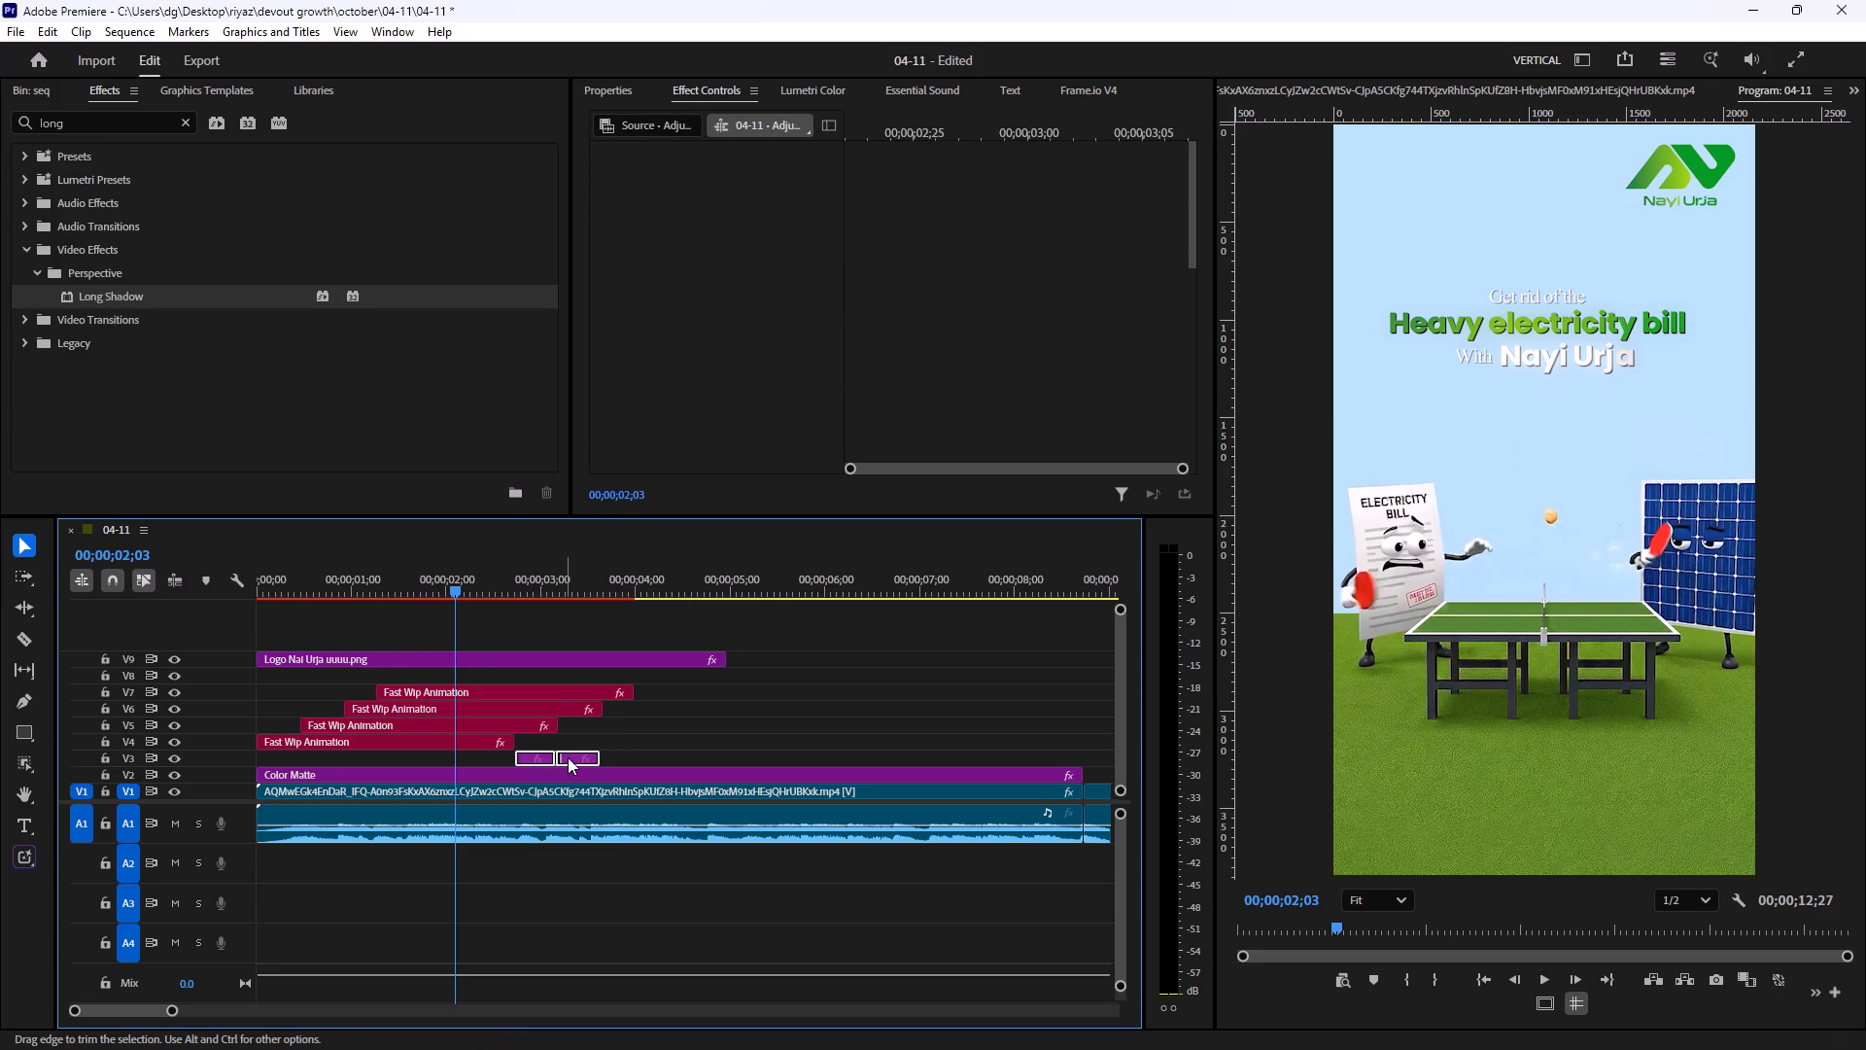
{"action": "left_click_drag", "start_coordinate": [574, 756], "coordinate": [572, 673]}
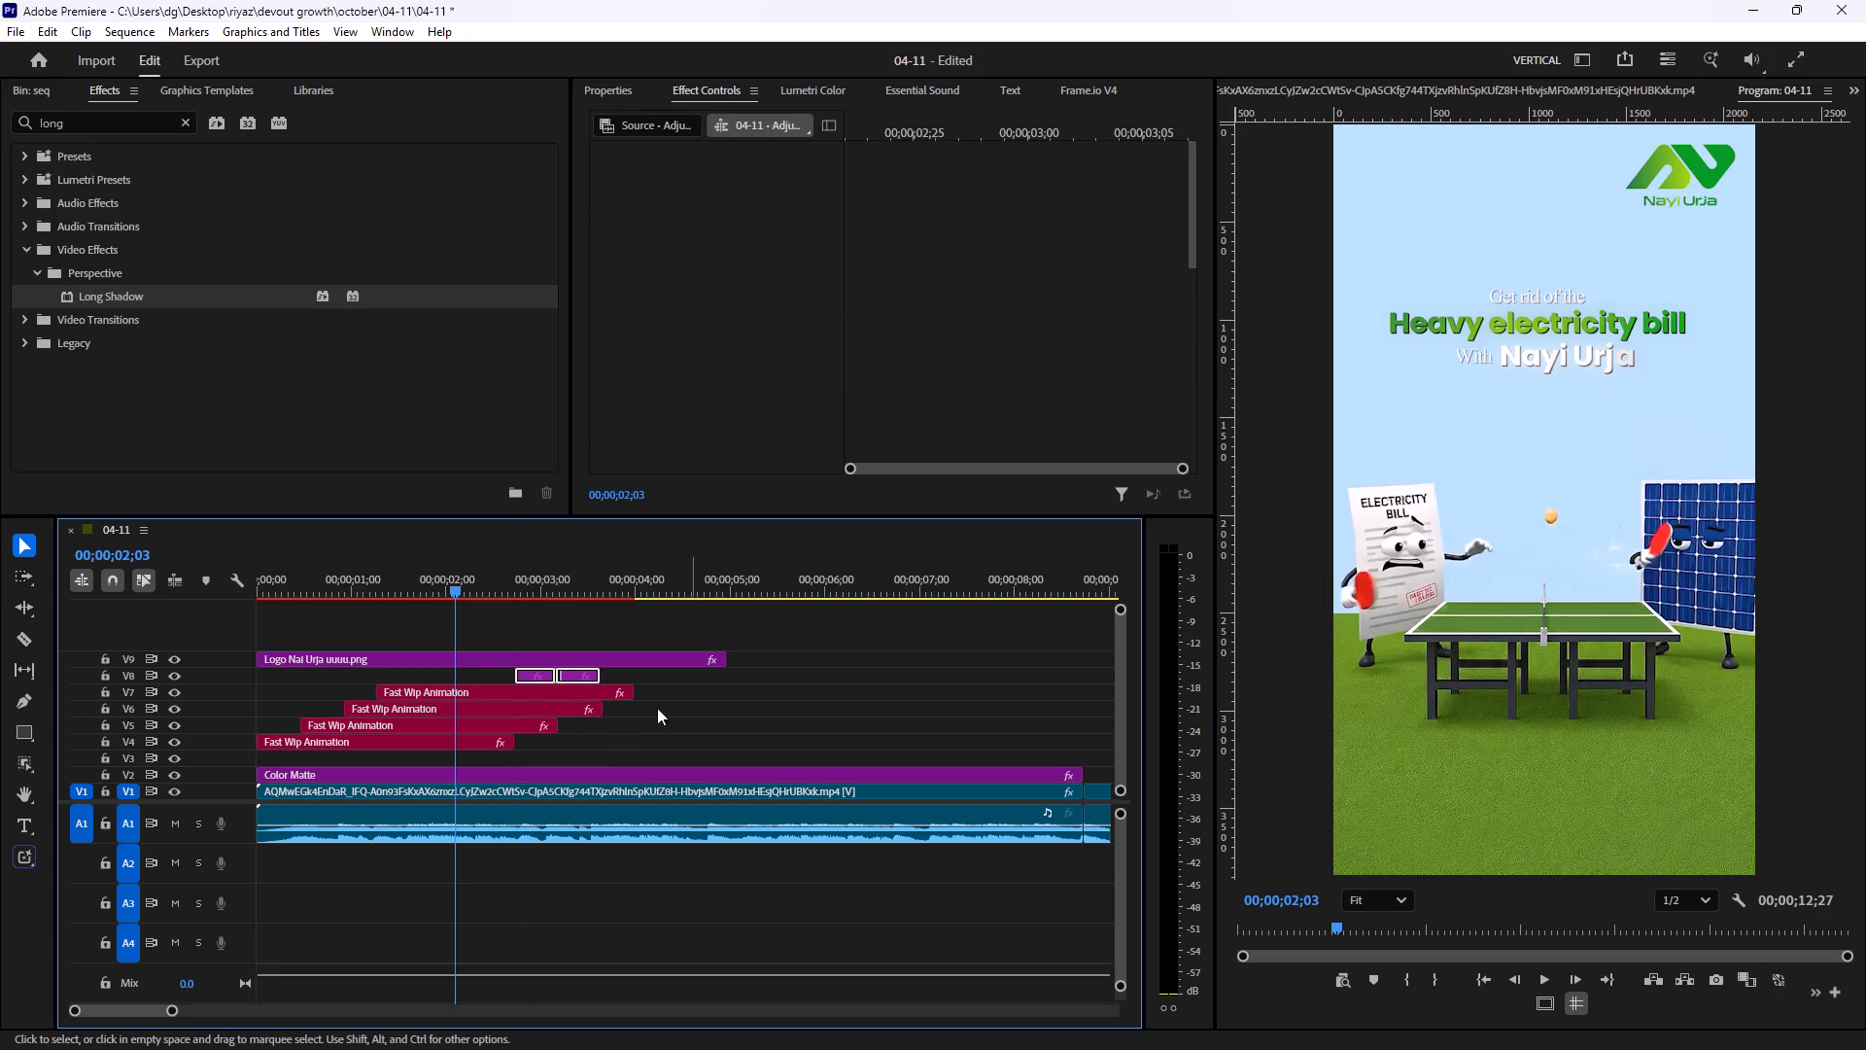
Extend the four Fast Wip Animation text clips on V4 to V7 to the end of the Color Matte clip.
{"action": "left_click_drag", "start_coordinate": [521, 743], "coordinate": [1088, 745]}
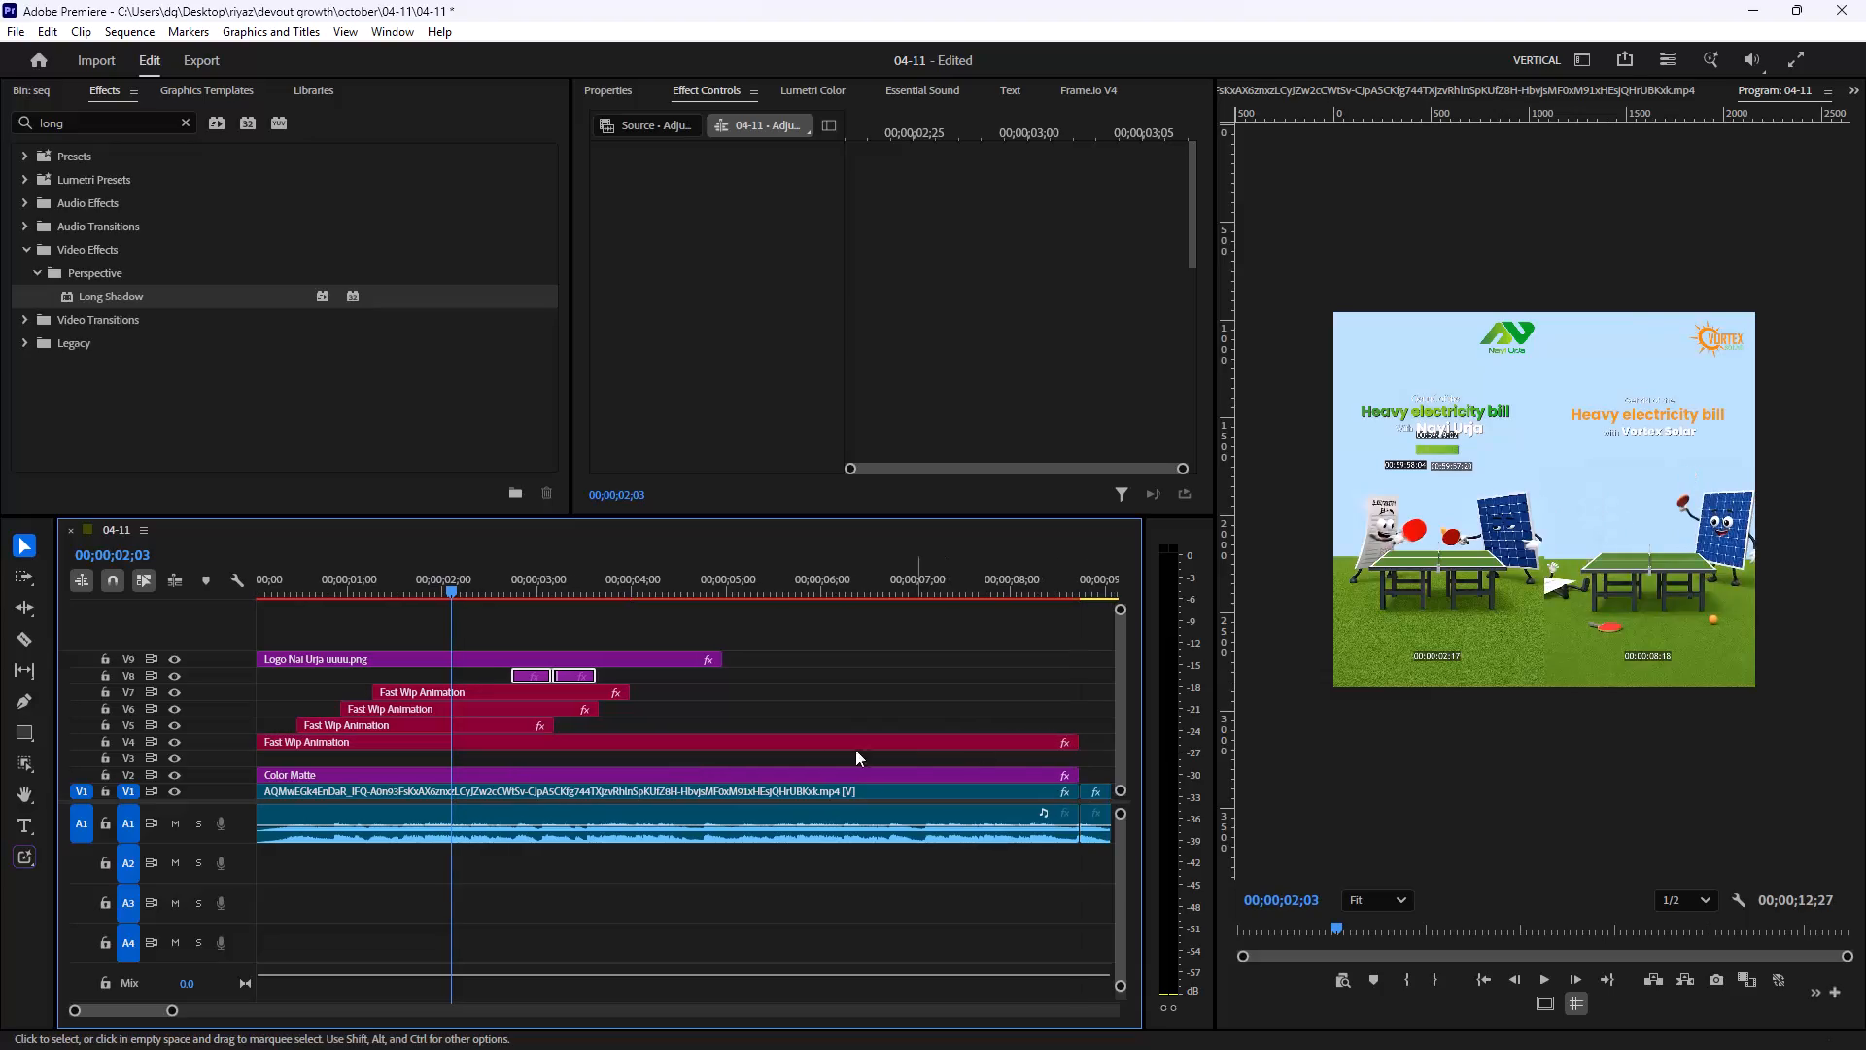
{"action": "left_click_drag", "start_coordinate": [563, 719], "coordinate": [1078, 721]}
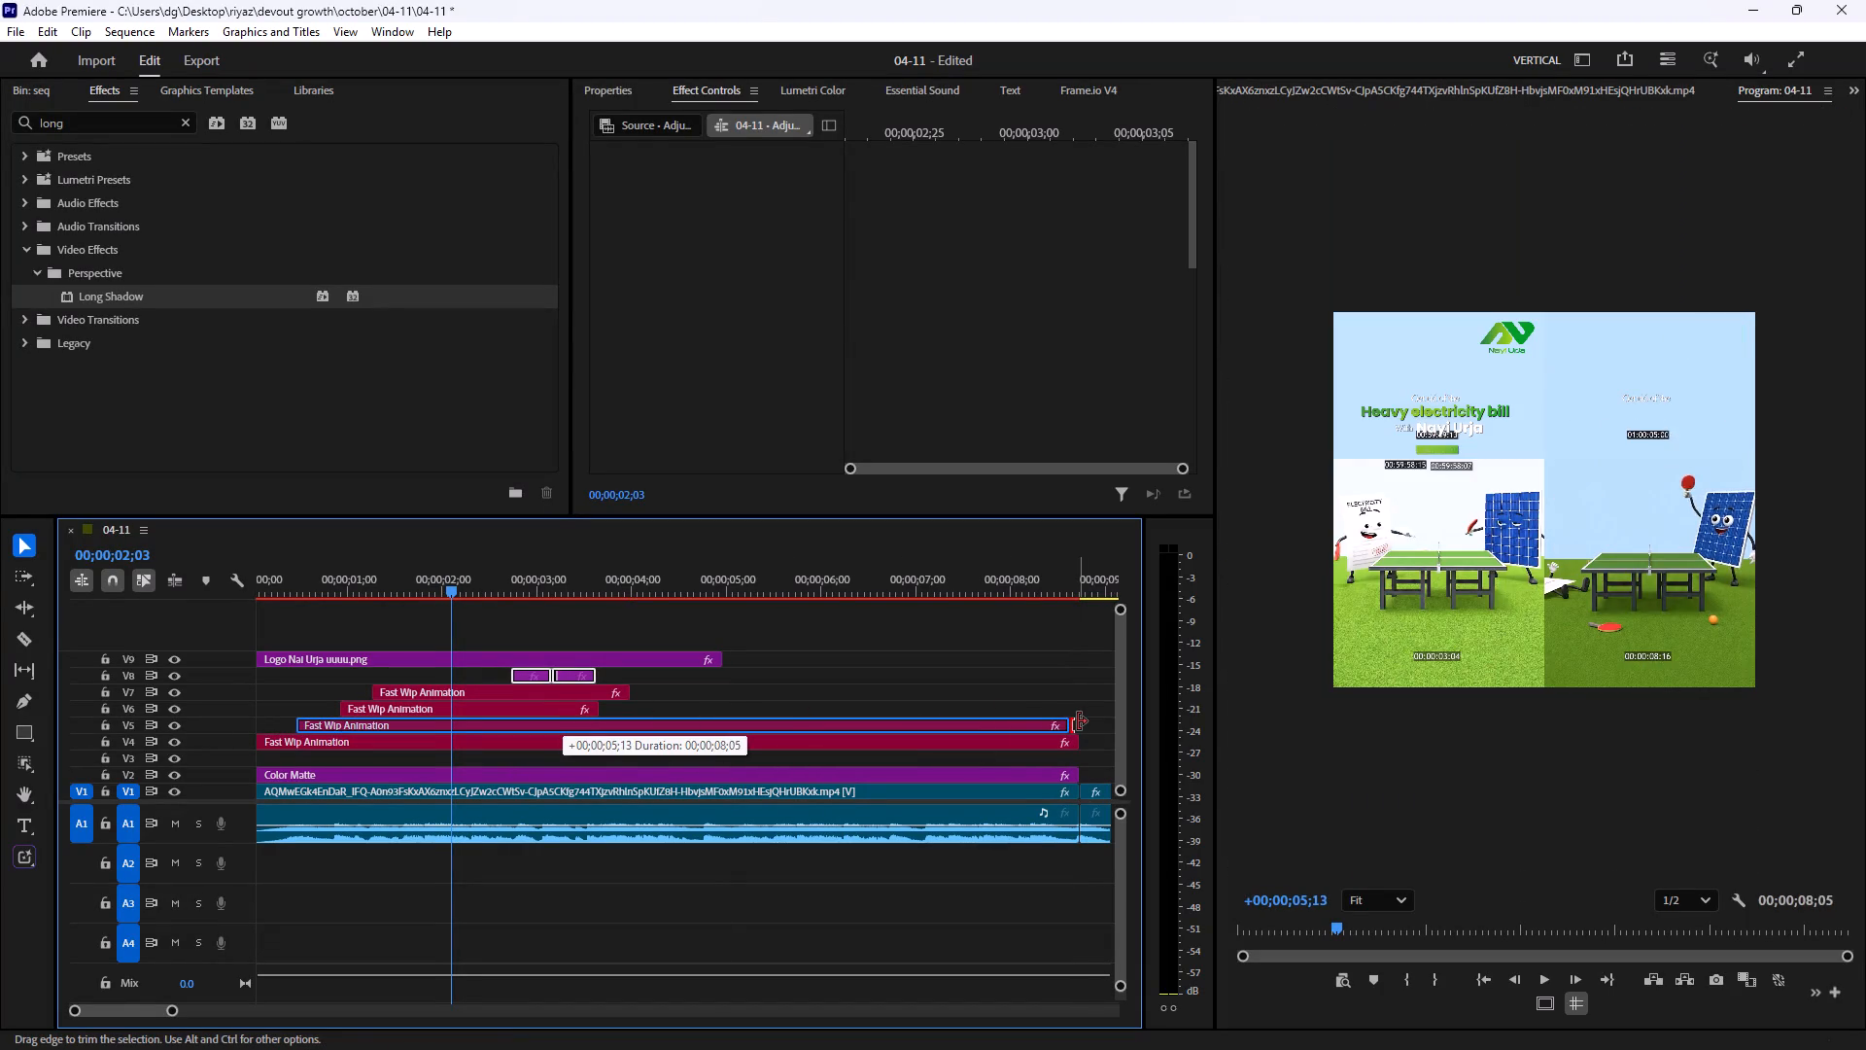
{"action": "left_click_drag", "start_coordinate": [1078, 721], "coordinate": [1084, 721]}
{"action": "left_click_drag", "start_coordinate": [604, 704], "coordinate": [1072, 706]}
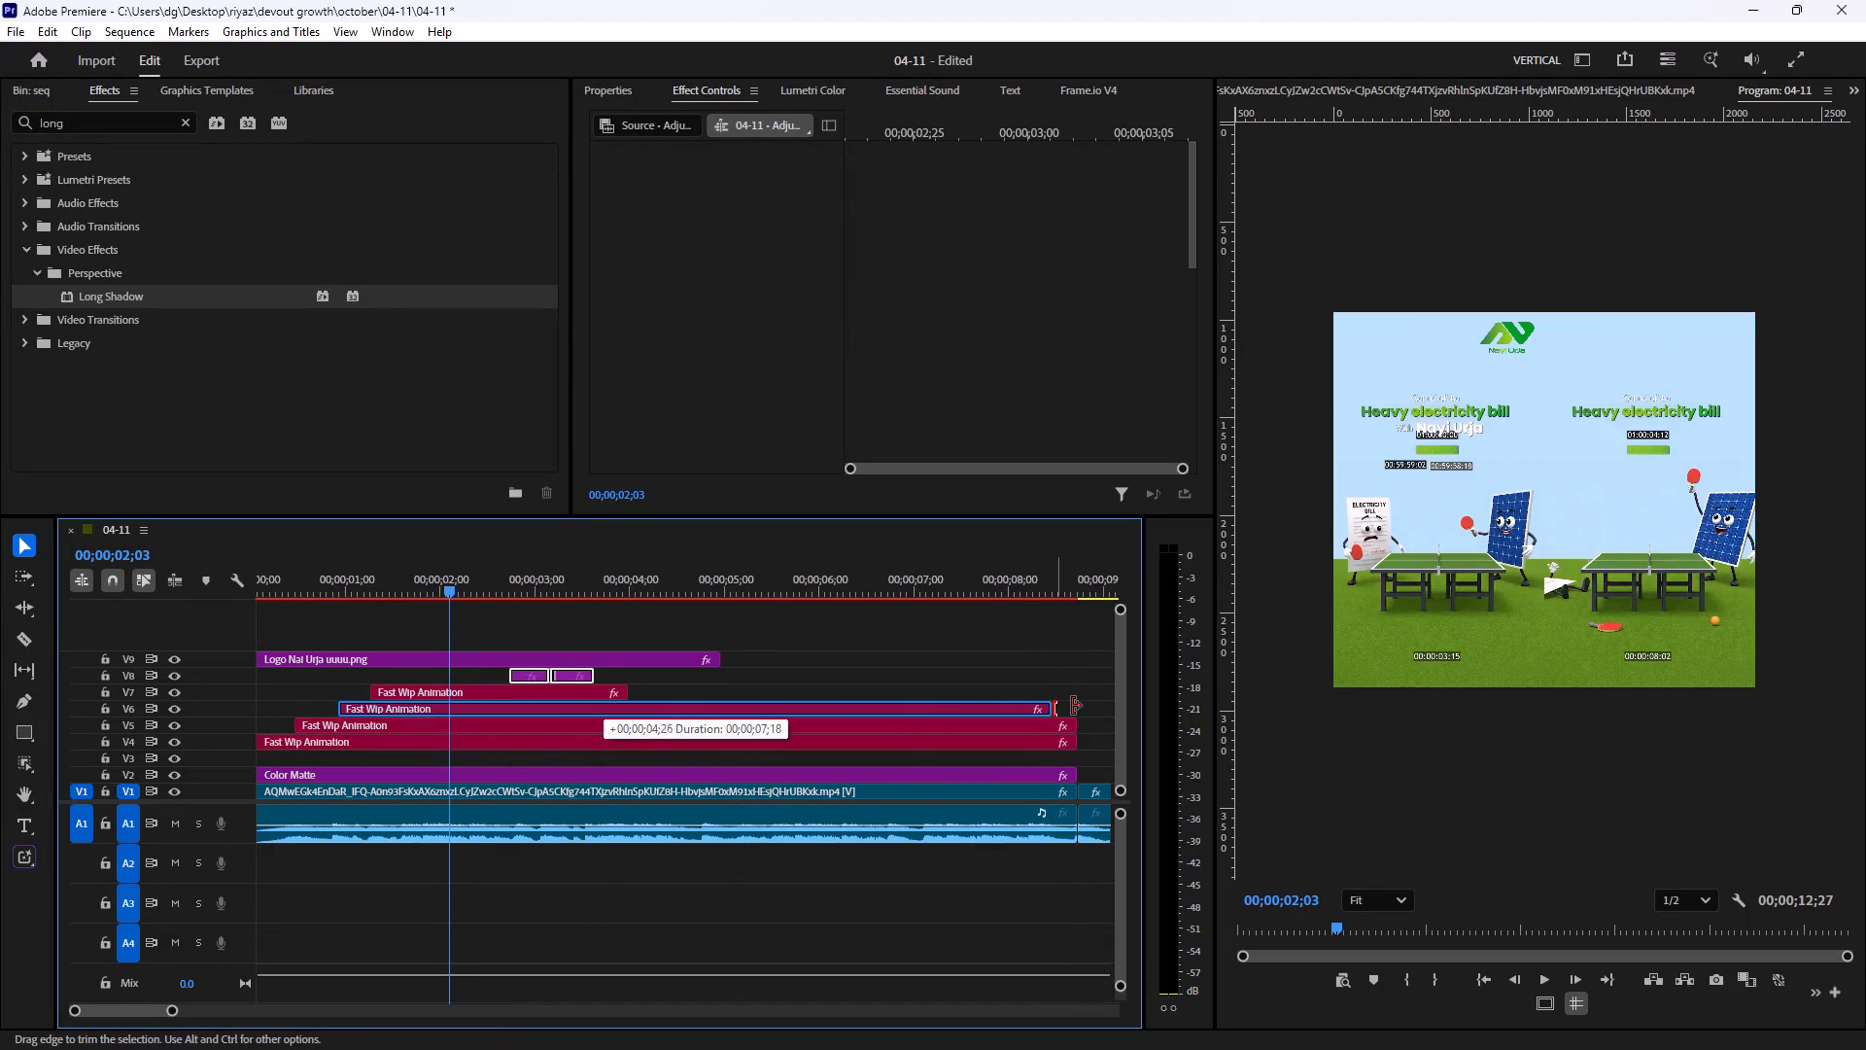
{"action": "left_click_drag", "start_coordinate": [1072, 706], "coordinate": [1084, 706]}
{"action": "left_click_drag", "start_coordinate": [637, 693], "coordinate": [1077, 689]}
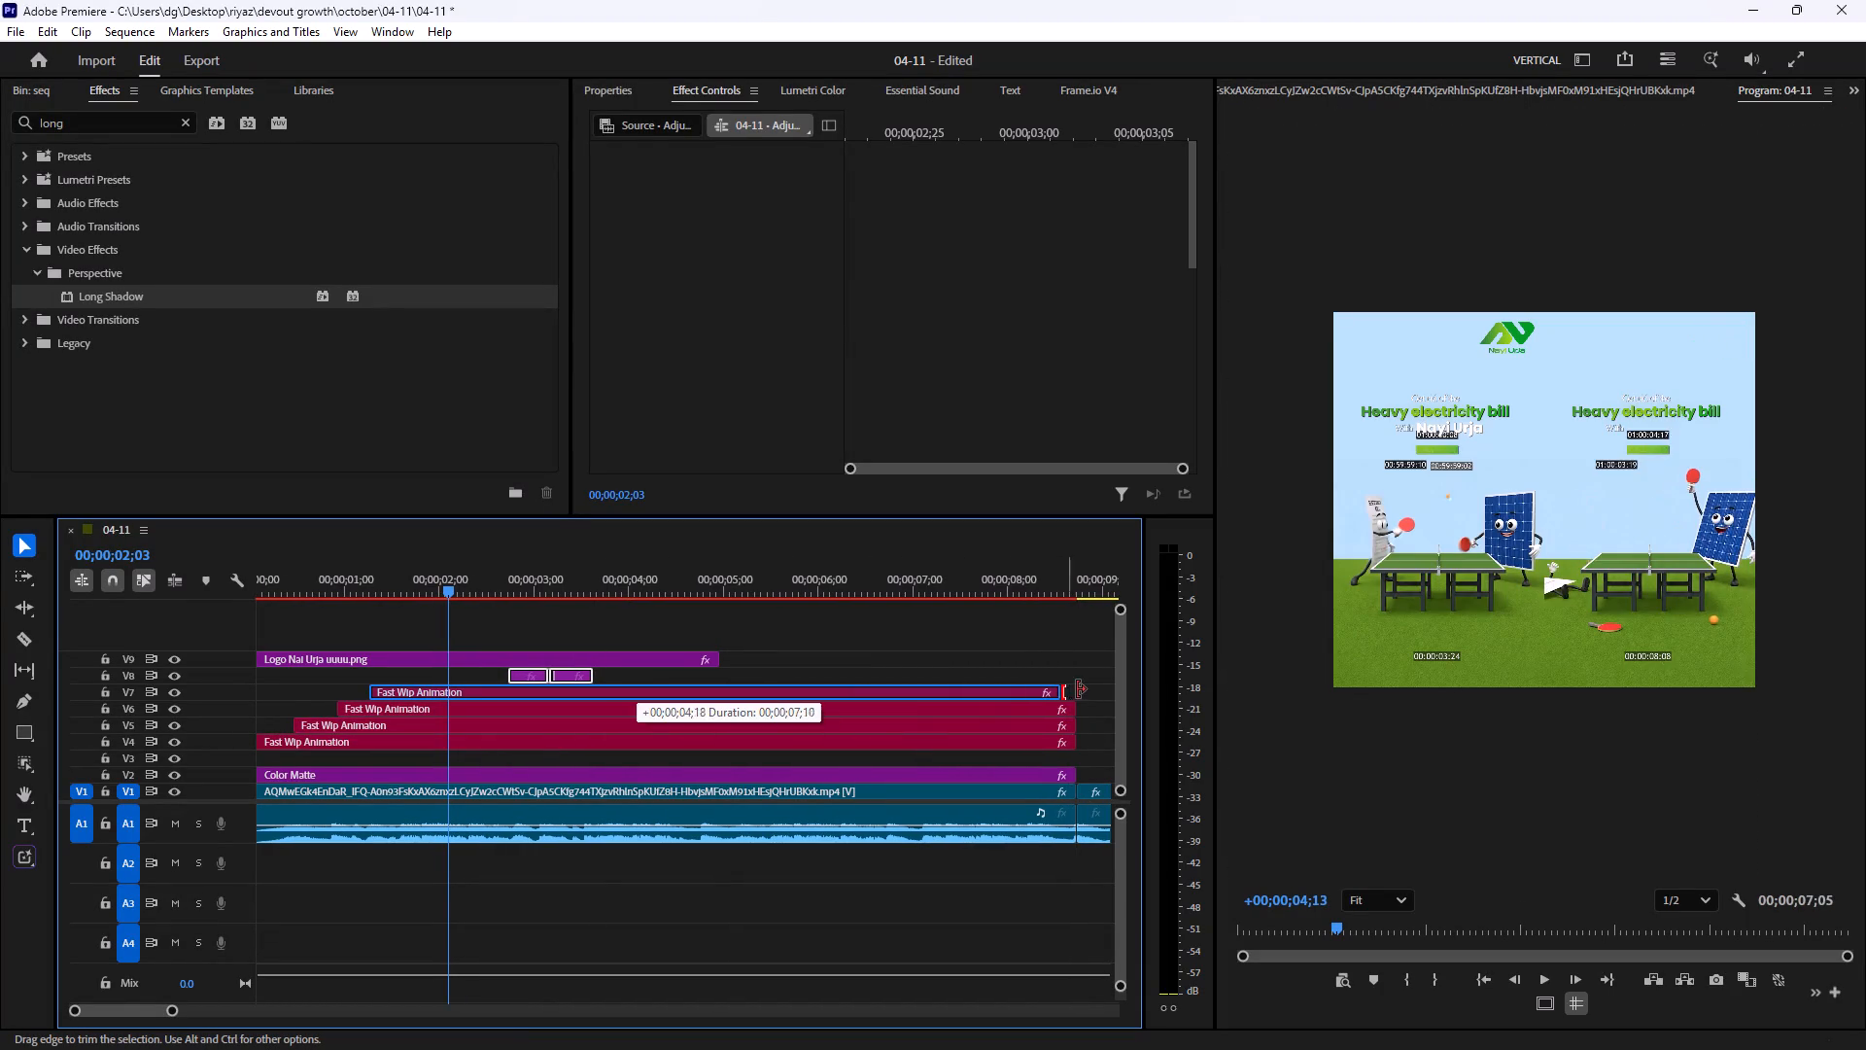
{"action": "left_click_drag", "start_coordinate": [1077, 689], "coordinate": [1083, 688]}
{"action": "left_click", "coordinate": [1024, 650]}
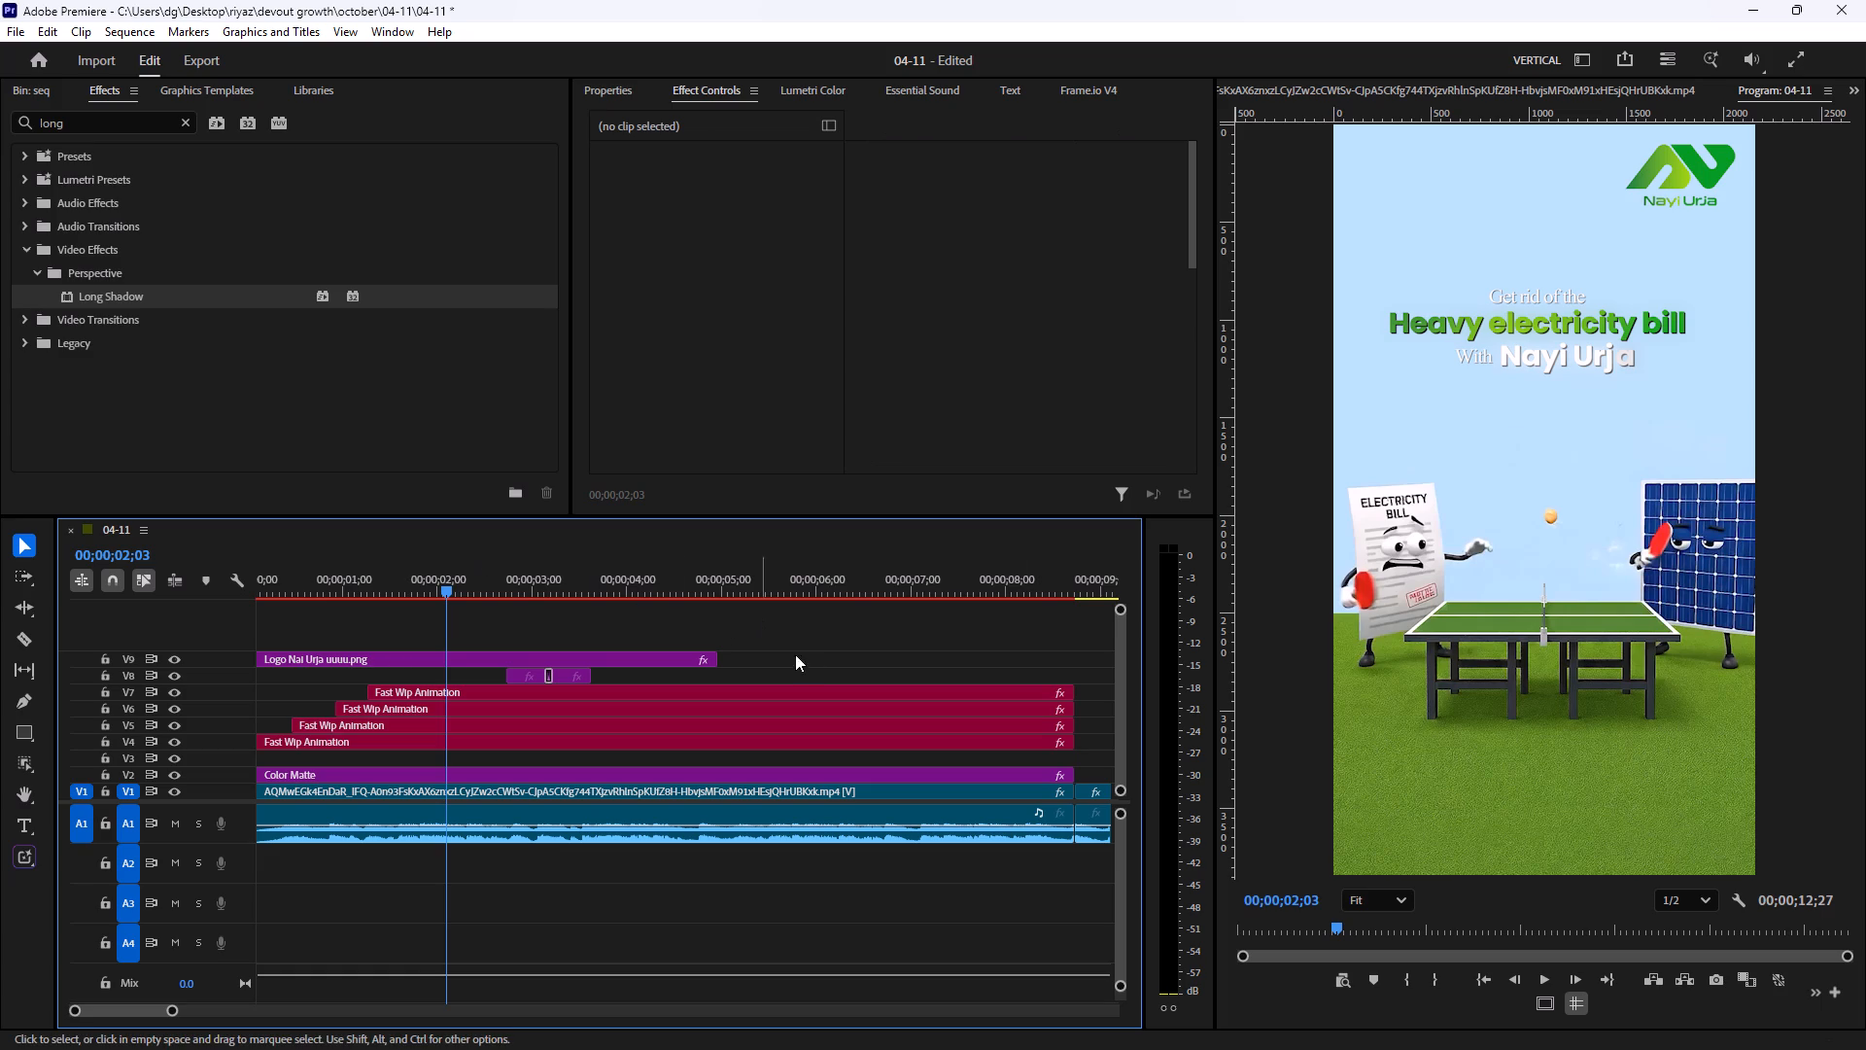
Extend the Nayi Urja logo clip on V9 to the end of the video, for a duration of 00;00;12;27.
{"action": "left_click_drag", "start_coordinate": [722, 653], "coordinate": [1120, 654]}
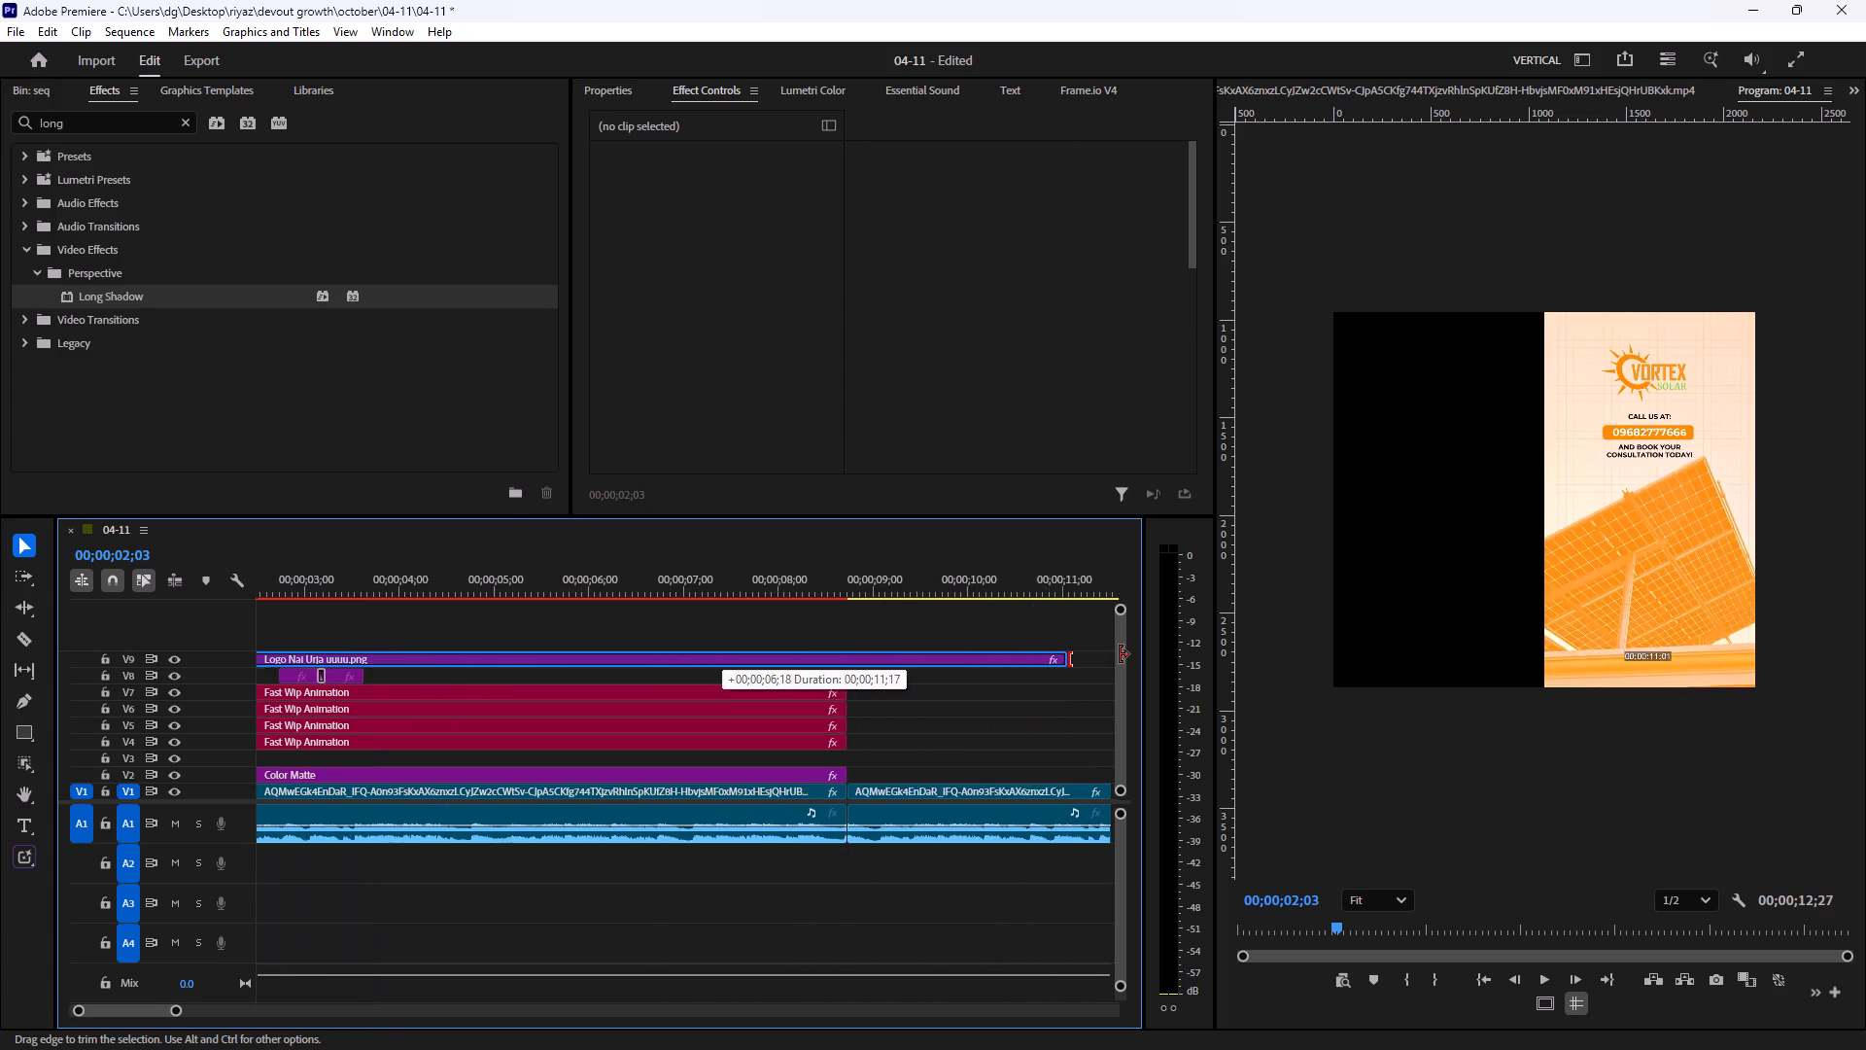
{"action": "left_click_drag", "start_coordinate": [1120, 654], "coordinate": [881, 667]}
{"action": "left_click_drag", "start_coordinate": [890, 660], "coordinate": [906, 659]}
Play the sequence from the start into the closing Vortex Solar contact card to review the extended titles and logo.
{"action": "left_click_drag", "start_coordinate": [547, 581], "coordinate": [0, 637]}
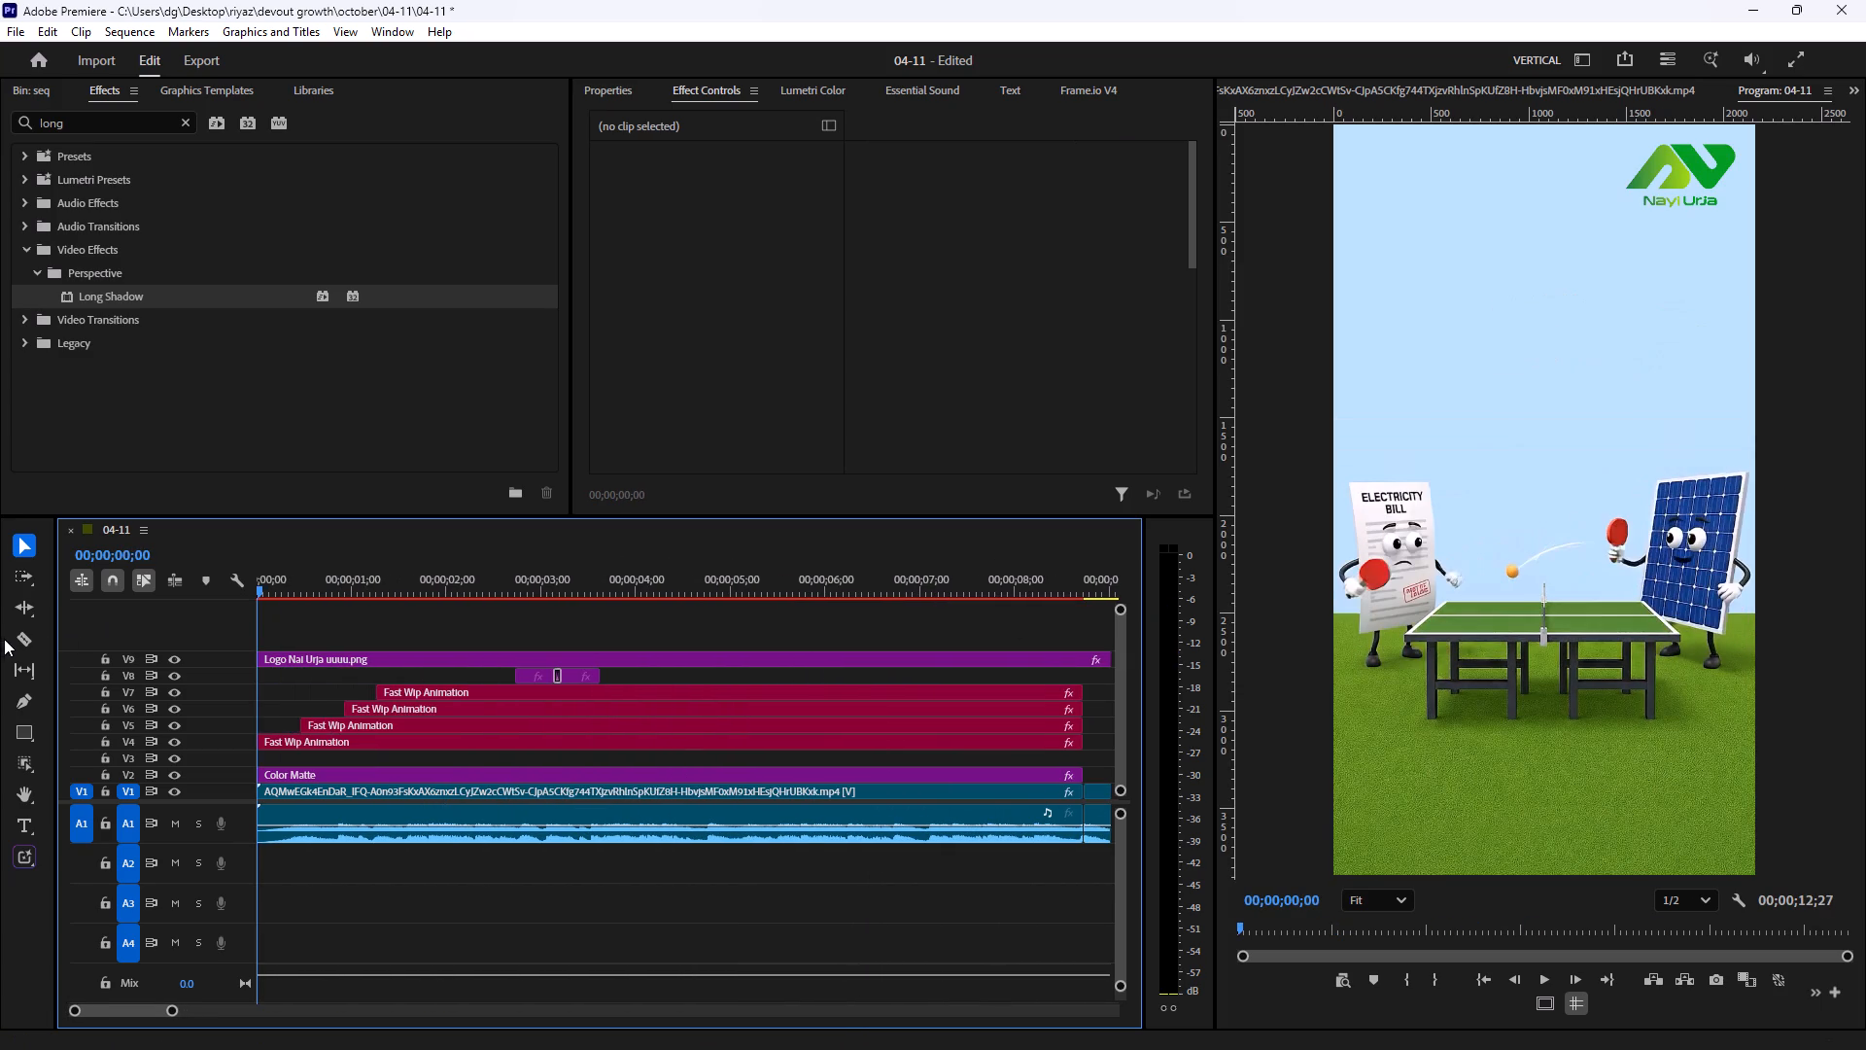
{"action": "key", "text": "space"}
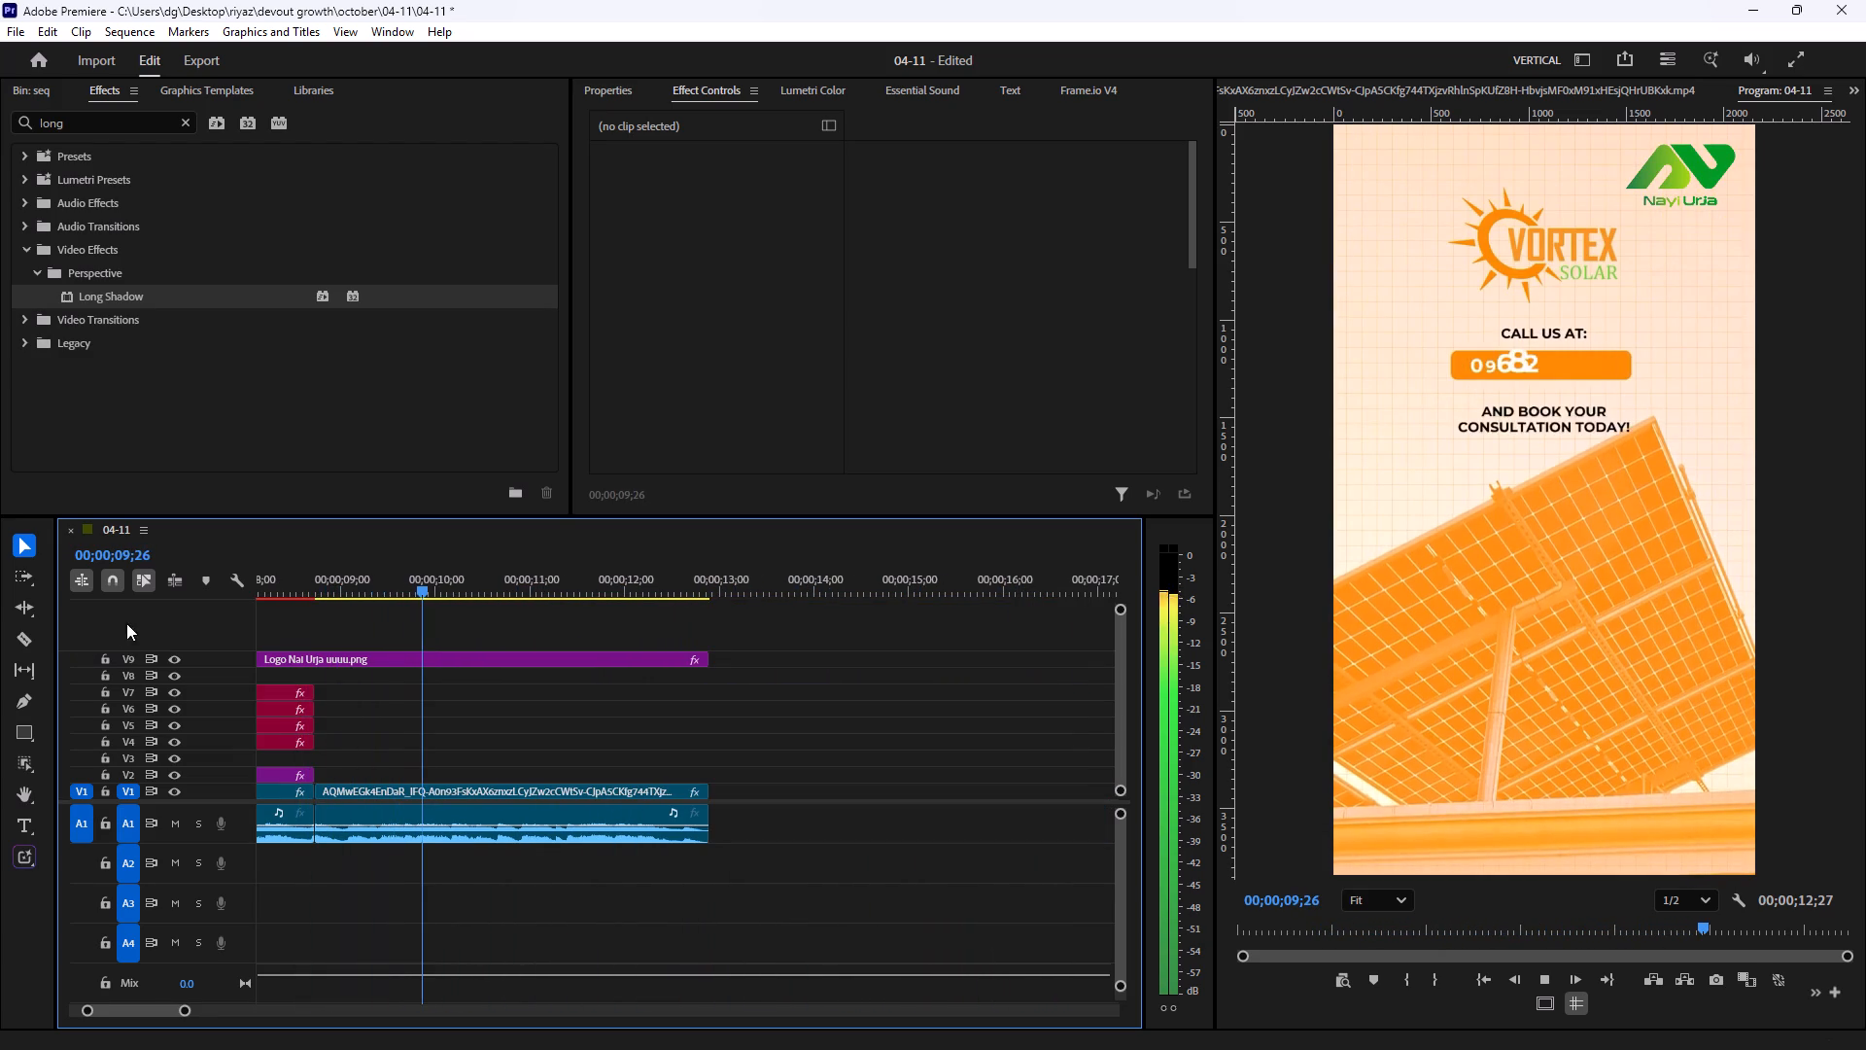
{"action": "key", "text": "space"}
Replay the transition into the closing Vortex Solar card several times to examine its logo, call-to-action text and number animation.
{"action": "scroll", "coordinate": [407, 653], "scroll_direction": "up", "scroll_amount": 7}
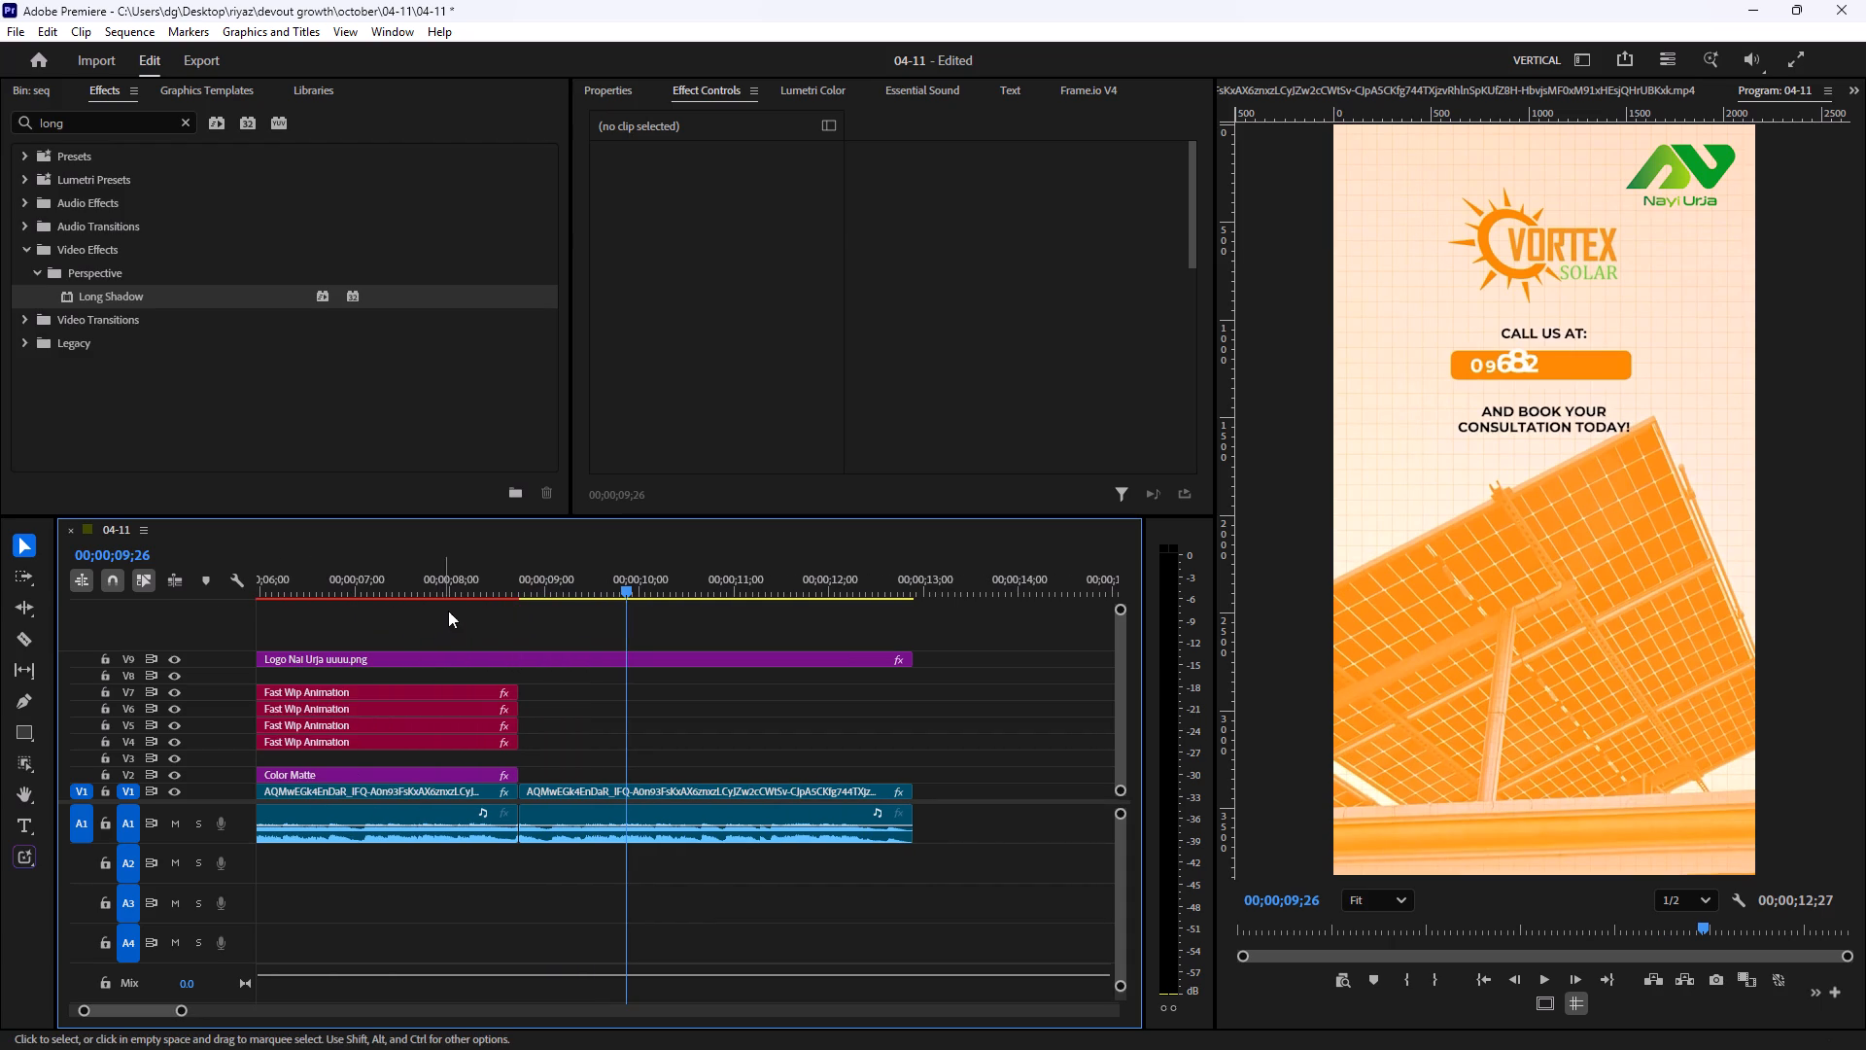
{"action": "left_click_drag", "start_coordinate": [502, 576], "coordinate": [493, 577]}
{"action": "key", "text": "space"}
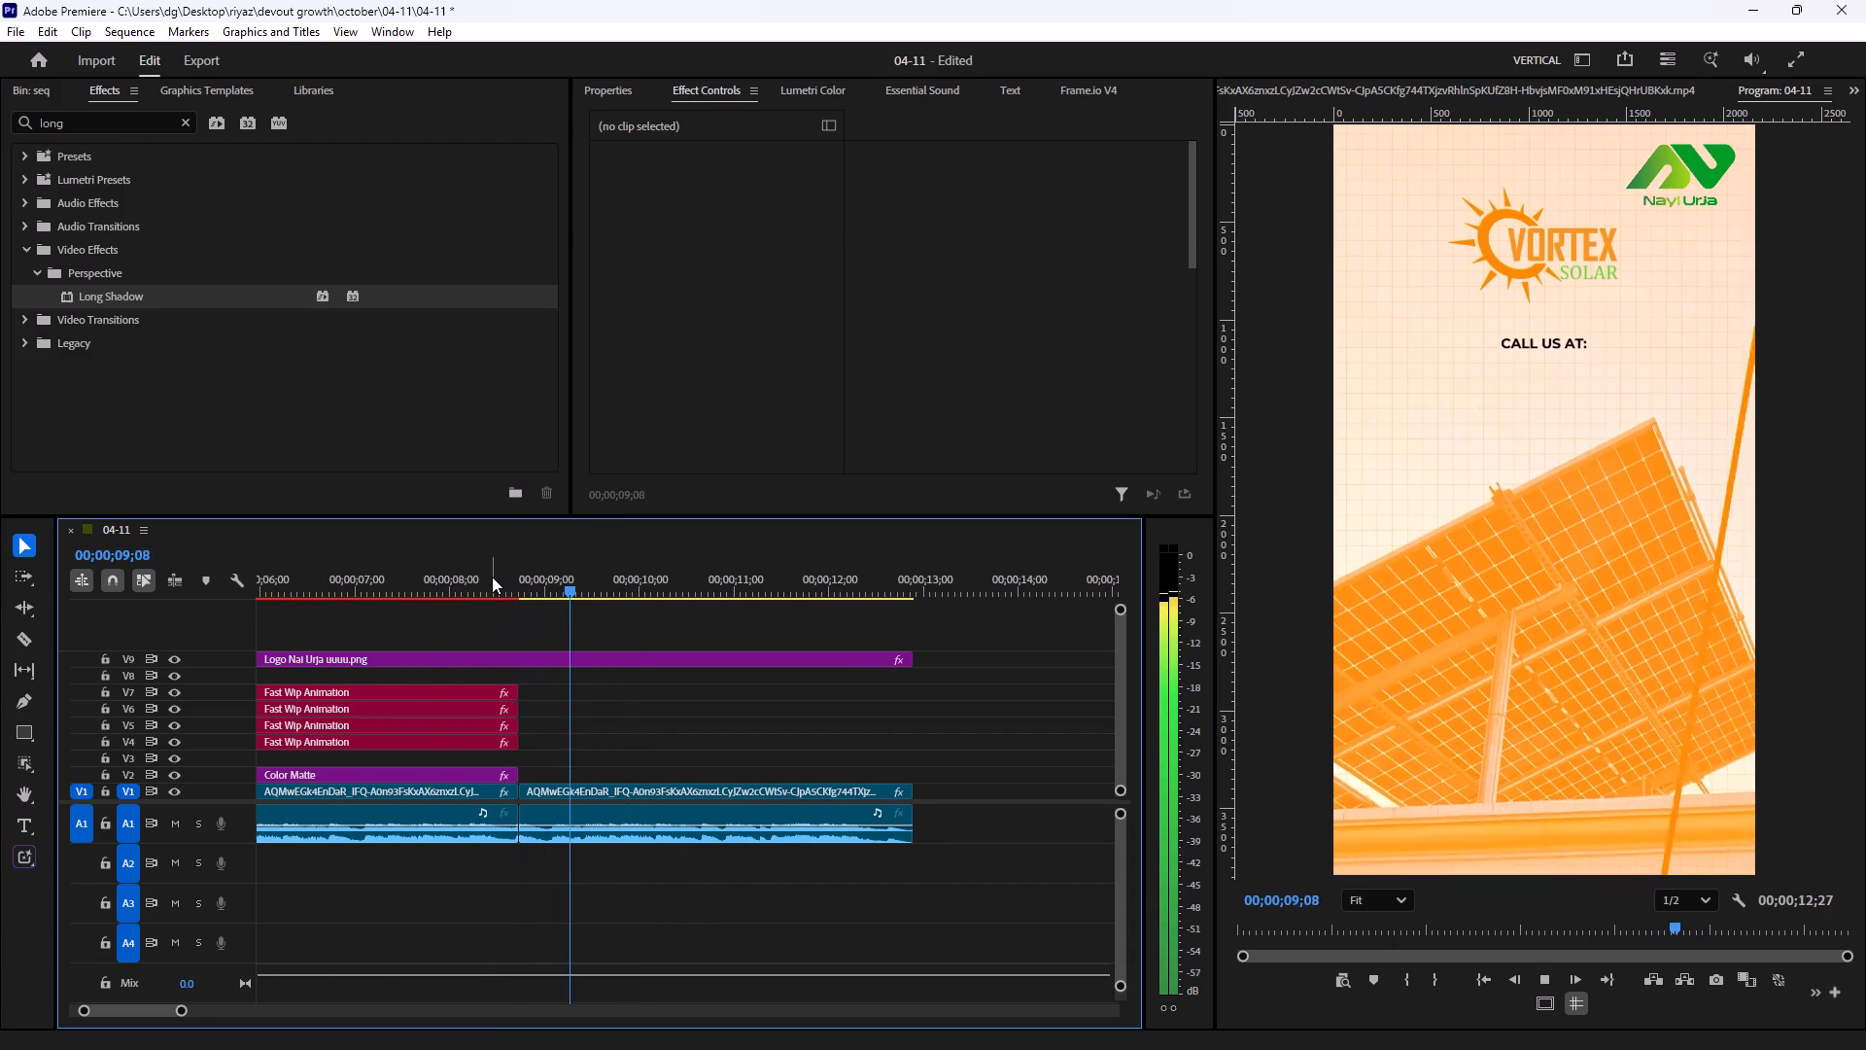
{"action": "key", "text": "space"}
{"action": "key", "text": "space"}
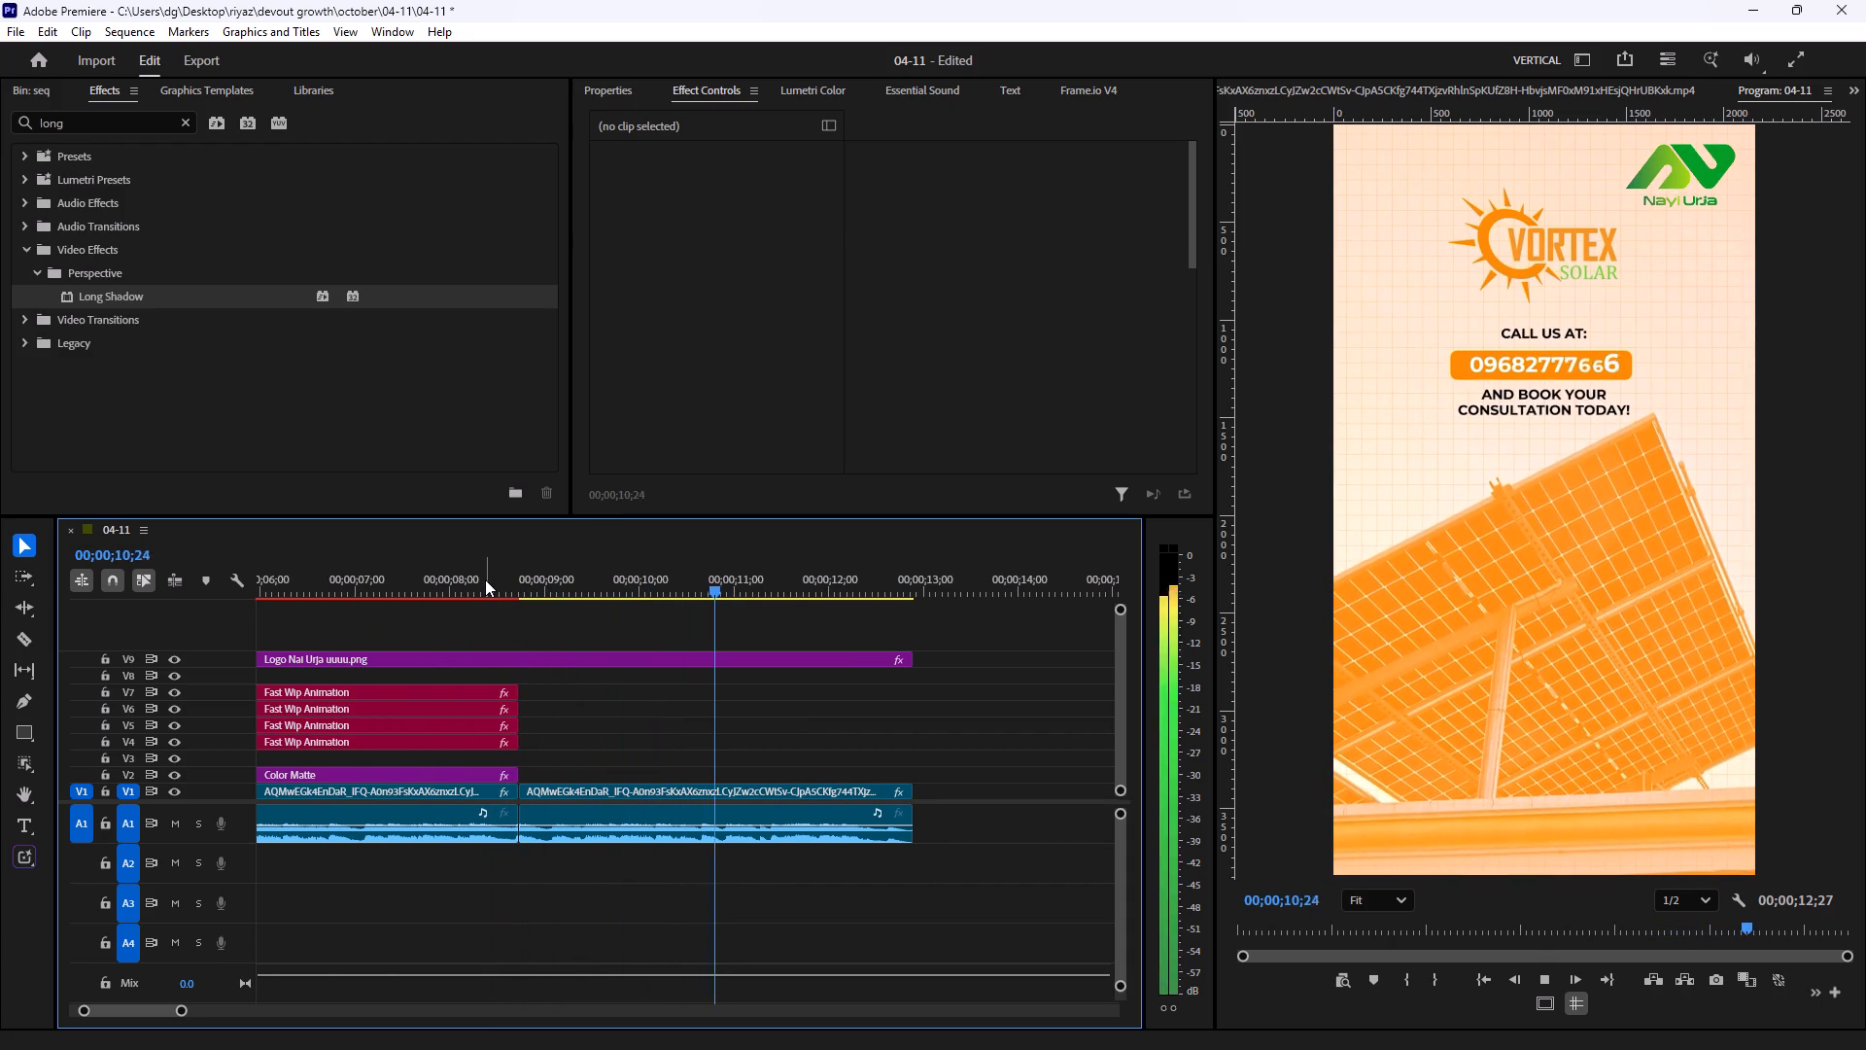
{"action": "key", "text": "space"}
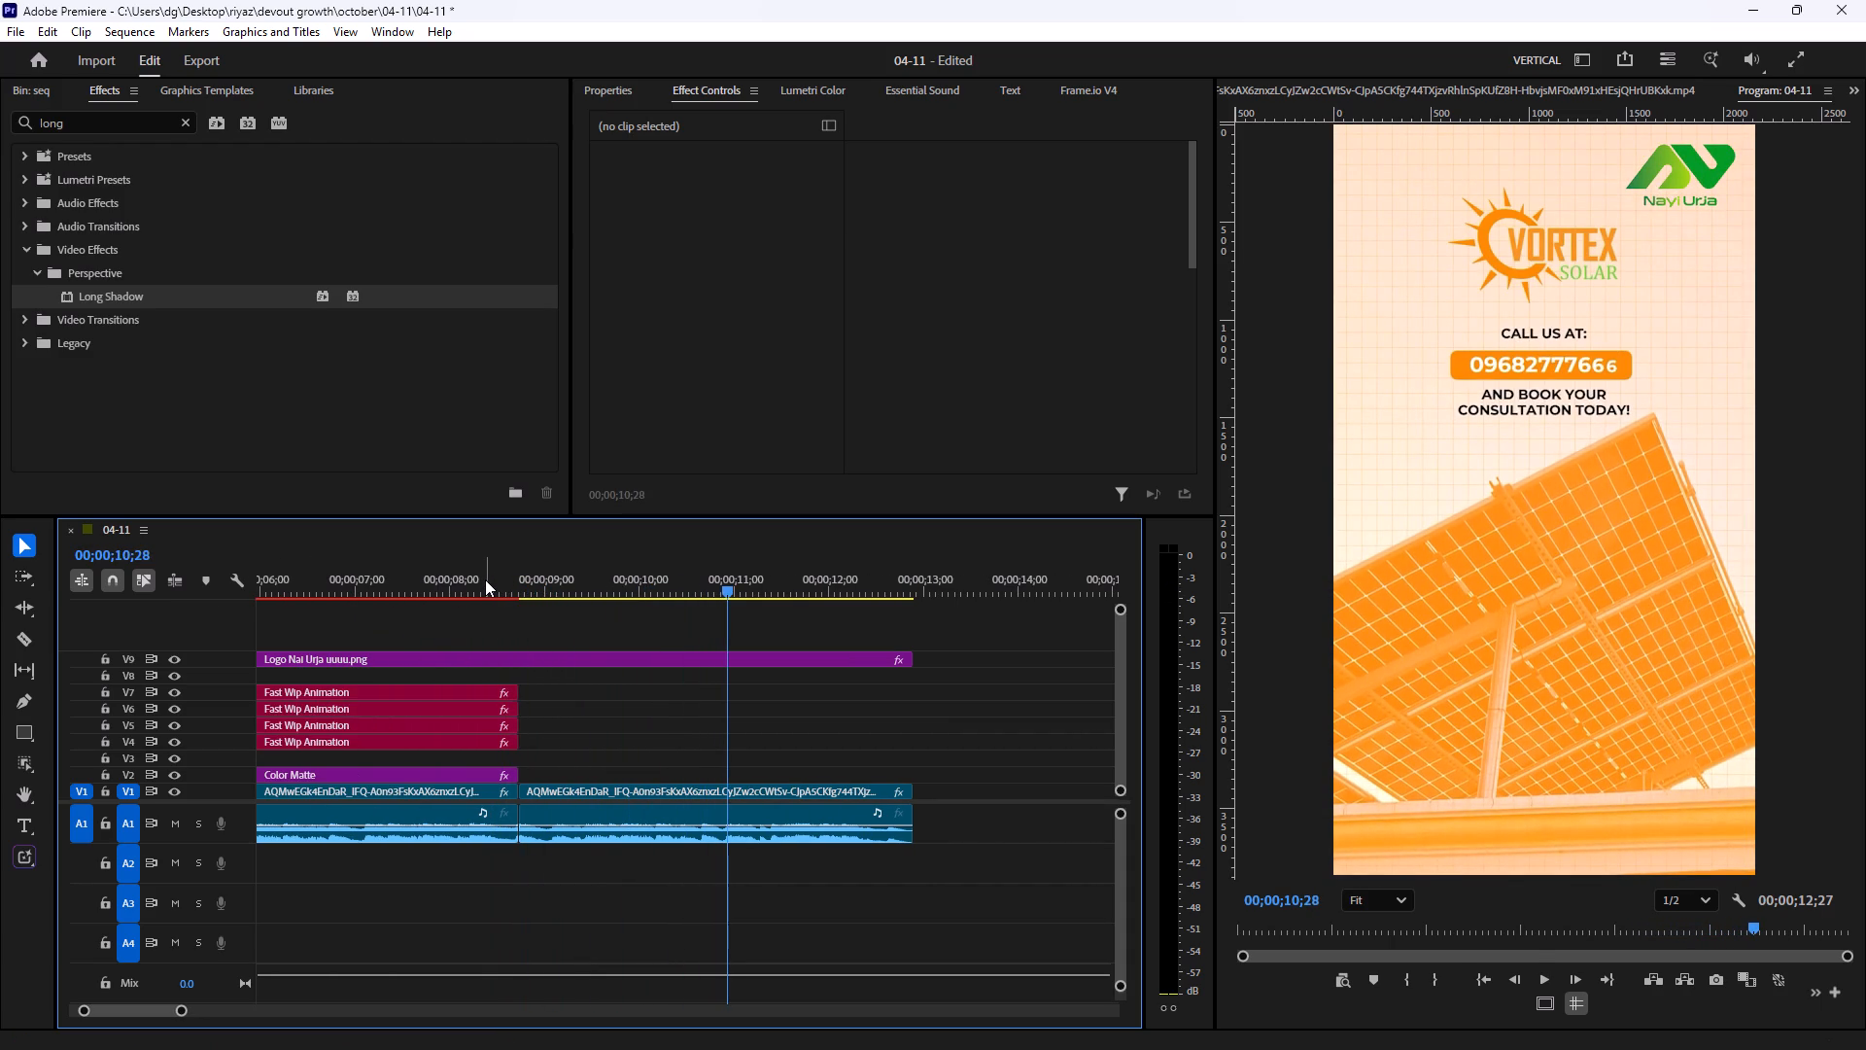
{"action": "left_click", "coordinate": [485, 579]}
{"action": "key", "text": "space"}
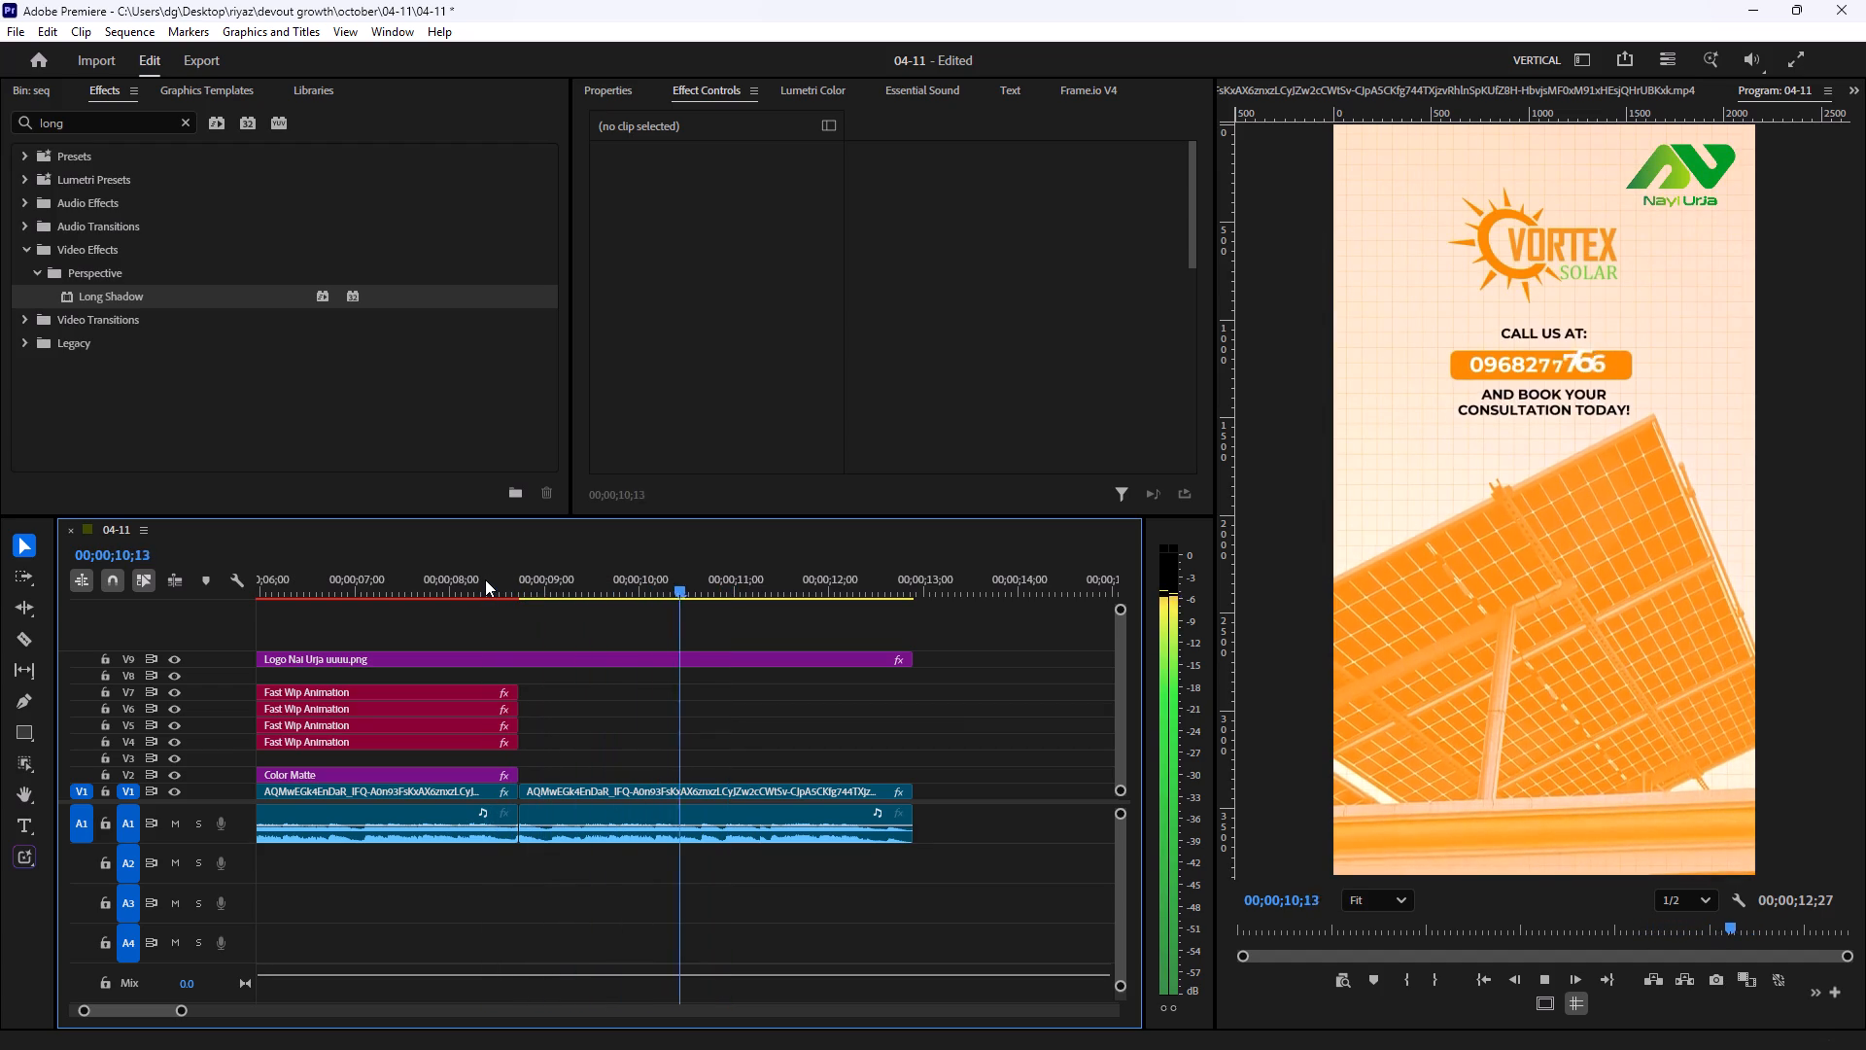
{"action": "key", "text": "space"}
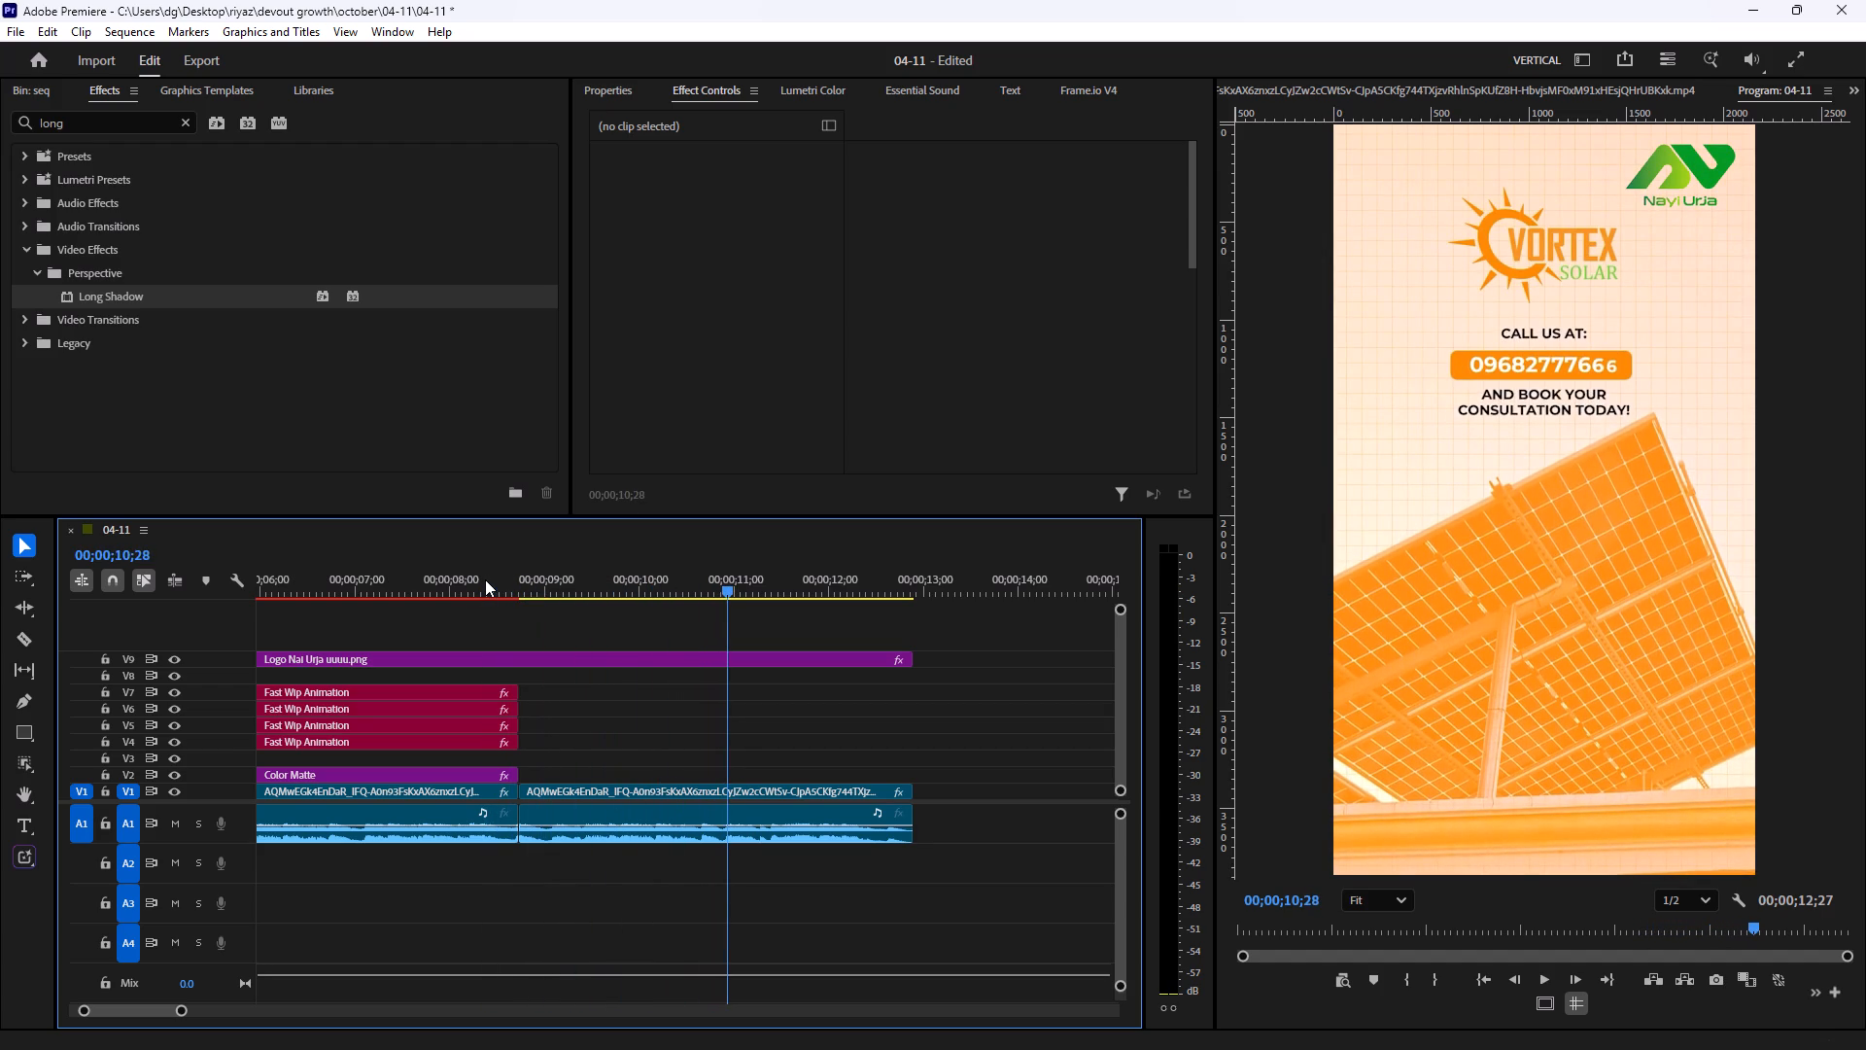
{"action": "left_click_drag", "start_coordinate": [490, 577], "coordinate": [463, 584]}
{"action": "key", "text": "space"}
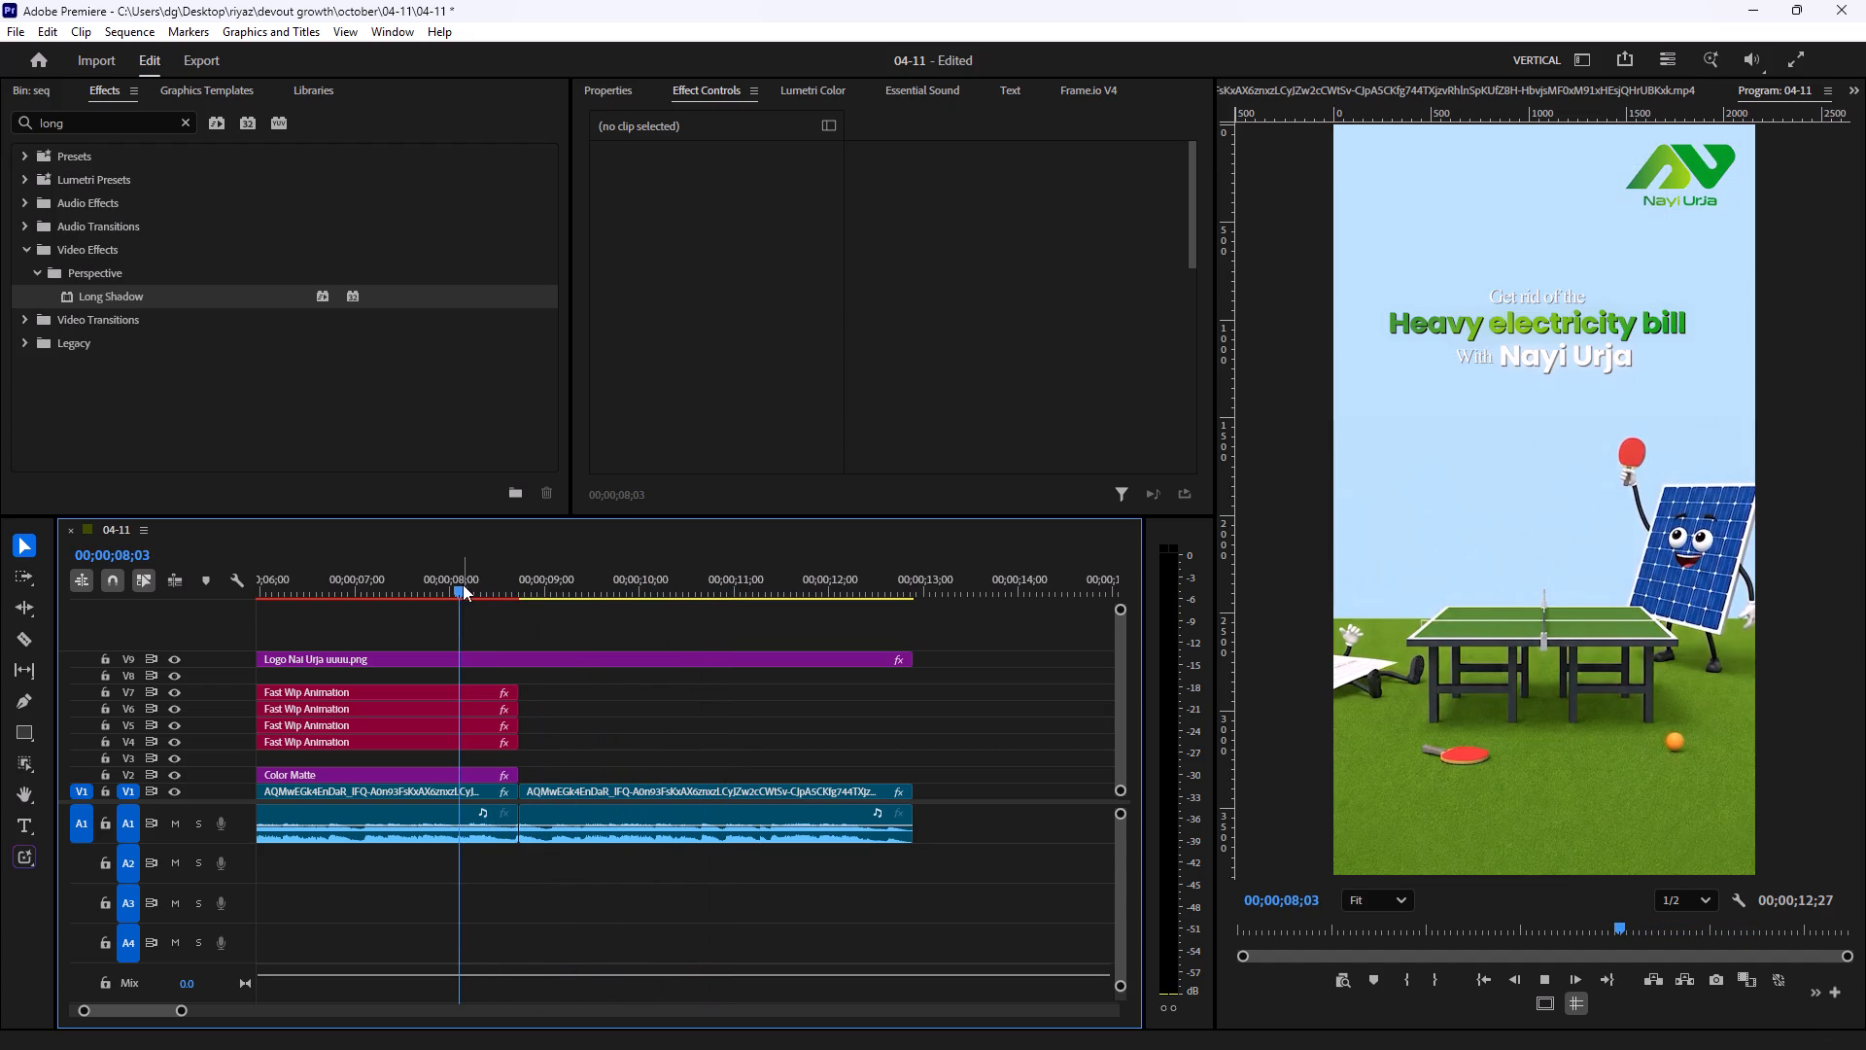
{"action": "key", "text": "space"}
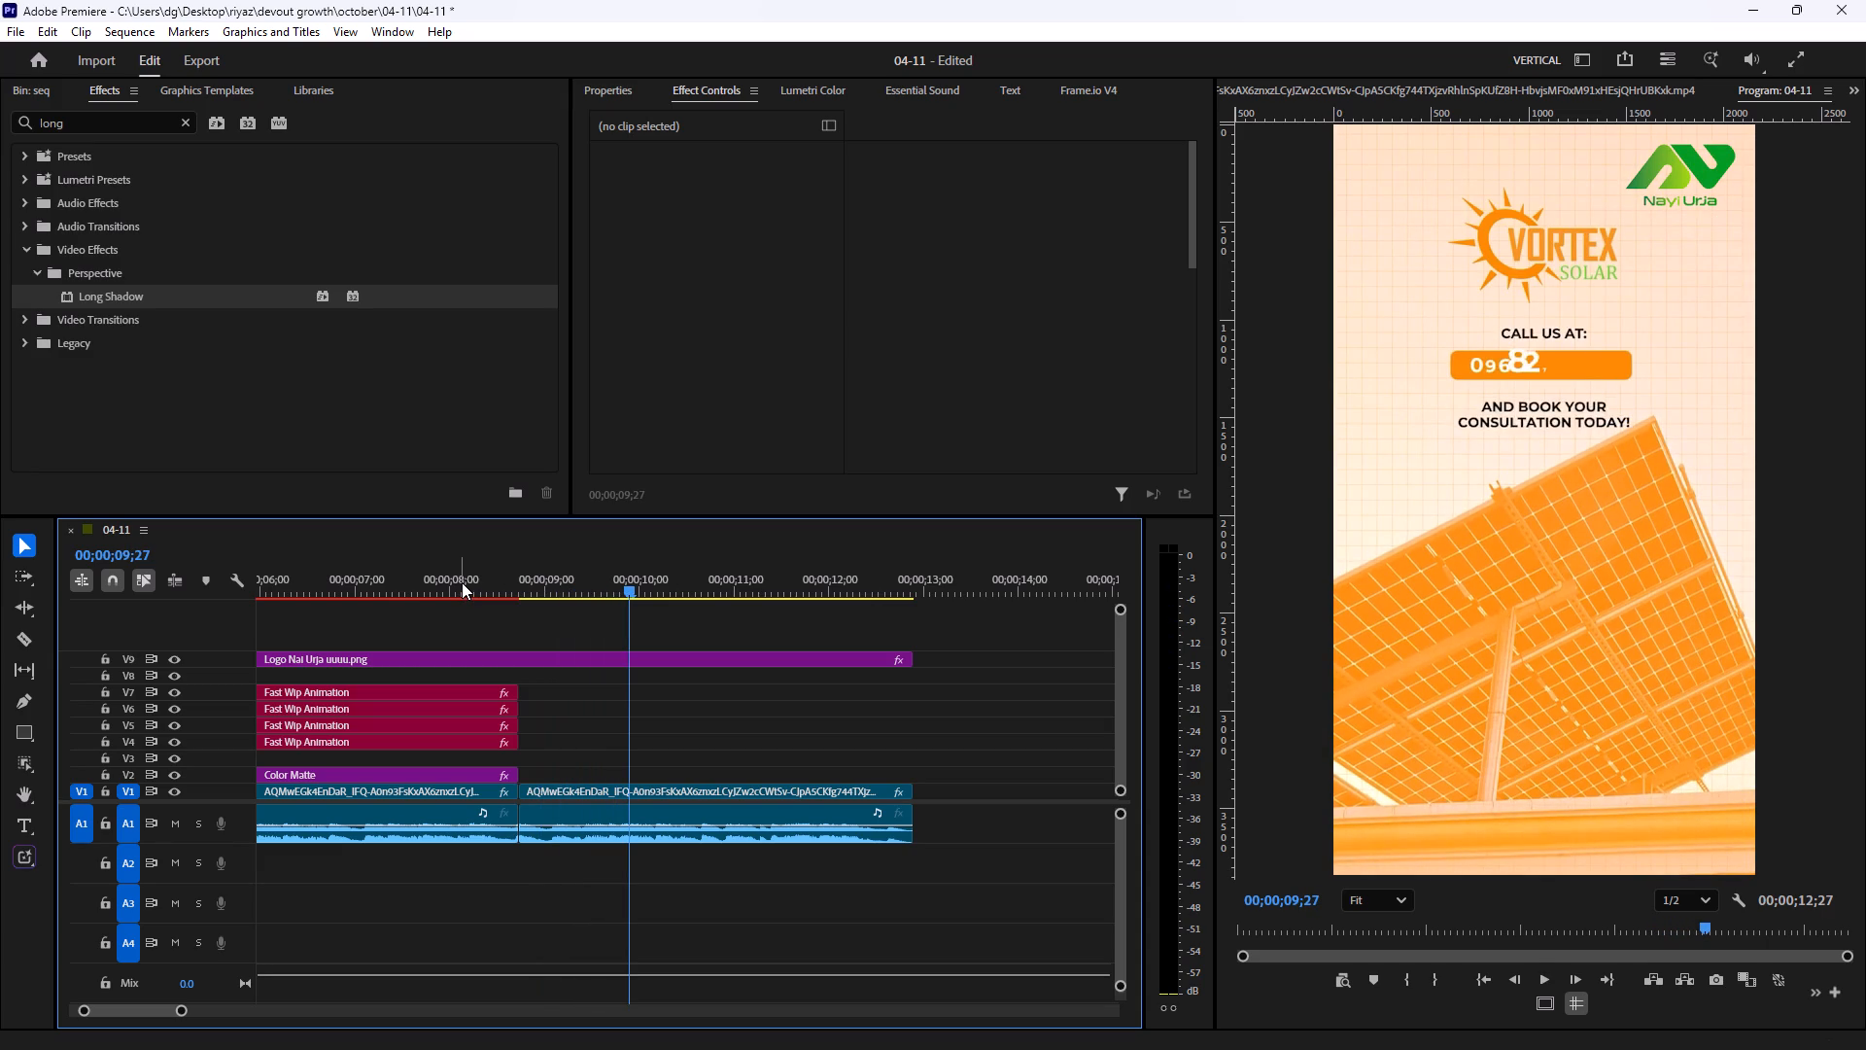
Play the sequence from the start into the closing Vortex Solar card to review the animated headline and logo.
{"action": "left_click_drag", "start_coordinate": [495, 580], "coordinate": [18, 690]}
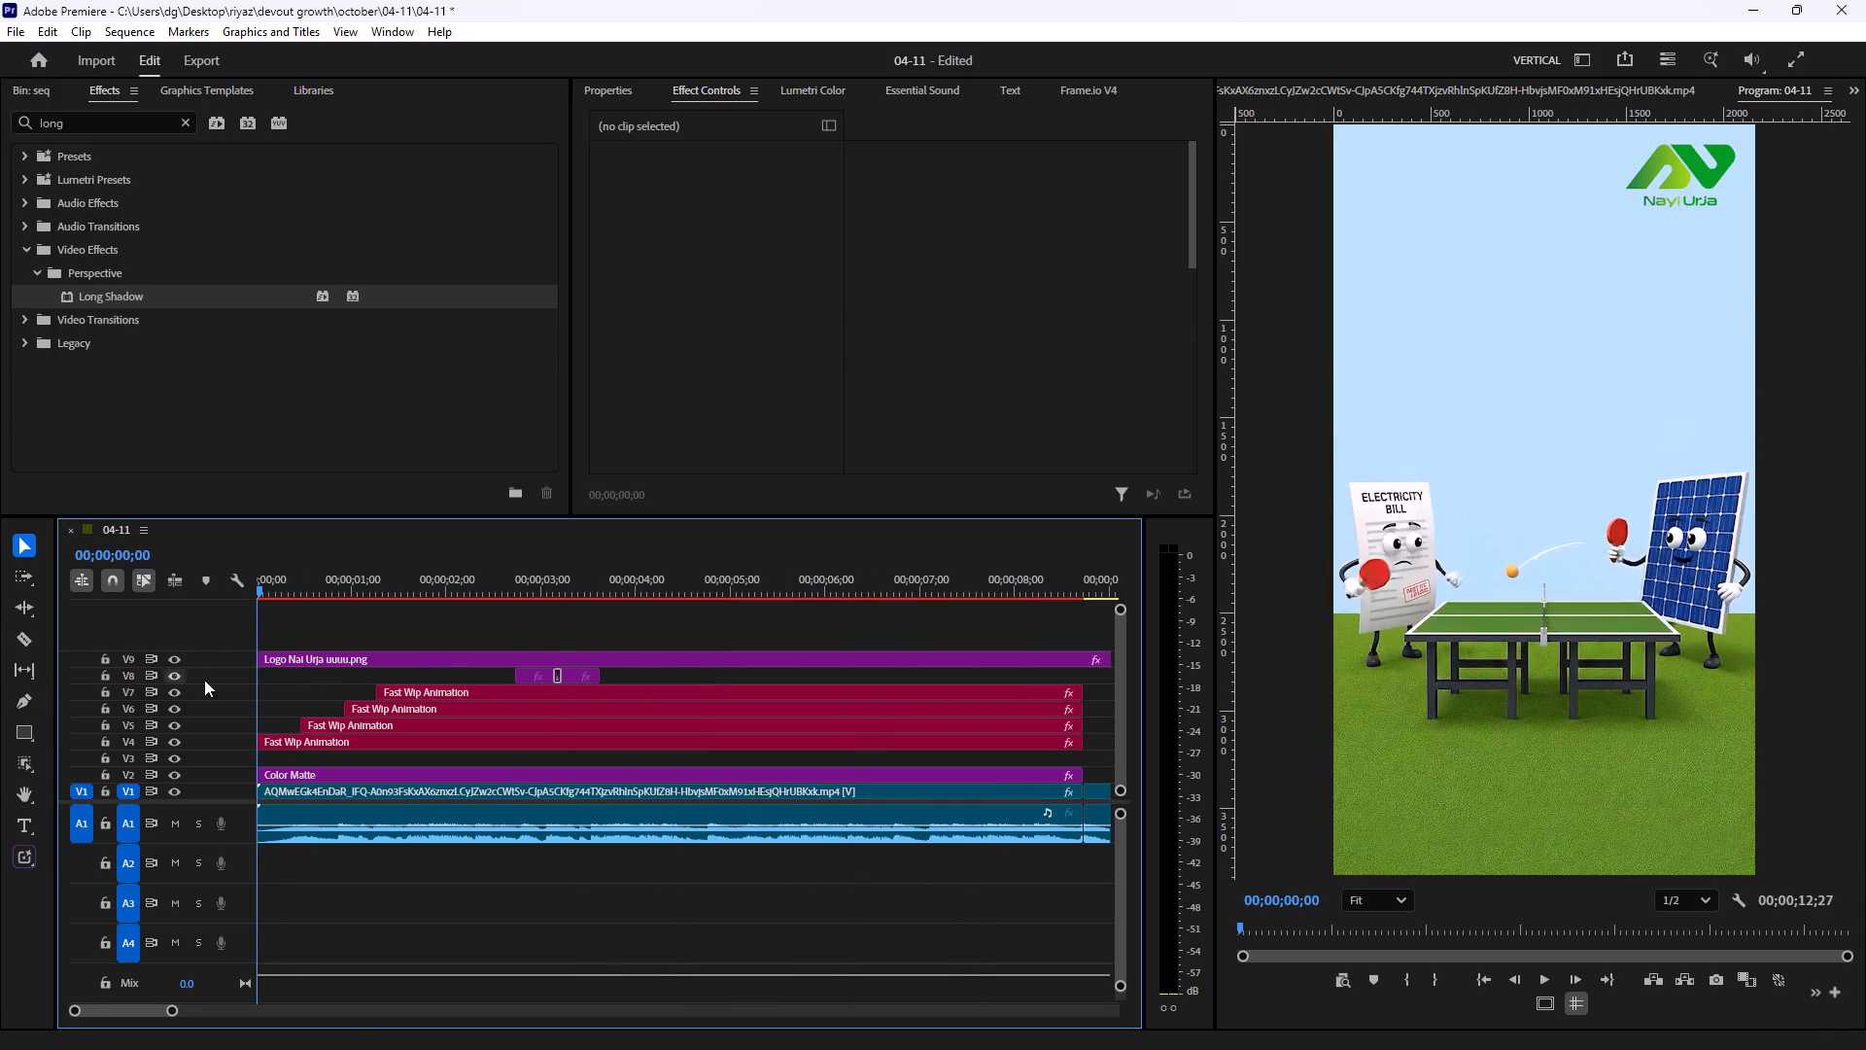
{"action": "key", "text": "space"}
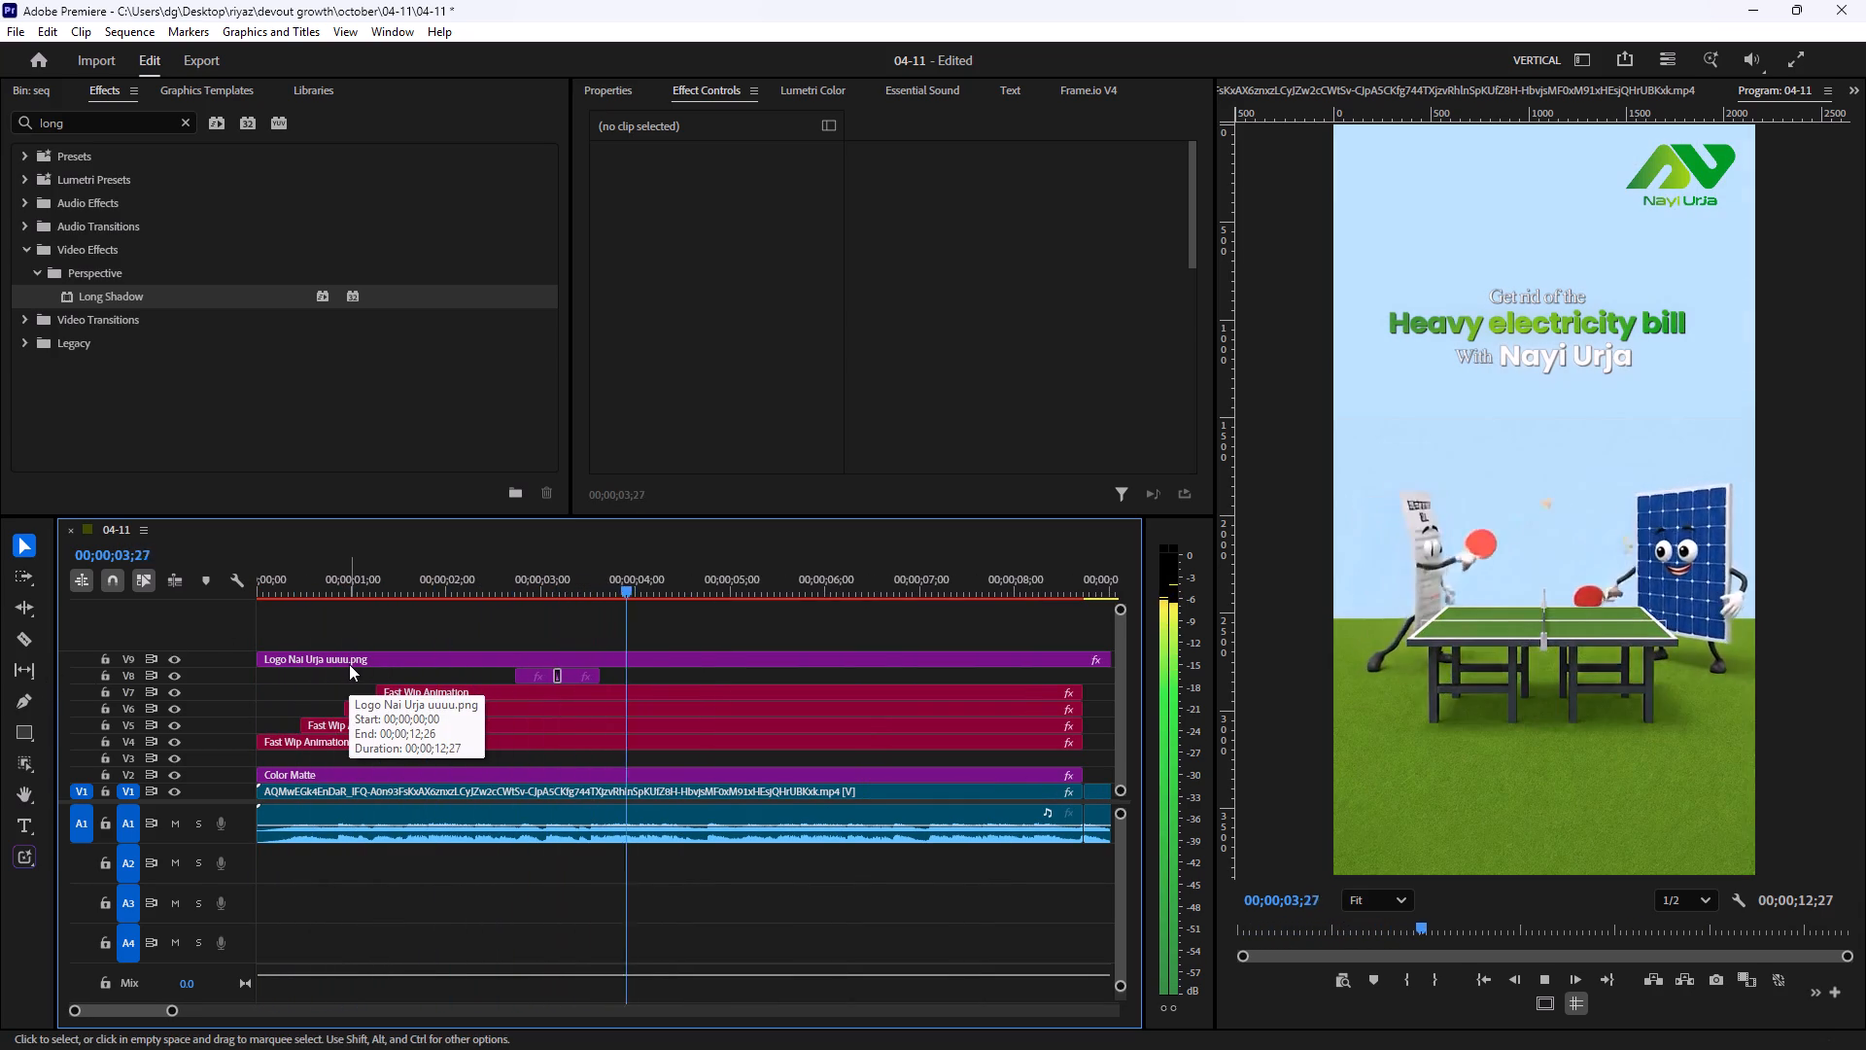
{"action": "key", "text": "space"}
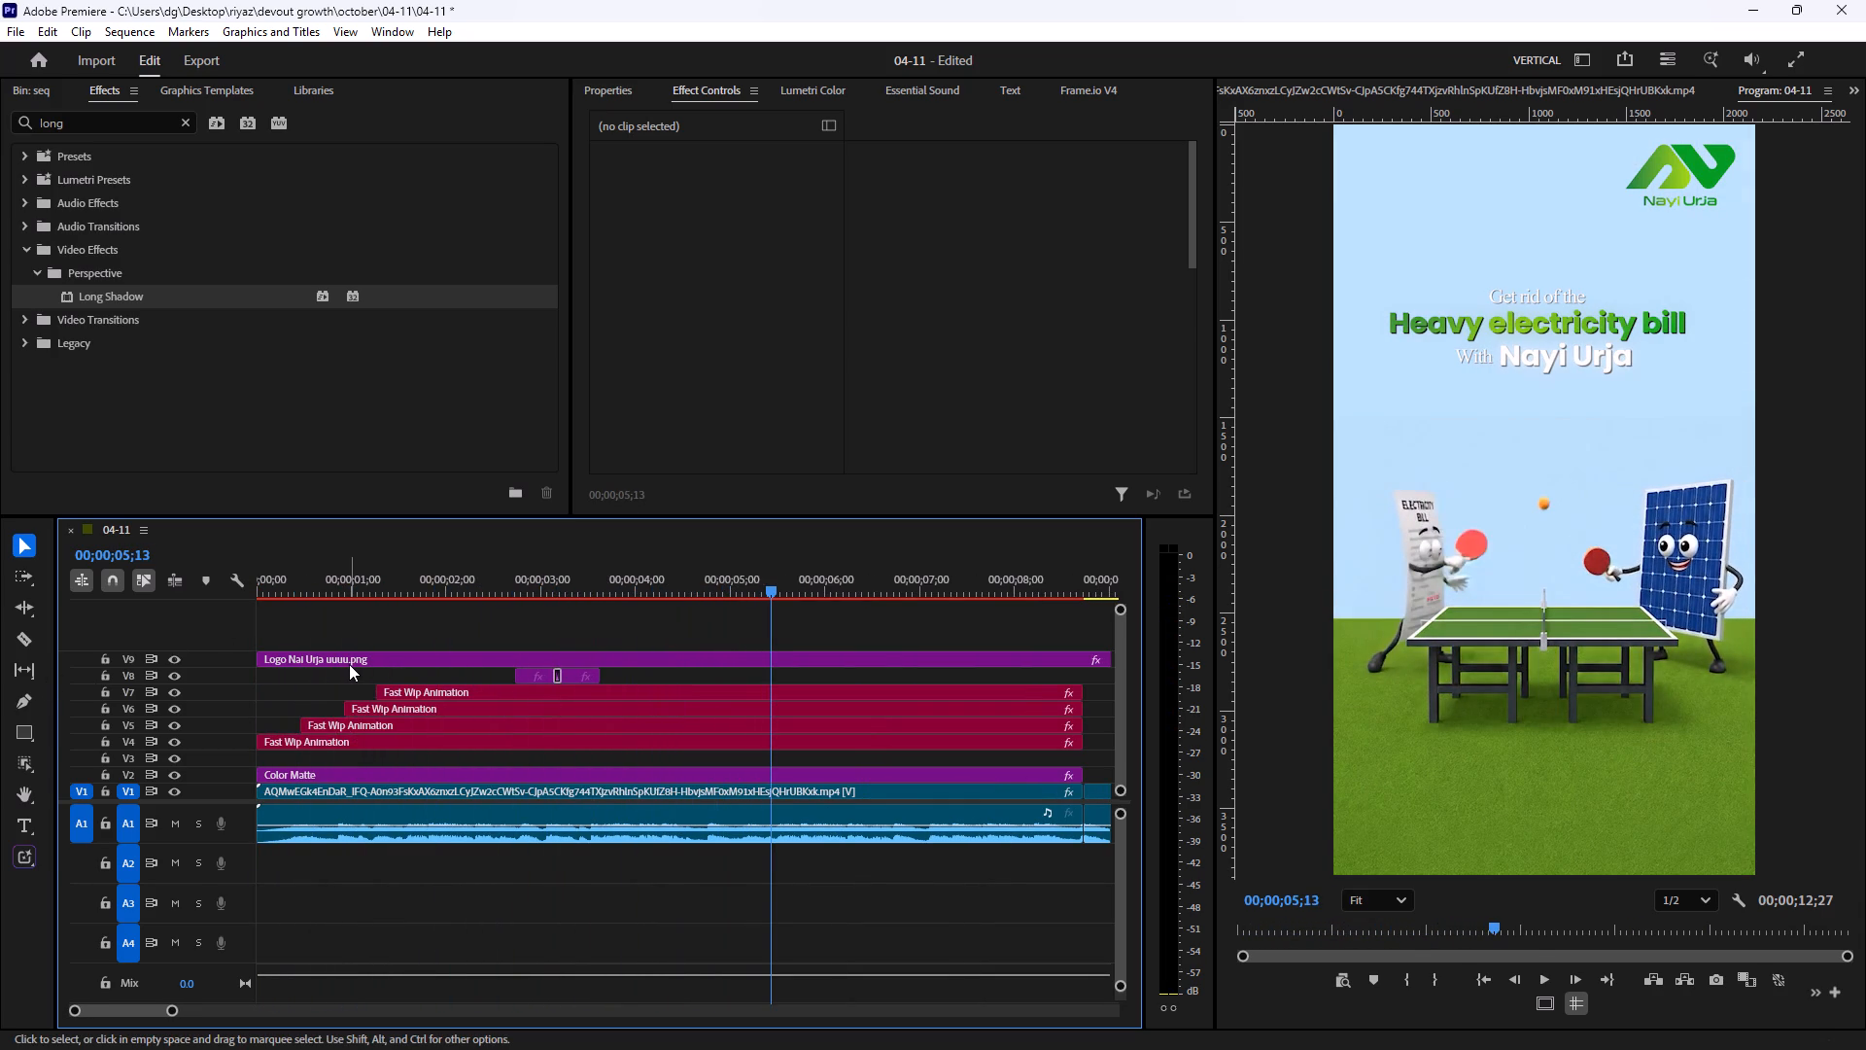
{"action": "key", "text": "space"}
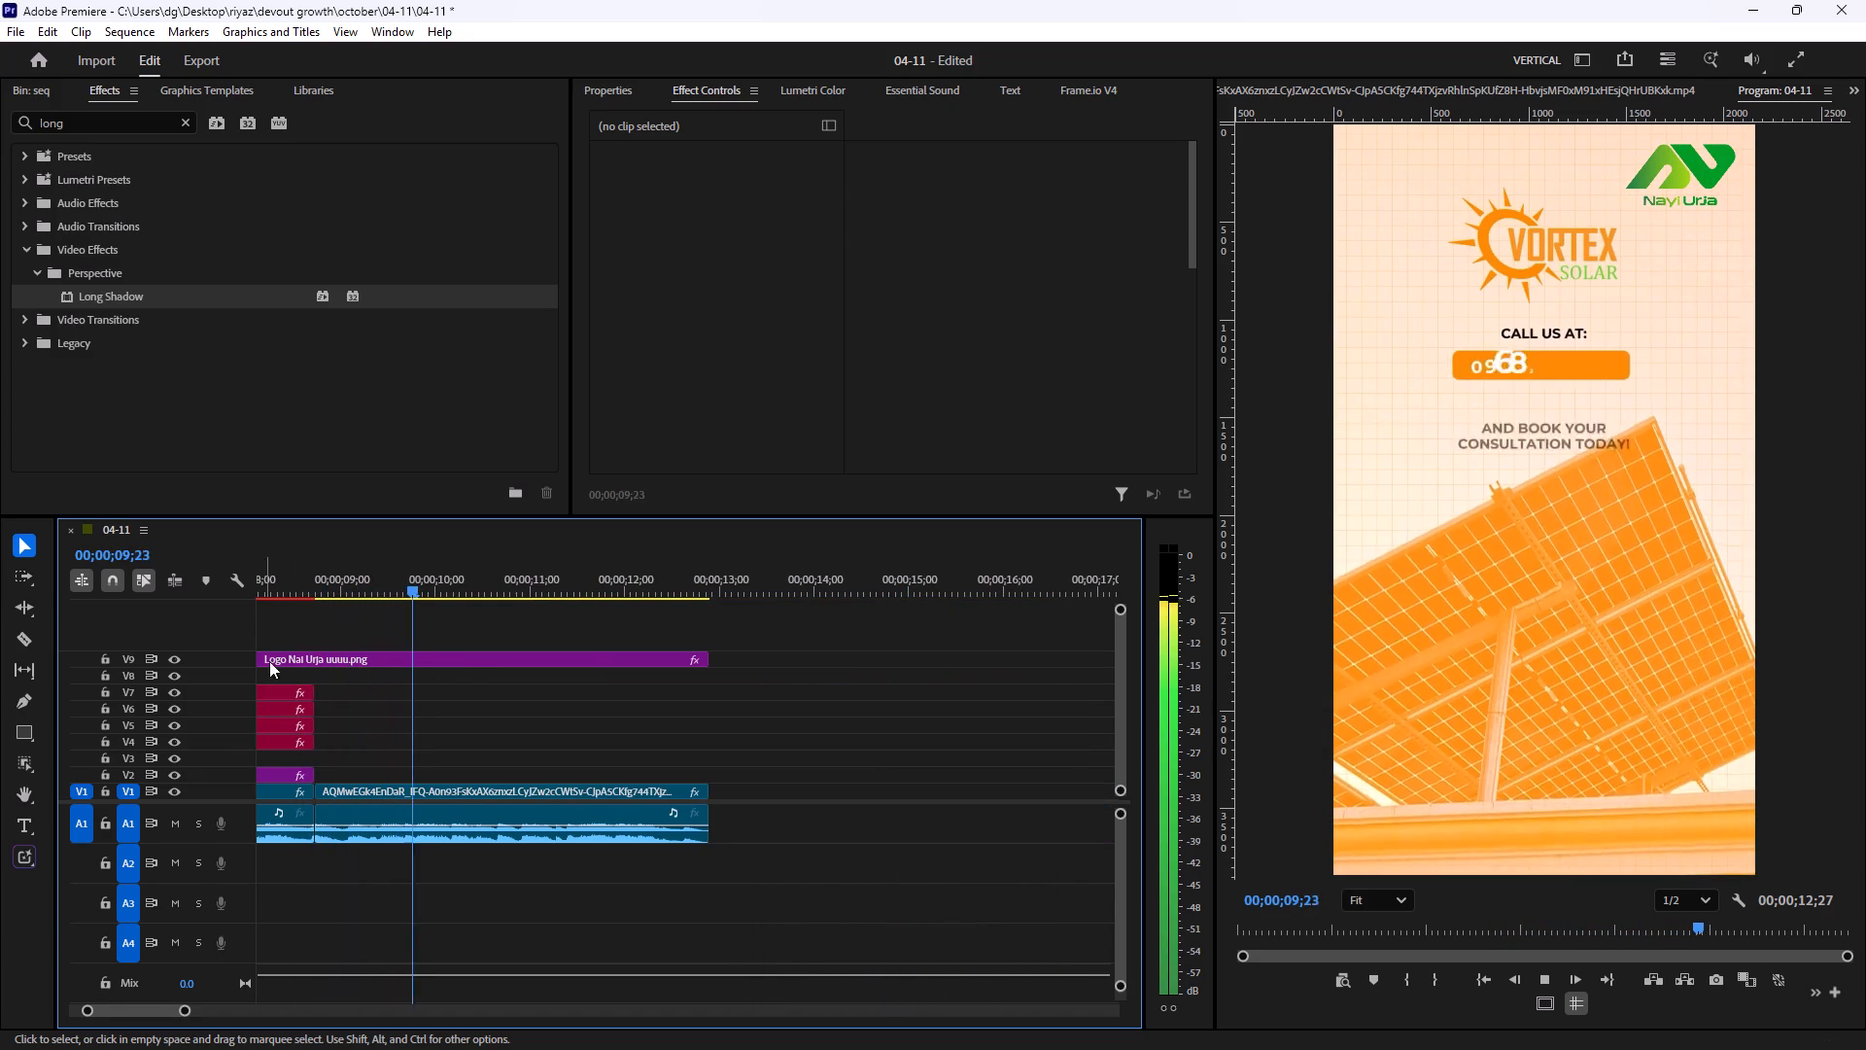
{"action": "key", "text": "space"}
Mark an in-to-out range from the sequence start to the end of the Color Matte clip, with a duration of 00;00;08;22.
{"action": "left_click_drag", "start_coordinate": [367, 583], "coordinate": [0, 664]}
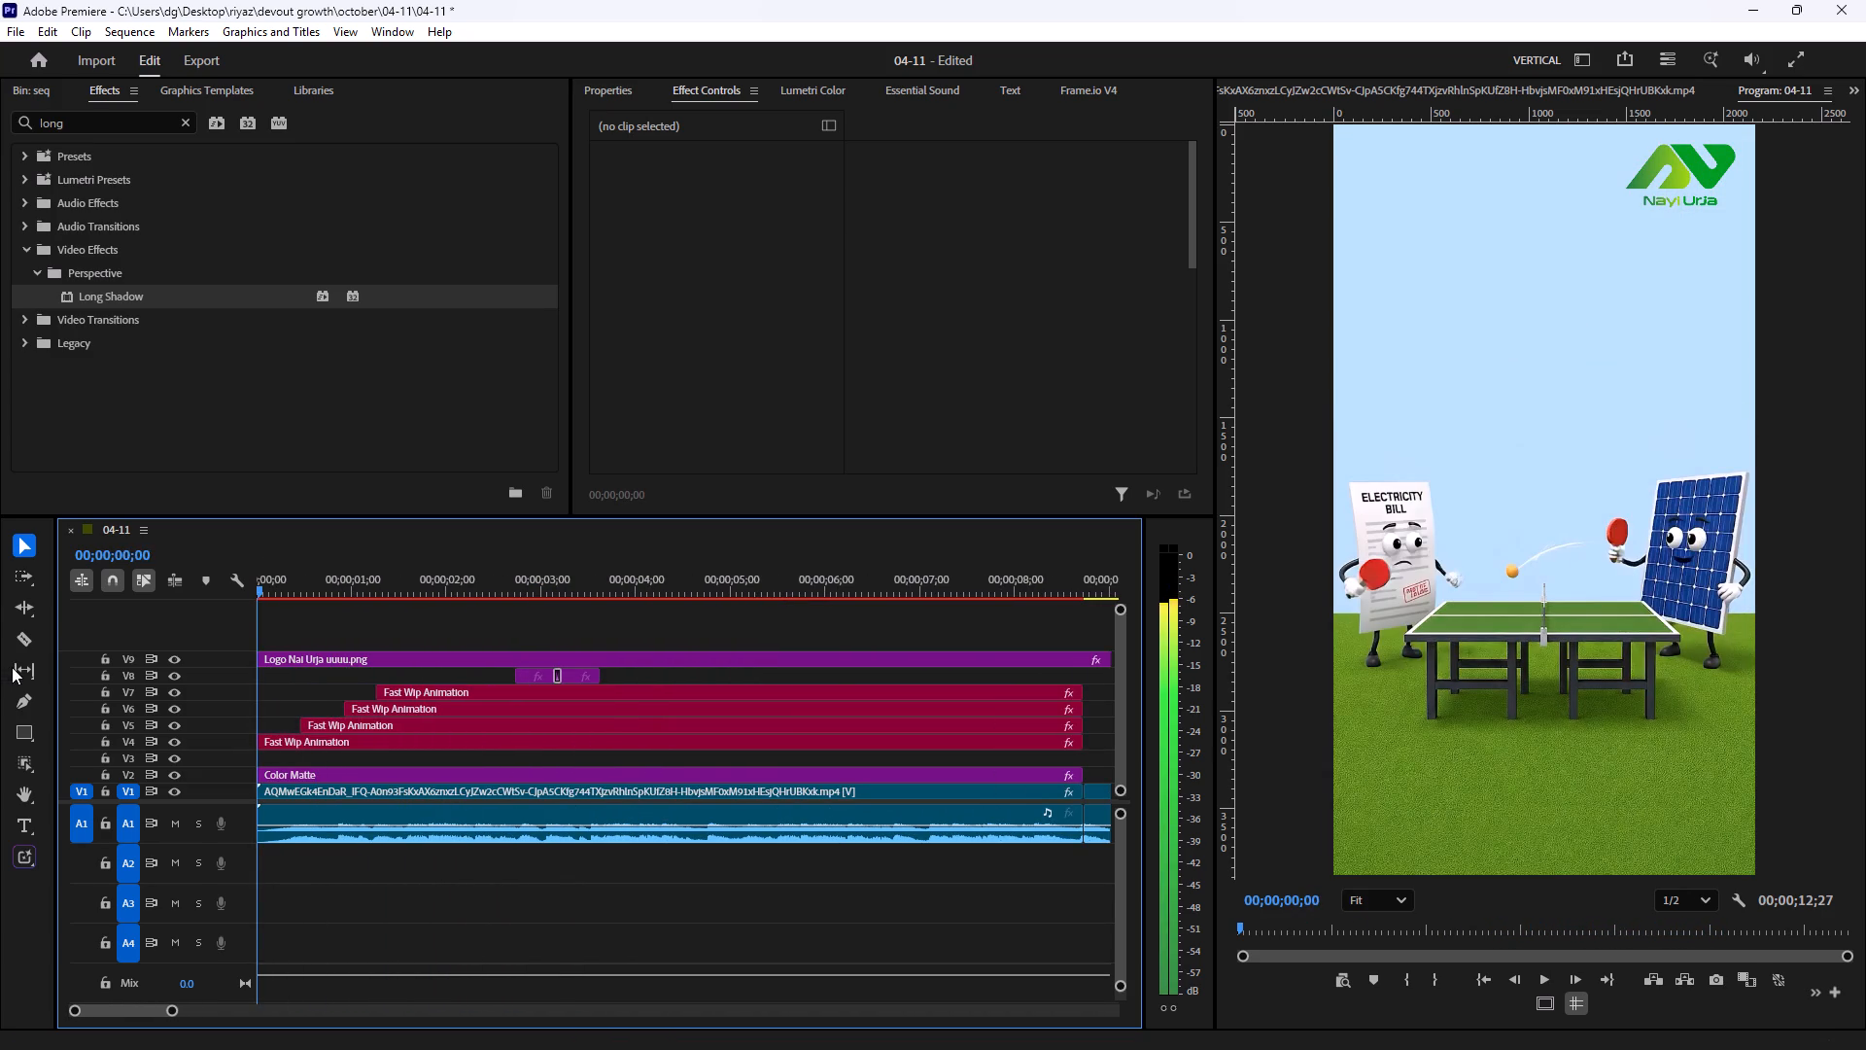
{"action": "key", "text": "i"}
{"action": "left_click_drag", "start_coordinate": [568, 581], "coordinate": [787, 591]}
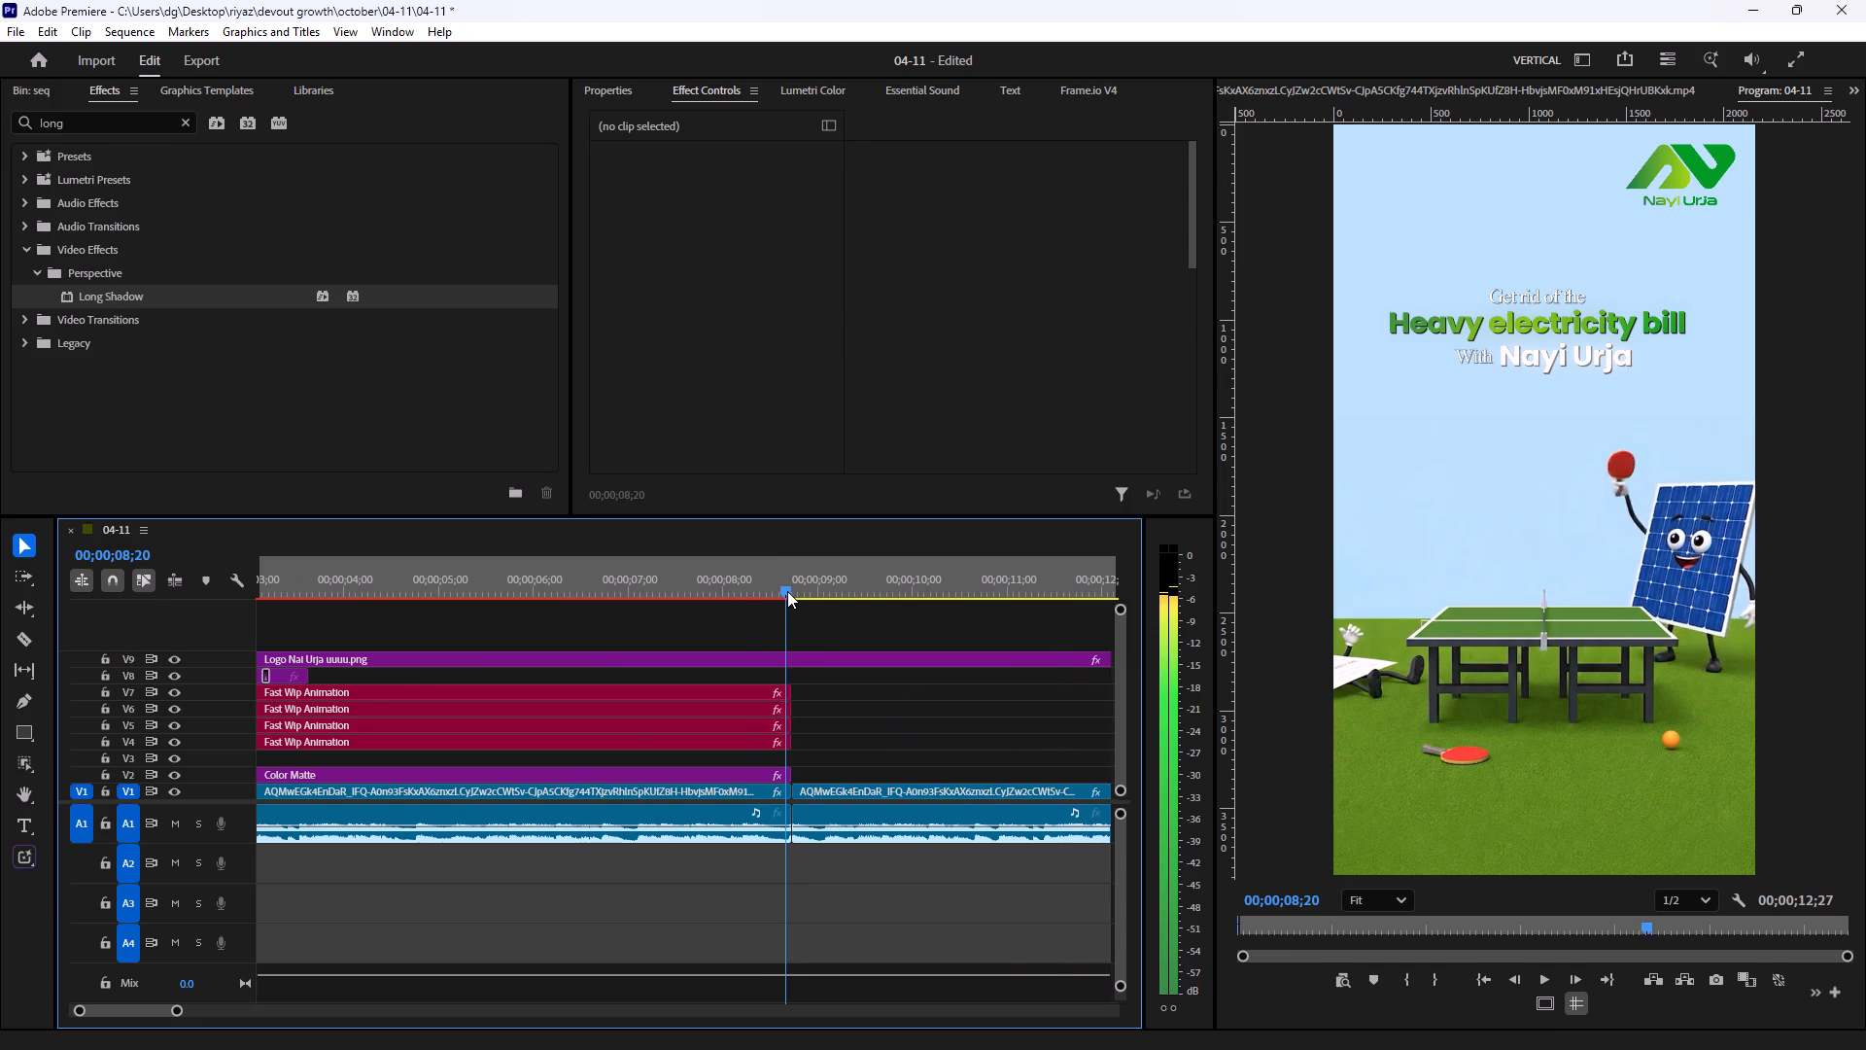
{"action": "left_click_drag", "start_coordinate": [787, 591], "coordinate": [777, 591]}
{"action": "key", "text": "o"}
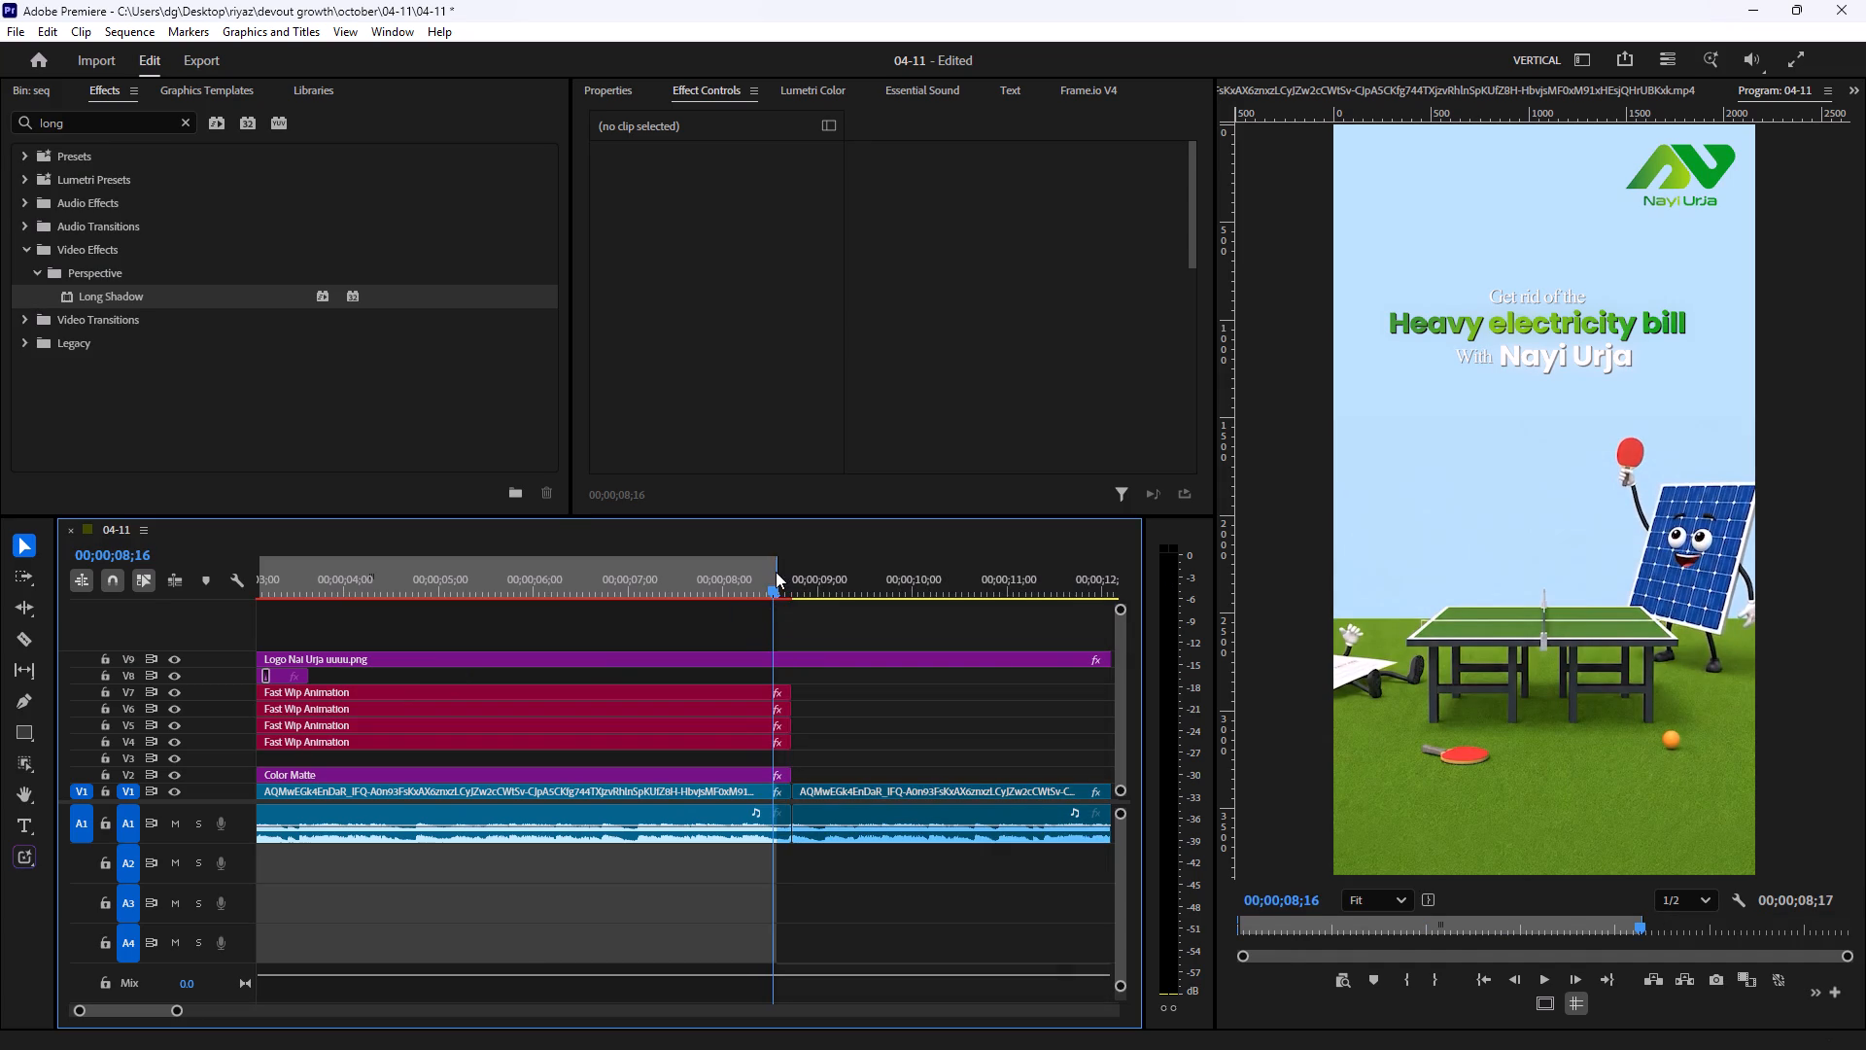
{"action": "left_click", "coordinate": [776, 572]}
{"action": "left_click_drag", "start_coordinate": [779, 567], "coordinate": [794, 565]}
Return the playhead to the sequence start and render the marked in-to-out range for preview.
{"action": "left_click_drag", "start_coordinate": [751, 574], "coordinate": [0, 687]}
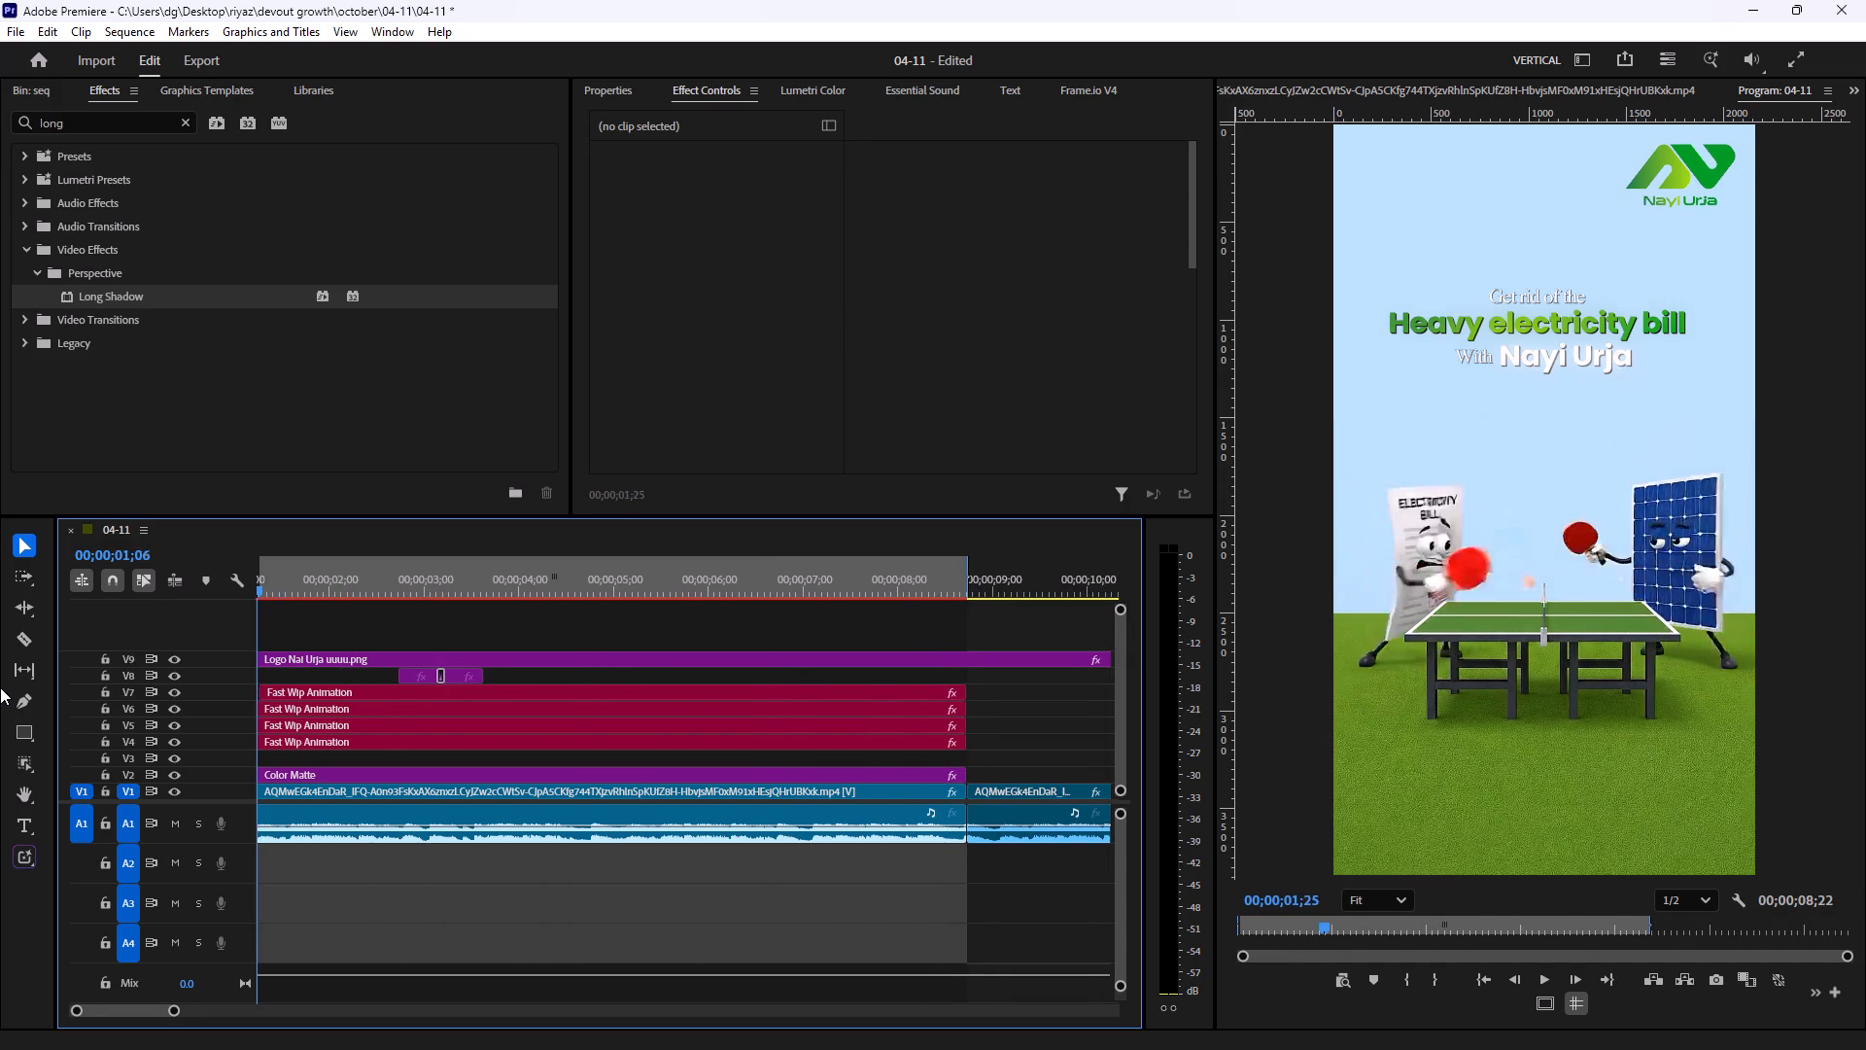
{"action": "left_click_drag", "start_coordinate": [0, 687], "coordinate": [0, 695]}
{"action": "key", "text": "minus"}
{"action": "key", "text": "minus"}
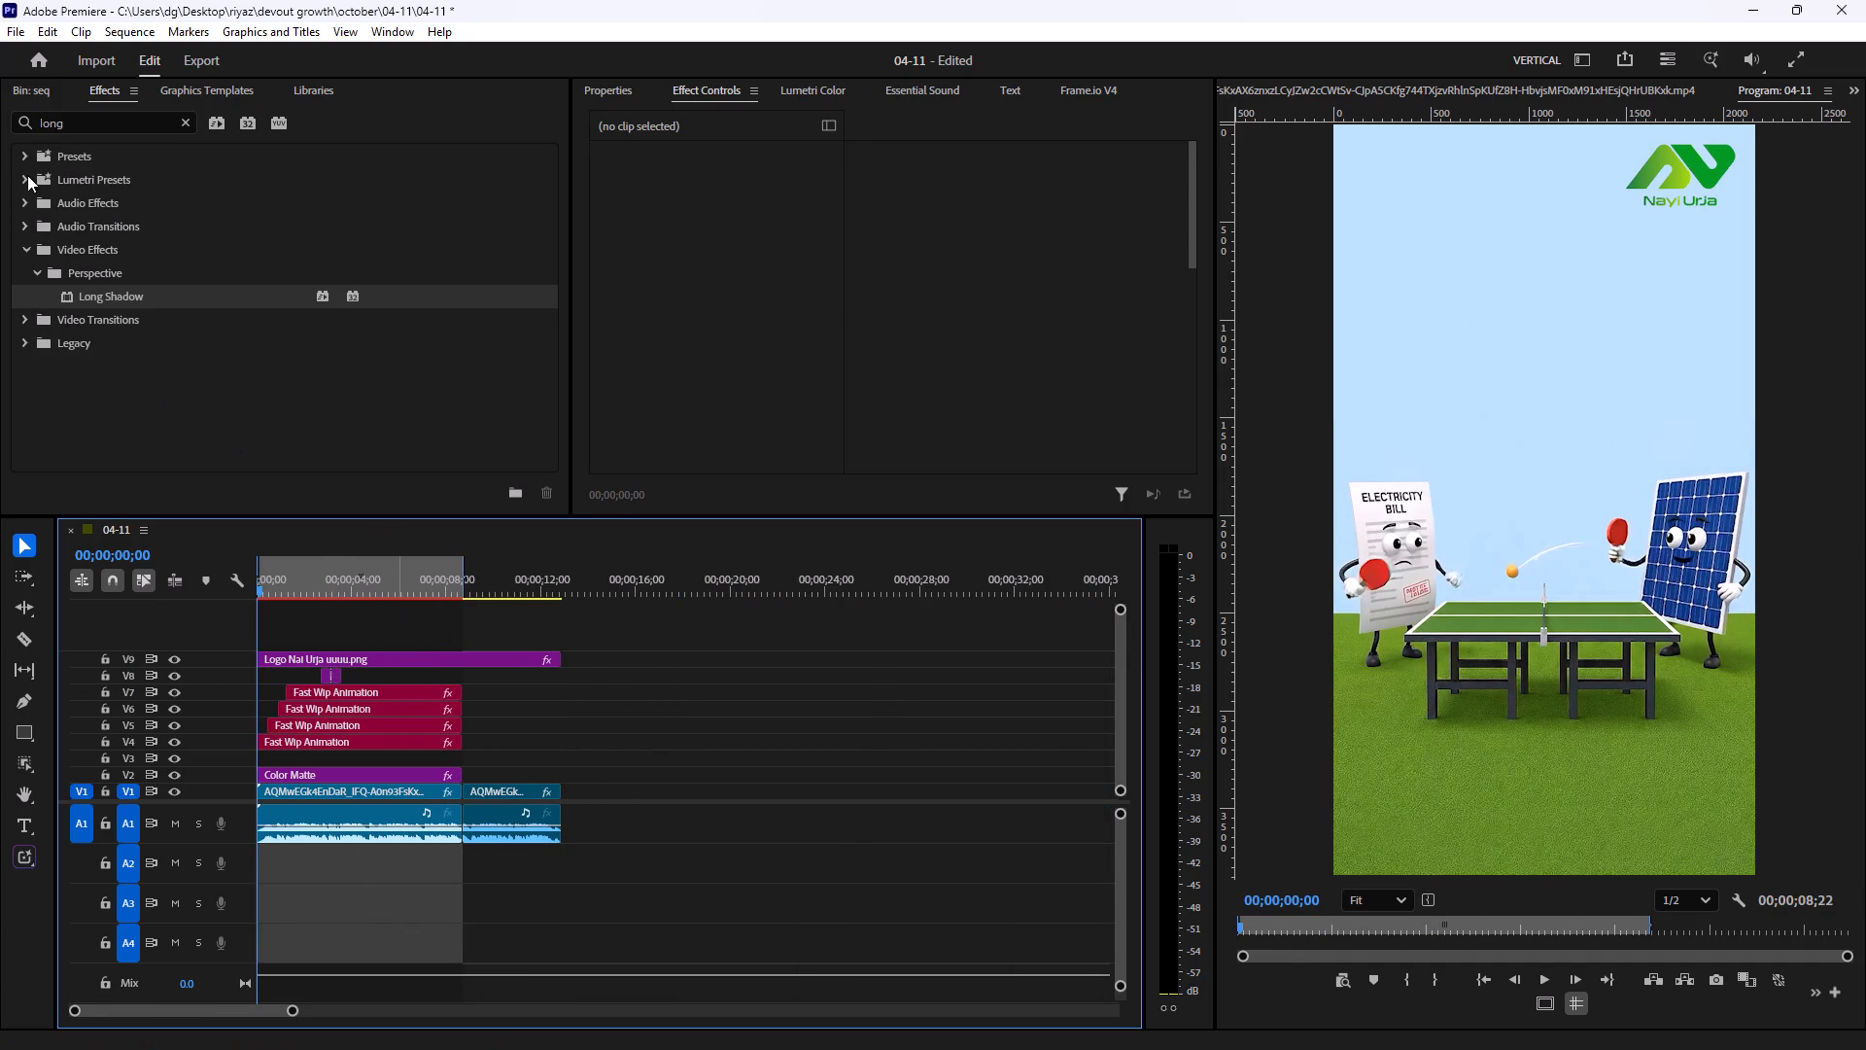
{"action": "left_click", "coordinate": [123, 36]}
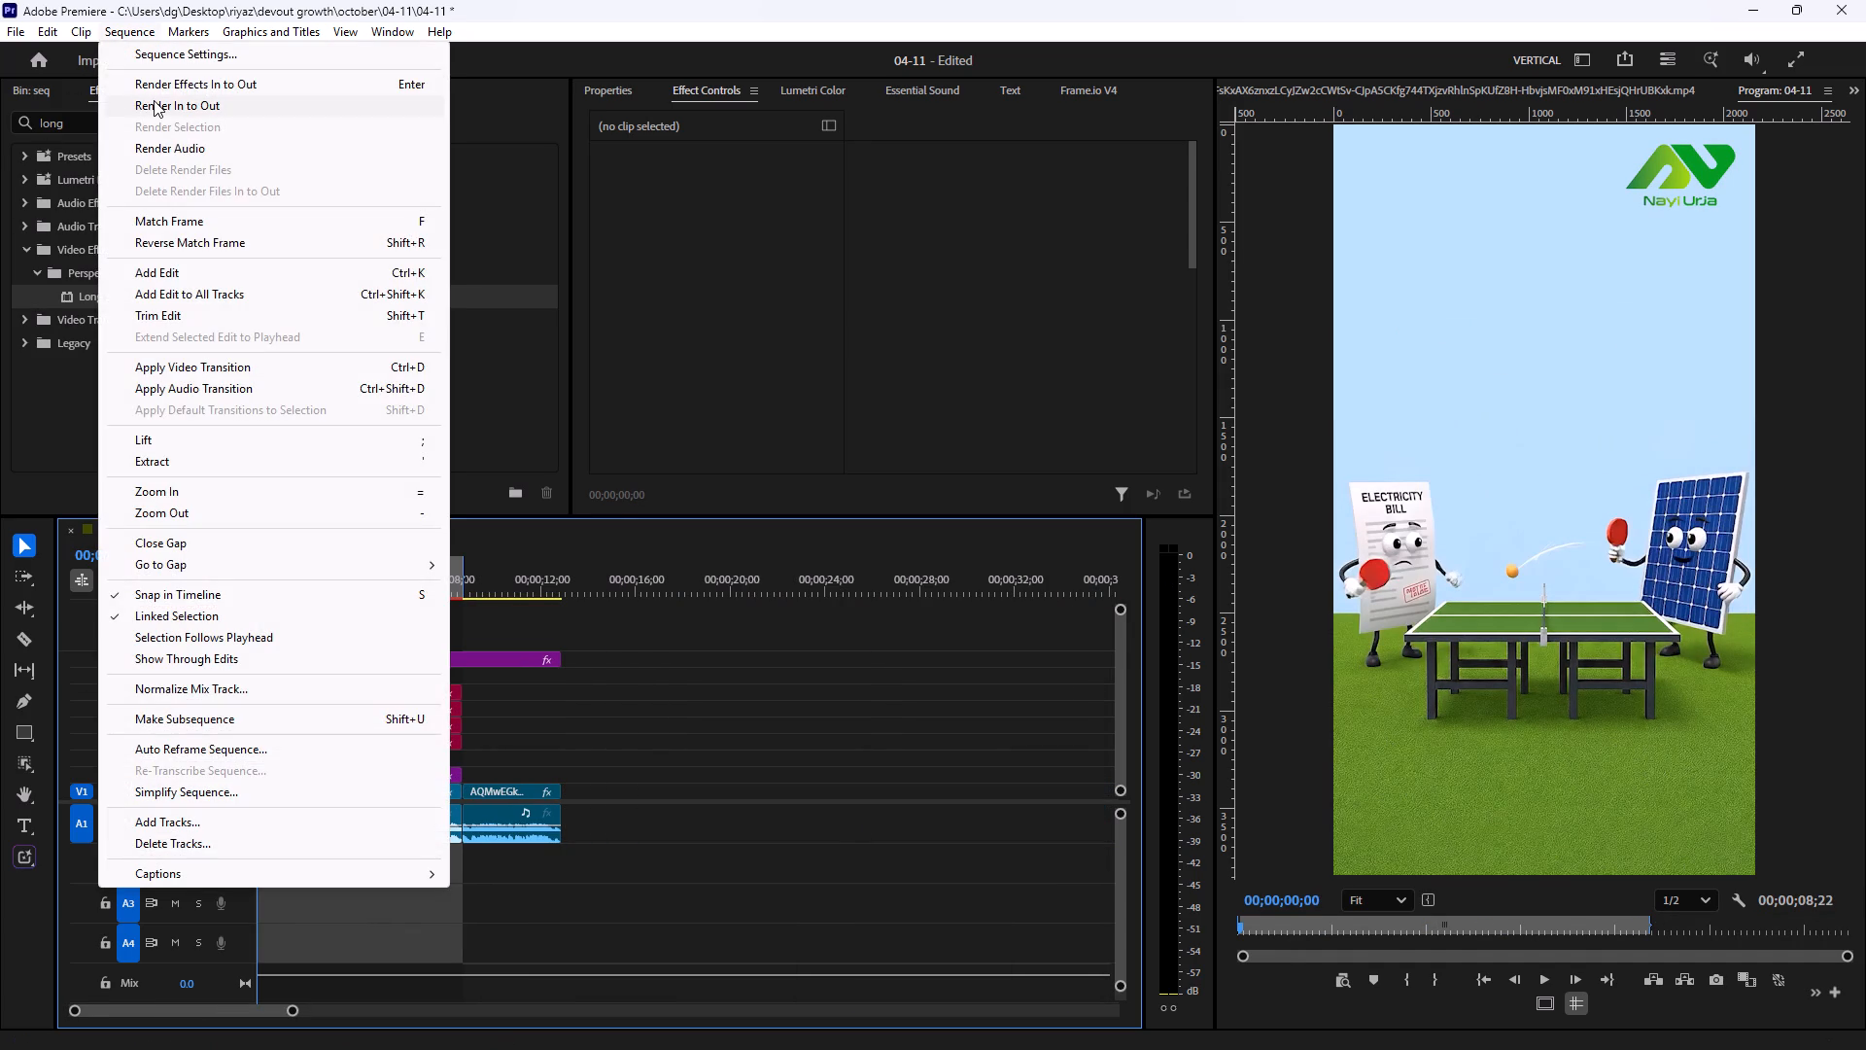
{"action": "left_click", "coordinate": [154, 100]}
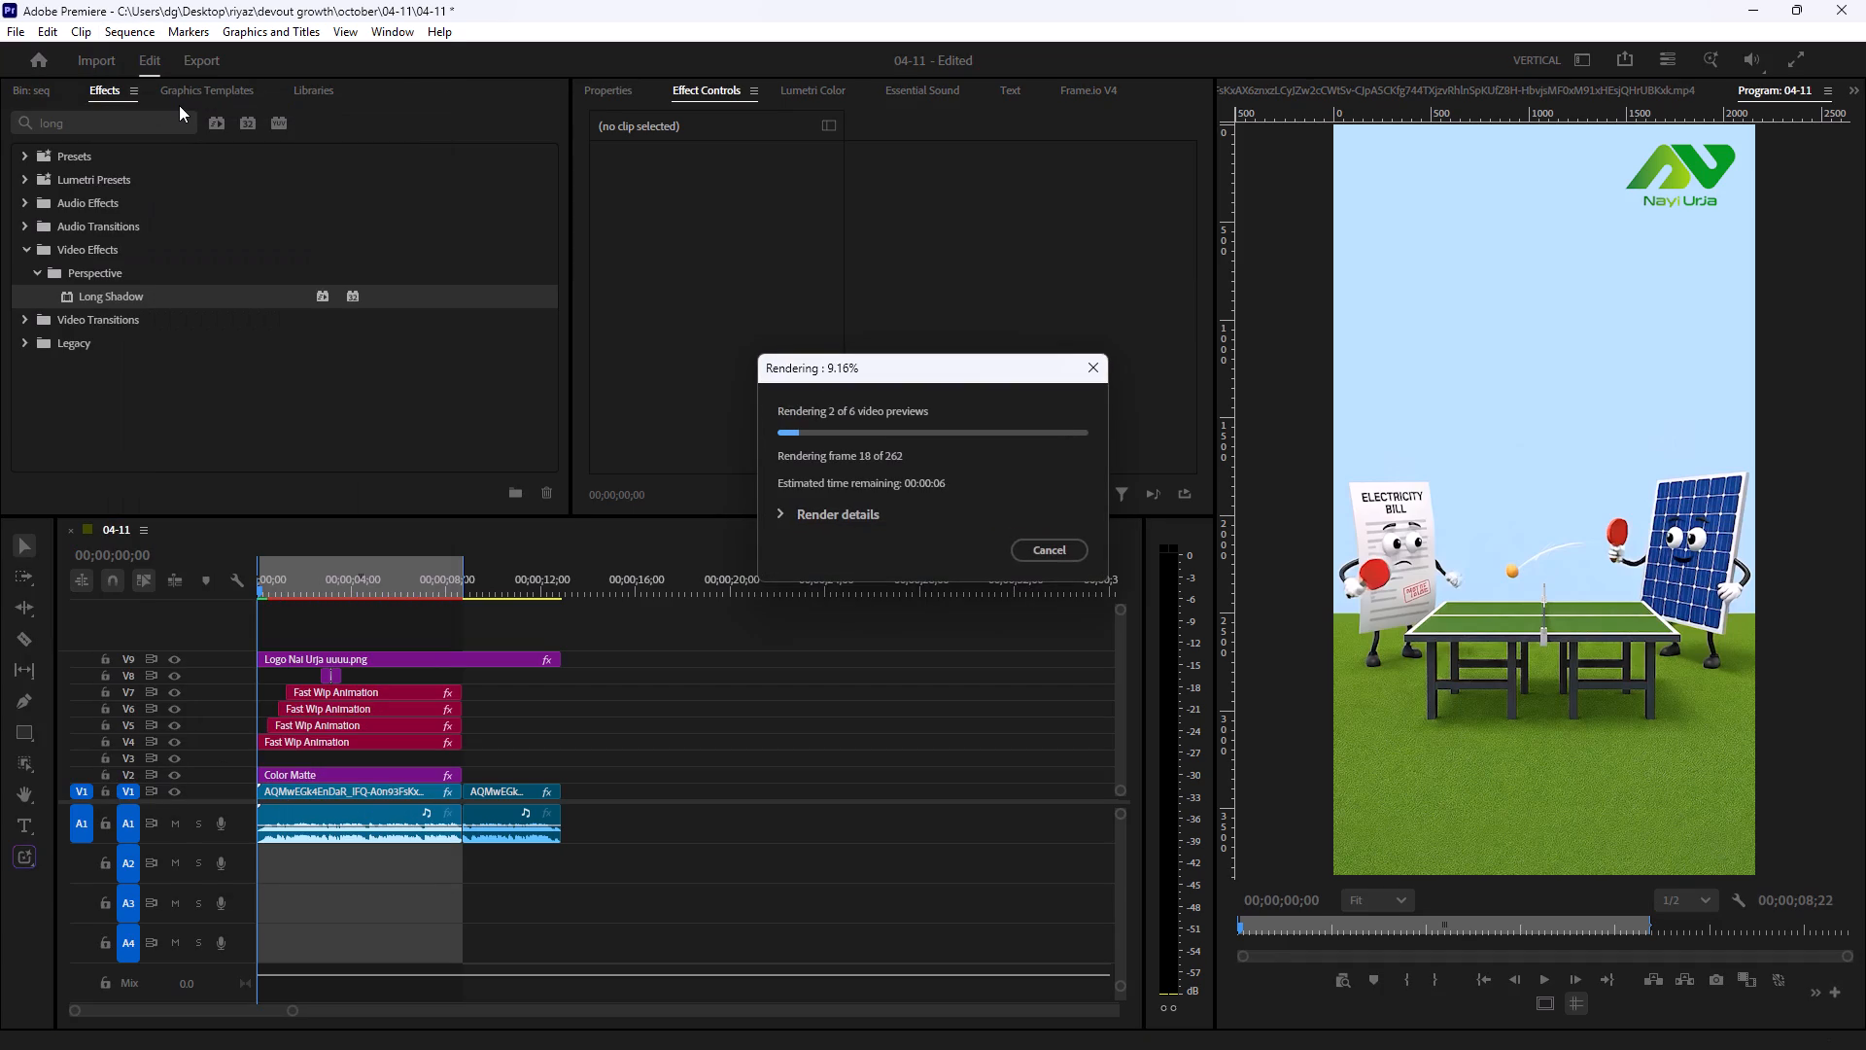
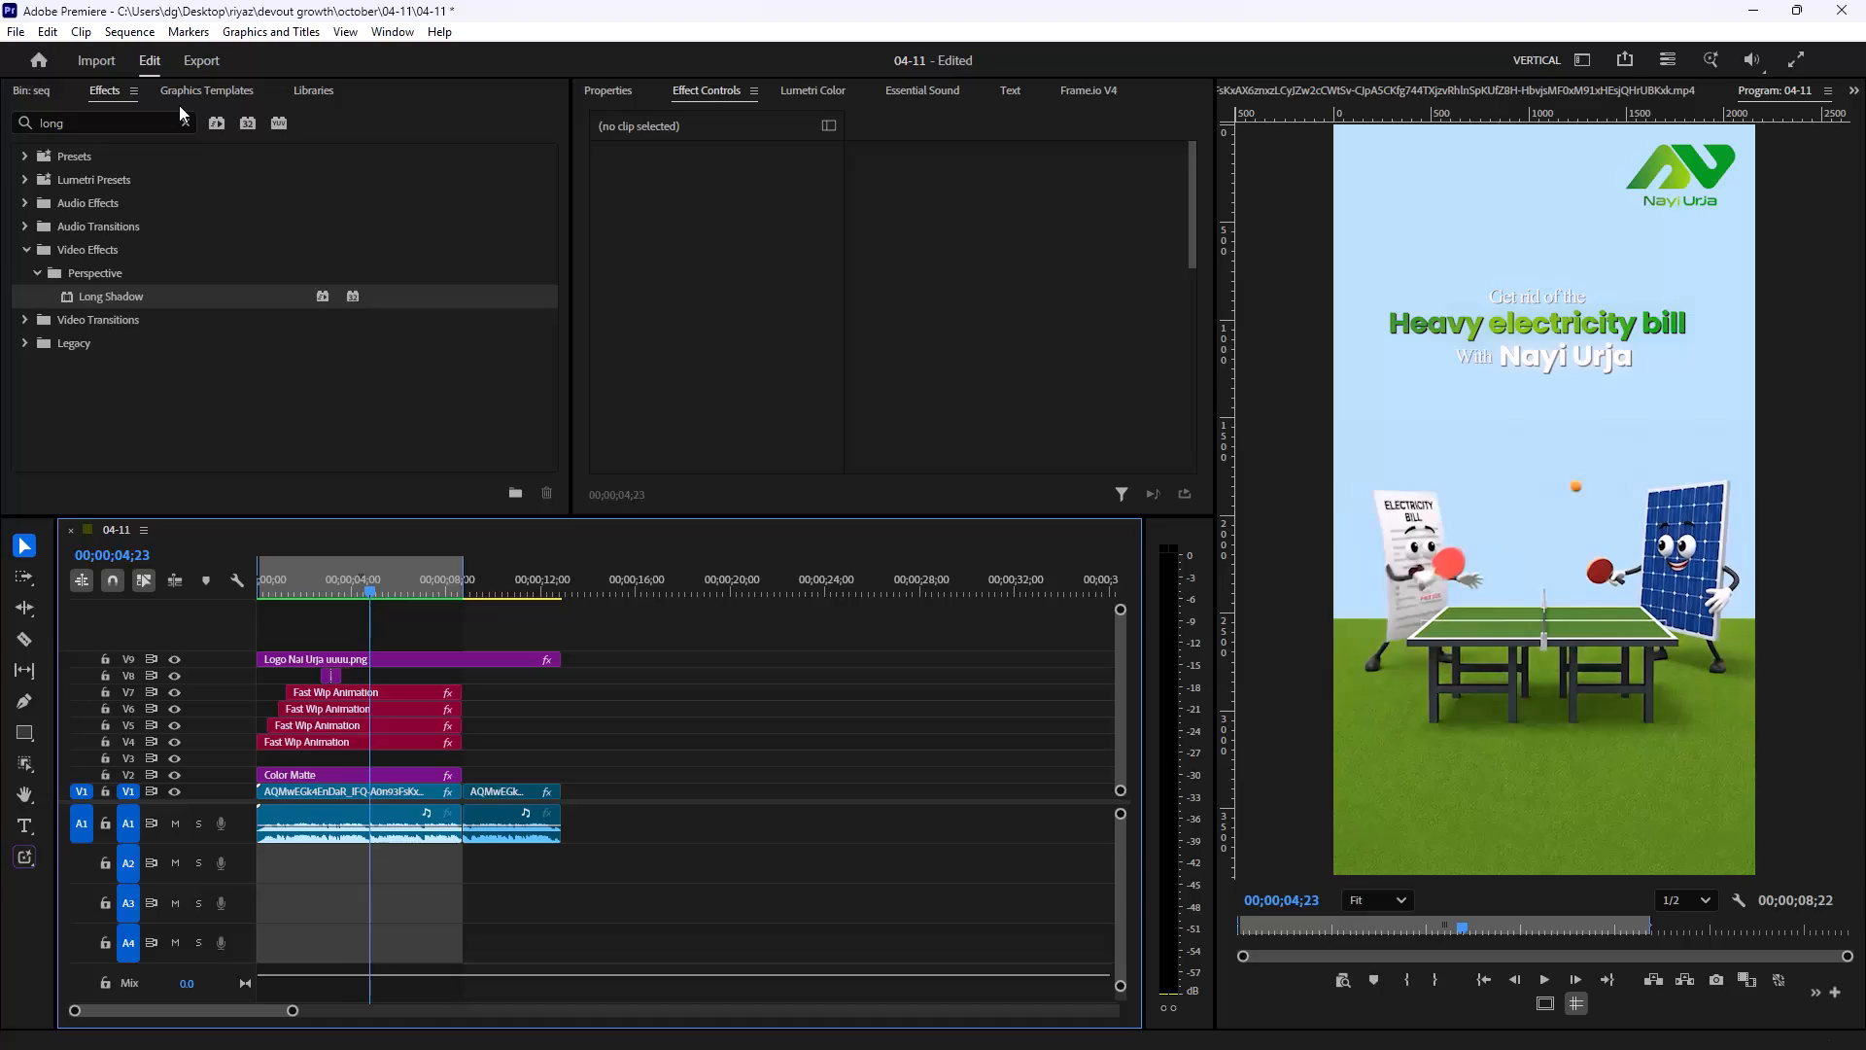
Replay the transition from the headline scene into the closing Vortex Solar card to examine its wipe and card animation.
{"action": "key", "text": "space"}
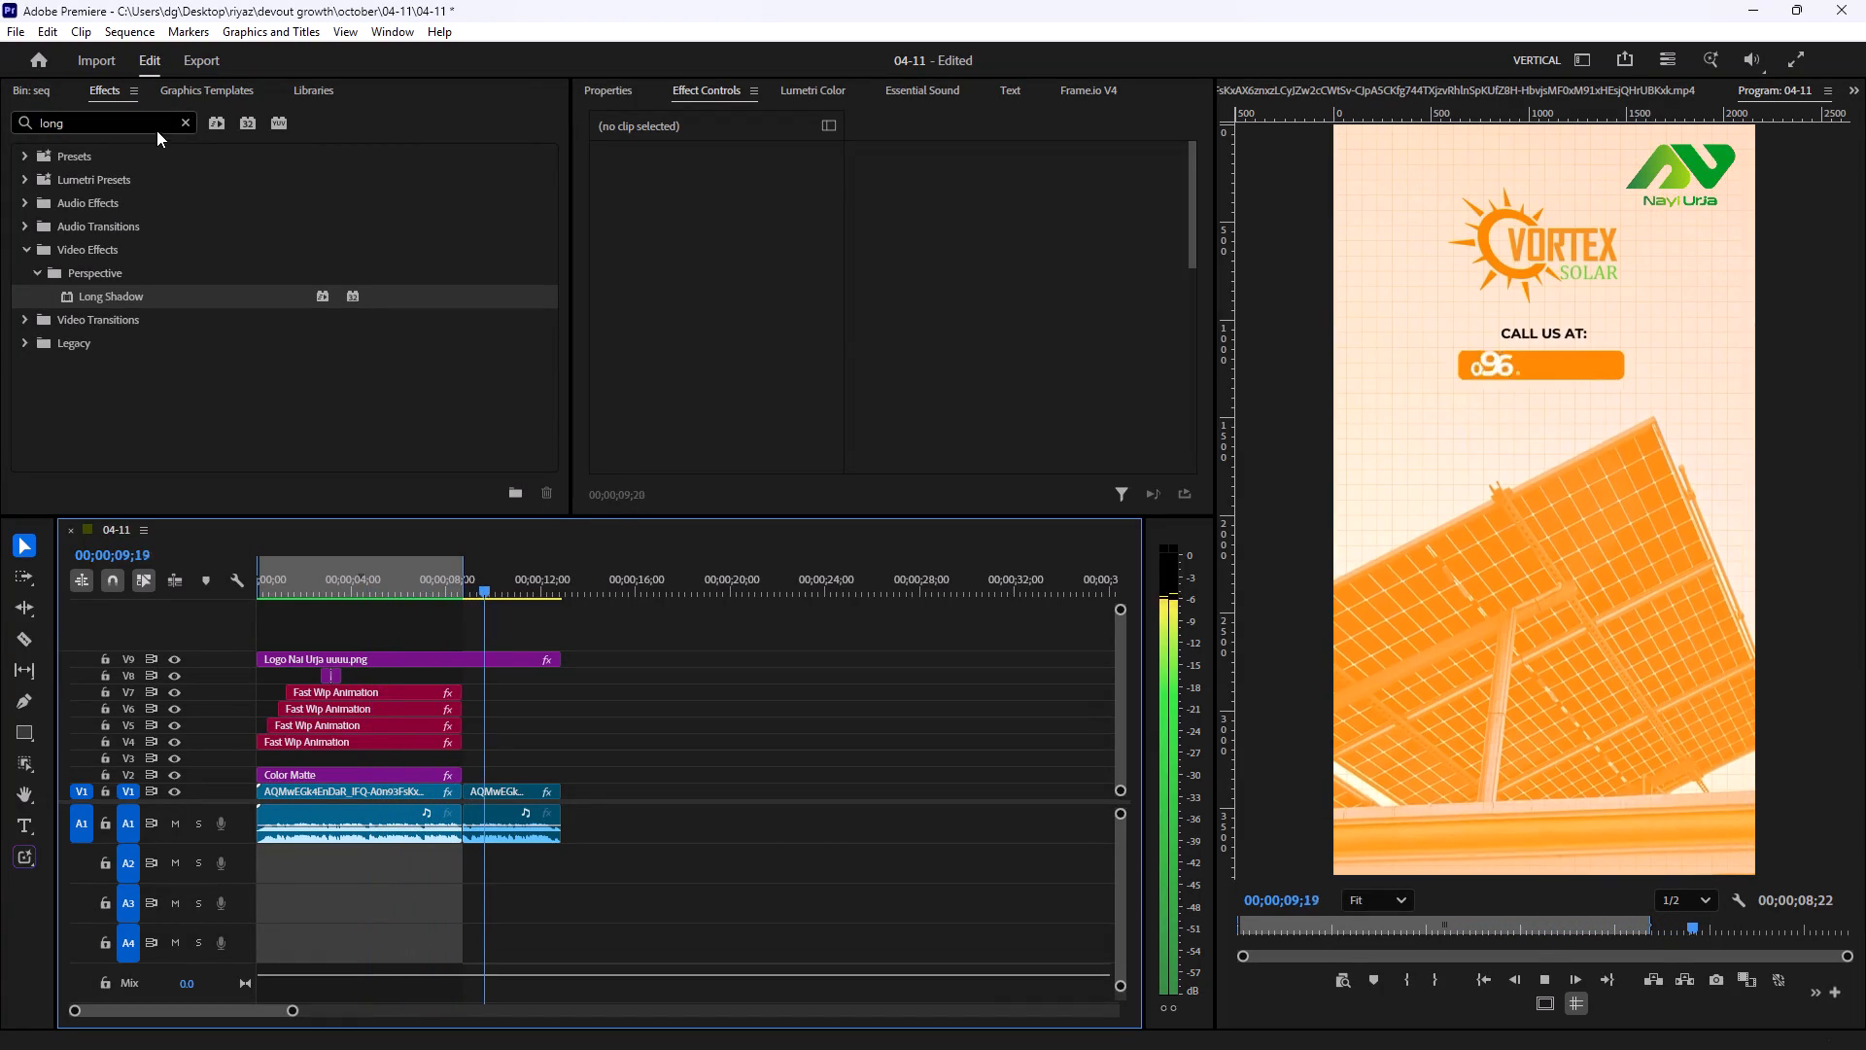
{"action": "key", "text": "space"}
{"action": "left_click", "coordinate": [454, 586]}
{"action": "key", "text": "space"}
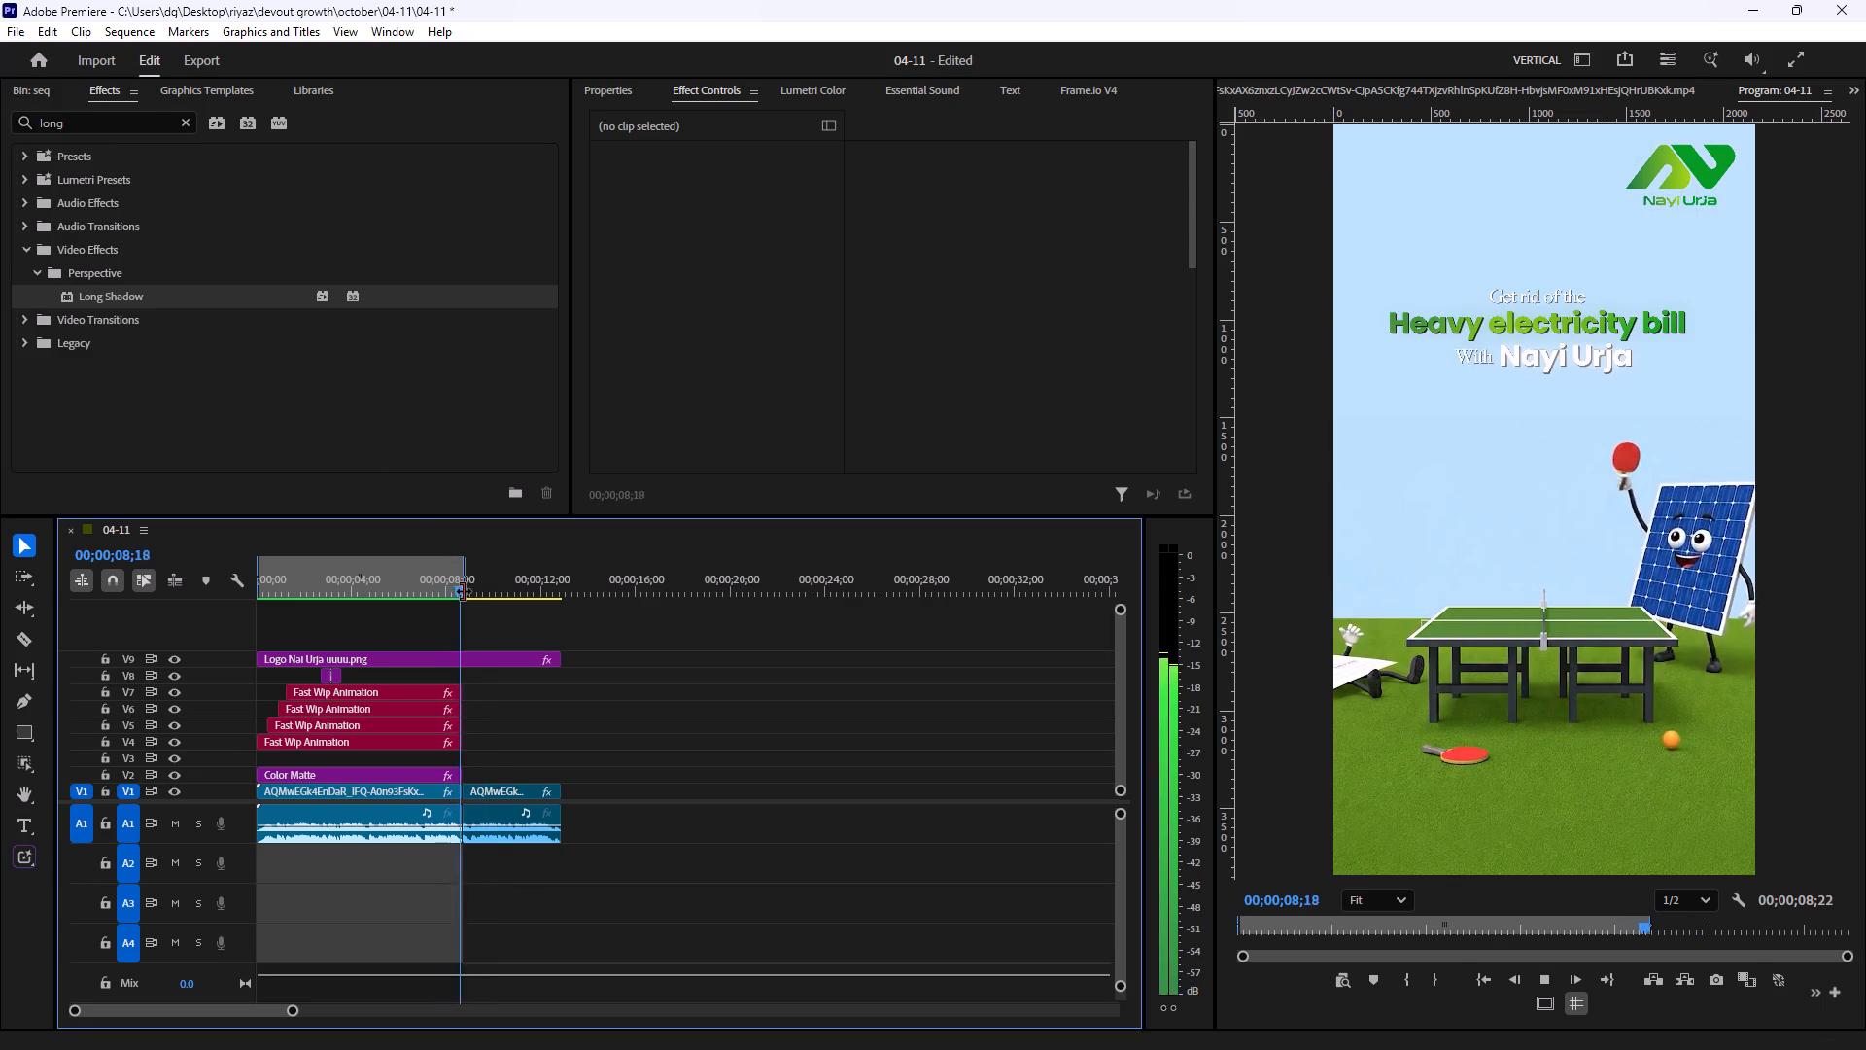
{"action": "key", "text": "space"}
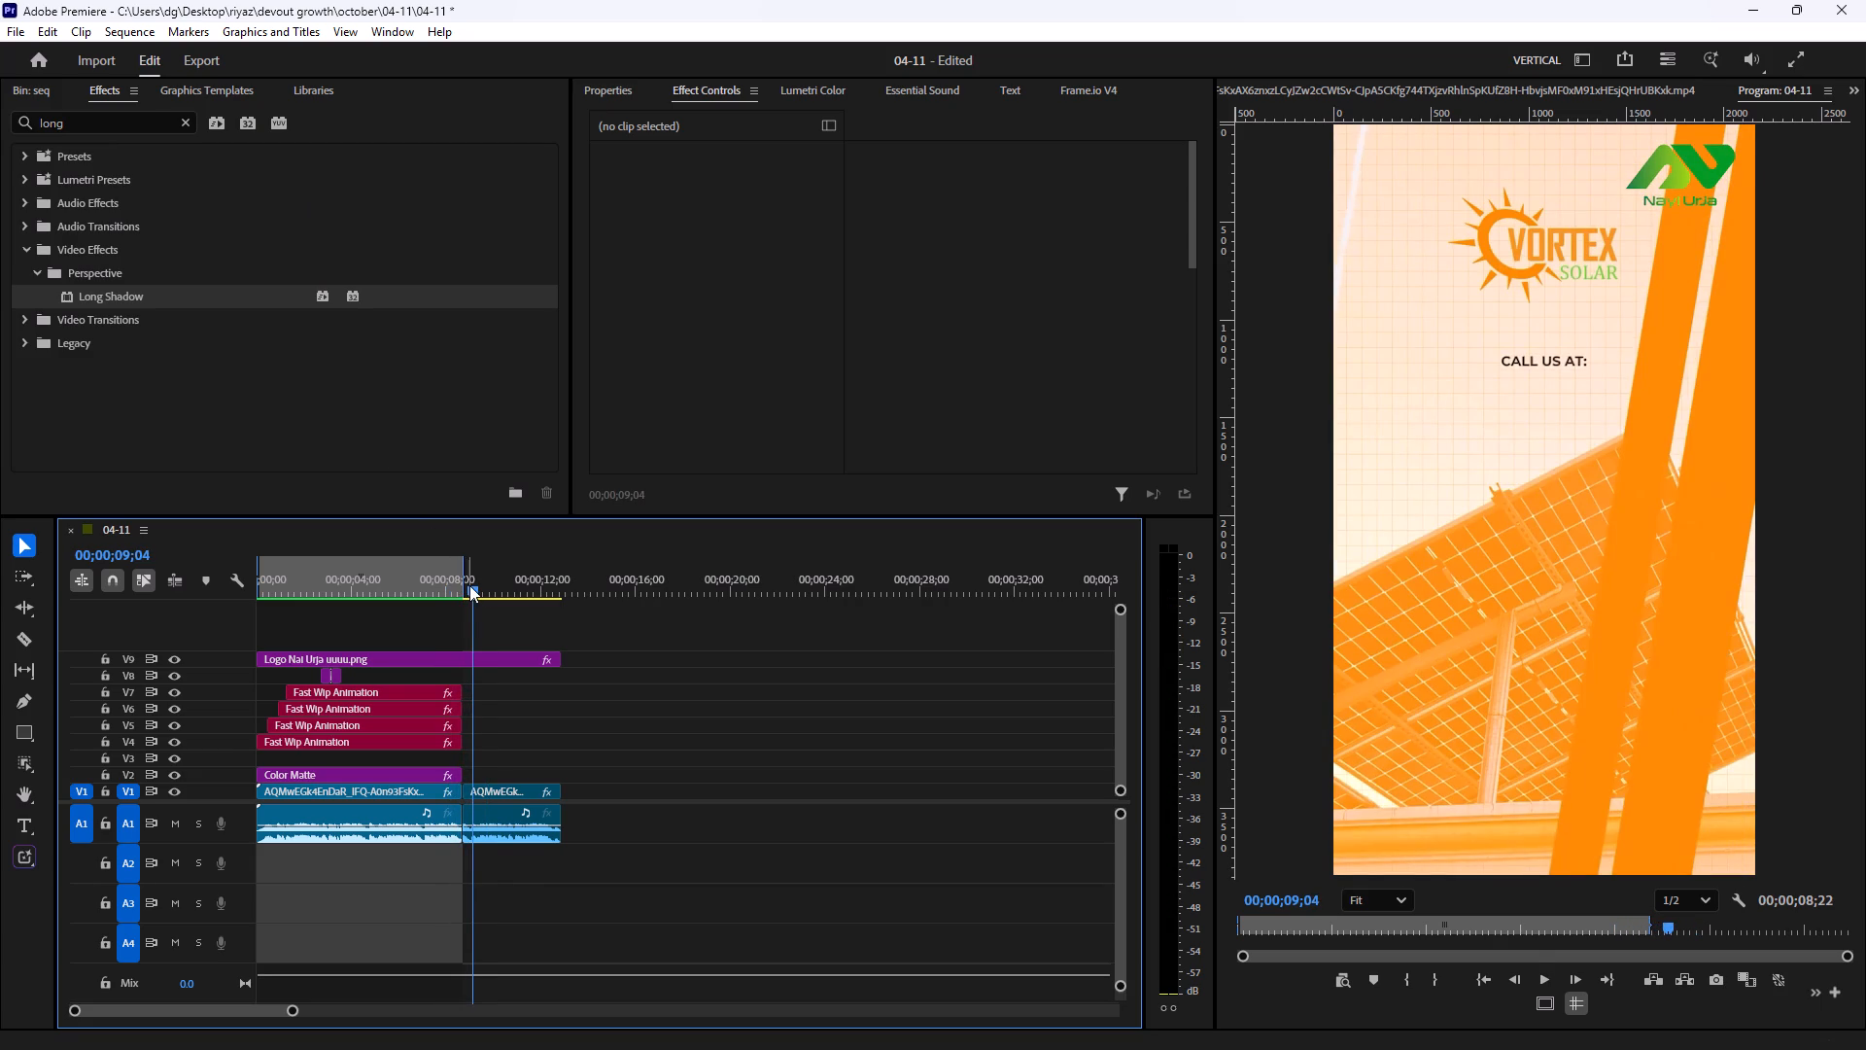
{"action": "left_click", "coordinate": [456, 591]}
{"action": "key", "text": "space"}
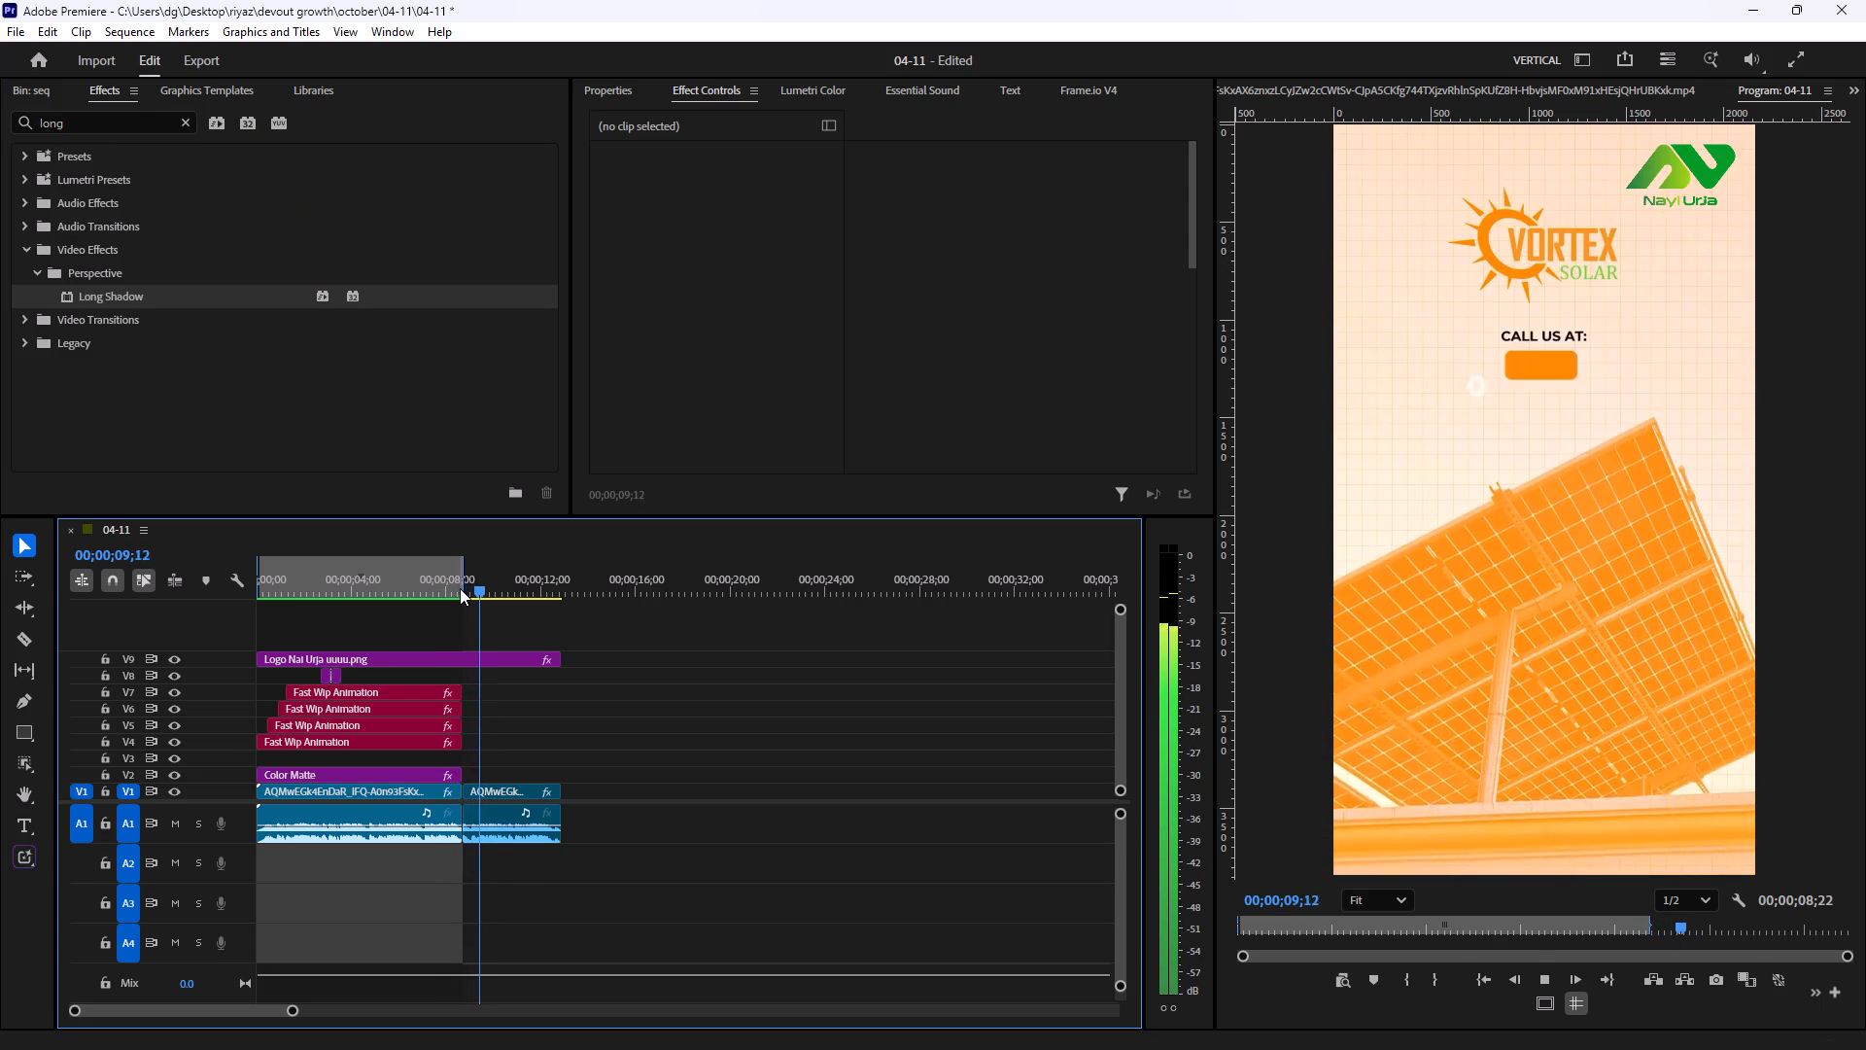
{"action": "type", "text": "=="}
{"action": "key", "text": "space"}
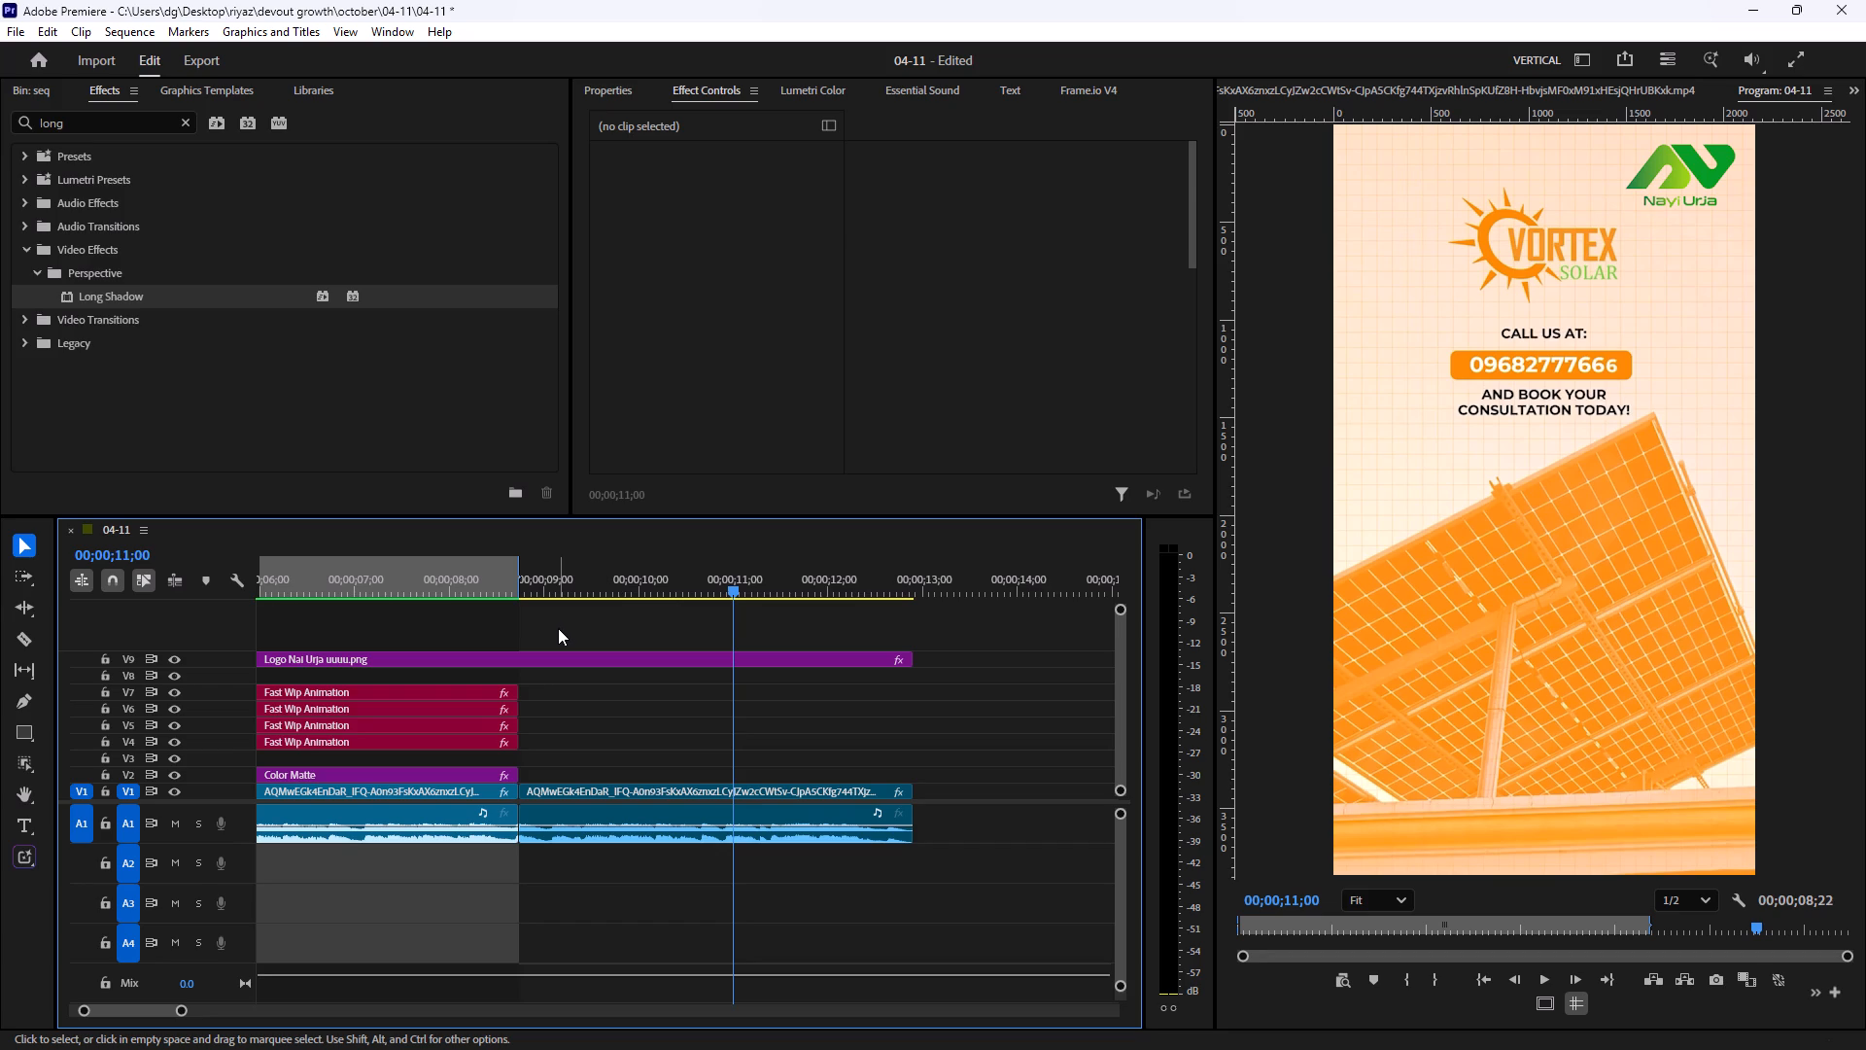
{"action": "left_click_drag", "start_coordinate": [498, 581], "coordinate": [460, 592]}
{"action": "key", "text": "space"}
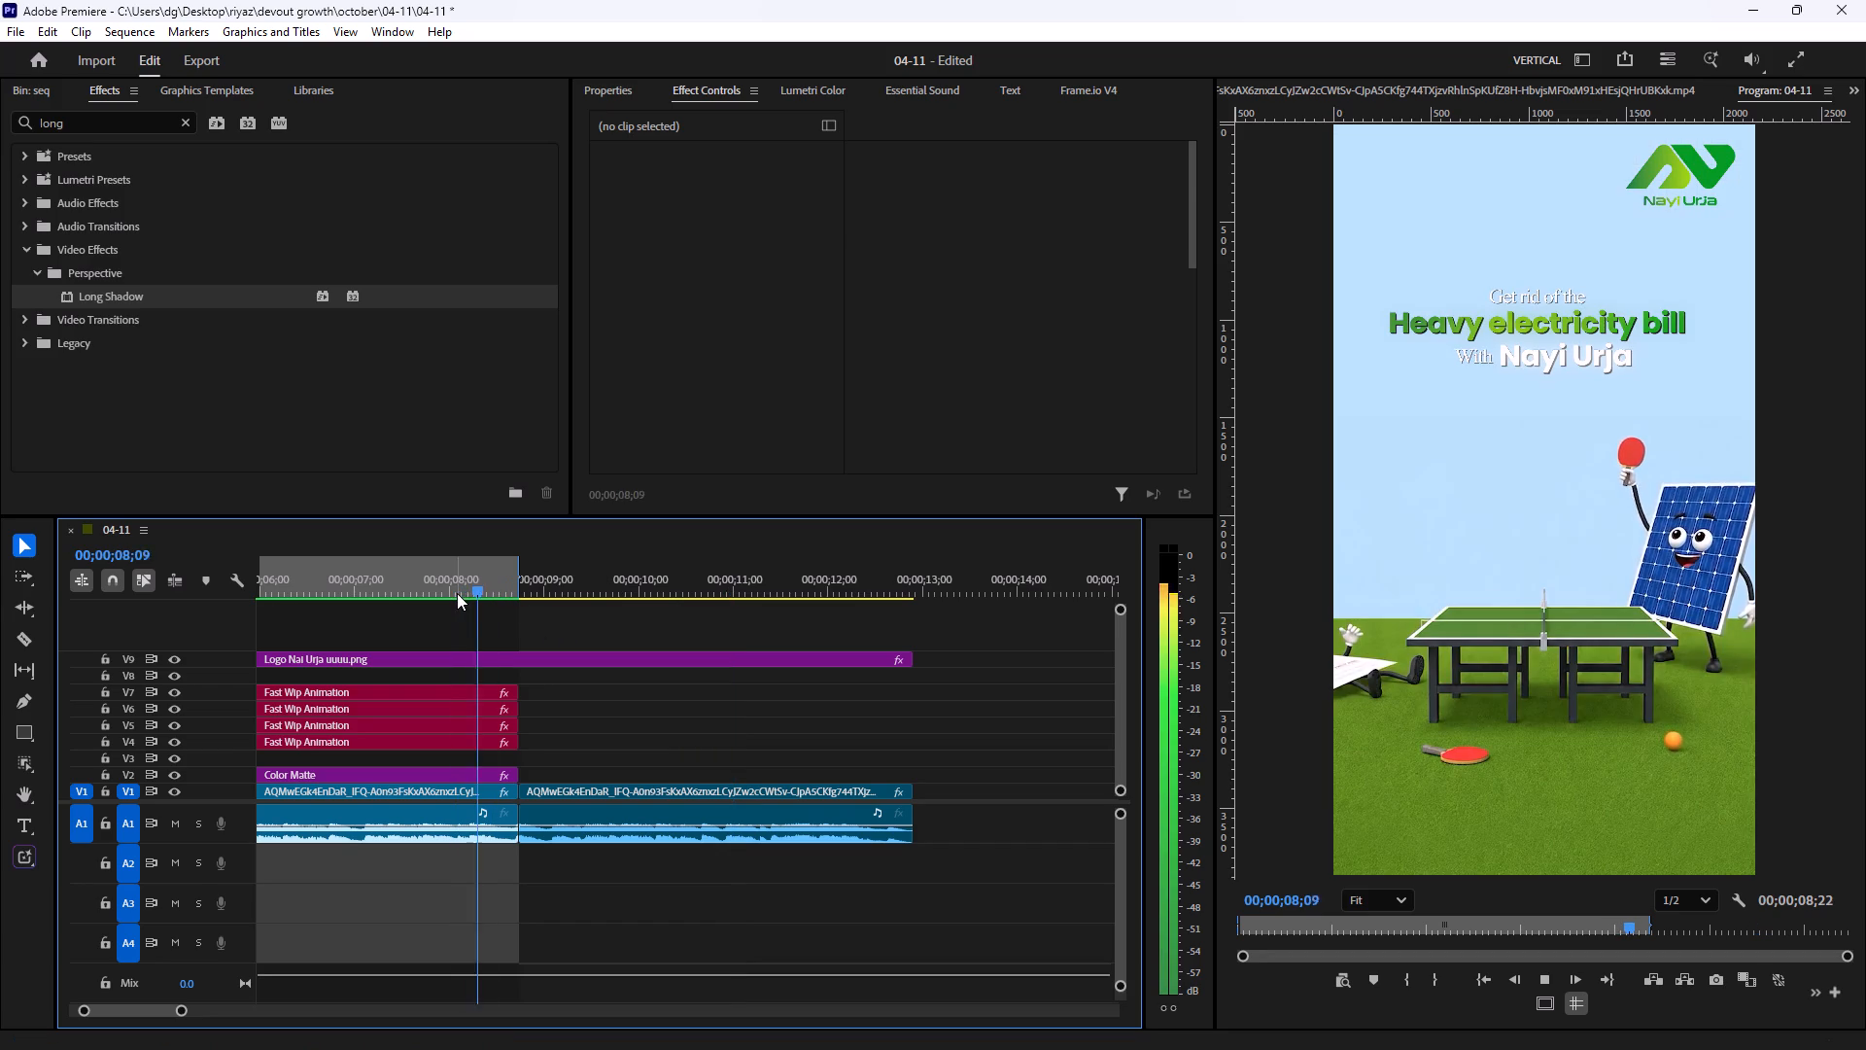
{"action": "key", "text": "space"}
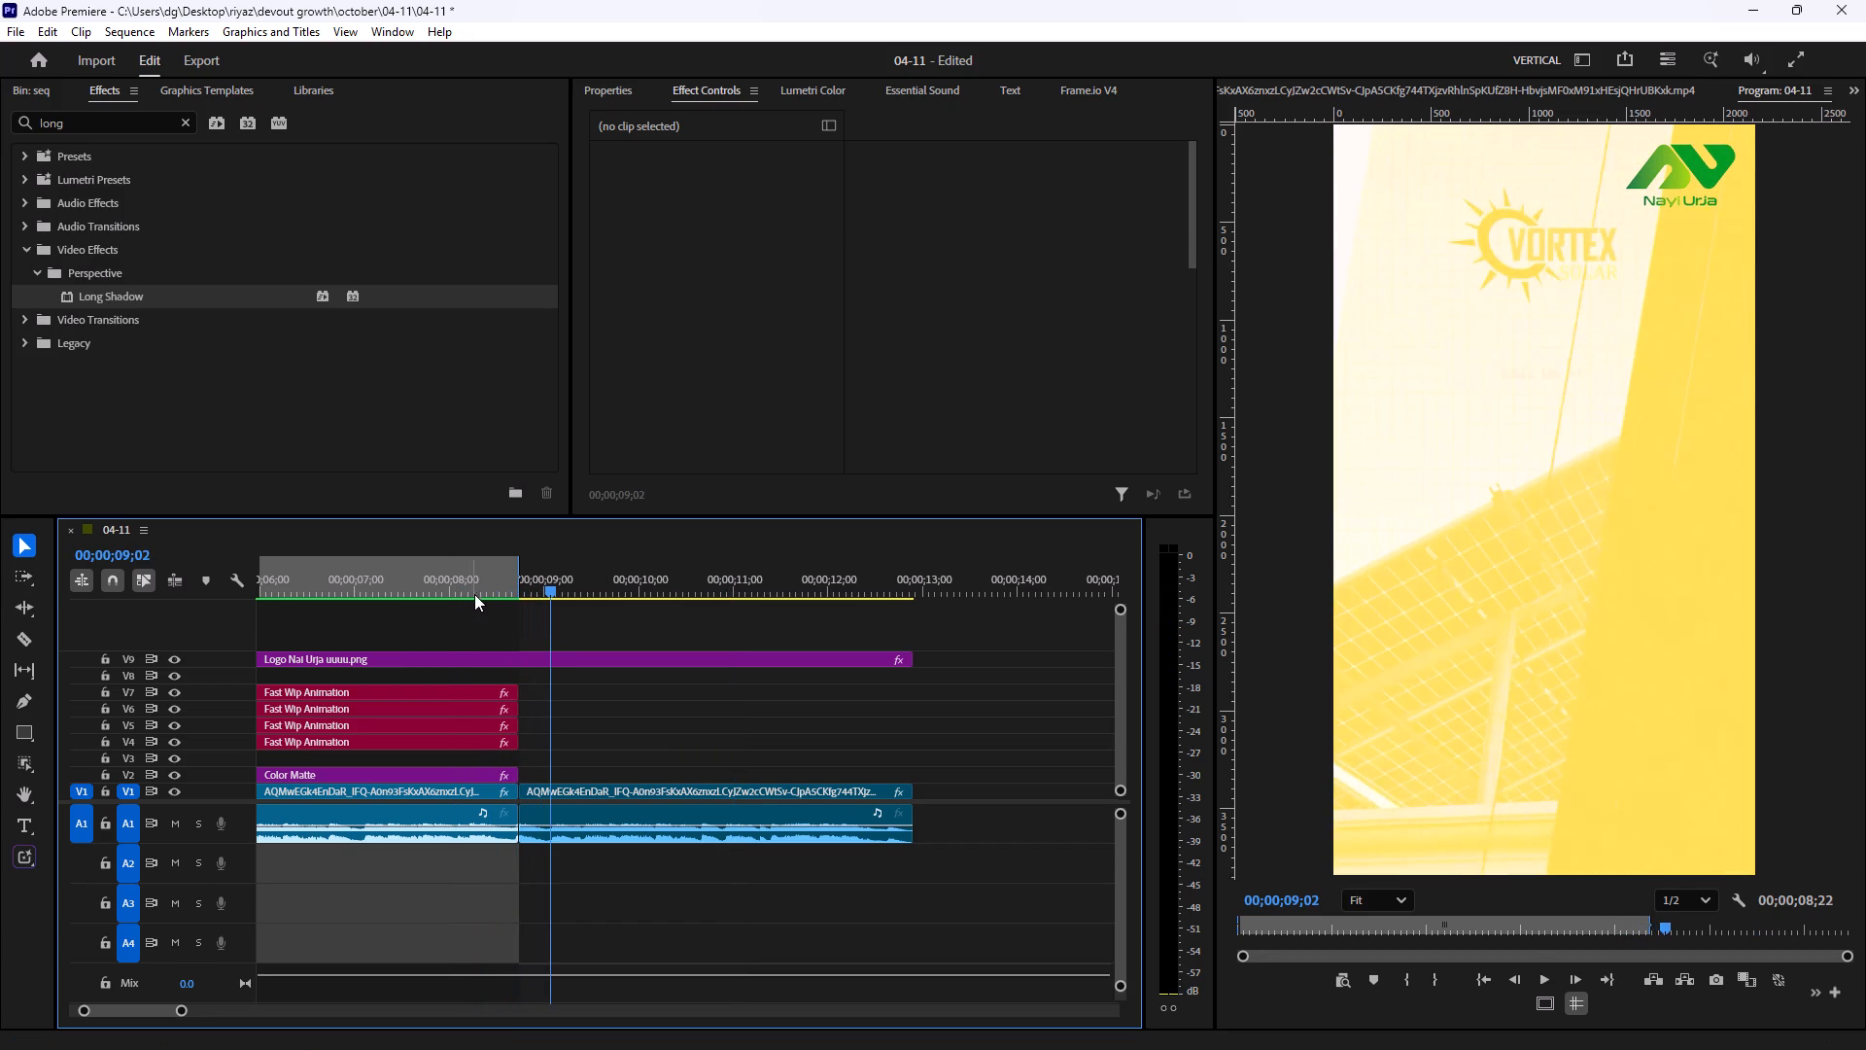
{"action": "key", "text": "space"}
{"action": "key", "text": "space"}
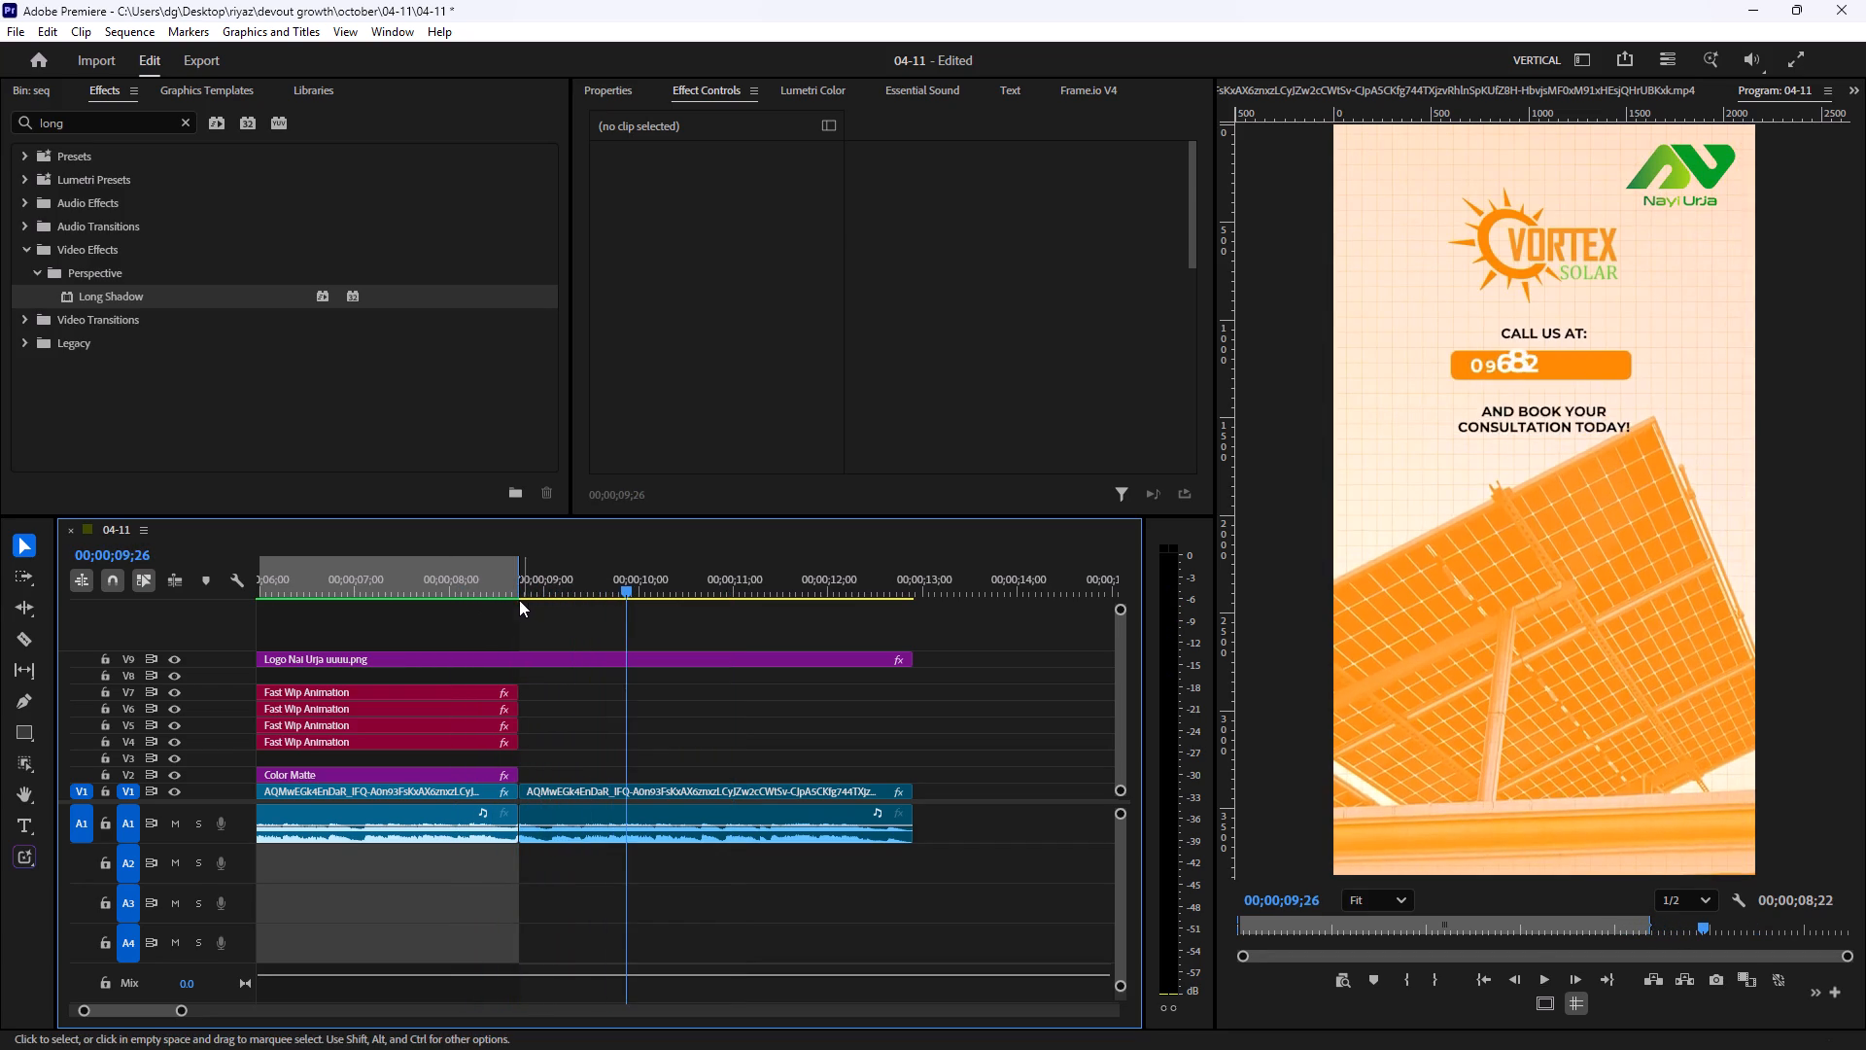
{"action": "left_click_drag", "start_coordinate": [468, 581], "coordinate": [457, 591]}
{"action": "key", "text": "space"}
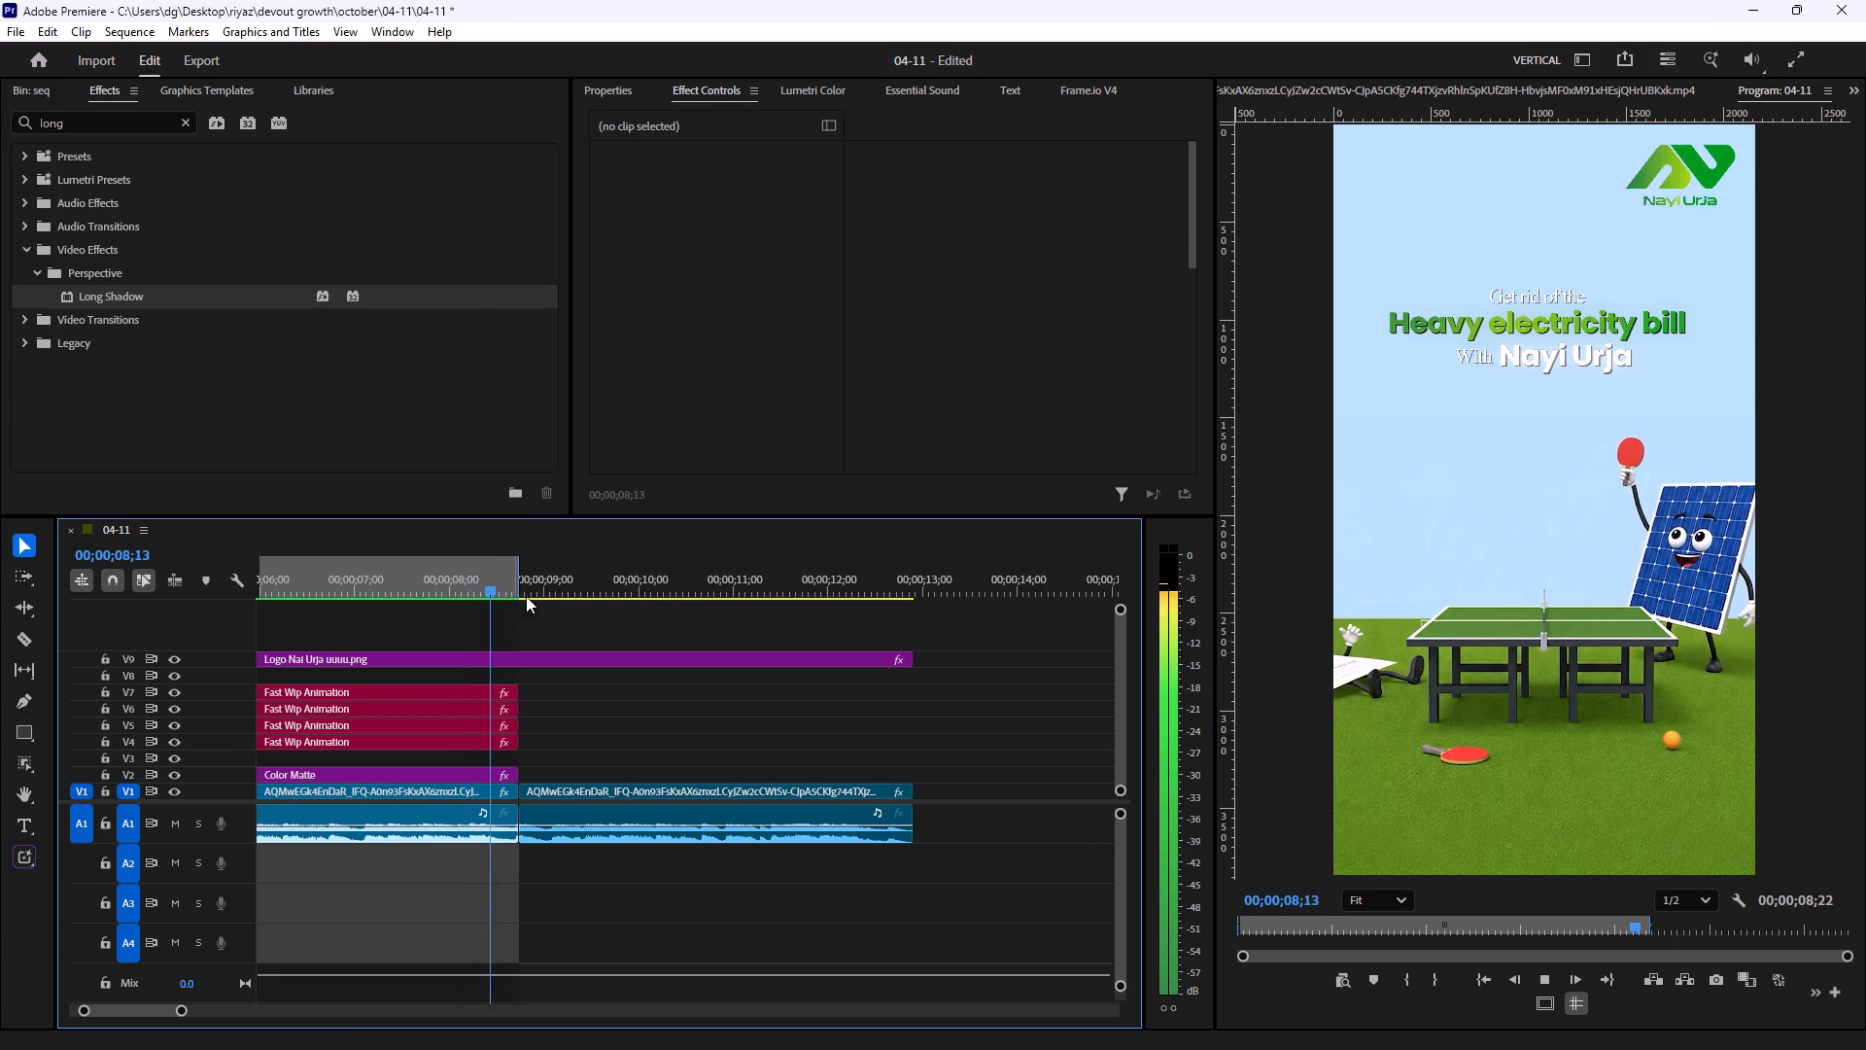
{"action": "key", "text": "space"}
Scrub and play the original Vortex Solar source video around its closing card to examine the unedited transition.
{"action": "left_click", "coordinate": [1325, 87]}
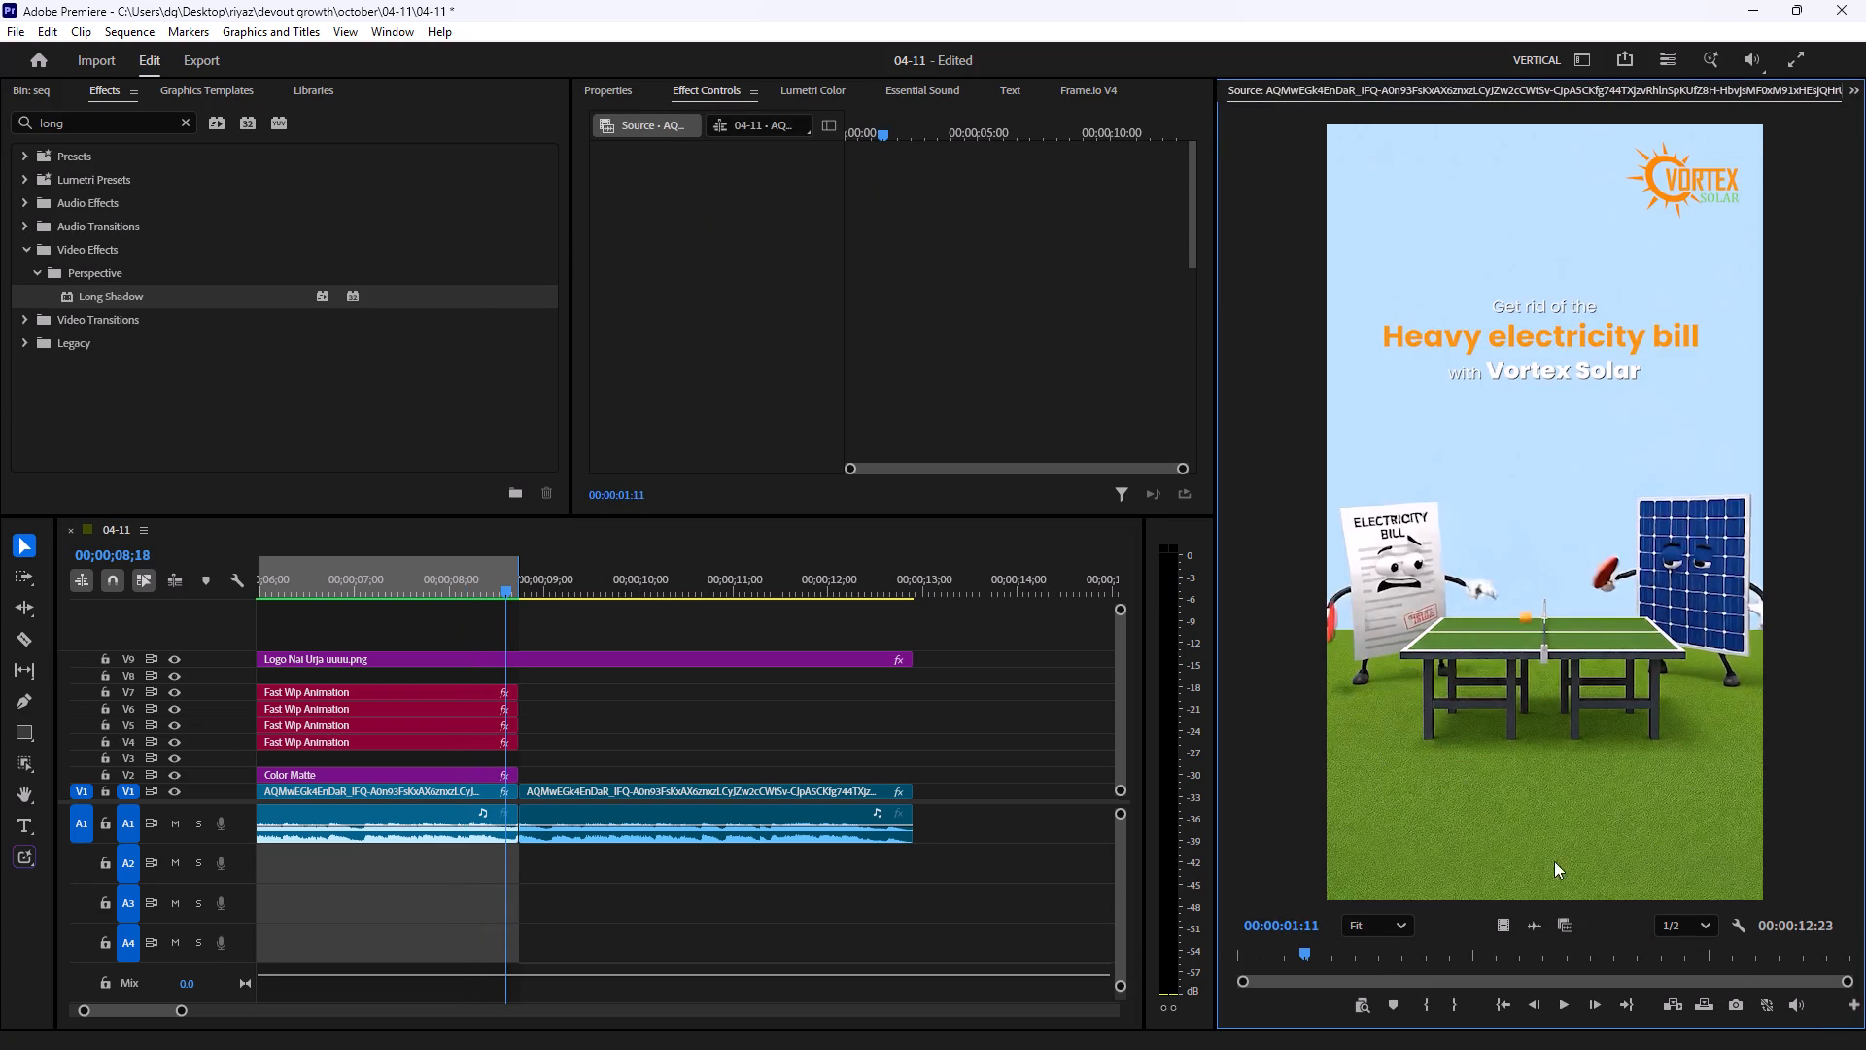
{"action": "left_click_drag", "start_coordinate": [1376, 952], "coordinate": [1728, 964]}
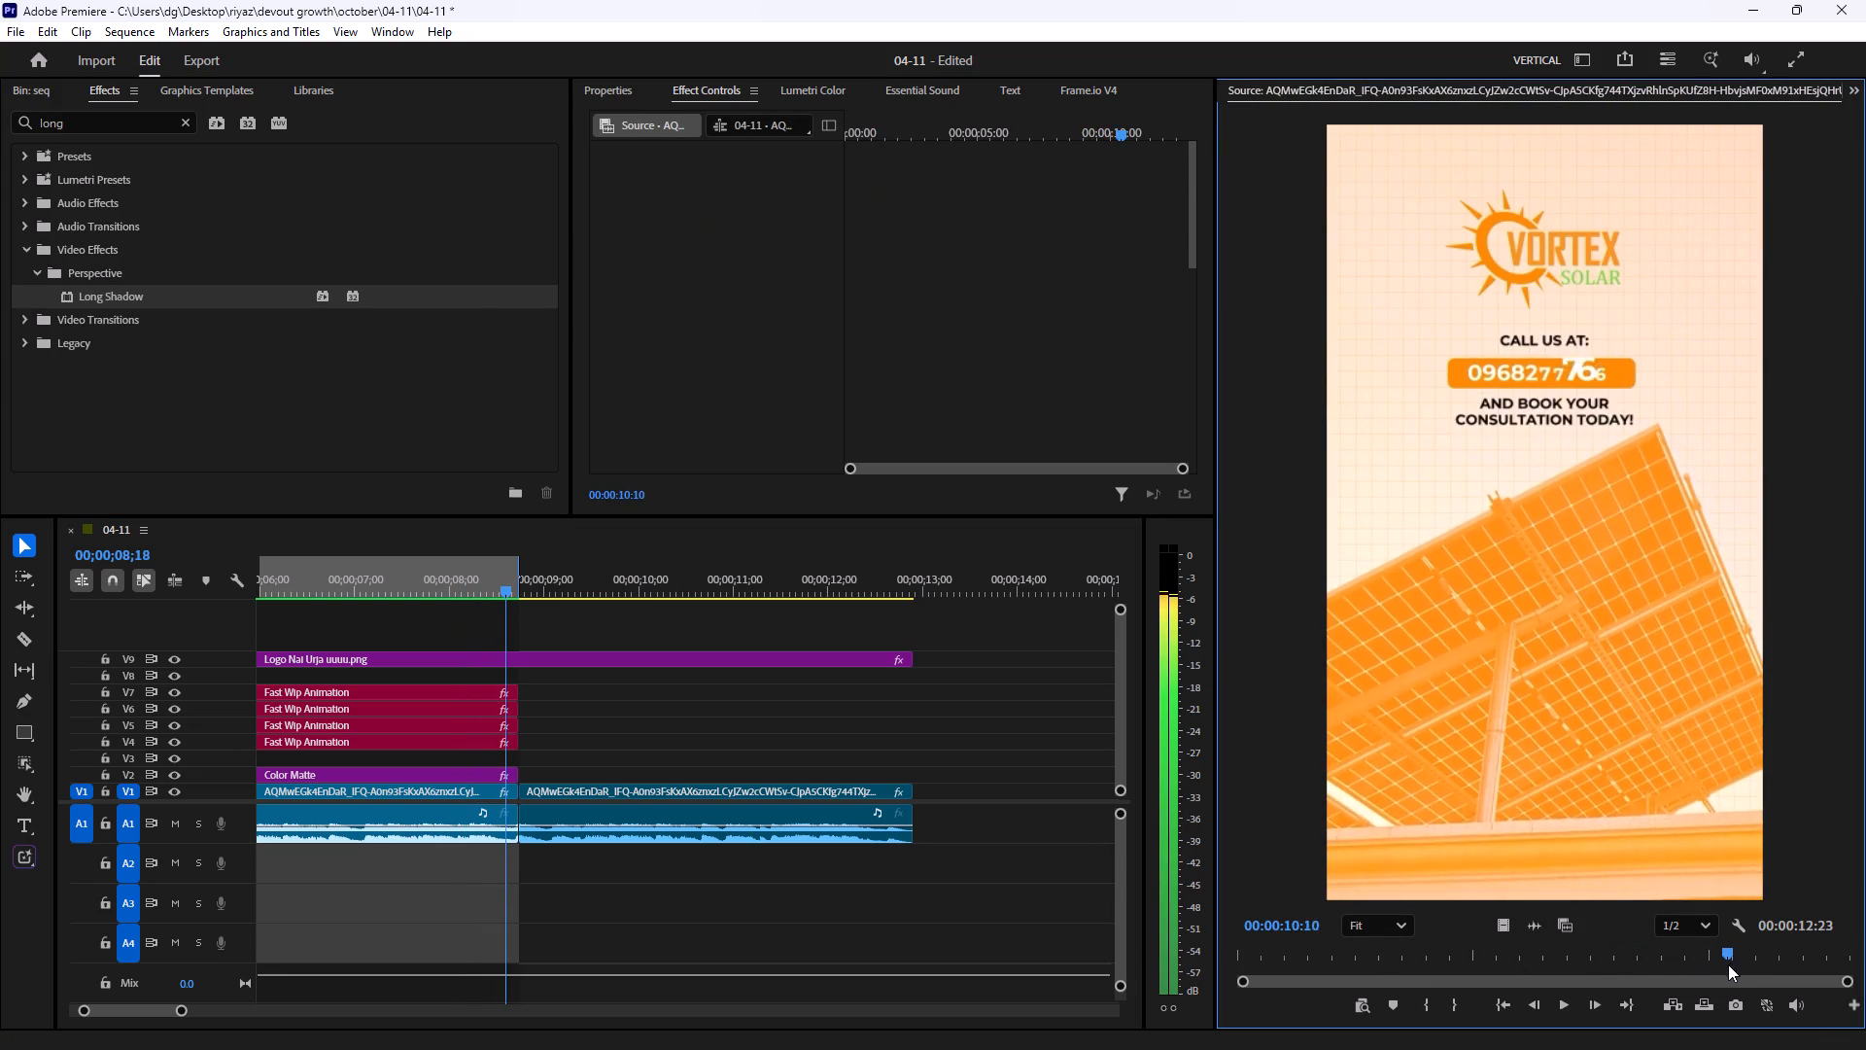
{"action": "left_click_drag", "start_coordinate": [1728, 964], "coordinate": [1591, 969]}
{"action": "key", "text": "space"}
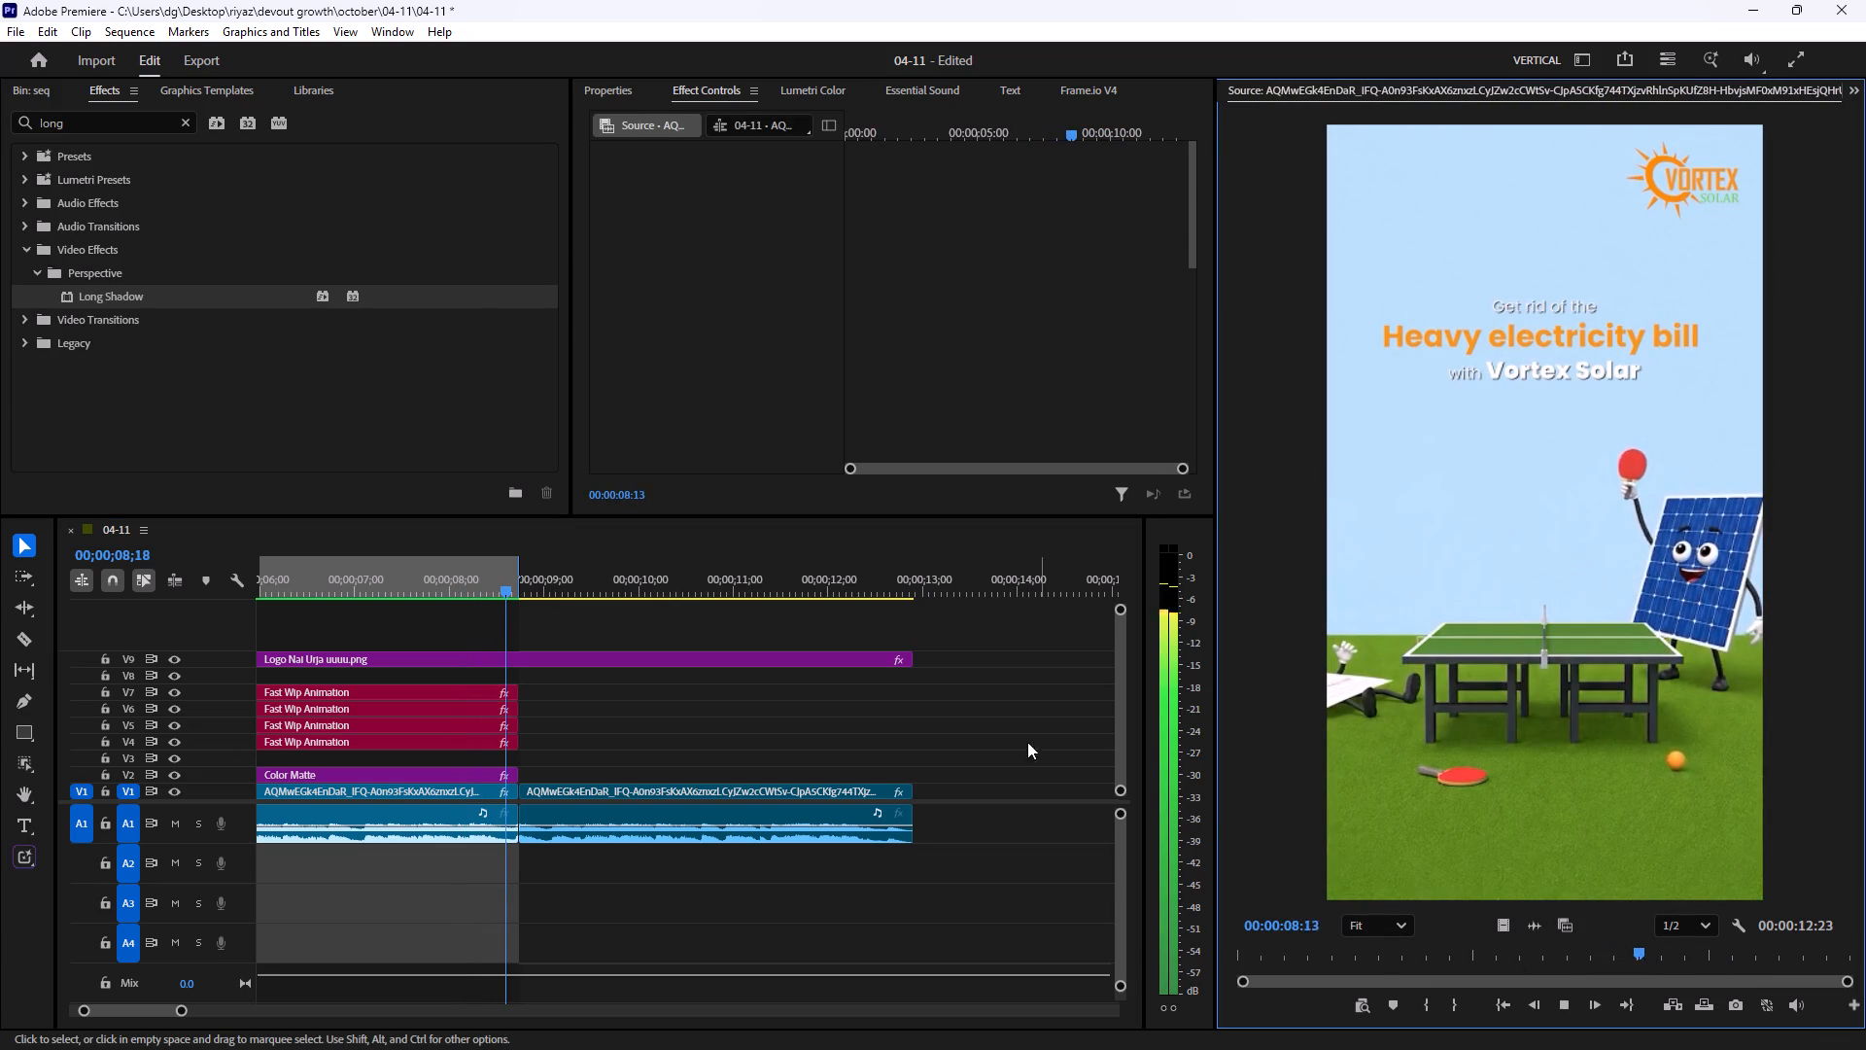
{"action": "key", "text": "space"}
Scrub and replay the closing card in the sequence to examine how its call-to-action text and phone number animate.
{"action": "left_click", "coordinate": [571, 586]}
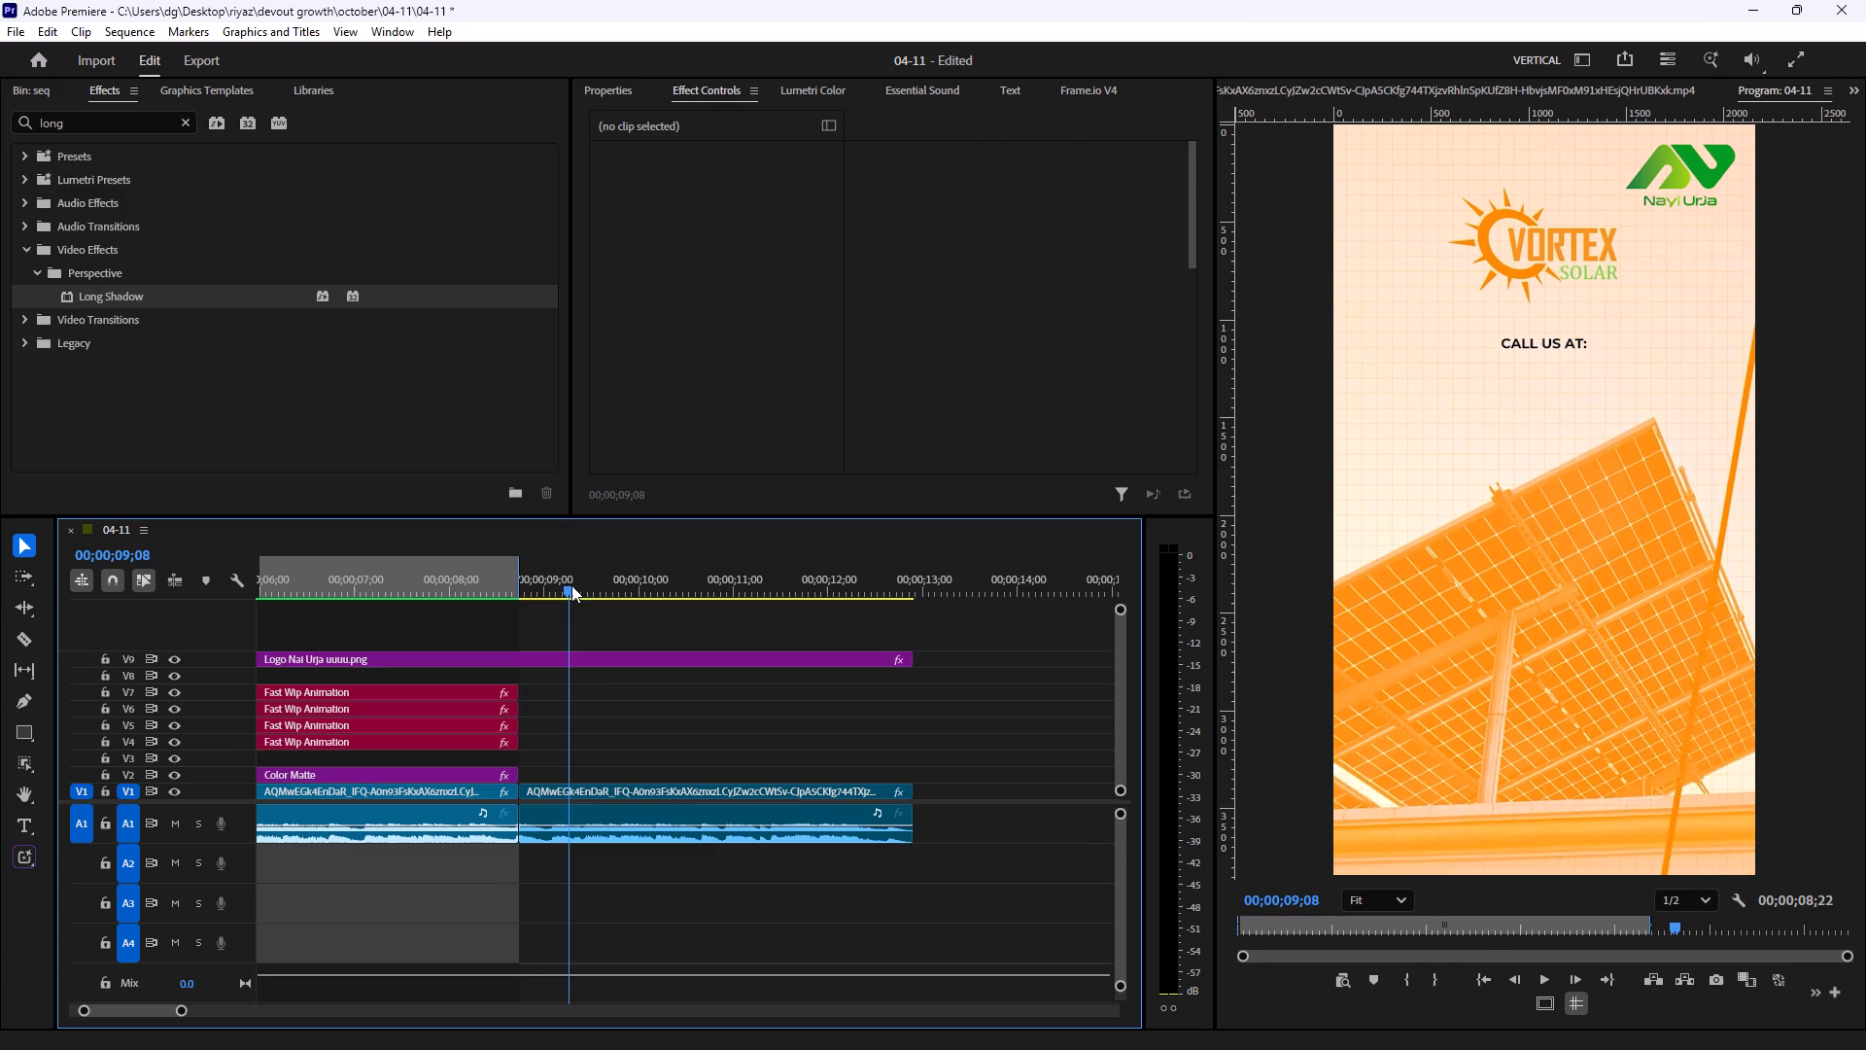
{"action": "left_click", "coordinate": [478, 585]}
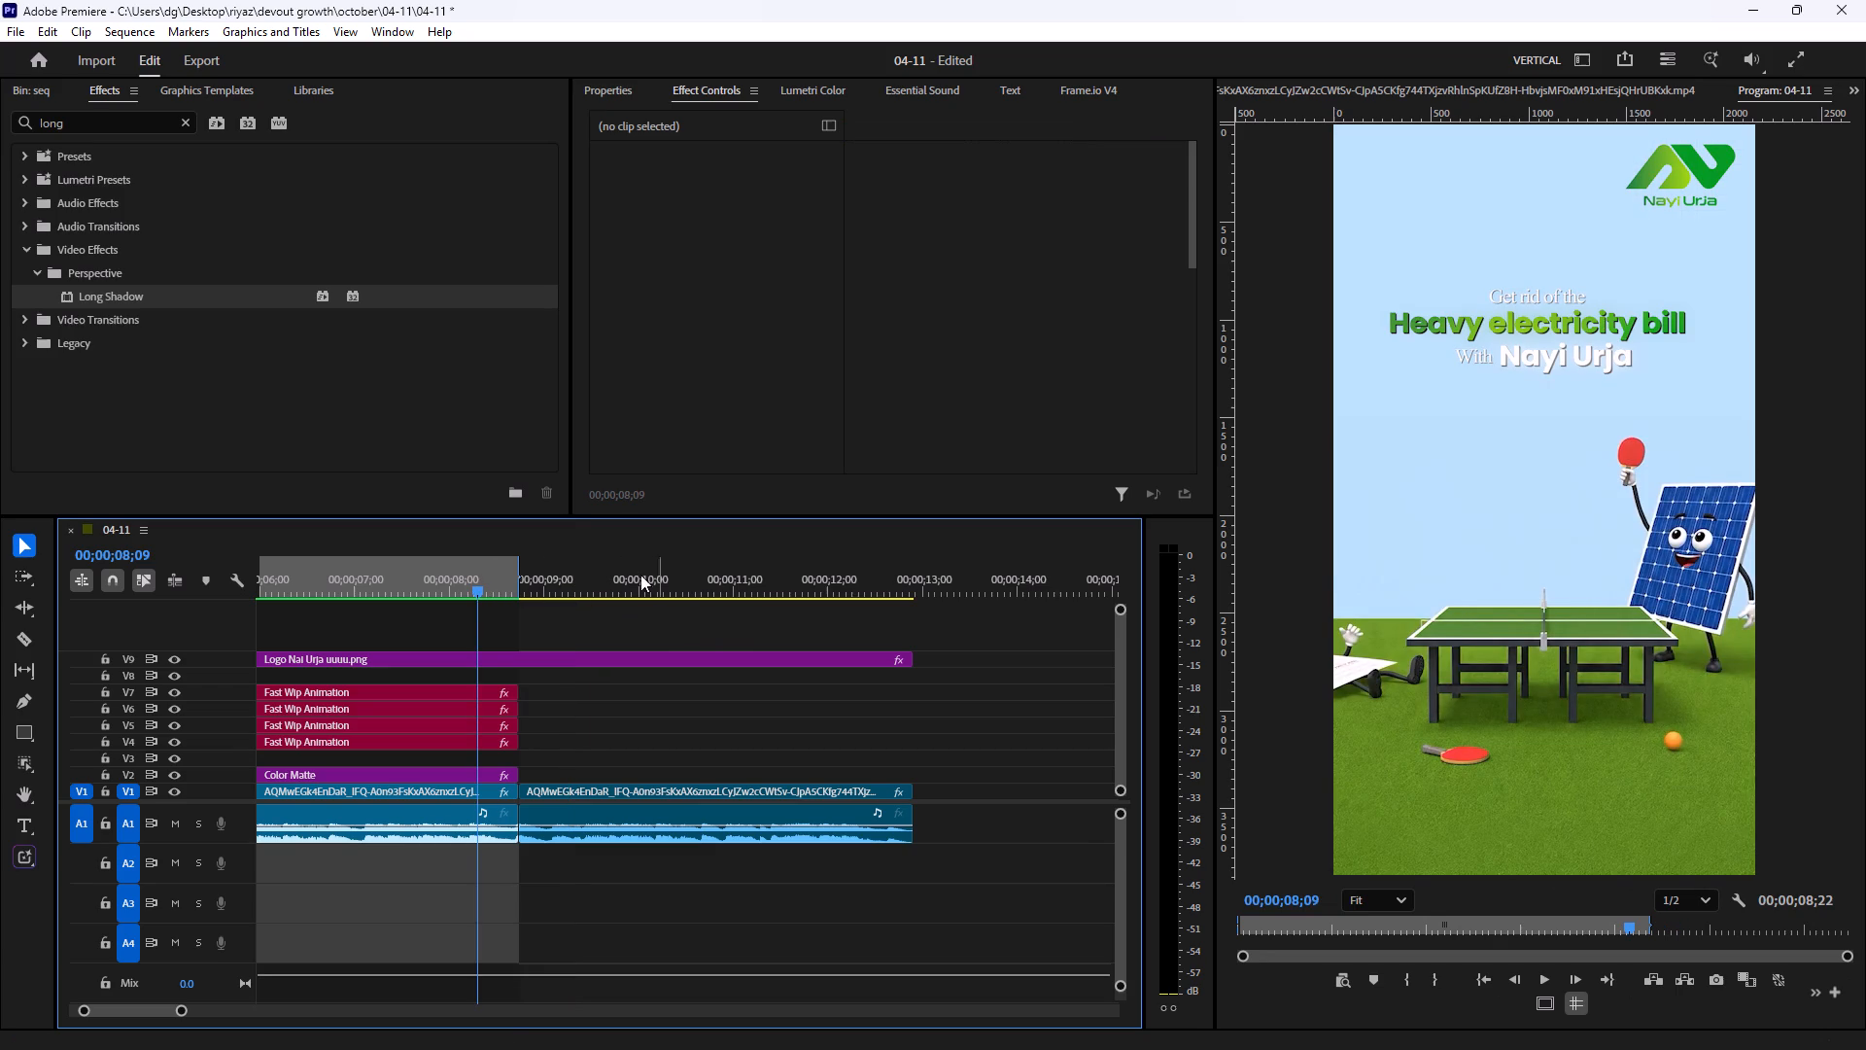
{"action": "left_click_drag", "start_coordinate": [594, 569], "coordinate": [634, 569]}
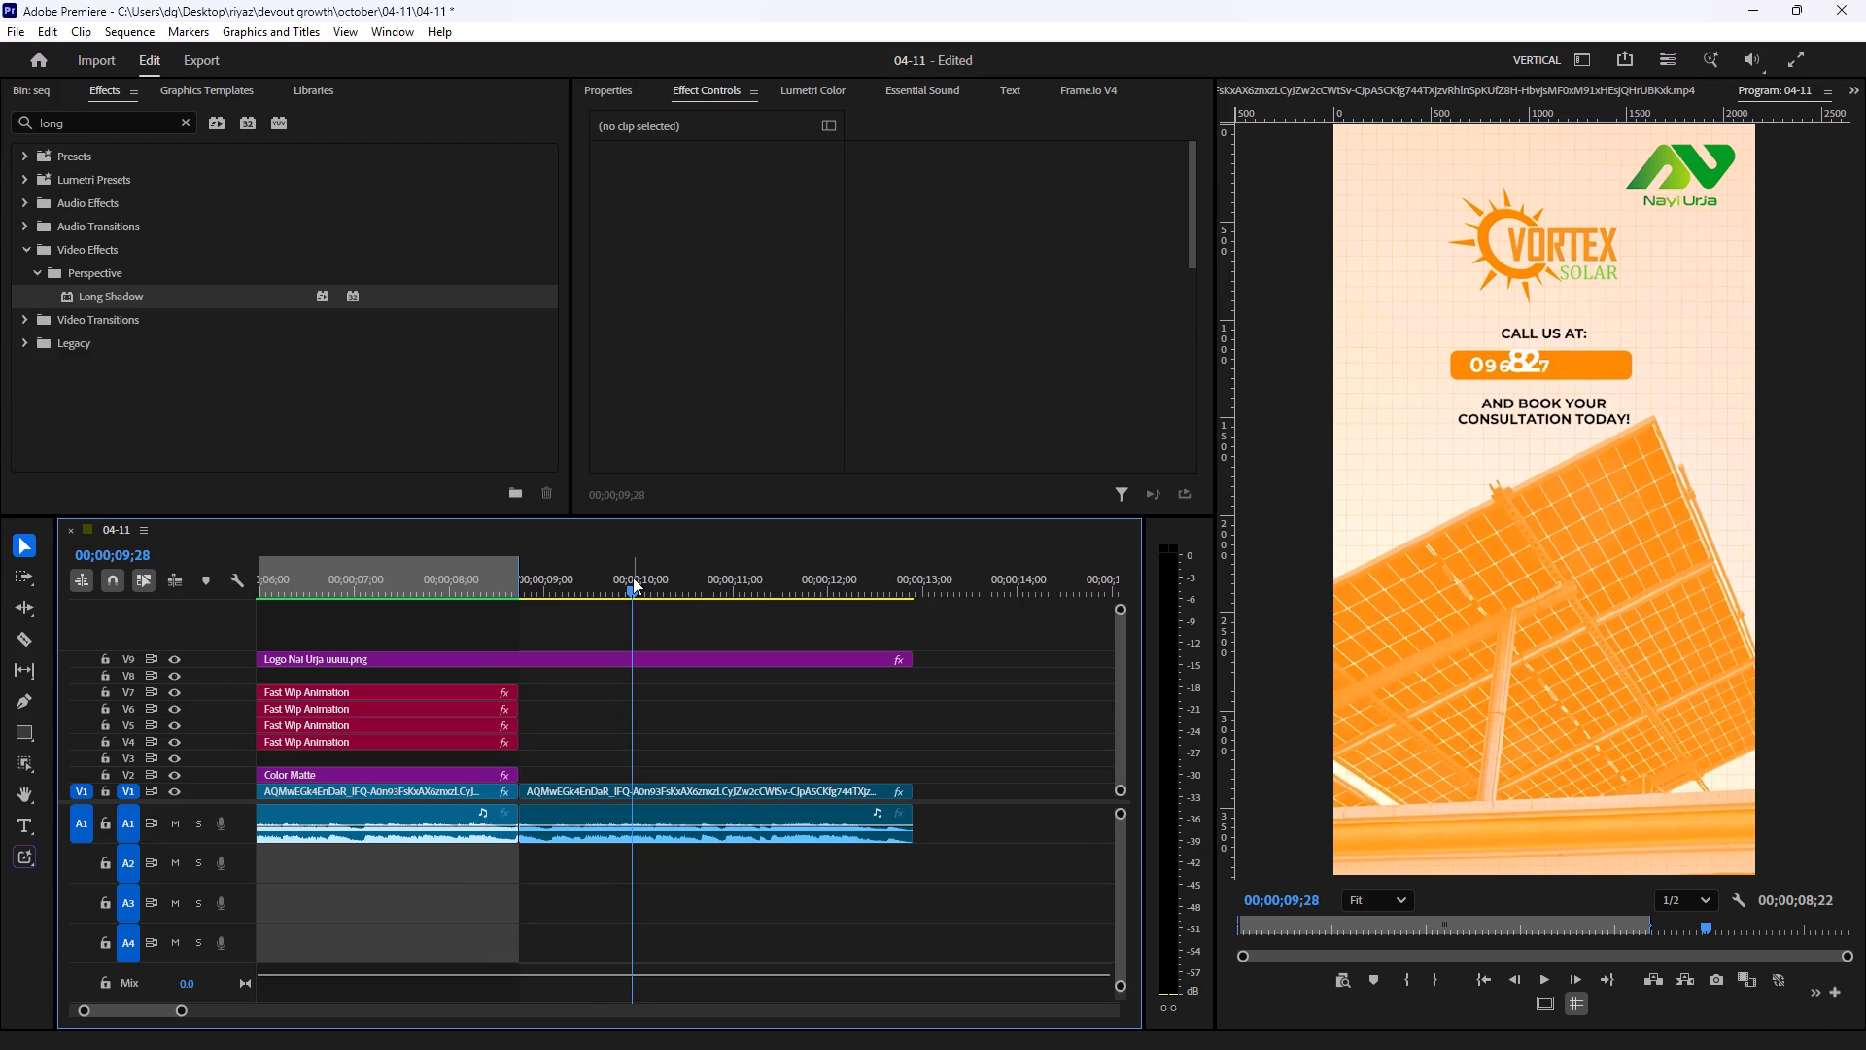
{"action": "left_click_drag", "start_coordinate": [613, 588], "coordinate": [590, 594]}
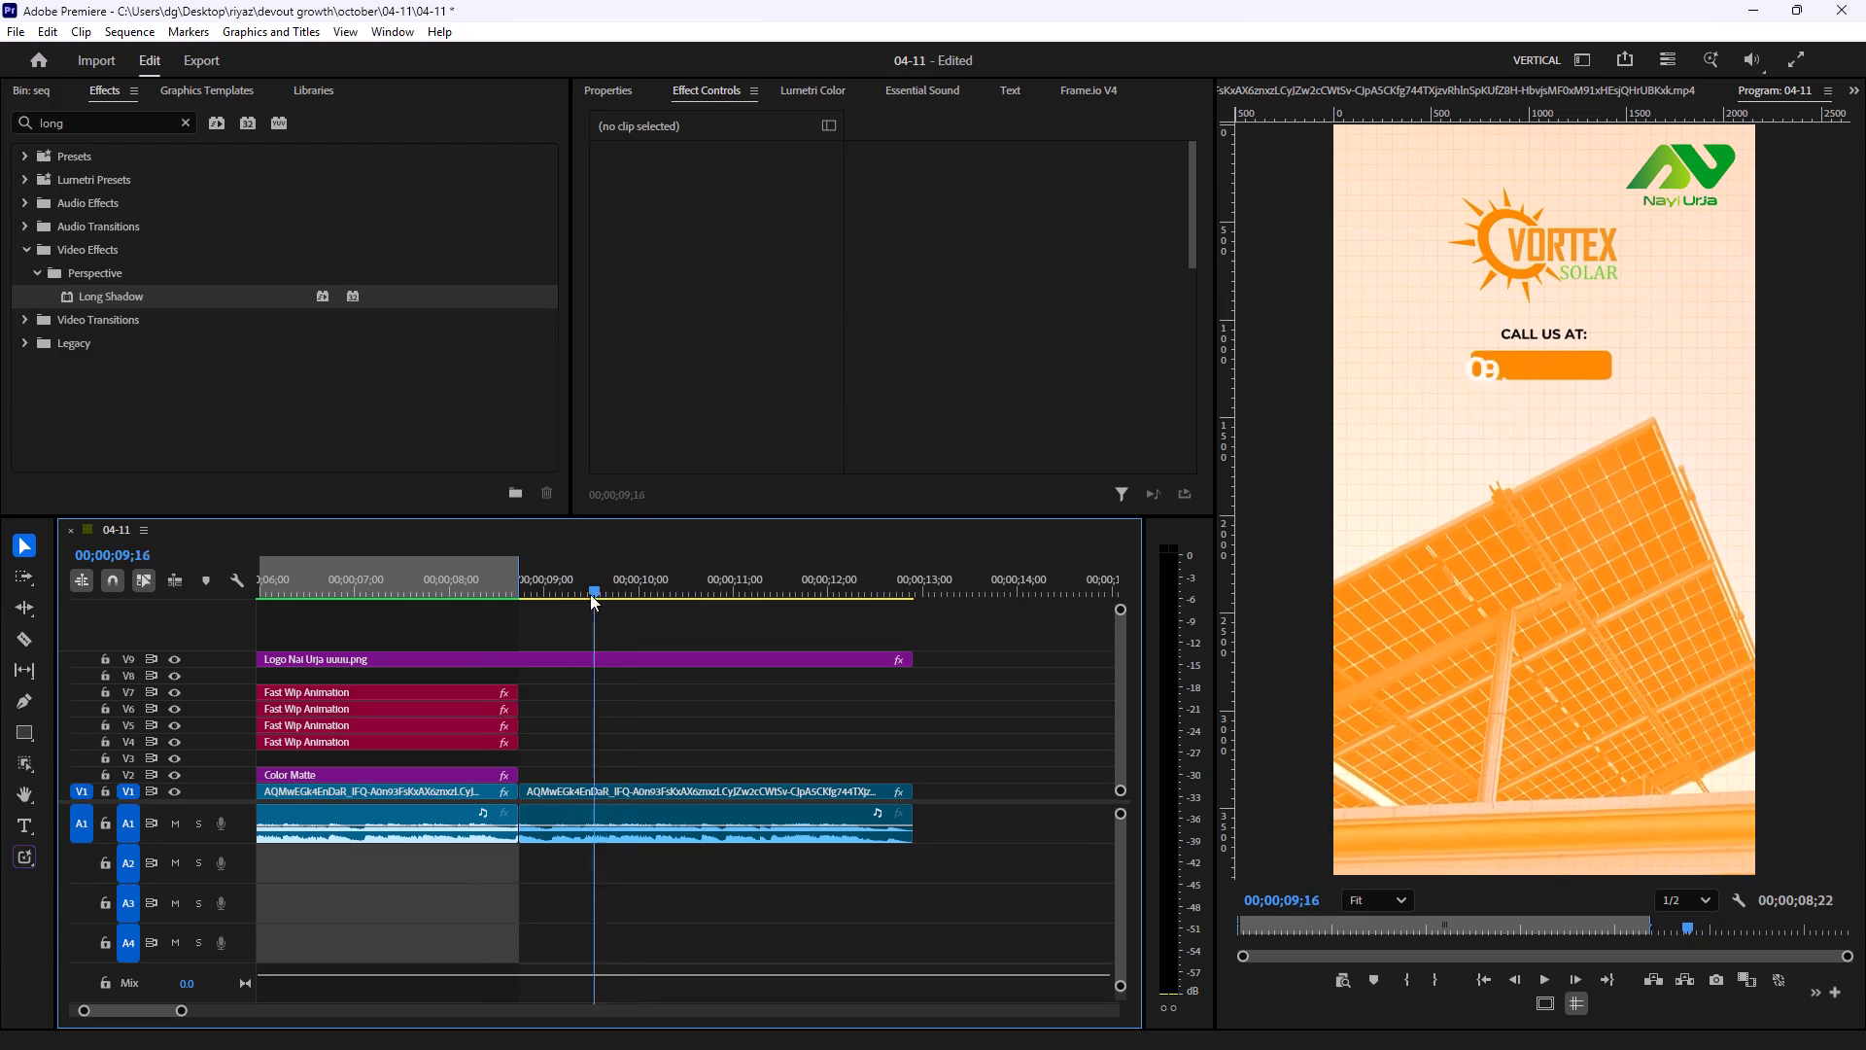
{"action": "left_click_drag", "start_coordinate": [590, 594], "coordinate": [499, 619]}
{"action": "key", "text": "space"}
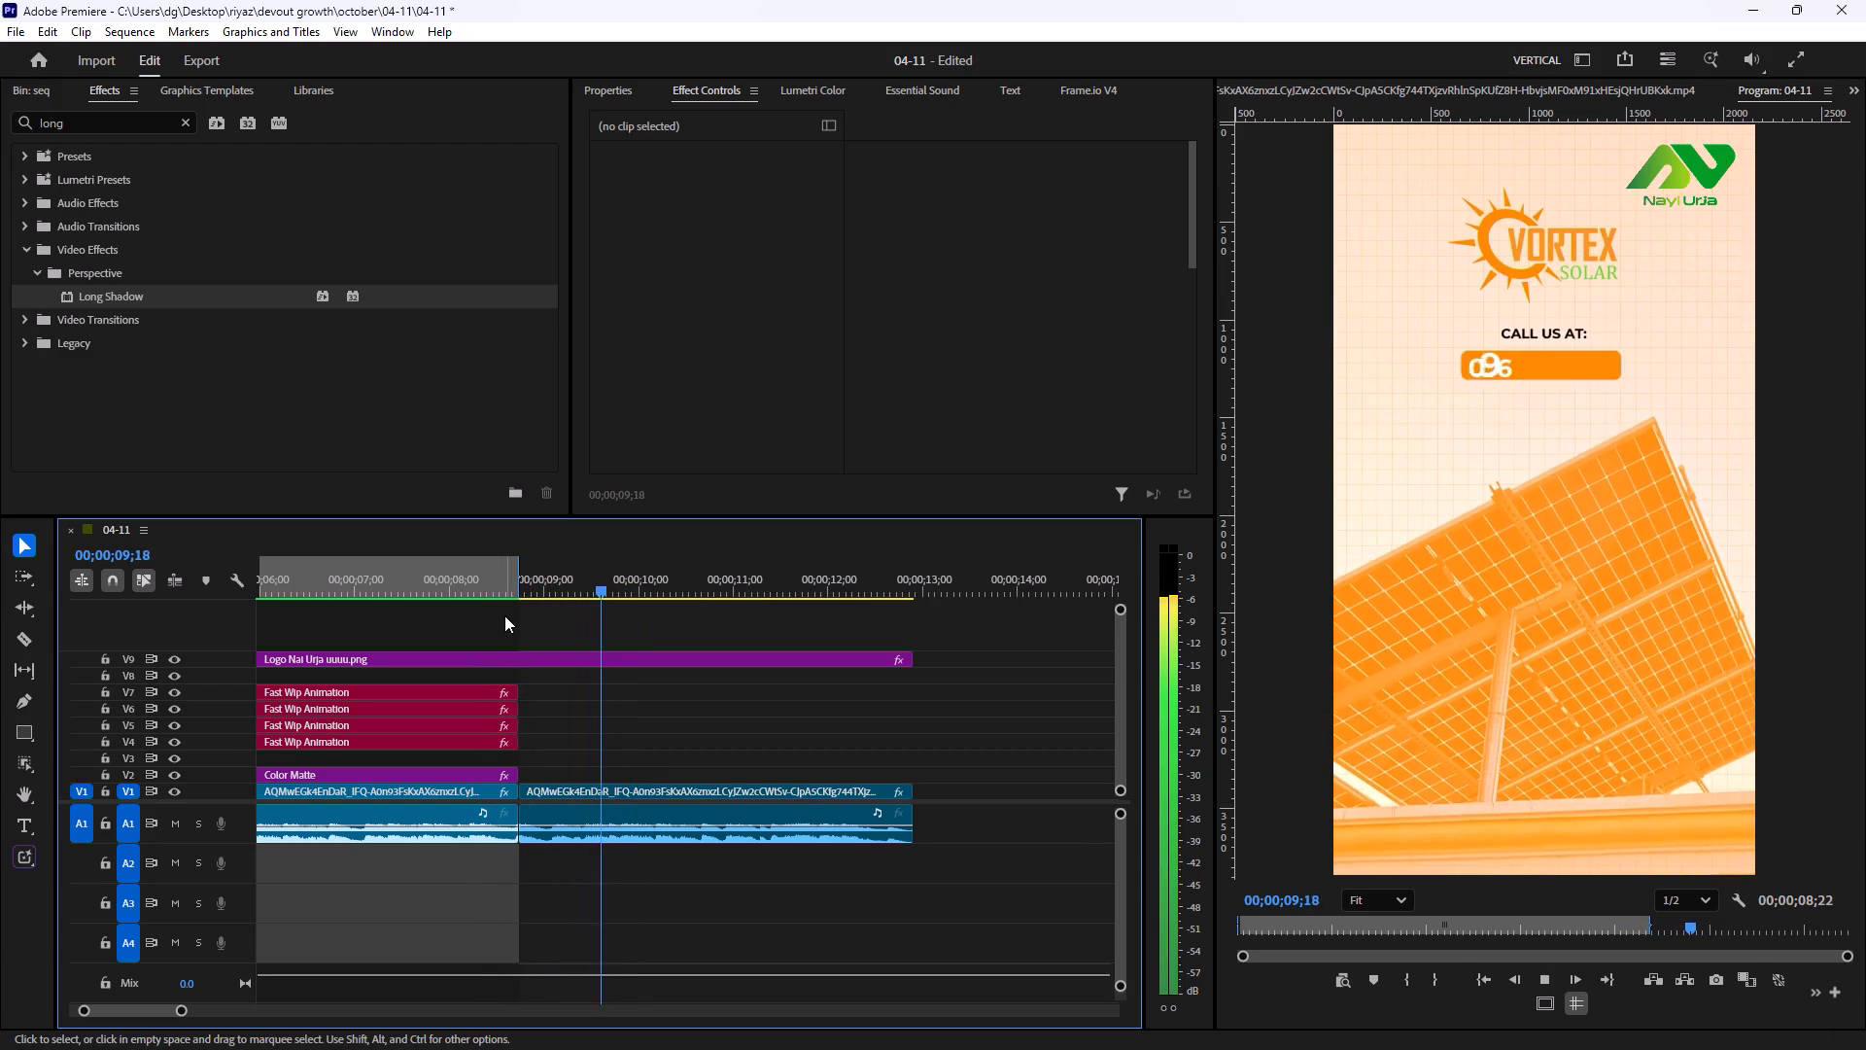
{"action": "key", "text": "space"}
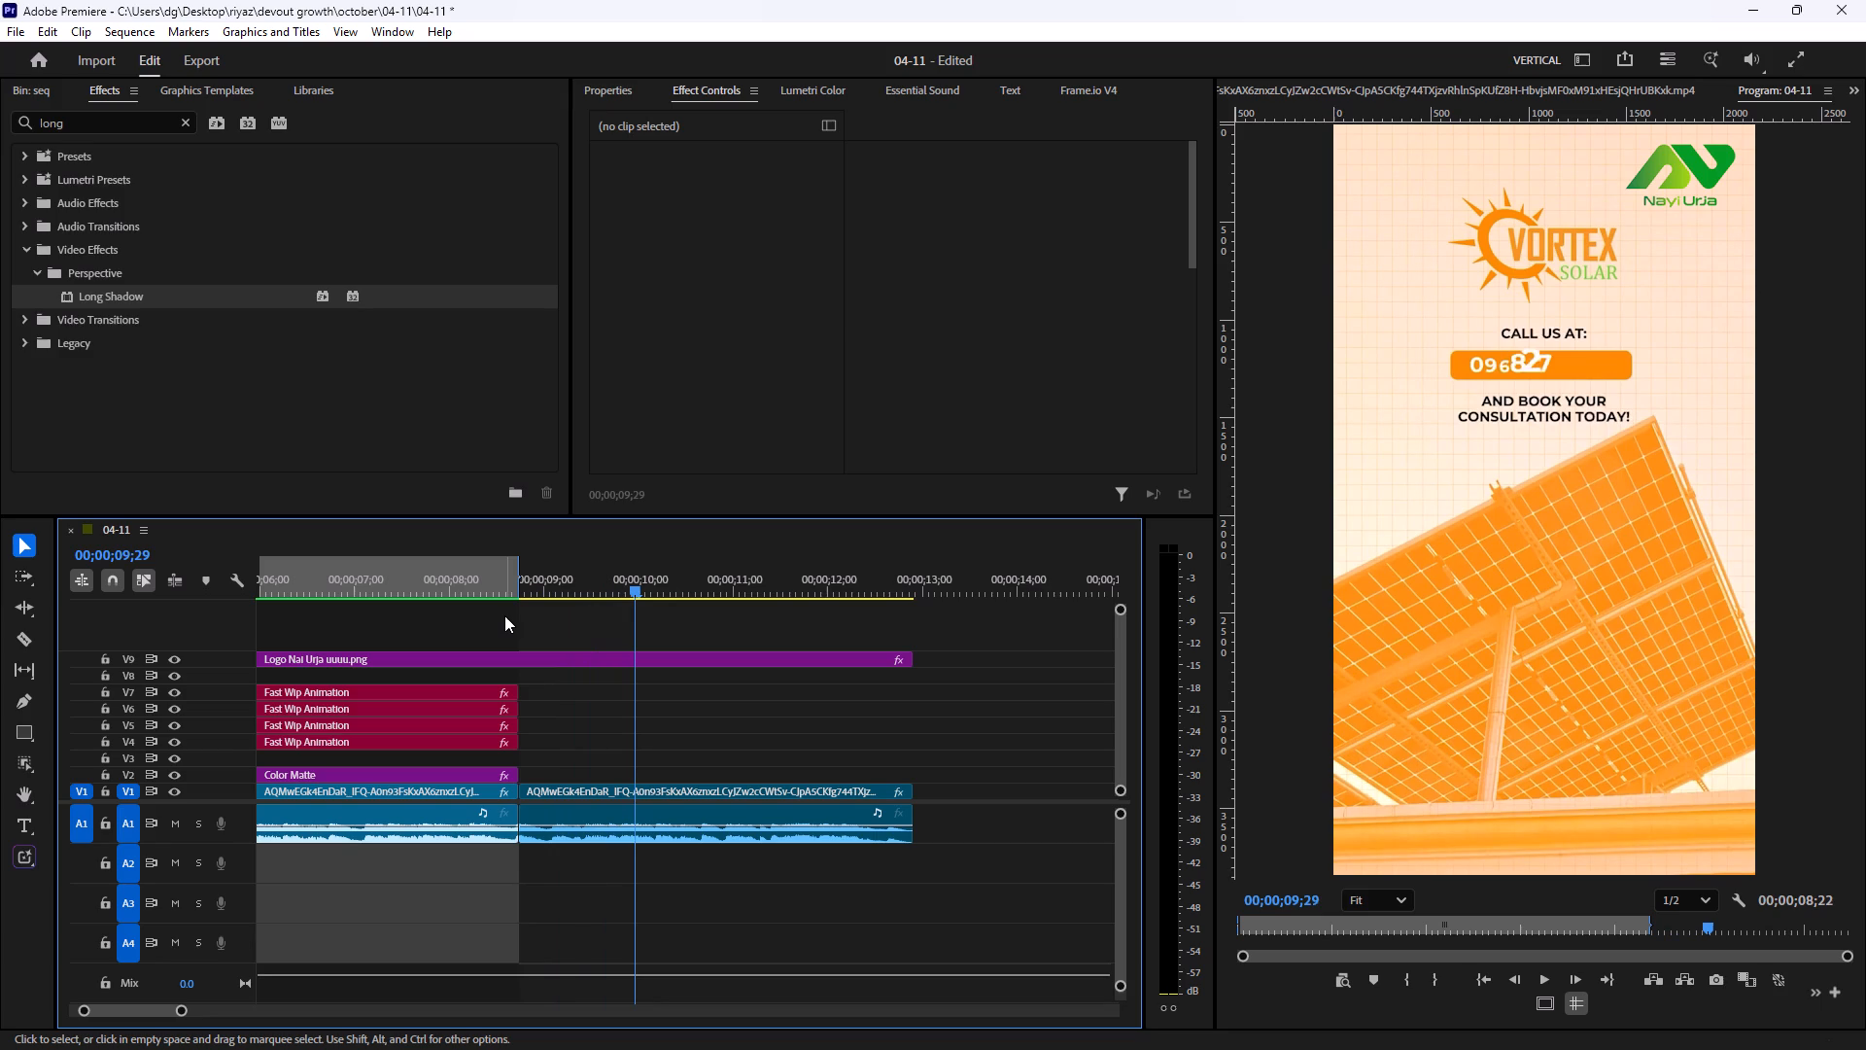
{"action": "key", "text": "space"}
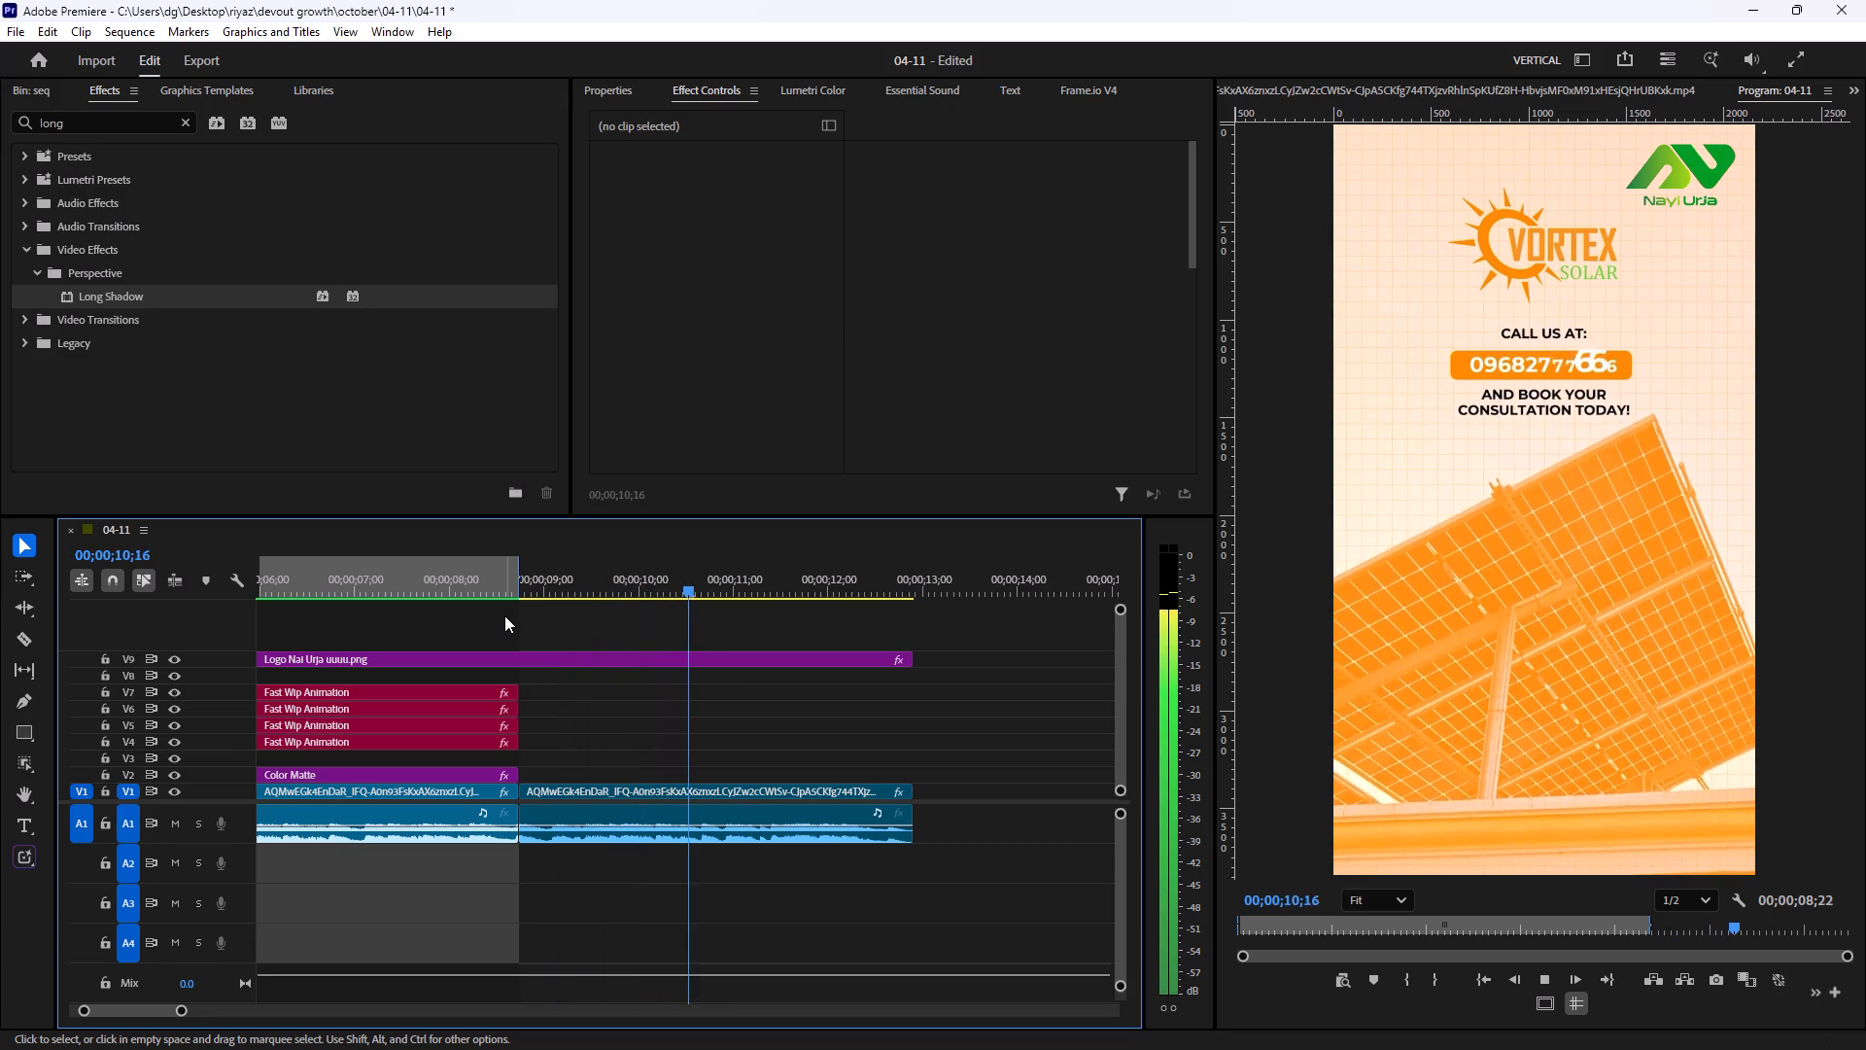
{"action": "key", "text": "space"}
{"action": "key", "text": "space"}
{"action": "key", "text": "space"}
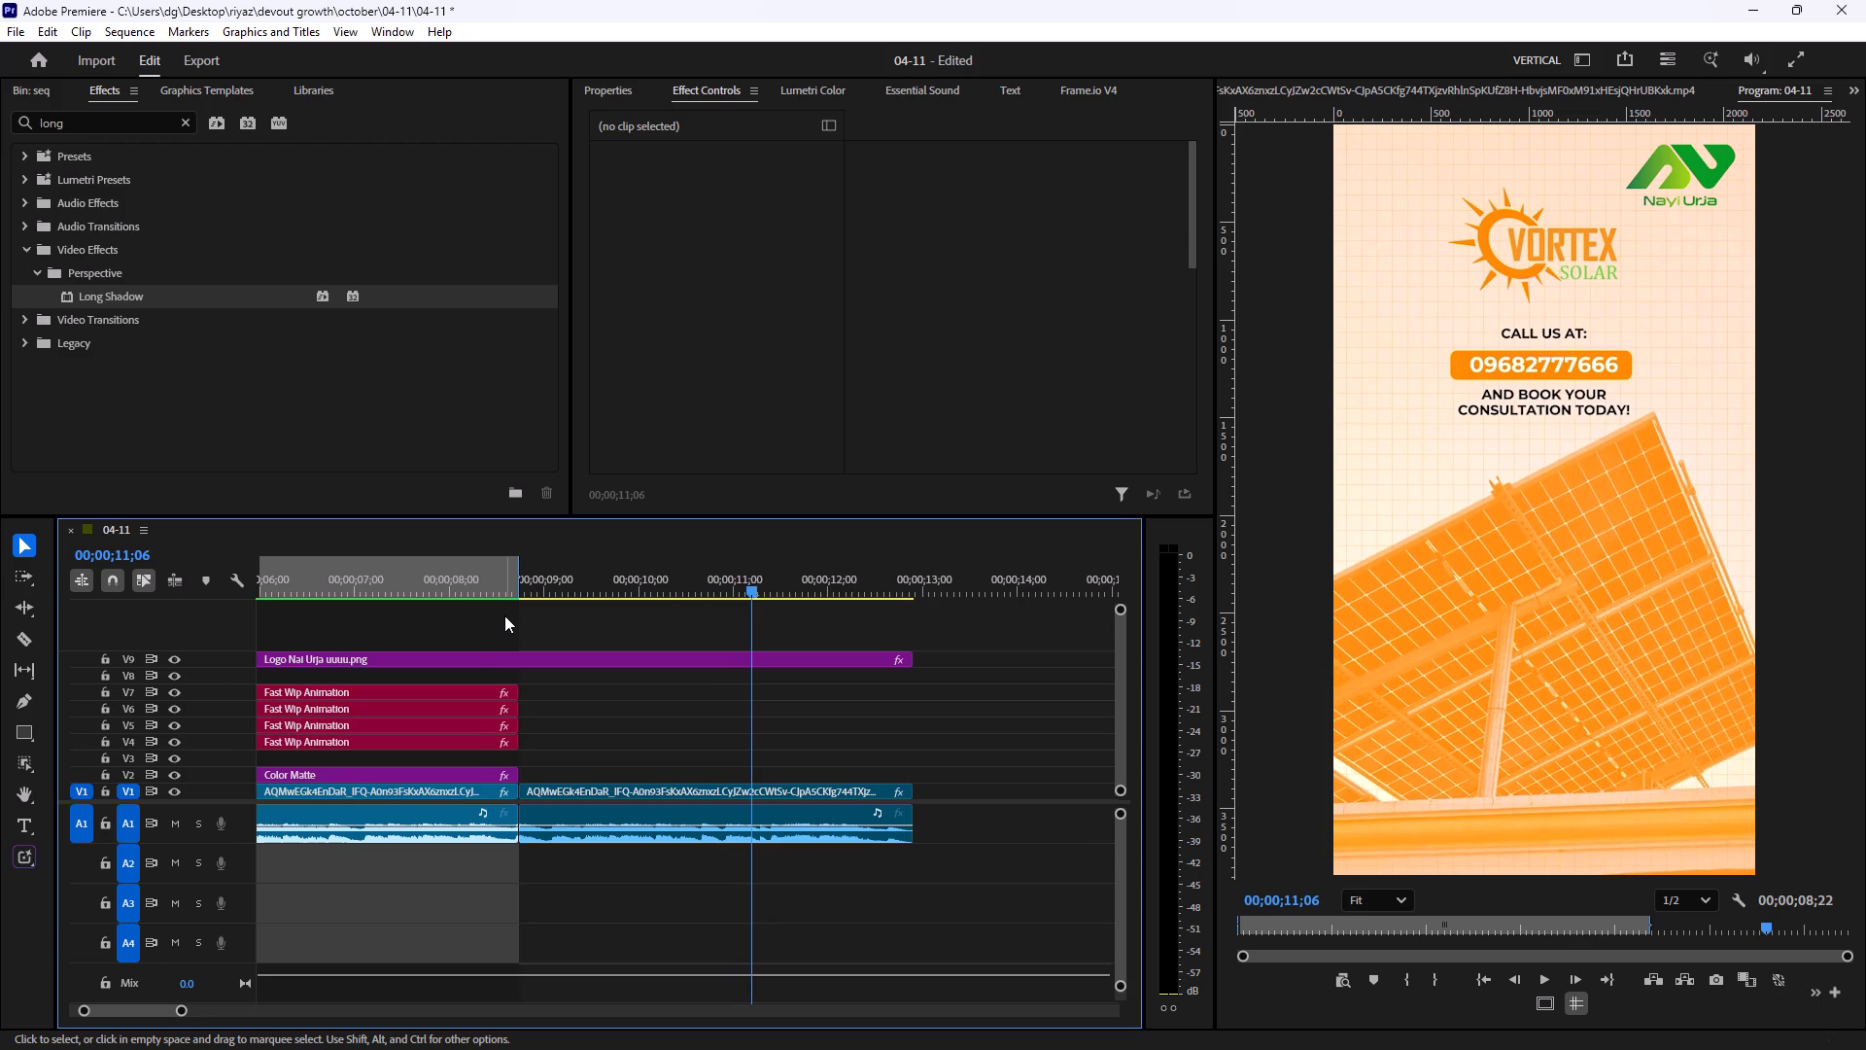
{"action": "left_click", "coordinate": [482, 575]}
{"action": "key", "text": "space"}
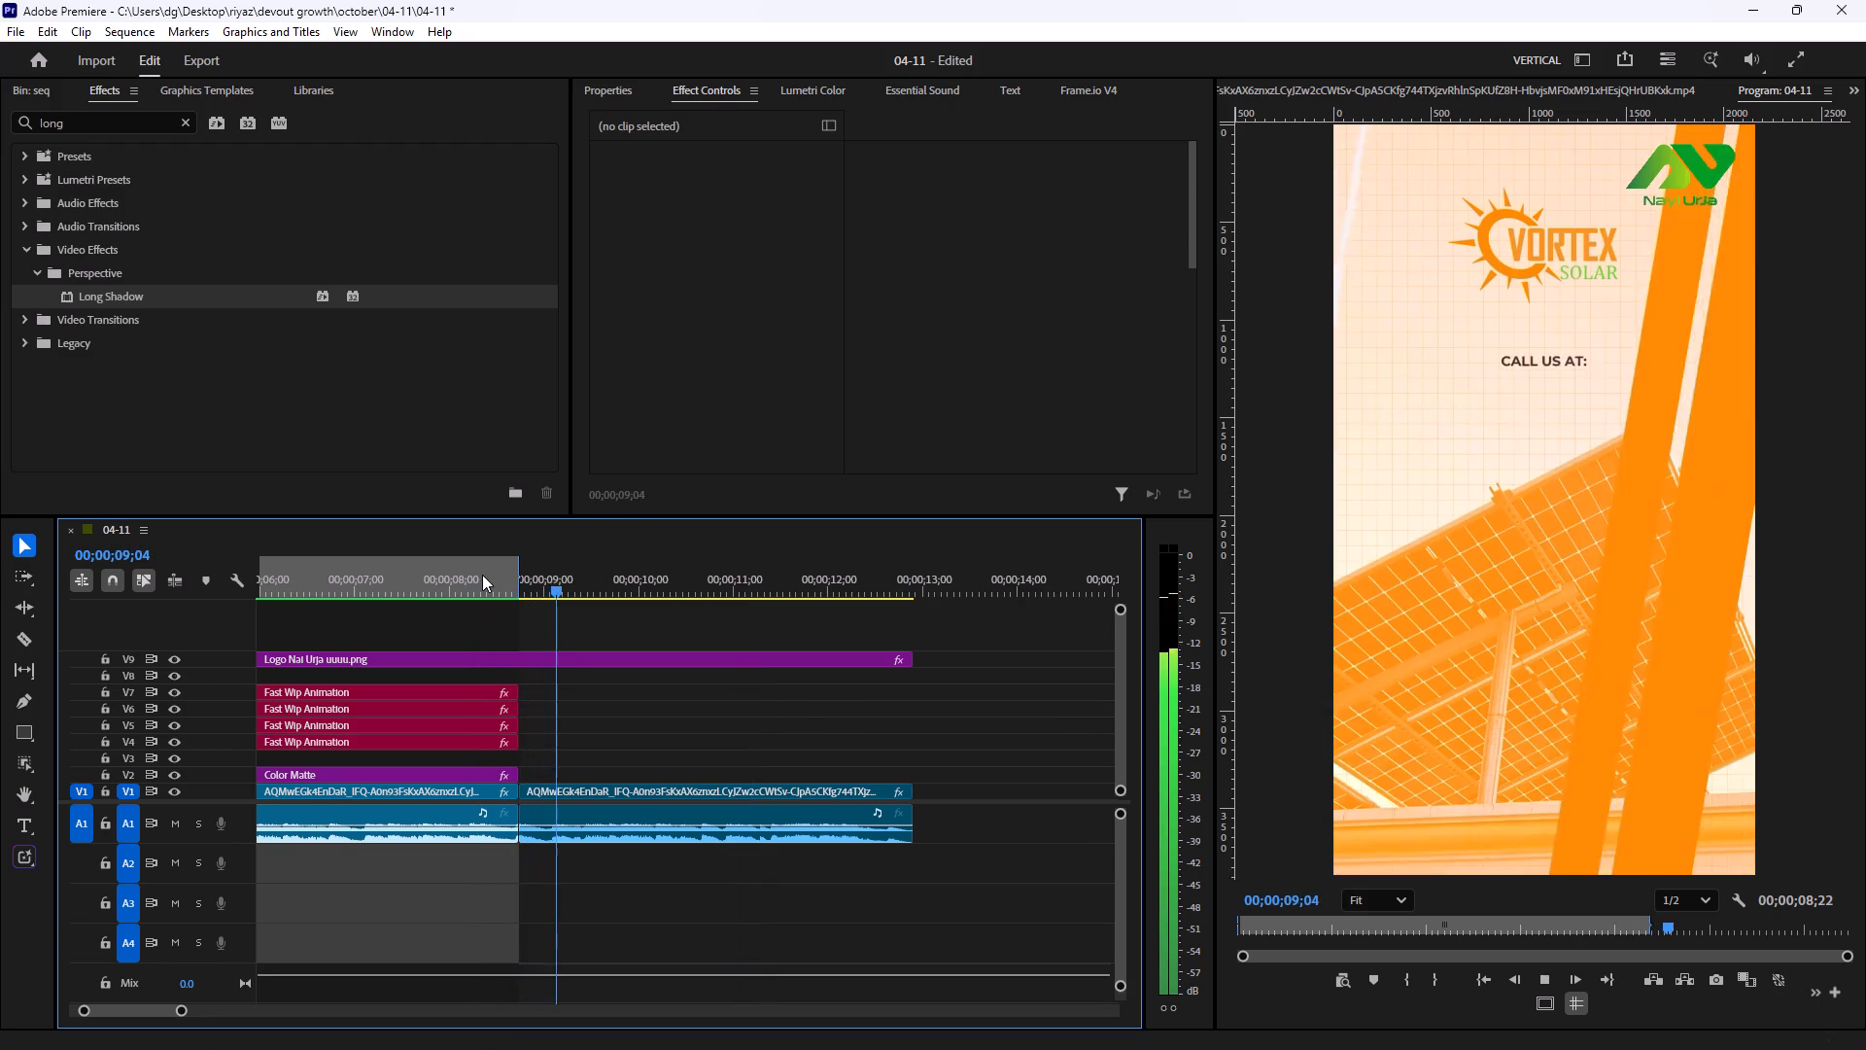
{"action": "key", "text": "space"}
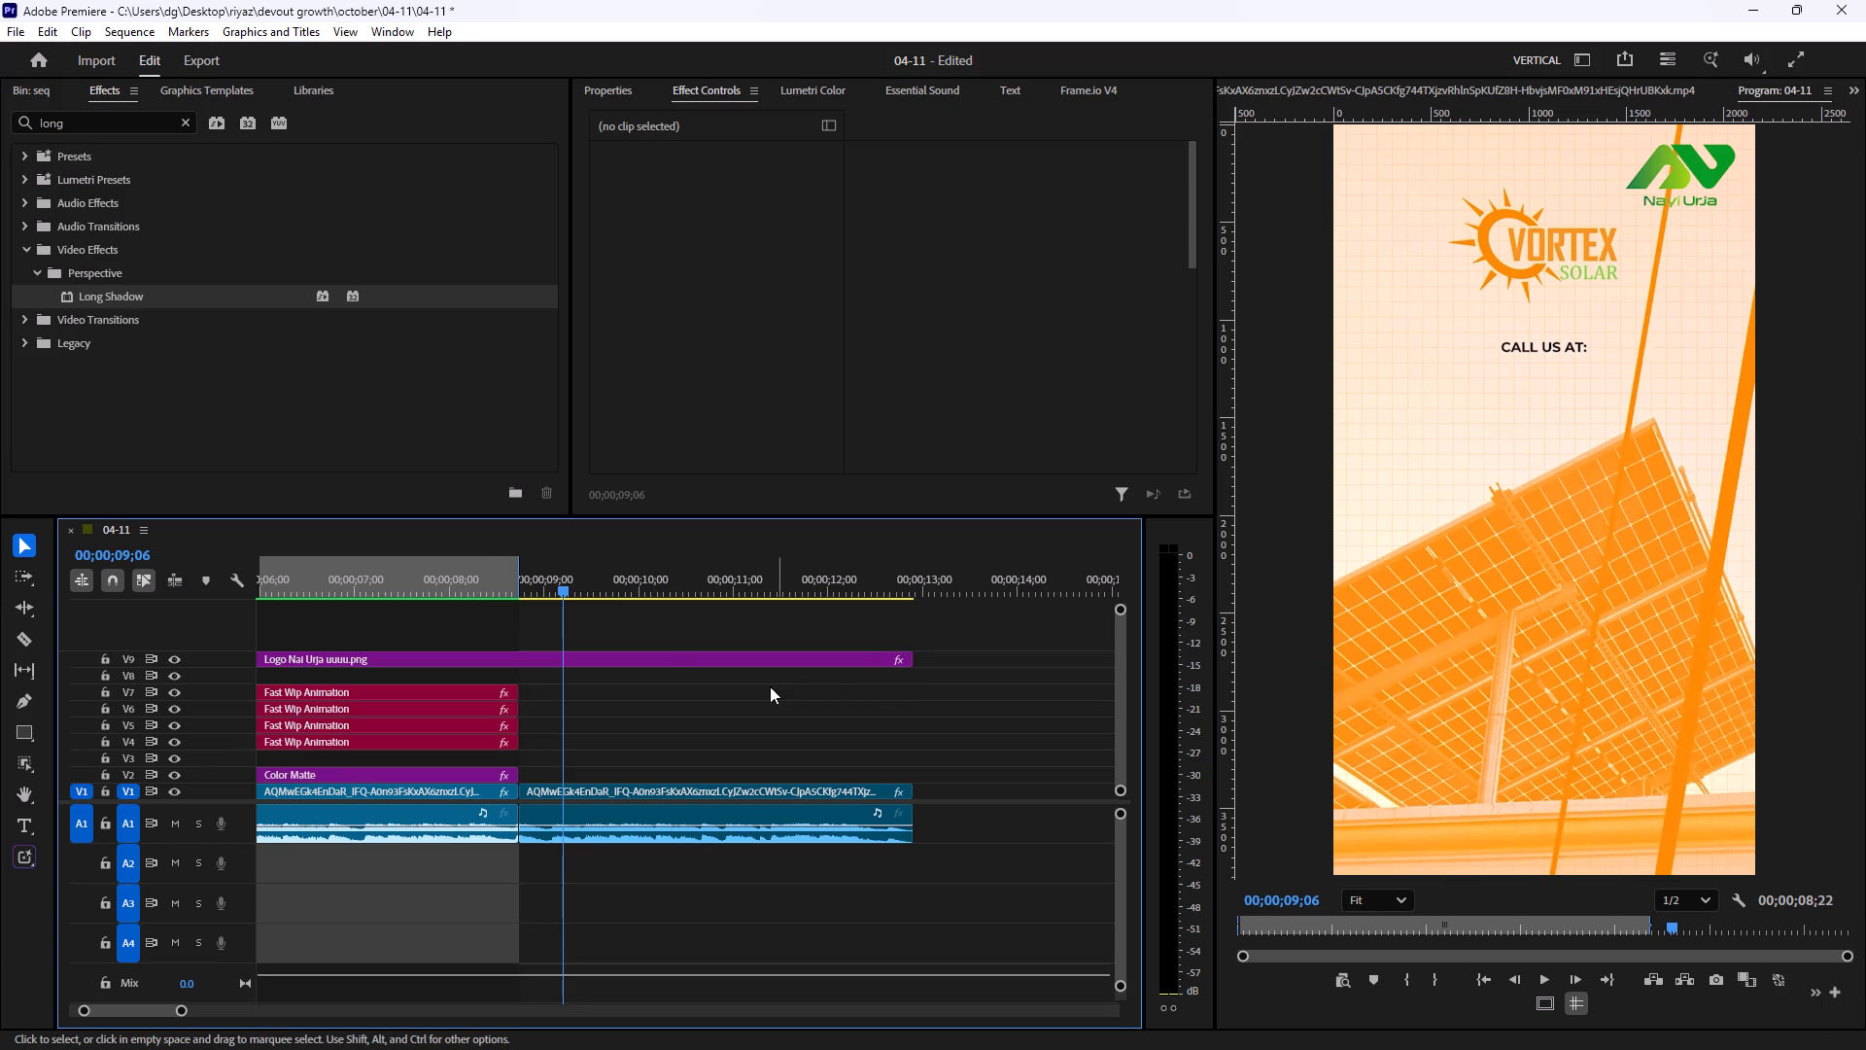
Split the Nayi Urja logo clip on V9 at the Color Matte clip's end and move the second piece beyond the closing video clip.
{"action": "key", "text": "c"}
{"action": "left_click", "coordinate": [523, 654]}
{"action": "key", "text": "v"}
{"action": "left_click_drag", "start_coordinate": [581, 657], "coordinate": [590, 657]}
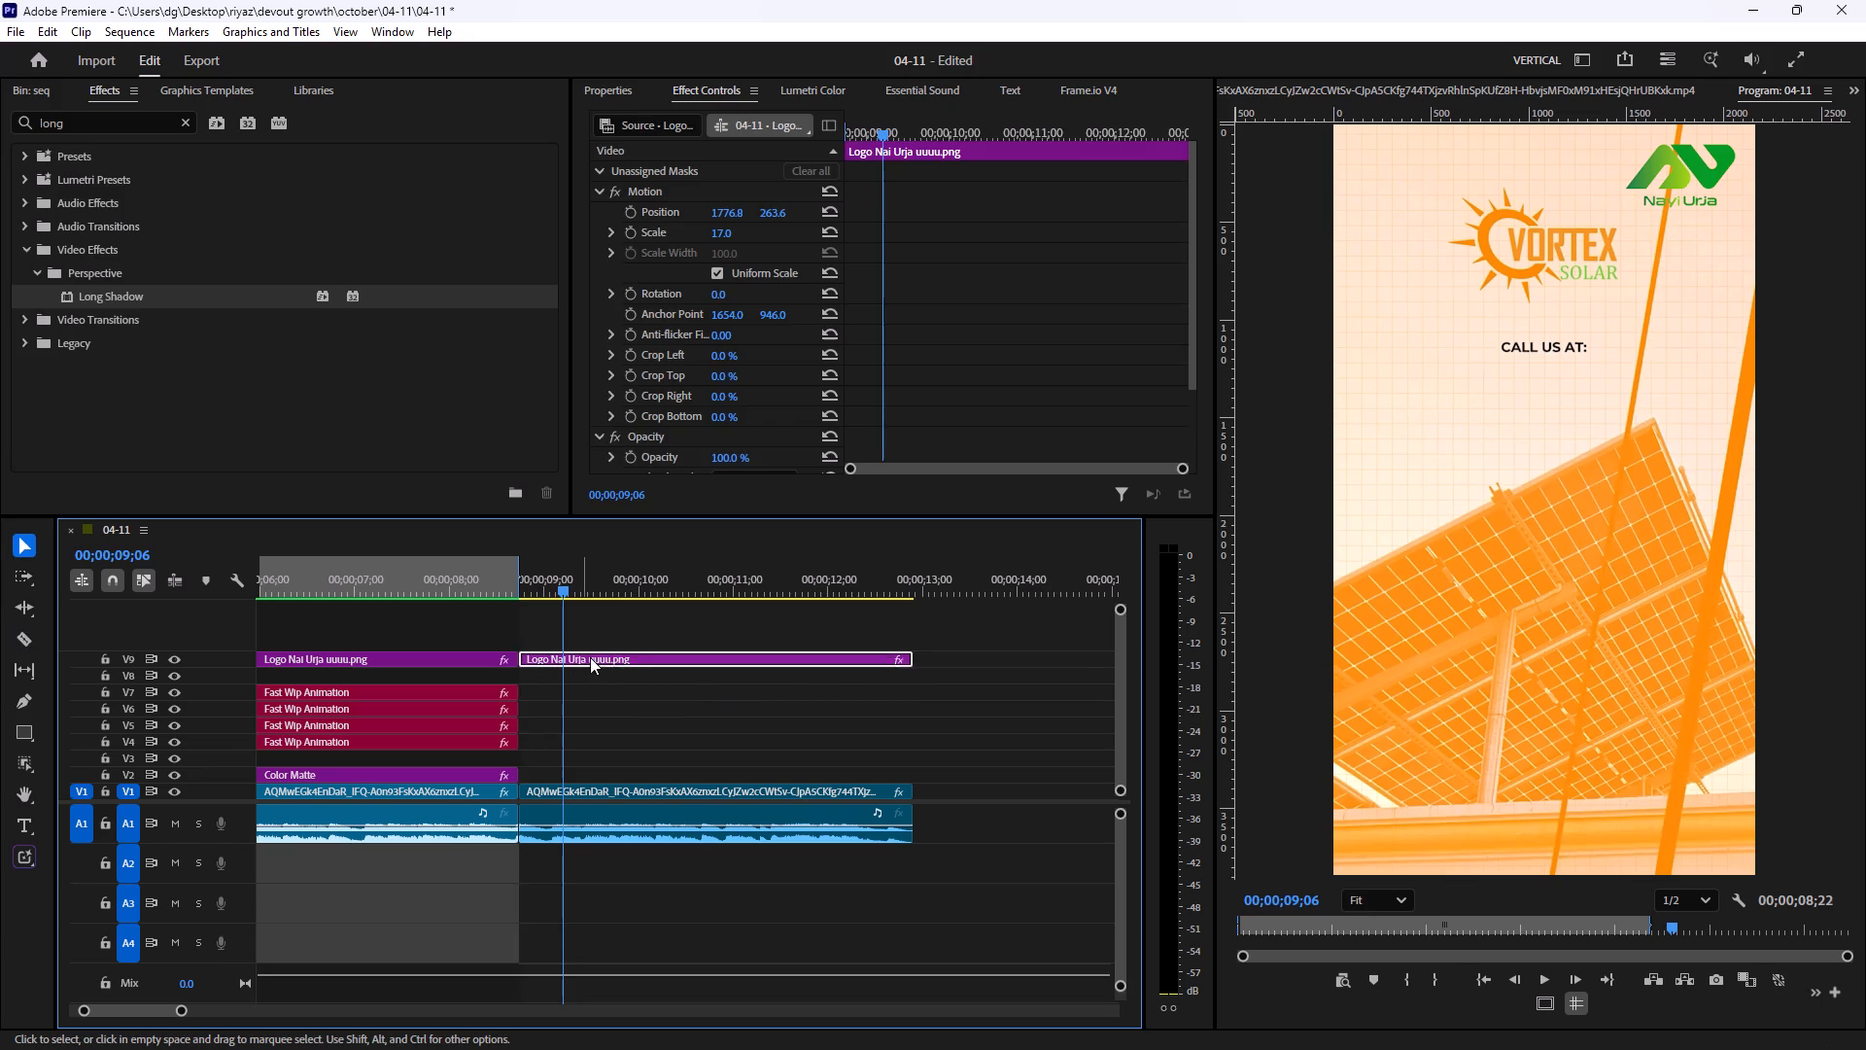
{"action": "left_click_drag", "start_coordinate": [590, 657], "coordinate": [1001, 666]}
Scrub and replay the transition and closing card without the Nayi Urja logo to examine the timing of its elements.
{"action": "left_click_drag", "start_coordinate": [573, 585], "coordinate": [608, 584]}
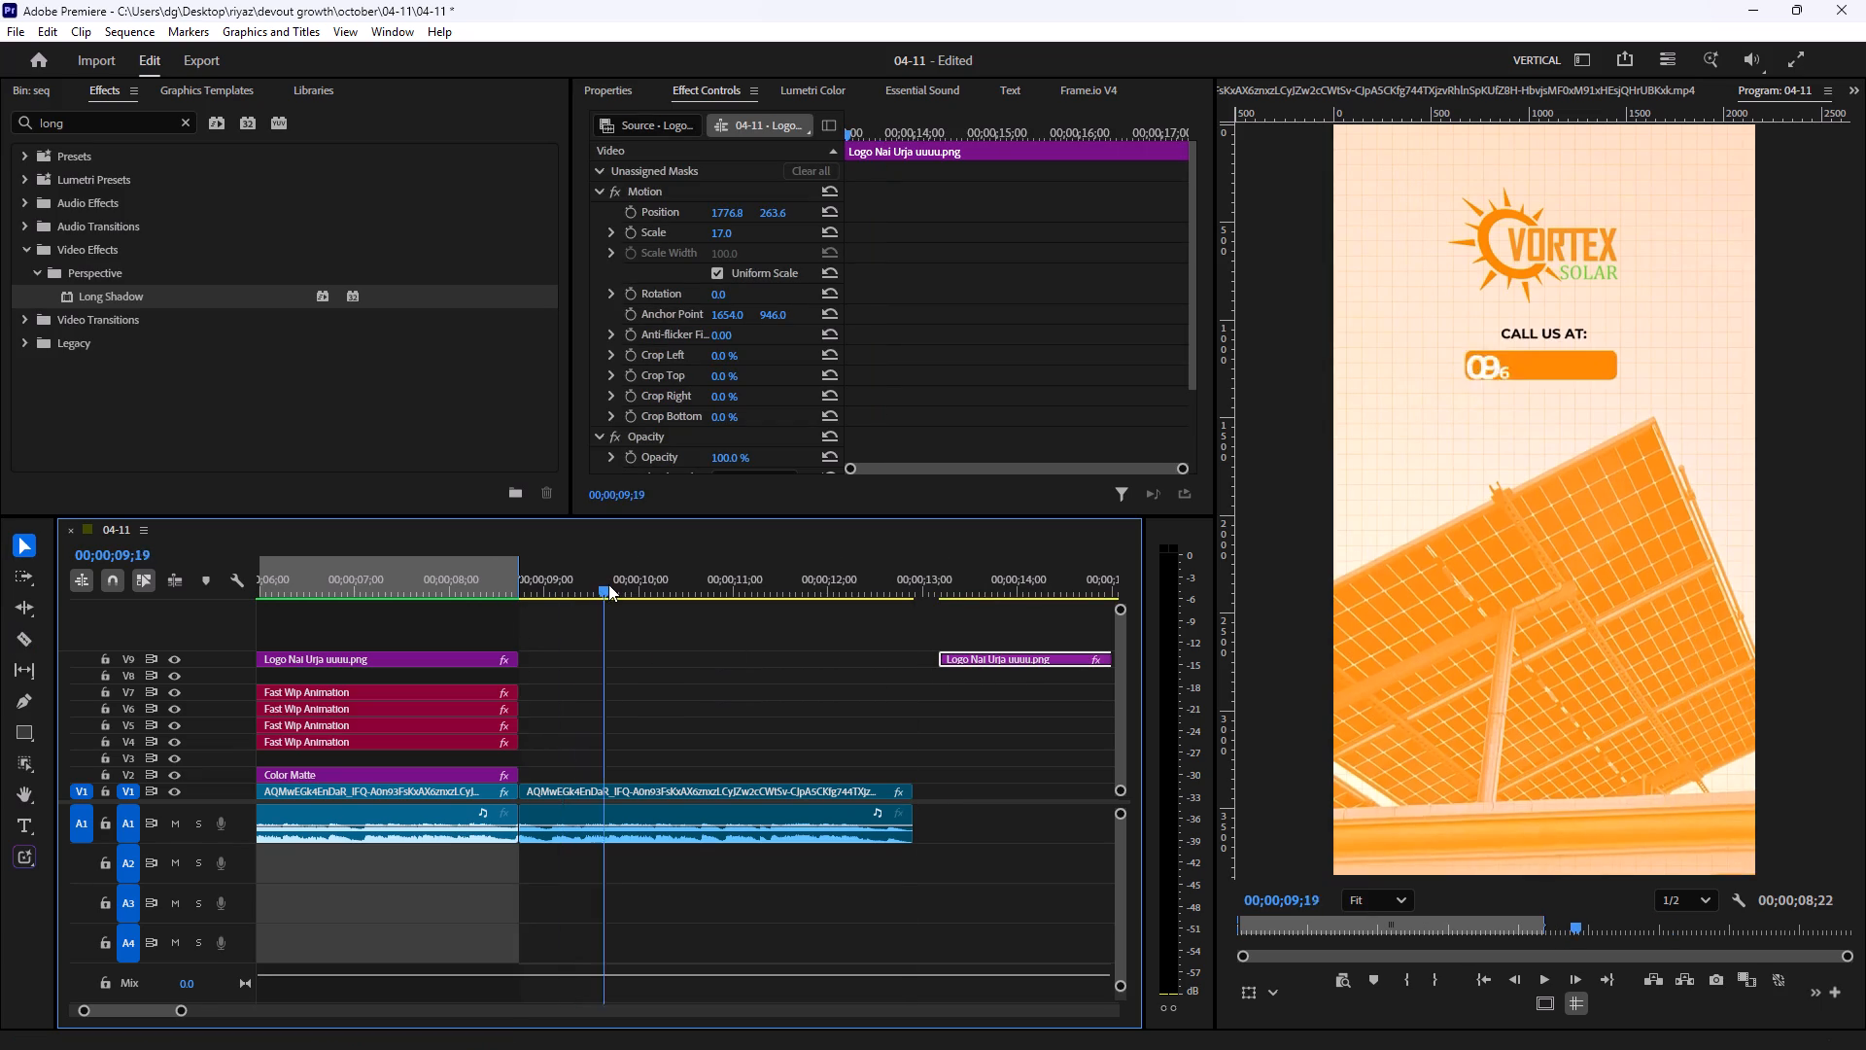
{"action": "left_click_drag", "start_coordinate": [608, 584], "coordinate": [597, 615]}
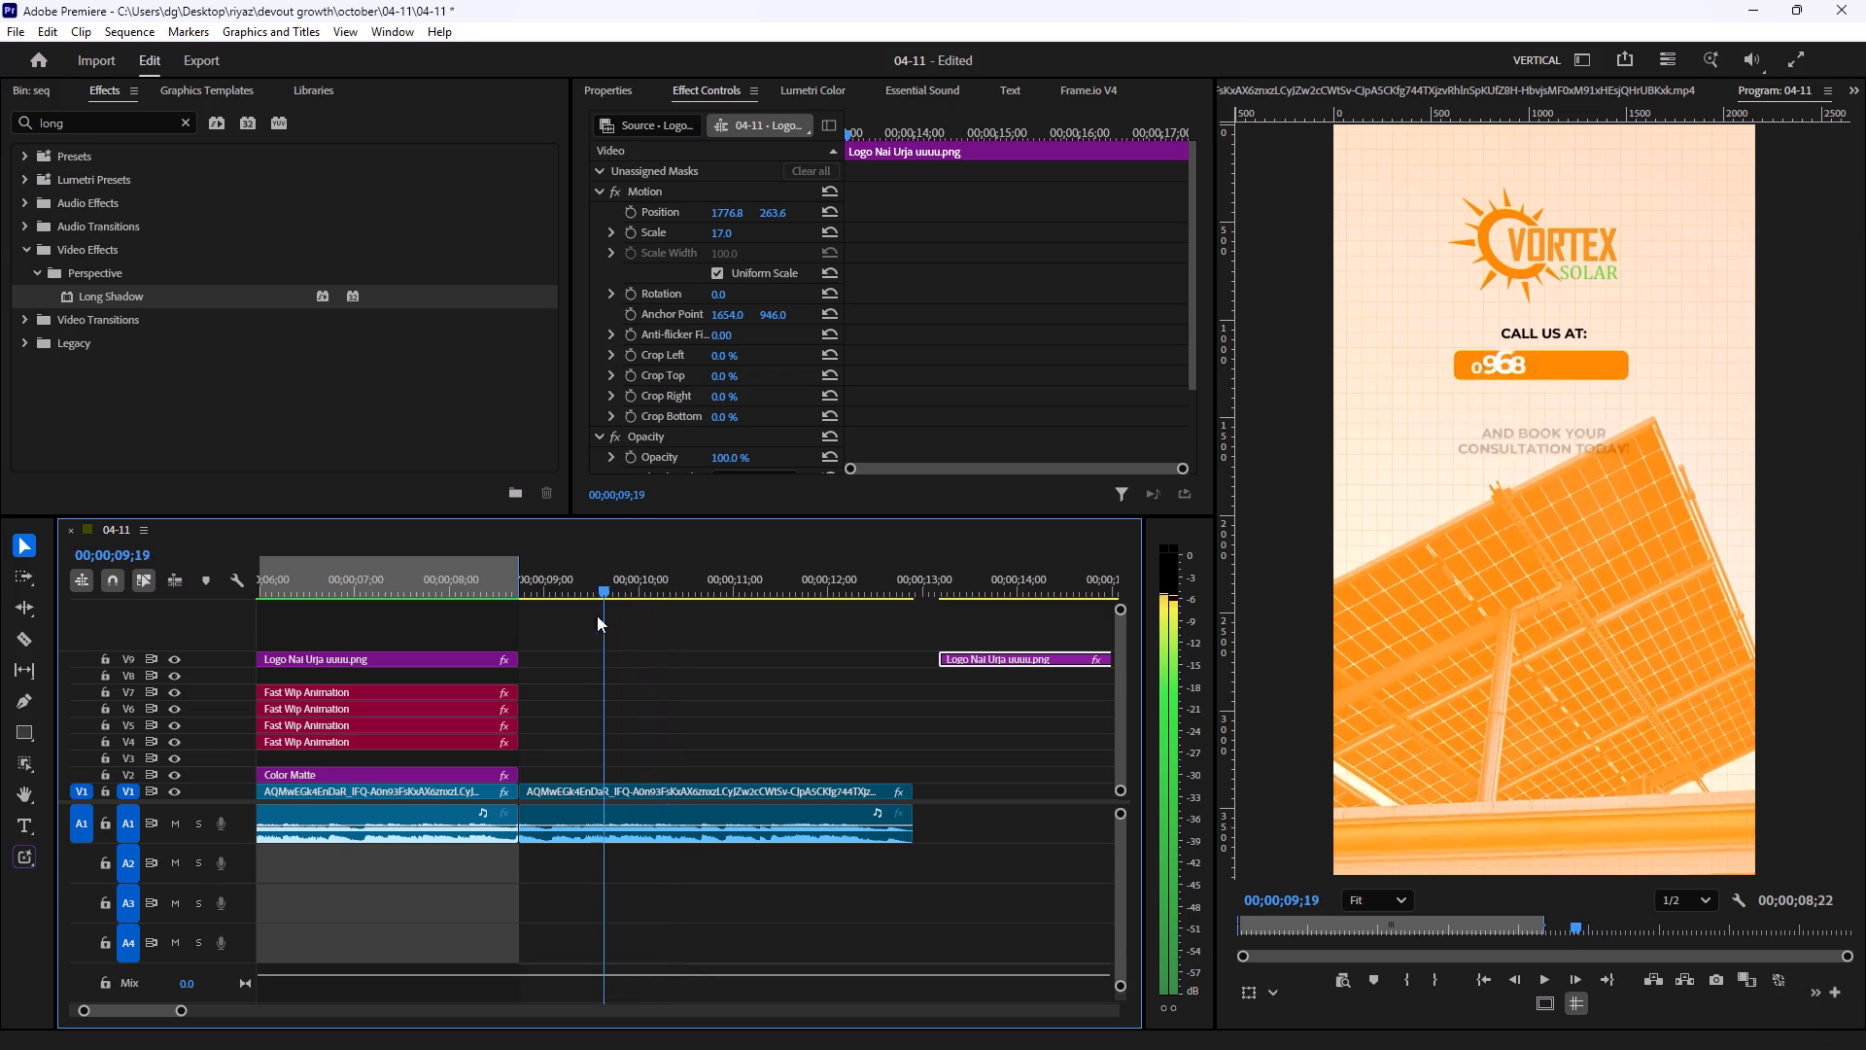
{"action": "left_click_drag", "start_coordinate": [597, 615], "coordinate": [663, 613]}
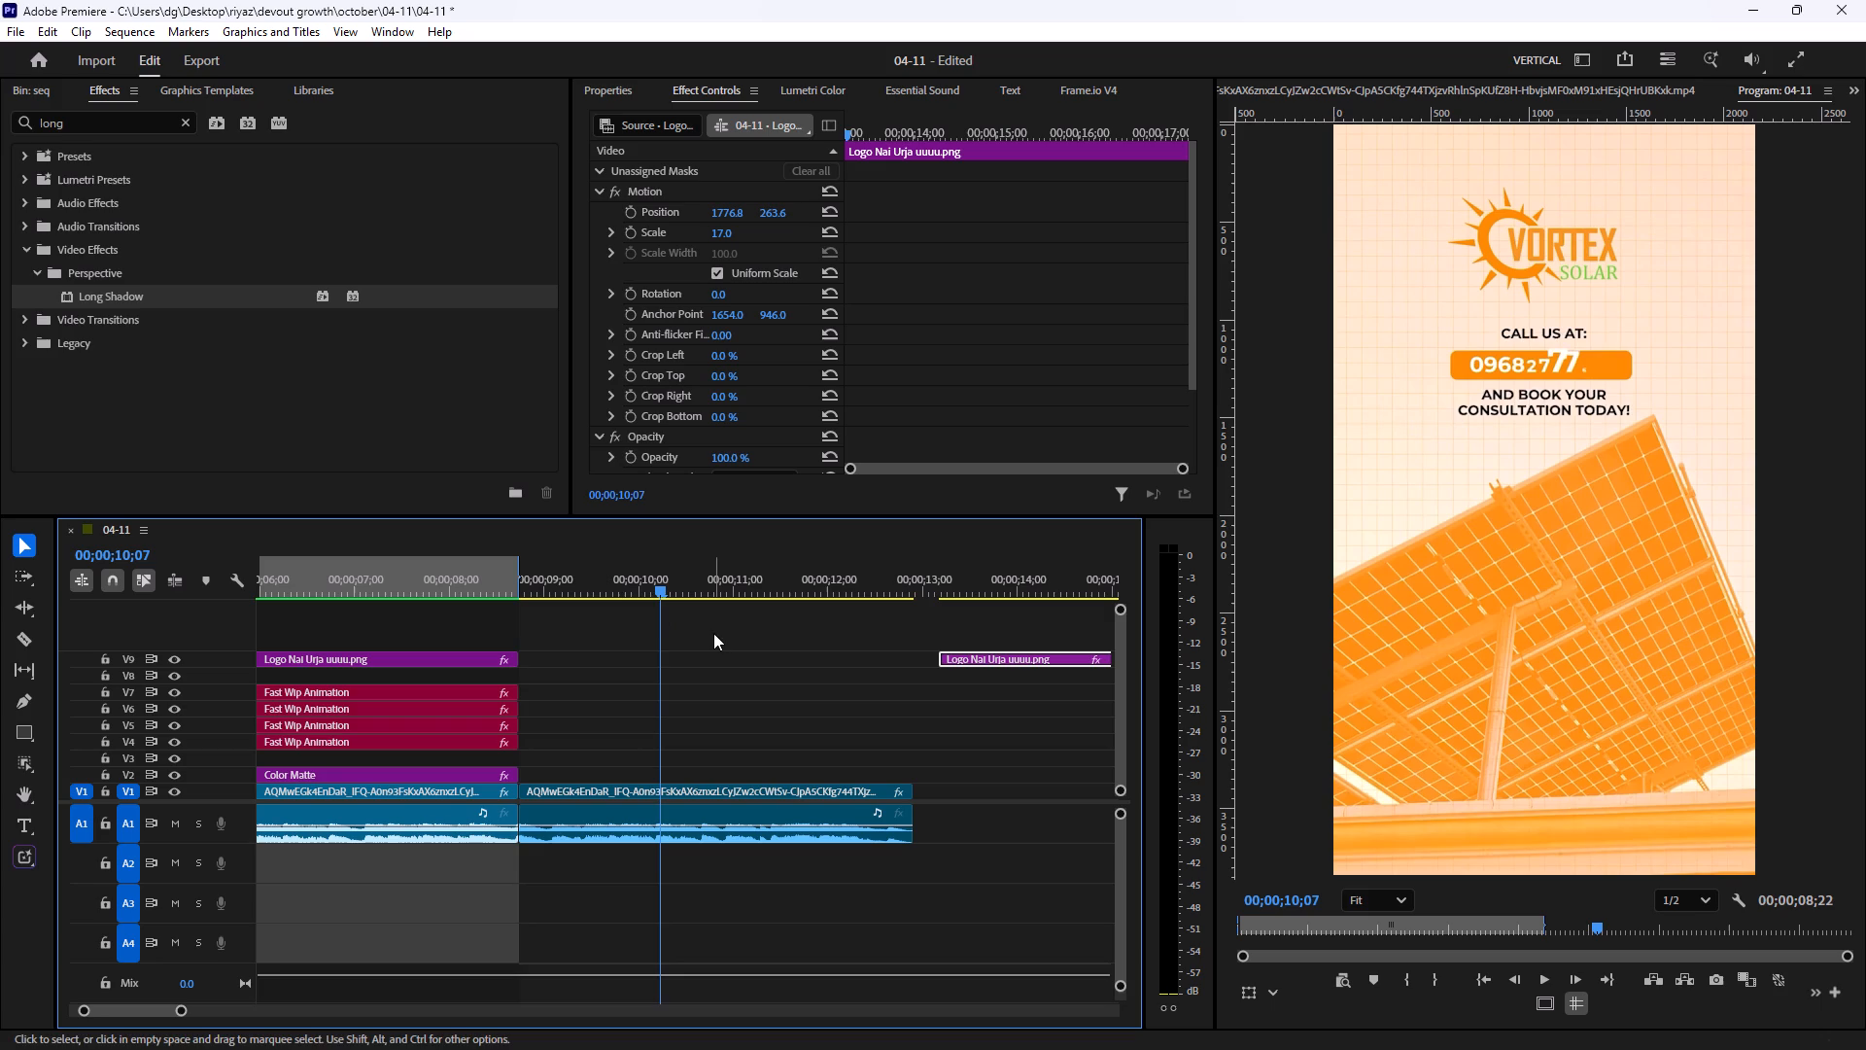
{"action": "left_click_drag", "start_coordinate": [644, 587], "coordinate": [535, 607]}
{"action": "key", "text": "space"}
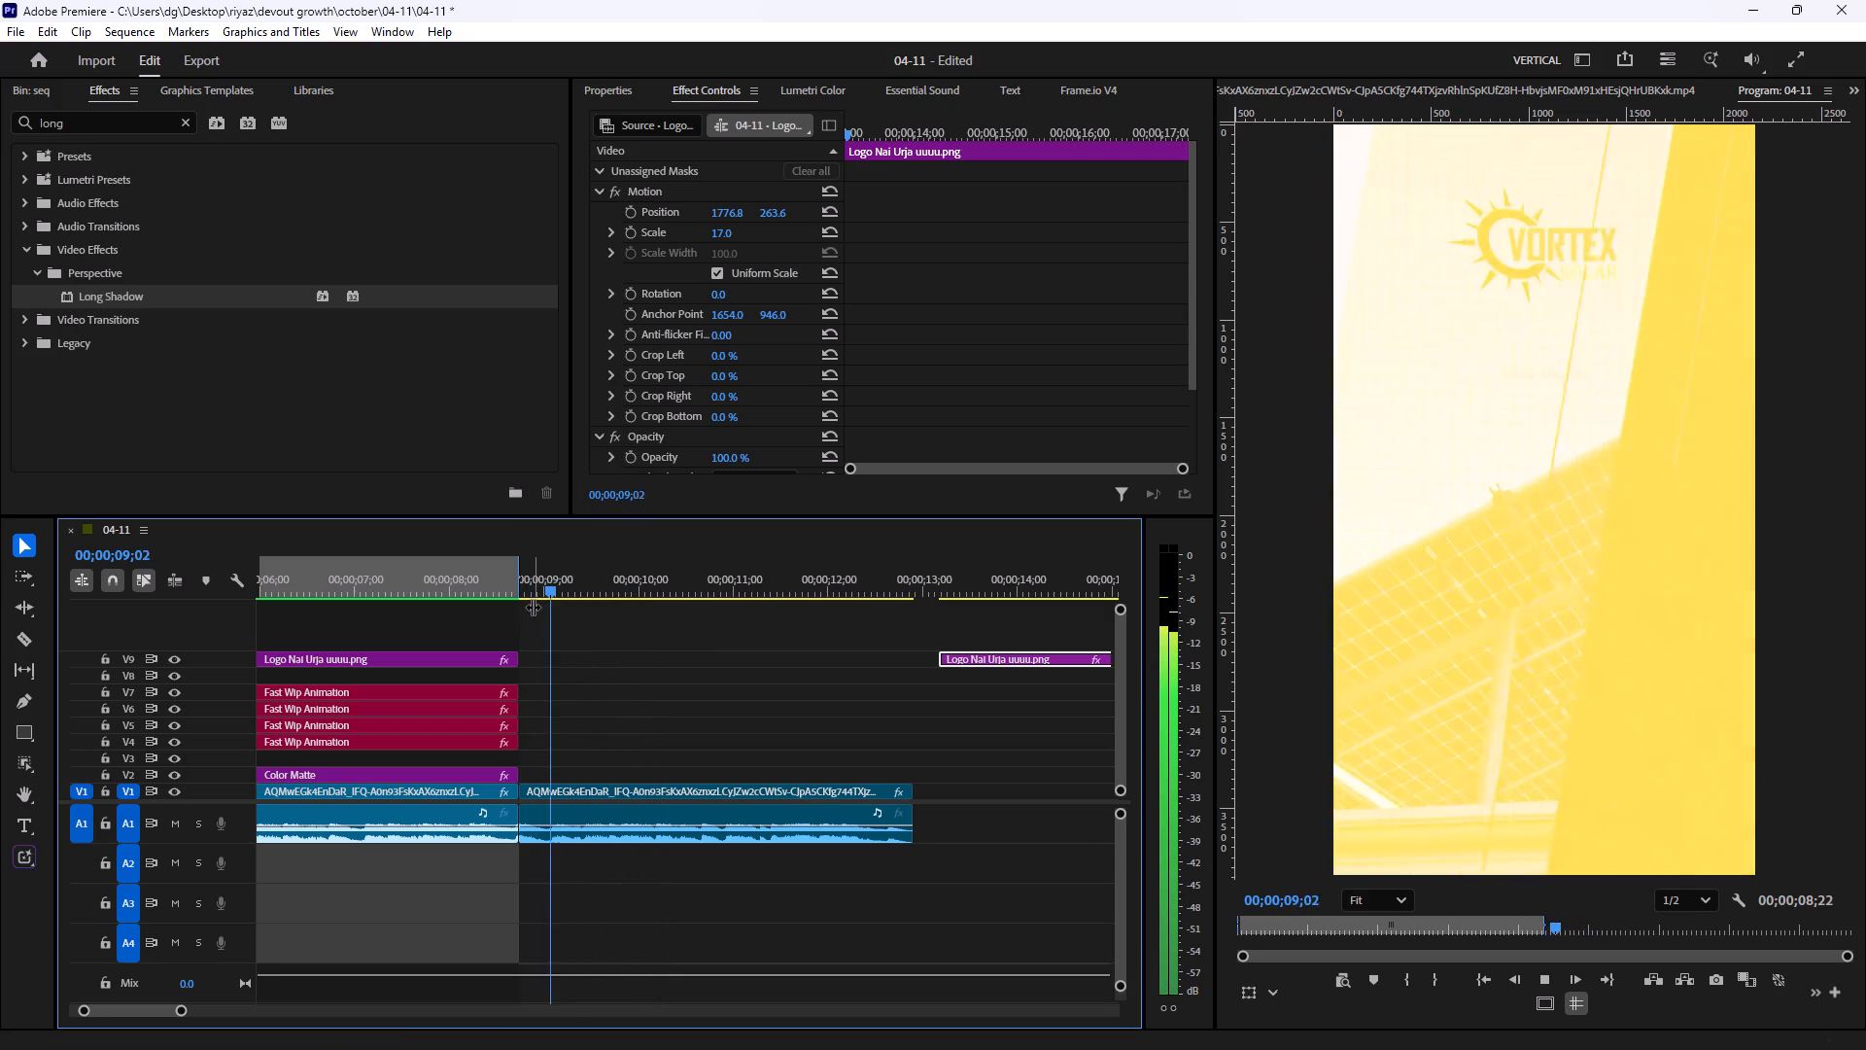
{"action": "key", "text": "space"}
{"action": "left_click_drag", "start_coordinate": [608, 586], "coordinate": [477, 614]}
{"action": "key", "text": "space"}
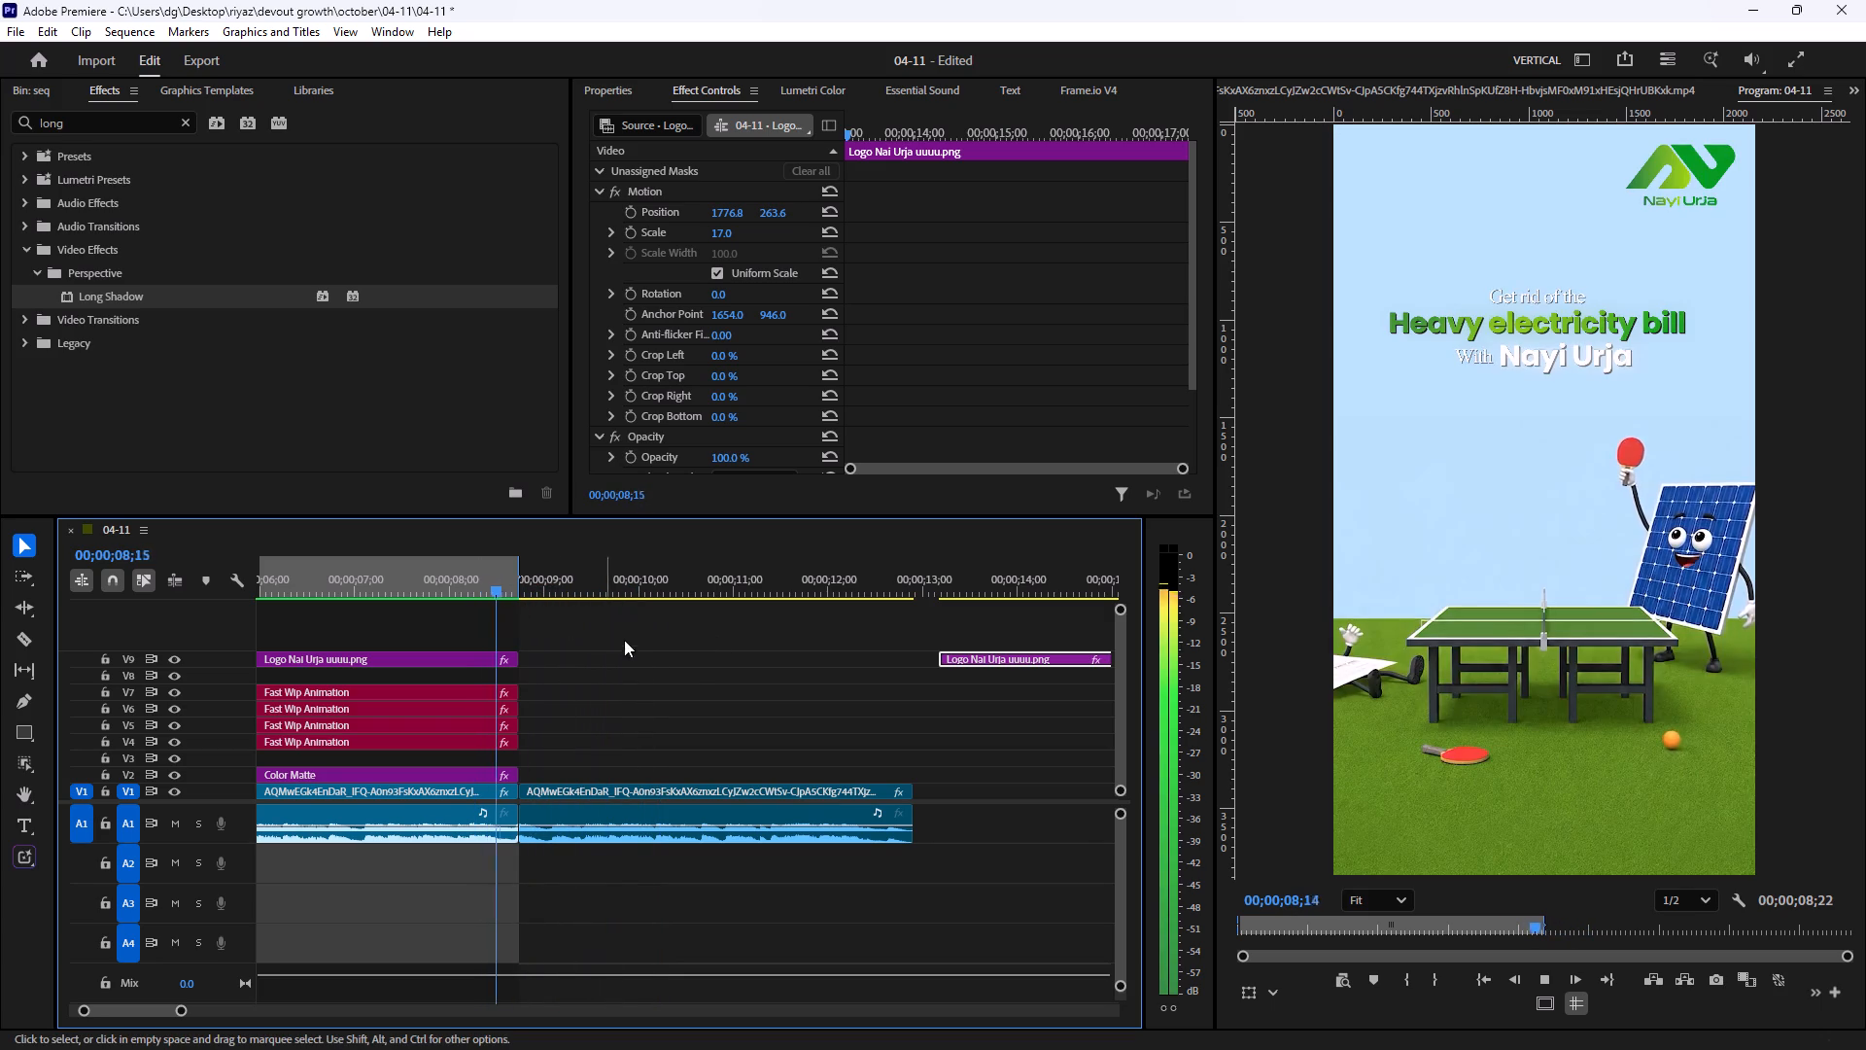
{"action": "scroll", "coordinate": [693, 664], "scroll_direction": "down", "scroll_amount": 3}
{"action": "key", "text": "space"}
{"action": "left_click", "coordinate": [704, 693]}
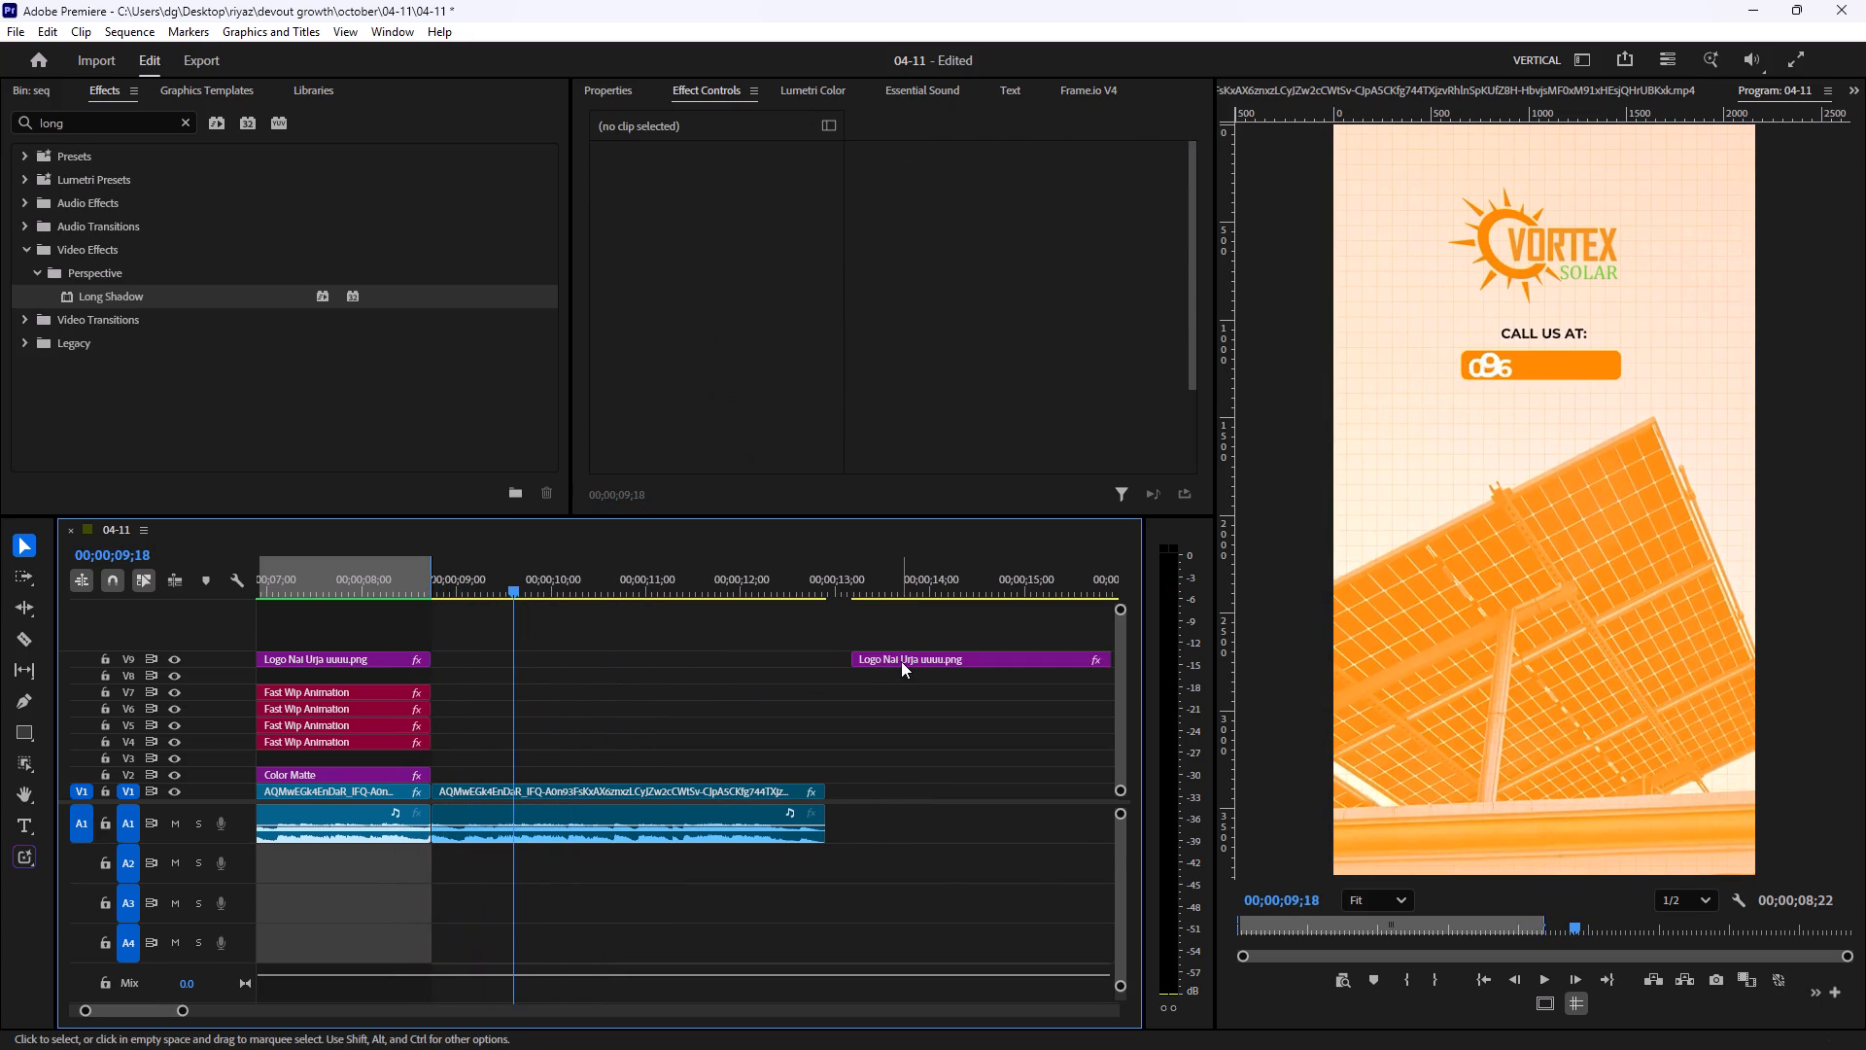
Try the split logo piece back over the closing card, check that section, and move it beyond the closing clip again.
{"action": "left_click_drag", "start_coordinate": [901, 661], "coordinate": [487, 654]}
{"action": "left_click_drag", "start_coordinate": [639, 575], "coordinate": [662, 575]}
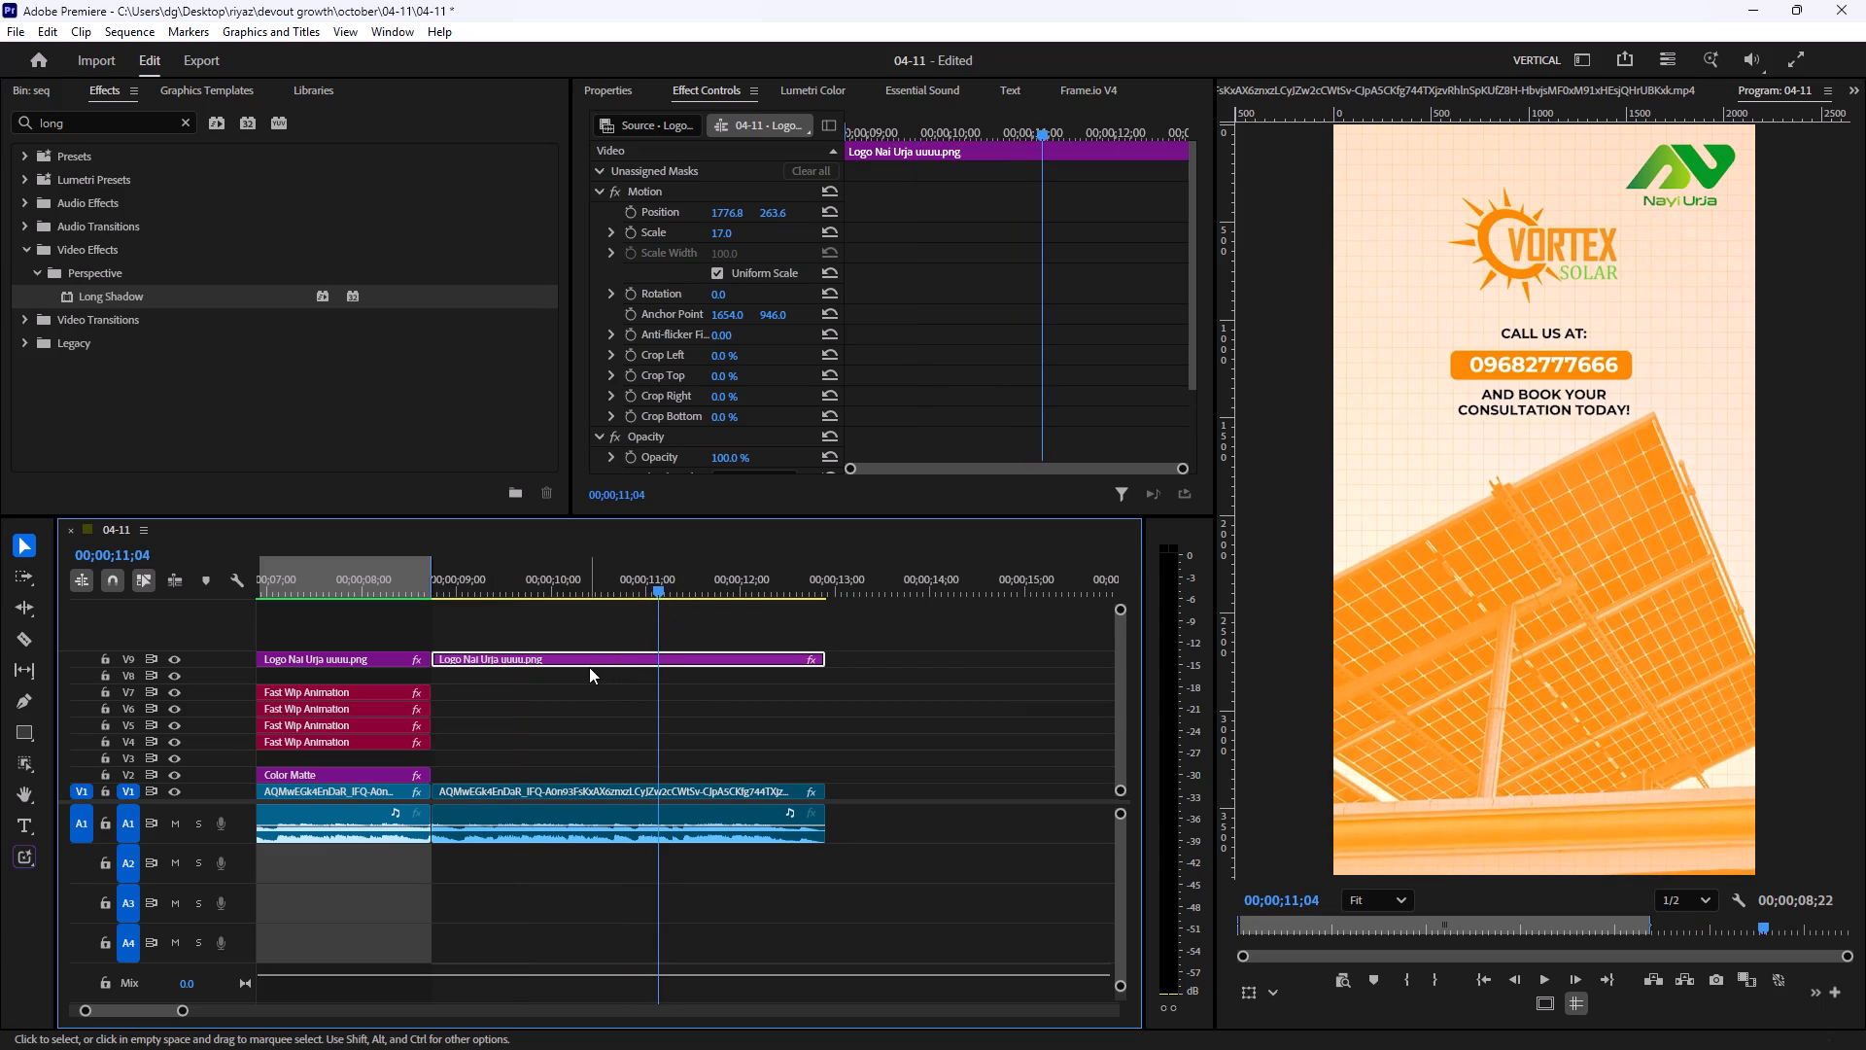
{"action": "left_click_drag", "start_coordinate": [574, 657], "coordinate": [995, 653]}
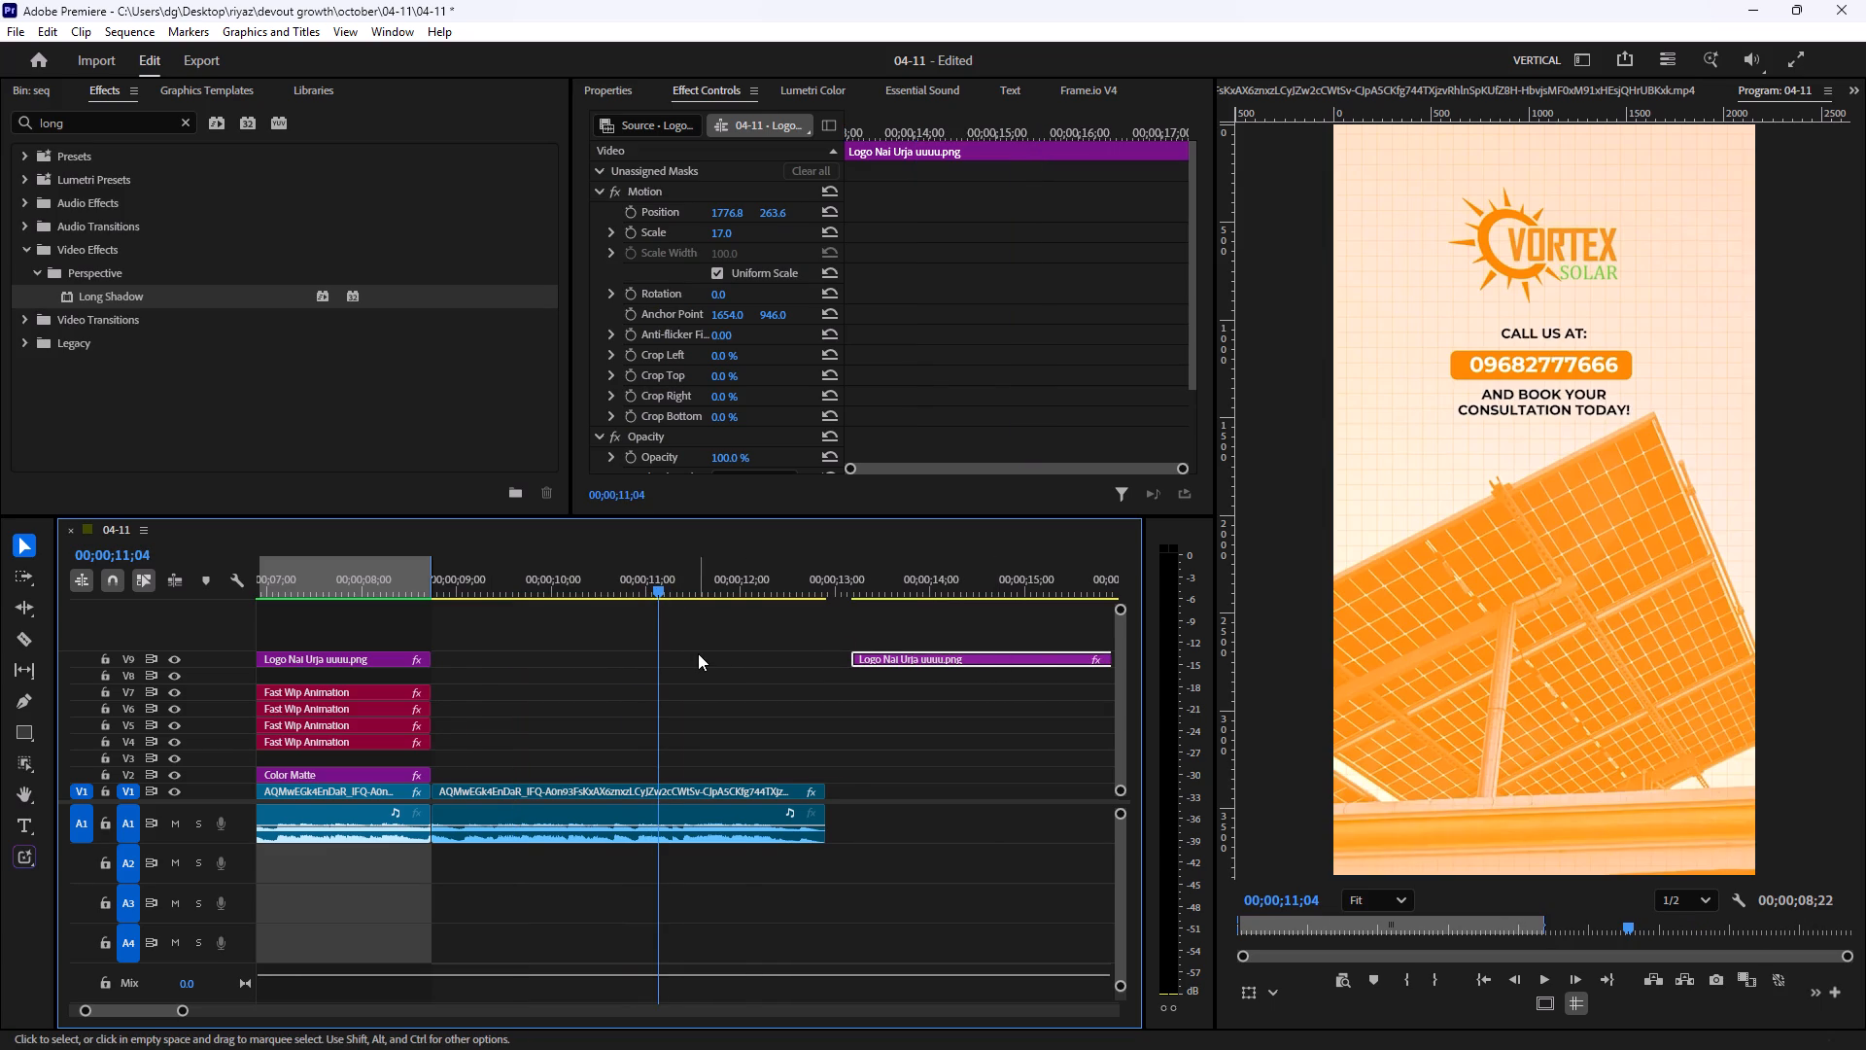
Export the closing-card frame at 00;00;11;29 as a BMP still into the Desktop\riyaz\download\oct\04-11 folder.
{"action": "scroll", "coordinate": [698, 653], "scroll_direction": "up", "scroll_amount": 3}
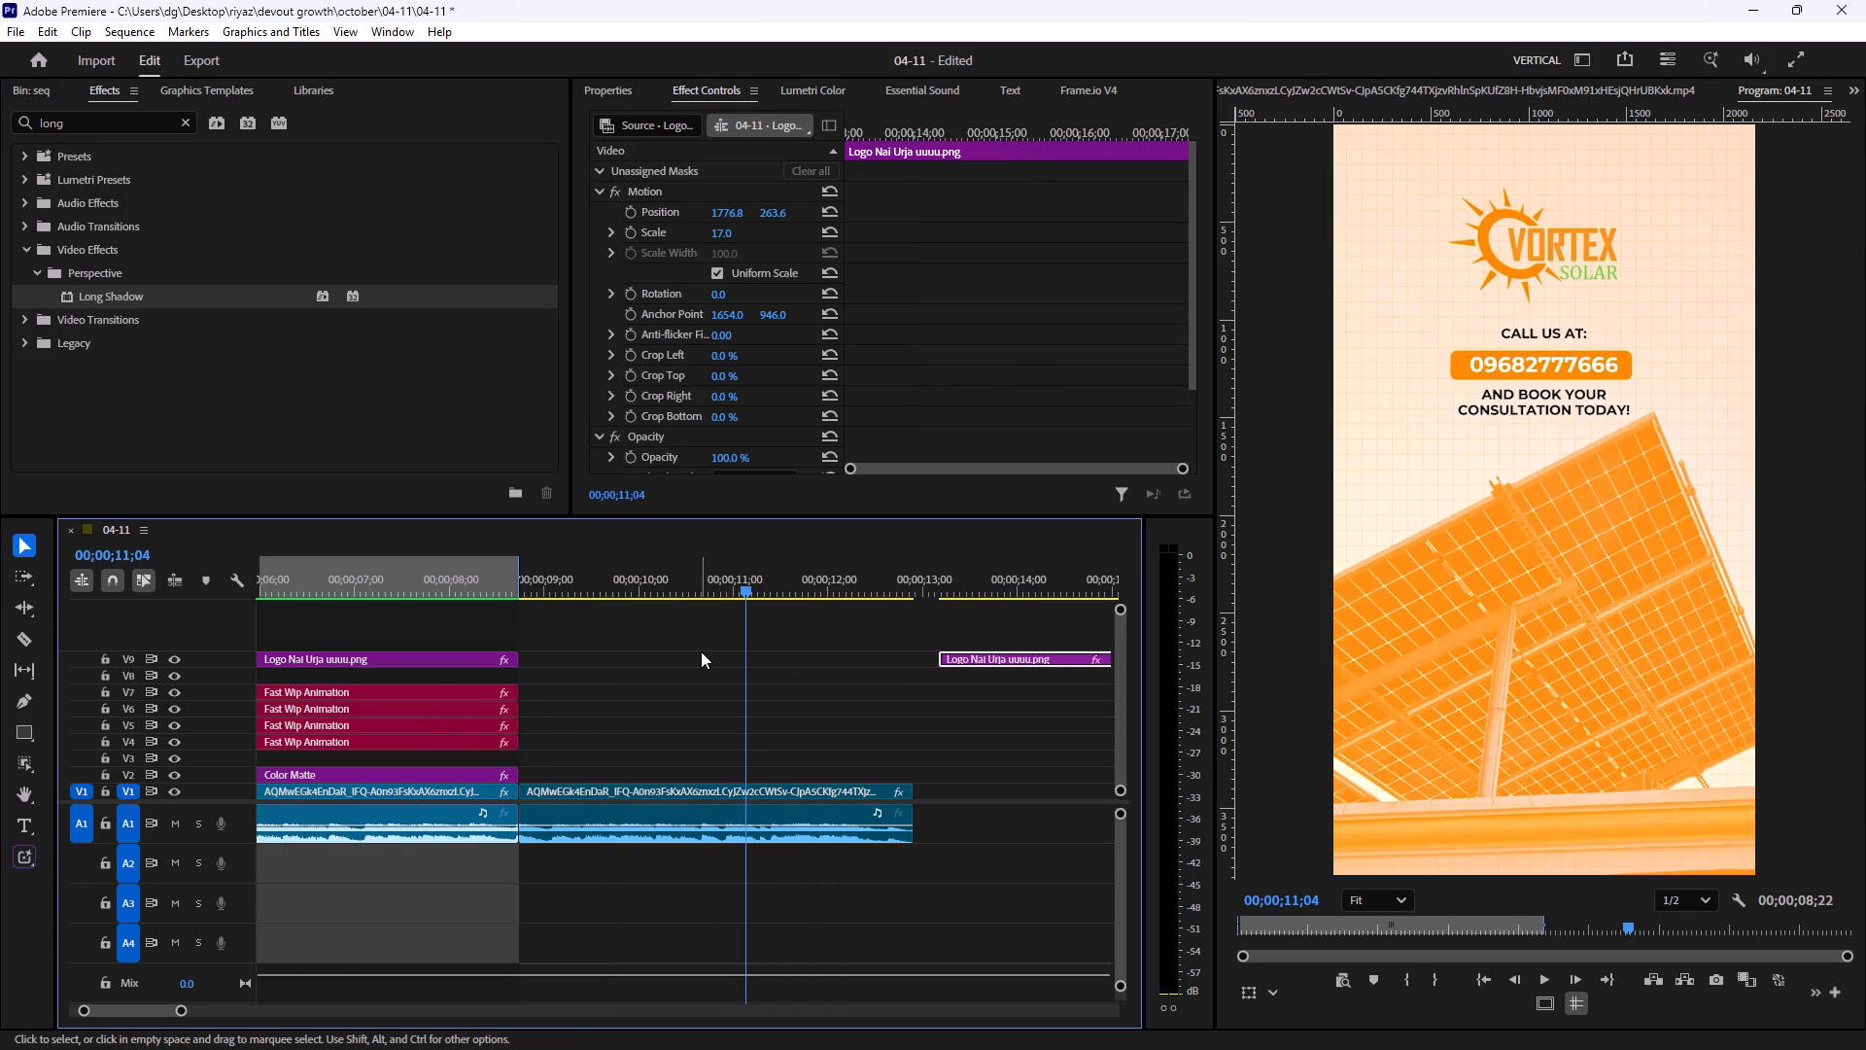
{"action": "left_click_drag", "start_coordinate": [764, 576], "coordinate": [798, 575]}
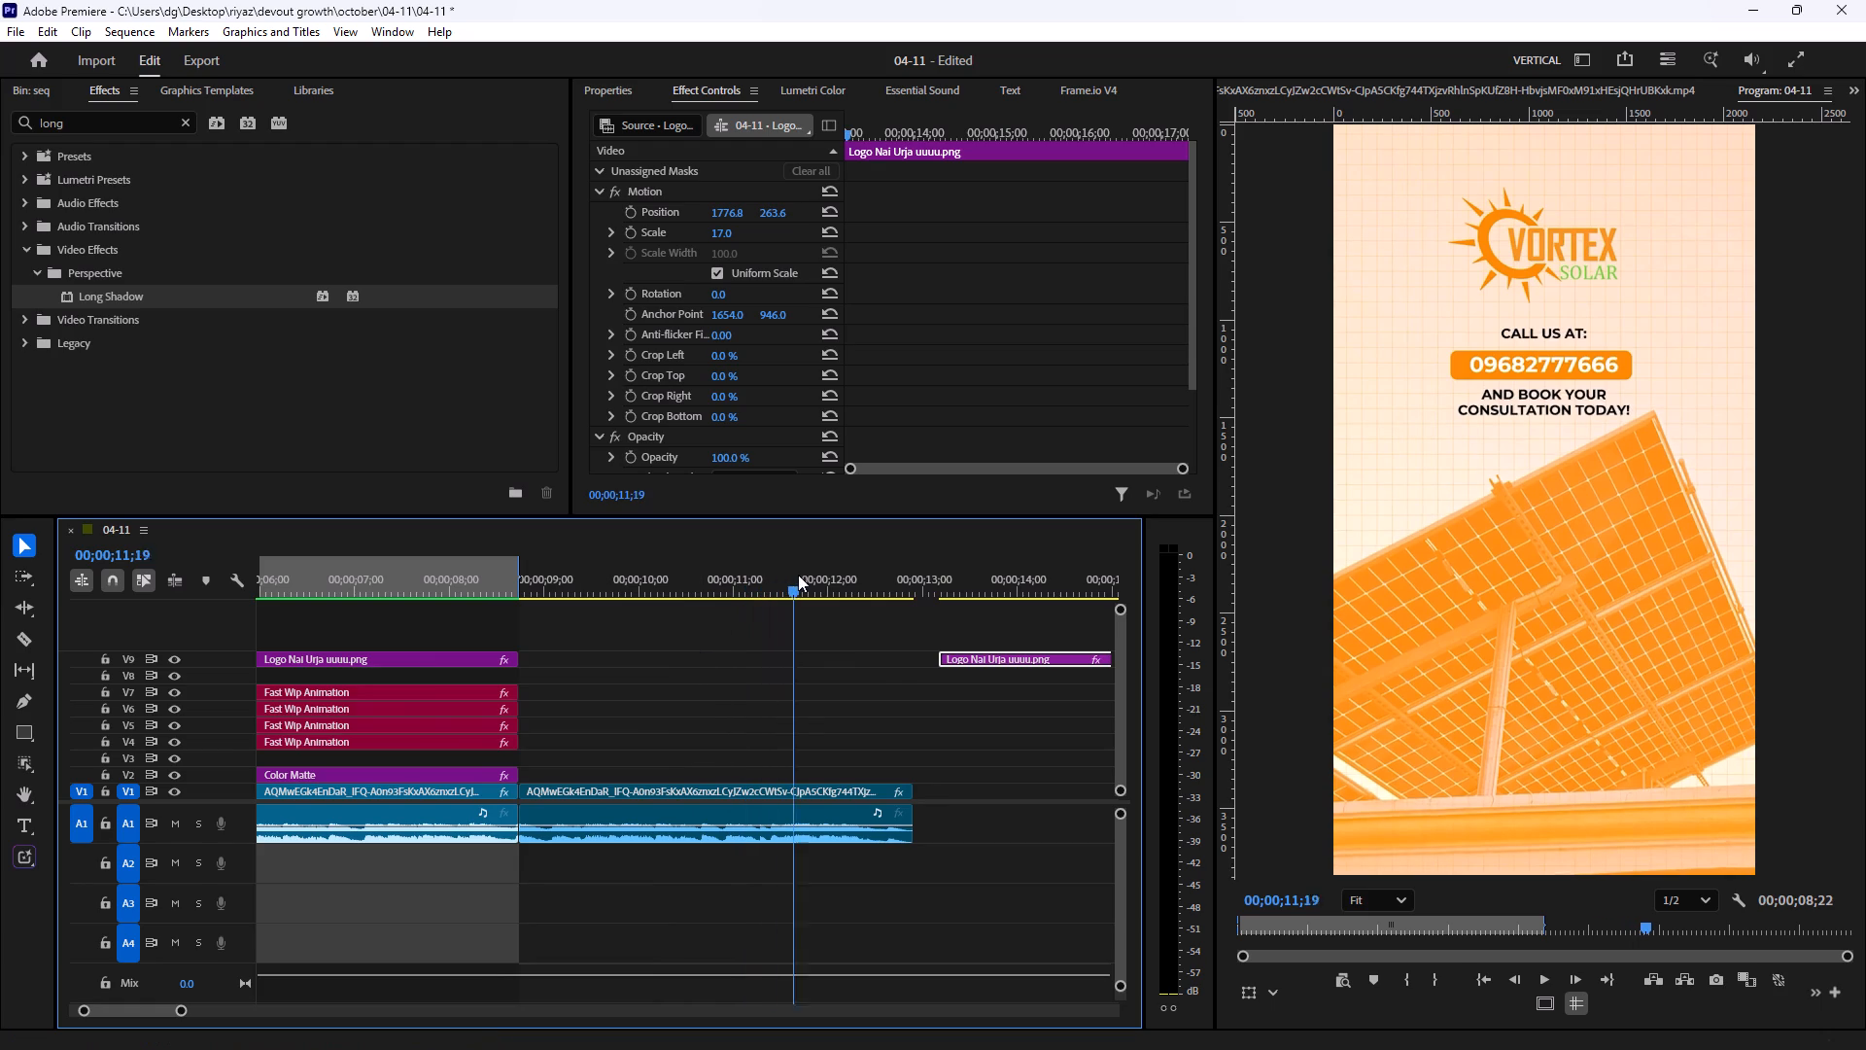
{"action": "left_click_drag", "start_coordinate": [798, 575], "coordinate": [827, 578]}
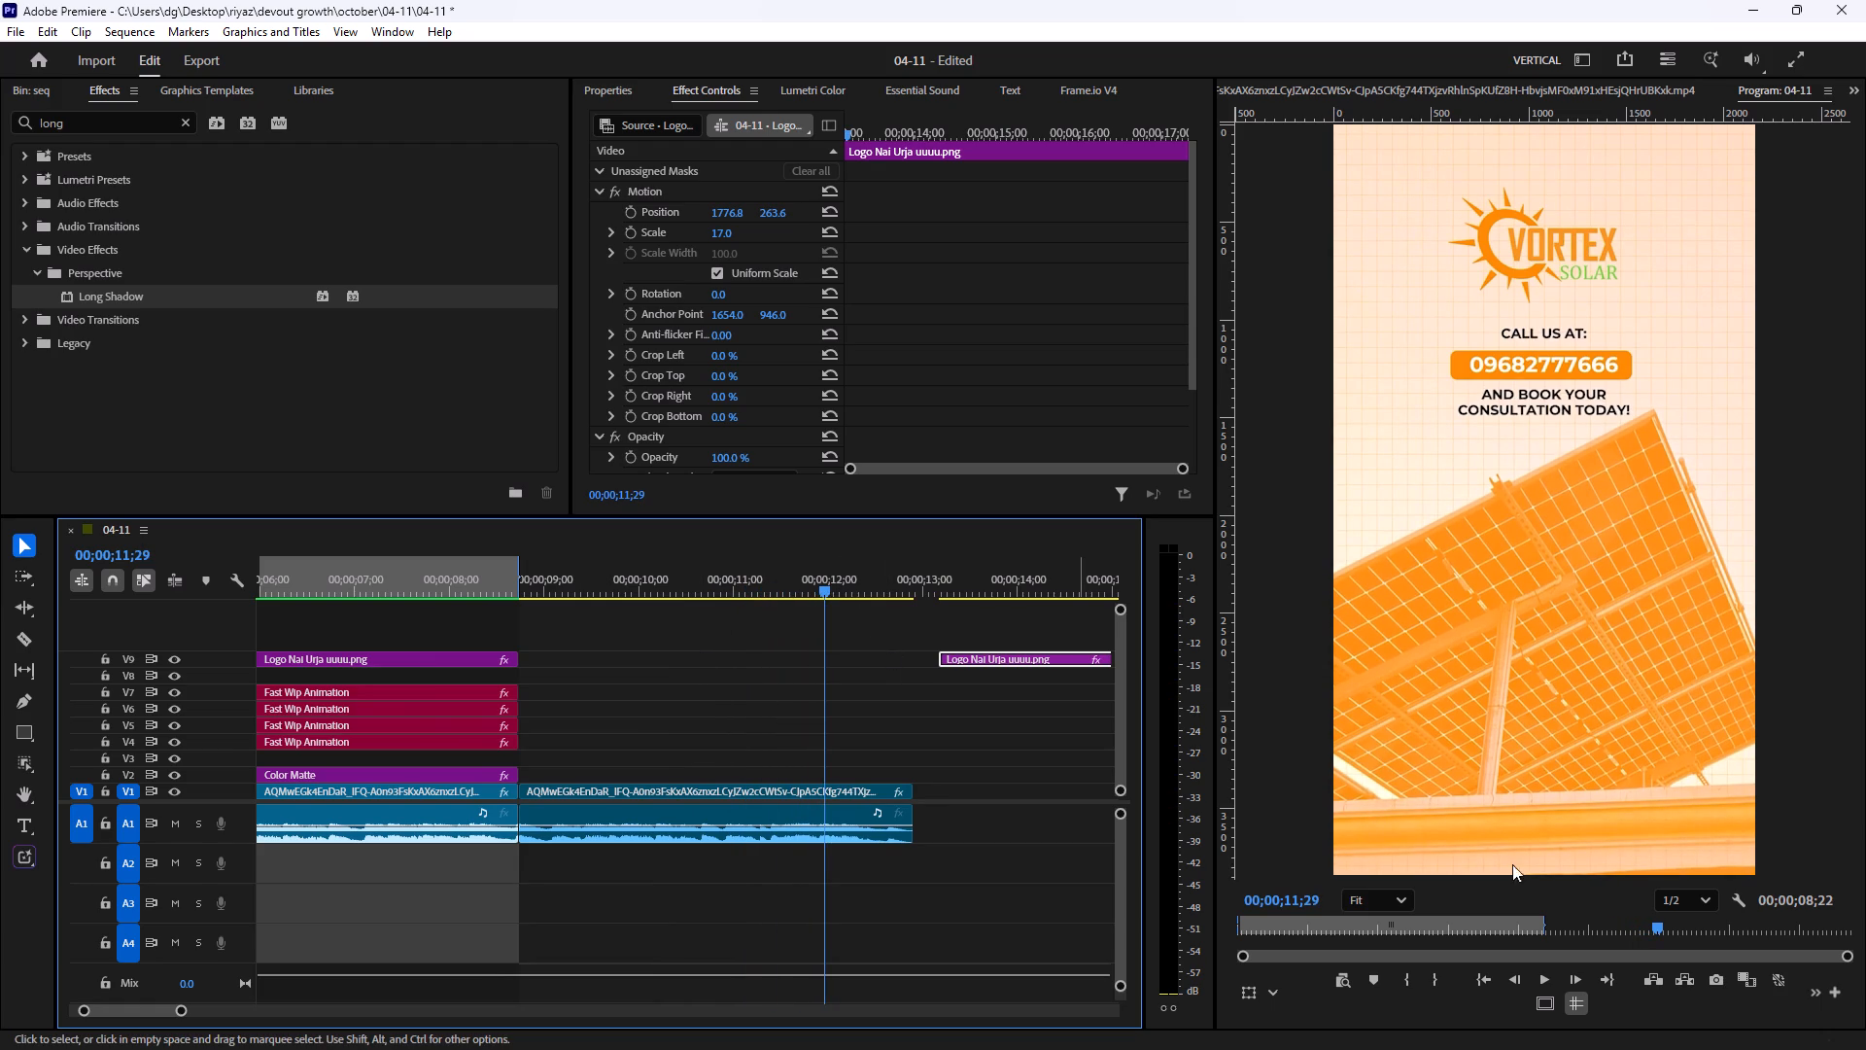
{"action": "left_click", "coordinate": [1714, 981]}
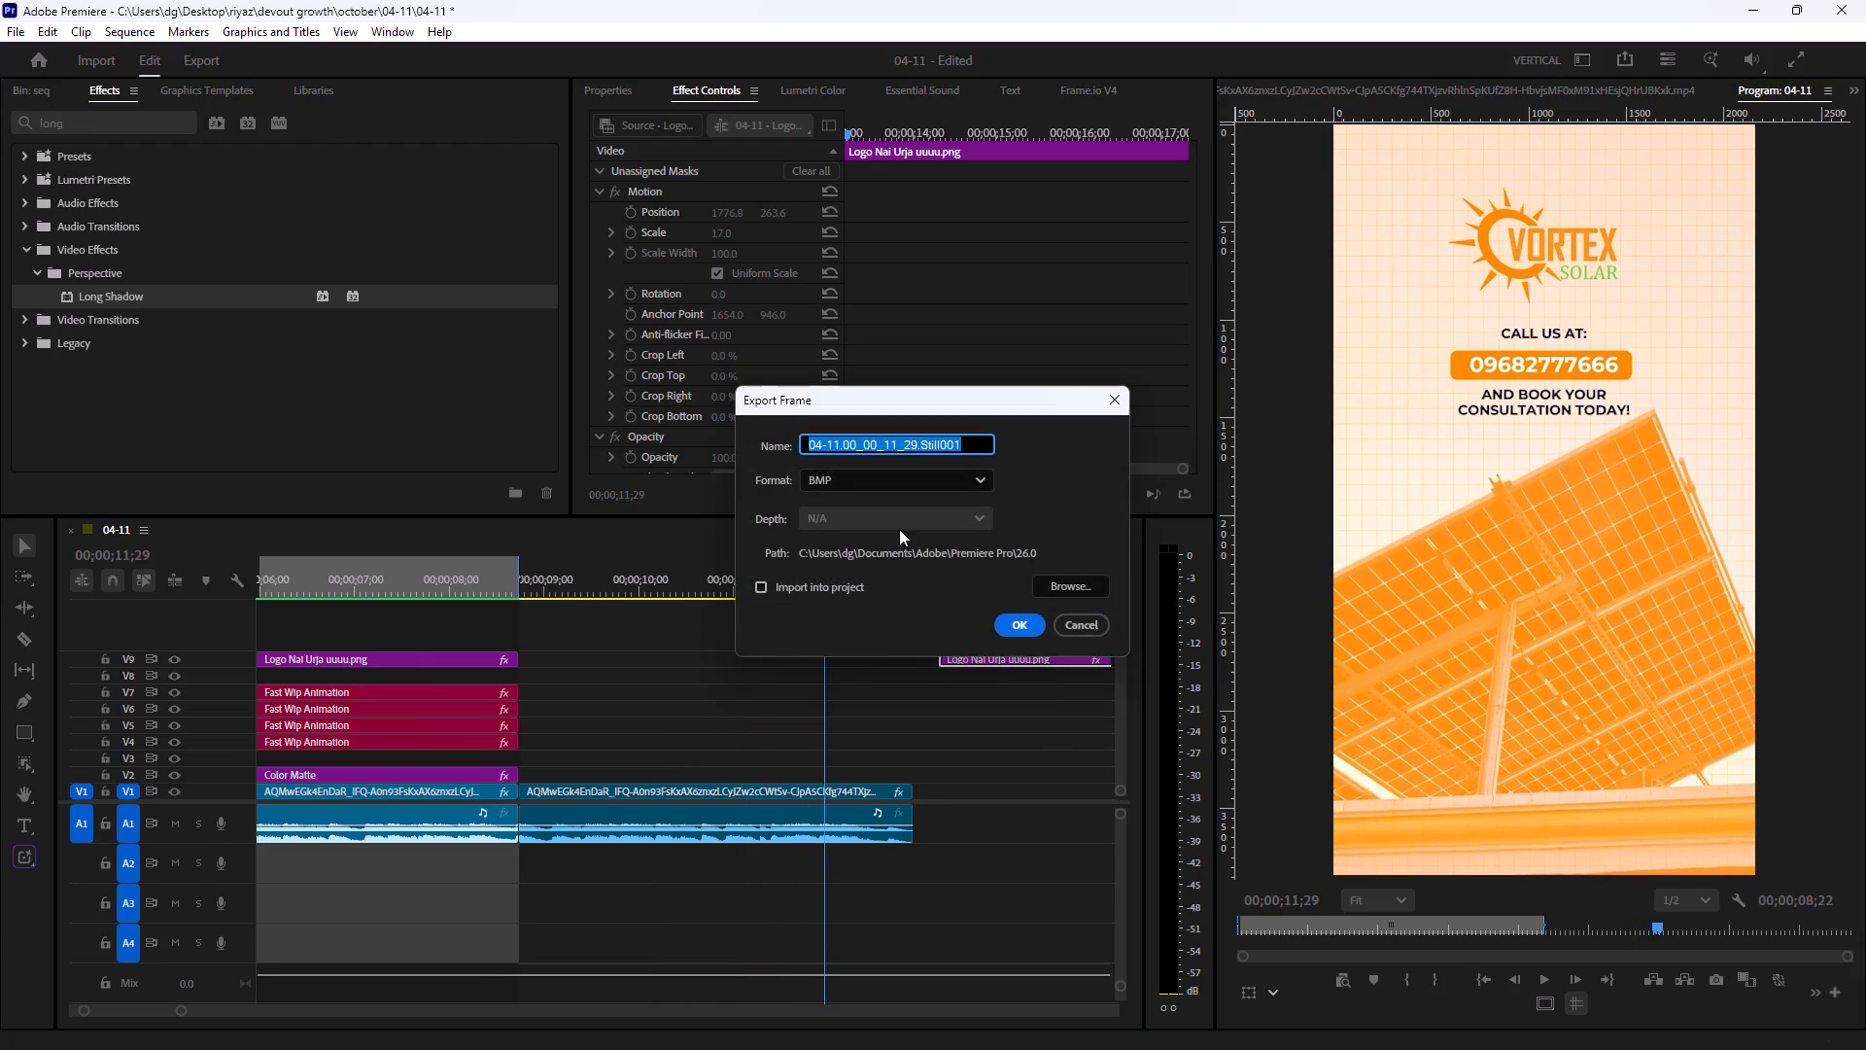
{"action": "left_click", "coordinate": [1051, 583]}
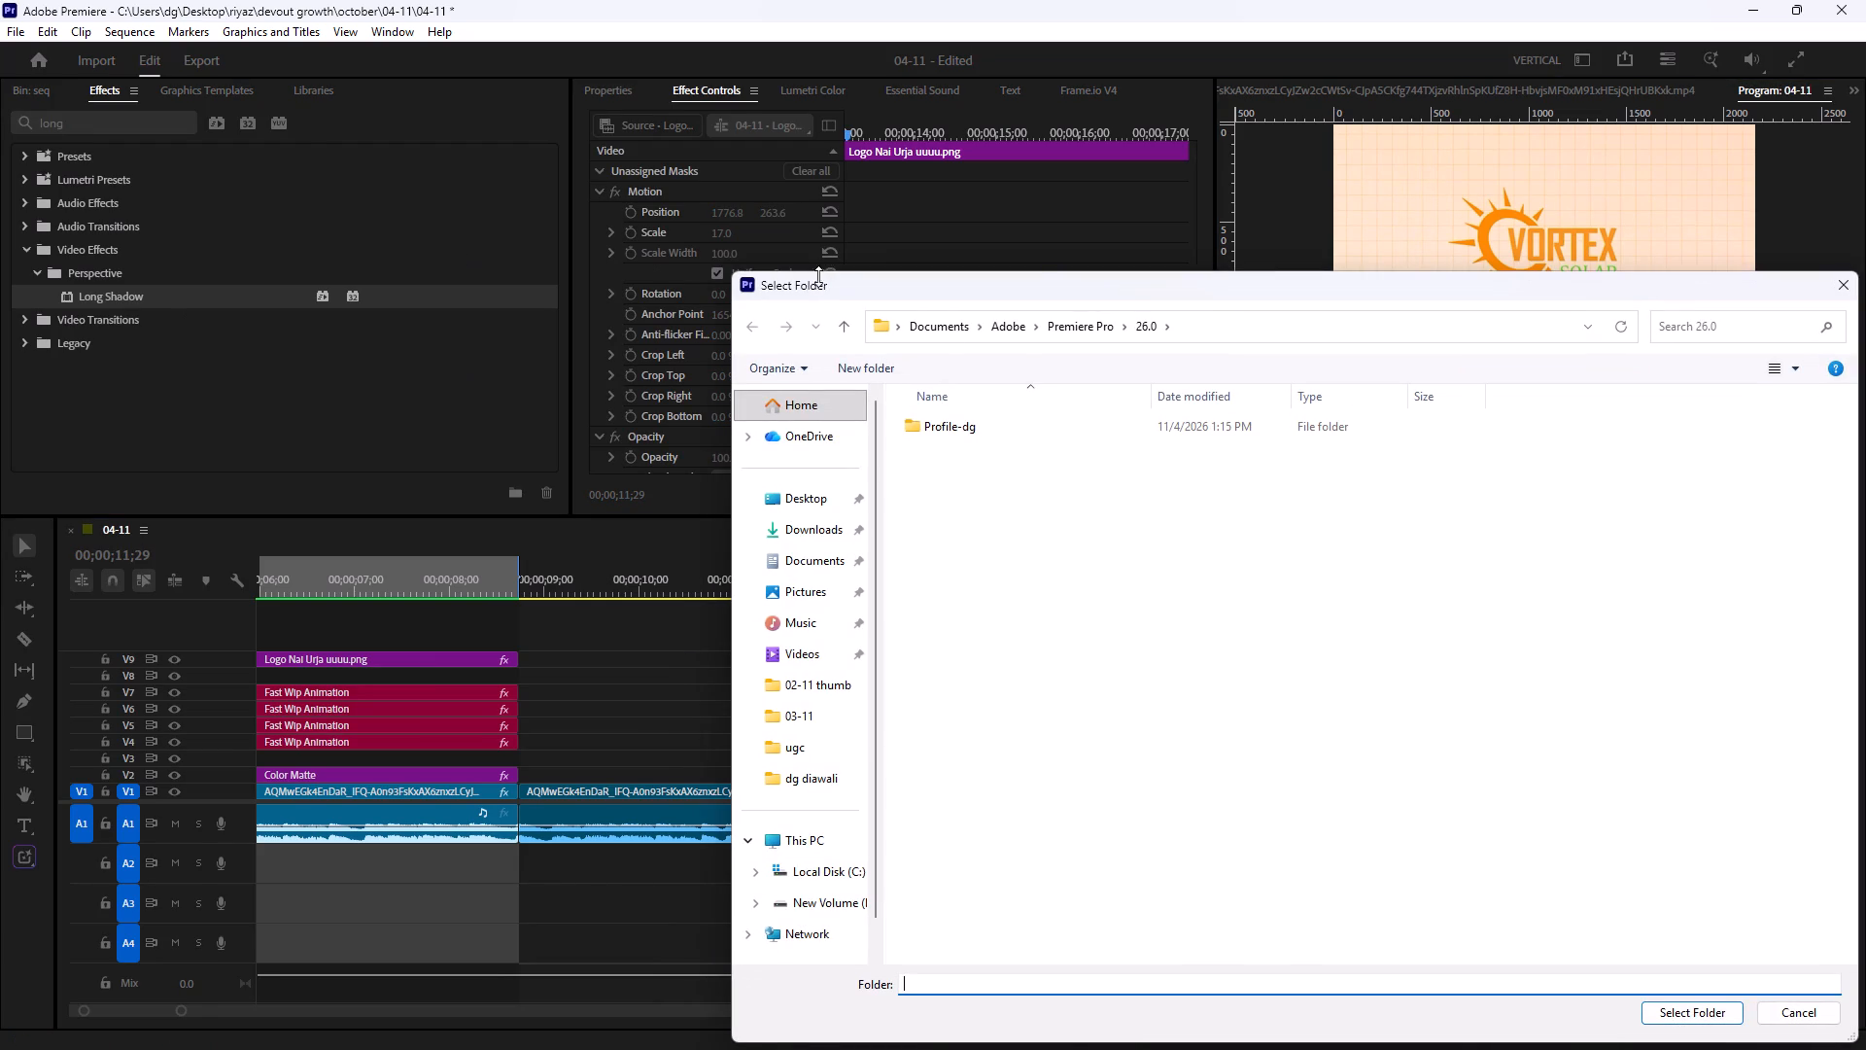
{"action": "left_click", "coordinate": [817, 528]}
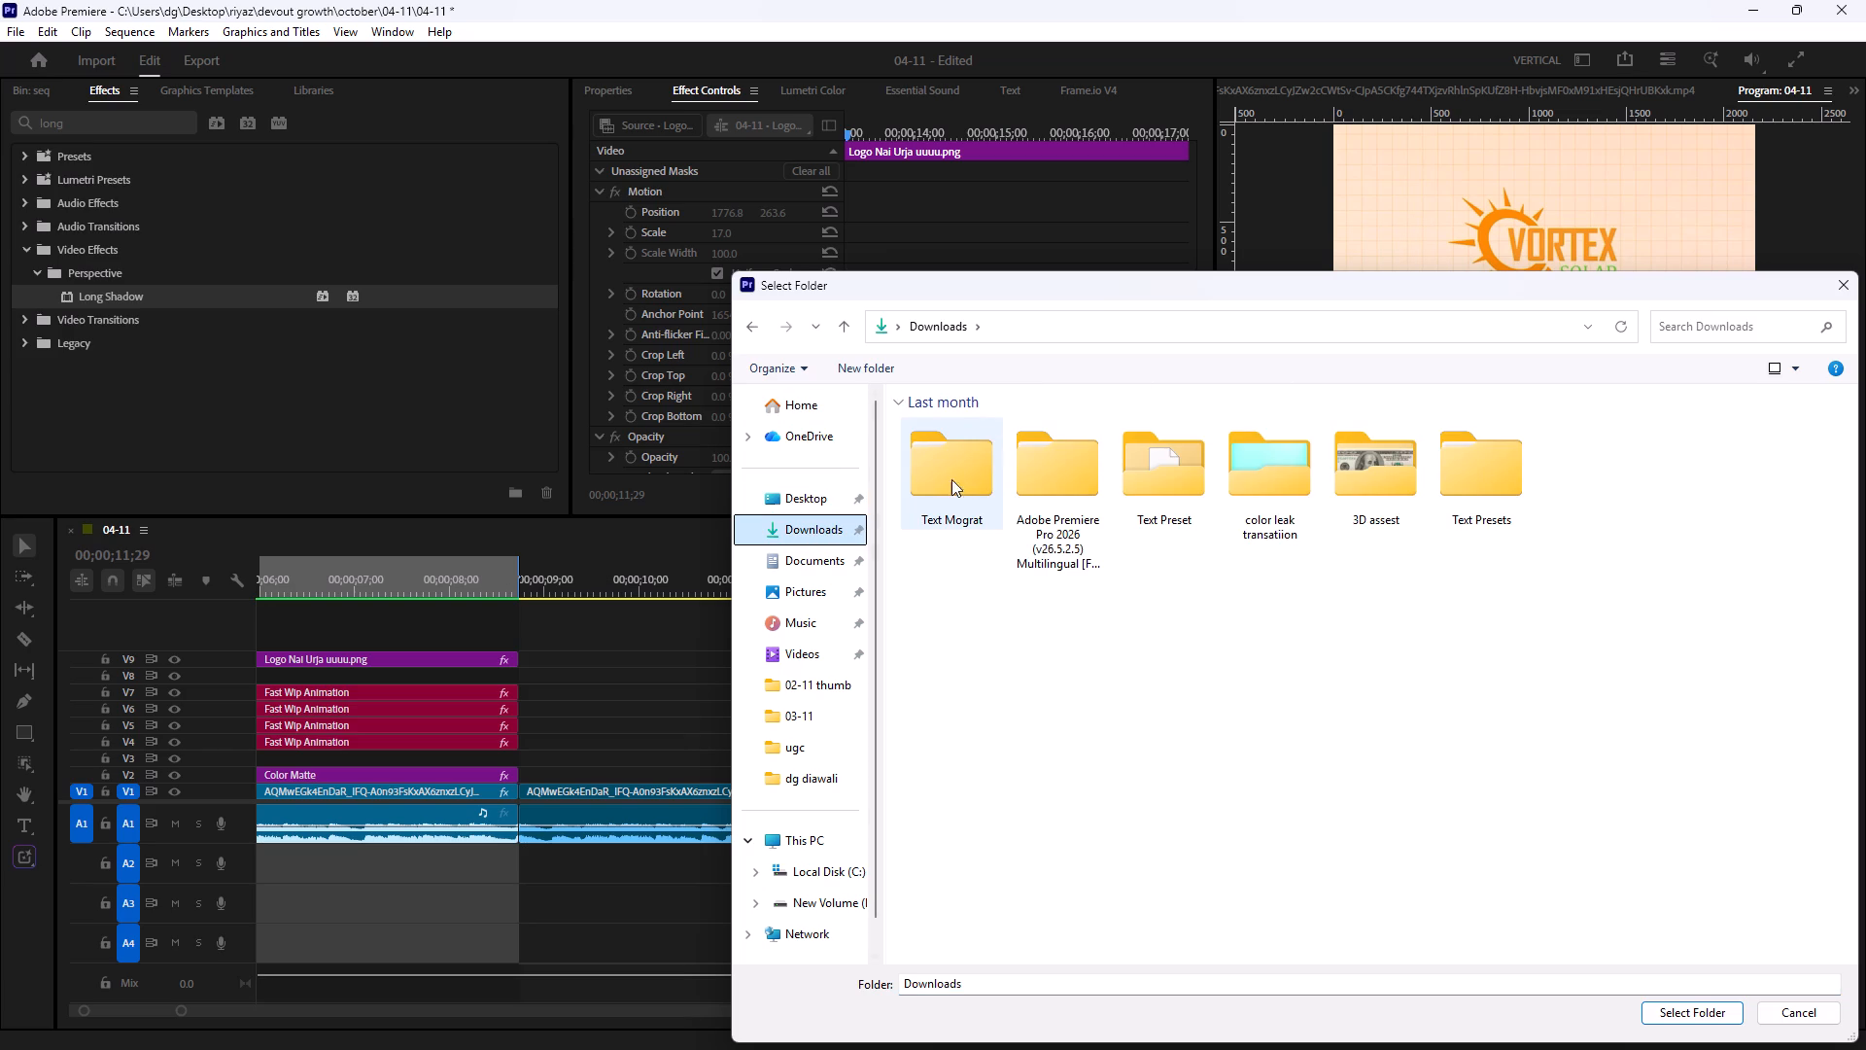
{"action": "left_click", "coordinate": [803, 505]}
{"action": "double_click", "coordinate": [1008, 435]}
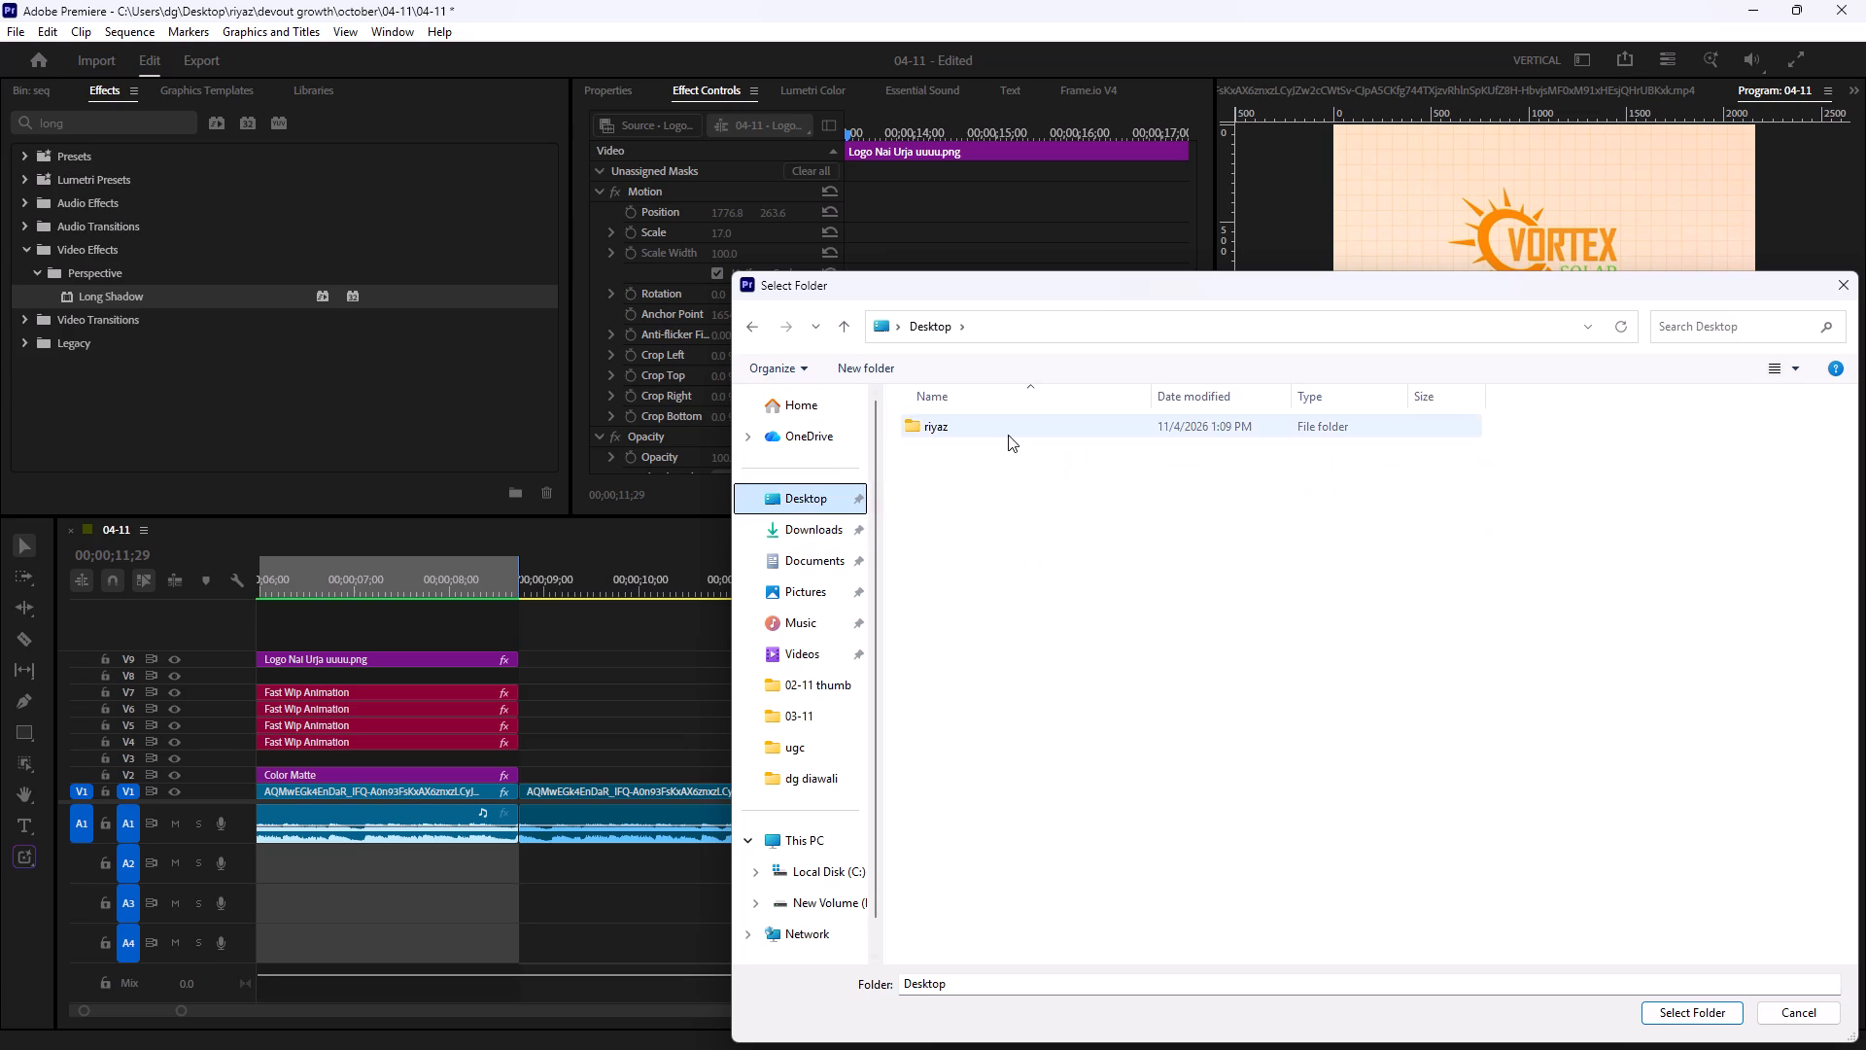
{"action": "double_click", "coordinate": [976, 501]}
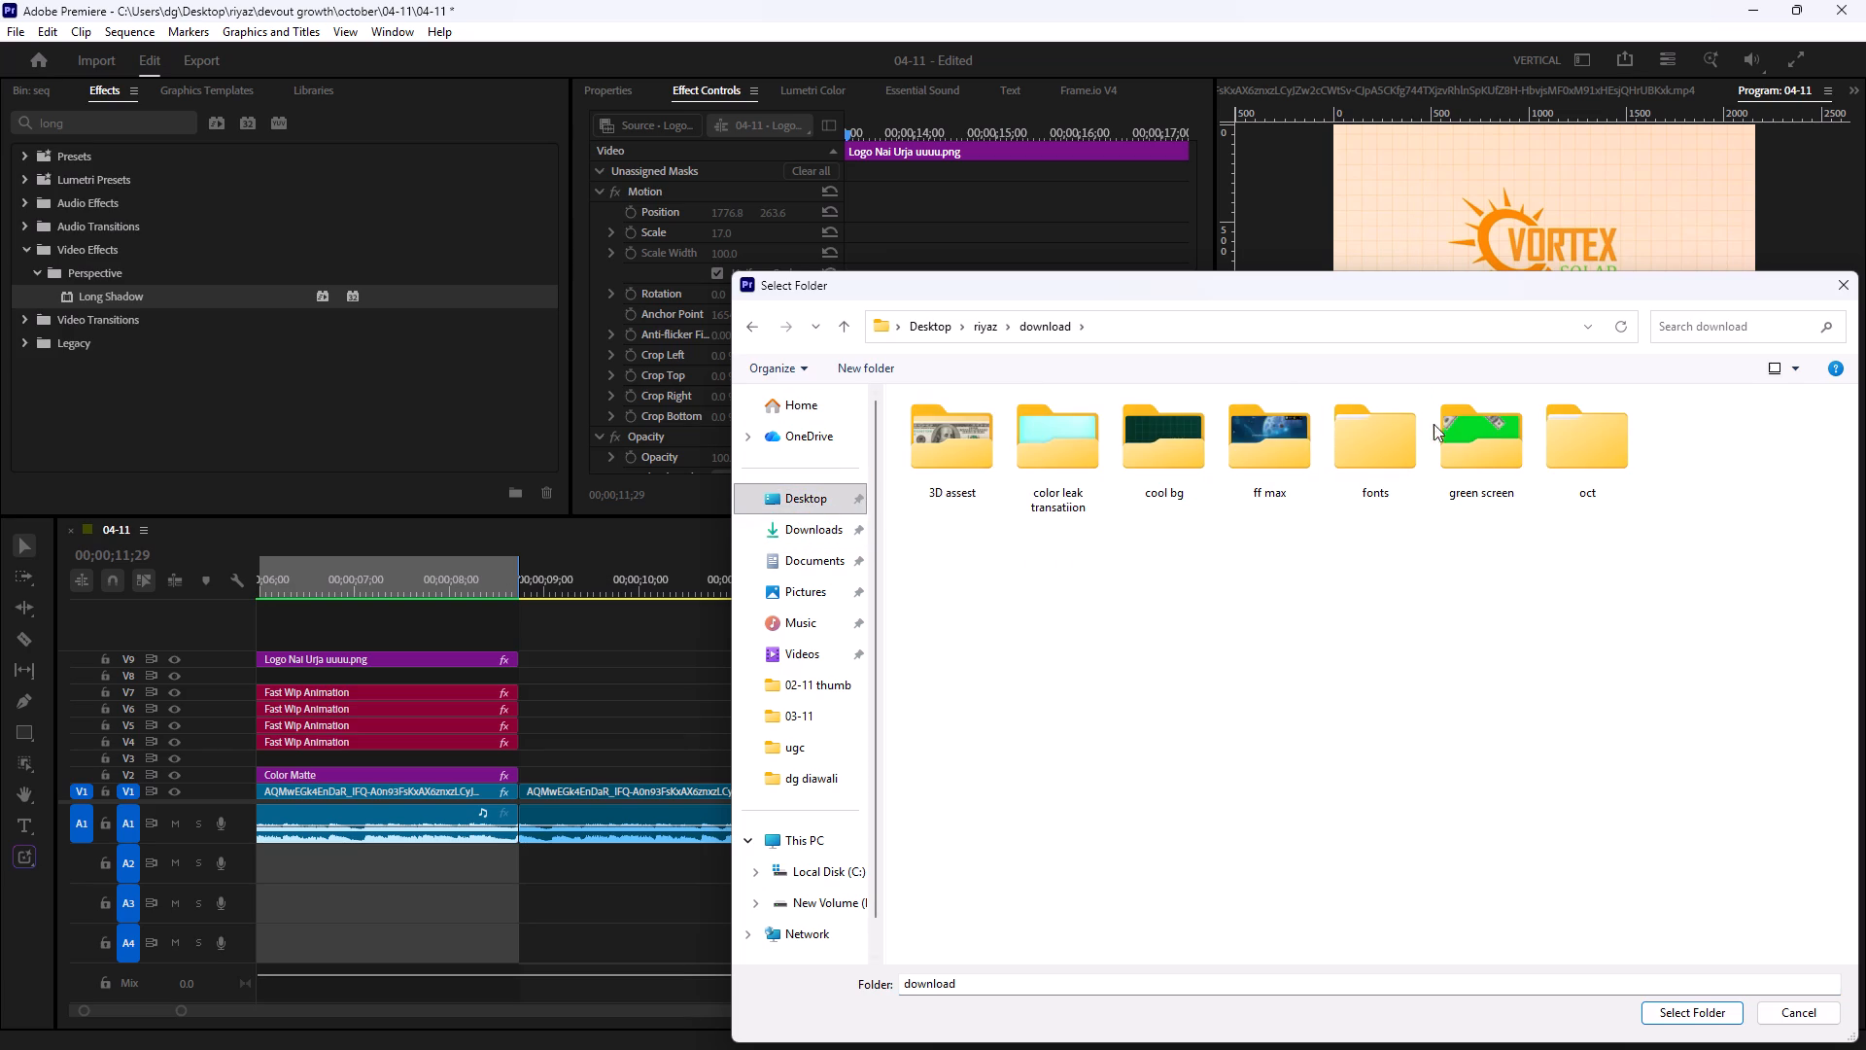
{"action": "double_click", "coordinate": [1617, 424]}
{"action": "double_click", "coordinate": [1188, 424]}
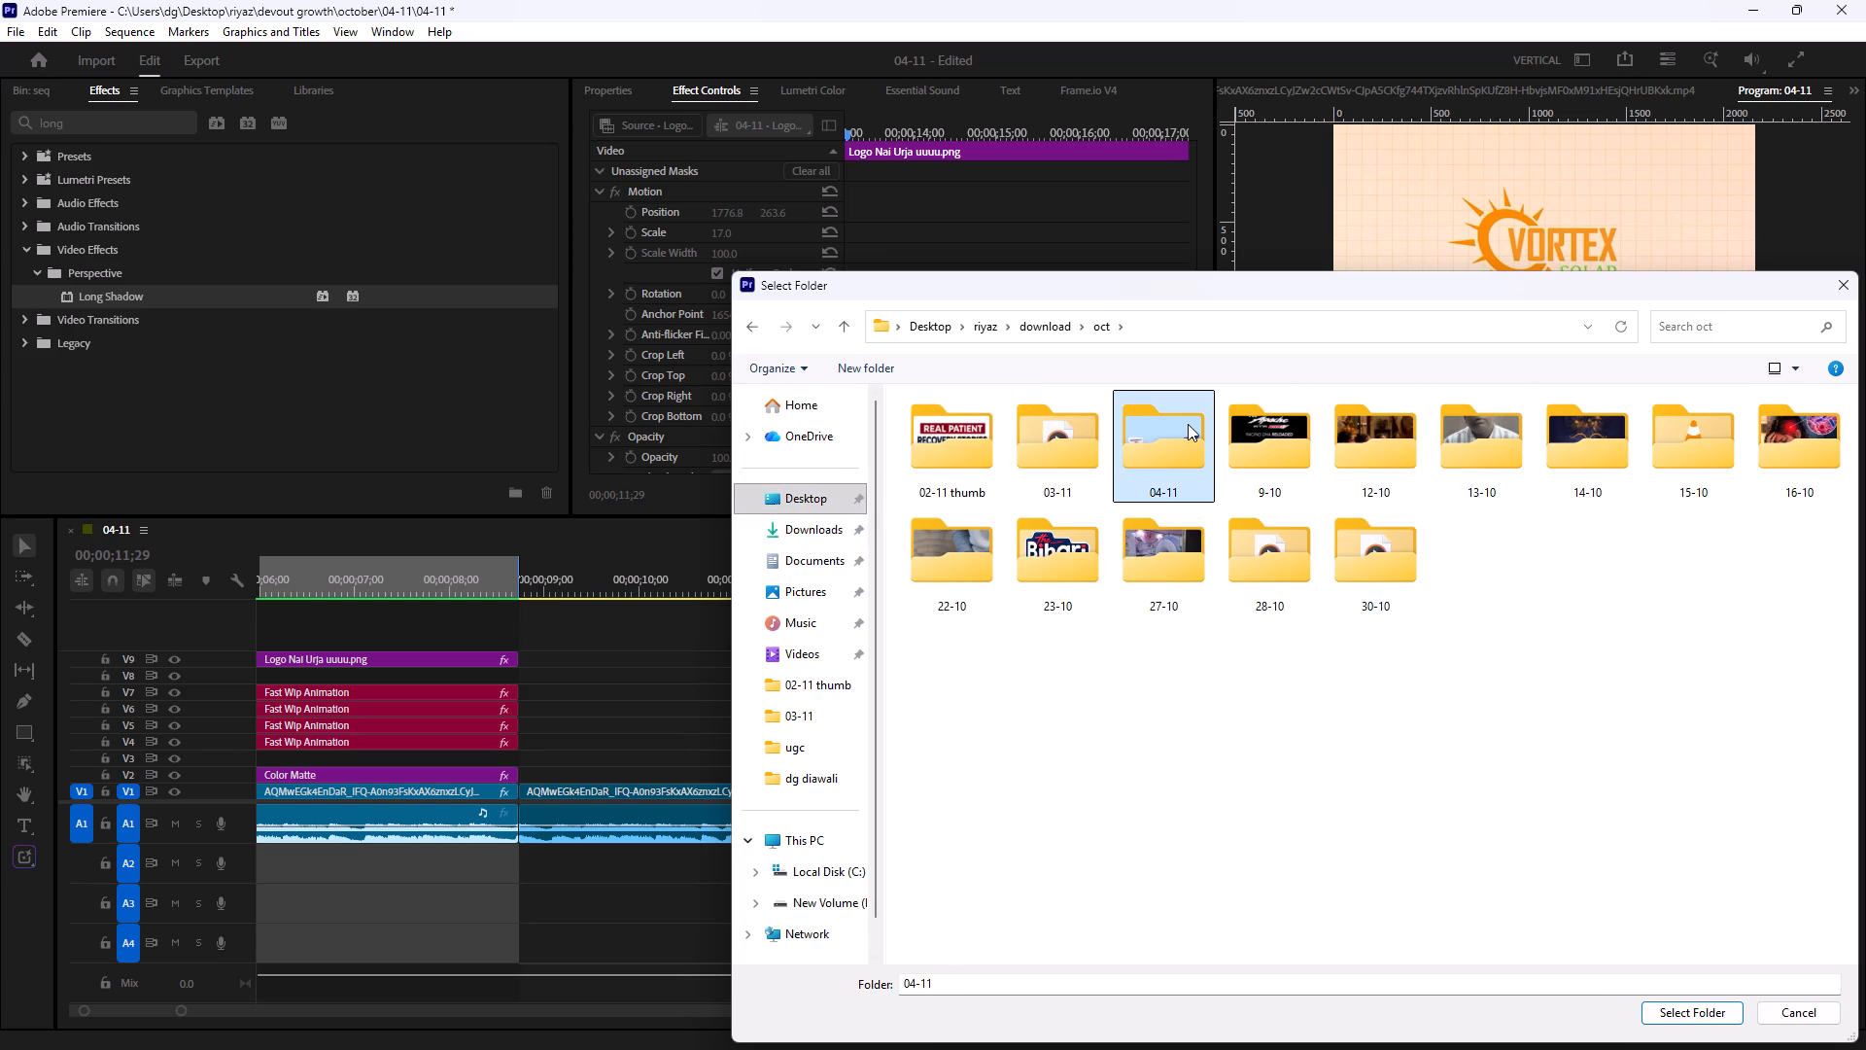
{"action": "left_click", "coordinate": [1697, 1022]}
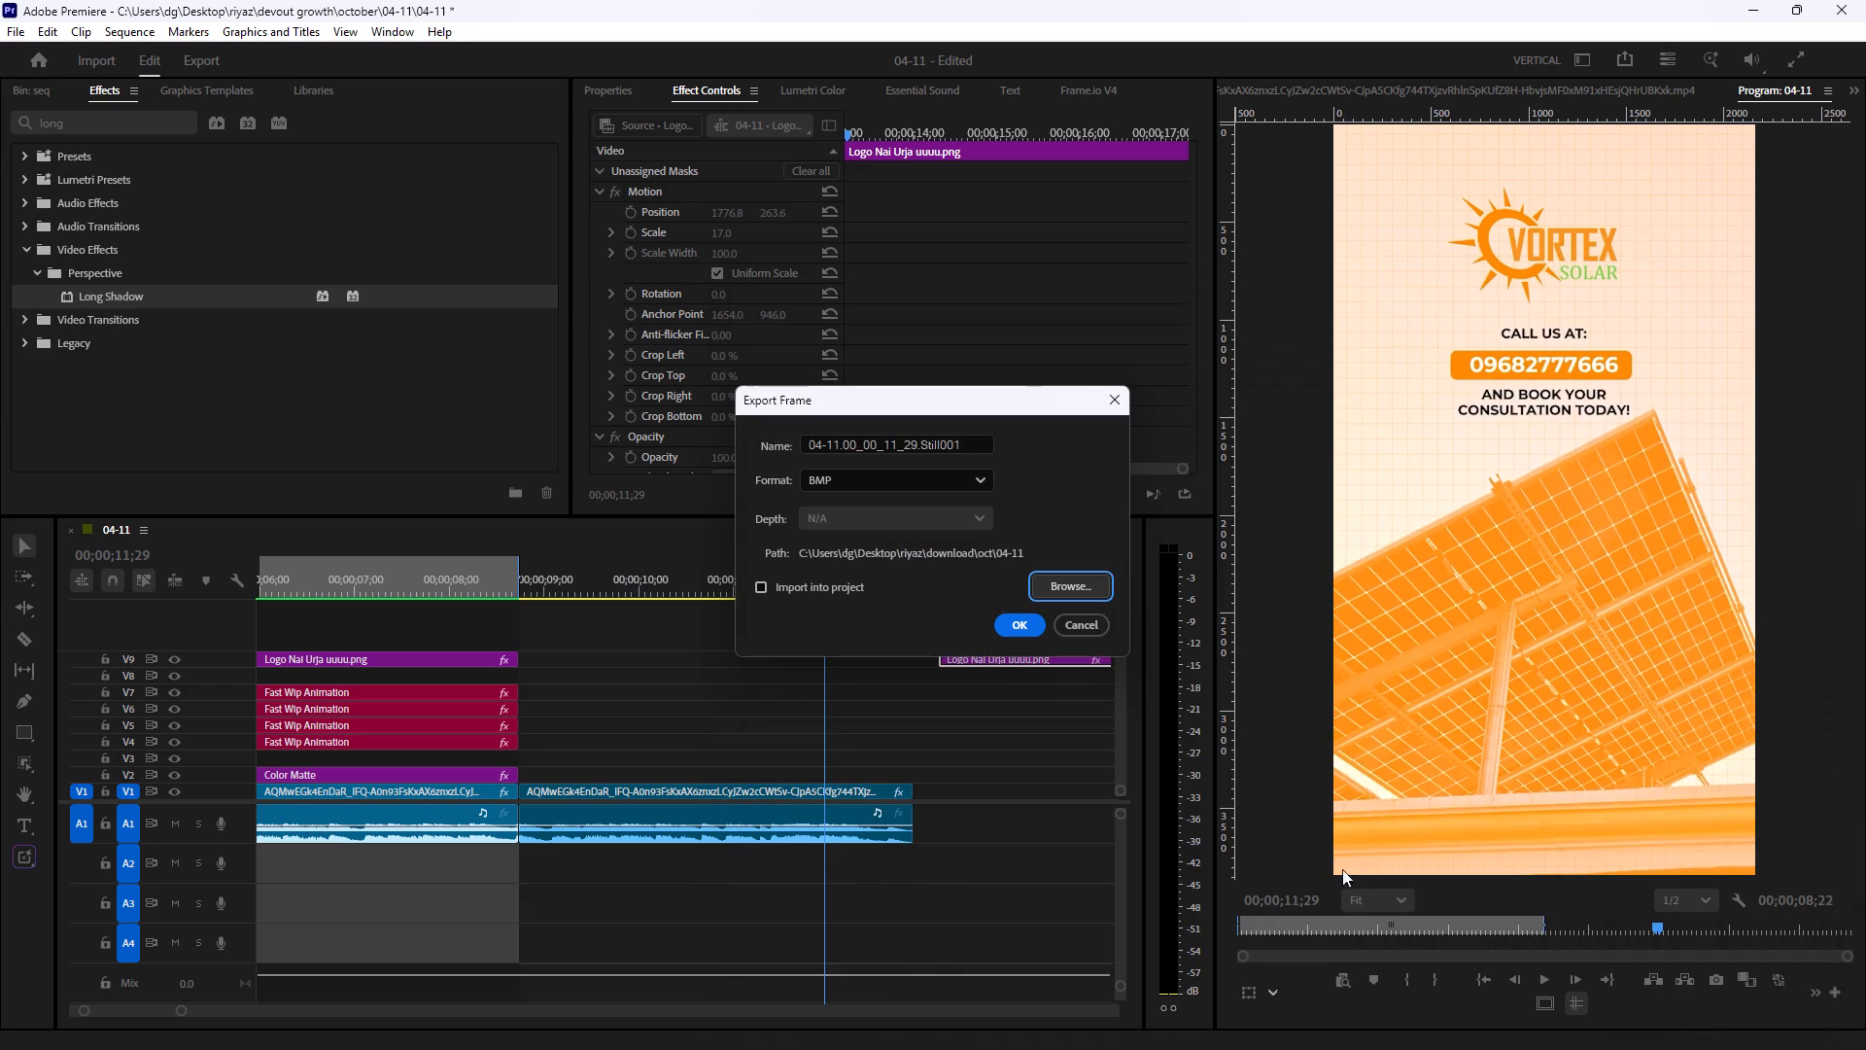
{"action": "left_click", "coordinate": [1017, 630]}
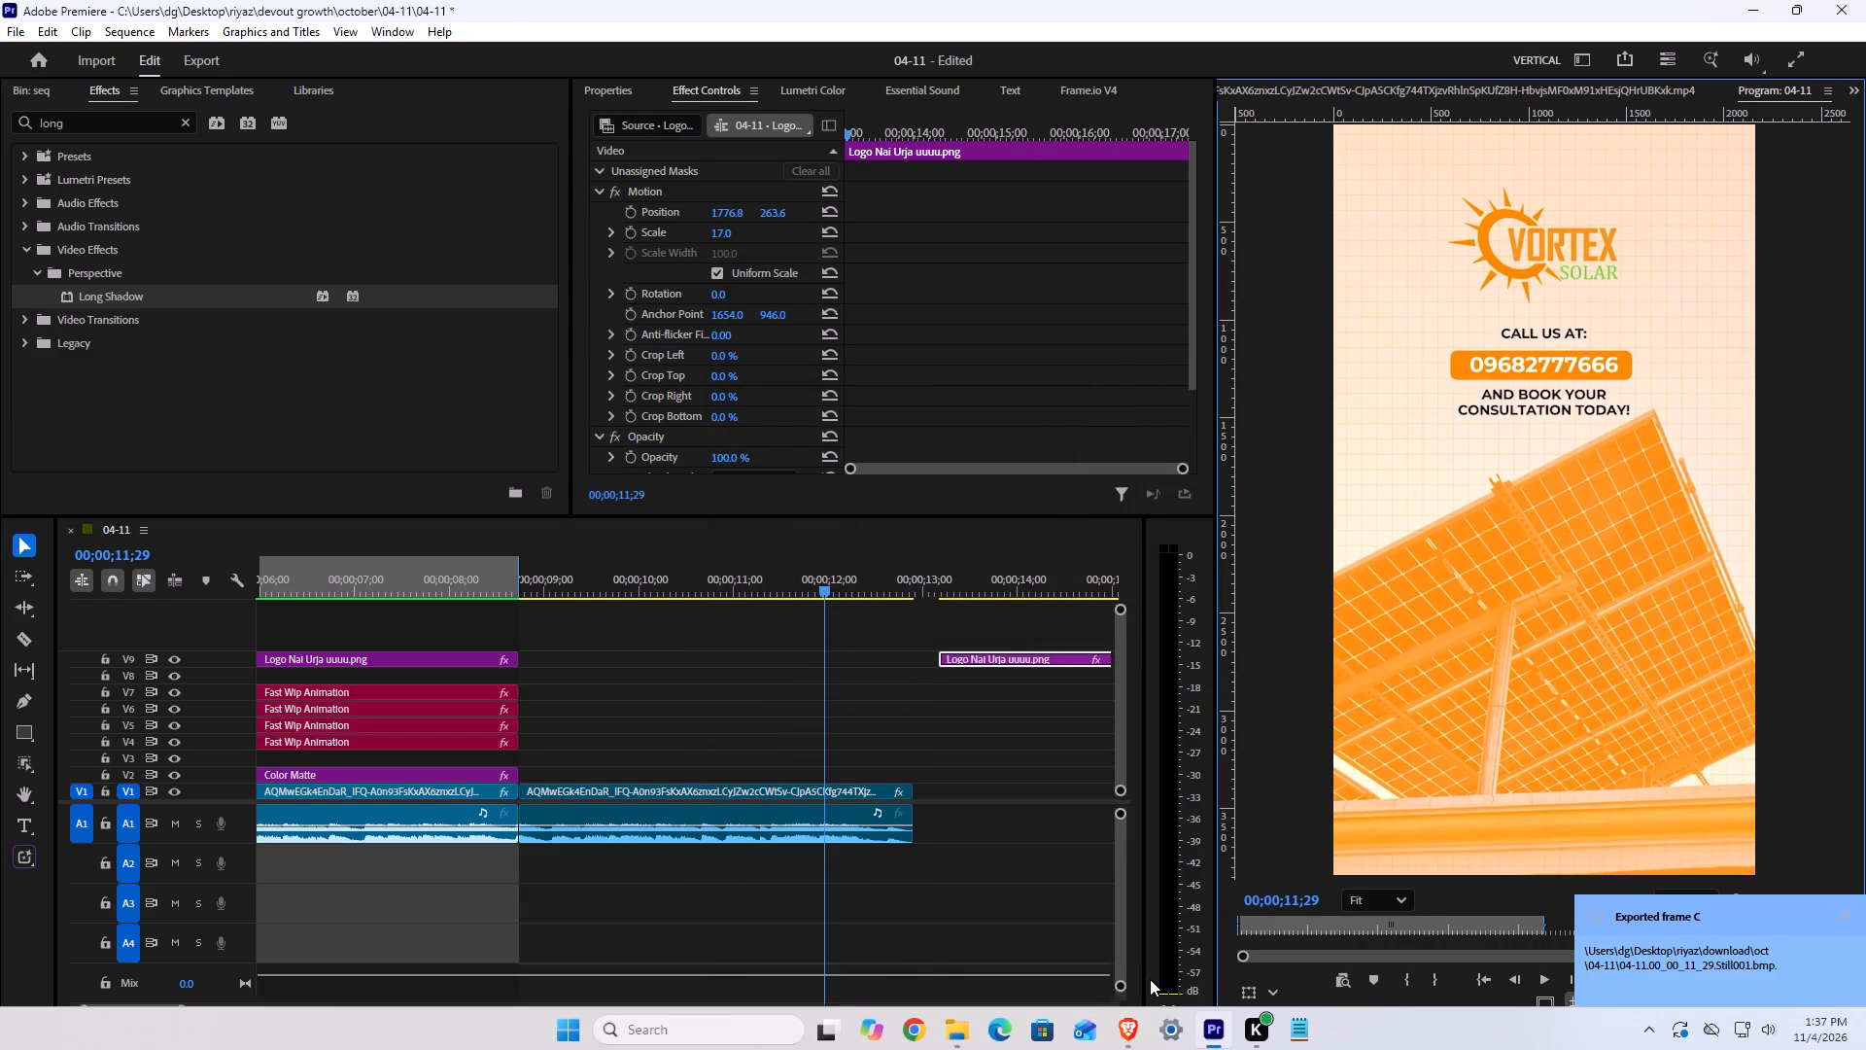
{"action": "left_click", "coordinate": [1842, 913]}
{"action": "left_click", "coordinate": [1720, 979]}
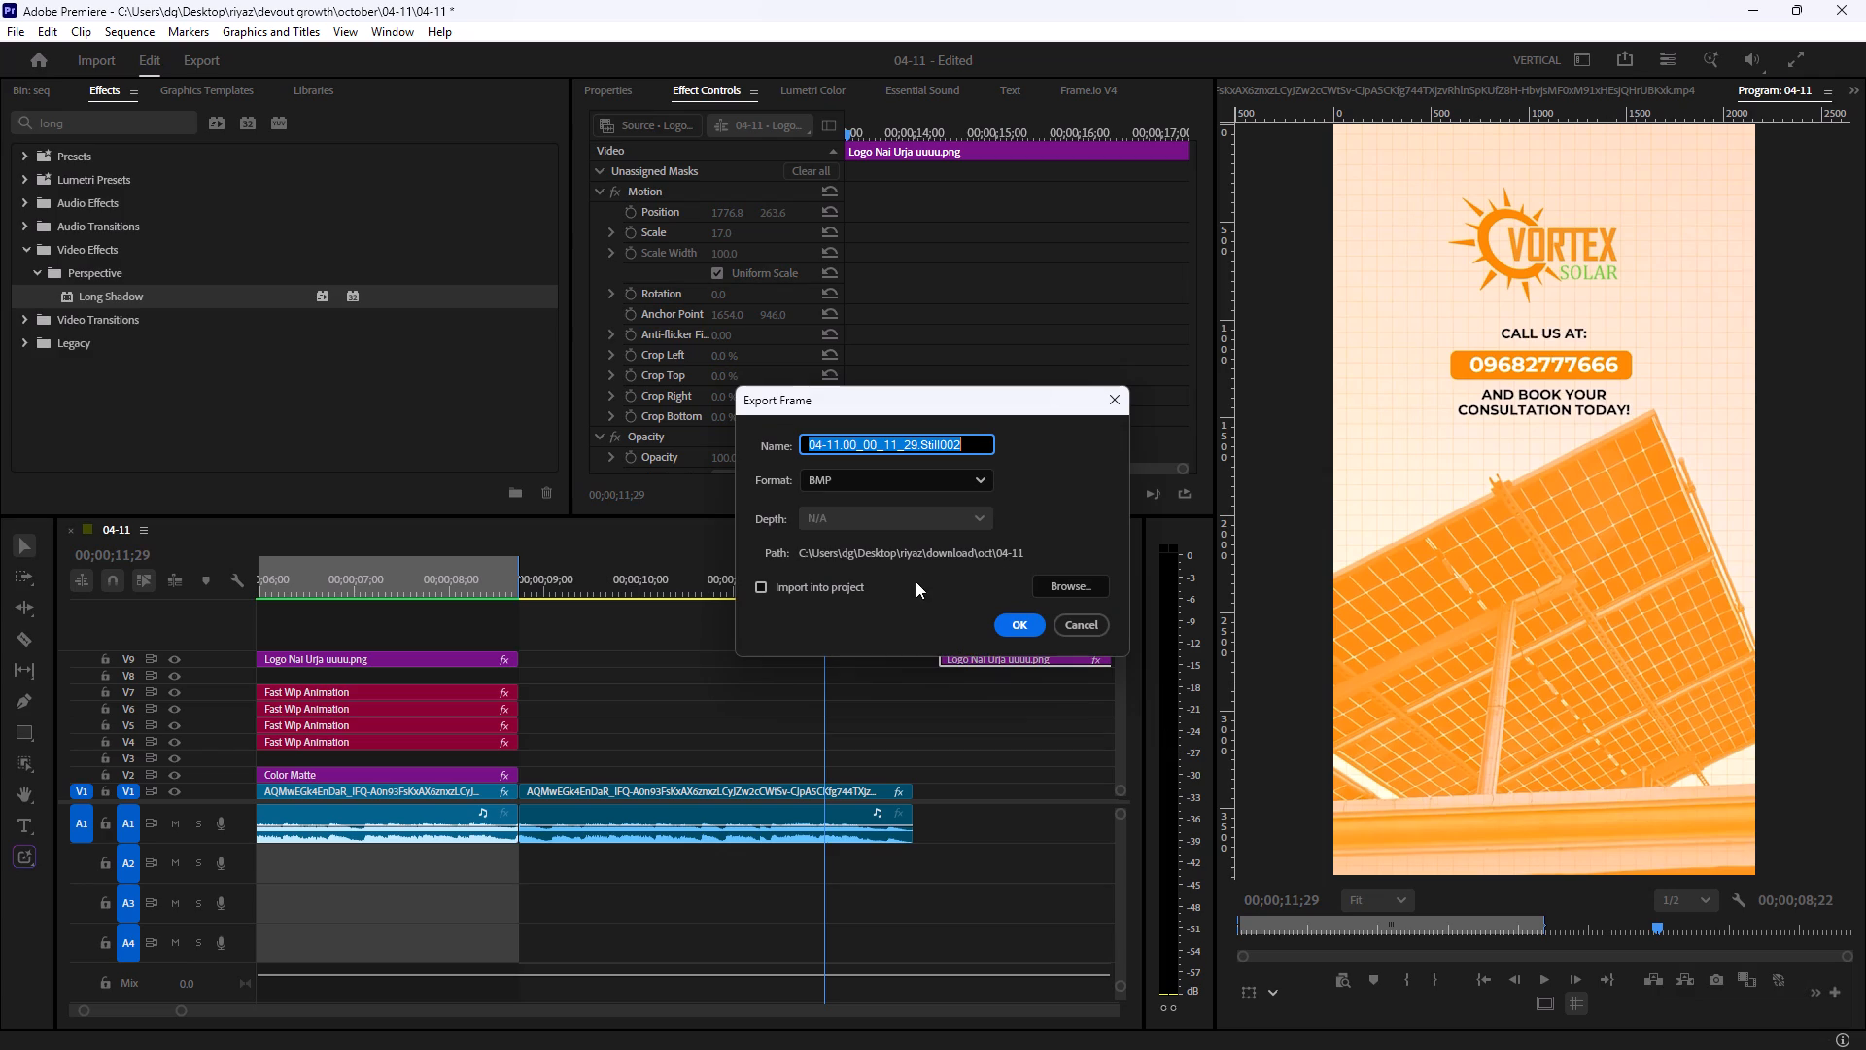
{"action": "left_click", "coordinate": [954, 479]}
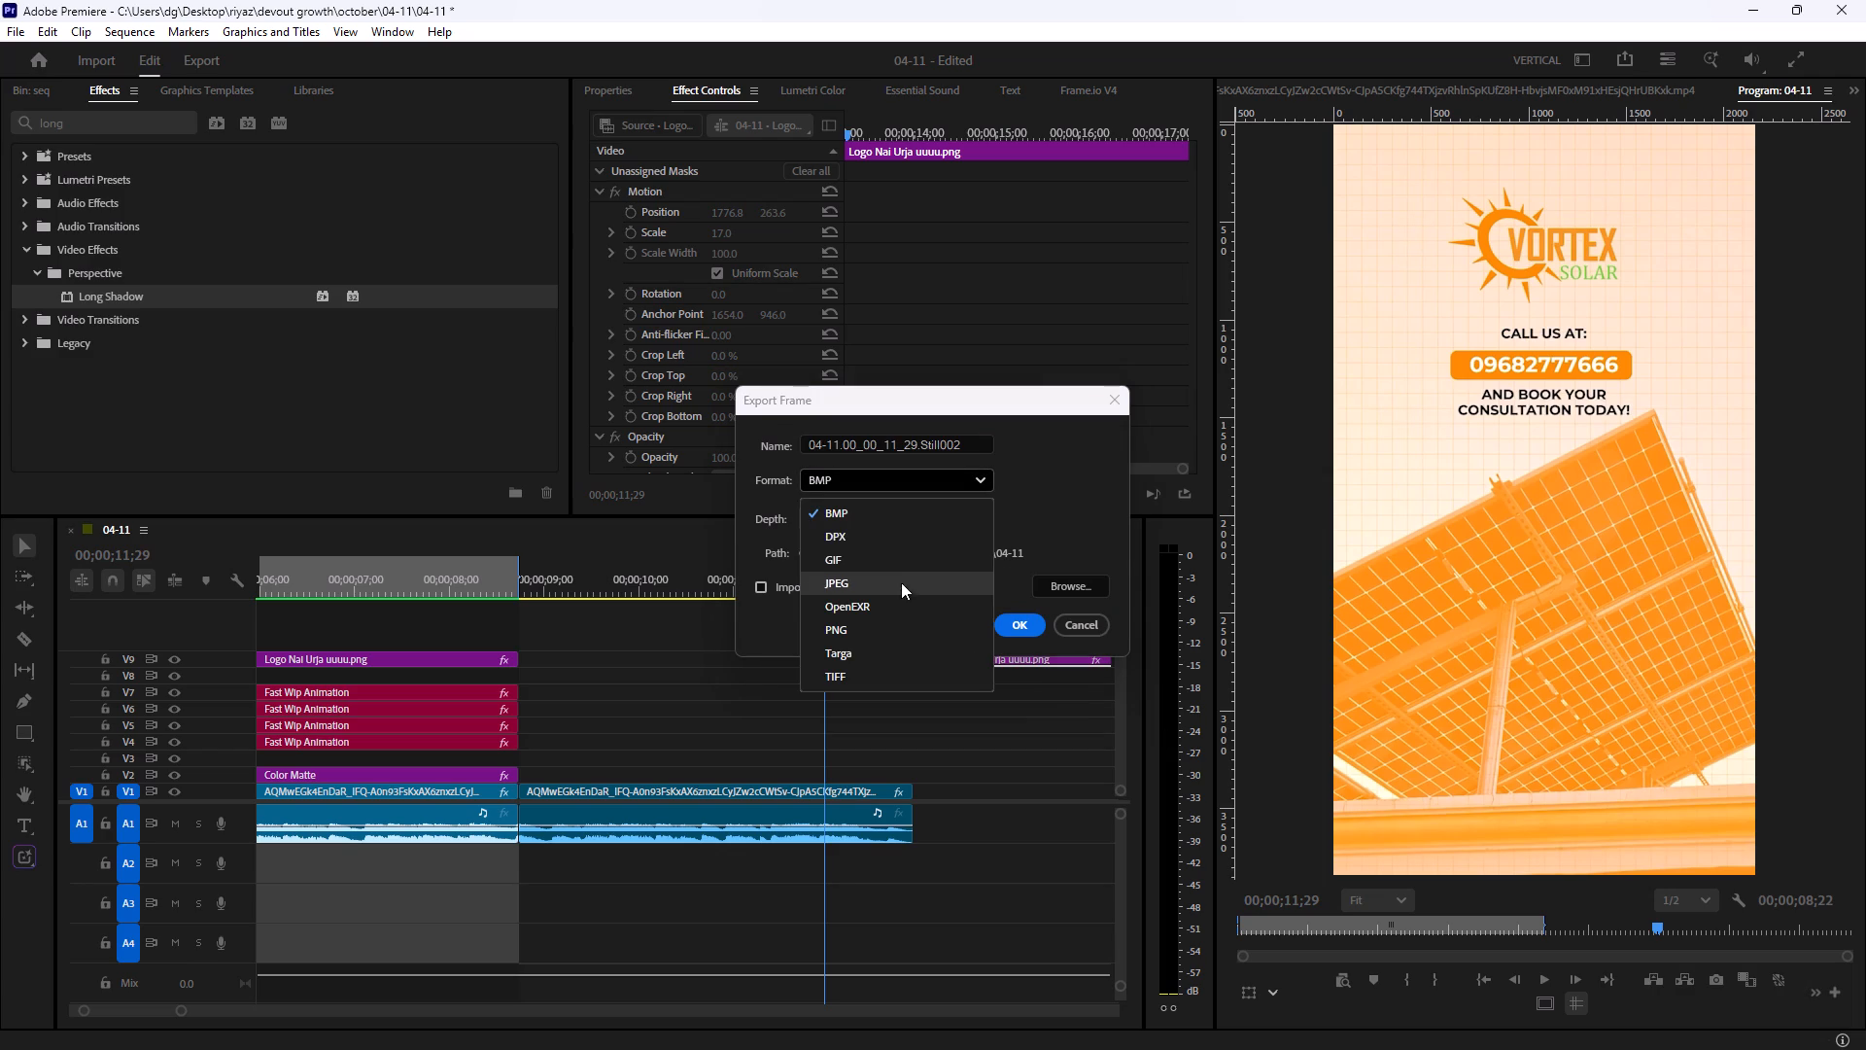
{"action": "scroll", "coordinate": [885, 615], "scroll_direction": "up", "scroll_amount": 3}
{"action": "scroll", "coordinate": [885, 615], "scroll_direction": "down", "scroll_amount": 4}
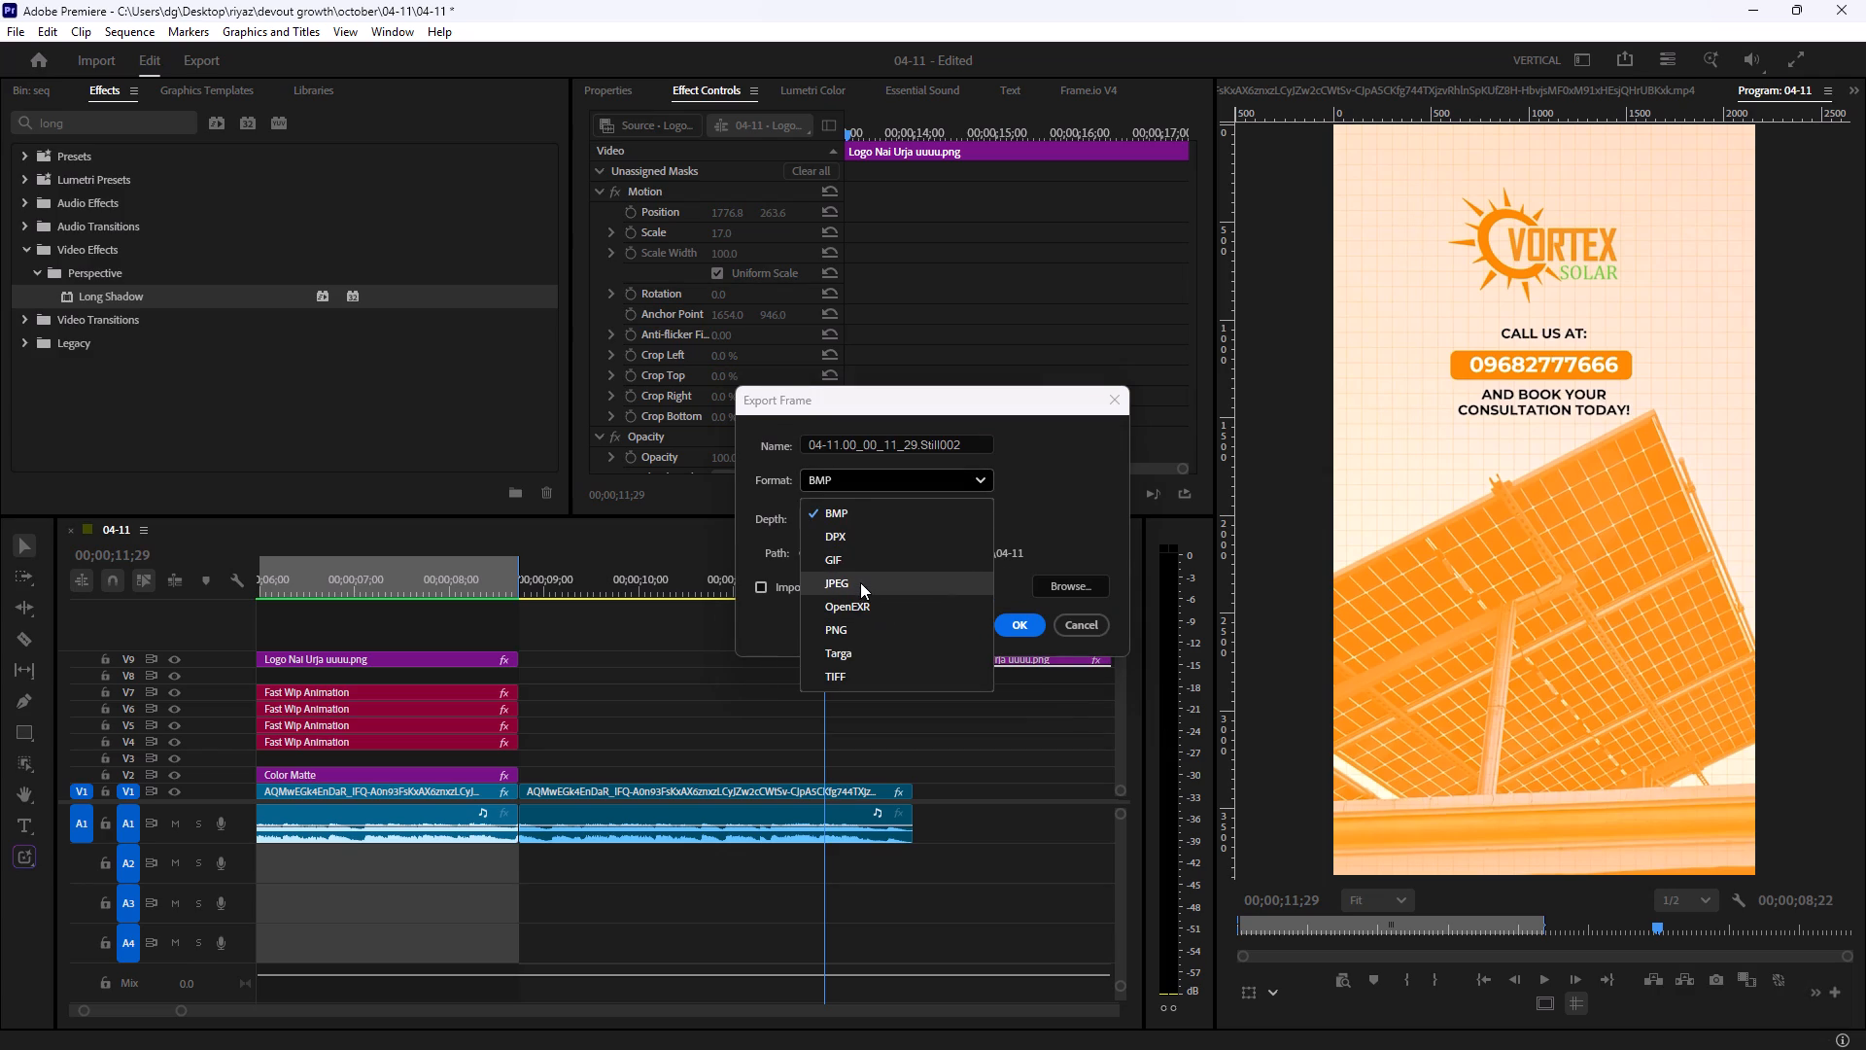
{"action": "left_click", "coordinate": [860, 580]}
{"action": "left_click", "coordinate": [908, 482]}
{"action": "scroll", "coordinate": [871, 617], "scroll_direction": "down", "scroll_amount": 4}
{"action": "scroll", "coordinate": [871, 619], "scroll_direction": "up", "scroll_amount": 5}
{"action": "left_click", "coordinate": [1075, 505]}
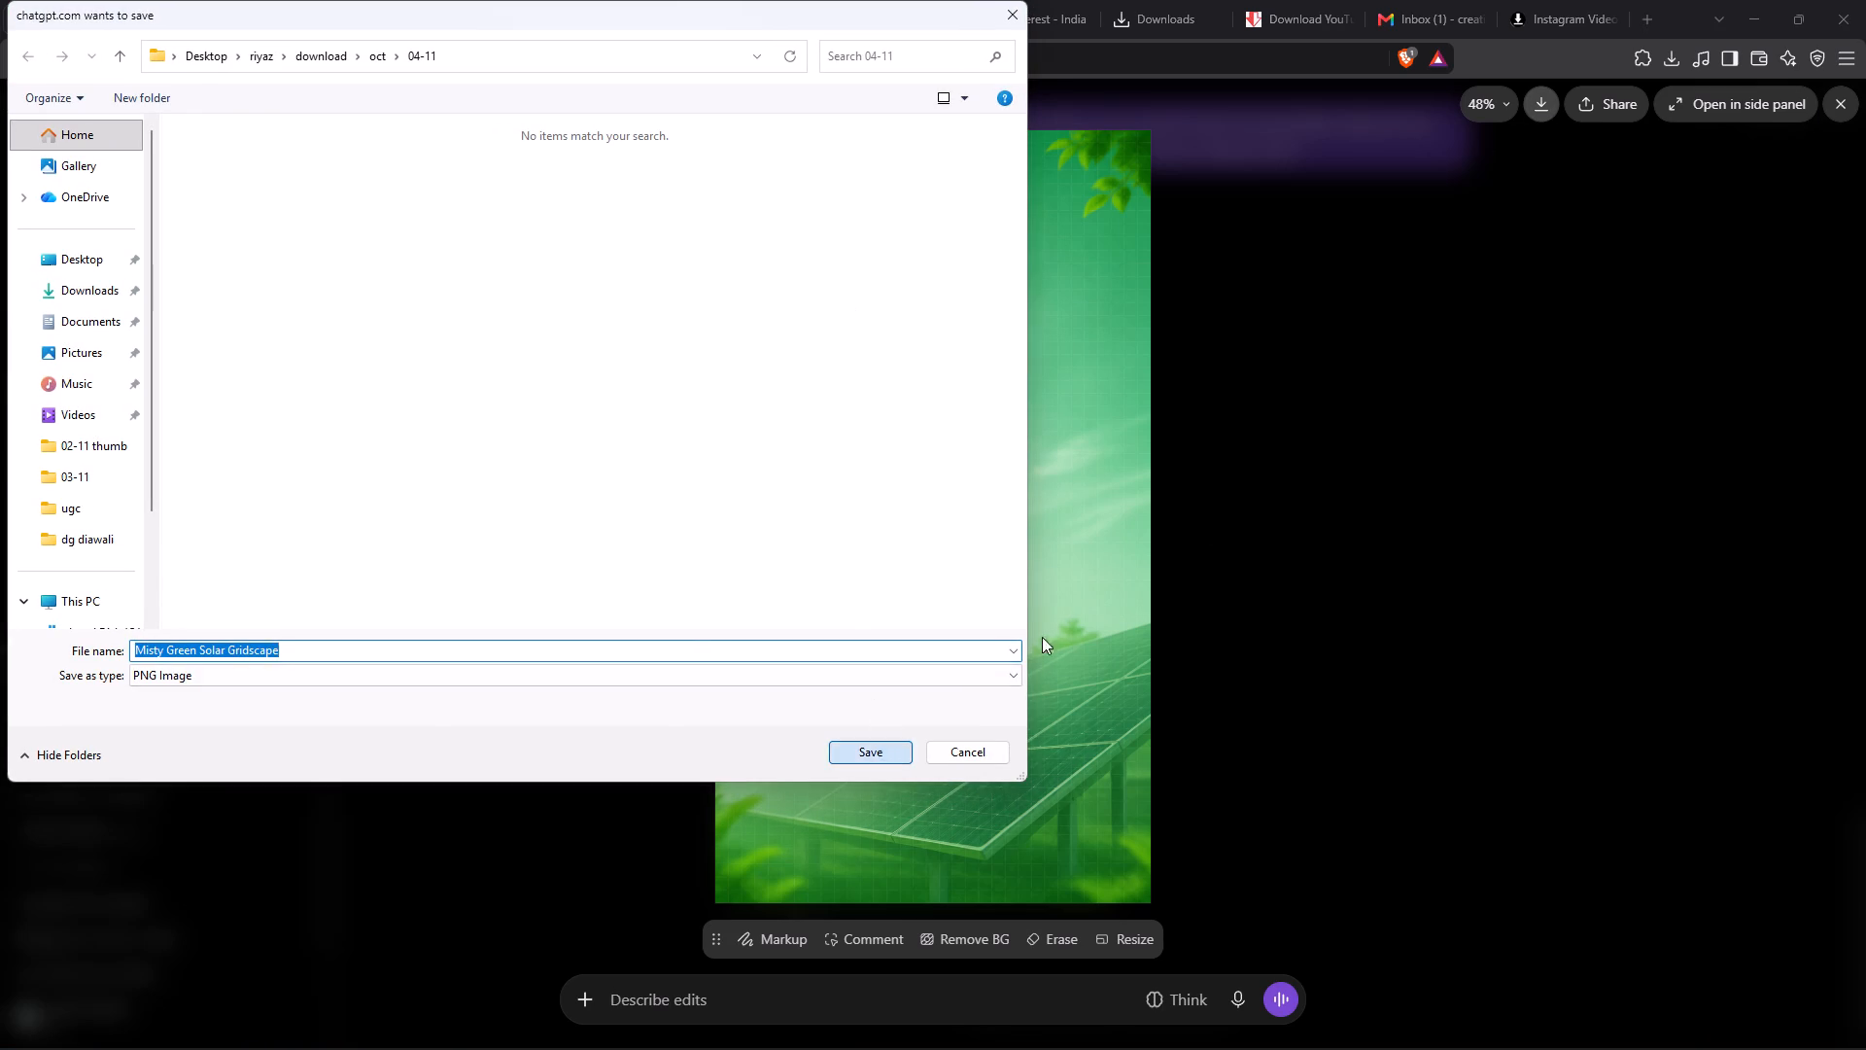
Switch to Premiere and review the original Vortex Solar closing card in the 04-11 sequence, from its opening transition through the call-us animation.
{"action": "left_click", "coordinate": [1757, 28]}
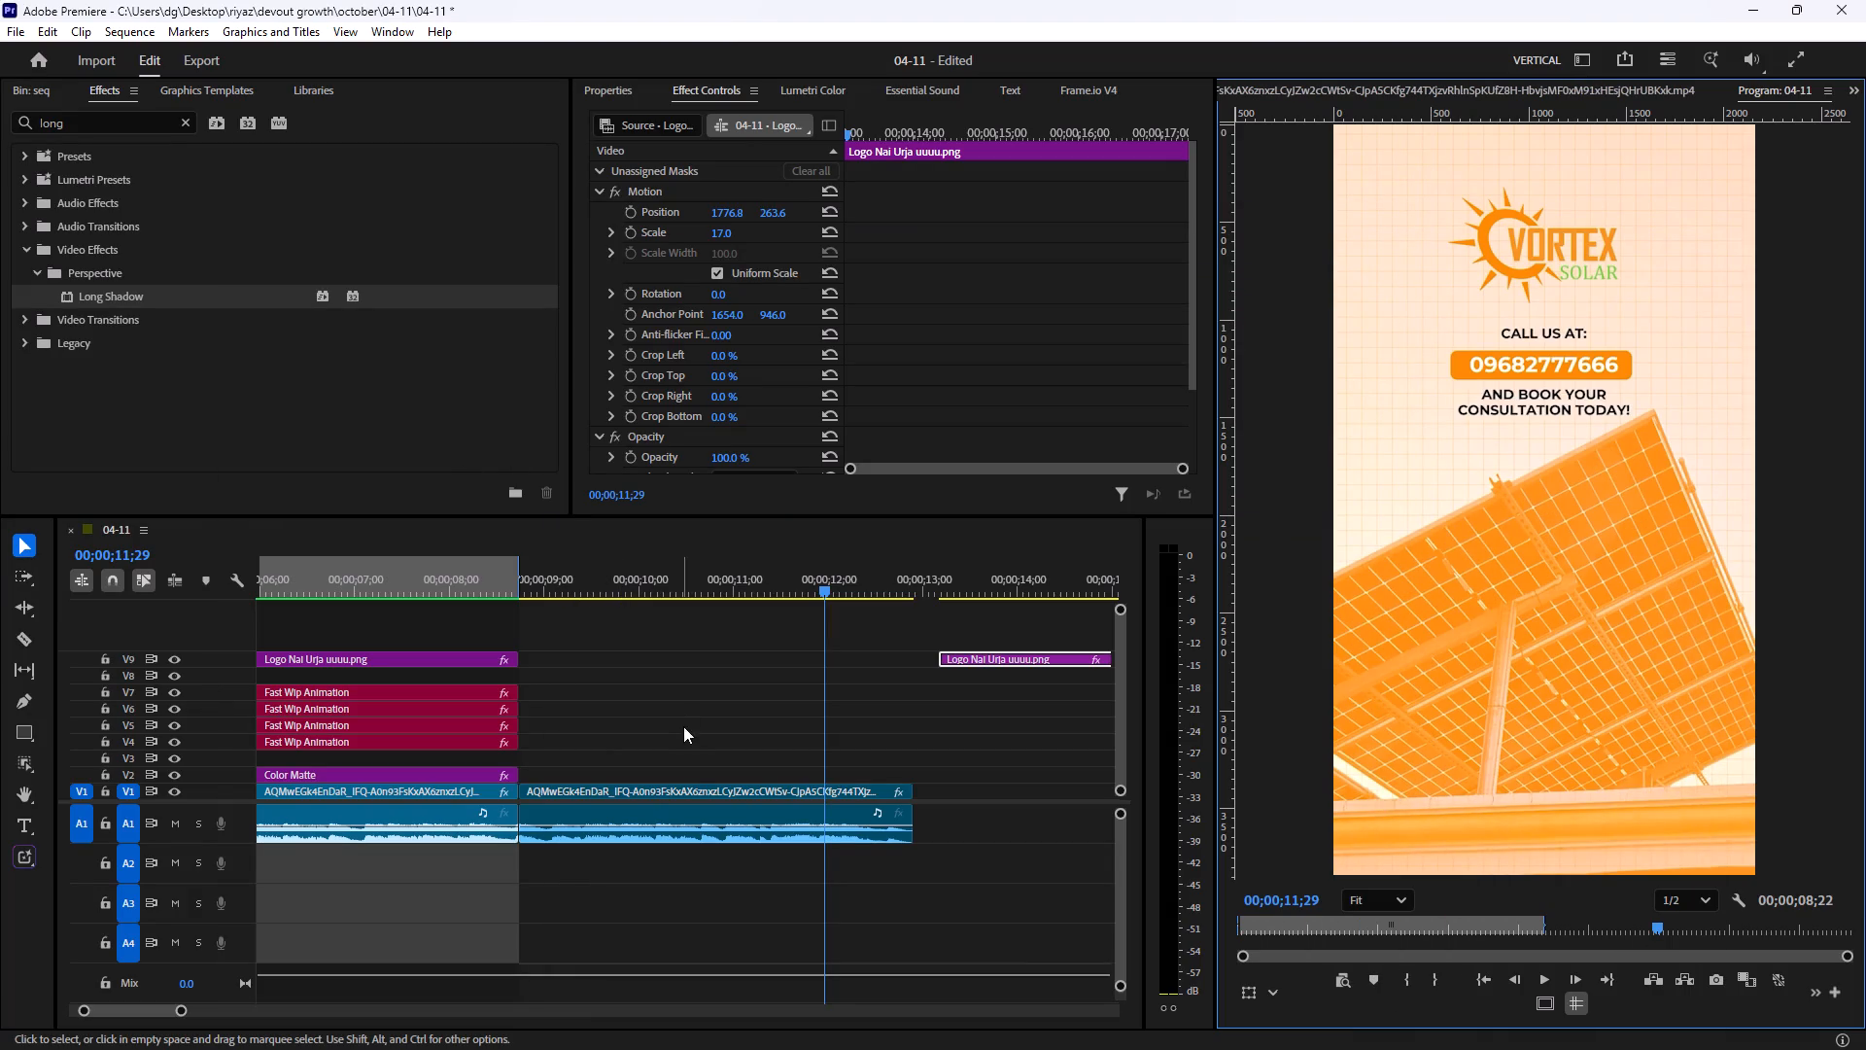
{"action": "left_click", "coordinate": [652, 575]}
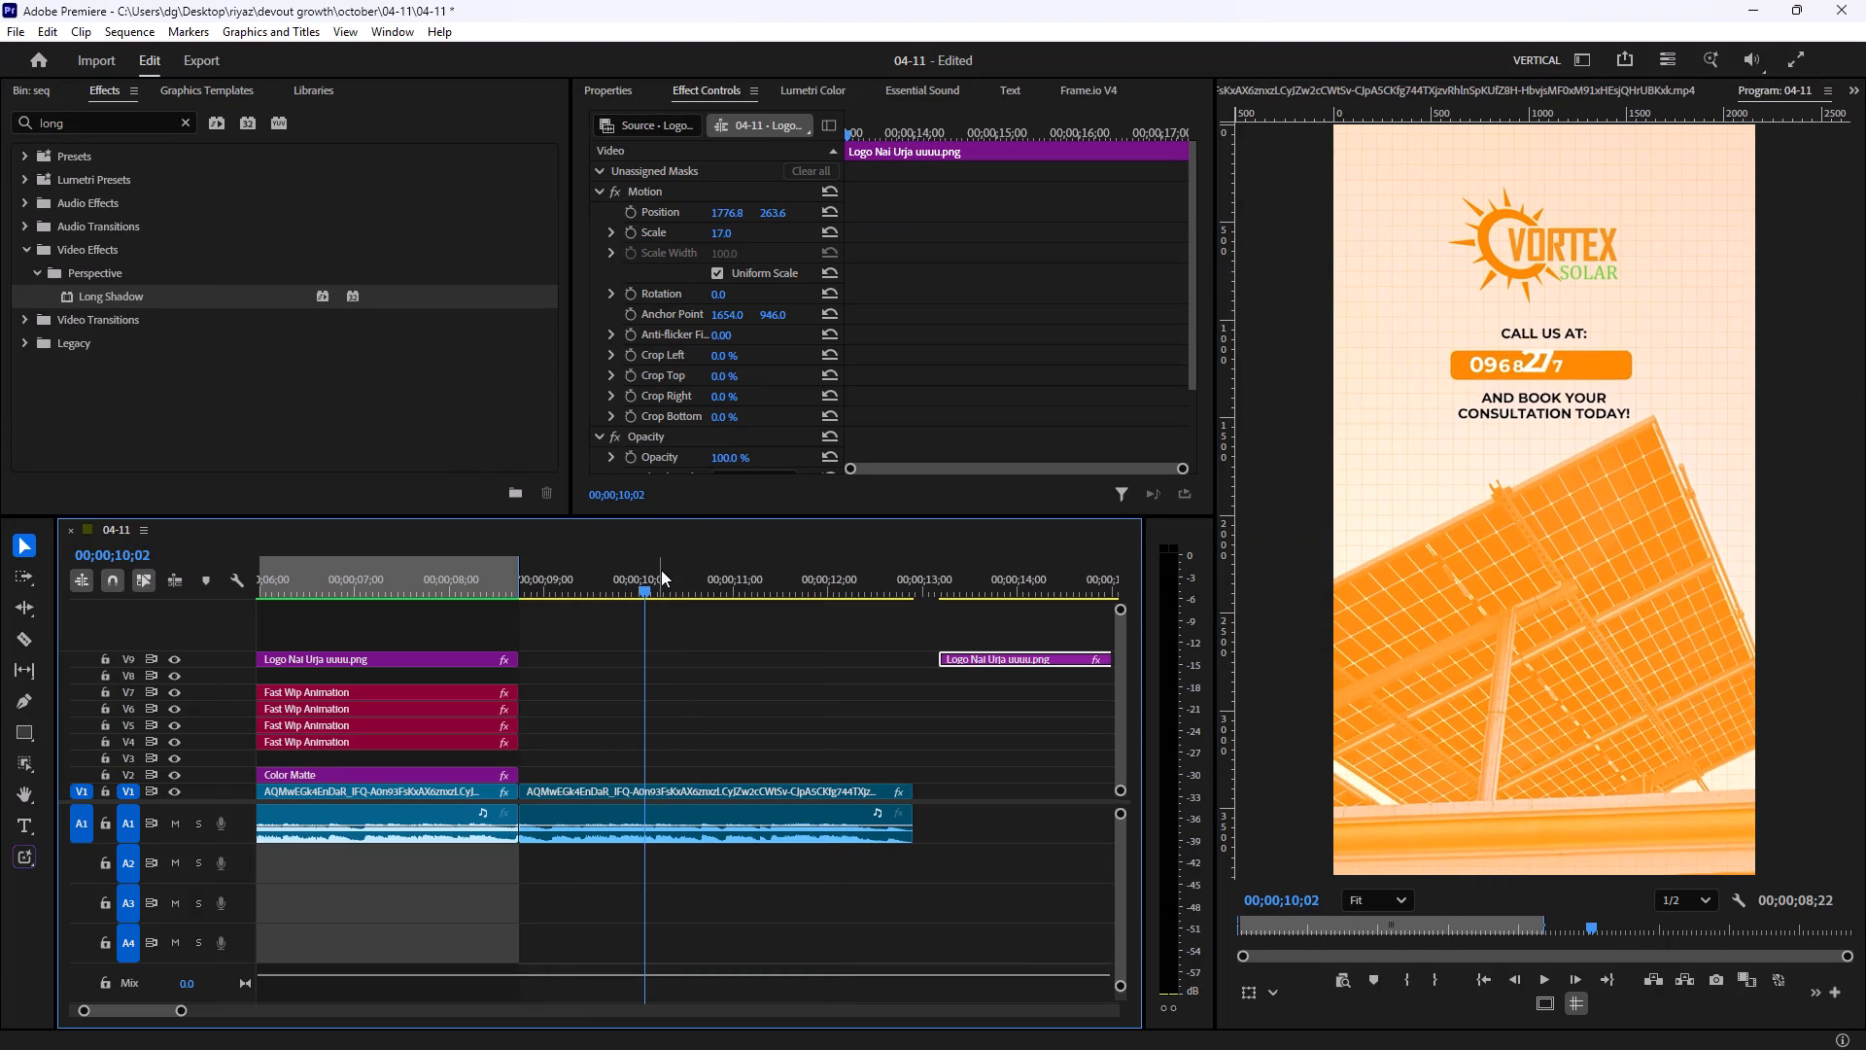
{"action": "left_click_drag", "start_coordinate": [661, 570], "coordinate": [509, 615]}
{"action": "key", "text": "space"}
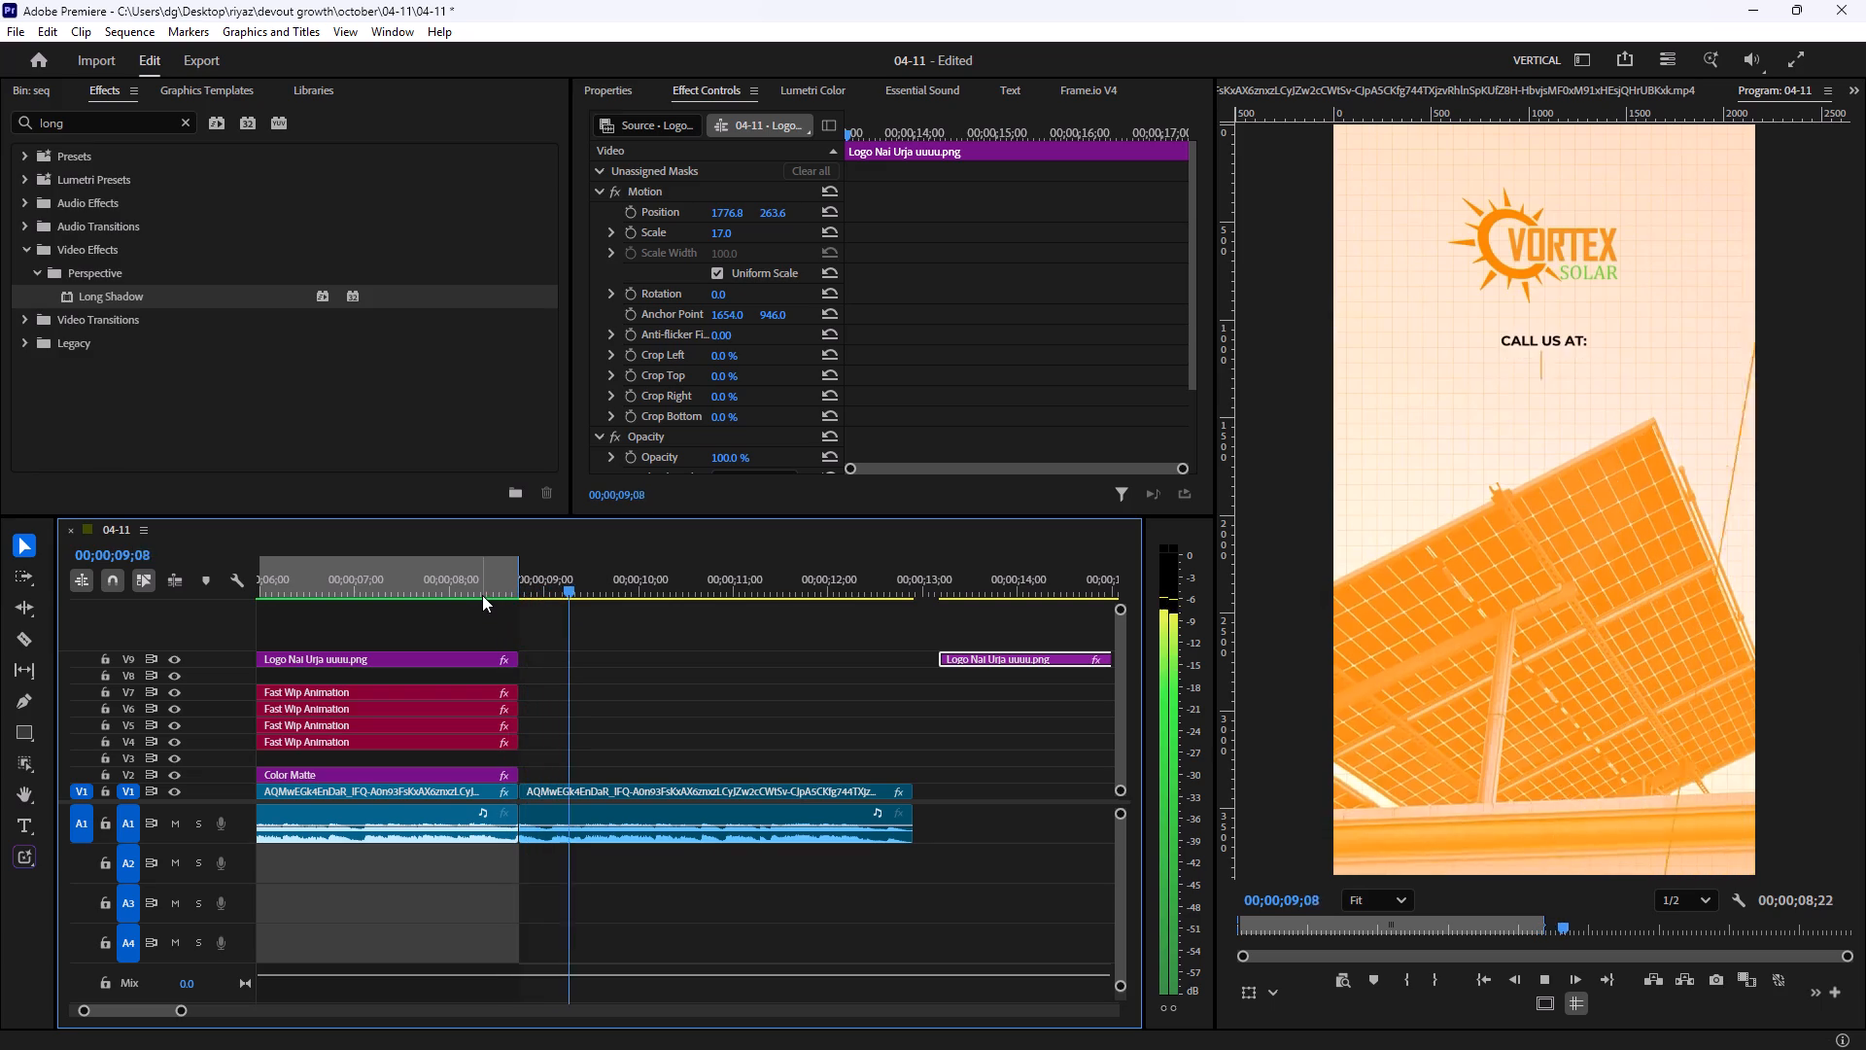
{"action": "key", "text": "space"}
{"action": "left_click_drag", "start_coordinate": [615, 582], "coordinate": [528, 610]}
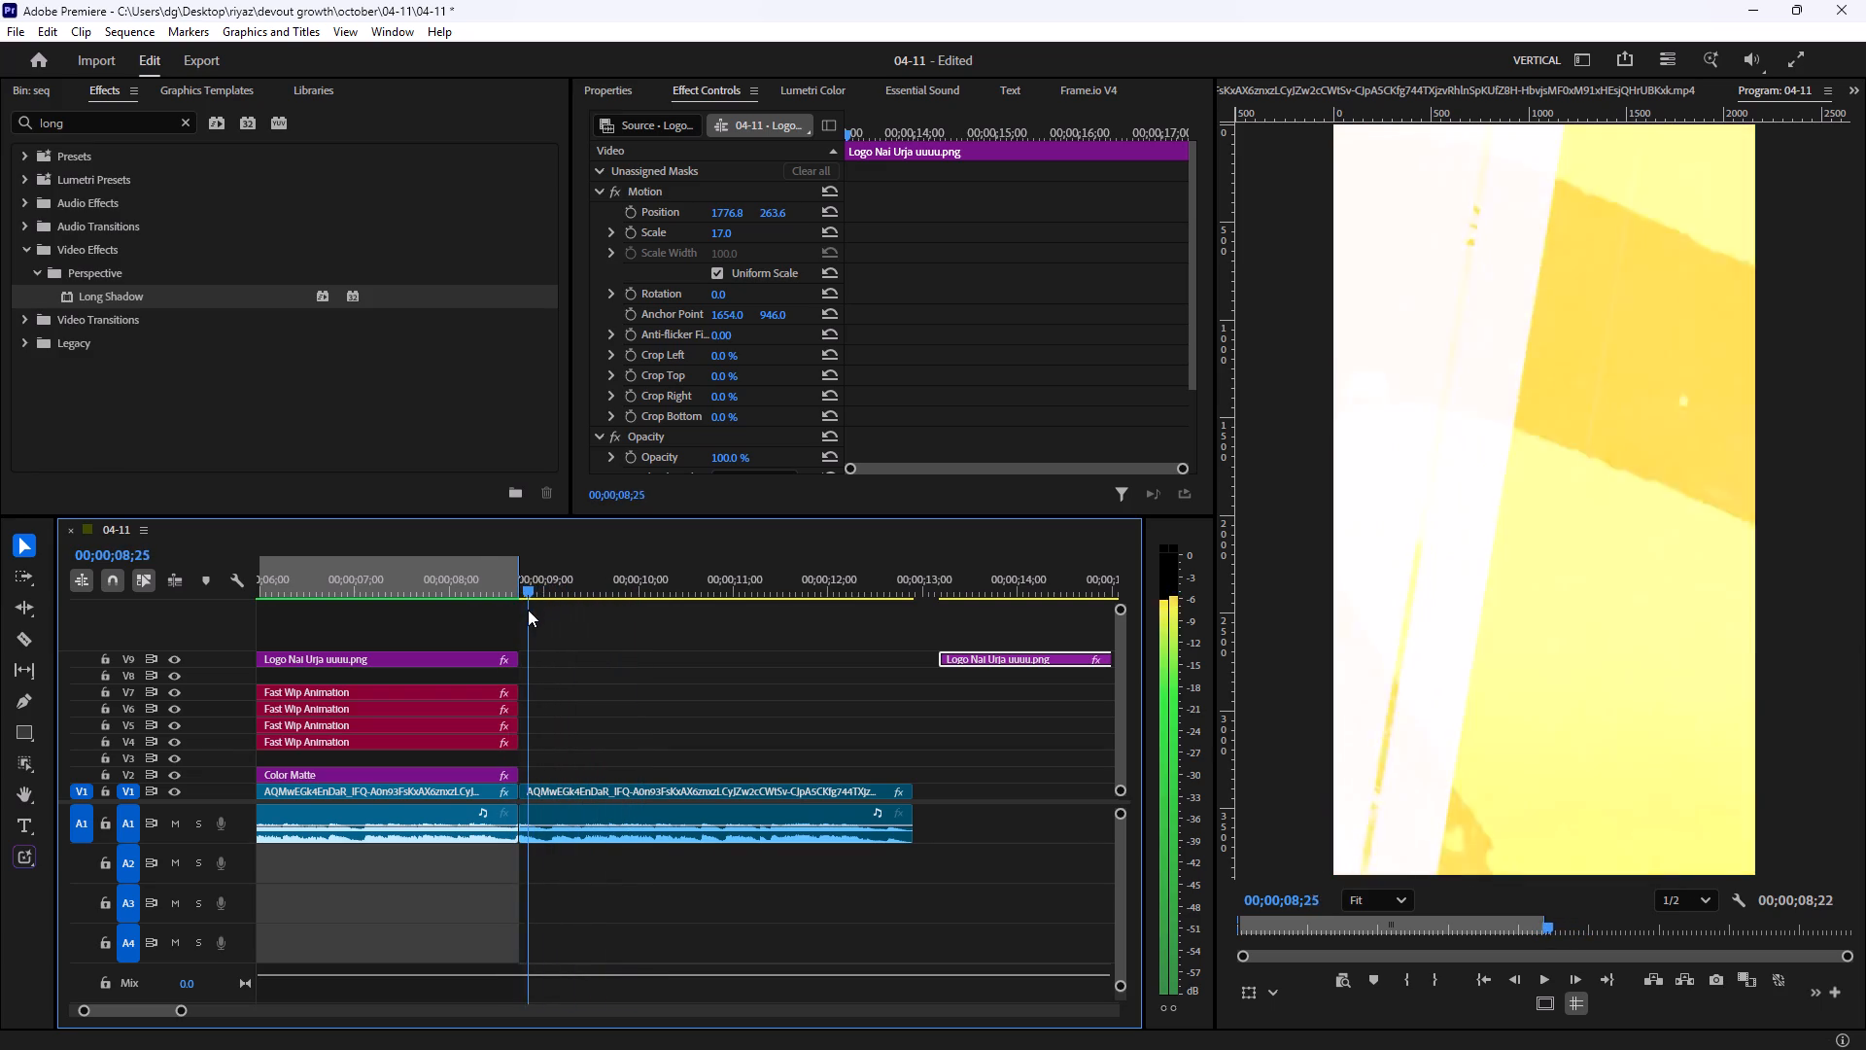
{"action": "left_click_drag", "start_coordinate": [528, 610], "coordinate": [576, 600]}
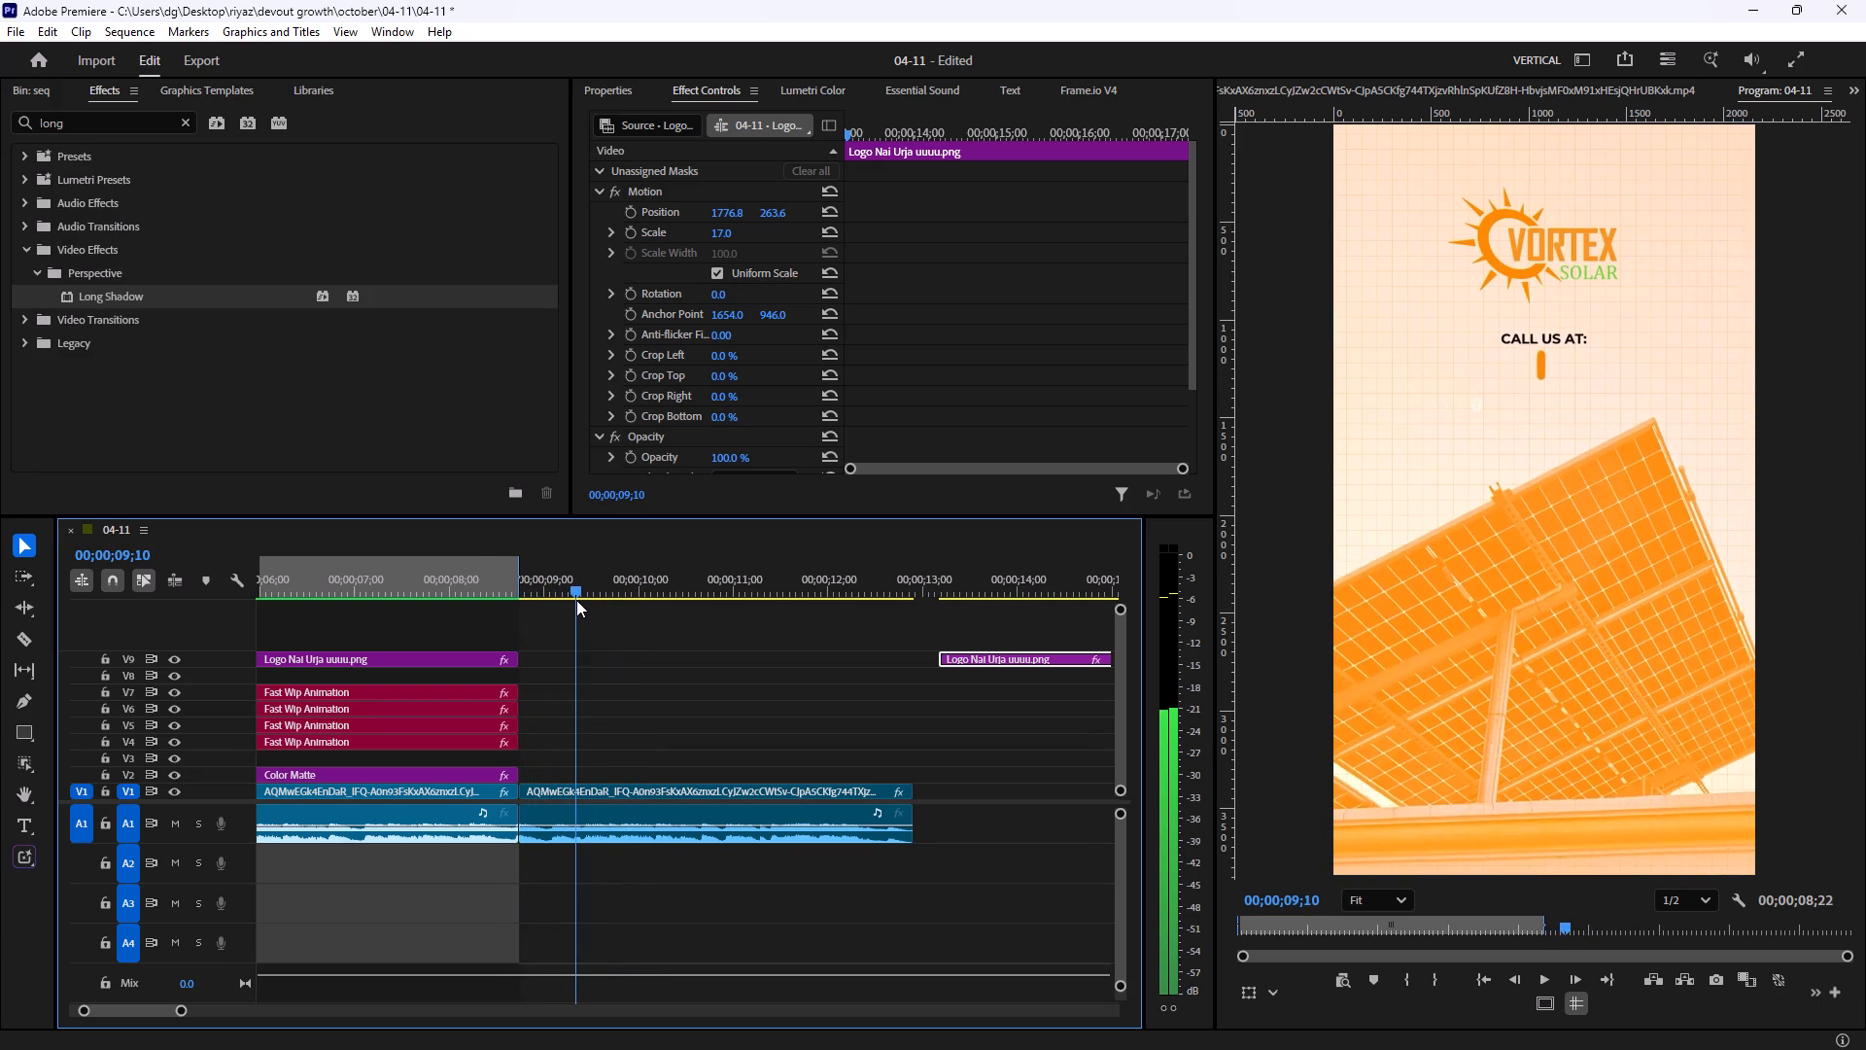
{"action": "left_click_drag", "start_coordinate": [576, 600], "coordinate": [580, 599]}
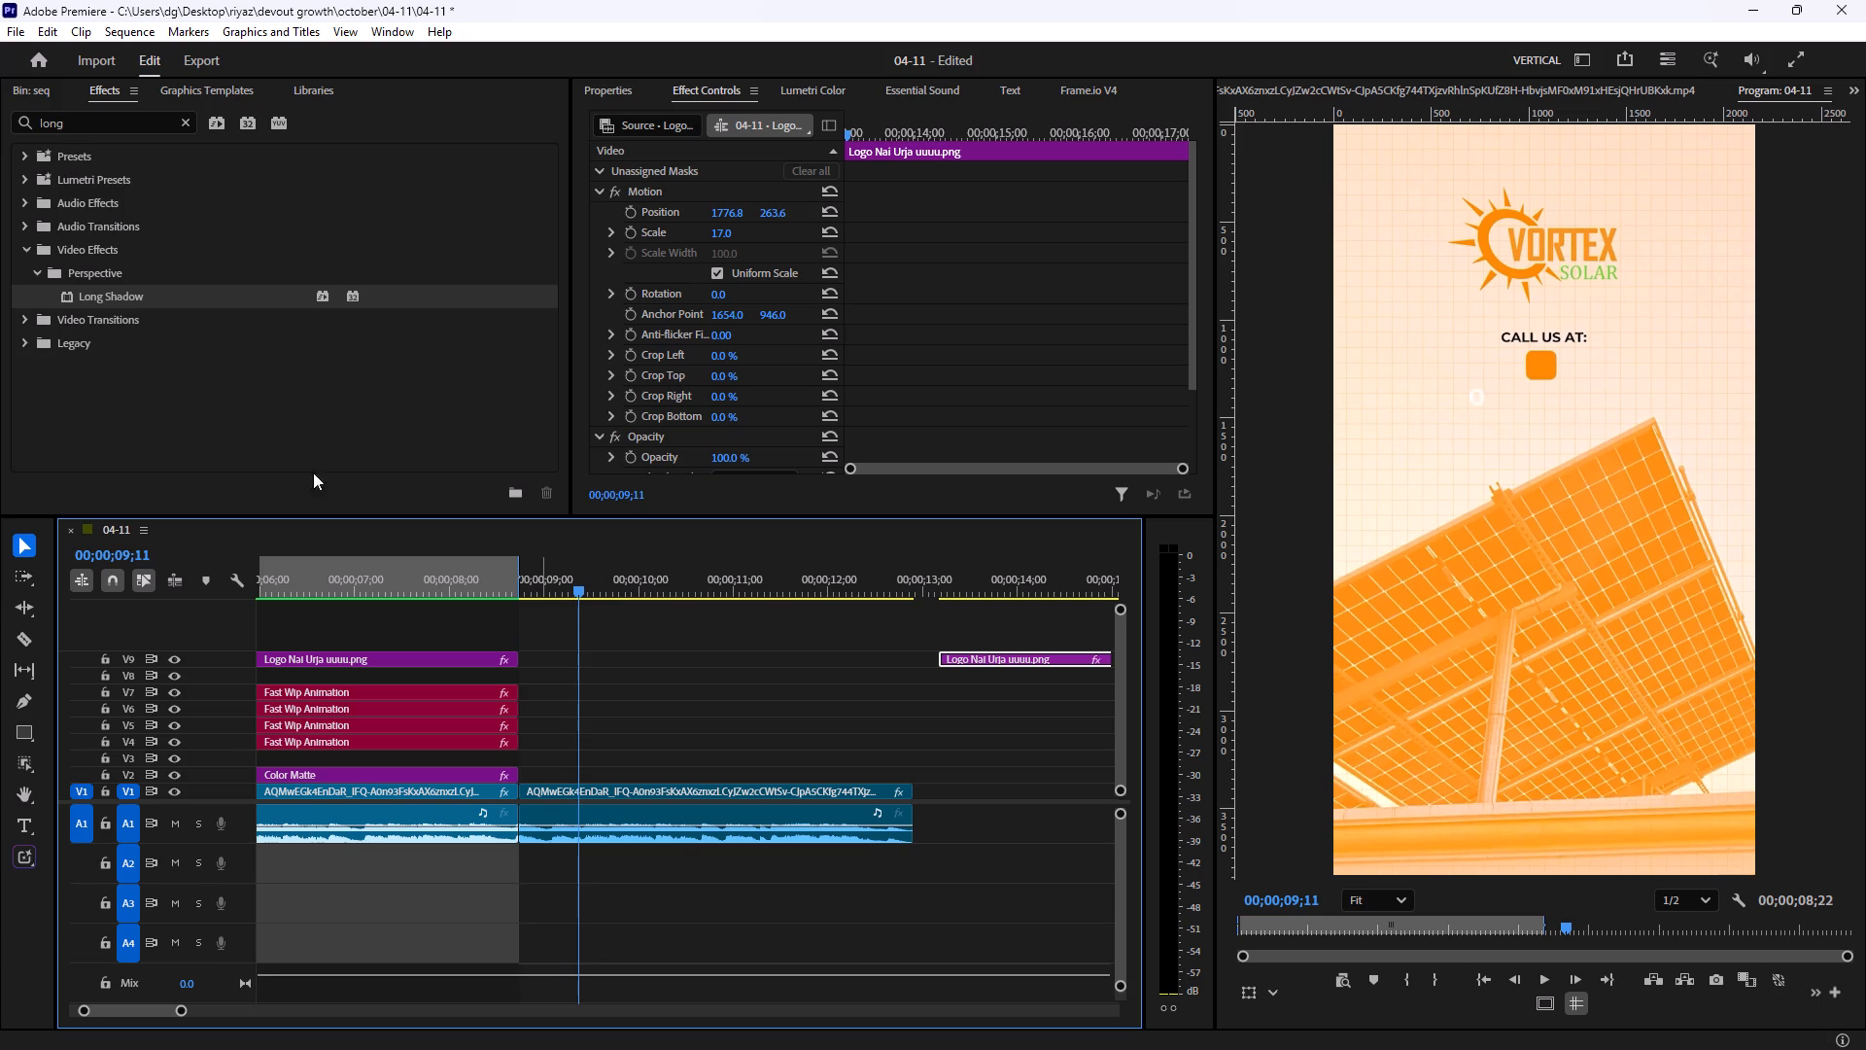
Import the Misty Green Solar Gridscape image from the download > oct > 04-11 folder into the seq bin.
{"action": "left_click", "coordinate": [36, 97]}
{"action": "double_click", "coordinate": [373, 323]}
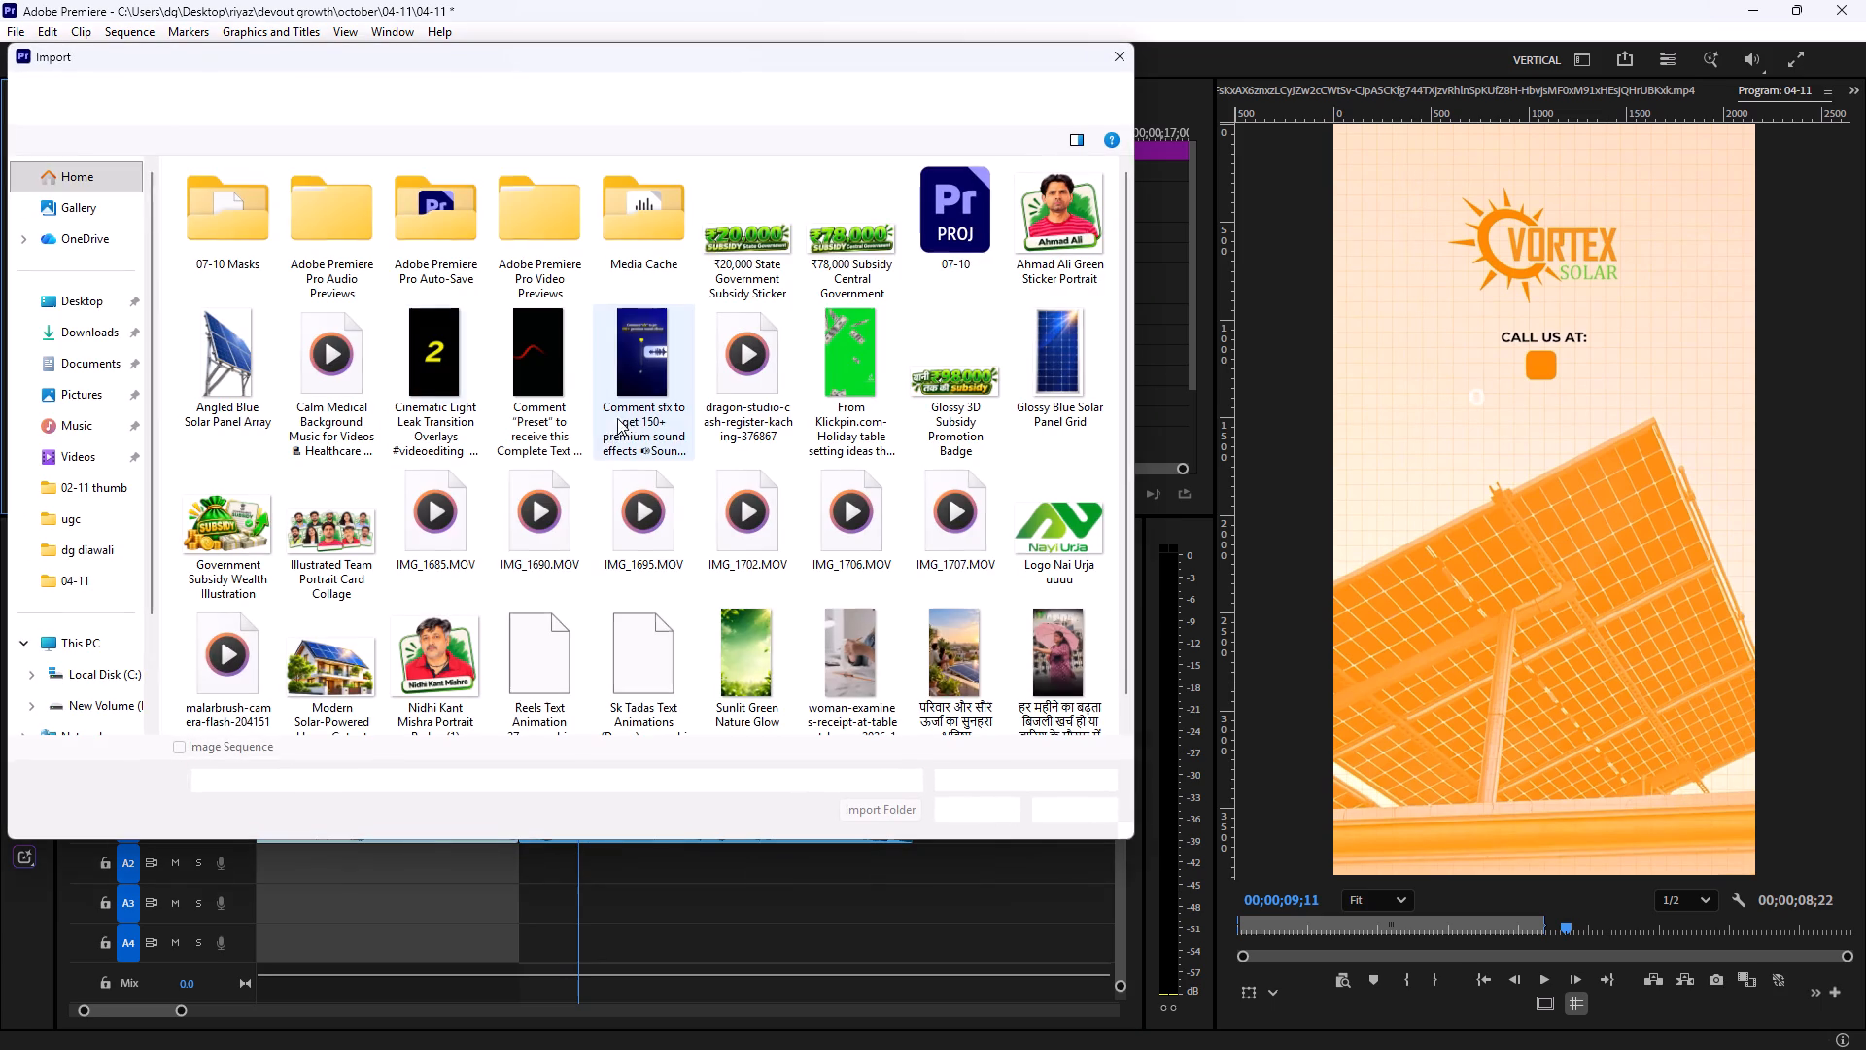
{"action": "left_click", "coordinate": [259, 96]}
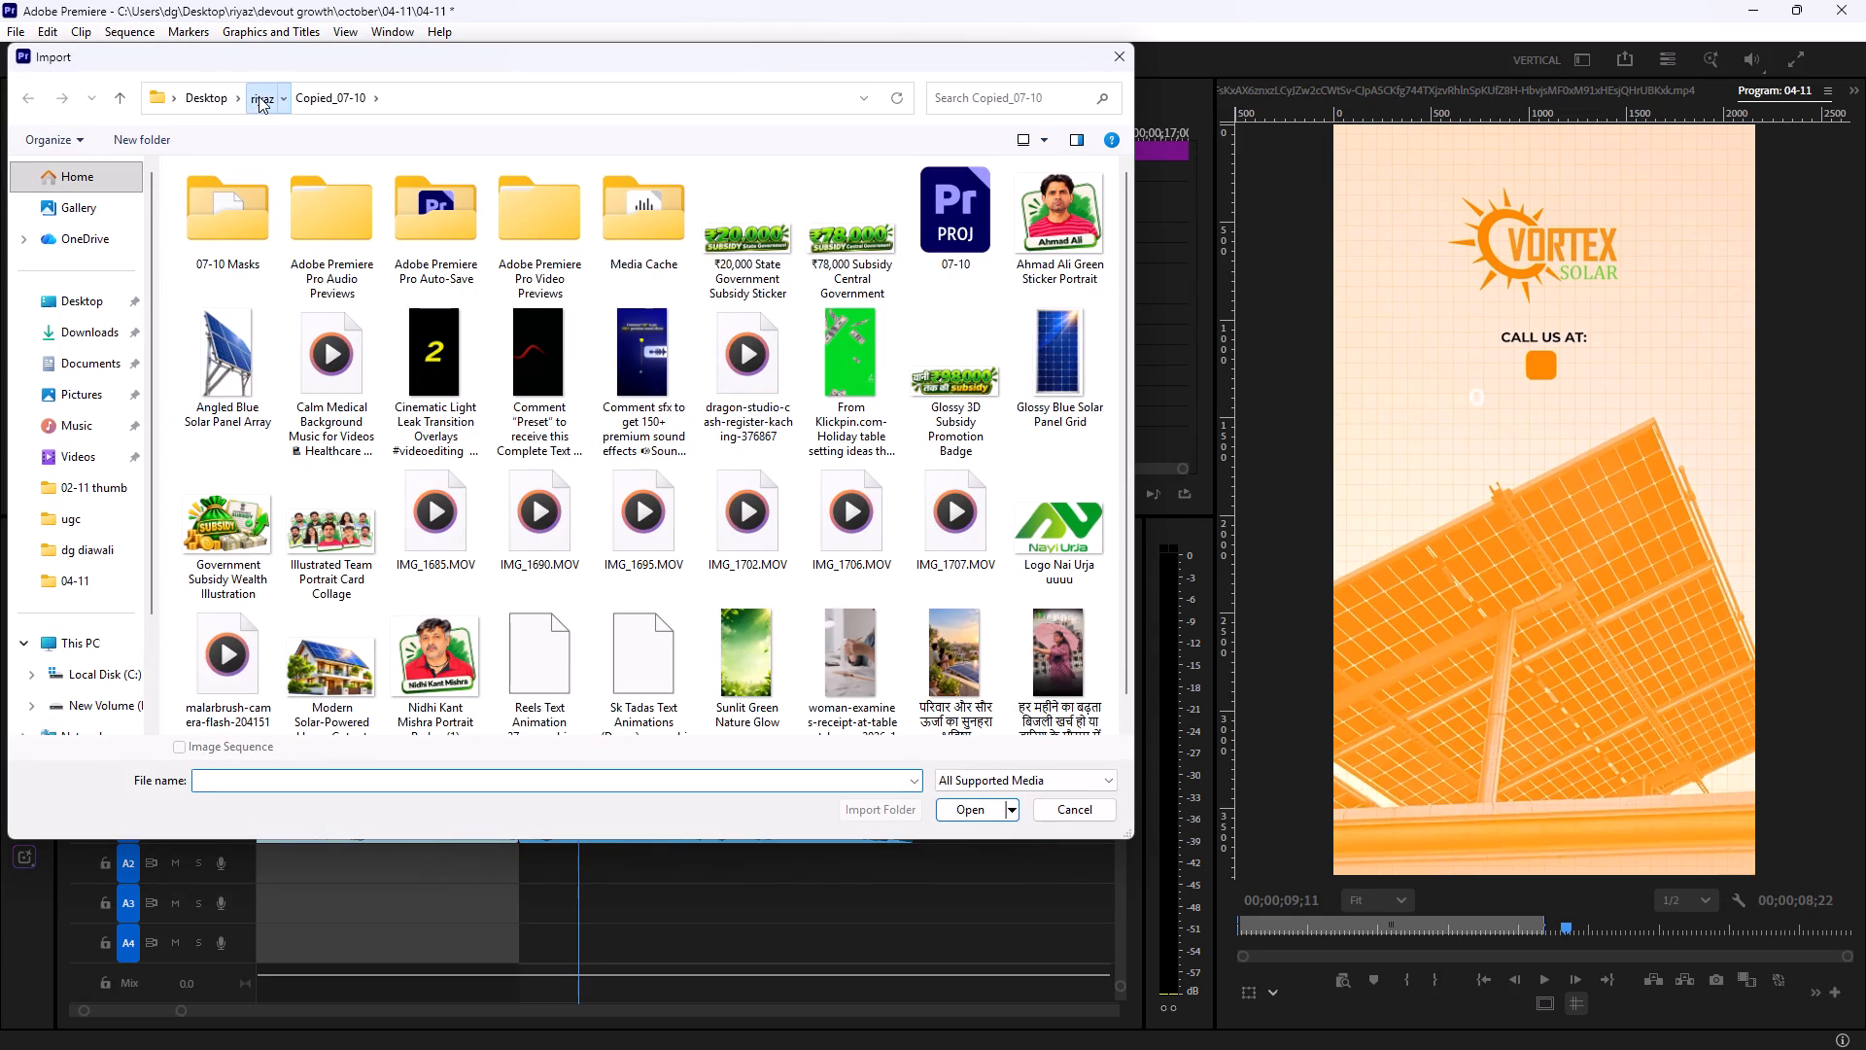
{"action": "double_click", "coordinate": [507, 201]}
{"action": "left_click", "coordinate": [436, 209]}
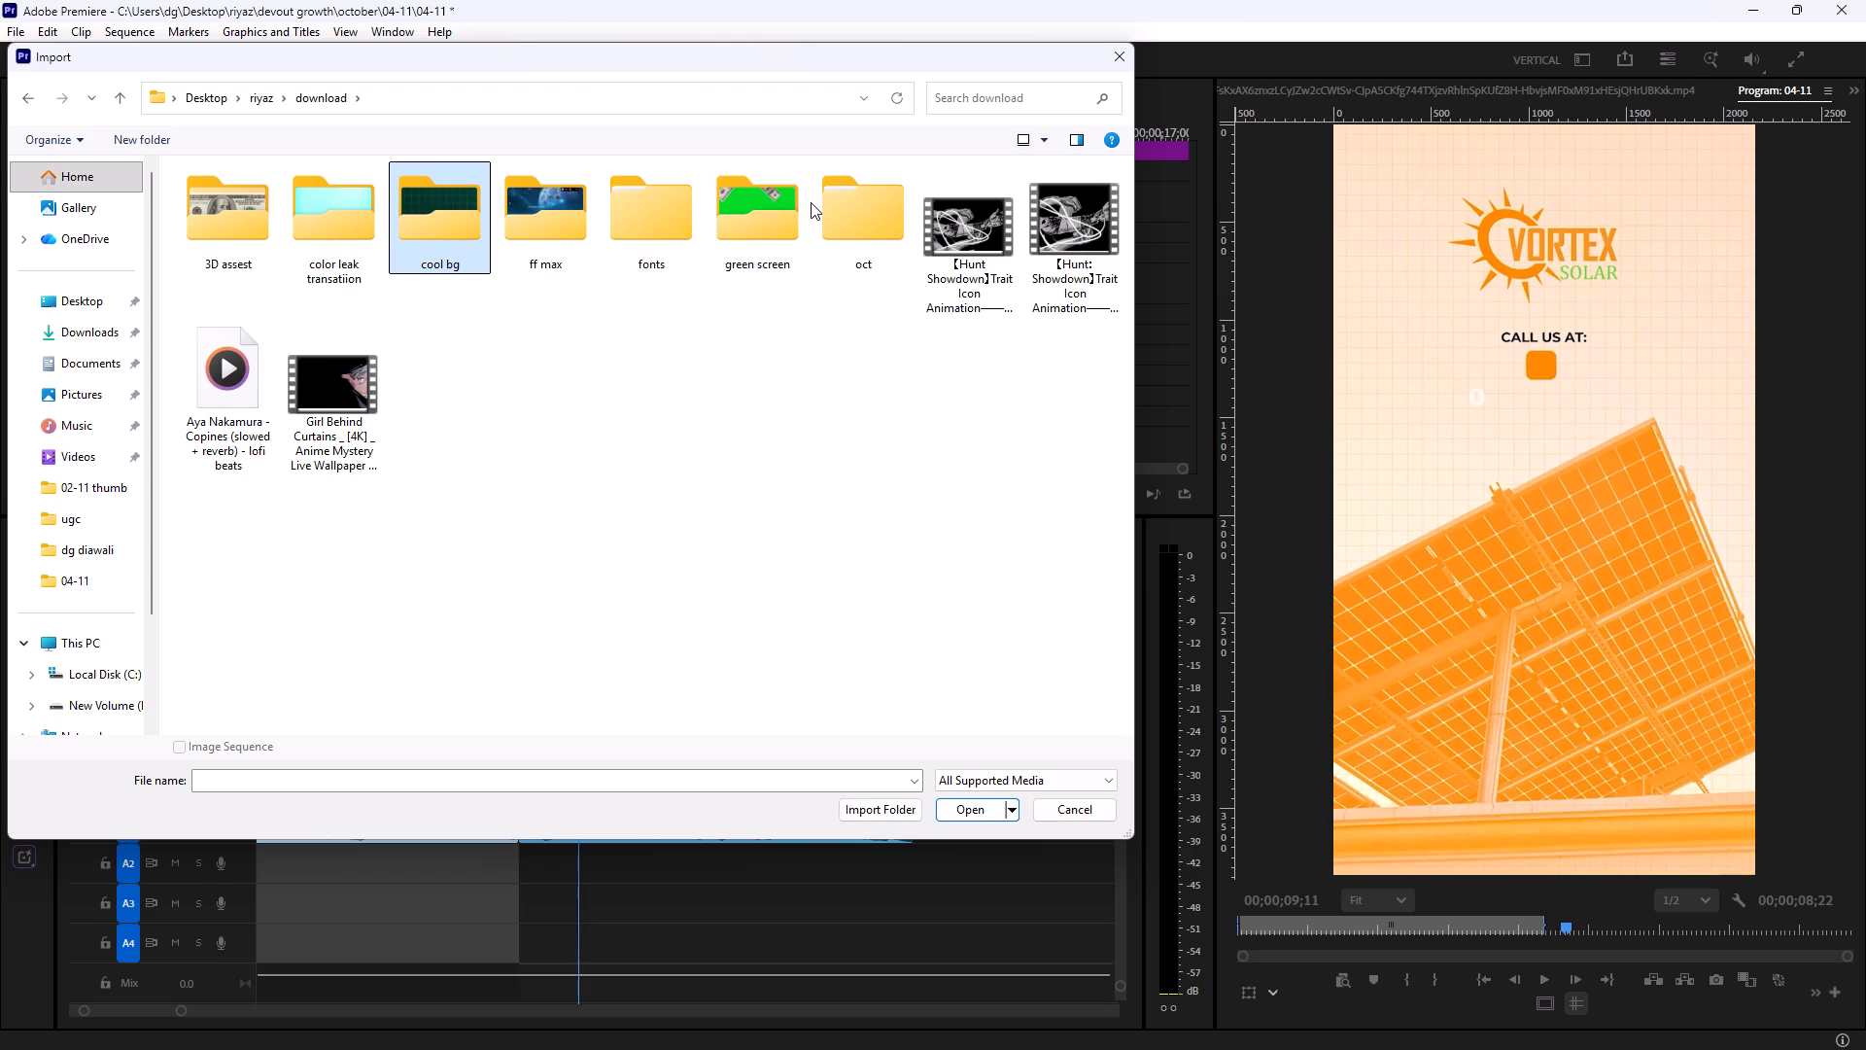
{"action": "left_click", "coordinate": [811, 202]}
{"action": "double_click", "coordinate": [885, 192]}
{"action": "left_click", "coordinate": [386, 180]}
{"action": "double_click", "coordinate": [425, 184]}
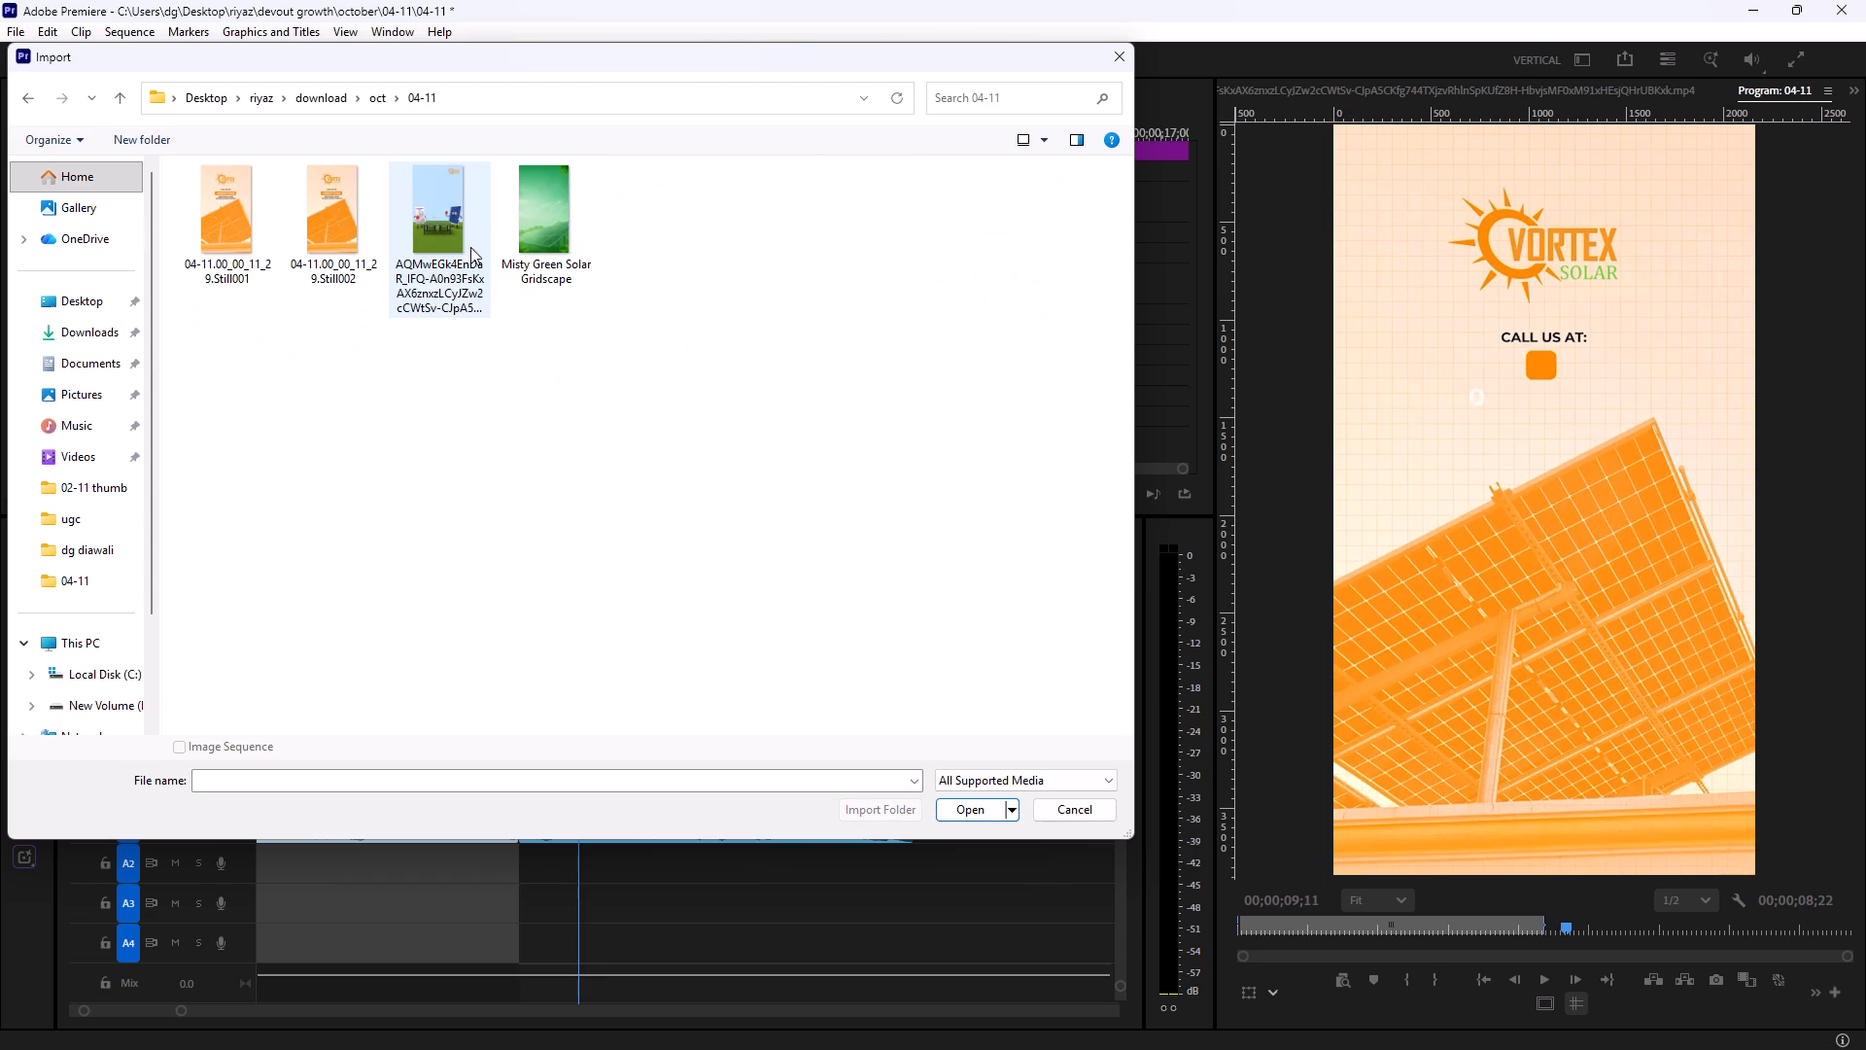
{"action": "double_click", "coordinate": [532, 226]}
Place the Misty Green Solar Gridscape image on V2 directly after the Color Matte and scale it to fill the frame.
{"action": "left_click", "coordinate": [448, 339]}
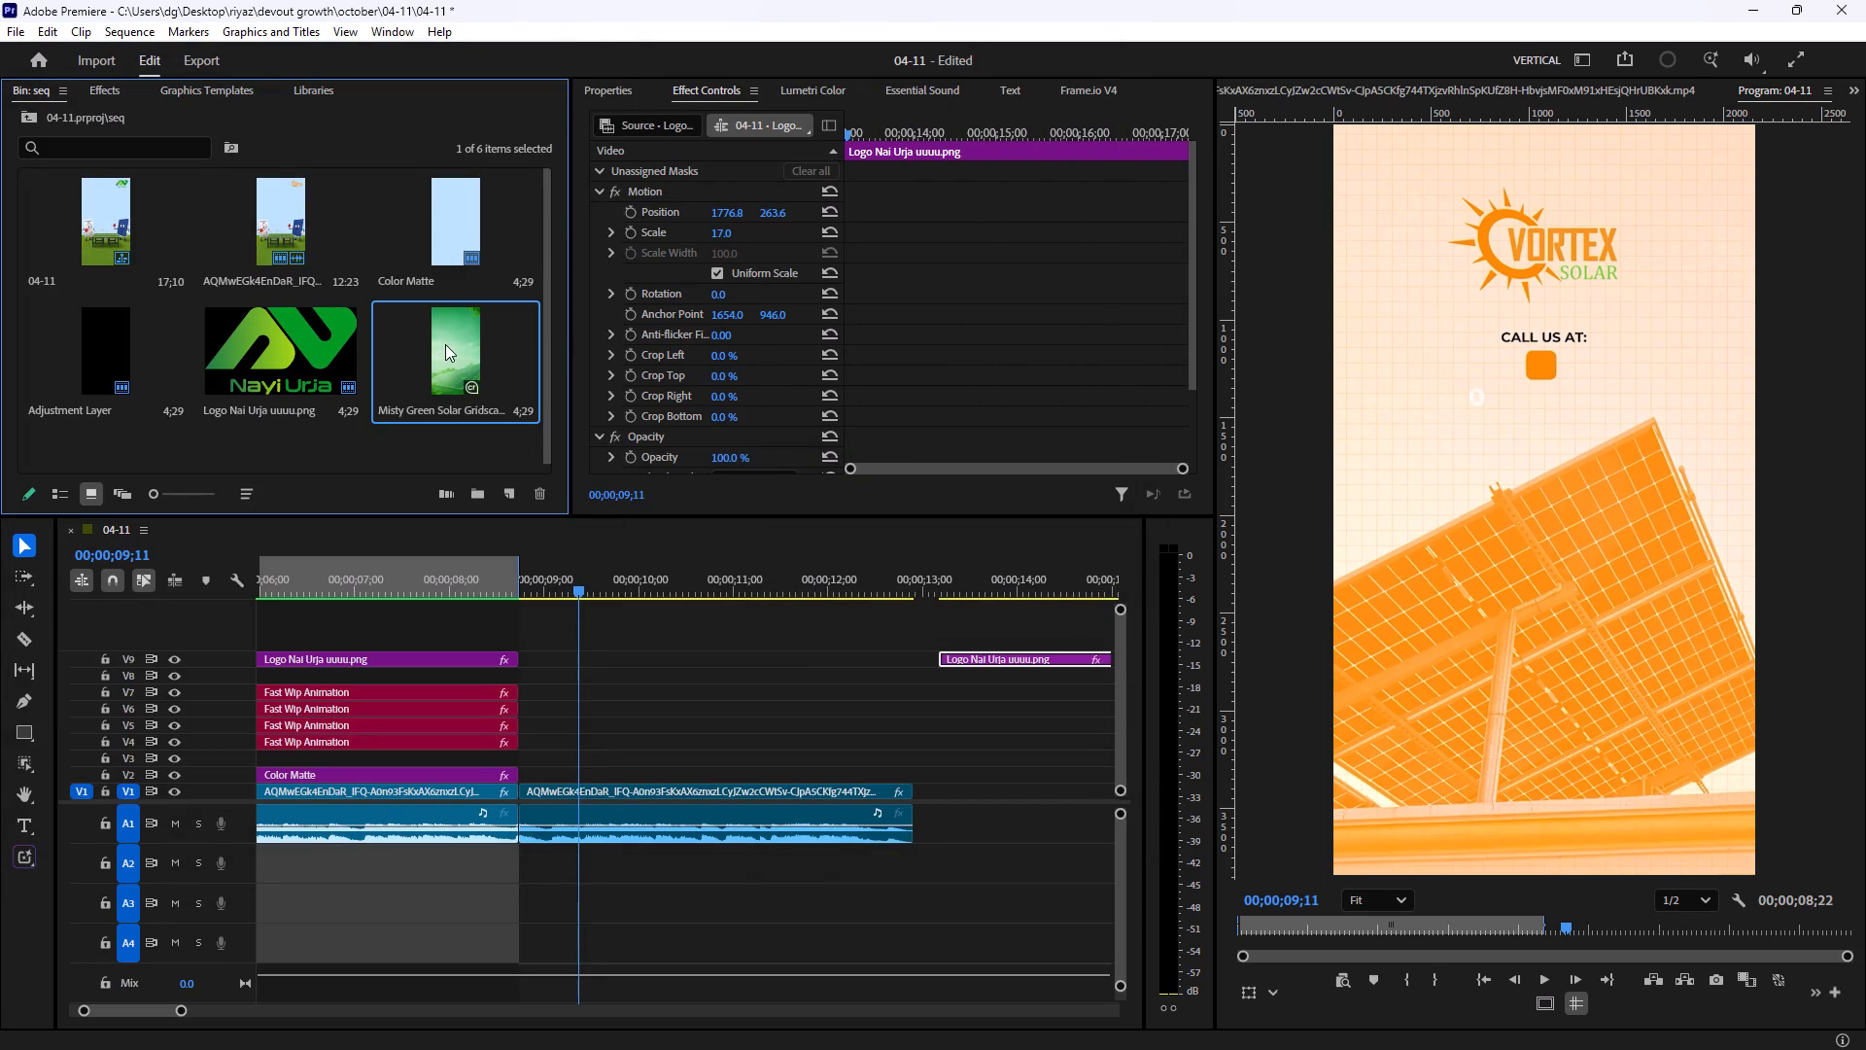
{"action": "left_click_drag", "start_coordinate": [444, 346], "coordinate": [526, 771]}
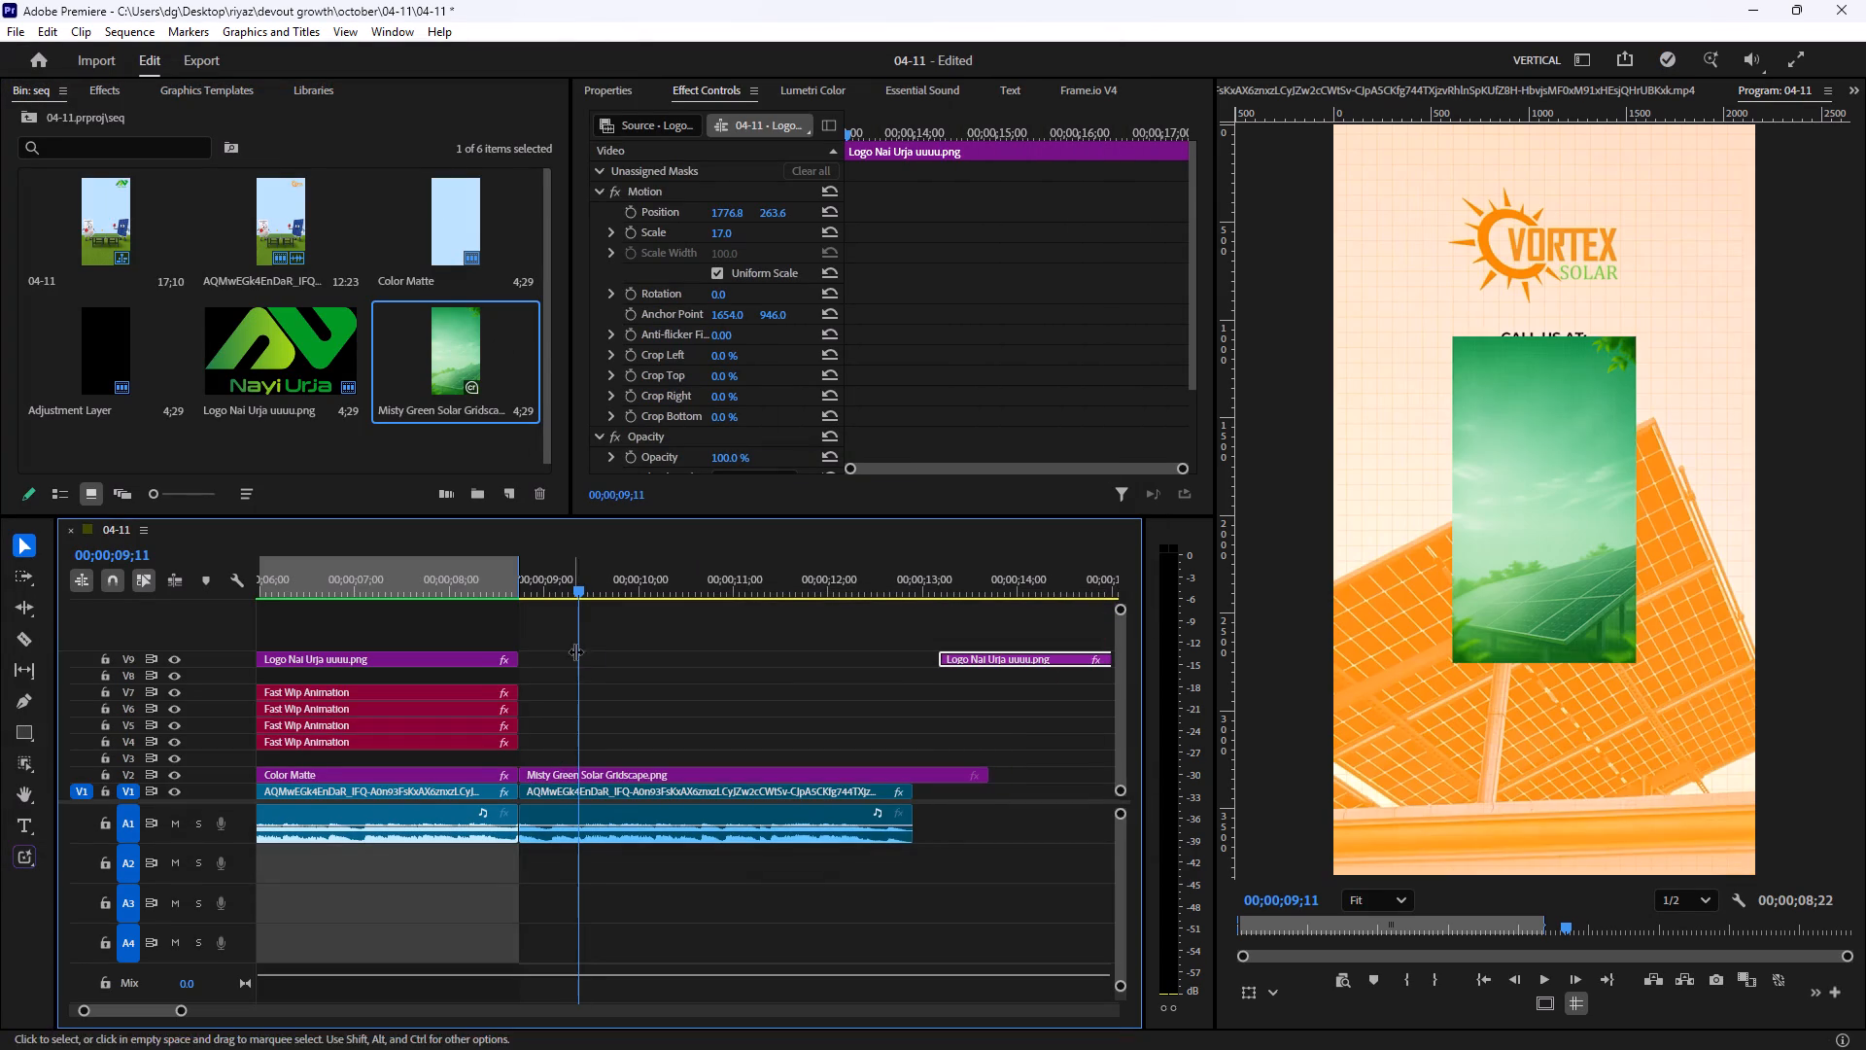
{"action": "left_click_drag", "start_coordinate": [576, 575], "coordinate": [544, 586]}
{"action": "key", "text": "space"}
{"action": "key", "text": "space"}
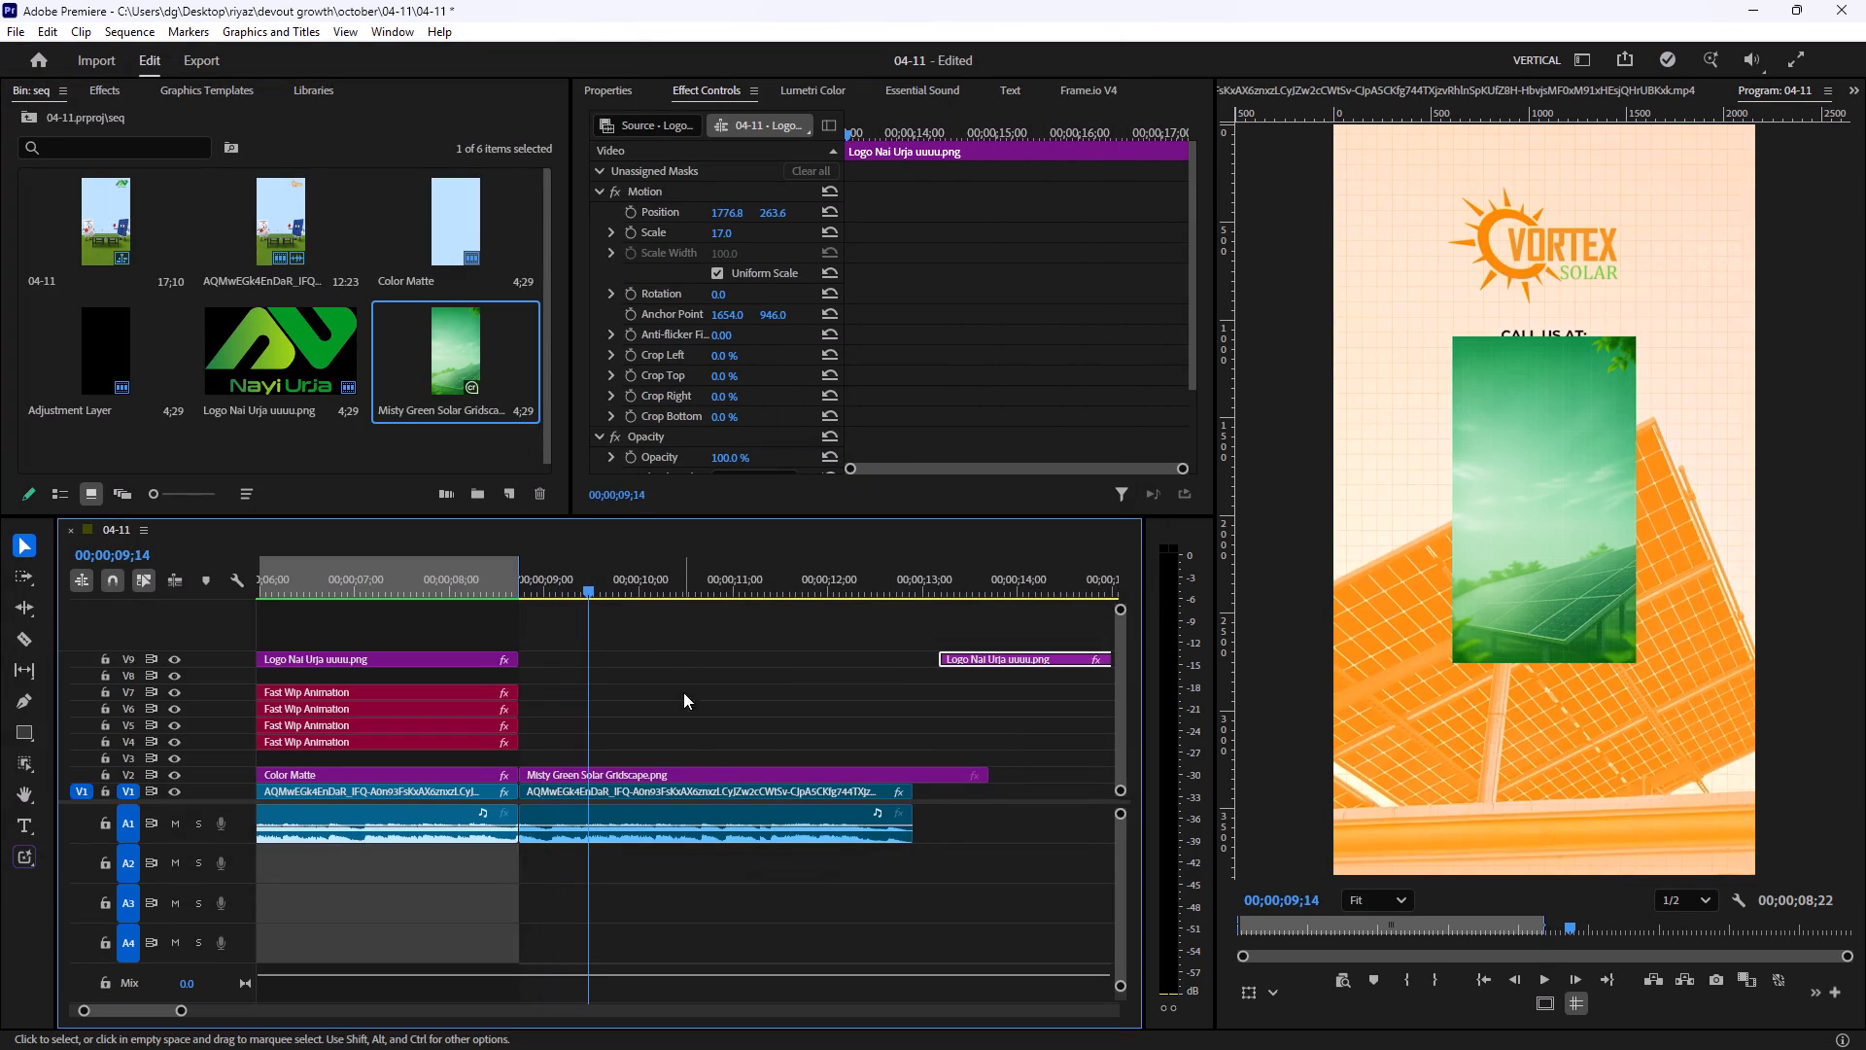
{"action": "left_click", "coordinate": [697, 764]}
{"action": "left_click", "coordinate": [709, 778]}
{"action": "left_click", "coordinate": [608, 100]}
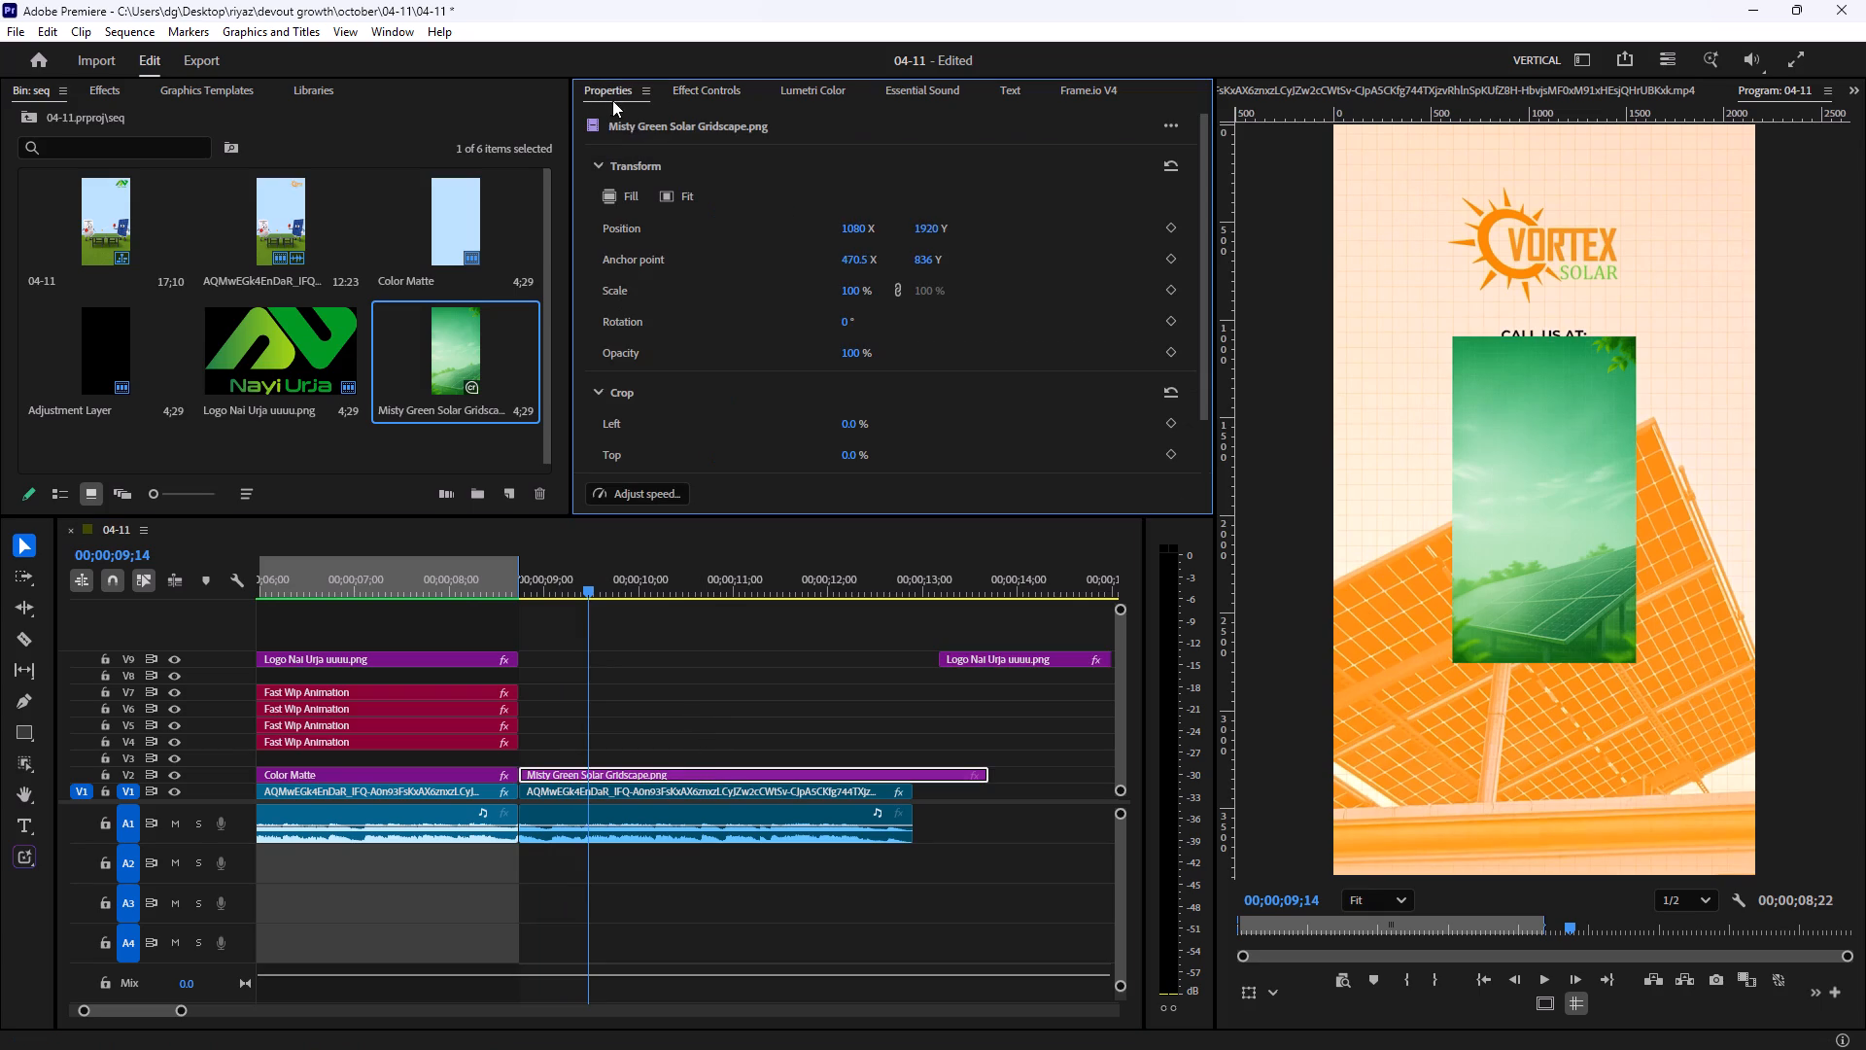
{"action": "left_click", "coordinate": [613, 195]}
Trim the green solar background clip to end with the original video on V1, and play back the transition into it.
{"action": "left_click_drag", "start_coordinate": [570, 577], "coordinate": [485, 594]}
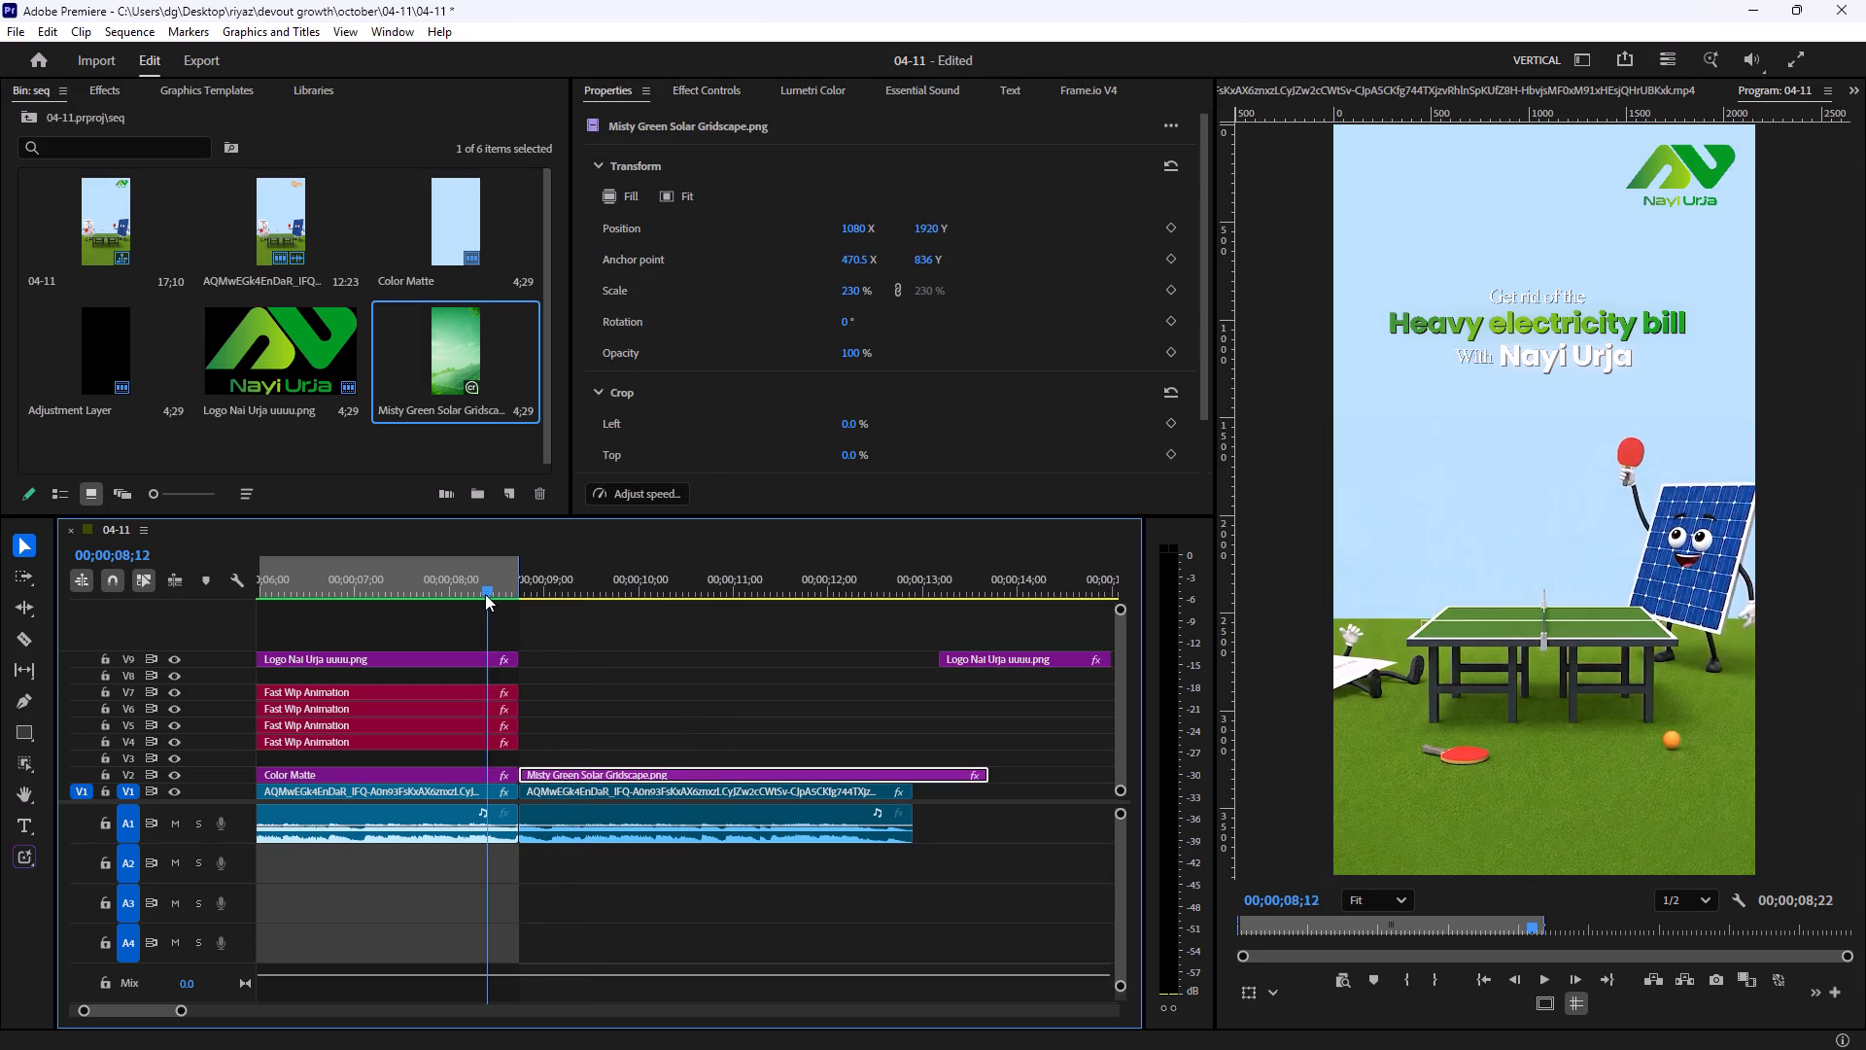
{"action": "left_click_drag", "start_coordinate": [485, 594], "coordinate": [484, 594]}
{"action": "key", "text": "space"}
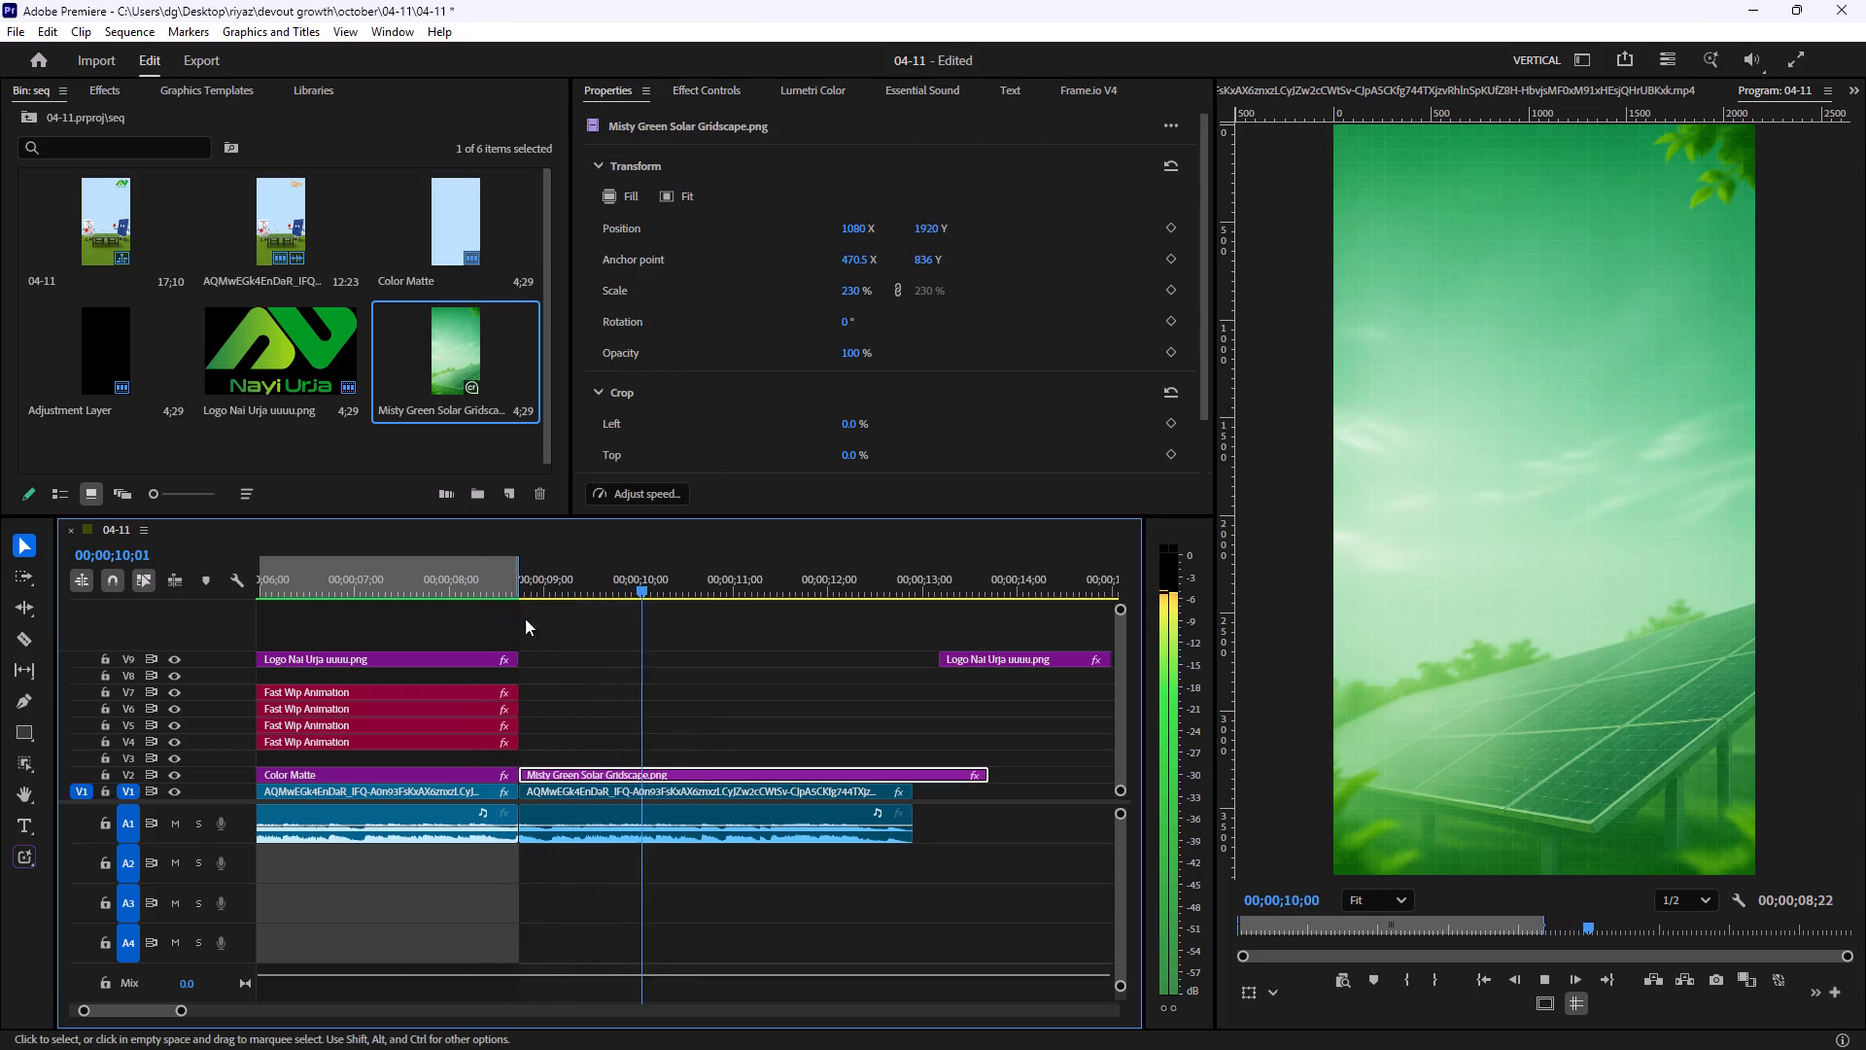
{"action": "left_click_drag", "start_coordinate": [994, 775], "coordinate": [918, 790]}
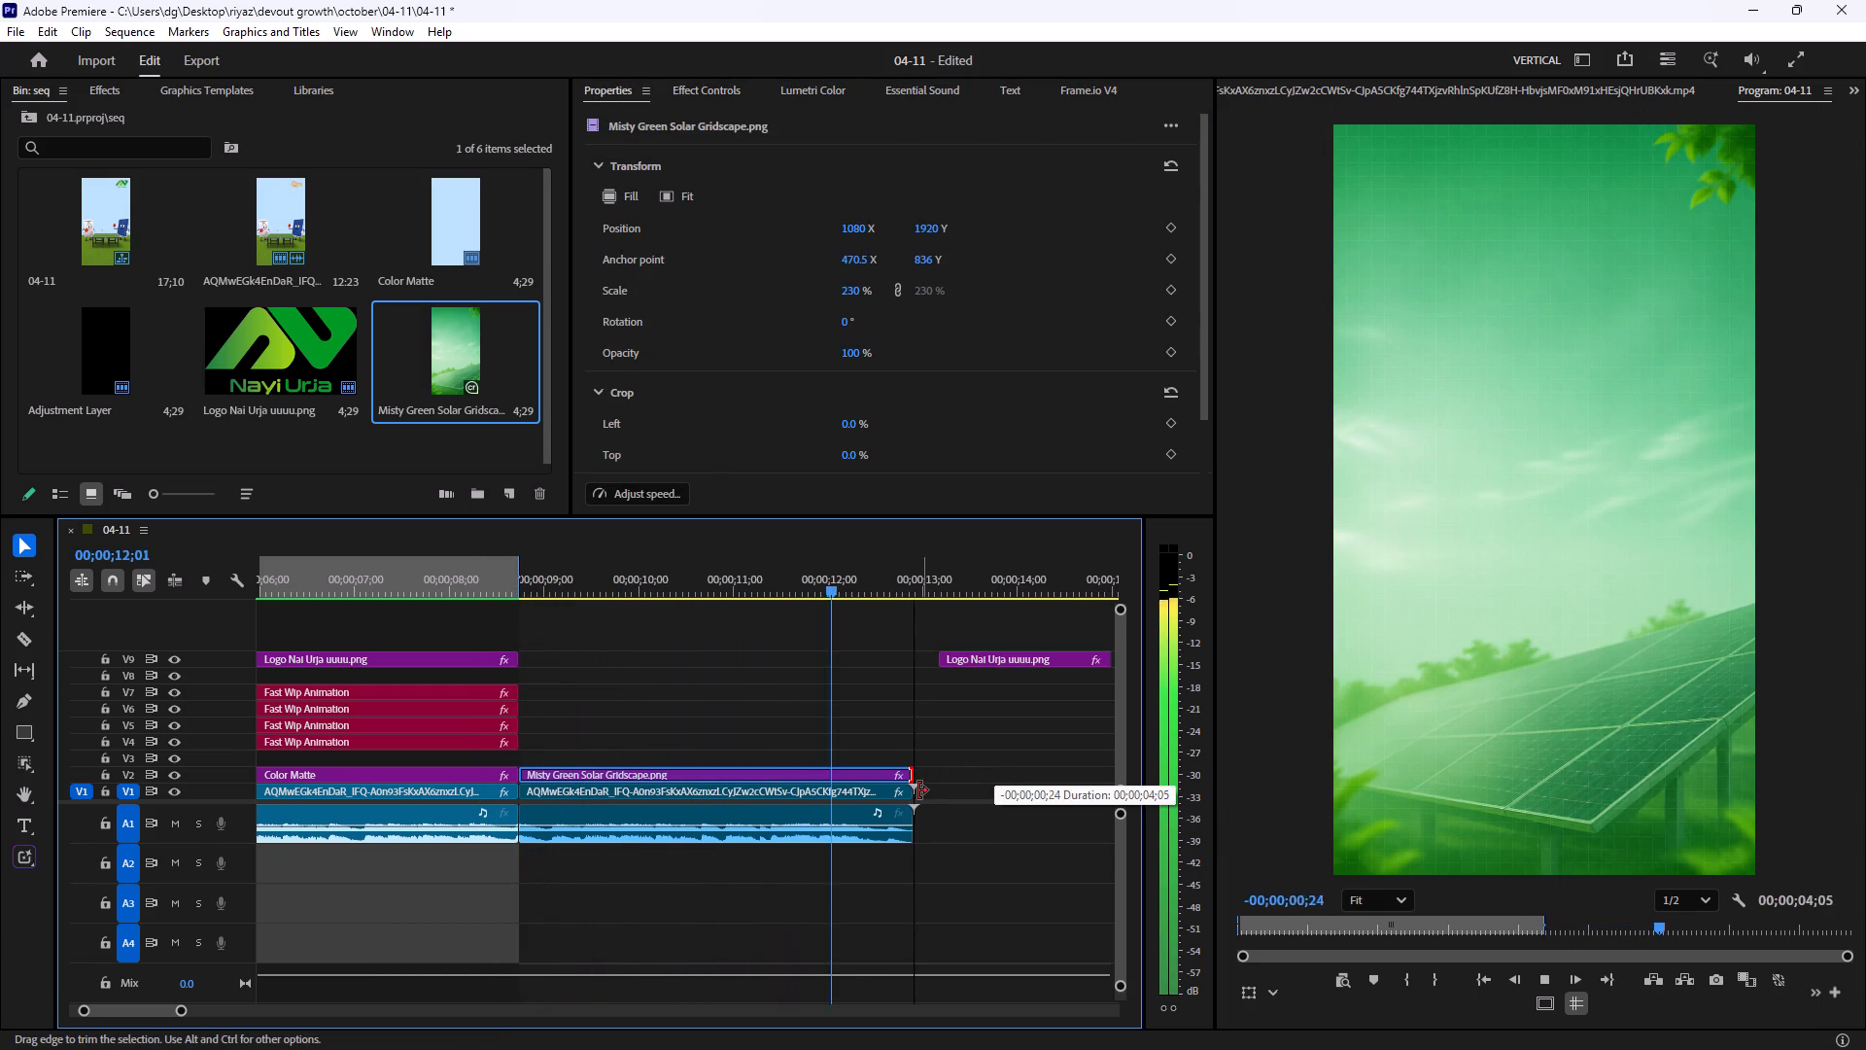
{"action": "left_click_drag", "start_coordinate": [918, 790], "coordinate": [917, 791]}
{"action": "left_click_drag", "start_coordinate": [868, 573], "coordinate": [440, 654]}
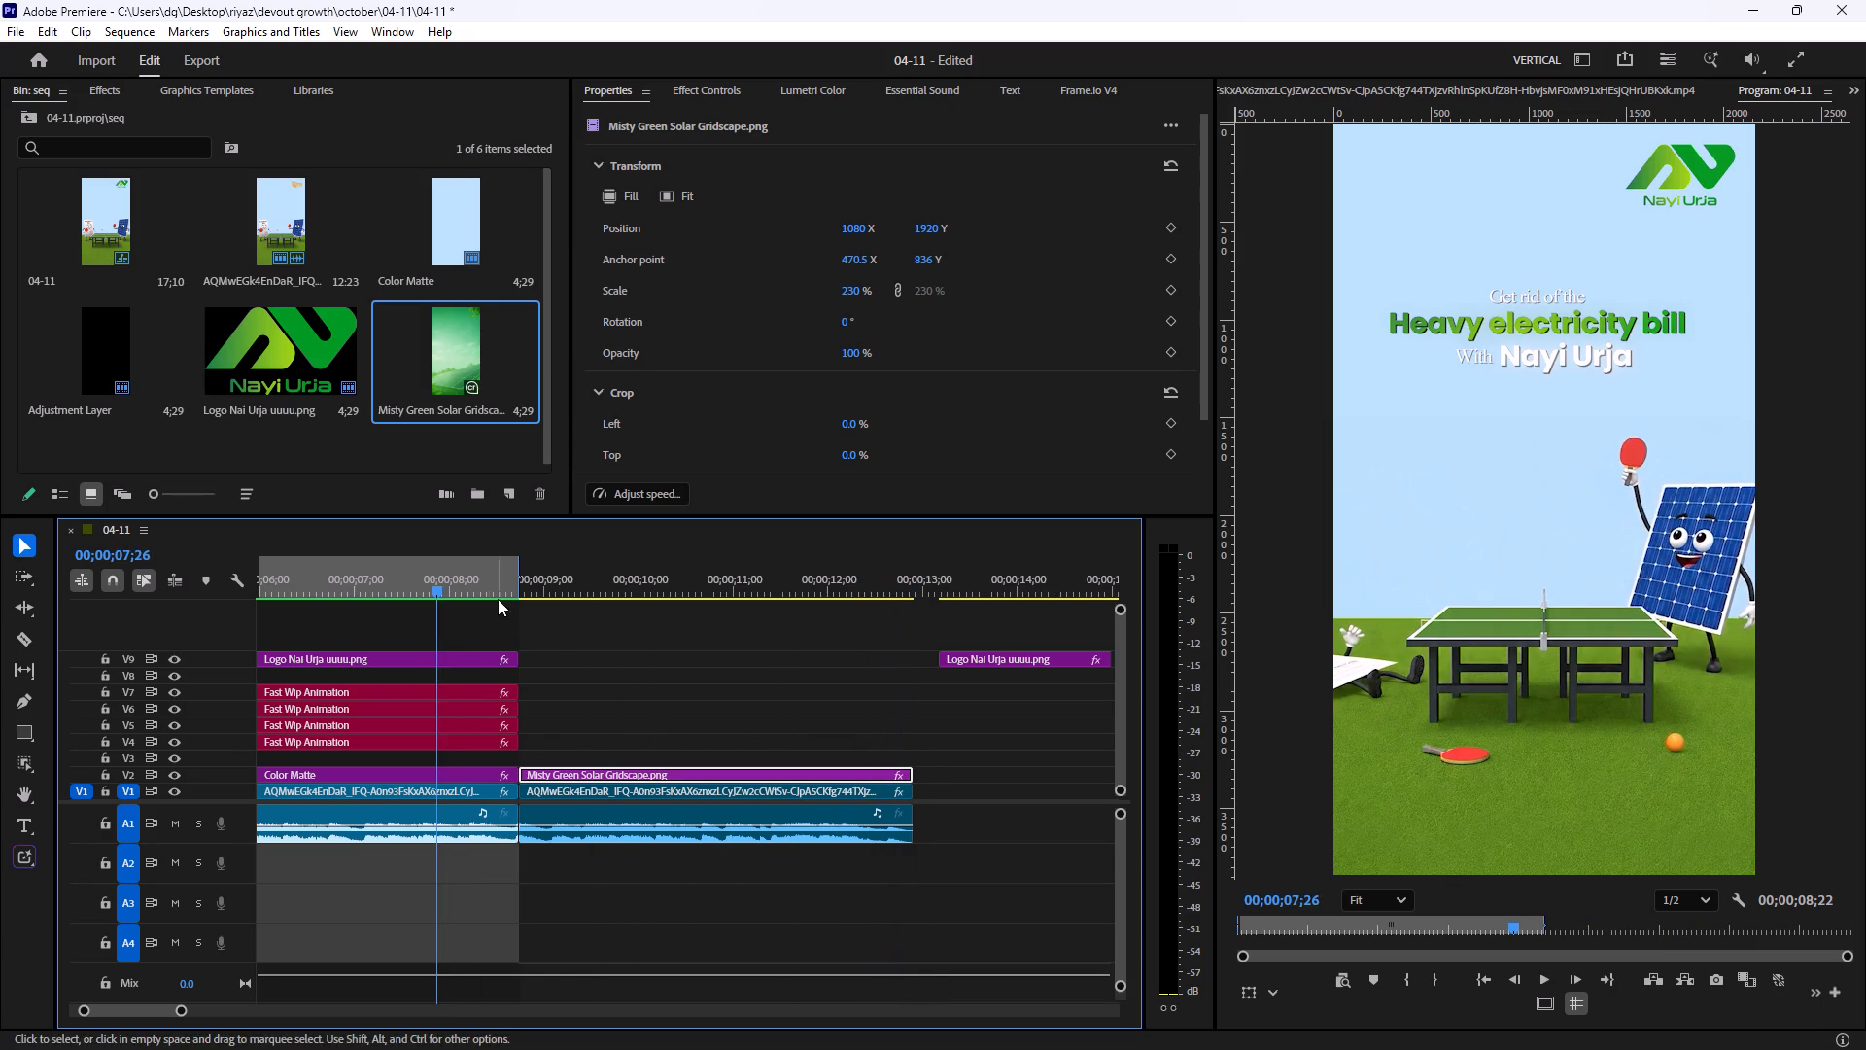
{"action": "key", "text": "space"}
{"action": "key", "text": "space"}
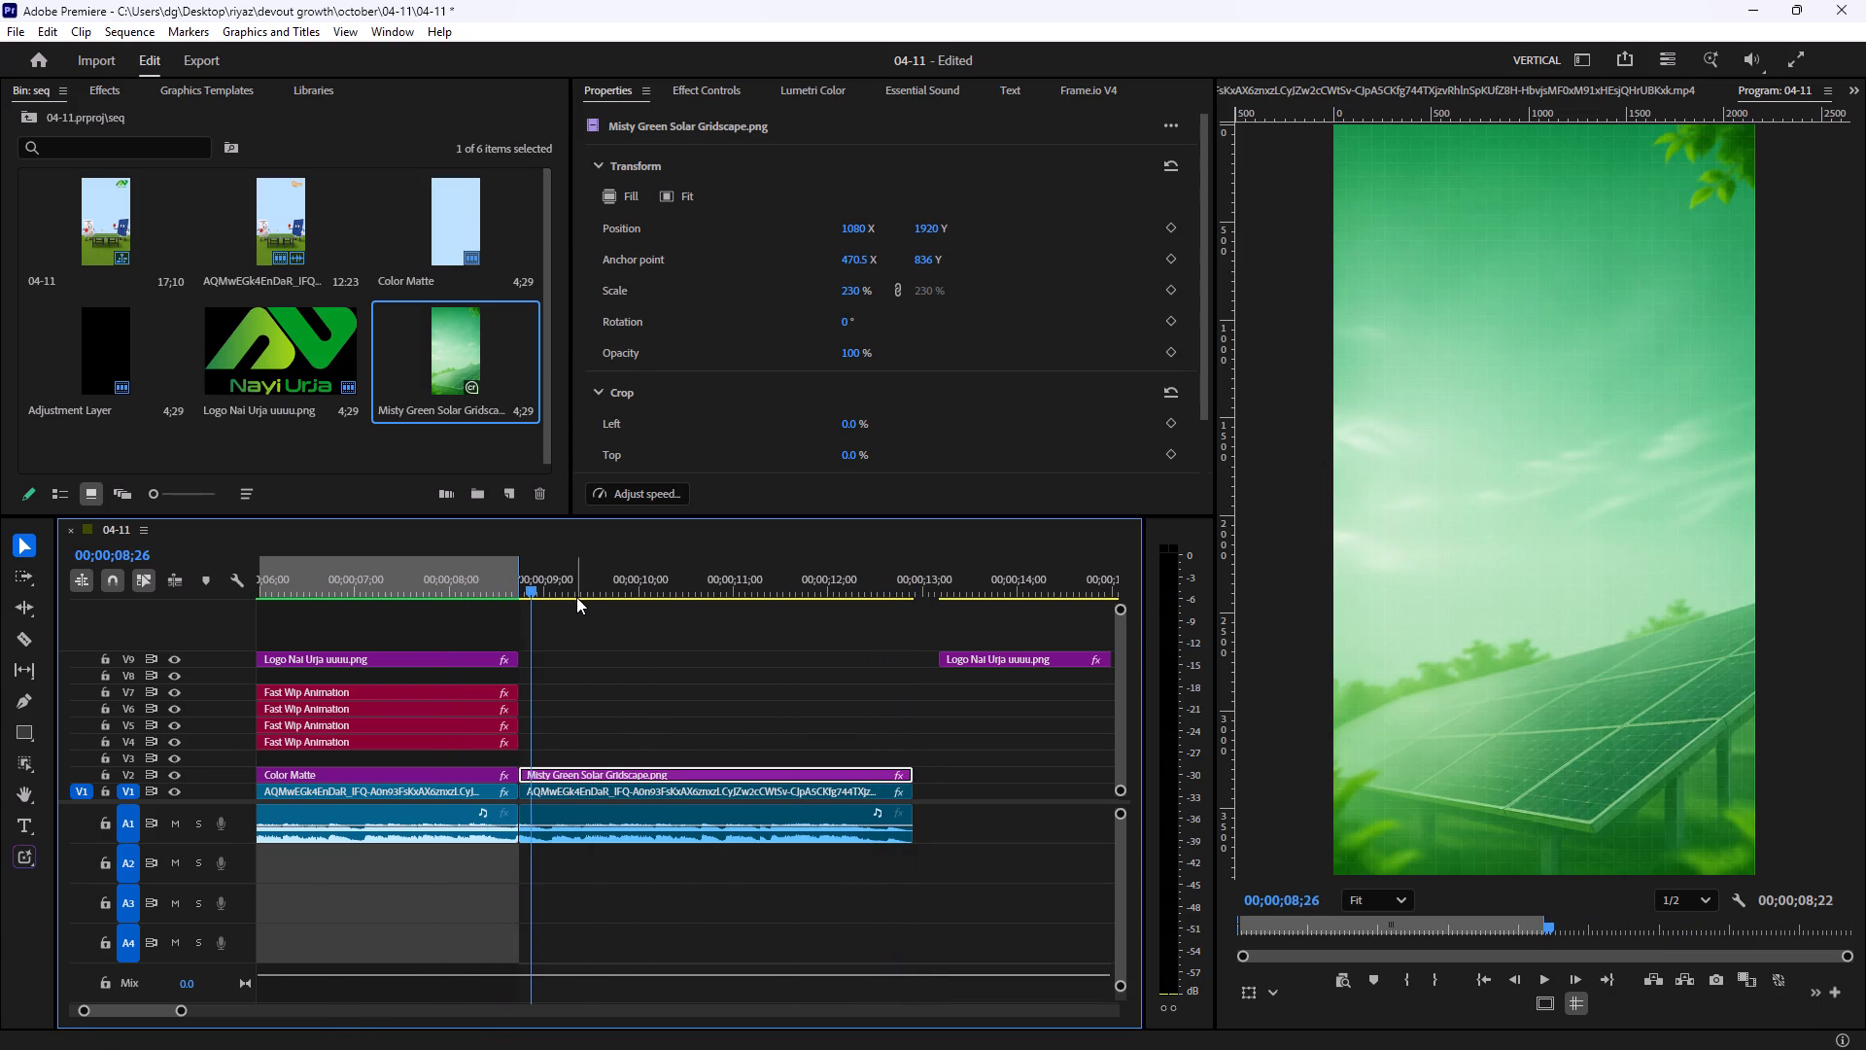
Move the spare Nayi Urja logo clip on V9 to start where the green solar background begins.
{"action": "key", "text": "equal"}
{"action": "left_click", "coordinate": [800, 727]}
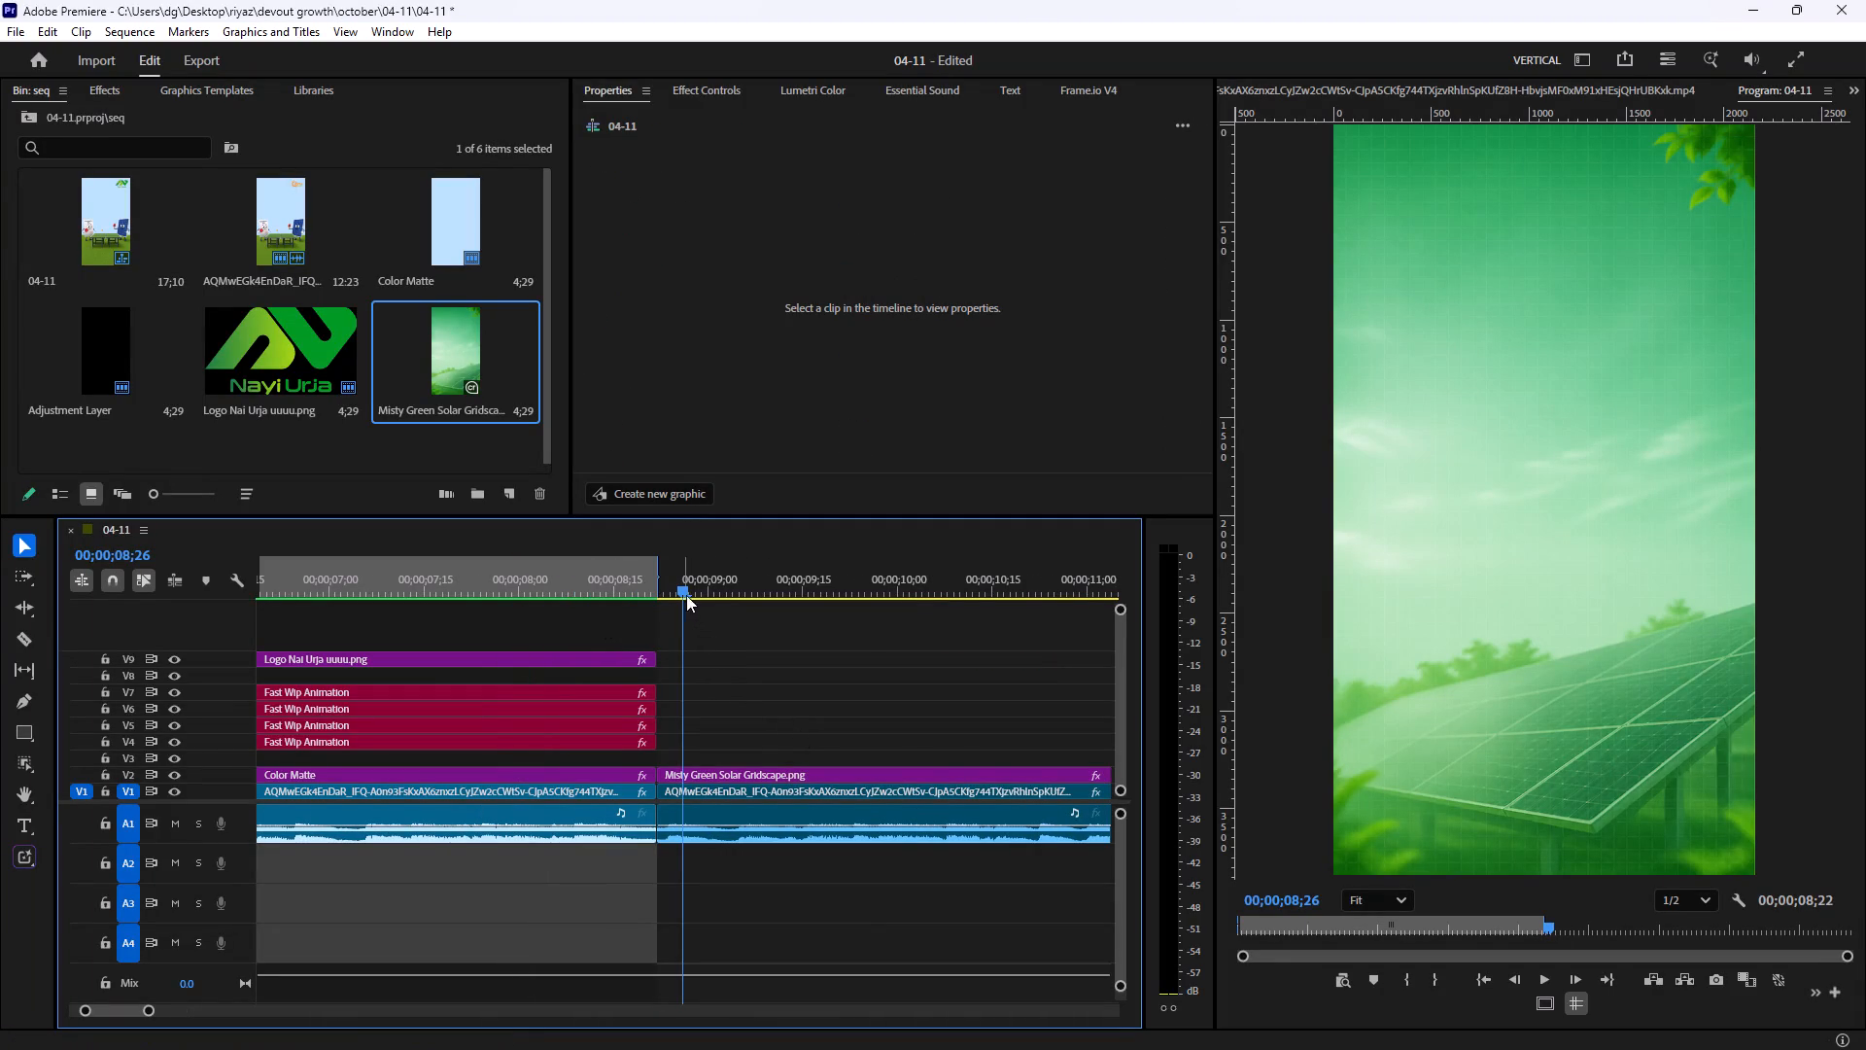
{"action": "scroll", "coordinate": [860, 697], "scroll_direction": "down", "scroll_amount": 5}
{"action": "key", "text": "minus"}
{"action": "key", "text": "minus"}
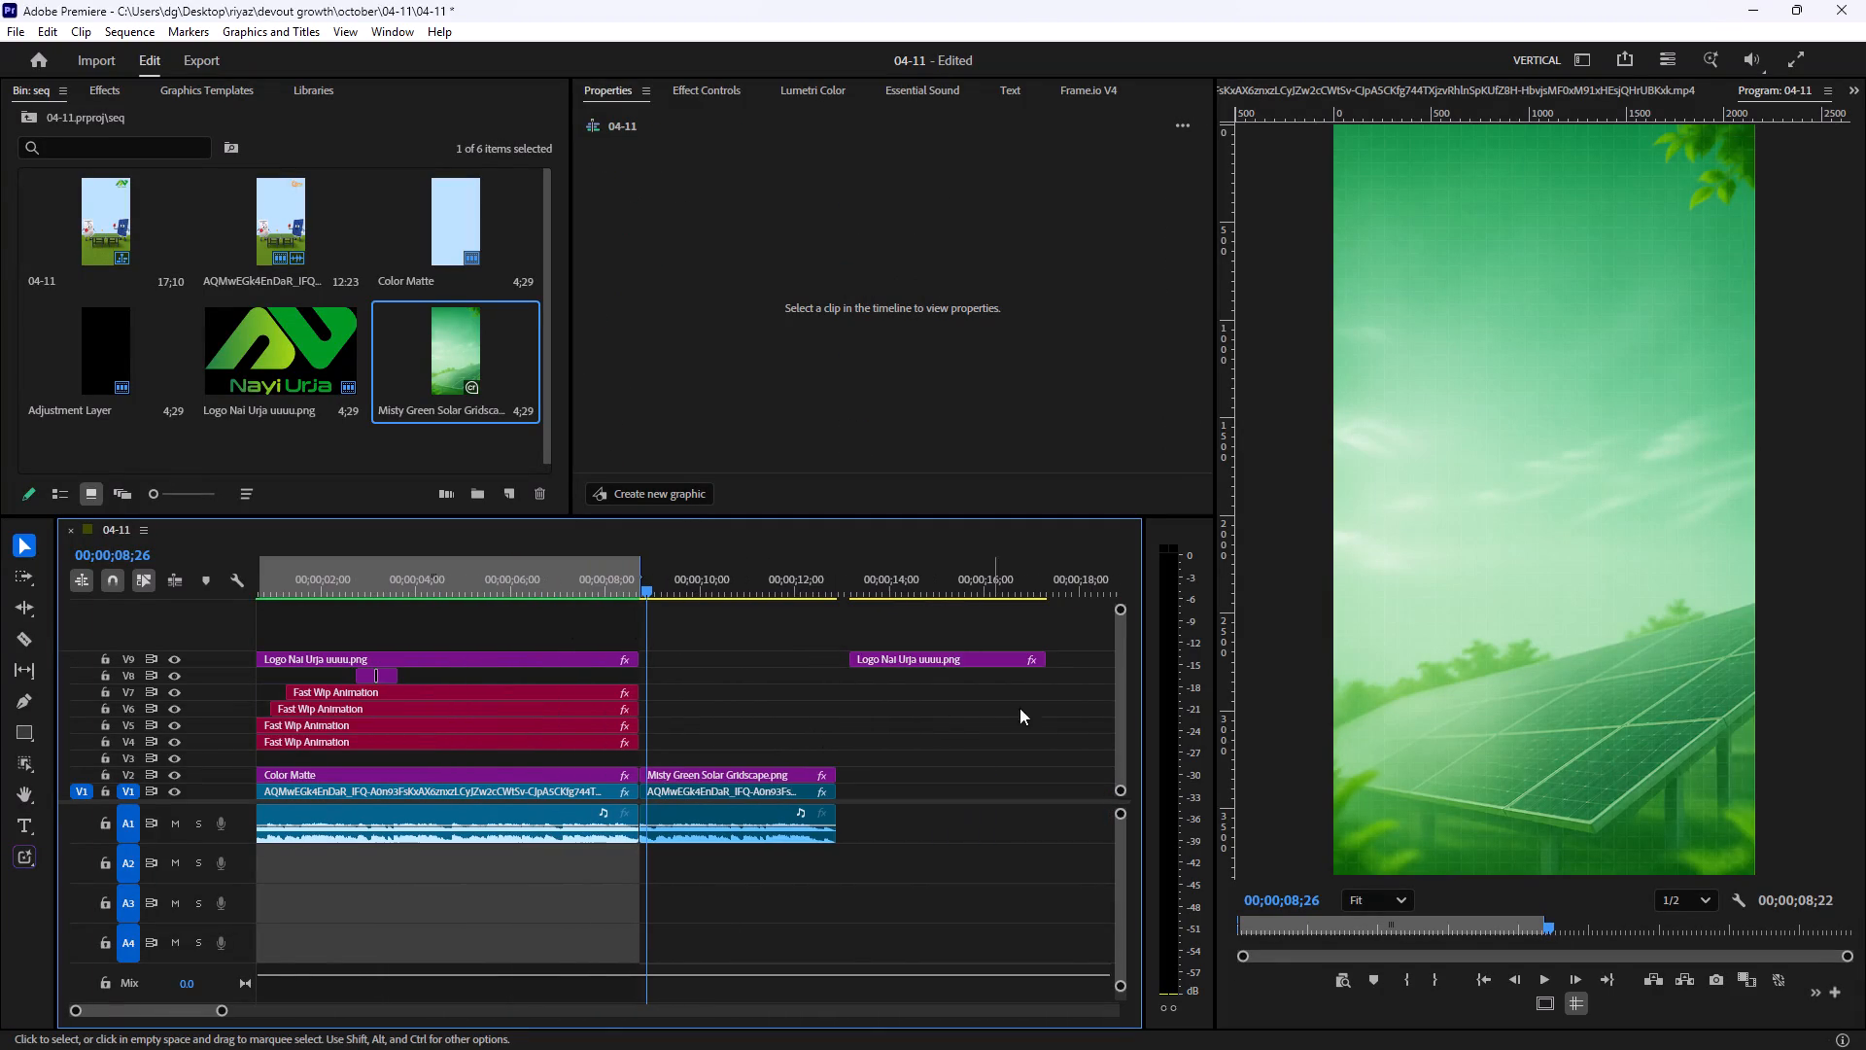
{"action": "left_click_drag", "start_coordinate": [949, 659], "coordinate": [736, 654]}
{"action": "key", "text": "equal"}
{"action": "key", "text": "equal"}
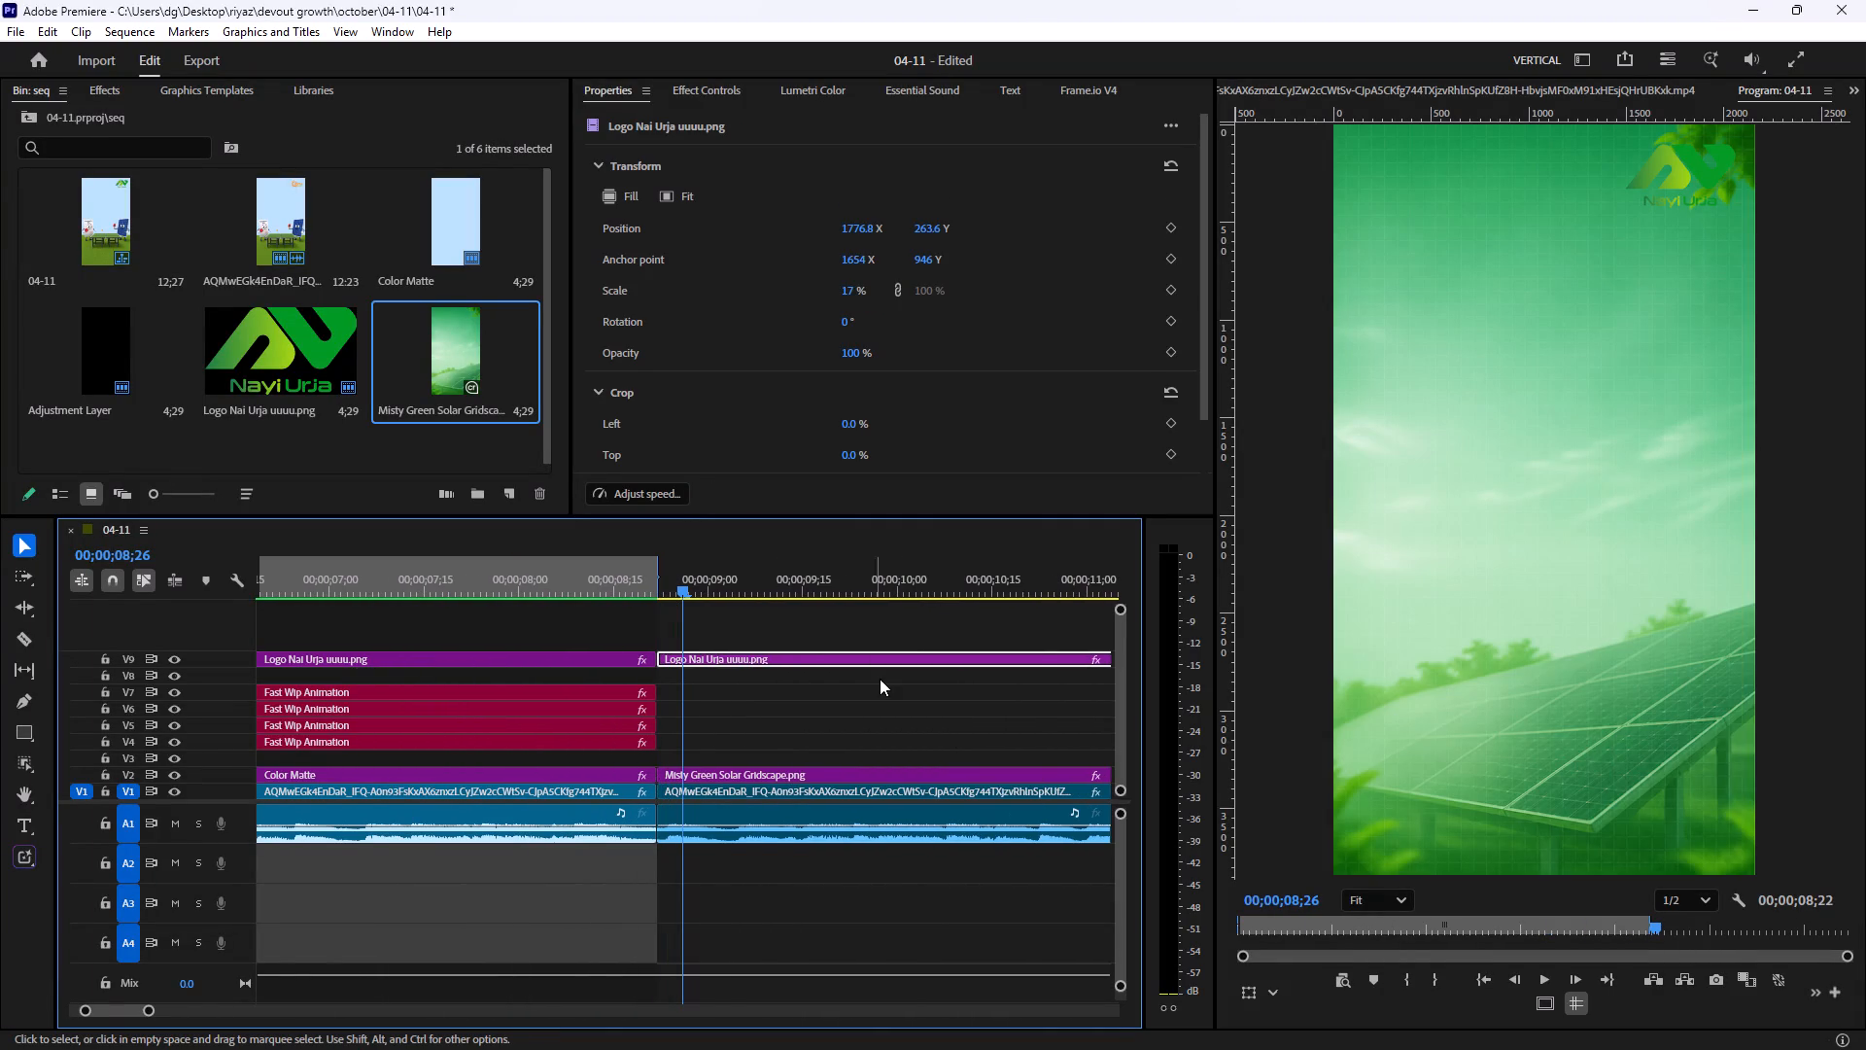
Reposition the closing card's Nayi Urja logo to 1067.8, 671.6 and scale it to 28.
{"action": "left_click_drag", "start_coordinate": [683, 575], "coordinate": [736, 578]}
{"action": "left_click", "coordinate": [811, 654]}
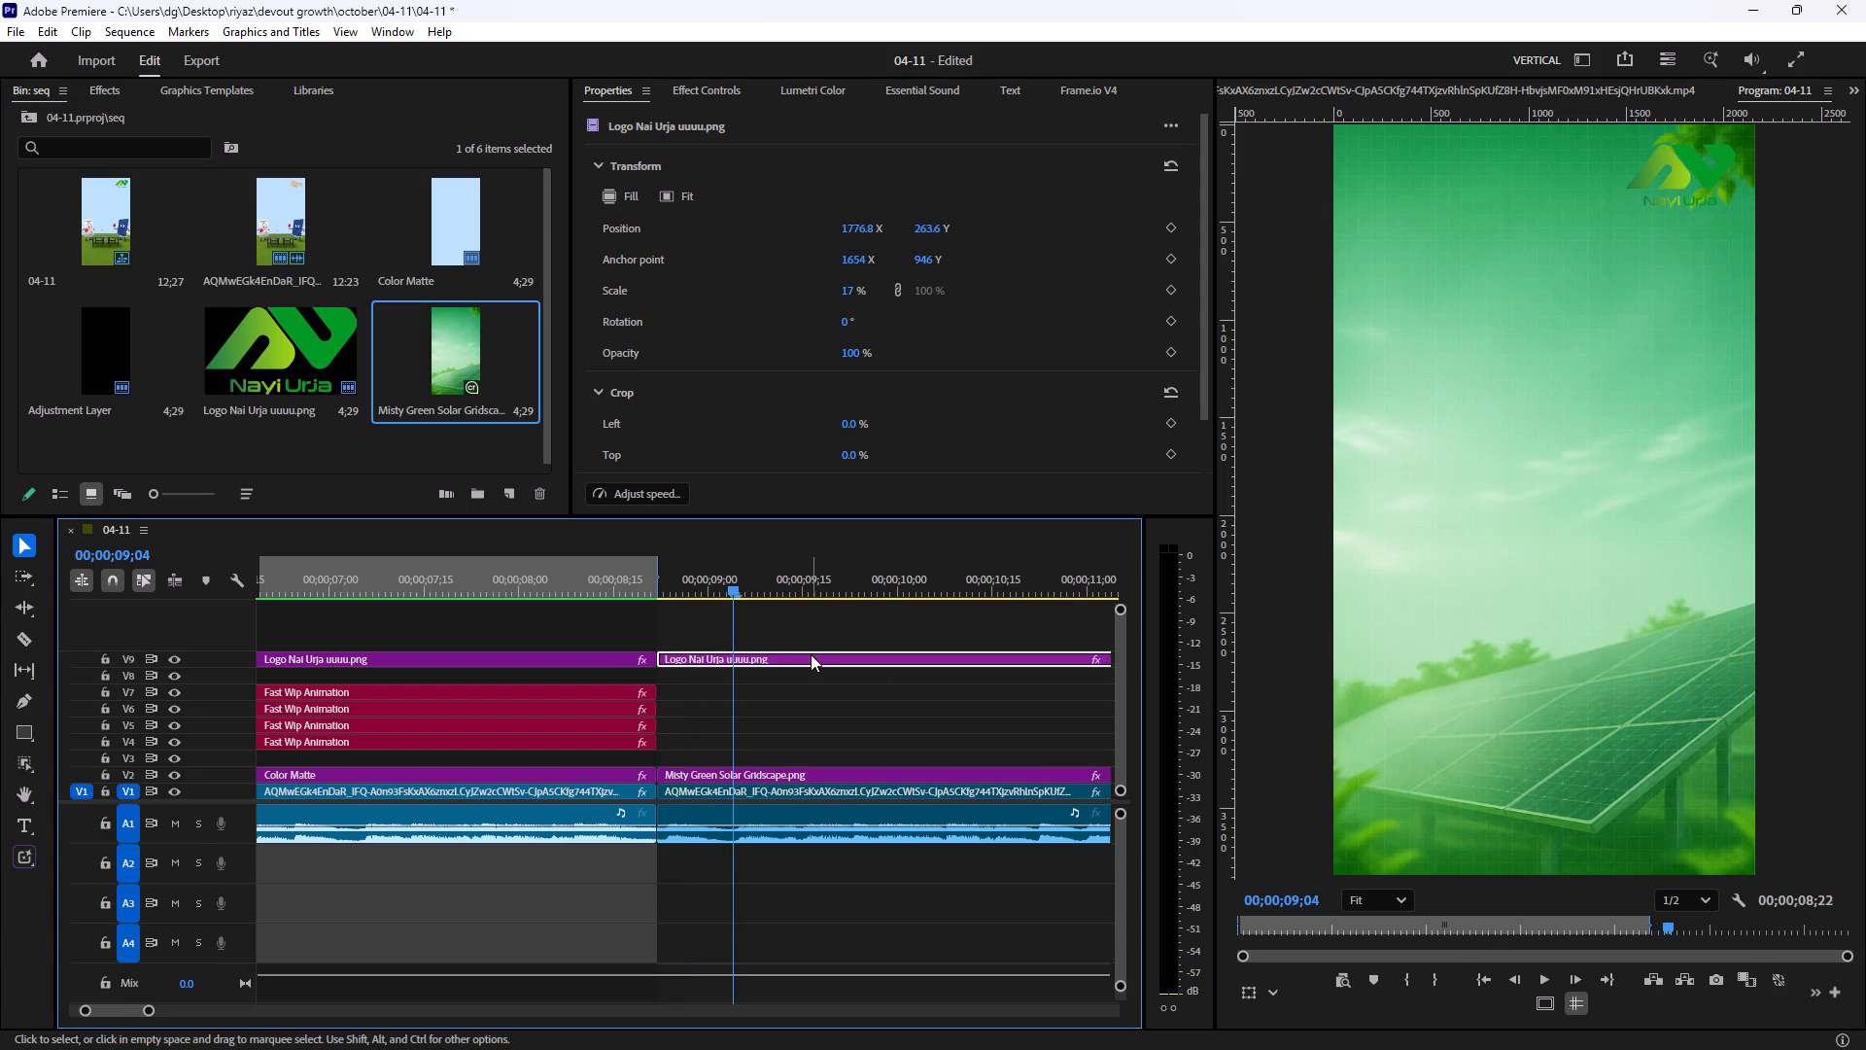
{"action": "left_click", "coordinate": [703, 91]}
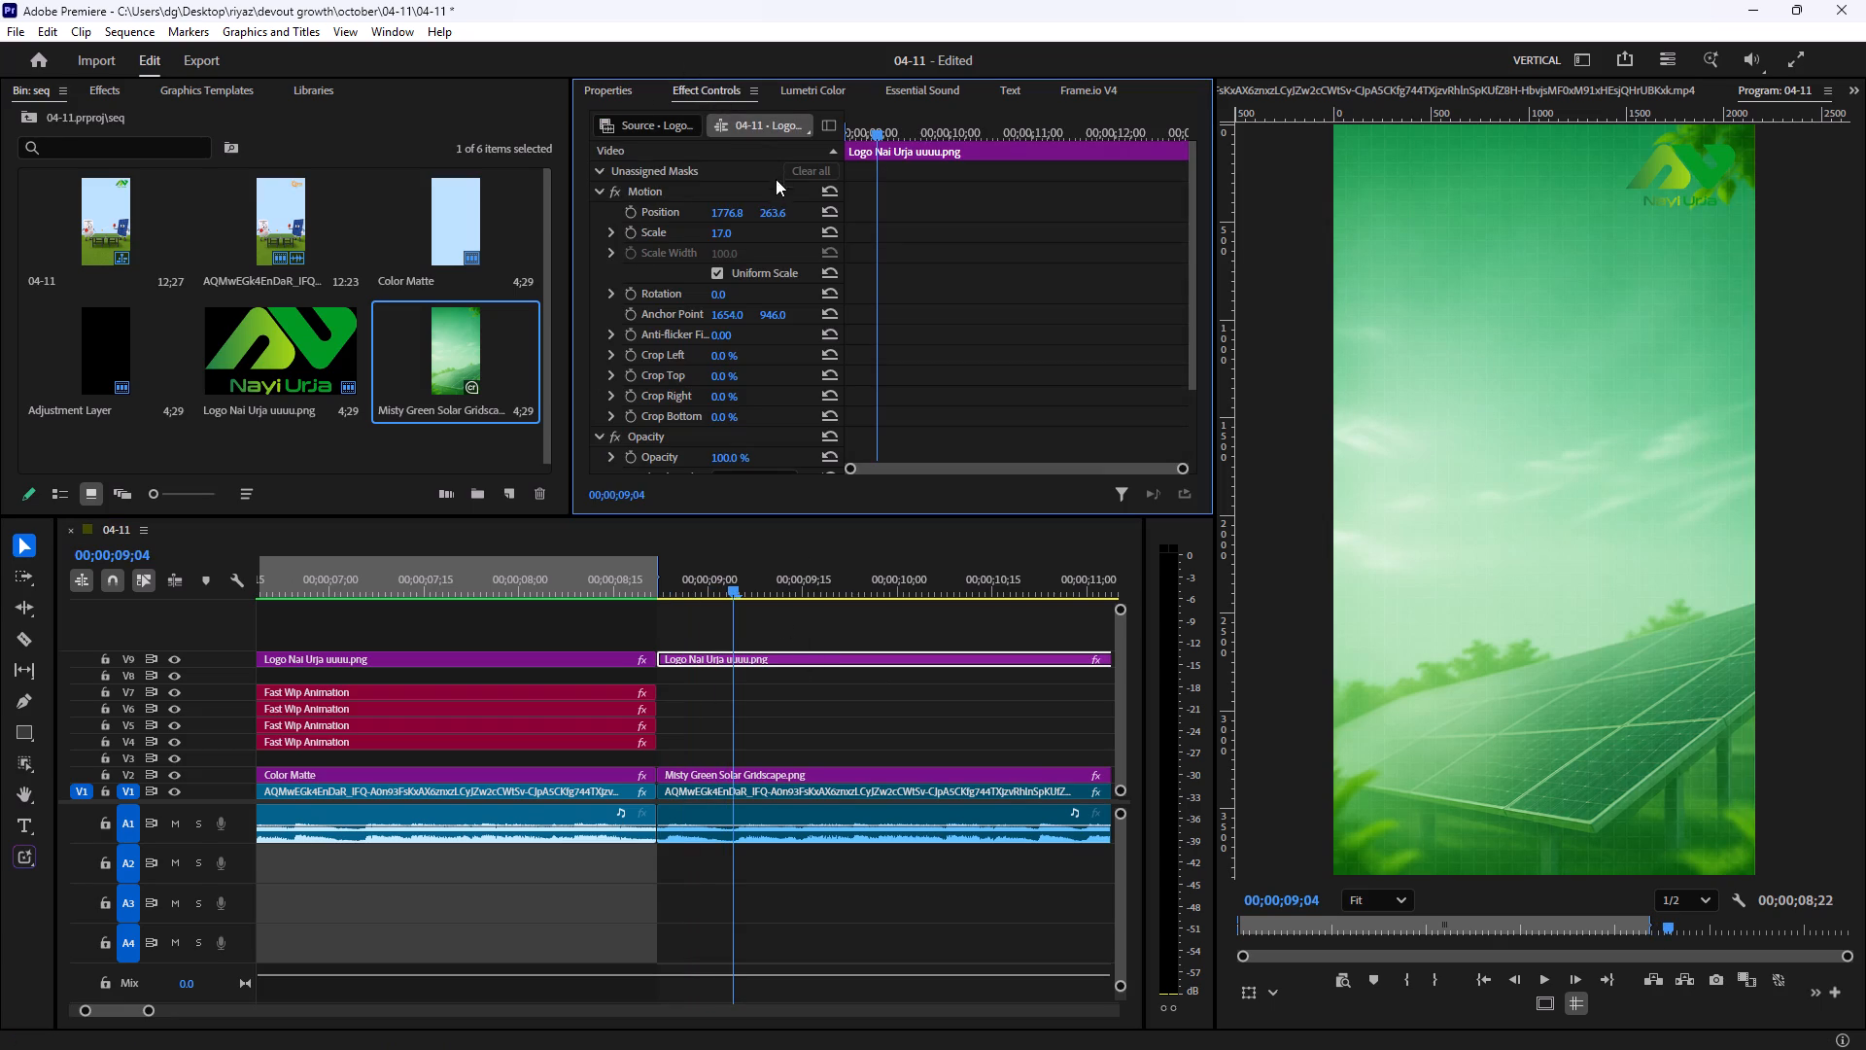
{"action": "left_click_drag", "start_coordinate": [773, 208], "coordinate": [1171, 221]}
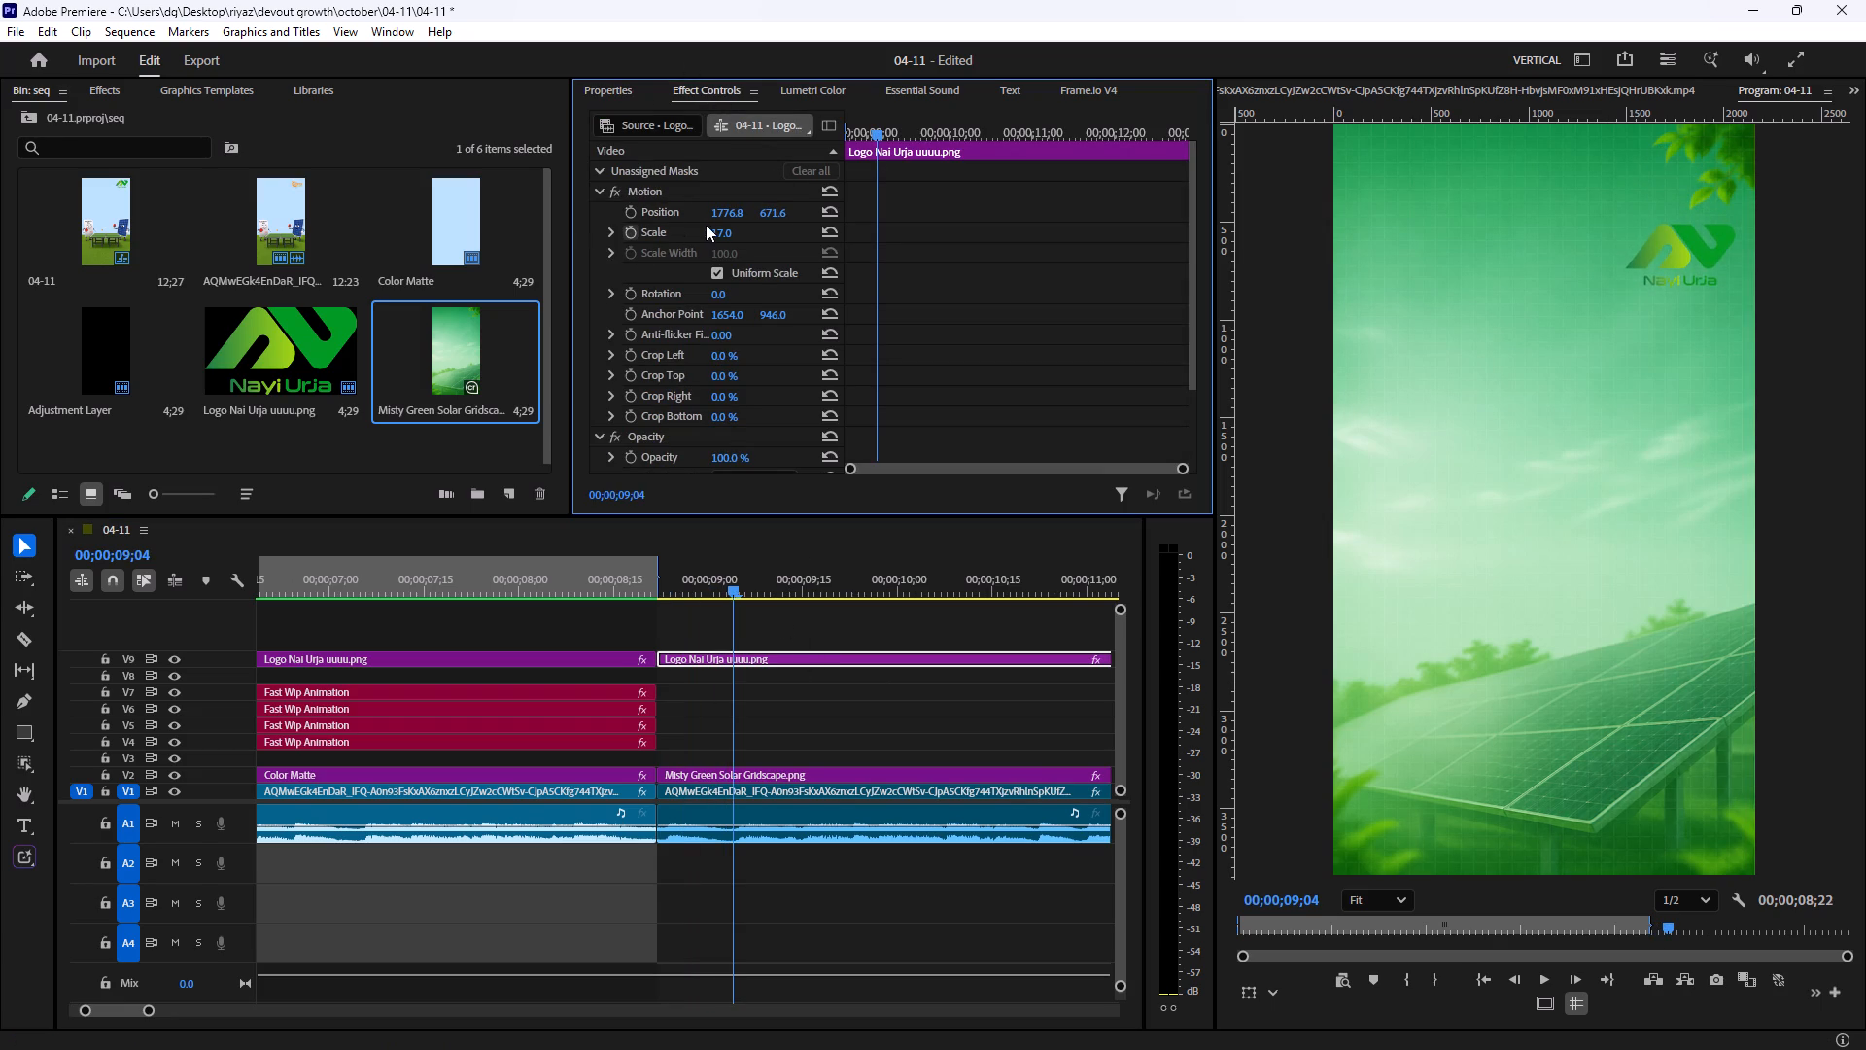
{"action": "left_click_drag", "start_coordinate": [728, 215], "coordinate": [38, 343]}
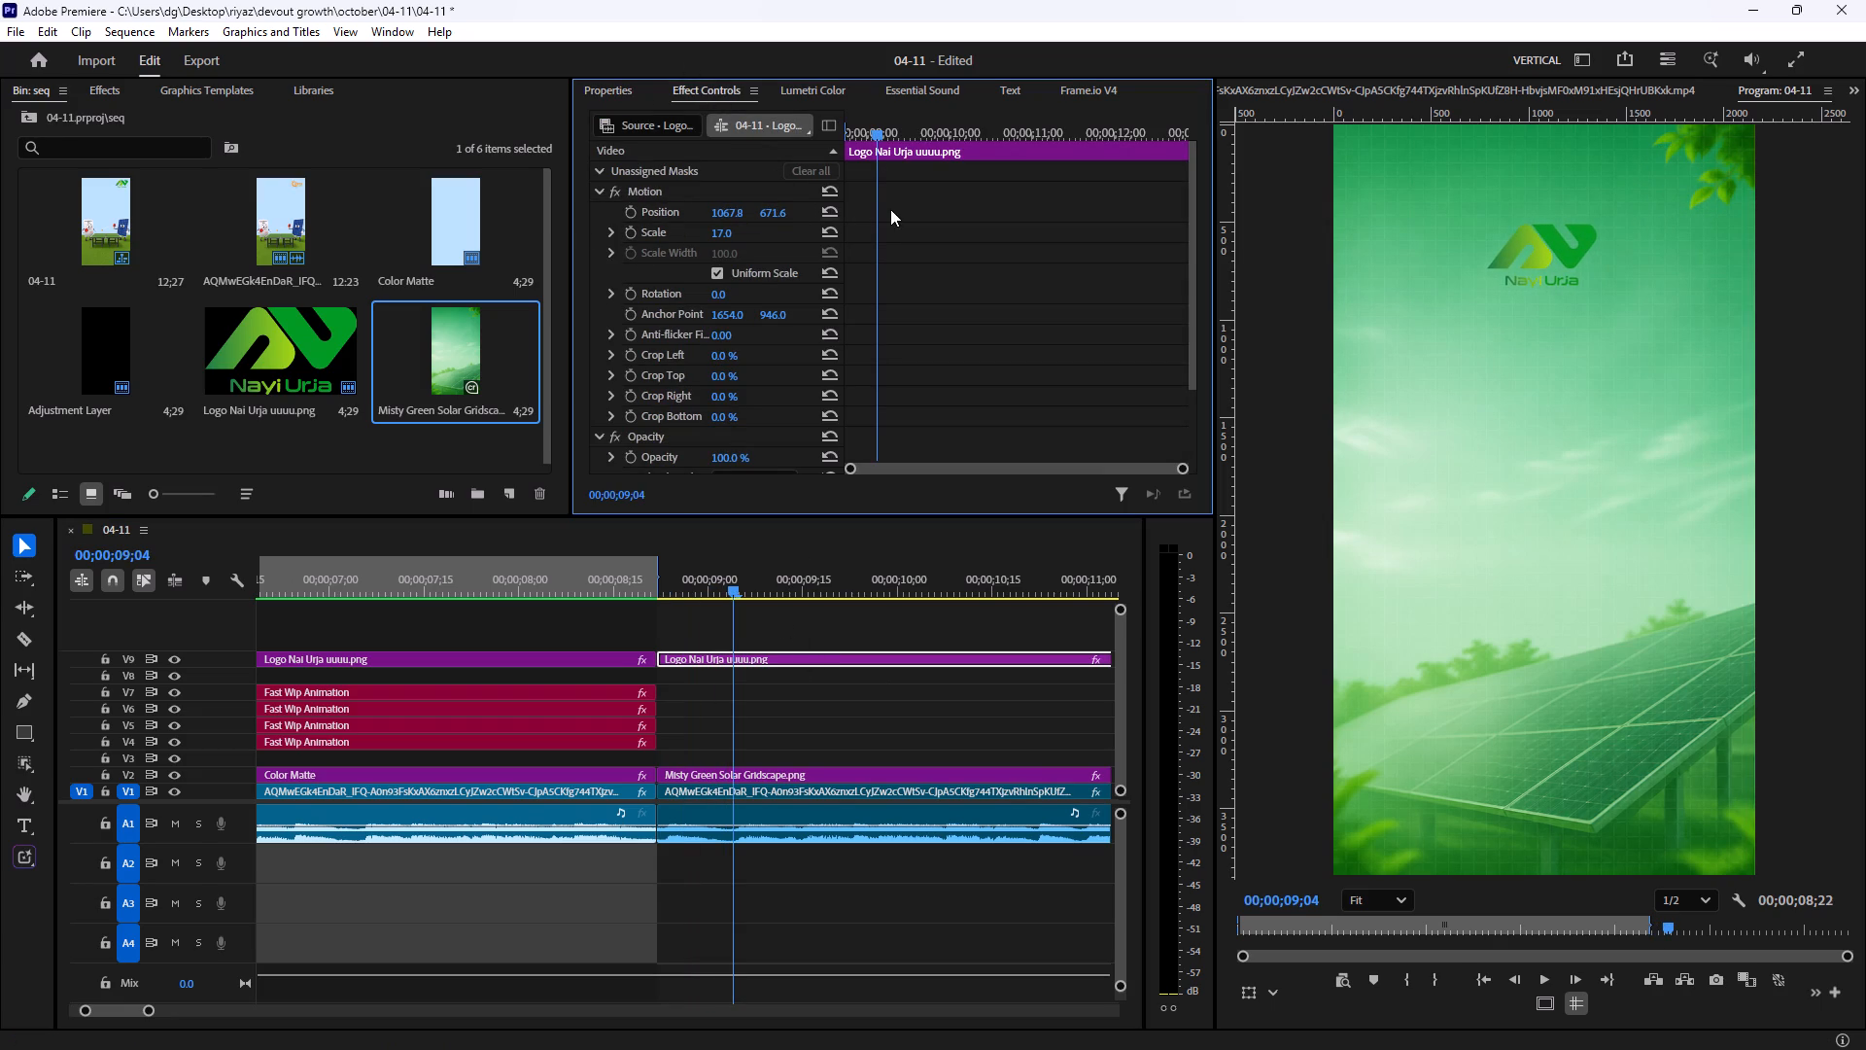
{"action": "left_click_drag", "start_coordinate": [722, 232], "coordinate": [736, 231]}
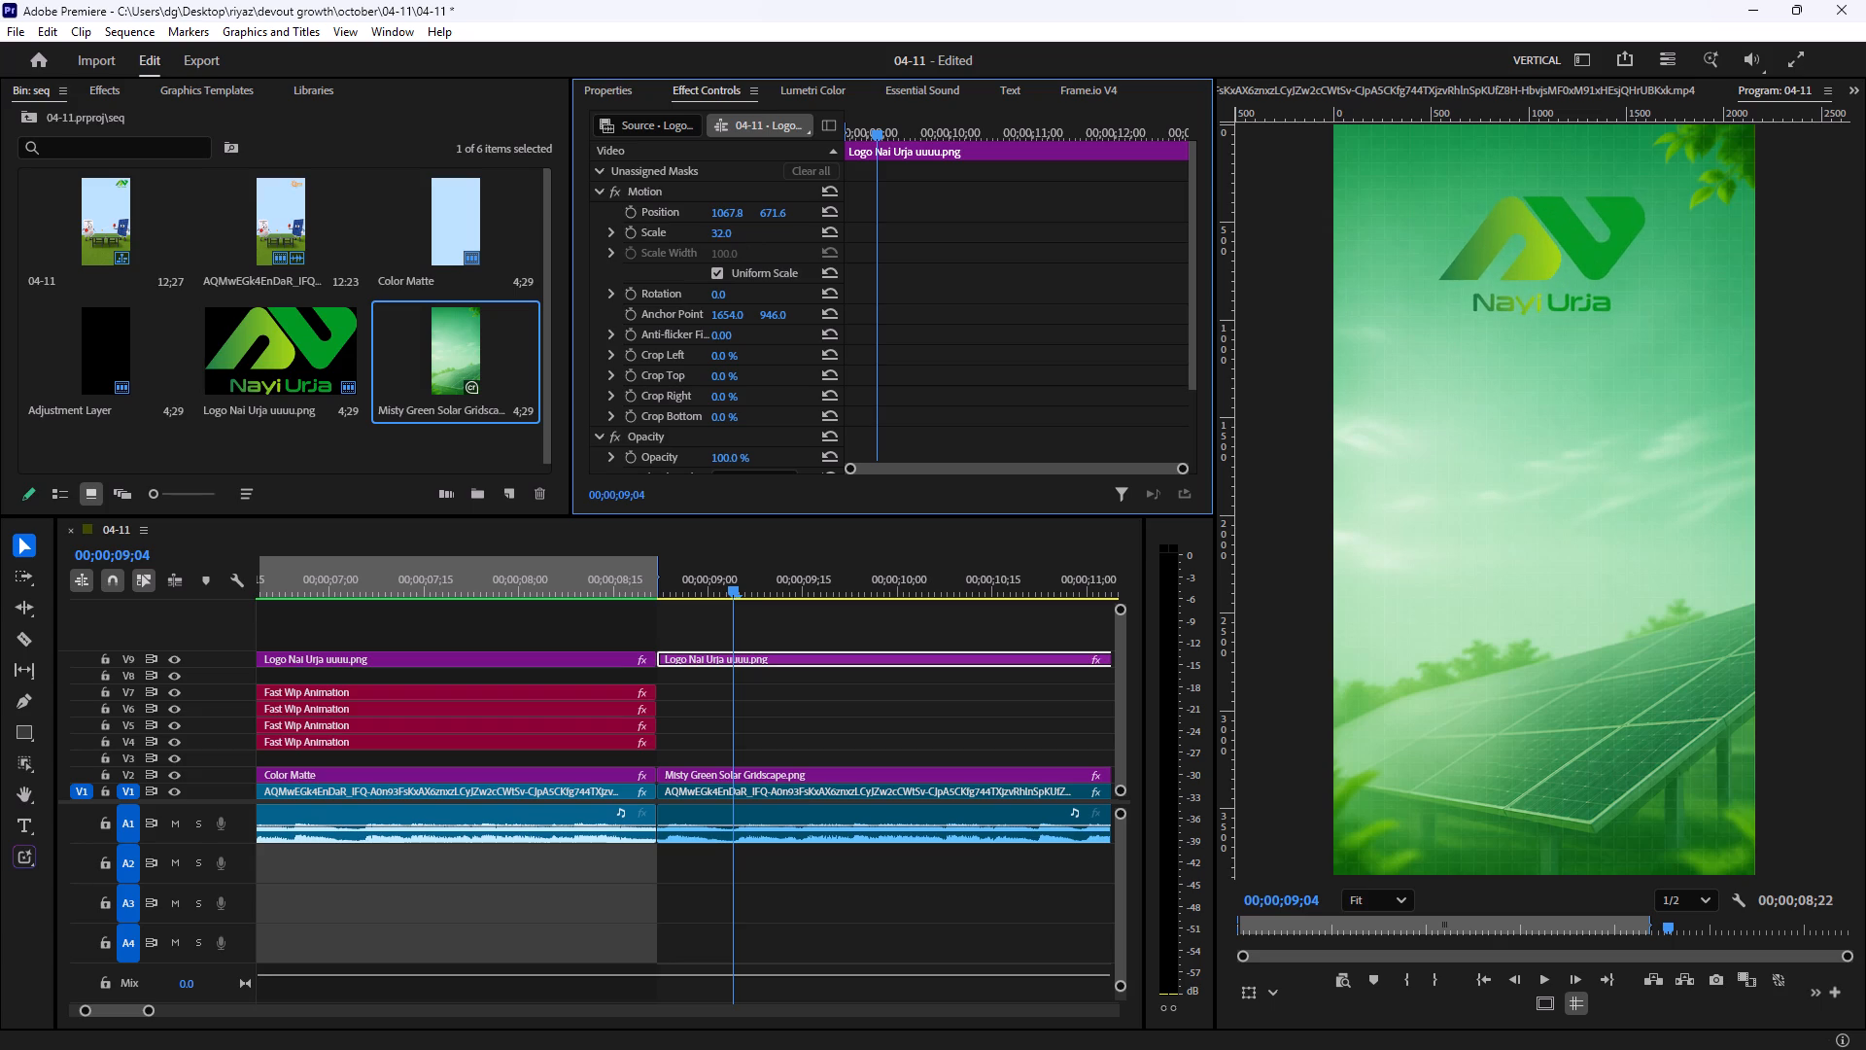
{"action": "left_click_drag", "start_coordinate": [736, 231], "coordinate": [733, 232]}
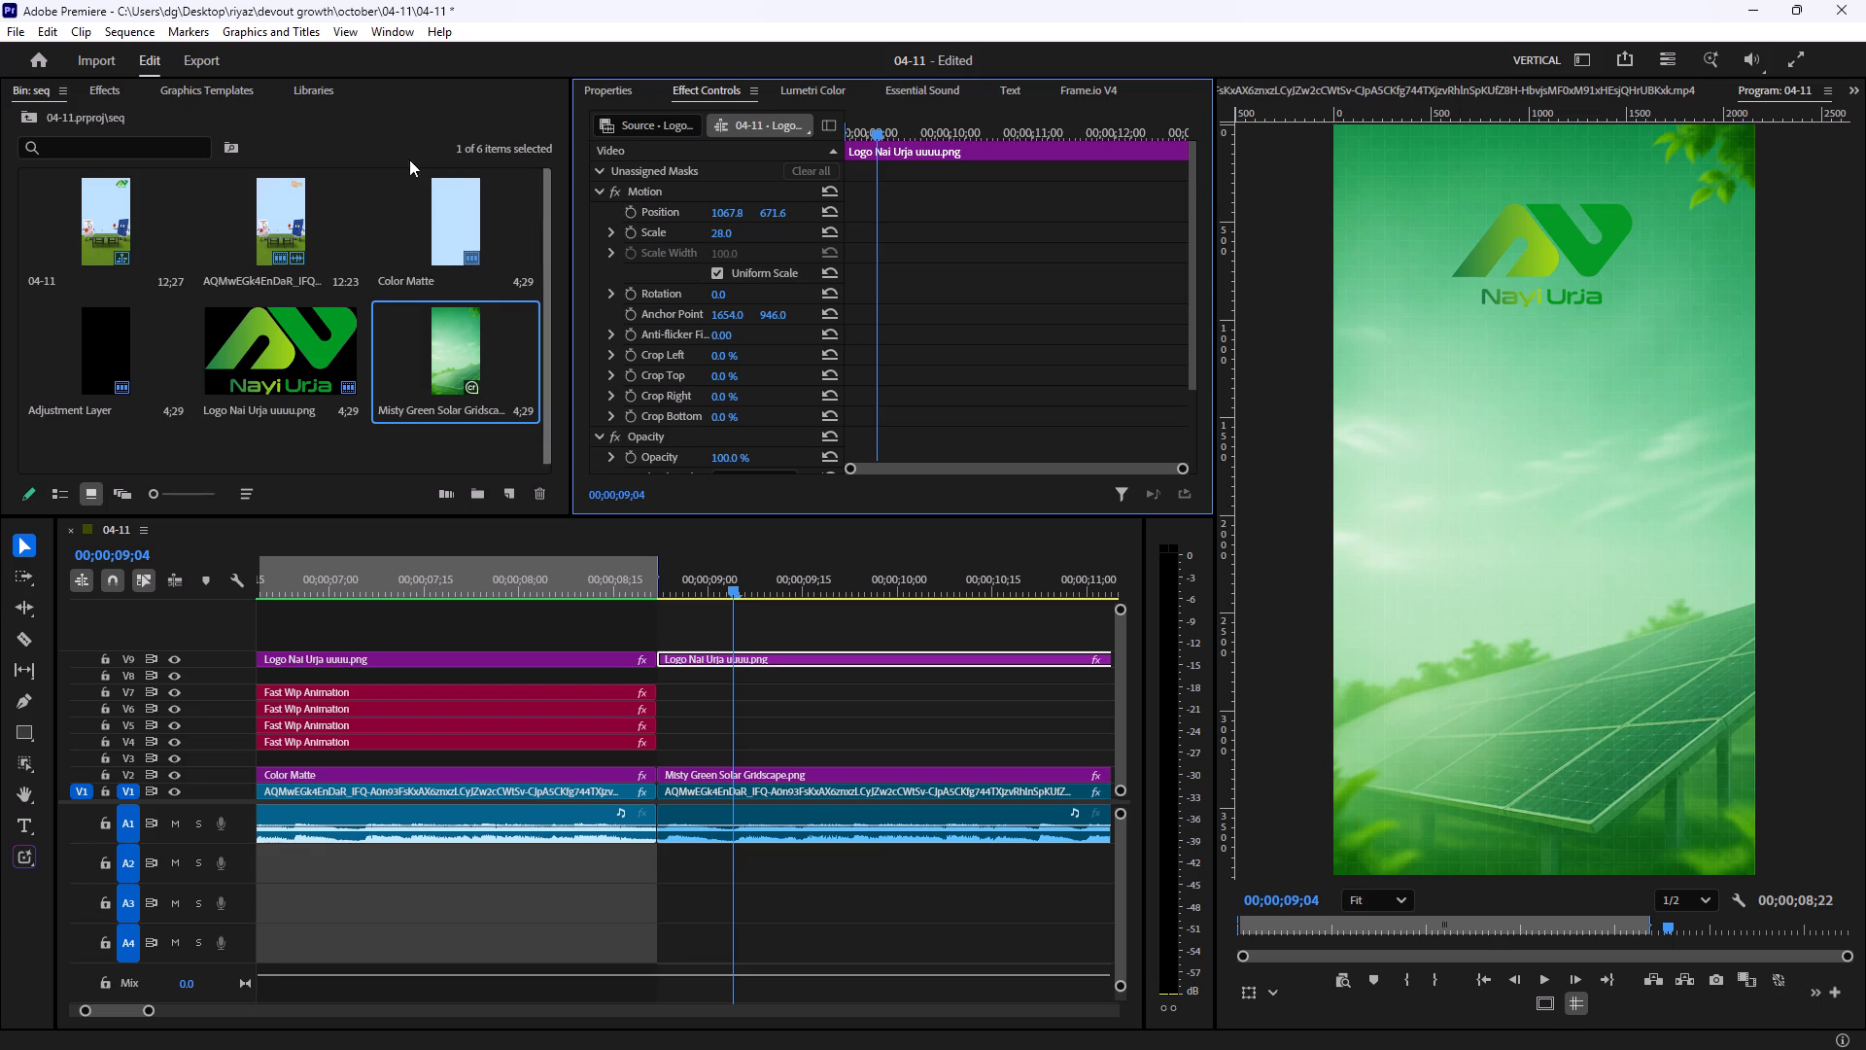
Apply the Long Shadow effect to the closing card's logo with alpha falloff set to 34%.
{"action": "left_click", "coordinate": [93, 88]}
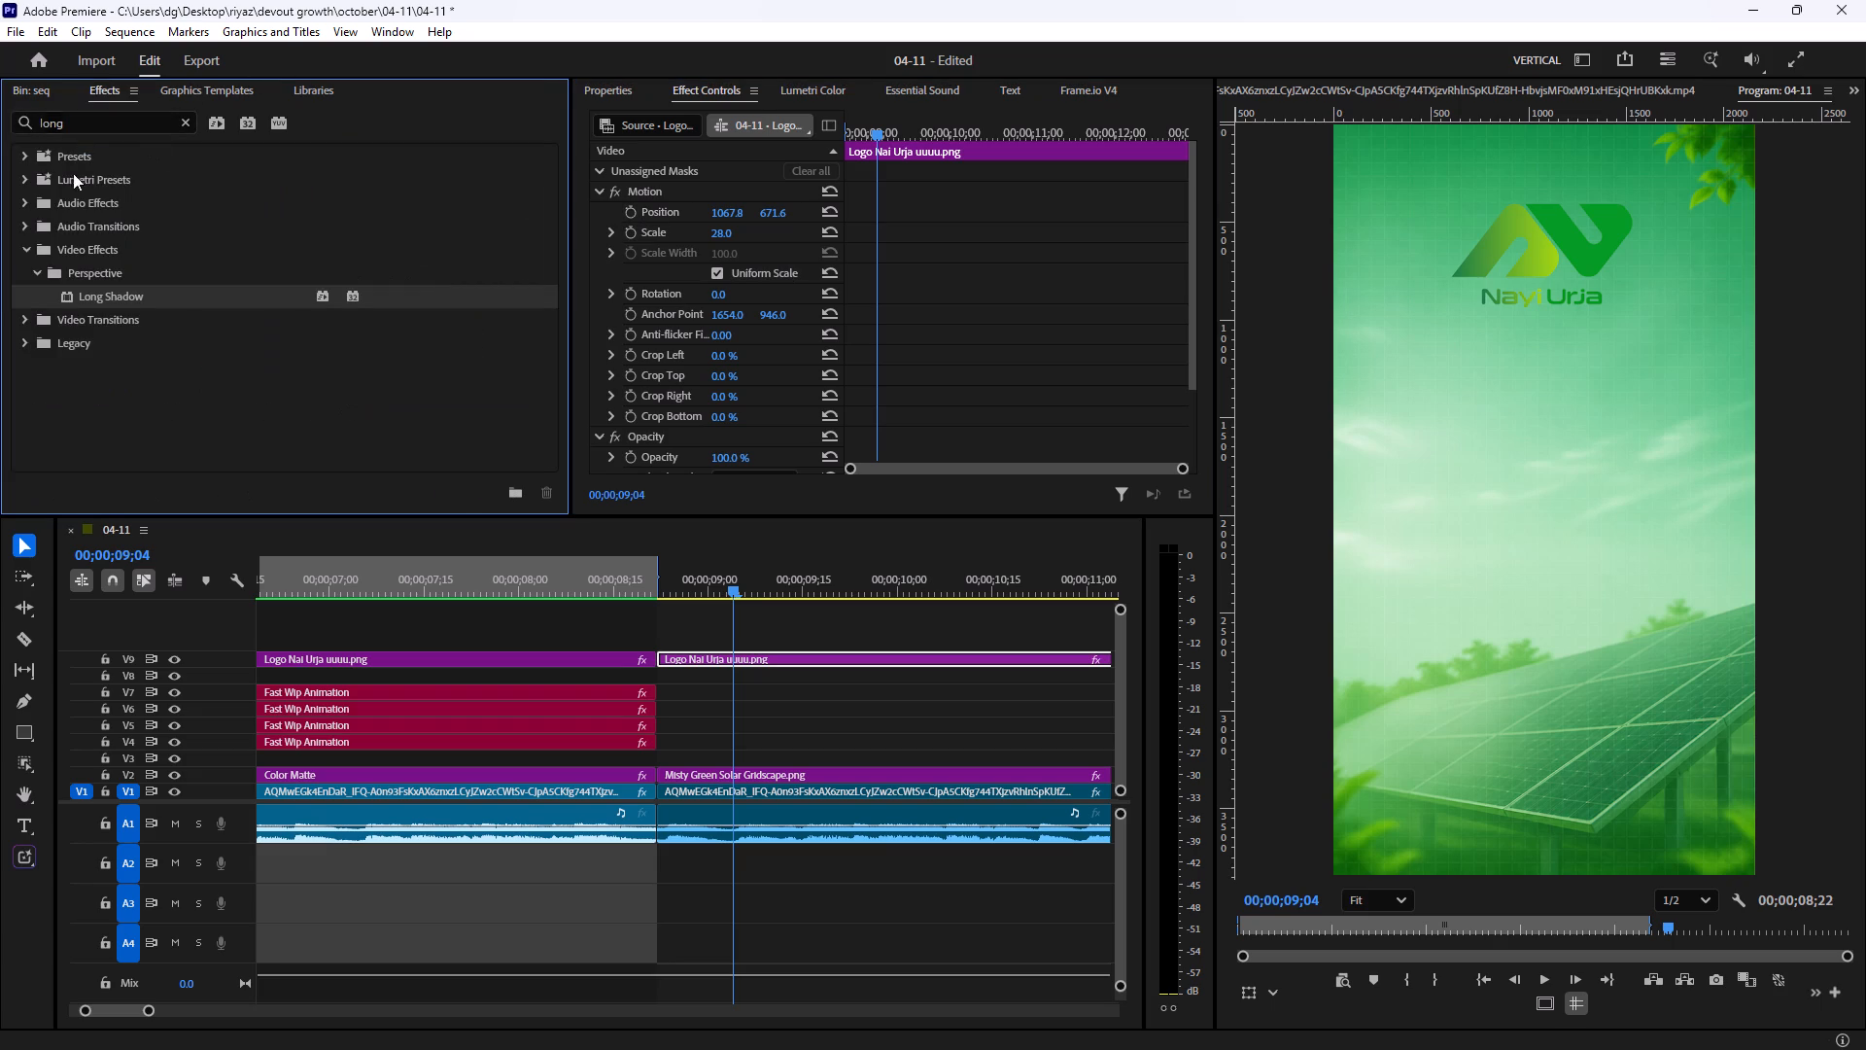
{"action": "left_click_drag", "start_coordinate": [77, 296], "coordinate": [738, 661]}
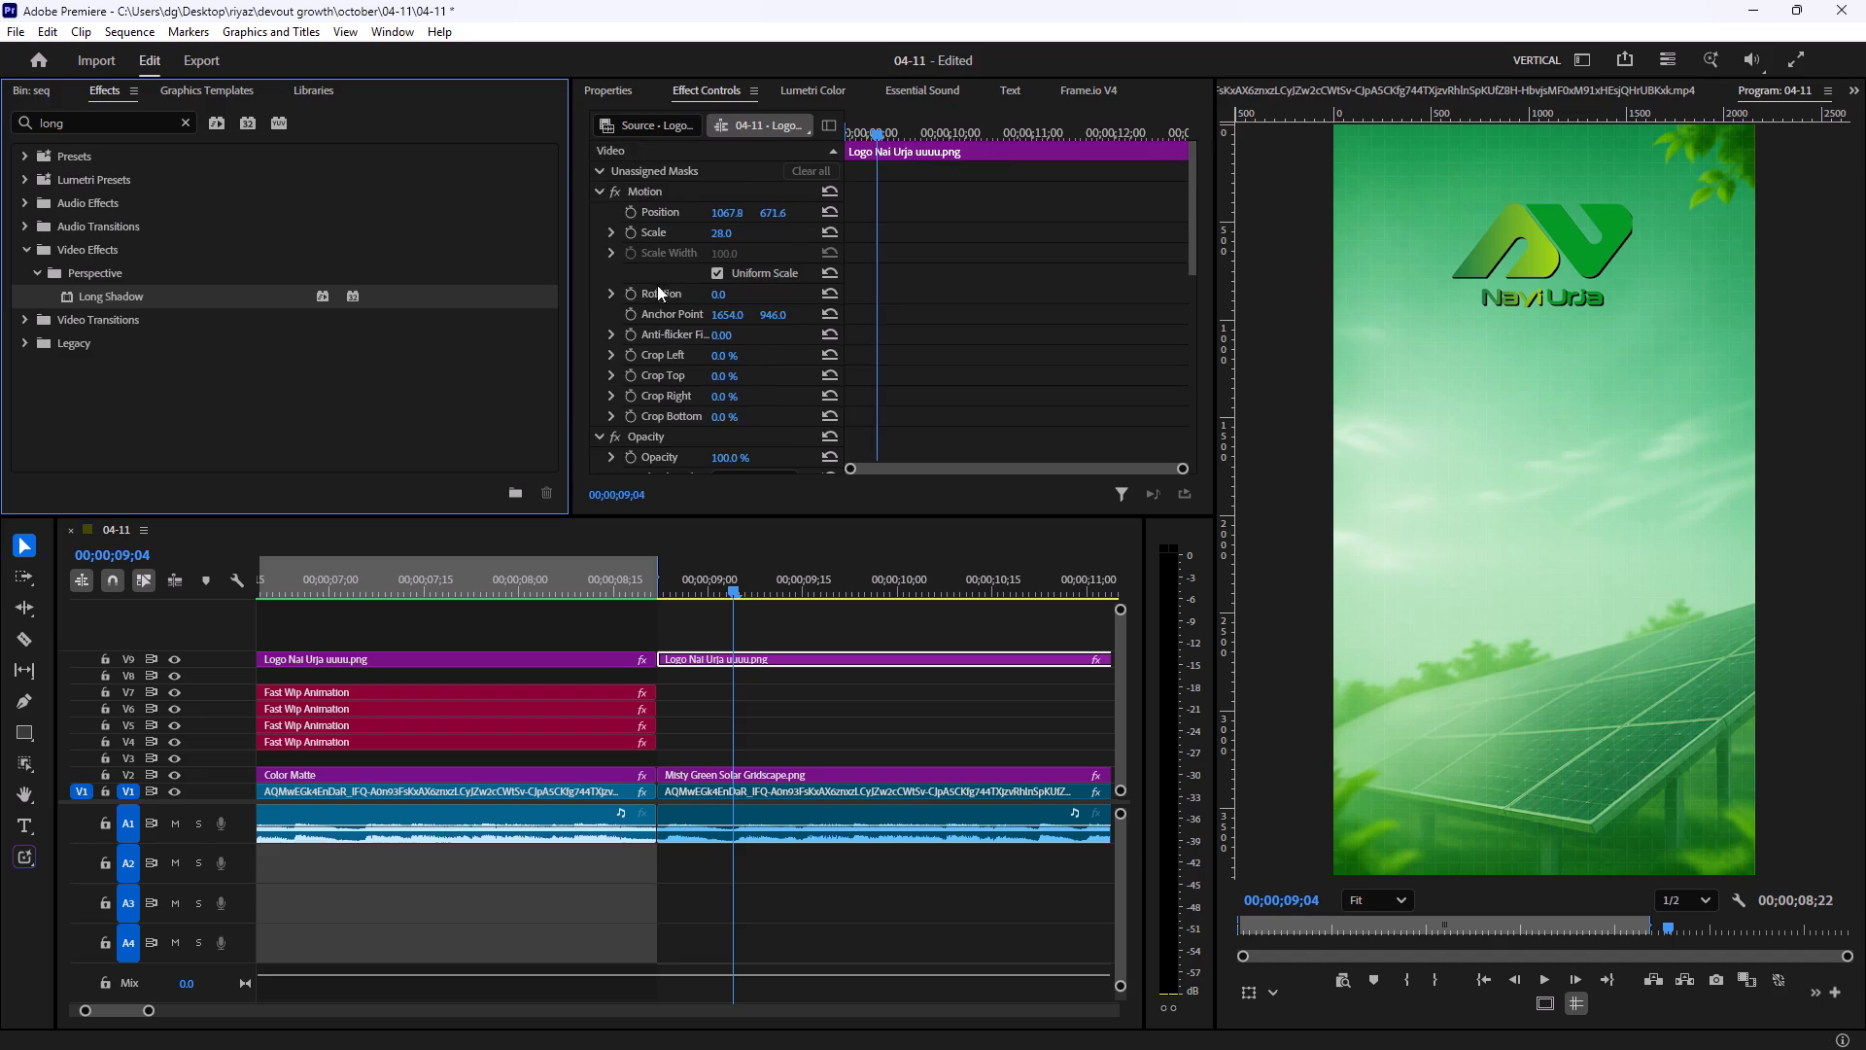
{"action": "scroll", "coordinate": [658, 291], "scroll_direction": "down", "scroll_amount": 20}
{"action": "scroll", "coordinate": [658, 291], "scroll_direction": "down", "scroll_amount": 2}
{"action": "left_click_drag", "start_coordinate": [735, 341], "coordinate": [768, 343]}
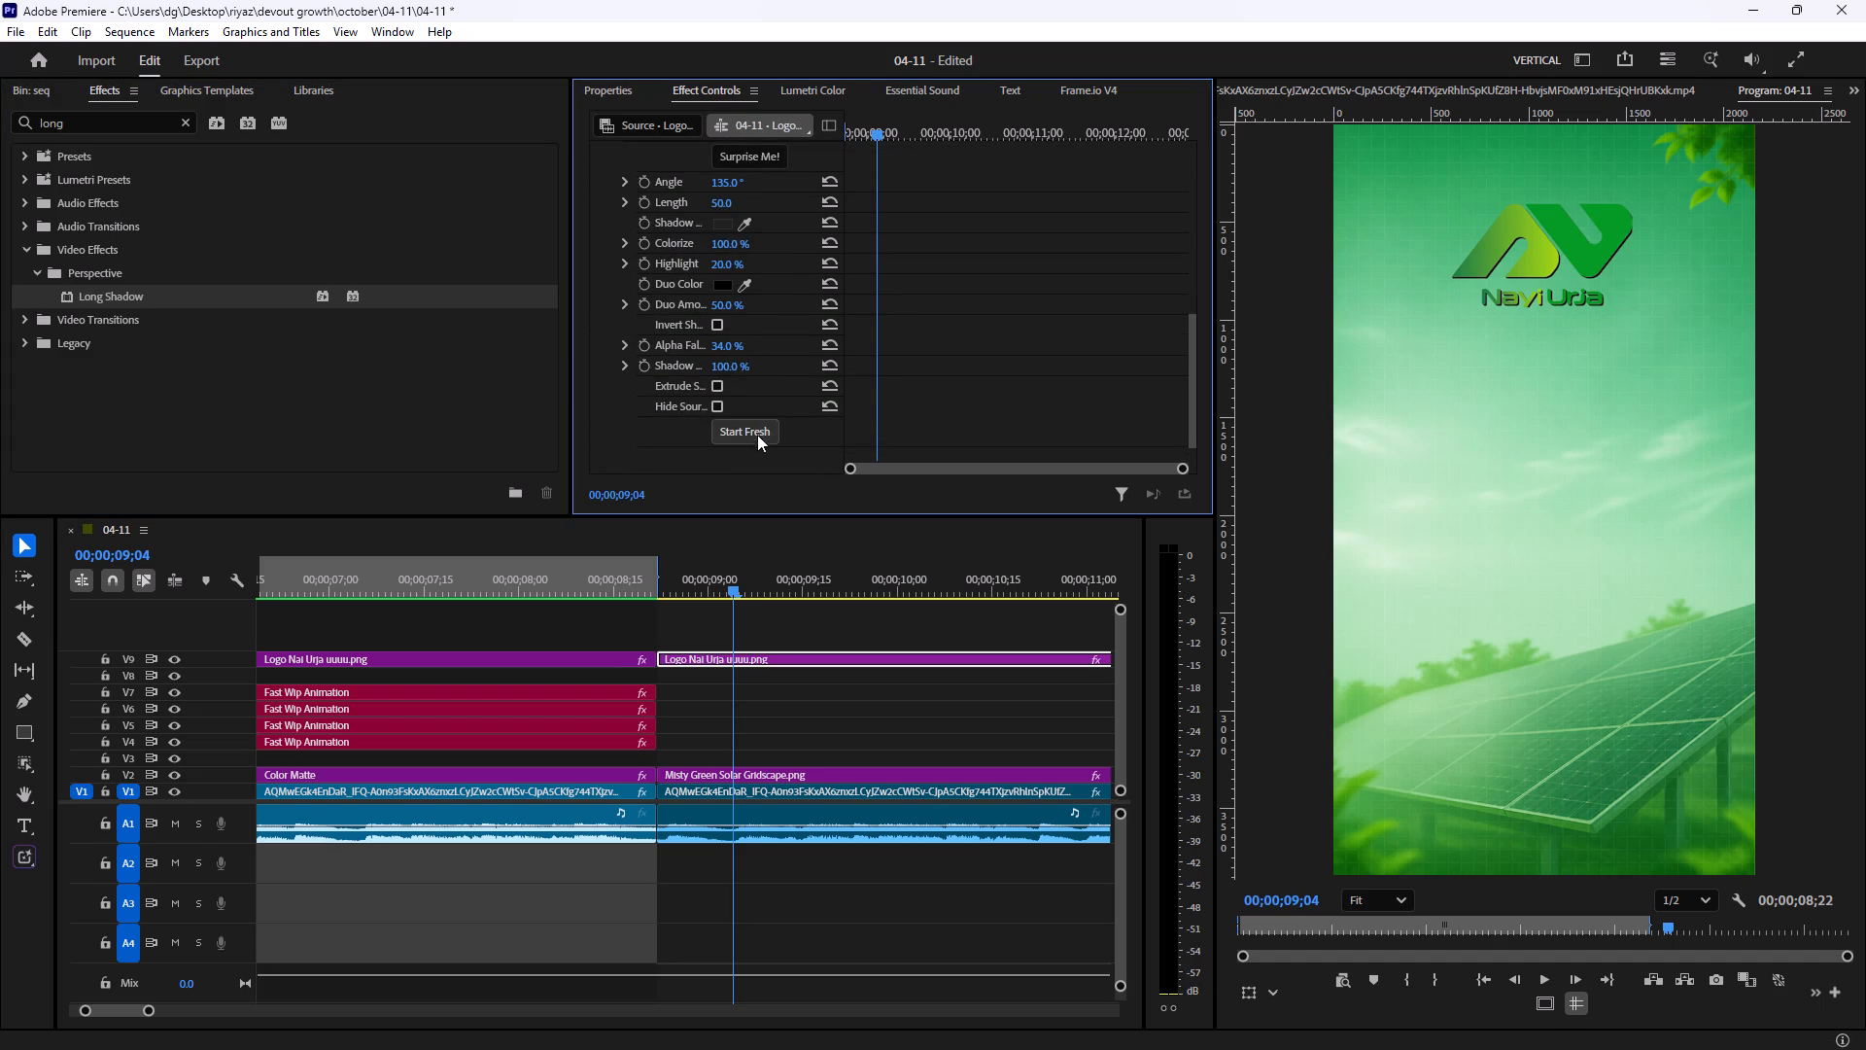
Play back the new Nayi Urja closing card and compare it with the original's call-us text and number-box animation.
{"action": "left_click_drag", "start_coordinate": [703, 577], "coordinate": [583, 597]}
{"action": "key", "text": "space"}
{"action": "left_click", "coordinate": [750, 619]}
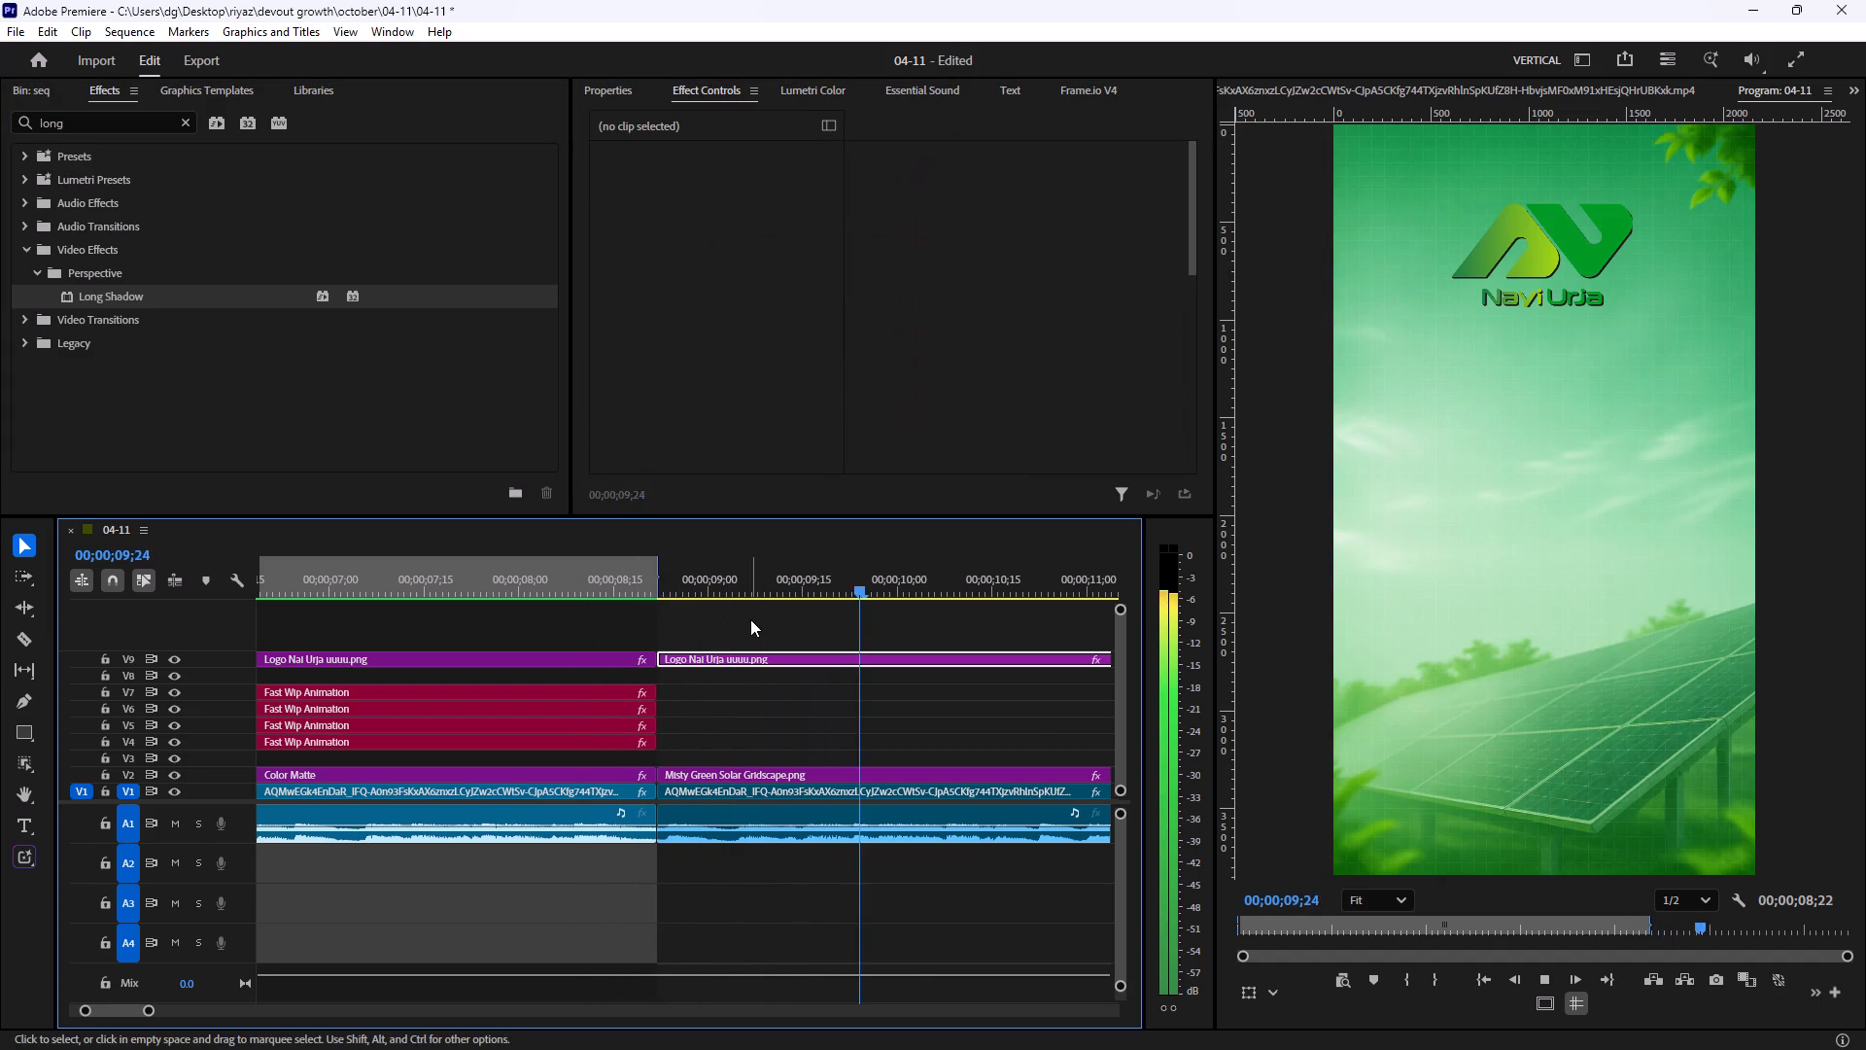
{"action": "scroll", "coordinate": [756, 627], "scroll_direction": "down", "scroll_amount": 5}
{"action": "key", "text": "space"}
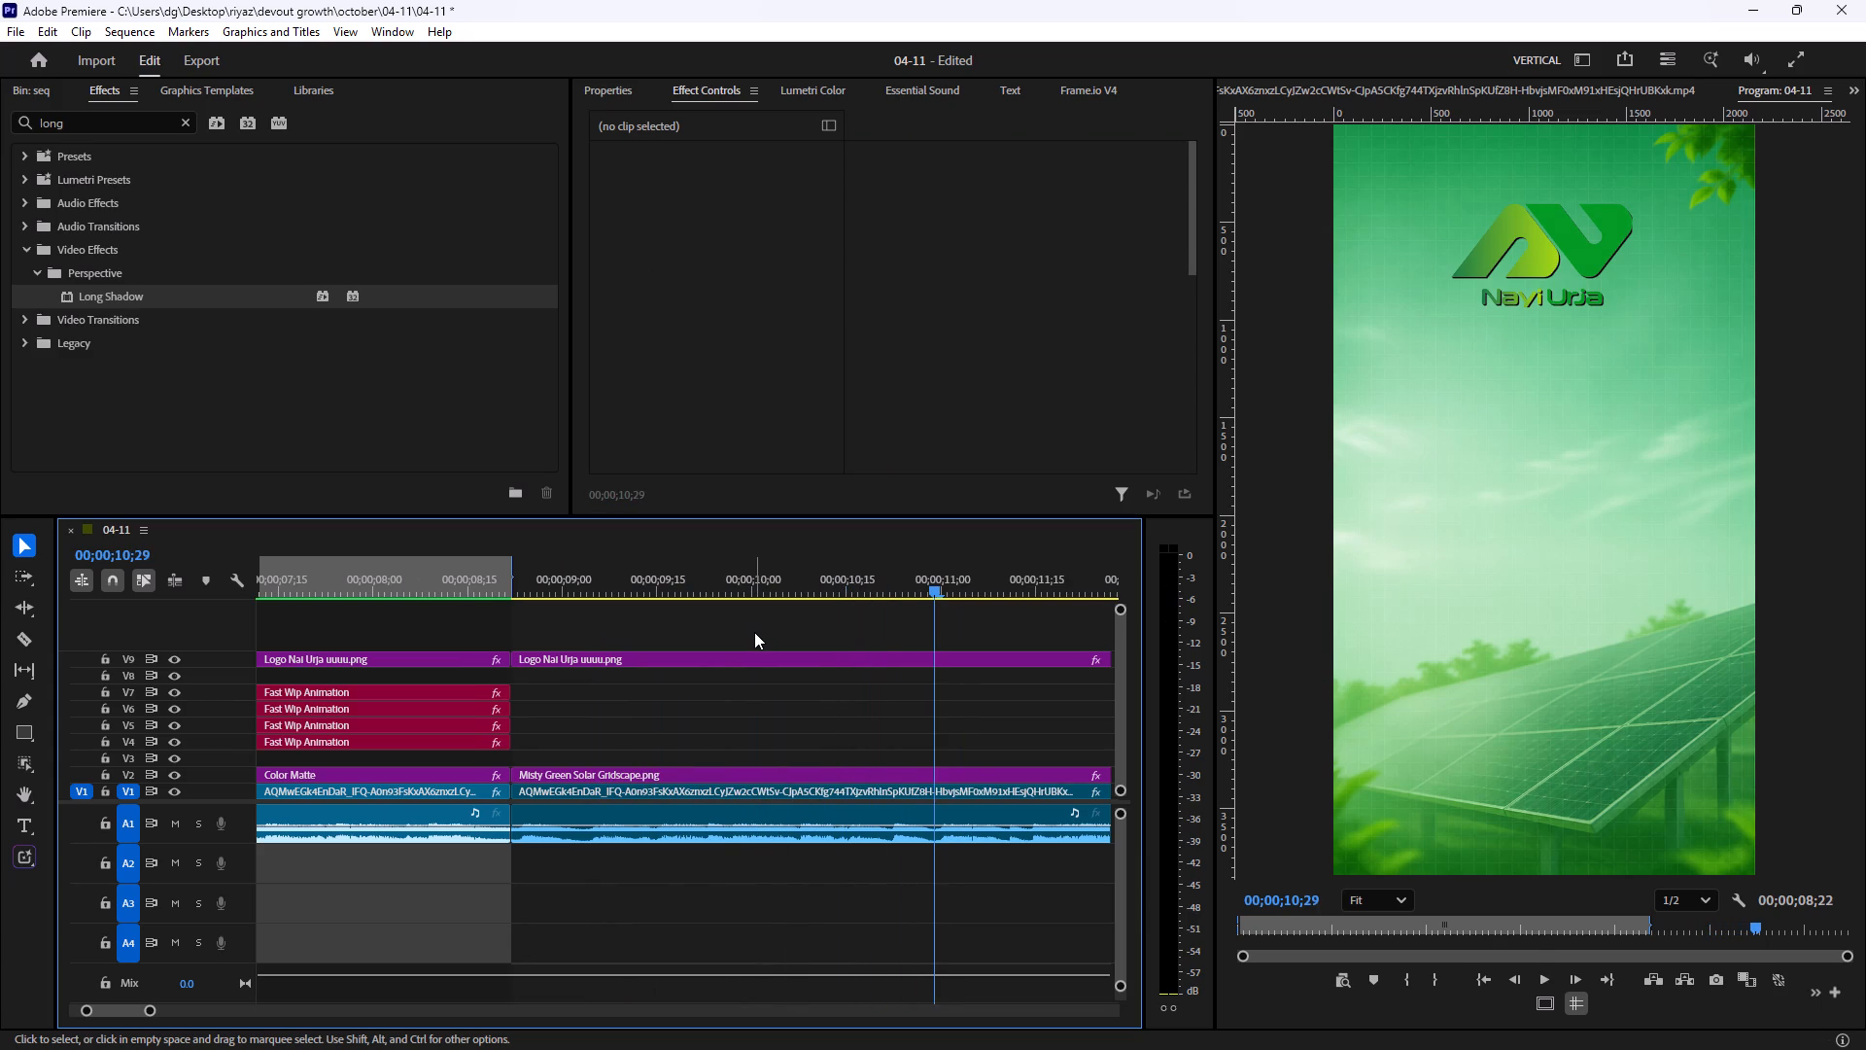
{"action": "key", "text": "minus"}
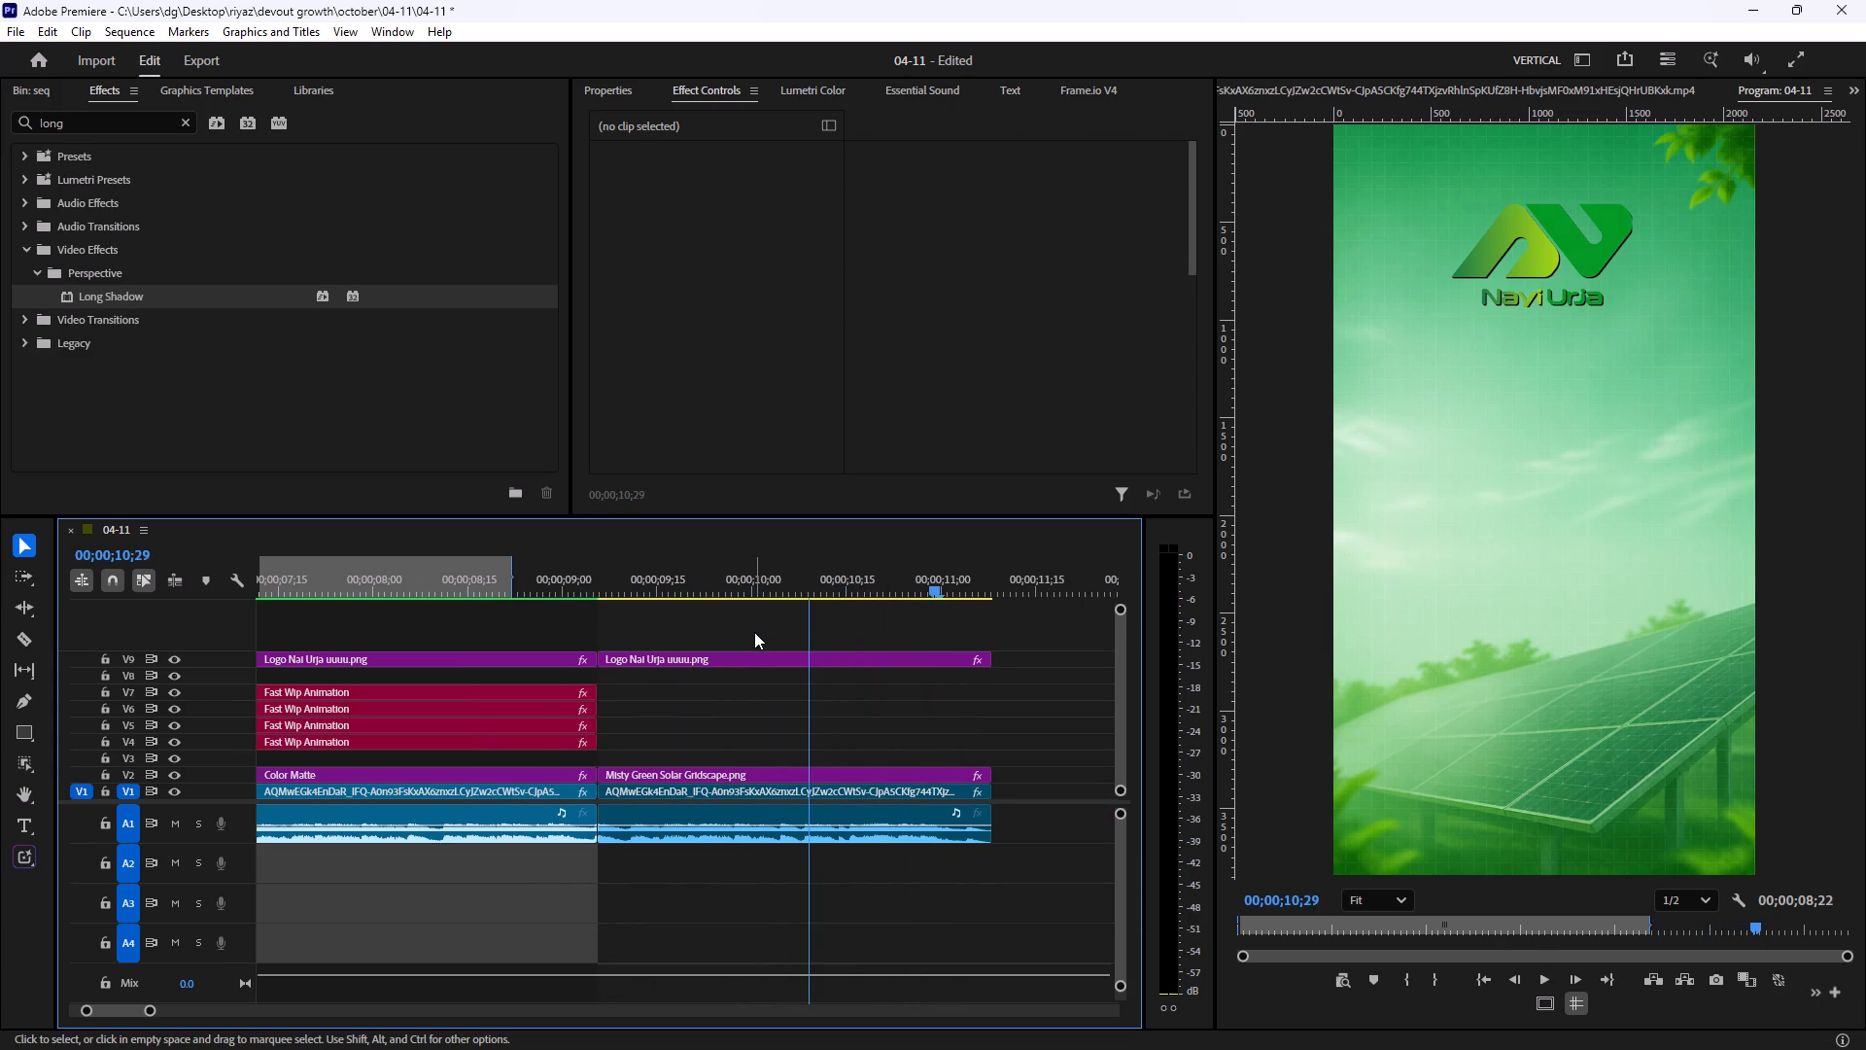
{"action": "left_click_drag", "start_coordinate": [644, 592], "coordinate": [542, 612]}
{"action": "left_click", "coordinate": [1450, 90]}
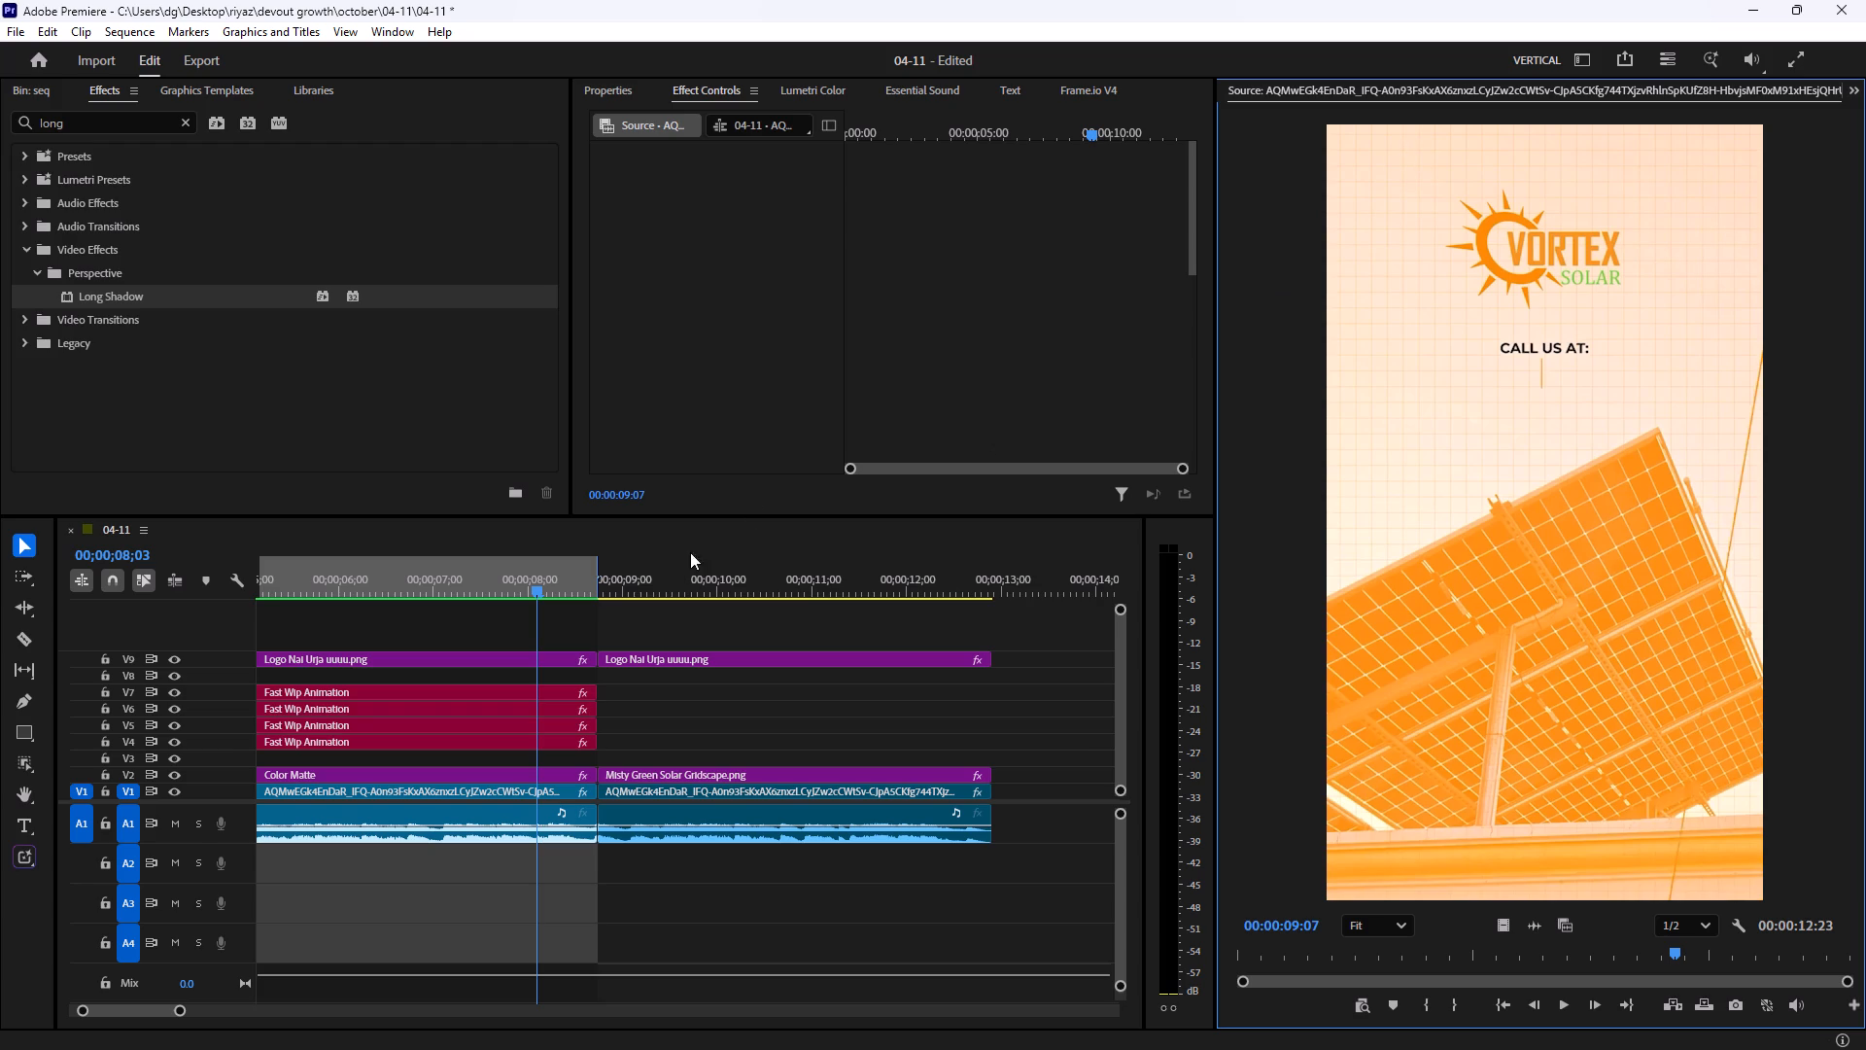
{"action": "left_click_drag", "start_coordinate": [657, 570], "coordinate": [641, 584]}
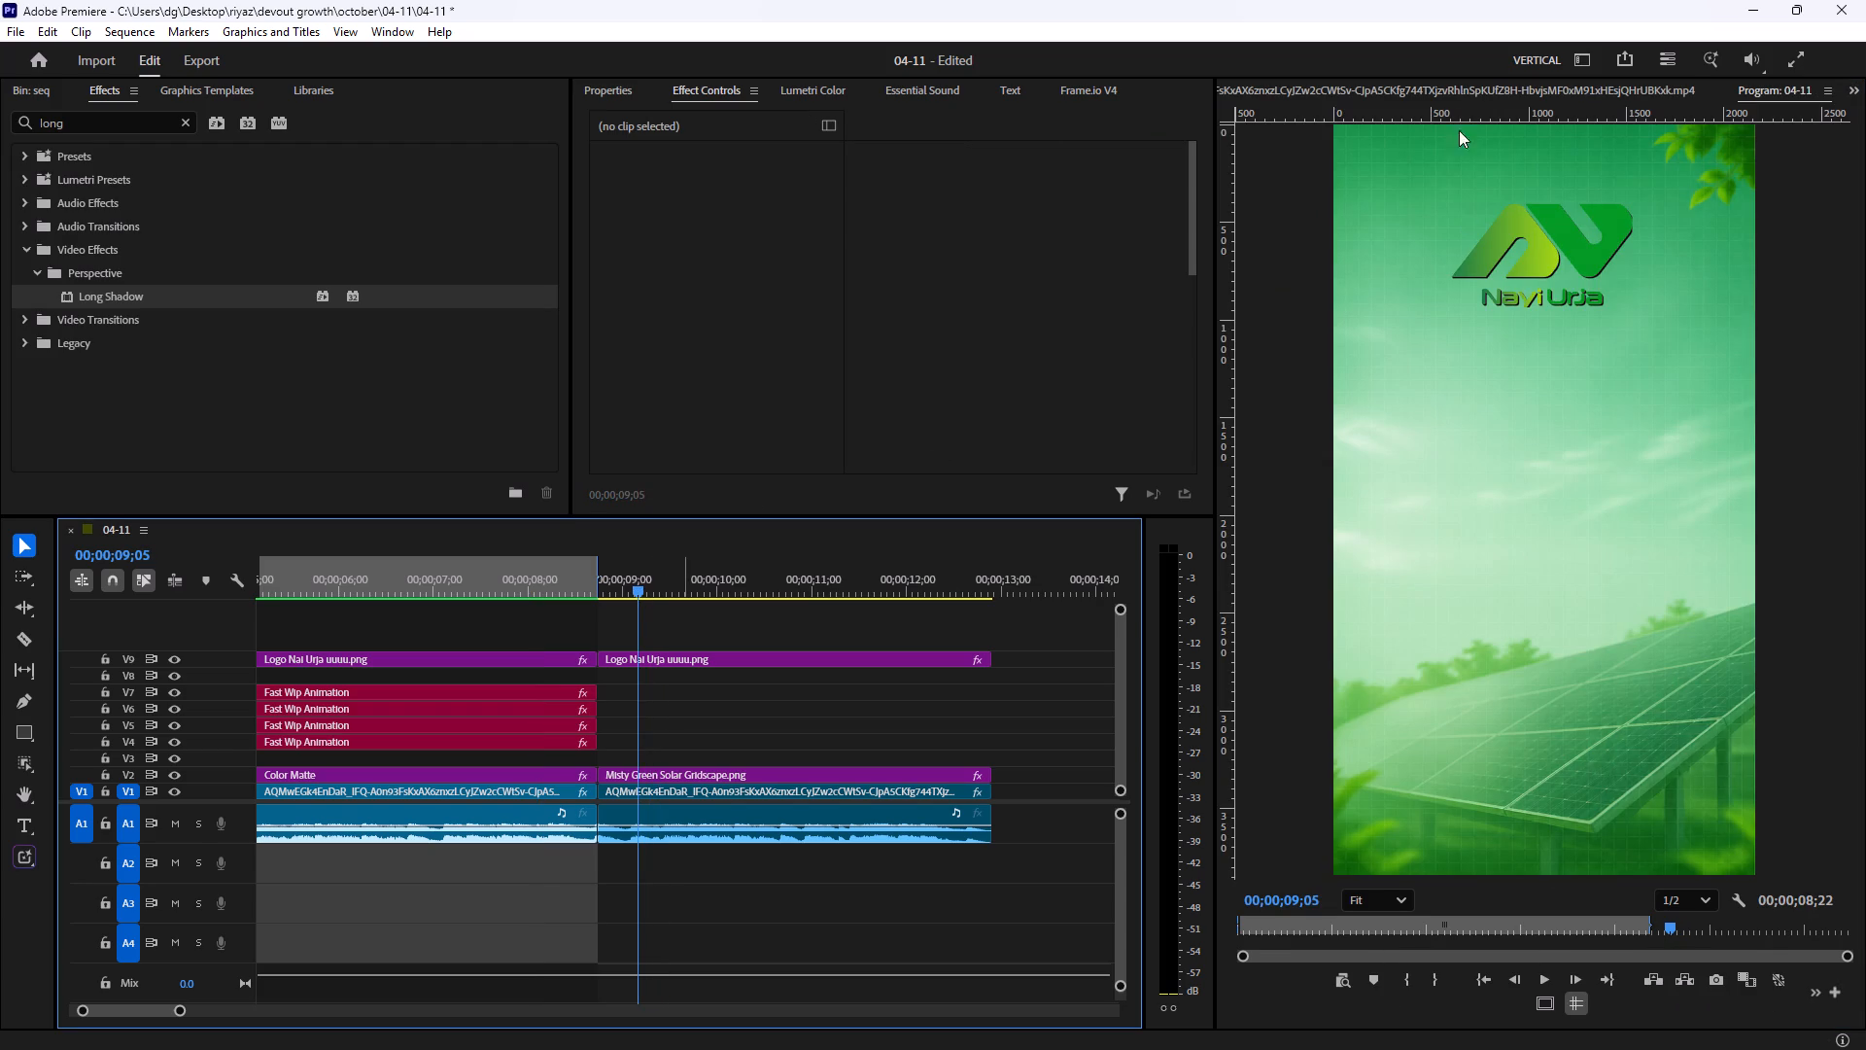
{"action": "left_click", "coordinate": [1464, 93]}
{"action": "left_click_drag", "start_coordinate": [1643, 954], "coordinate": [1602, 954]}
{"action": "key", "text": "space"}
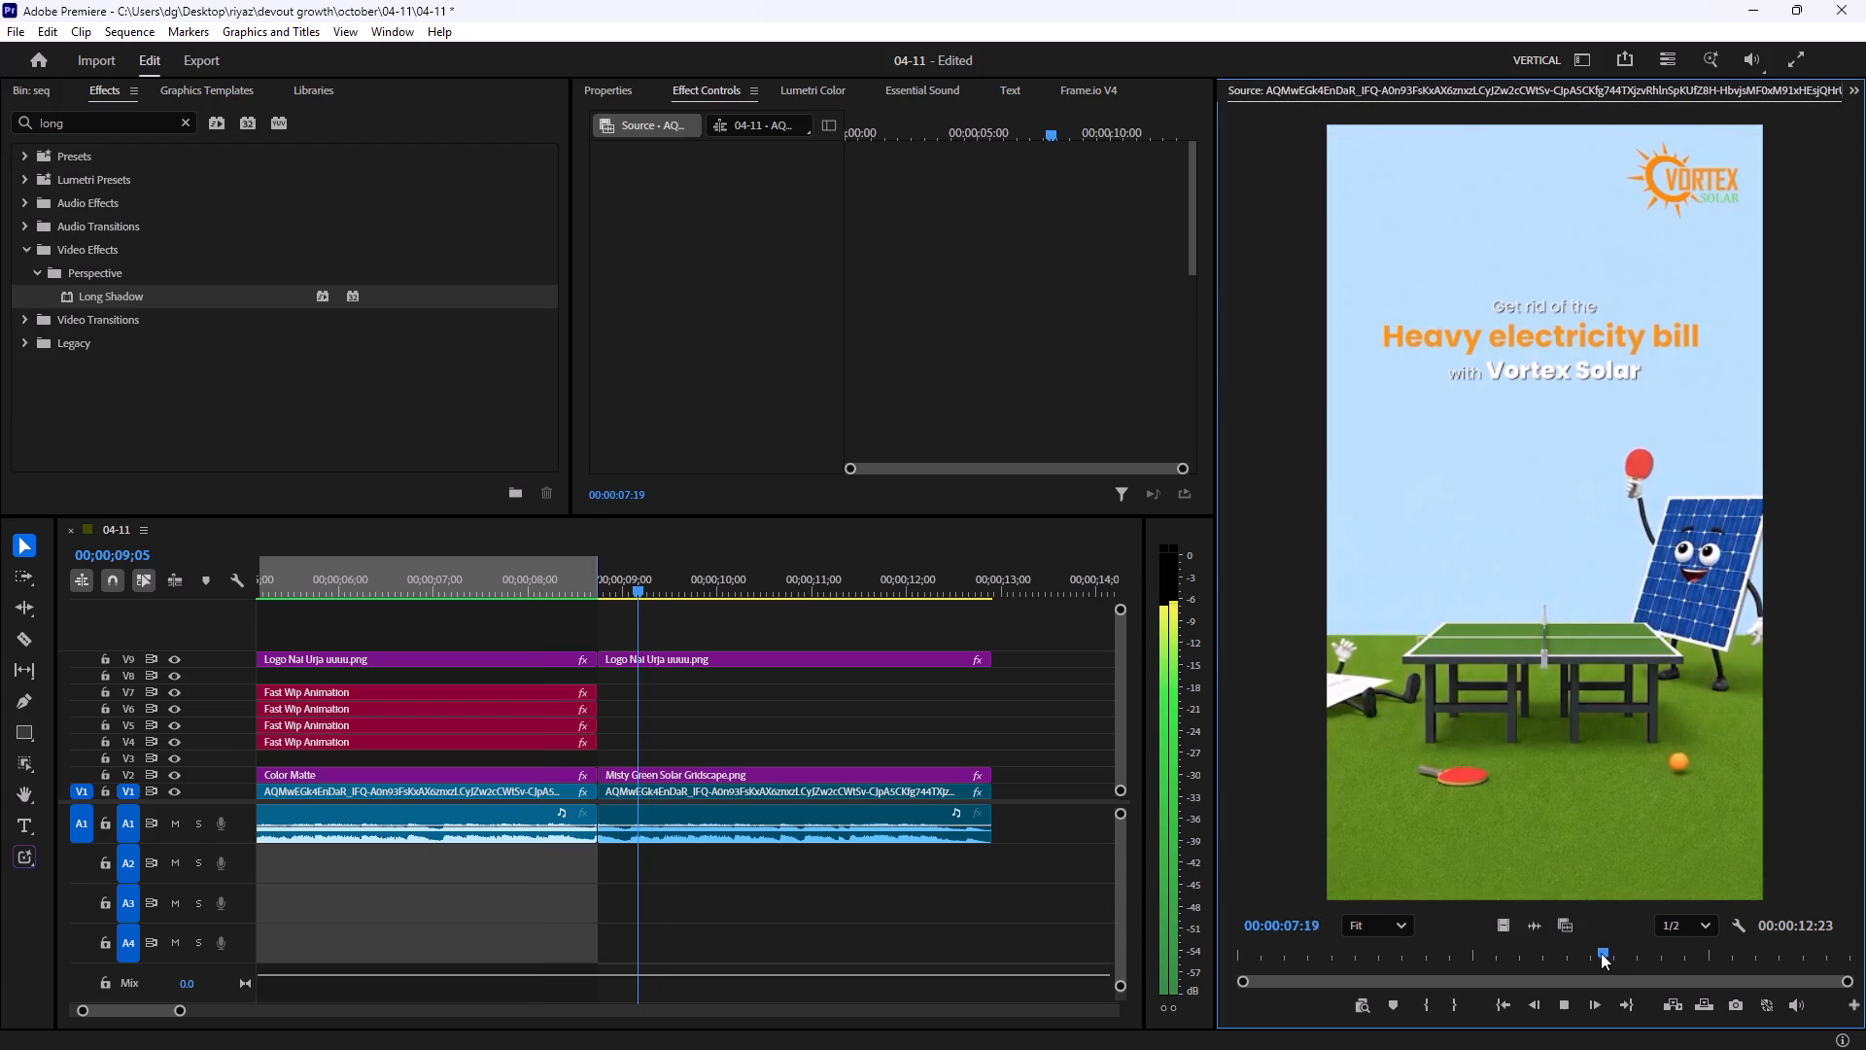
{"action": "key", "text": "space"}
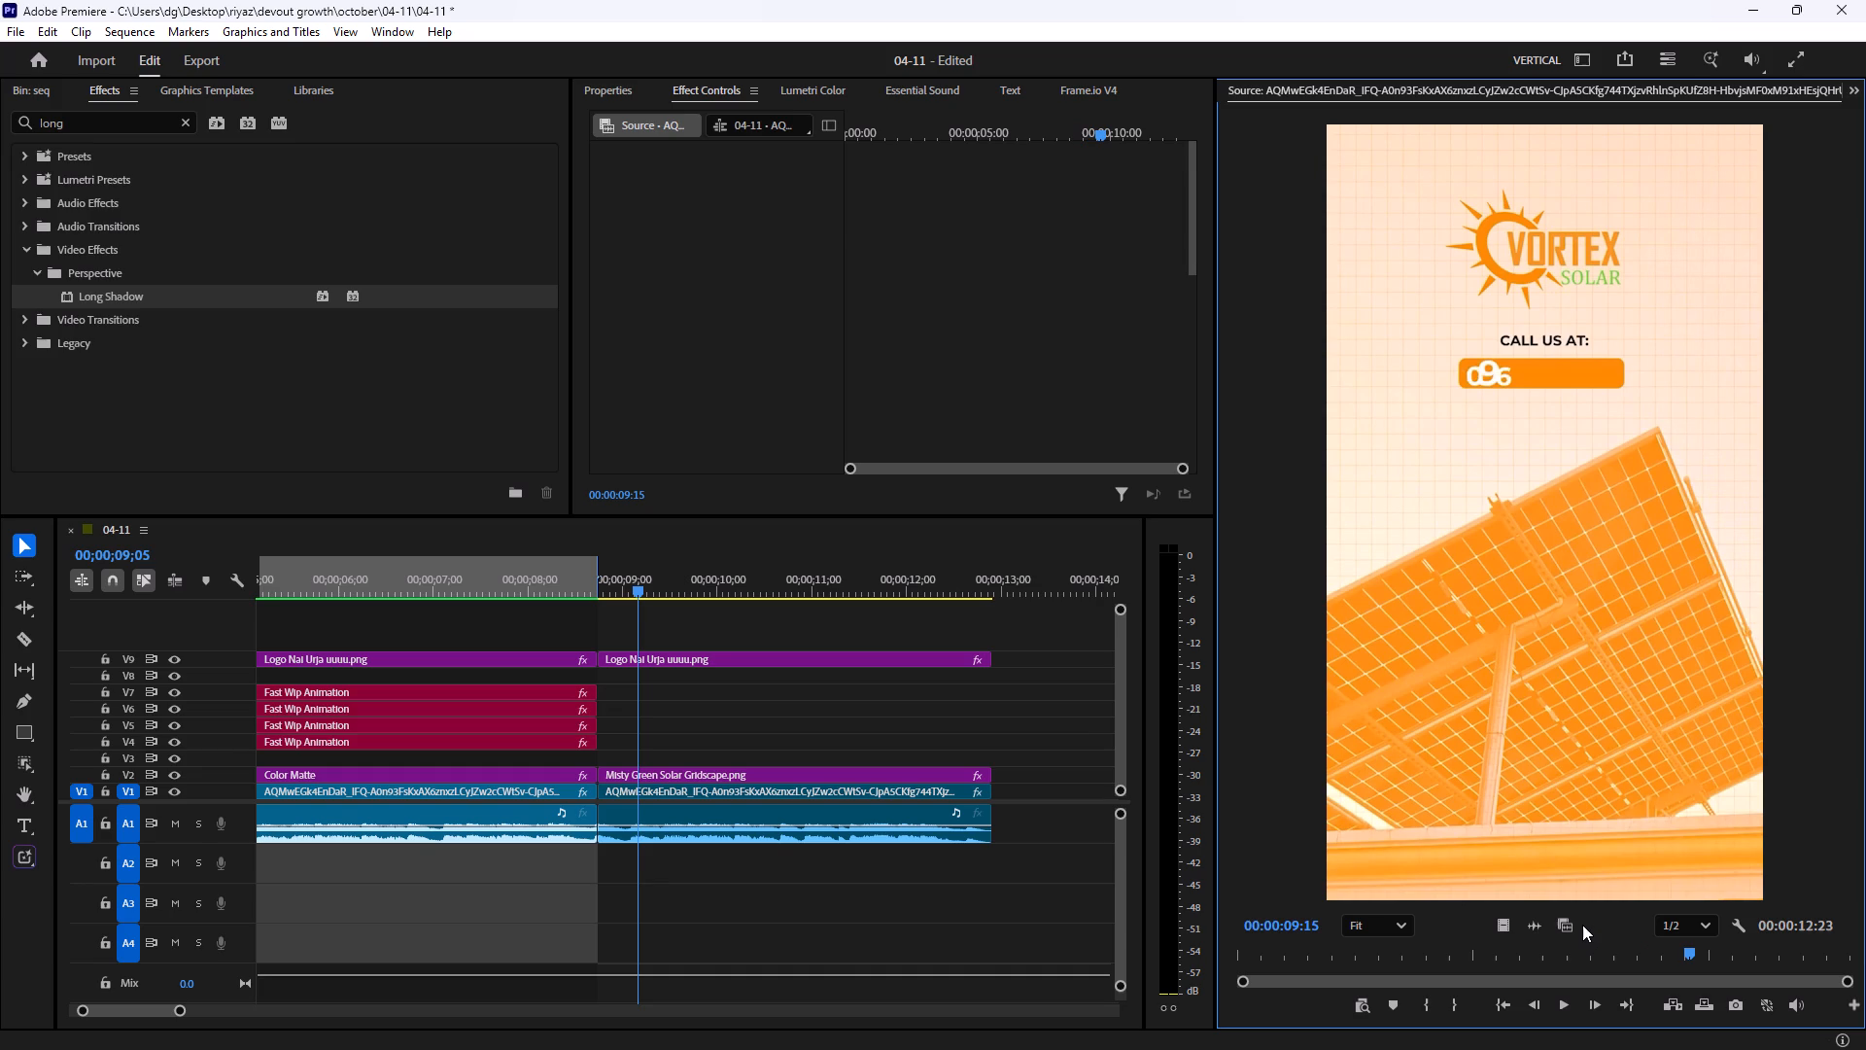
{"action": "left_click_drag", "start_coordinate": [1664, 953], "coordinate": [1647, 956]}
{"action": "key", "text": "space"}
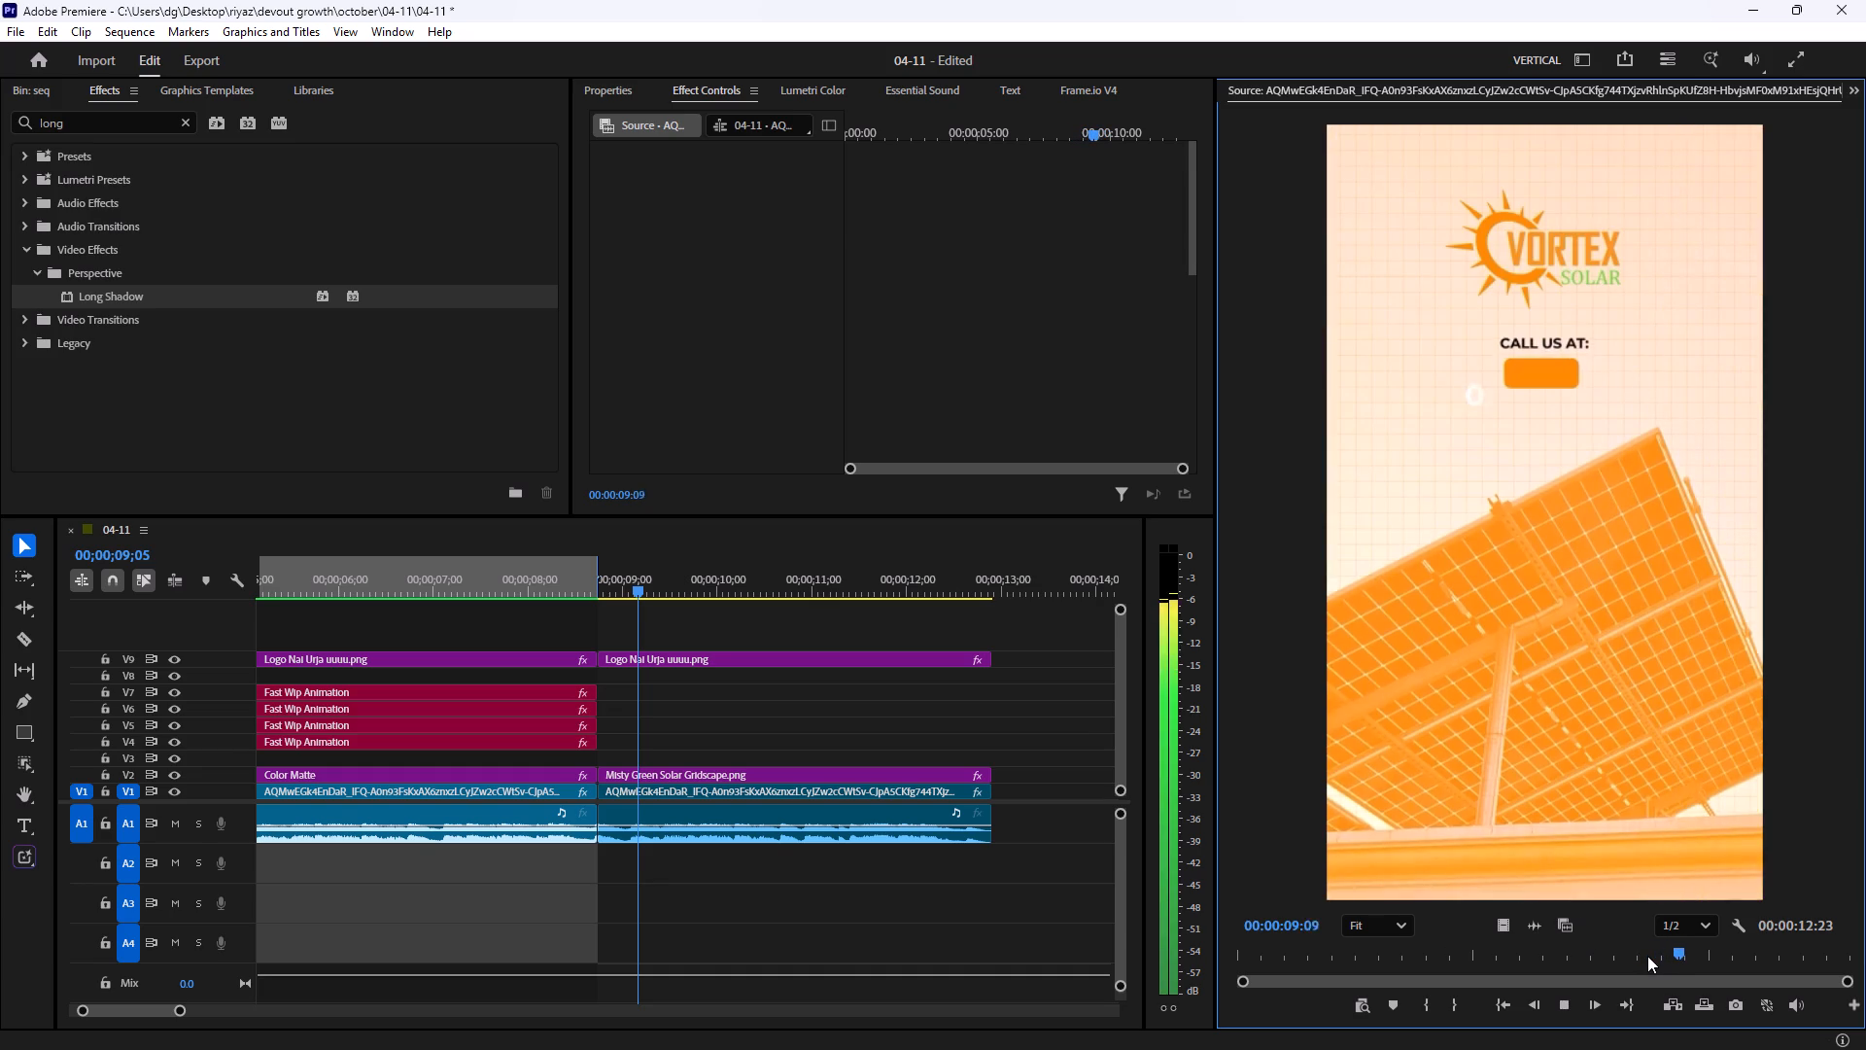
{"action": "key", "text": "space"}
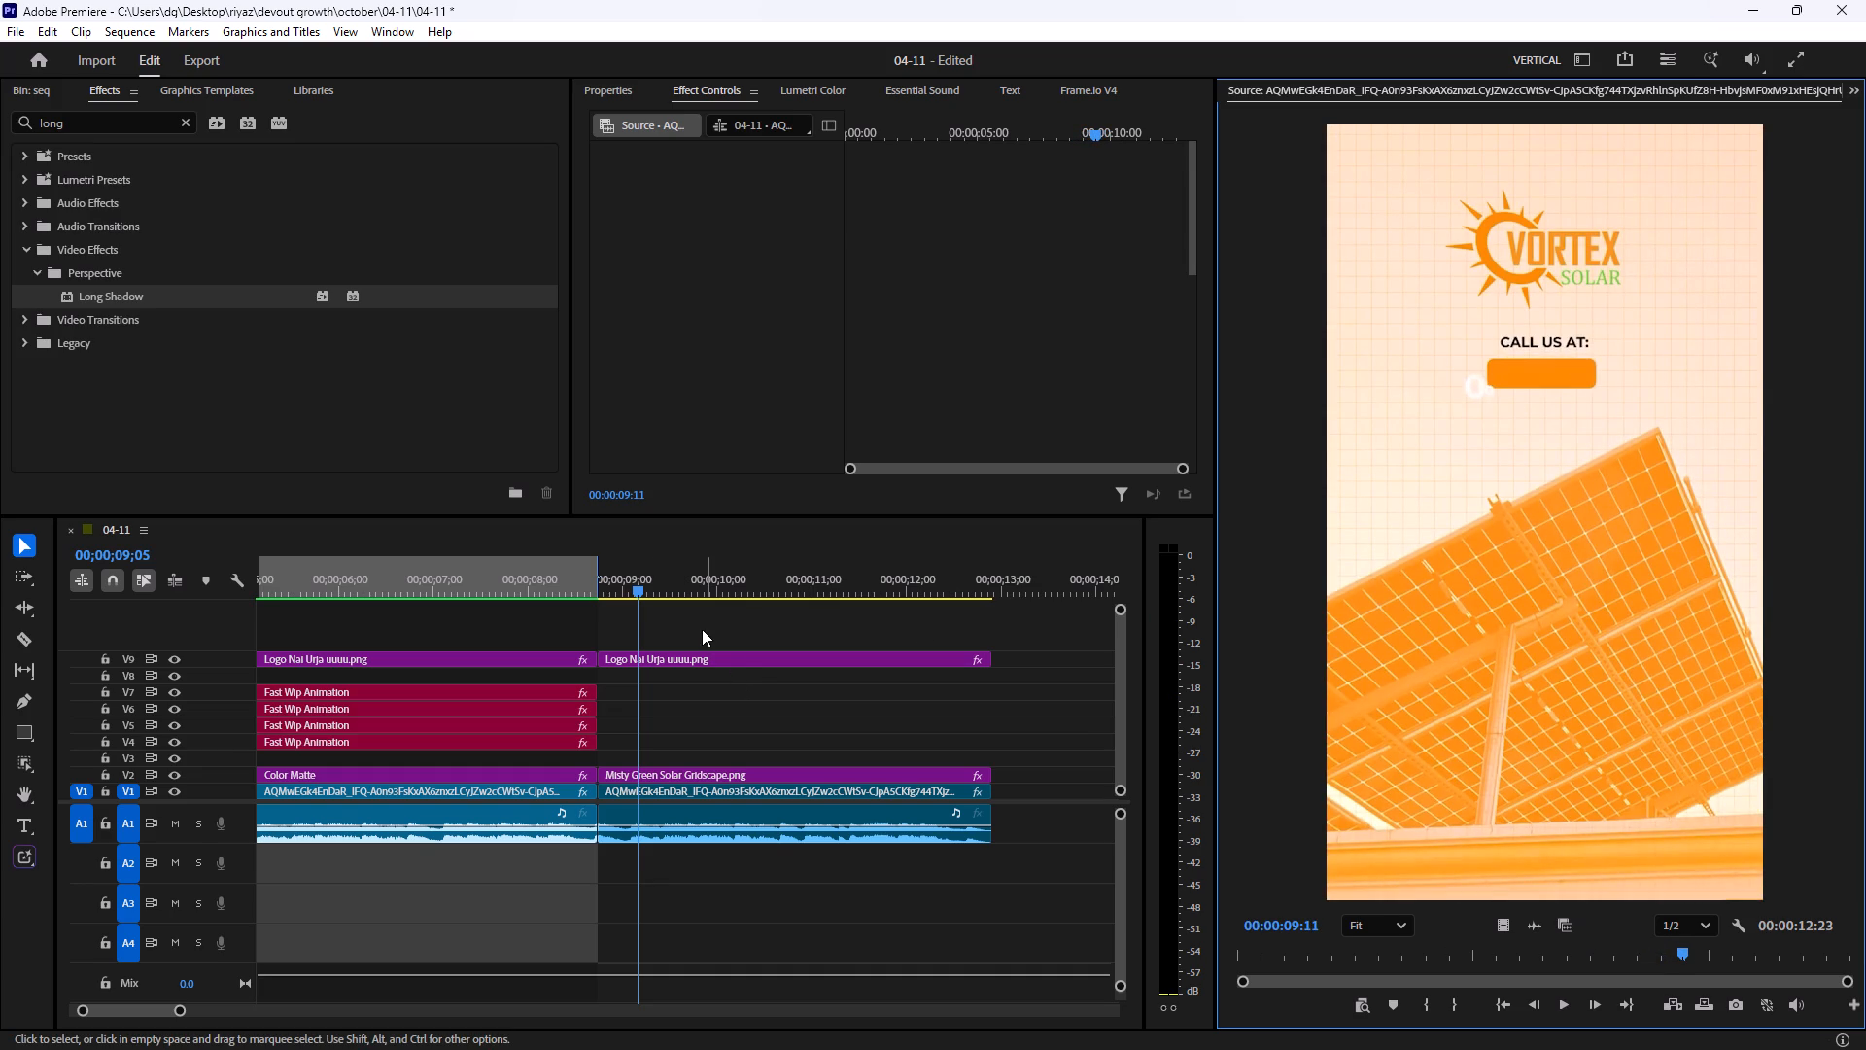
{"action": "left_click", "coordinate": [702, 627]}
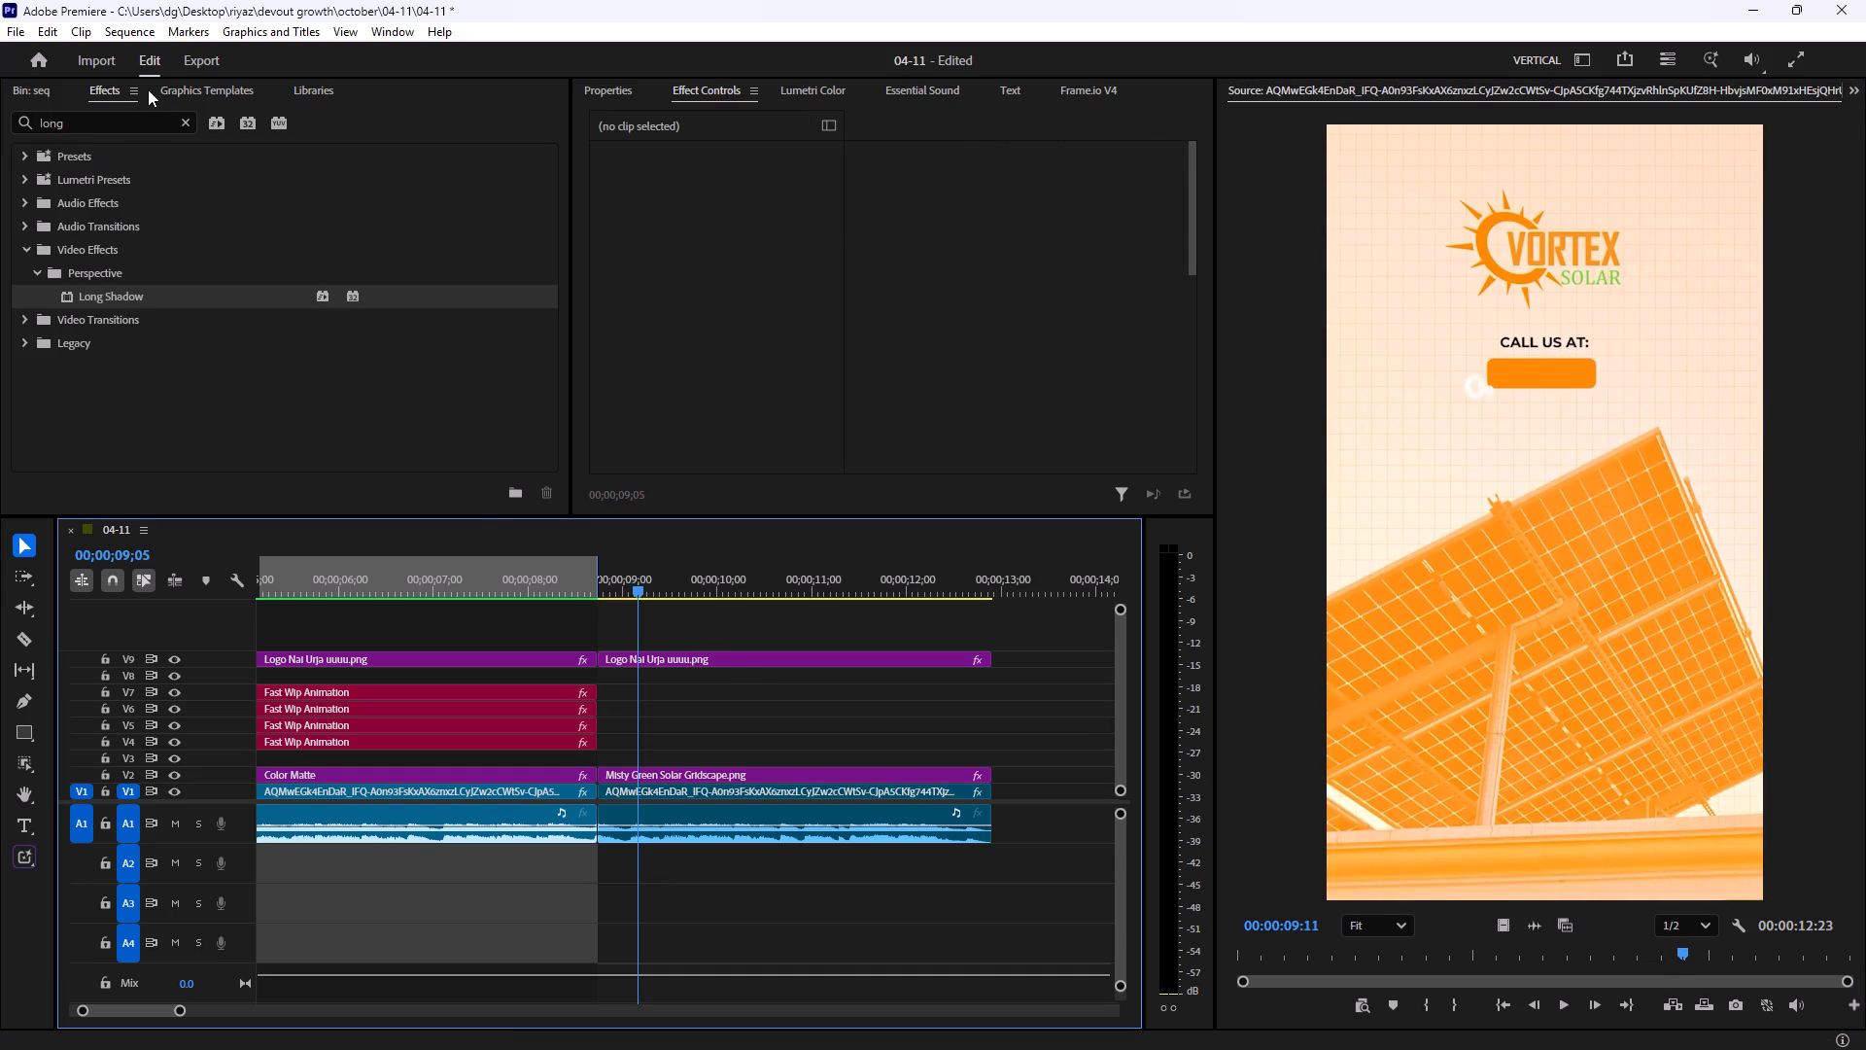
Place the Regular Animation graphics template on V4, starting where the closing card begins.
{"action": "left_click", "coordinate": [164, 89]}
{"action": "scroll", "coordinate": [411, 341], "scroll_direction": "up", "scroll_amount": 7}
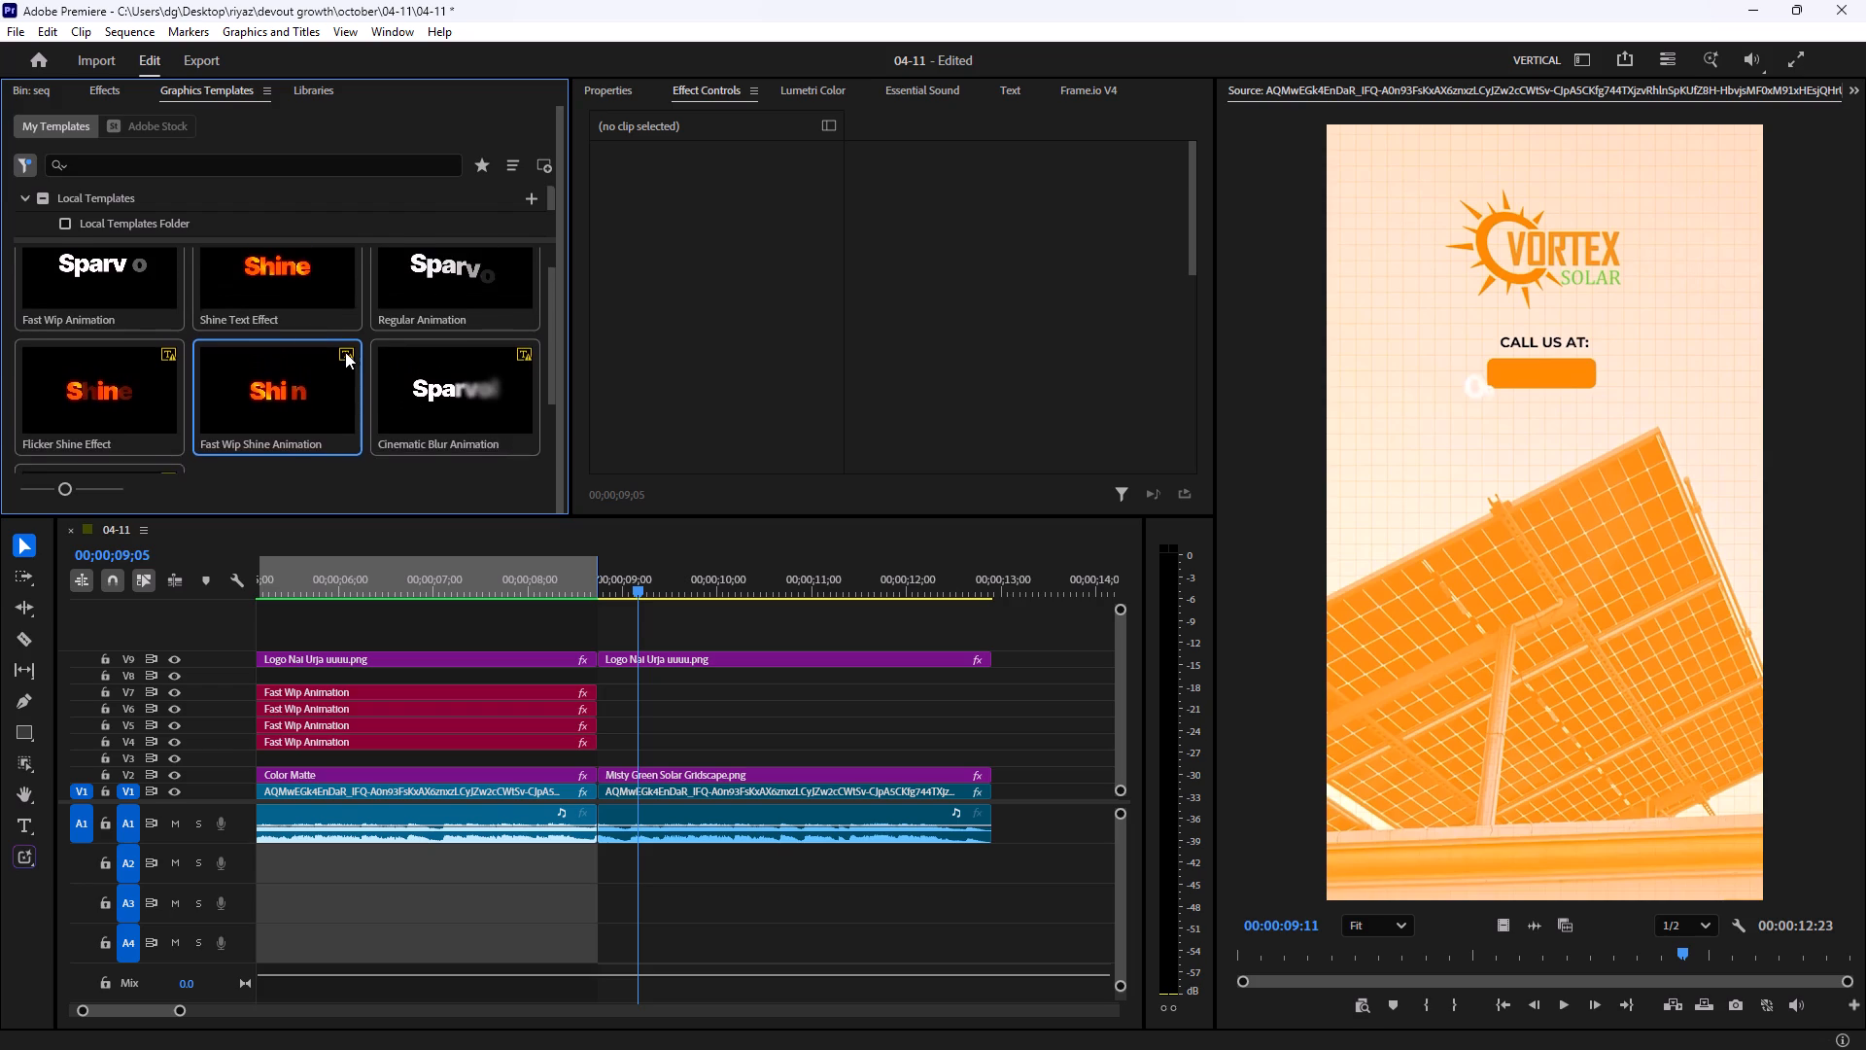
{"action": "scroll", "coordinate": [345, 352], "scroll_direction": "up", "scroll_amount": 6}
{"action": "left_click", "coordinate": [458, 306]}
{"action": "left_click_drag", "start_coordinate": [456, 299], "coordinate": [511, 314]}
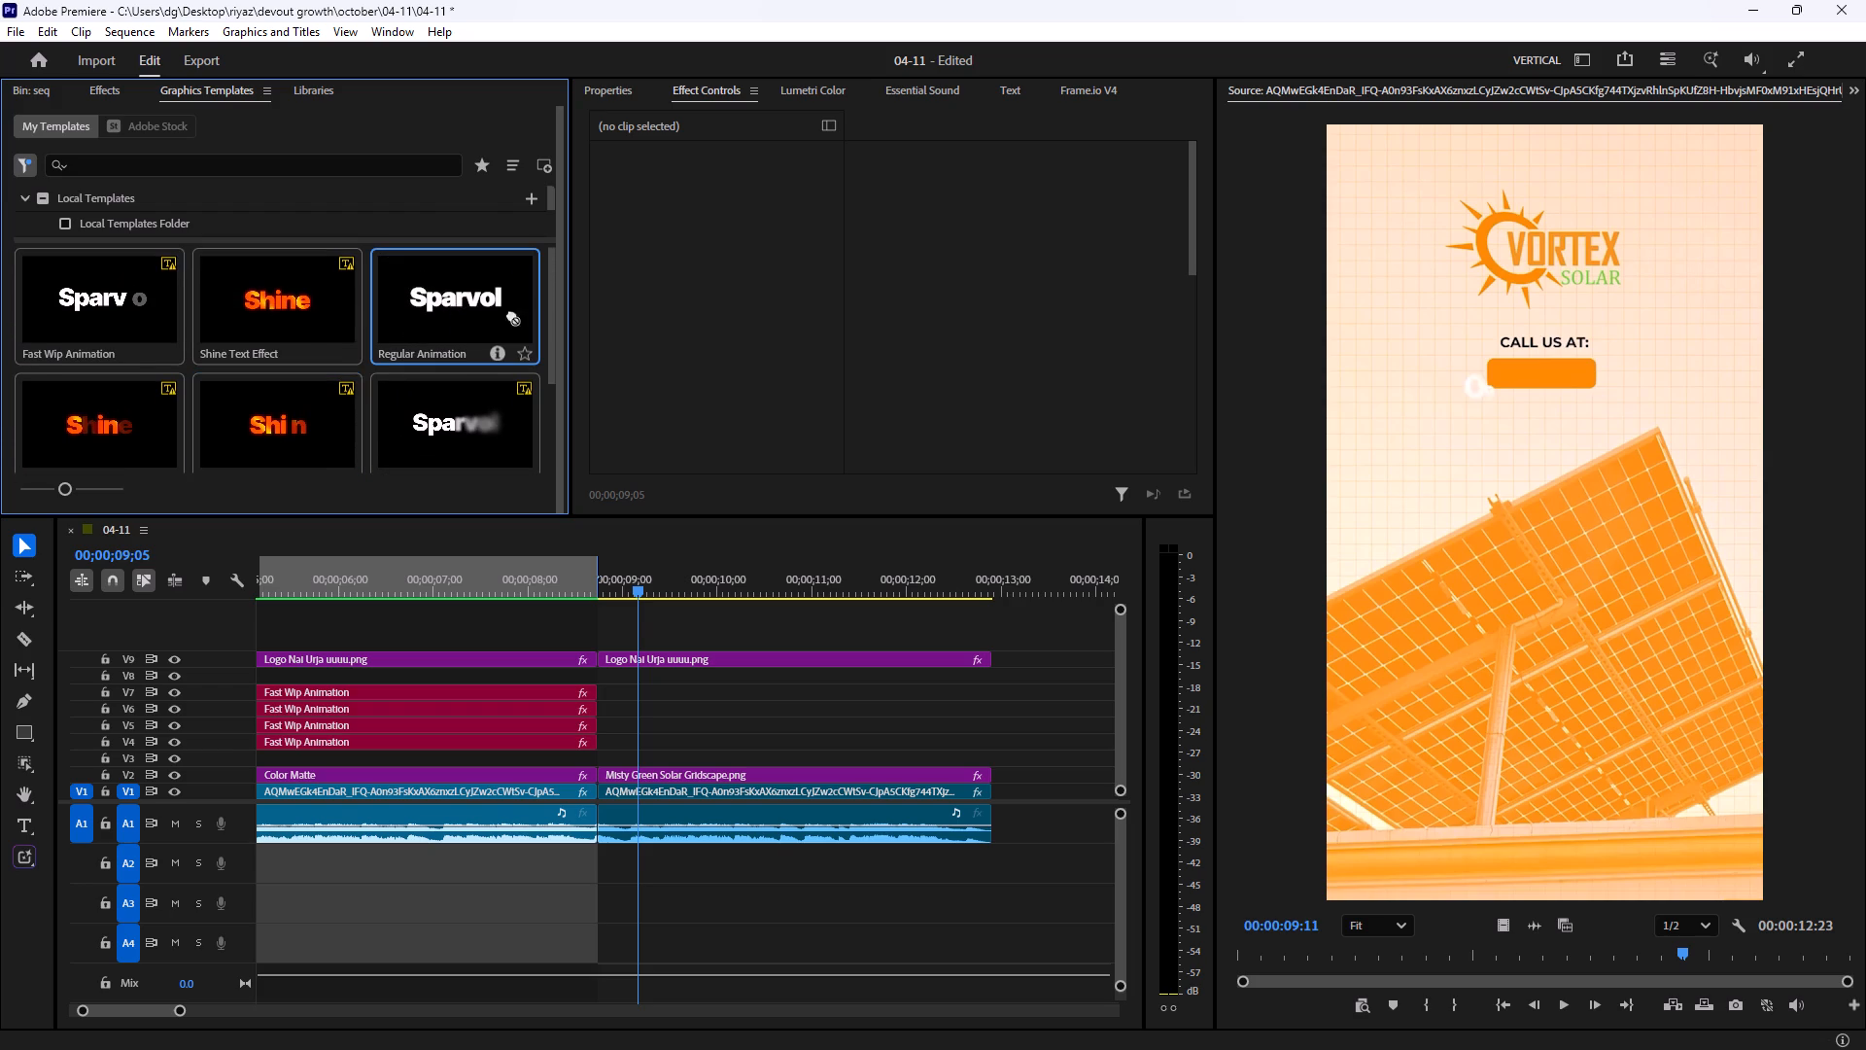
{"action": "left_click_drag", "start_coordinate": [511, 314], "coordinate": [609, 743]}
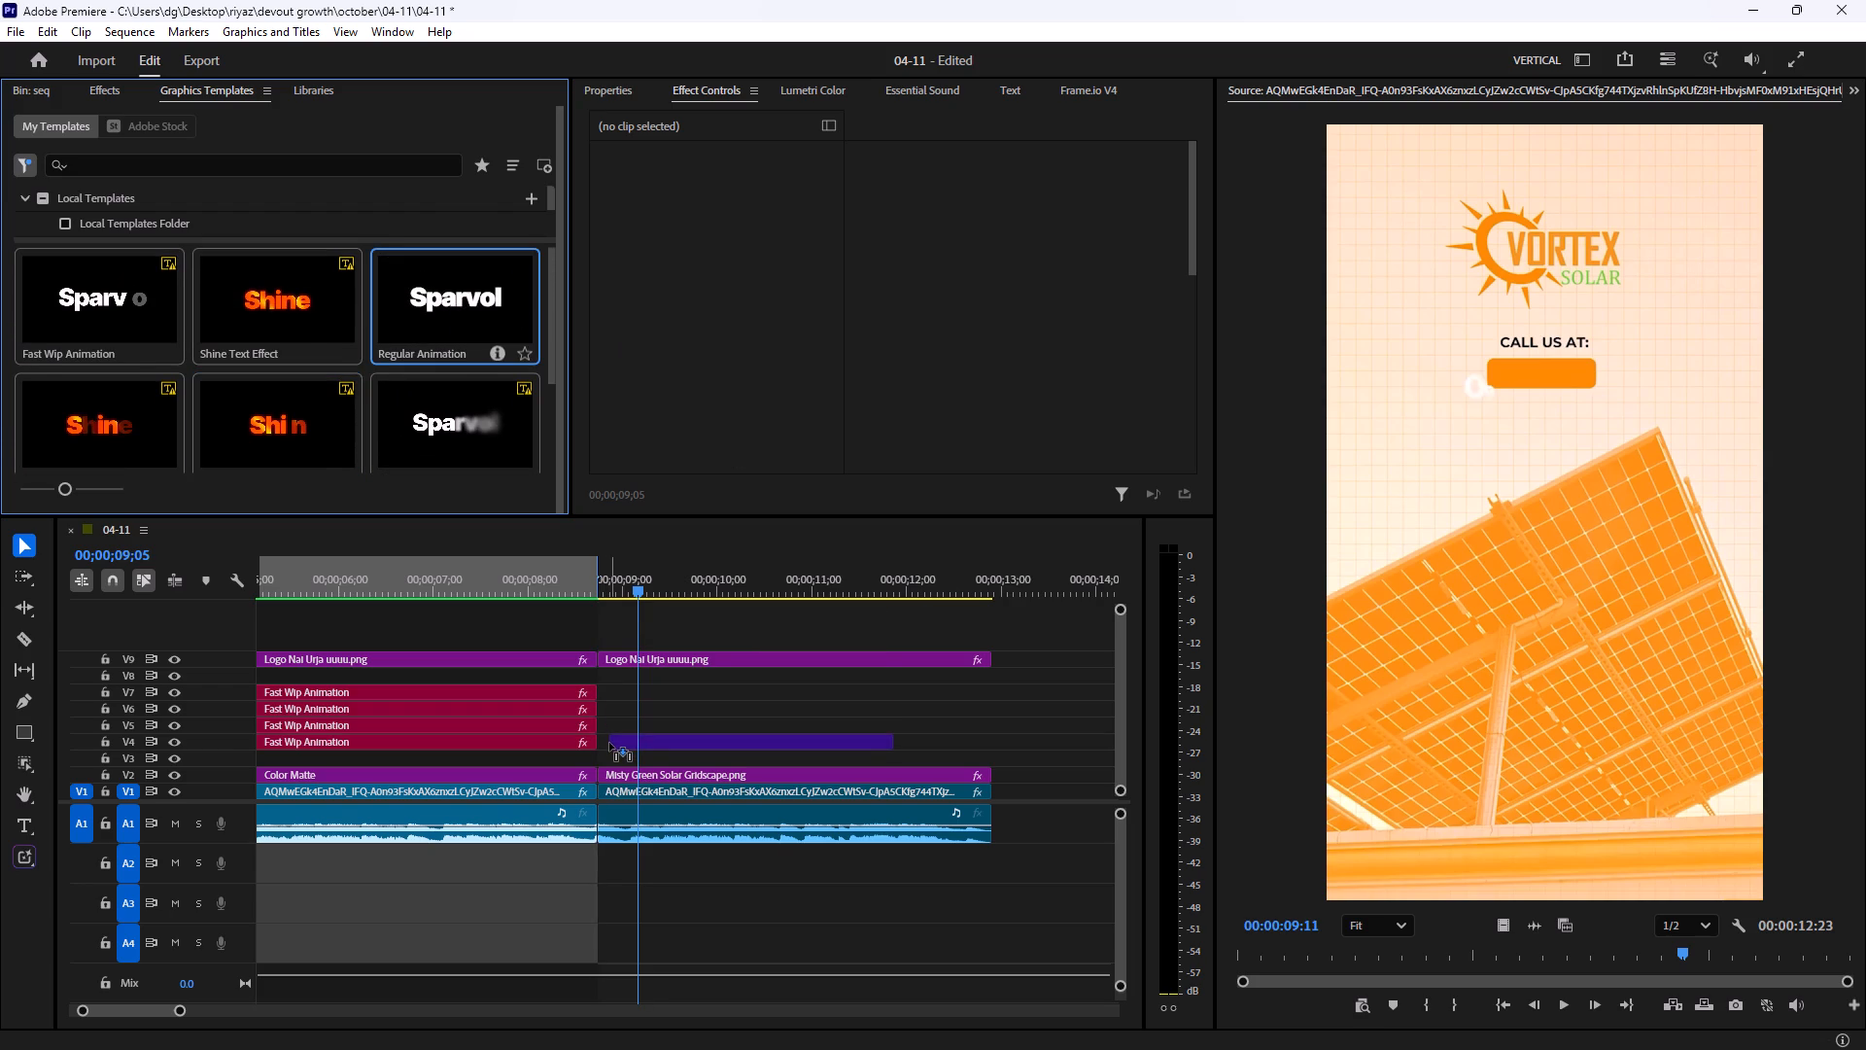
{"action": "left_click_drag", "start_coordinate": [609, 743], "coordinate": [605, 734]}
{"action": "left_click", "coordinate": [1186, 682]}
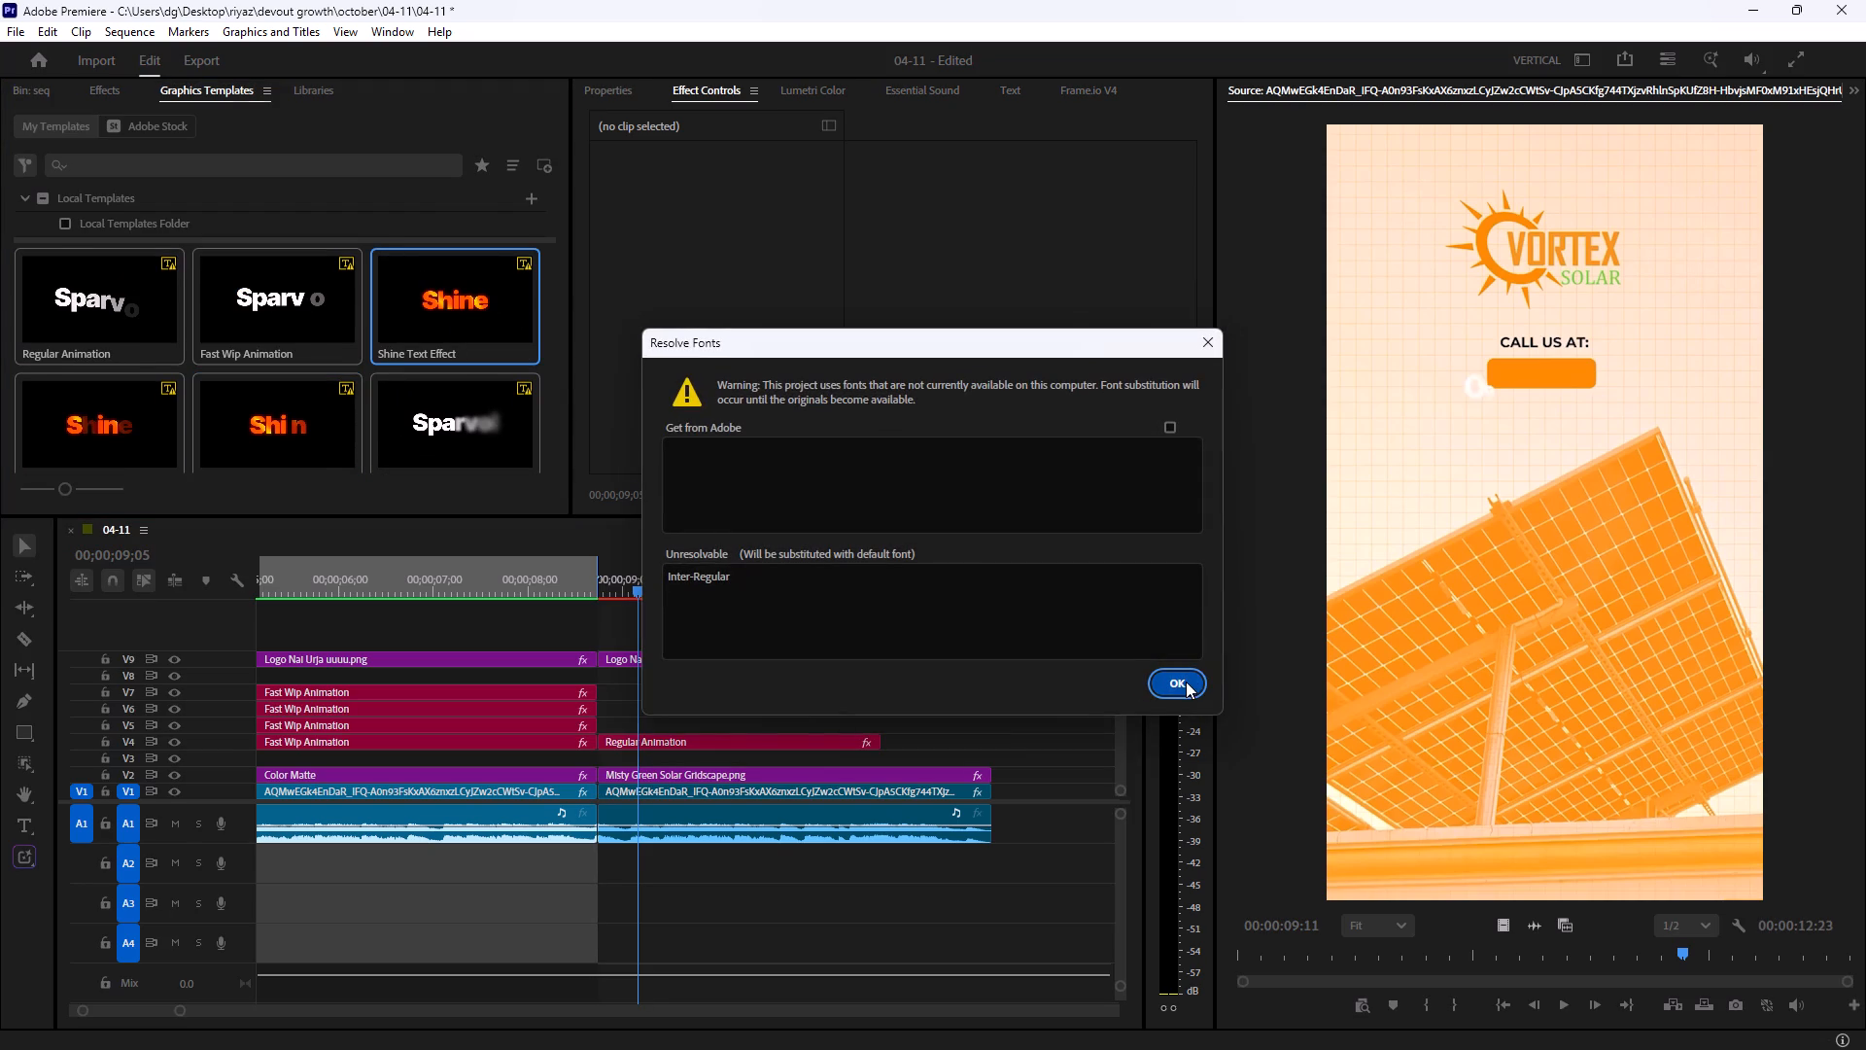
Set the font size of the Regular Animation title on V4 to 111.6.
{"action": "left_click", "coordinate": [714, 744]}
{"action": "left_click_drag", "start_coordinate": [649, 578], "coordinate": [639, 579]}
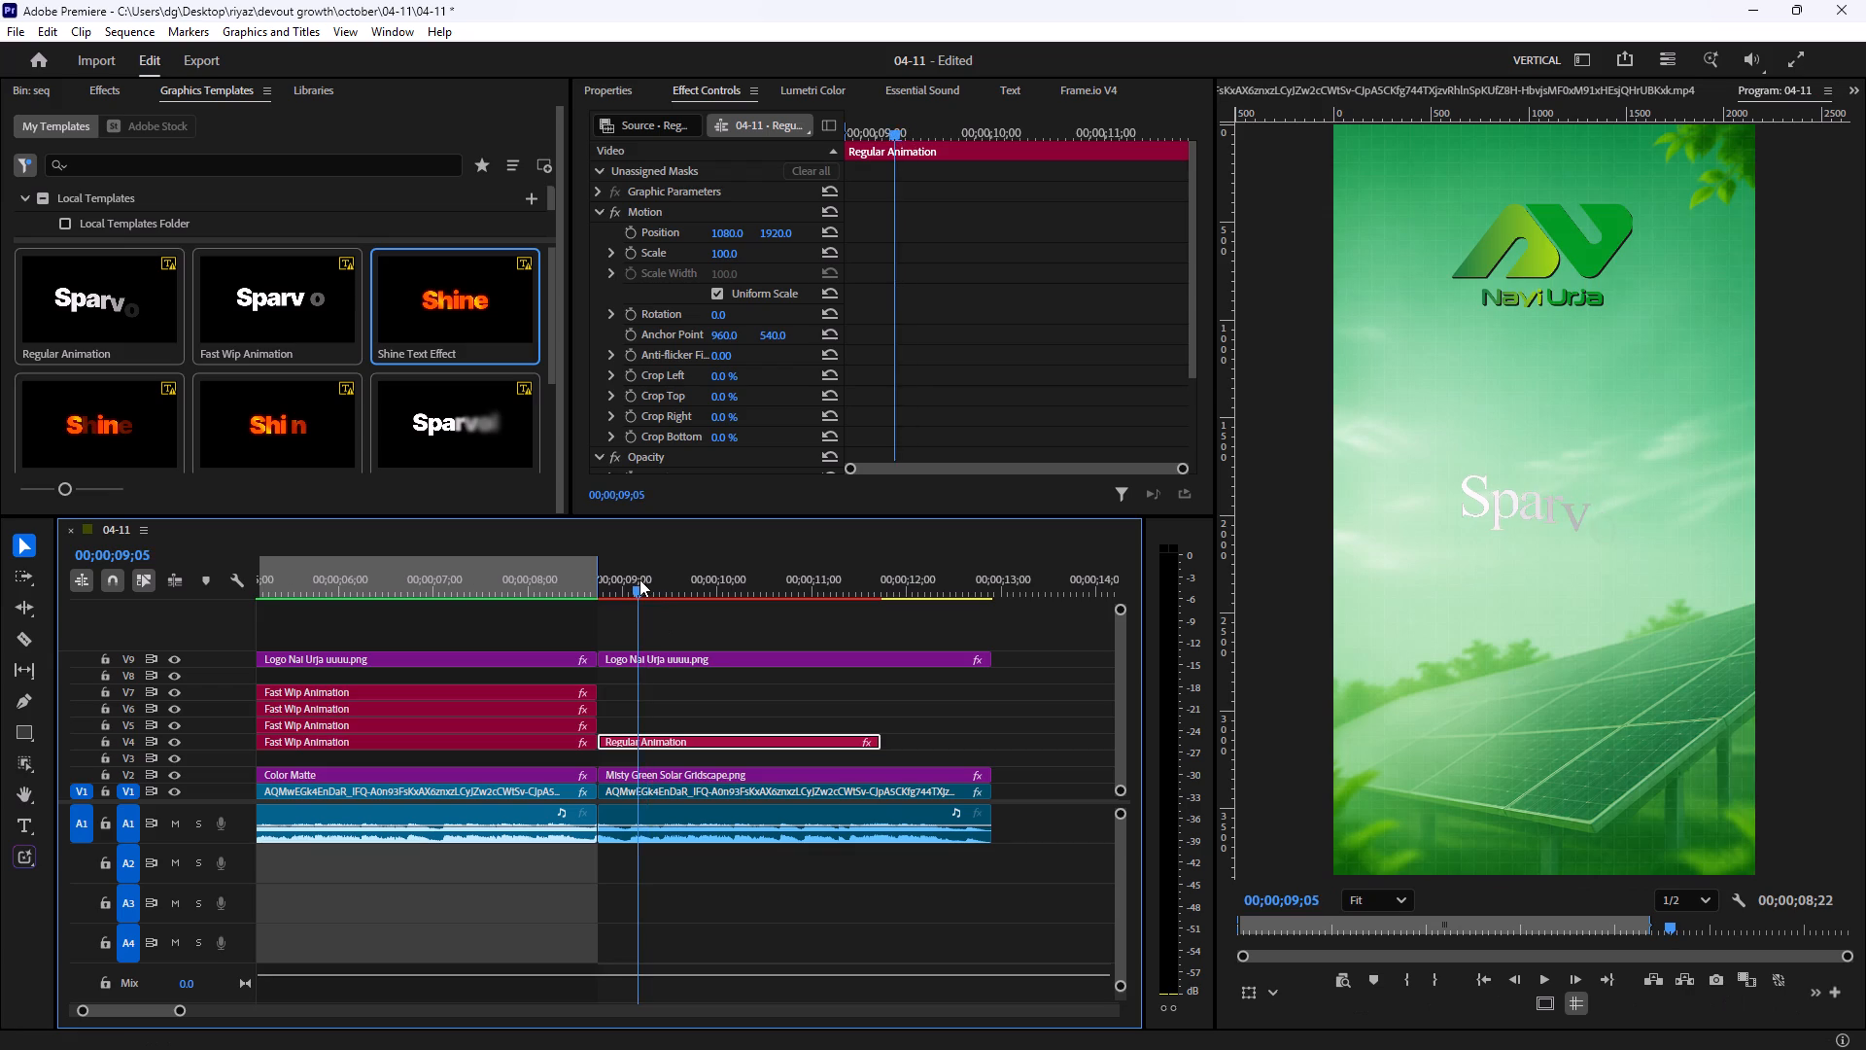
{"action": "left_click_drag", "start_coordinate": [639, 579], "coordinate": [669, 579]}
{"action": "left_click", "coordinate": [622, 91]}
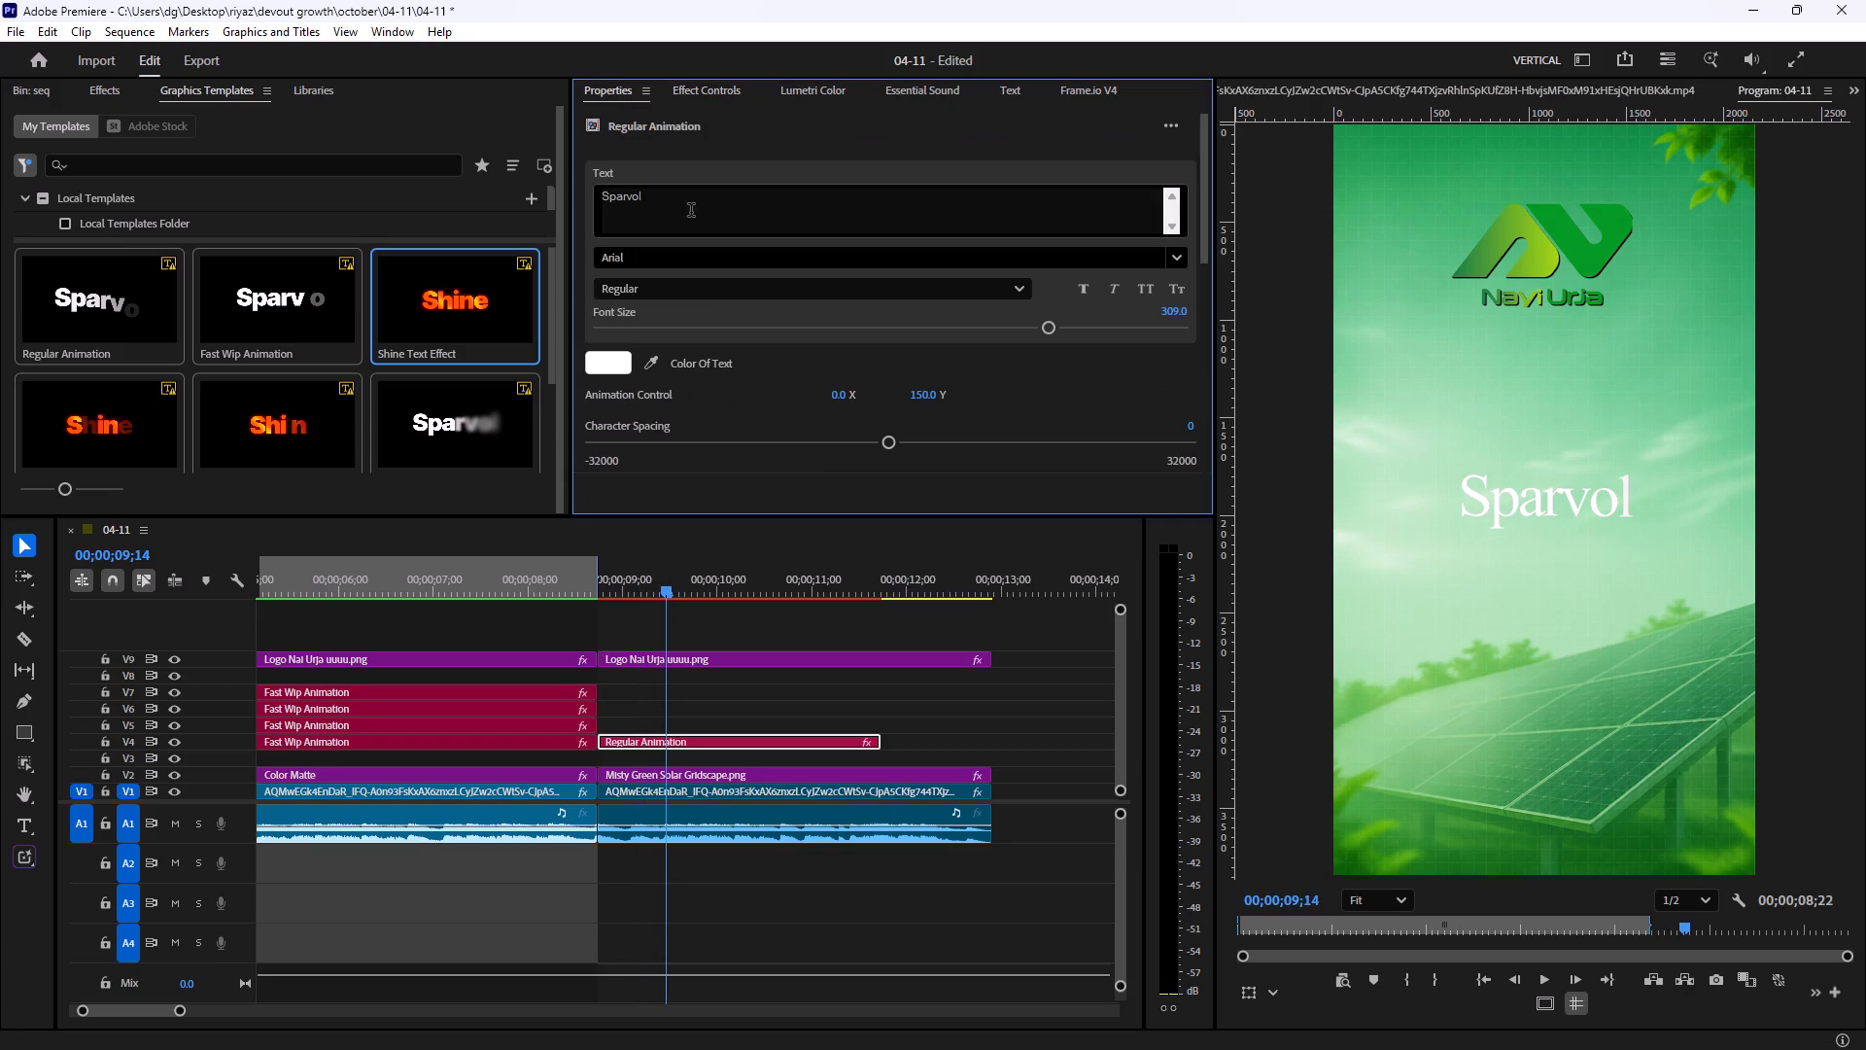
{"action": "left_click", "coordinate": [761, 318]}
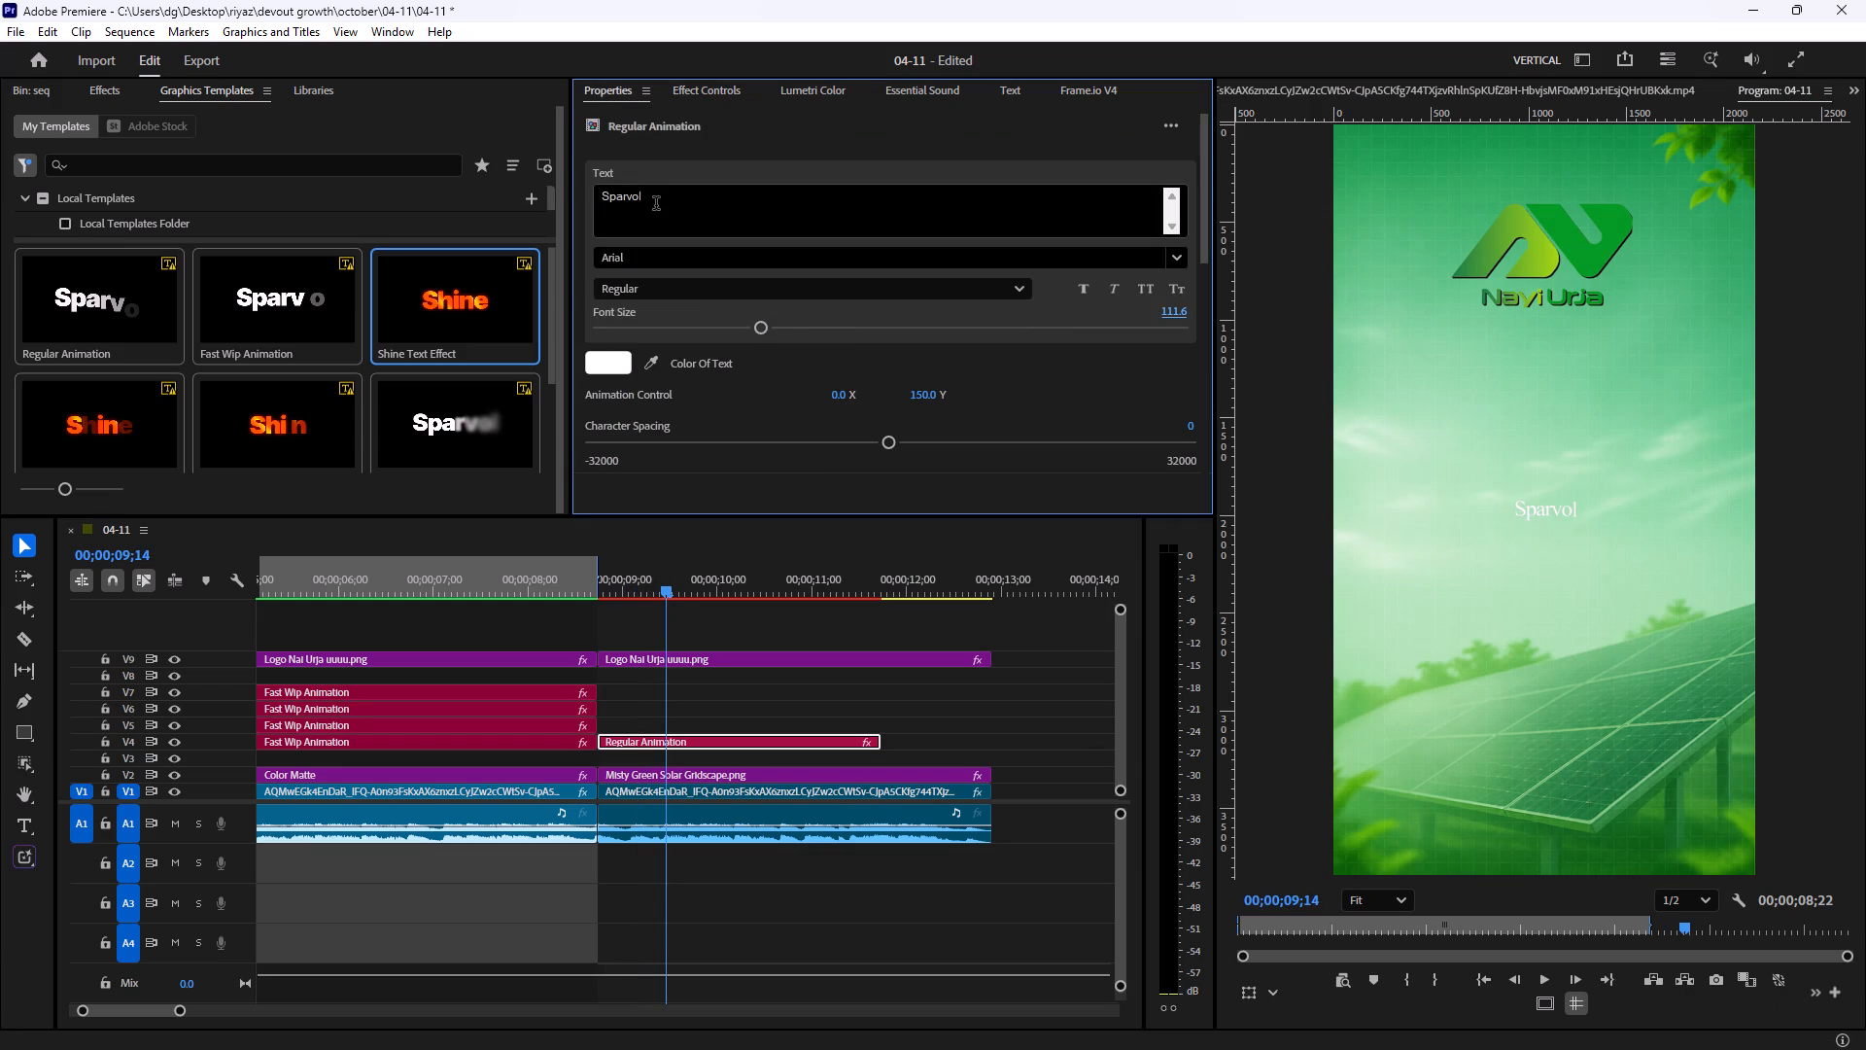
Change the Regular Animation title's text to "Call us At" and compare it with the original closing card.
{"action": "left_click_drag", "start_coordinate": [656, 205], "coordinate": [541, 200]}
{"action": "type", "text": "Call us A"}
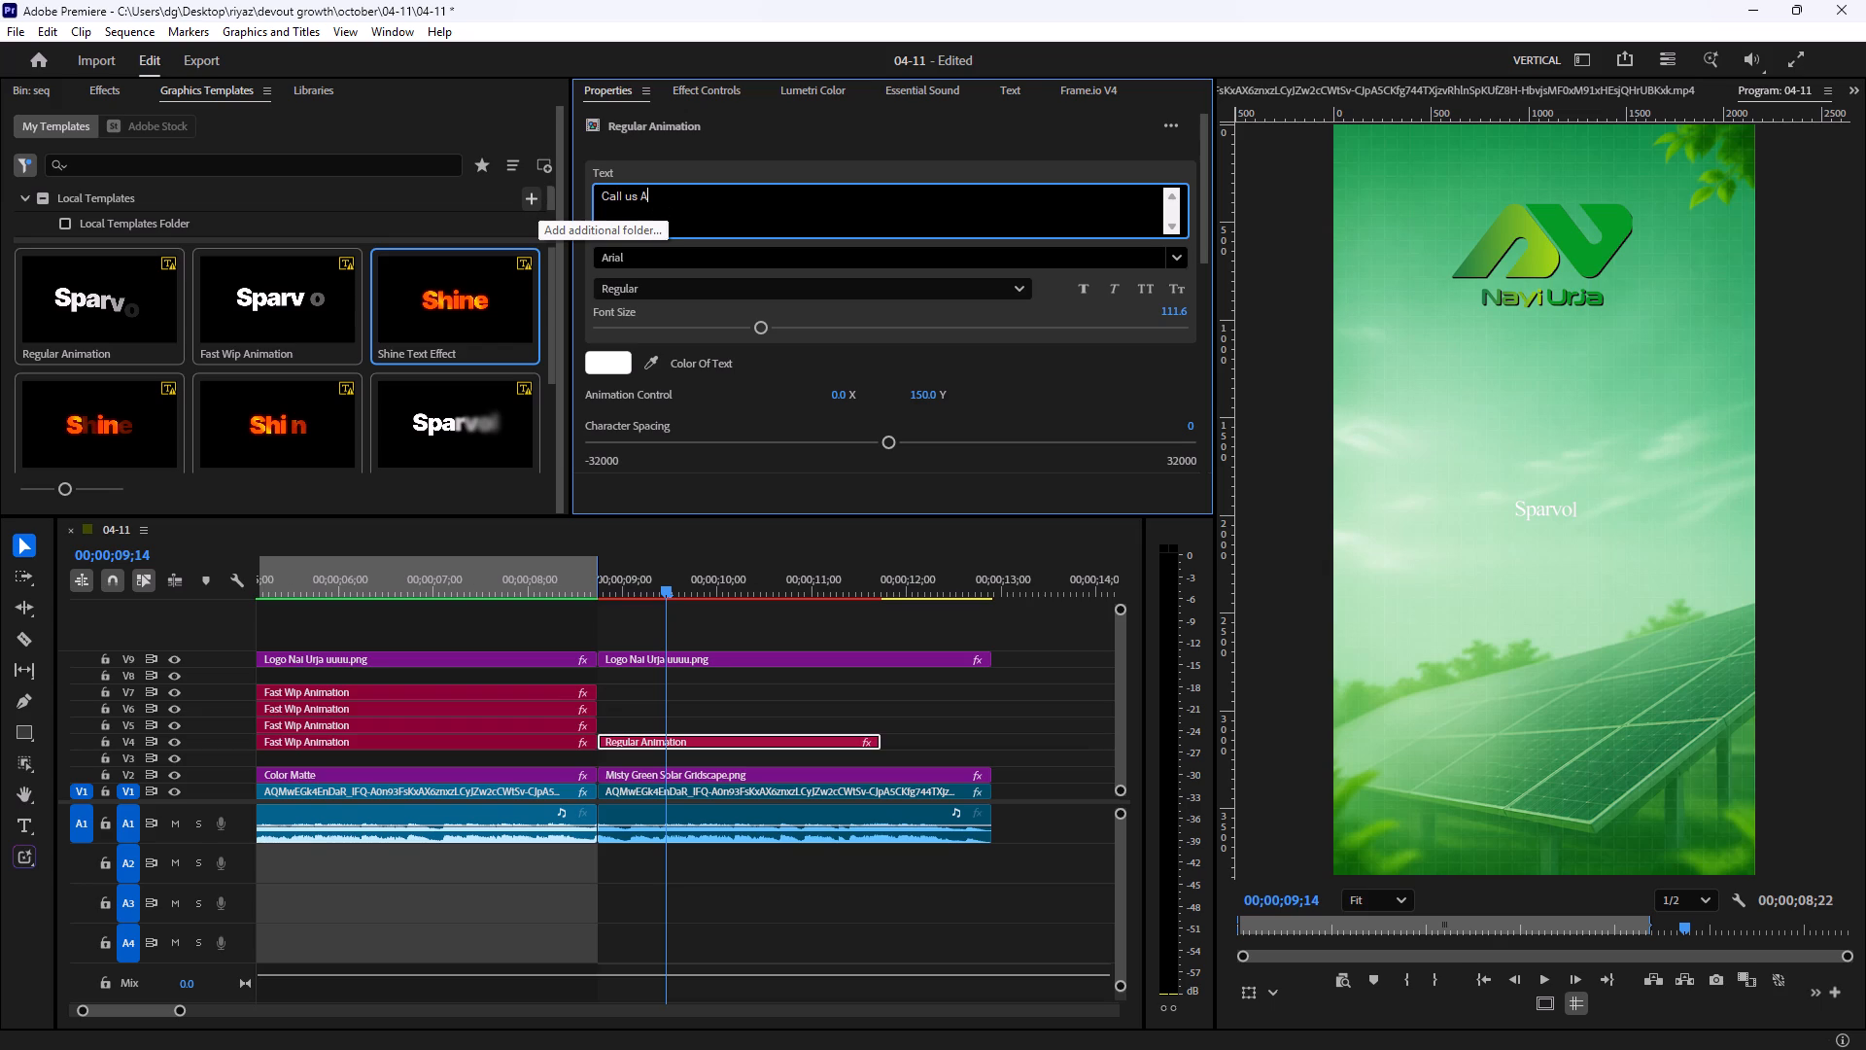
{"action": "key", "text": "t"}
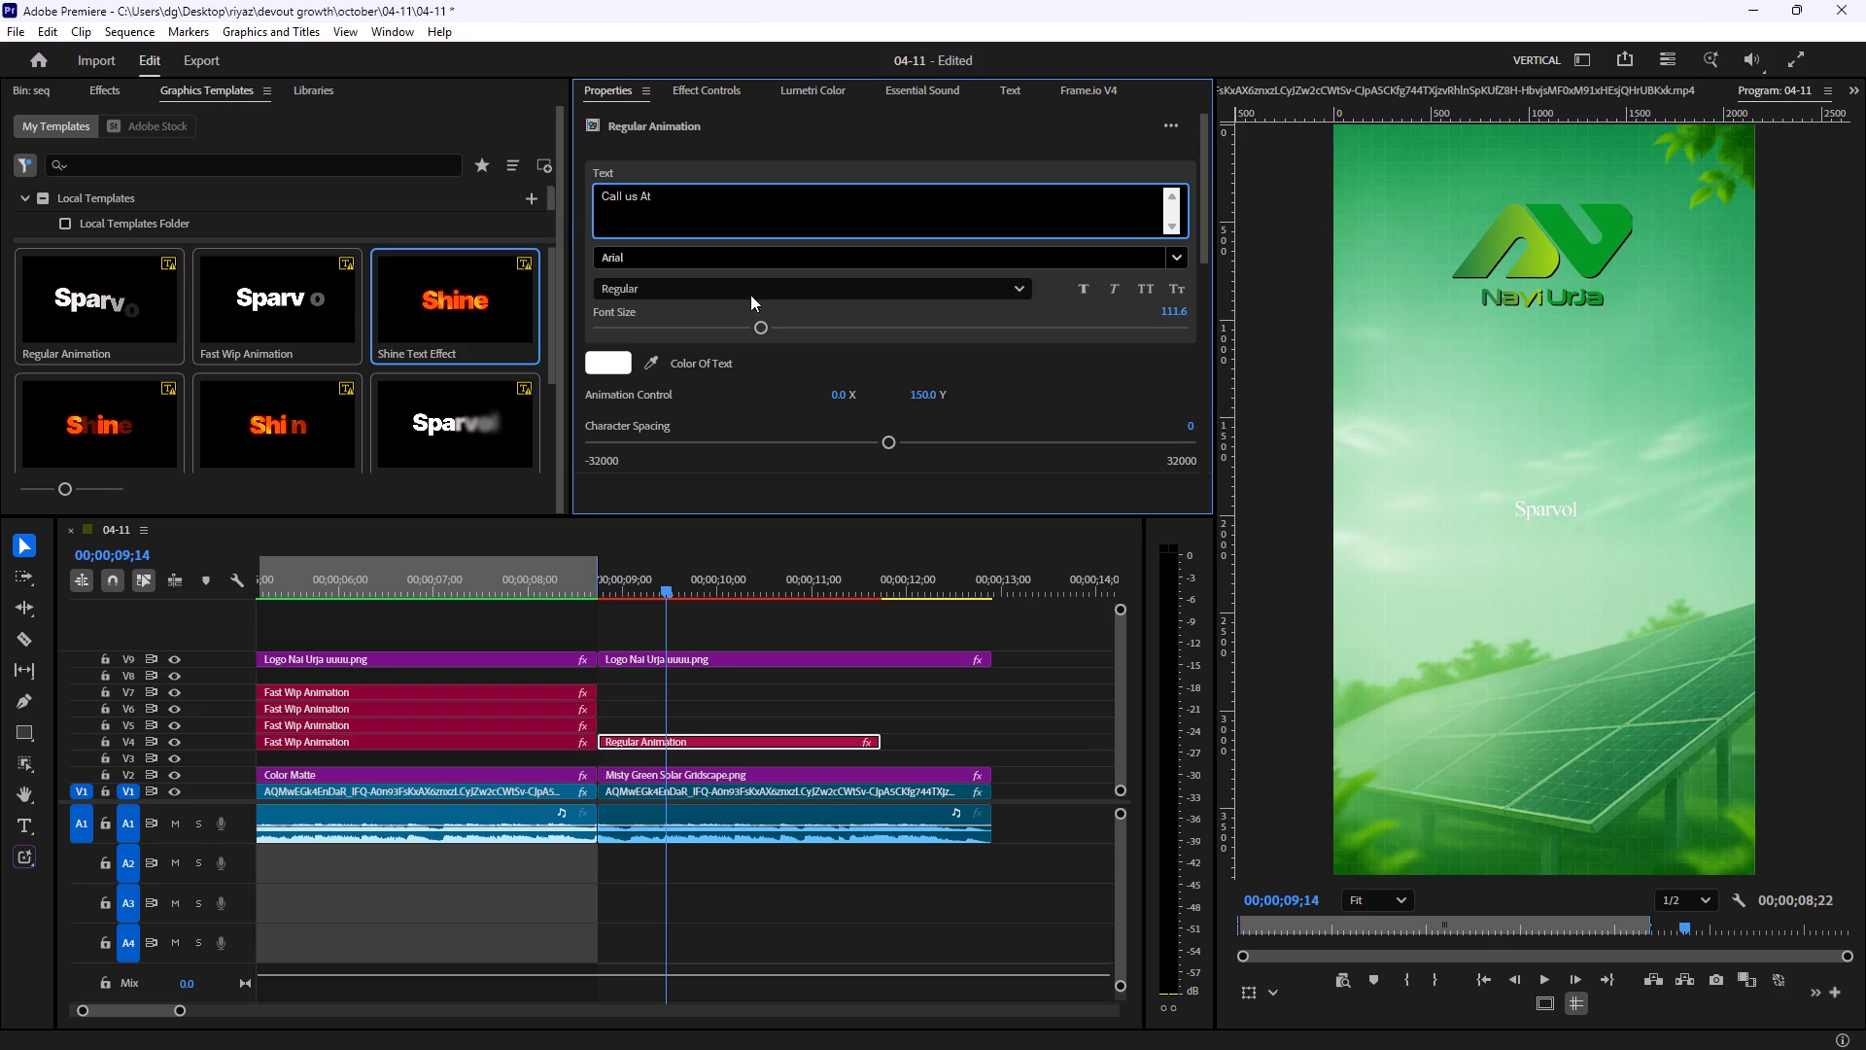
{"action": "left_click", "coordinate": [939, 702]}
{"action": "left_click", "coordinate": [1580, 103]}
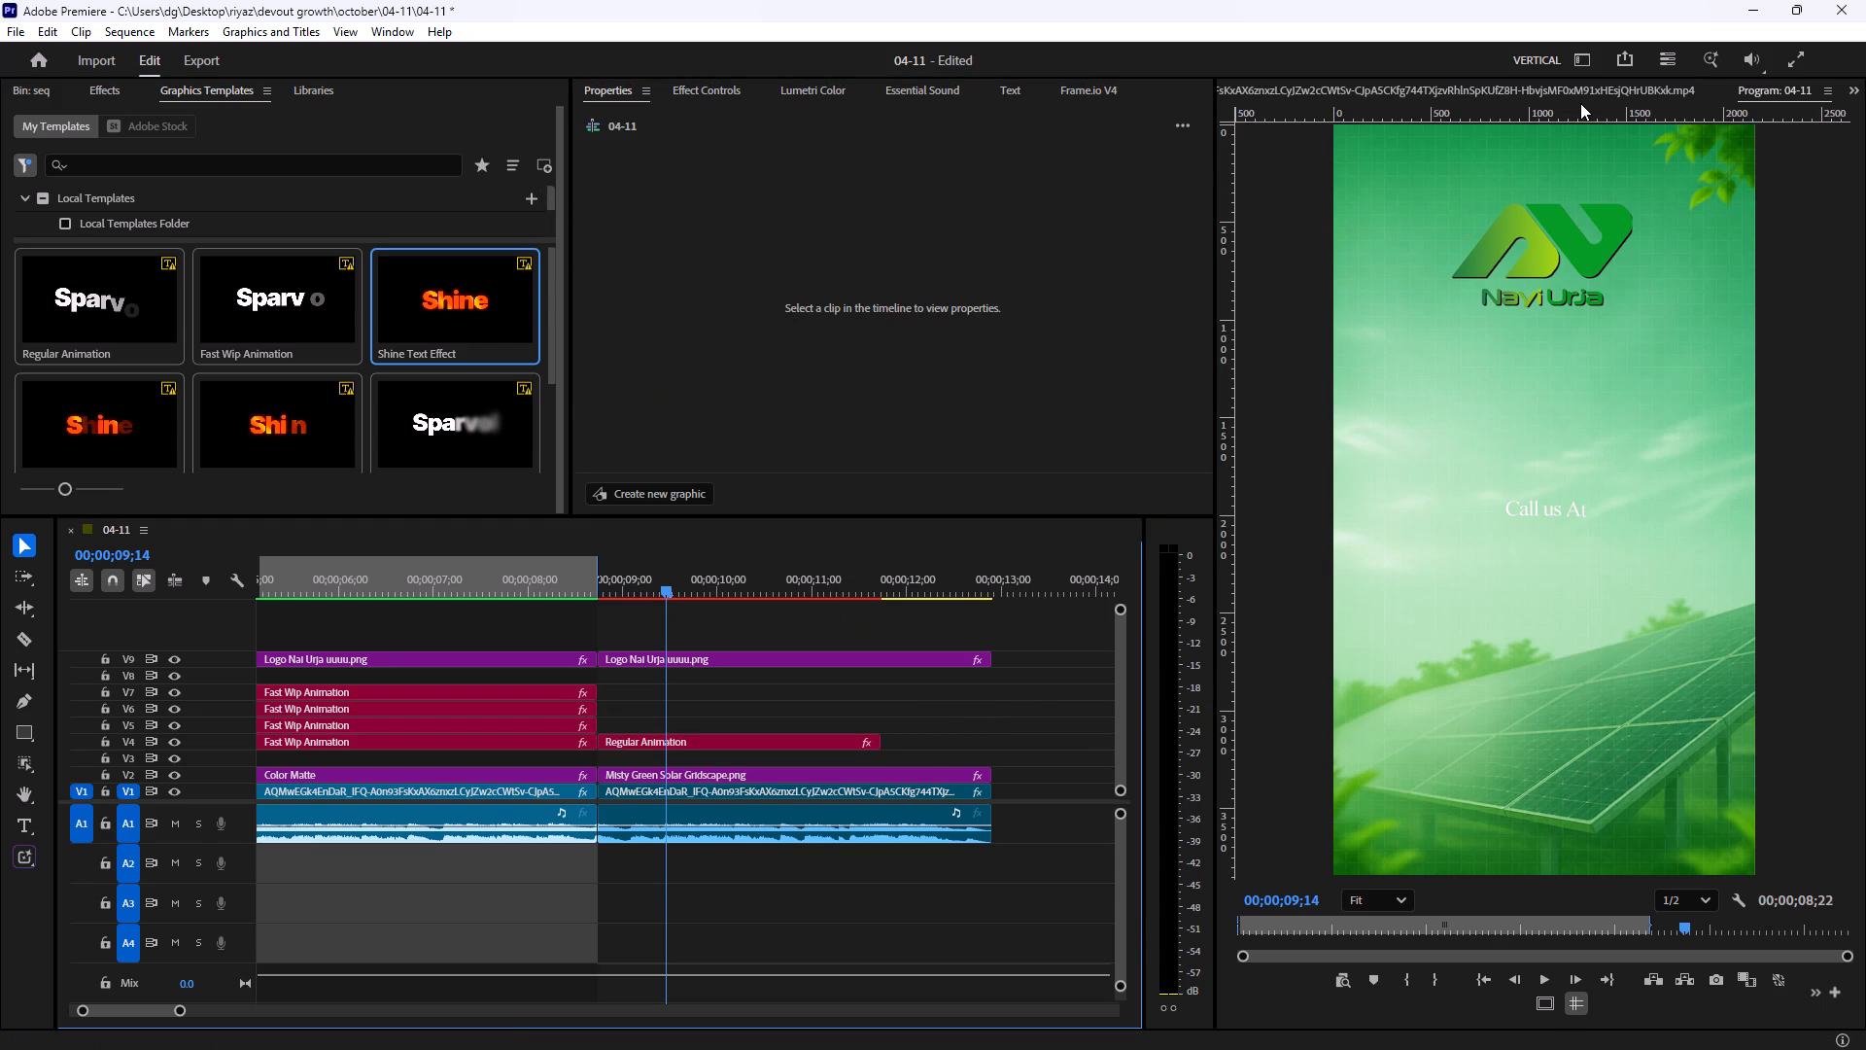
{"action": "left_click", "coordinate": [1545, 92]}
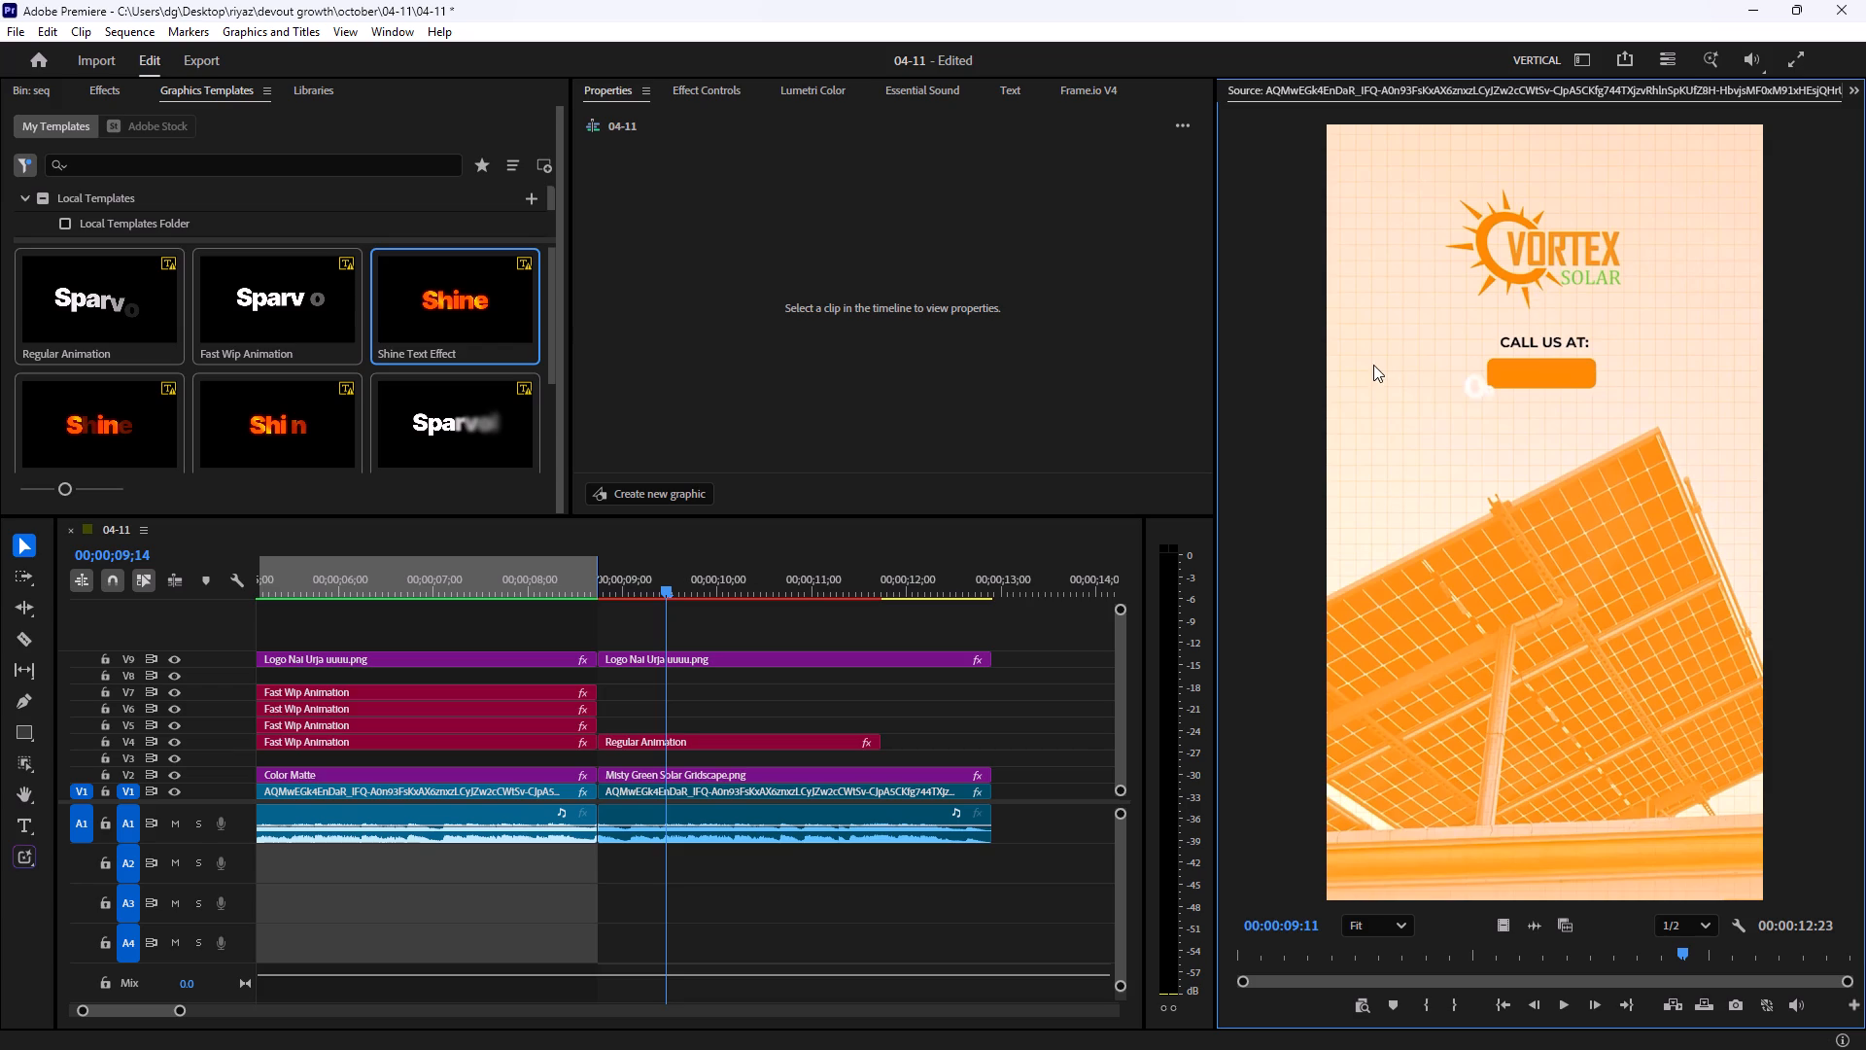
Change the Regular Animation title's text to "CALL US AT:" and play back its animation.
{"action": "left_click", "coordinate": [692, 583]}
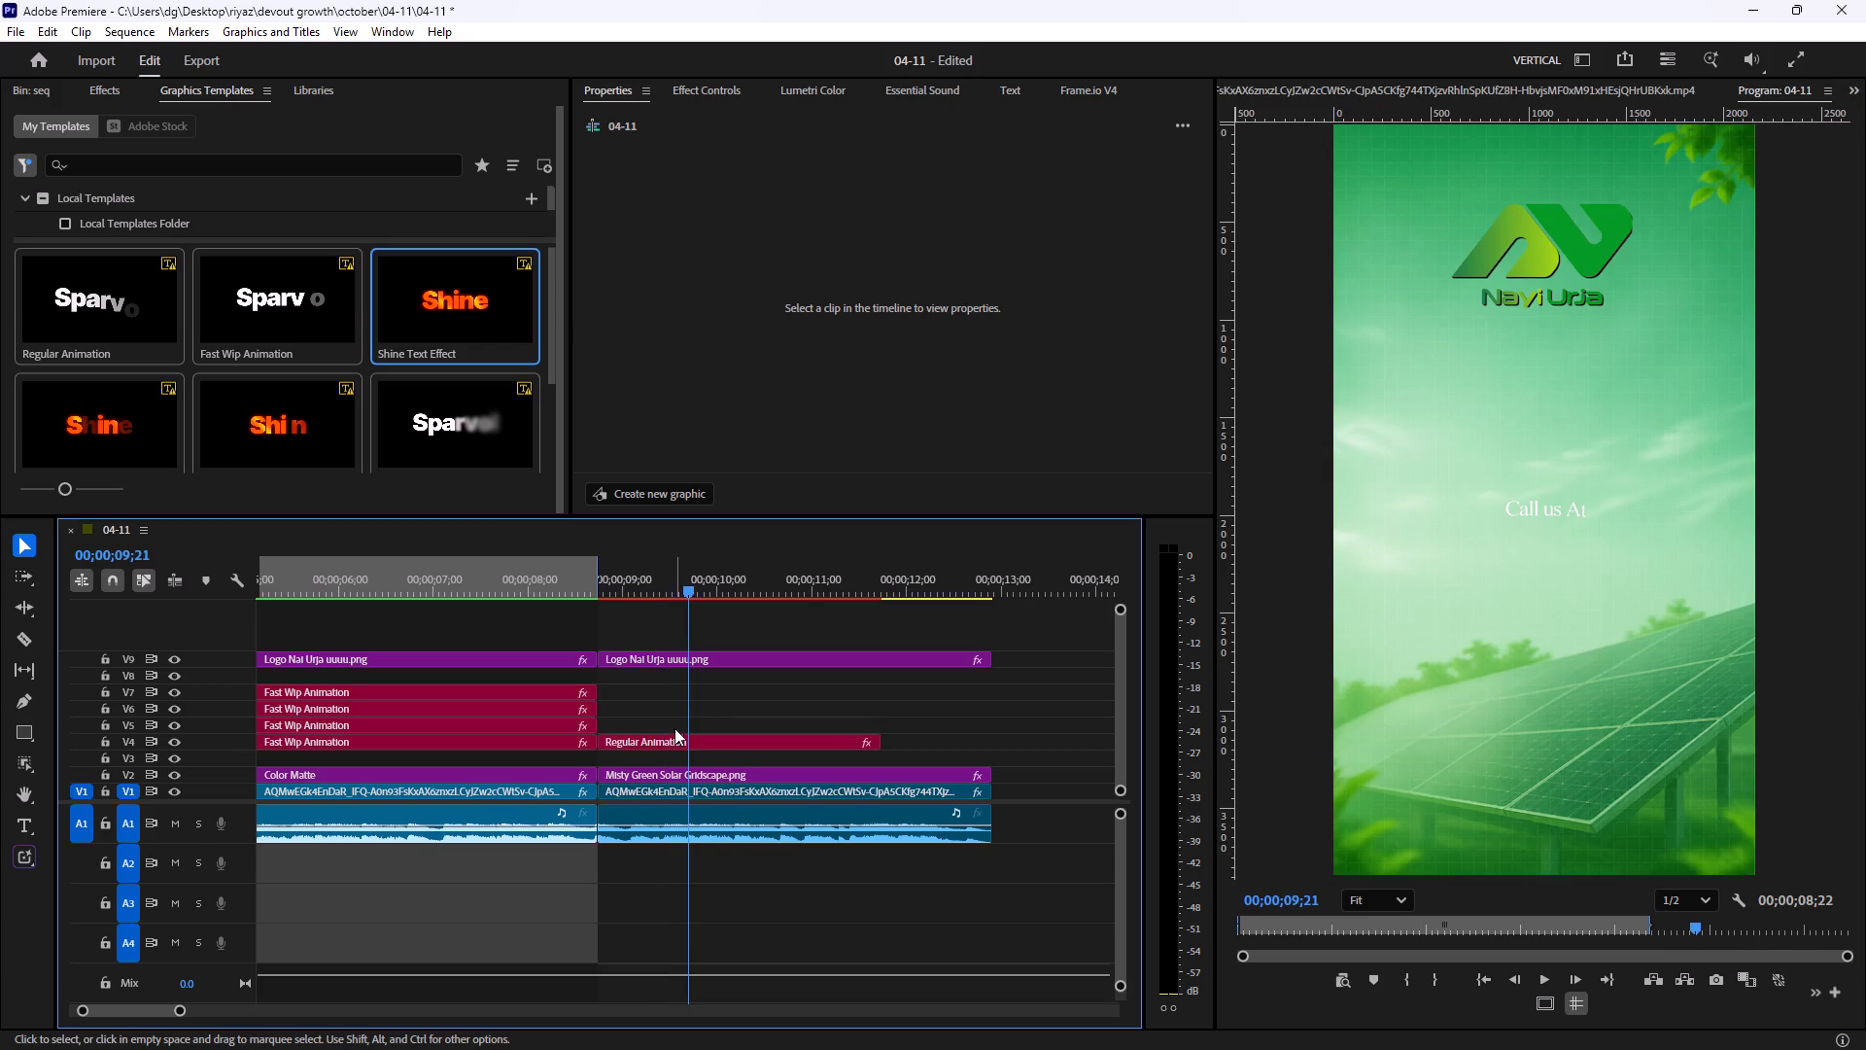
{"action": "left_click", "coordinate": [681, 739]}
{"action": "left_click_drag", "start_coordinate": [674, 201], "coordinate": [518, 221]}
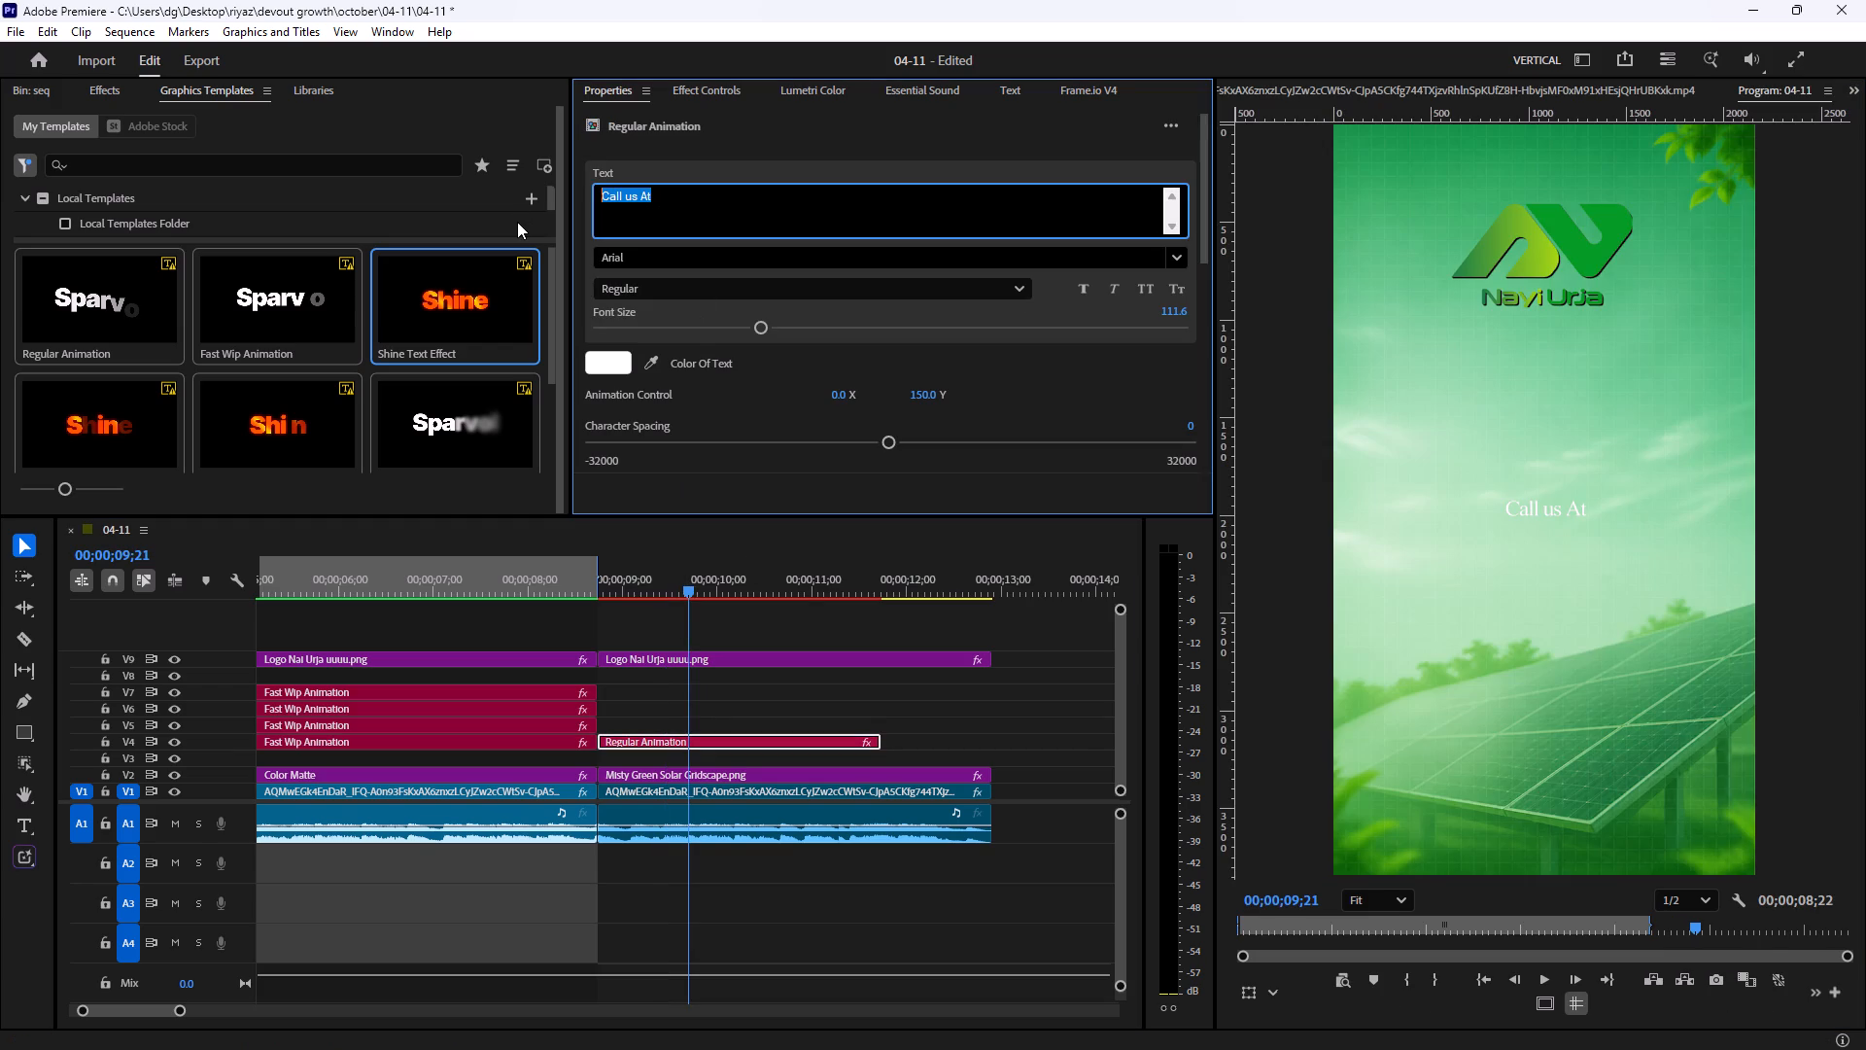
{"action": "type", "text": "CALL"}
{"action": "key", "text": "space"}
{"action": "type", "text": "US AT"}
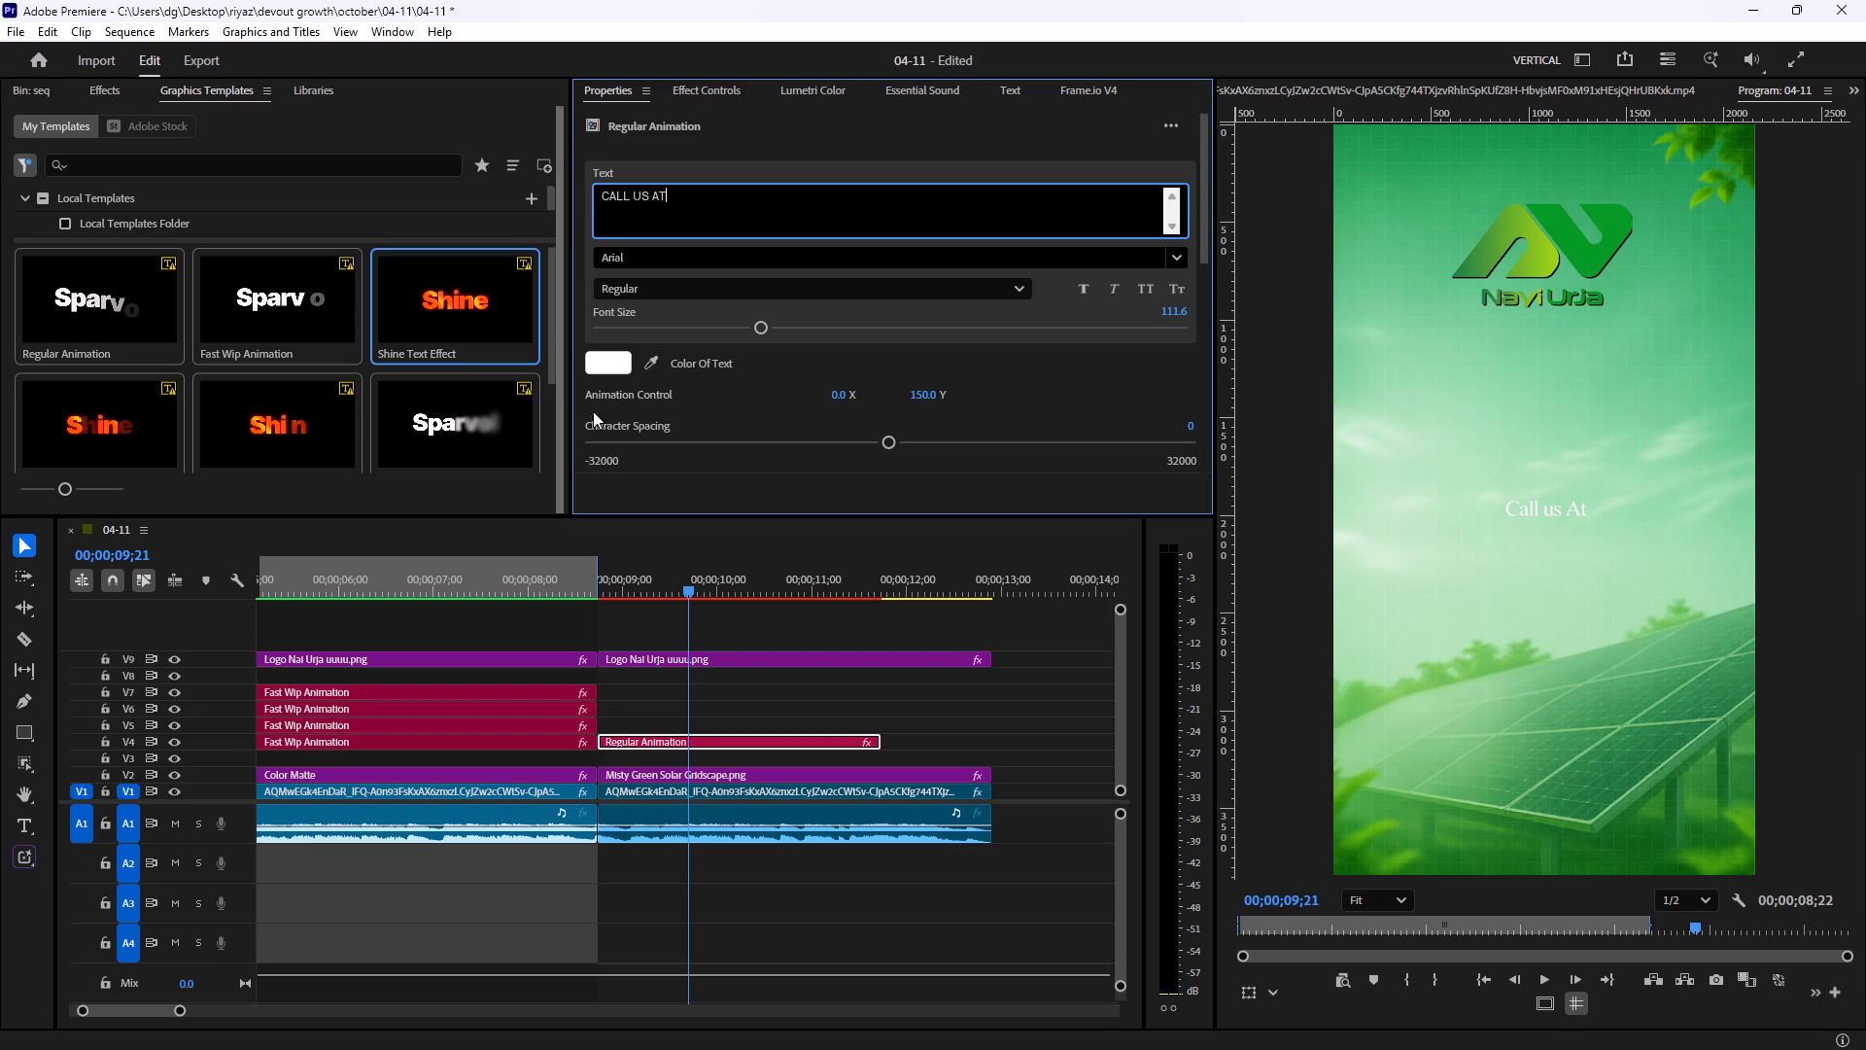
{"action": "left_click", "coordinate": [712, 211]}
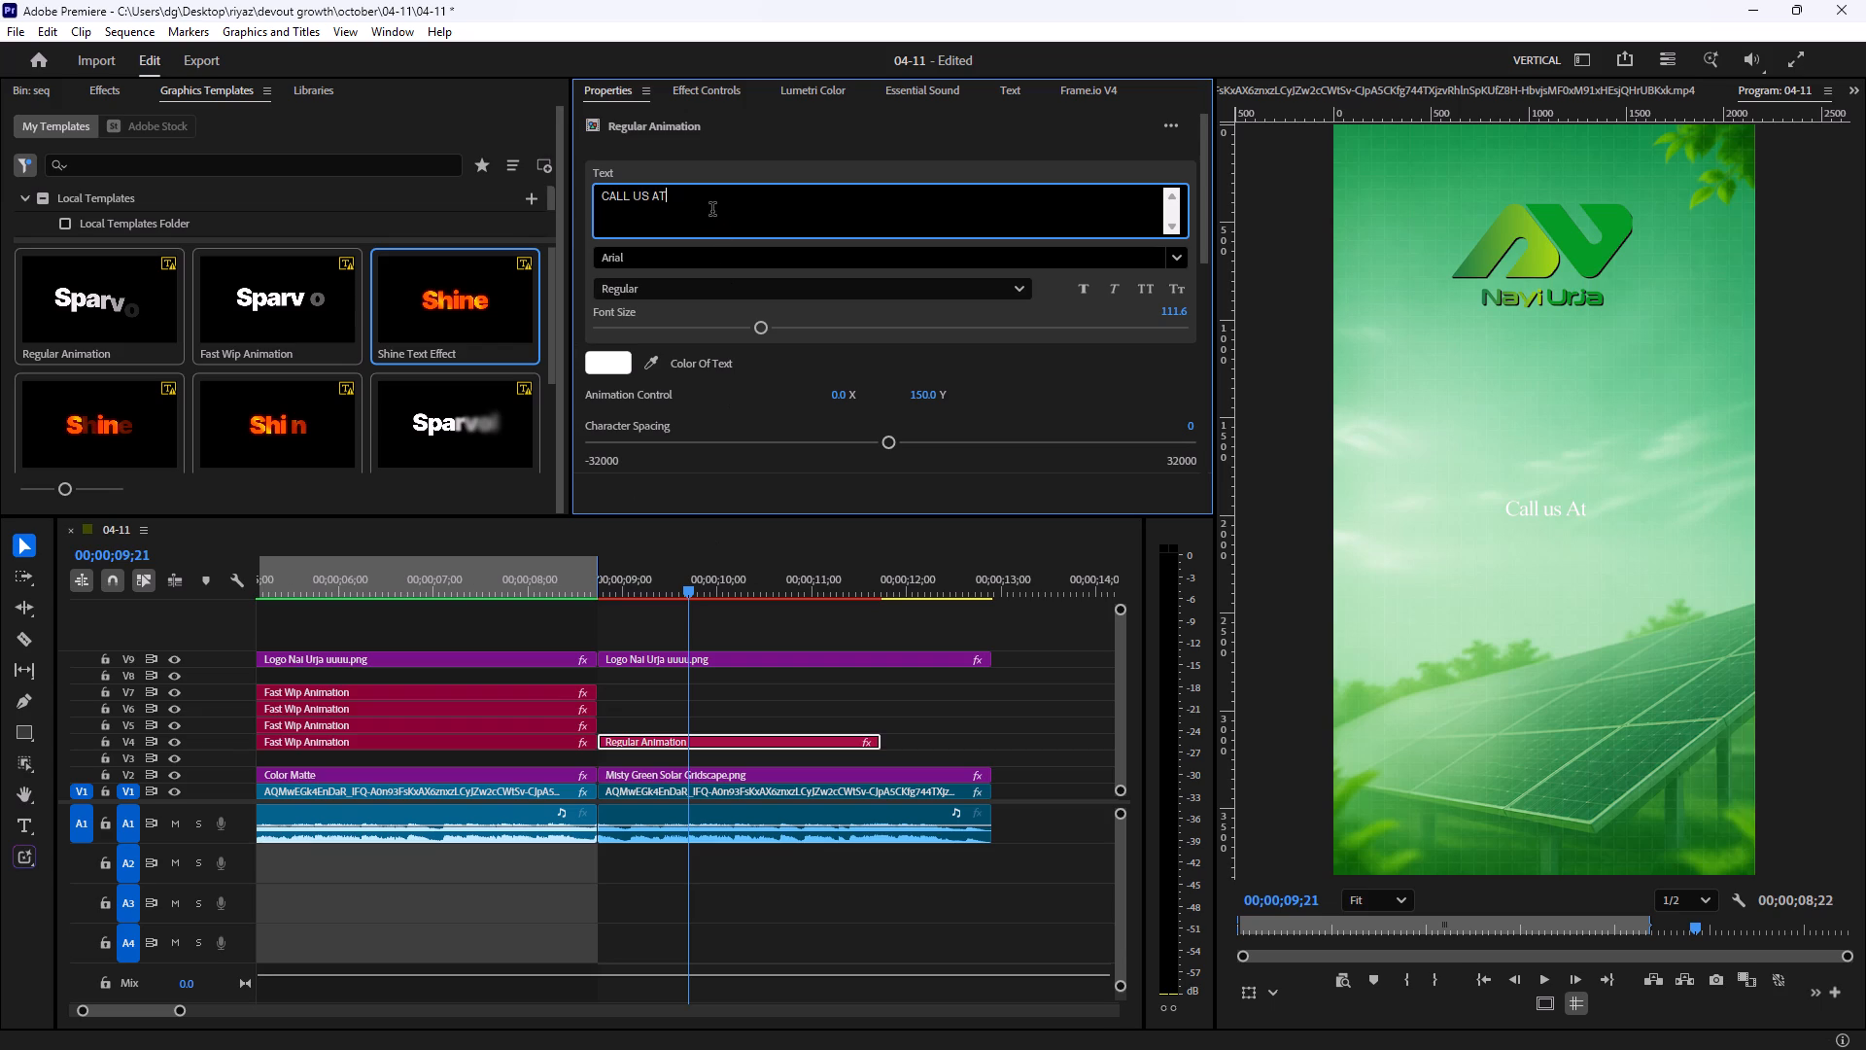
{"action": "key", "text": "semicolon"}
{"action": "key", "text": "BackSpace"}
{"action": "key", "text": "shift+colon"}
{"action": "left_click_drag", "start_coordinate": [682, 577], "coordinate": [640, 588]}
{"action": "key", "text": "space"}
{"action": "key", "text": "space"}
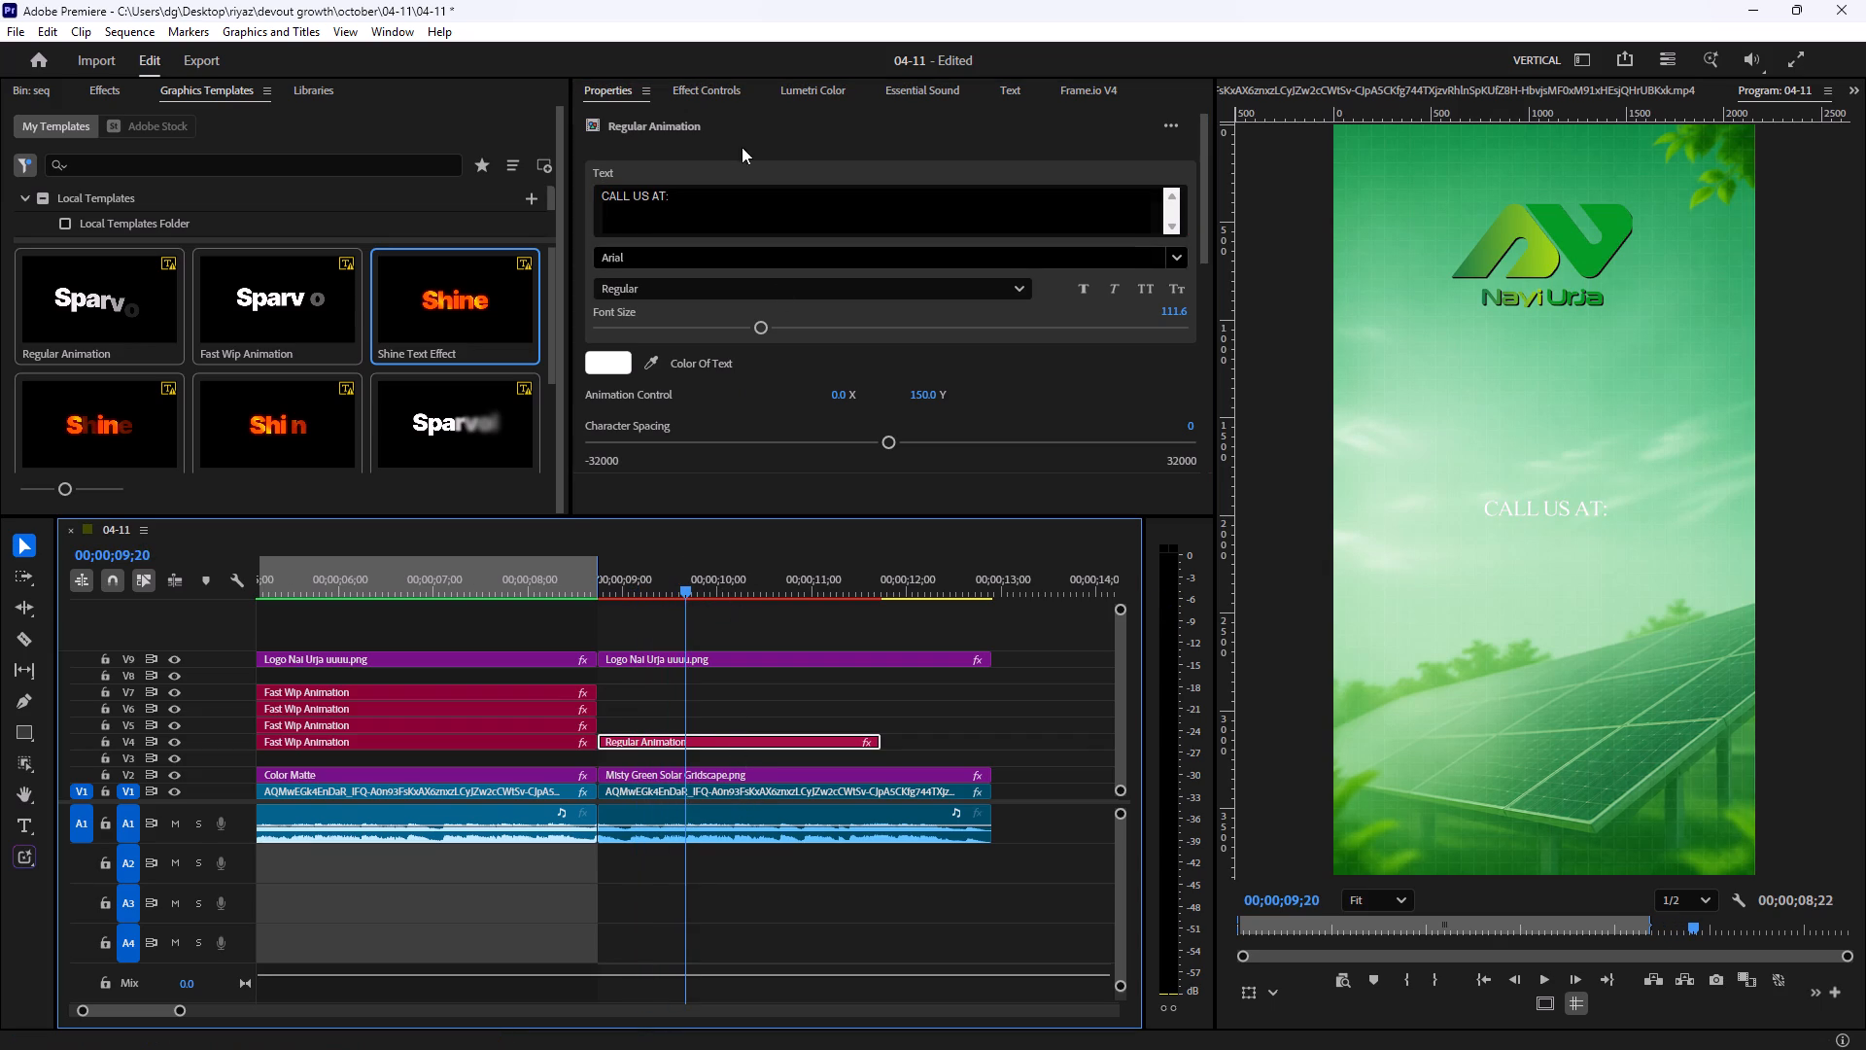
Position the call-us title beneath the Nayi Urja logo at 1080, 1095 and scale it to 59.
{"action": "left_click", "coordinate": [731, 89]}
{"action": "left_click_drag", "start_coordinate": [787, 232], "coordinate": [708, 246]}
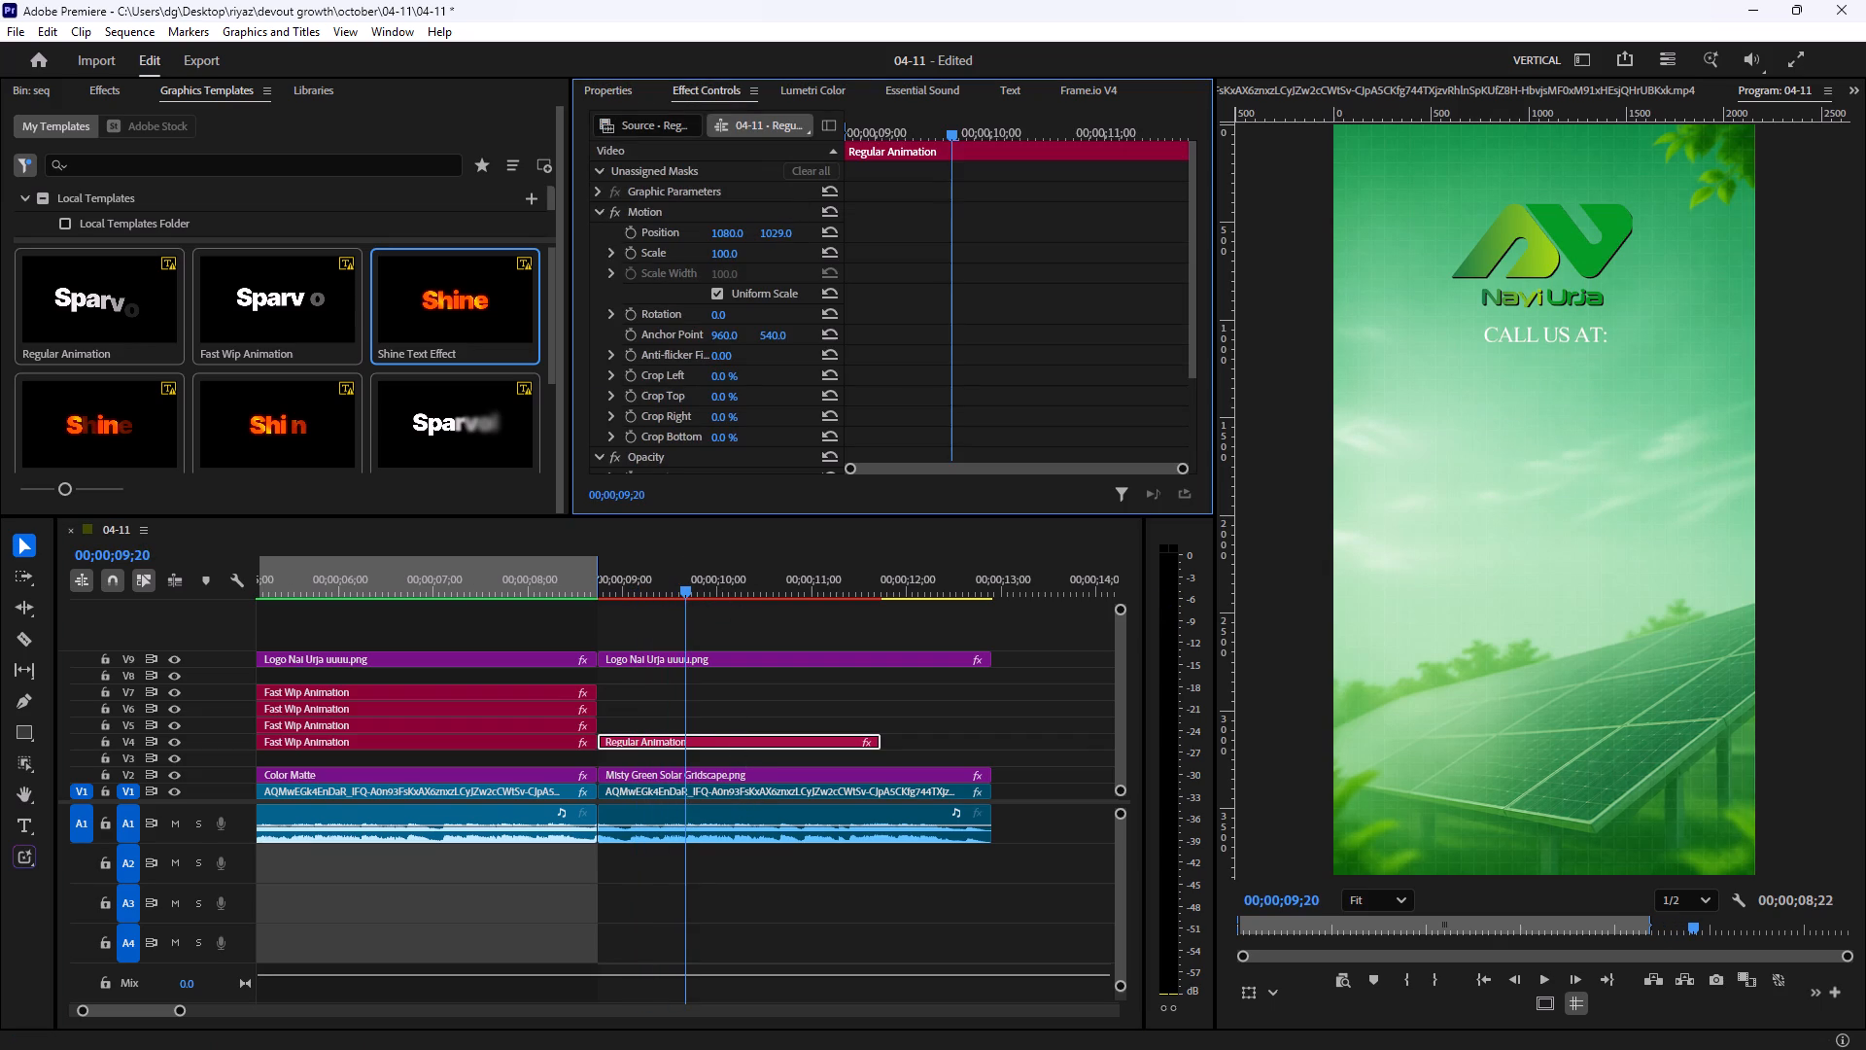
{"action": "left_click_drag", "start_coordinate": [708, 246], "coordinate": [704, 244]}
{"action": "left_click_drag", "start_coordinate": [730, 253], "coordinate": [686, 262]}
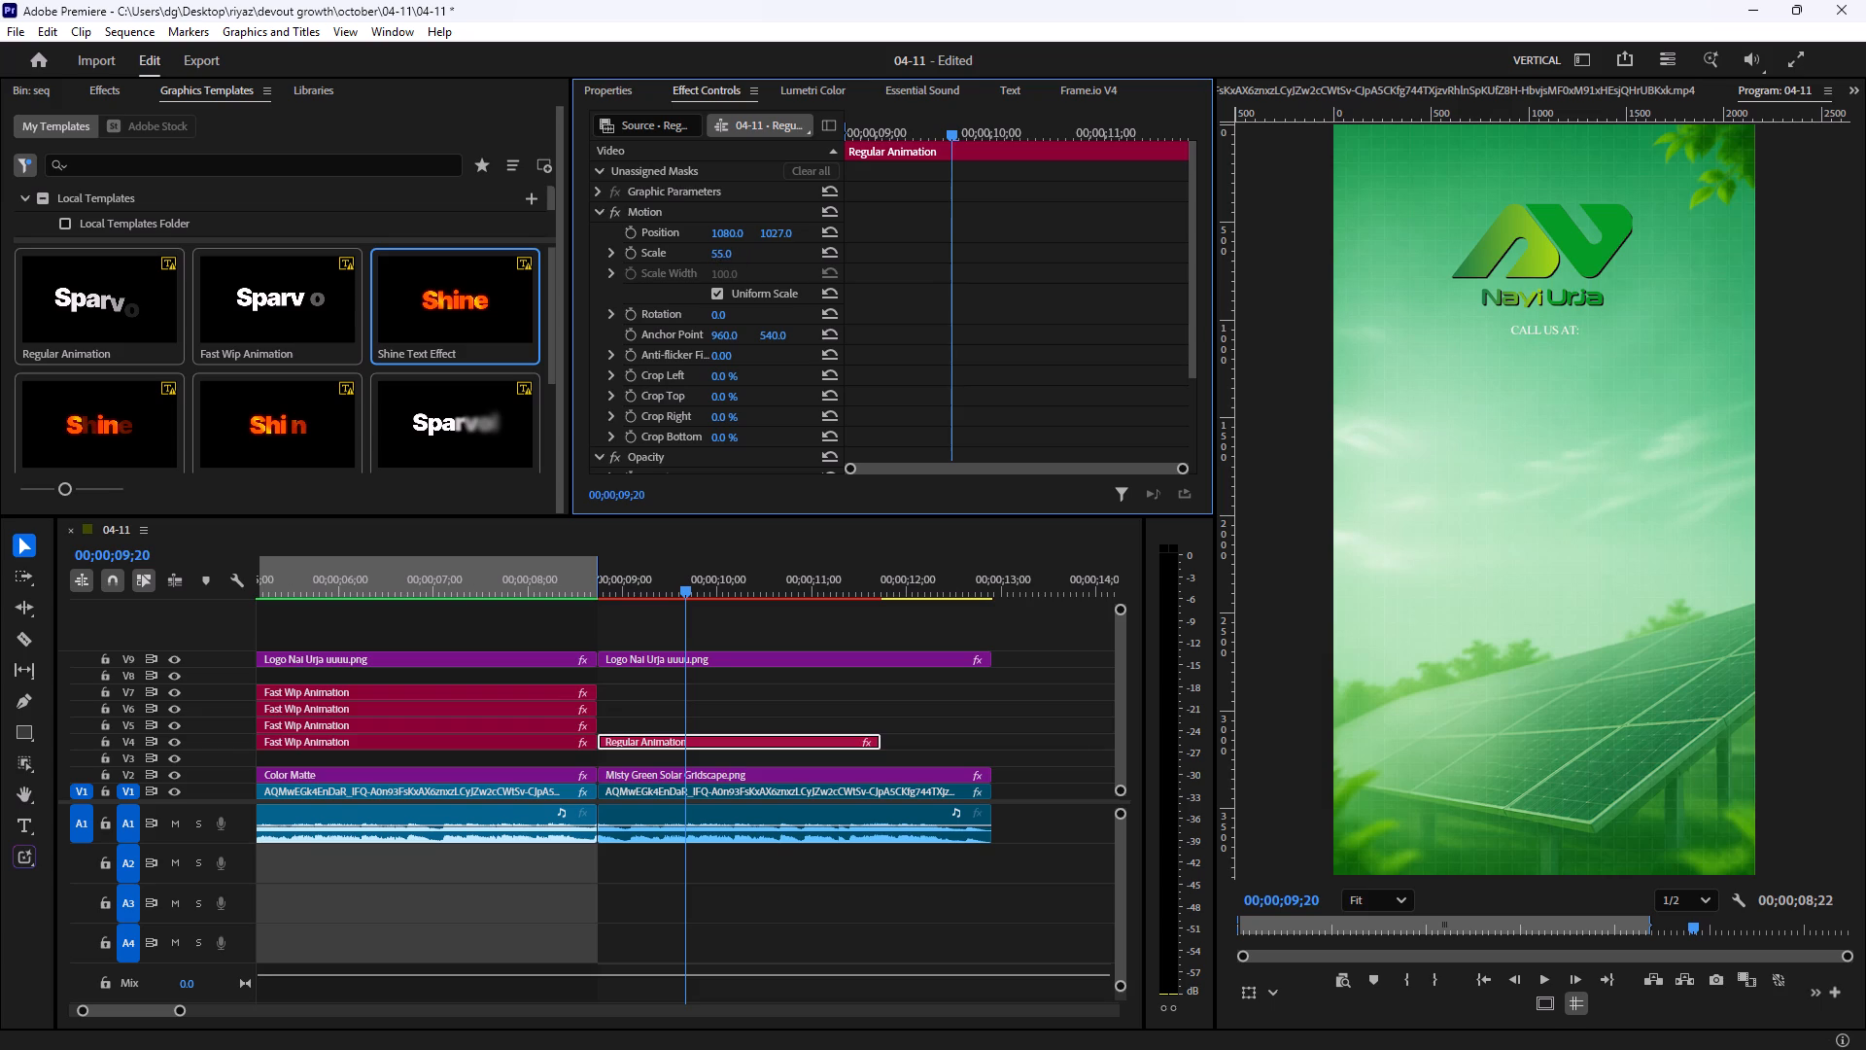
{"action": "left_click_drag", "start_coordinate": [686, 262], "coordinate": [690, 261]}
{"action": "left_click_drag", "start_coordinate": [777, 230], "coordinate": [823, 218]}
{"action": "left_click_drag", "start_coordinate": [823, 218], "coordinate": [841, 212]}
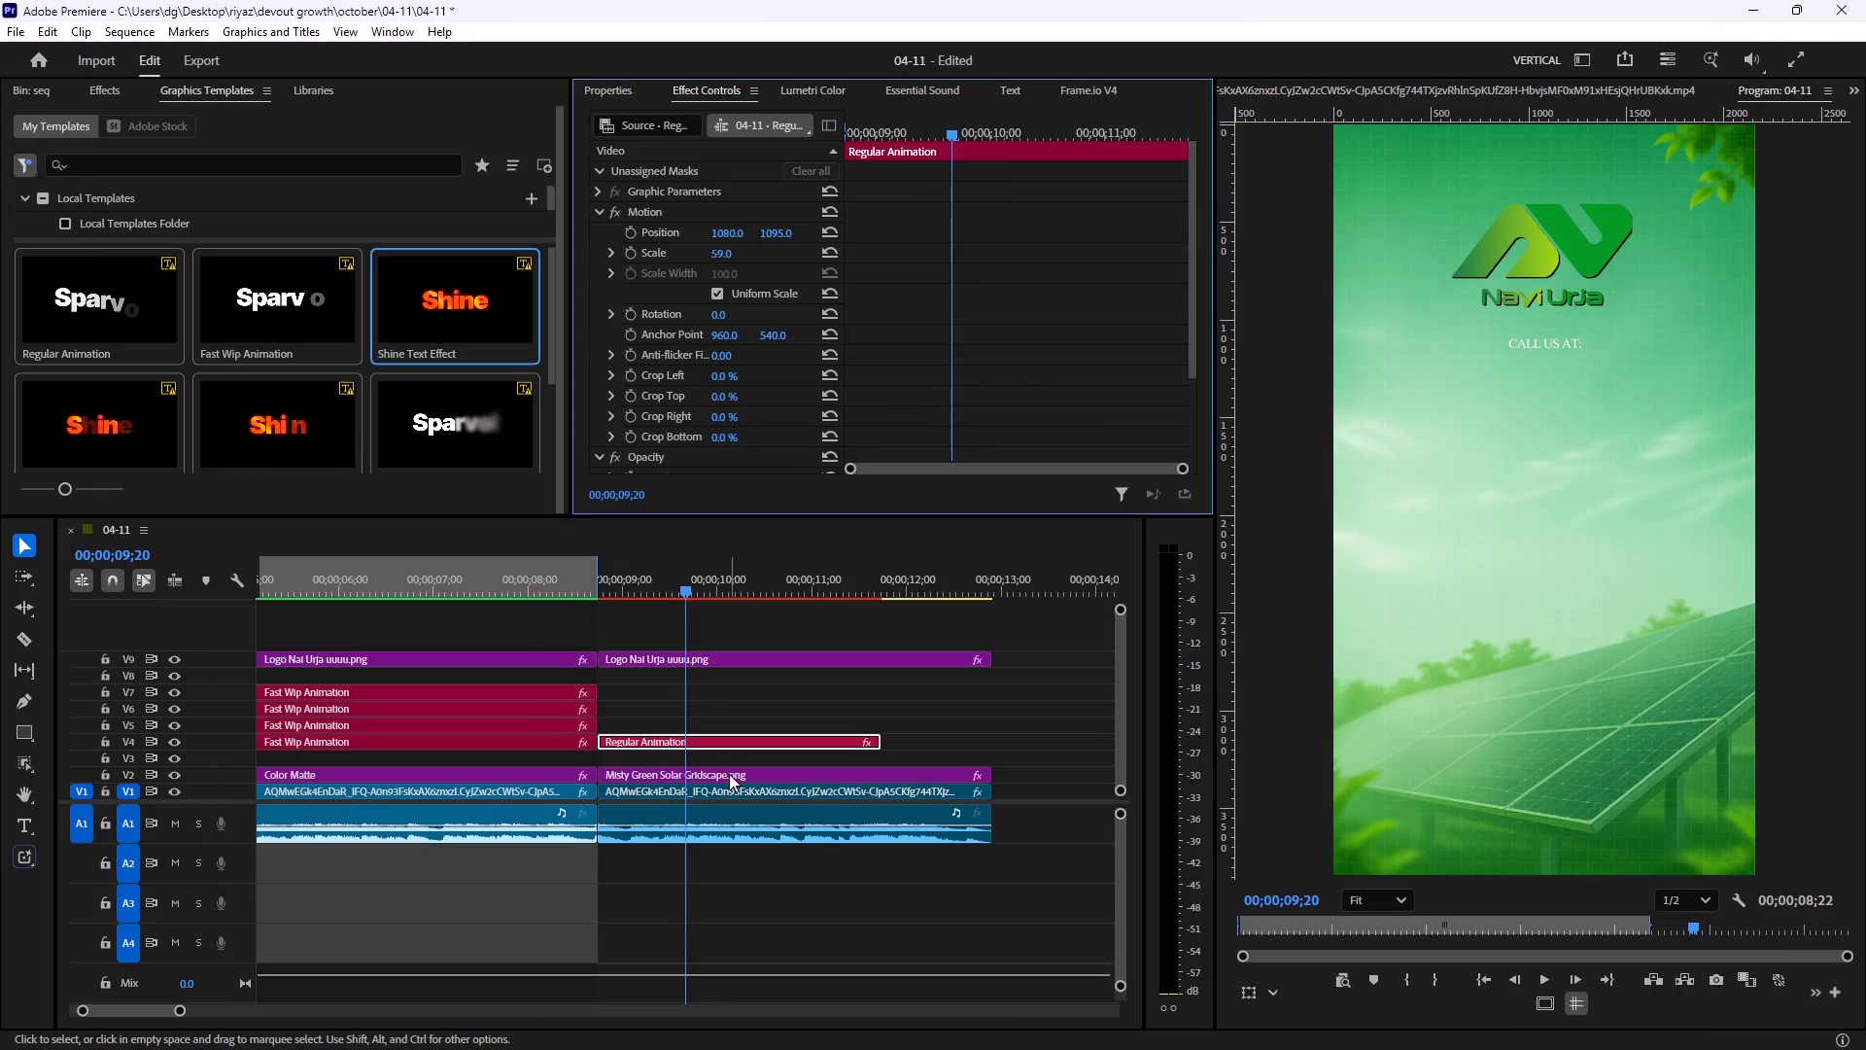
Back in Premiere, import the Soft Sunrise Over Solar Panels image into the seq bin.
{"action": "left_click", "coordinate": [729, 774]}
{"action": "left_click", "coordinate": [22, 96]}
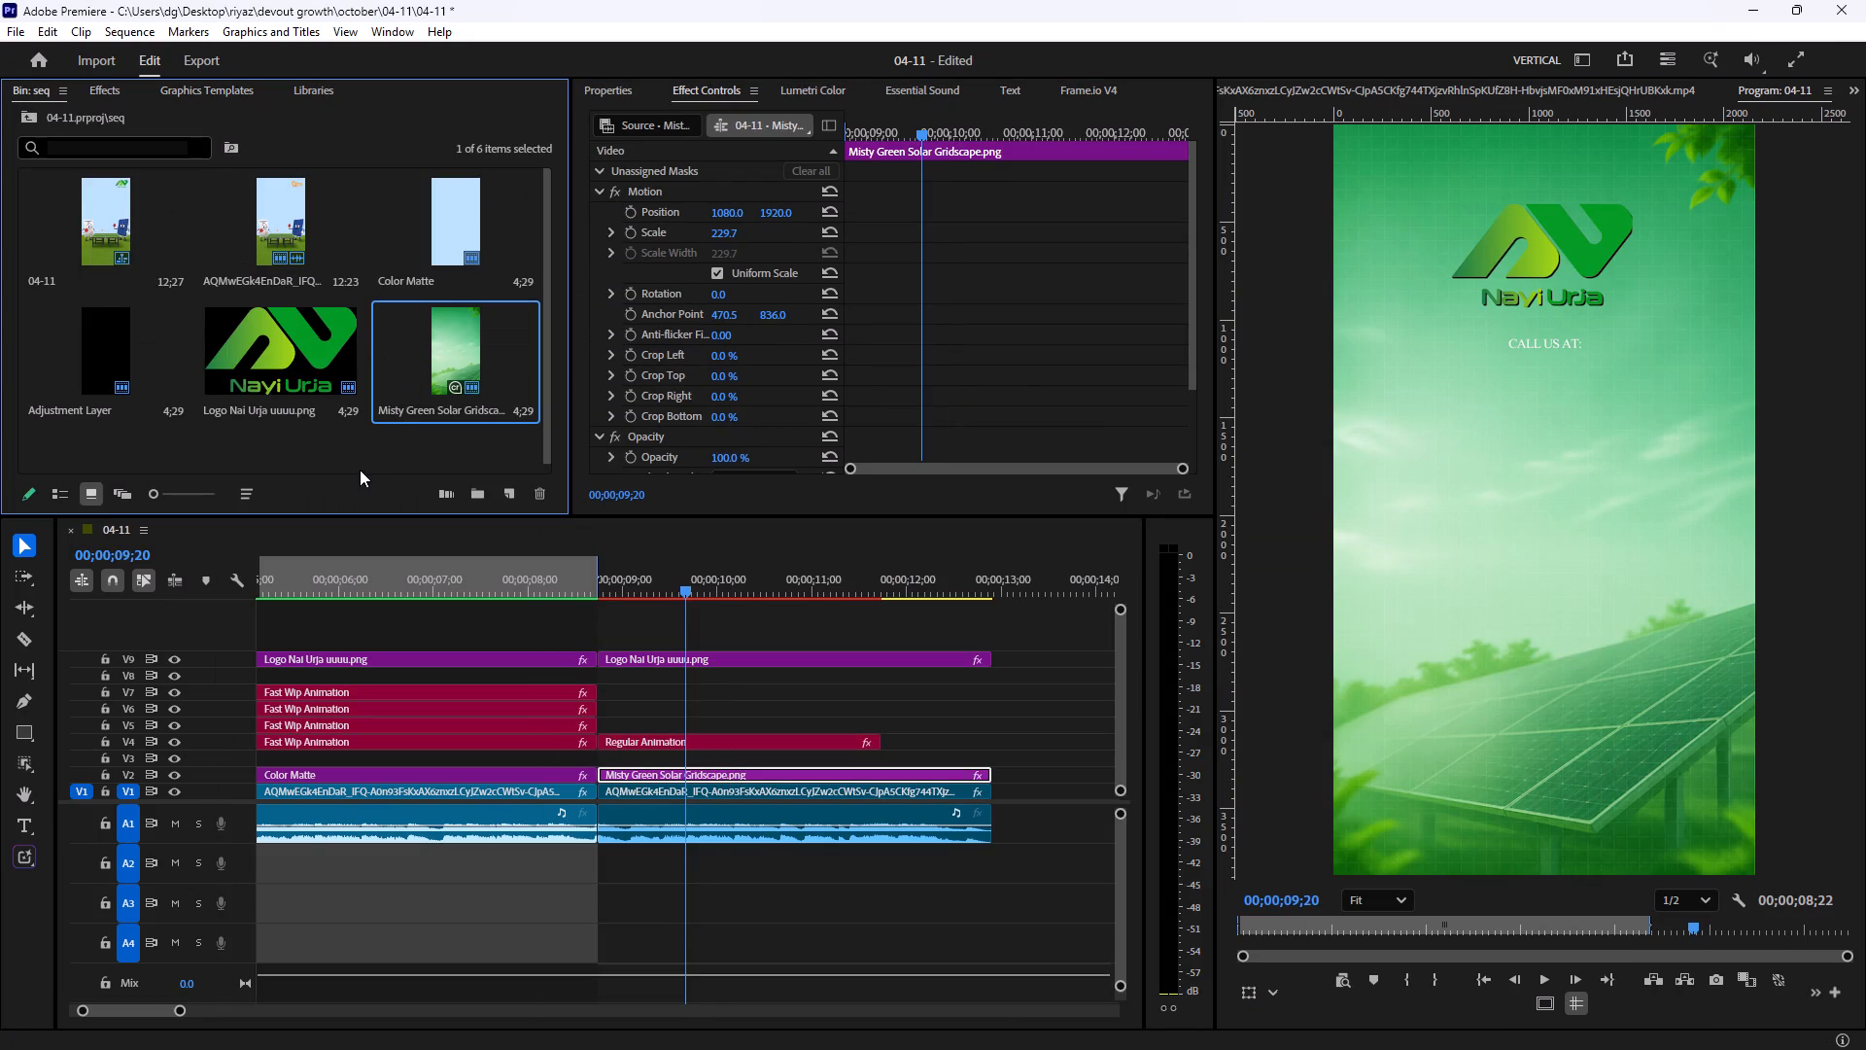
{"action": "double_click", "coordinate": [360, 470]}
{"action": "double_click", "coordinate": [624, 211]}
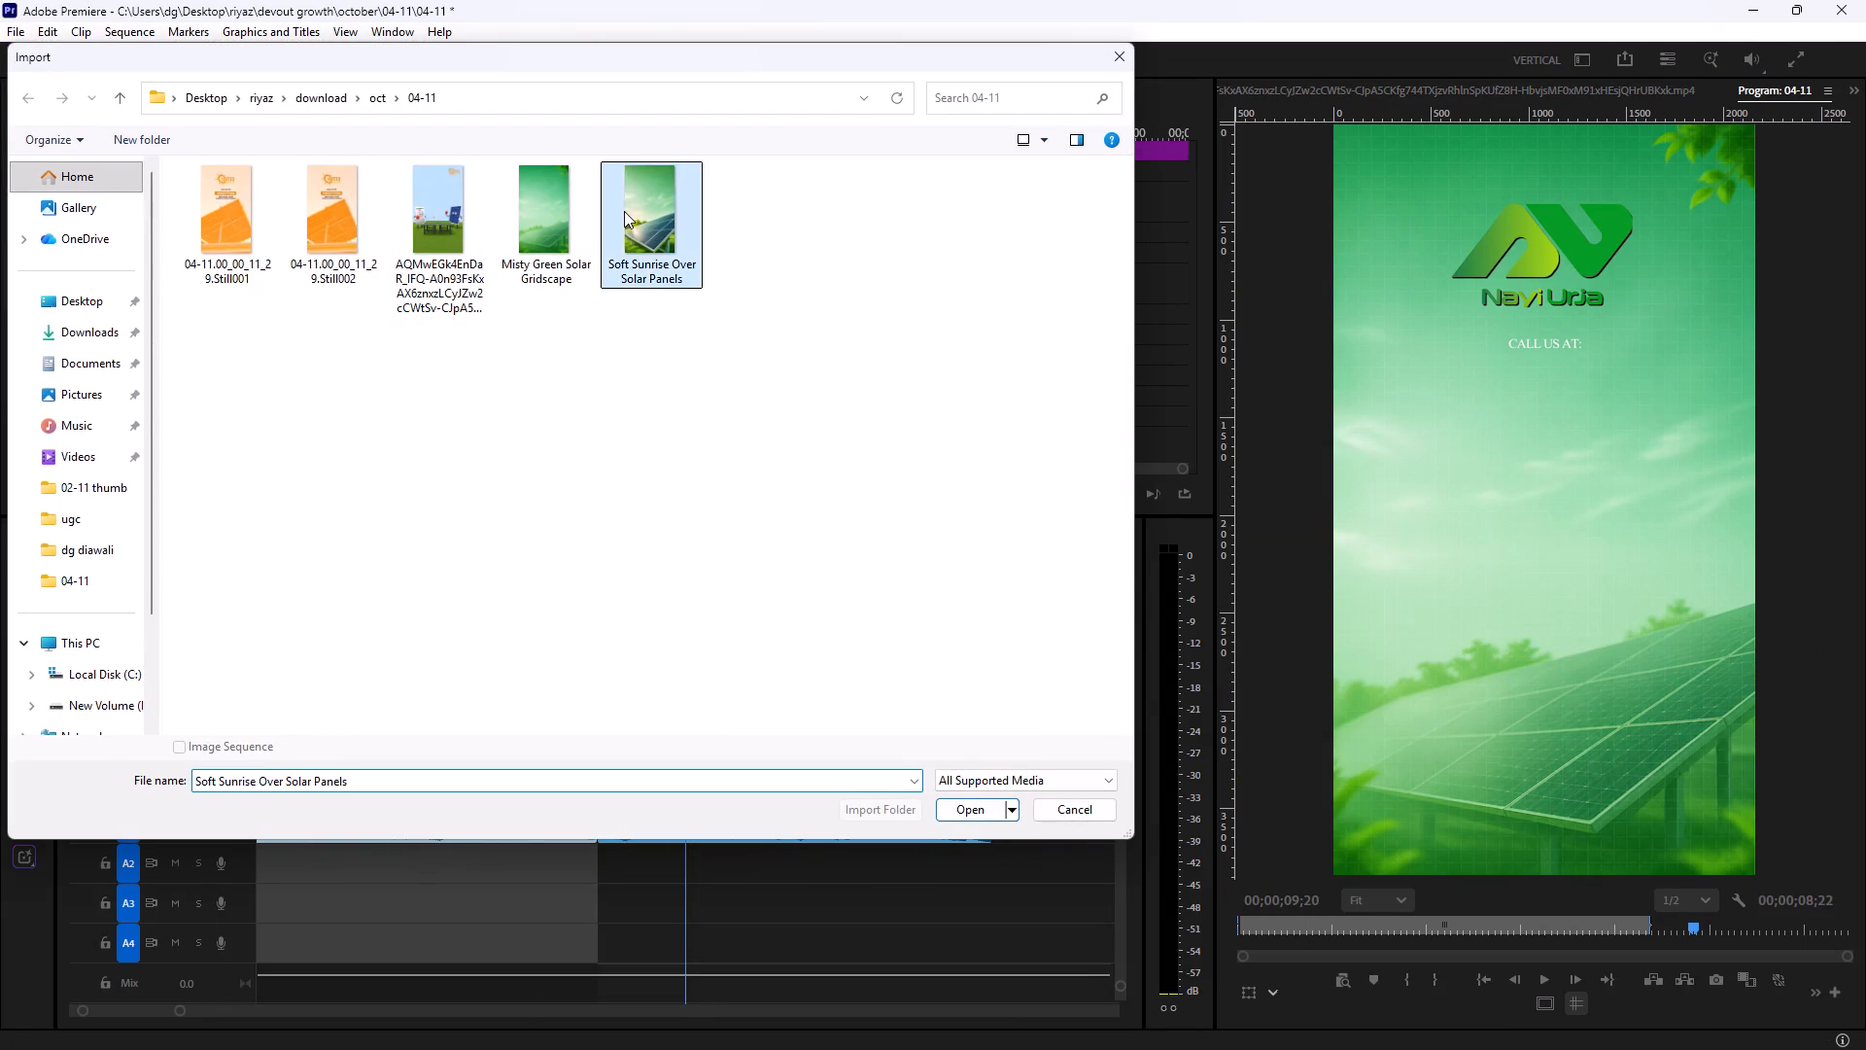
{"action": "key", "text": "Delete"}
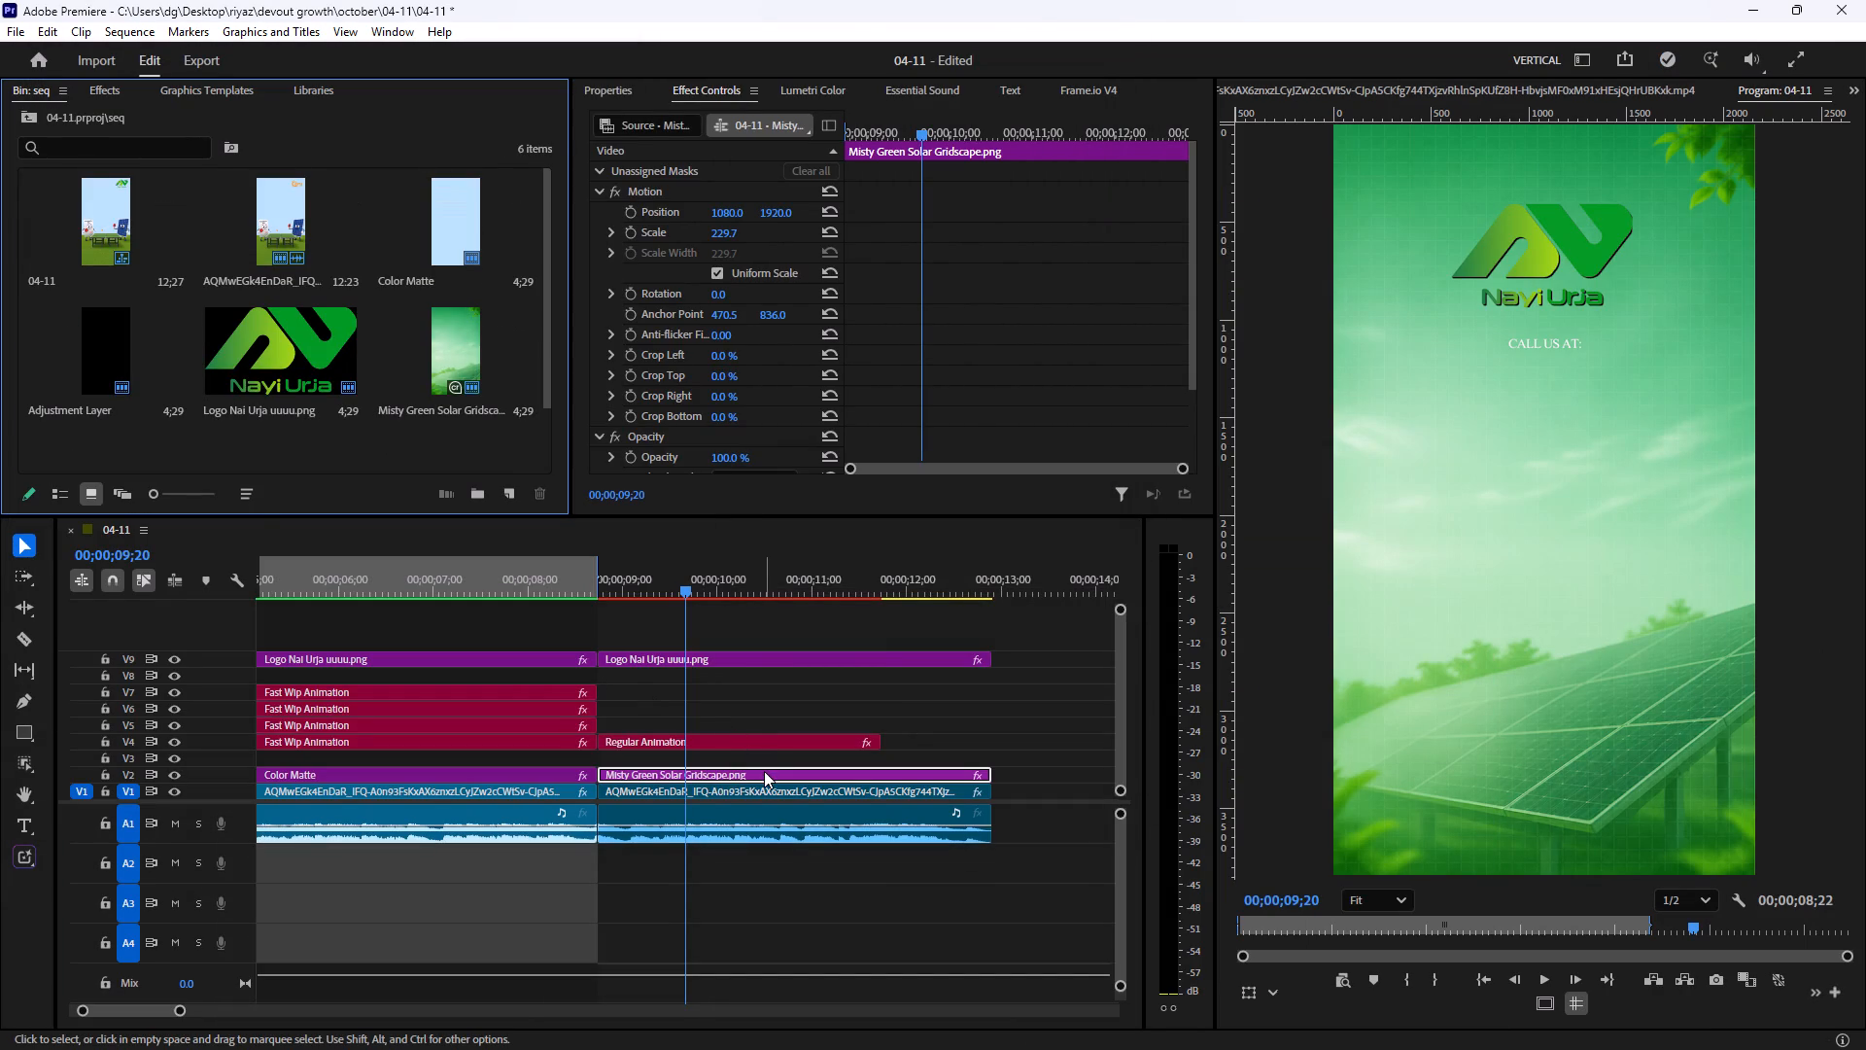
{"action": "key", "text": "ctrl+z"}
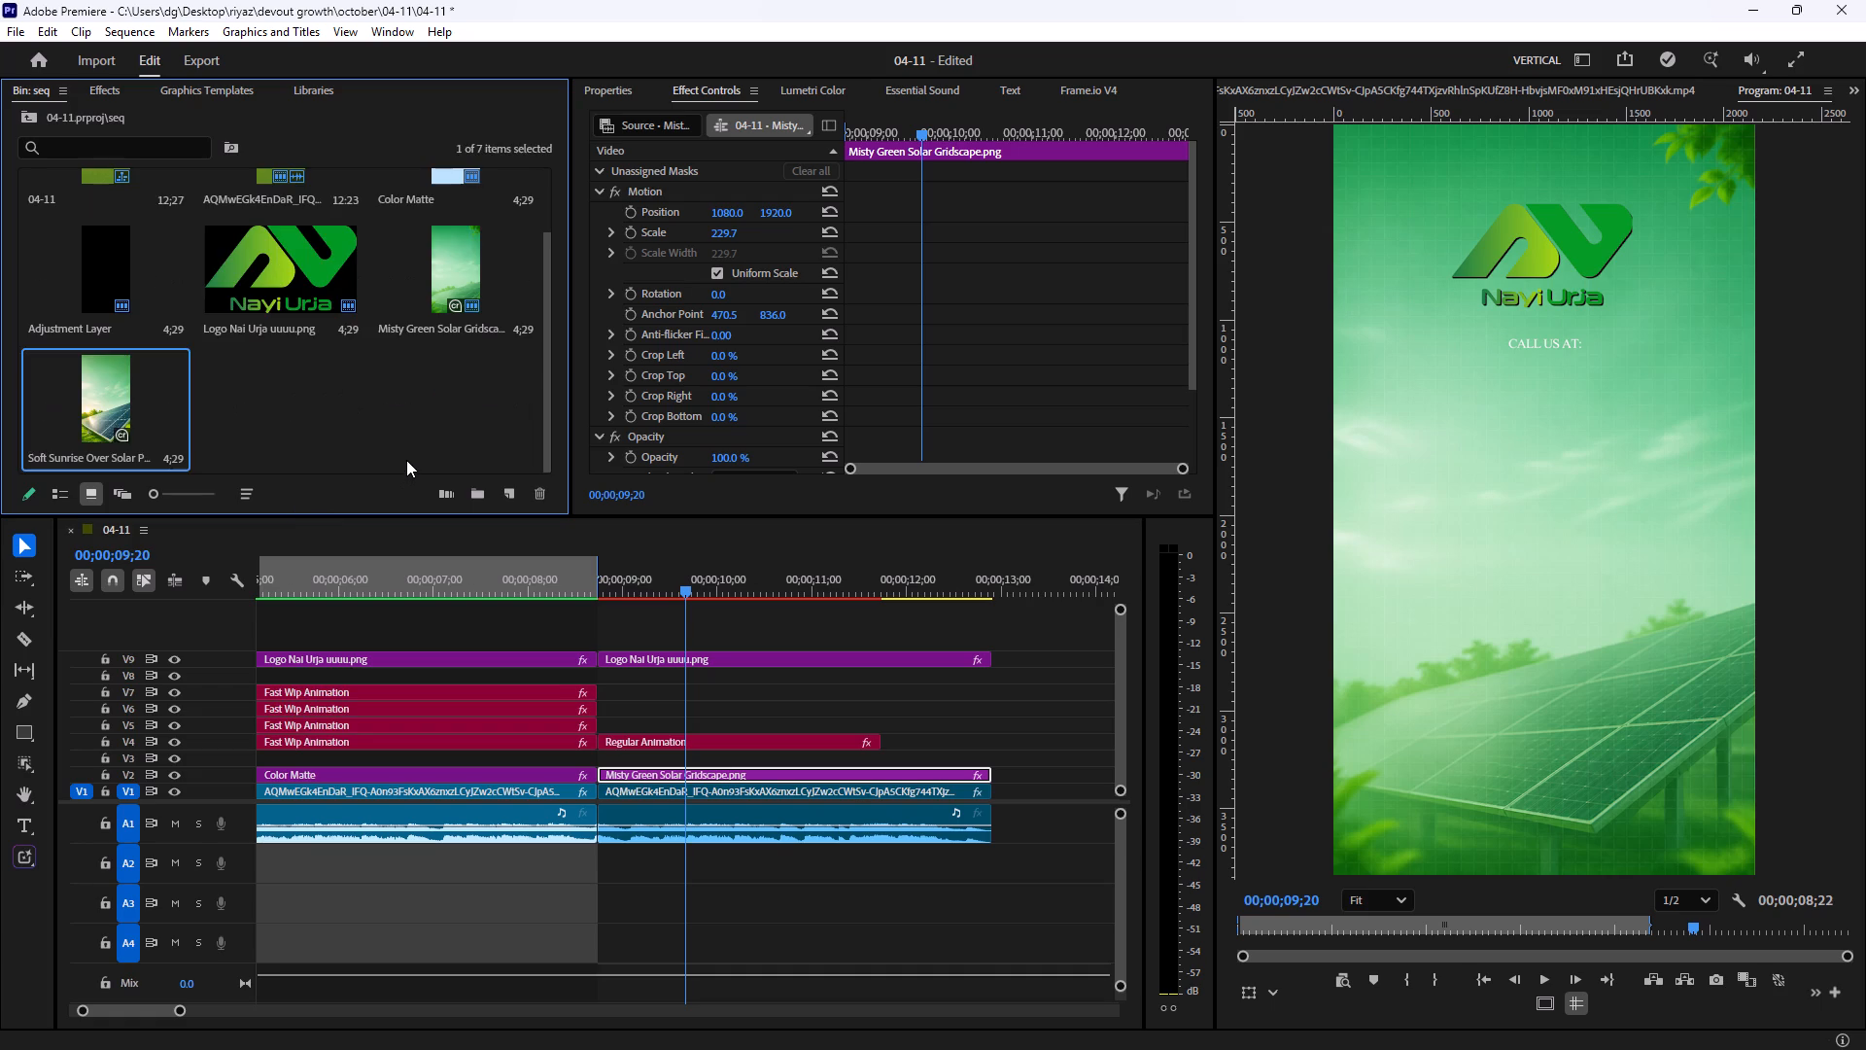
{"action": "left_click", "coordinate": [406, 443]}
Replace the Misty Green Solar Gridscape clip on V2 with Soft Sunrise Over Solar Panels, starting where the closing card begins.
{"action": "left_click", "coordinate": [710, 767]}
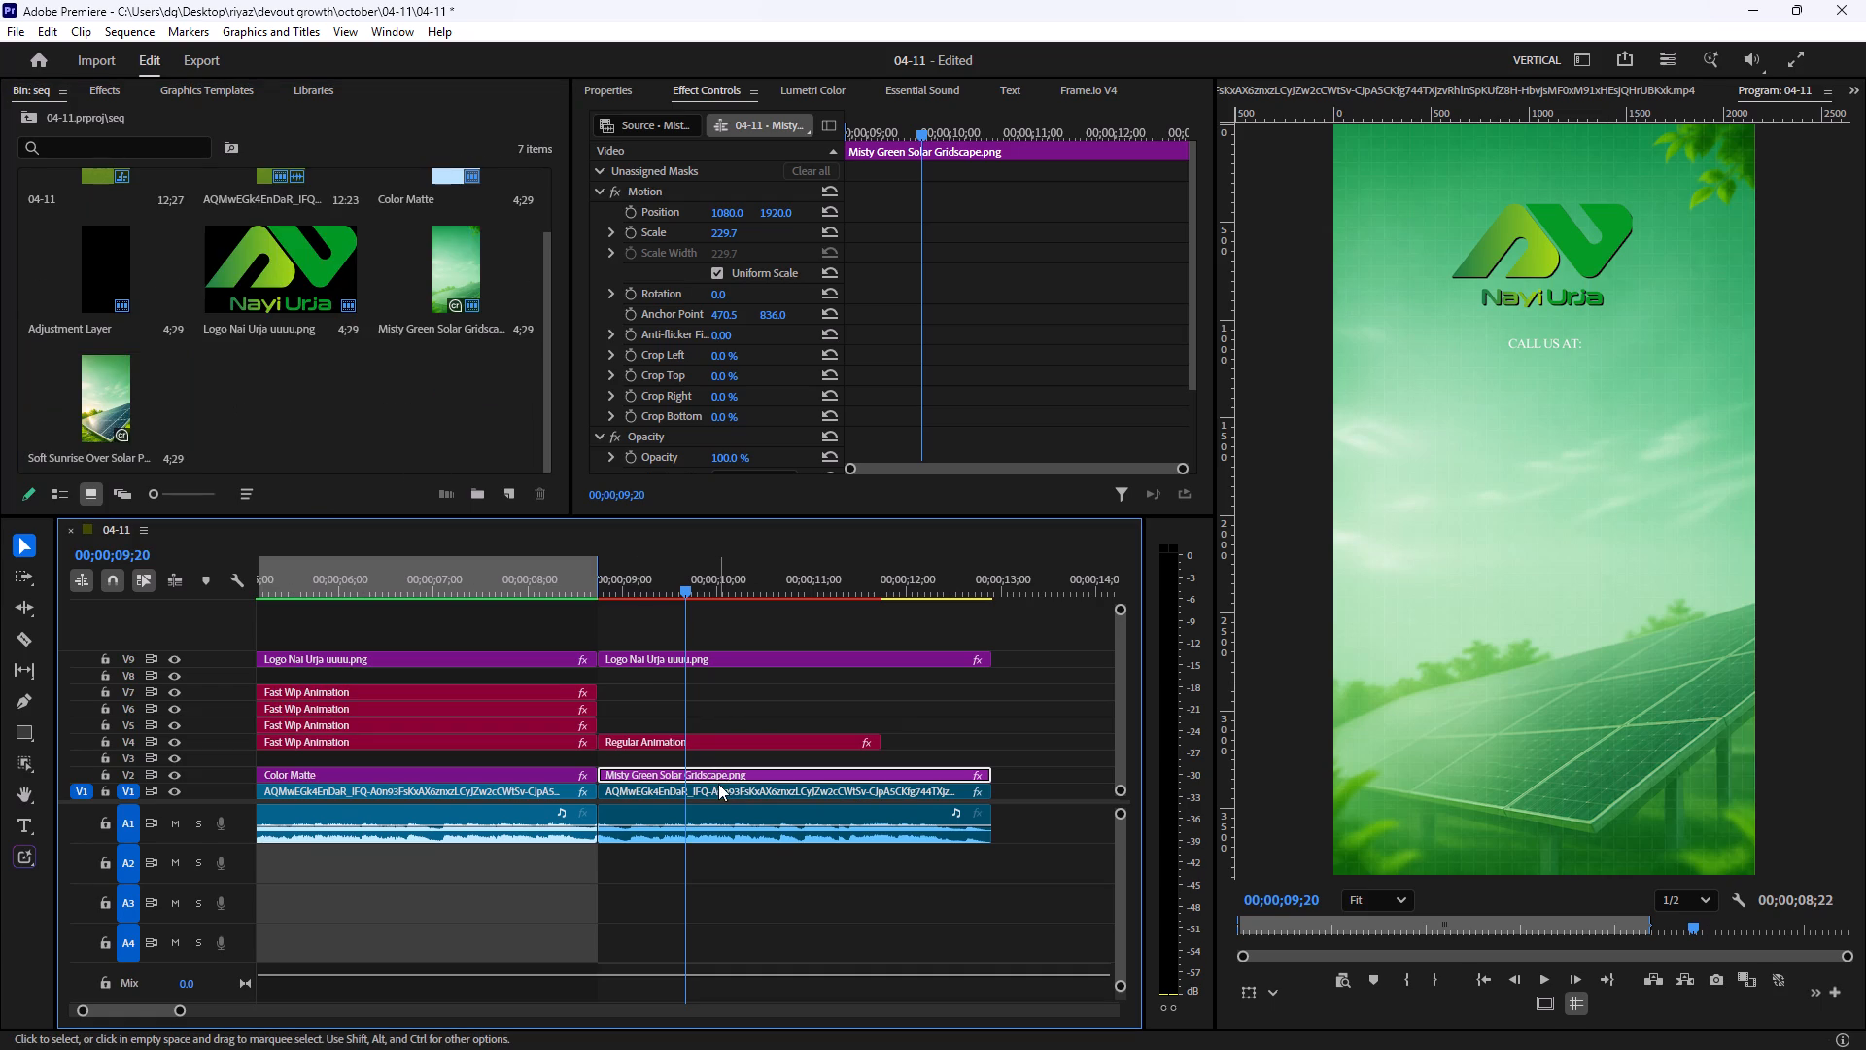
{"action": "left_click", "coordinate": [718, 777]}
{"action": "key", "text": "Delete"}
{"action": "left_click_drag", "start_coordinate": [129, 388], "coordinate": [506, 561]}
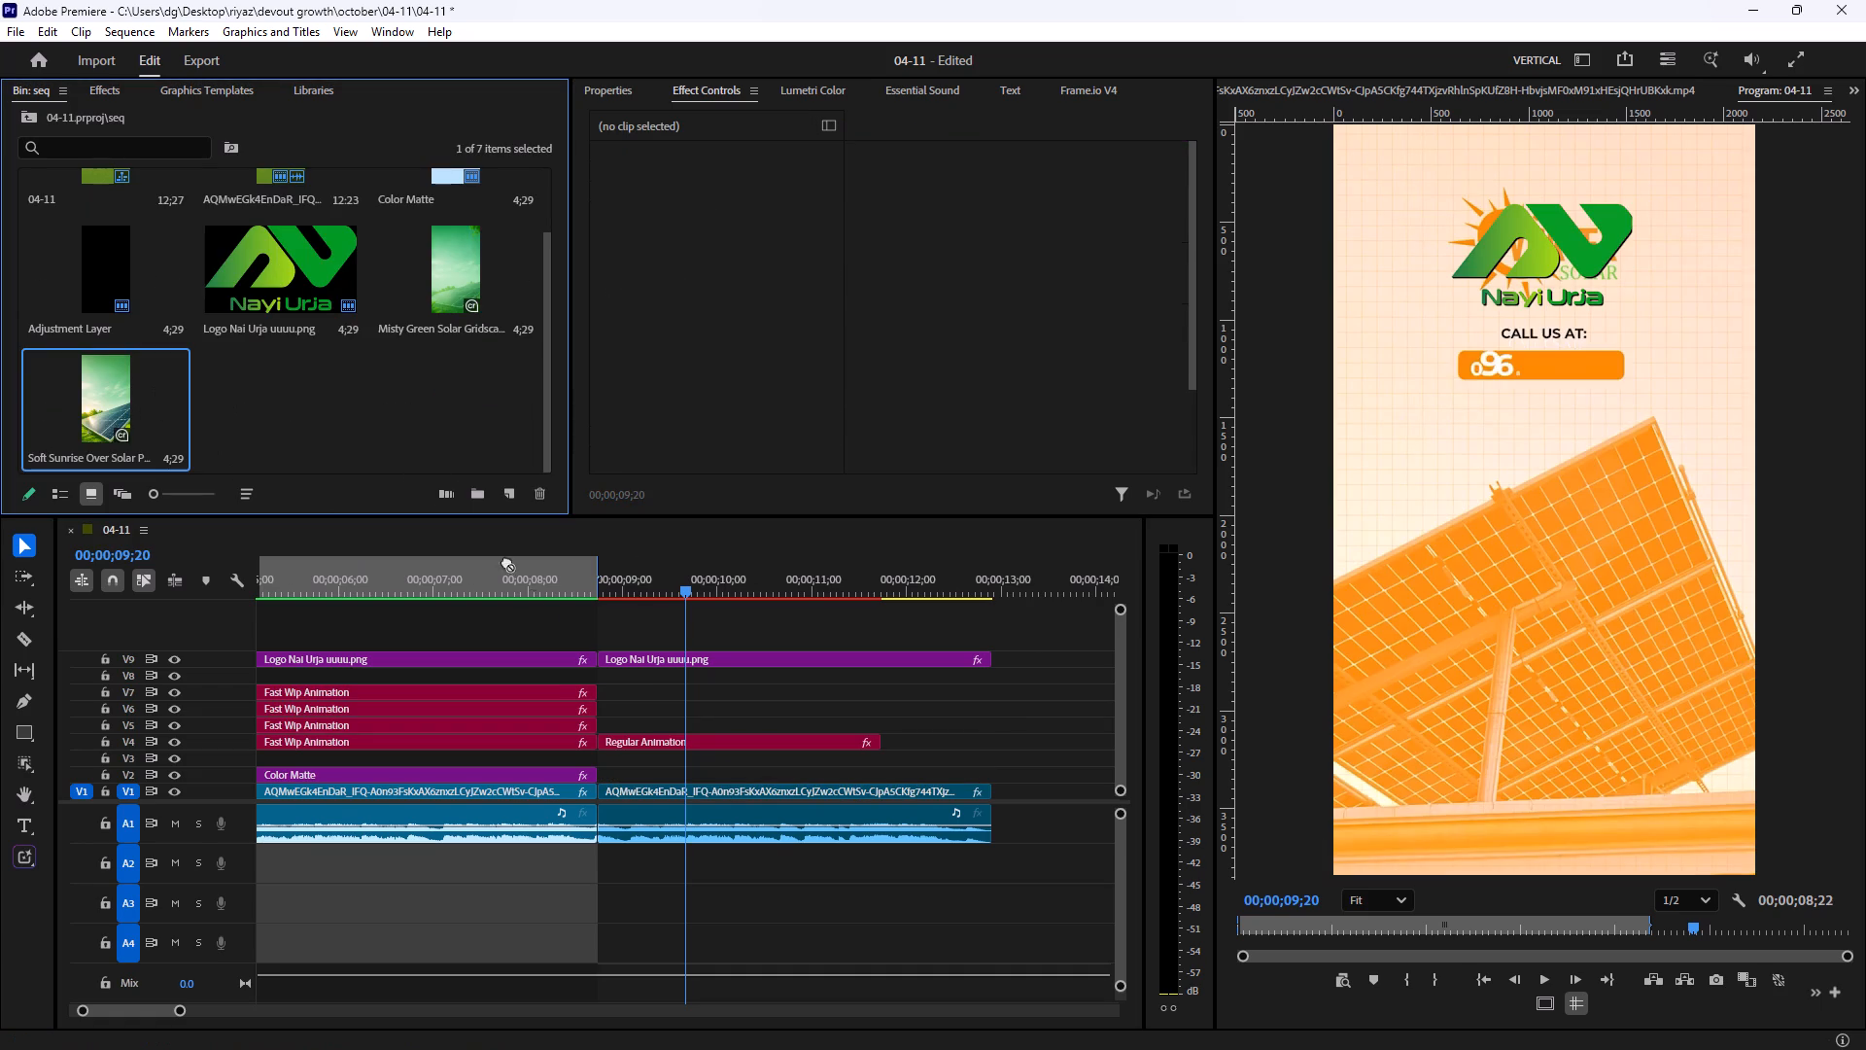
{"action": "left_click_drag", "start_coordinate": [506, 561], "coordinate": [604, 773]}
Scale the Soft Sunrise Over Solar Panels clip to fill the frame.
{"action": "left_click", "coordinate": [629, 777]}
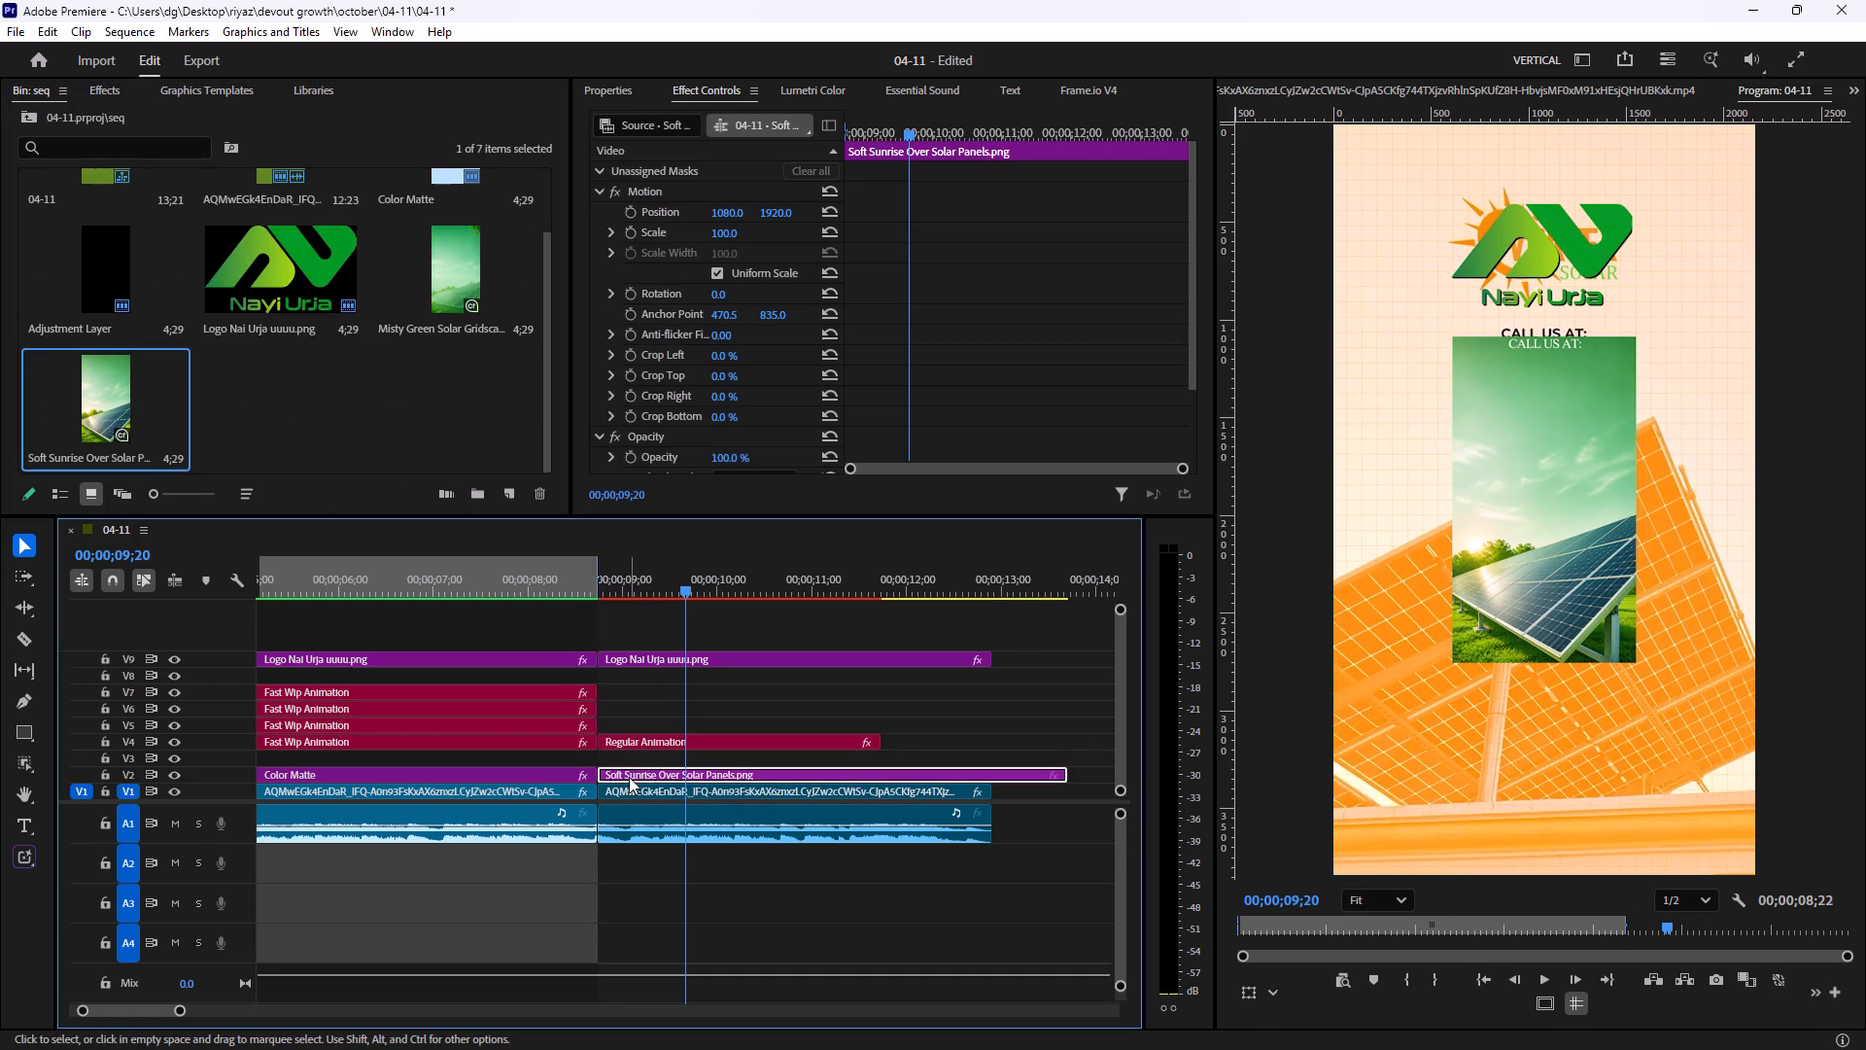
{"action": "left_click", "coordinate": [680, 594]}
{"action": "left_click", "coordinate": [623, 87]}
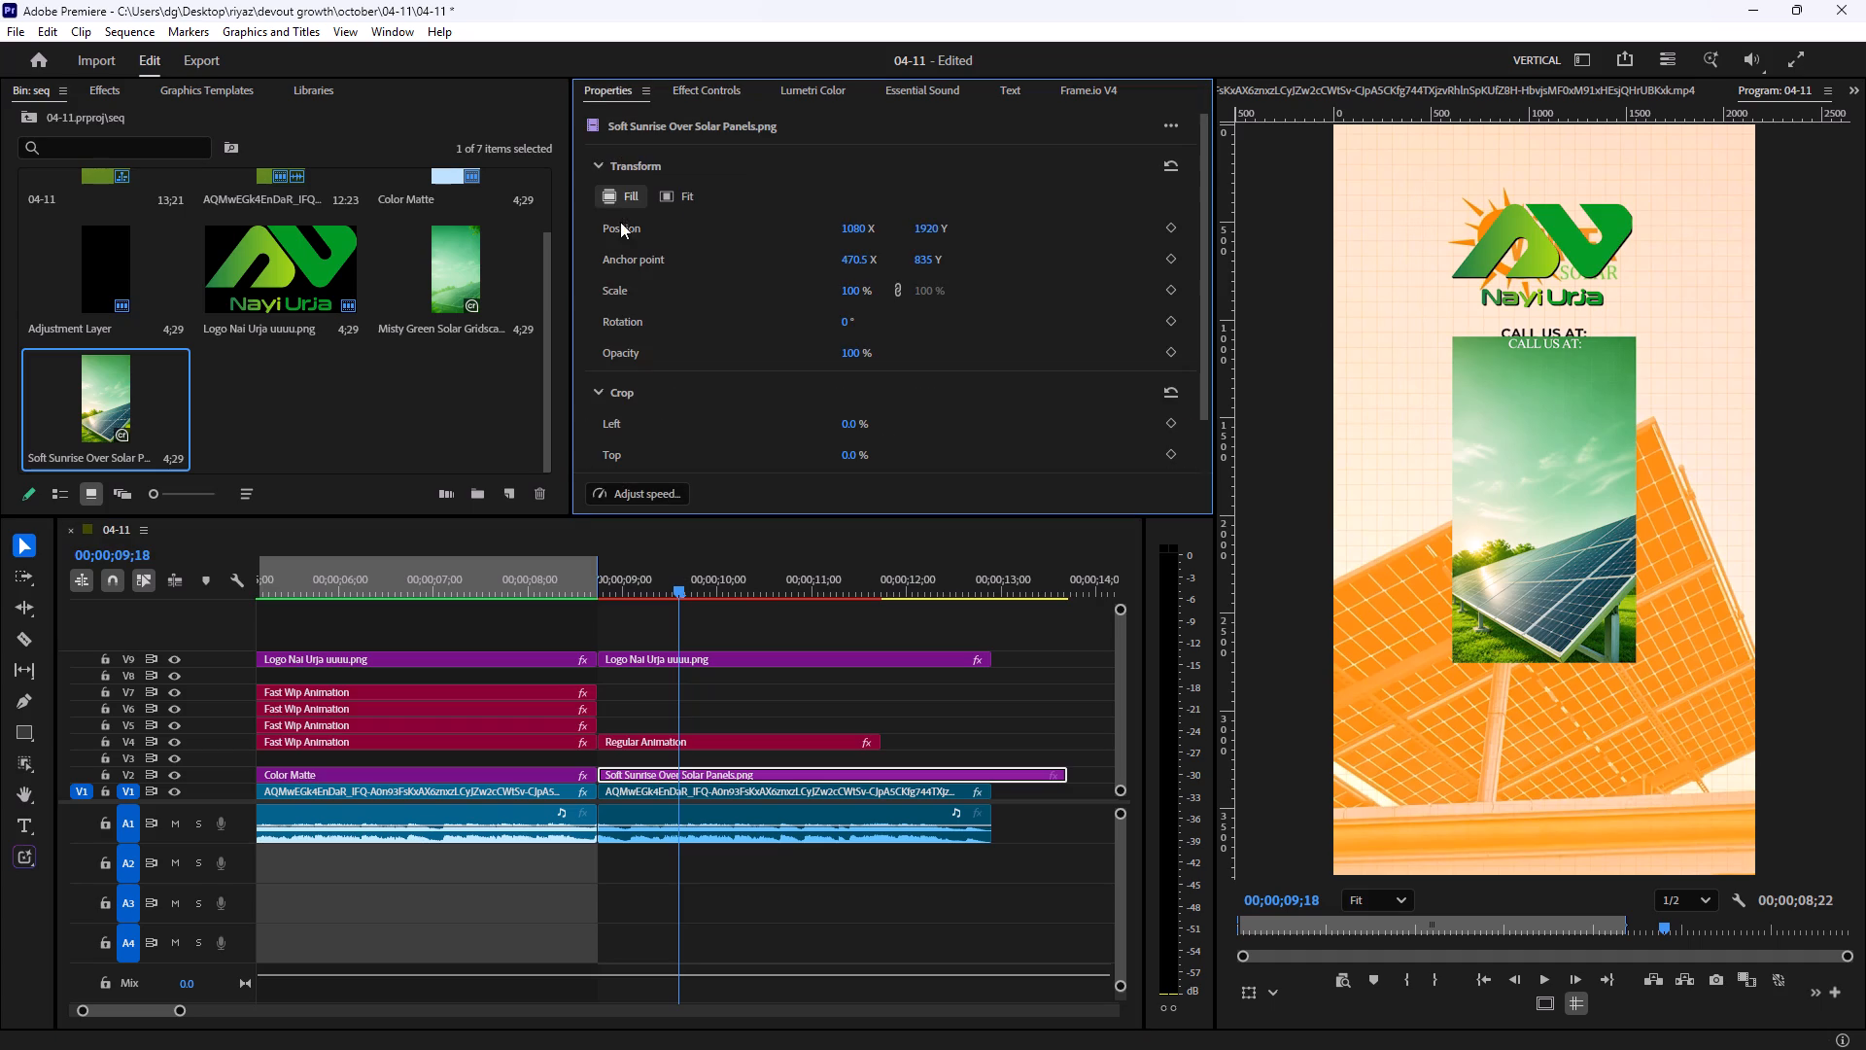
{"action": "left_click", "coordinate": [615, 203]}
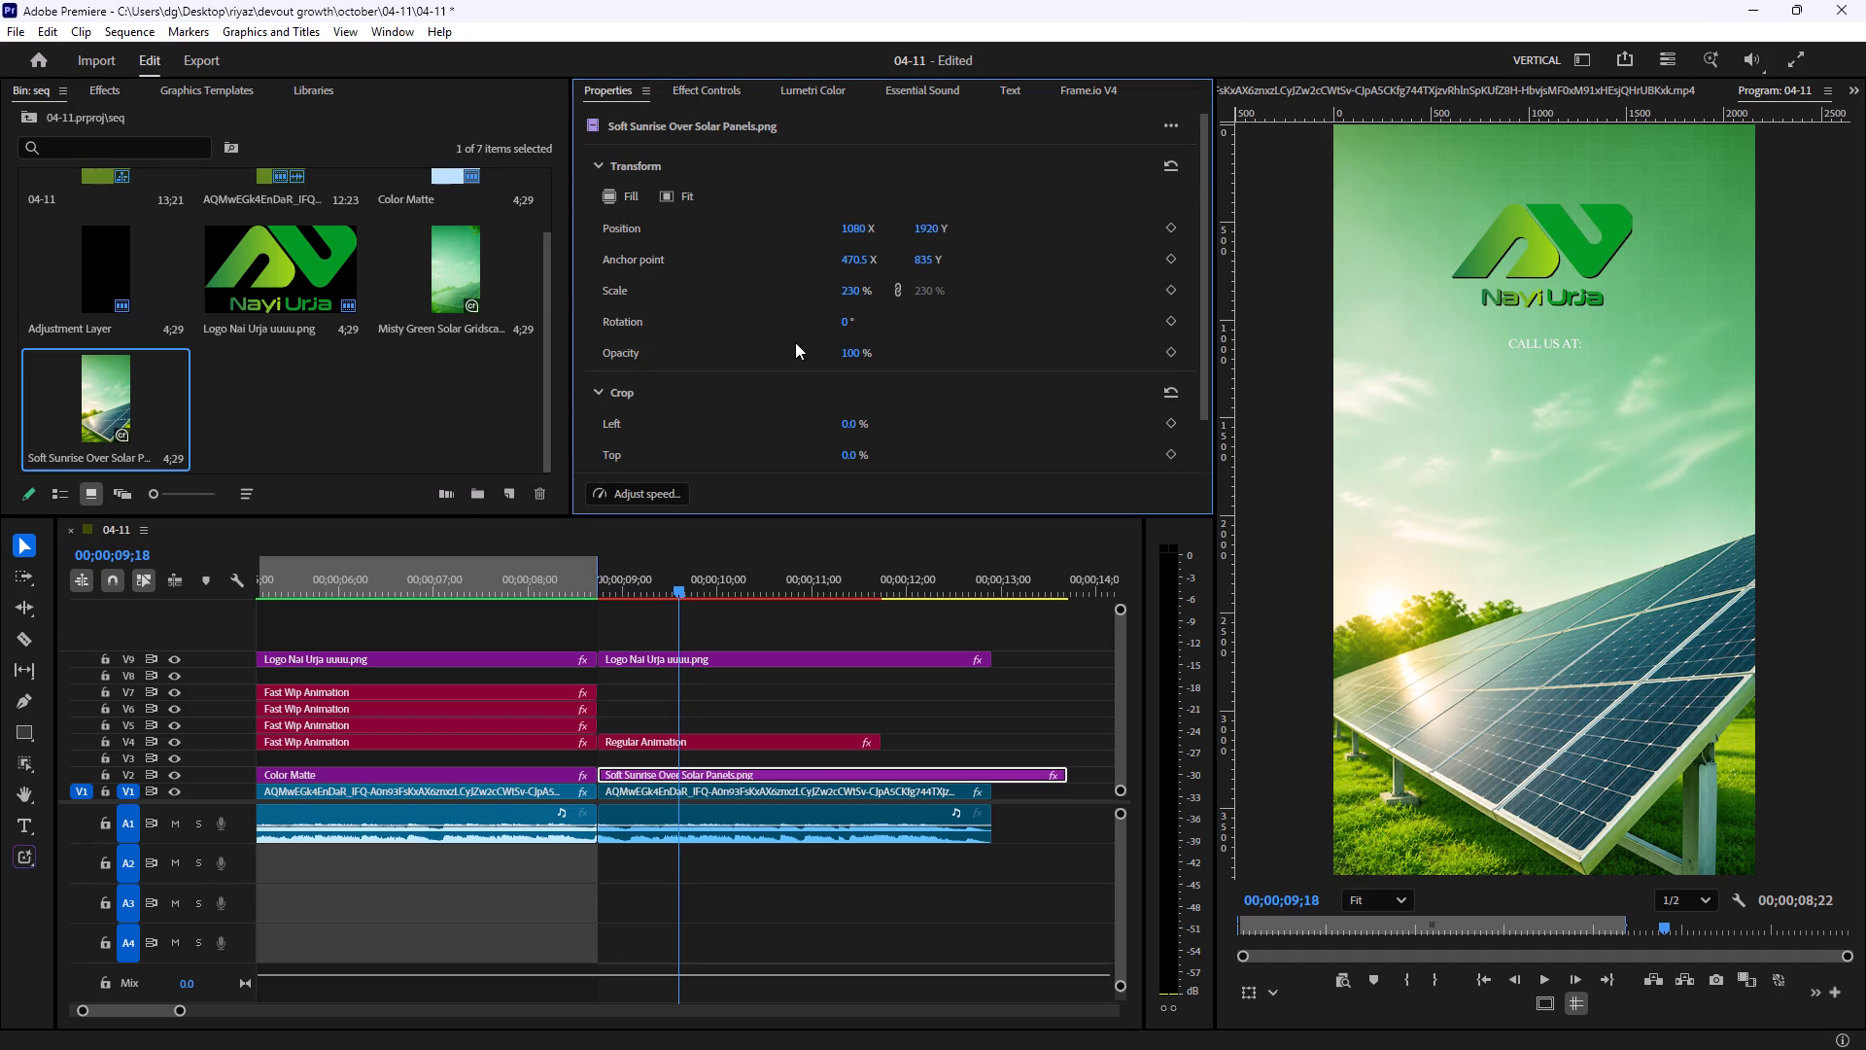
Play back the cut from the table tennis scene into the closing card to check the new background and call-us title.
{"action": "left_click_drag", "start_coordinate": [697, 580], "coordinate": [586, 616]}
{"action": "key", "text": "space"}
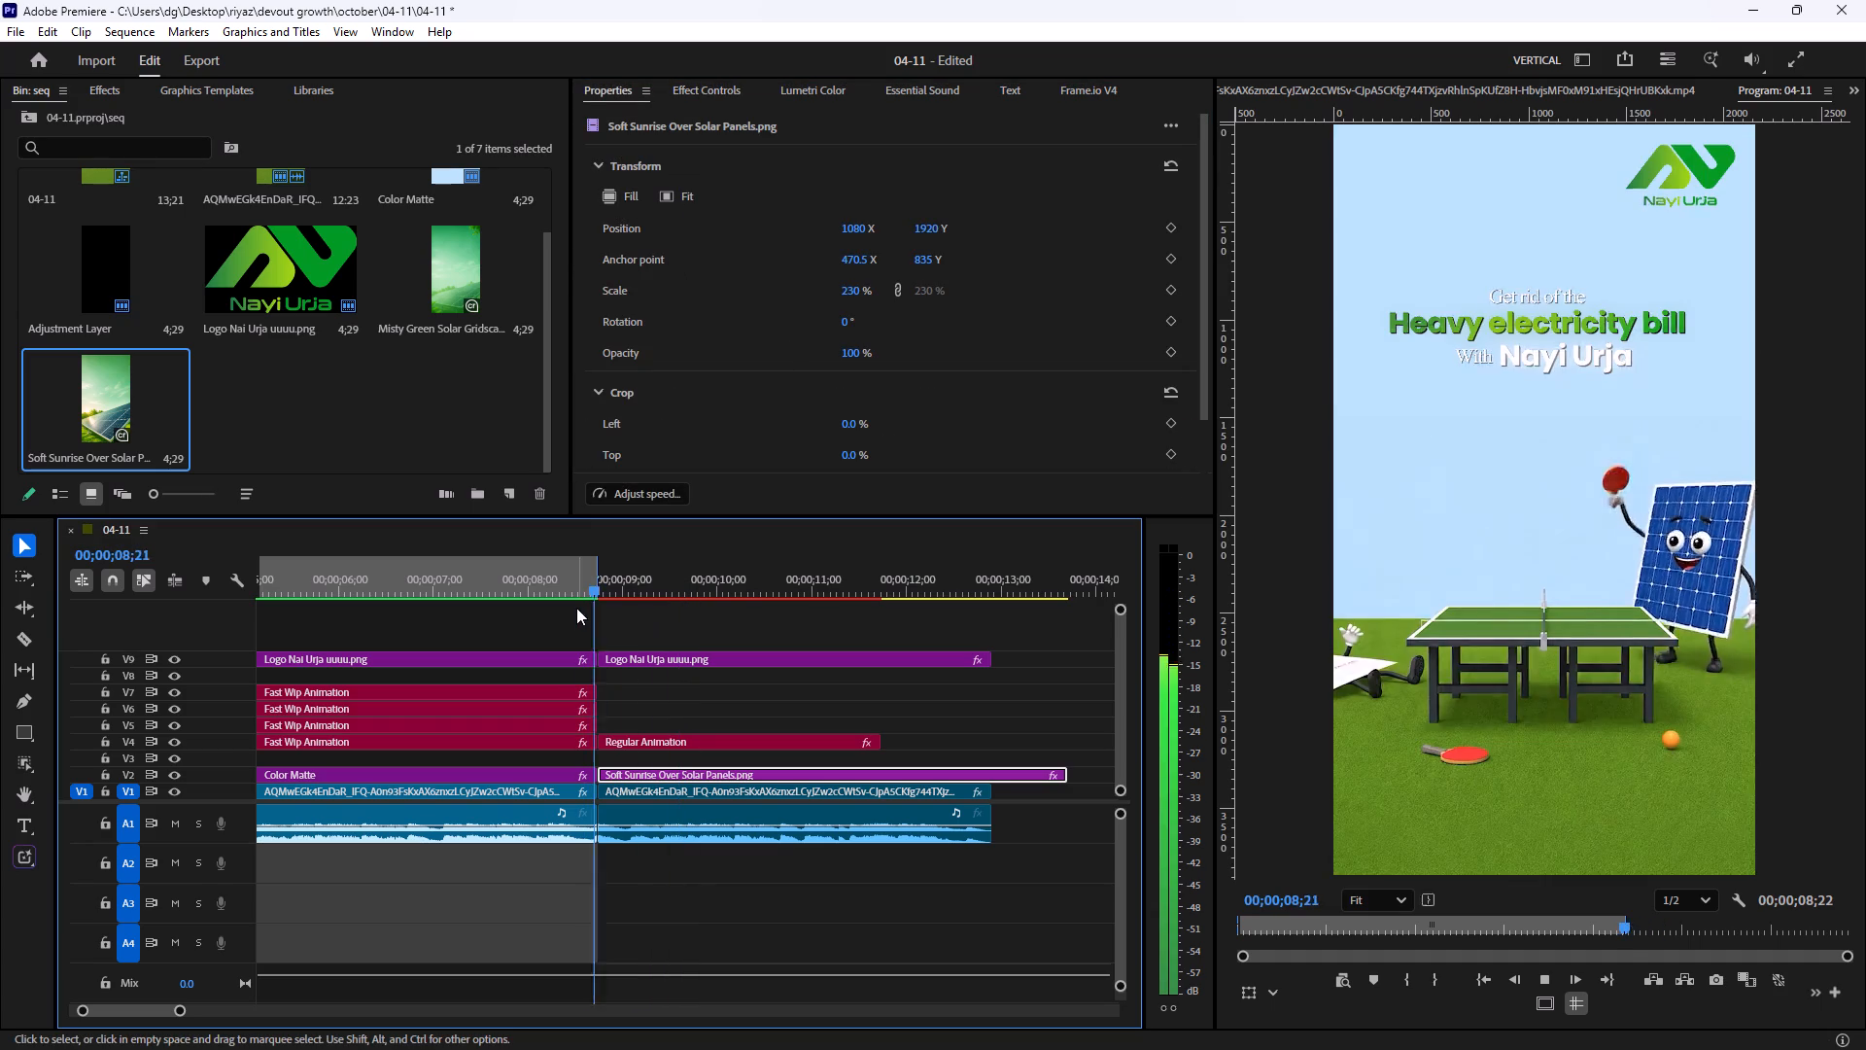
{"action": "key", "text": "space"}
{"action": "left_click_drag", "start_coordinate": [627, 582], "coordinate": [563, 608]}
{"action": "key", "text": "space"}
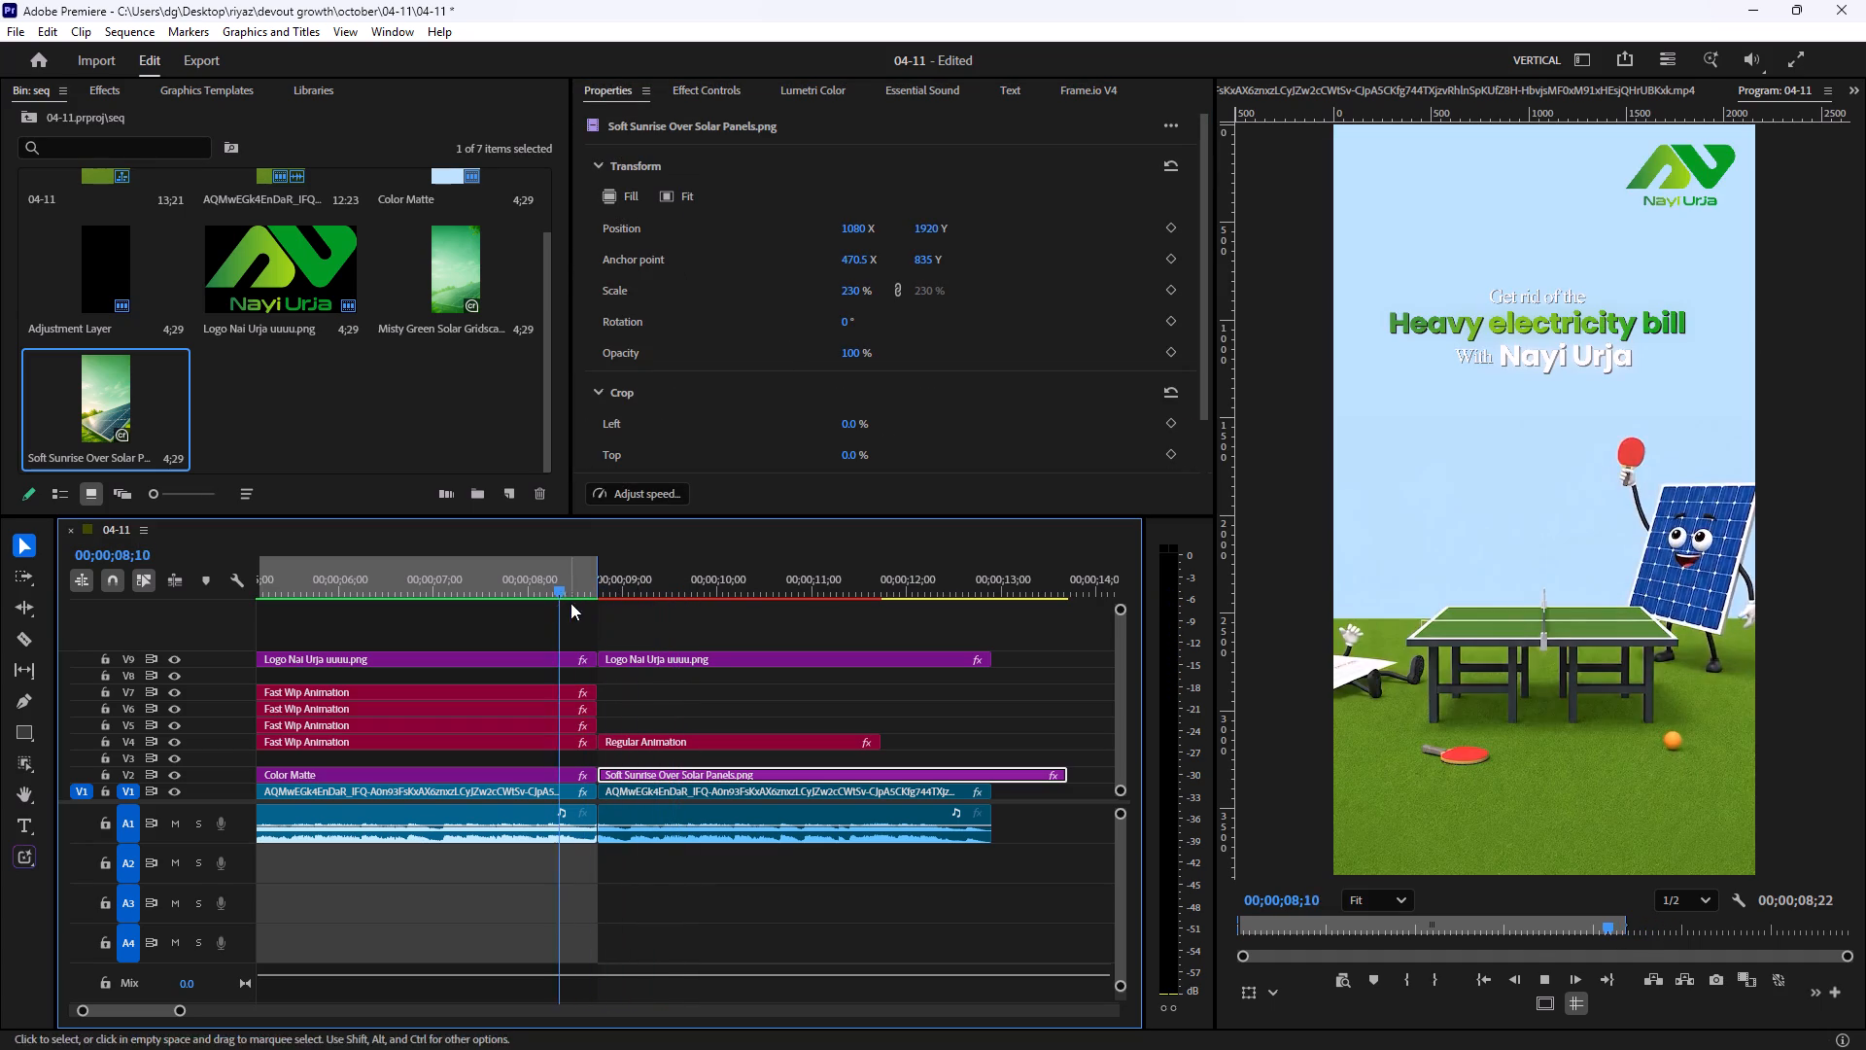
{"action": "key", "text": "space"}
{"action": "key", "text": "space"}
{"action": "key", "text": "space"}
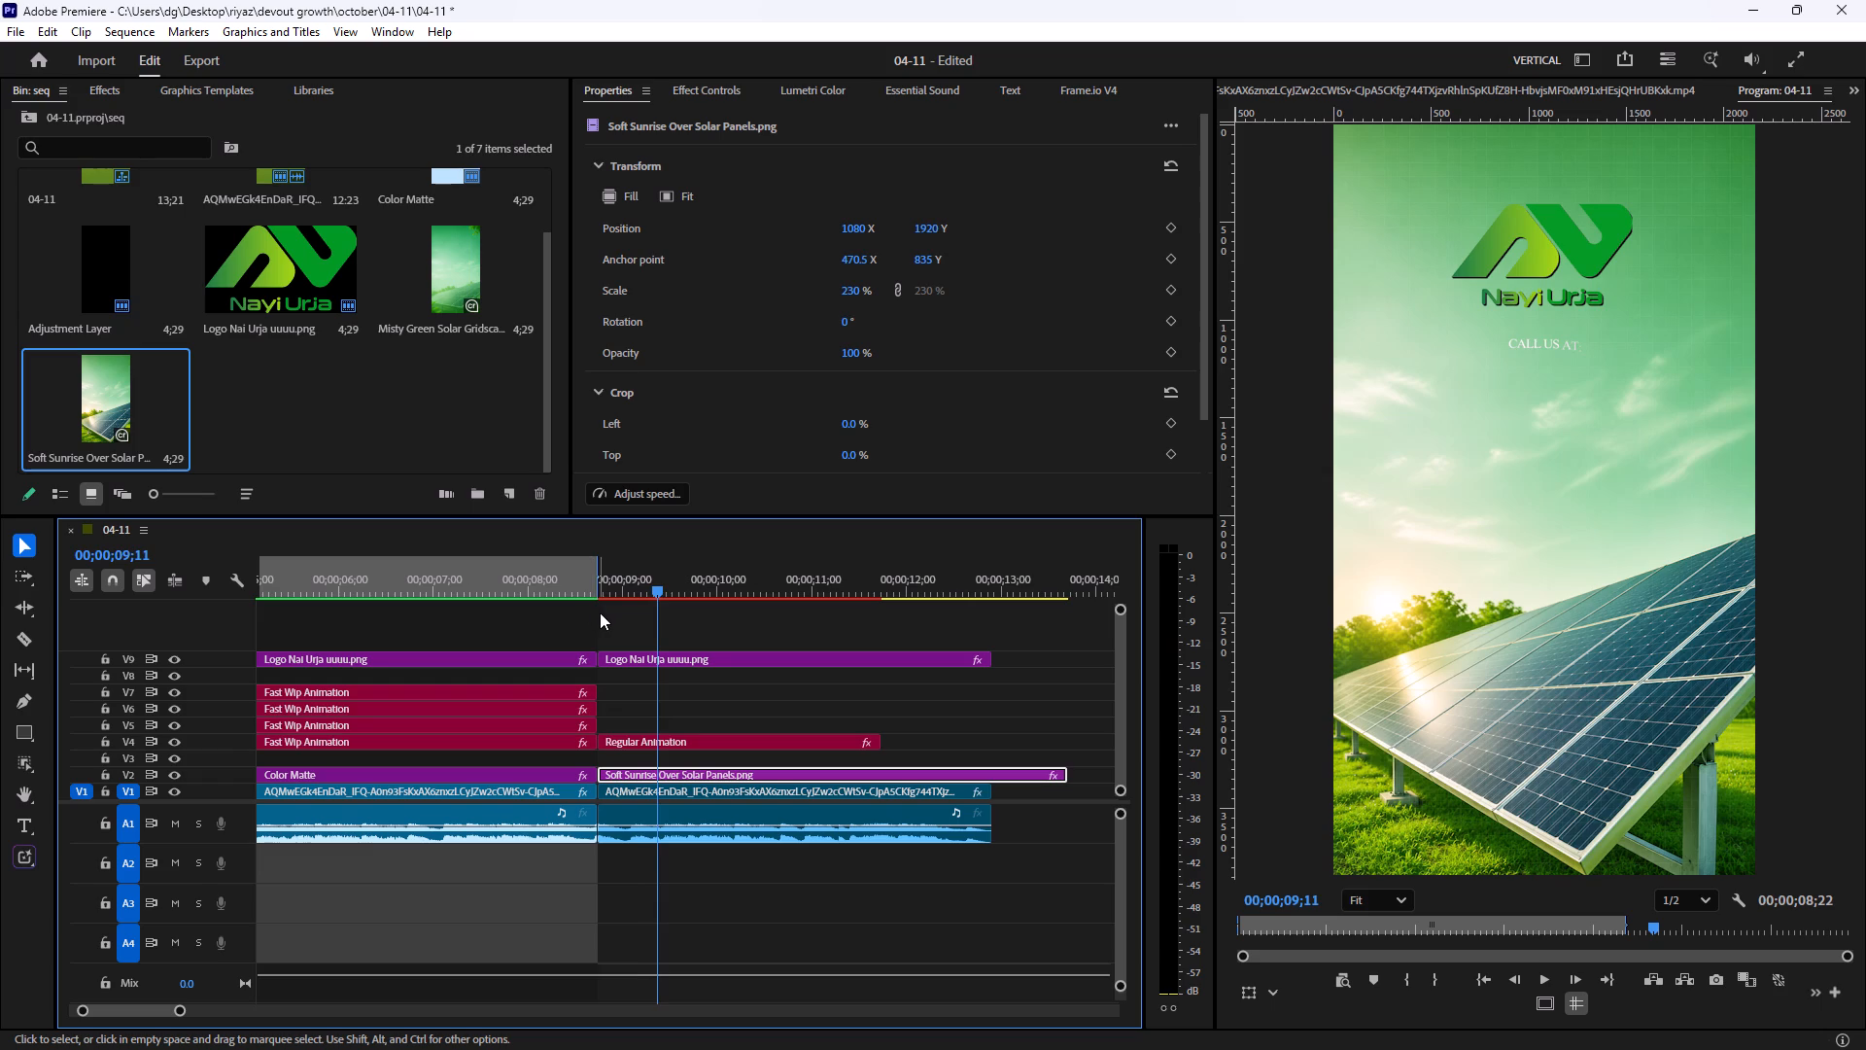
{"action": "key", "text": "space"}
{"action": "key", "text": "space"}
Trim the Soft Sunrise background and extend the call-us title so both end with the reference clip on V1.
{"action": "left_click_drag", "start_coordinate": [1077, 779], "coordinate": [1041, 785]}
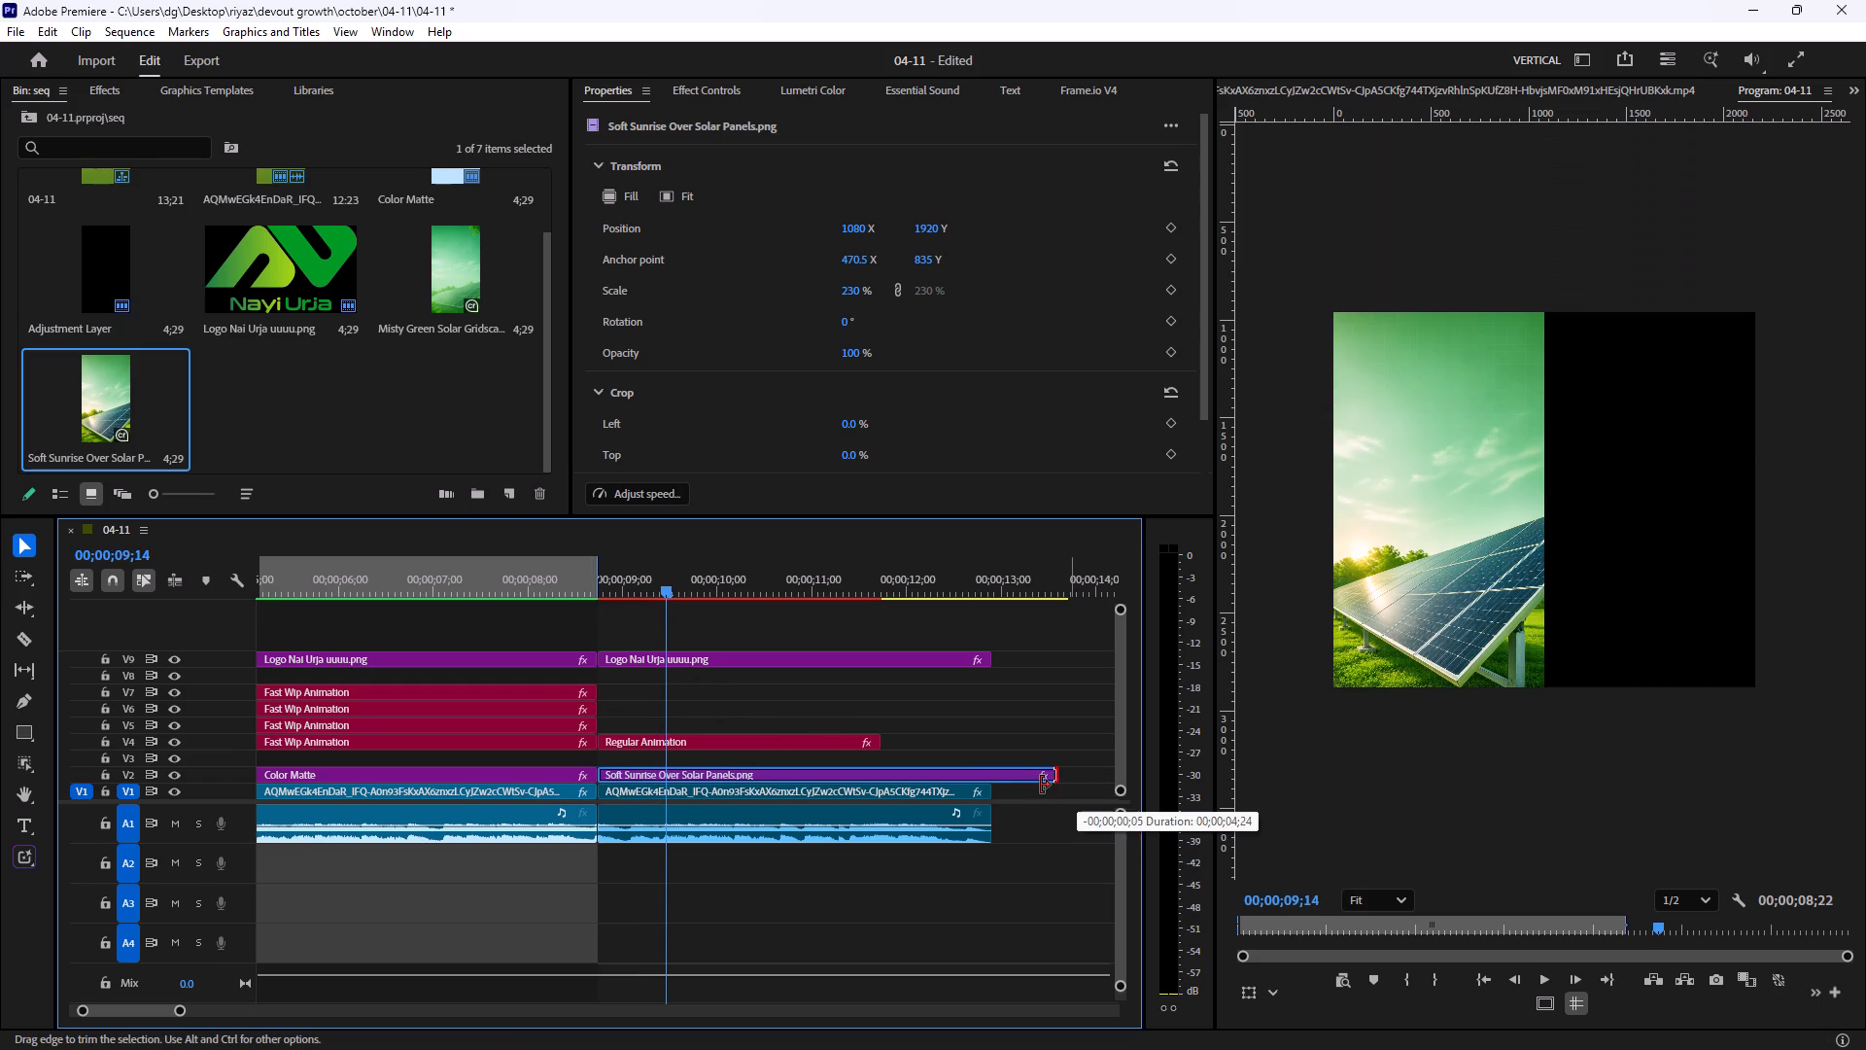
{"action": "left_click_drag", "start_coordinate": [1041, 785], "coordinate": [1000, 804]}
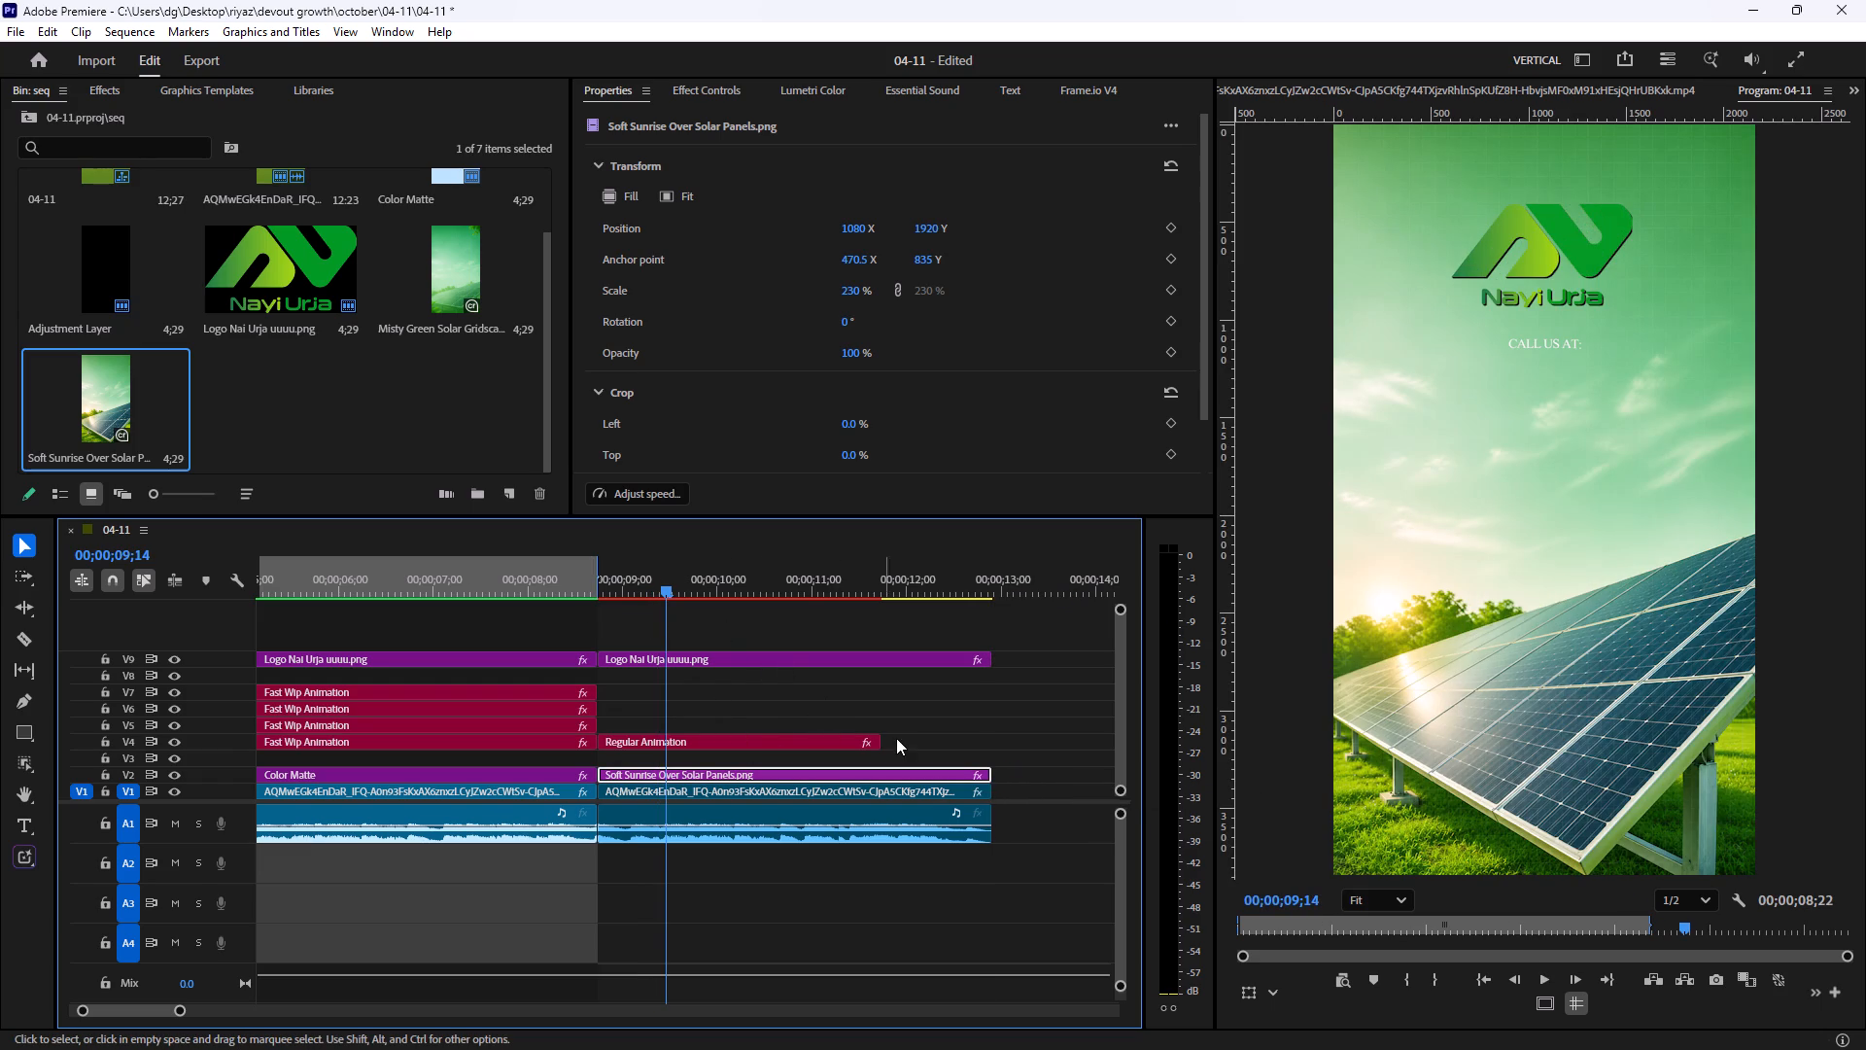
{"action": "left_click_drag", "start_coordinate": [888, 746], "coordinate": [1004, 746]}
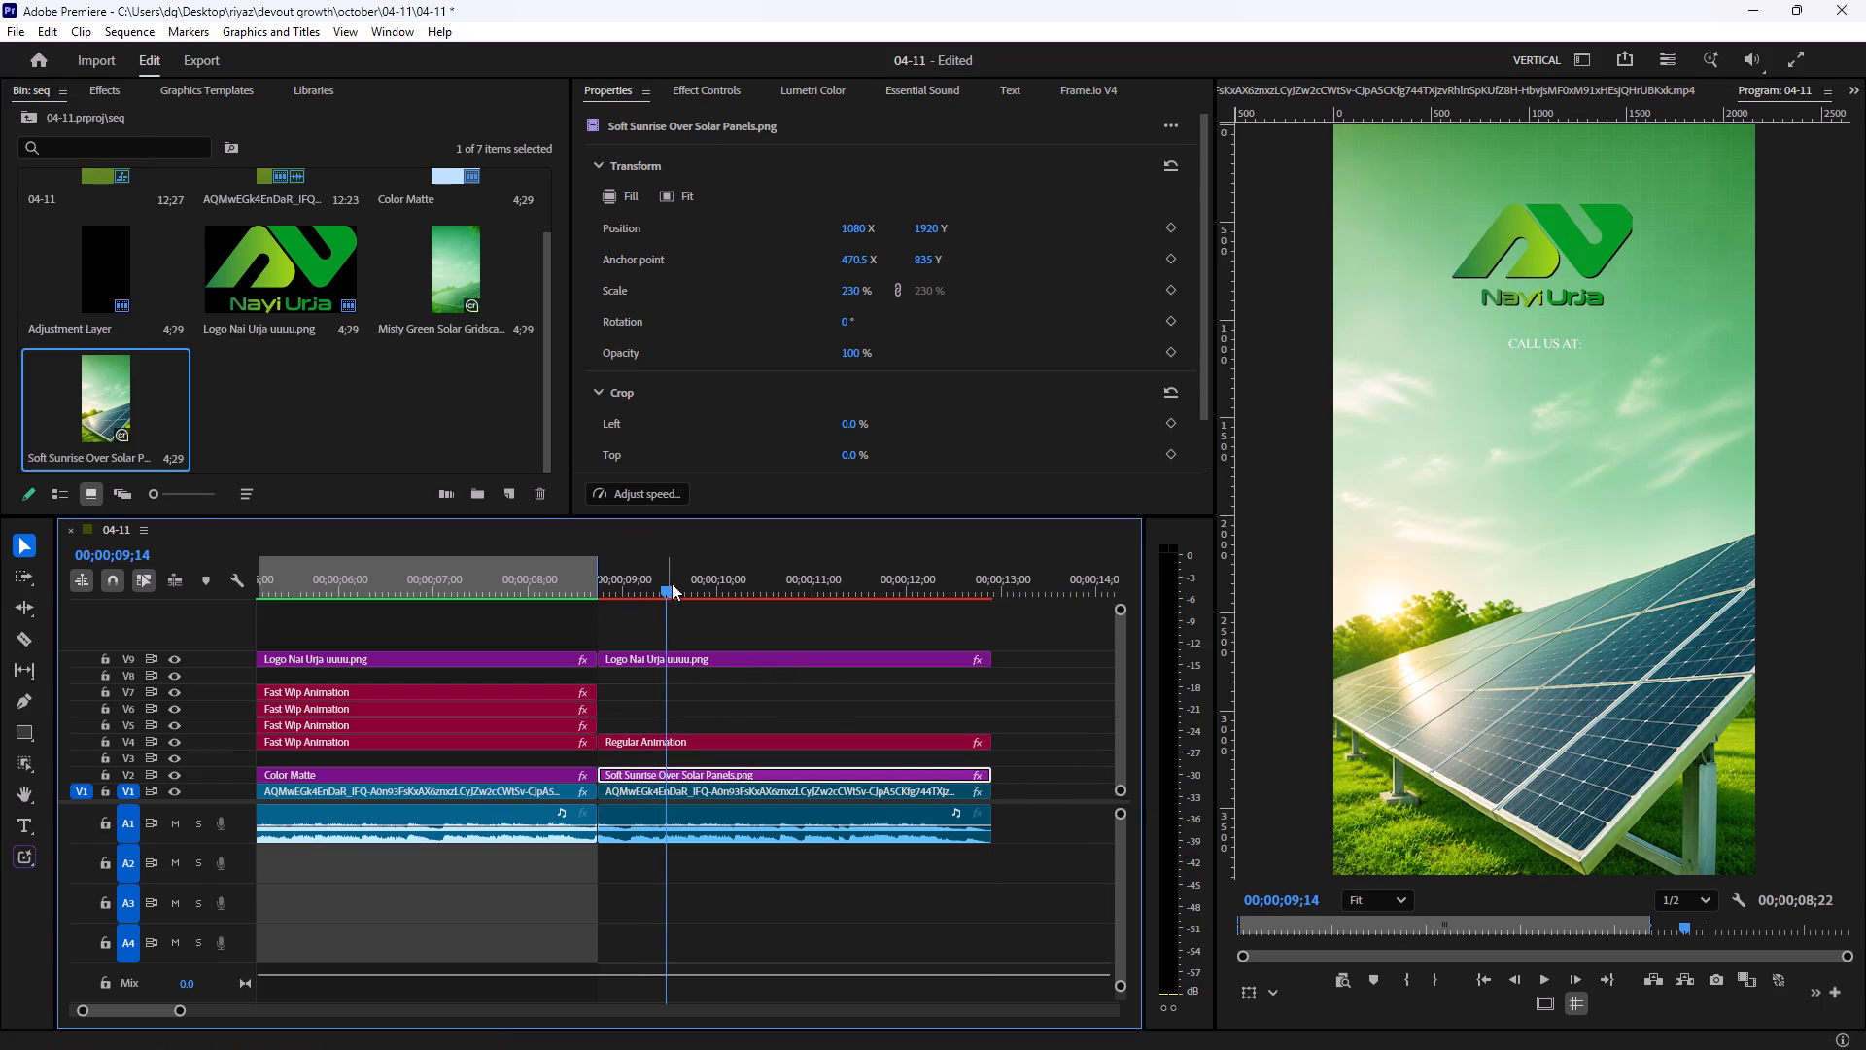
Find the Drop Shadow effect and apply it to the closing card's Regular Animation title.
{"action": "left_click", "coordinate": [103, 90]}
{"action": "left_click_drag", "start_coordinate": [80, 125], "coordinate": [0, 143]}
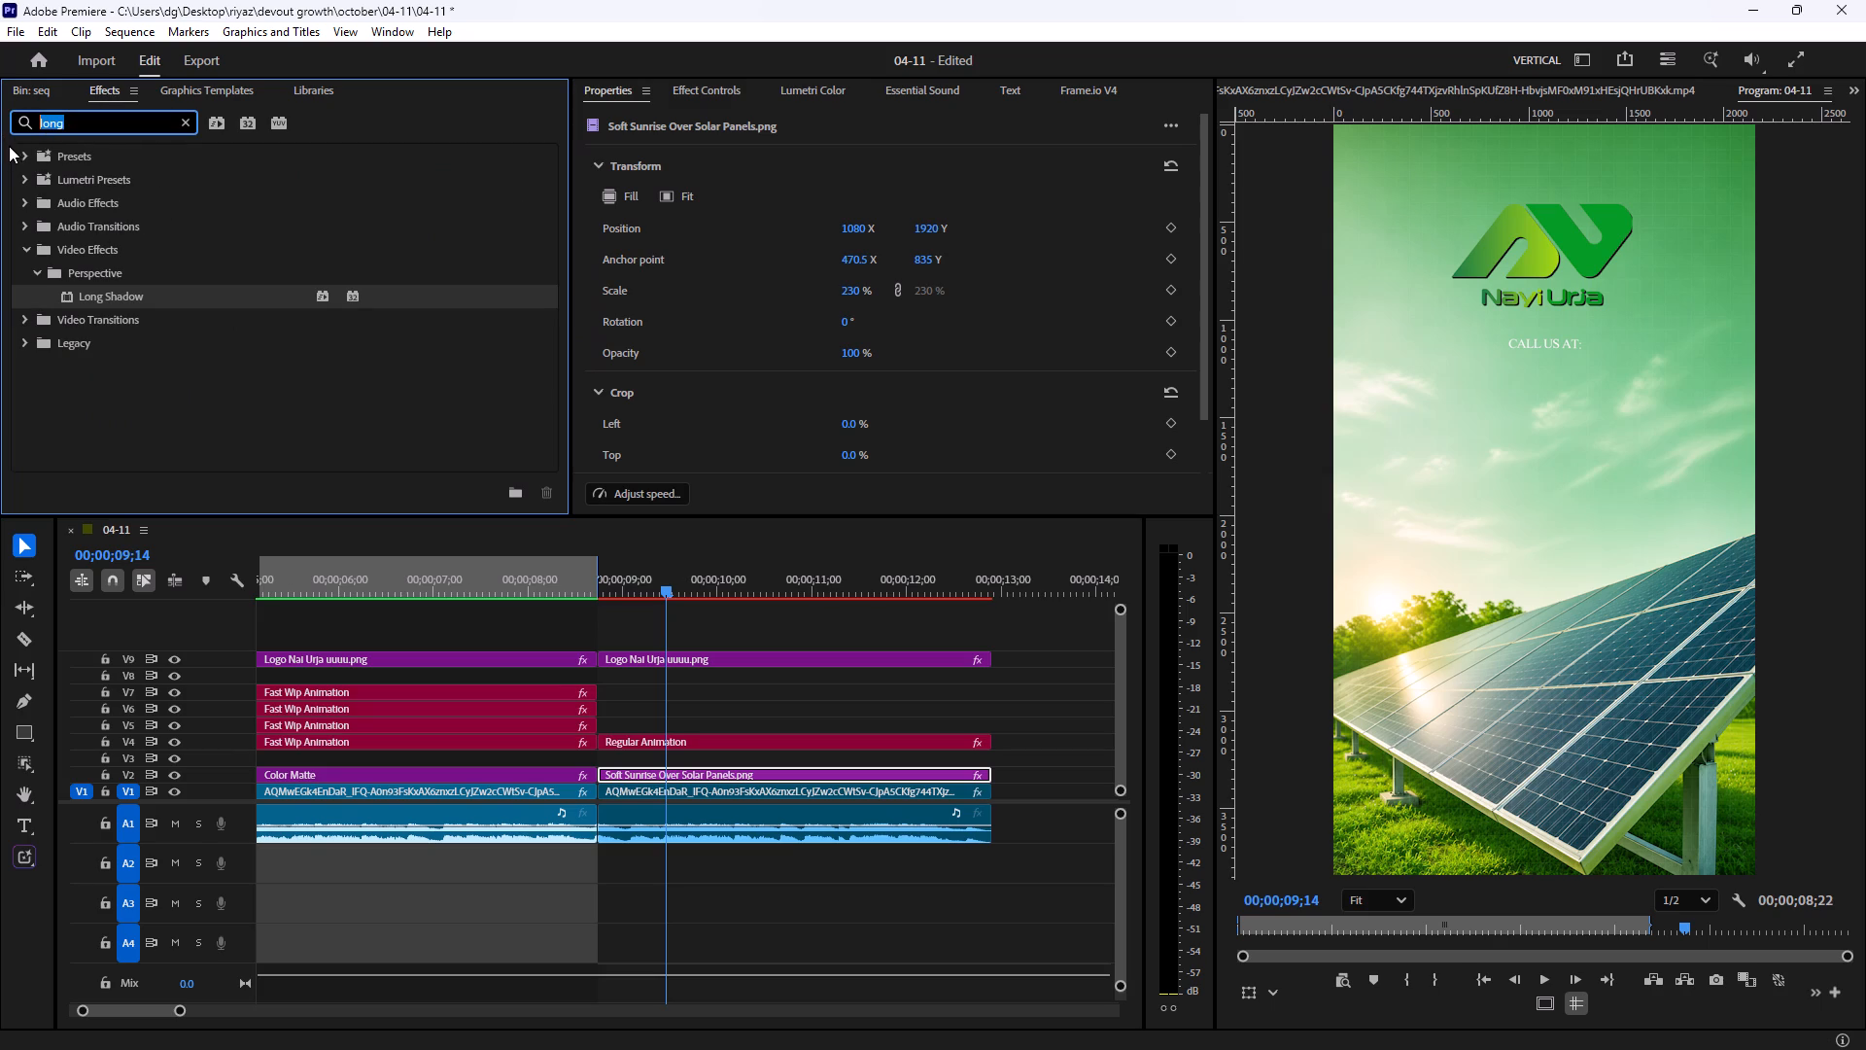
{"action": "type", "text": "drop"}
{"action": "left_click_drag", "start_coordinate": [108, 290], "coordinate": [113, 289]}
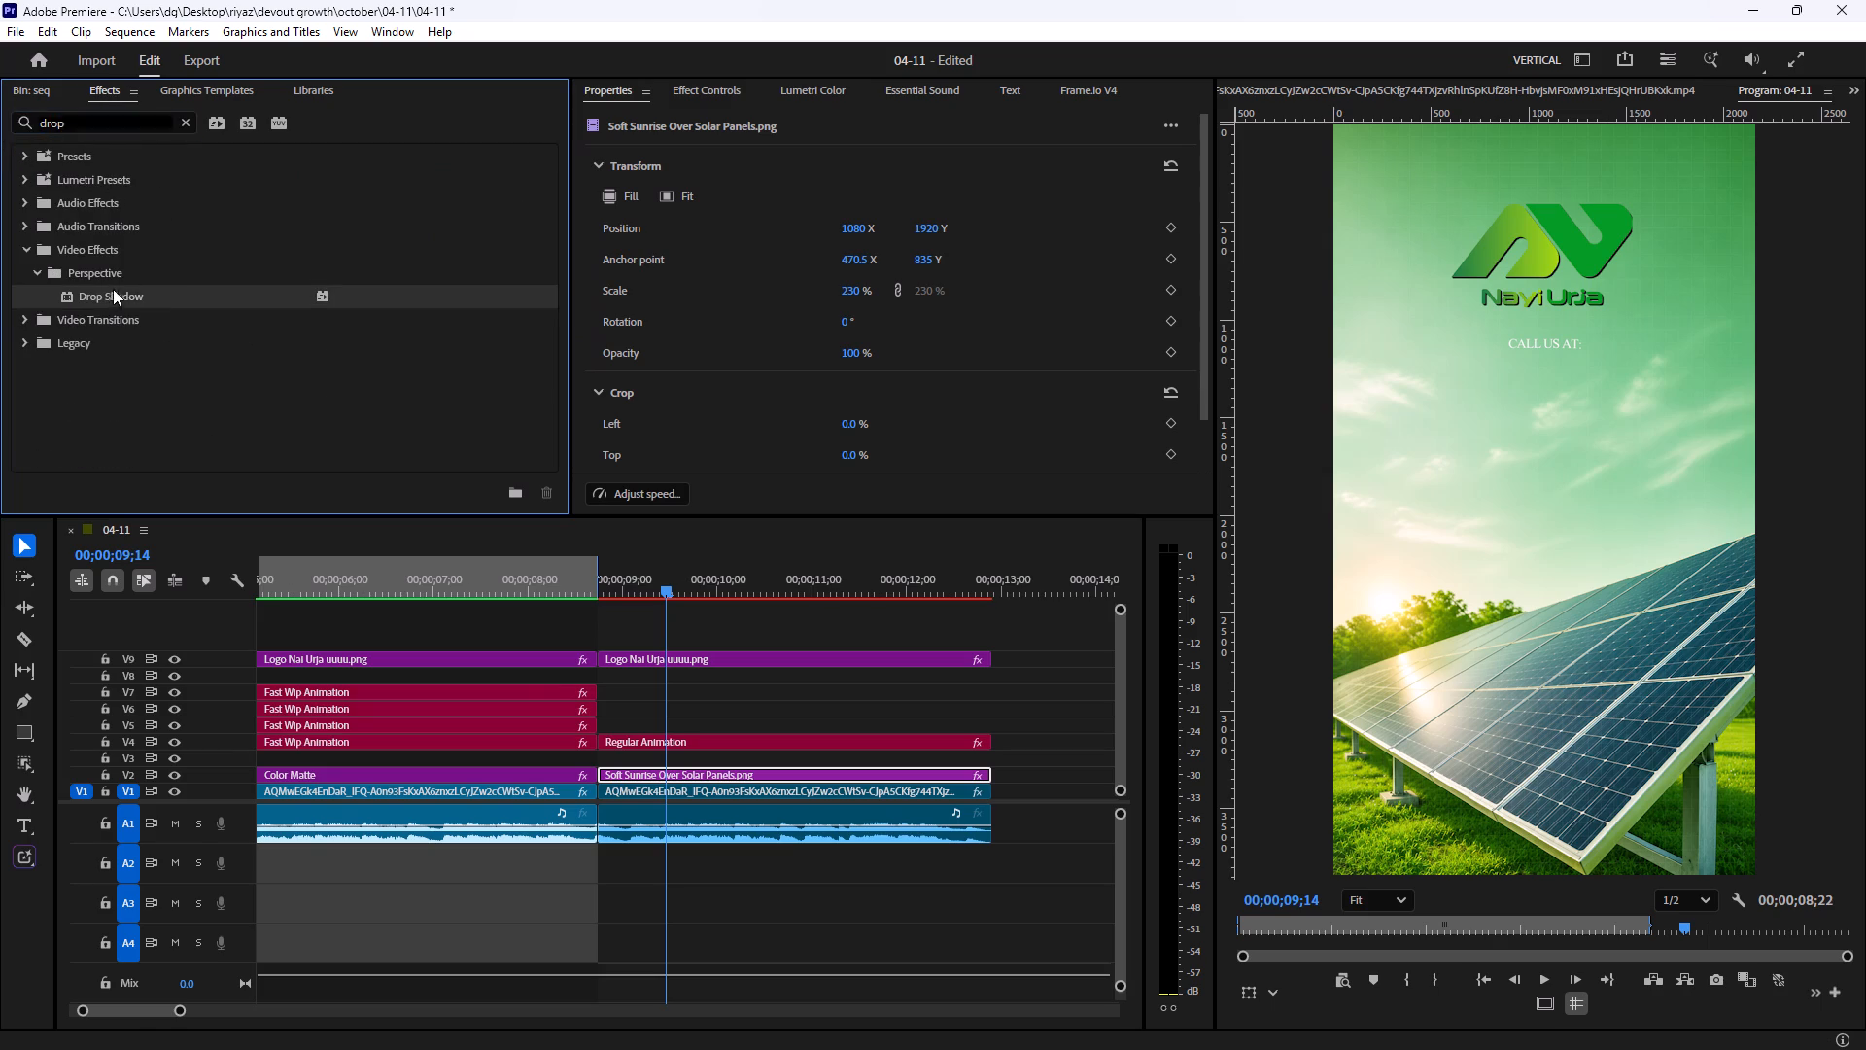
{"action": "left_click_drag", "start_coordinate": [113, 289], "coordinate": [683, 740]}
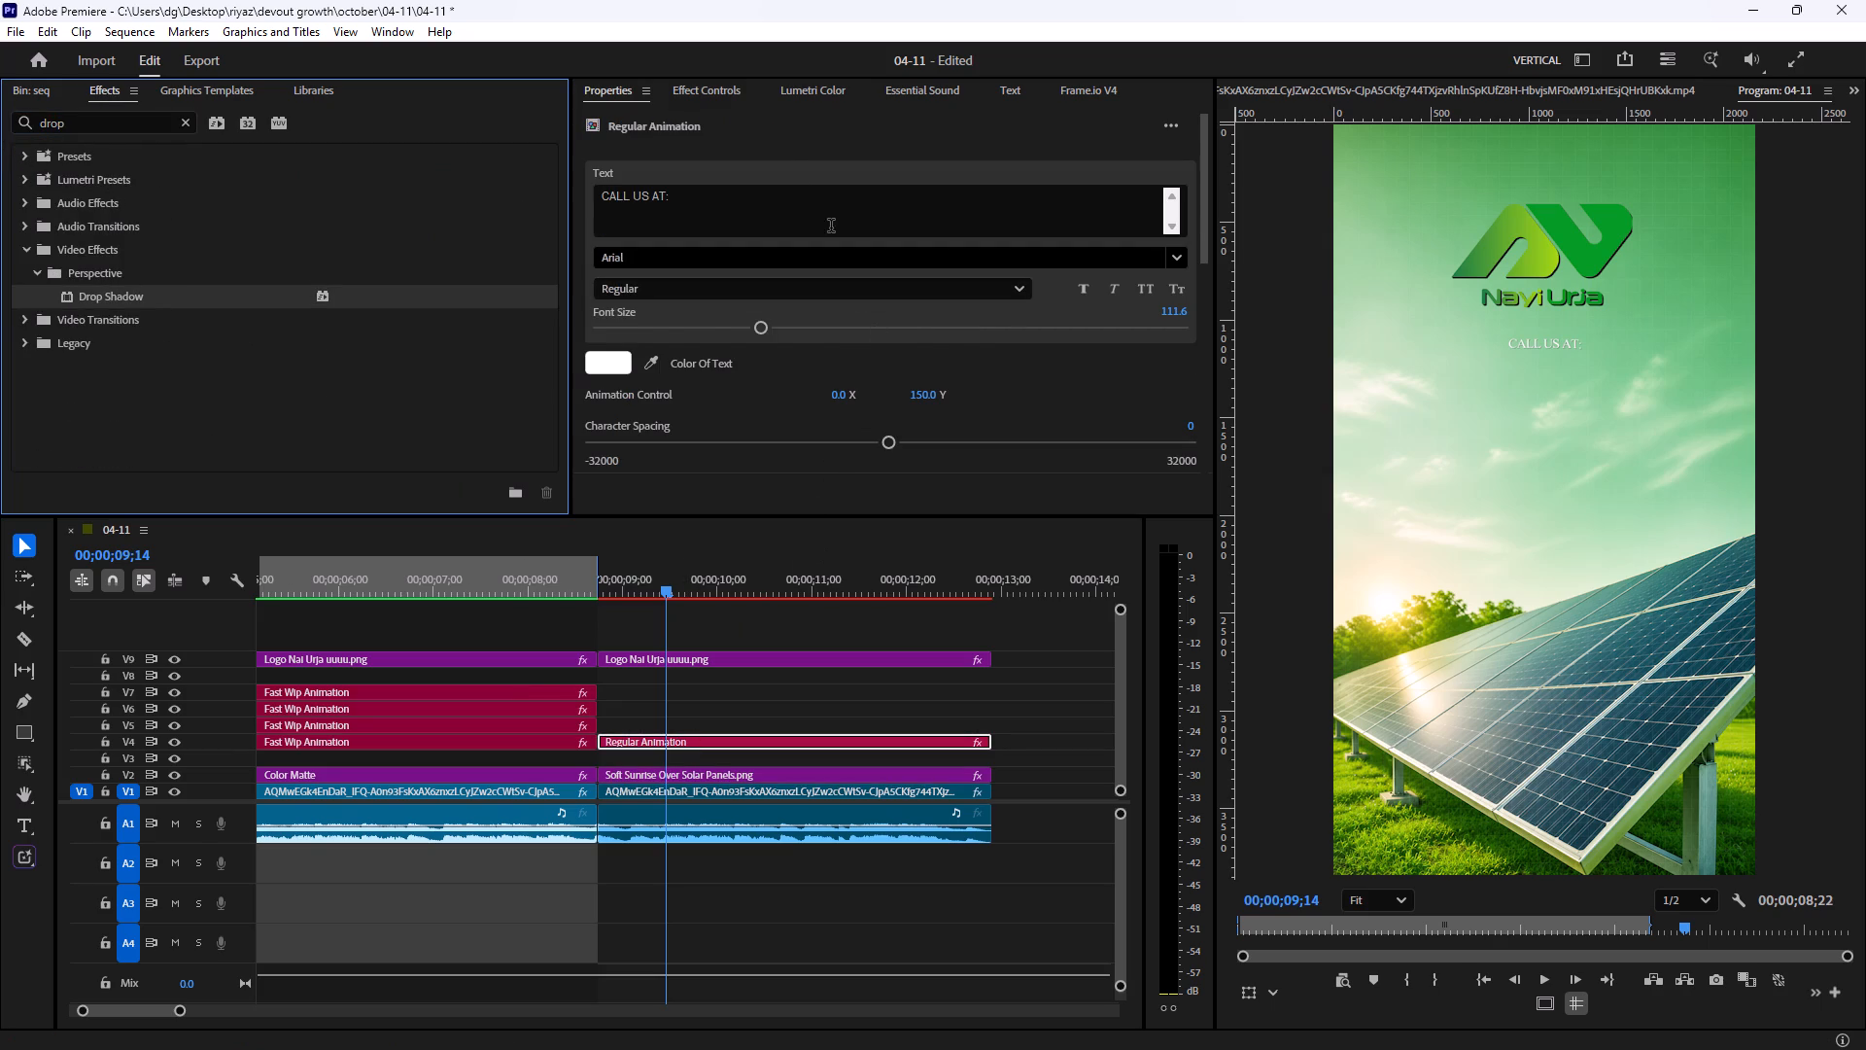
Move the call-us title slightly up so it sits closer beneath the Nayi Urja logo.
{"action": "left_click", "coordinate": [714, 89]}
{"action": "left_click_drag", "start_coordinate": [777, 227], "coordinate": [738, 254]}
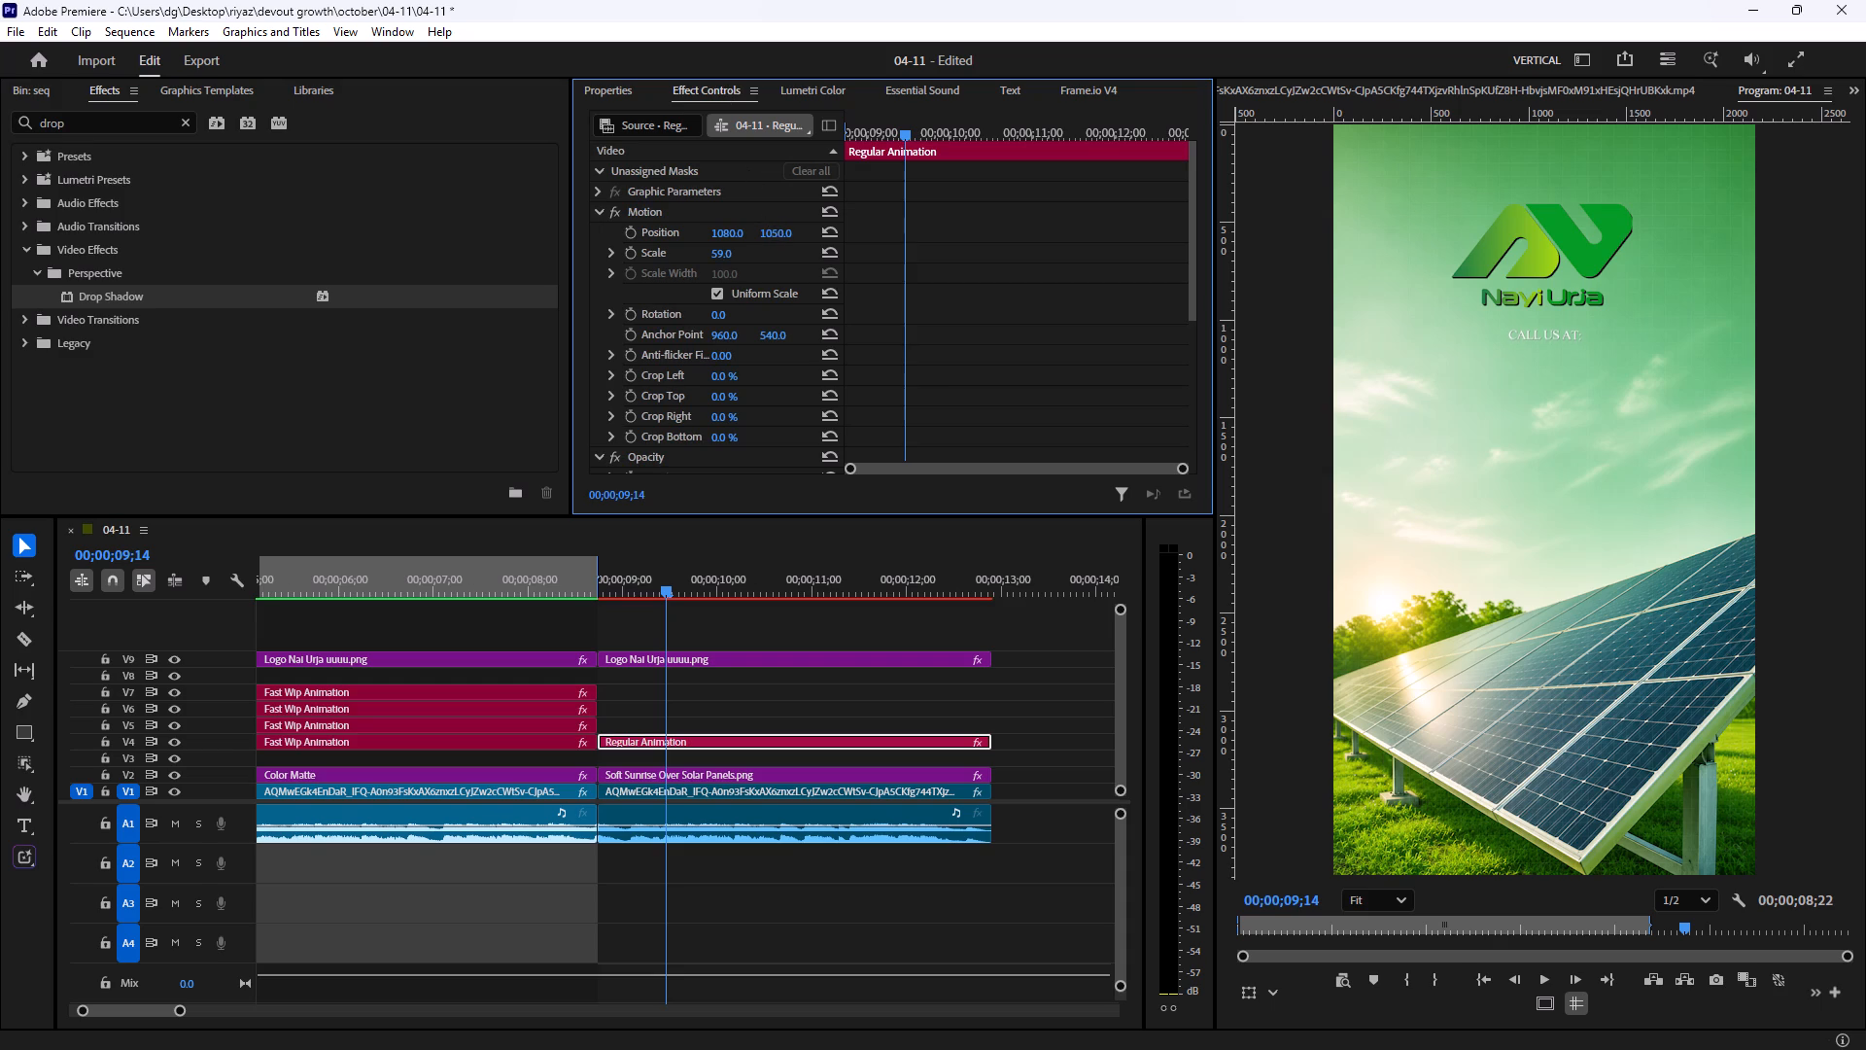
{"action": "left_click_drag", "start_coordinate": [738, 254], "coordinate": [722, 287]}
{"action": "left_click_drag", "start_coordinate": [722, 287], "coordinate": [735, 282]}
{"action": "left_click", "coordinate": [782, 705]}
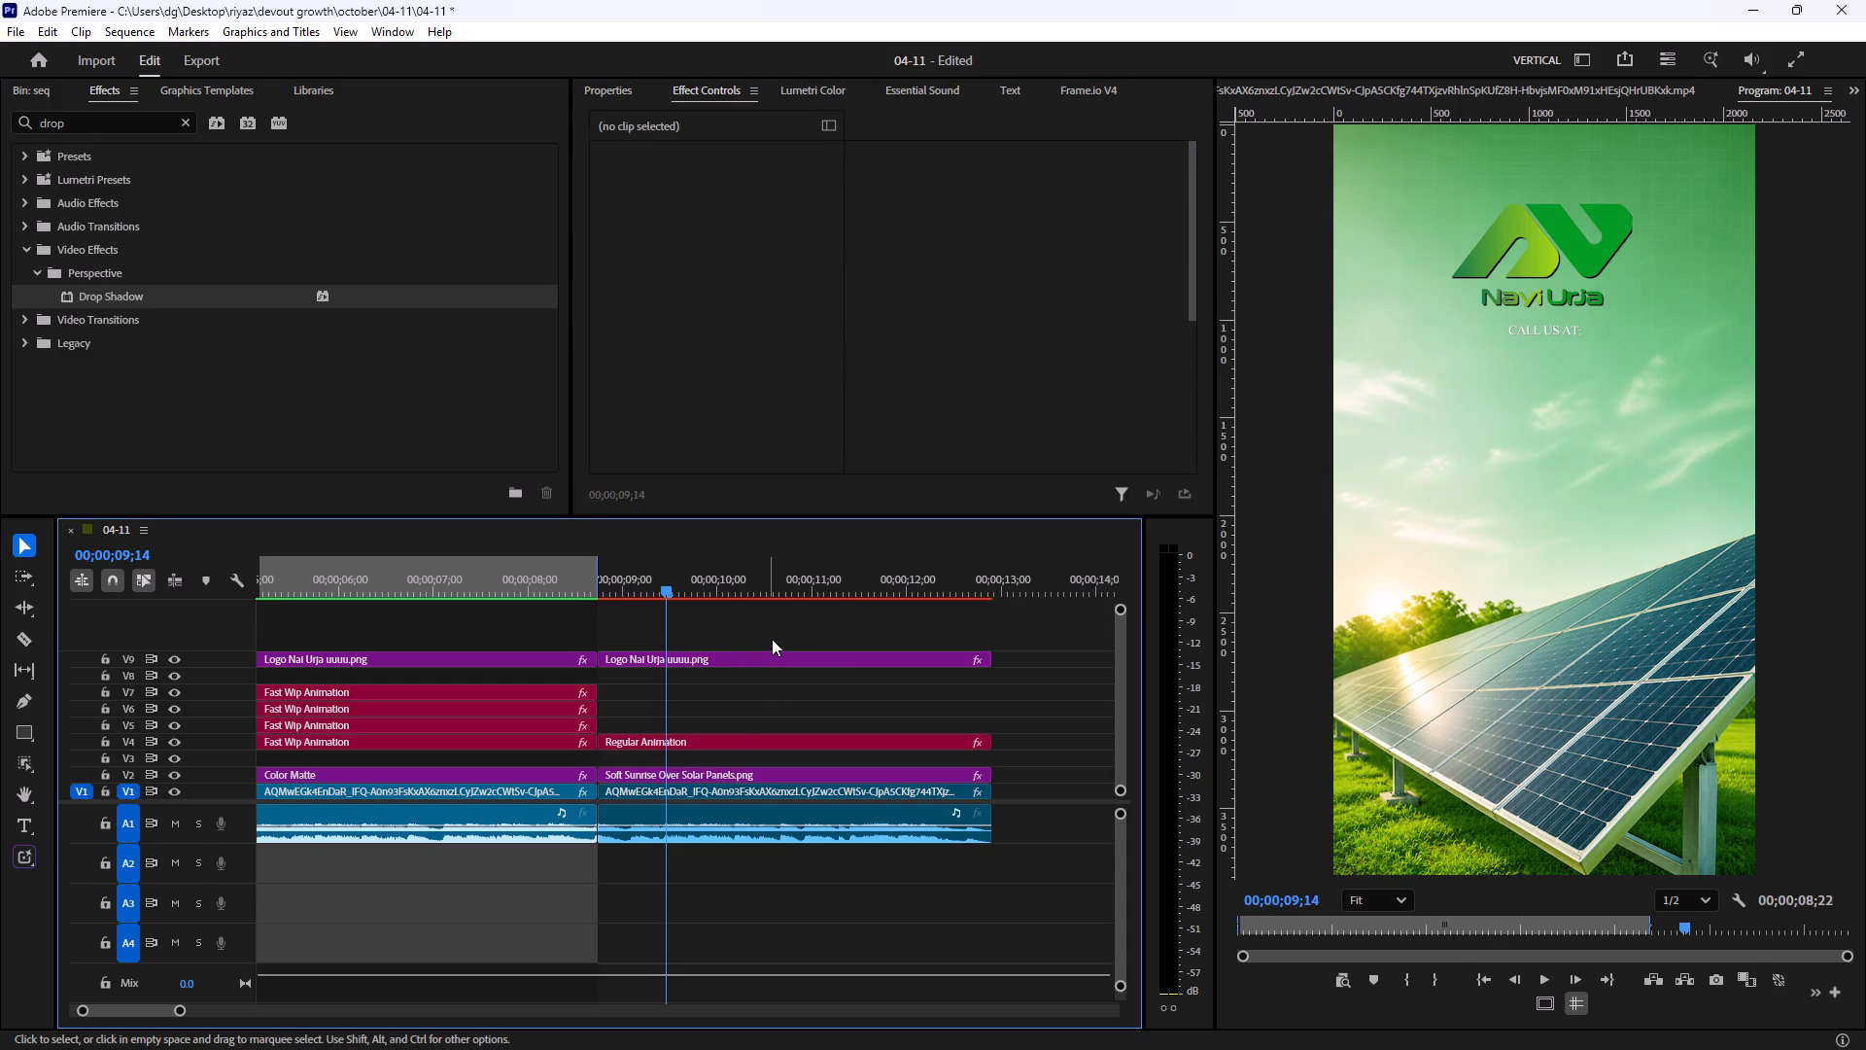
Examine the reference clip's closing card in the source view for its transition, phone number animation and text timing.
{"action": "left_click", "coordinate": [1488, 87]}
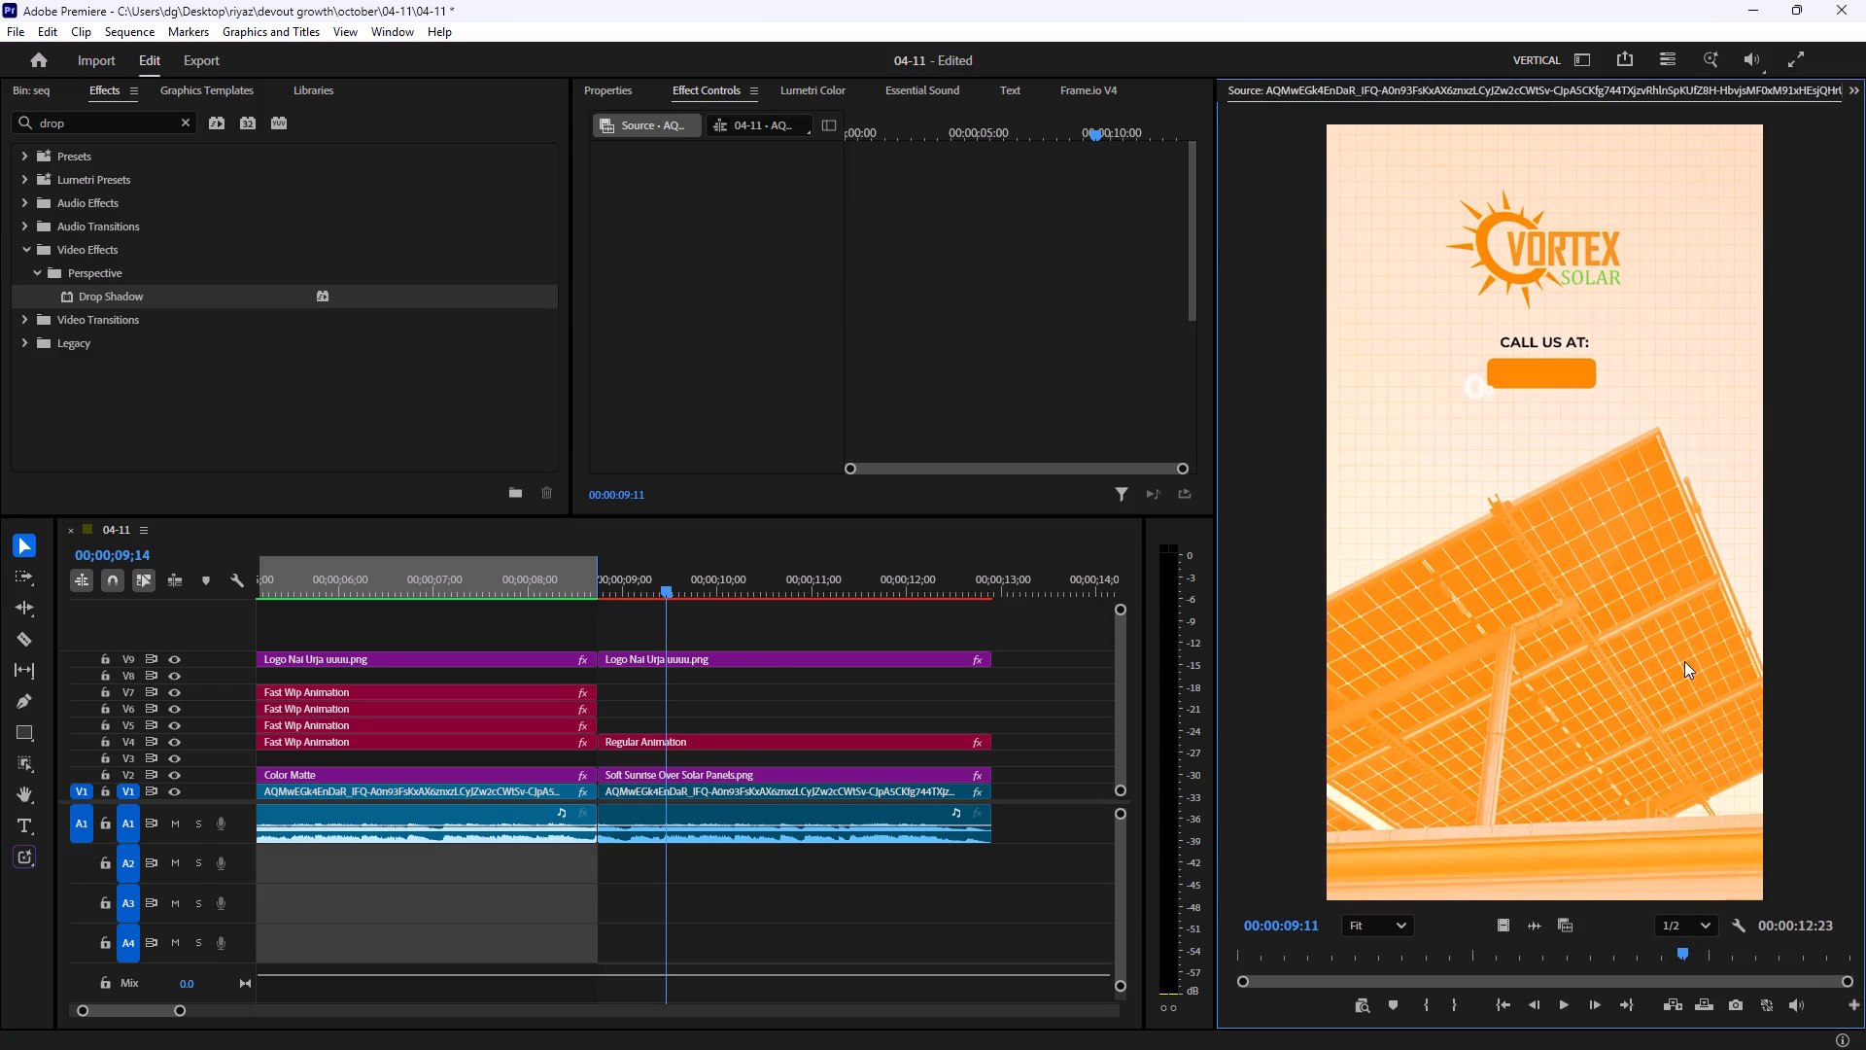
{"action": "left_click_drag", "start_coordinate": [1683, 949], "coordinate": [1687, 956]}
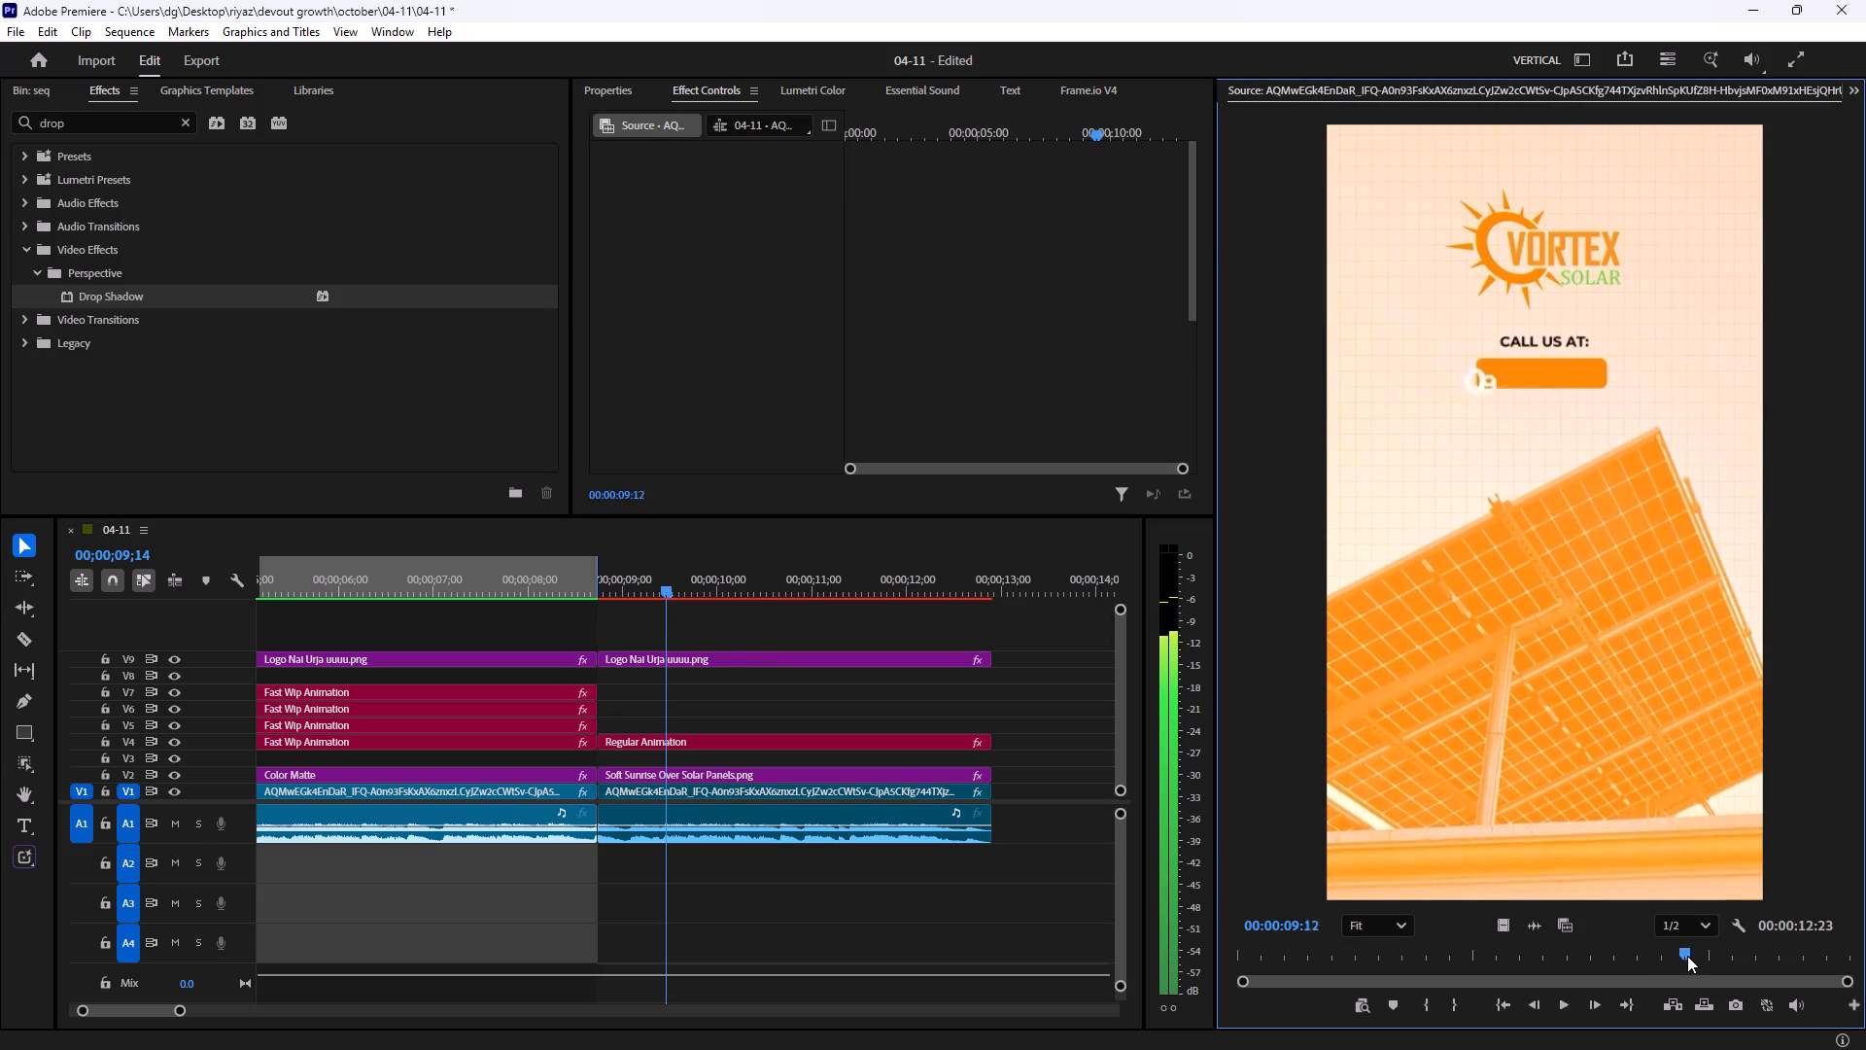
{"action": "left_click_drag", "start_coordinate": [1687, 956], "coordinate": [1667, 960]}
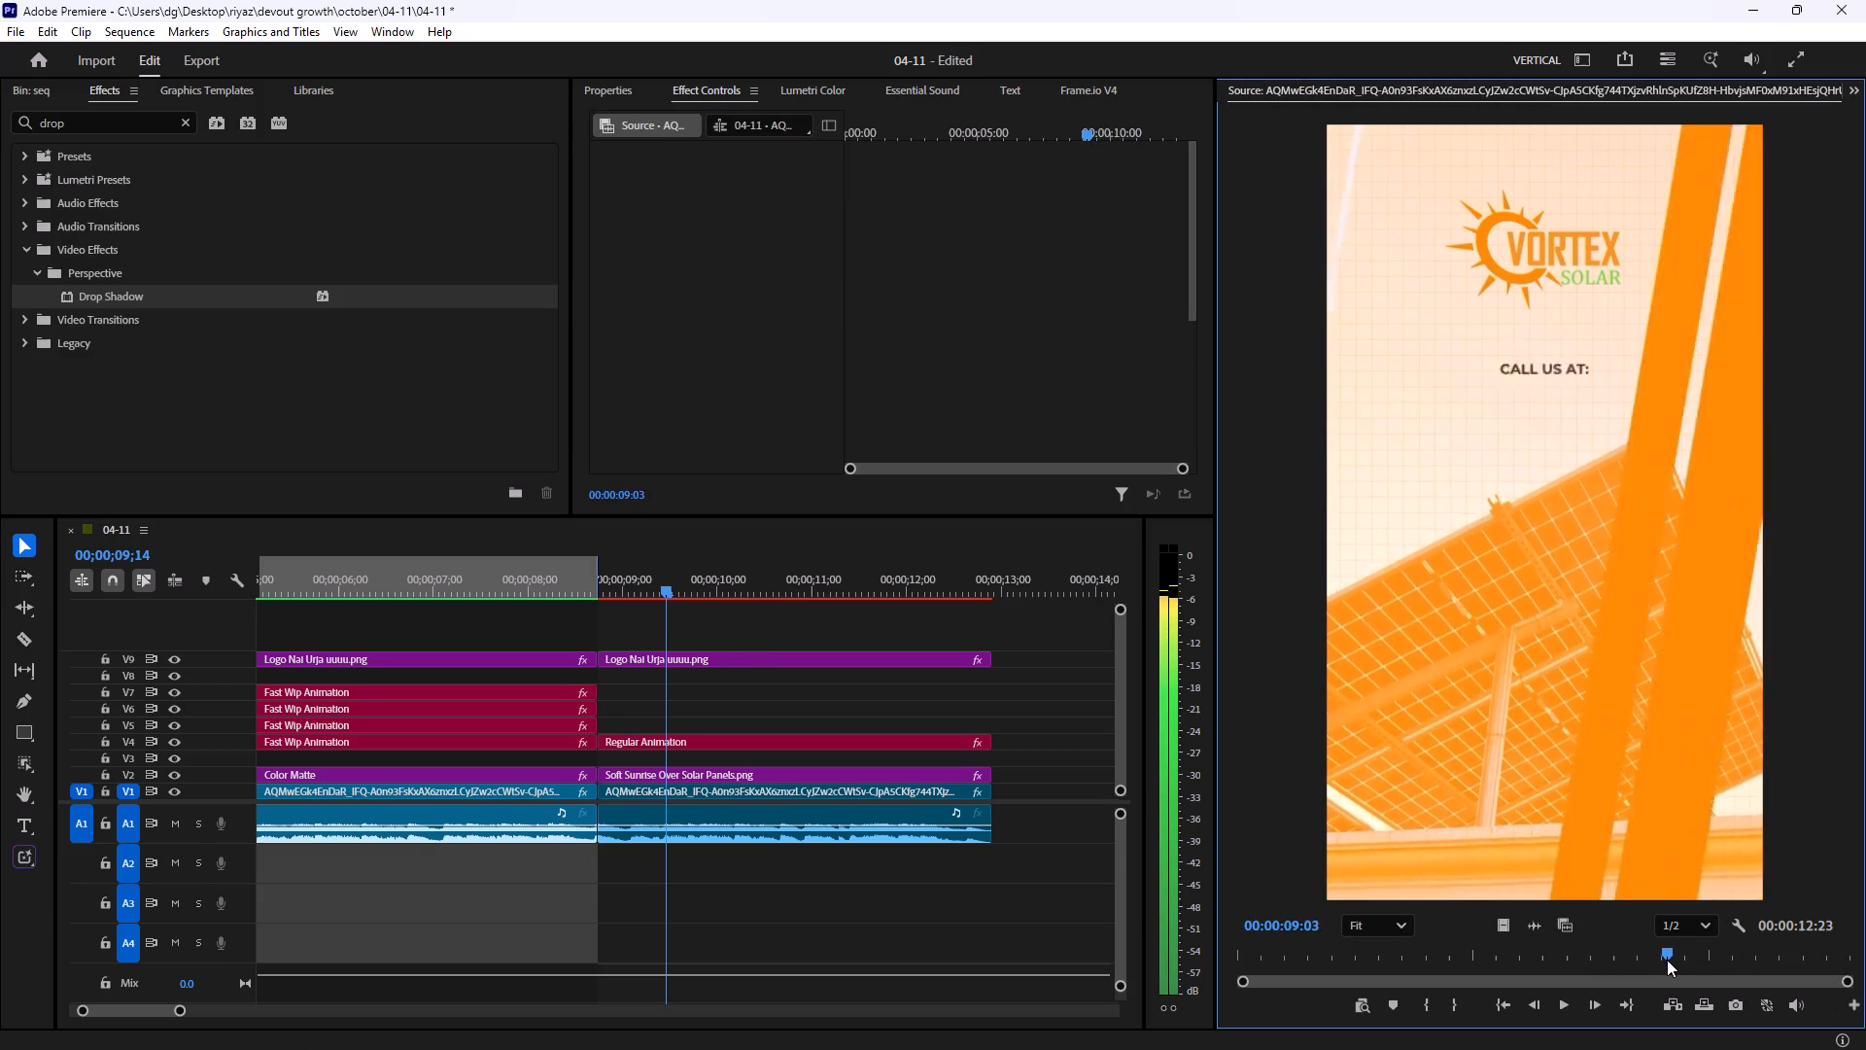
{"action": "left_click_drag", "start_coordinate": [1667, 960], "coordinate": [1676, 965]}
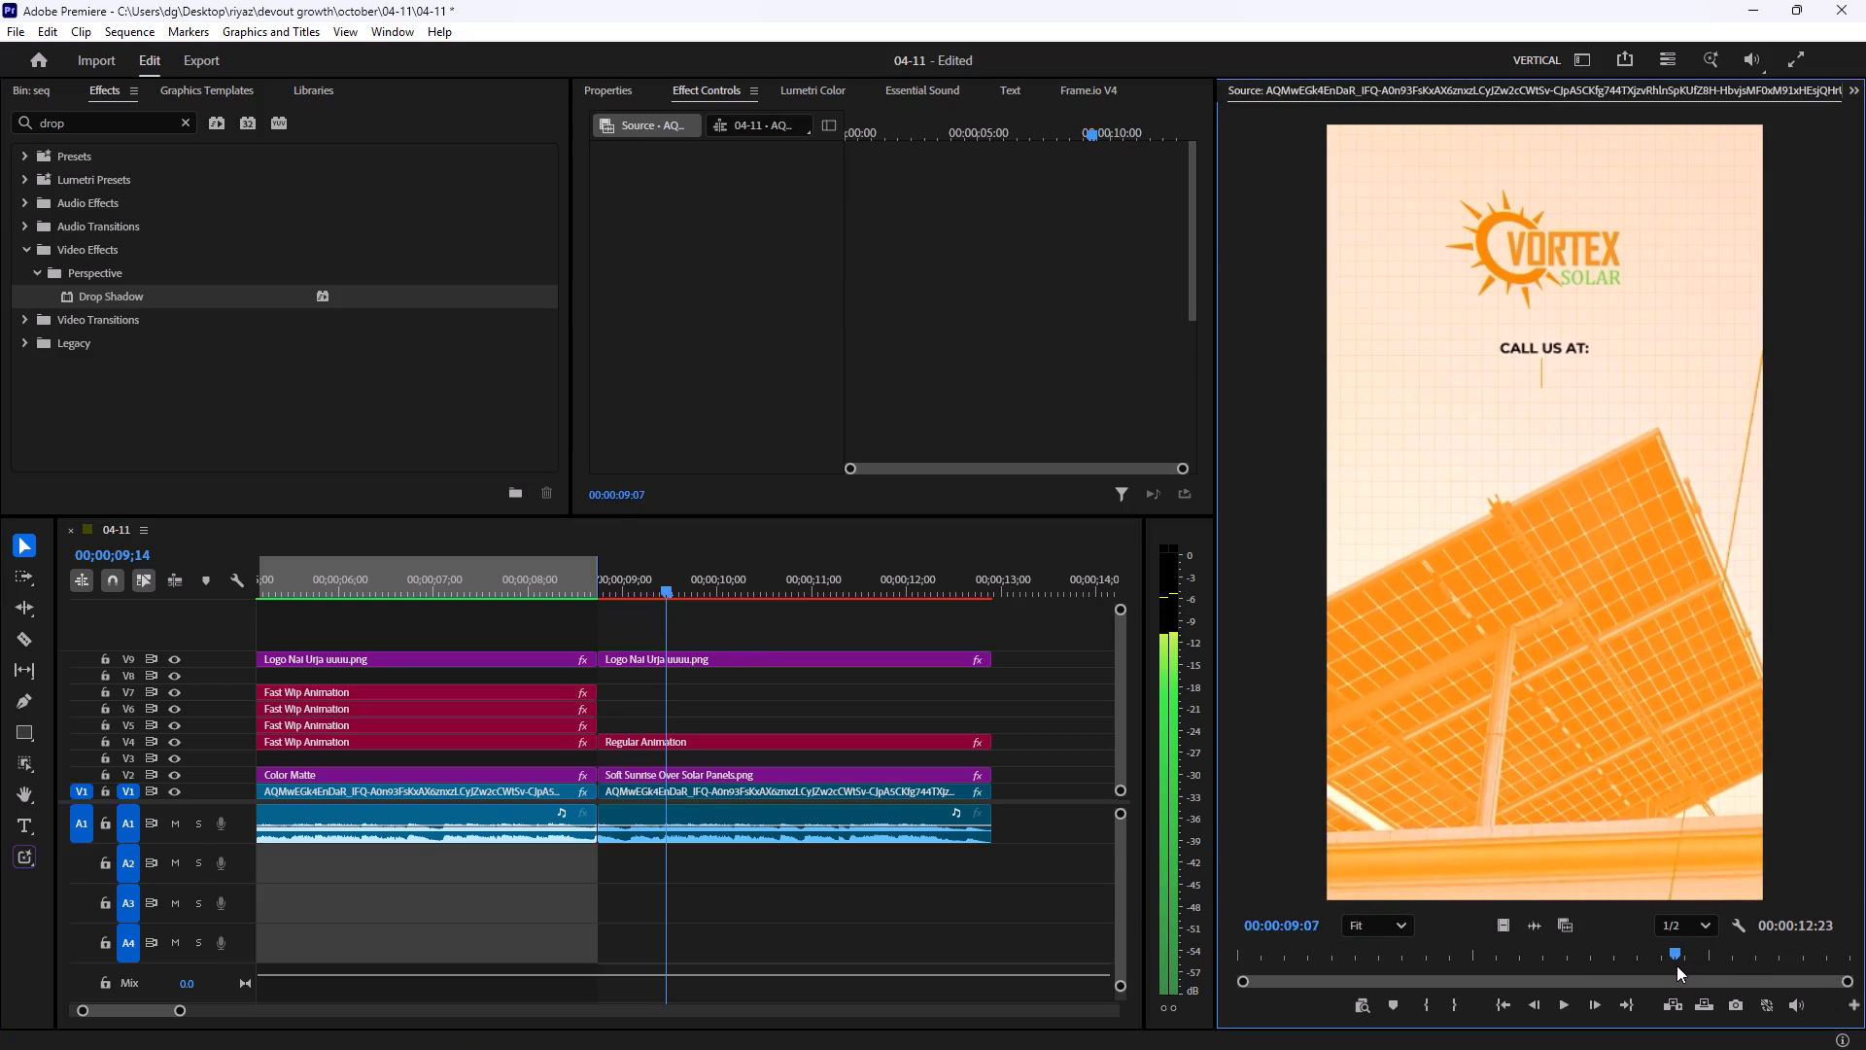
{"action": "left_click_drag", "start_coordinate": [1676, 965], "coordinate": [1737, 951]}
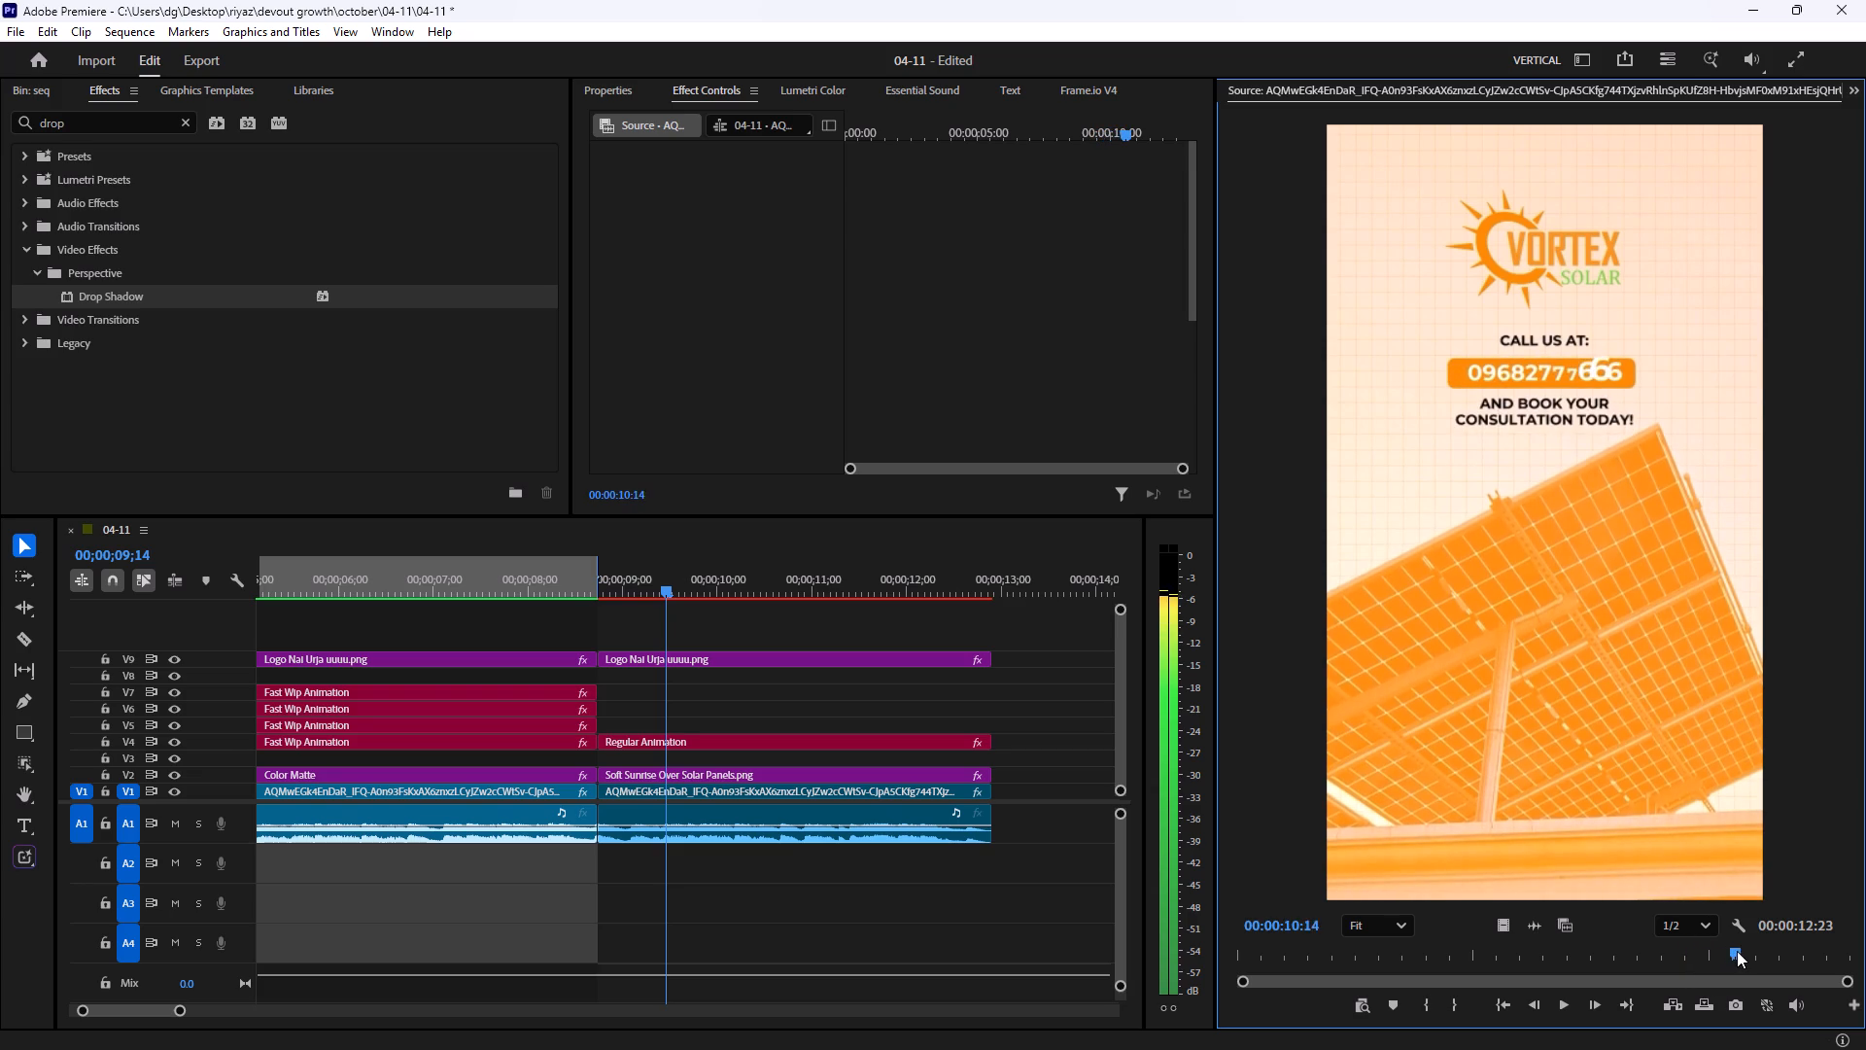
{"action": "left_click_drag", "start_coordinate": [1737, 951], "coordinate": [1721, 957]}
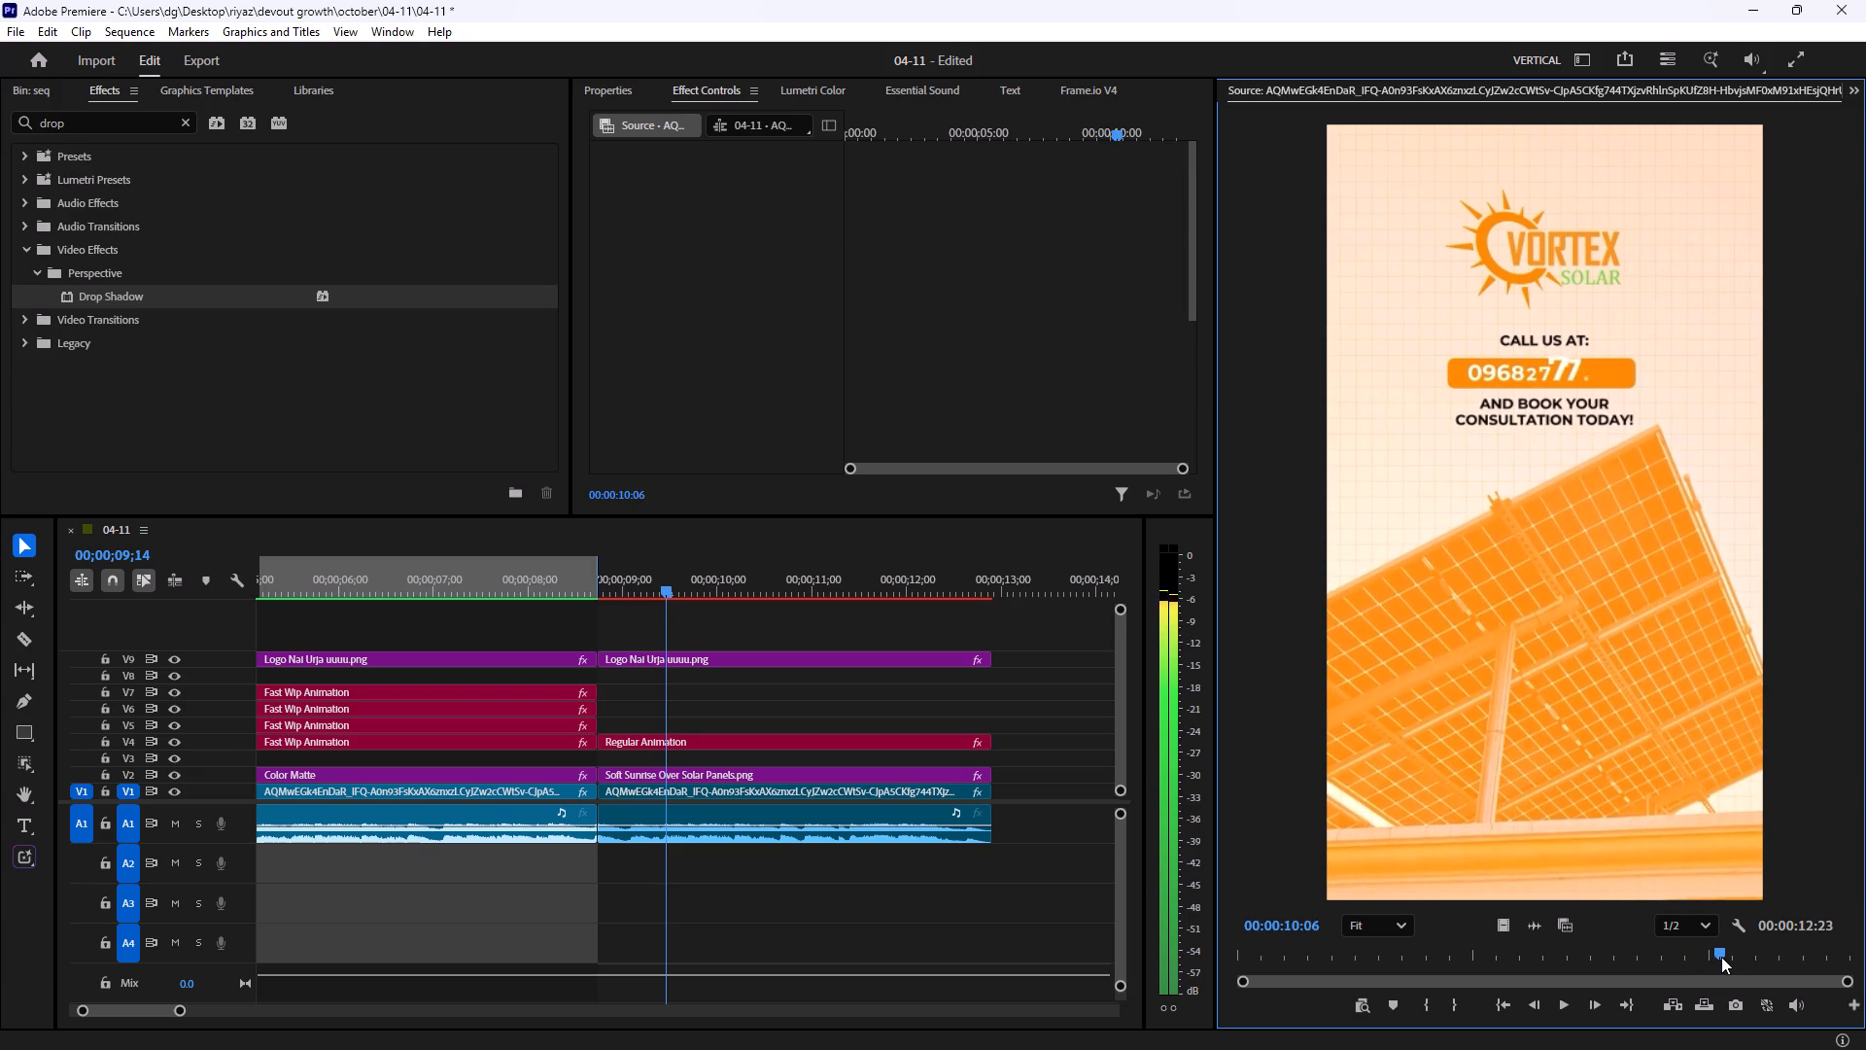
{"action": "left_click_drag", "start_coordinate": [1721, 957], "coordinate": [1645, 960]}
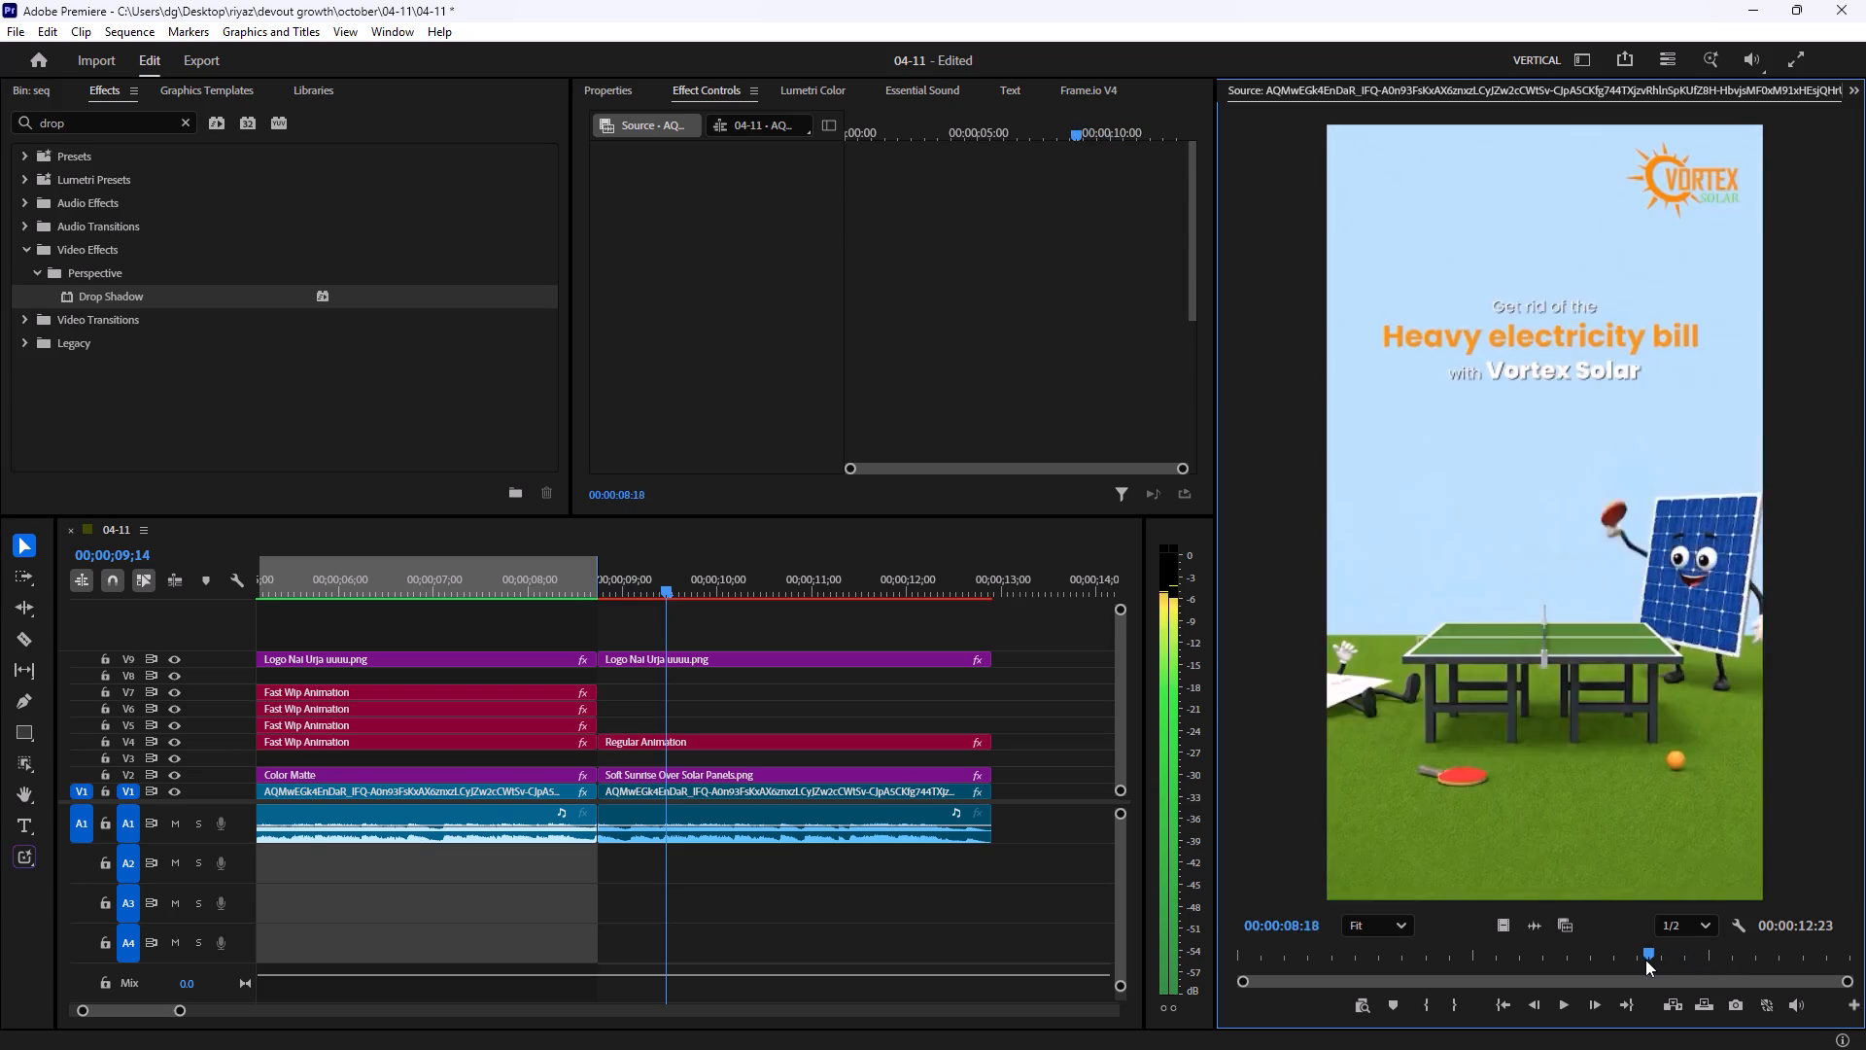
{"action": "left_click_drag", "start_coordinate": [1645, 960], "coordinate": [1720, 959]}
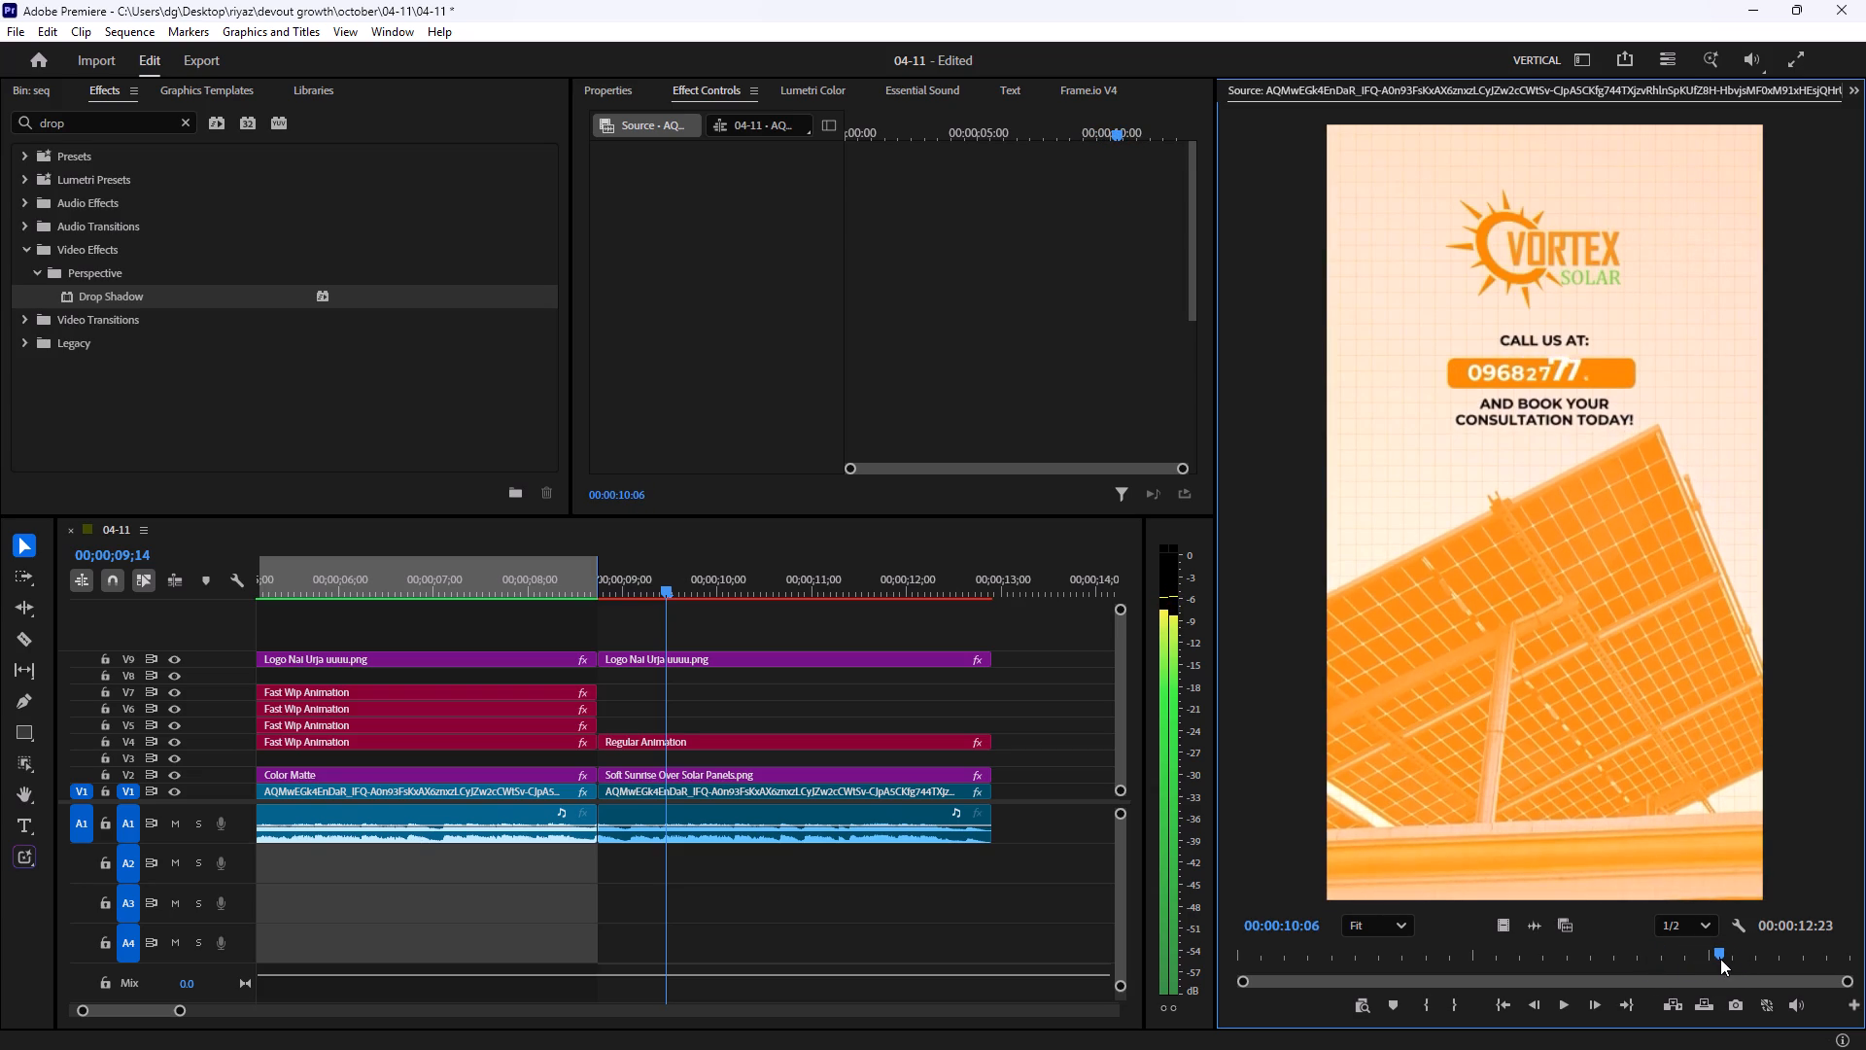
{"action": "left_click_drag", "start_coordinate": [1720, 959], "coordinate": [1726, 961]}
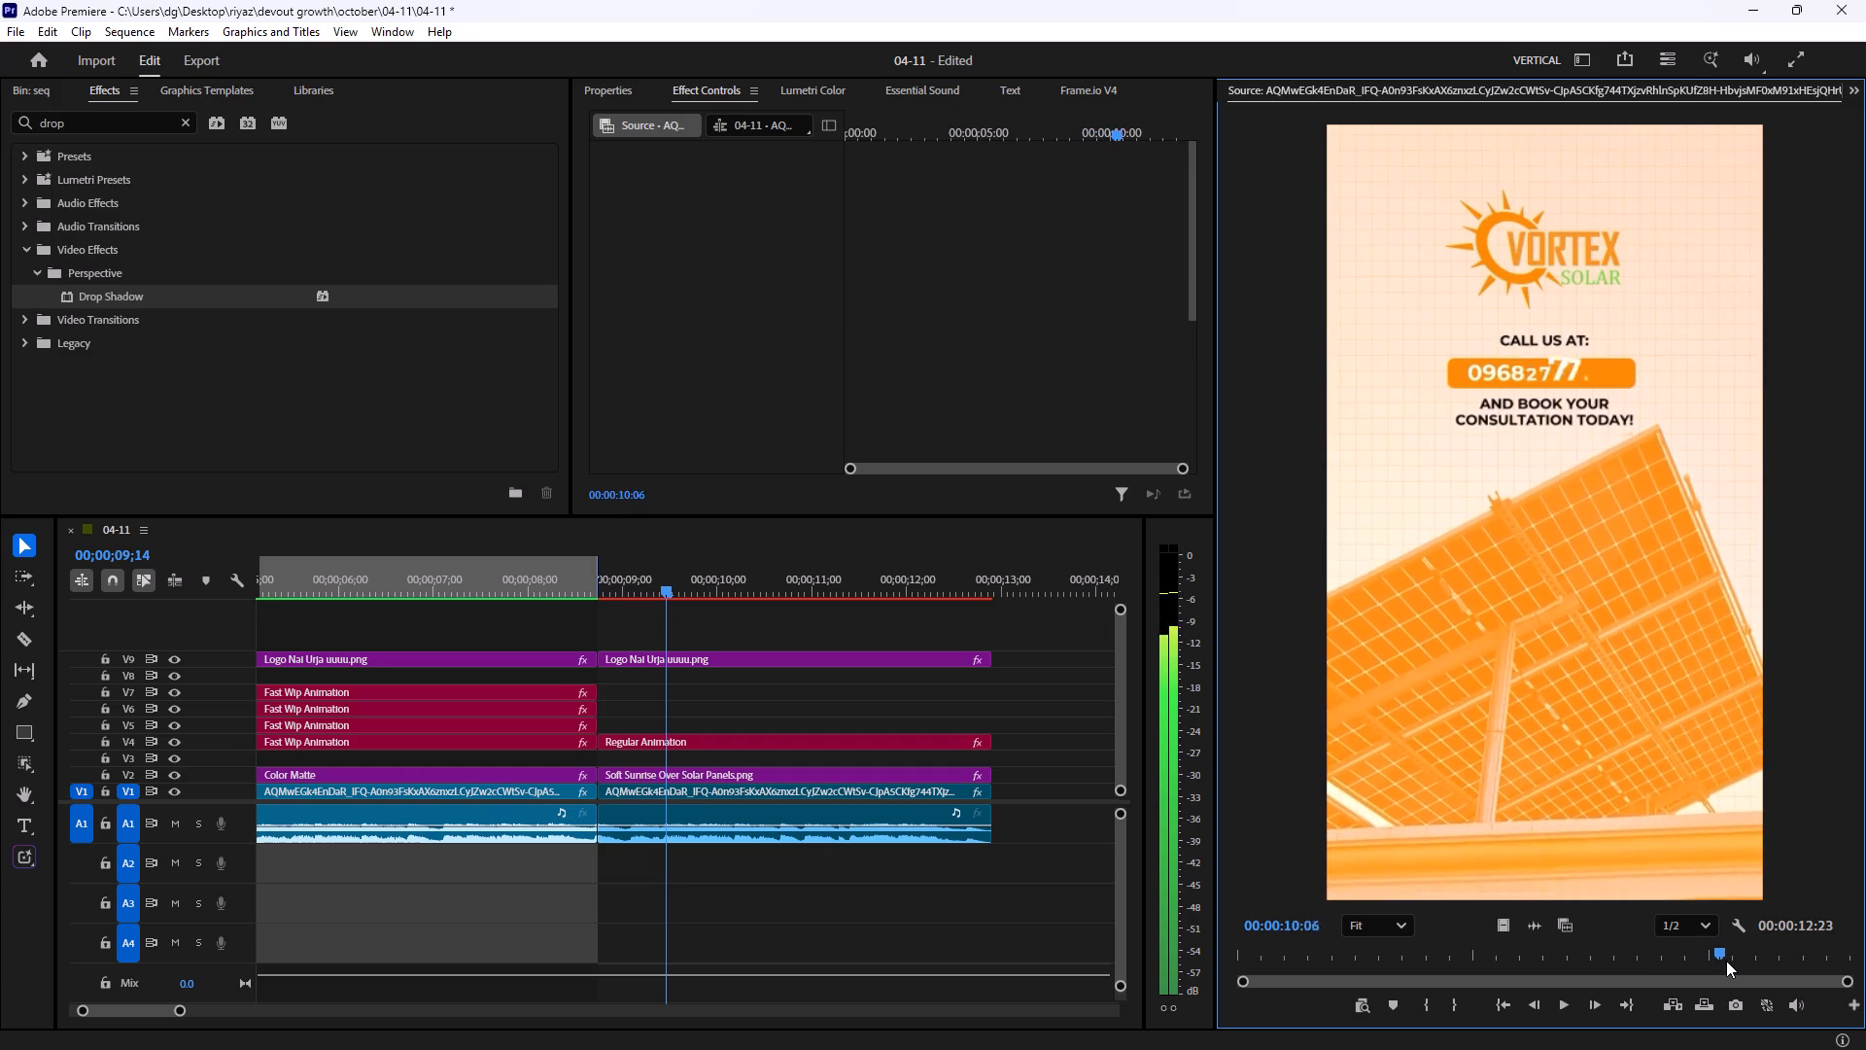
{"action": "left_click_drag", "start_coordinate": [1726, 961], "coordinate": [1605, 956]}
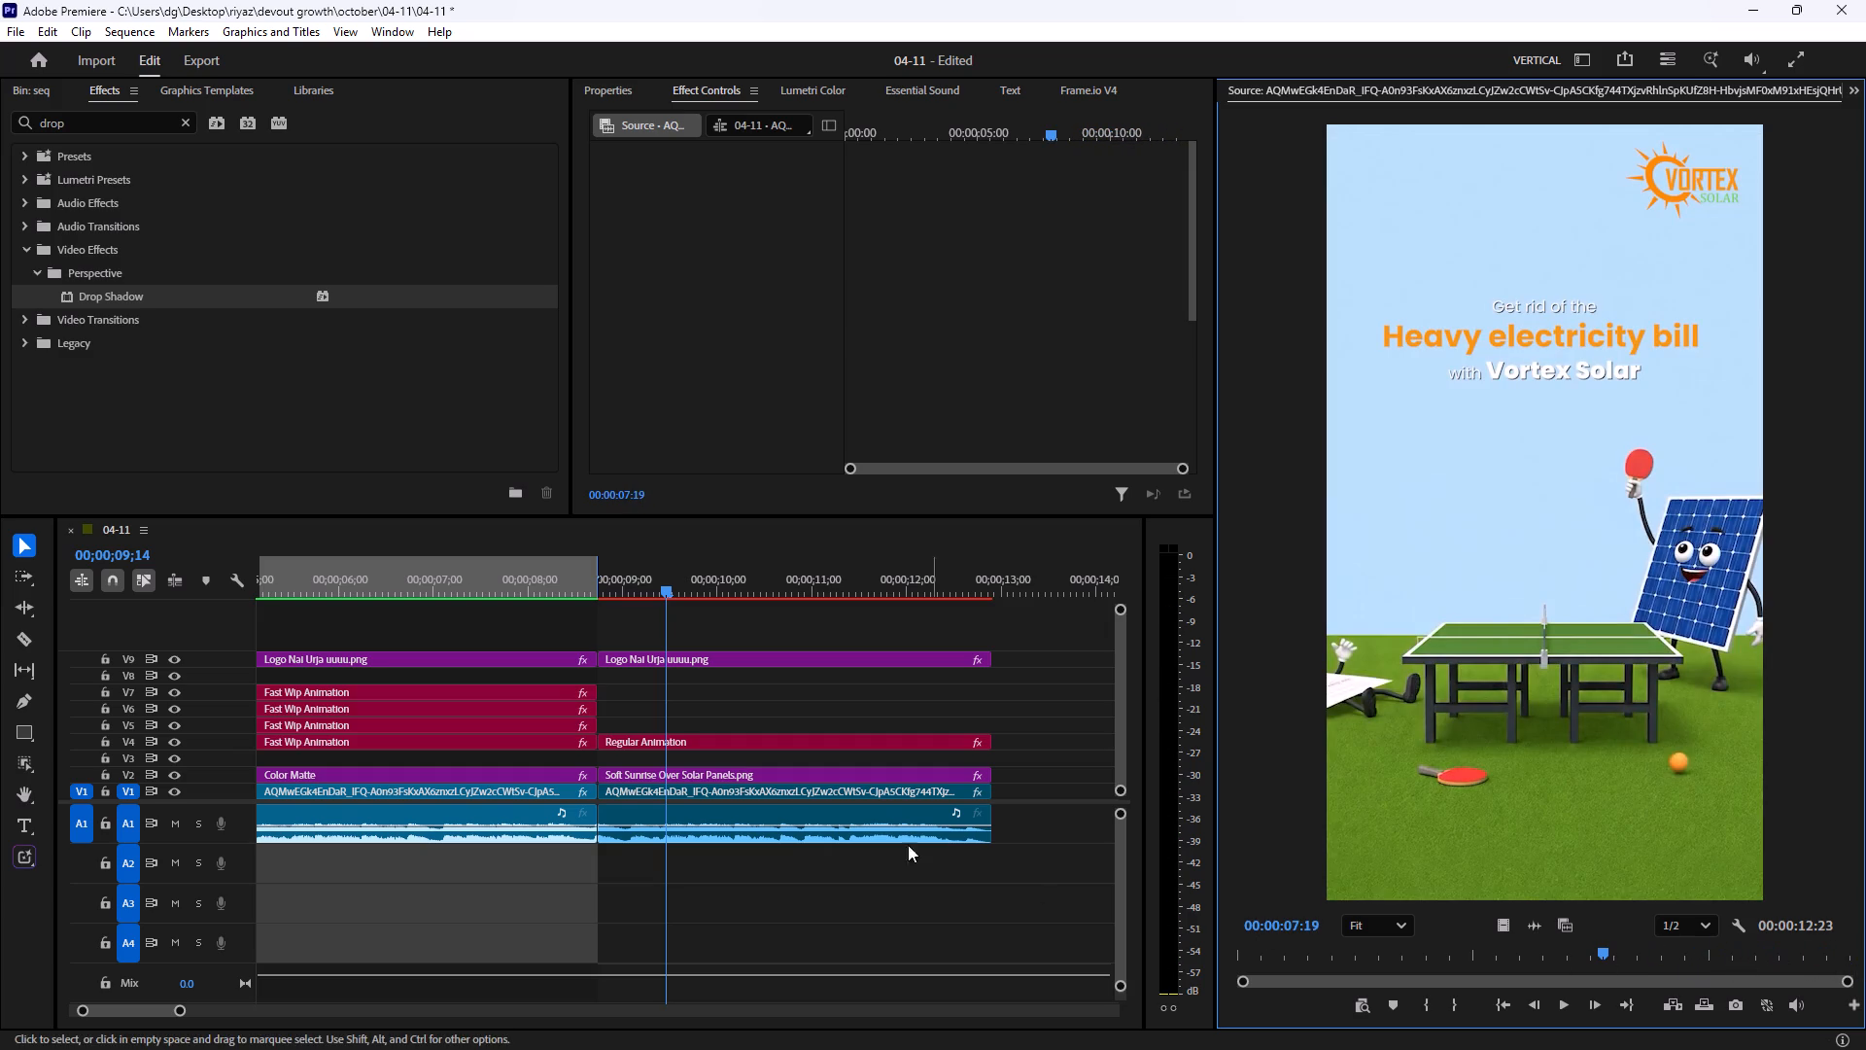
Keyframe the Soft Sunrise background's scale from 229.9 at 00;00;08;22 to 252.9 at 00;00;12;26.
{"action": "left_click", "coordinate": [816, 776]}
{"action": "left_click_drag", "start_coordinate": [698, 556], "coordinate": [656, 567]}
{"action": "left_click_drag", "start_coordinate": [889, 129], "coordinate": [708, 170]}
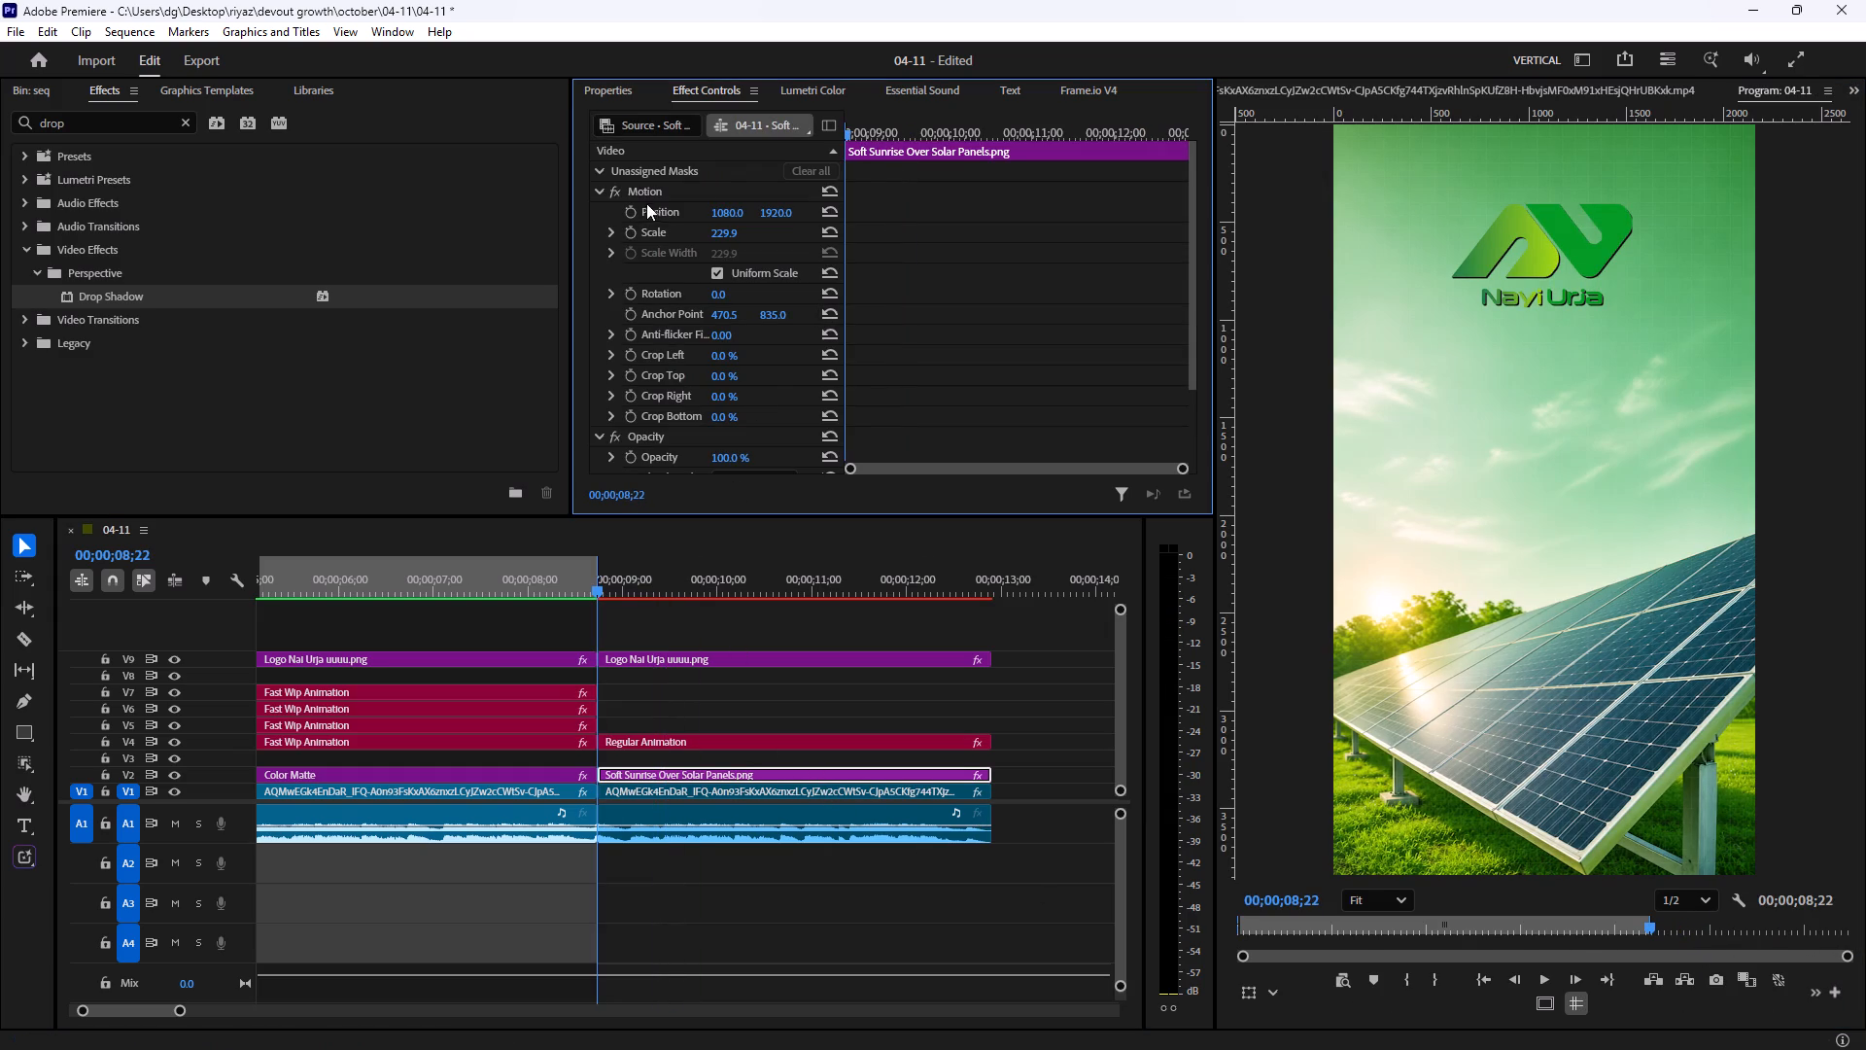
{"action": "left_click", "coordinate": [639, 209]}
{"action": "left_click", "coordinate": [630, 230]}
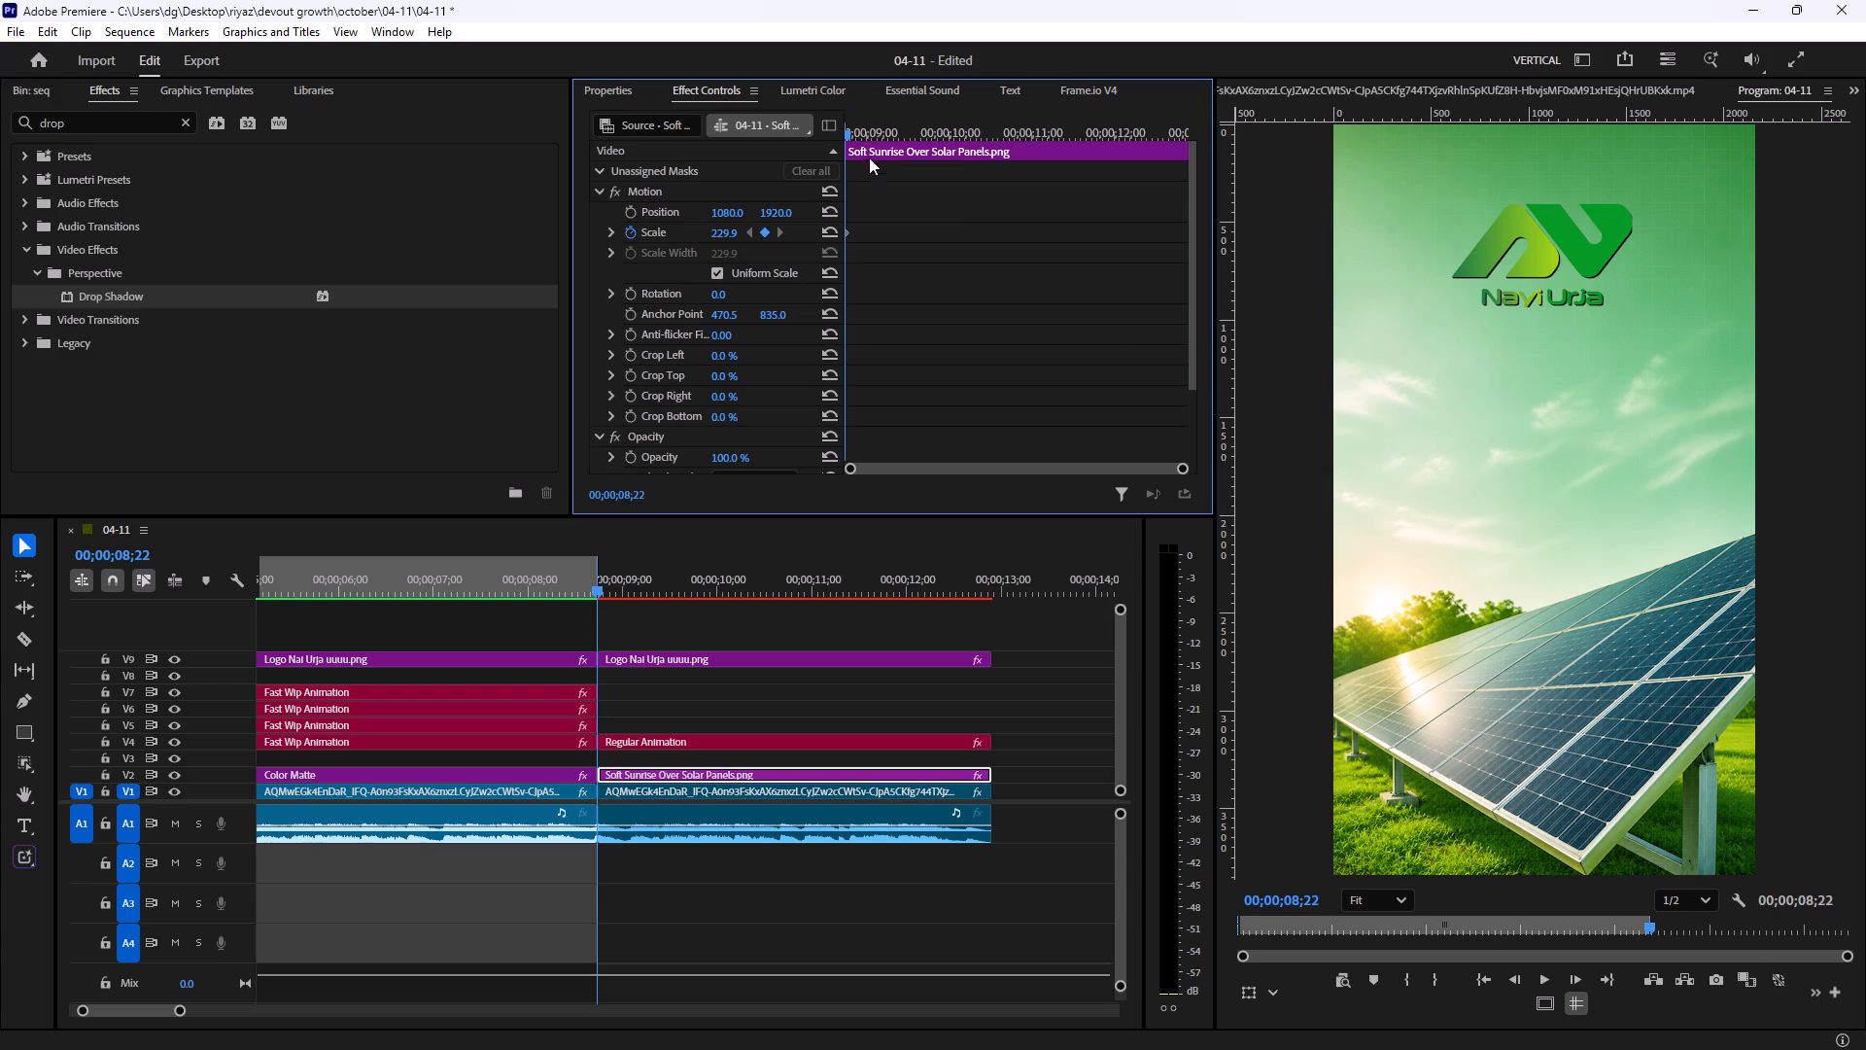
{"action": "left_click_drag", "start_coordinate": [960, 128], "coordinate": [1367, 128]}
{"action": "left_click_drag", "start_coordinate": [726, 233], "coordinate": [749, 242]}
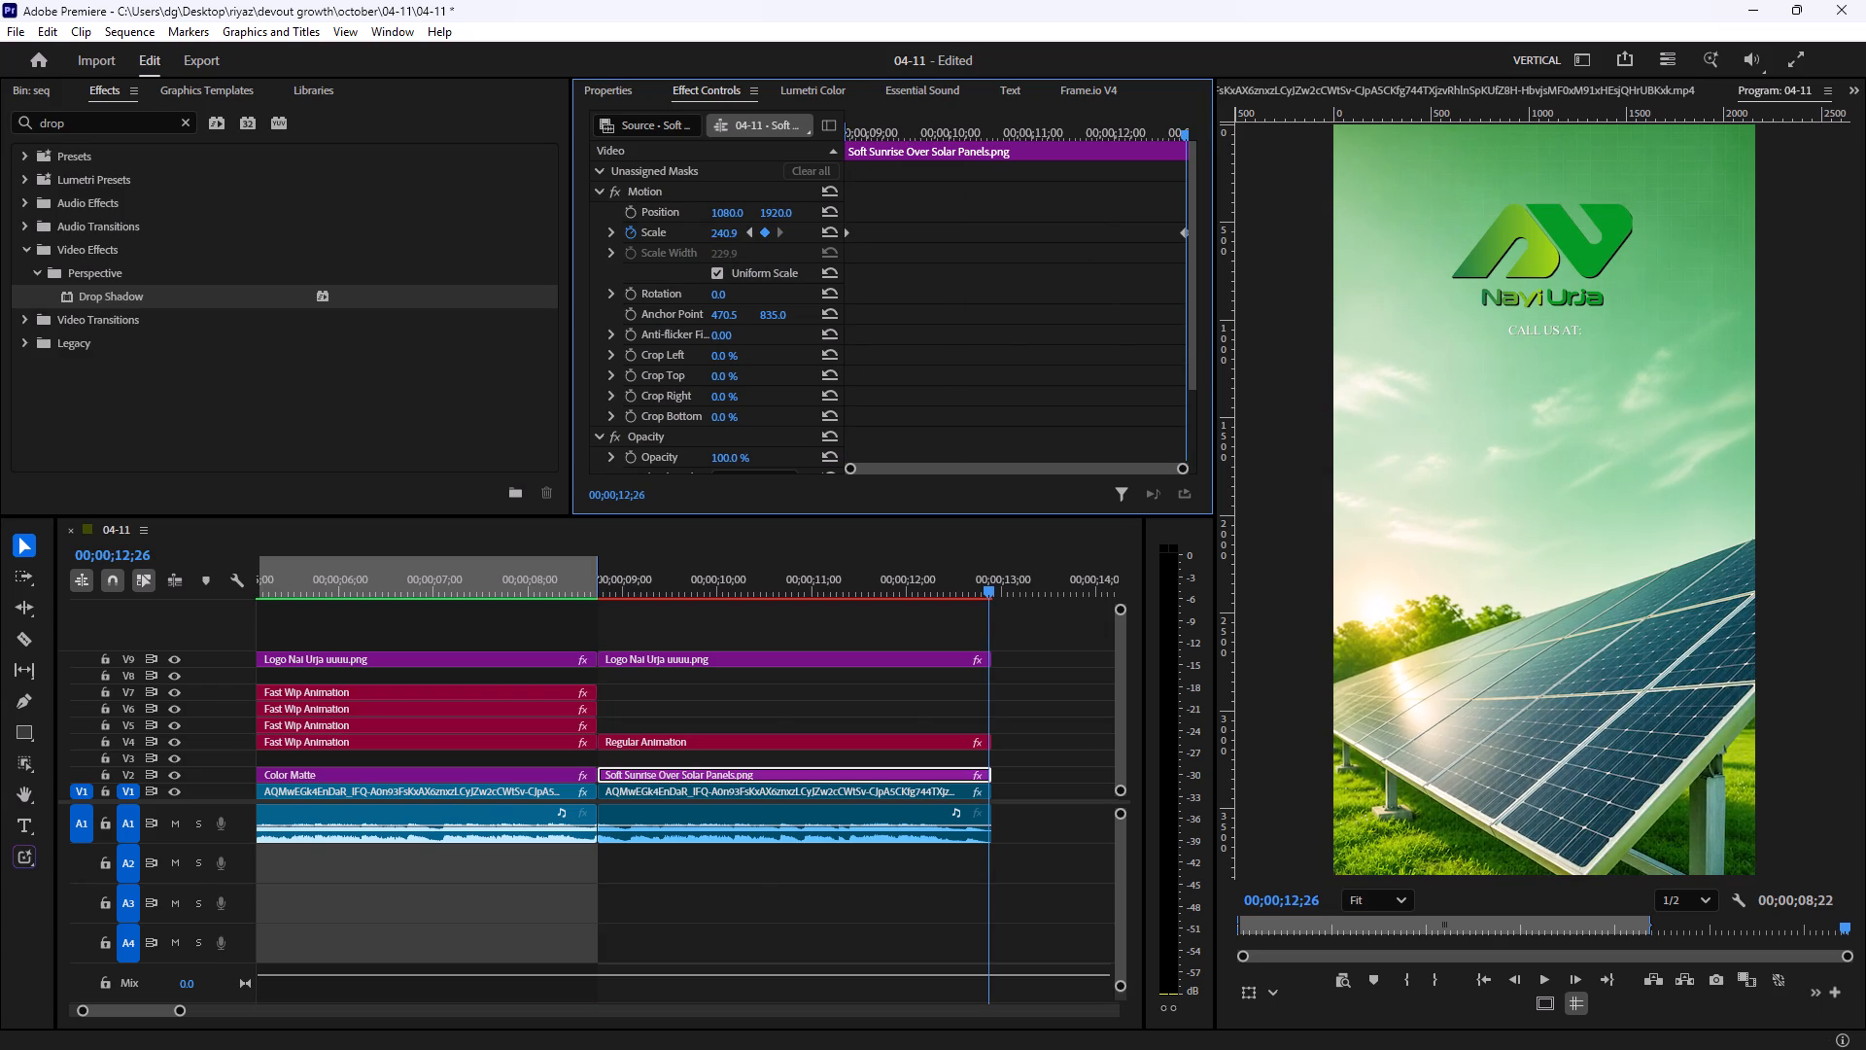
{"action": "left_click_drag", "start_coordinate": [749, 242], "coordinate": [761, 239]}
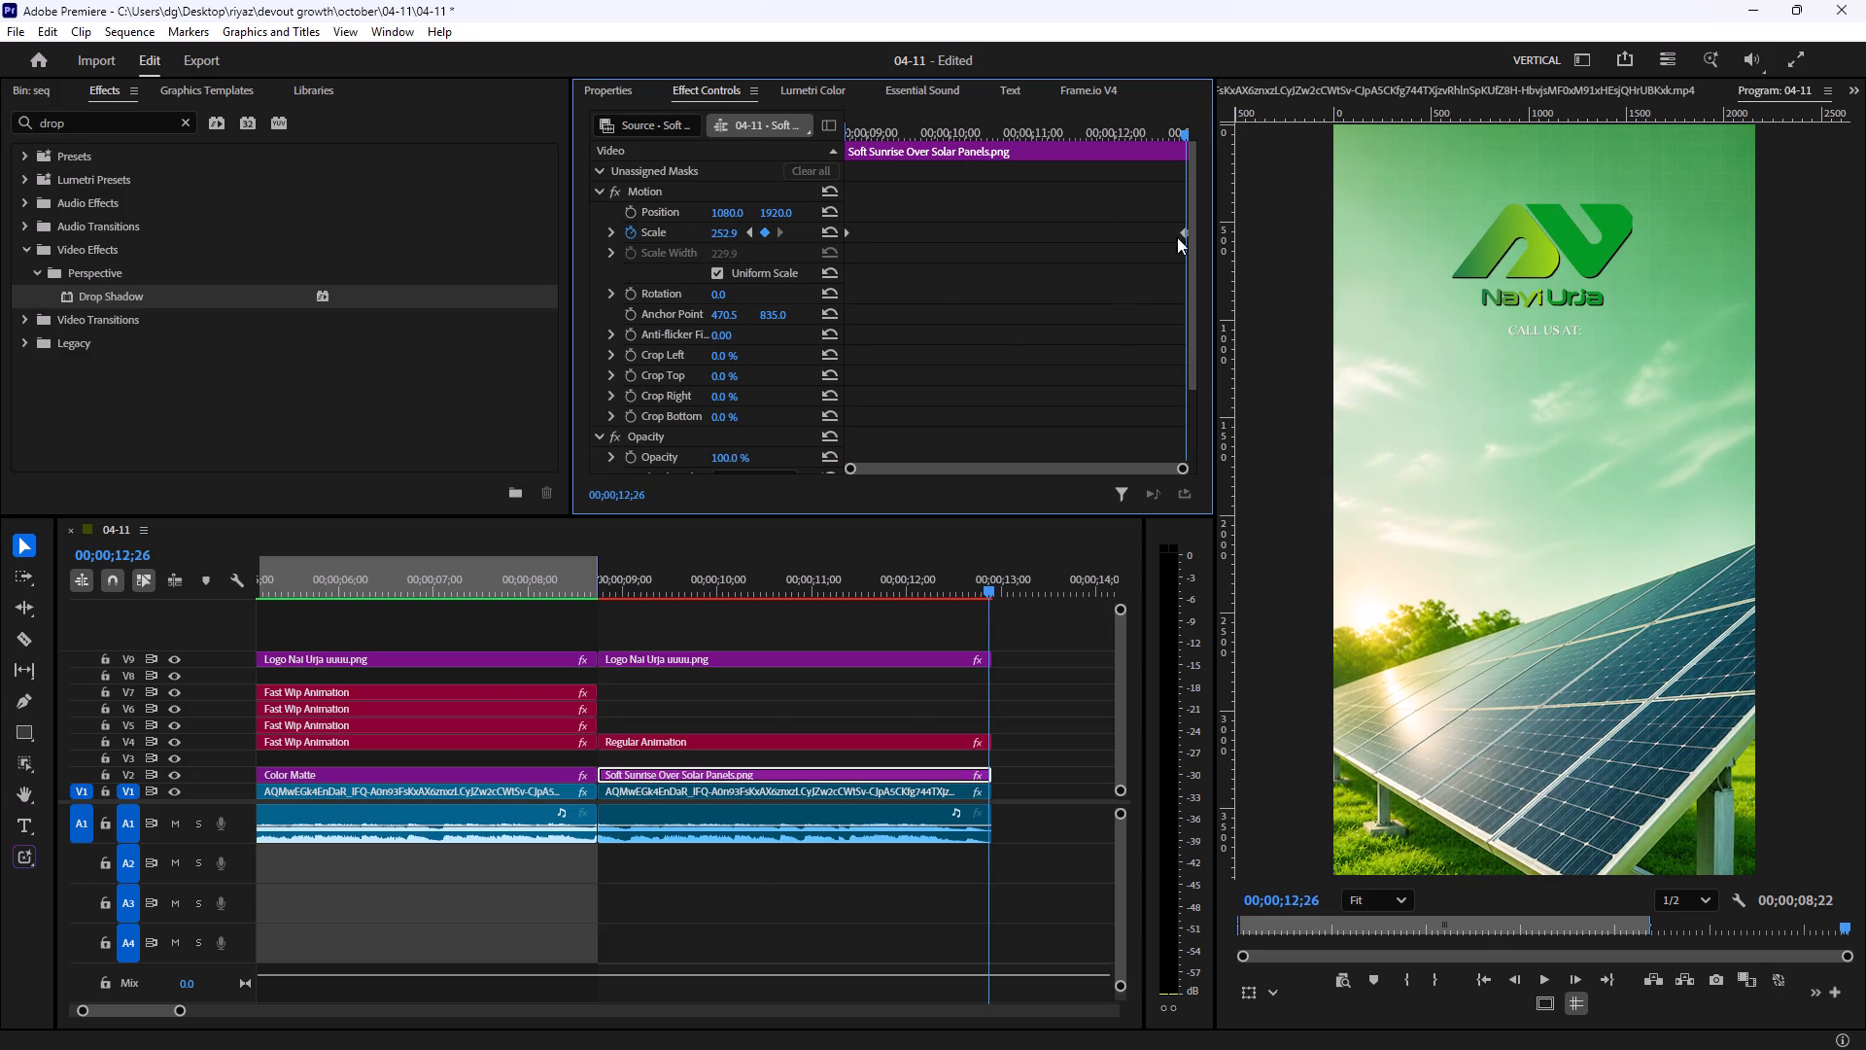
Apply easing to both of the background's scale keyframes and place the second one at the clip's end.
{"action": "left_click_drag", "start_coordinate": [1182, 235], "coordinate": [1158, 240]}
{"action": "left_click_drag", "start_coordinate": [1178, 223], "coordinate": [636, 245]}
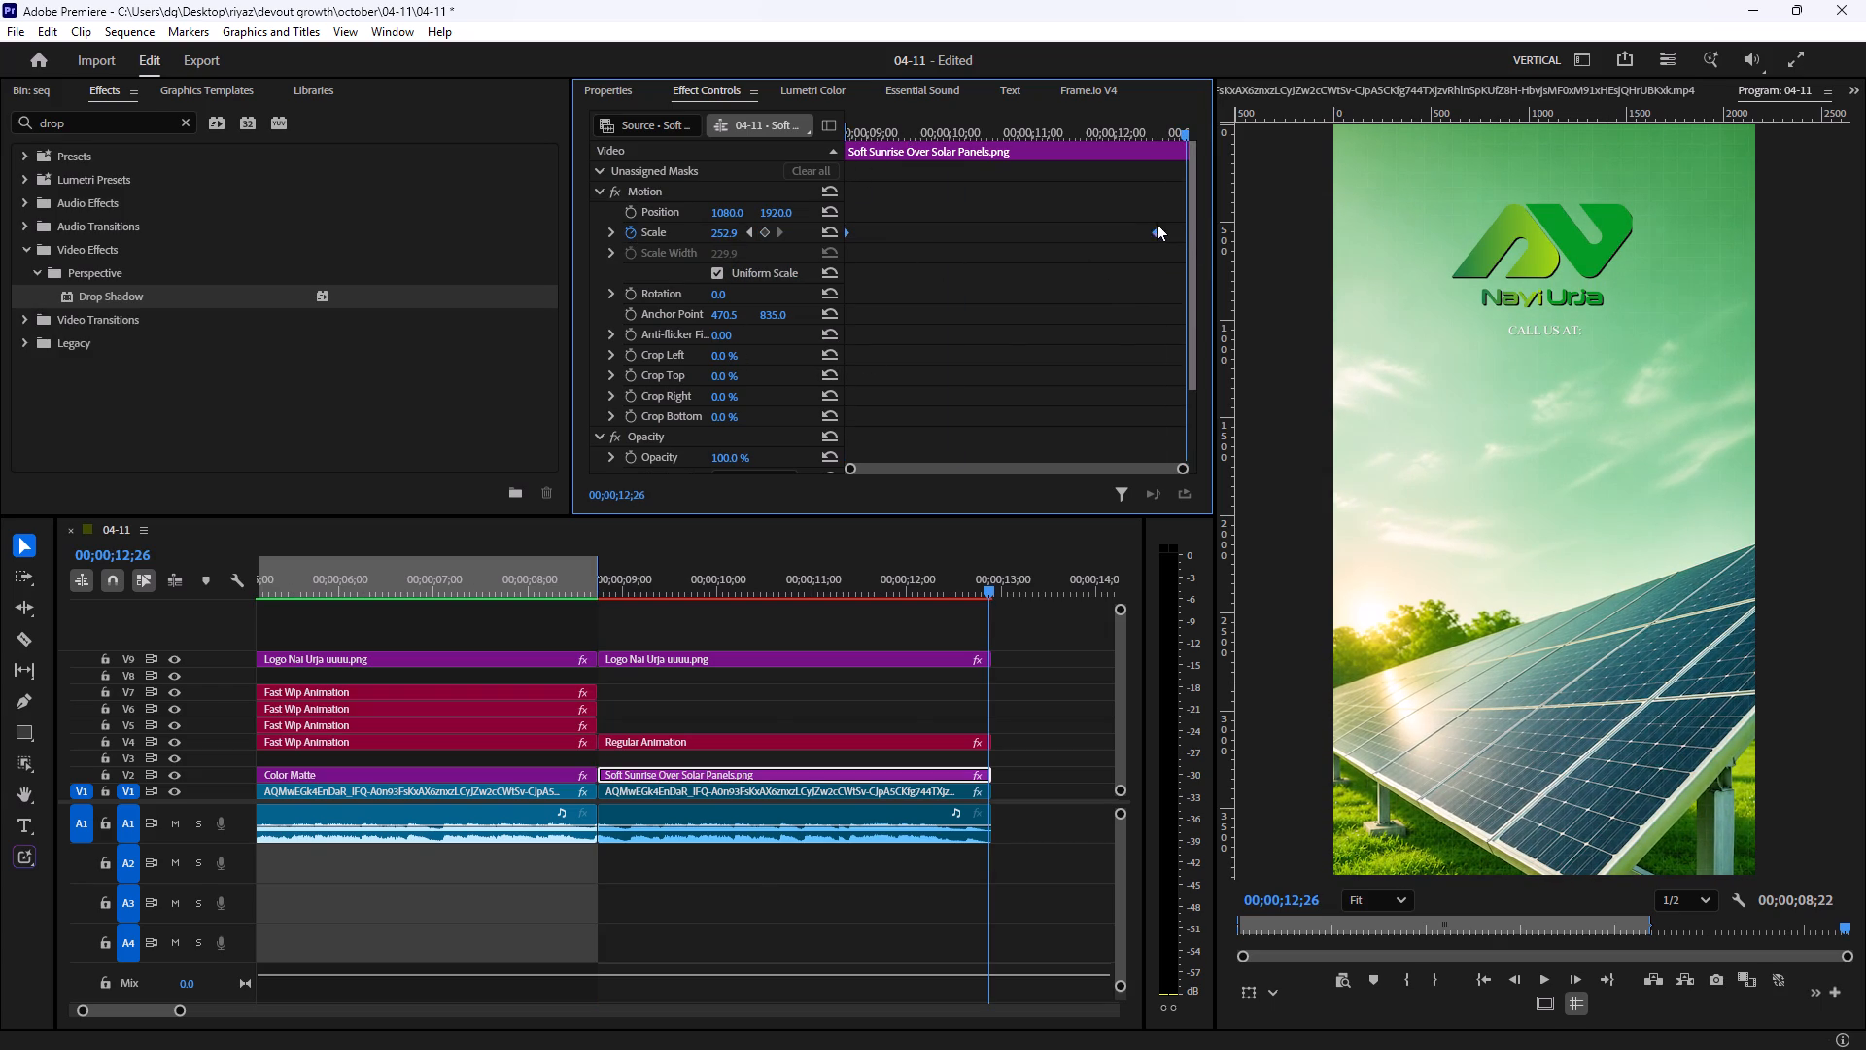
{"action": "right_click", "coordinate": [1158, 233]}
{"action": "left_click", "coordinate": [1265, 487]}
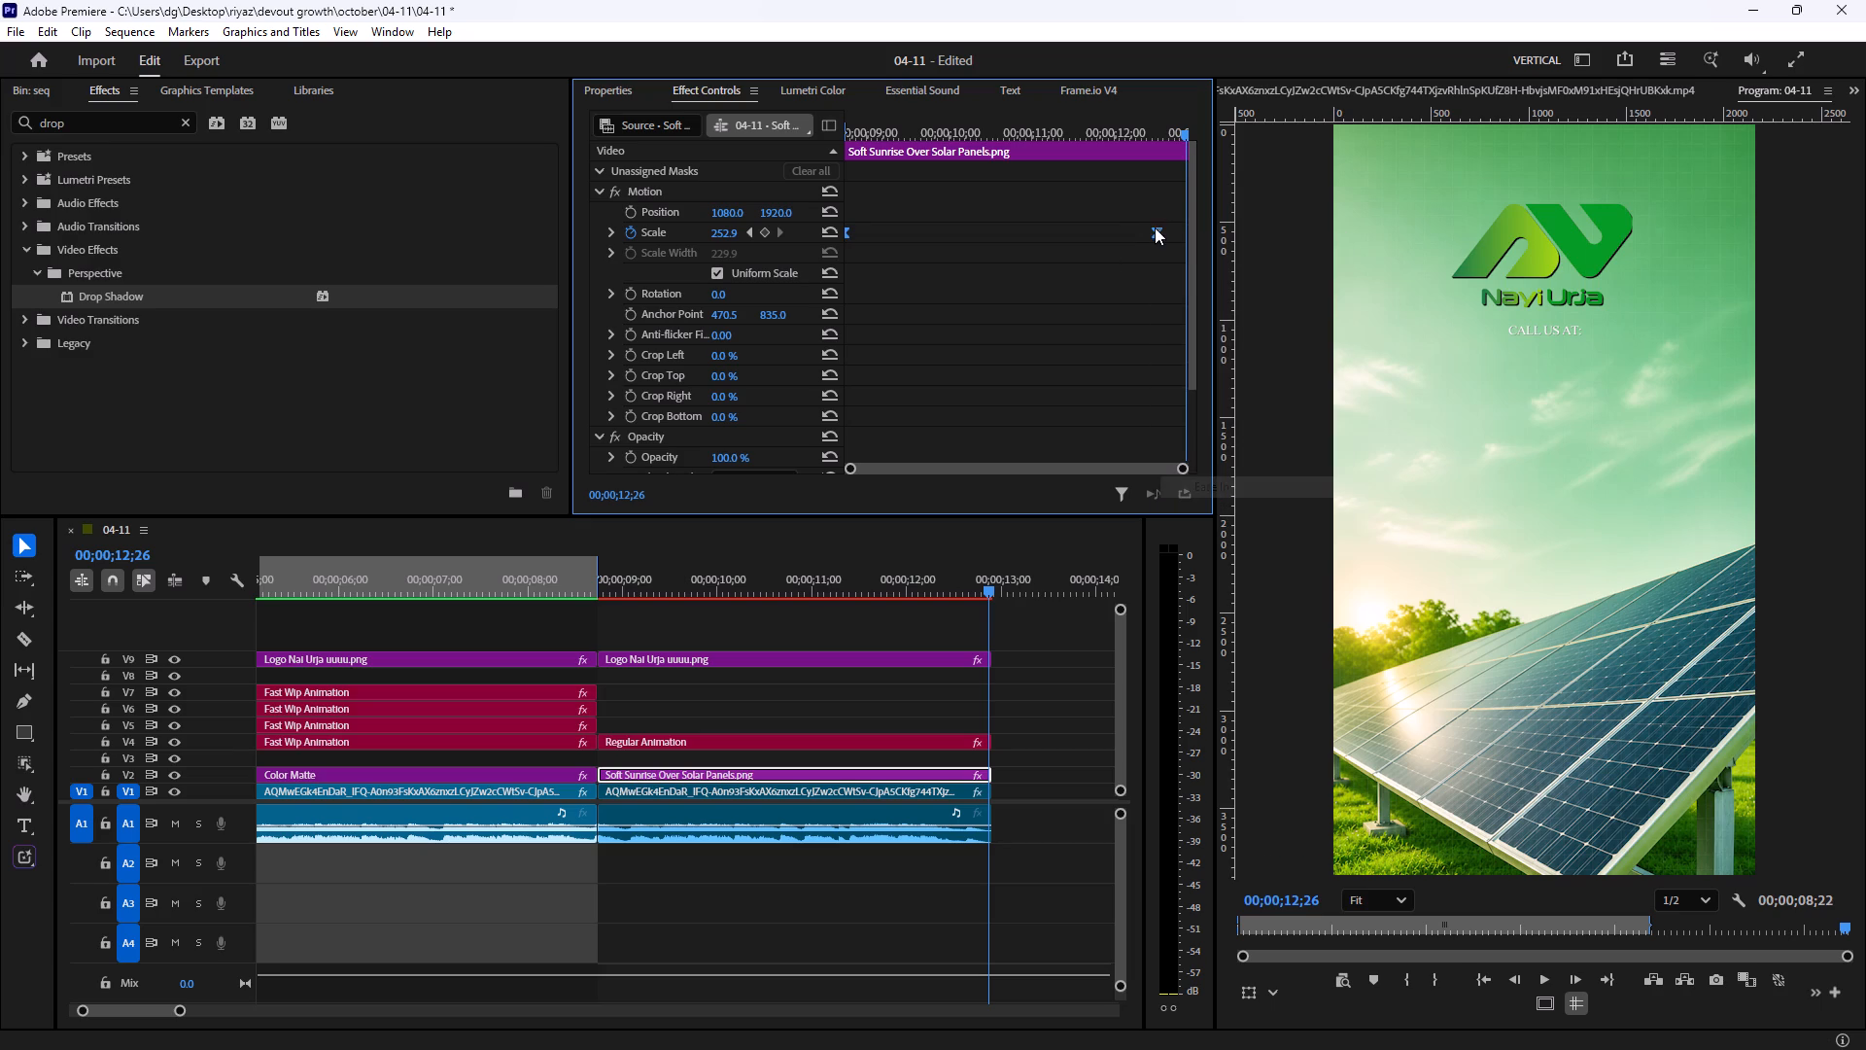
{"action": "right_click", "coordinate": [1155, 232]}
{"action": "left_click", "coordinate": [1212, 506]}
{"action": "left_click", "coordinate": [1109, 378]}
{"action": "left_click_drag", "start_coordinate": [1160, 228], "coordinate": [1195, 240]}
Play back the transition into the closing card to review the Soft Sunrise background's zoom.
{"action": "left_click_drag", "start_coordinate": [1126, 110], "coordinate": [641, 262]}
{"action": "key", "text": "space"}
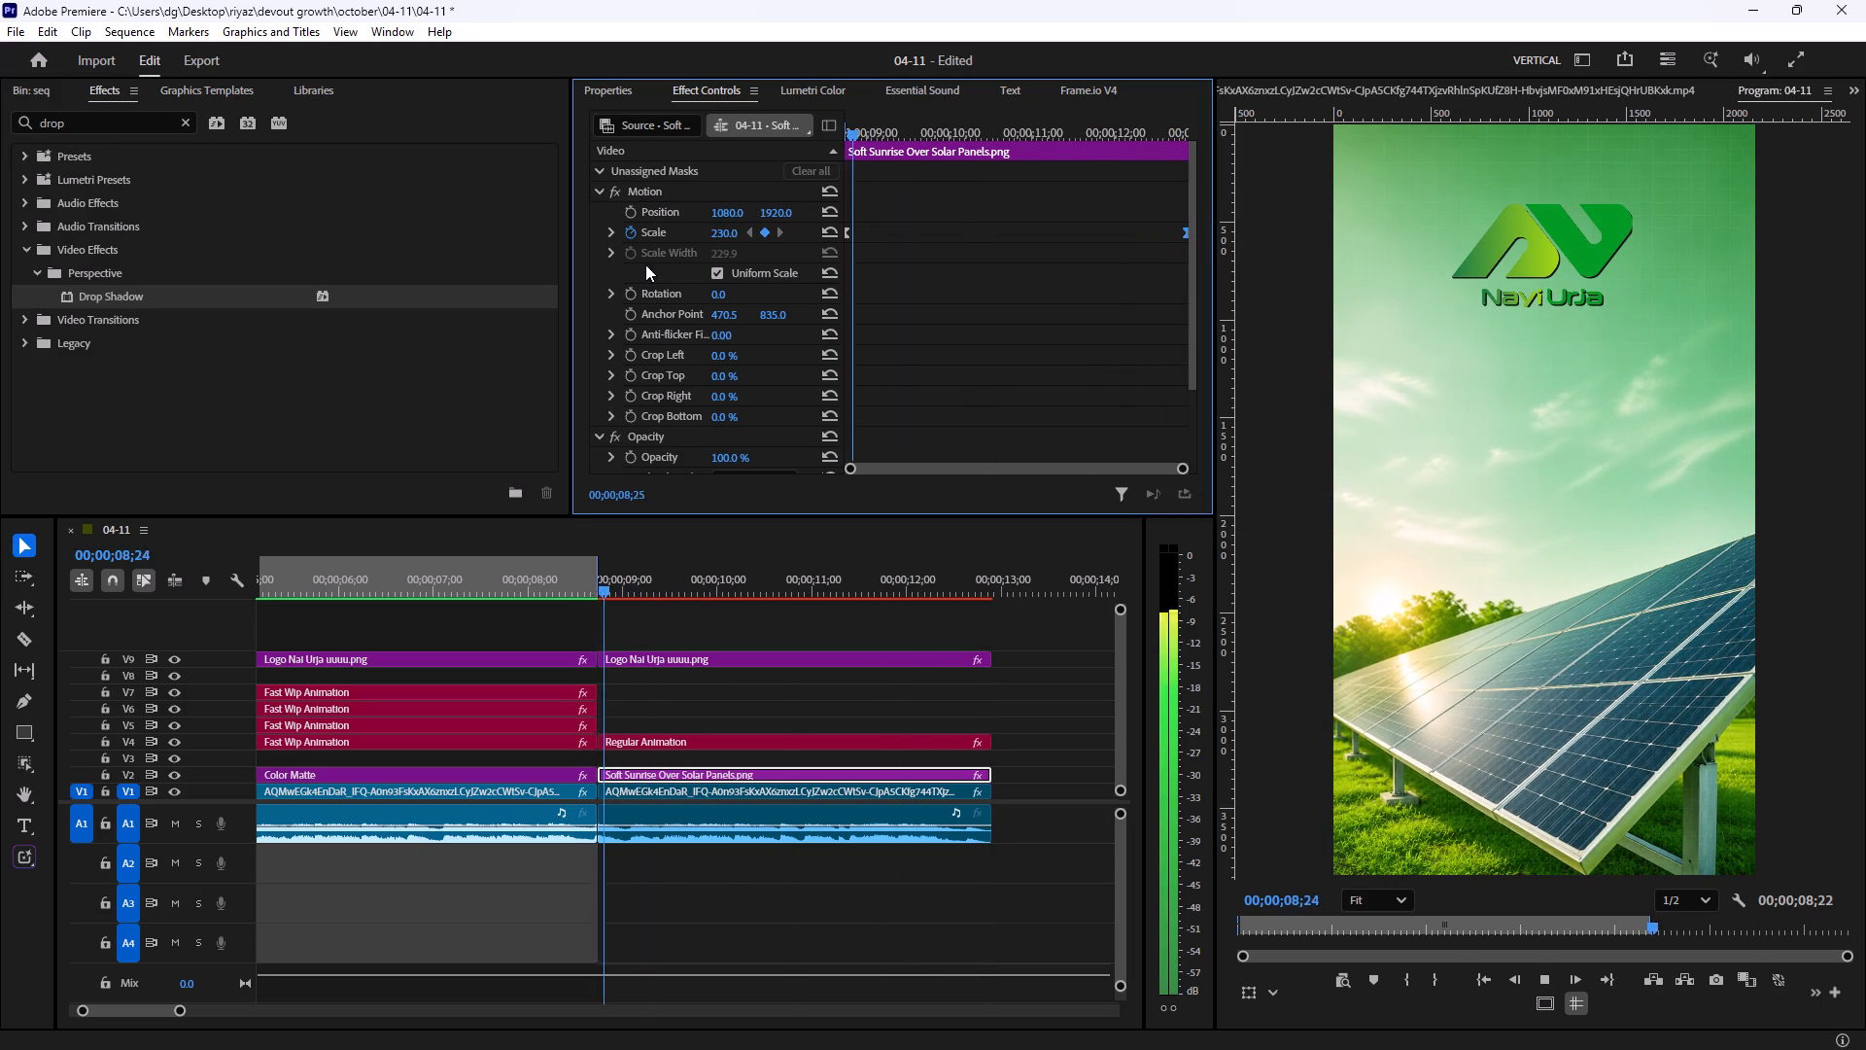
{"action": "key", "text": "space"}
{"action": "left_click_drag", "start_coordinate": [661, 583], "coordinate": [441, 629]}
{"action": "key", "text": "space"}
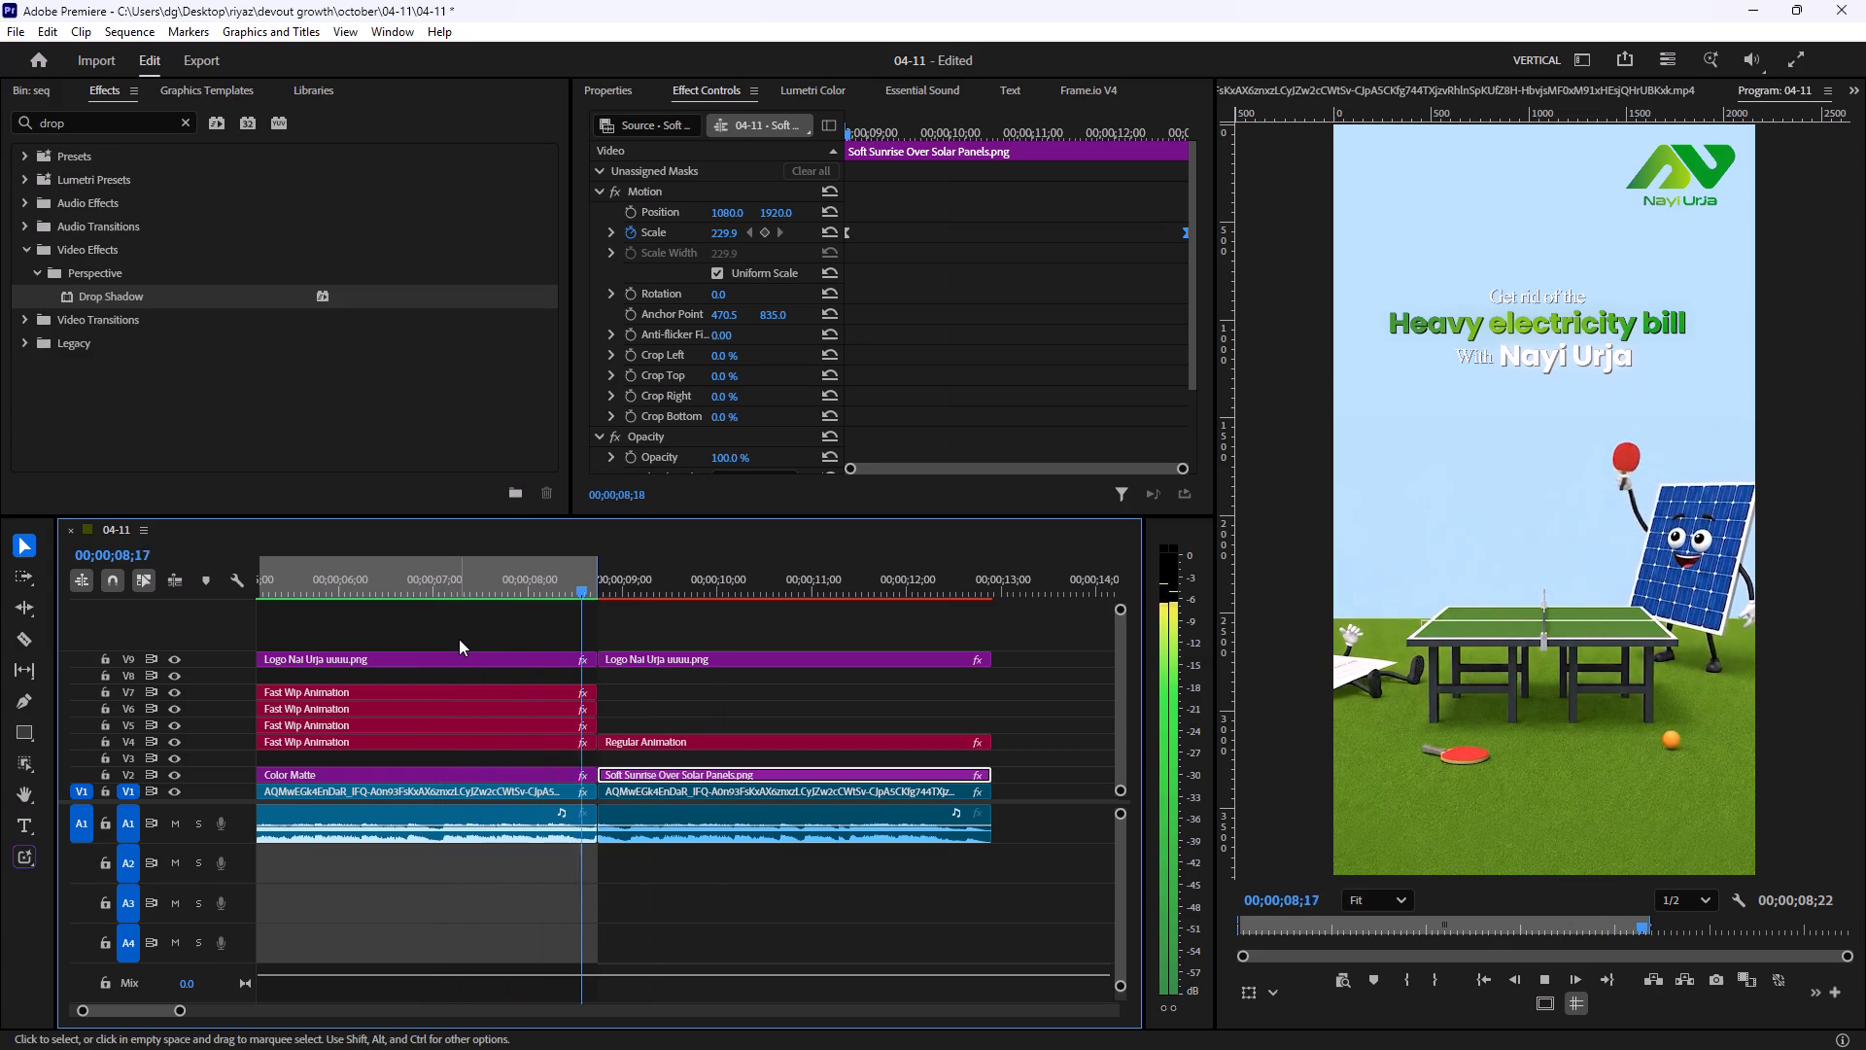
{"action": "key", "text": "space"}
At 00;00;09;06, draw a rectangle about 1010 by 189 px just beneath the call-us title.
{"action": "key", "text": "minus"}
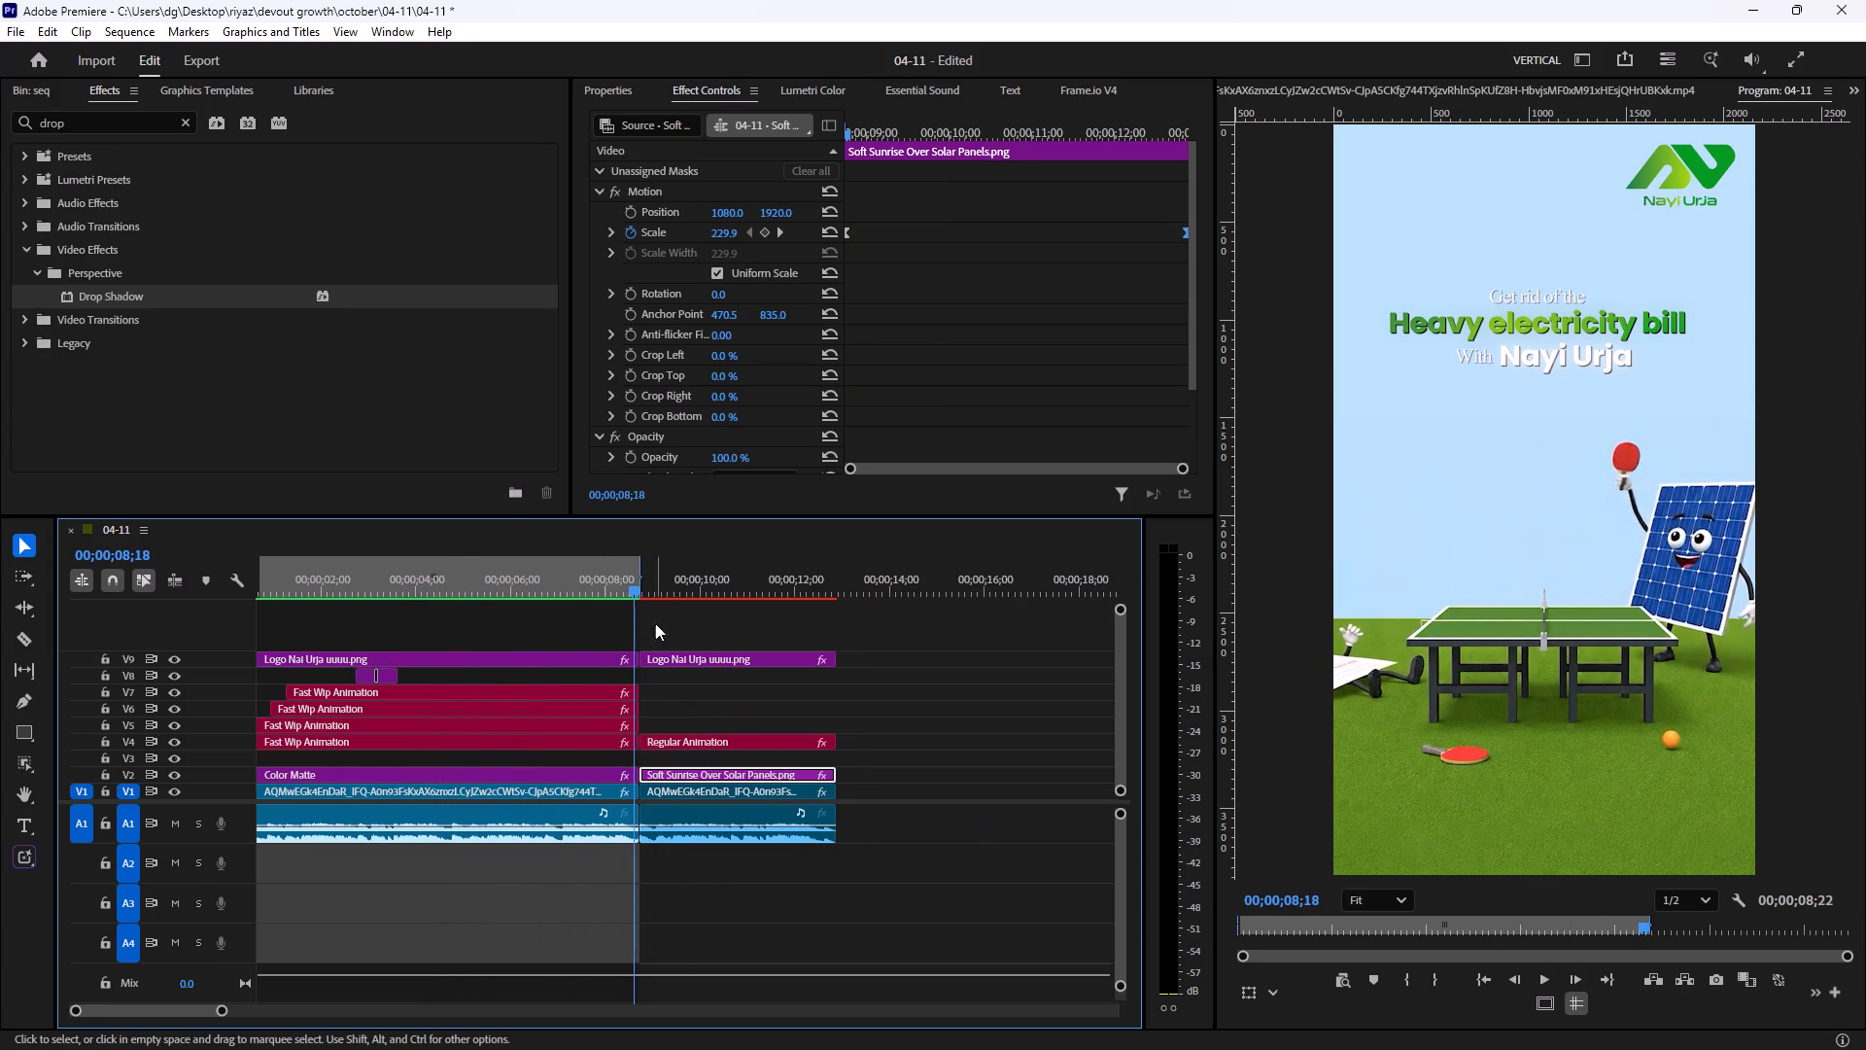
{"action": "left_click", "coordinate": [679, 575]}
{"action": "type", "text": "=="}
{"action": "left_click_drag", "start_coordinate": [639, 564], "coordinate": [618, 566]}
{"action": "left_click", "coordinate": [31, 735]}
{"action": "left_click_drag", "start_coordinate": [1441, 352], "coordinate": [1450, 355]}
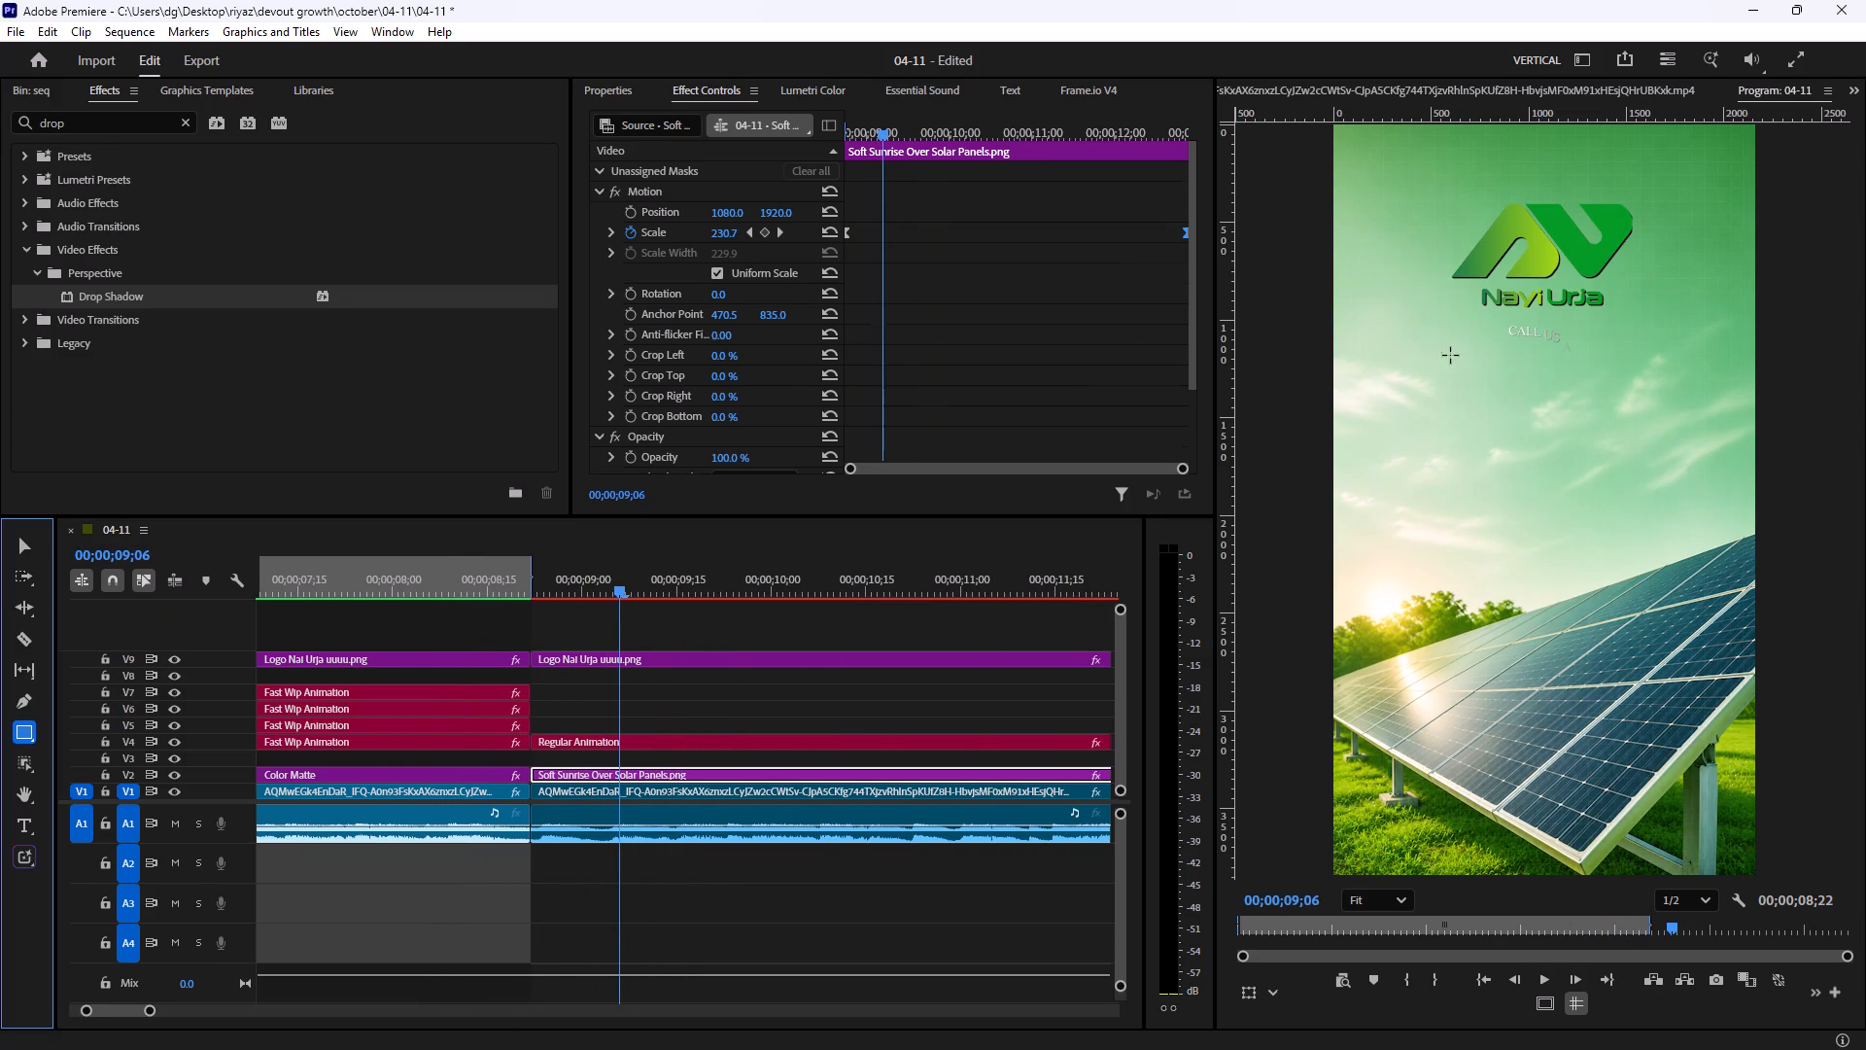
{"action": "left_click_drag", "start_coordinate": [1450, 355], "coordinate": [1639, 389]}
Fill the rectangle with green 64AE29 sampled from the Nayi Urja logo.
{"action": "left_click", "coordinate": [596, 86]}
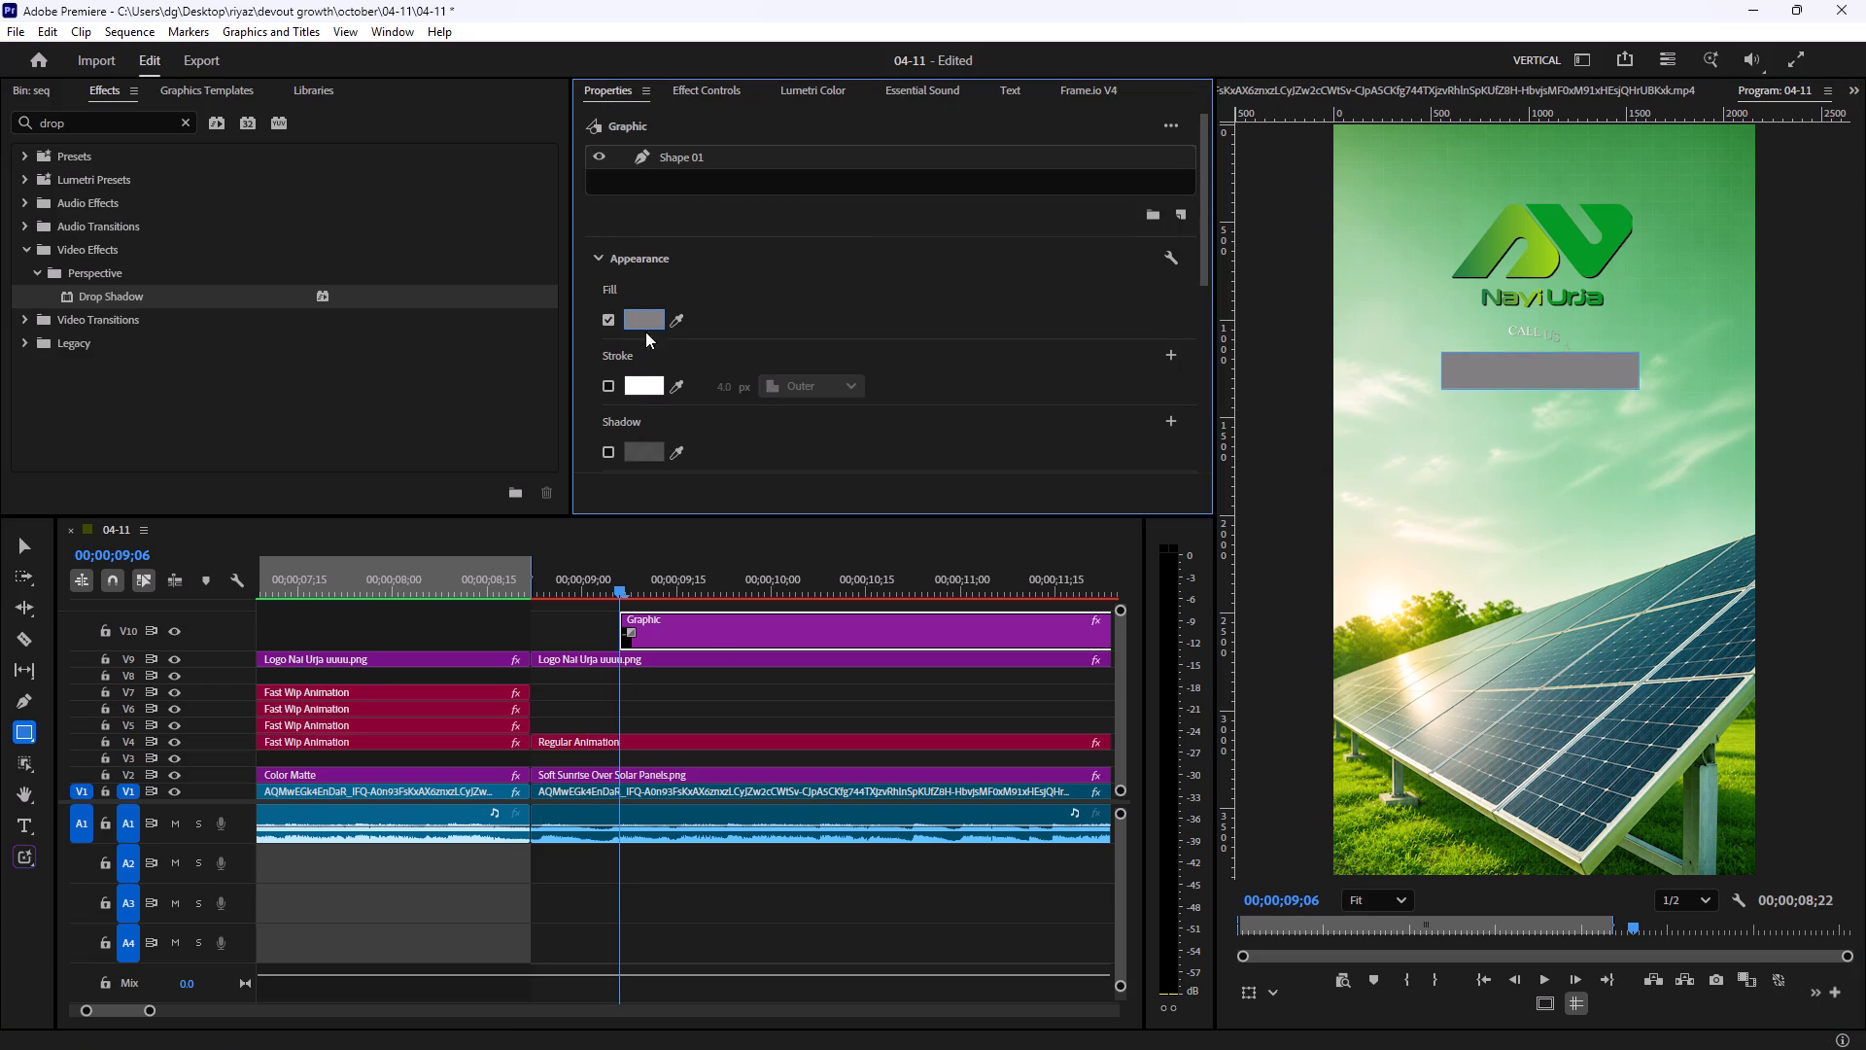
{"action": "left_click", "coordinate": [635, 316]}
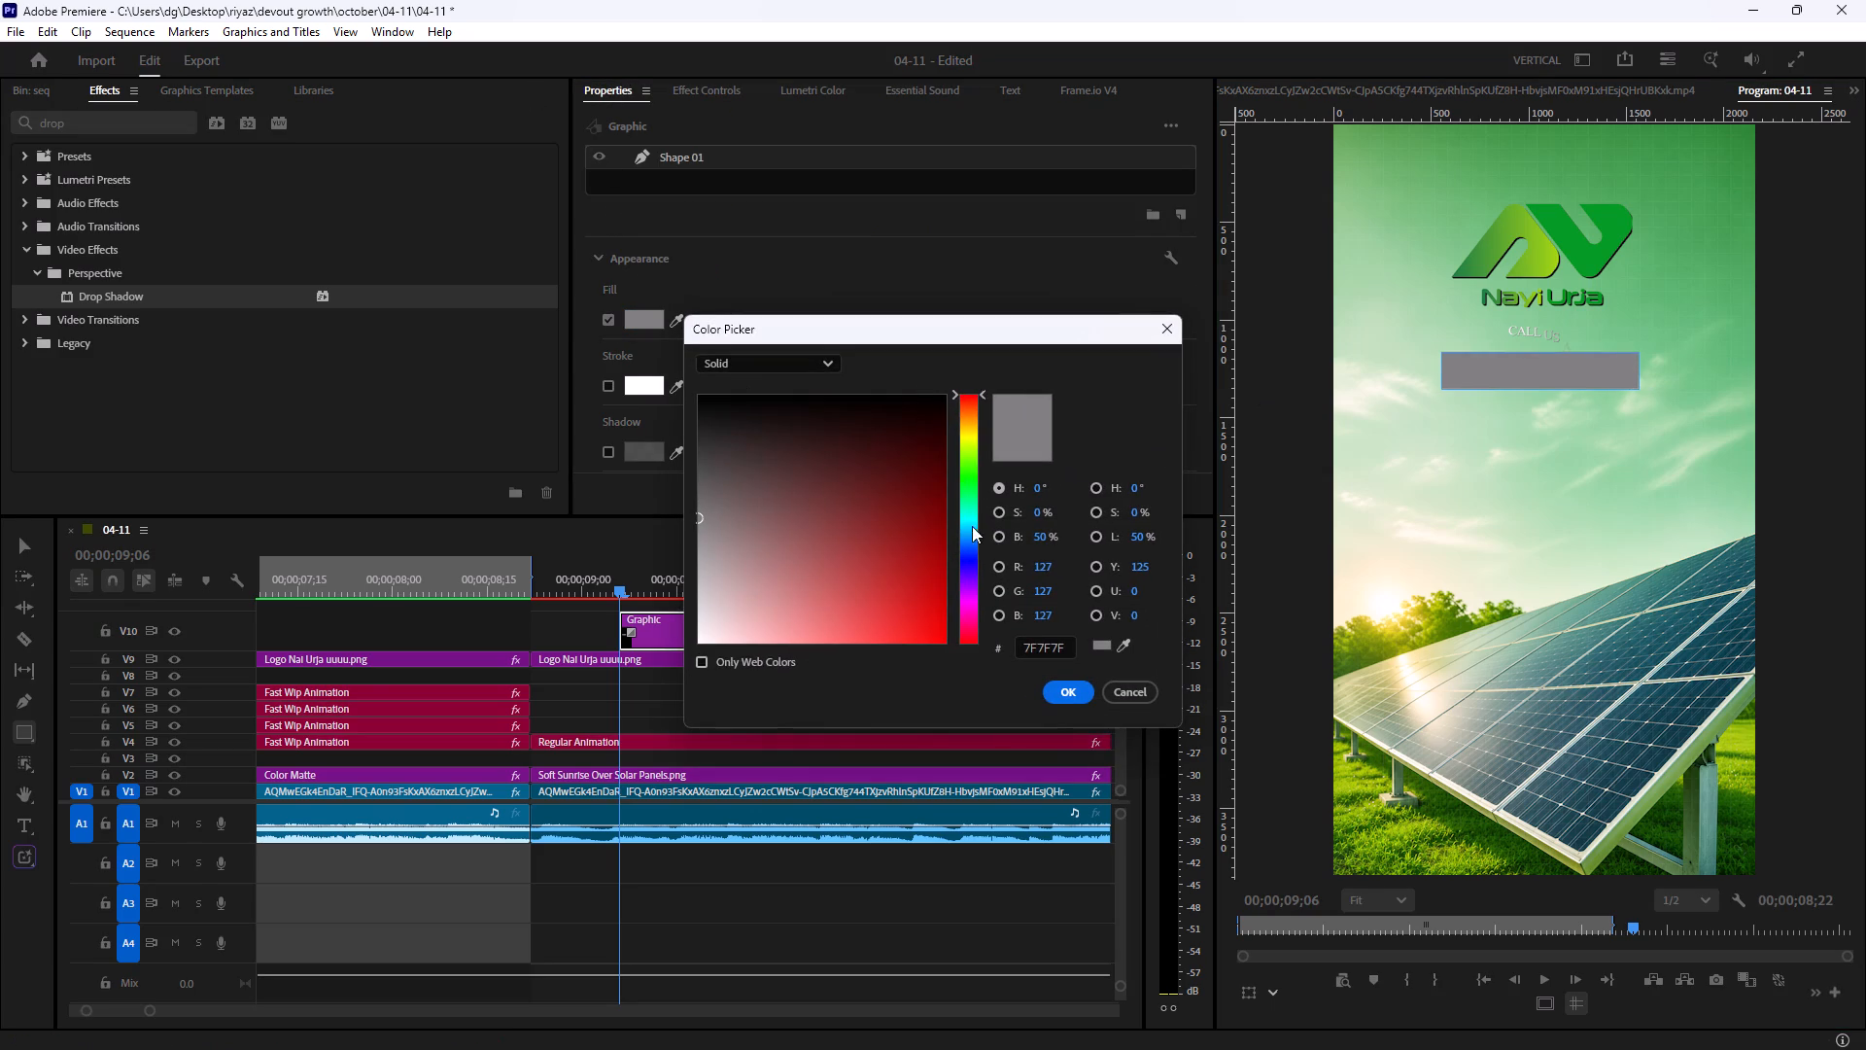
{"action": "left_click", "coordinate": [1127, 649]}
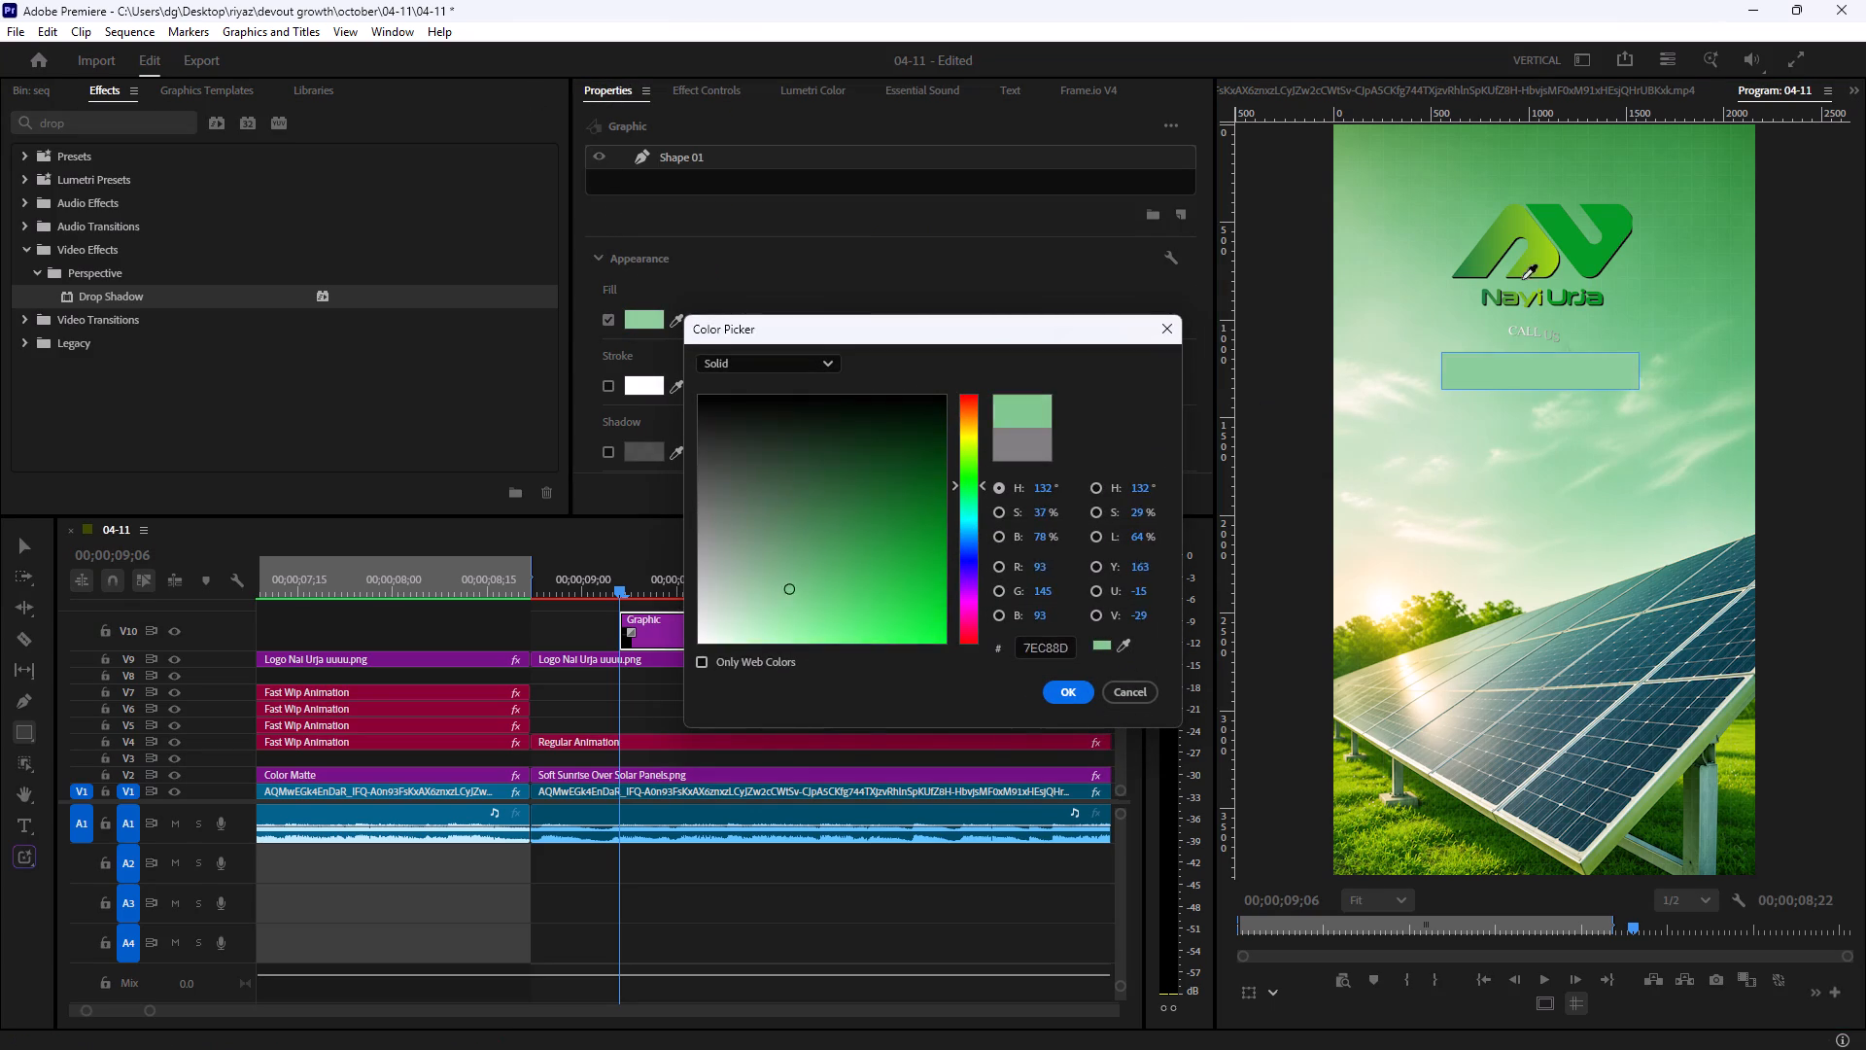
{"action": "left_click", "coordinate": [1510, 227]}
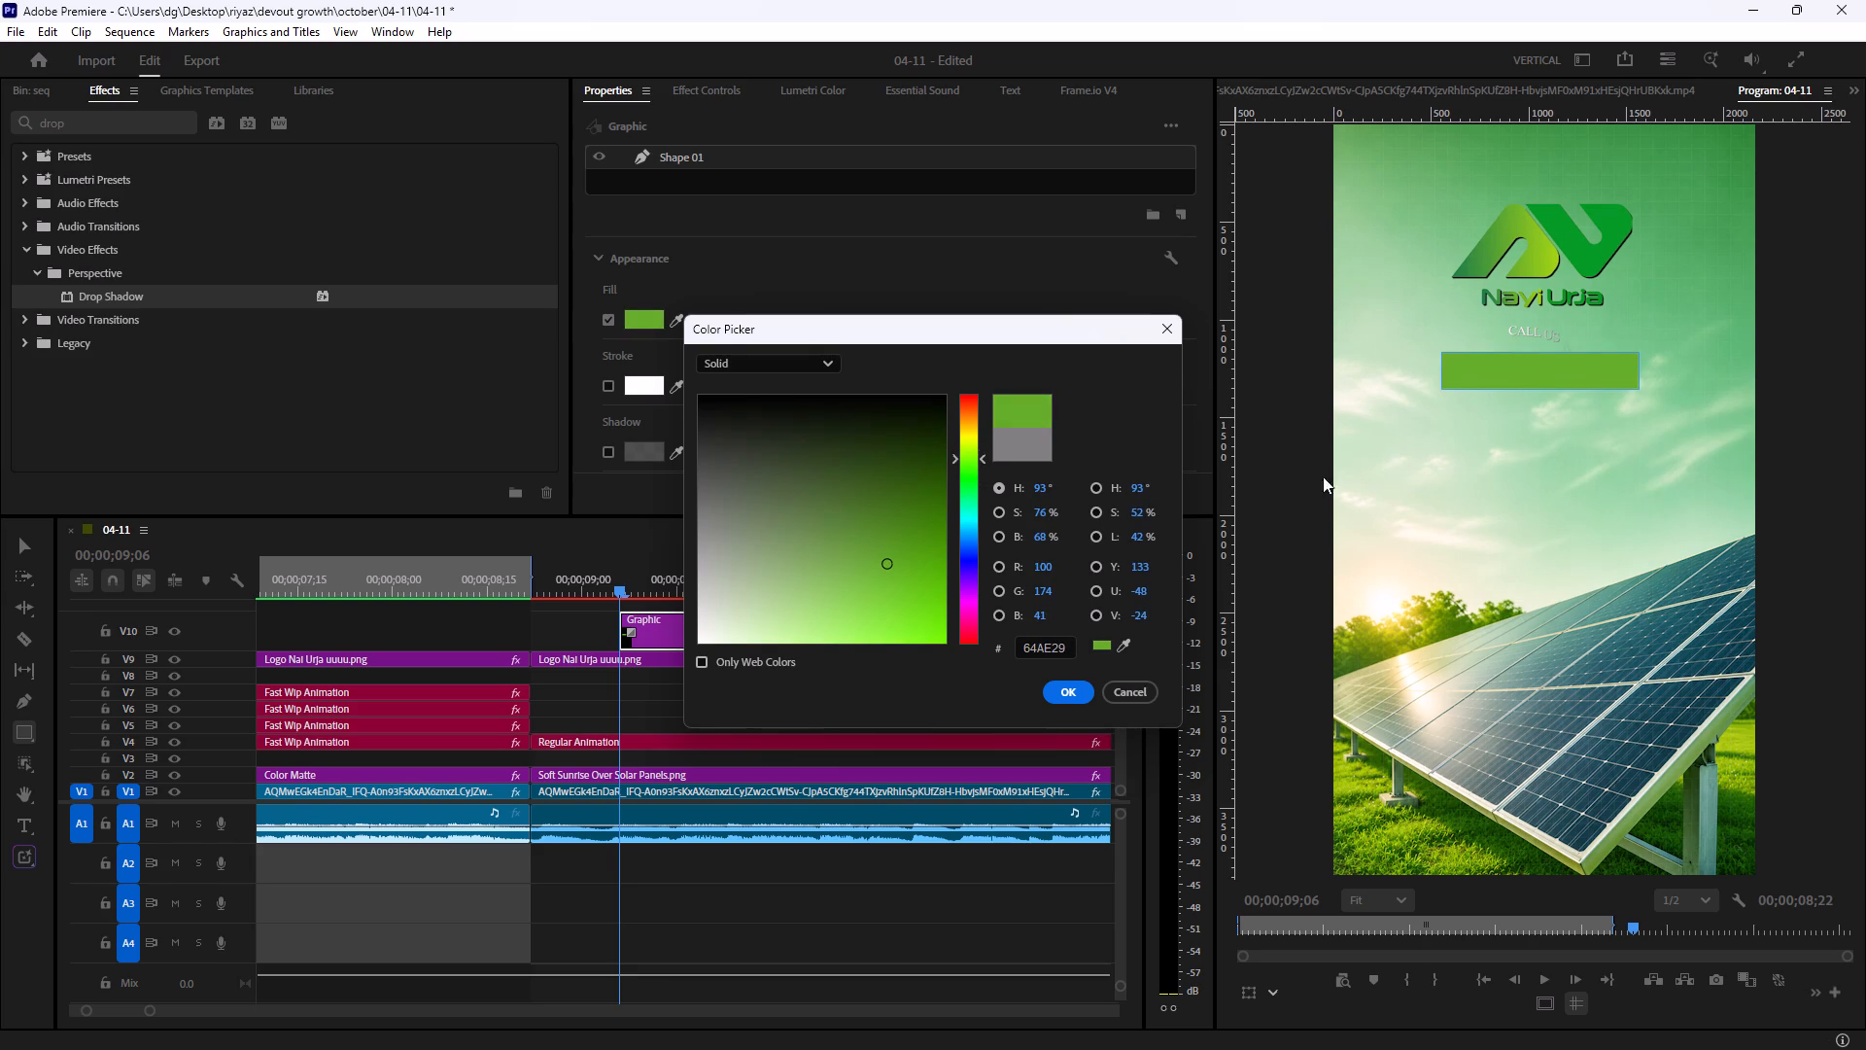
{"action": "left_click", "coordinate": [1069, 690]}
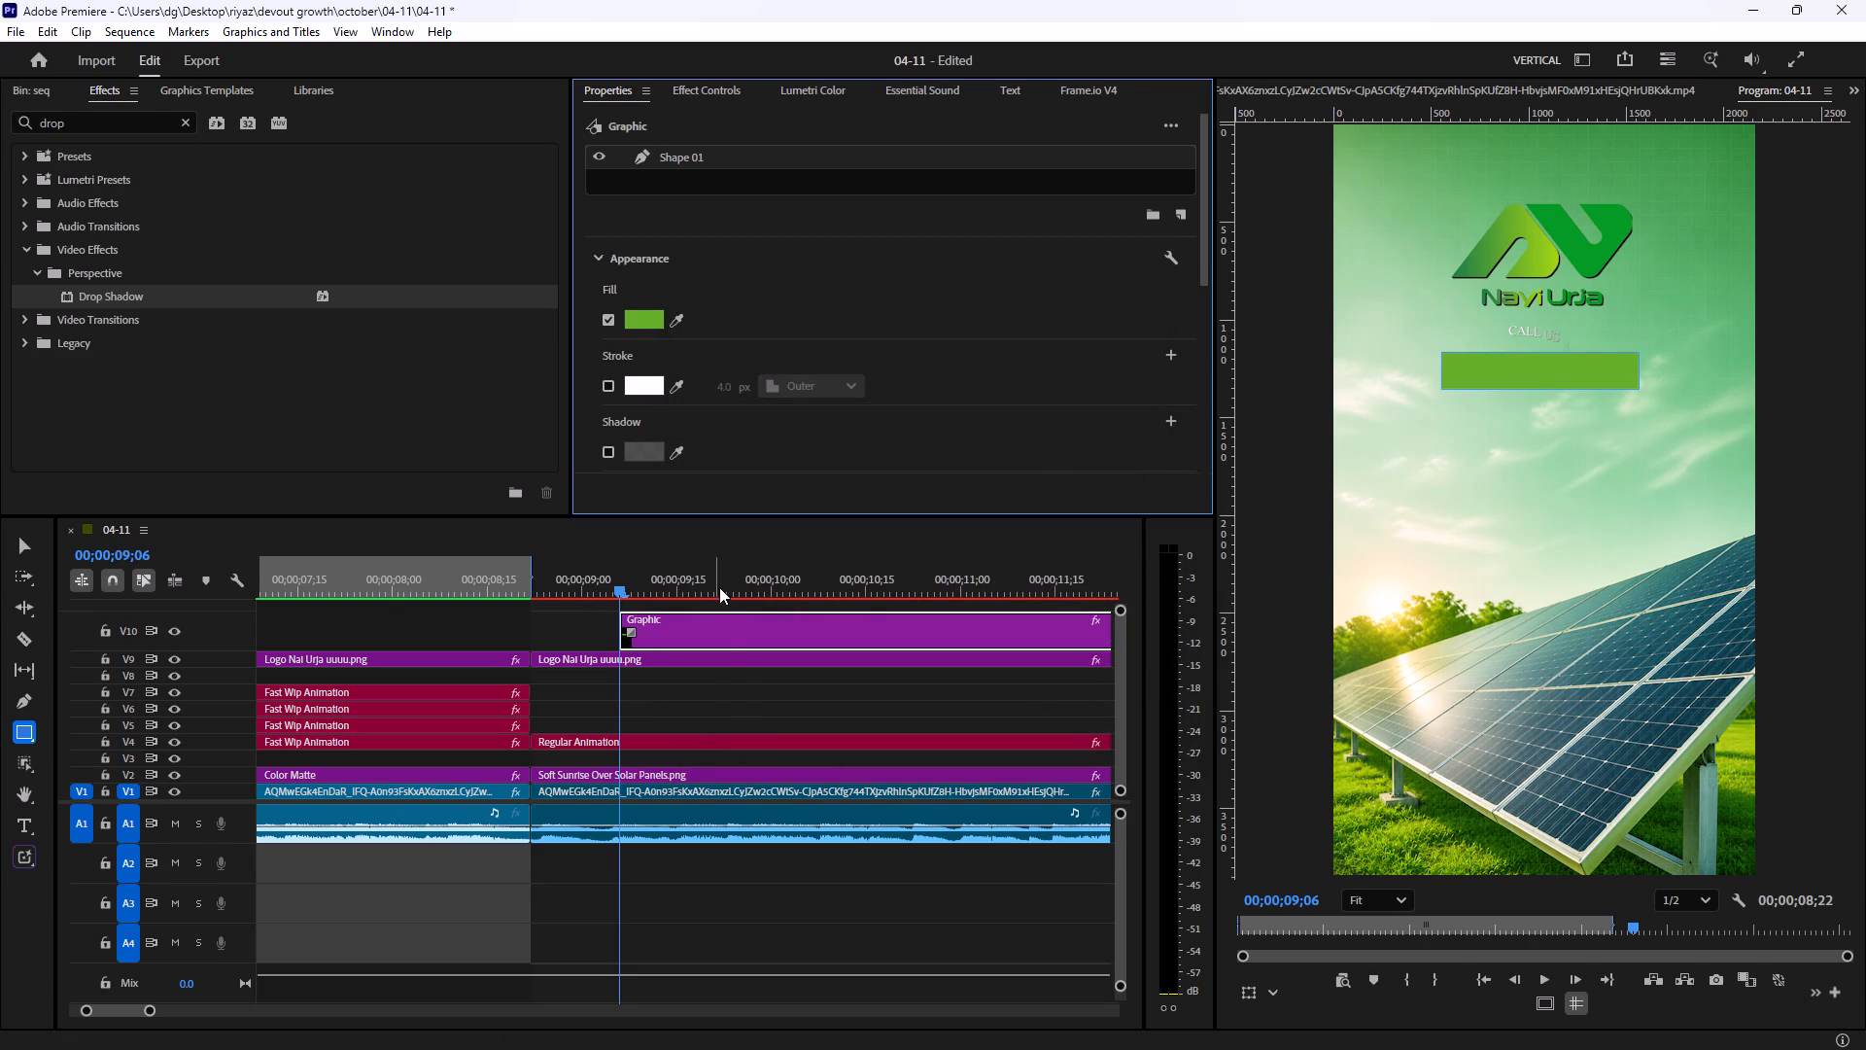
Centre the green rectangle shape horizontally in the frame.
{"action": "left_click", "coordinate": [734, 705]}
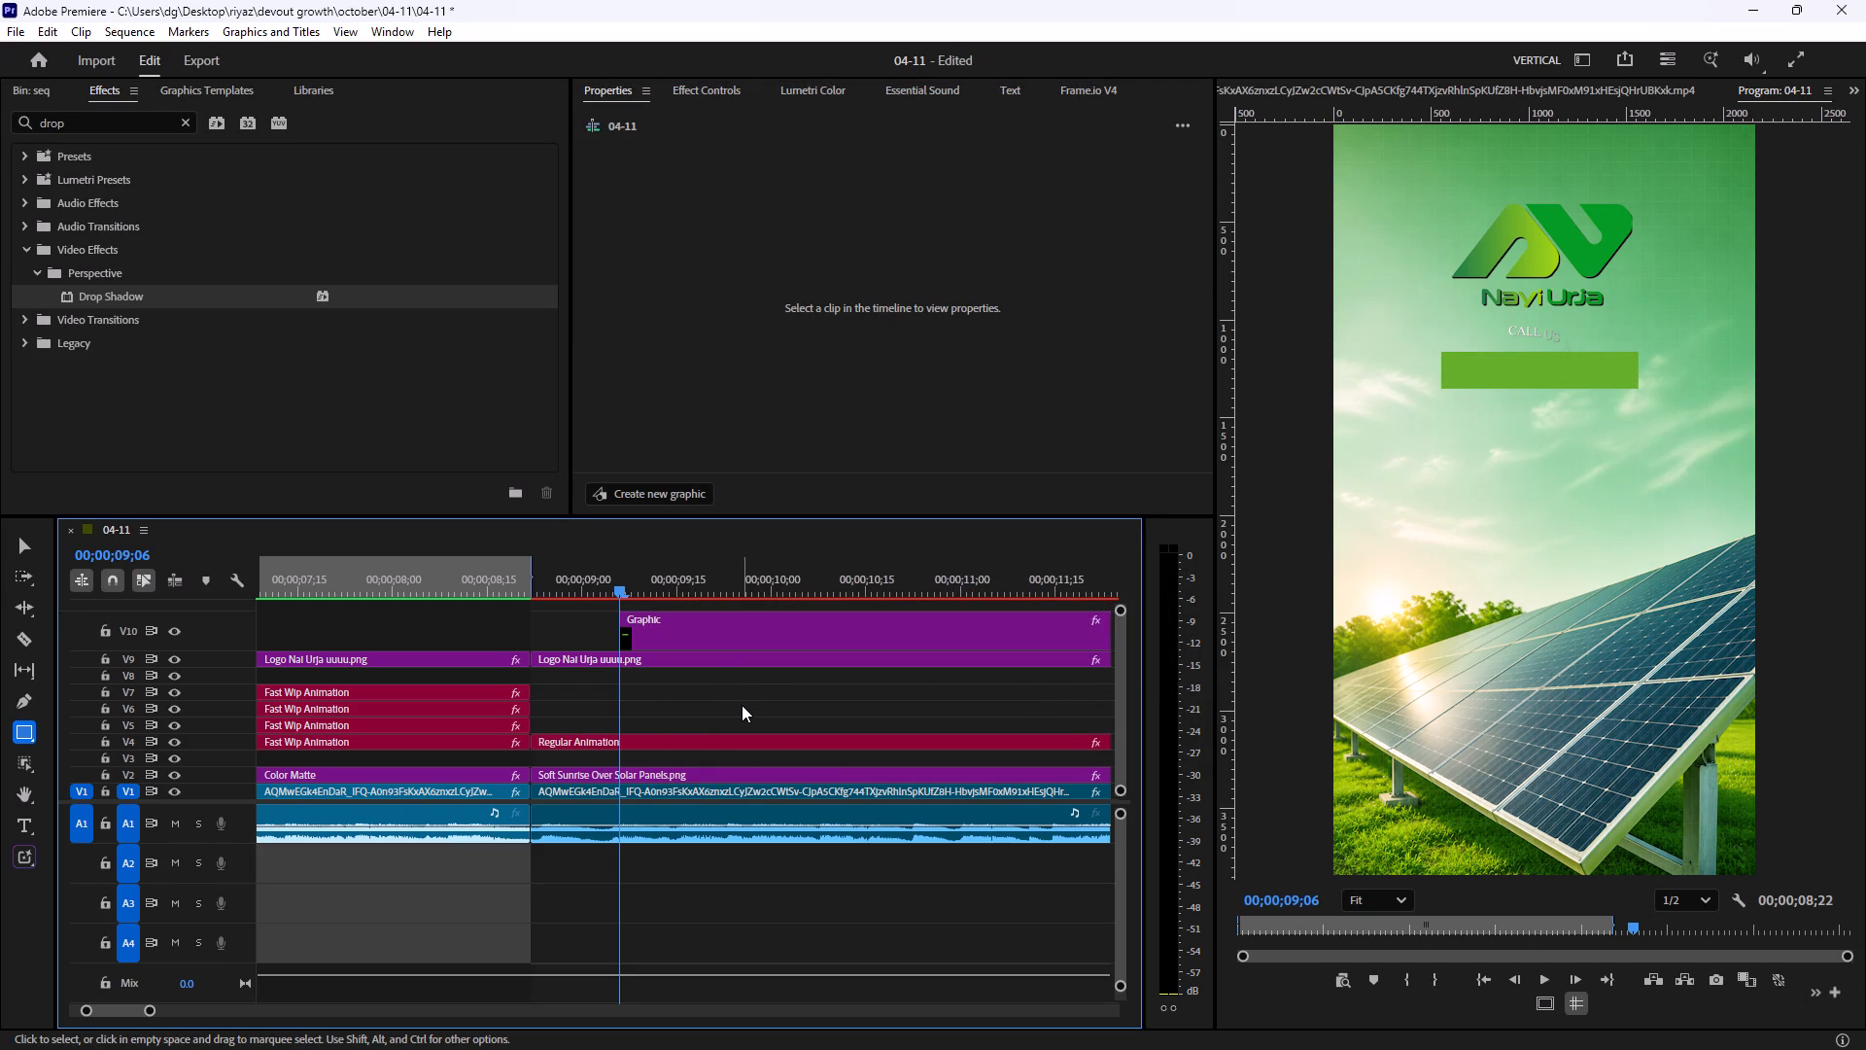
{"action": "left_click", "coordinate": [754, 651]}
{"action": "left_click", "coordinate": [760, 638]}
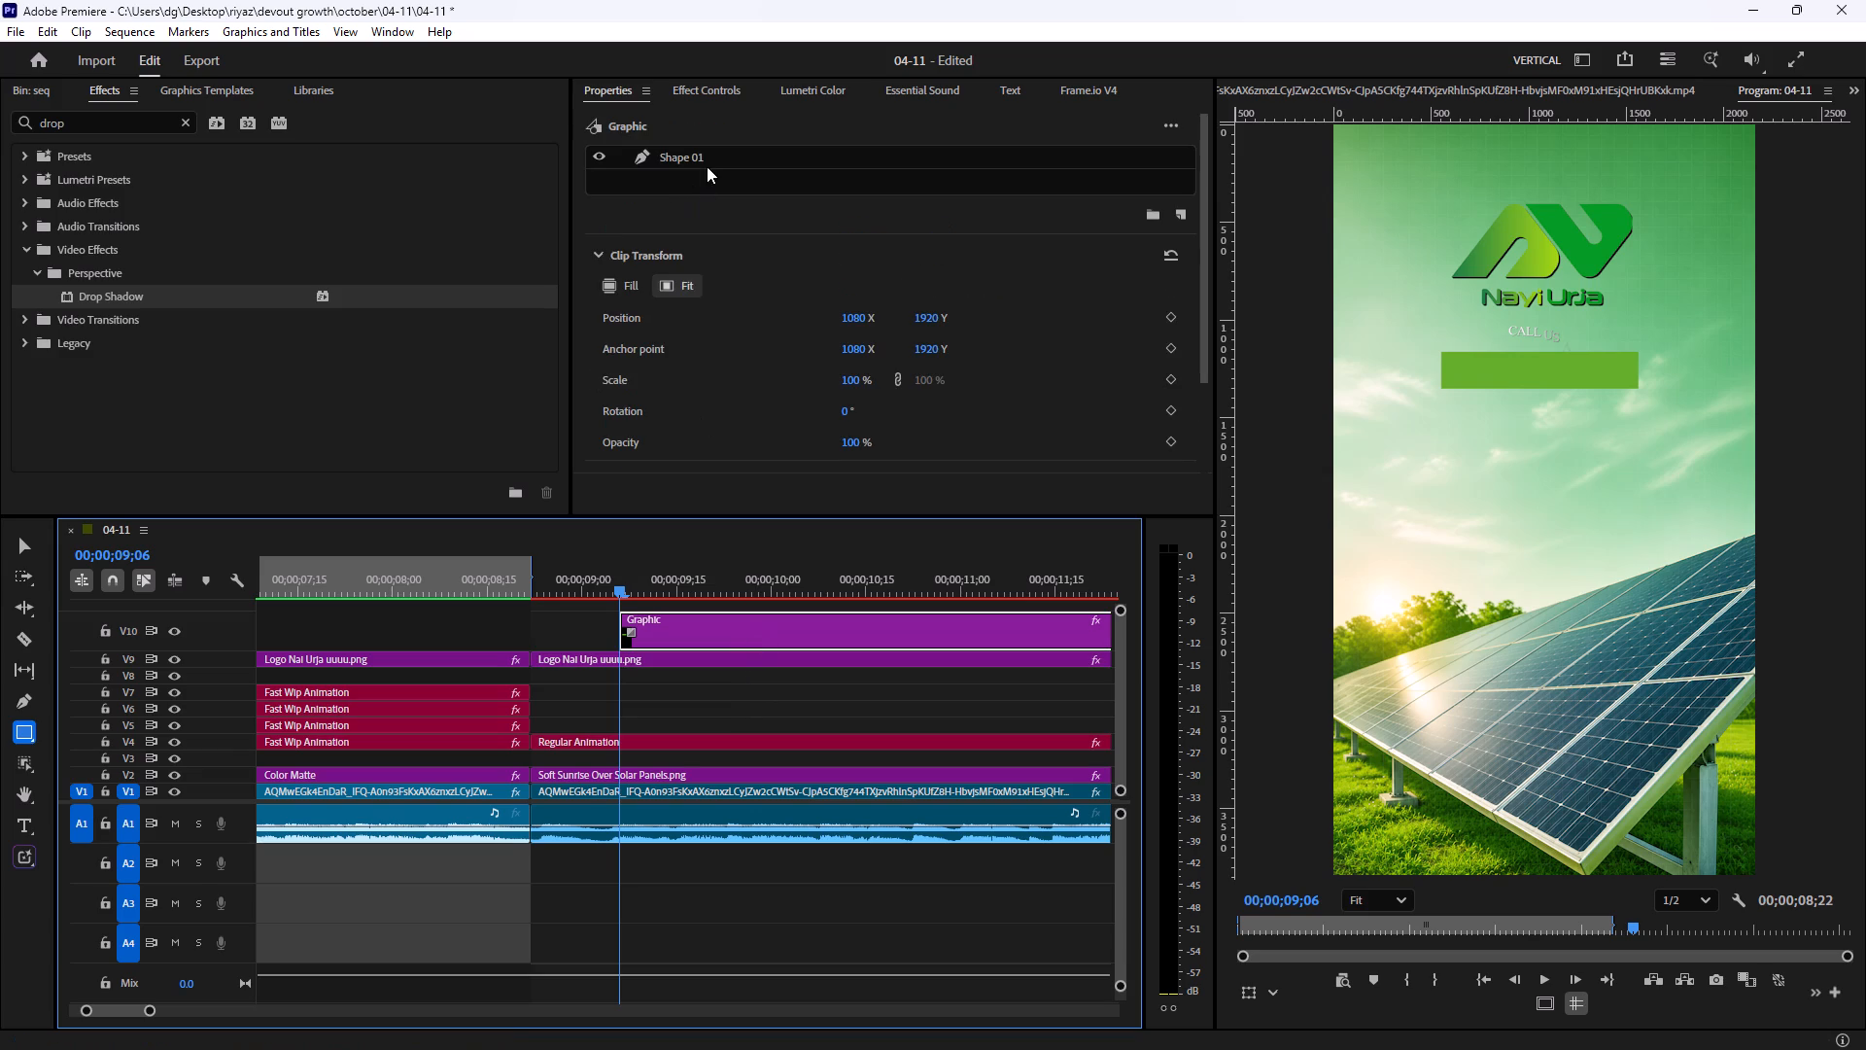
{"action": "left_click", "coordinate": [708, 165]}
{"action": "scroll", "coordinate": [718, 367], "scroll_direction": "down", "scroll_amount": 9}
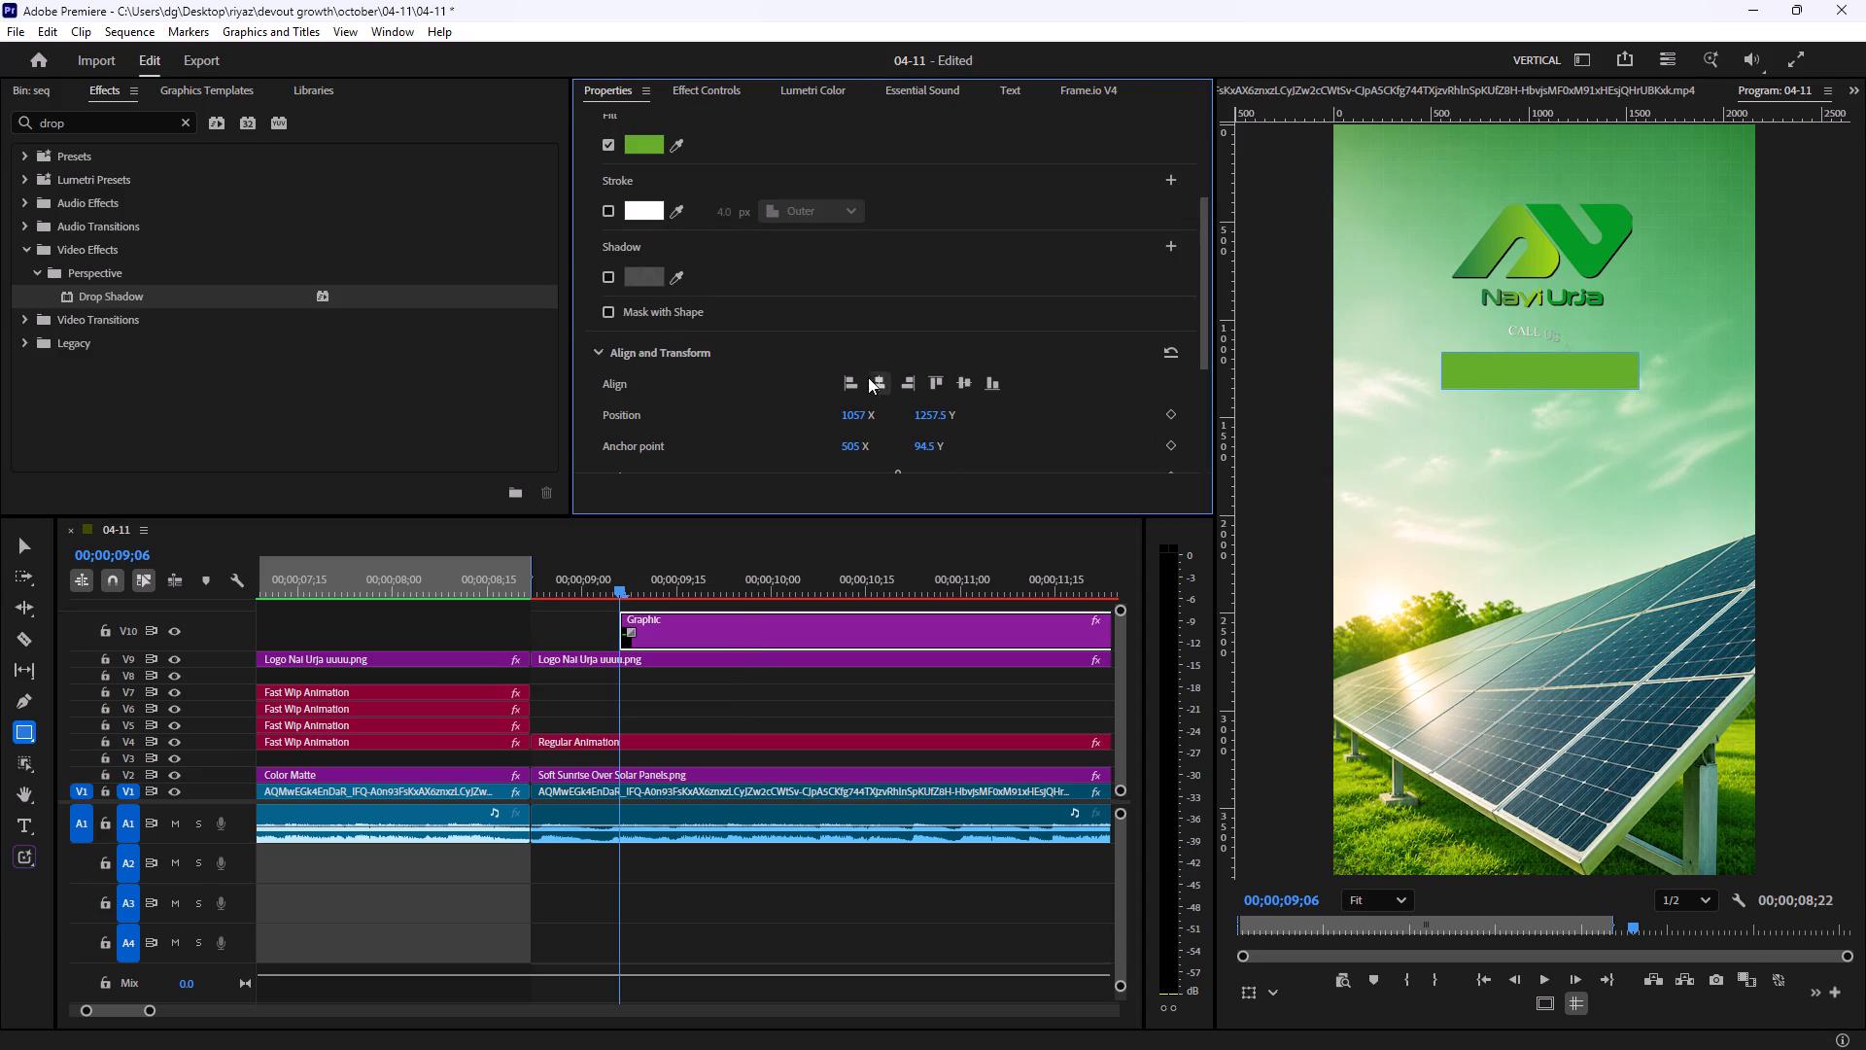
{"action": "left_click", "coordinate": [879, 379]}
Round the corners of the green rectangle by increasing its corner radius.
{"action": "scroll", "coordinate": [746, 391], "scroll_direction": "down", "scroll_amount": 6}
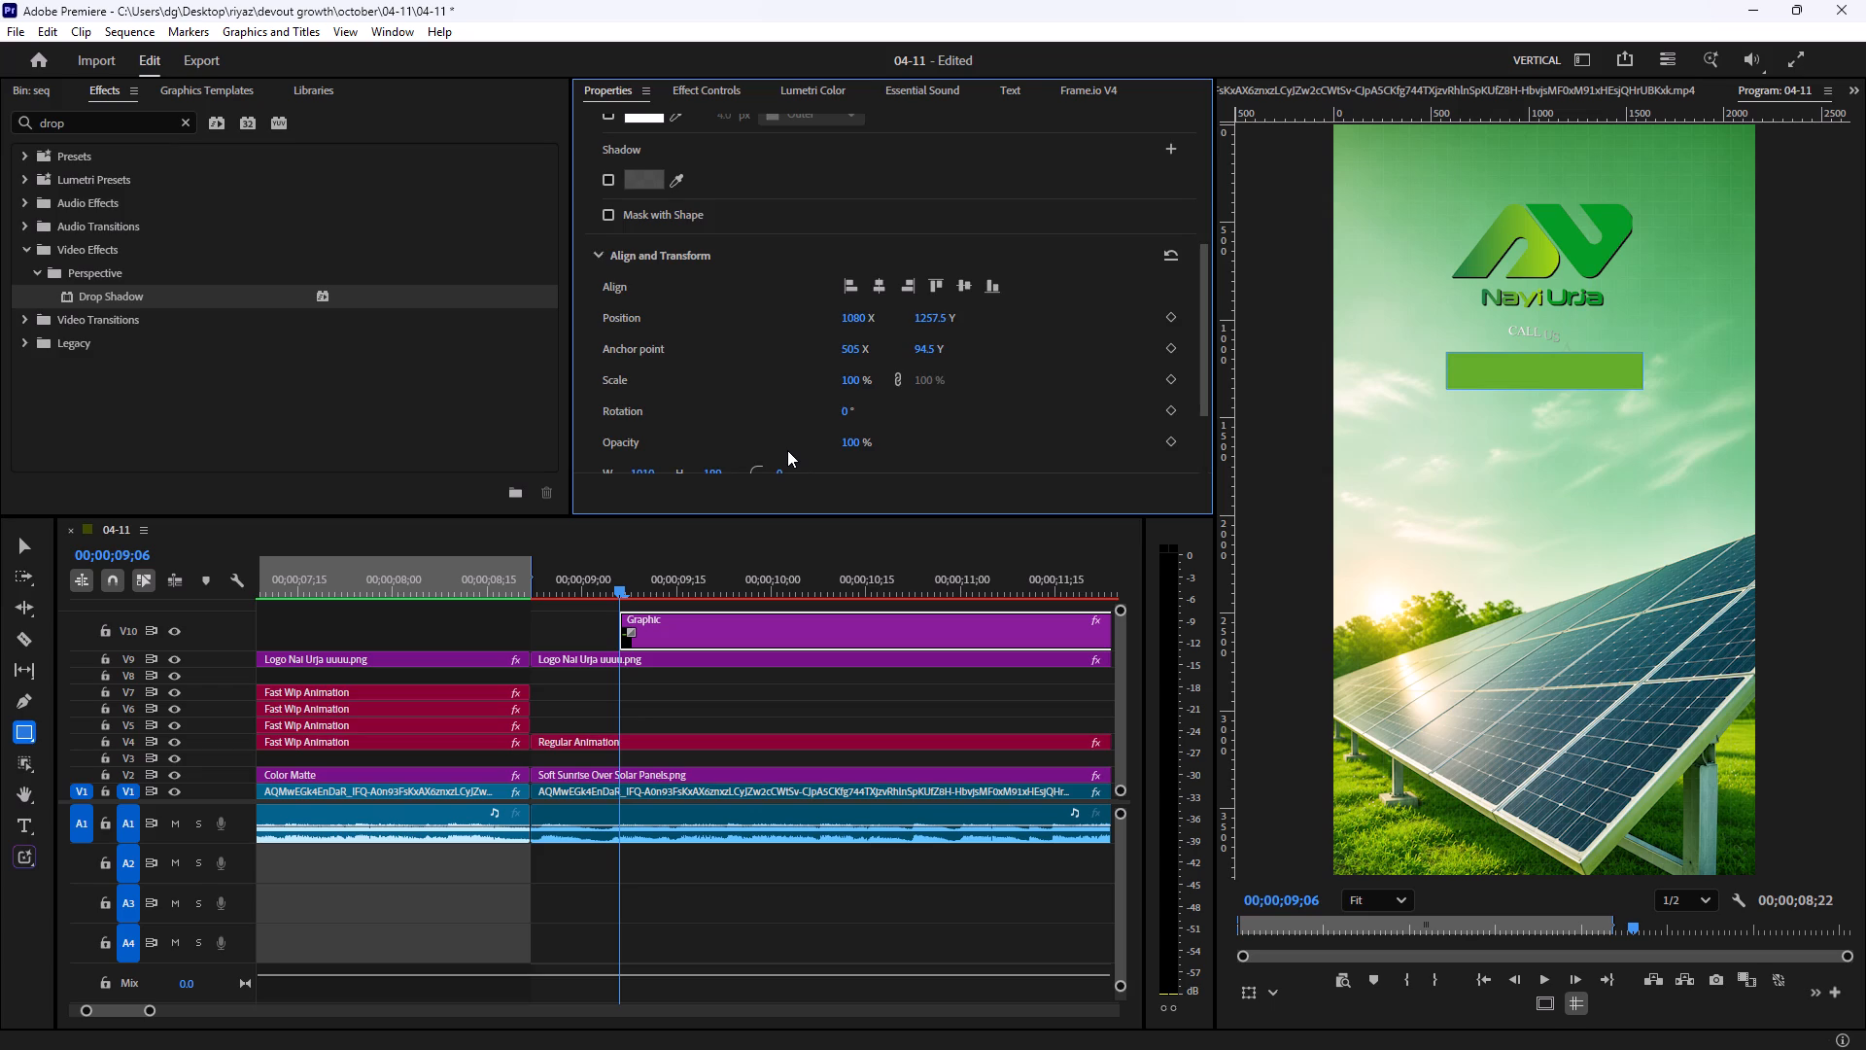
{"action": "left_click", "coordinate": [787, 450]}
{"action": "left_click_drag", "start_coordinate": [782, 452], "coordinate": [830, 446]}
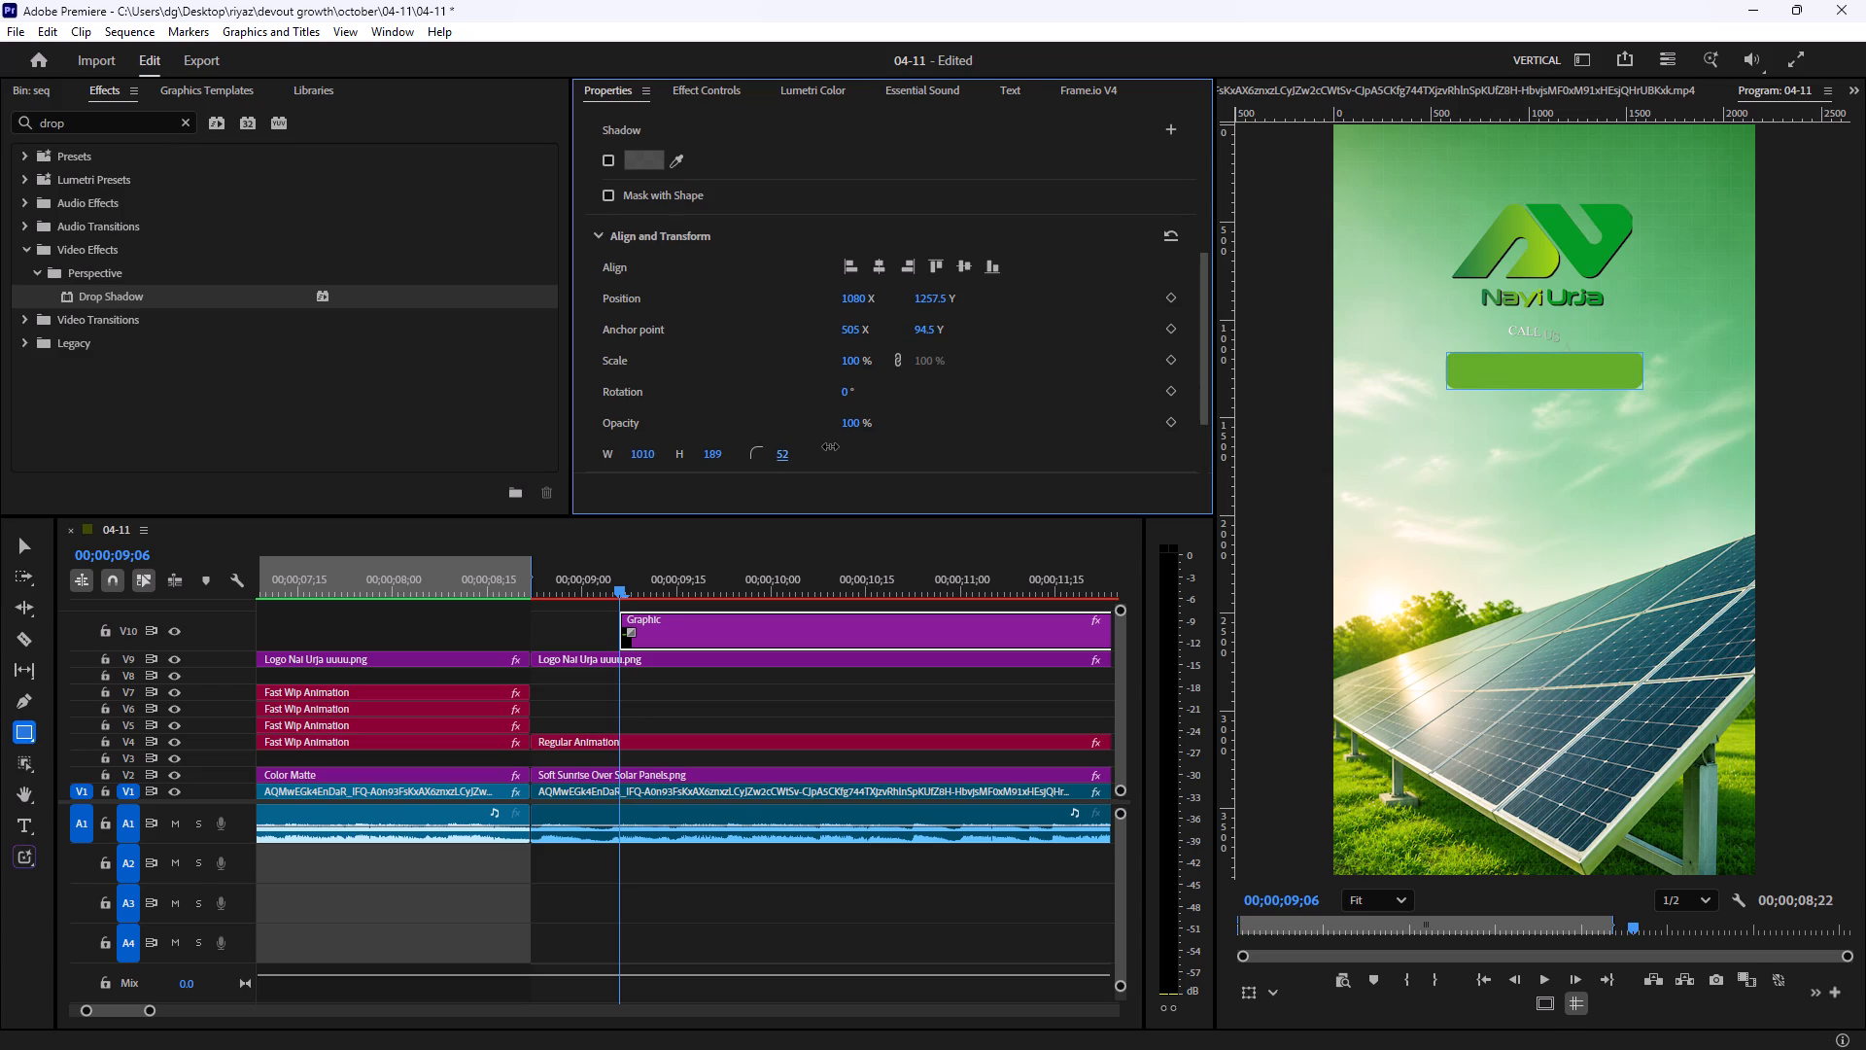
{"action": "left_click_drag", "start_coordinate": [830, 446], "coordinate": [840, 446]}
{"action": "left_click", "coordinate": [753, 705]}
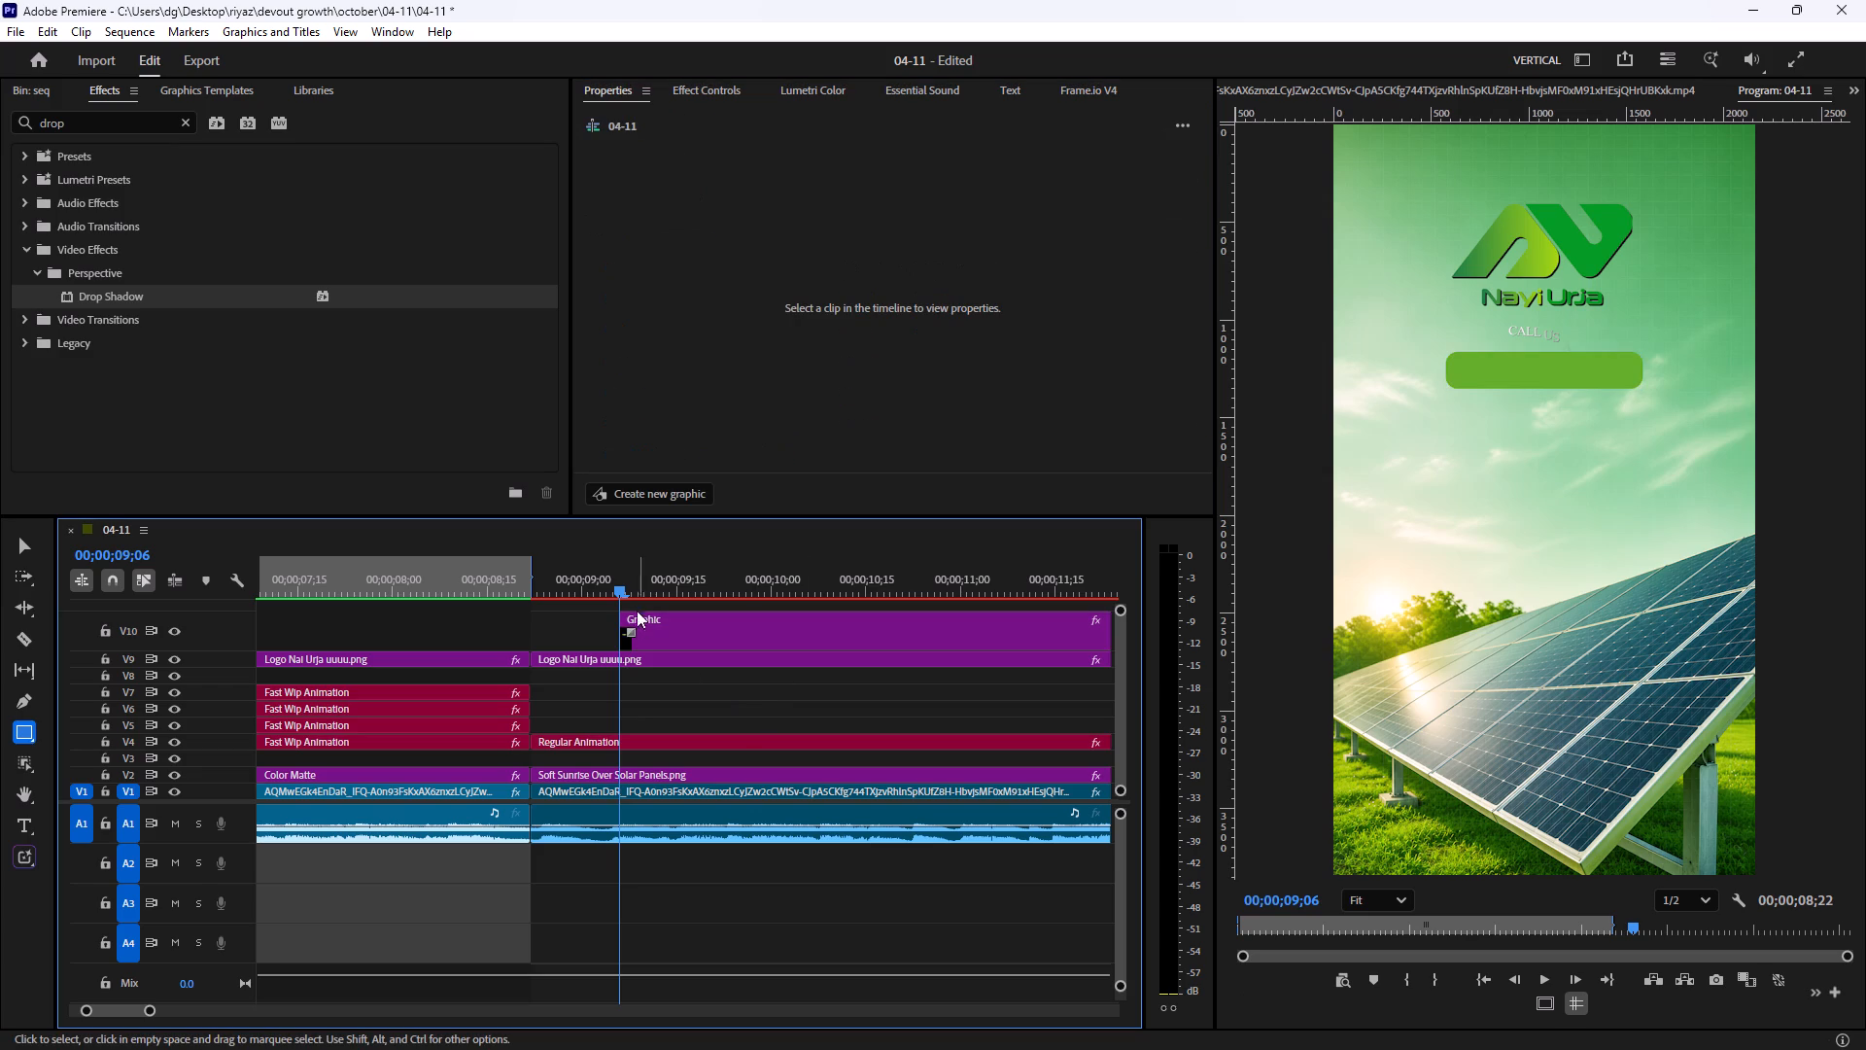
Shift the rectangle's graphic clip earlier to start at the closing card's first frame, and play back the card.
{"action": "left_click_drag", "start_coordinate": [611, 575], "coordinate": [490, 594]}
{"action": "key", "text": "space"}
{"action": "key", "text": "space"}
{"action": "left_click_drag", "start_coordinate": [733, 646], "coordinate": [680, 644]}
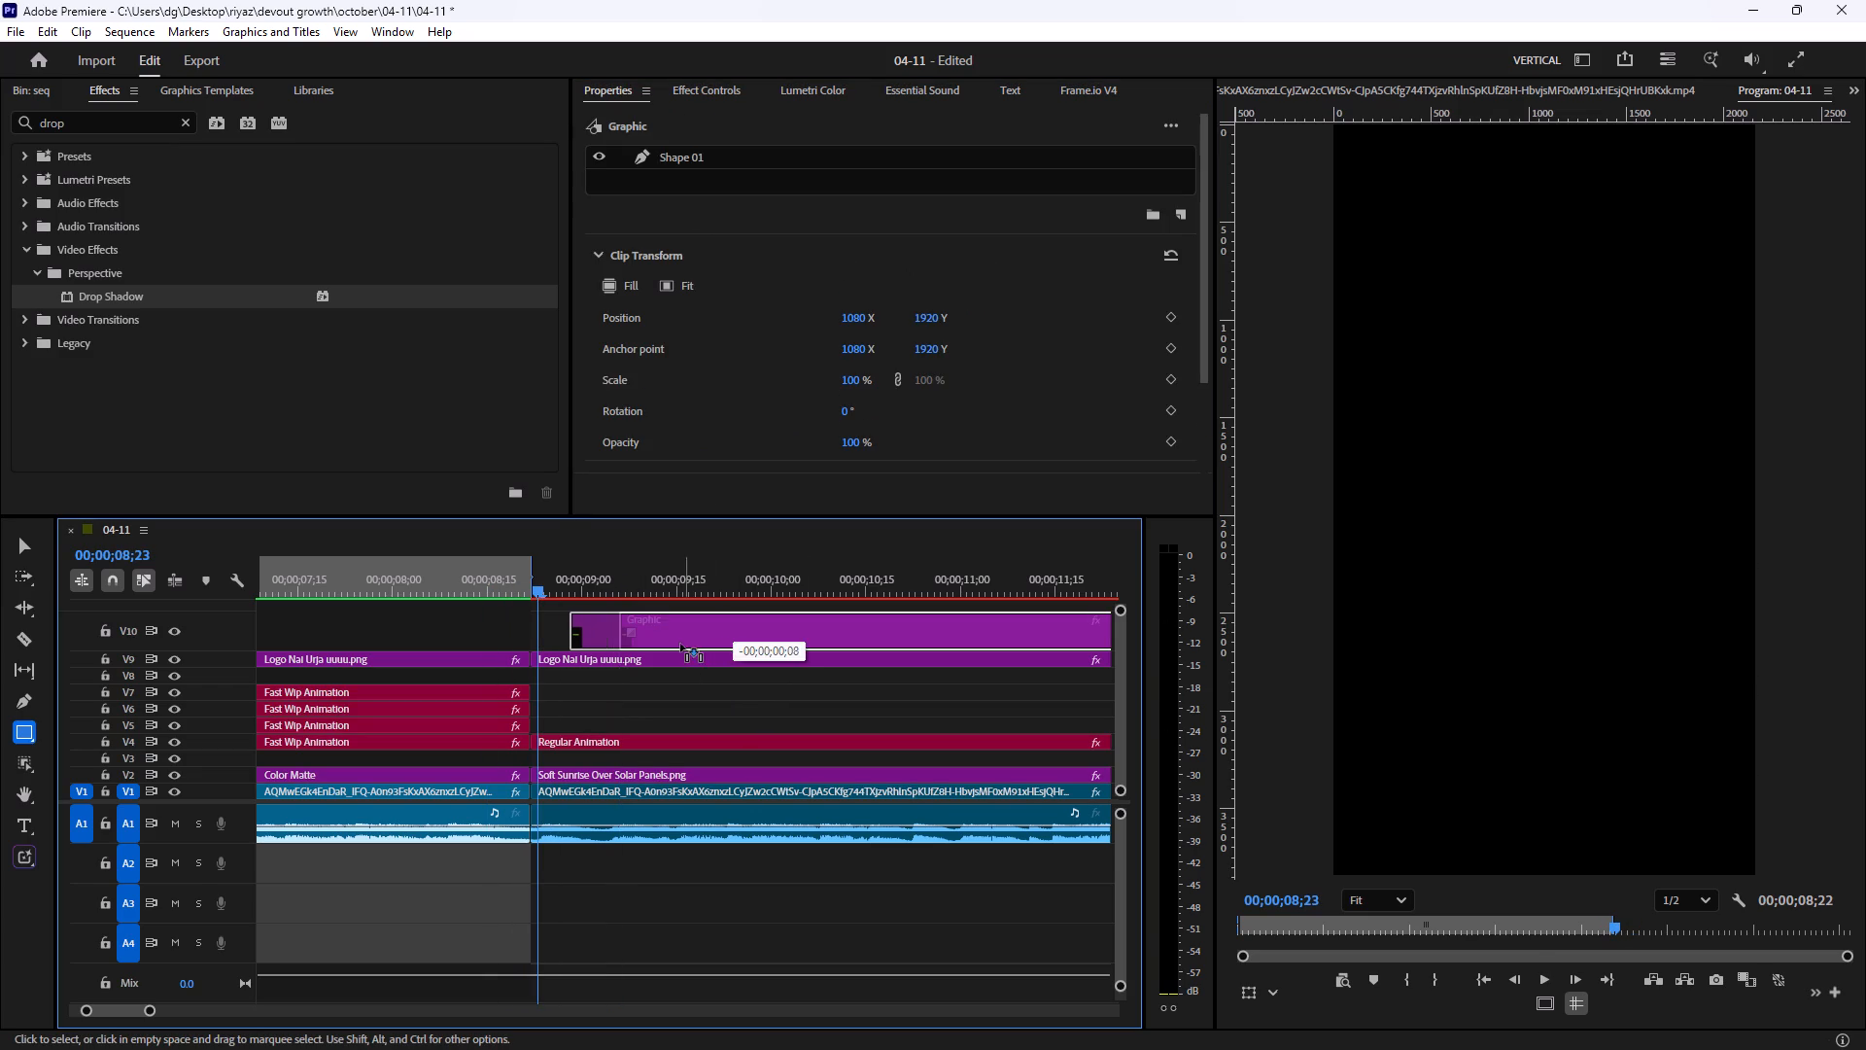
{"action": "left_click_drag", "start_coordinate": [680, 644], "coordinate": [642, 642]}
{"action": "left_click_drag", "start_coordinate": [550, 578], "coordinate": [480, 580]}
{"action": "key", "text": "space"}
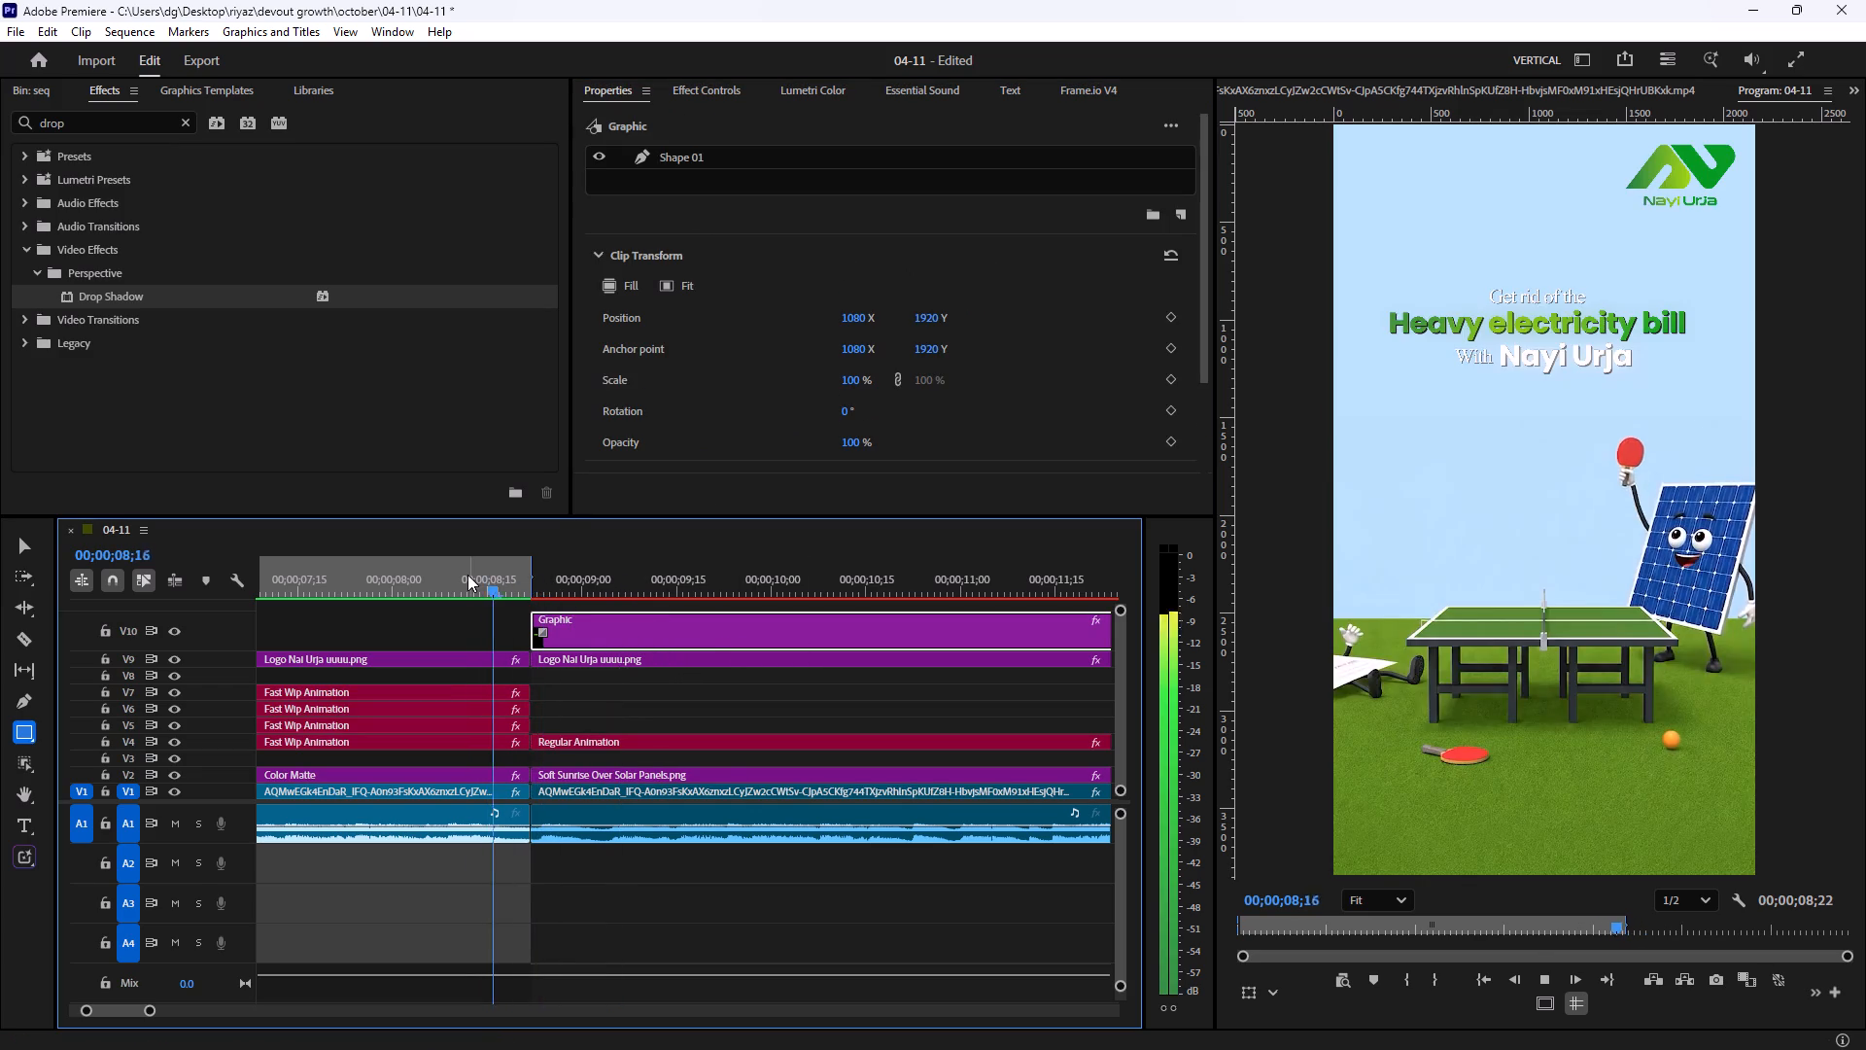
{"action": "key", "text": "space"}
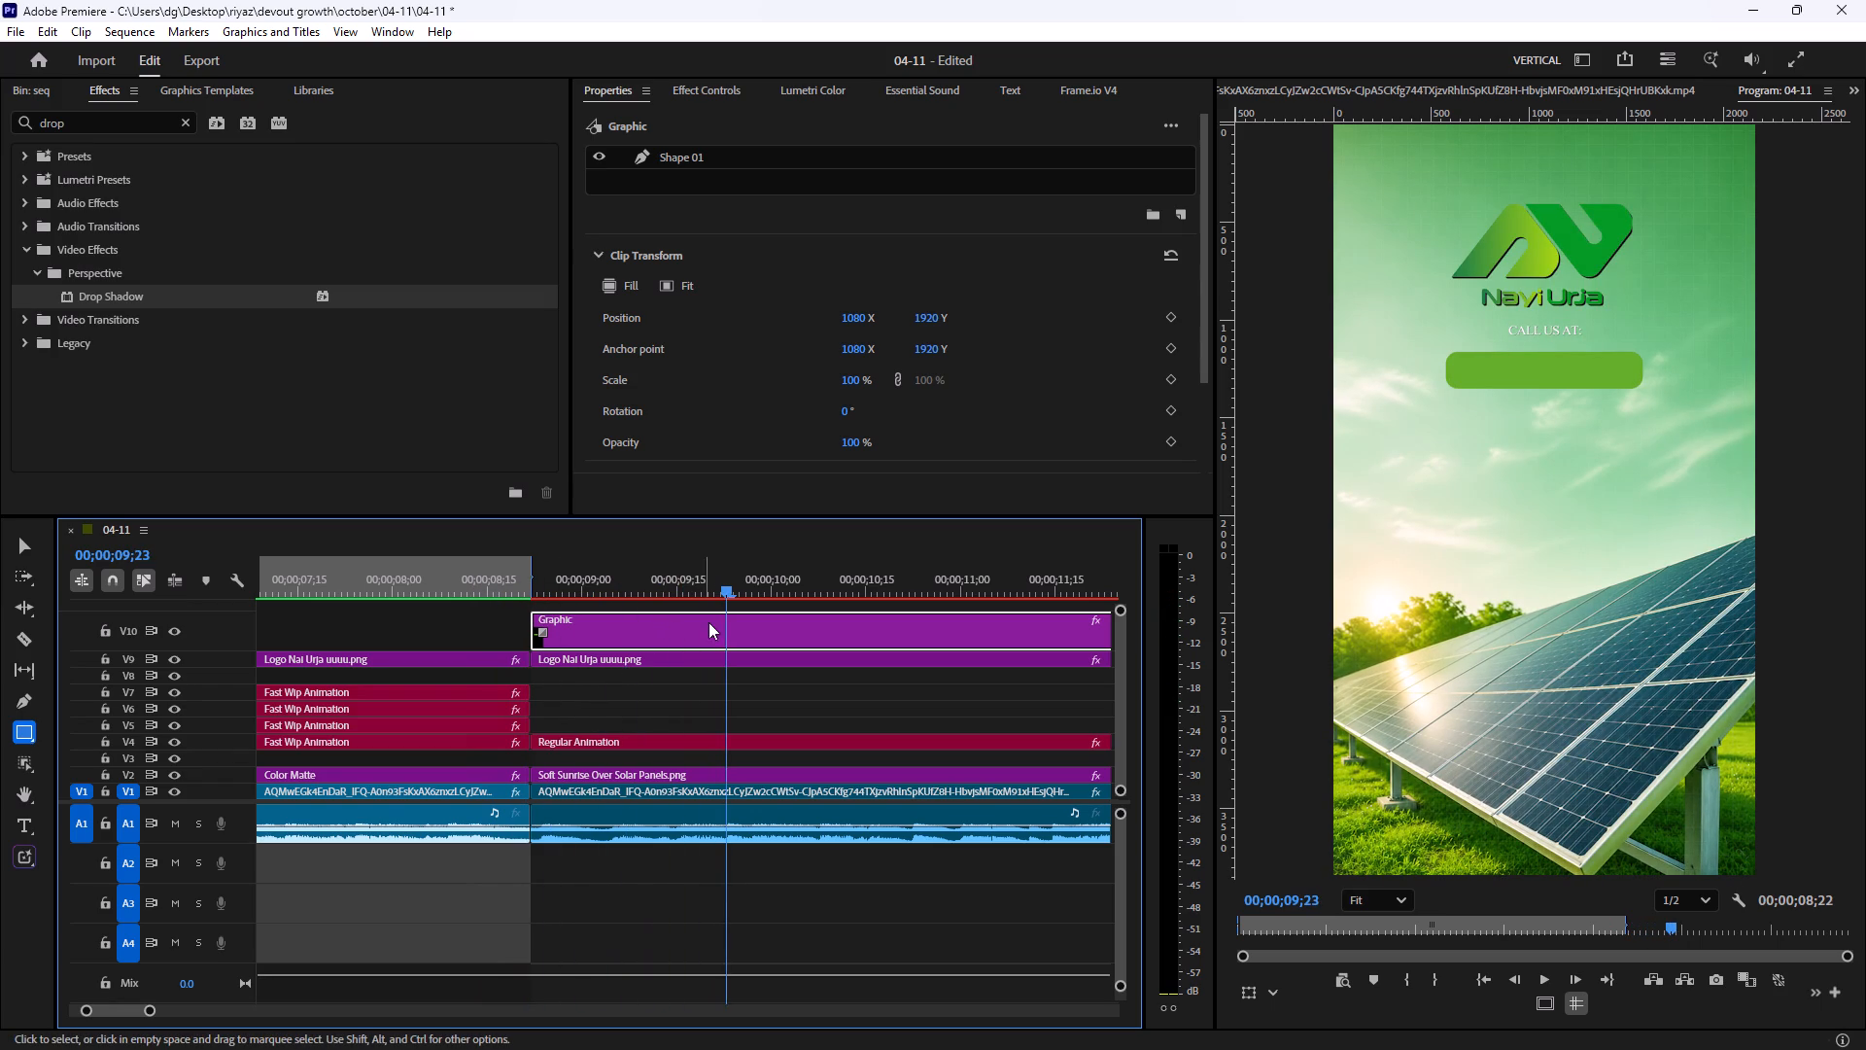
Lower the call-us title slightly toward the green rectangle by setting its vertical position to 1061.
{"action": "left_click", "coordinate": [691, 741]}
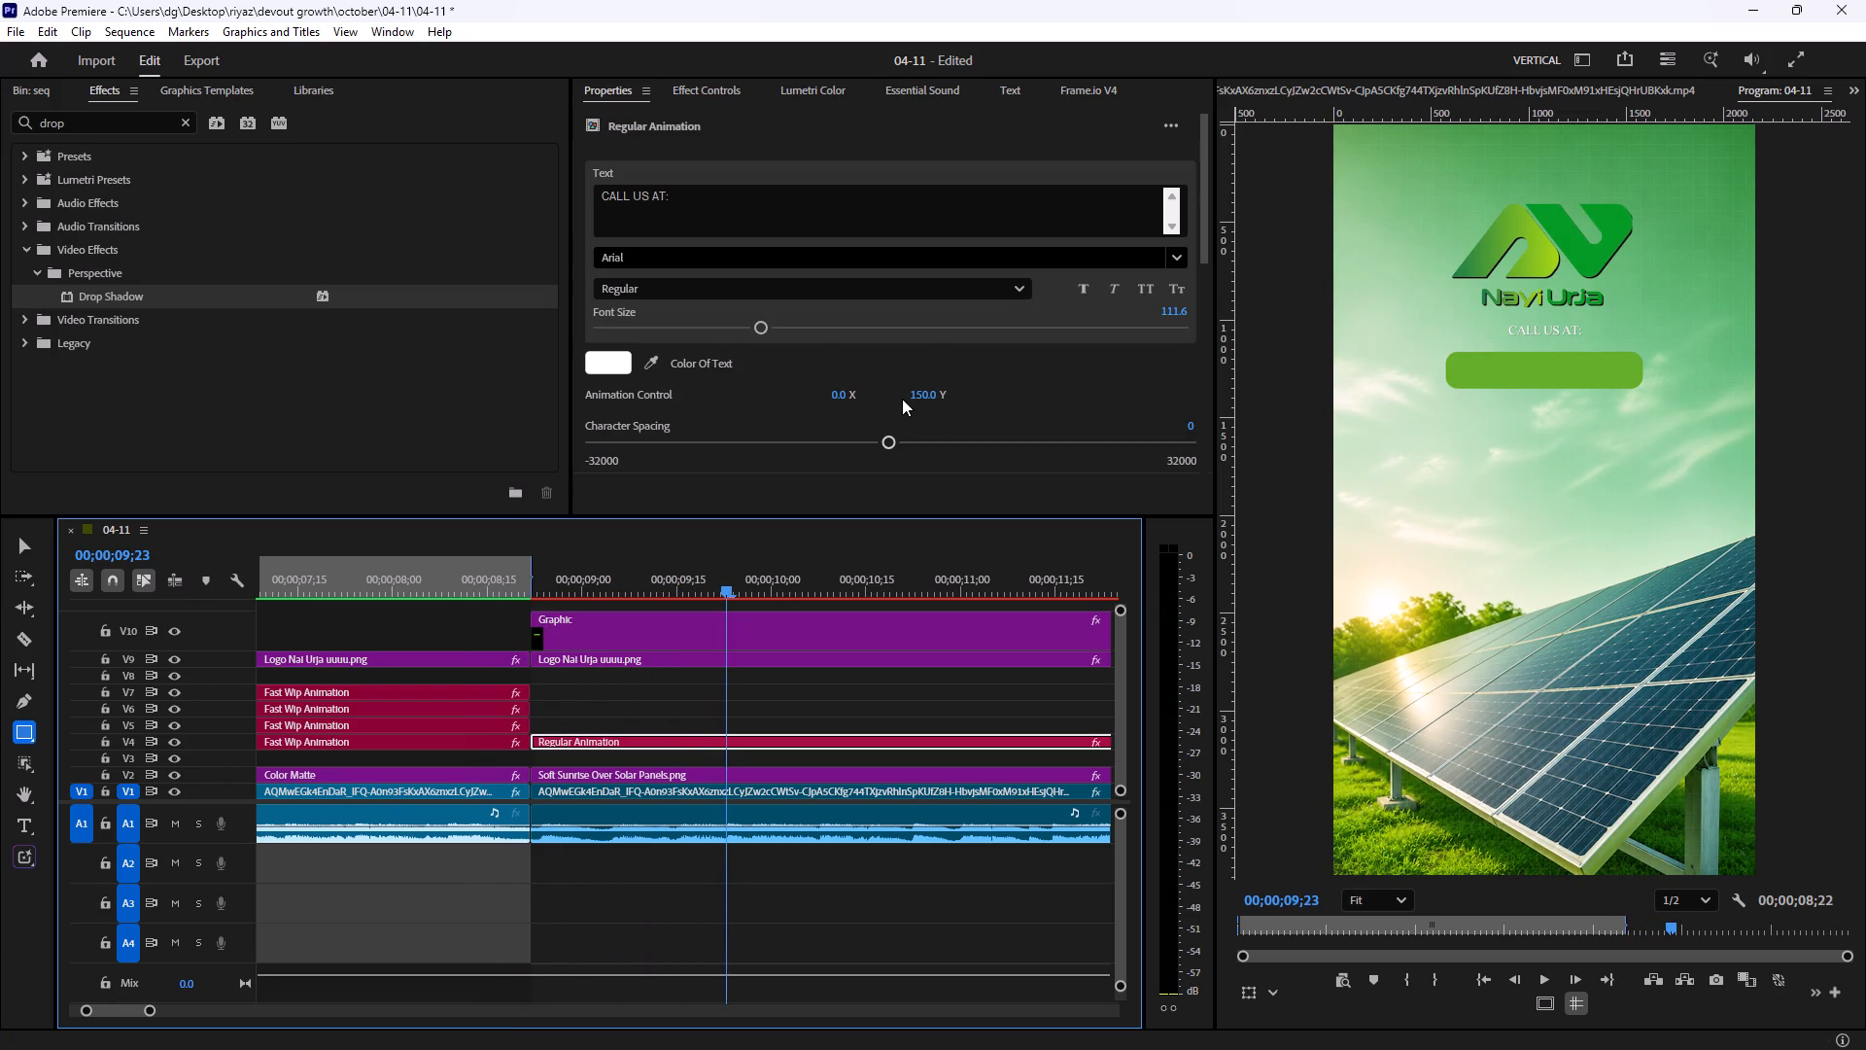
{"action": "left_click", "coordinate": [688, 84]}
{"action": "left_click_drag", "start_coordinate": [771, 229], "coordinate": [794, 229]}
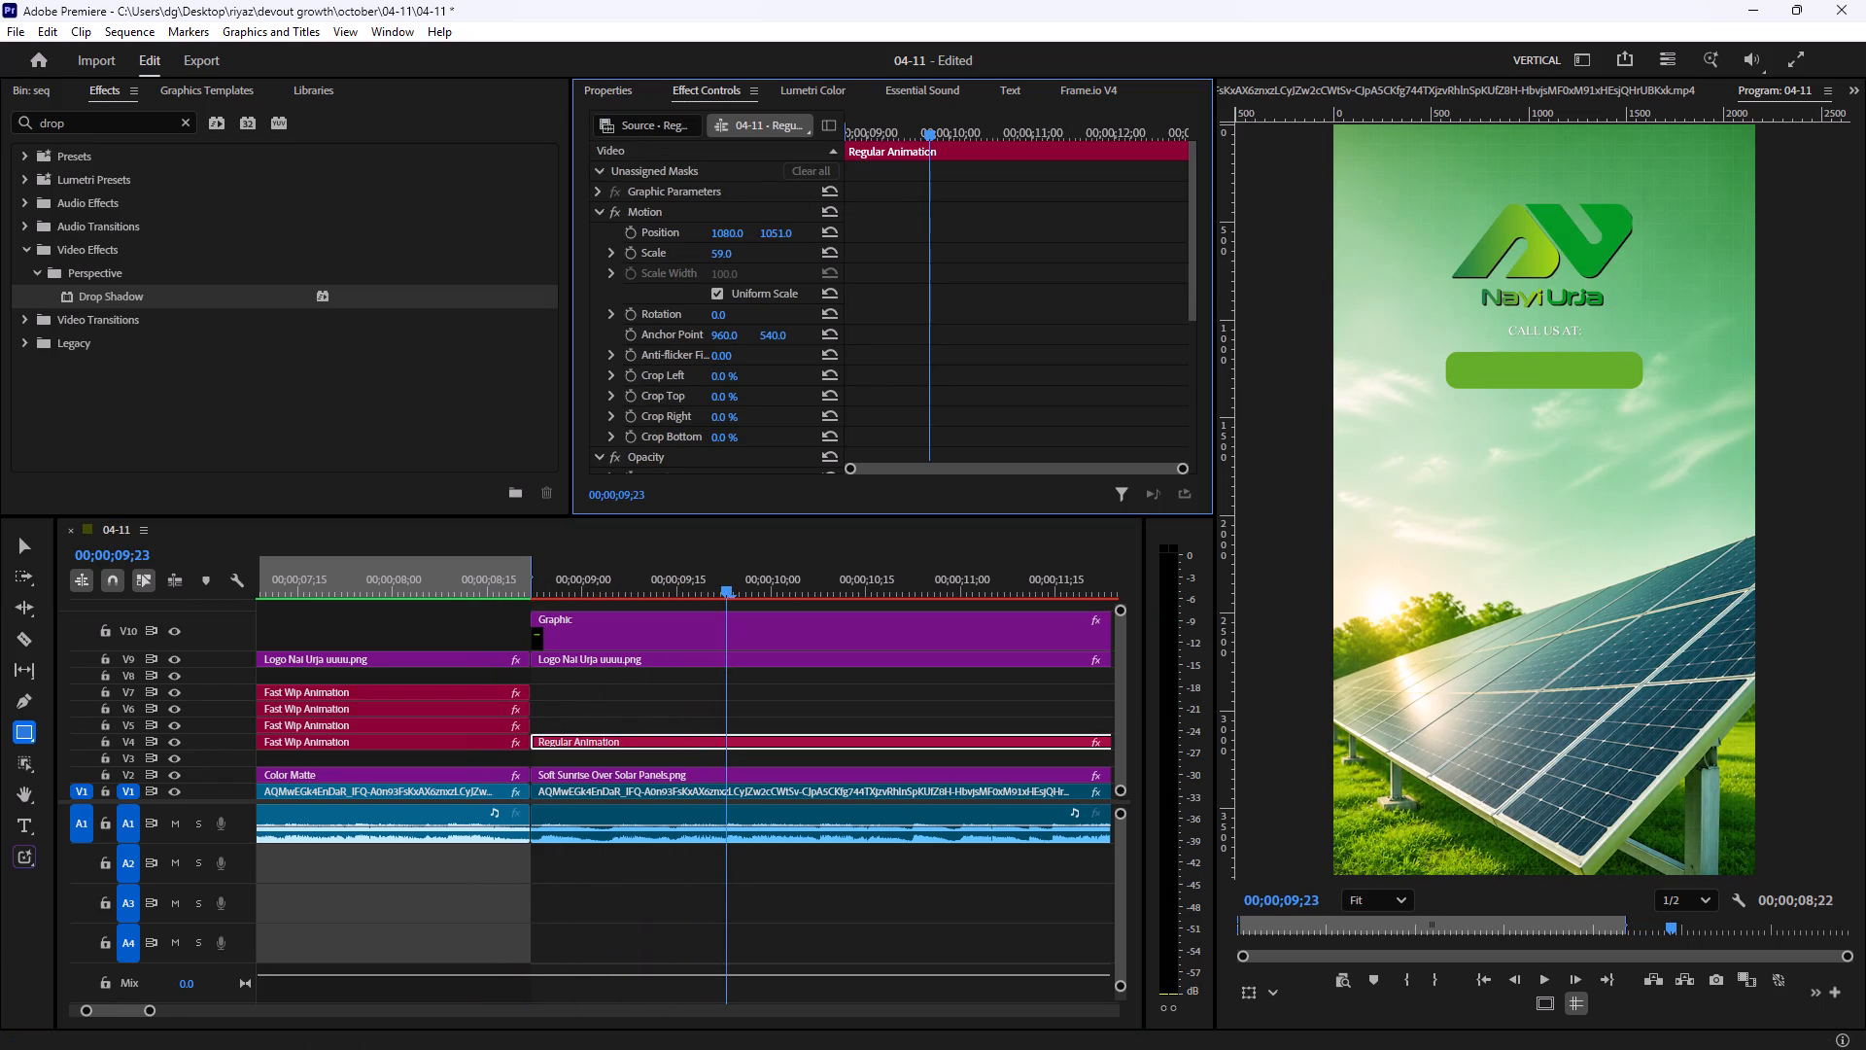
{"action": "left_click_drag", "start_coordinate": [794, 229], "coordinate": [804, 228]}
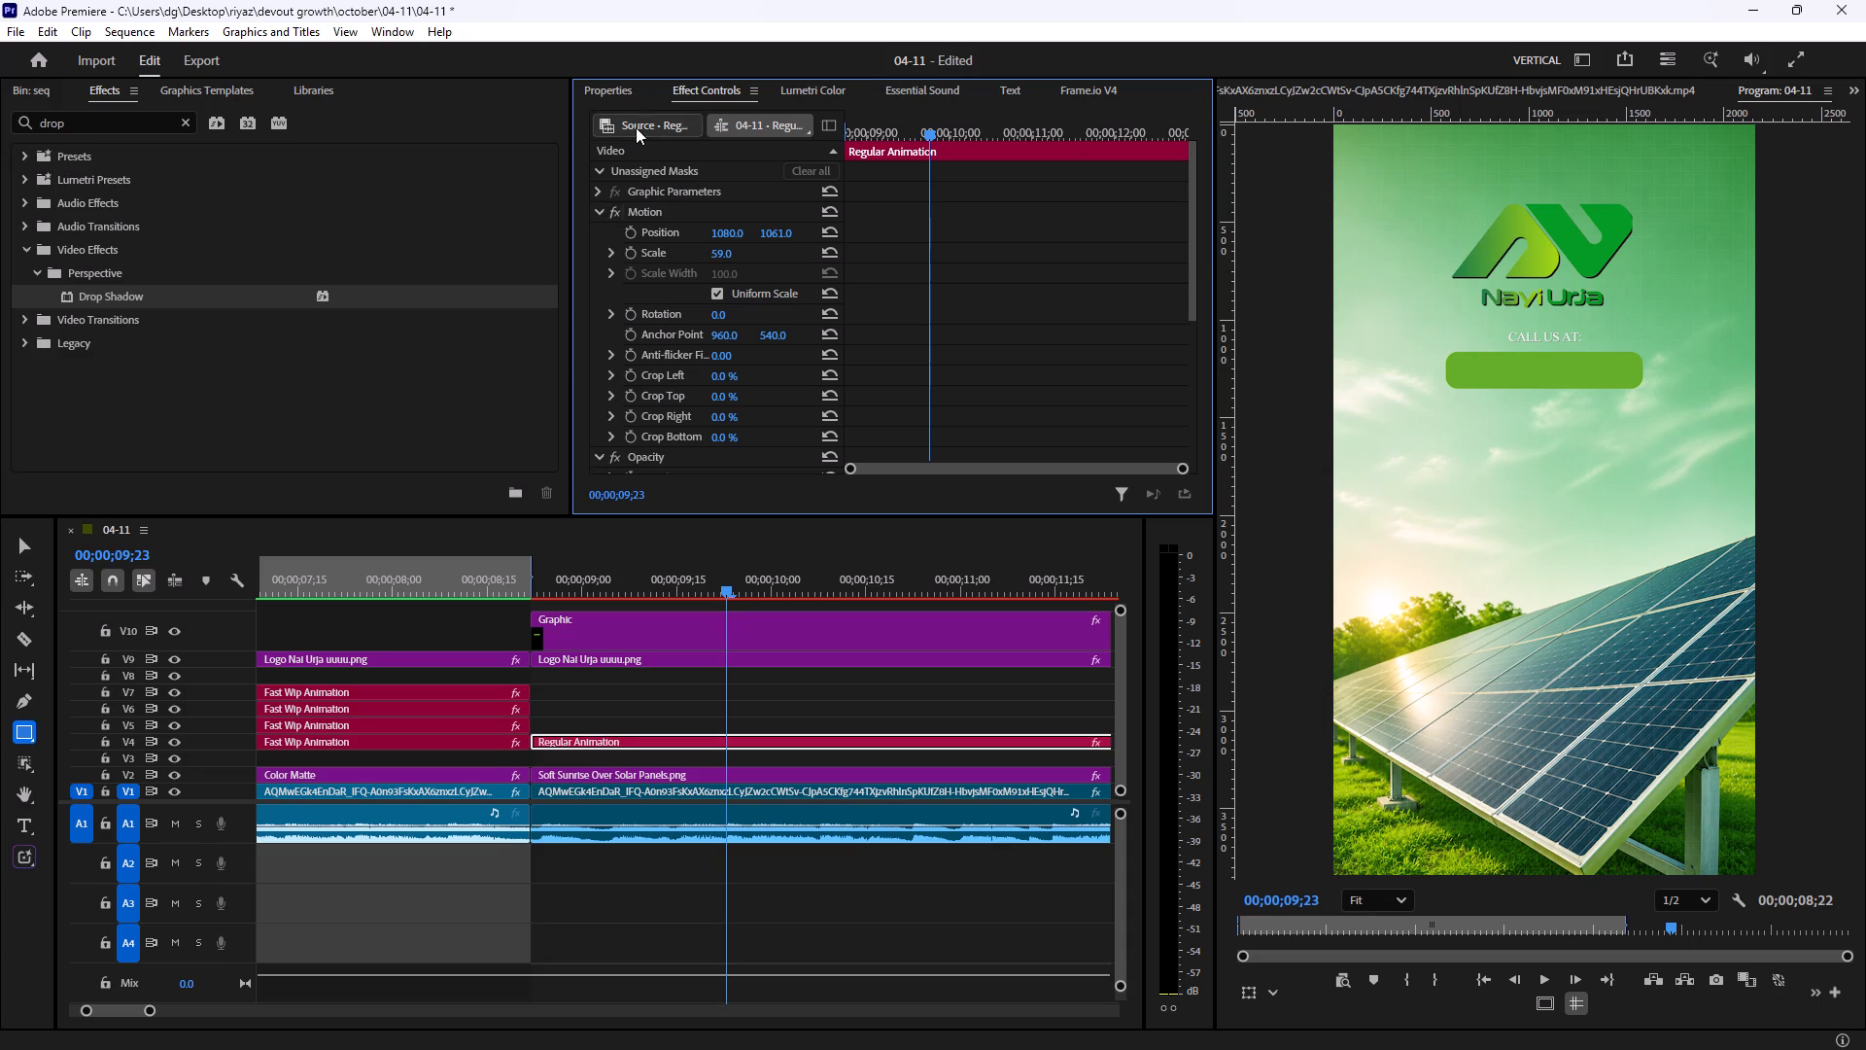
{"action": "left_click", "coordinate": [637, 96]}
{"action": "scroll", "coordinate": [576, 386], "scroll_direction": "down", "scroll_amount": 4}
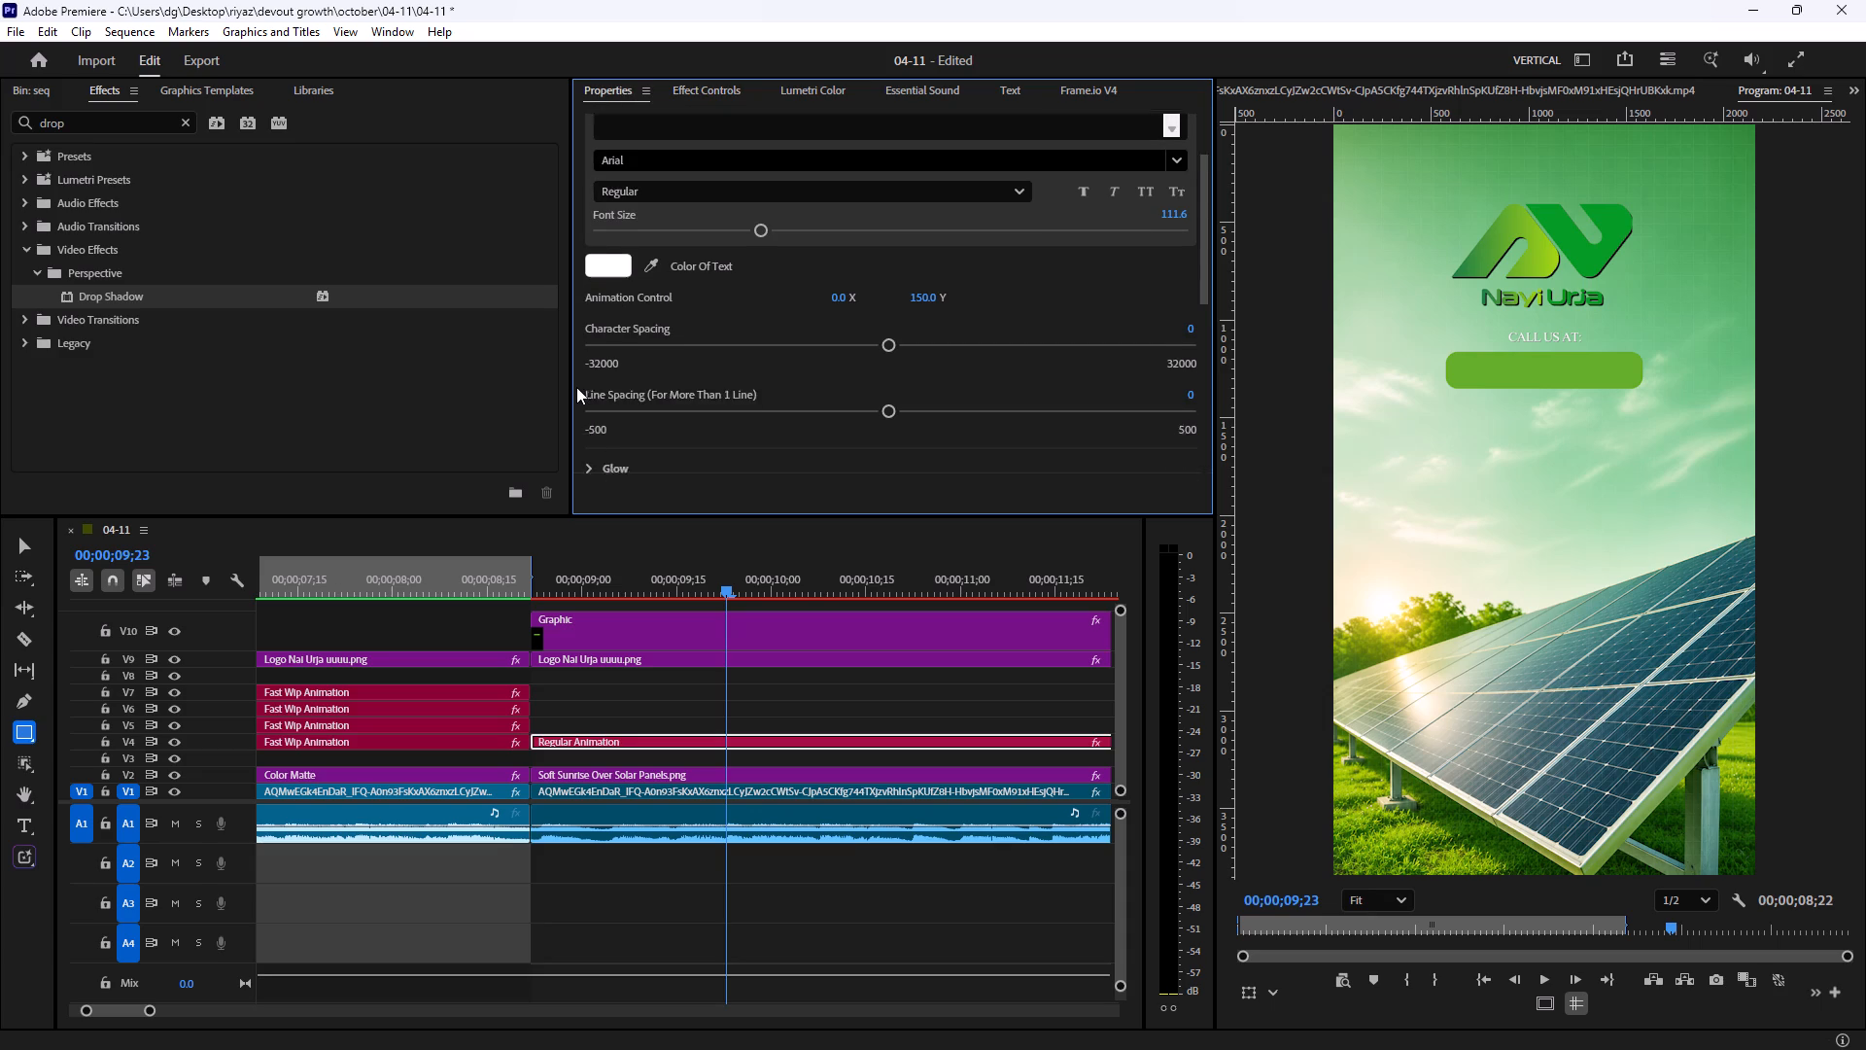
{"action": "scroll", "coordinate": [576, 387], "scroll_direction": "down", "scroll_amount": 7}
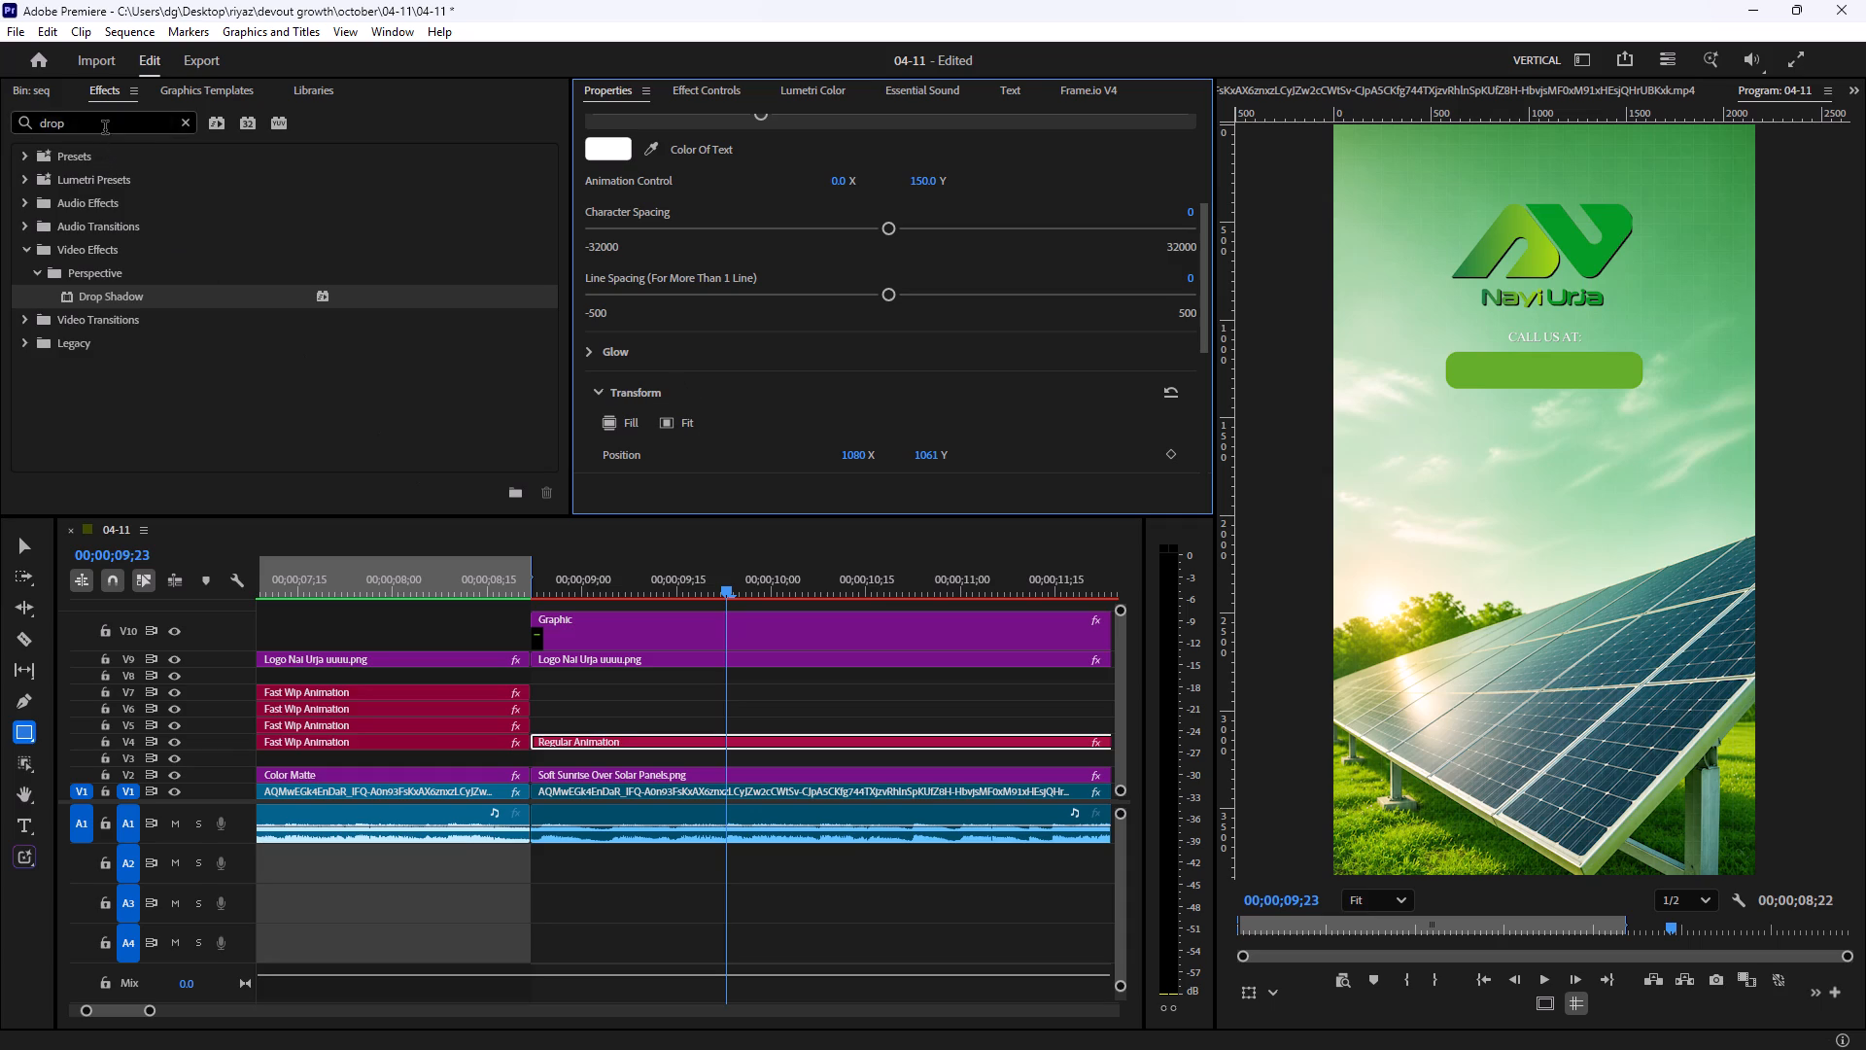
Search the effects for crop and apply the Crop effect to the call-us title's Regular Animation clip.
{"action": "left_click_drag", "start_coordinate": [96, 127], "coordinate": [5, 144]}
{"action": "key", "text": "c"}
{"action": "key", "text": "r"}
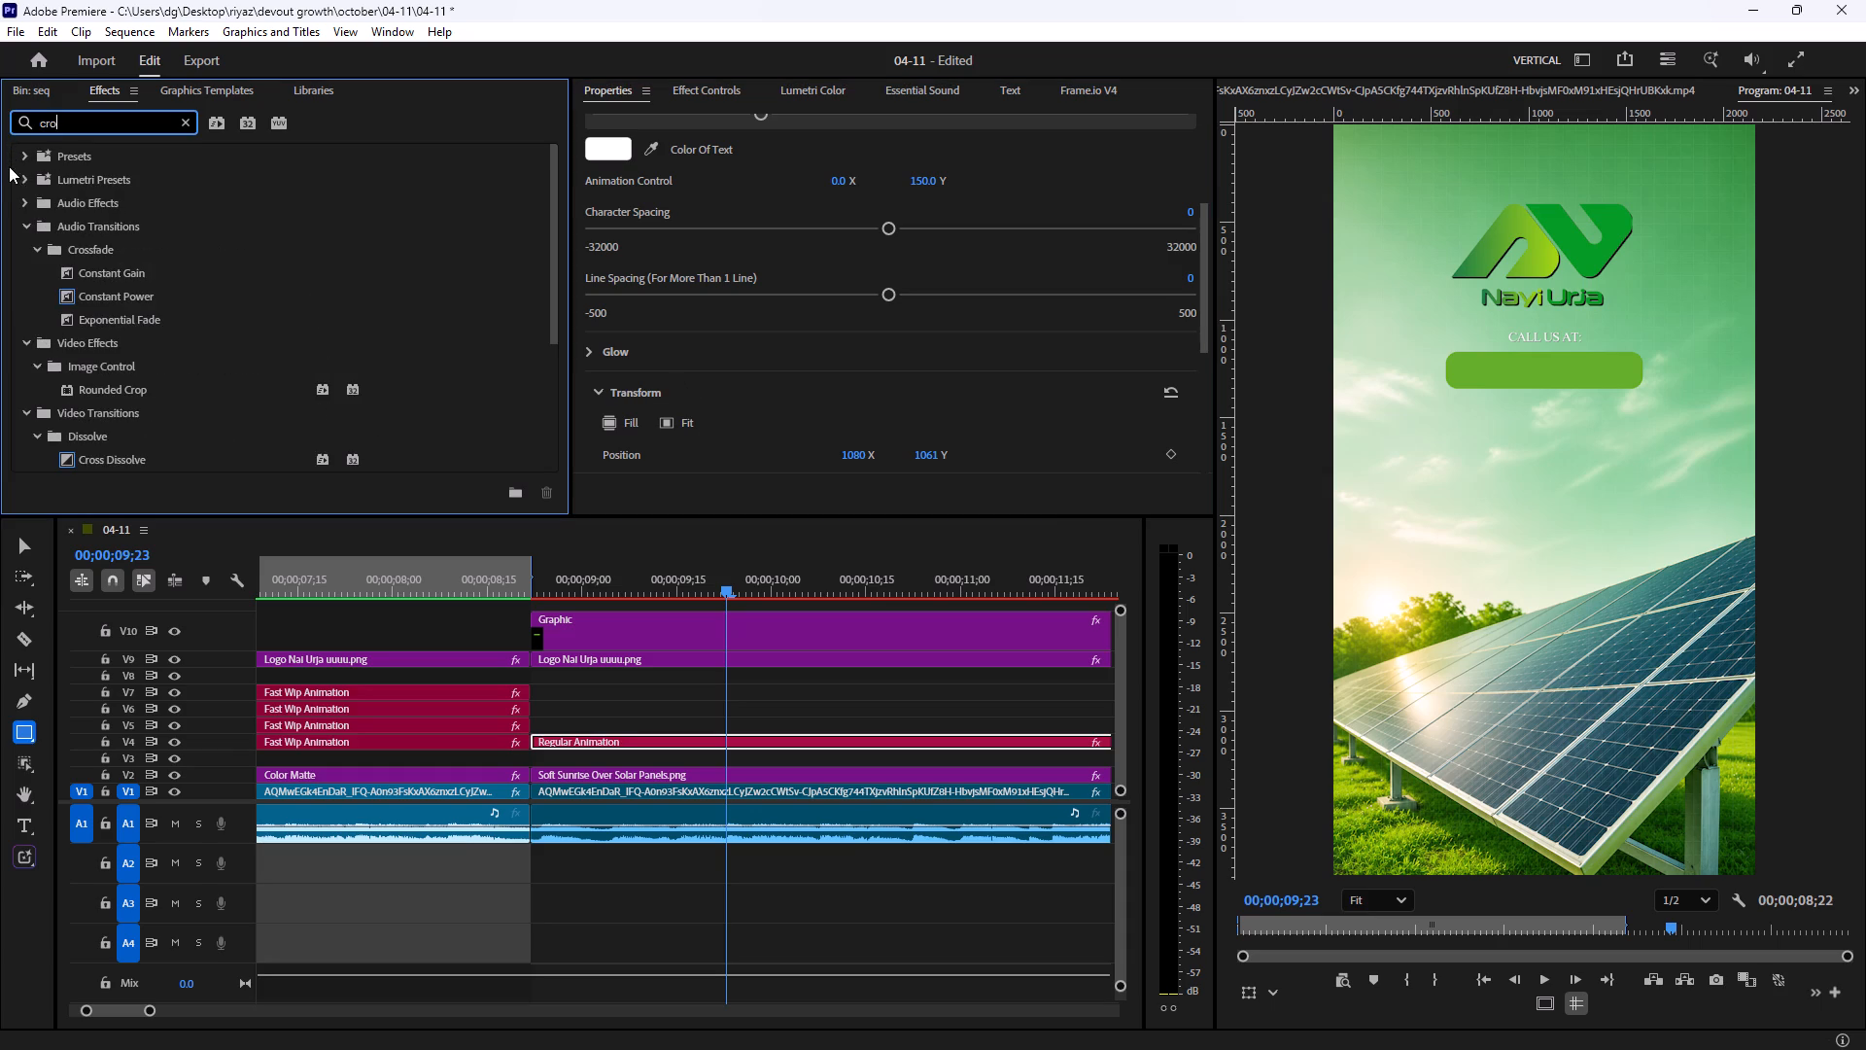
{"action": "key", "text": "o"}
{"action": "key", "text": "p"}
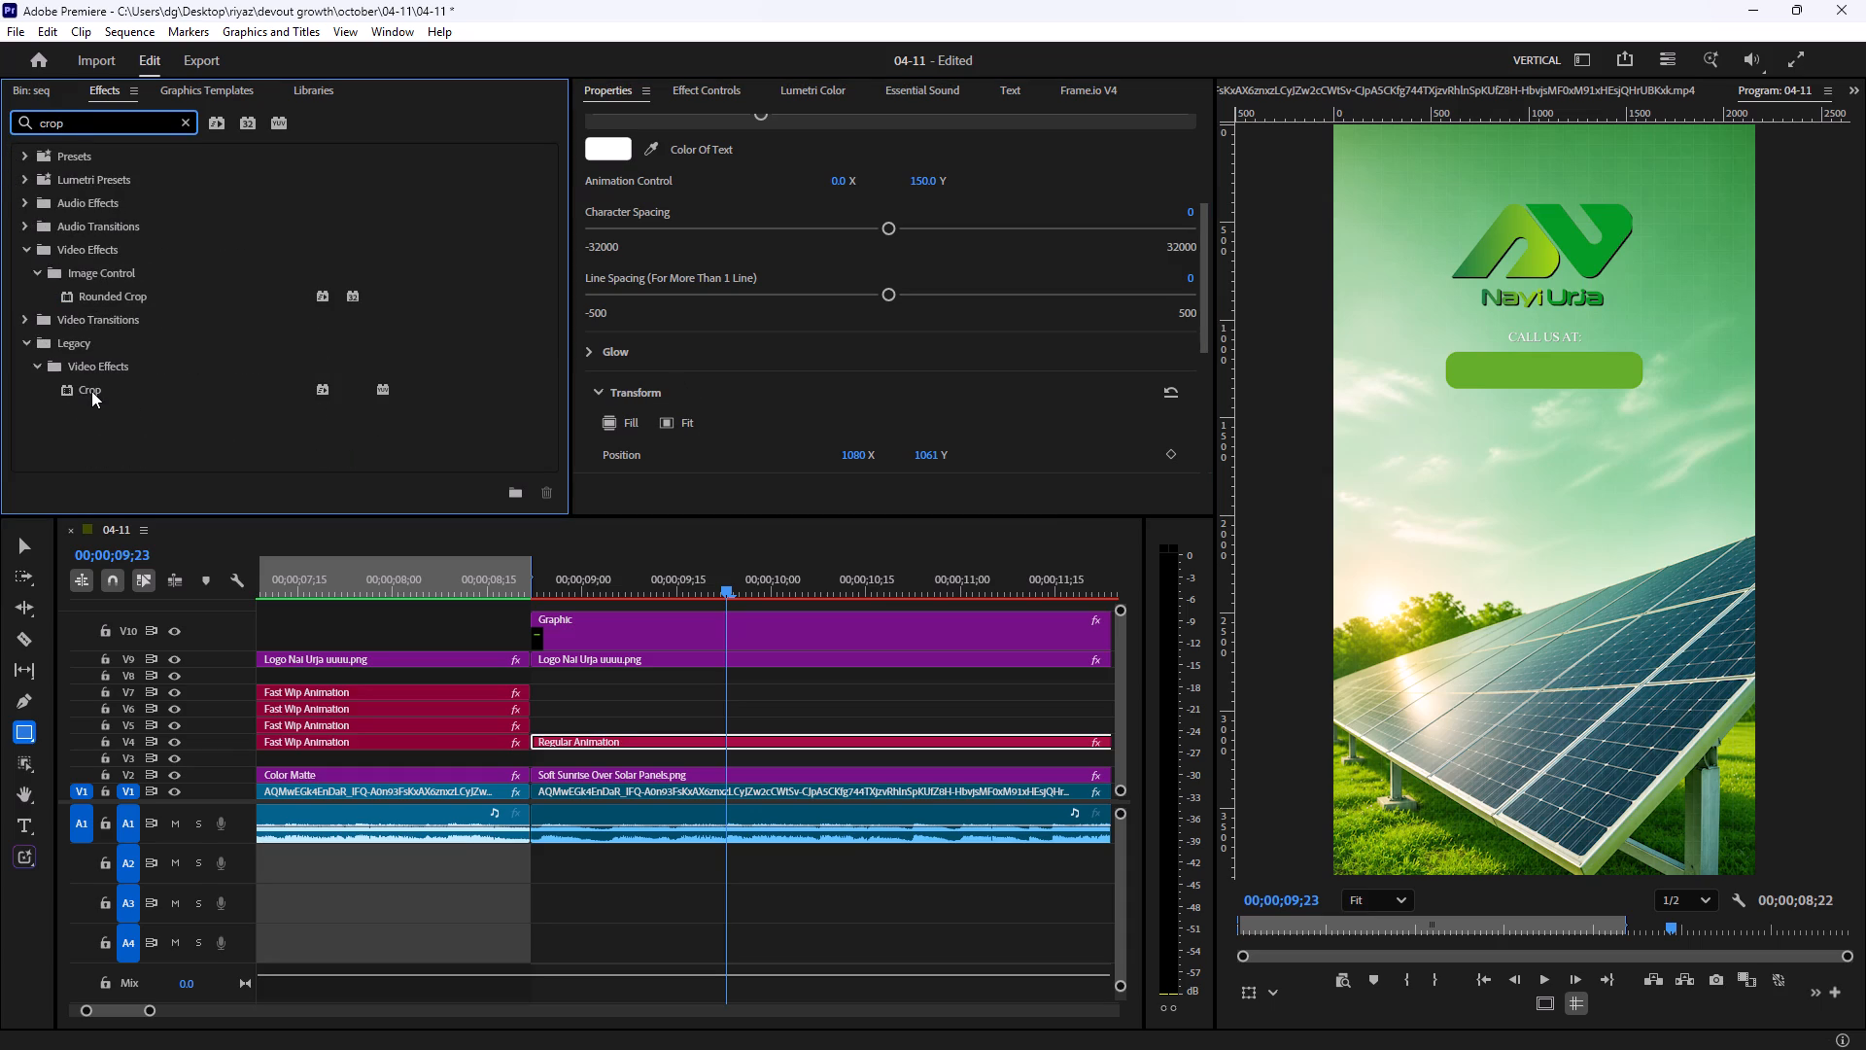
{"action": "left_click_drag", "start_coordinate": [91, 391], "coordinate": [584, 744]}
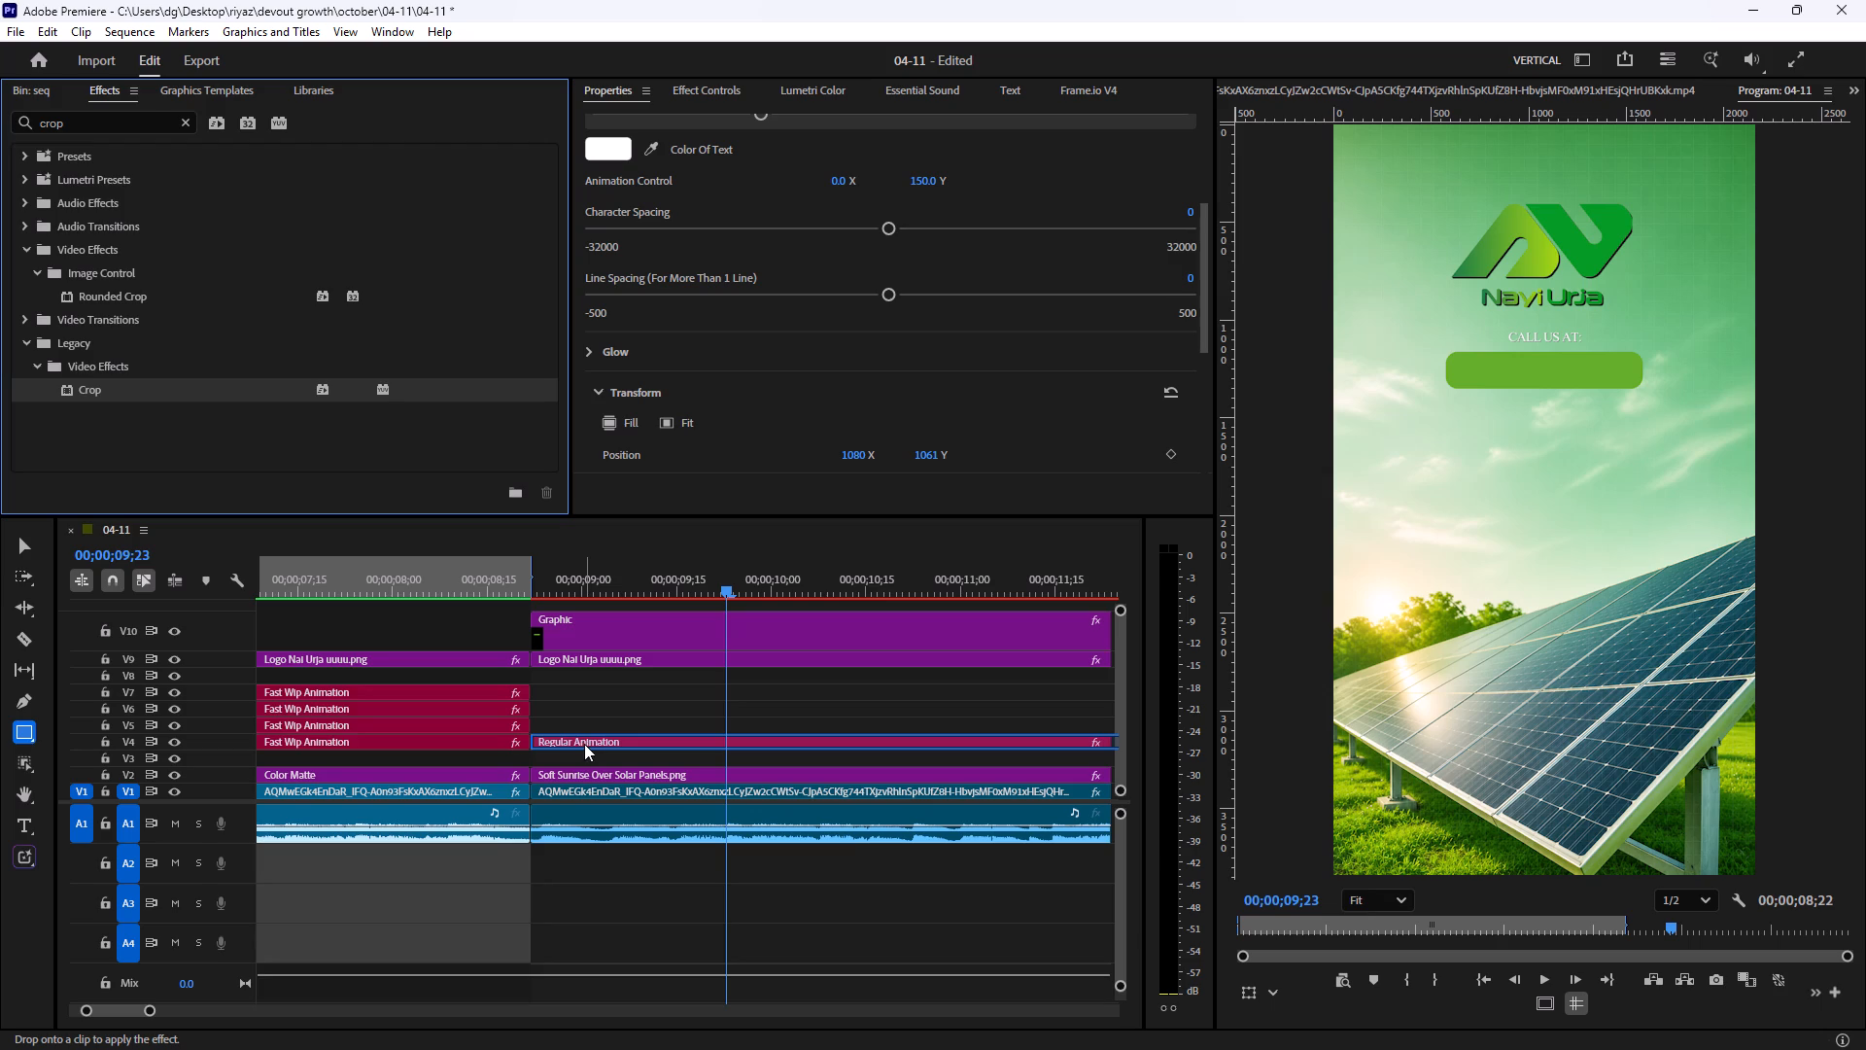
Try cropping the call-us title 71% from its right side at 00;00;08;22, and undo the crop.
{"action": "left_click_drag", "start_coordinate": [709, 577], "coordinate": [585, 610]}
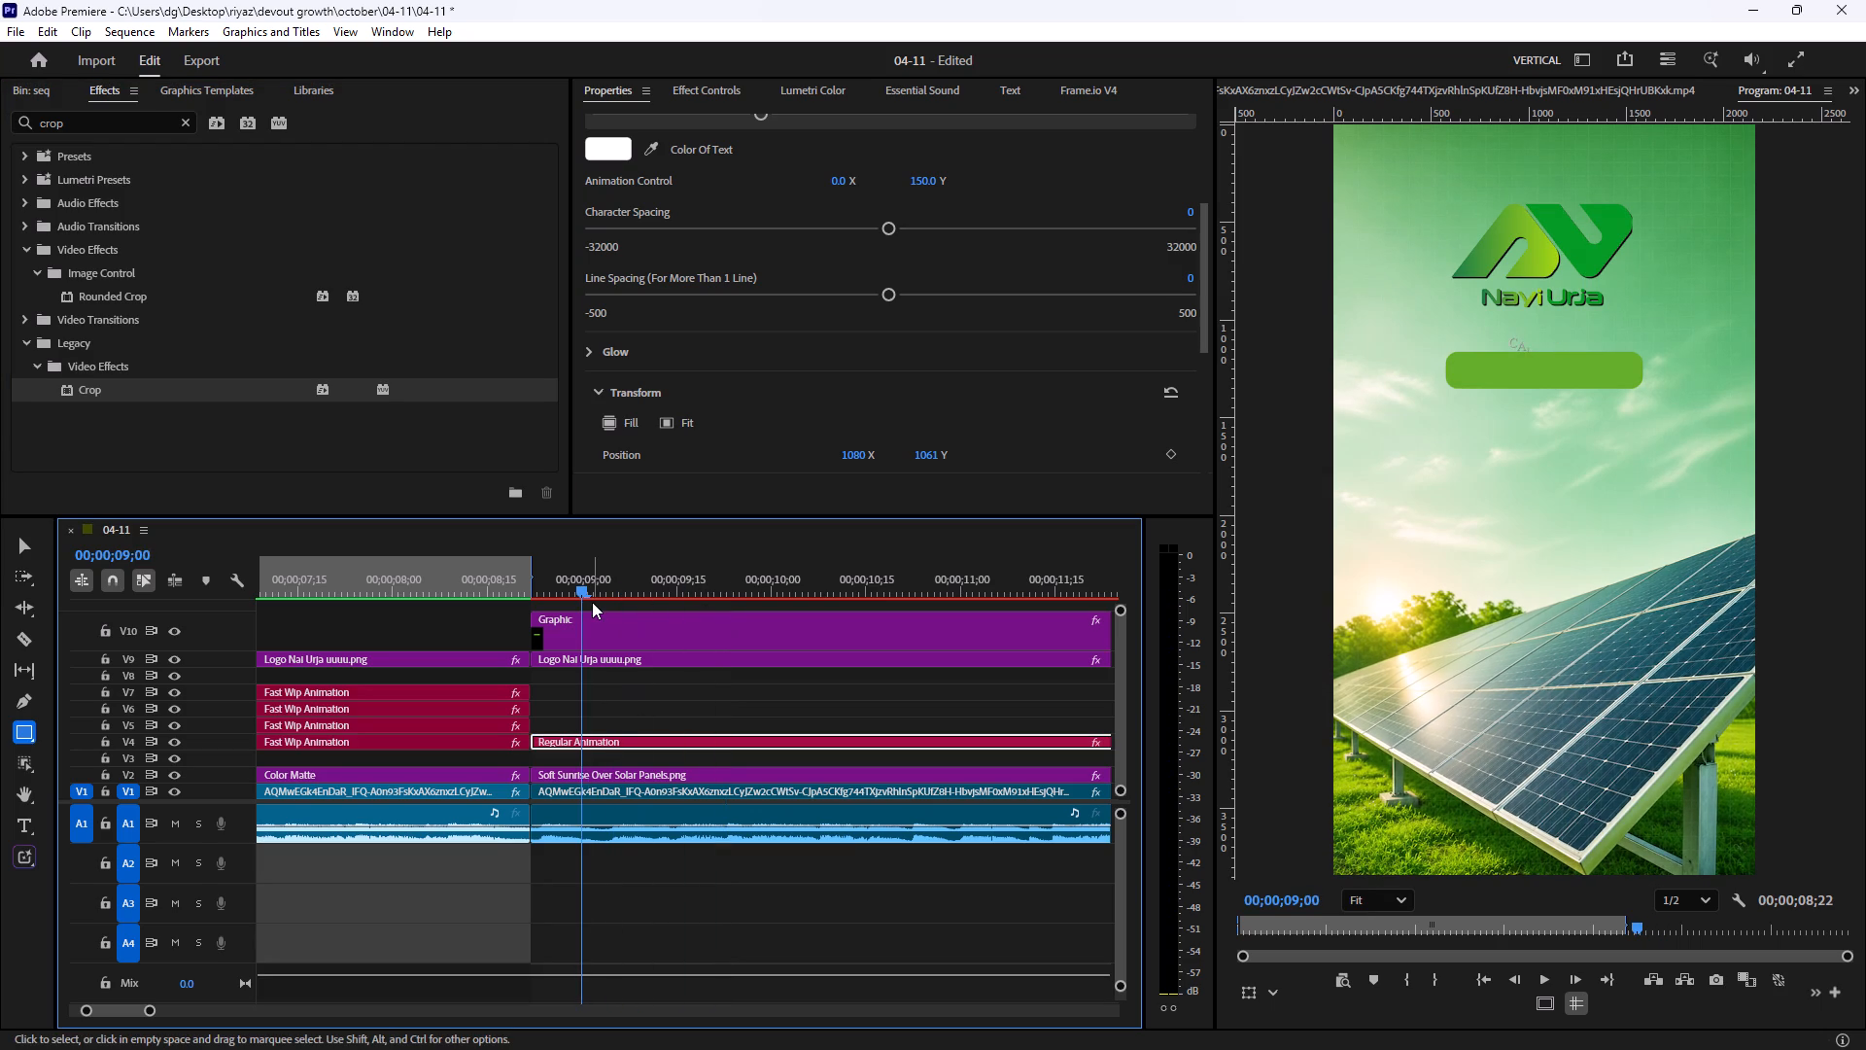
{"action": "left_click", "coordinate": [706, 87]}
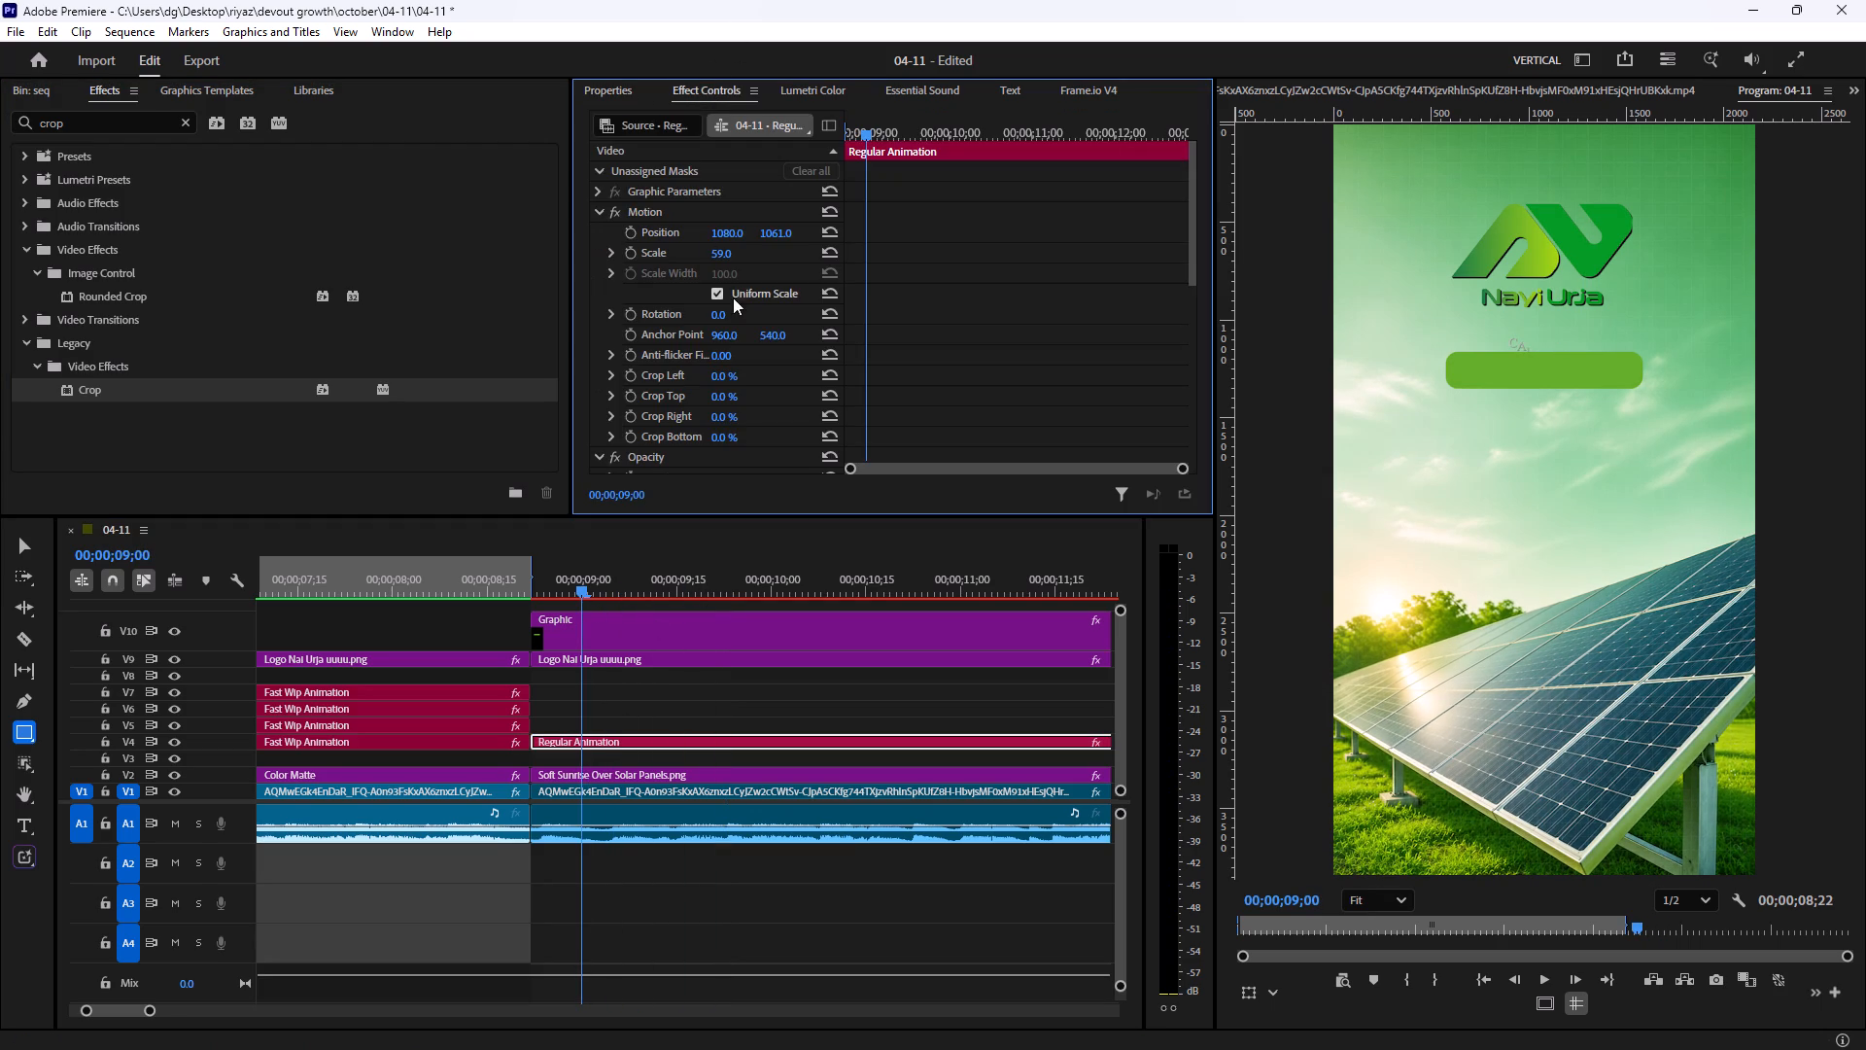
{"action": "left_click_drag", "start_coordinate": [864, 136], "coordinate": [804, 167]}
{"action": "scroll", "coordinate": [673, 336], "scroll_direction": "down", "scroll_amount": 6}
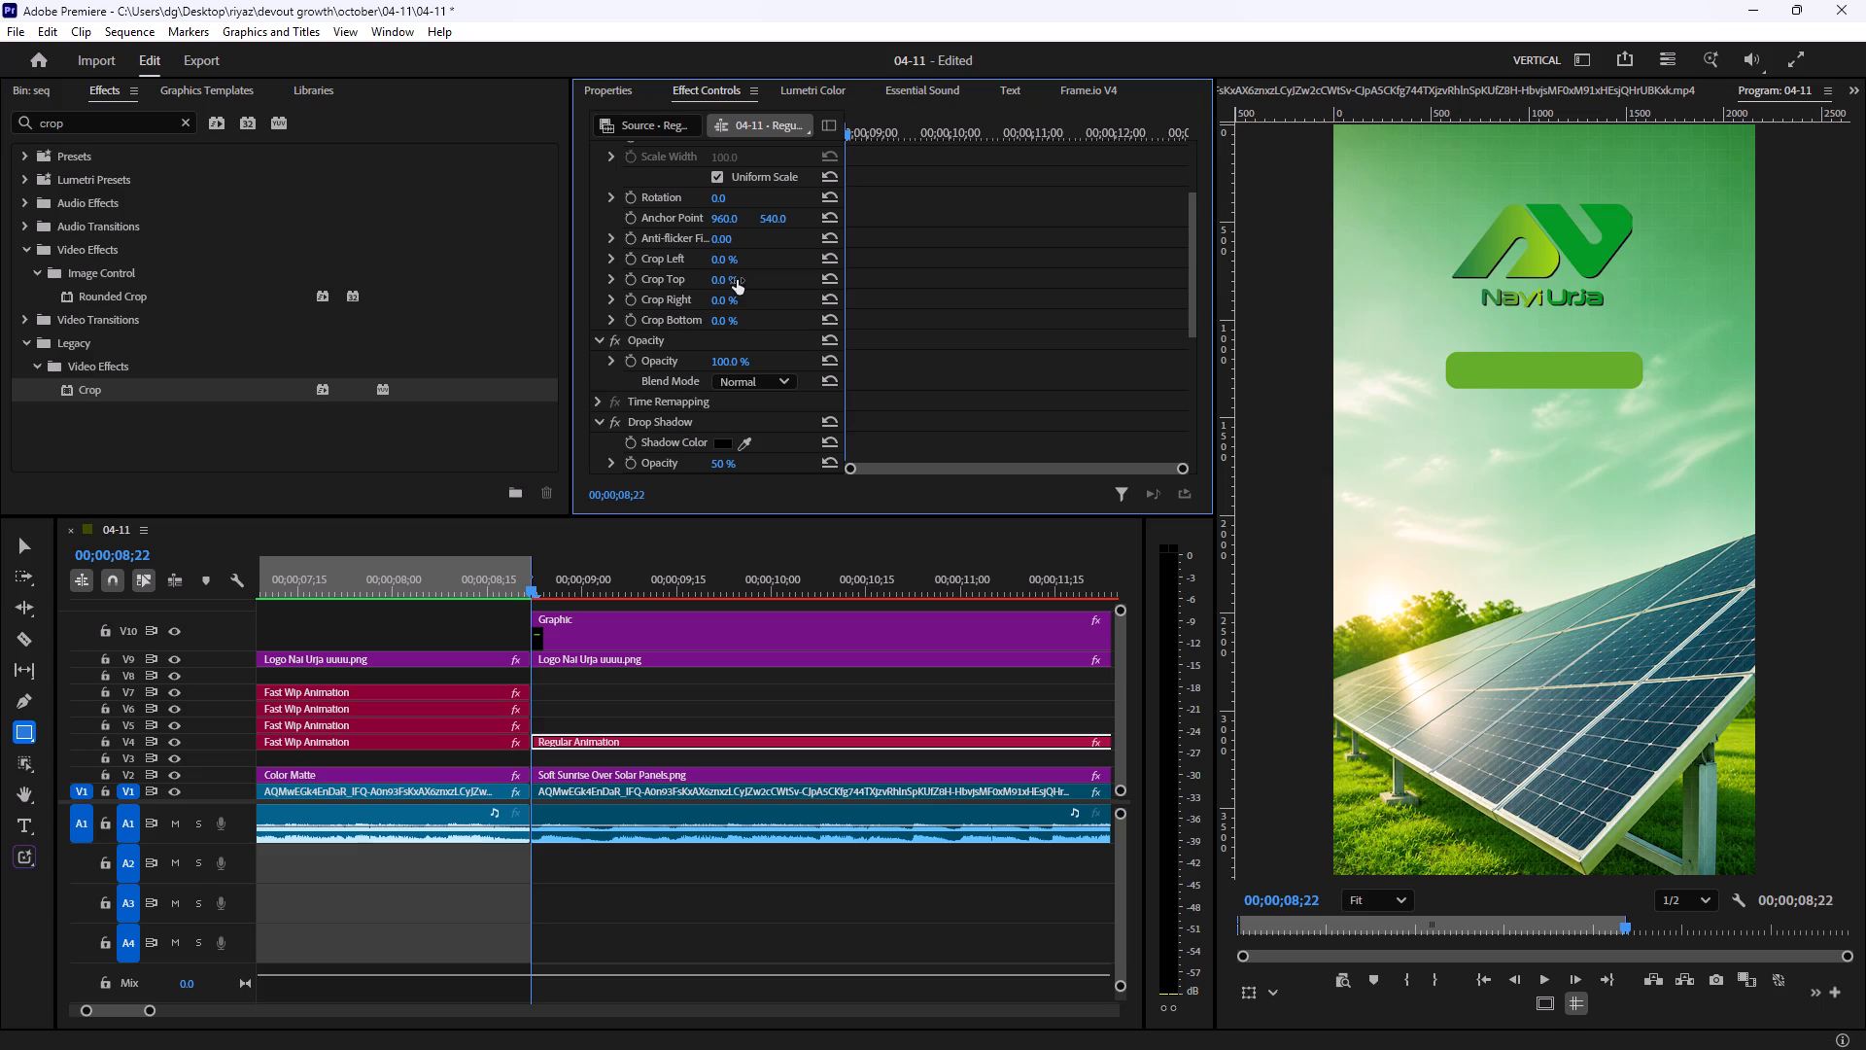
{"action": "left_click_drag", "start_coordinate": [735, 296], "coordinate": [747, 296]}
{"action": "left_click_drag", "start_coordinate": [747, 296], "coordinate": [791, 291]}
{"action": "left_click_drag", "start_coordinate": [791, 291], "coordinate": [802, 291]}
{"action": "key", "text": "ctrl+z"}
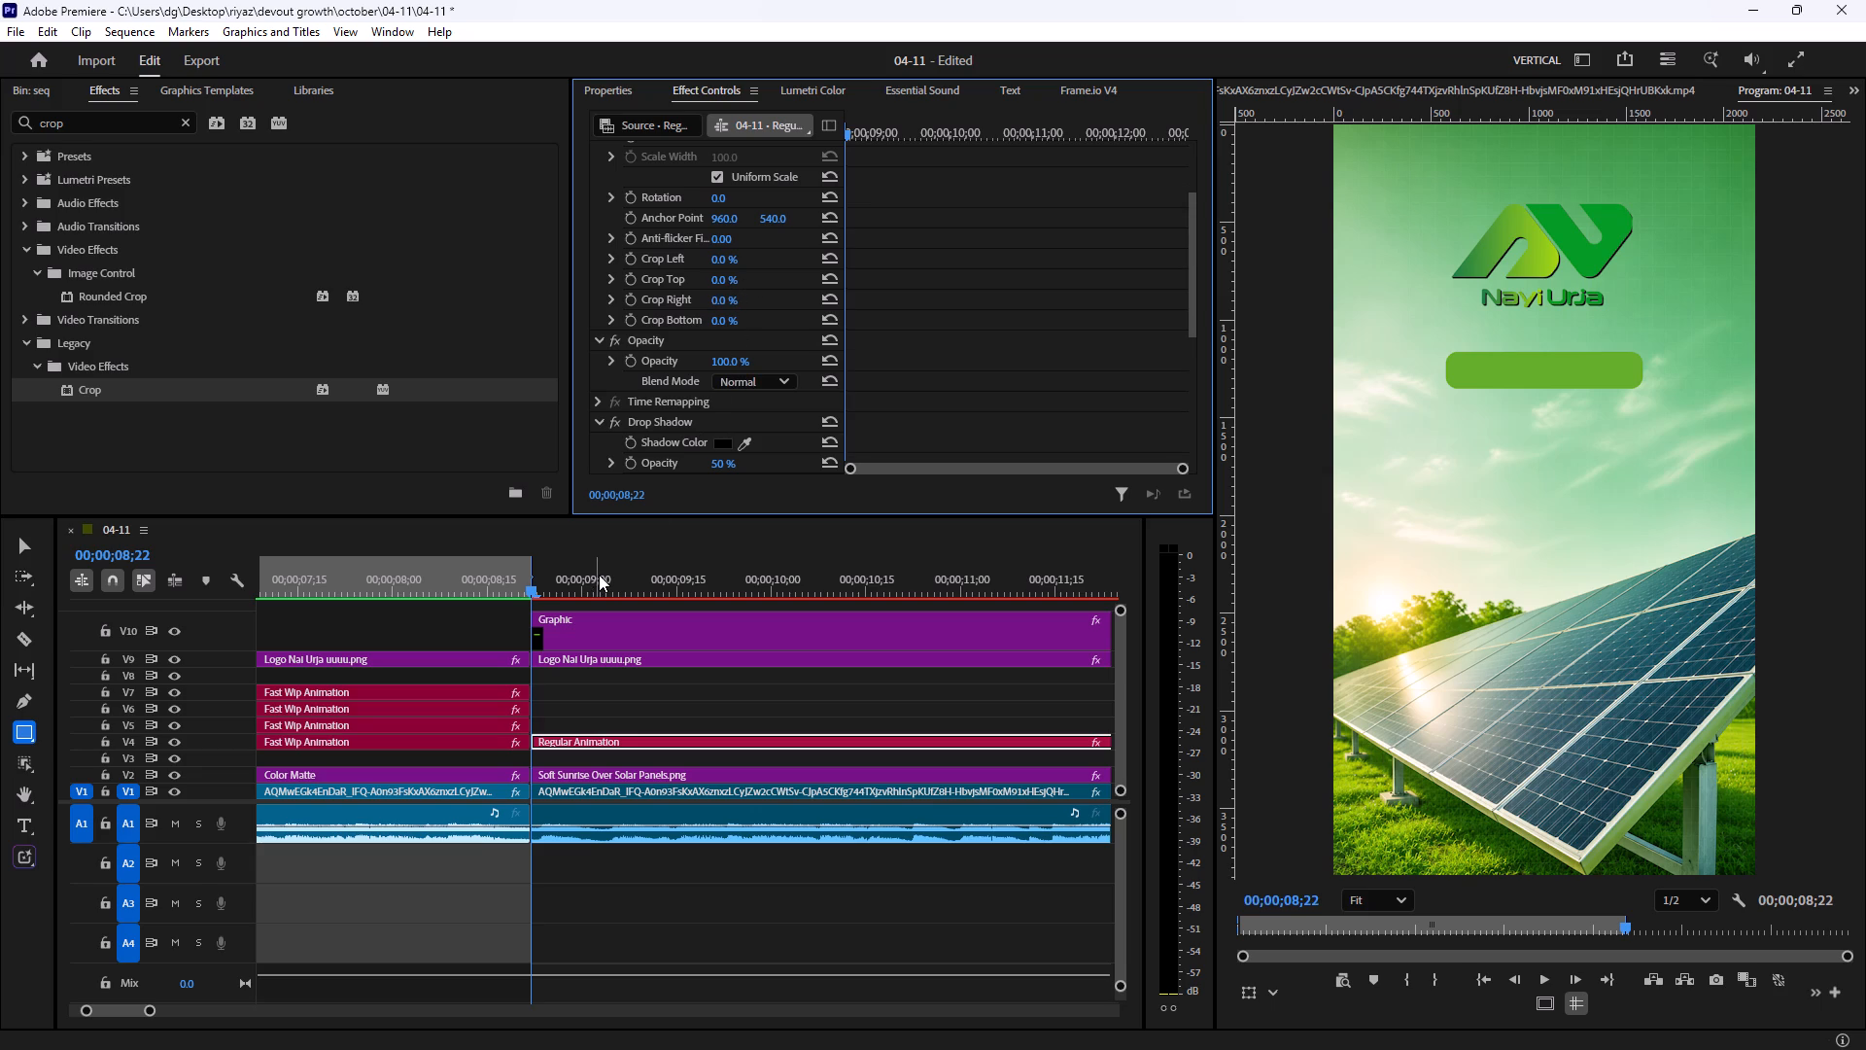
Scrub through the call-us title's entrance and undo the Crop effect on its Regular Animation clip.
{"action": "left_click_drag", "start_coordinate": [588, 577], "coordinate": [605, 577]}
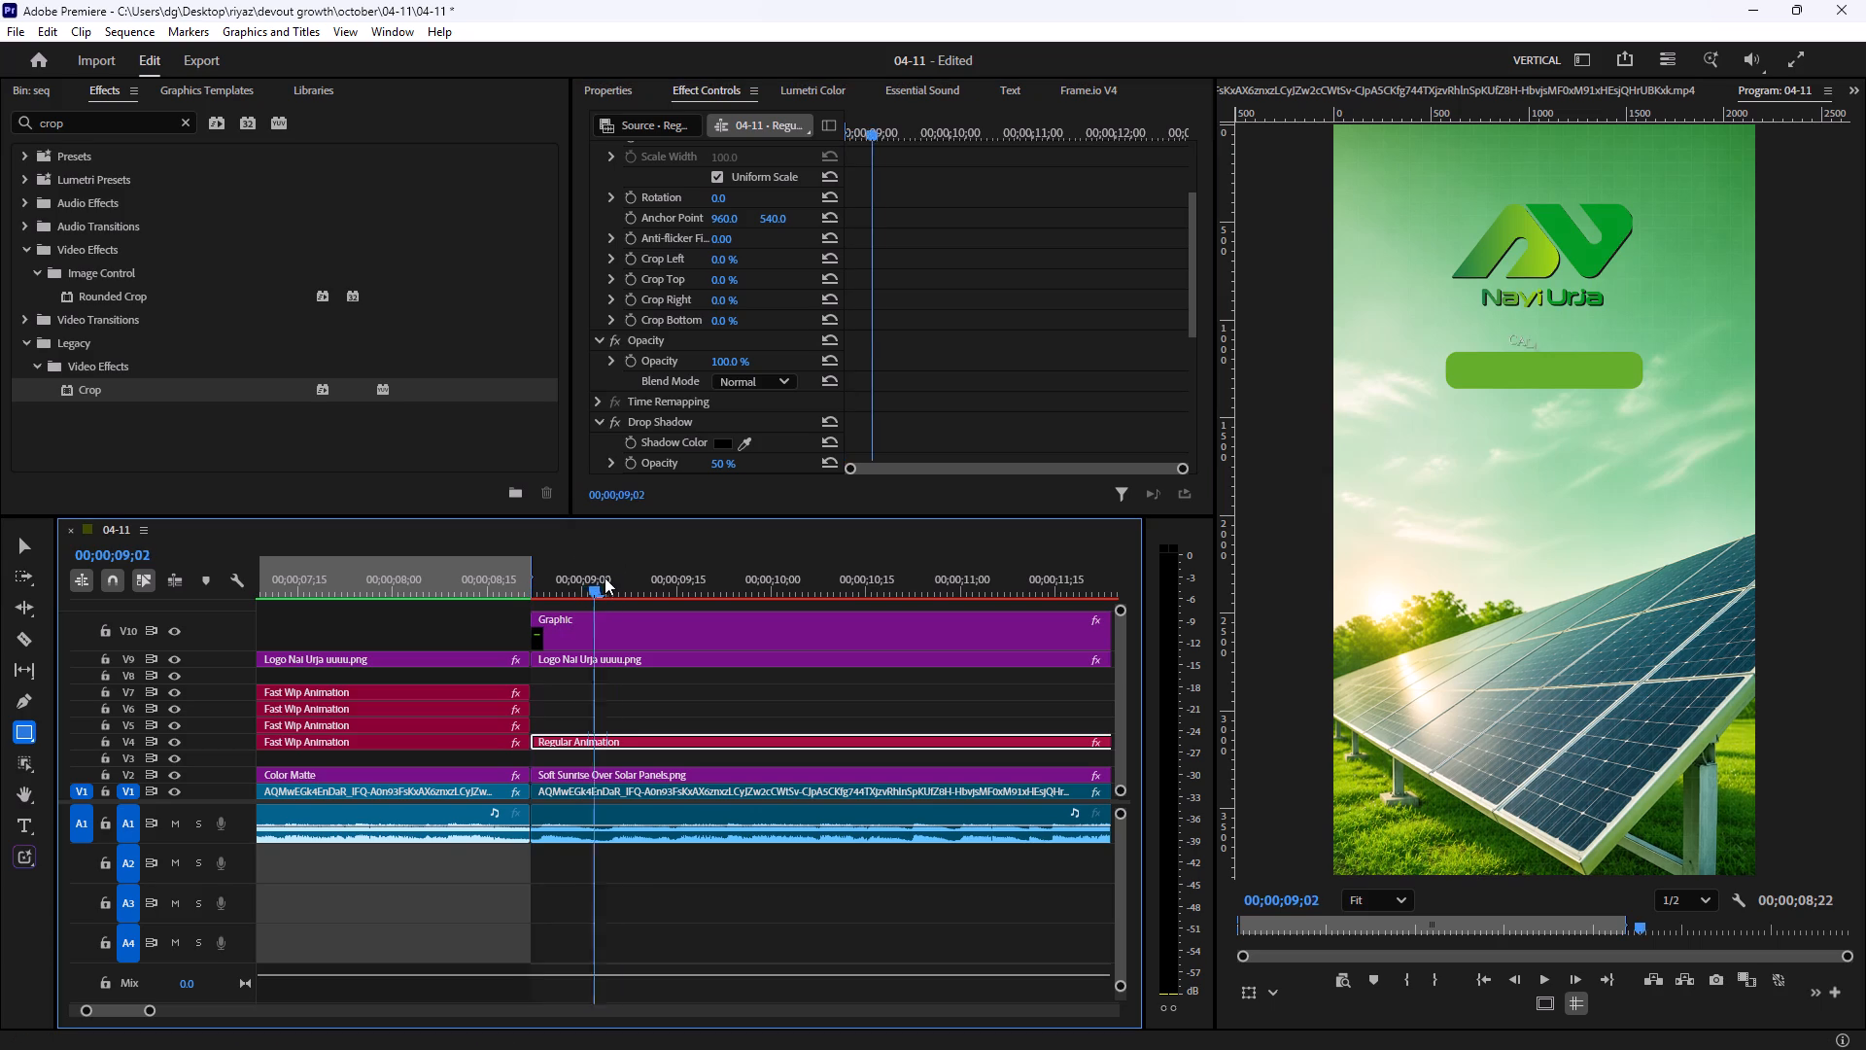
{"action": "left_click_drag", "start_coordinate": [605, 577], "coordinate": [694, 578]}
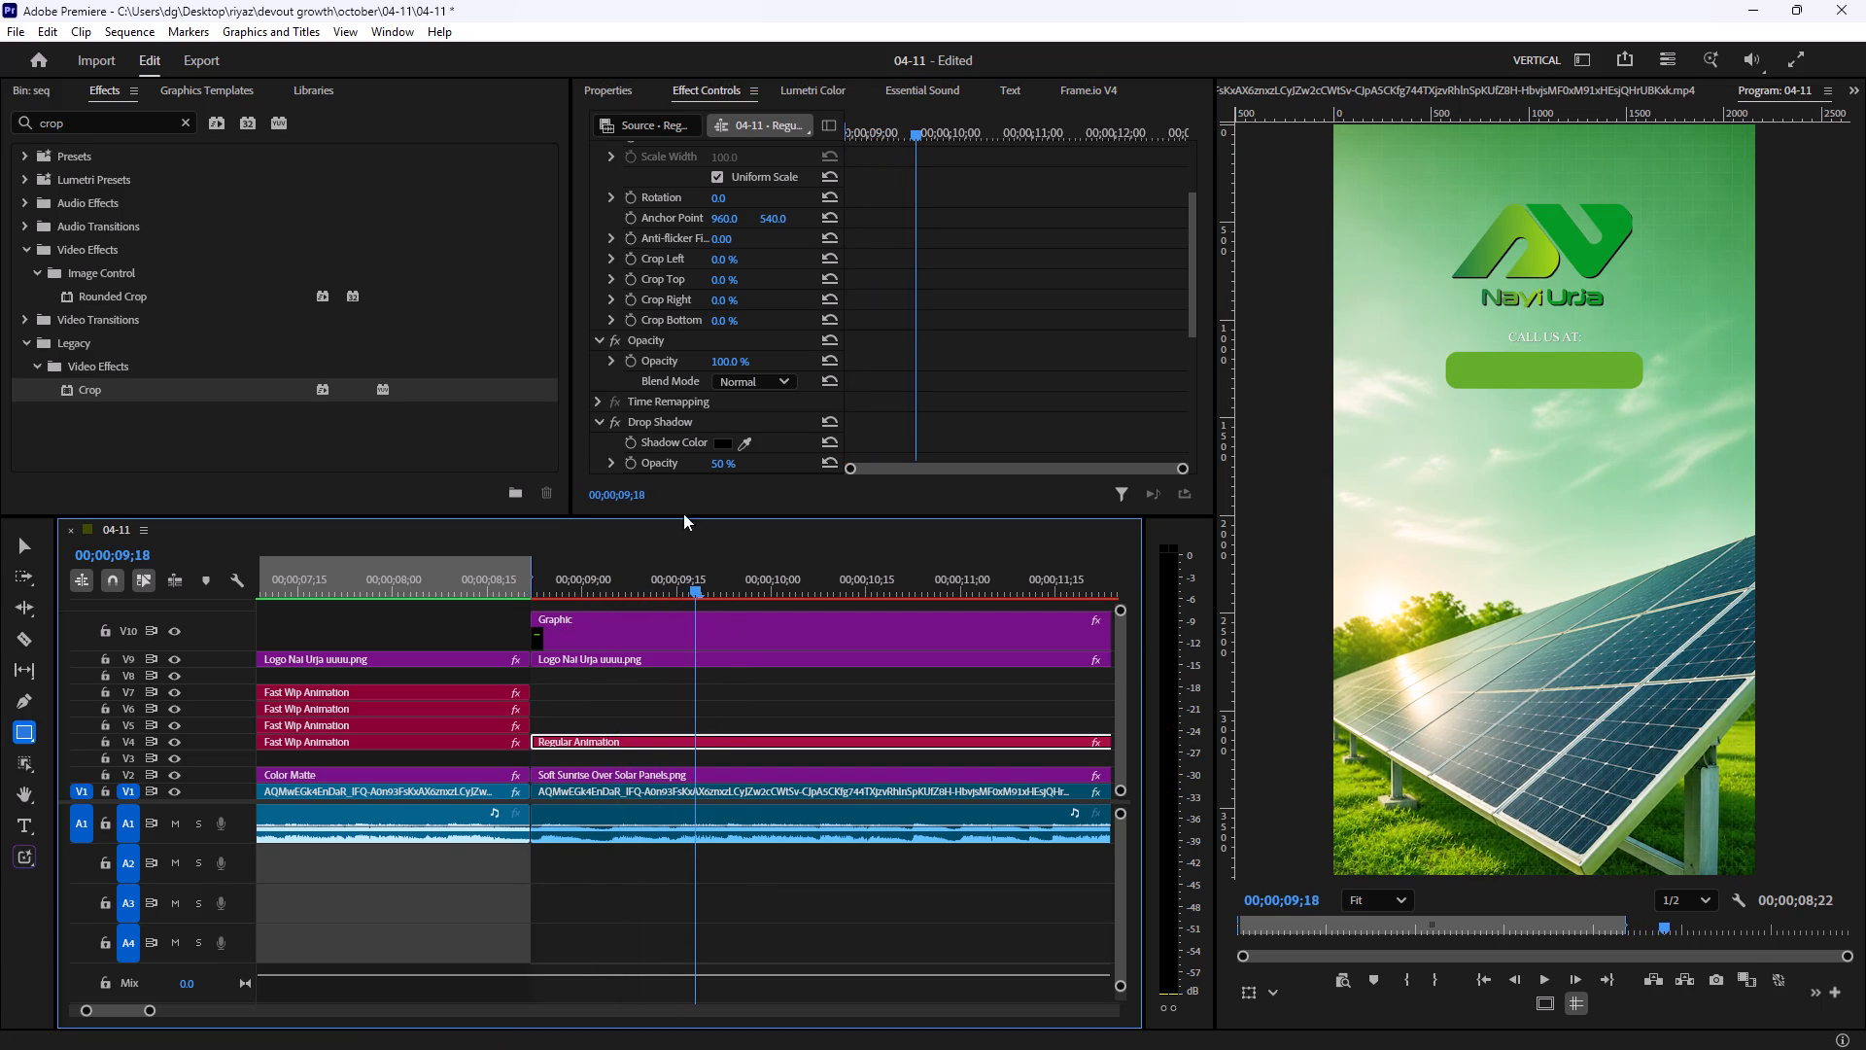
{"action": "key", "text": "ctrl+z"}
{"action": "scroll", "coordinate": [631, 394], "scroll_direction": "up", "scroll_amount": 5}
{"action": "scroll", "coordinate": [631, 394], "scroll_direction": "down", "scroll_amount": 3}
{"action": "scroll", "coordinate": [631, 394], "scroll_direction": "up", "scroll_amount": 5}
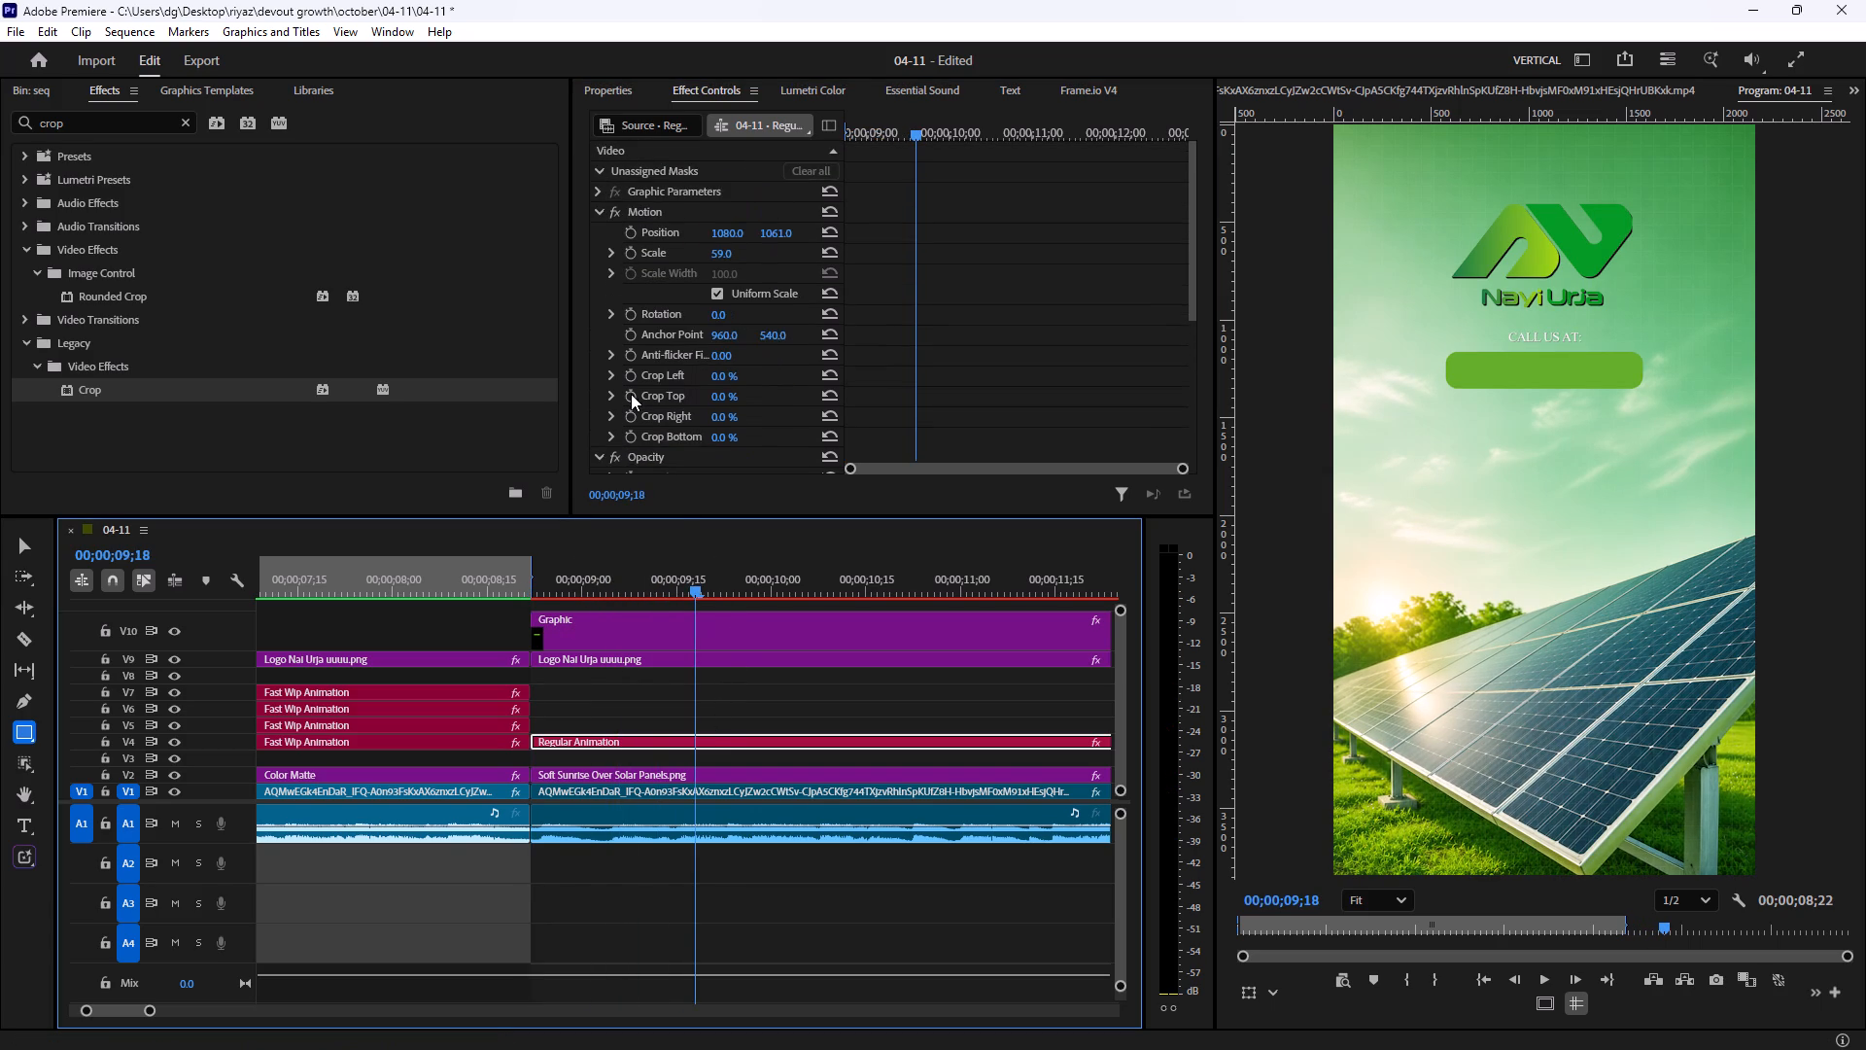
{"action": "scroll", "coordinate": [631, 394], "scroll_direction": "down", "scroll_amount": 17}
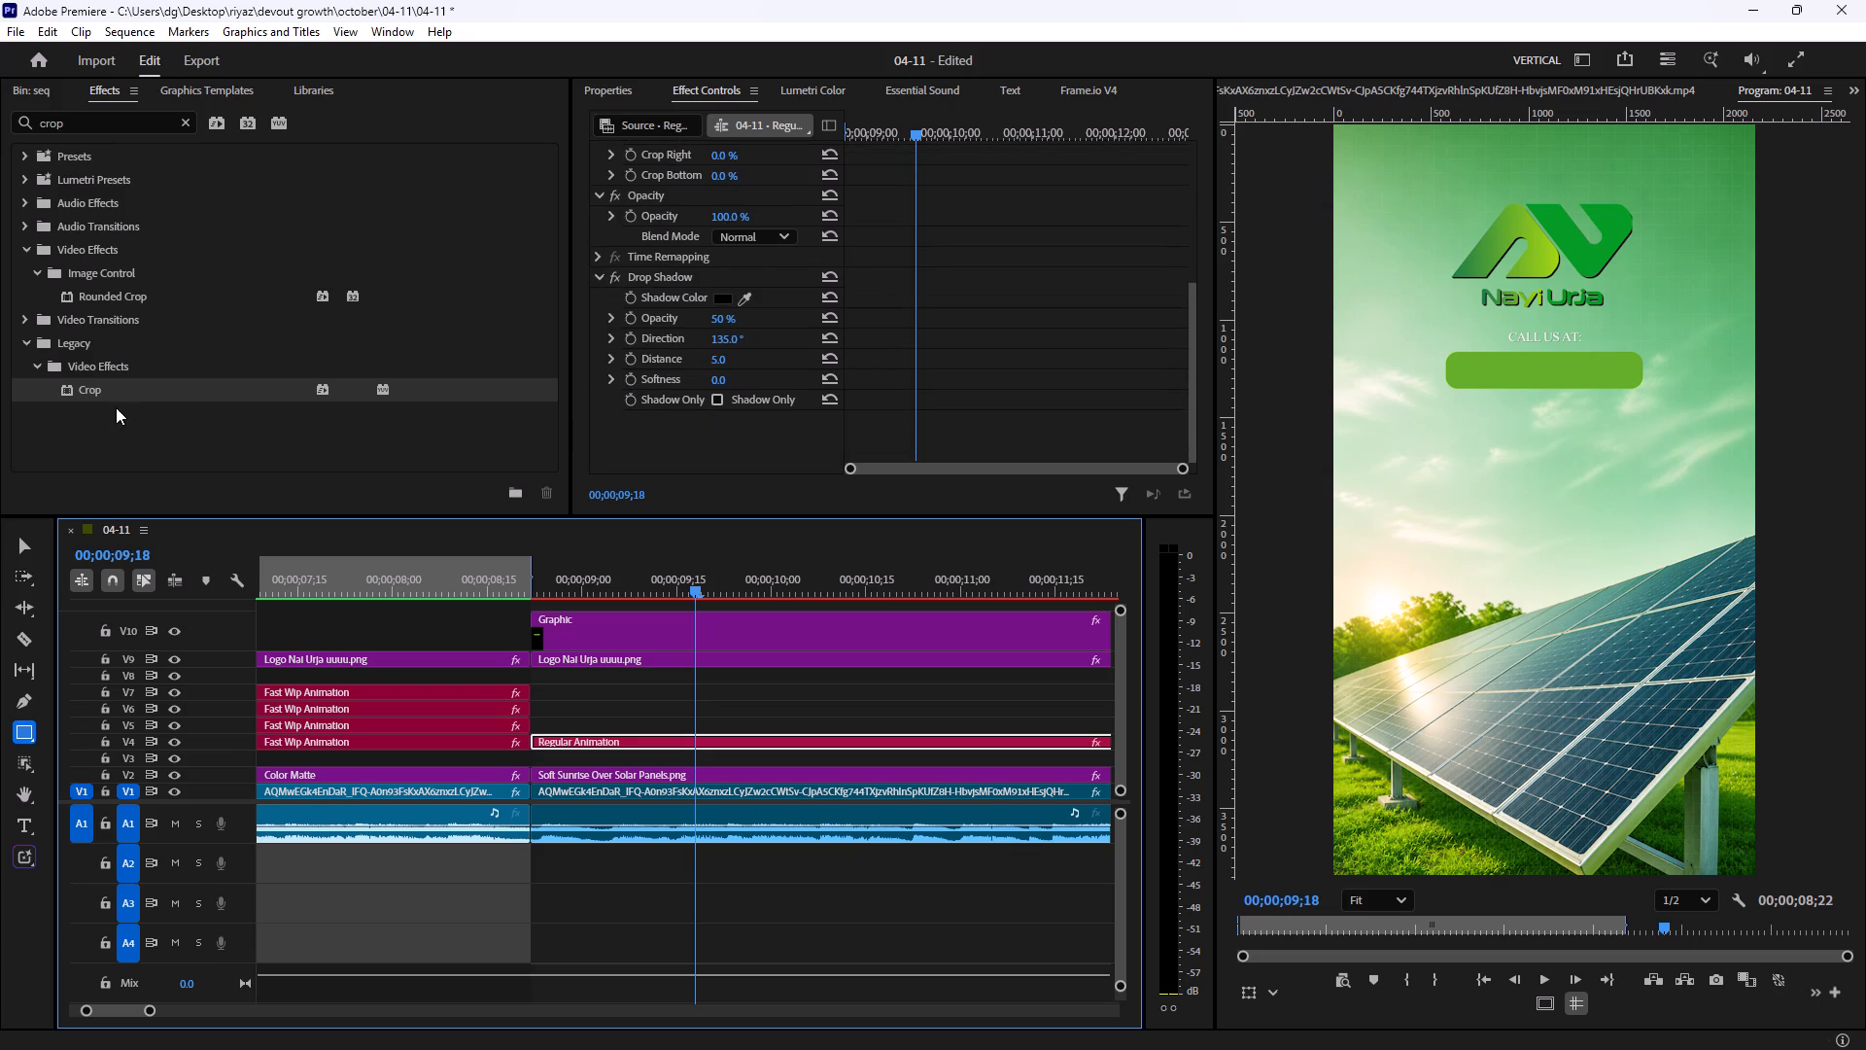
Apply the Crop effect to the green rectangle's graphic clip.
{"action": "left_click_drag", "start_coordinate": [88, 391], "coordinate": [661, 647]}
{"action": "left_click_drag", "start_coordinate": [684, 577], "coordinate": [598, 586]}
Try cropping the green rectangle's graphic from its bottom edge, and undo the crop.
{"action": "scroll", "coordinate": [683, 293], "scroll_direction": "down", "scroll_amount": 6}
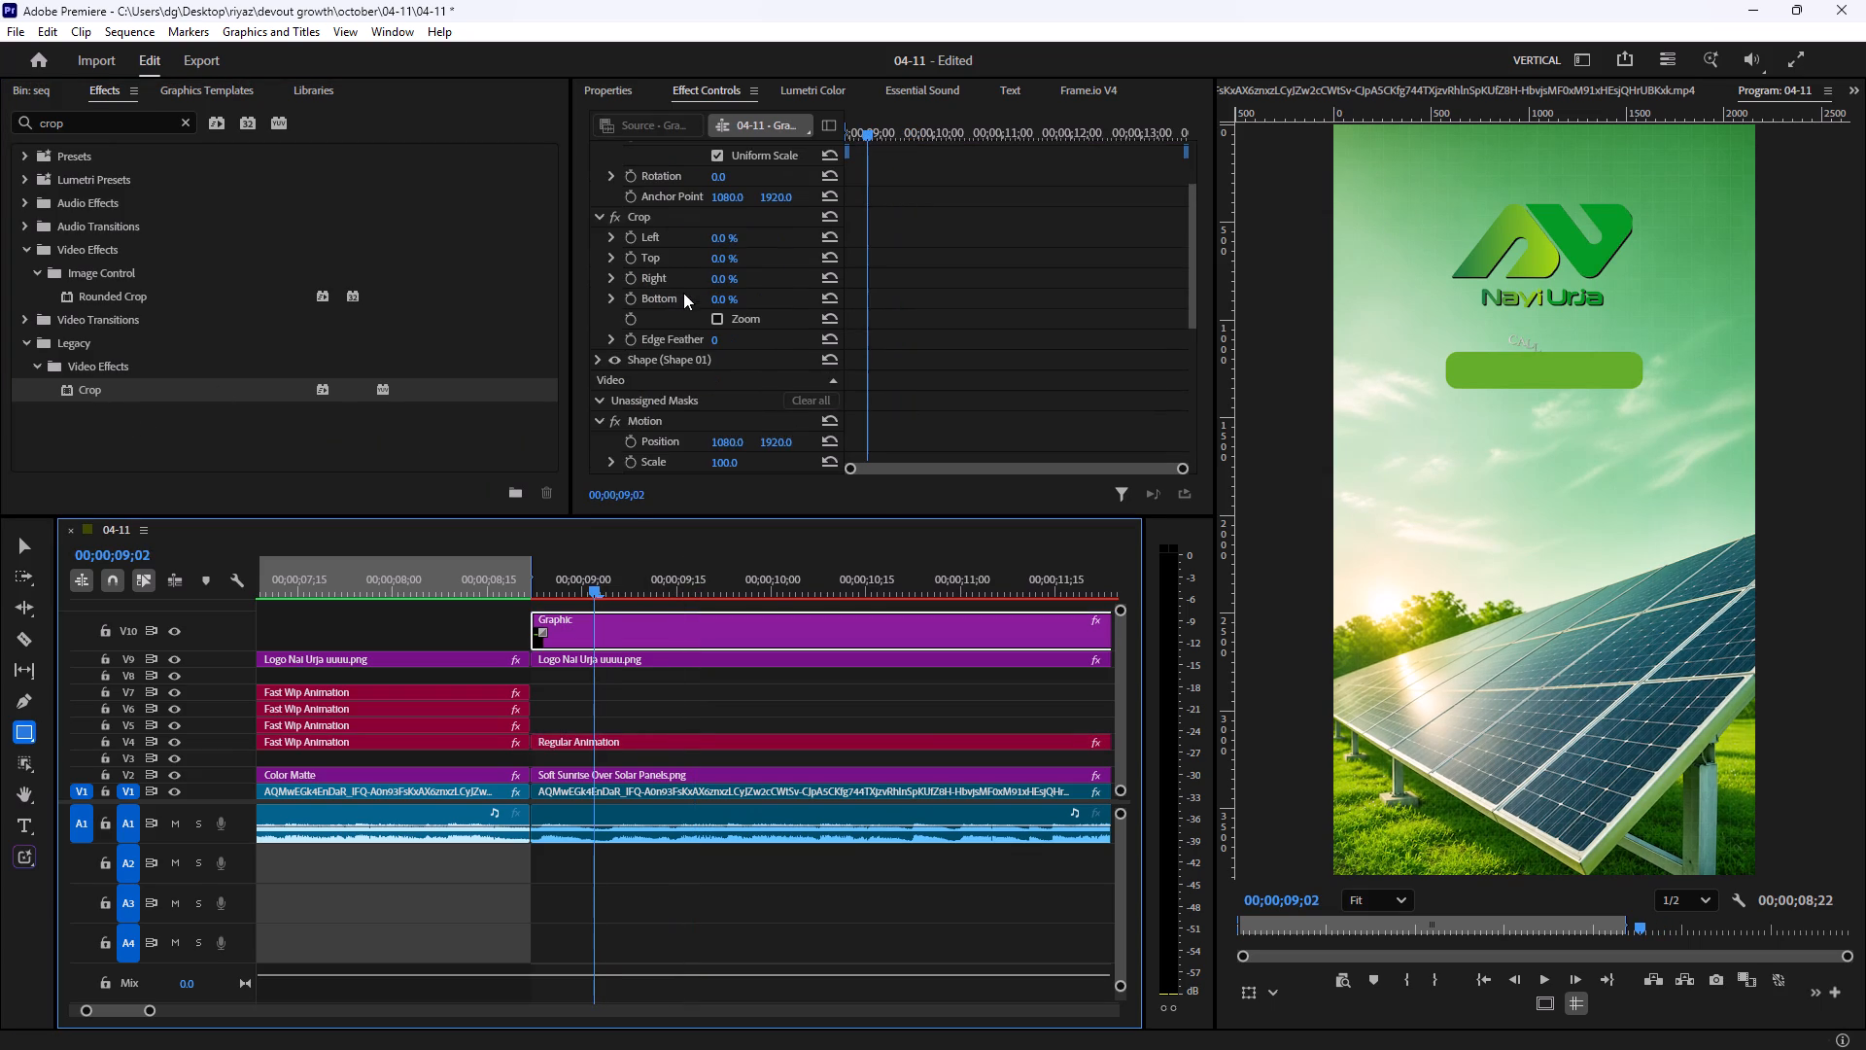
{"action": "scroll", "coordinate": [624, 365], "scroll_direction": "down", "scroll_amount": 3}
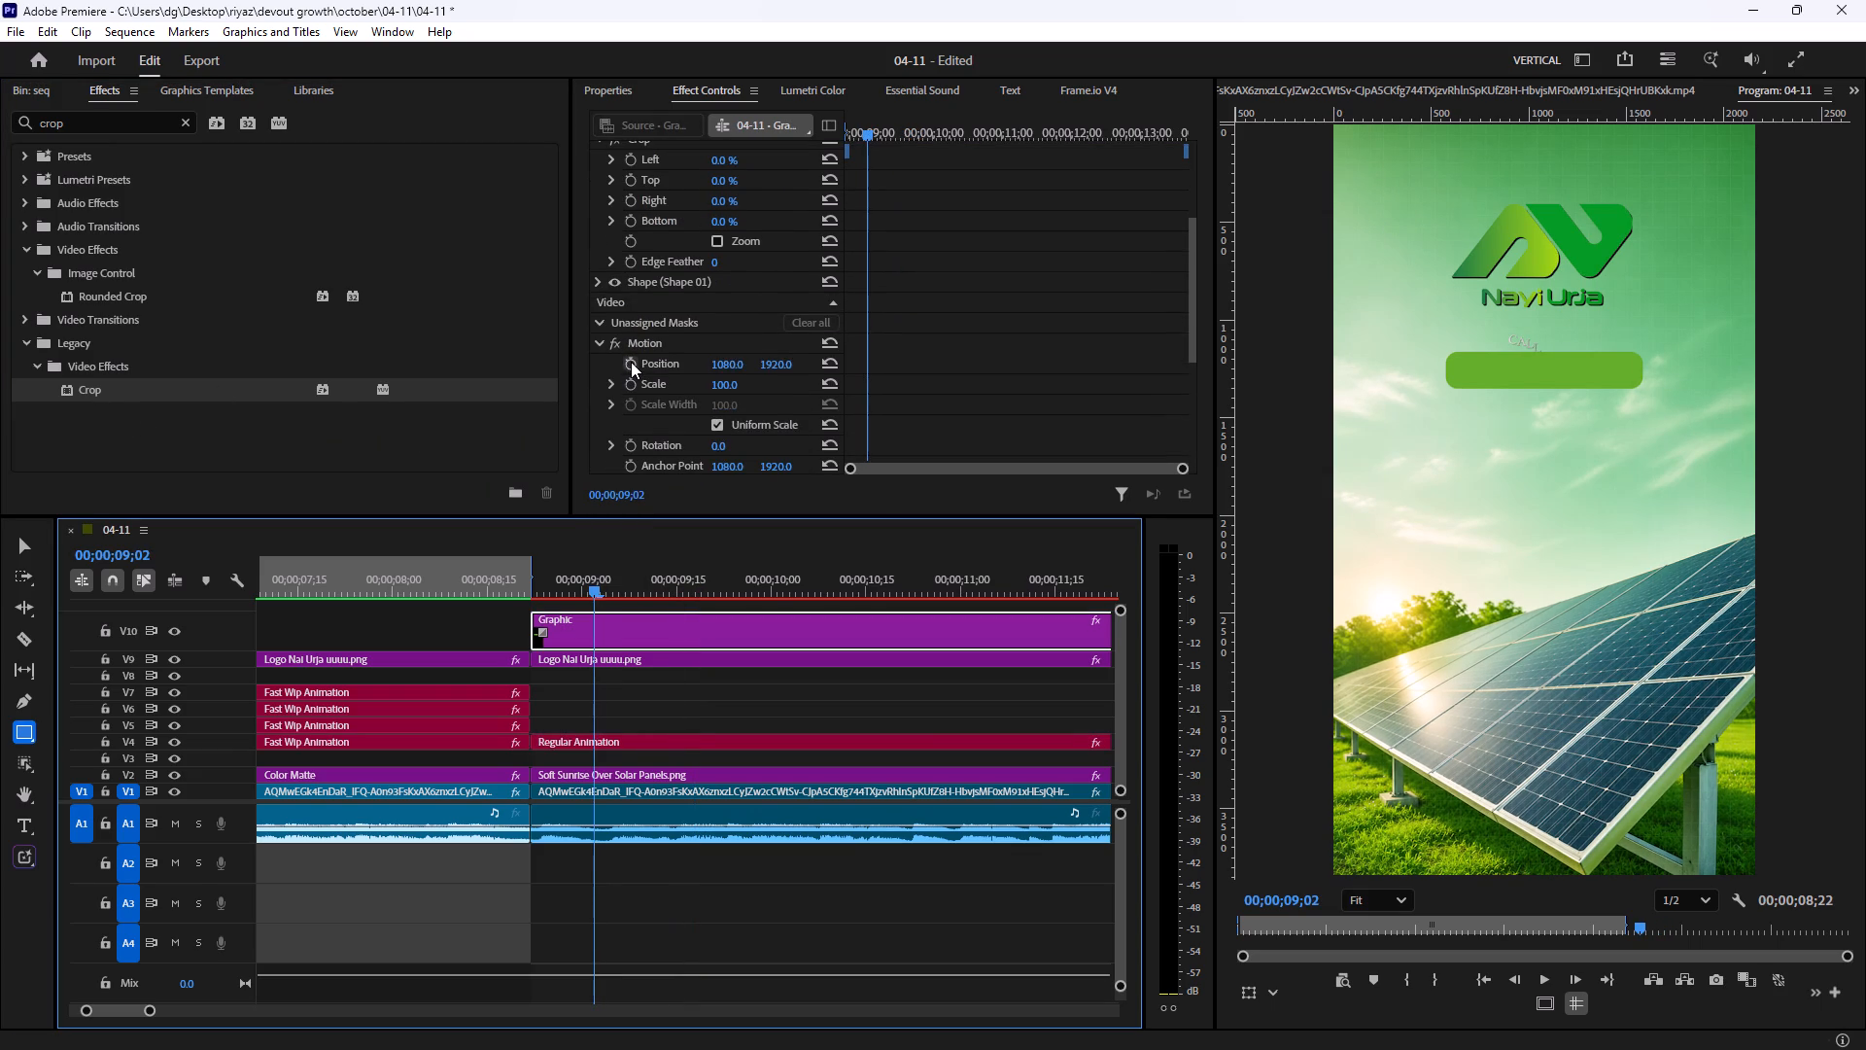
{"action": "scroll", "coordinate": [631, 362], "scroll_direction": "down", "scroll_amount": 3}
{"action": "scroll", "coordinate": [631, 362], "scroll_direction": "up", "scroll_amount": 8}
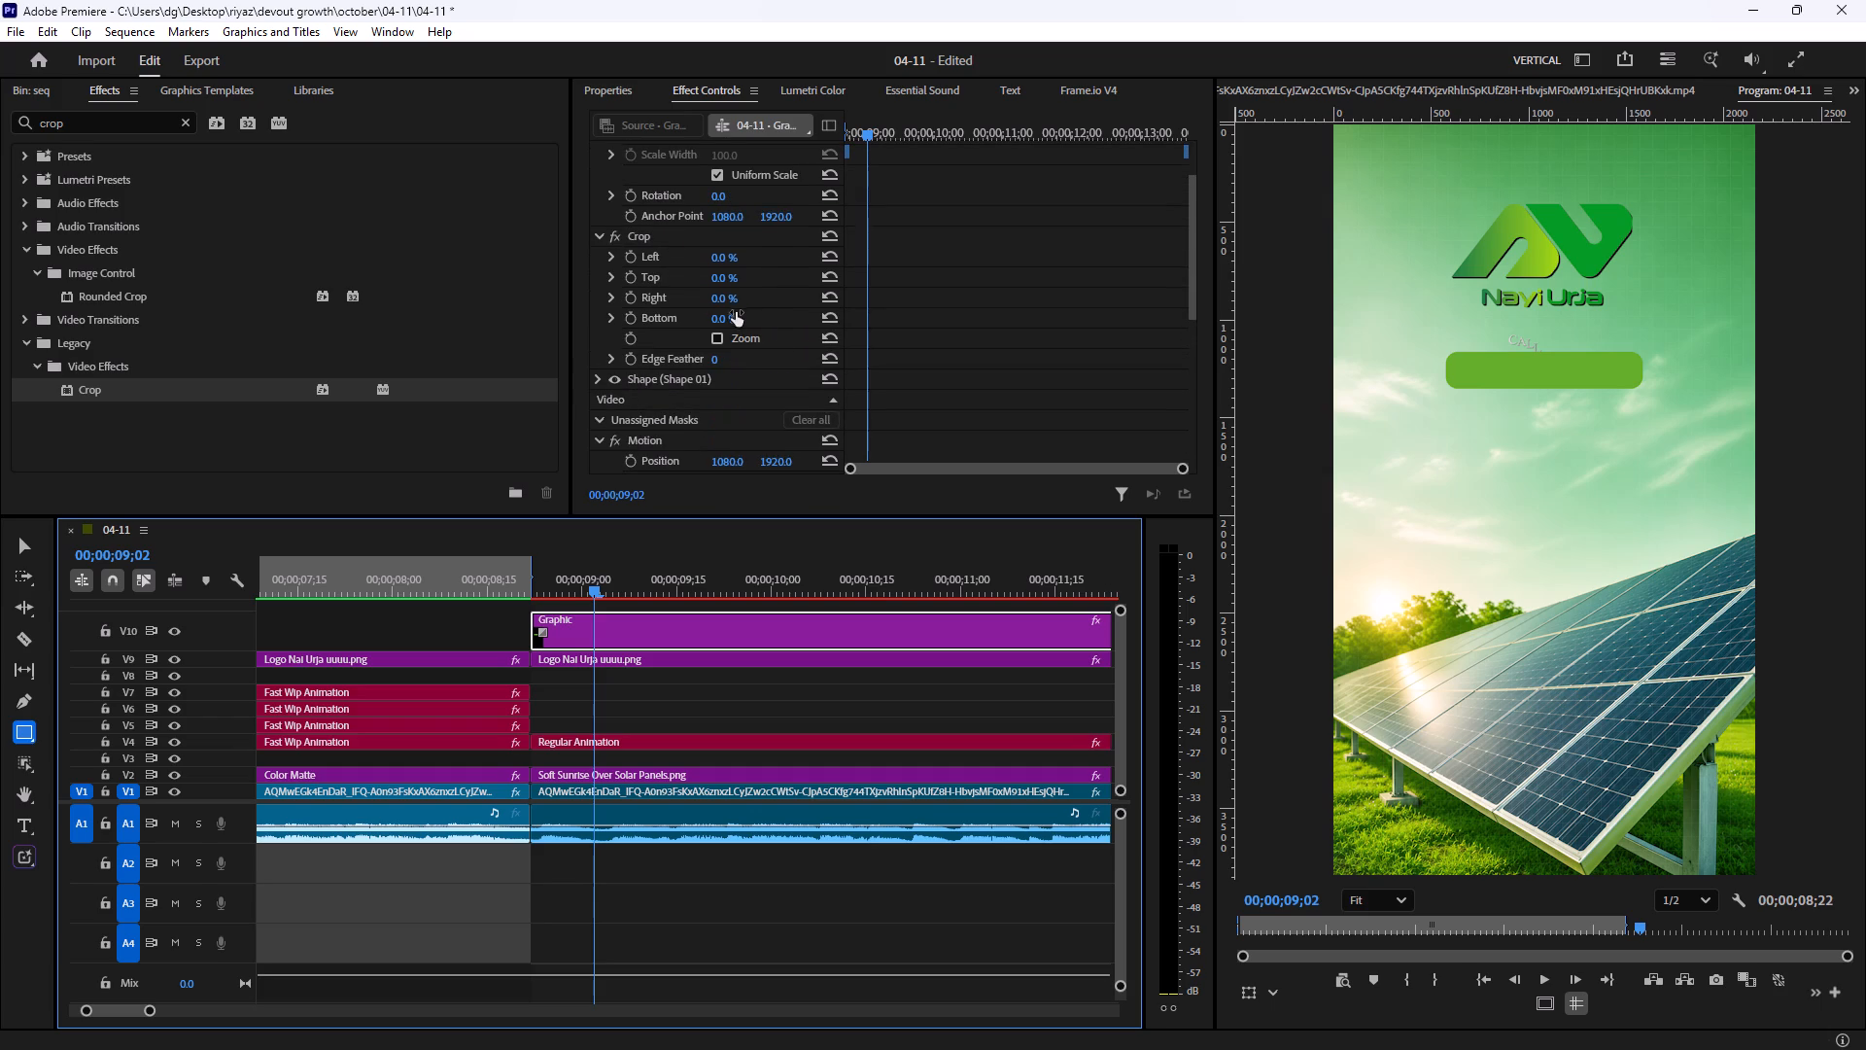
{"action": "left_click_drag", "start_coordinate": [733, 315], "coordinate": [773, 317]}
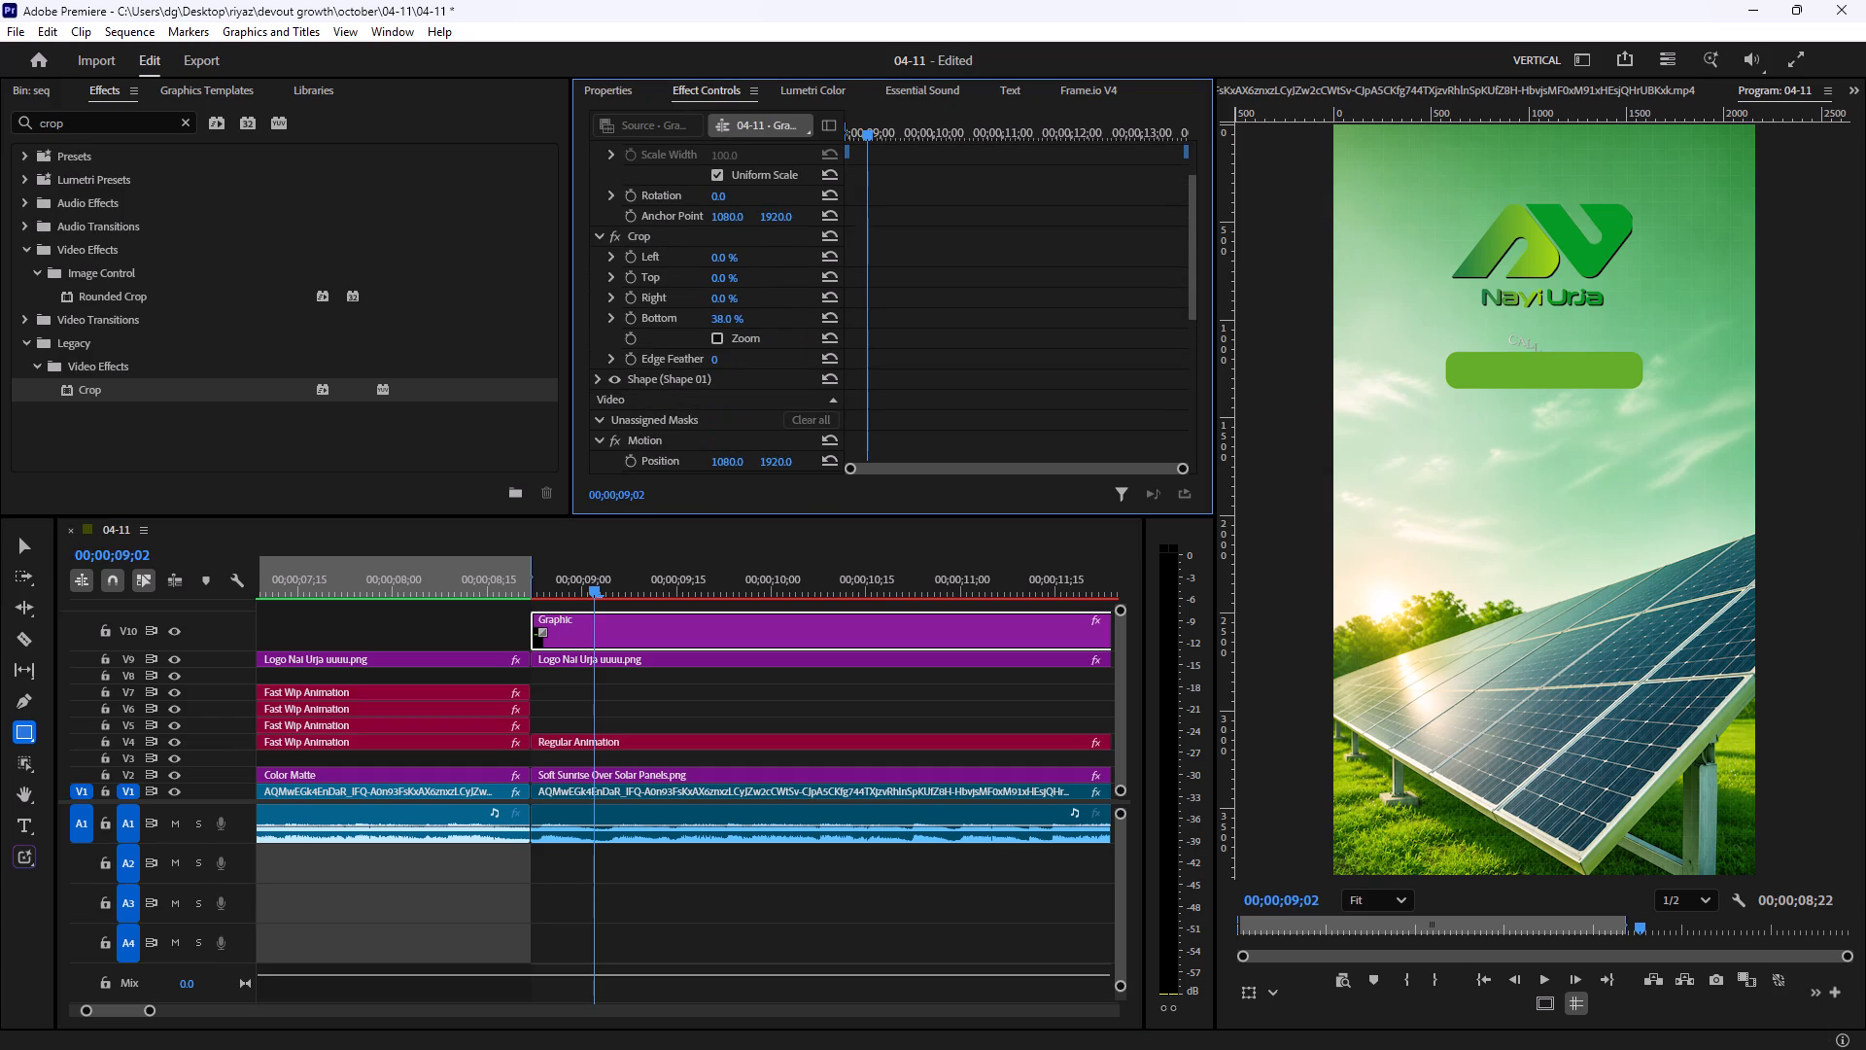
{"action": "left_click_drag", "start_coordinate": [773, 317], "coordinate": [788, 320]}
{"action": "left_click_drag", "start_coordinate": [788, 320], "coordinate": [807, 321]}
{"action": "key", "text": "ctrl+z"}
Set both the Right and Left crop of the green rectangle's graphic clip to 50%.
{"action": "left_click_drag", "start_coordinate": [639, 580], "coordinate": [688, 587]}
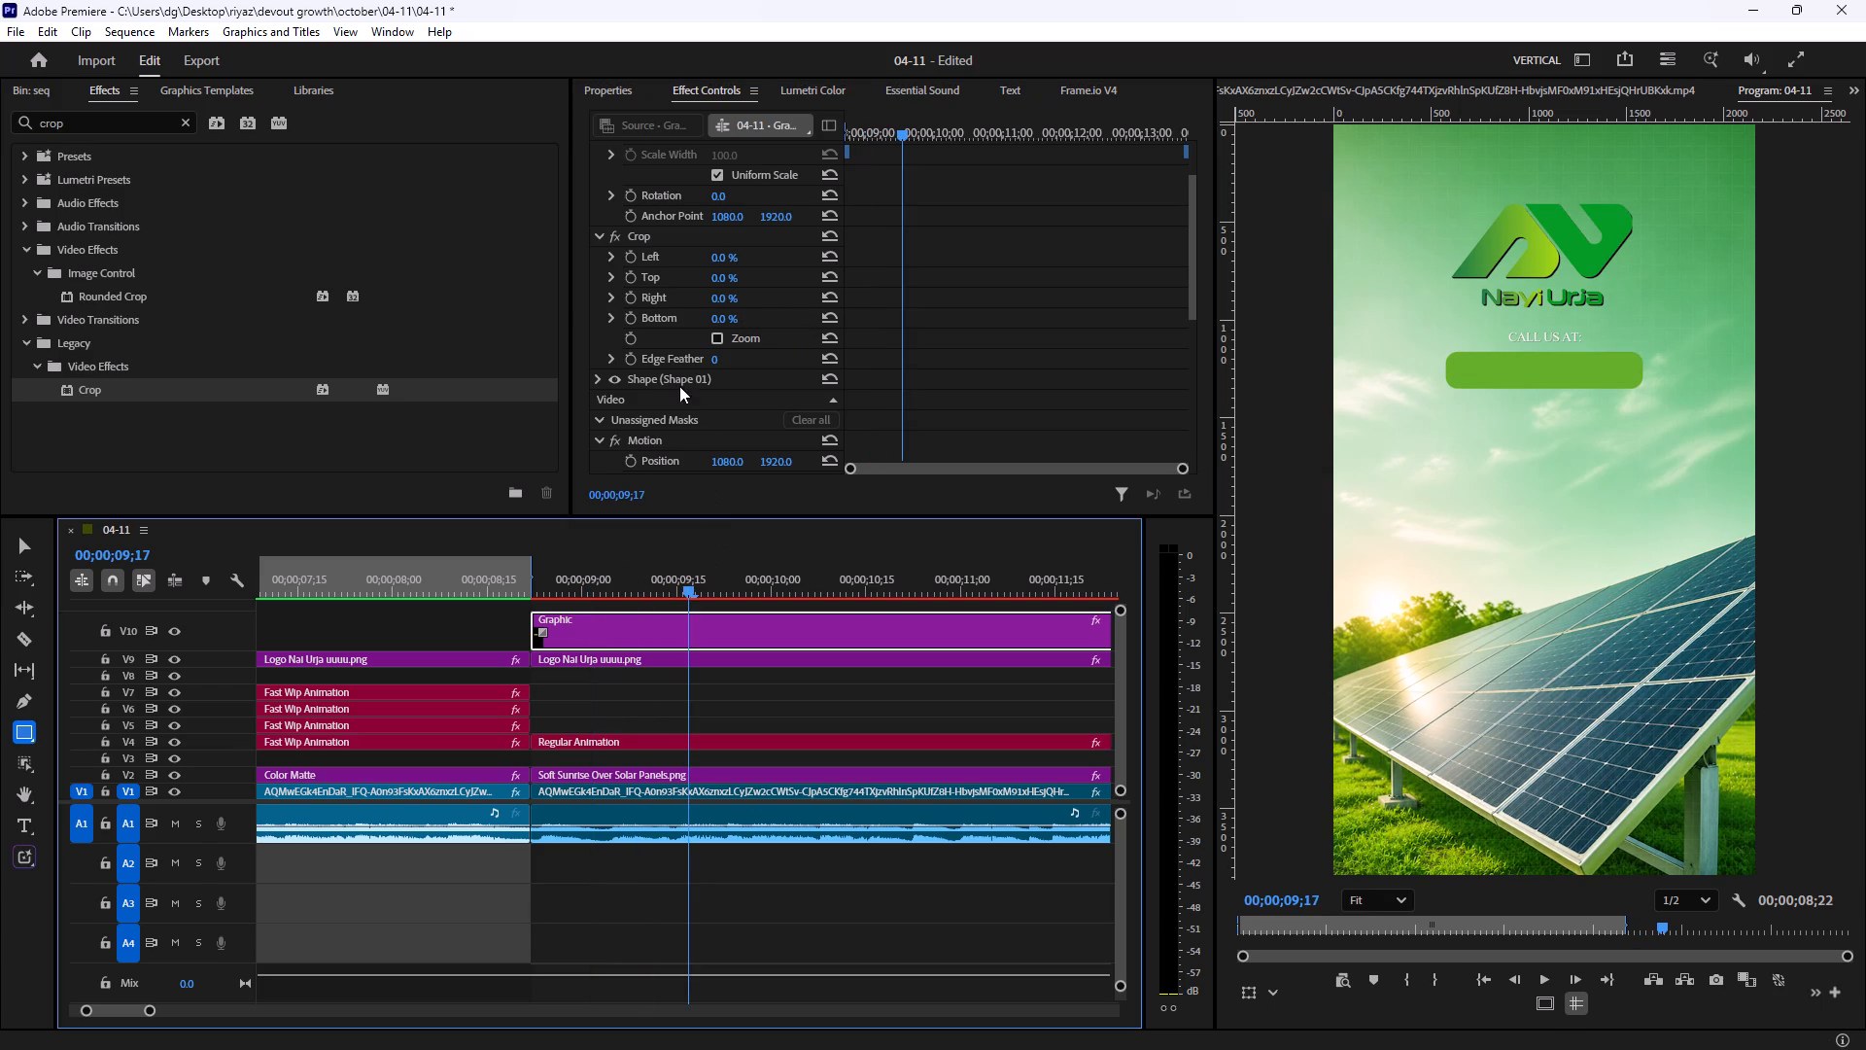
{"action": "left_click", "coordinate": [702, 708]}
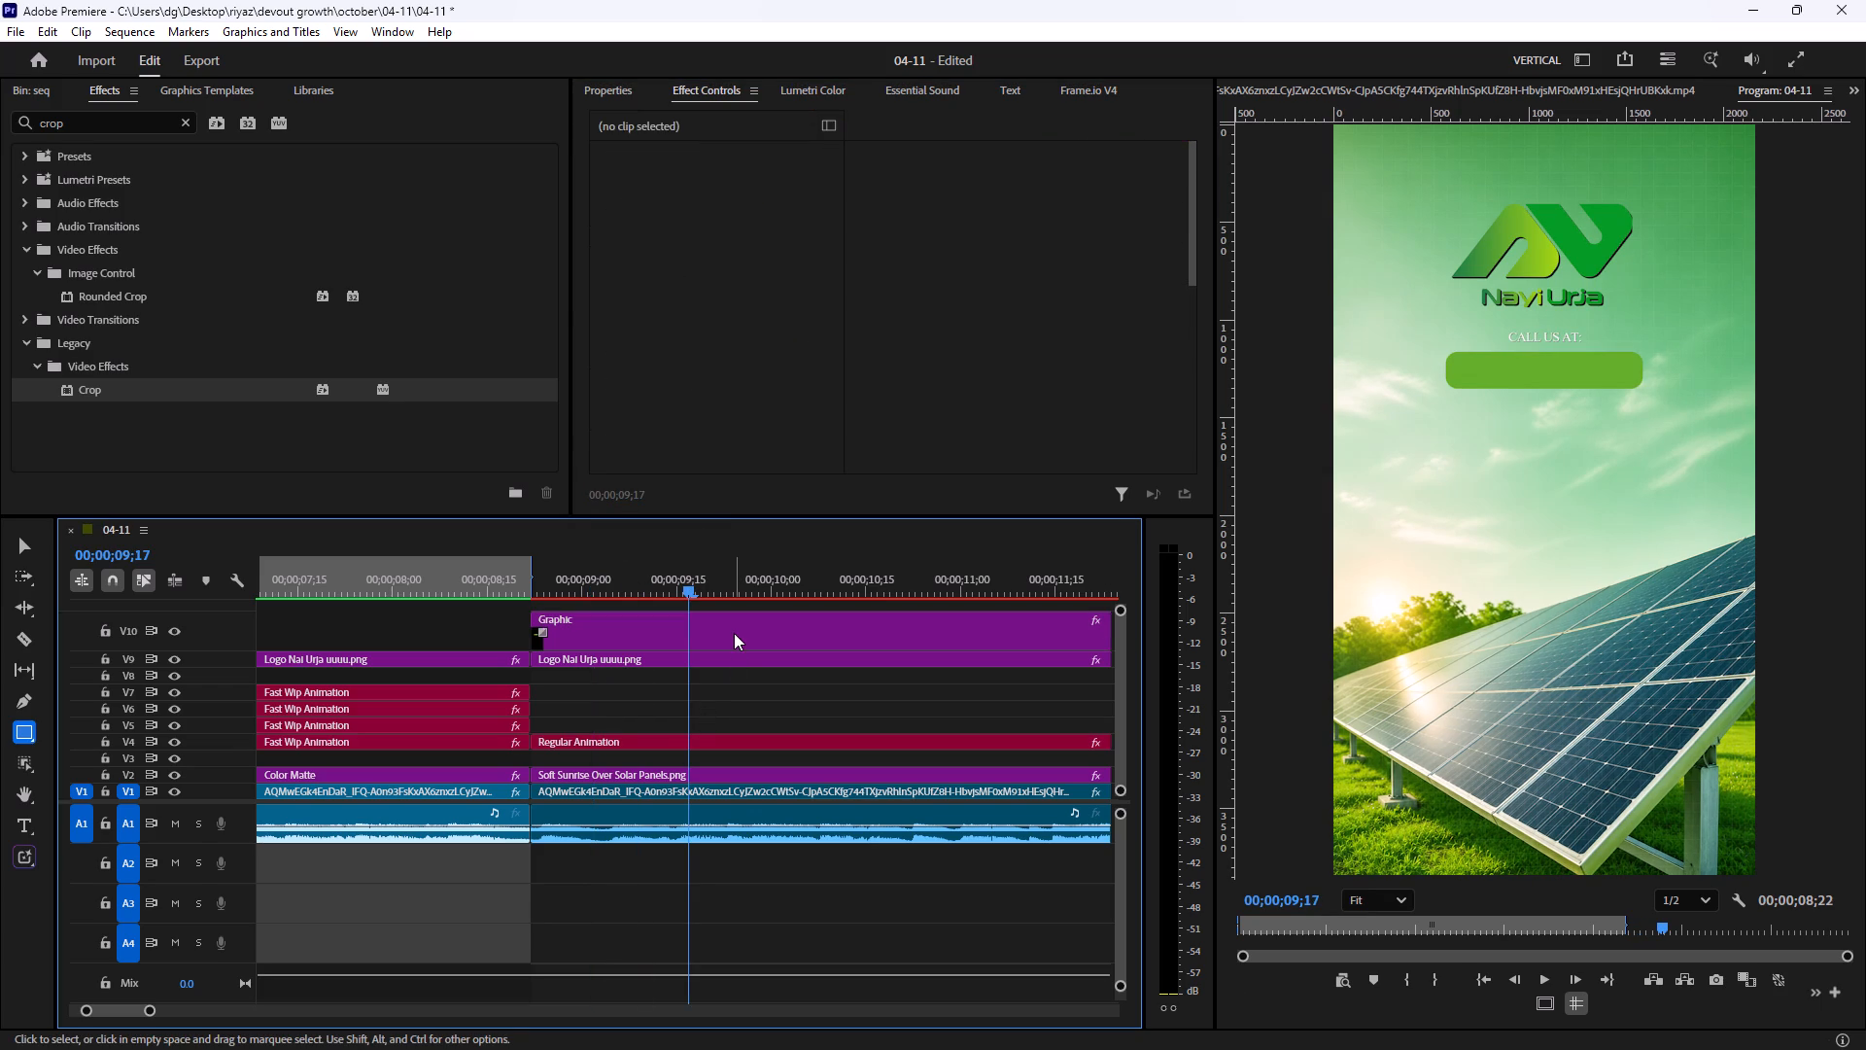
{"action": "left_click", "coordinate": [734, 633]}
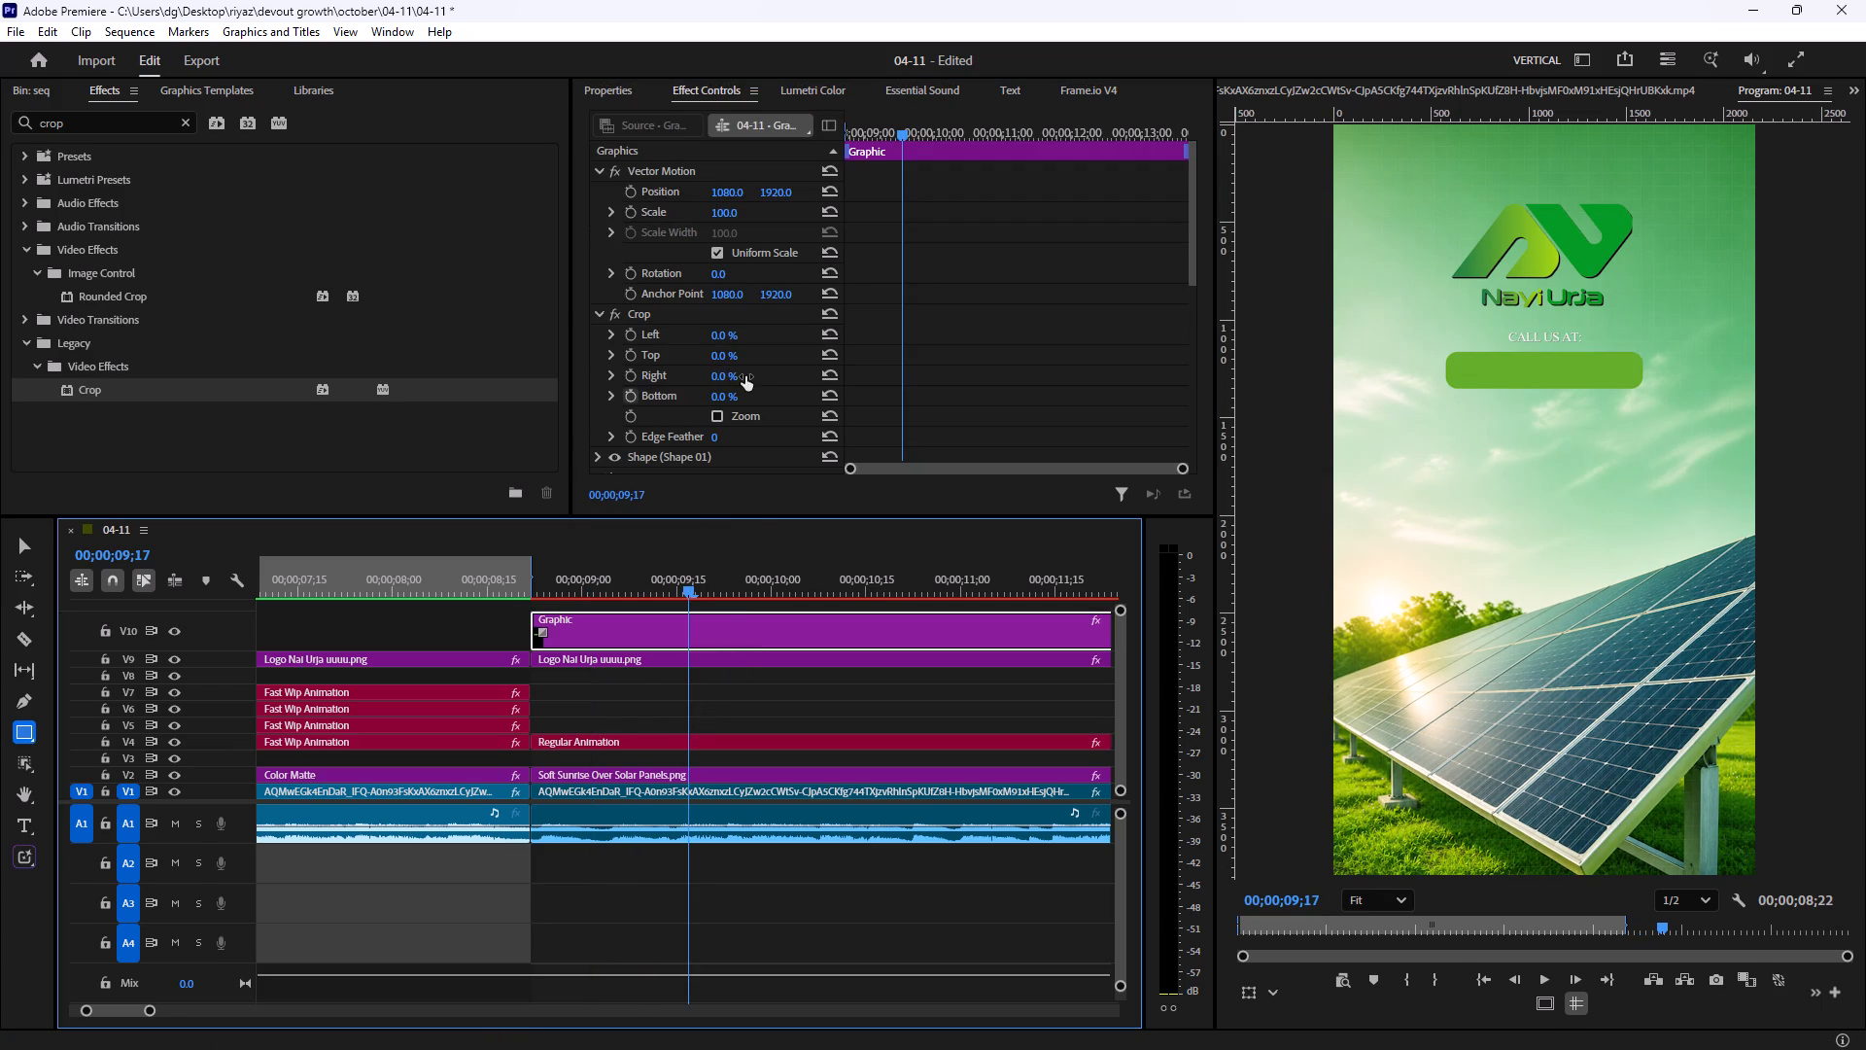
{"action": "left_click_drag", "start_coordinate": [745, 376], "coordinate": [757, 376]}
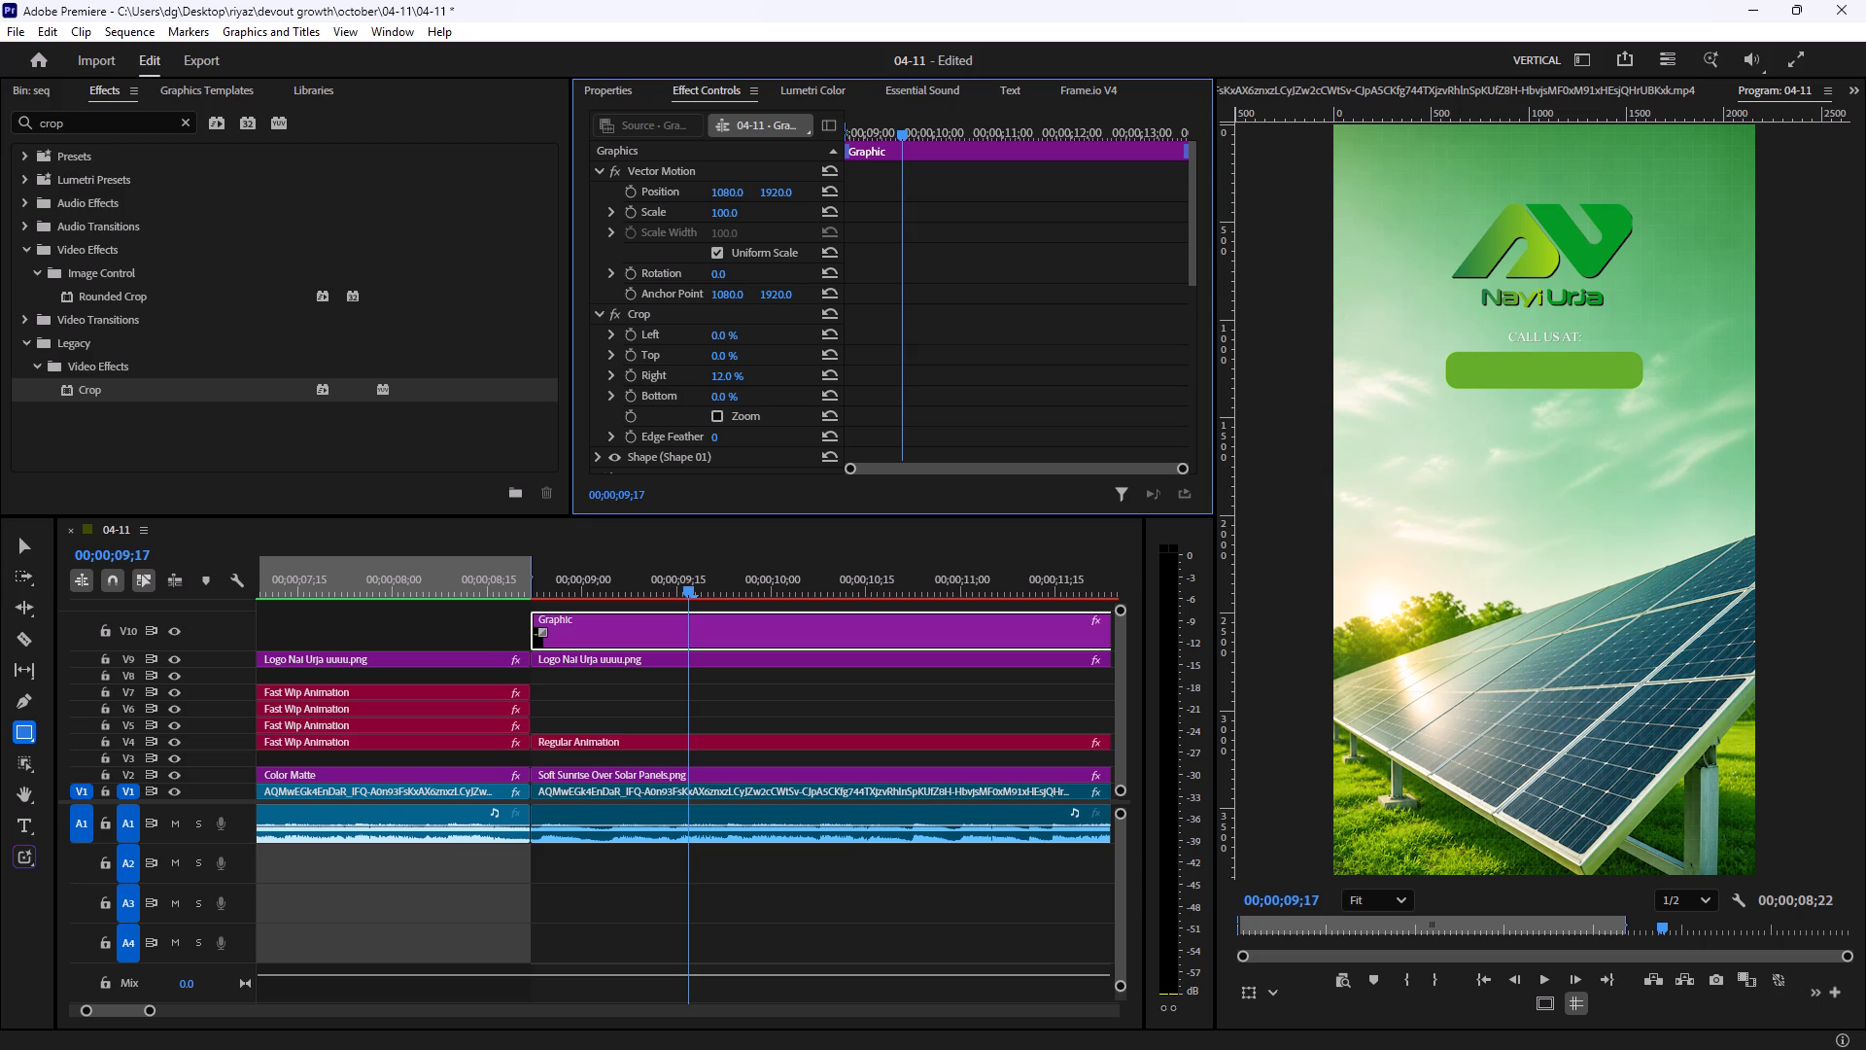
{"action": "left_click_drag", "start_coordinate": [757, 376], "coordinate": [765, 376]}
{"action": "left_click_drag", "start_coordinate": [765, 376], "coordinate": [792, 371]}
{"action": "left_click", "coordinate": [728, 373]}
{"action": "type", "text": "50"}
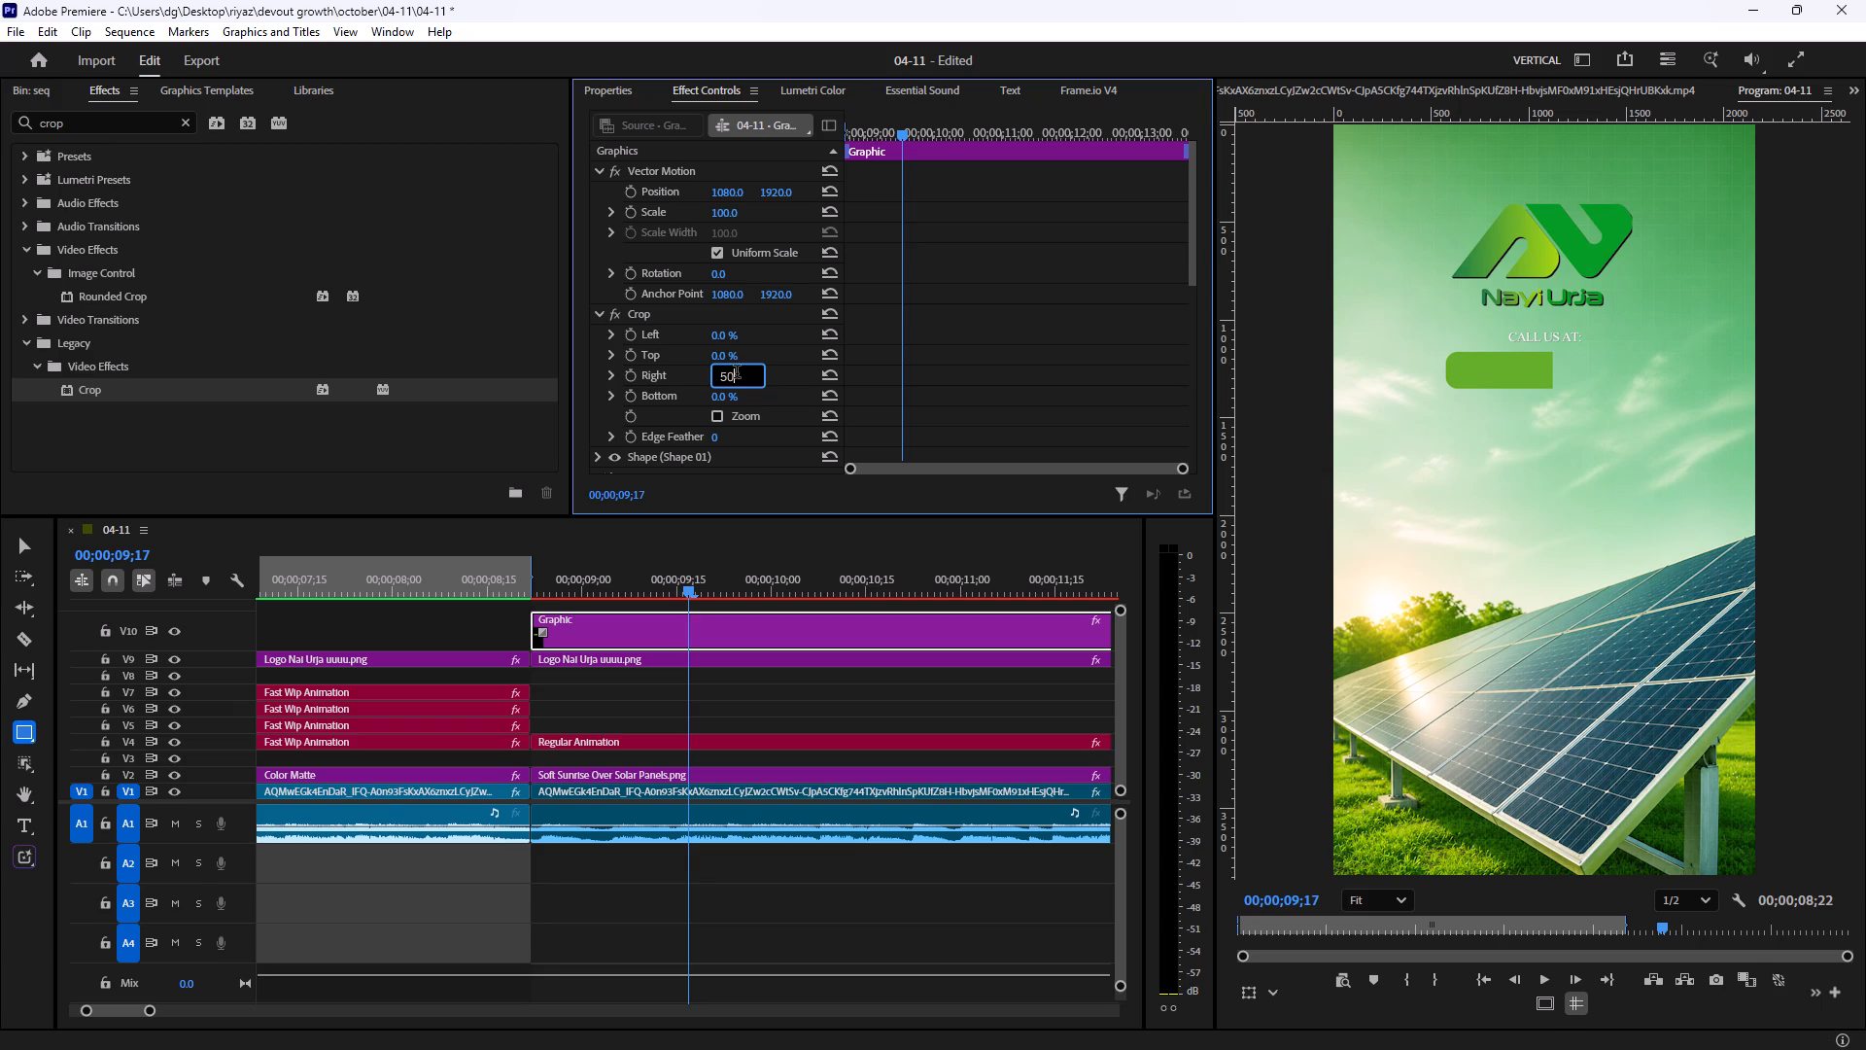
{"action": "key", "text": "Return"}
{"action": "left_click", "coordinate": [729, 355]}
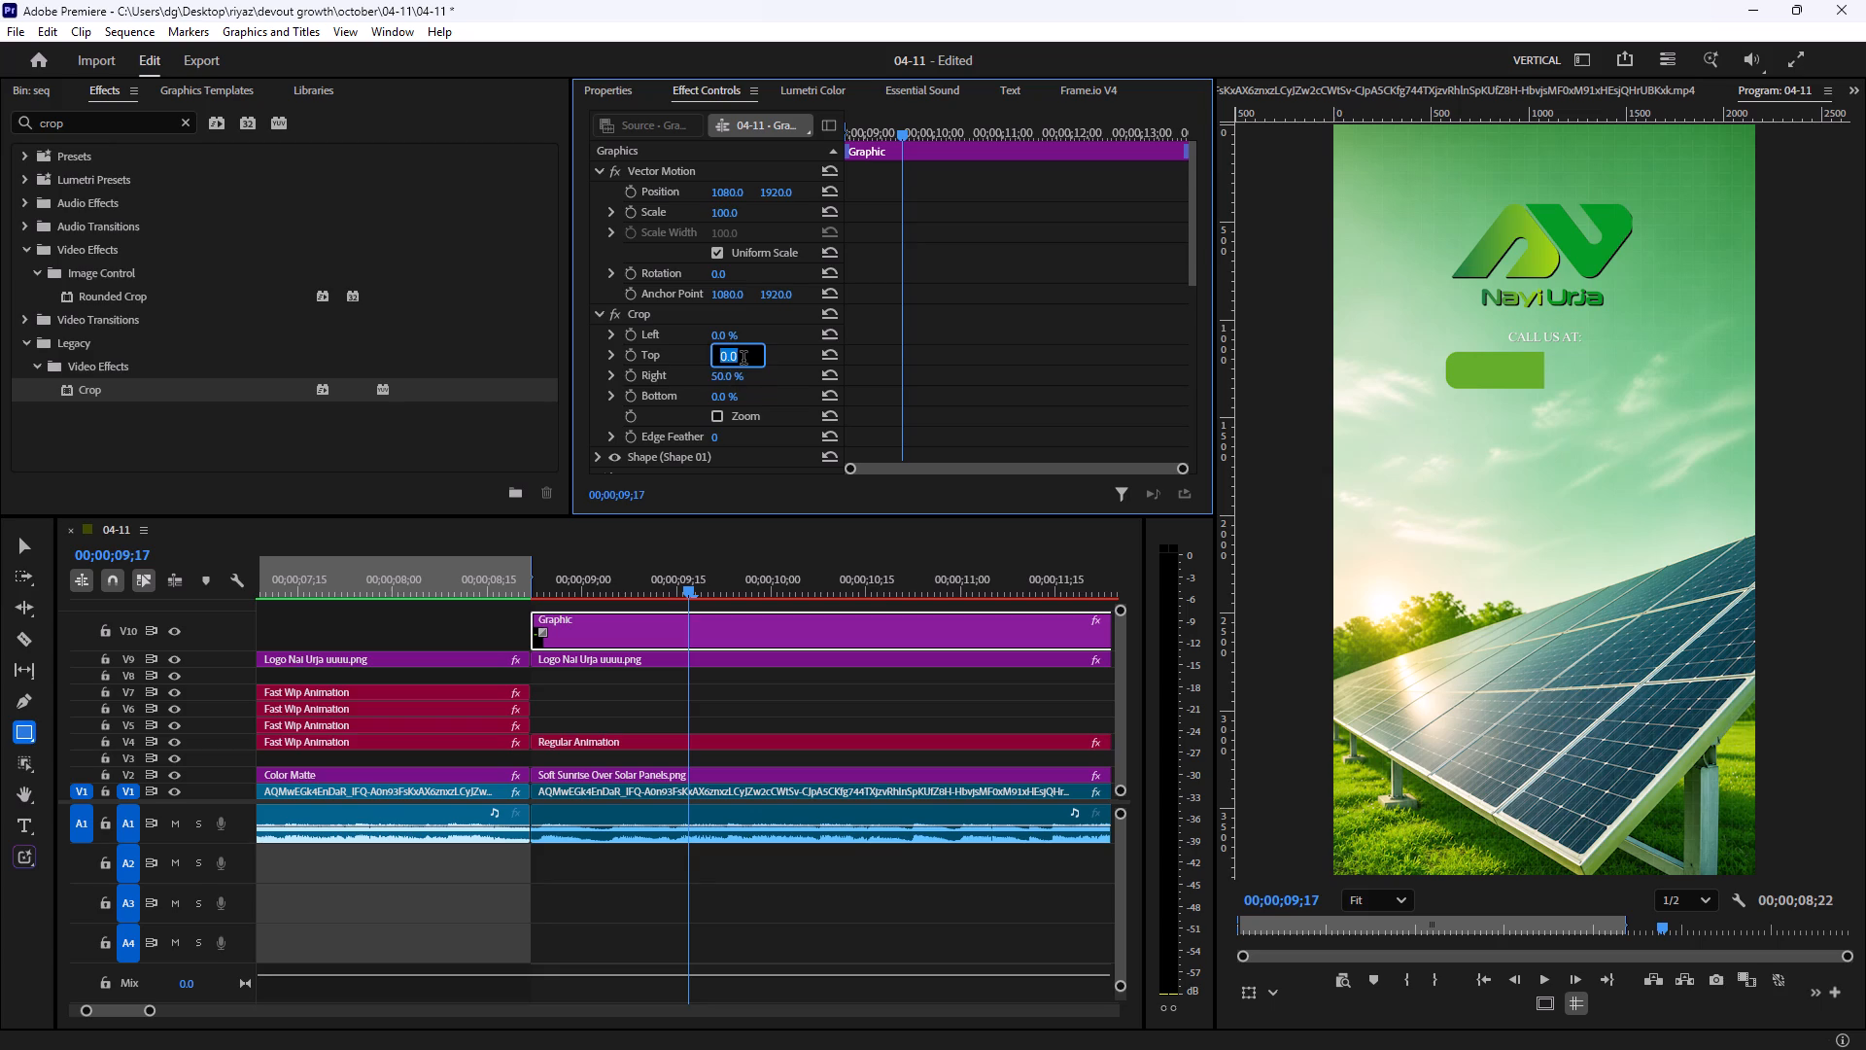
{"action": "left_click", "coordinate": [792, 358]}
{"action": "left_click", "coordinate": [717, 338]}
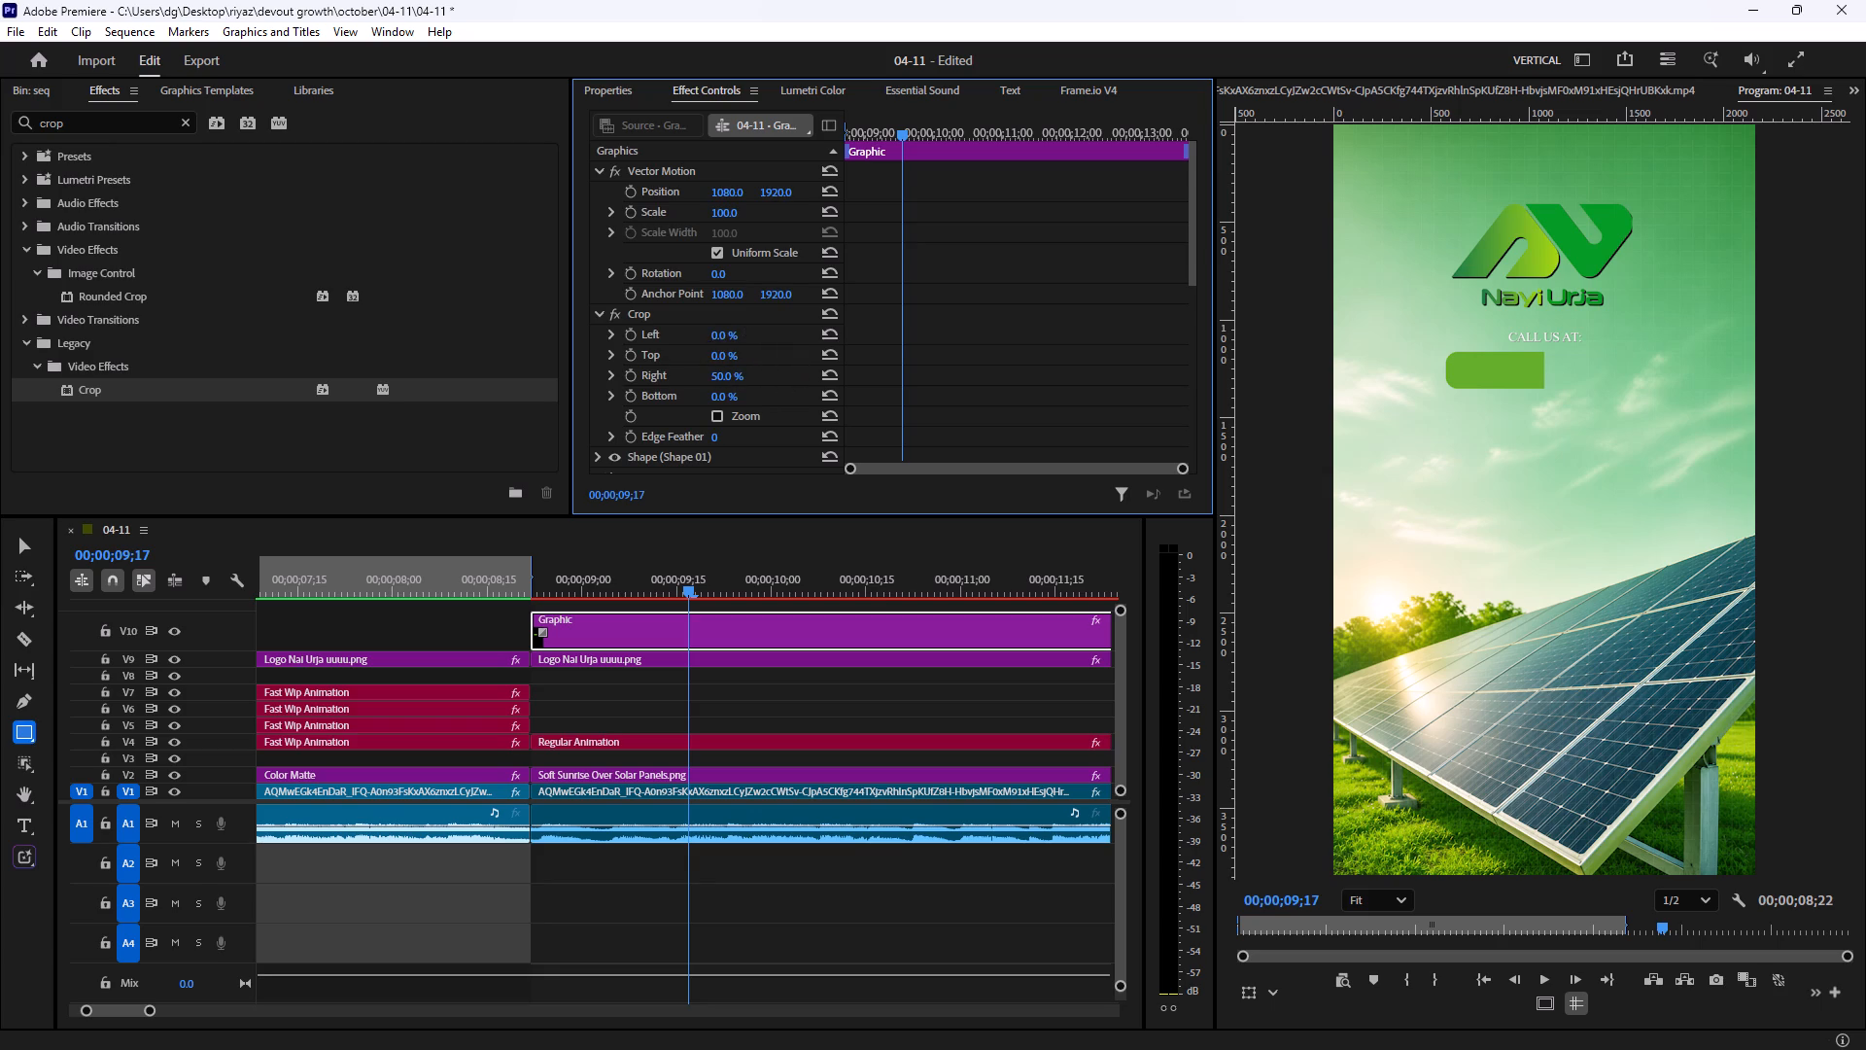
{"action": "type", "text": "50"}
{"action": "key", "text": "Return"}
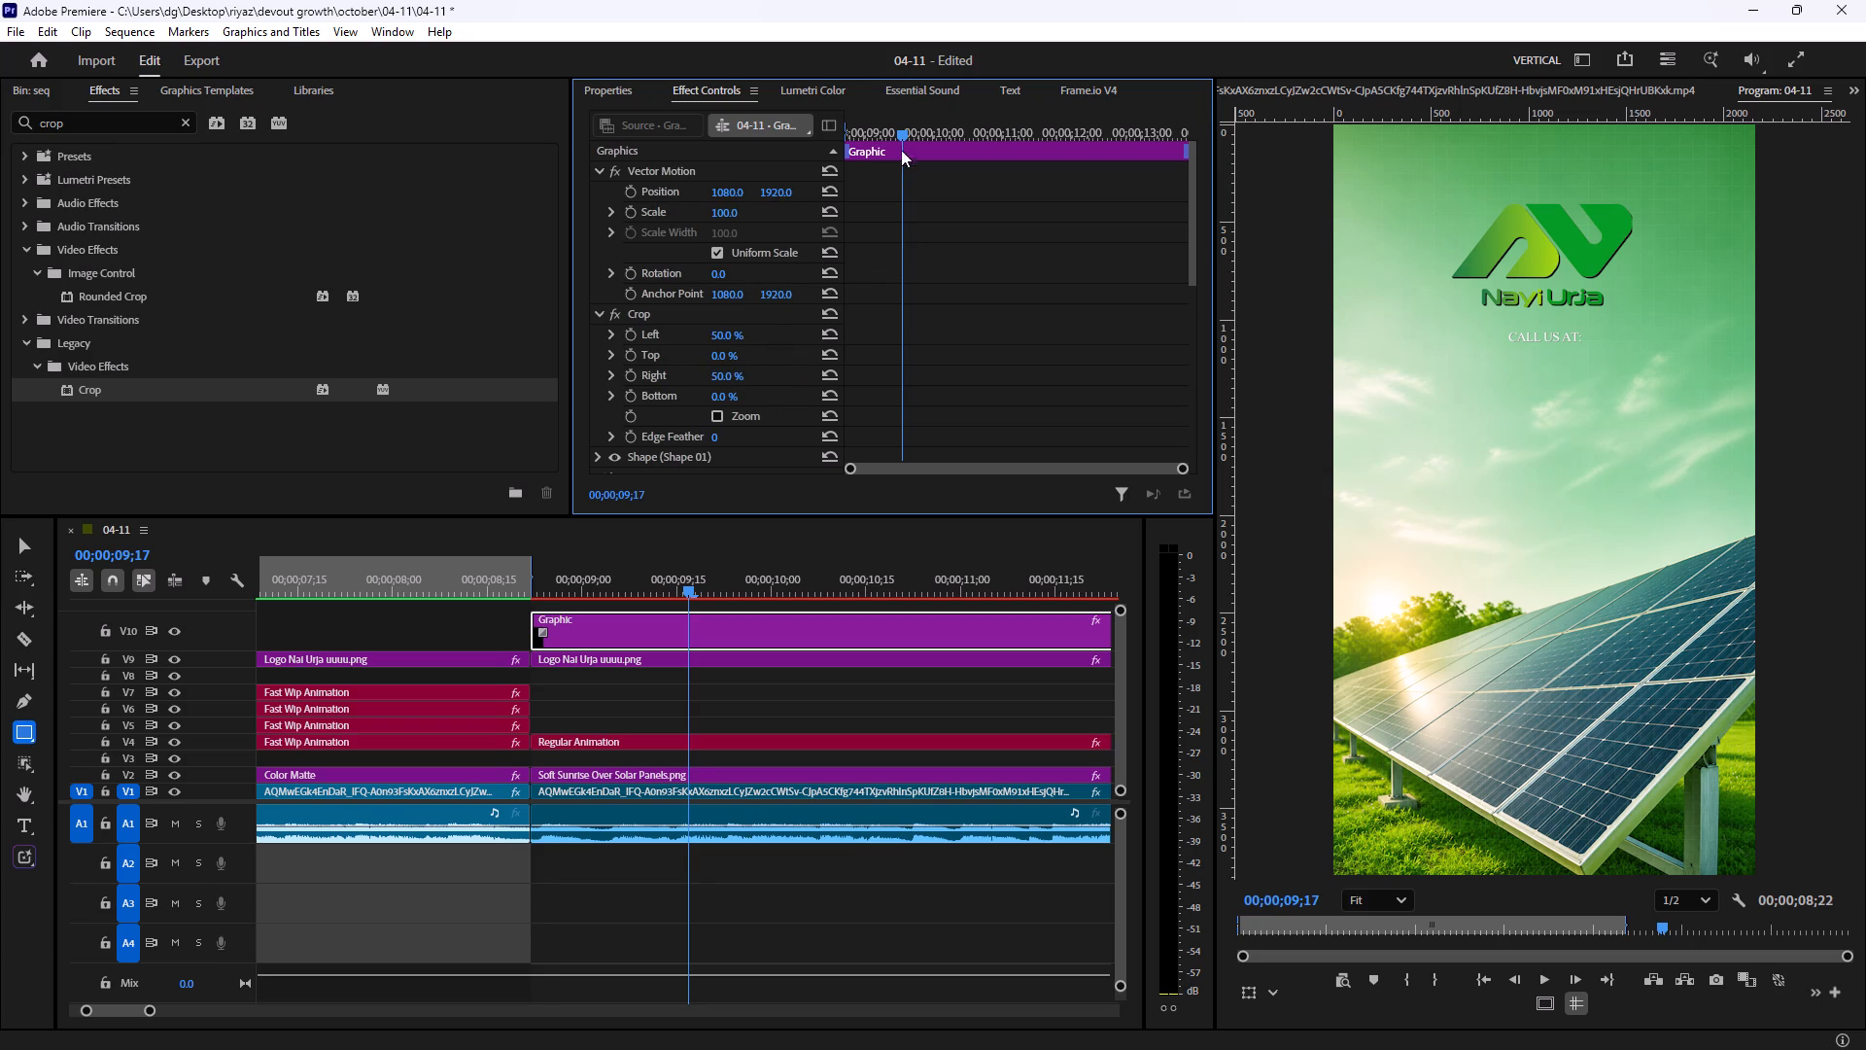
Keyframe the rectangle's Left and Right crop from 50% at 00;00;08;22 to 0% at 00;00;09;09, and play back the reveal.
{"action": "left_click_drag", "start_coordinate": [902, 123], "coordinate": [800, 186]}
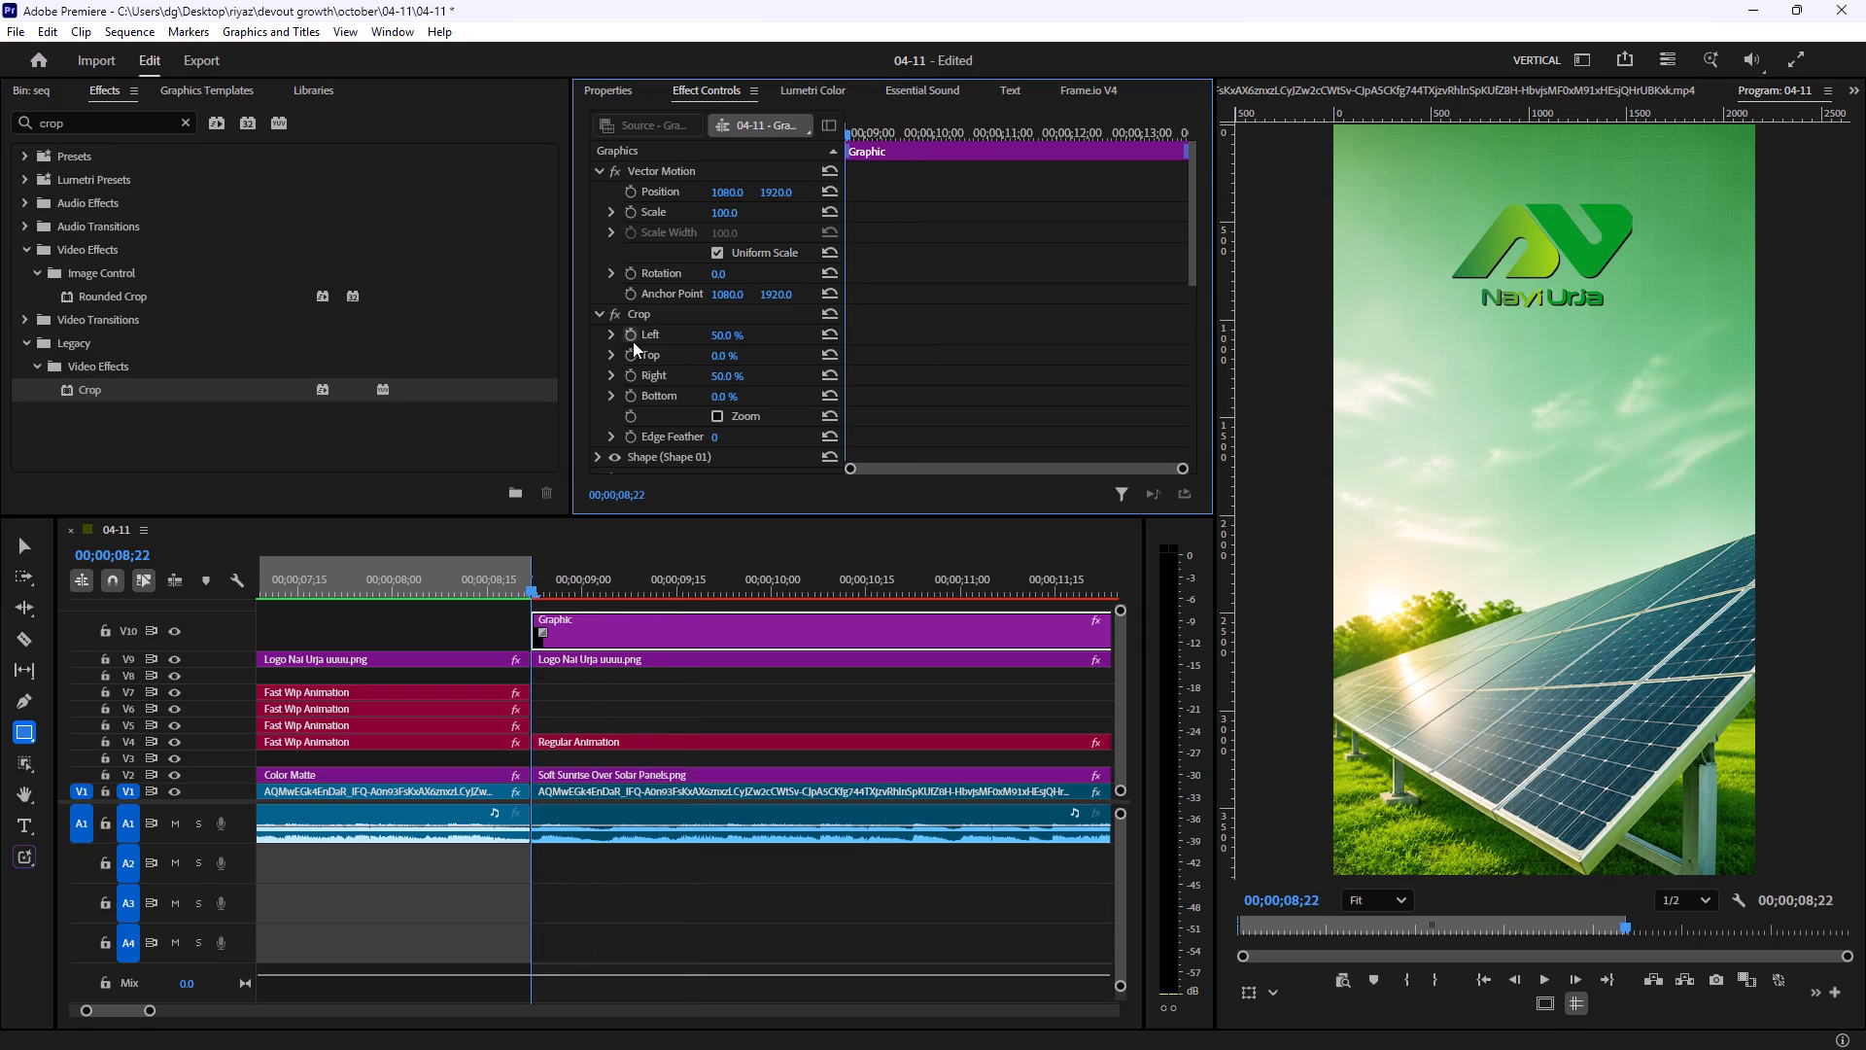
{"action": "left_click", "coordinate": [626, 336]}
{"action": "left_click", "coordinate": [634, 375]}
{"action": "key", "text": "space"}
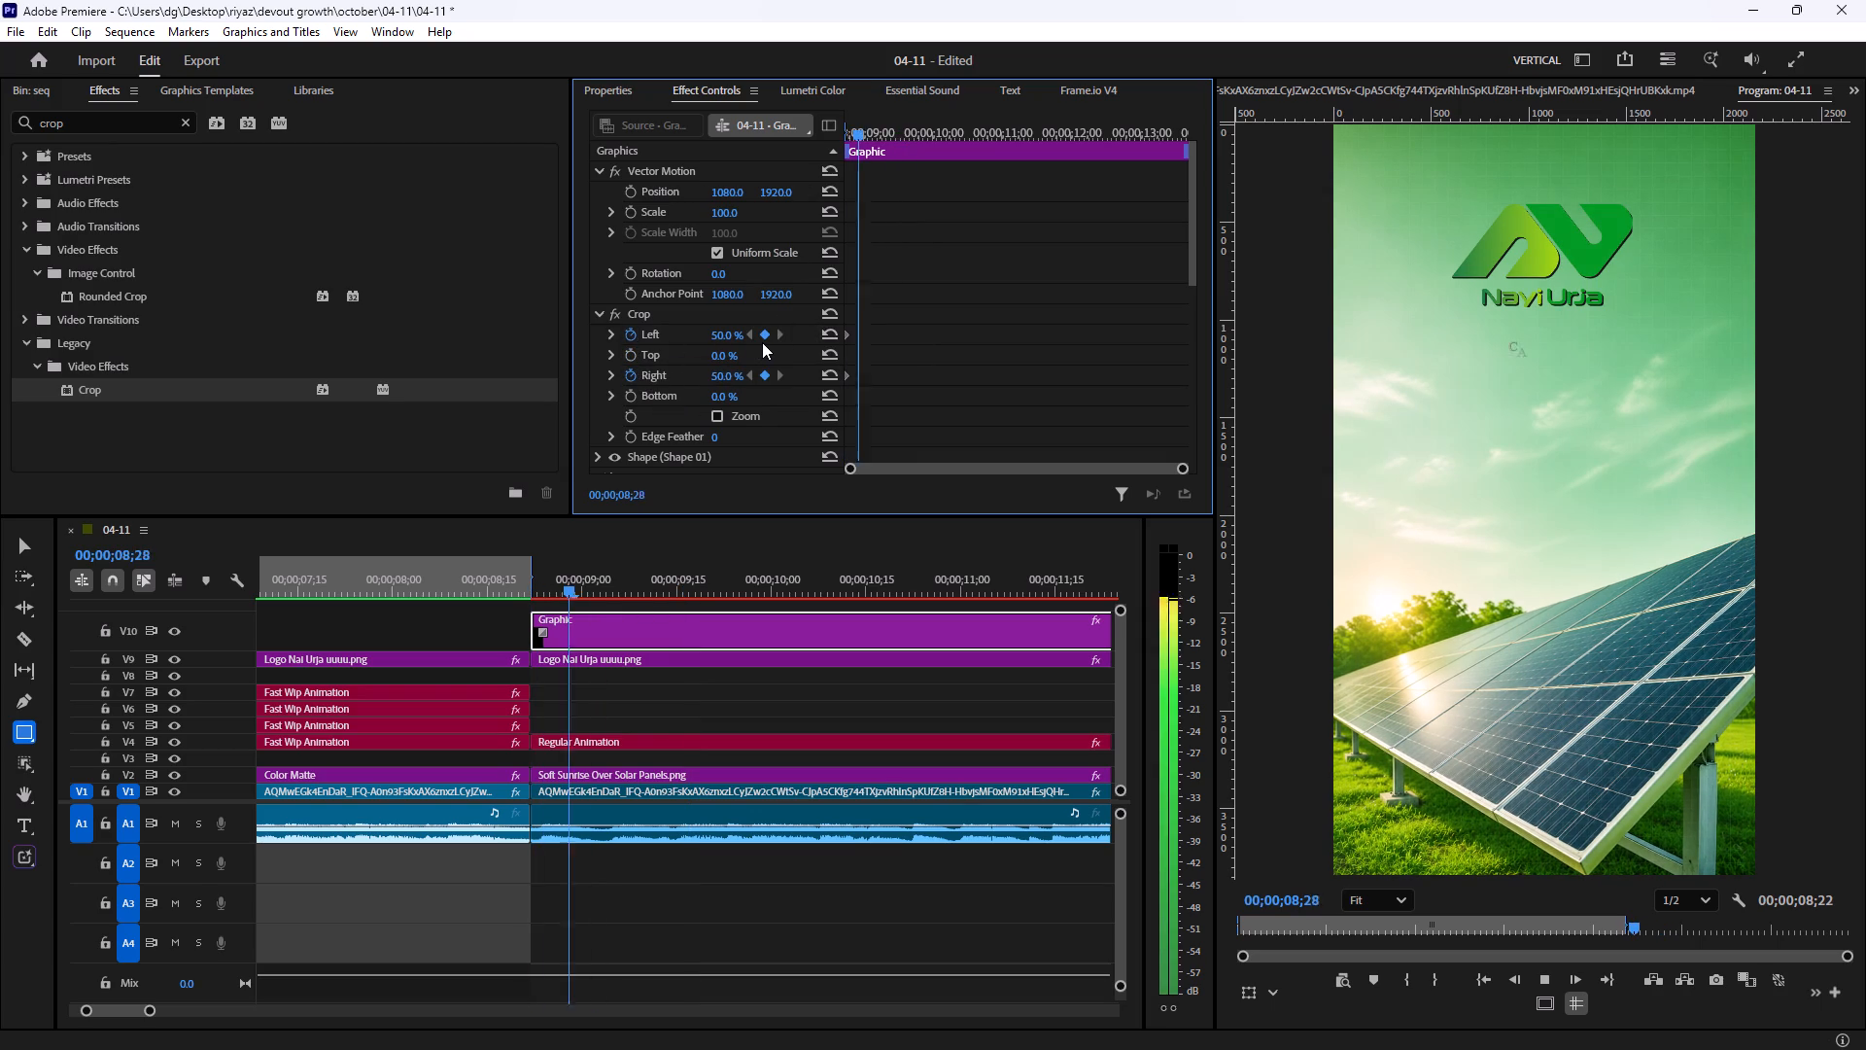
{"action": "key", "text": "space"}
{"action": "left_click", "coordinate": [828, 335]}
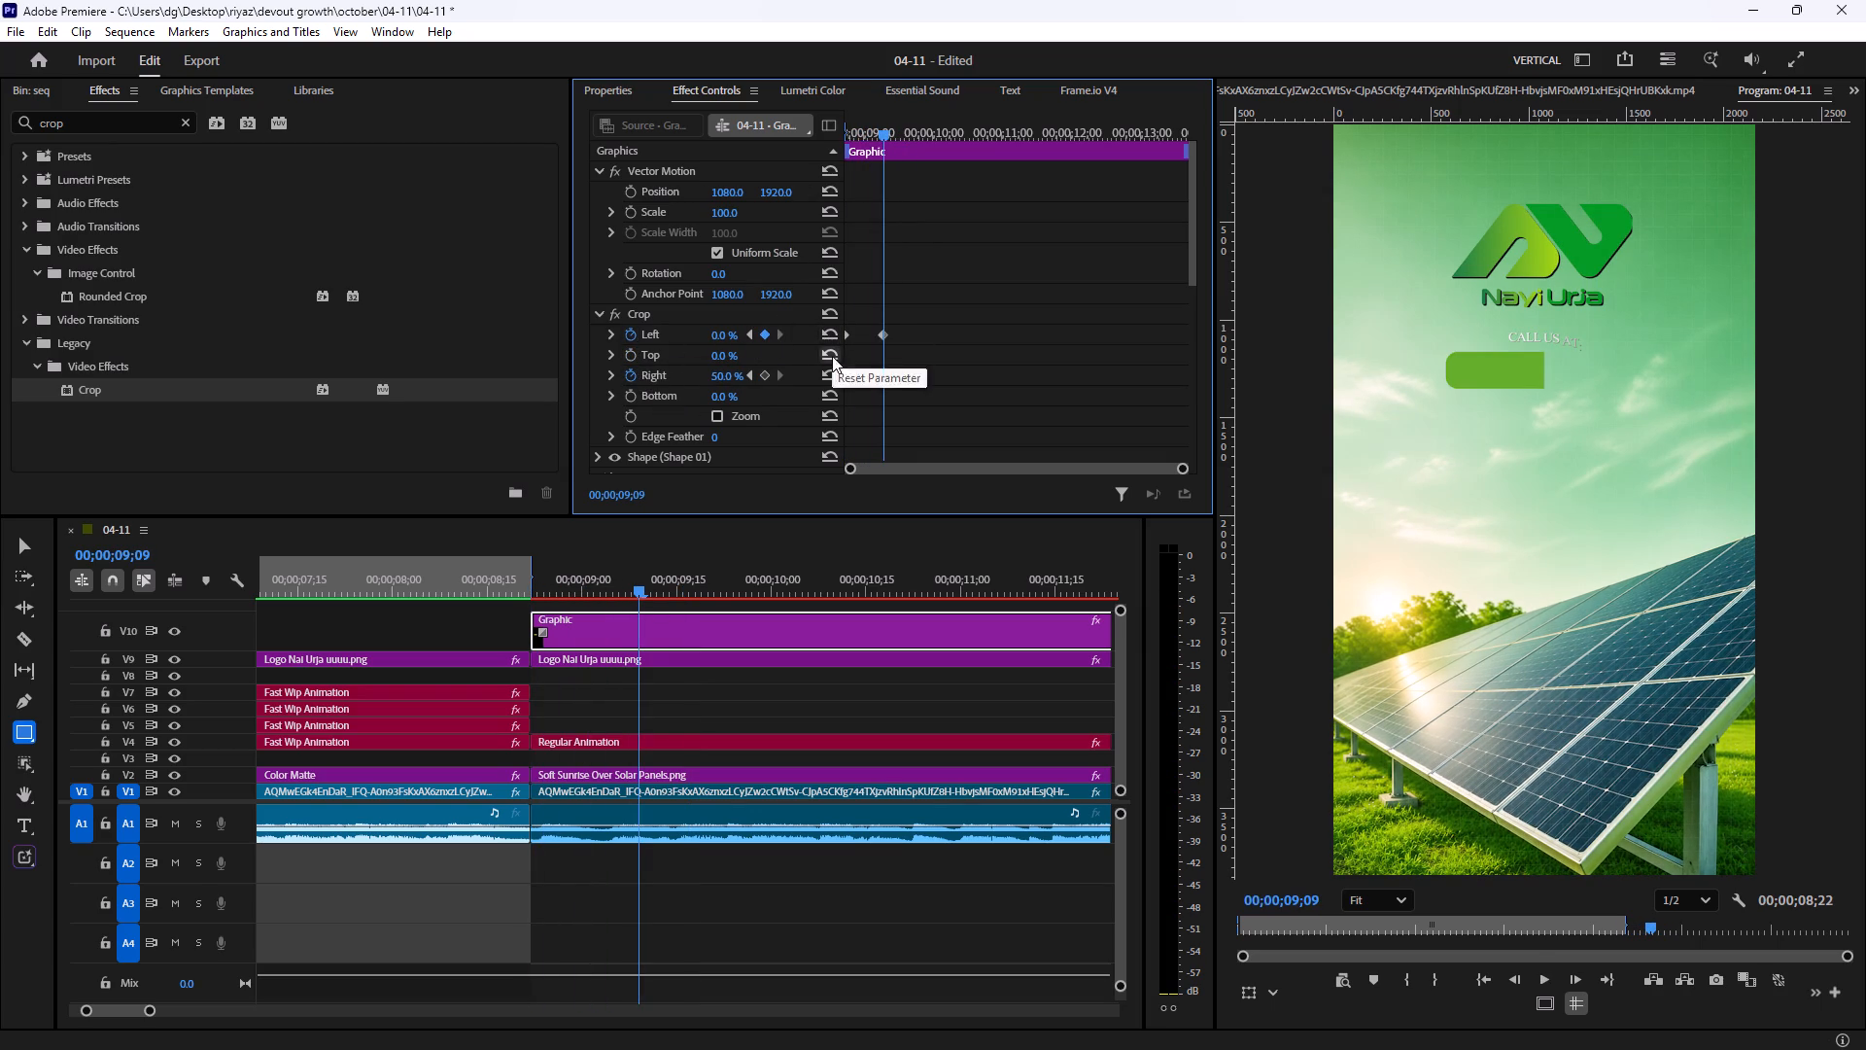
{"action": "left_click", "coordinate": [832, 369]}
{"action": "left_click_drag", "start_coordinate": [883, 129], "coordinate": [793, 163]}
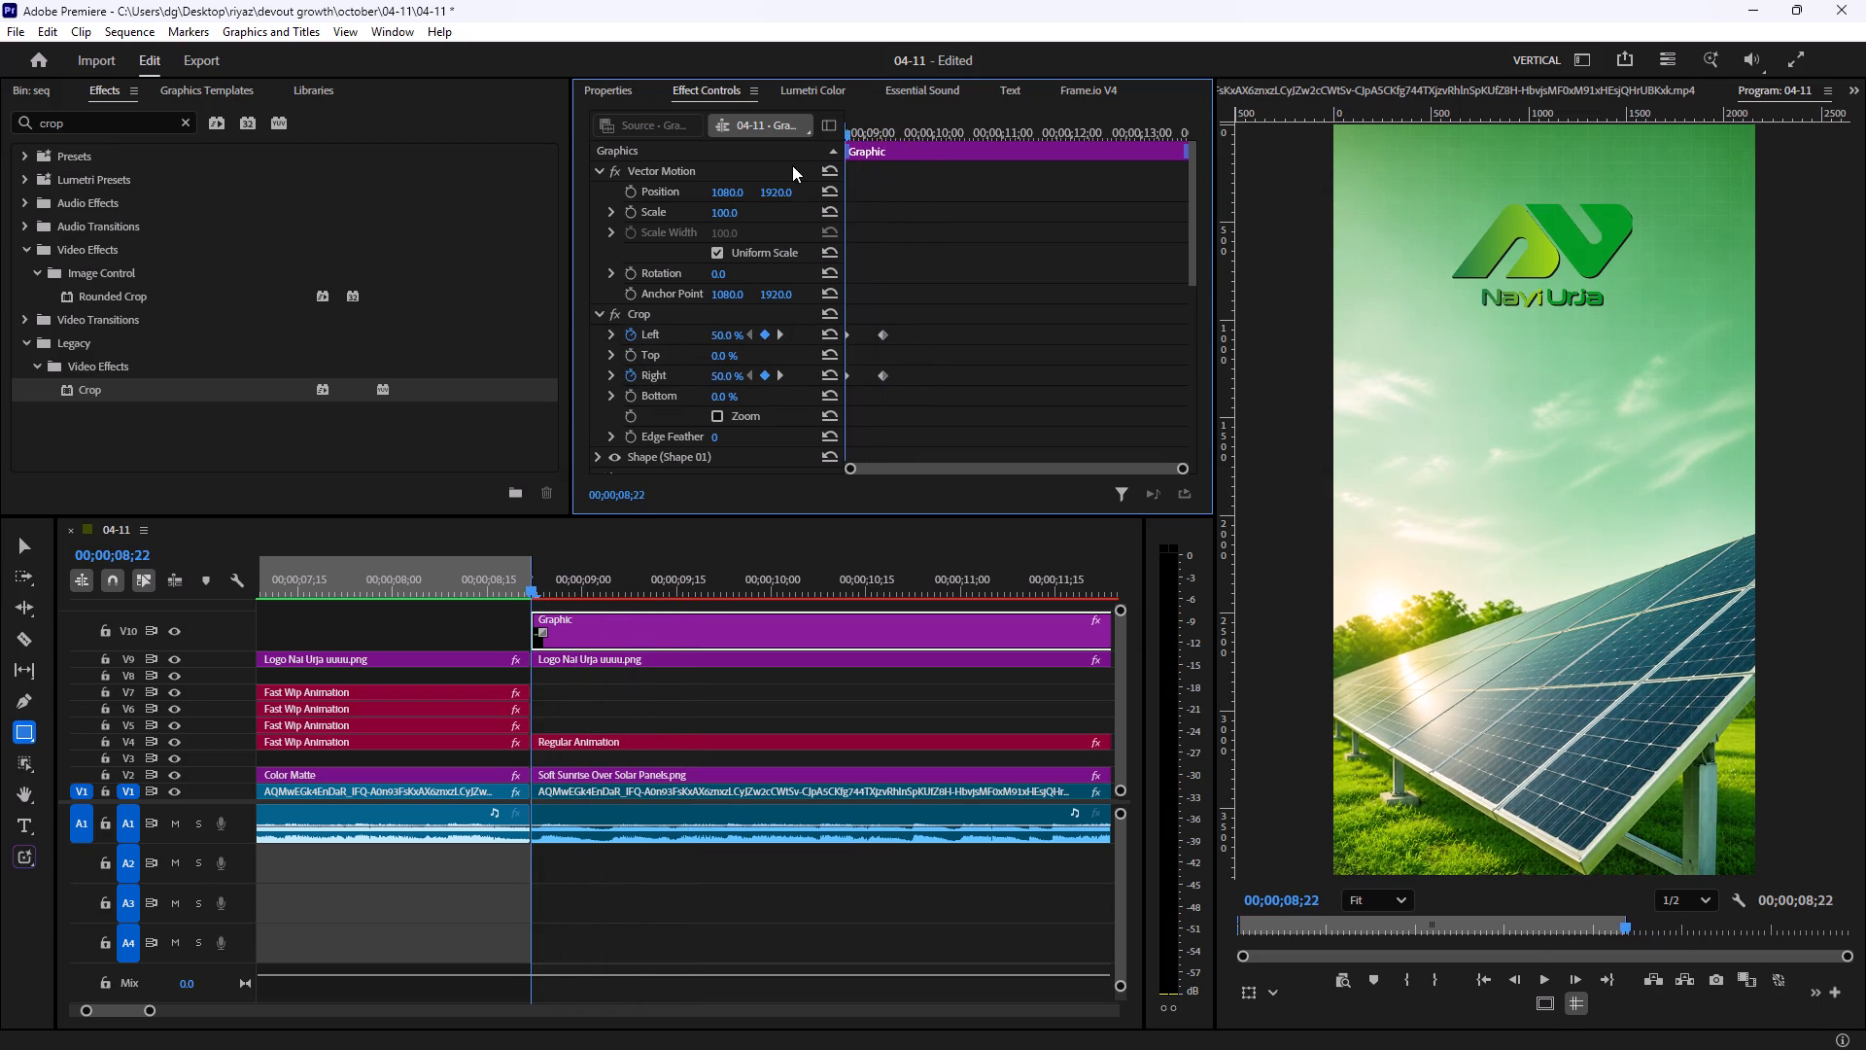
{"action": "key", "text": "space"}
{"action": "key", "text": "space"}
Apply Ease In and Ease Out to all of the rectangle's Left and Right crop keyframes.
{"action": "left_click_drag", "start_coordinate": [934, 307], "coordinate": [798, 402]}
{"action": "right_click", "coordinate": [890, 329]}
{"action": "right_click", "coordinate": [885, 336]}
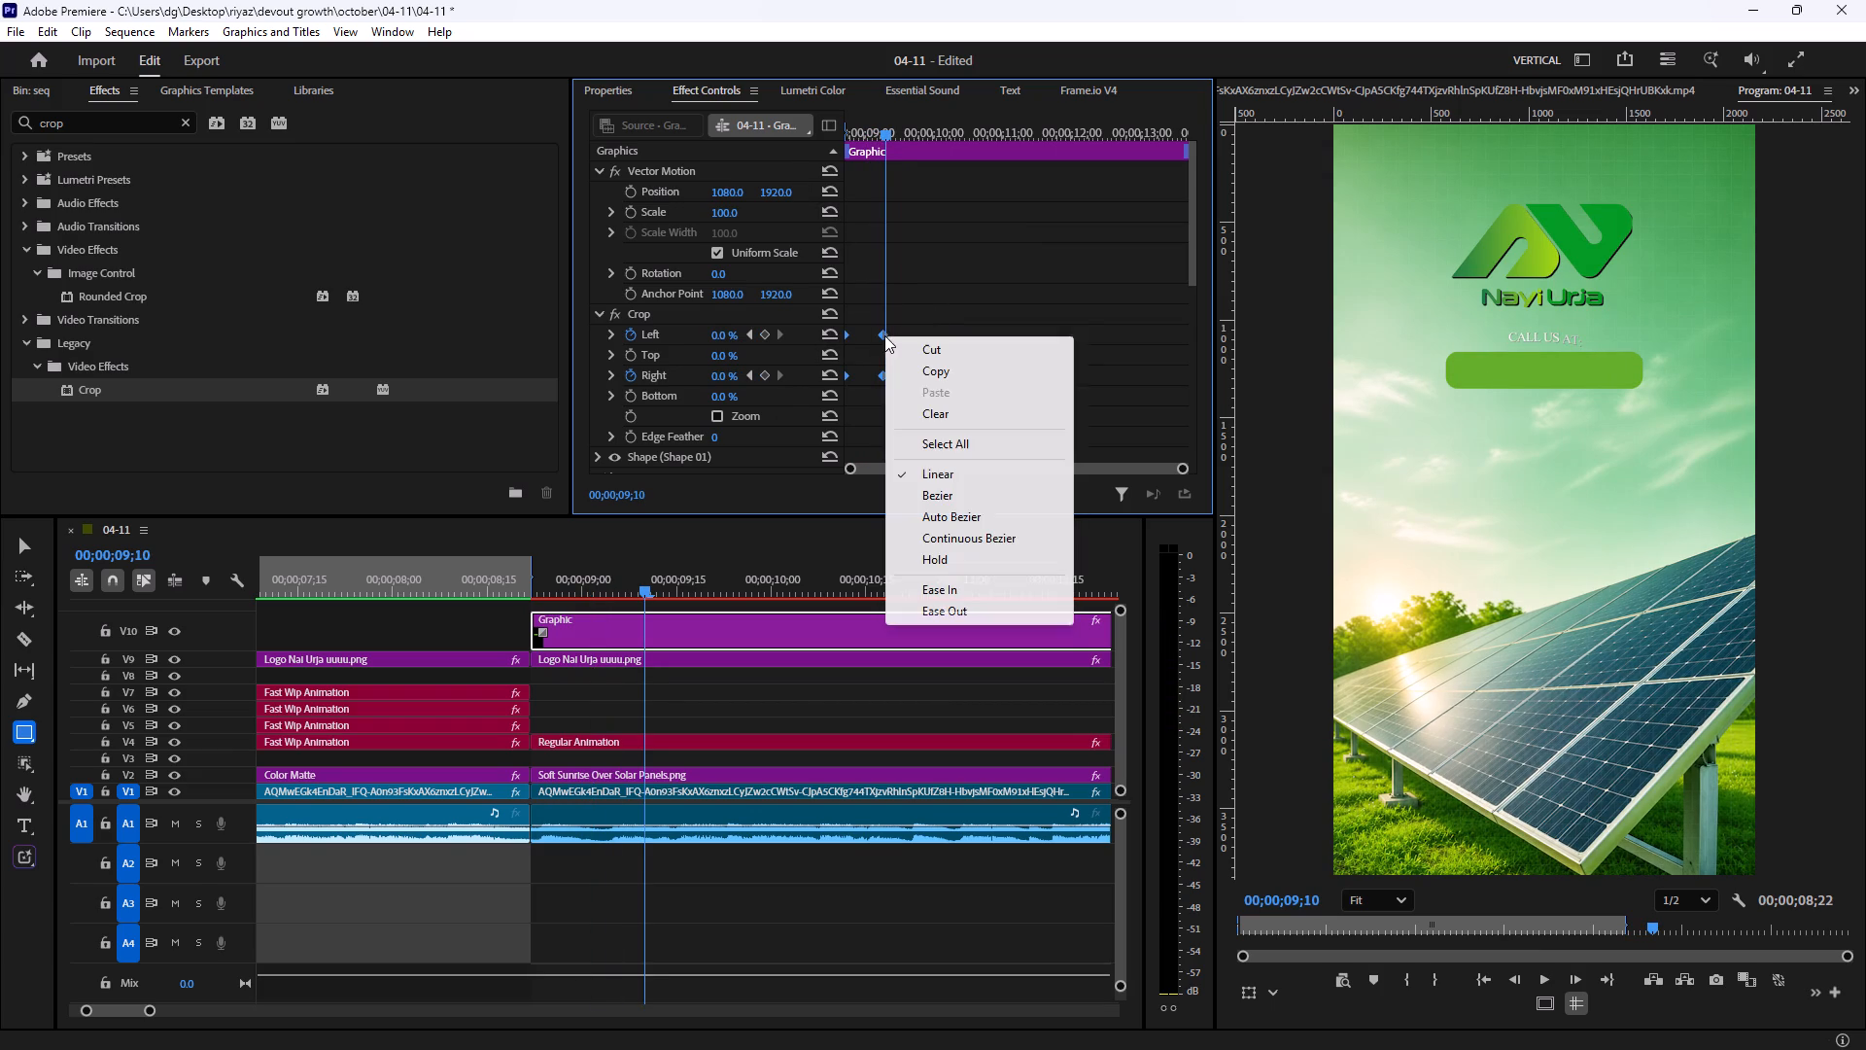
{"action": "left_click", "coordinate": [924, 591]}
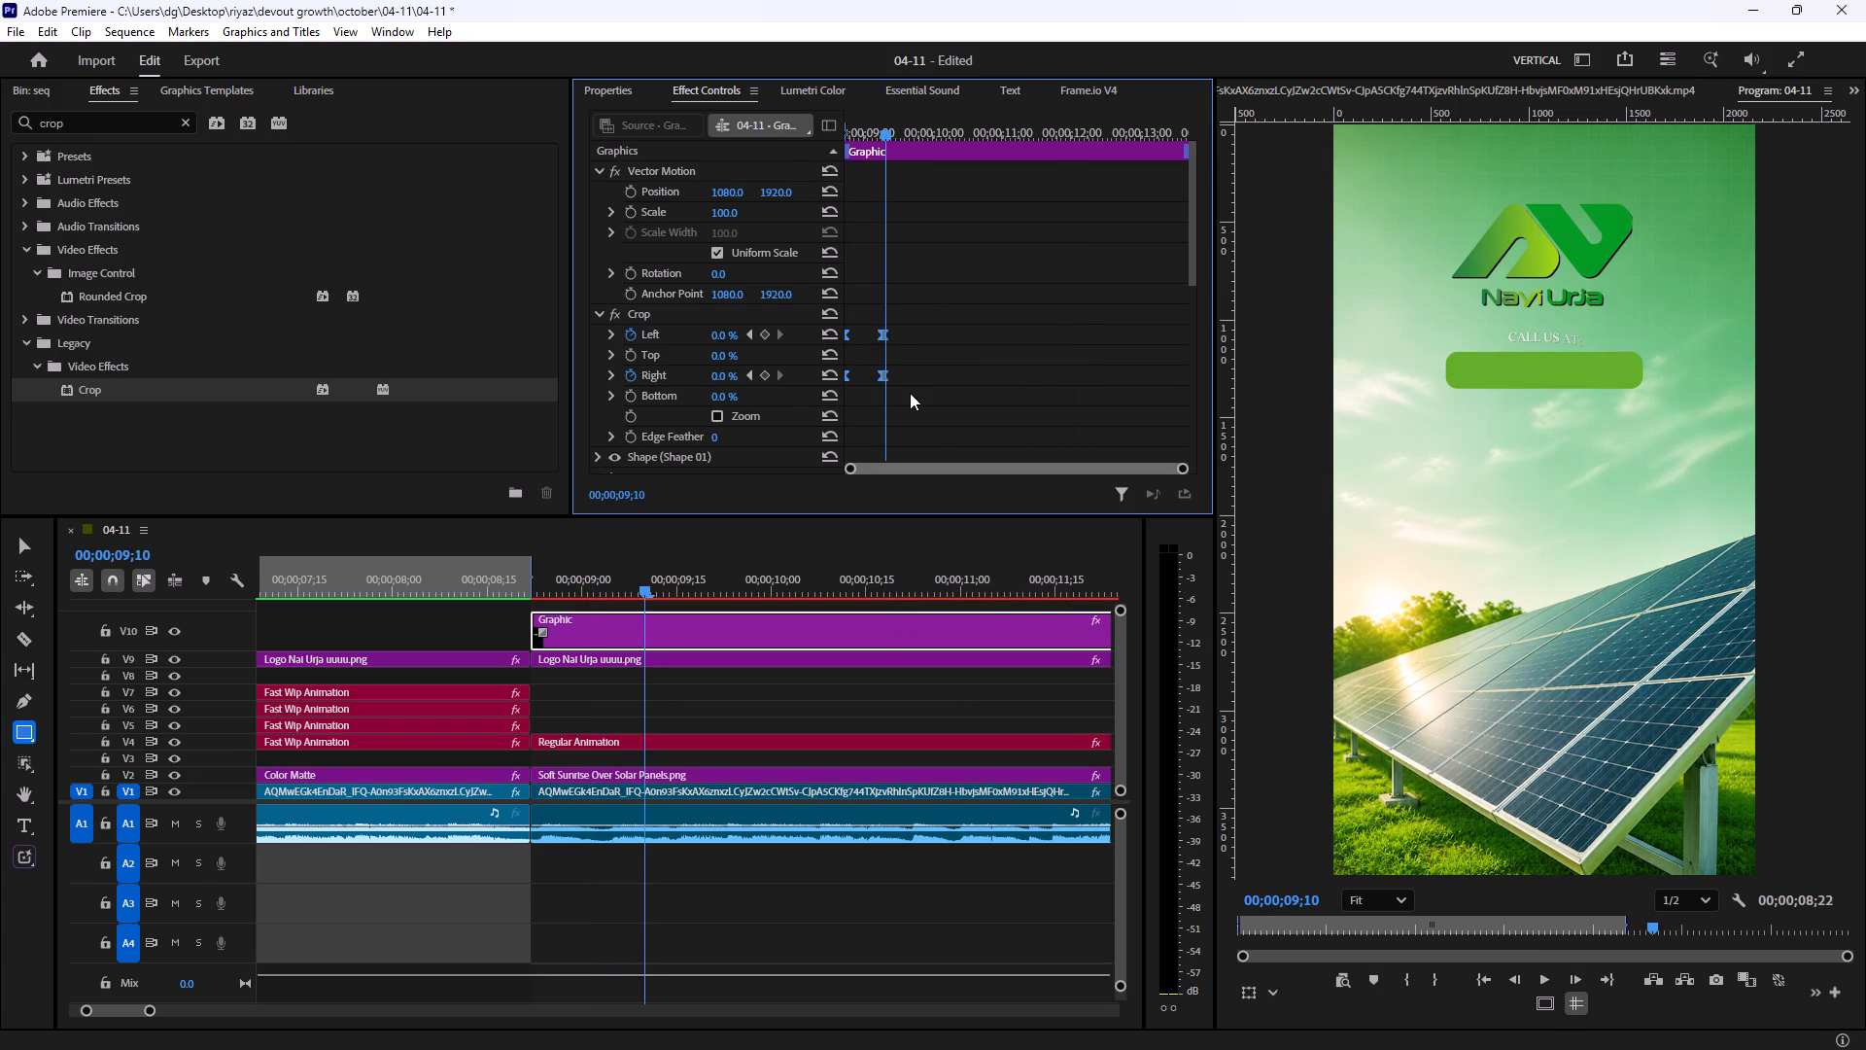
{"action": "right_click", "coordinate": [882, 334]}
{"action": "left_click", "coordinate": [934, 612]}
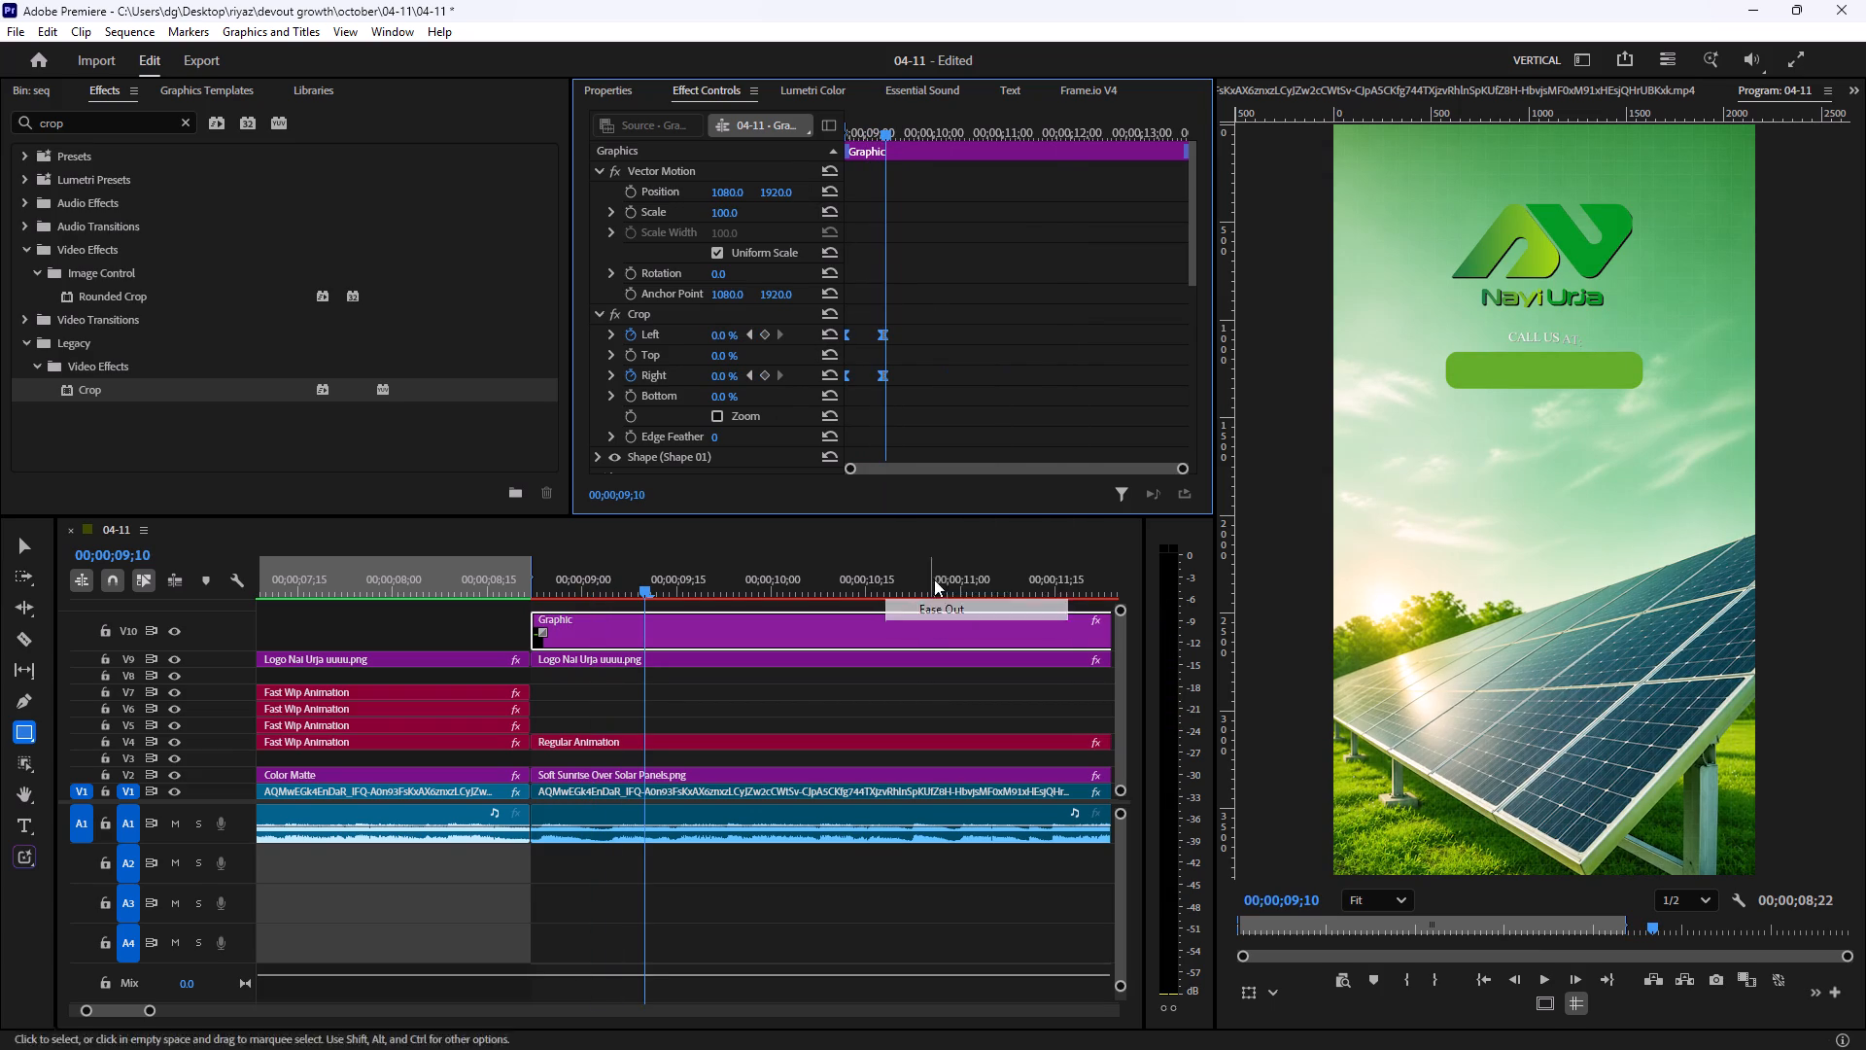
Reshape the velocity curves of the rectangle's Left and Right crop so the reveal starts fast and slows gradually toward its end.
{"action": "left_click", "coordinate": [612, 335]}
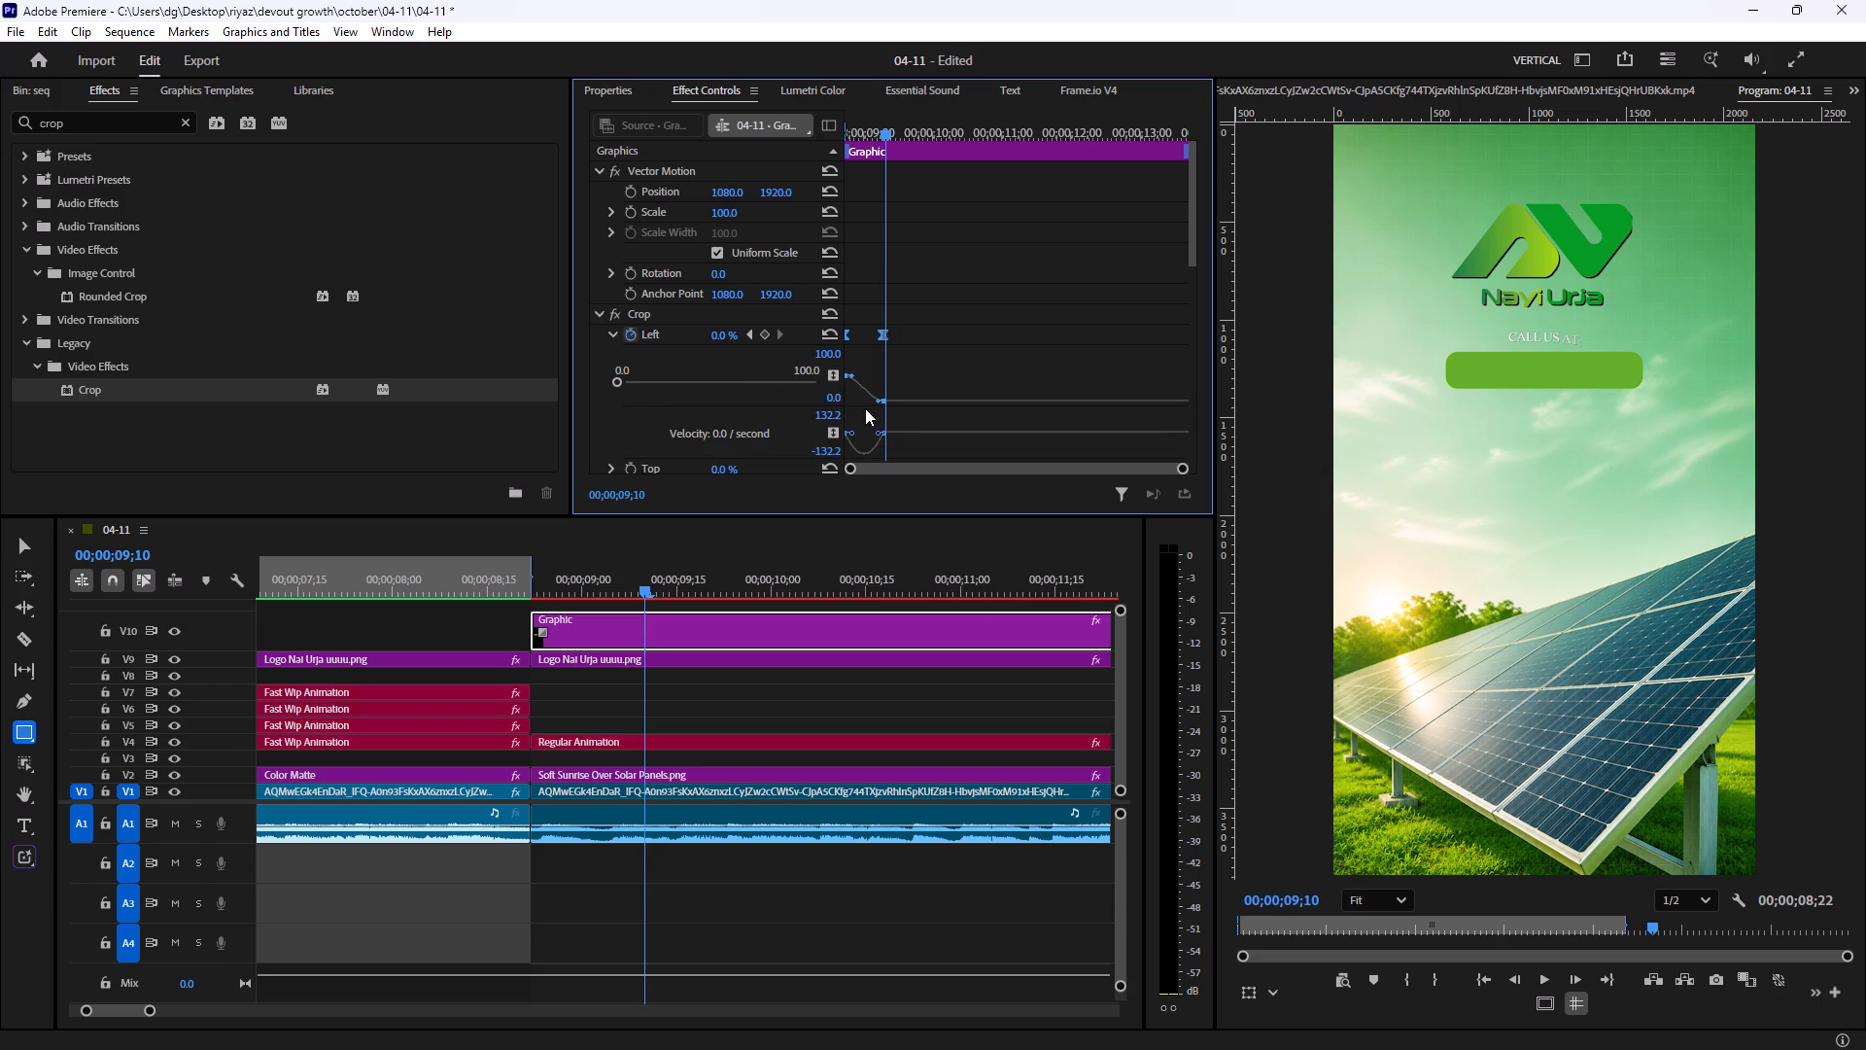
{"action": "left_click_drag", "start_coordinate": [877, 436], "coordinate": [847, 436]}
{"action": "scroll", "coordinate": [966, 364], "scroll_direction": "down", "scroll_amount": 5}
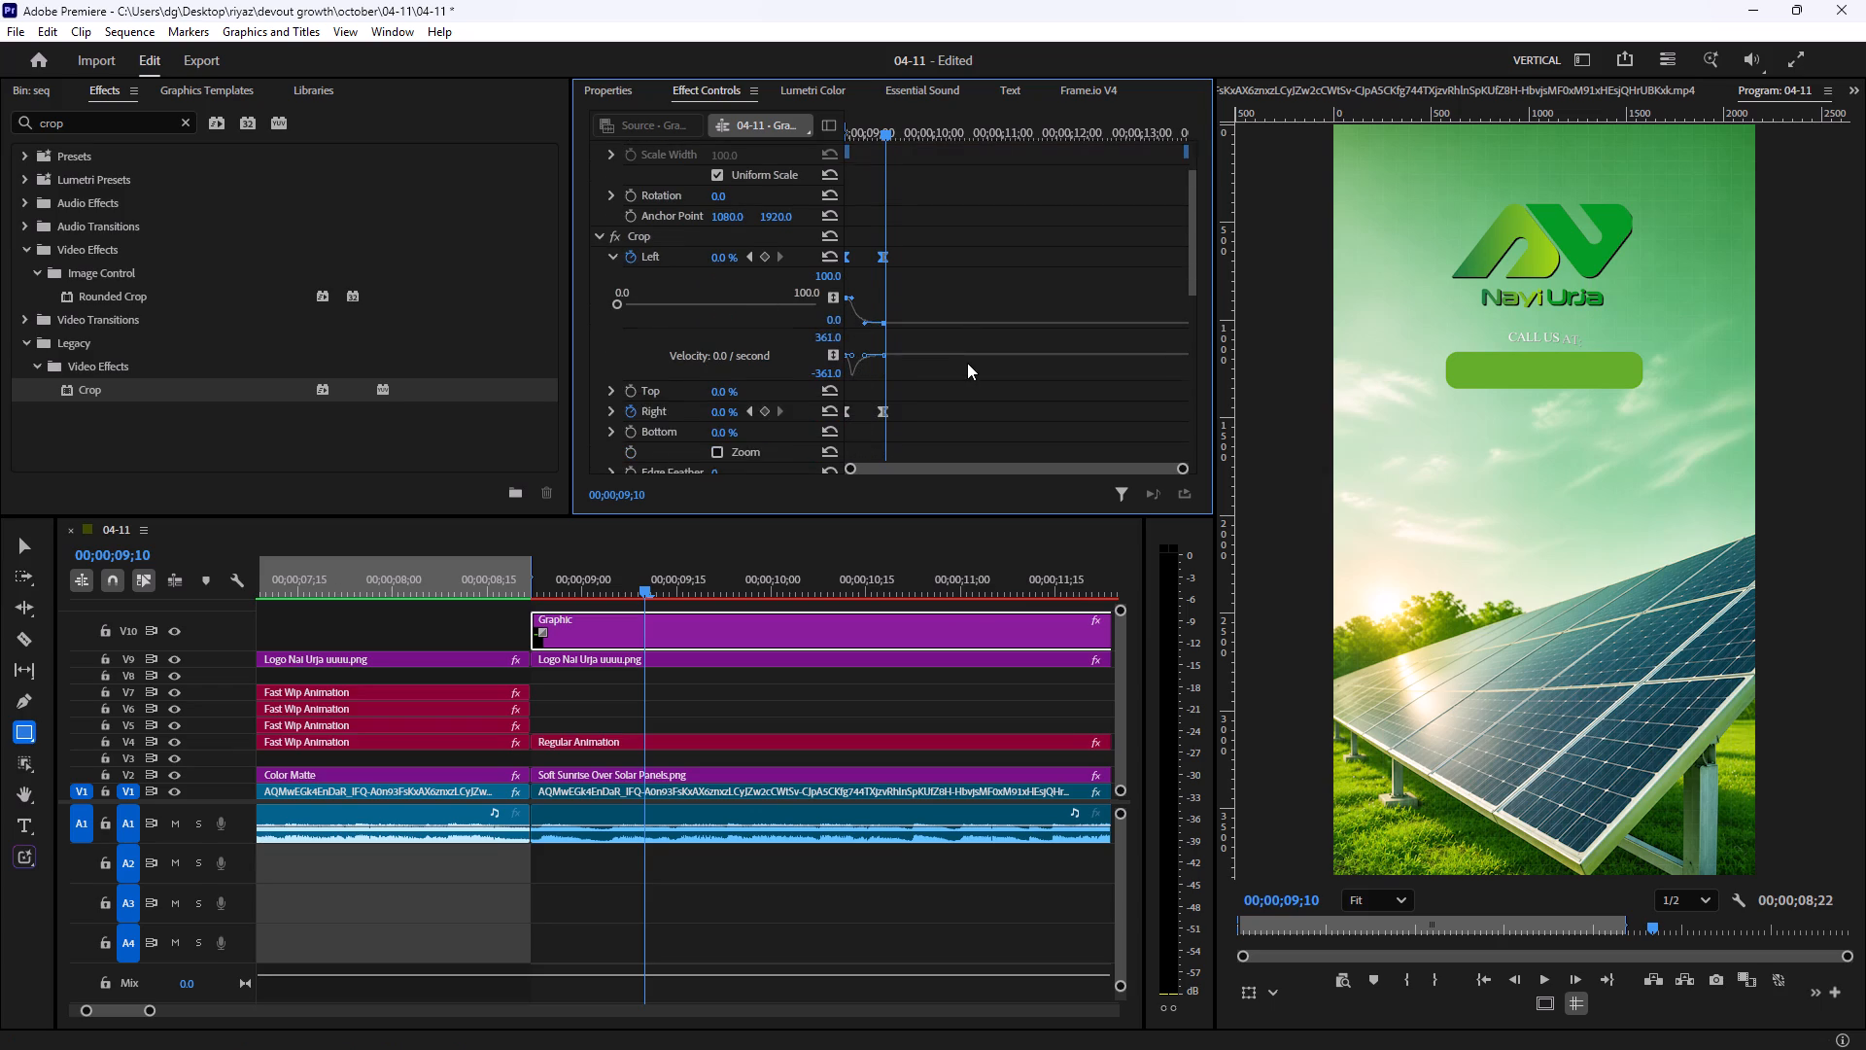
{"action": "left_click_drag", "start_coordinate": [945, 371], "coordinate": [780, 417]}
{"action": "left_click_drag", "start_coordinate": [935, 383], "coordinate": [777, 394]}
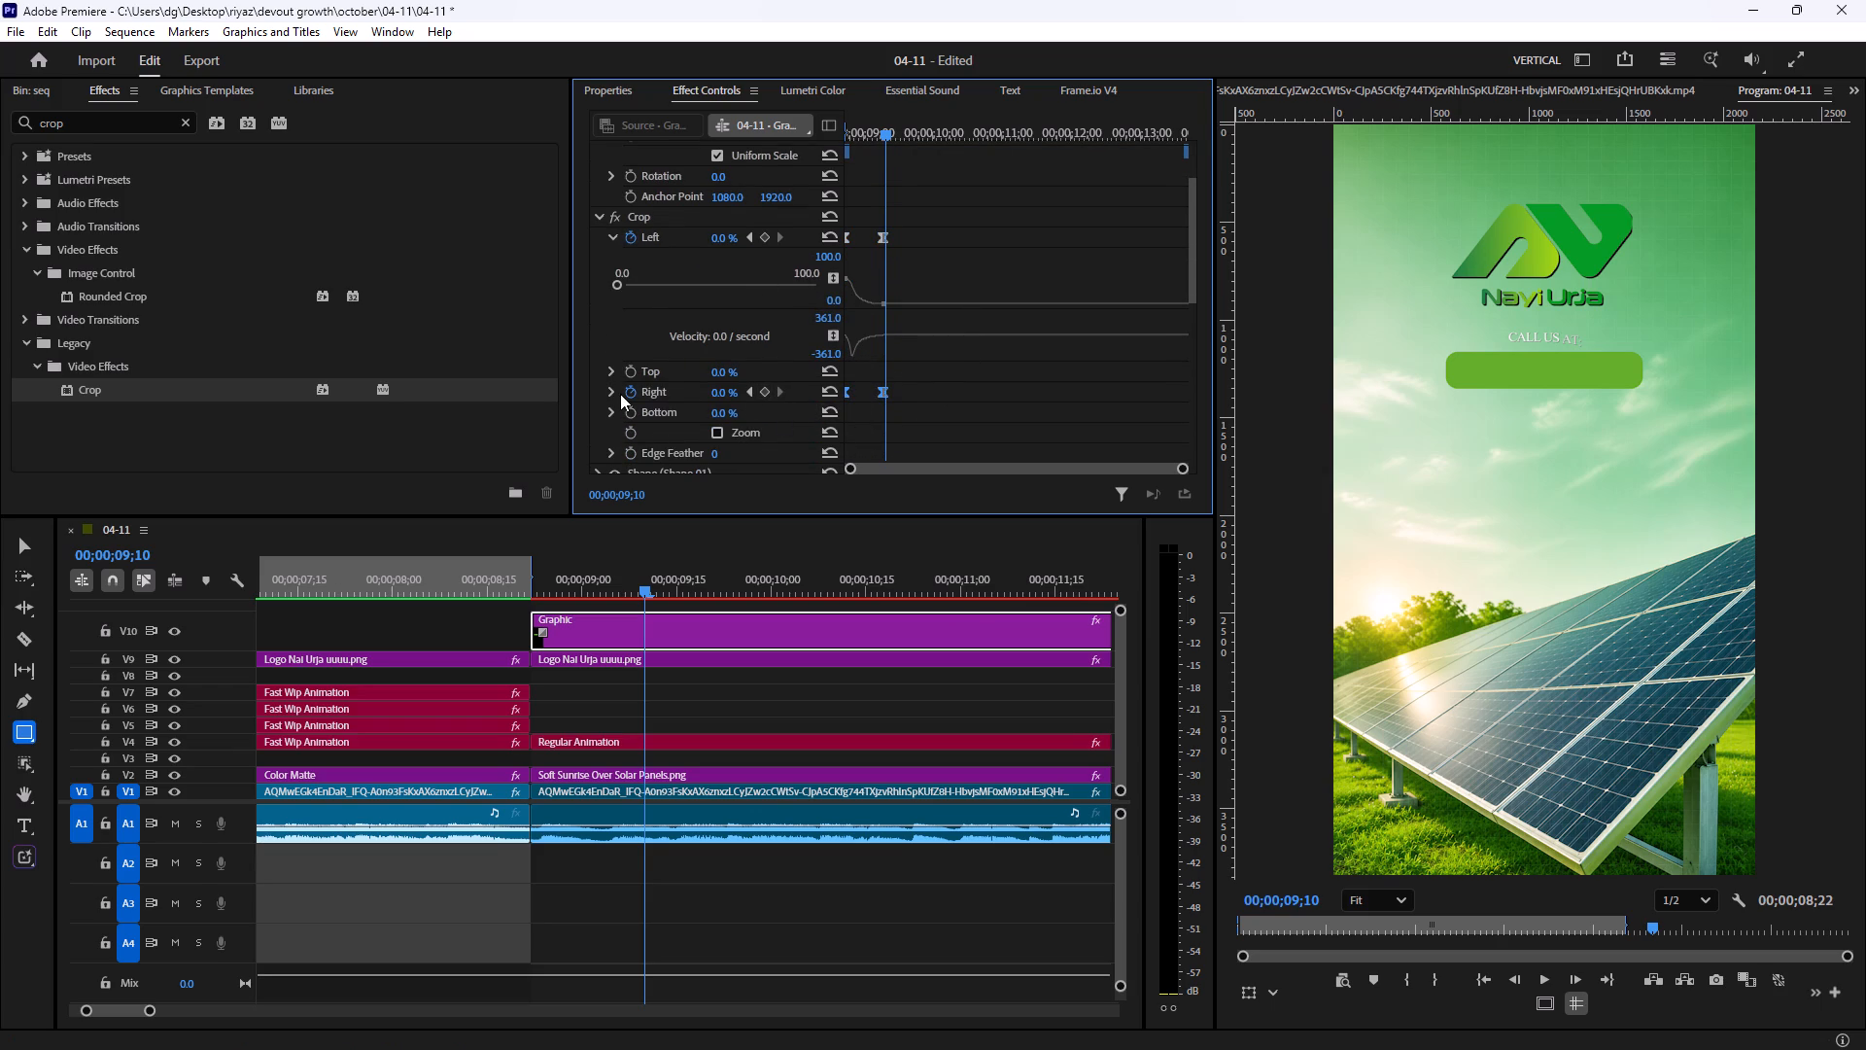
{"action": "left_click", "coordinate": [610, 392]}
{"action": "scroll", "coordinate": [928, 405], "scroll_direction": "down", "scroll_amount": 6}
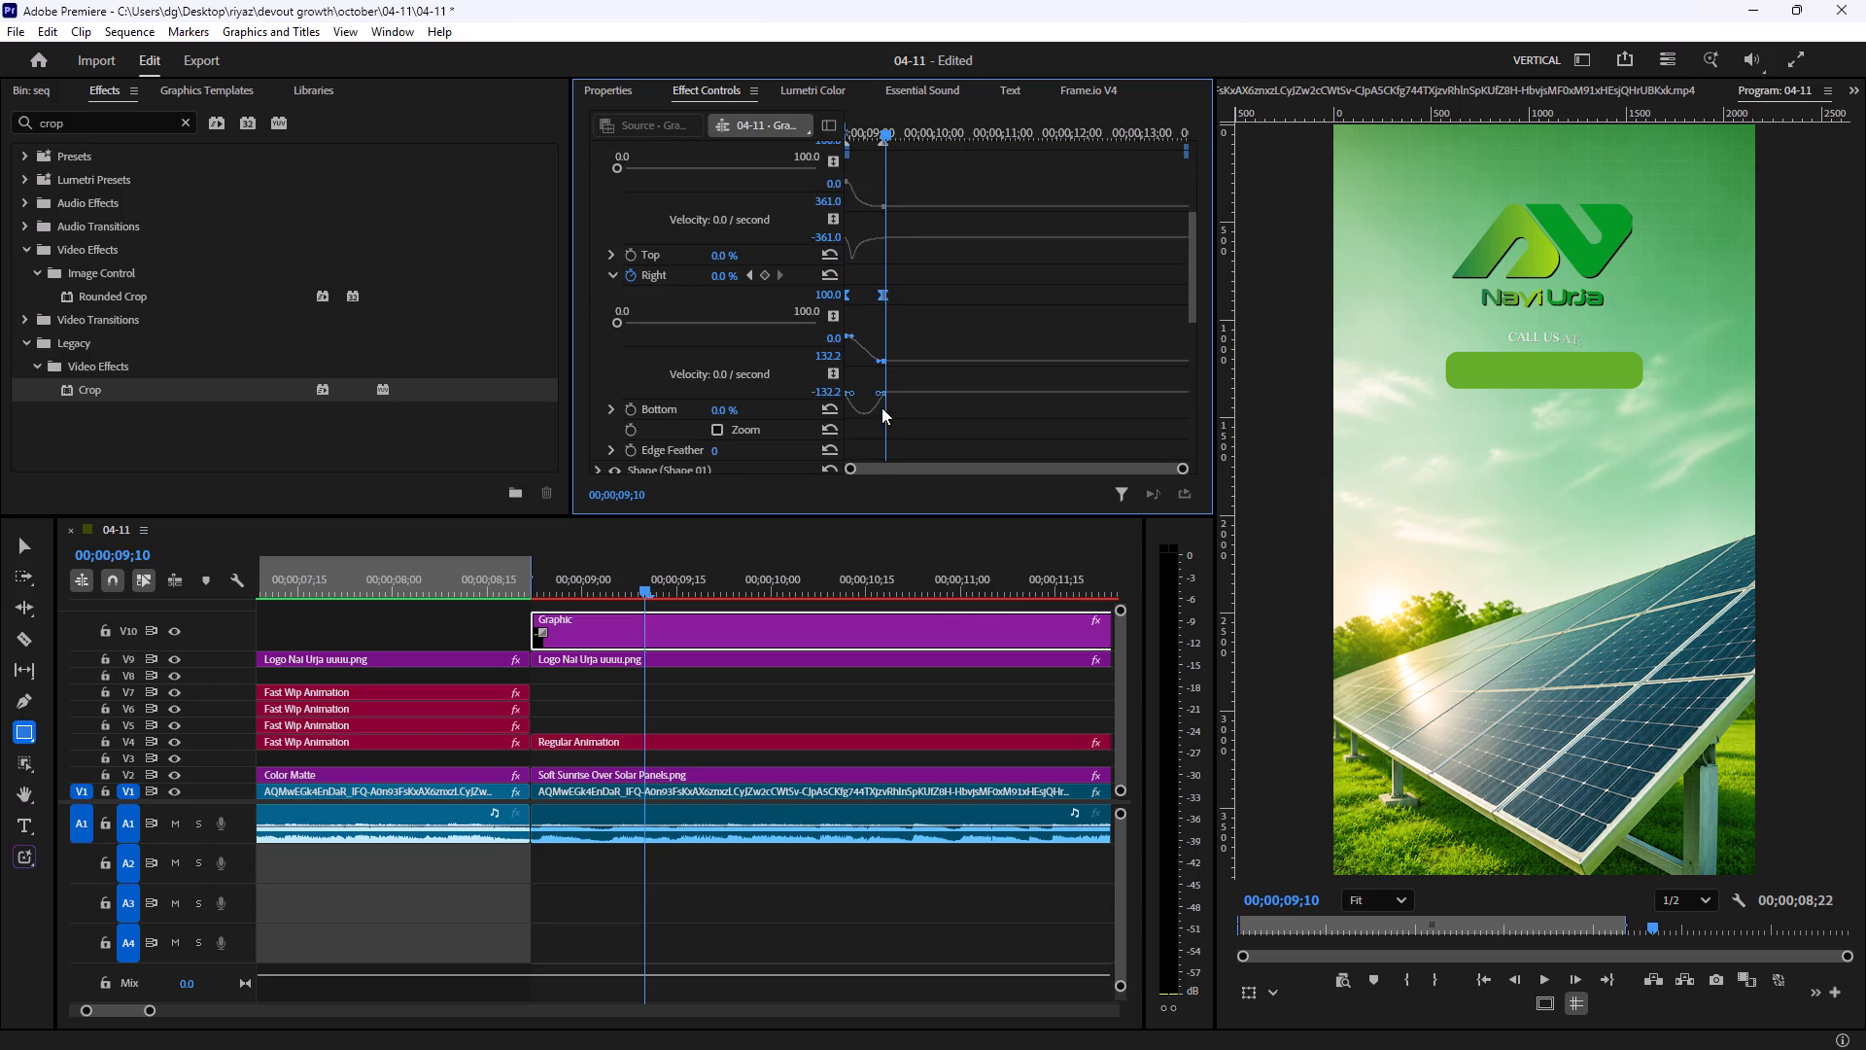
{"action": "left_click_drag", "start_coordinate": [875, 375], "coordinate": [840, 375]}
Play back the rectangle's crop reveal from the closing card's first frame to check its timing.
{"action": "left_click_drag", "start_coordinate": [627, 572], "coordinate": [573, 586]}
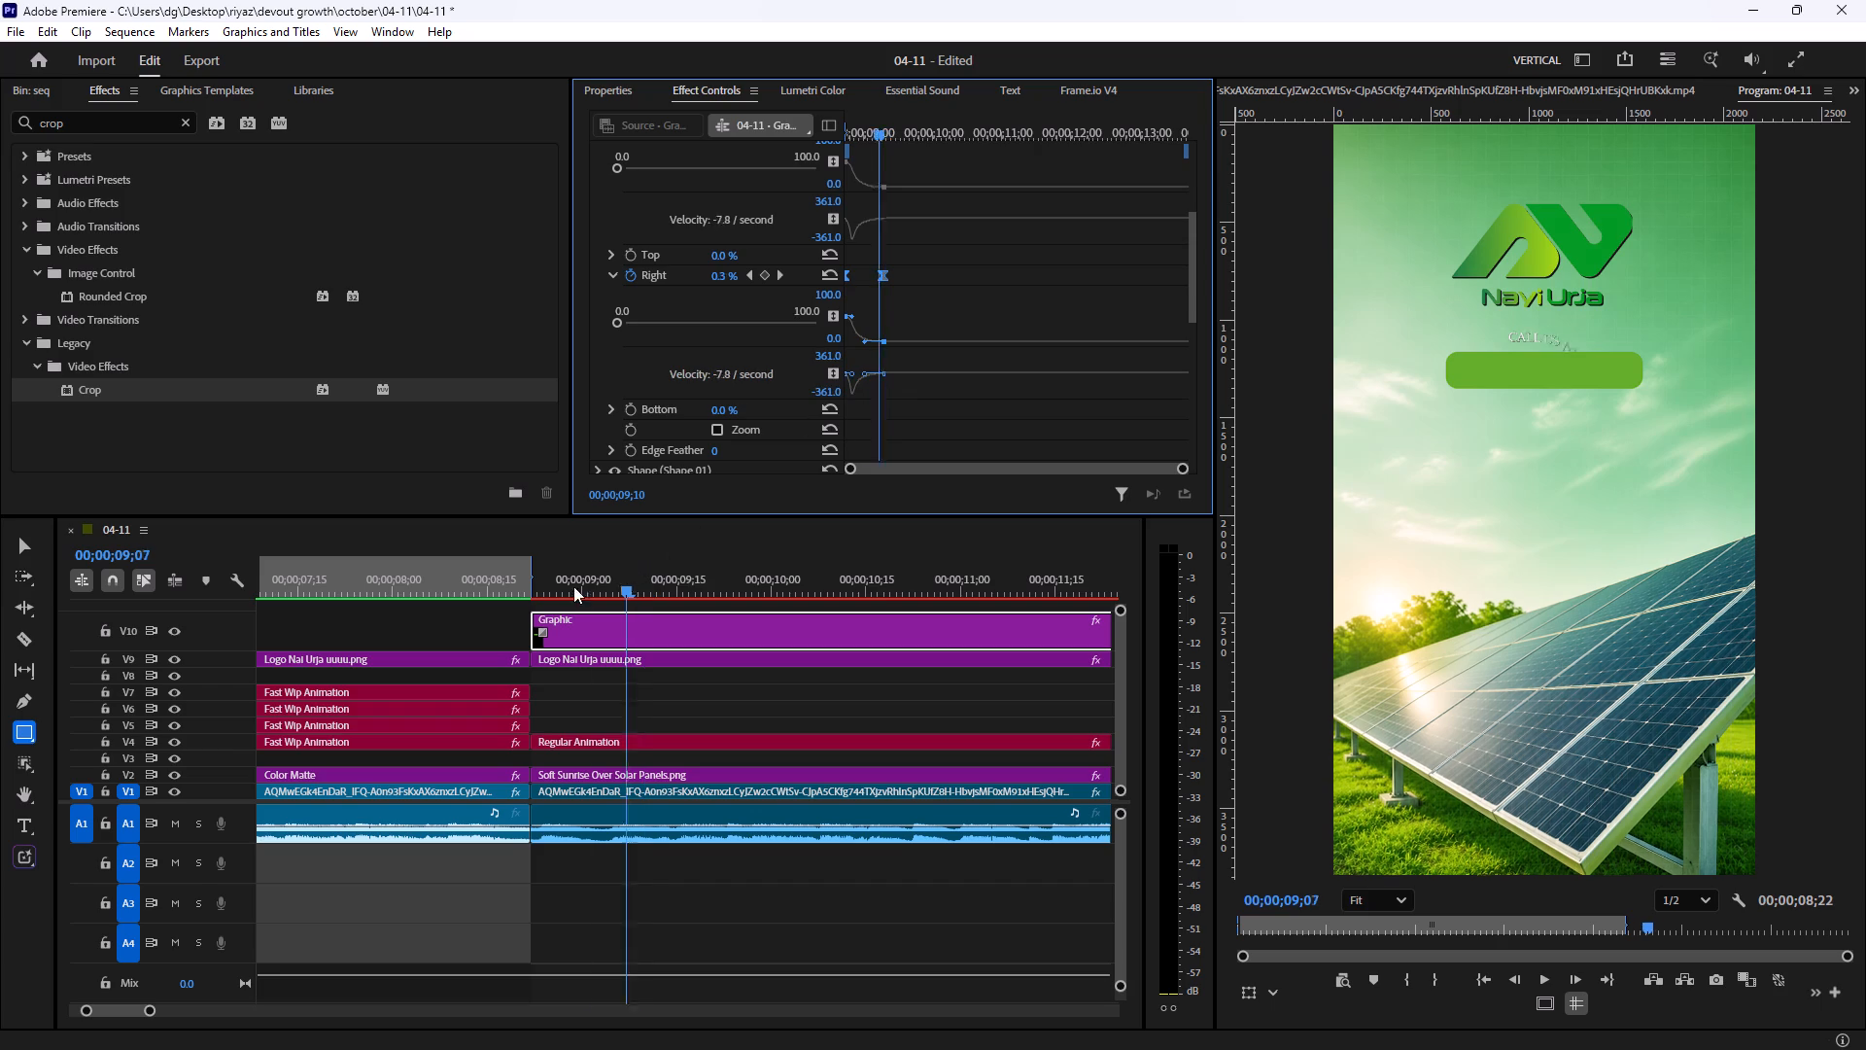
{"action": "left_click_drag", "start_coordinate": [573, 586], "coordinate": [535, 597]}
{"action": "key", "text": "space"}
{"action": "left_click", "coordinate": [627, 681]}
{"action": "key", "text": "space"}
{"action": "left_click_drag", "start_coordinate": [632, 570], "coordinate": [536, 578]}
{"action": "key", "text": "space"}
{"action": "key", "text": "space"}
Check the closing card's opening frames and examine the effect settings of the Regular Animation title clip.
{"action": "left_click_drag", "start_coordinate": [611, 585], "coordinate": [582, 589]}
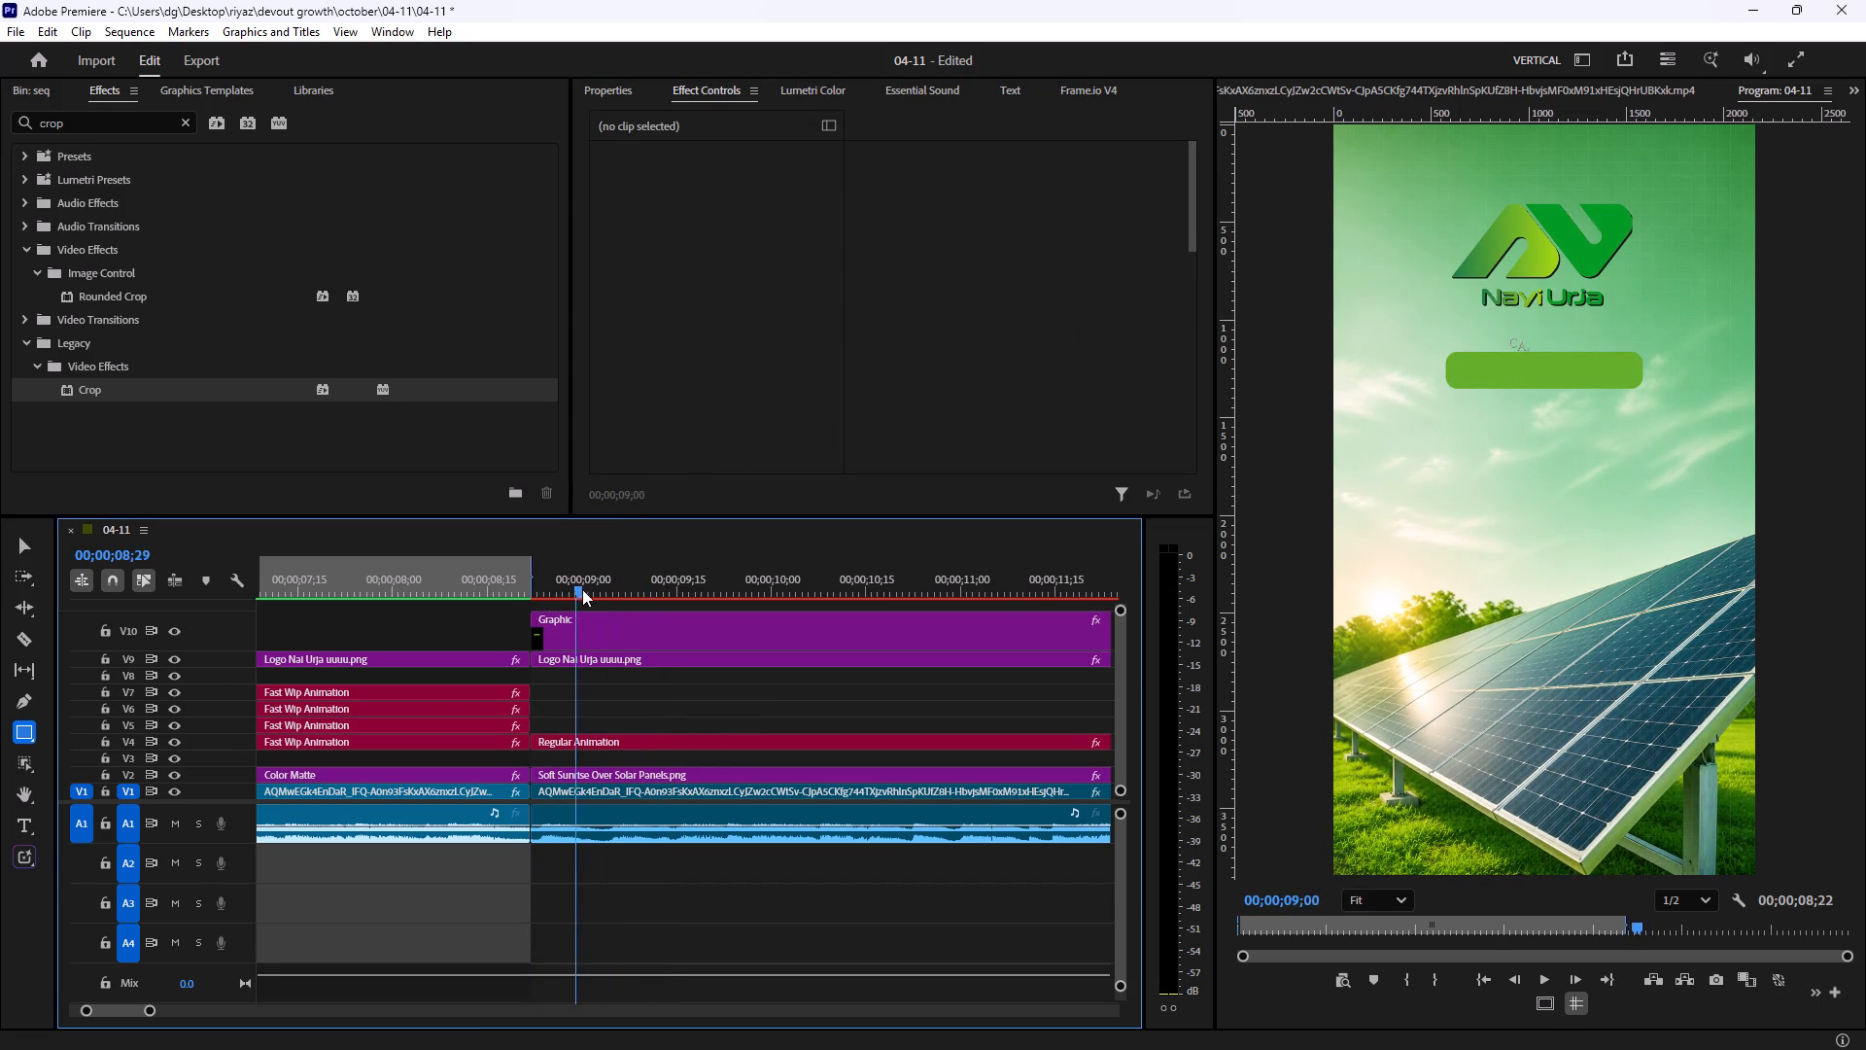
{"action": "left_click_drag", "start_coordinate": [582, 589], "coordinate": [536, 604]}
{"action": "left_click", "coordinate": [612, 737]}
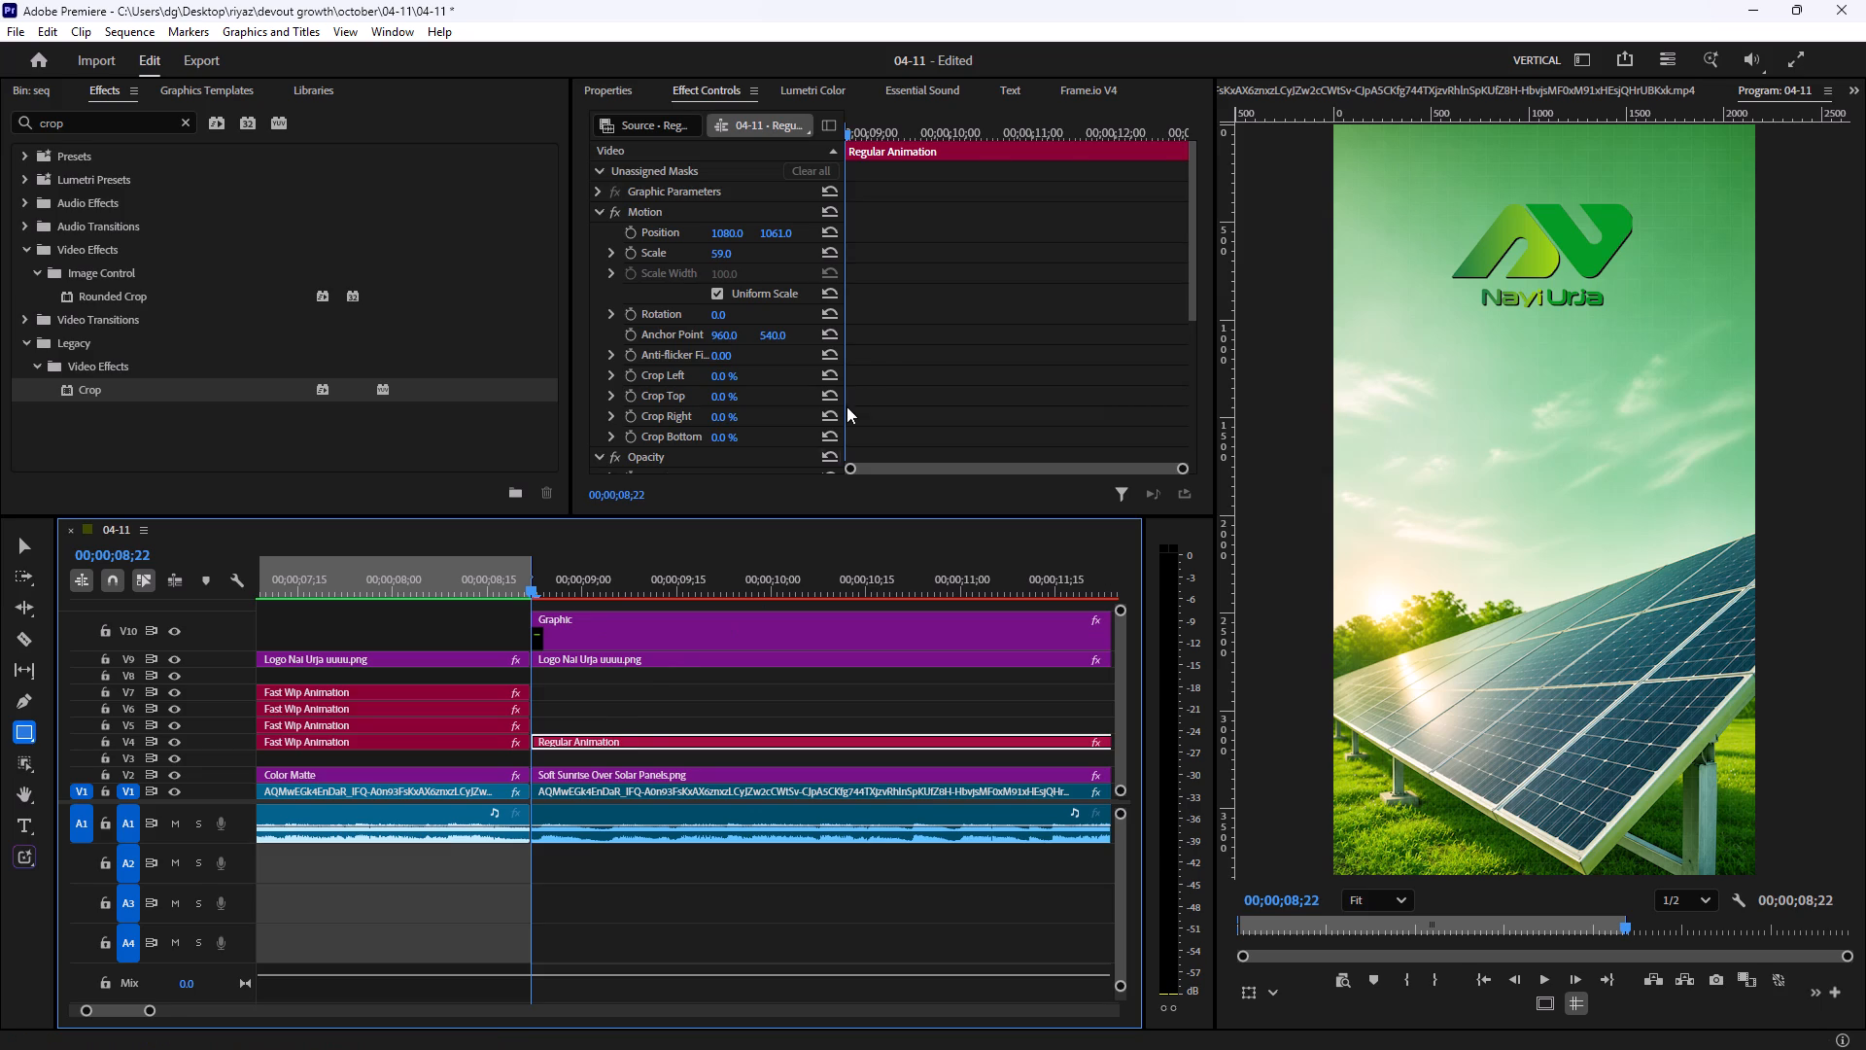
{"action": "scroll", "coordinate": [879, 365], "scroll_direction": "down", "scroll_amount": 12}
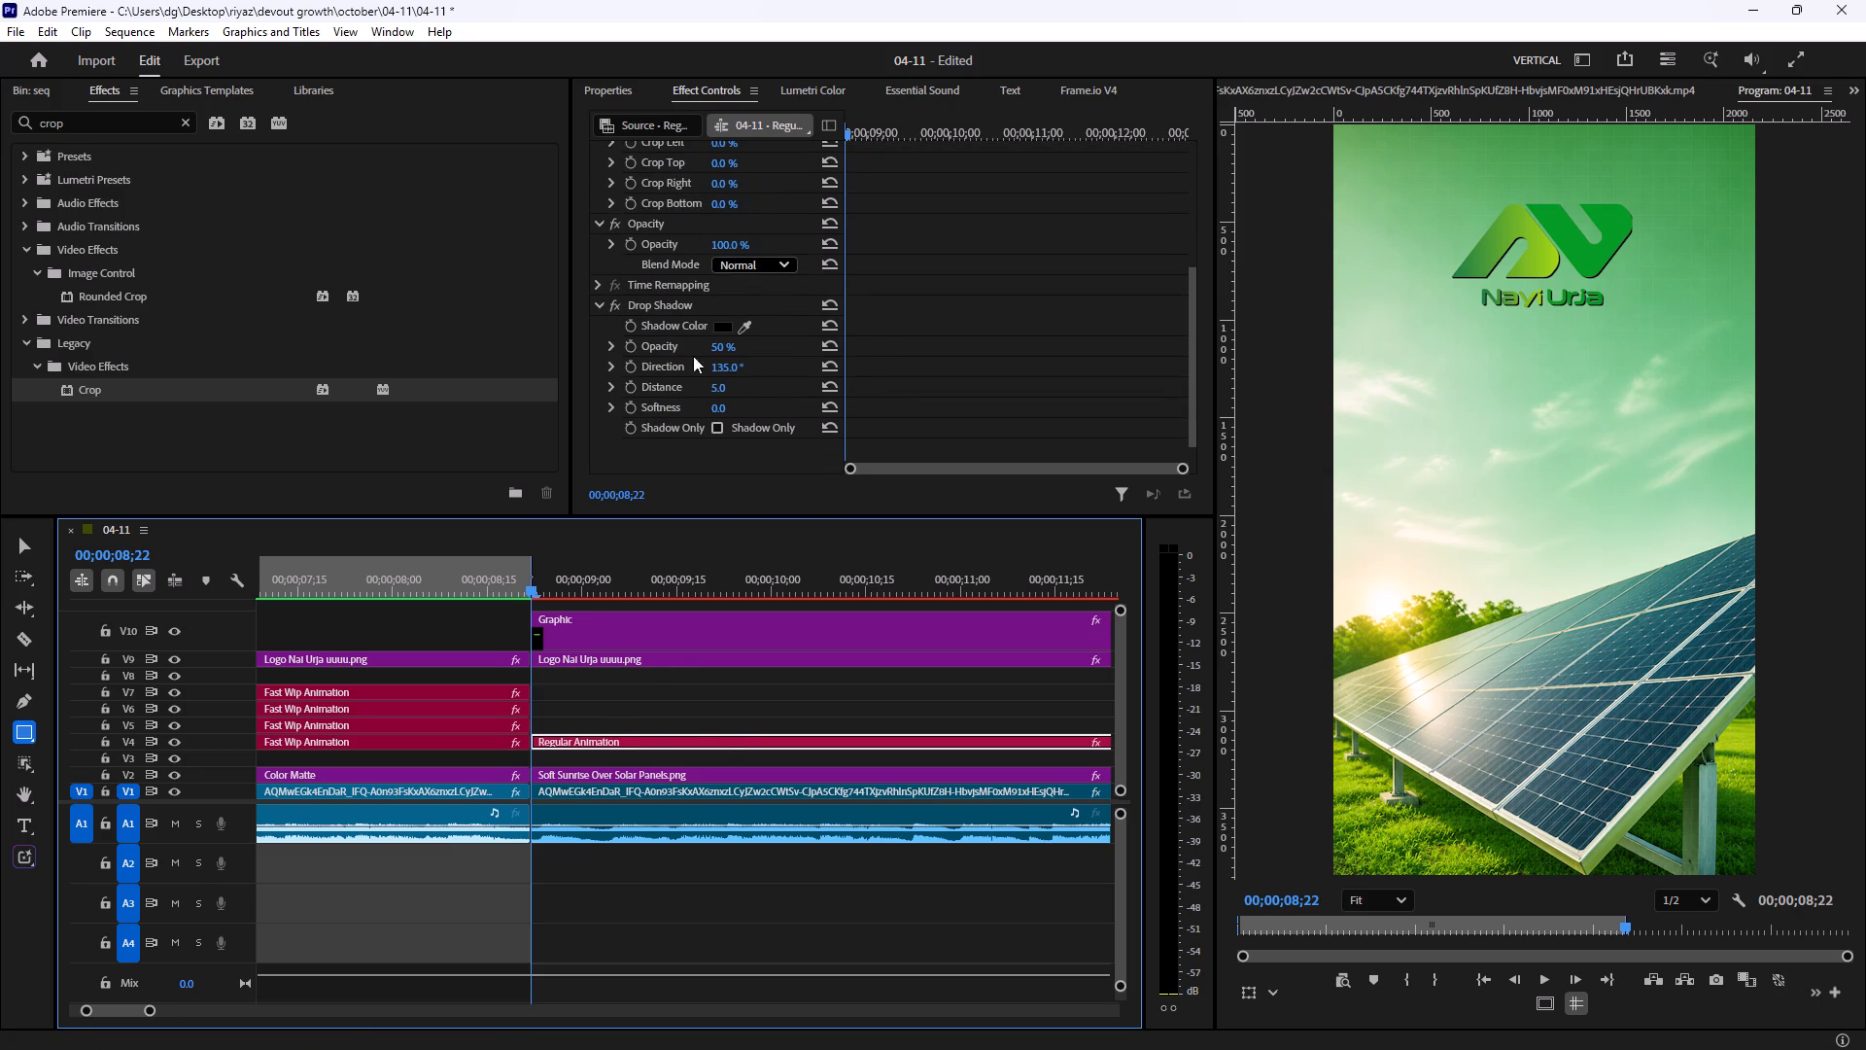
Move the rectangle's ending Left and Right crop keyframes later, to about 00;00;09;24, and play back the slower reveal.
{"action": "left_click", "coordinate": [652, 627]}
{"action": "left_click", "coordinate": [592, 584]}
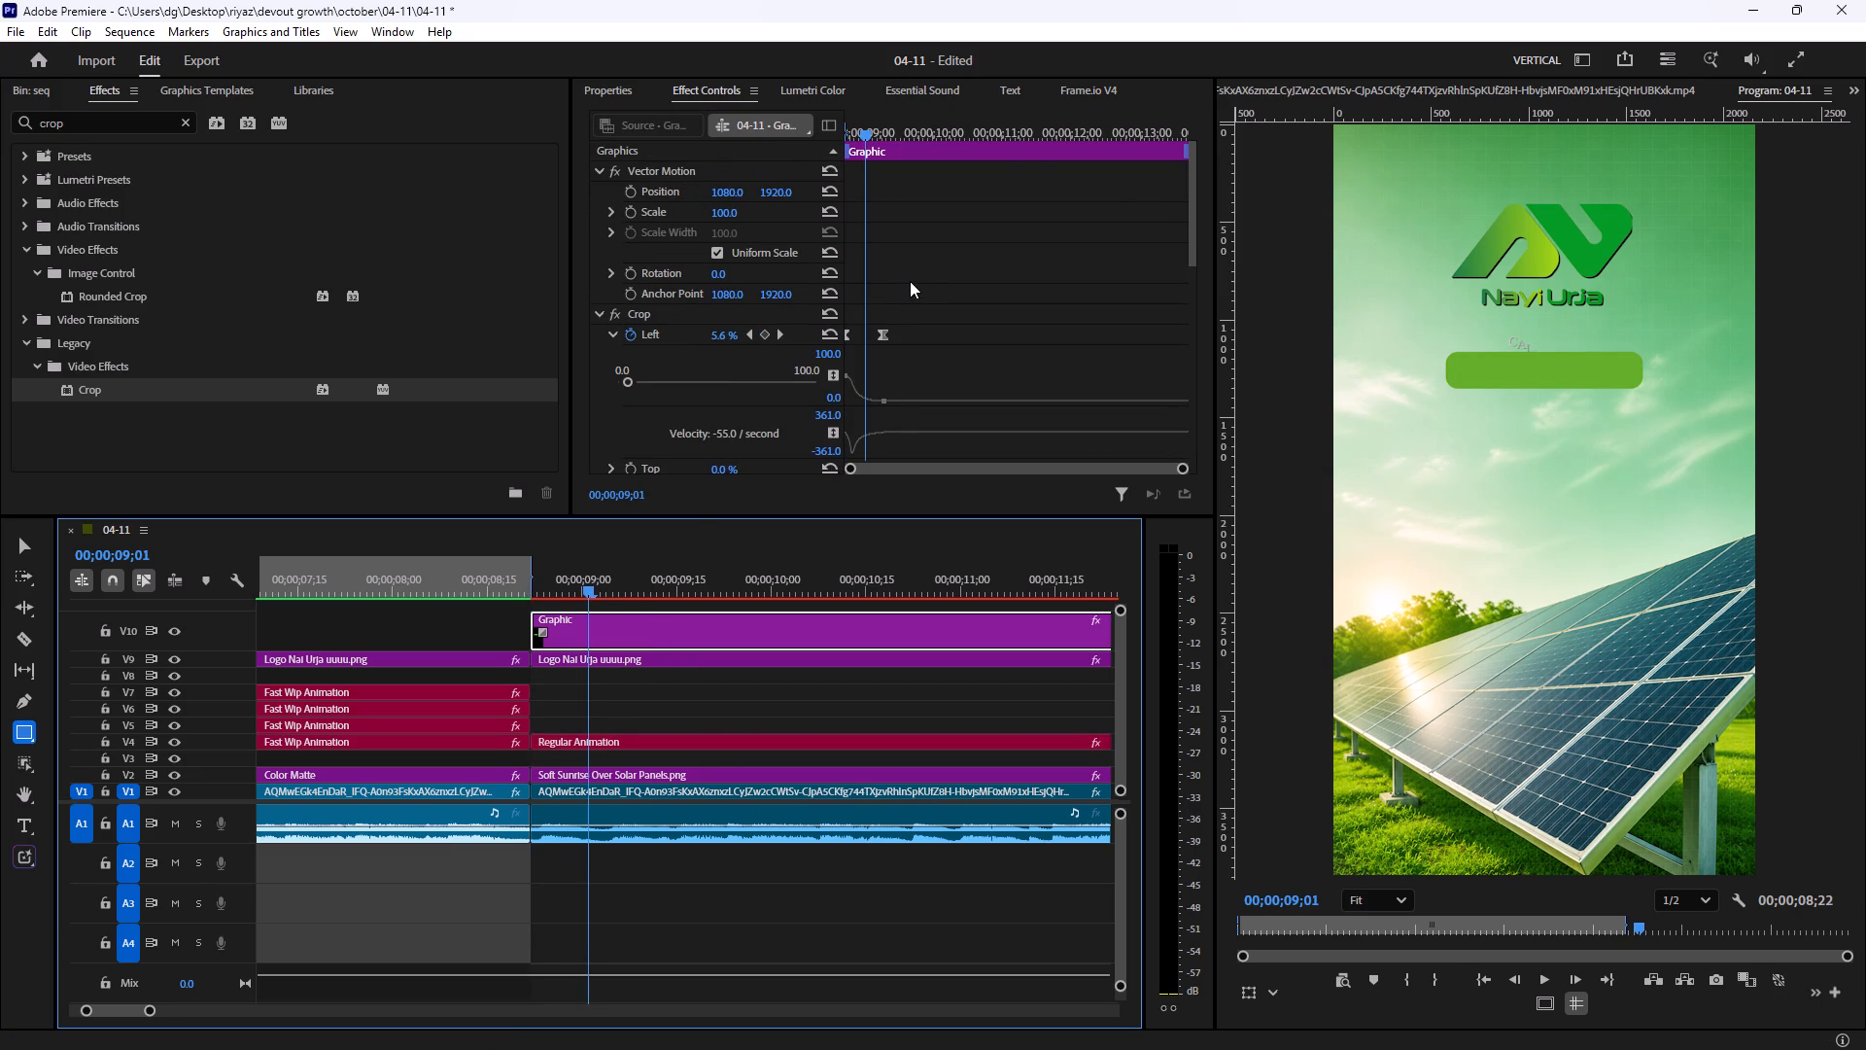
{"action": "scroll", "coordinate": [910, 281], "scroll_direction": "down", "scroll_amount": 6}
{"action": "left_click_drag", "start_coordinate": [924, 196], "coordinate": [868, 471]}
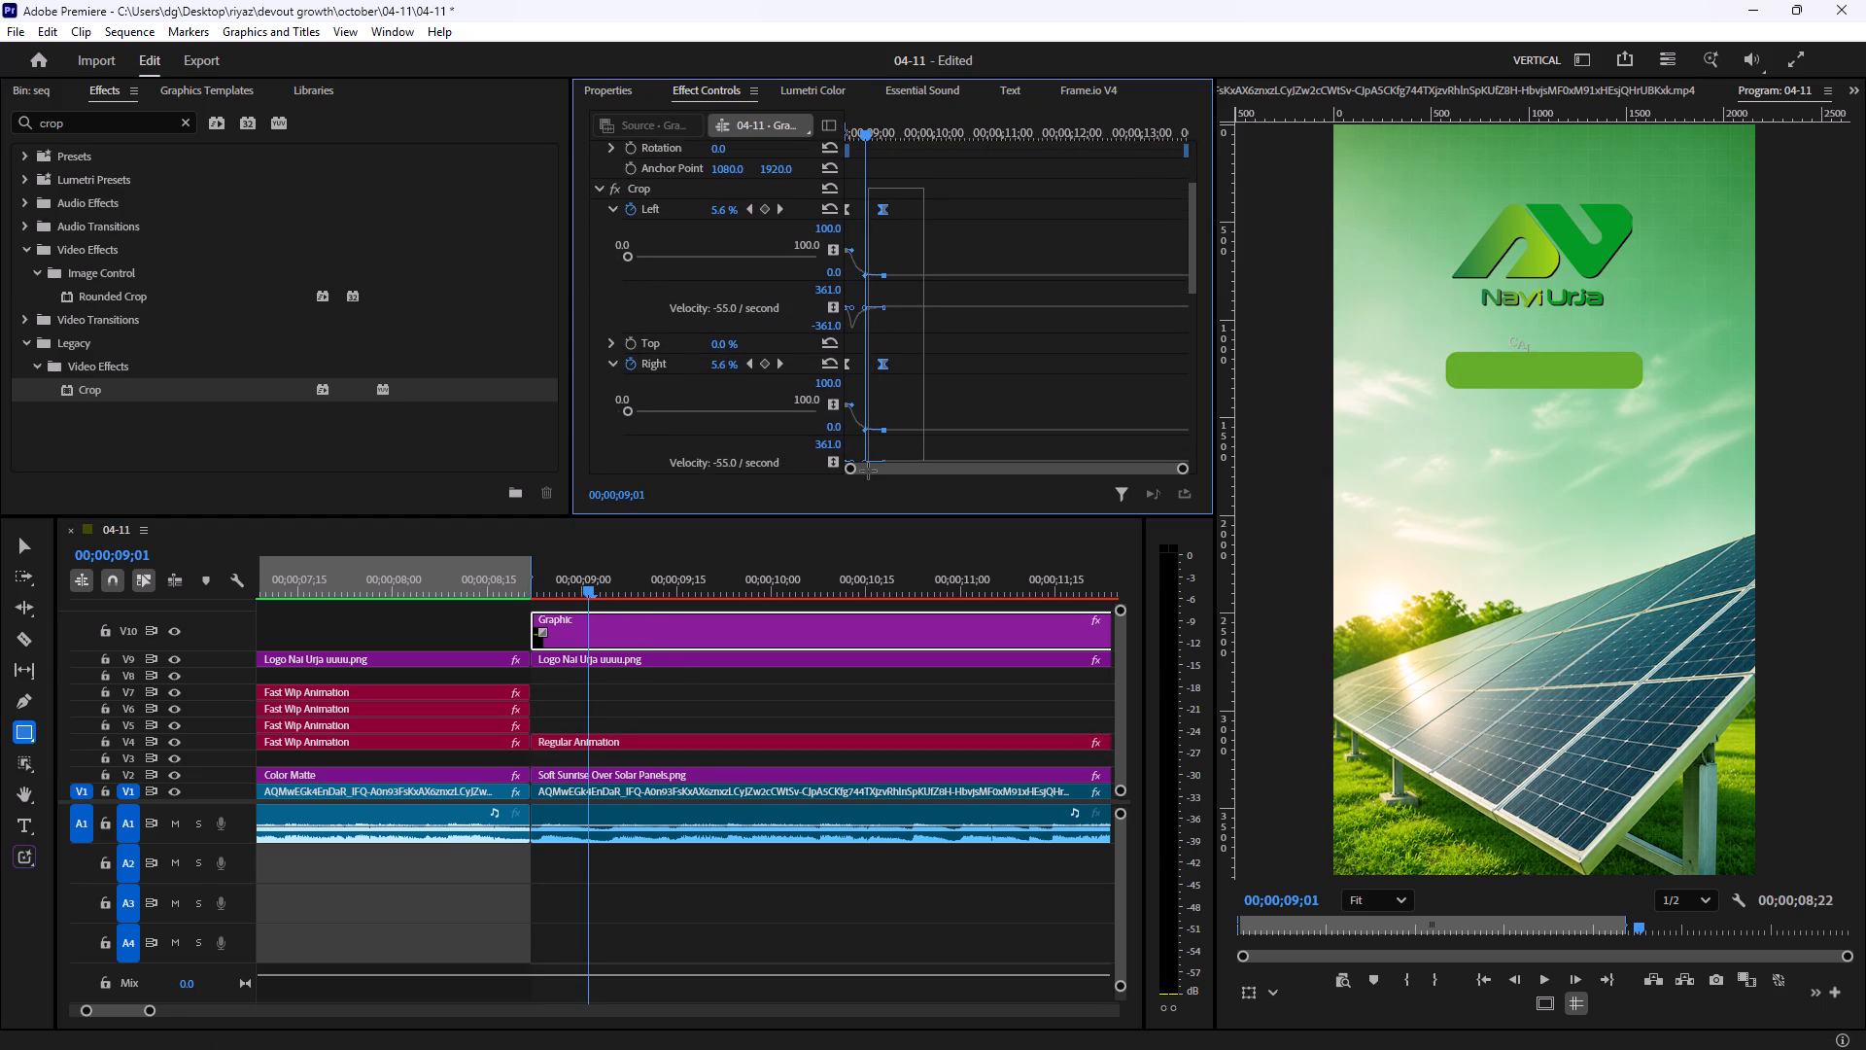
{"action": "left_click_drag", "start_coordinate": [868, 471], "coordinate": [868, 469]}
{"action": "left_click_drag", "start_coordinate": [882, 356], "coordinate": [918, 356]}
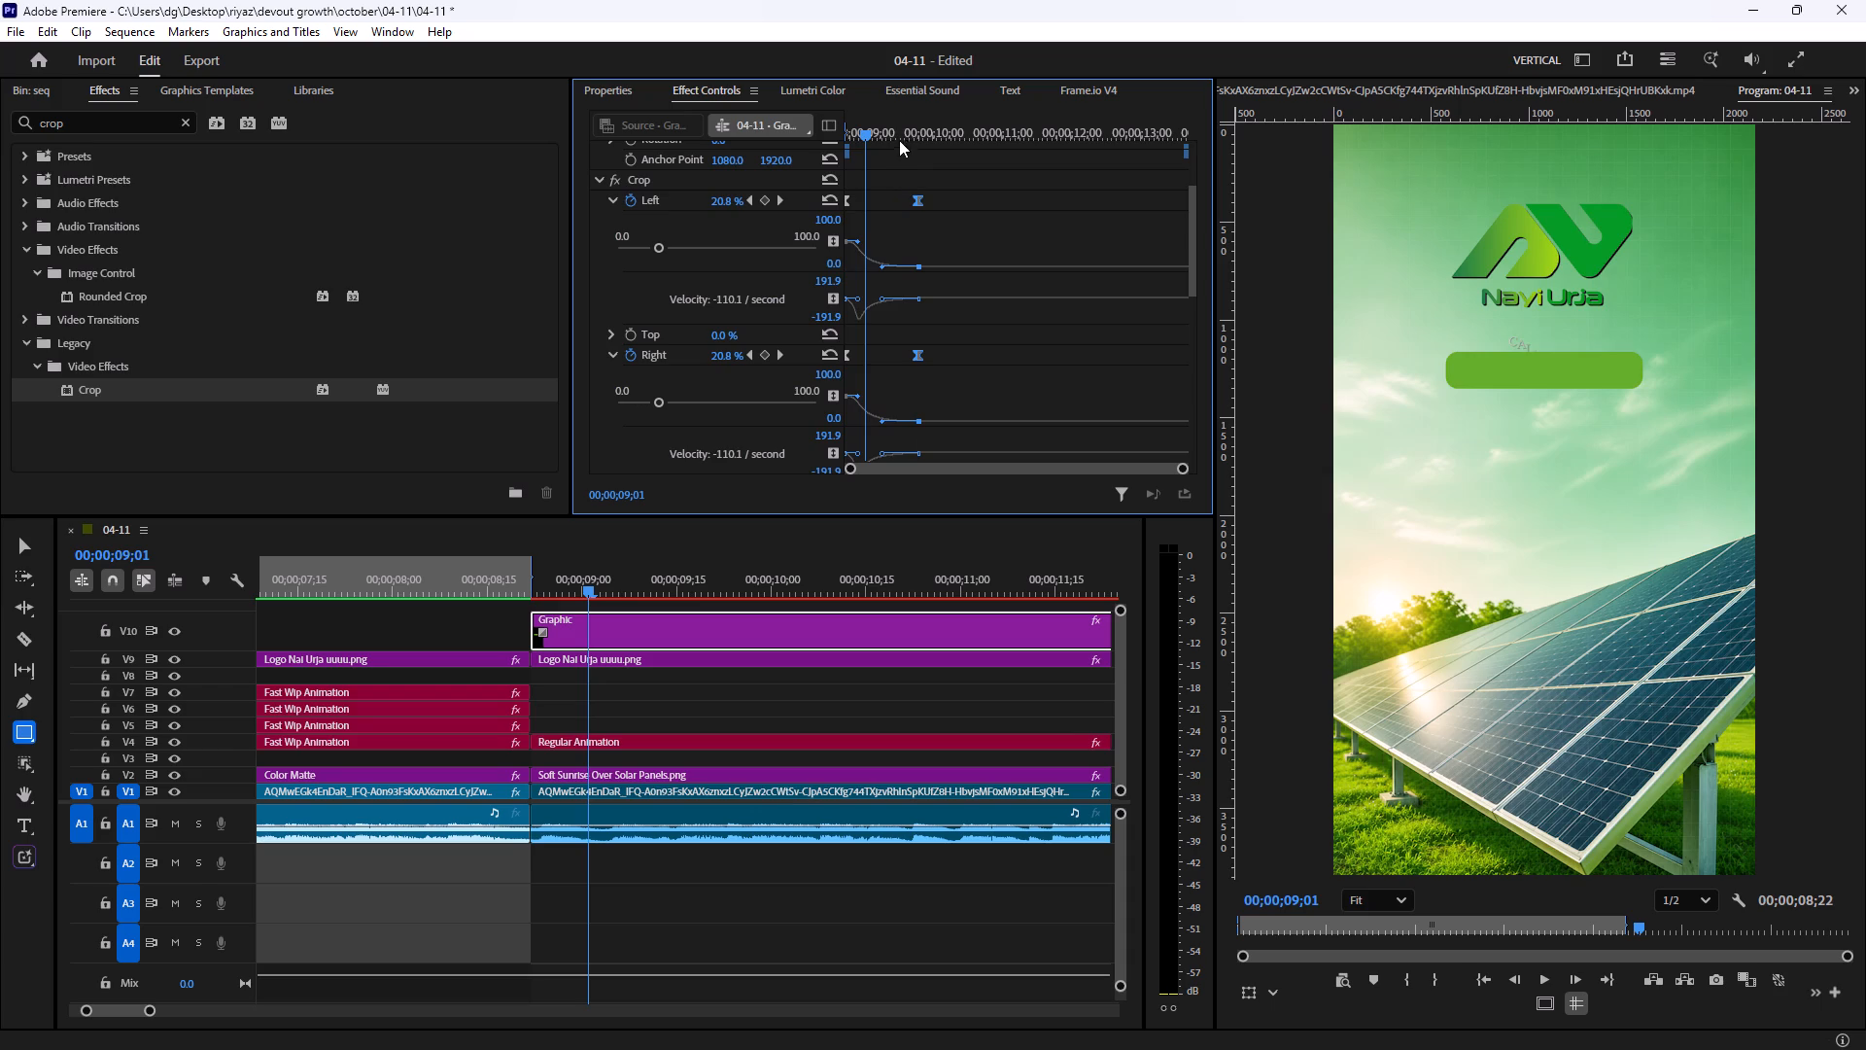
{"action": "left_click_drag", "start_coordinate": [873, 128], "coordinate": [800, 149]}
{"action": "key", "text": "space"}
{"action": "key", "text": "space"}
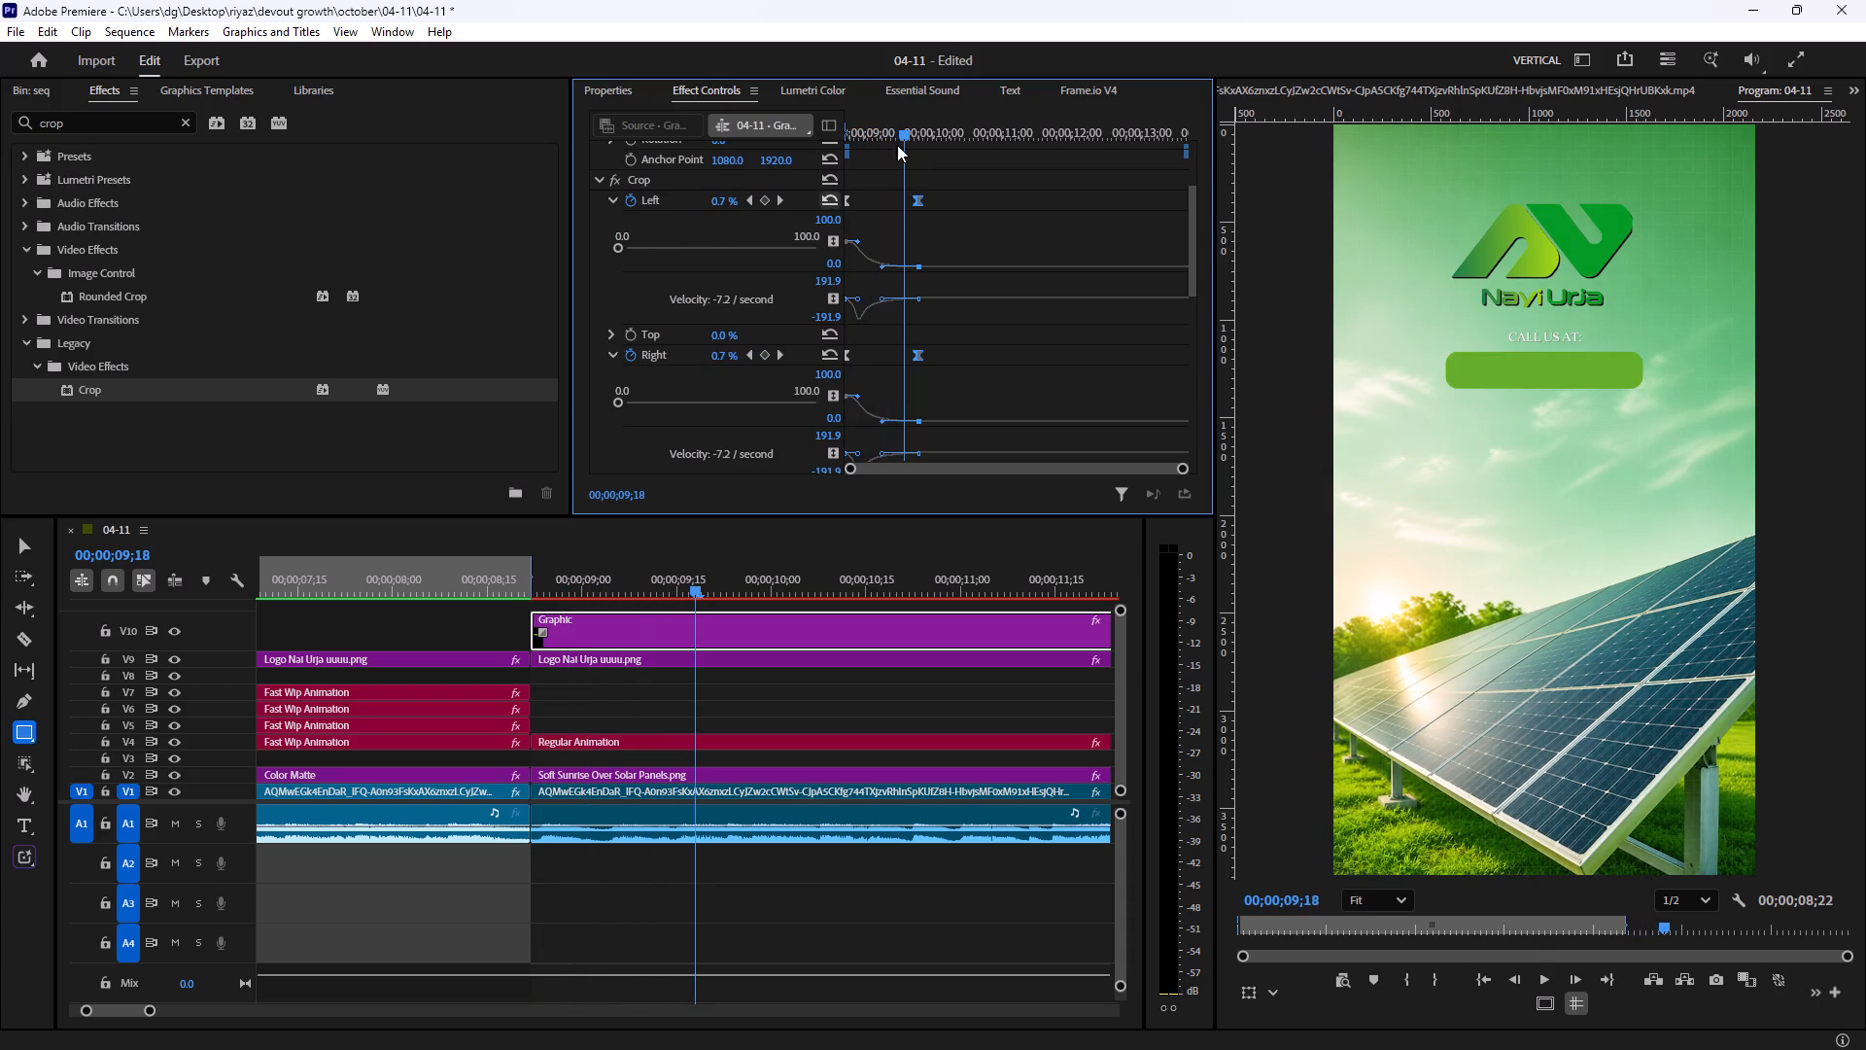
{"action": "left_click_drag", "start_coordinate": [904, 111], "coordinate": [758, 151]}
{"action": "key", "text": "space"}
{"action": "key", "text": "space"}
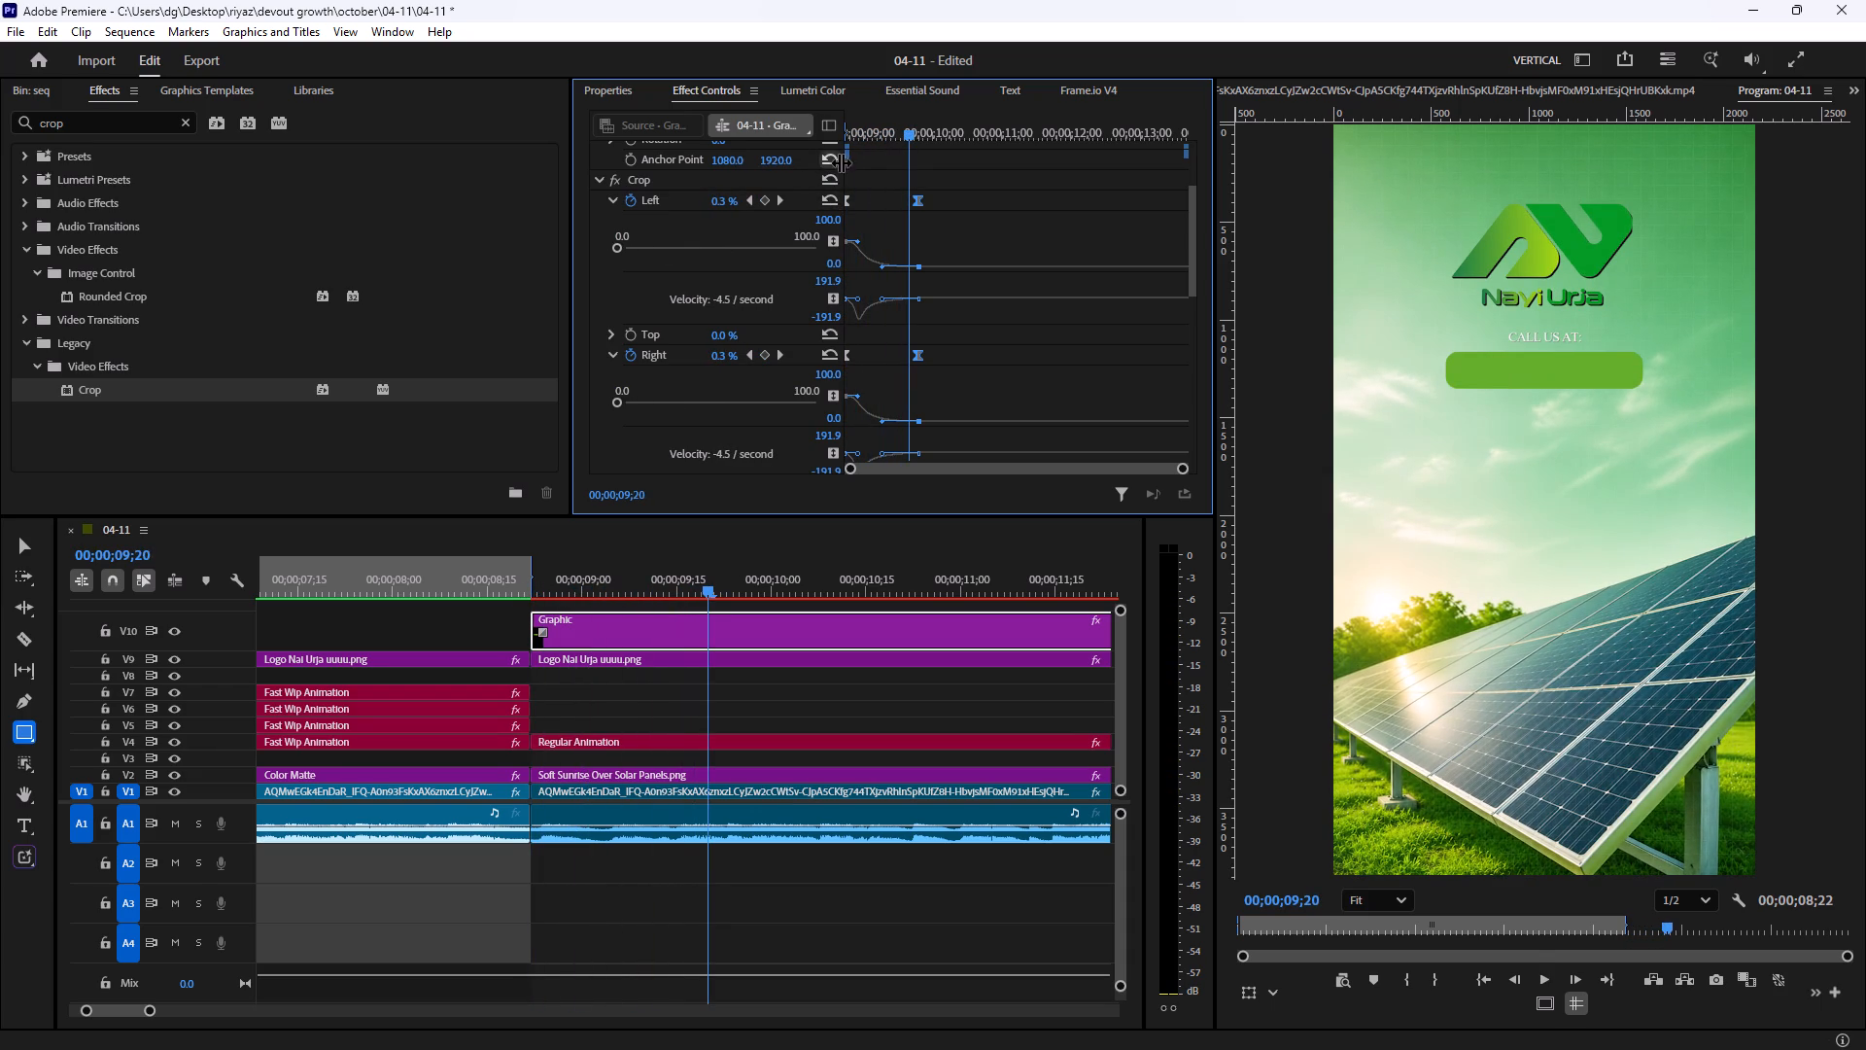
Shift the rectangle's graphic clip about 6 frames later on V10 and play back the closing card's start.
{"action": "left_click_drag", "start_coordinate": [588, 618], "coordinate": [626, 617]}
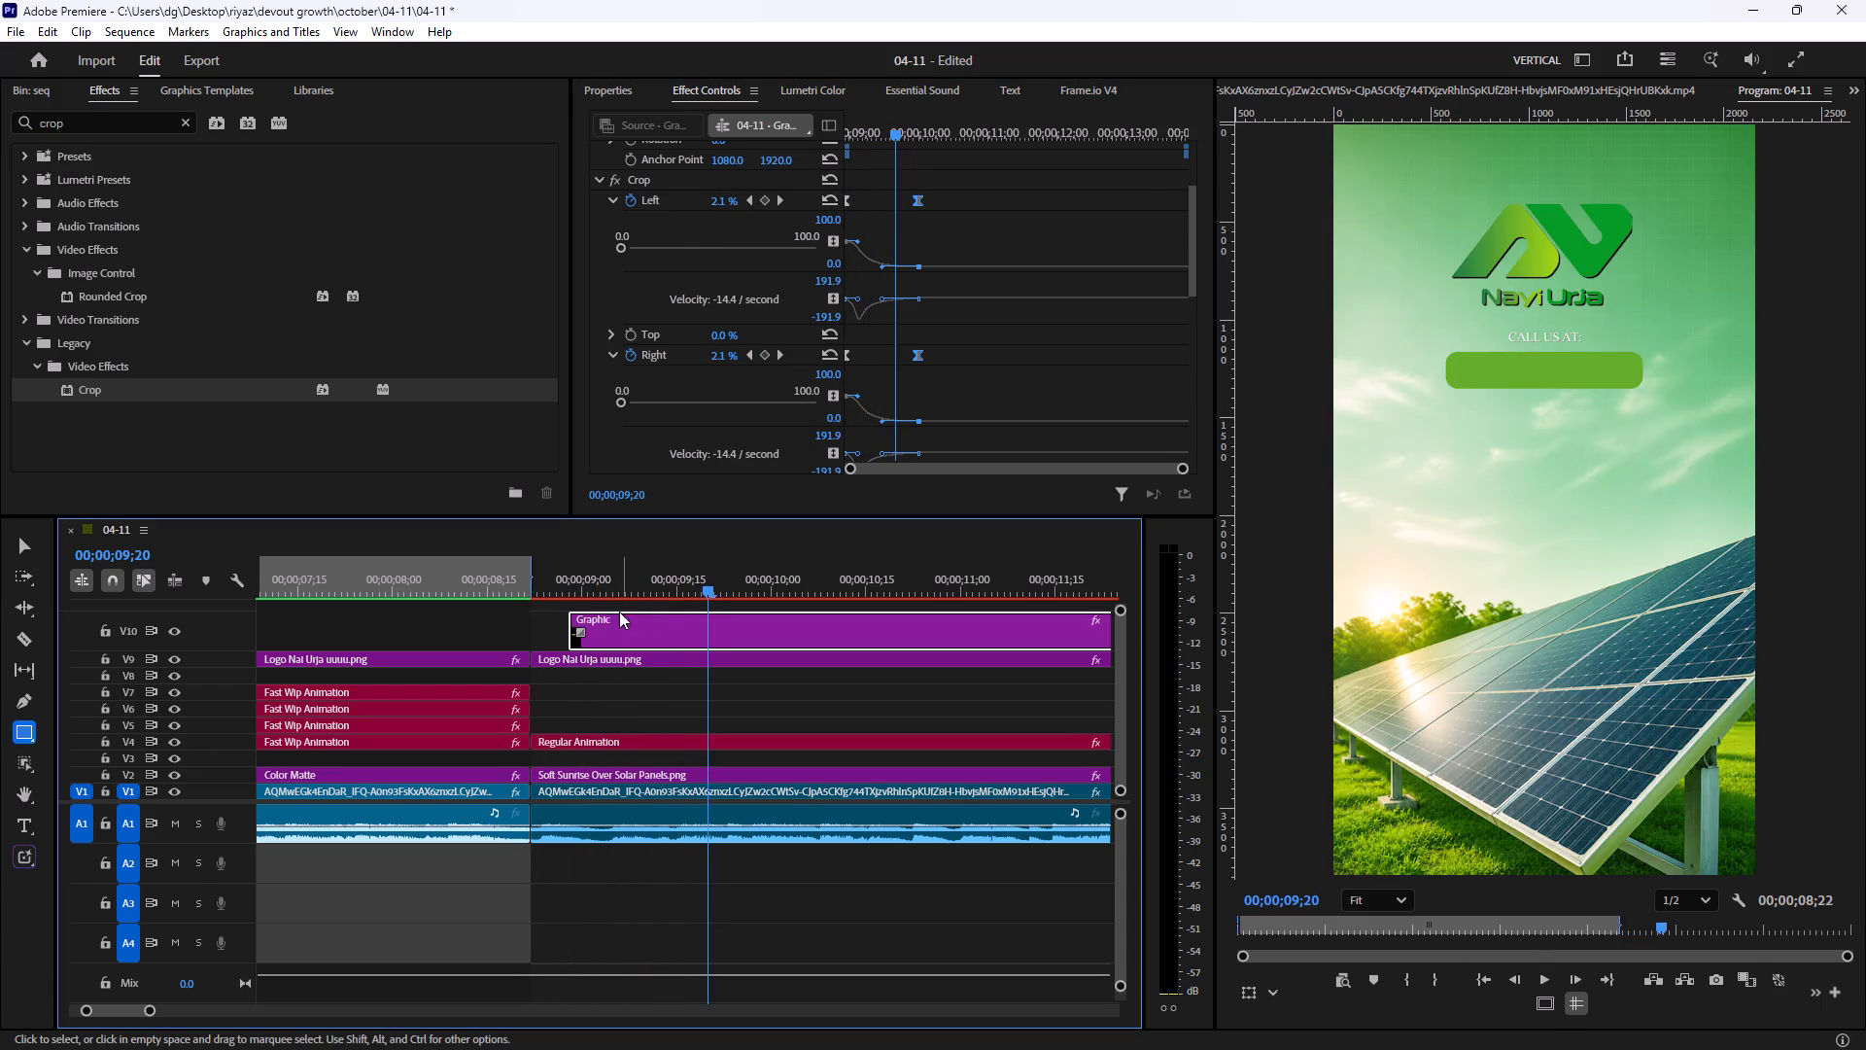
{"action": "left_click_drag", "start_coordinate": [596, 577], "coordinate": [485, 589]}
{"action": "key", "text": "space"}
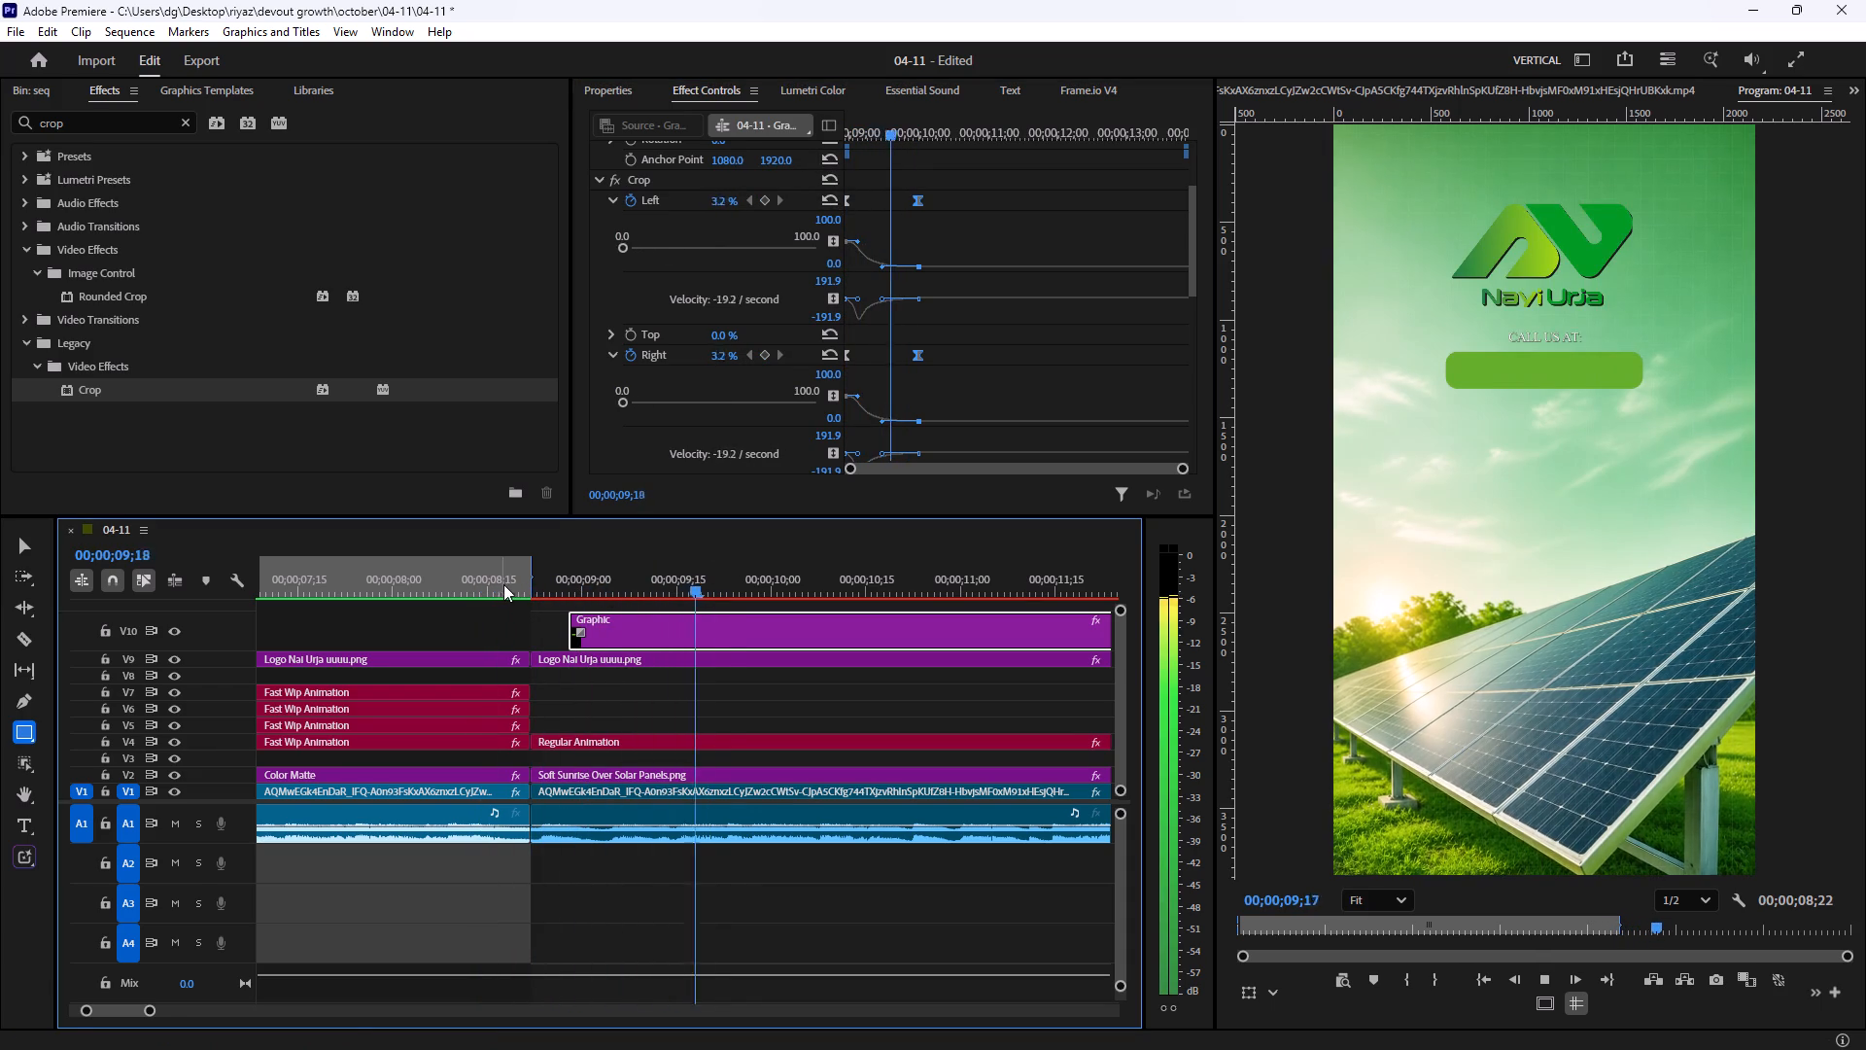
{"action": "key", "text": "space"}
Trim the end of the rectangle's graphic clip on V10 to line up with the end of the logo clip.
{"action": "left_click", "coordinate": [775, 682]}
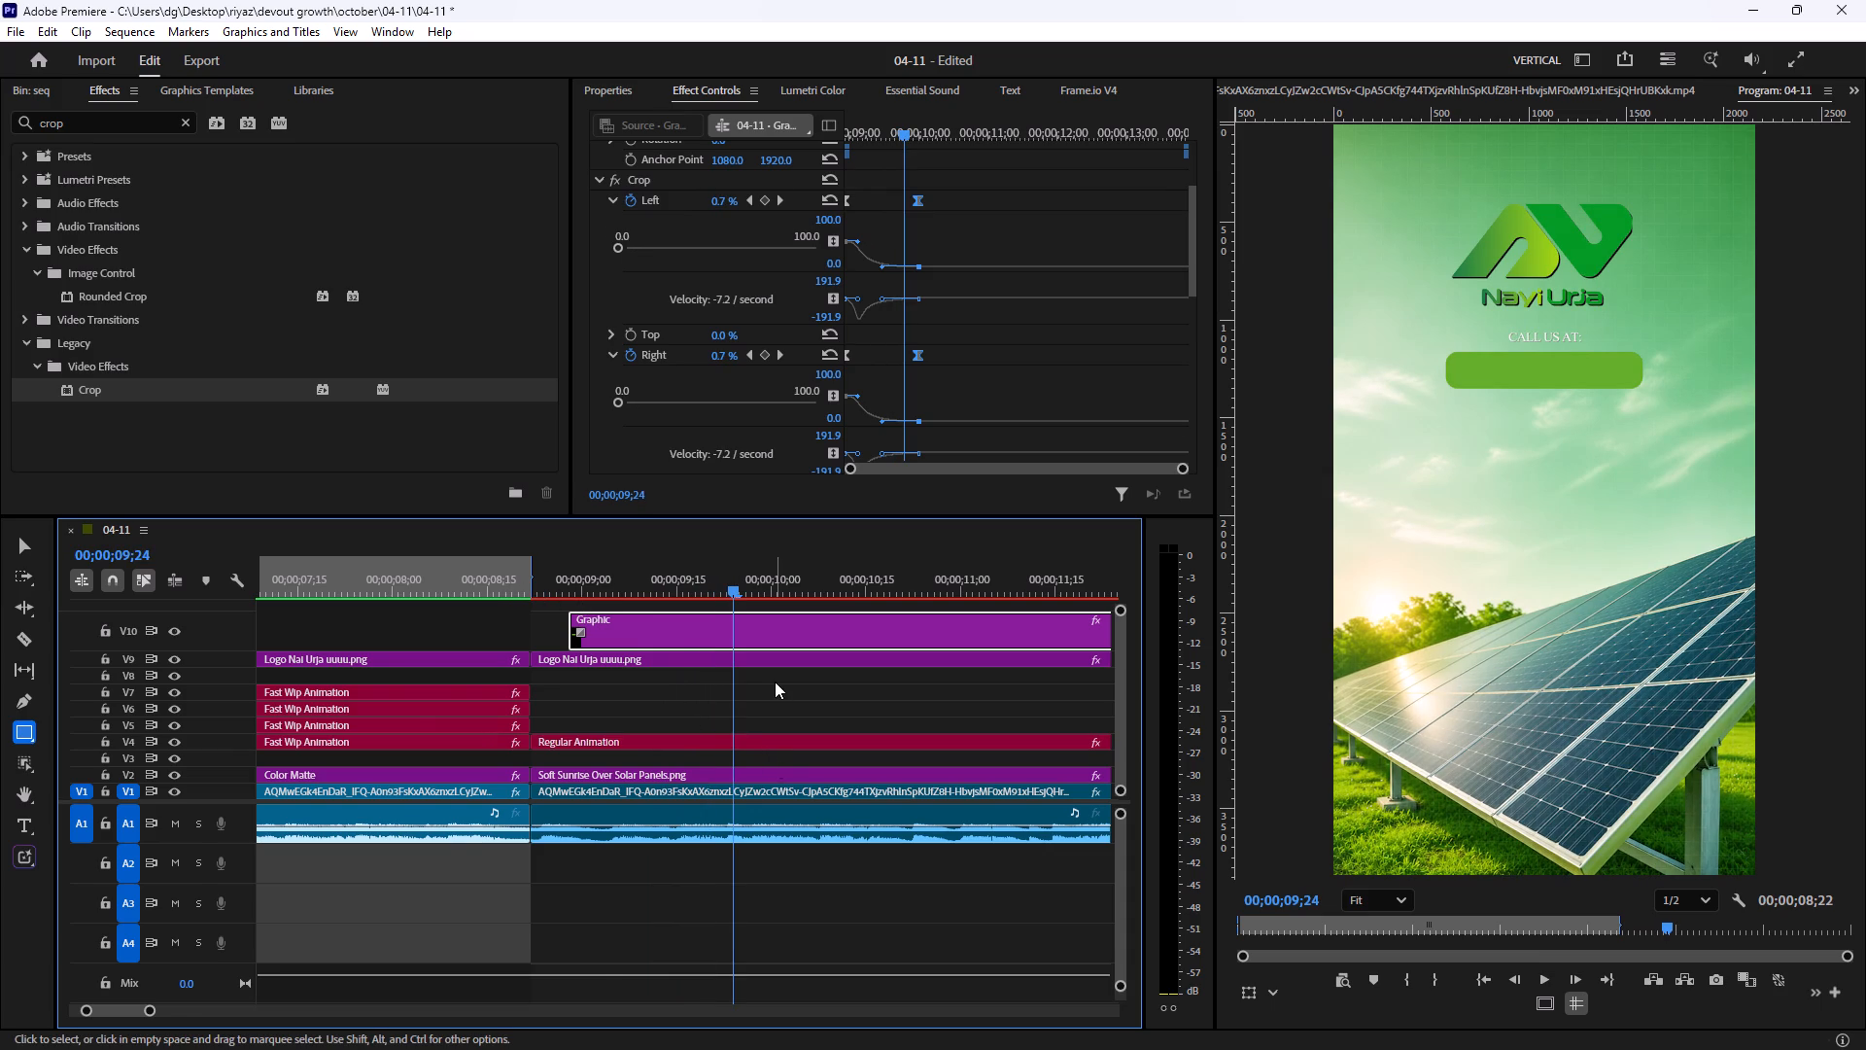
{"action": "key", "text": "minus"}
{"action": "key", "text": "minus"}
{"action": "left_click_drag", "start_coordinate": [1122, 608], "coordinate": [1122, 564]}
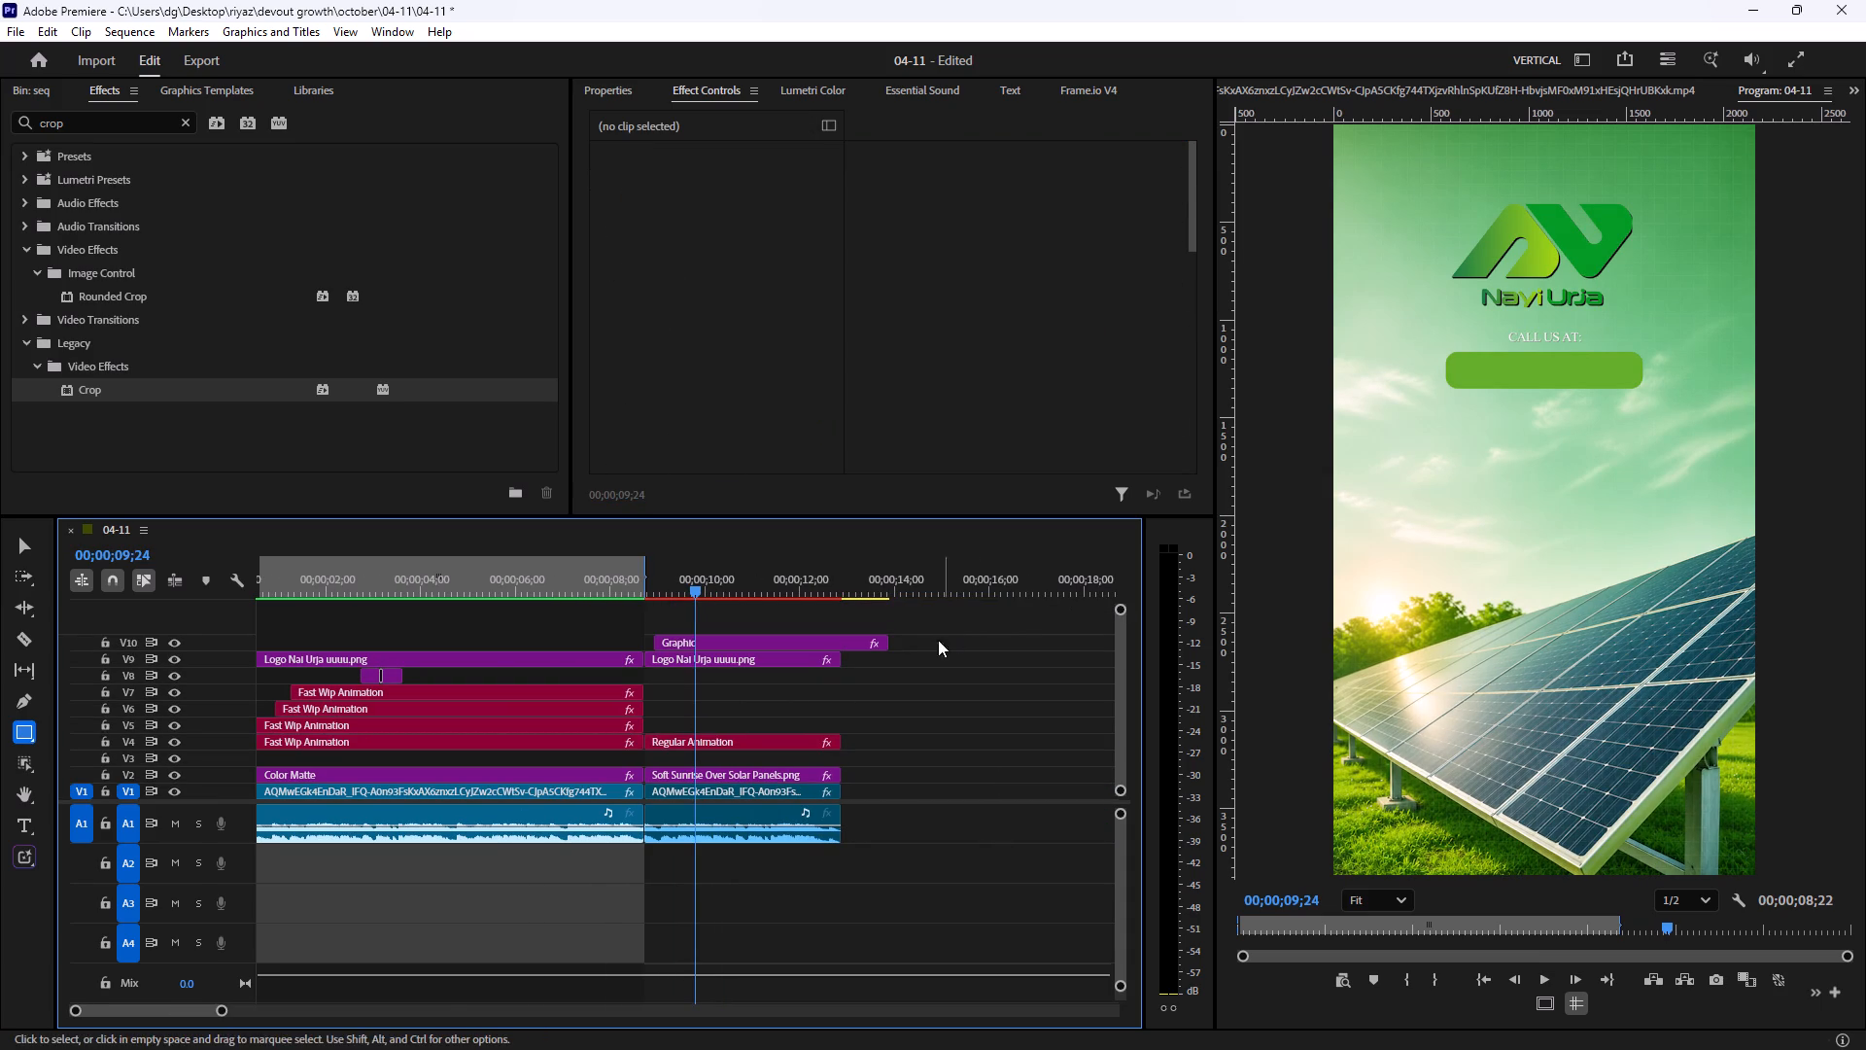
{"action": "left_click_drag", "start_coordinate": [884, 640], "coordinate": [836, 661]}
{"action": "key", "text": "equal"}
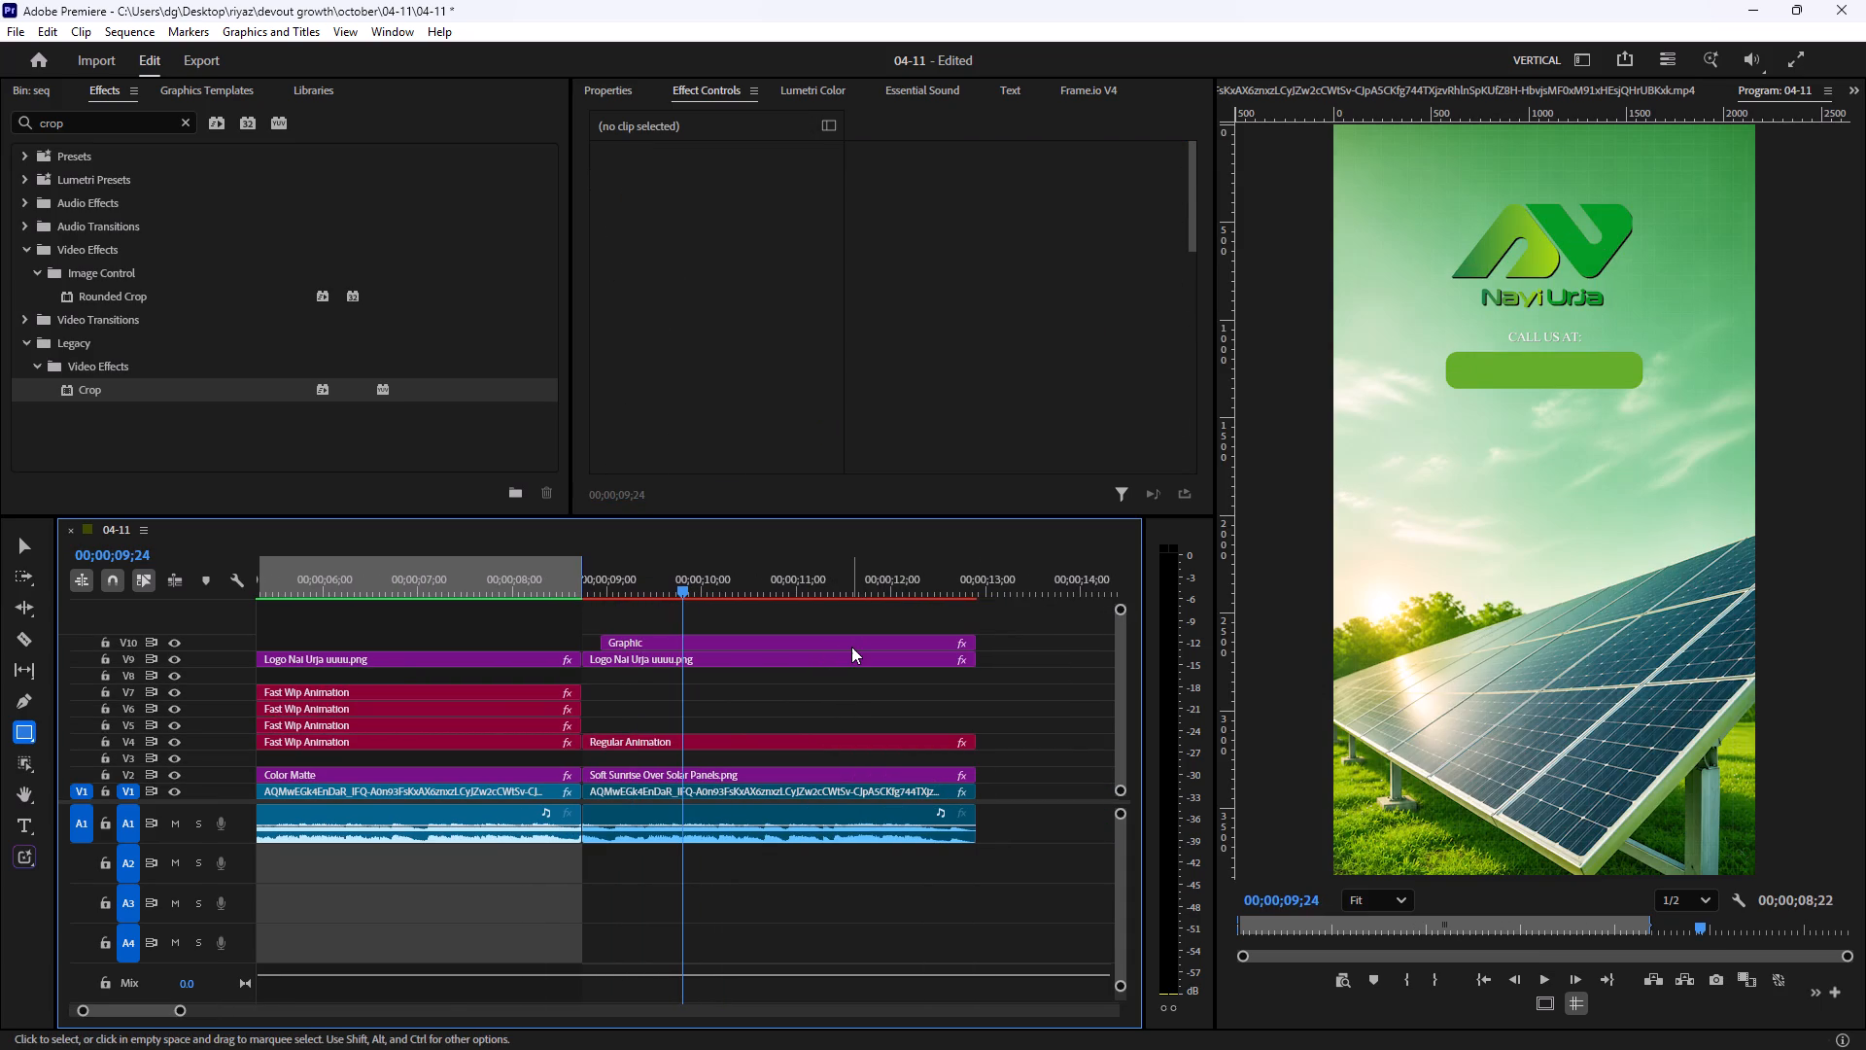
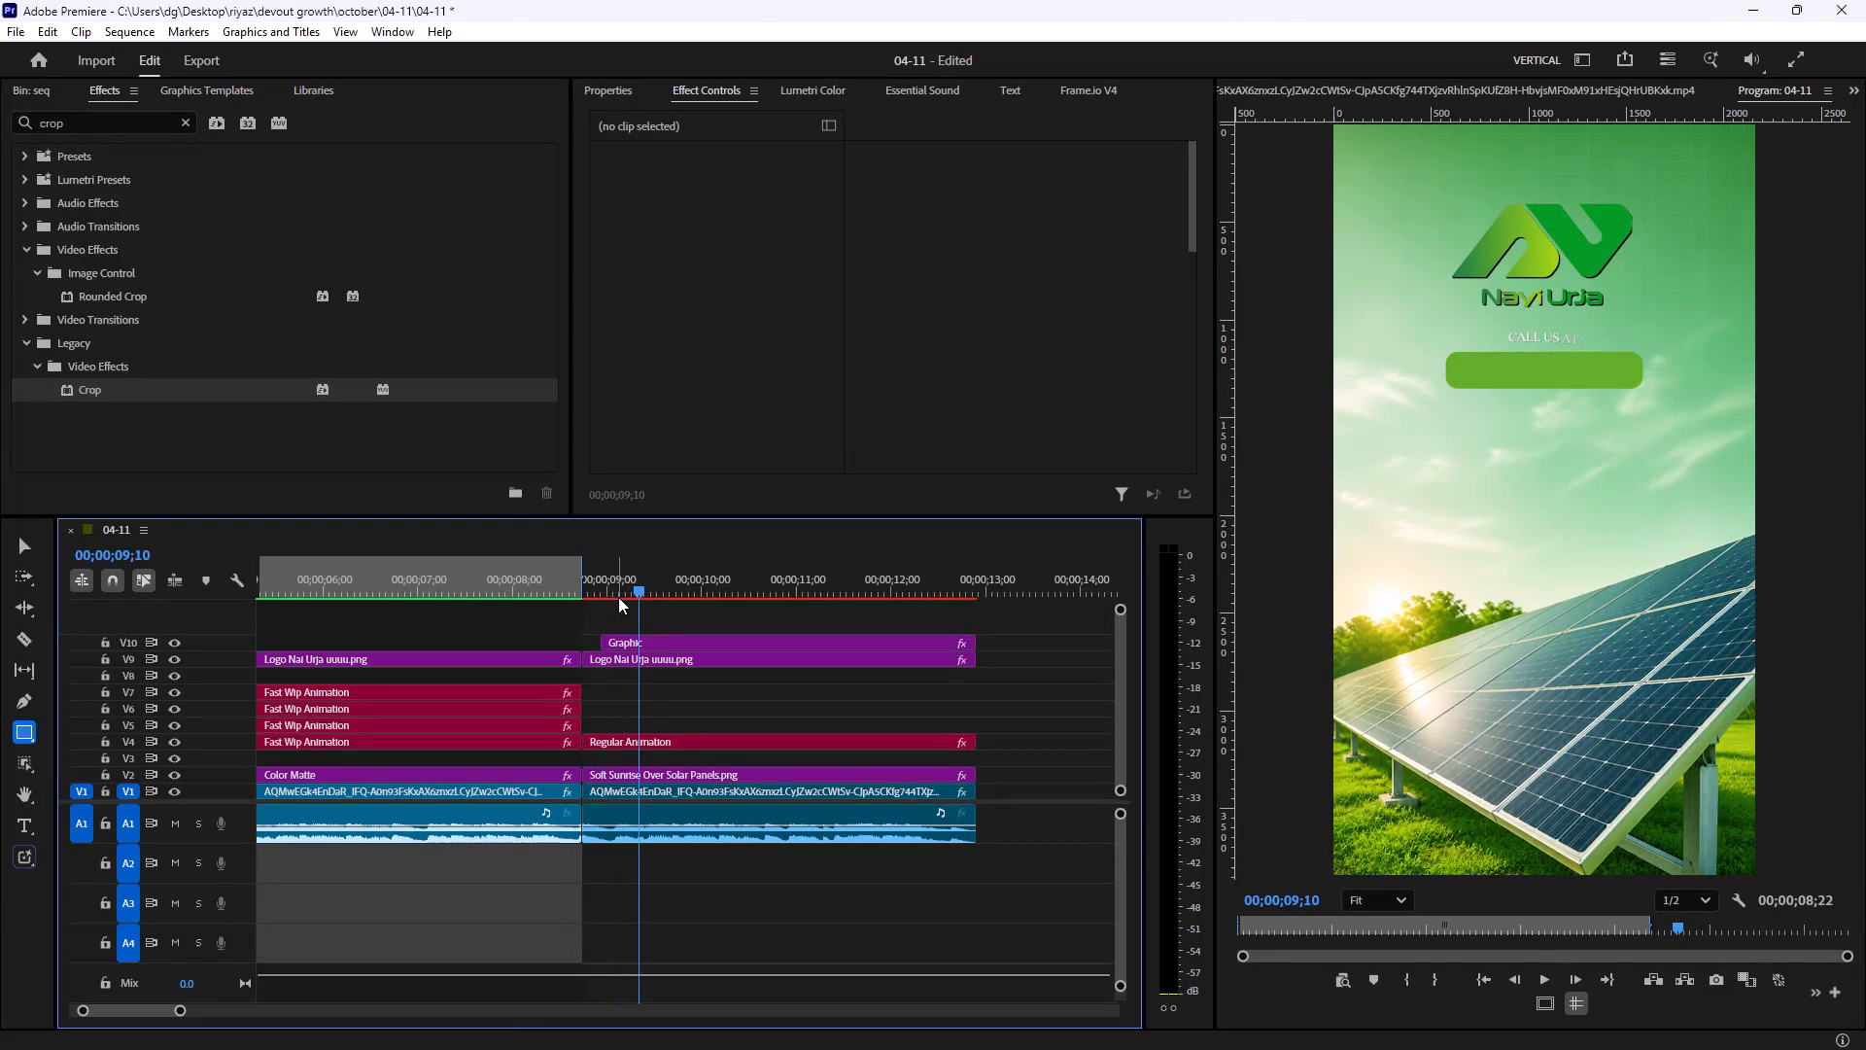
Add the Cinematic Blur Animation title template on V11 above the rectangle graphic, starting at about 00;00;09;08.
{"action": "left_click_drag", "start_coordinate": [631, 585], "coordinate": [611, 590]}
{"action": "key", "text": "space"}
{"action": "key", "text": "space"}
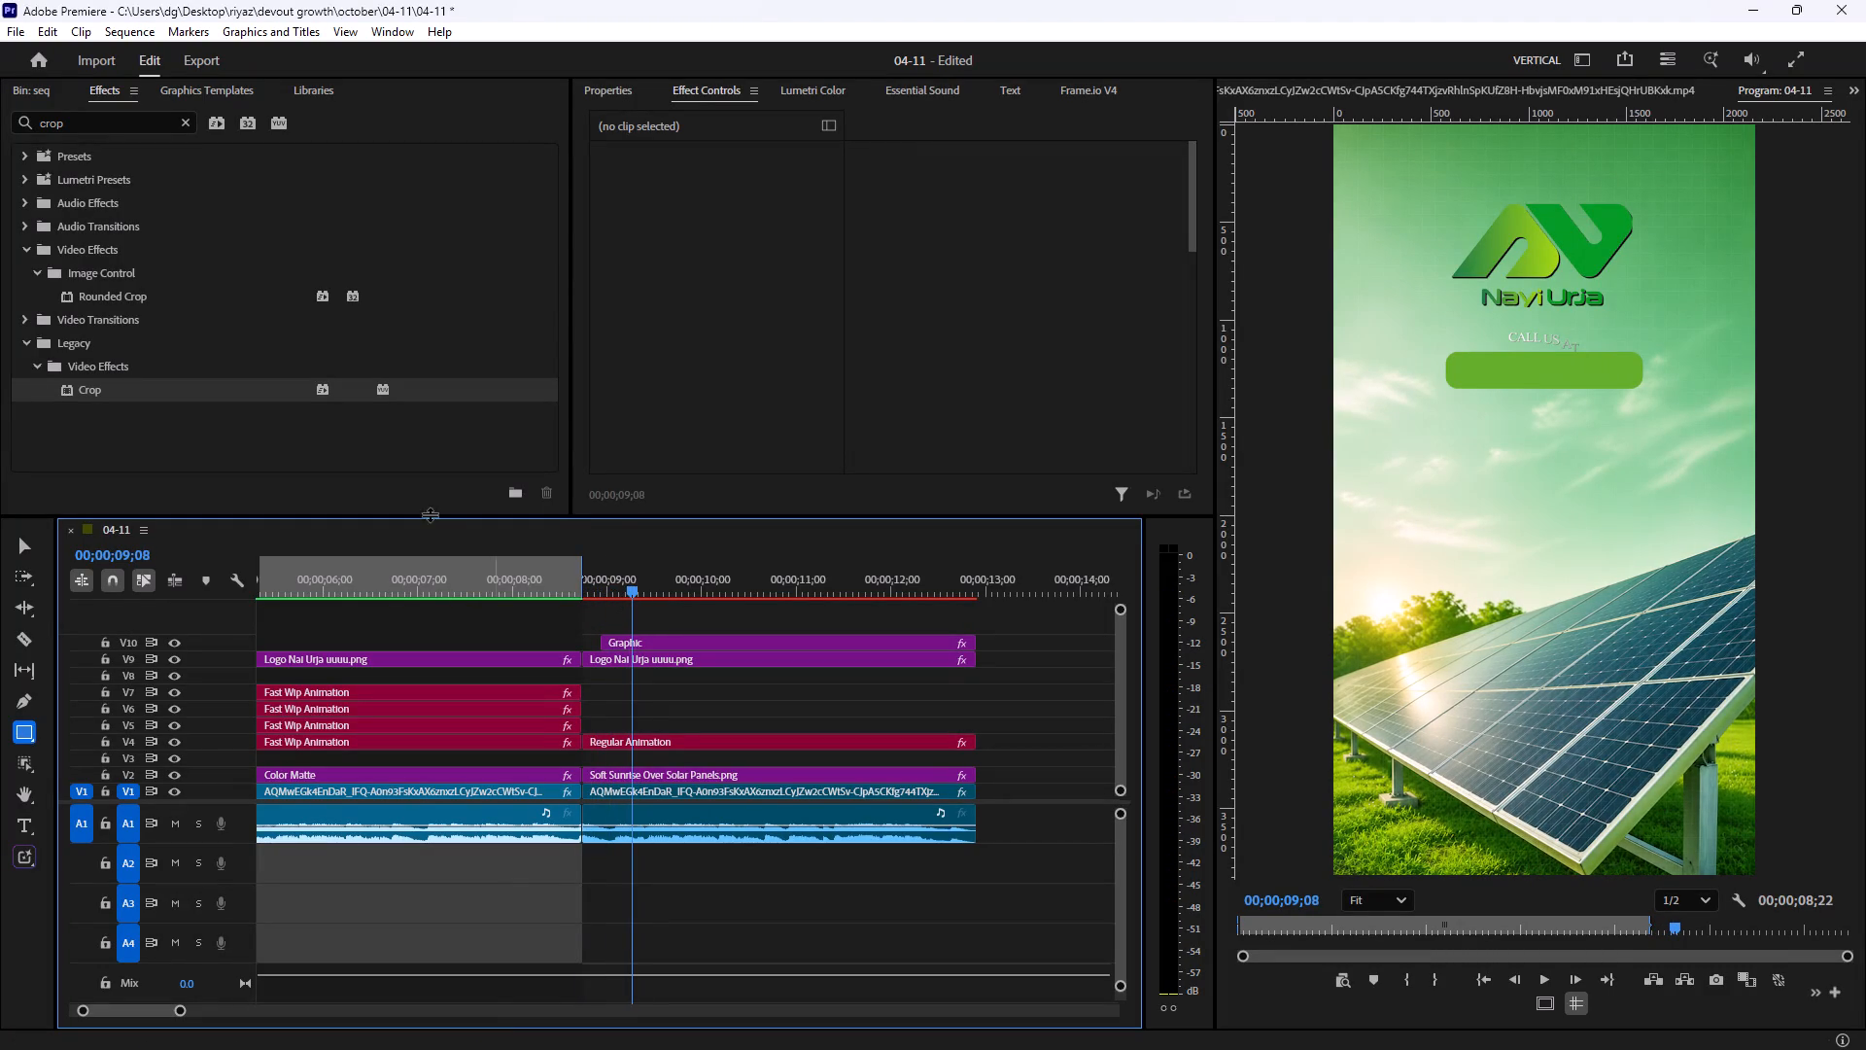
{"action": "left_click", "coordinate": [224, 90]}
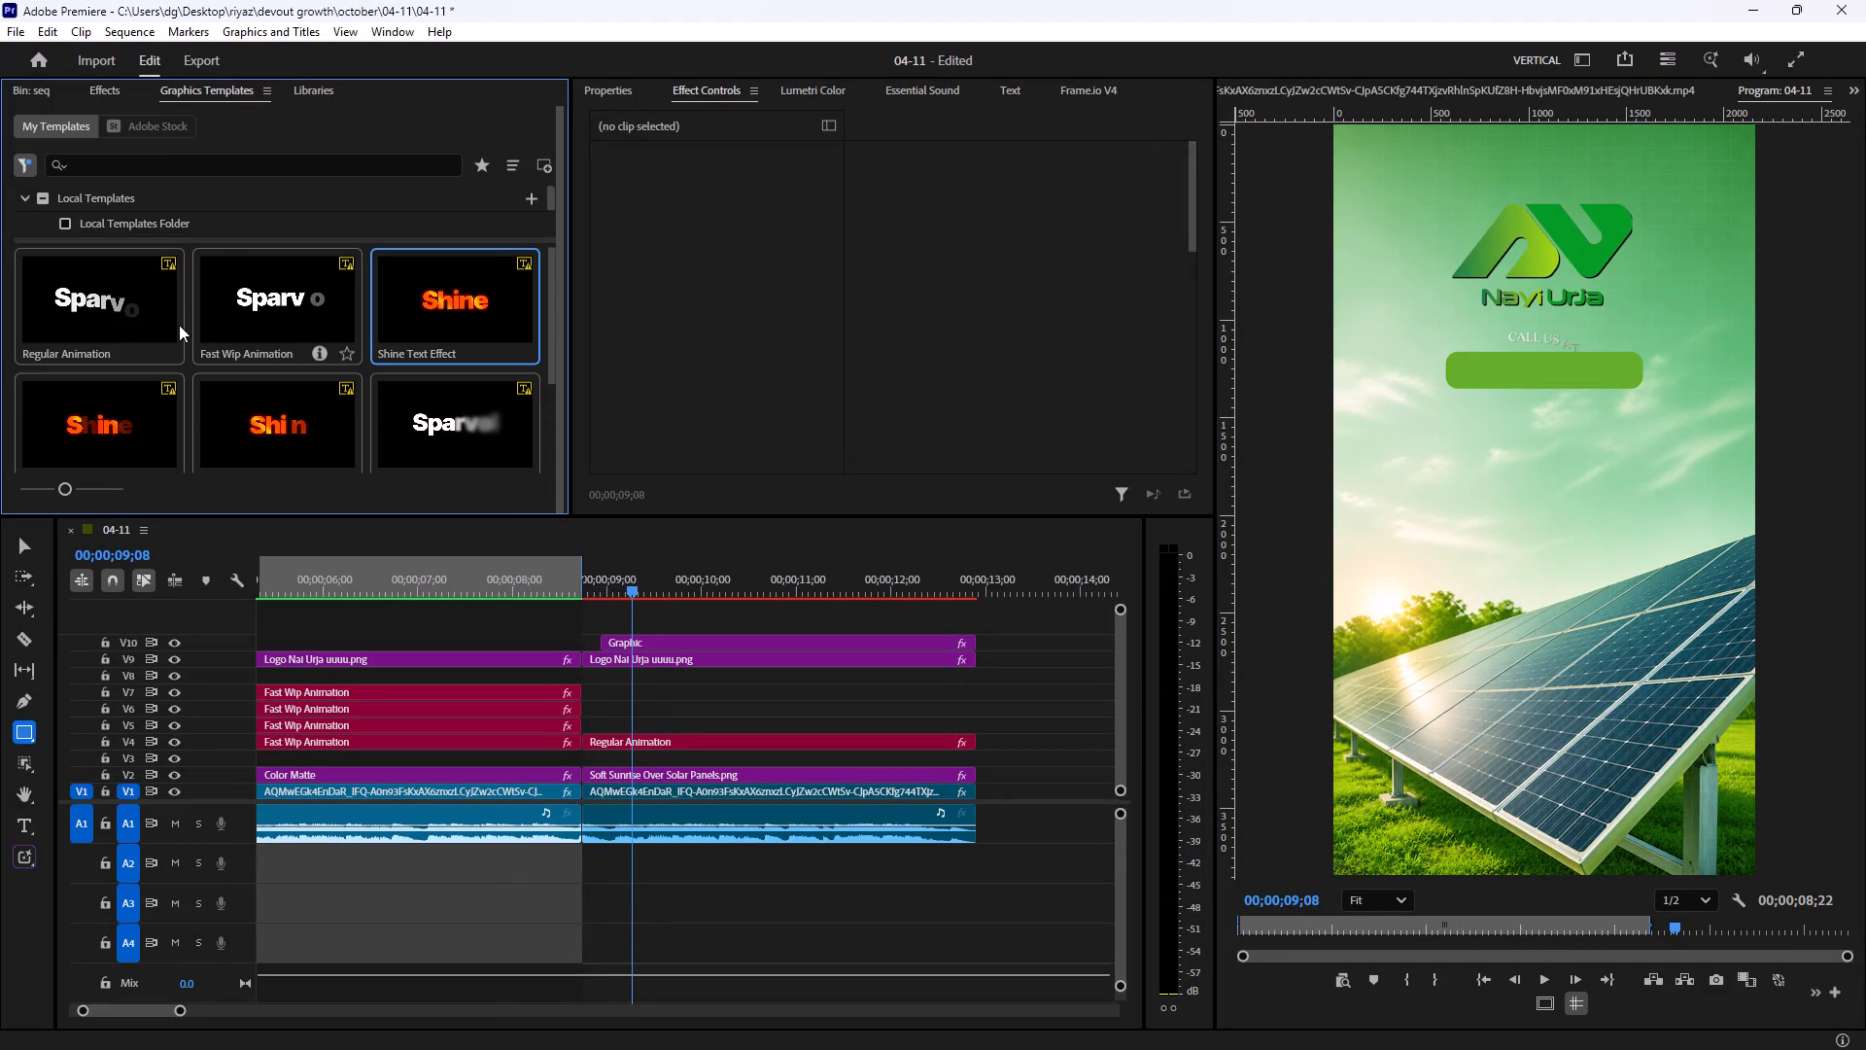
{"action": "scroll", "coordinate": [249, 313], "scroll_direction": "down", "scroll_amount": 5}
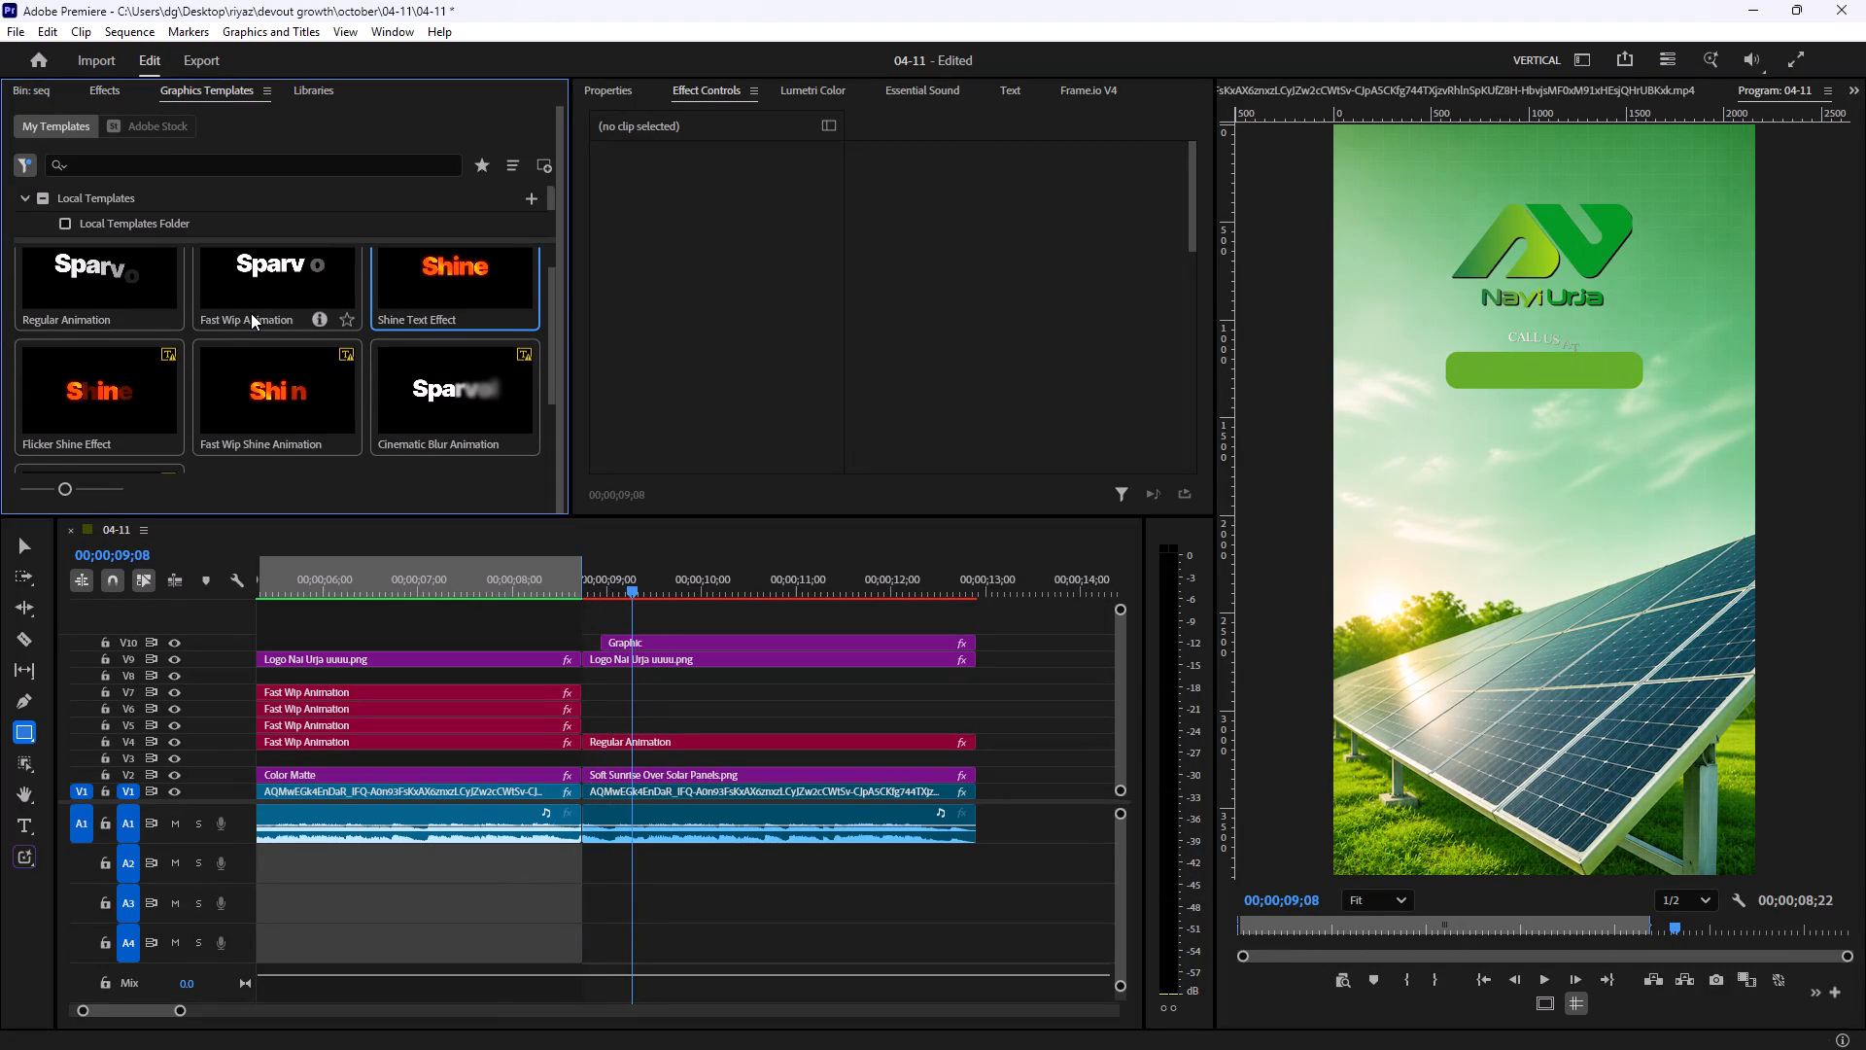
{"action": "scroll", "coordinate": [251, 316], "scroll_direction": "down", "scroll_amount": 6}
{"action": "left_click_drag", "start_coordinate": [551, 388], "coordinate": [543, 323]}
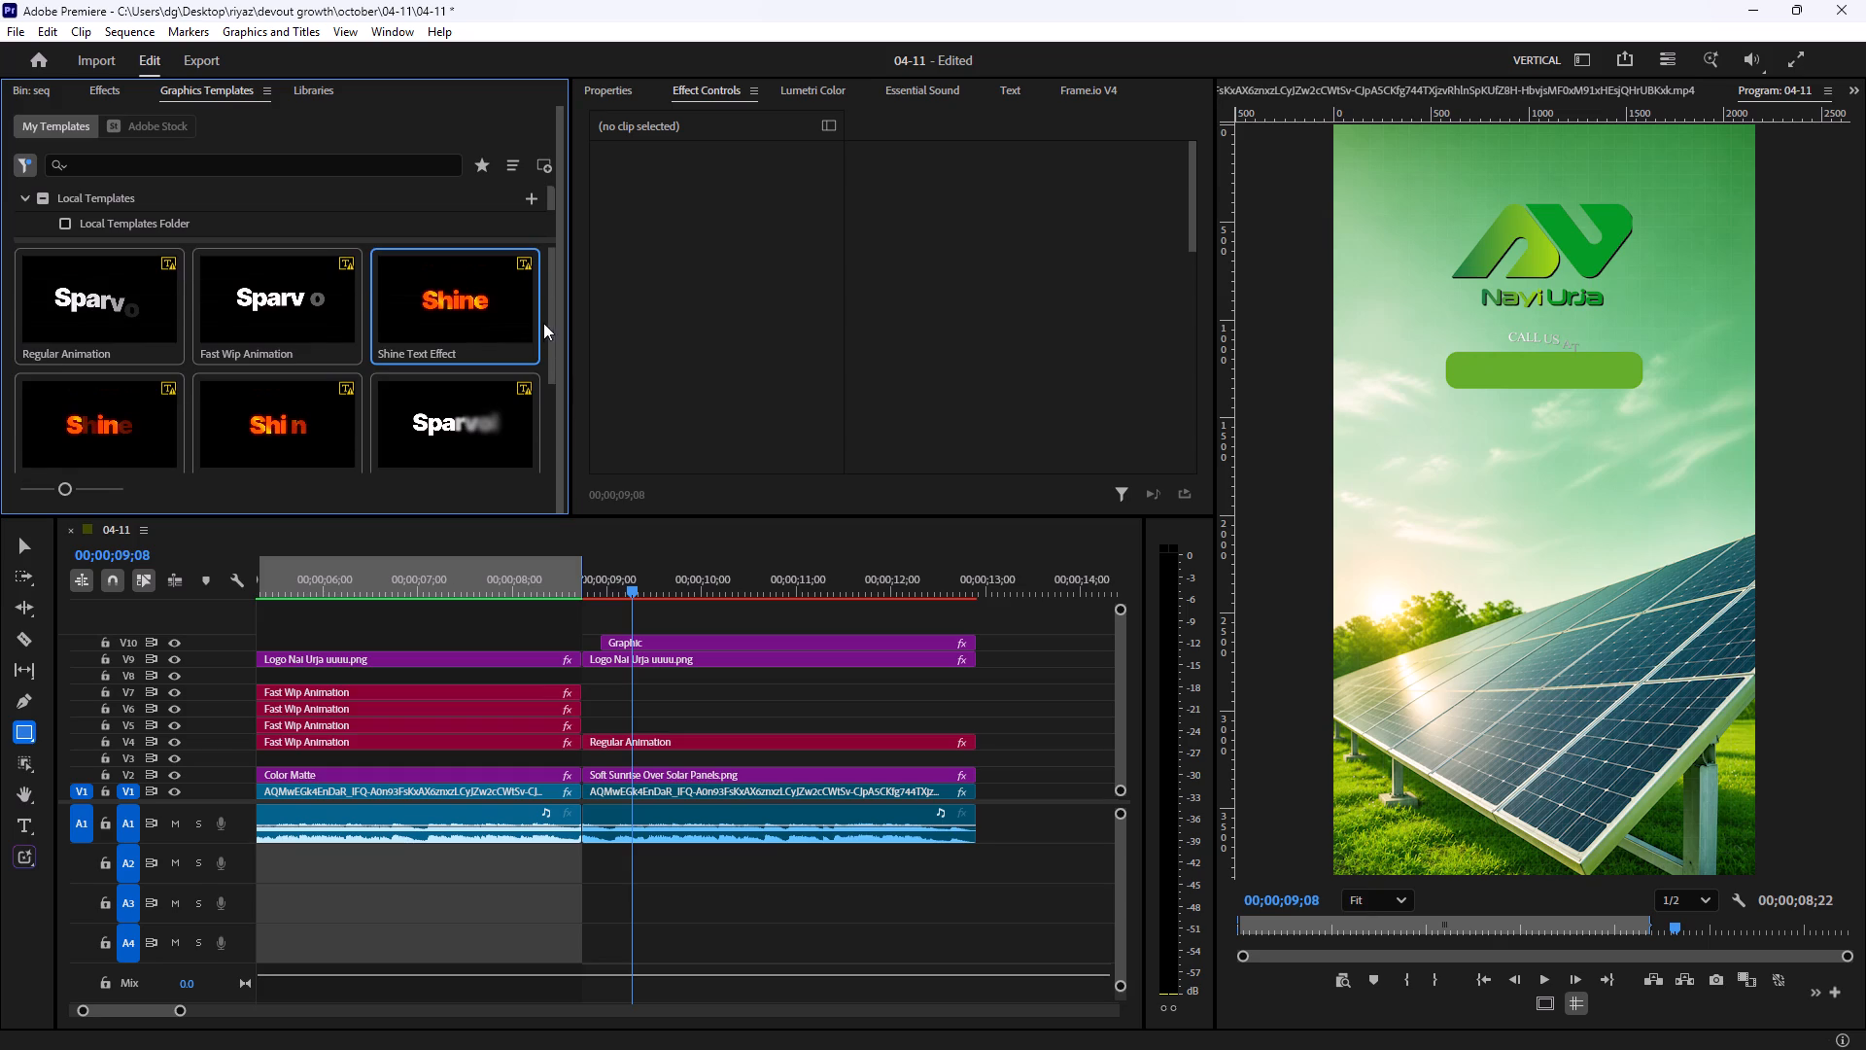
{"action": "left_click_drag", "start_coordinate": [543, 323], "coordinate": [539, 292]}
{"action": "left_click_drag", "start_coordinate": [429, 422], "coordinate": [615, 625]}
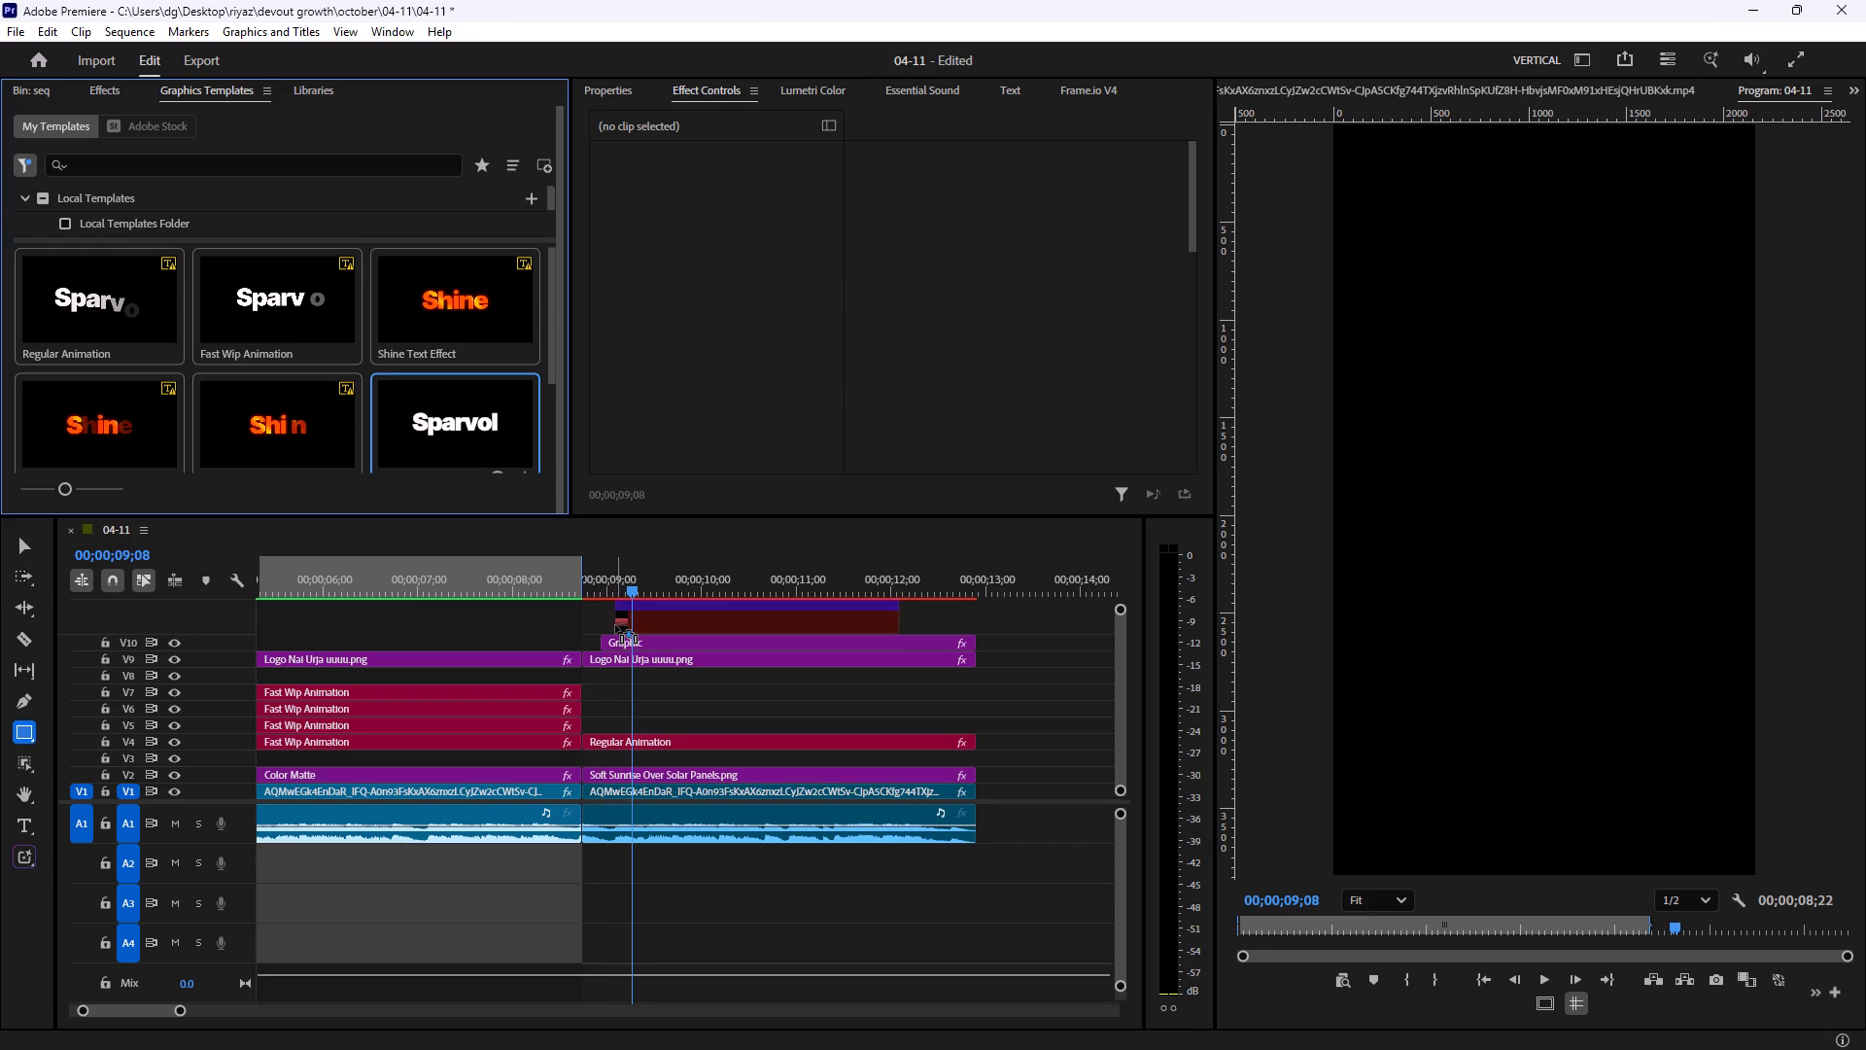
{"action": "left_click_drag", "start_coordinate": [615, 625], "coordinate": [632, 620]}
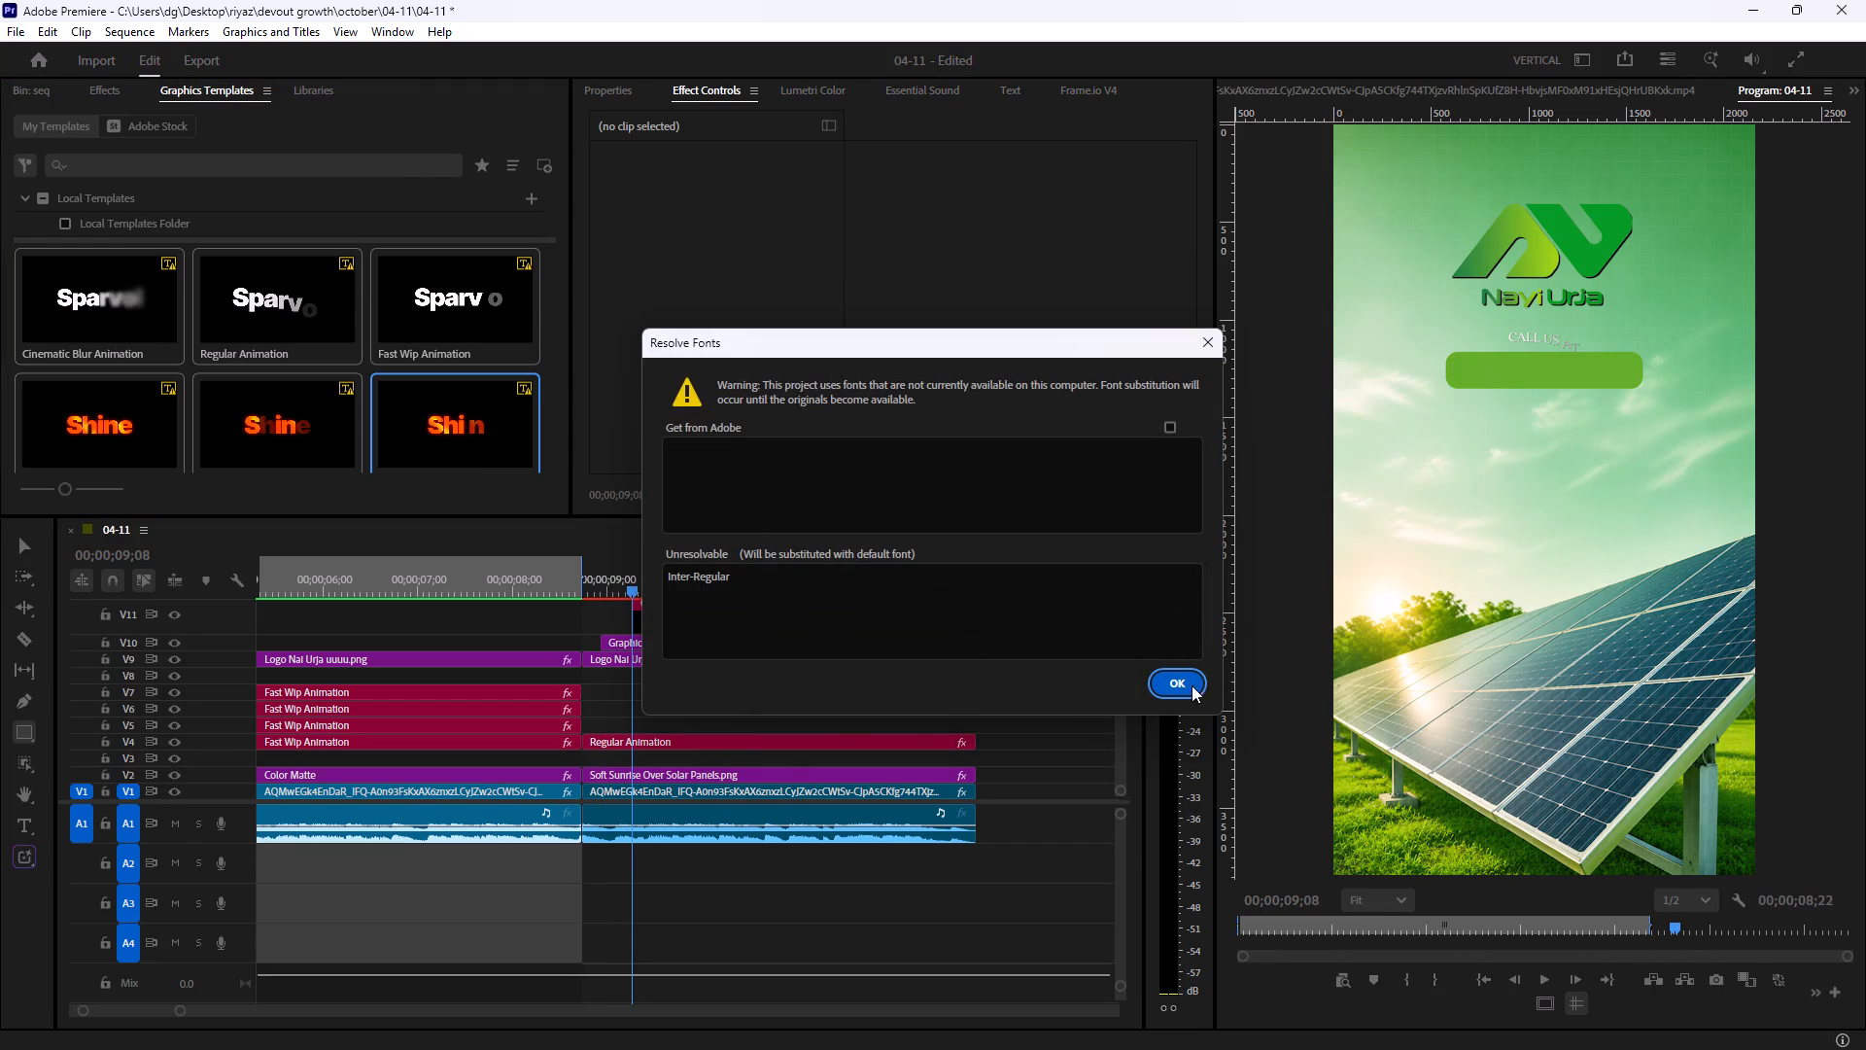
Accept the font substitution and play back the closing card with the new Cinematic Blur Animation title from about 00;00;09;00.
{"action": "left_click", "coordinate": [1192, 685]}
{"action": "left_click_drag", "start_coordinate": [691, 576], "coordinate": [716, 575]}
{"action": "left_click_drag", "start_coordinate": [740, 562], "coordinate": [710, 559]}
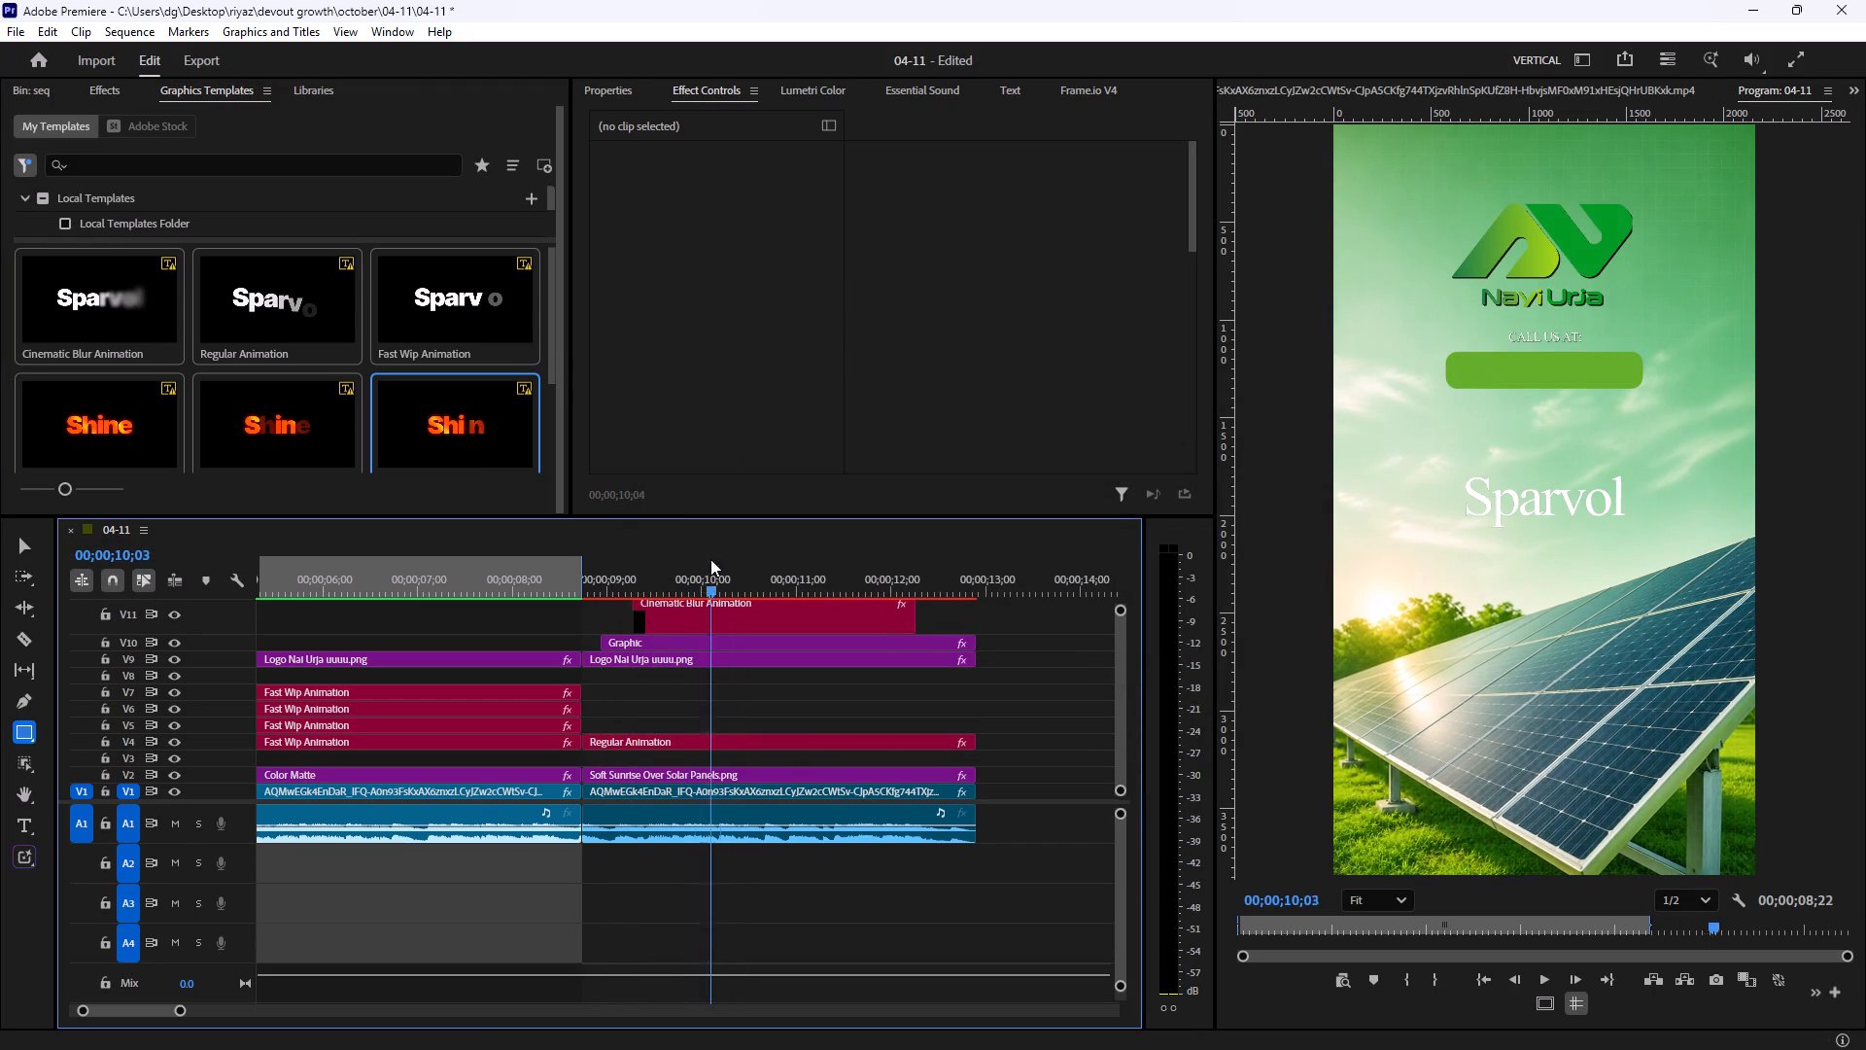
{"action": "left_click_drag", "start_coordinate": [710, 559], "coordinate": [692, 559]}
{"action": "left_click_drag", "start_coordinate": [692, 557], "coordinate": [616, 577]}
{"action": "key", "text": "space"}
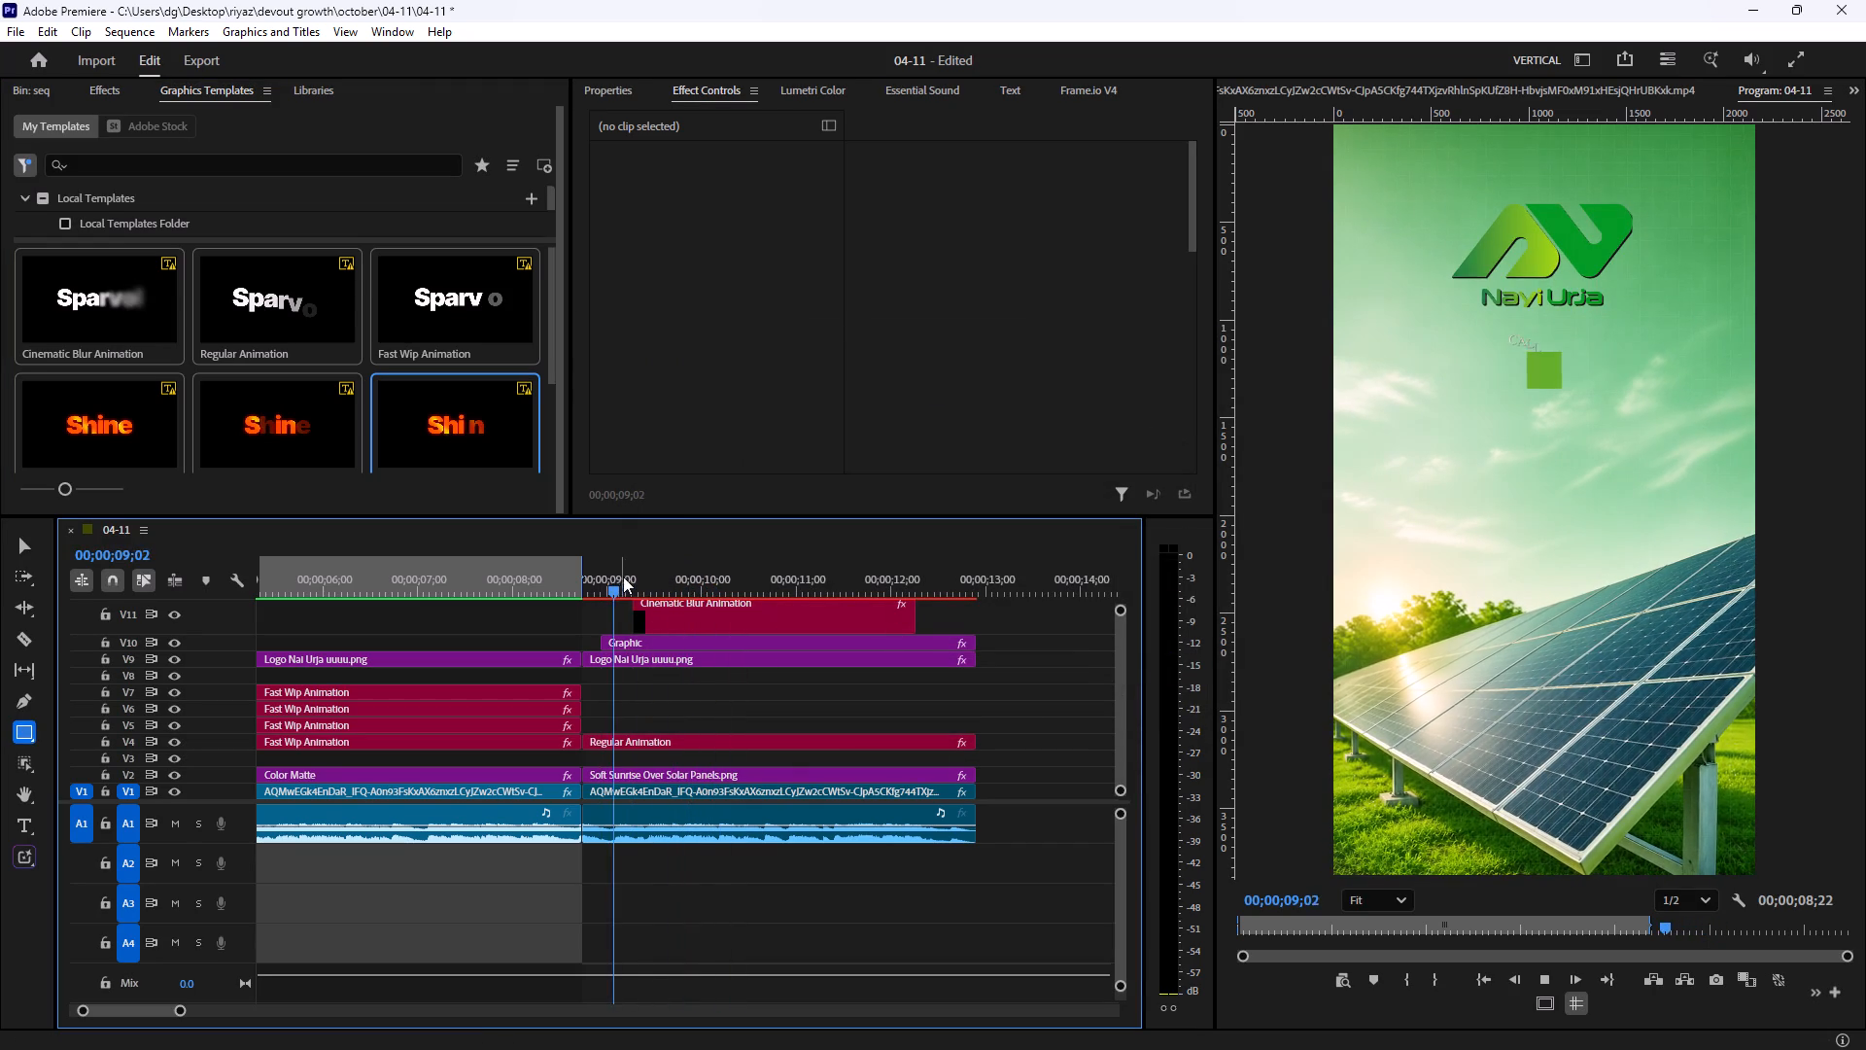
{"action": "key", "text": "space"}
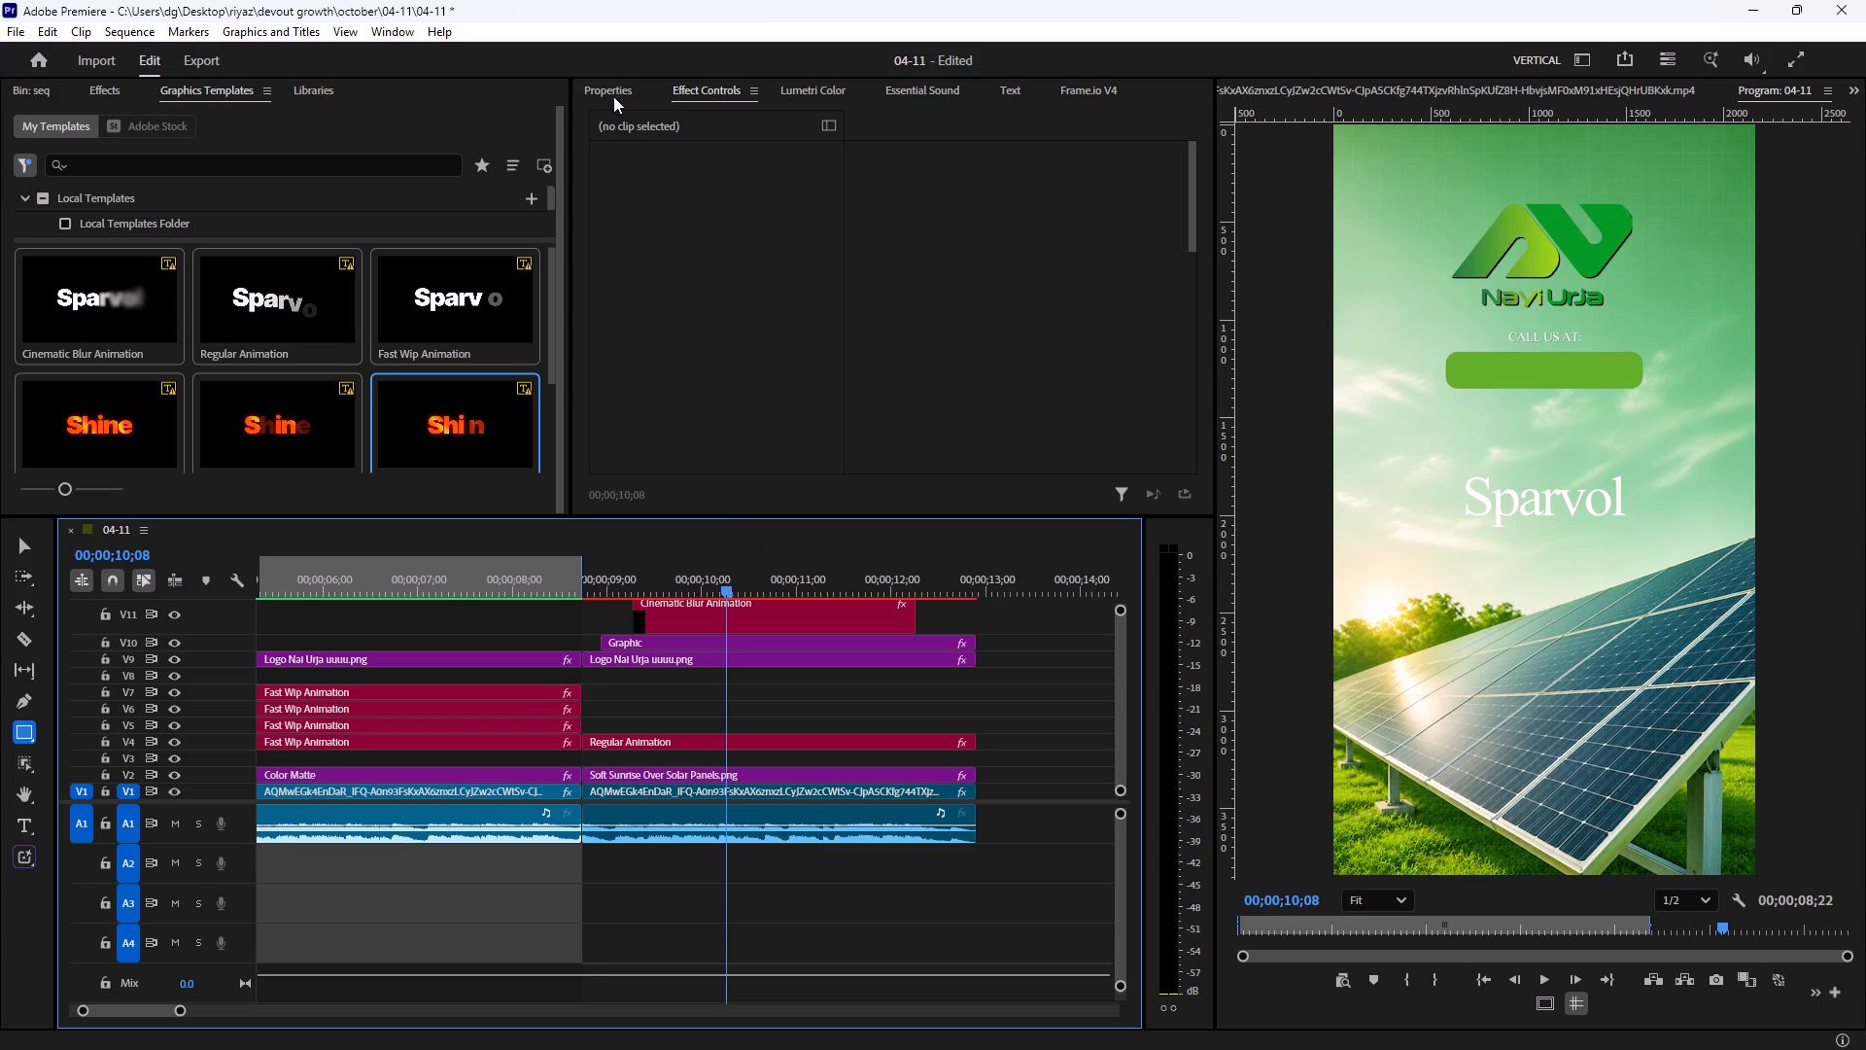
Reduce the Cinematic Blur Animation title's font size to 144.9 and replace its placeholder text with the copied contact phone number.
{"action": "left_click", "coordinate": [613, 91]}
{"action": "left_click", "coordinate": [764, 617]}
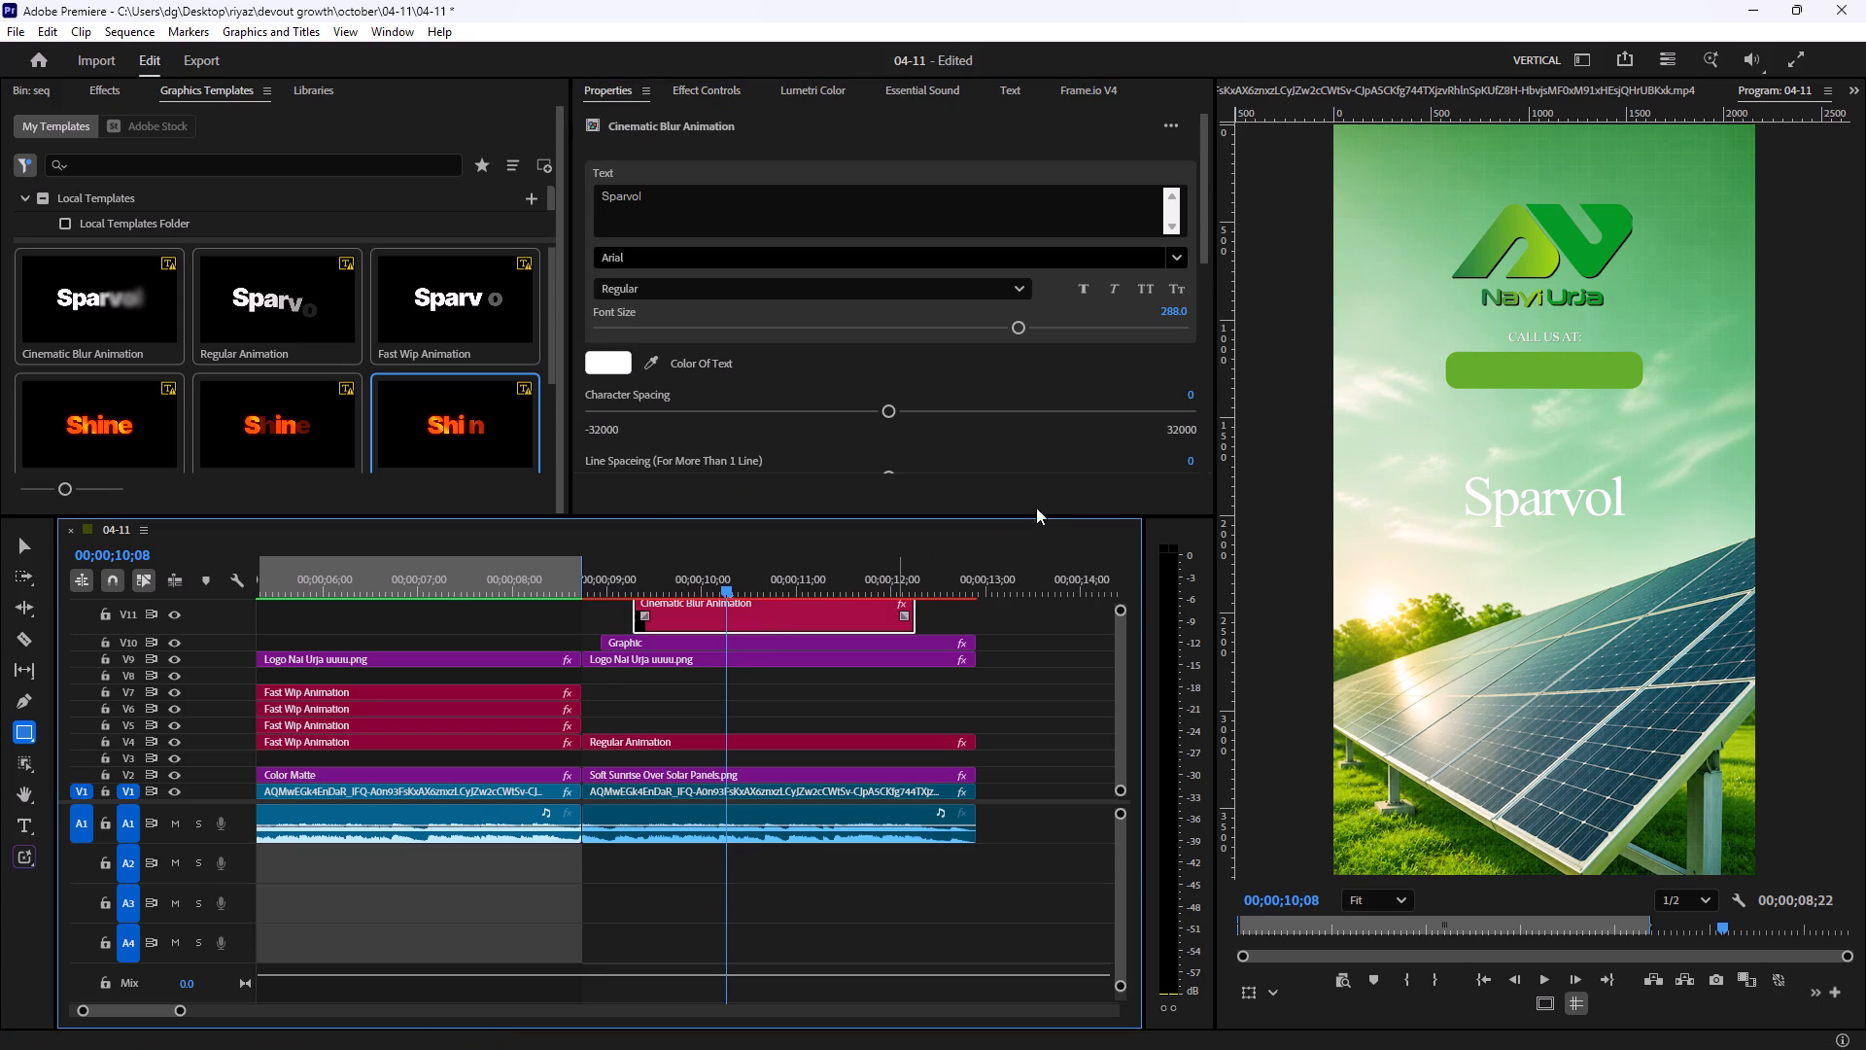
{"action": "left_click_drag", "start_coordinate": [1123, 609], "coordinate": [1118, 576]}
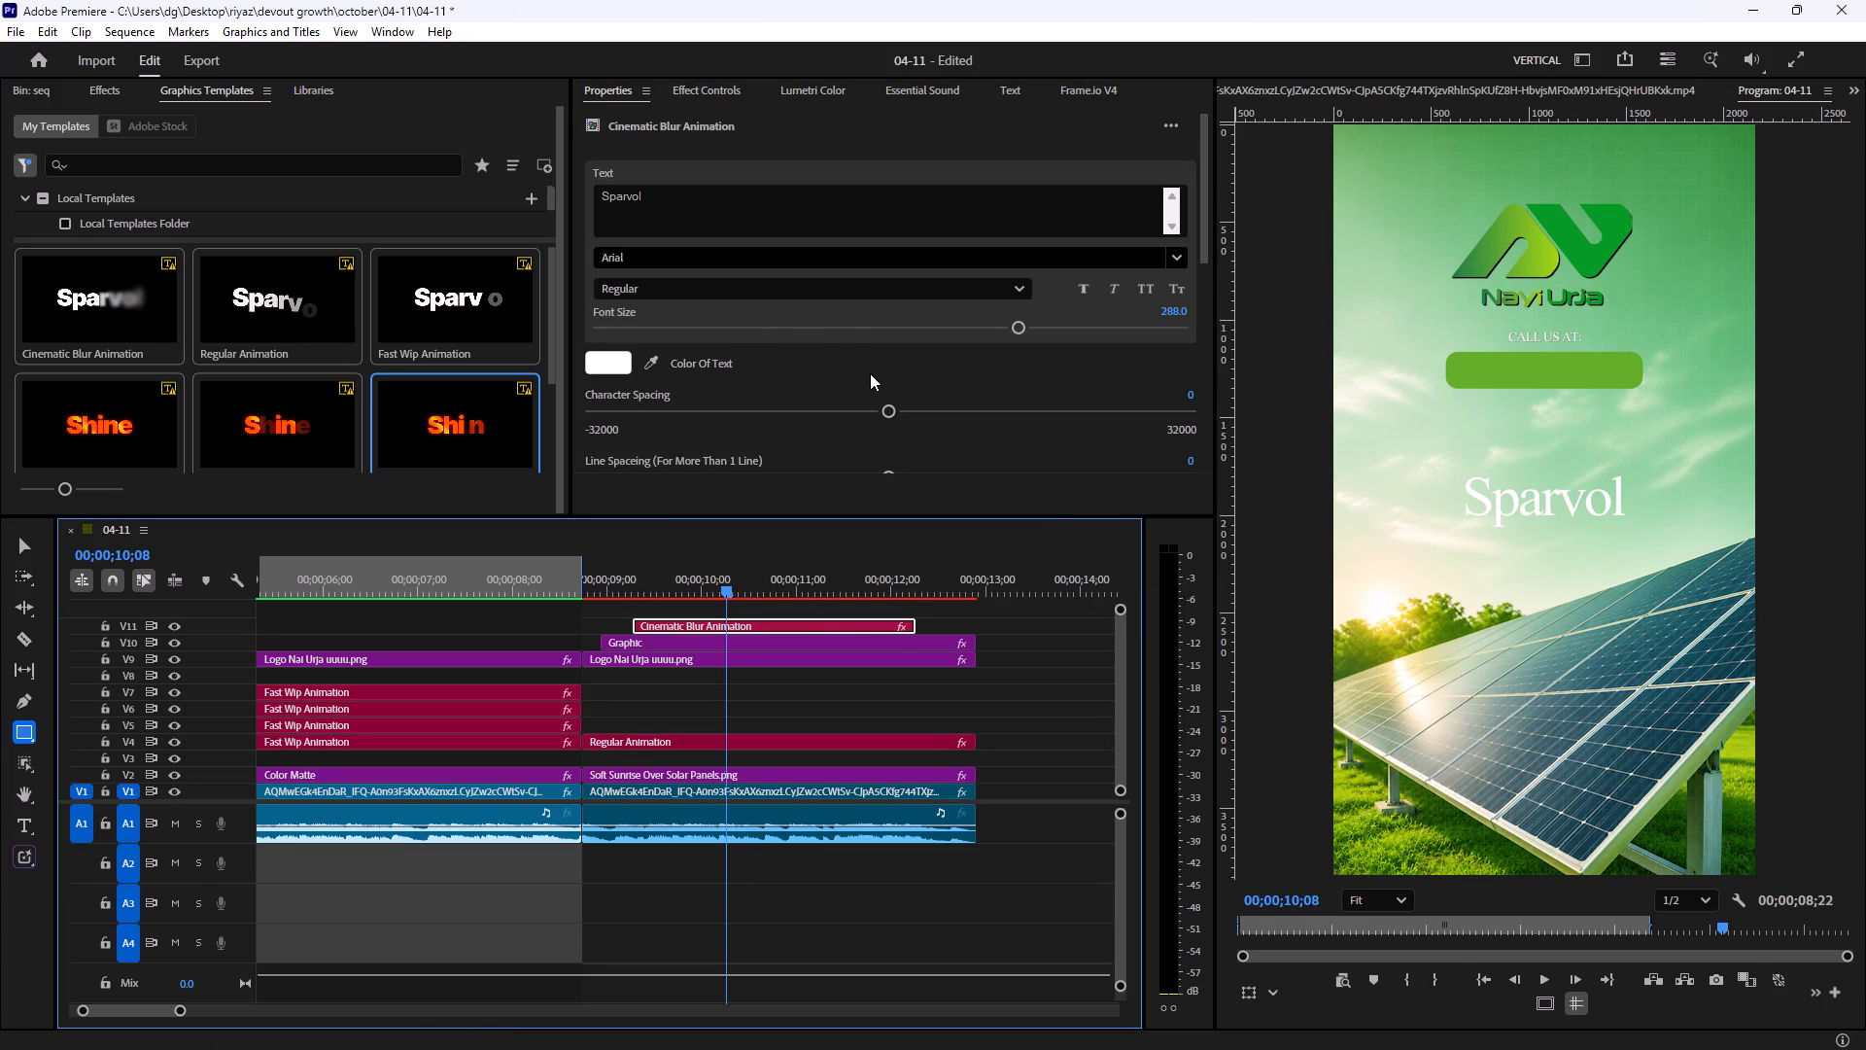
{"action": "left_click_drag", "start_coordinate": [822, 318], "coordinate": [810, 319]}
{"action": "left_click_drag", "start_coordinate": [707, 204], "coordinate": [462, 220]}
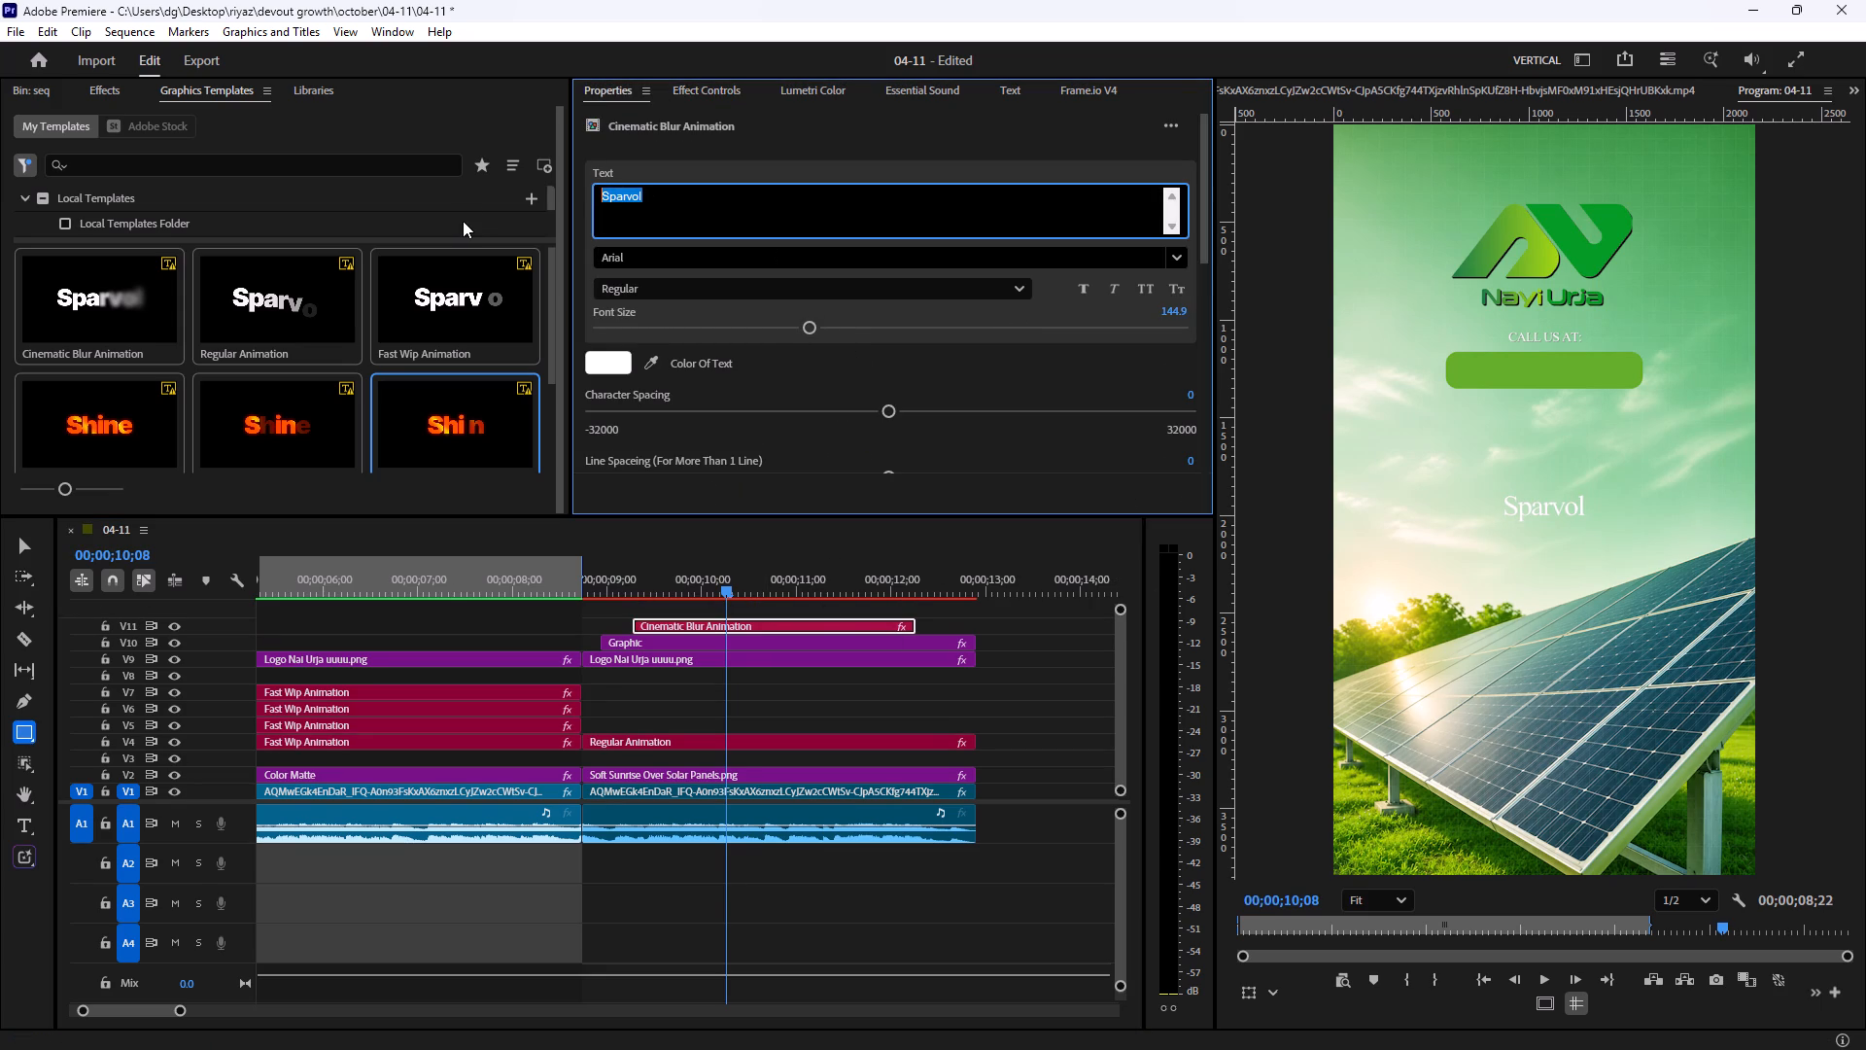
{"action": "key", "text": "ctrl+v"}
Play back the phone number title's blur reveal on the closing card twice, starting near the beginning of its clip on V11.
{"action": "left_click_drag", "start_coordinate": [713, 567], "coordinate": [694, 575]}
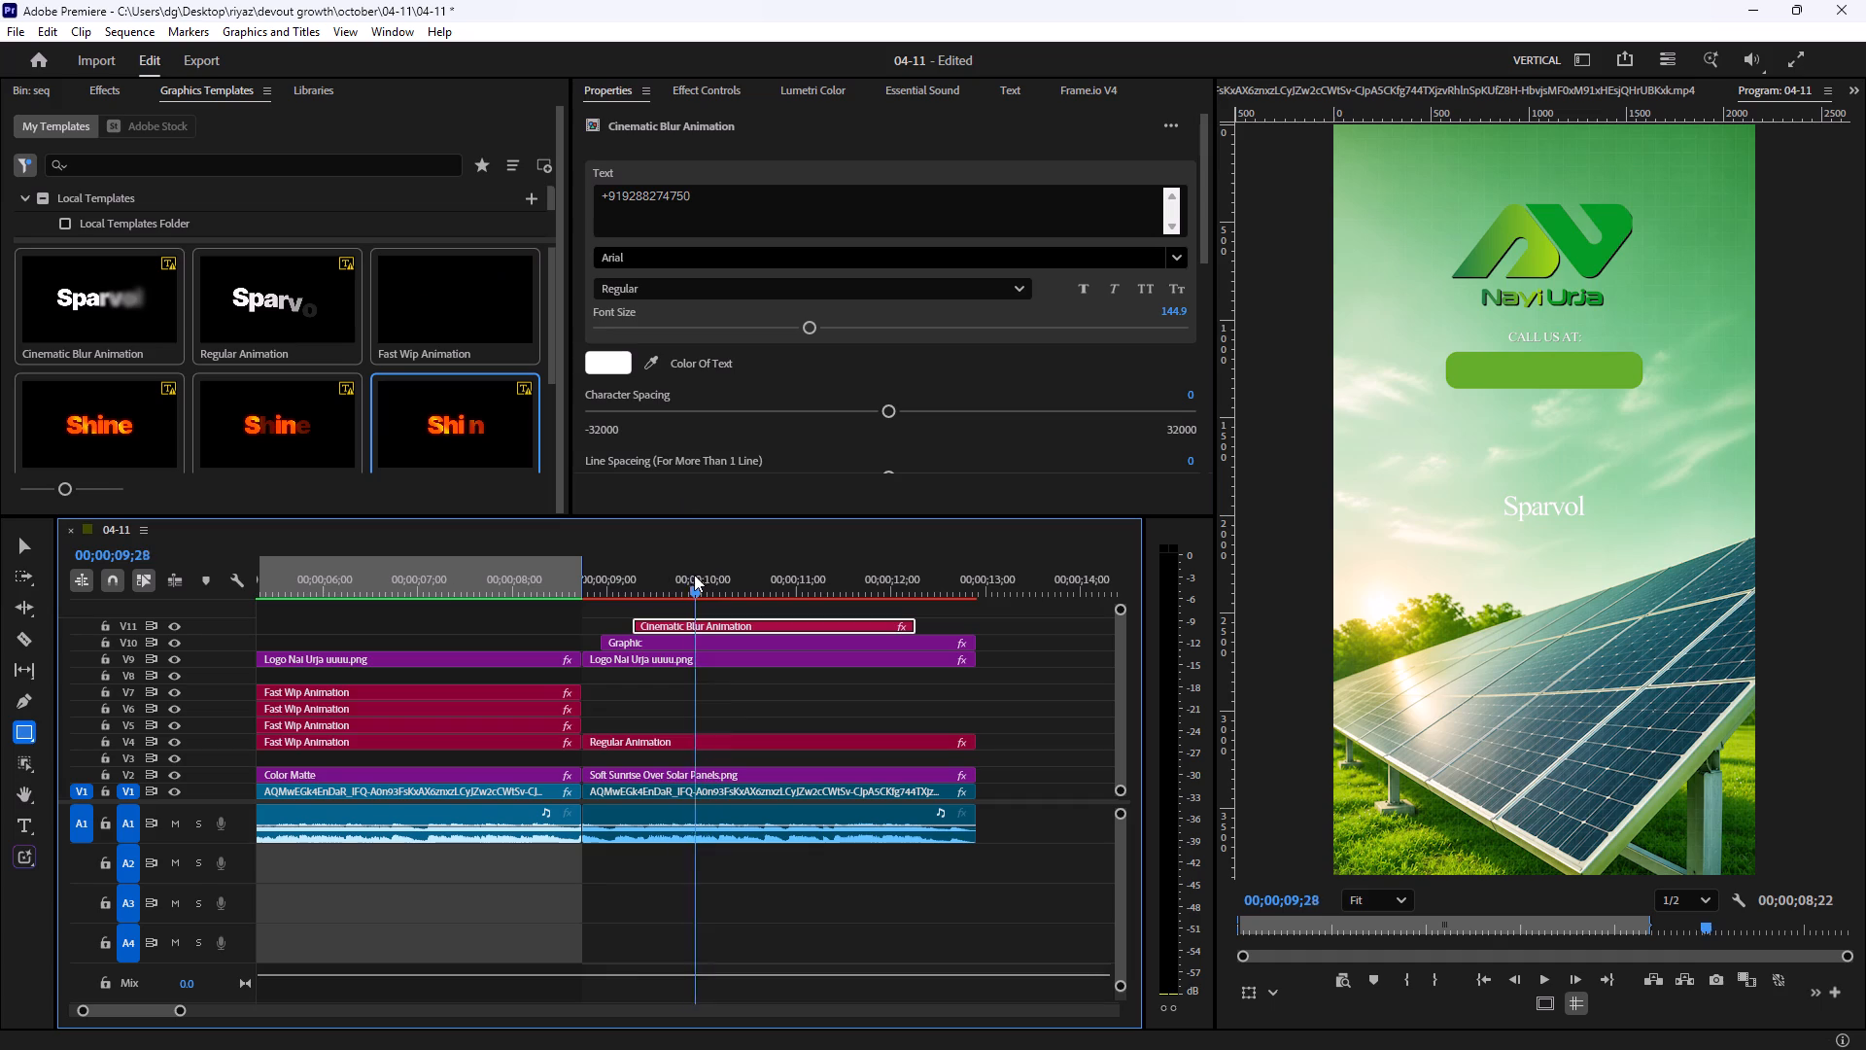
{"action": "left_click_drag", "start_coordinate": [694, 575], "coordinate": [648, 588]}
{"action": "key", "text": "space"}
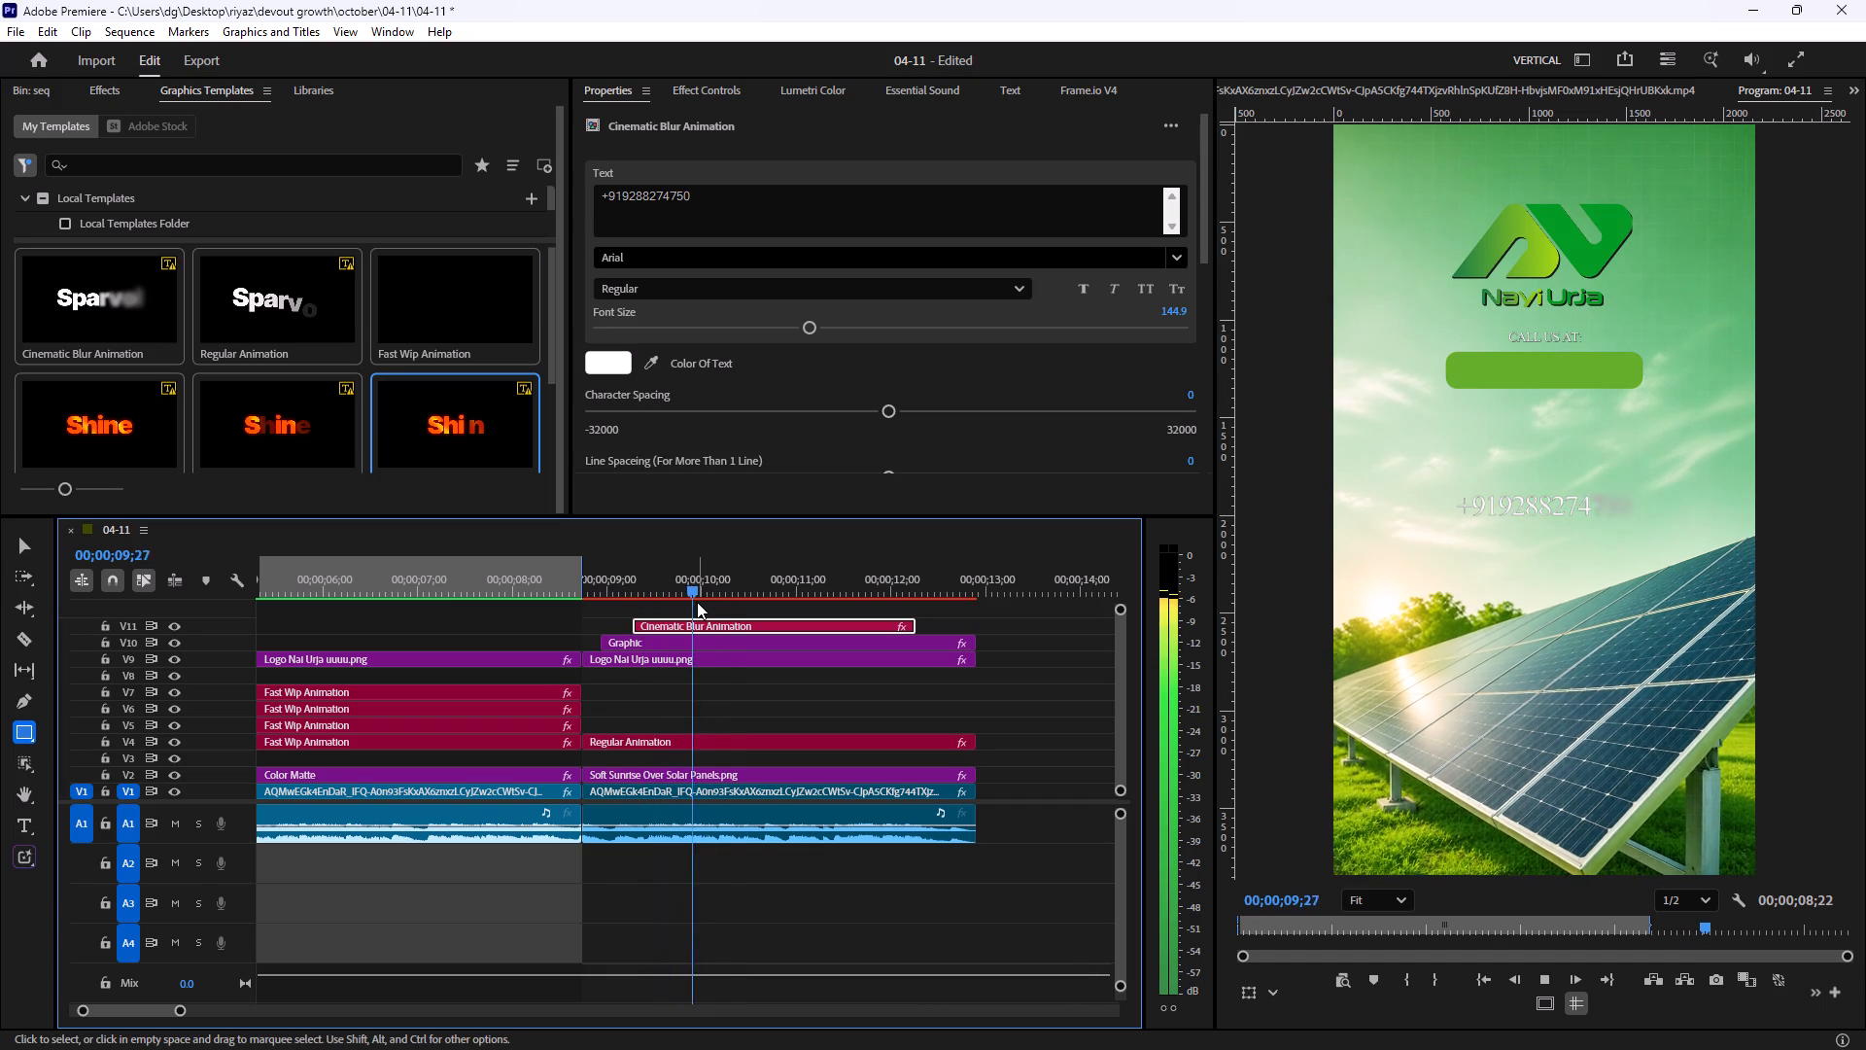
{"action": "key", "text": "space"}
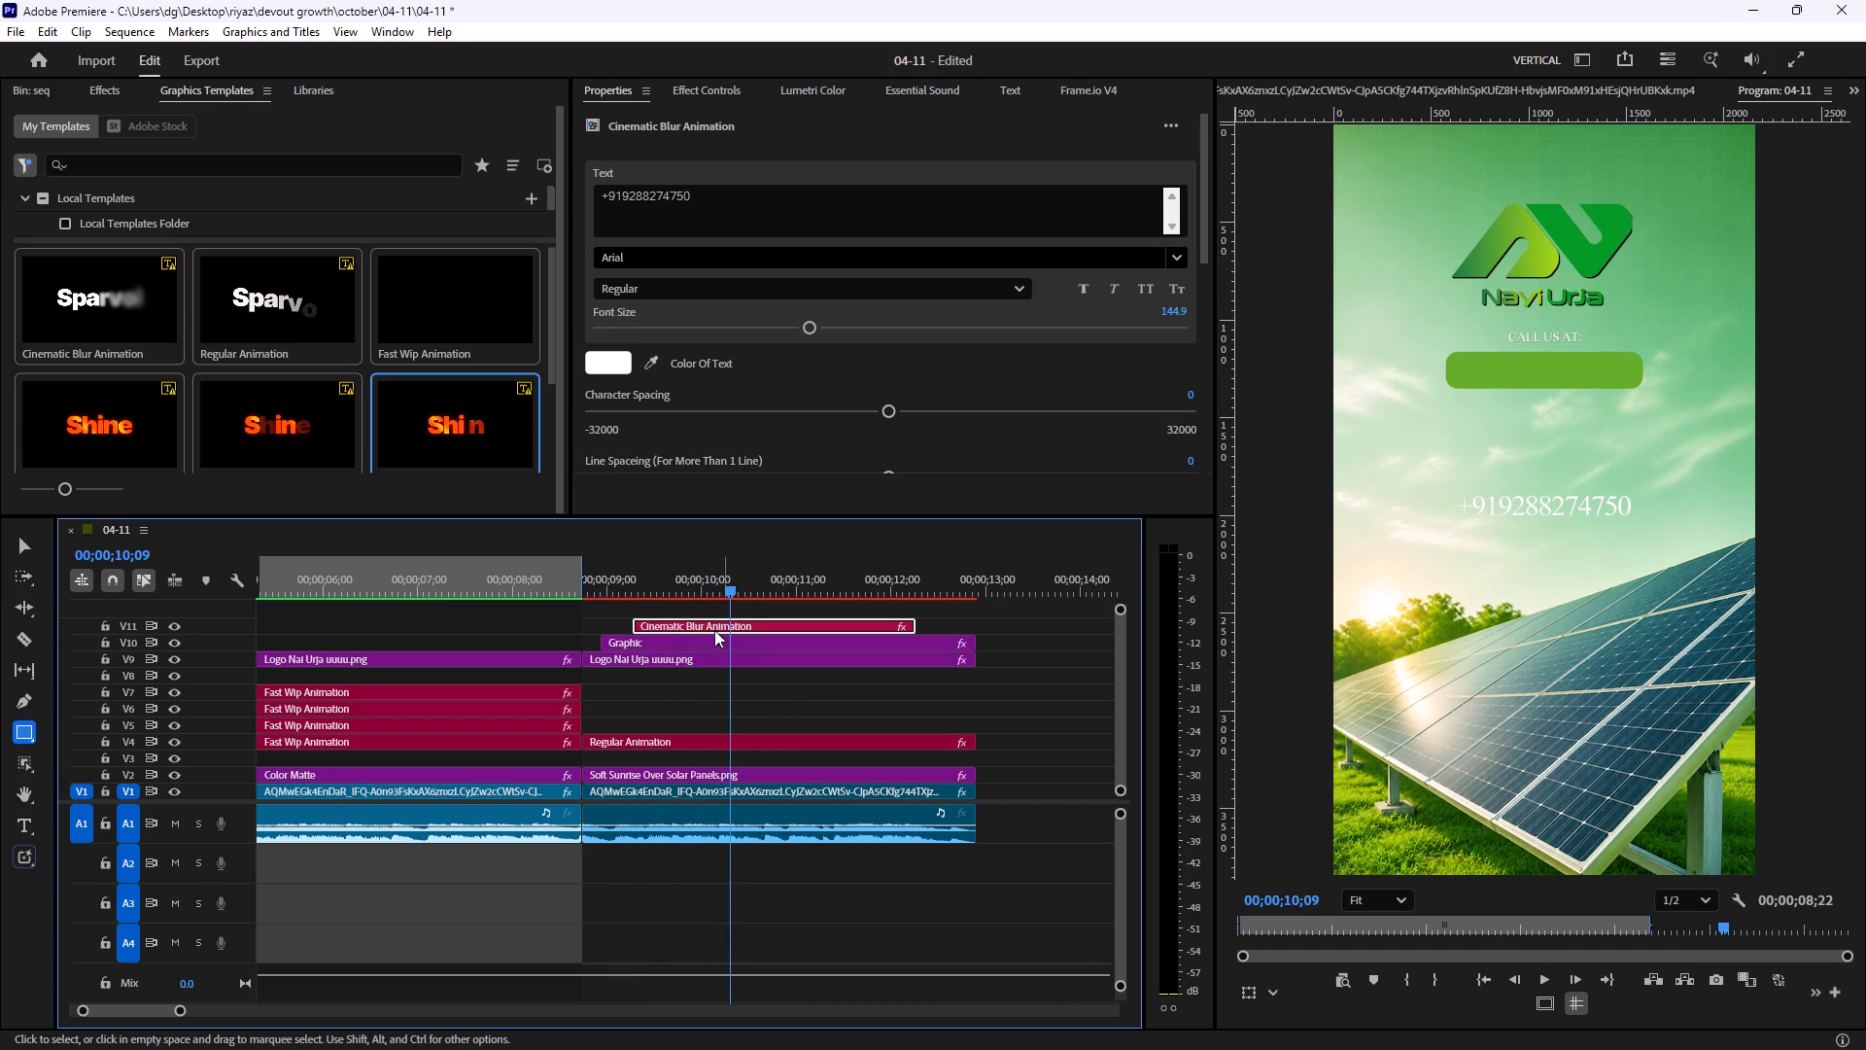
{"action": "left_click_drag", "start_coordinate": [692, 591], "coordinate": [641, 588]}
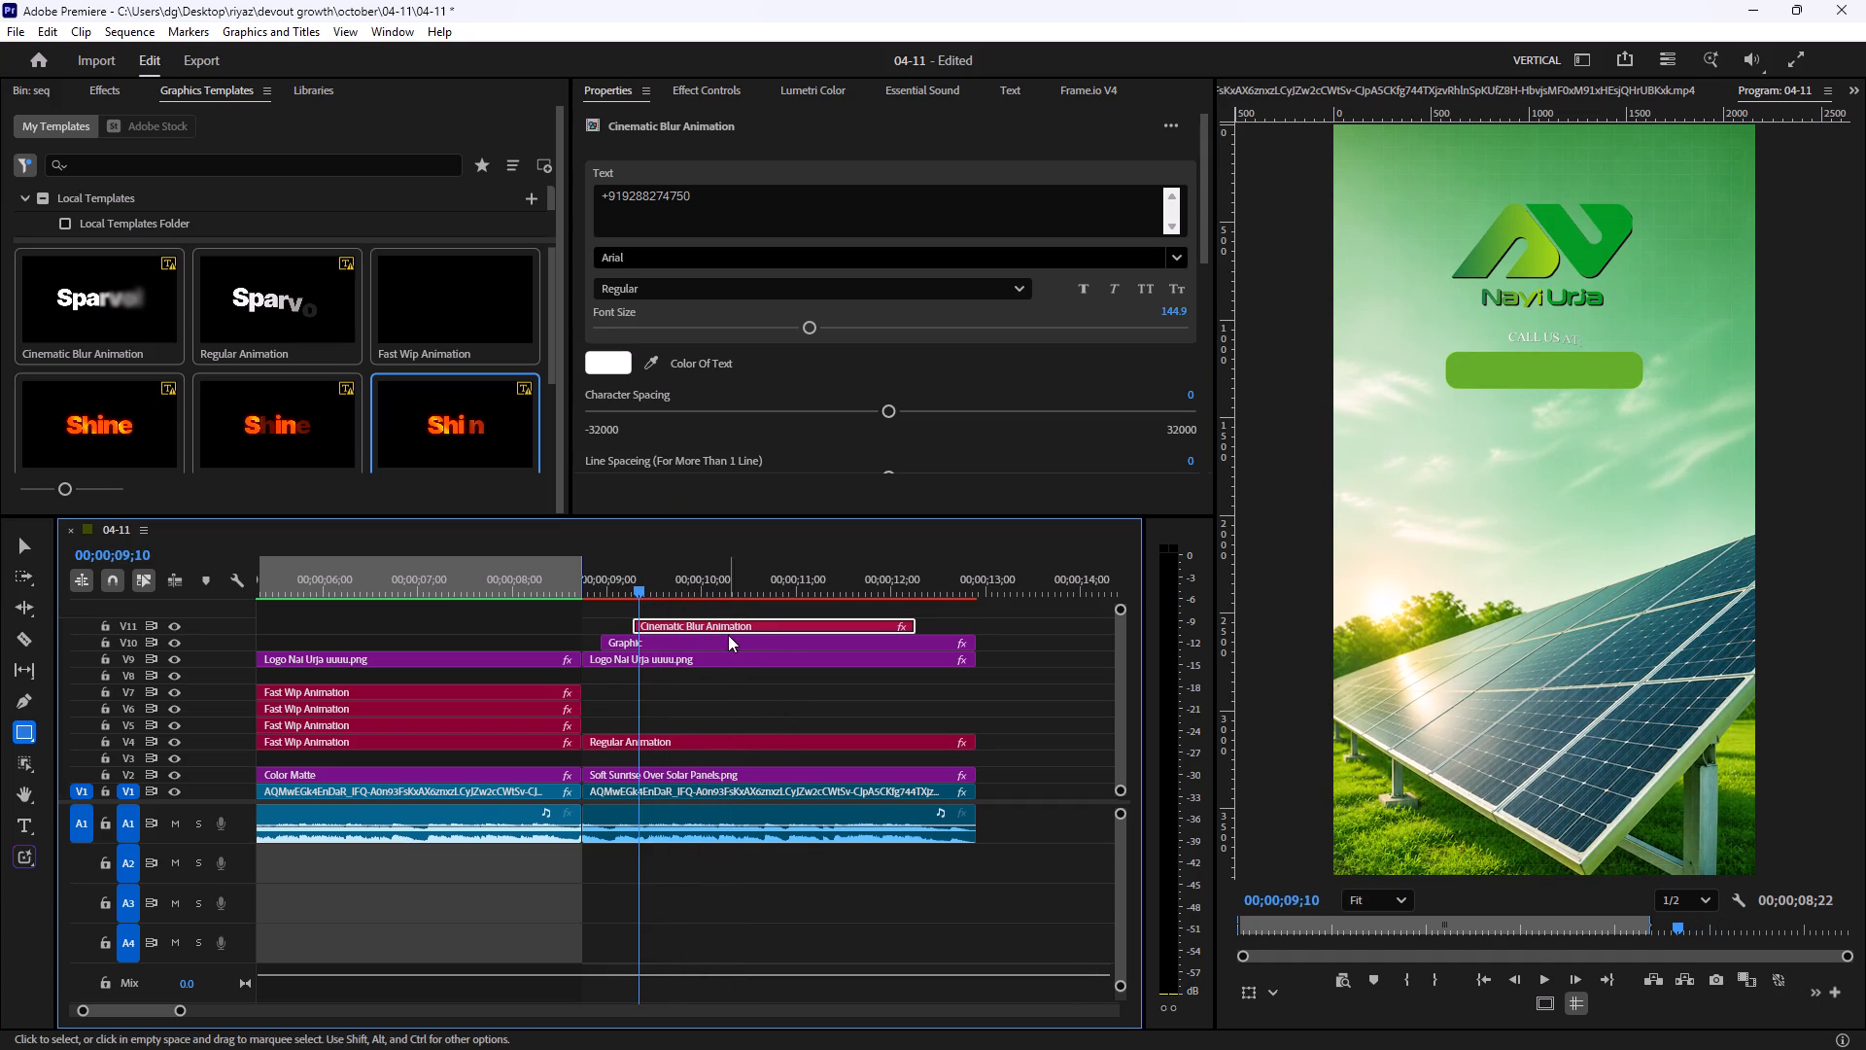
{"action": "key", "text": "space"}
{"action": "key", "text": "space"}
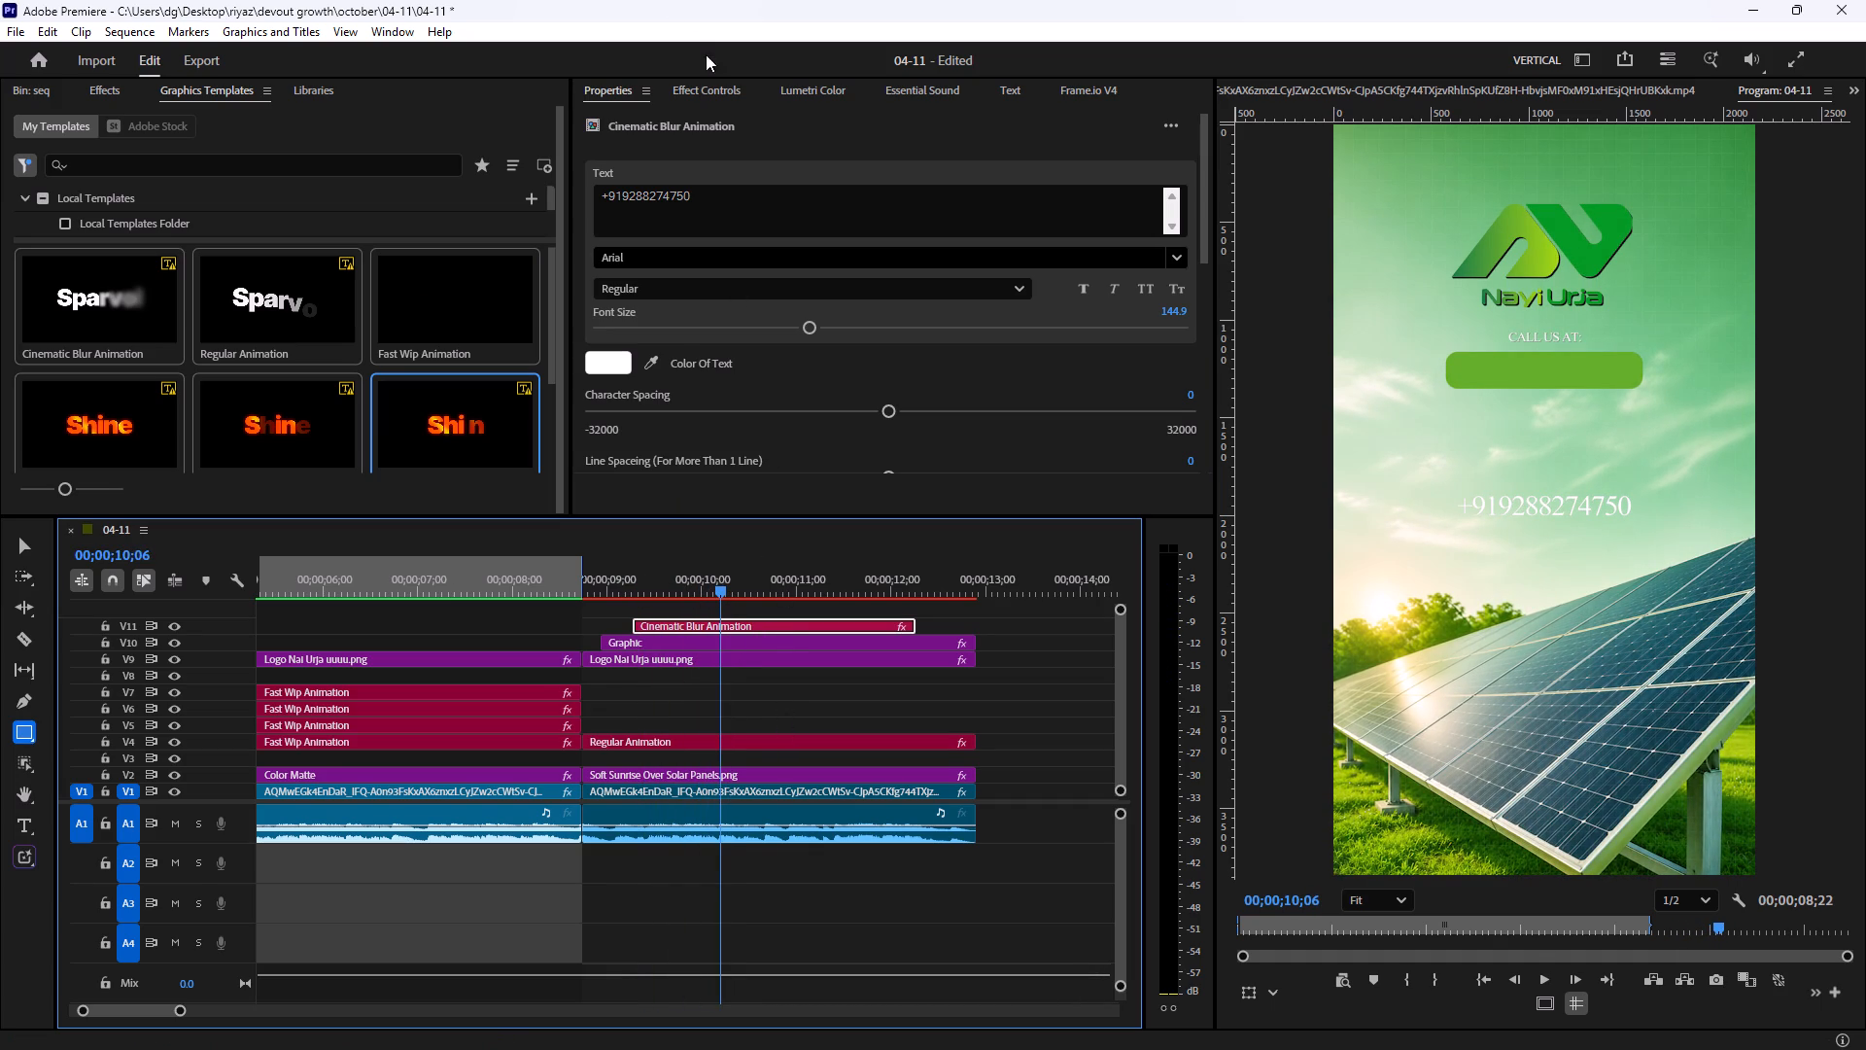
Move the phone number title up onto the green rounded rectangle by setting its vertical Position to 1226.
{"action": "left_click", "coordinate": [706, 99]}
{"action": "left_click_drag", "start_coordinate": [789, 238], "coordinate": [625, 287]}
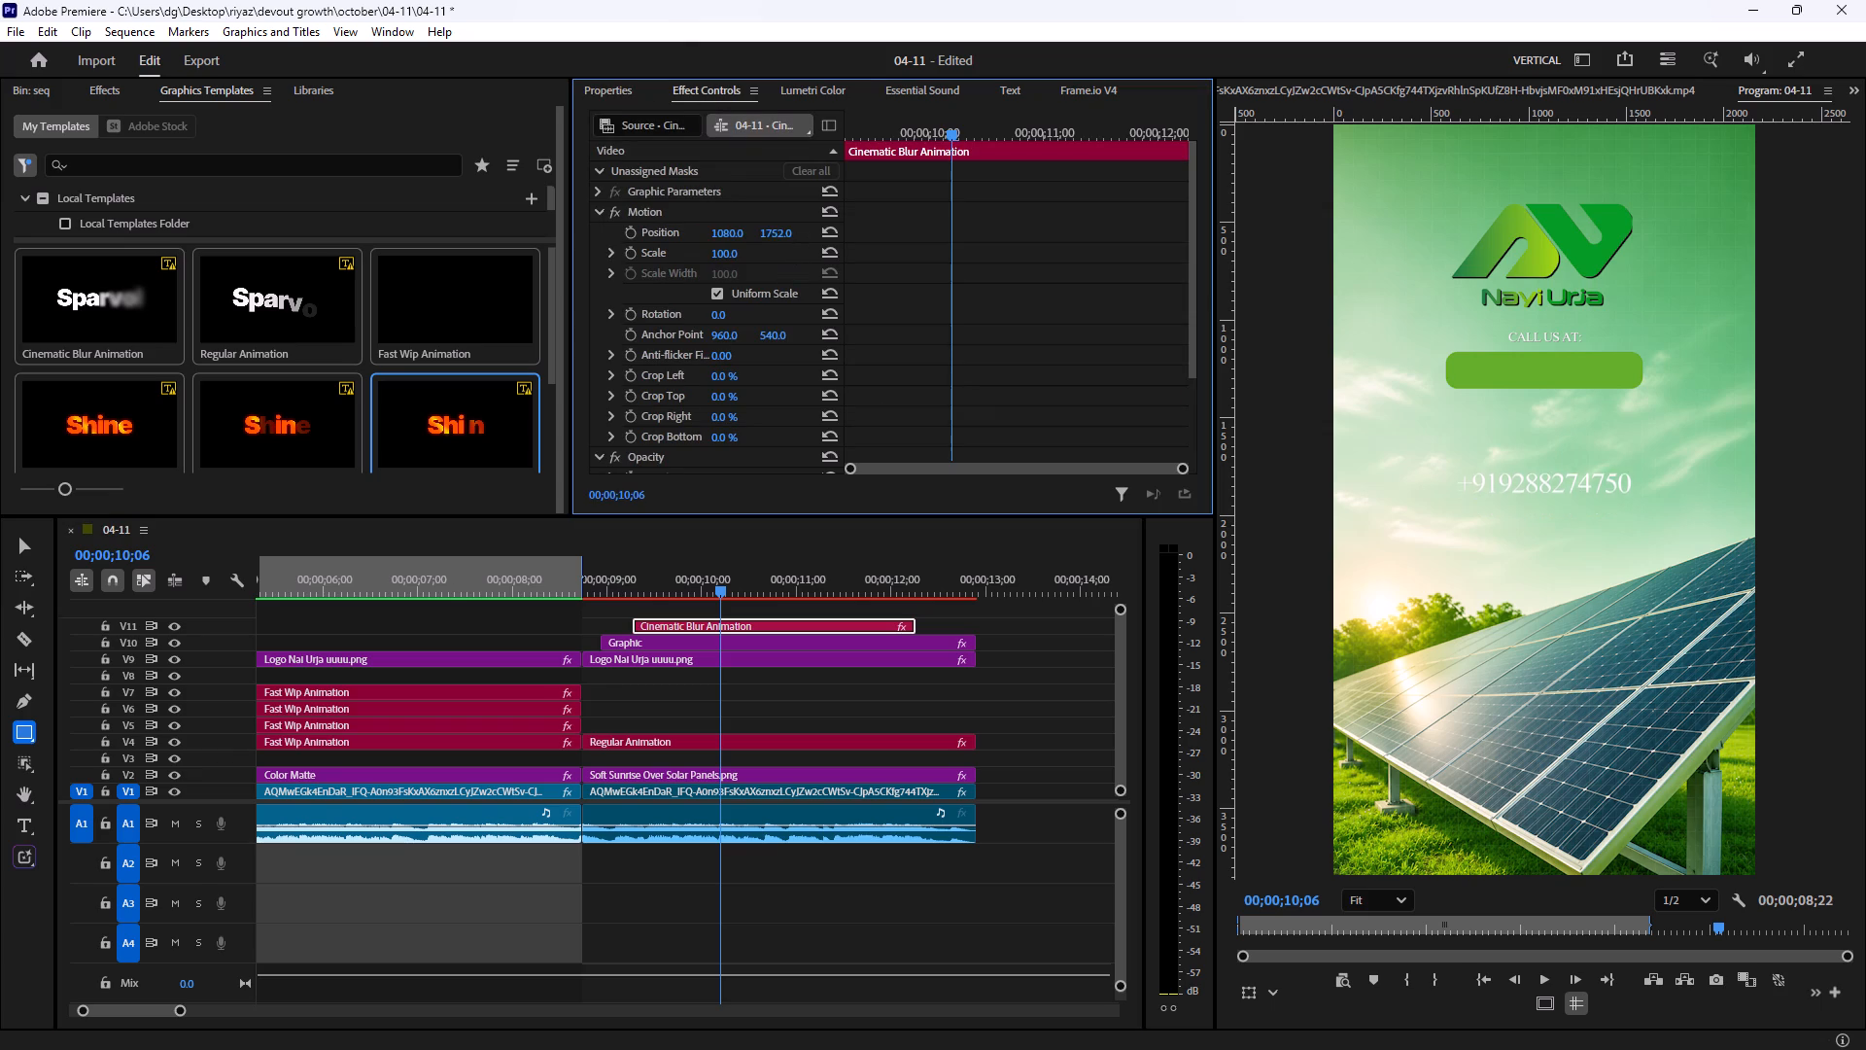
{"action": "left_click_drag", "start_coordinate": [625, 287], "coordinate": [113, 402]}
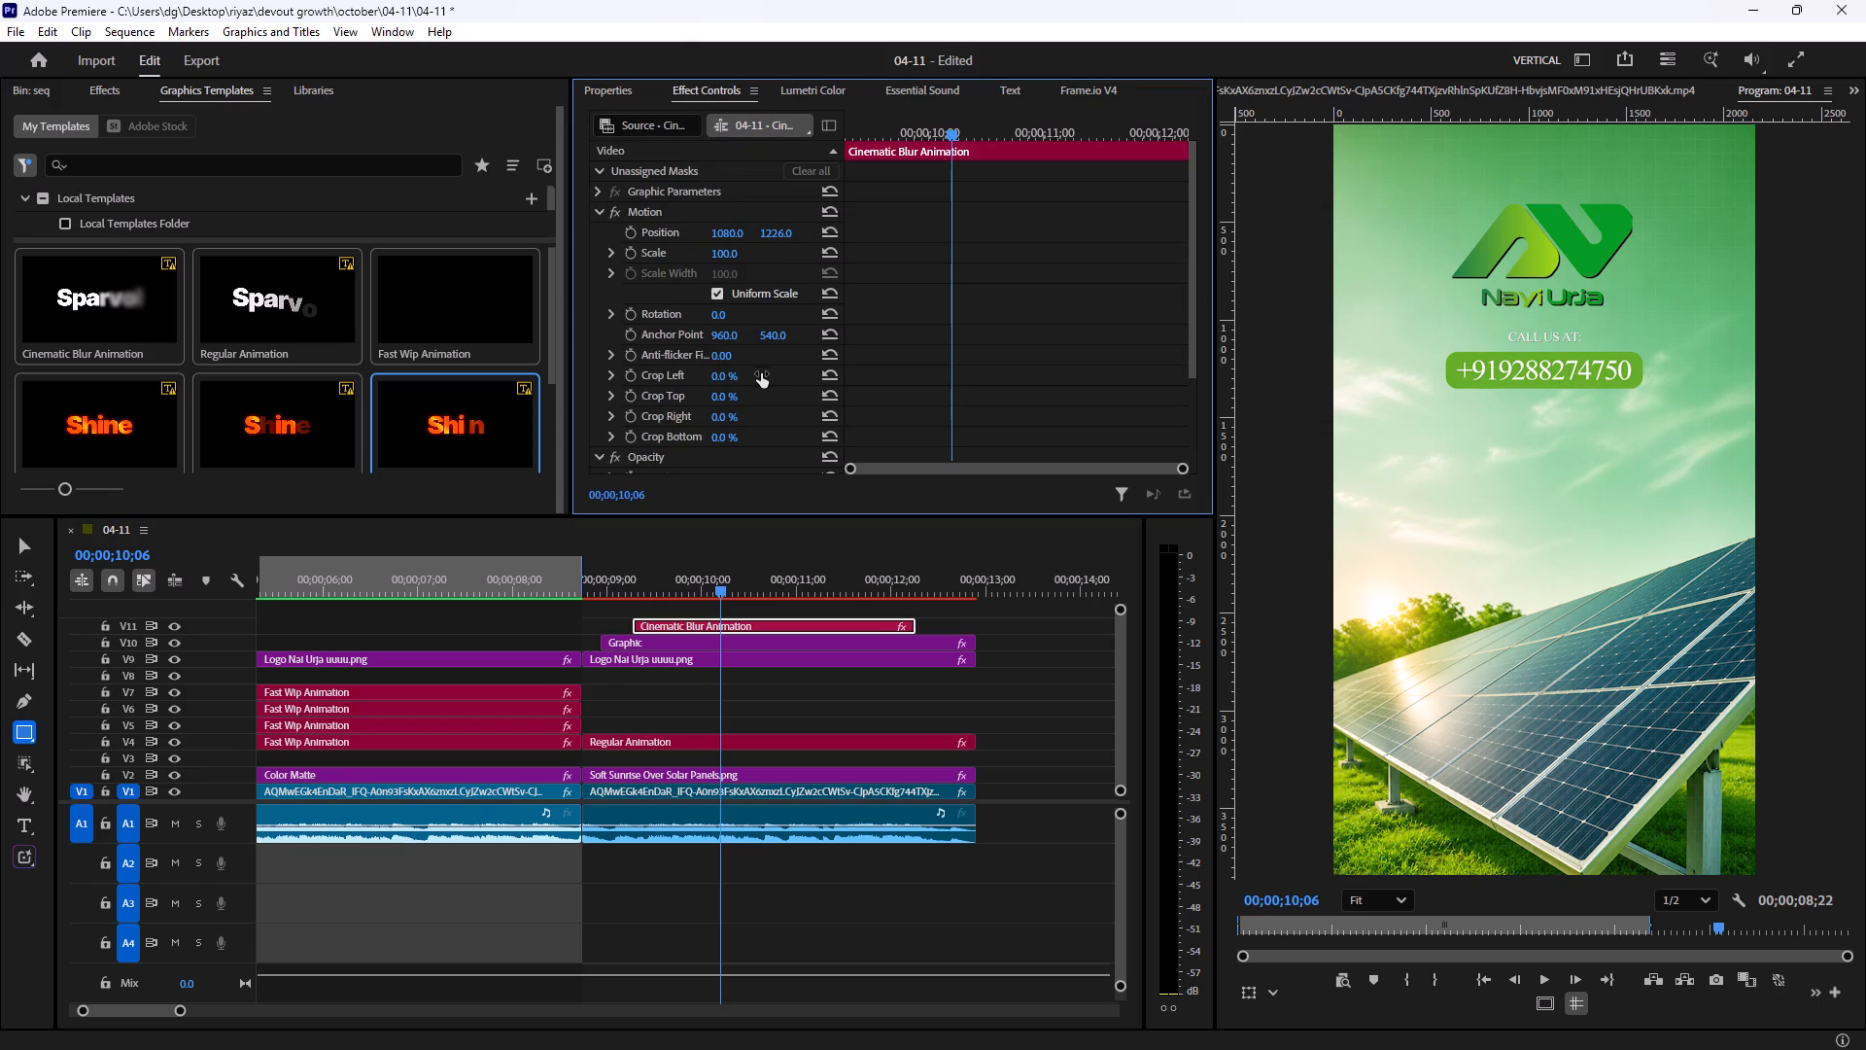
Set the phone number title's font to Poppins Bold.
{"action": "left_click", "coordinate": [616, 91]}
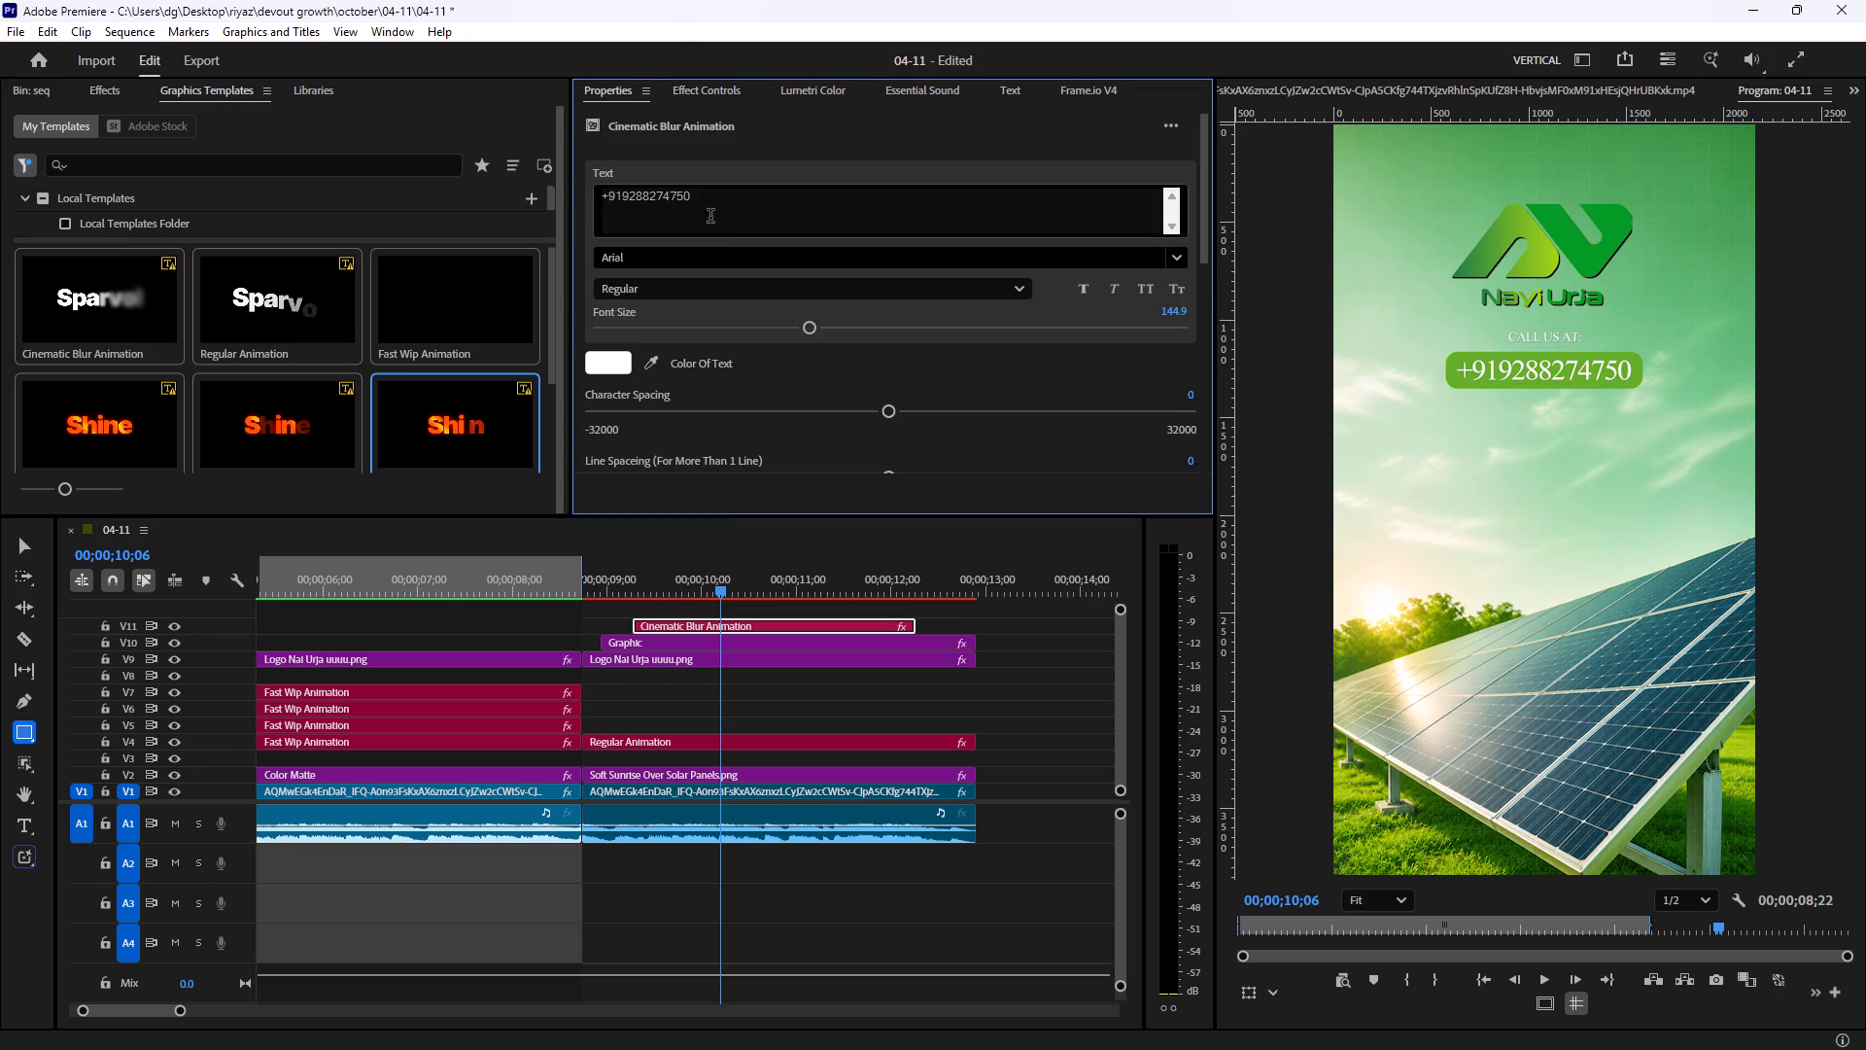
{"action": "left_click", "coordinate": [738, 265]}
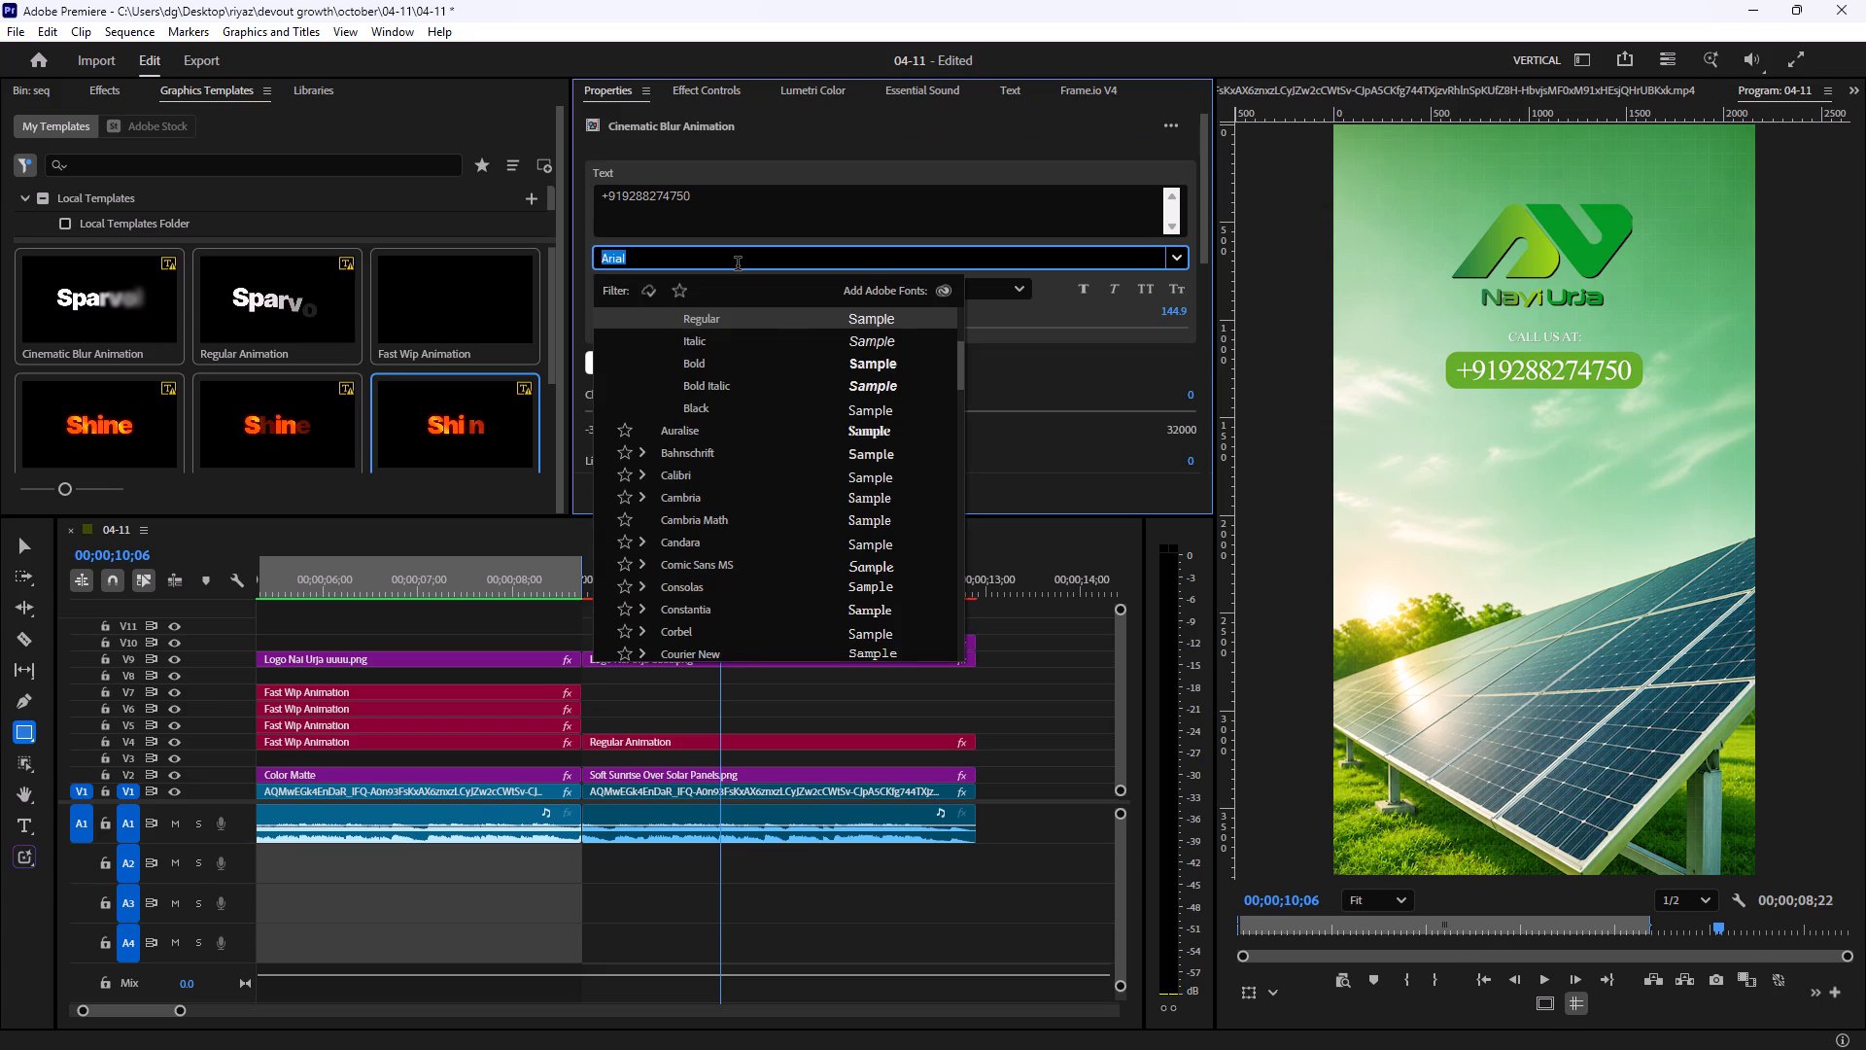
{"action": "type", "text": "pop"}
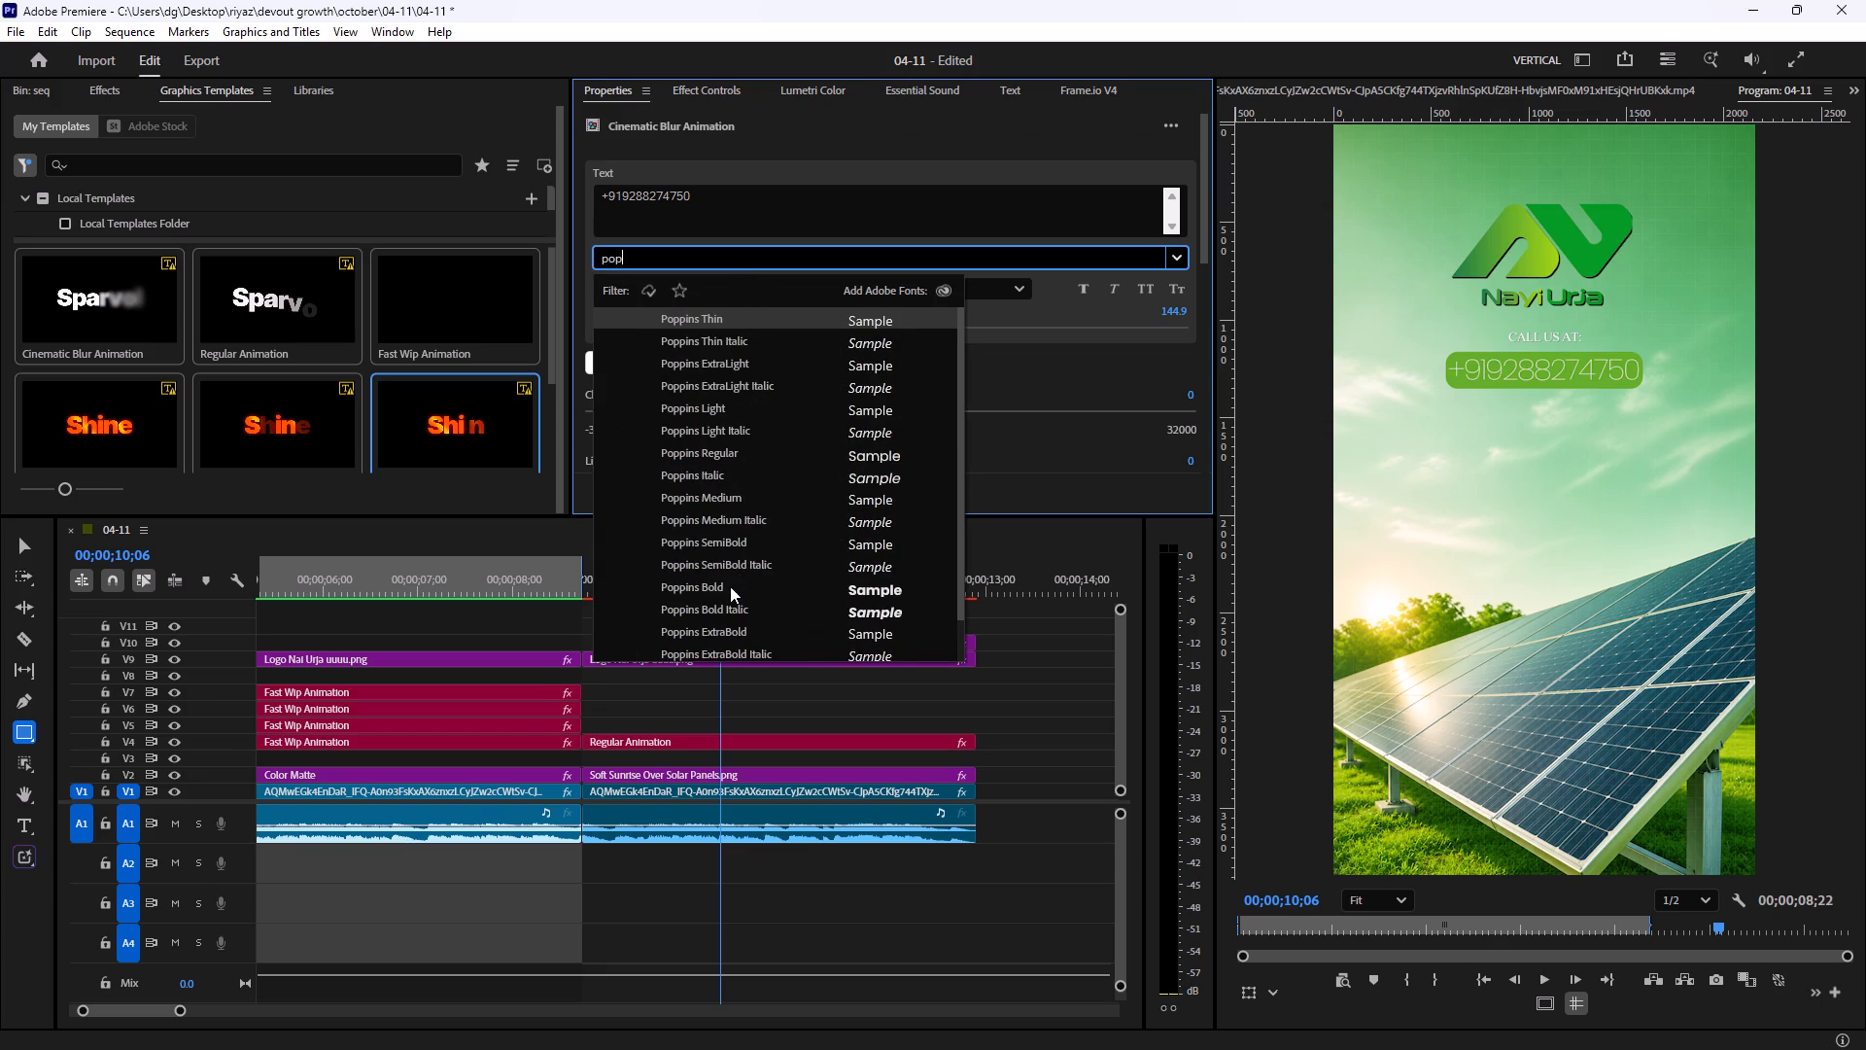
{"action": "left_click", "coordinate": [730, 586]}
Open the font choices for the phone number title again.
{"action": "left_click", "coordinate": [759, 264]}
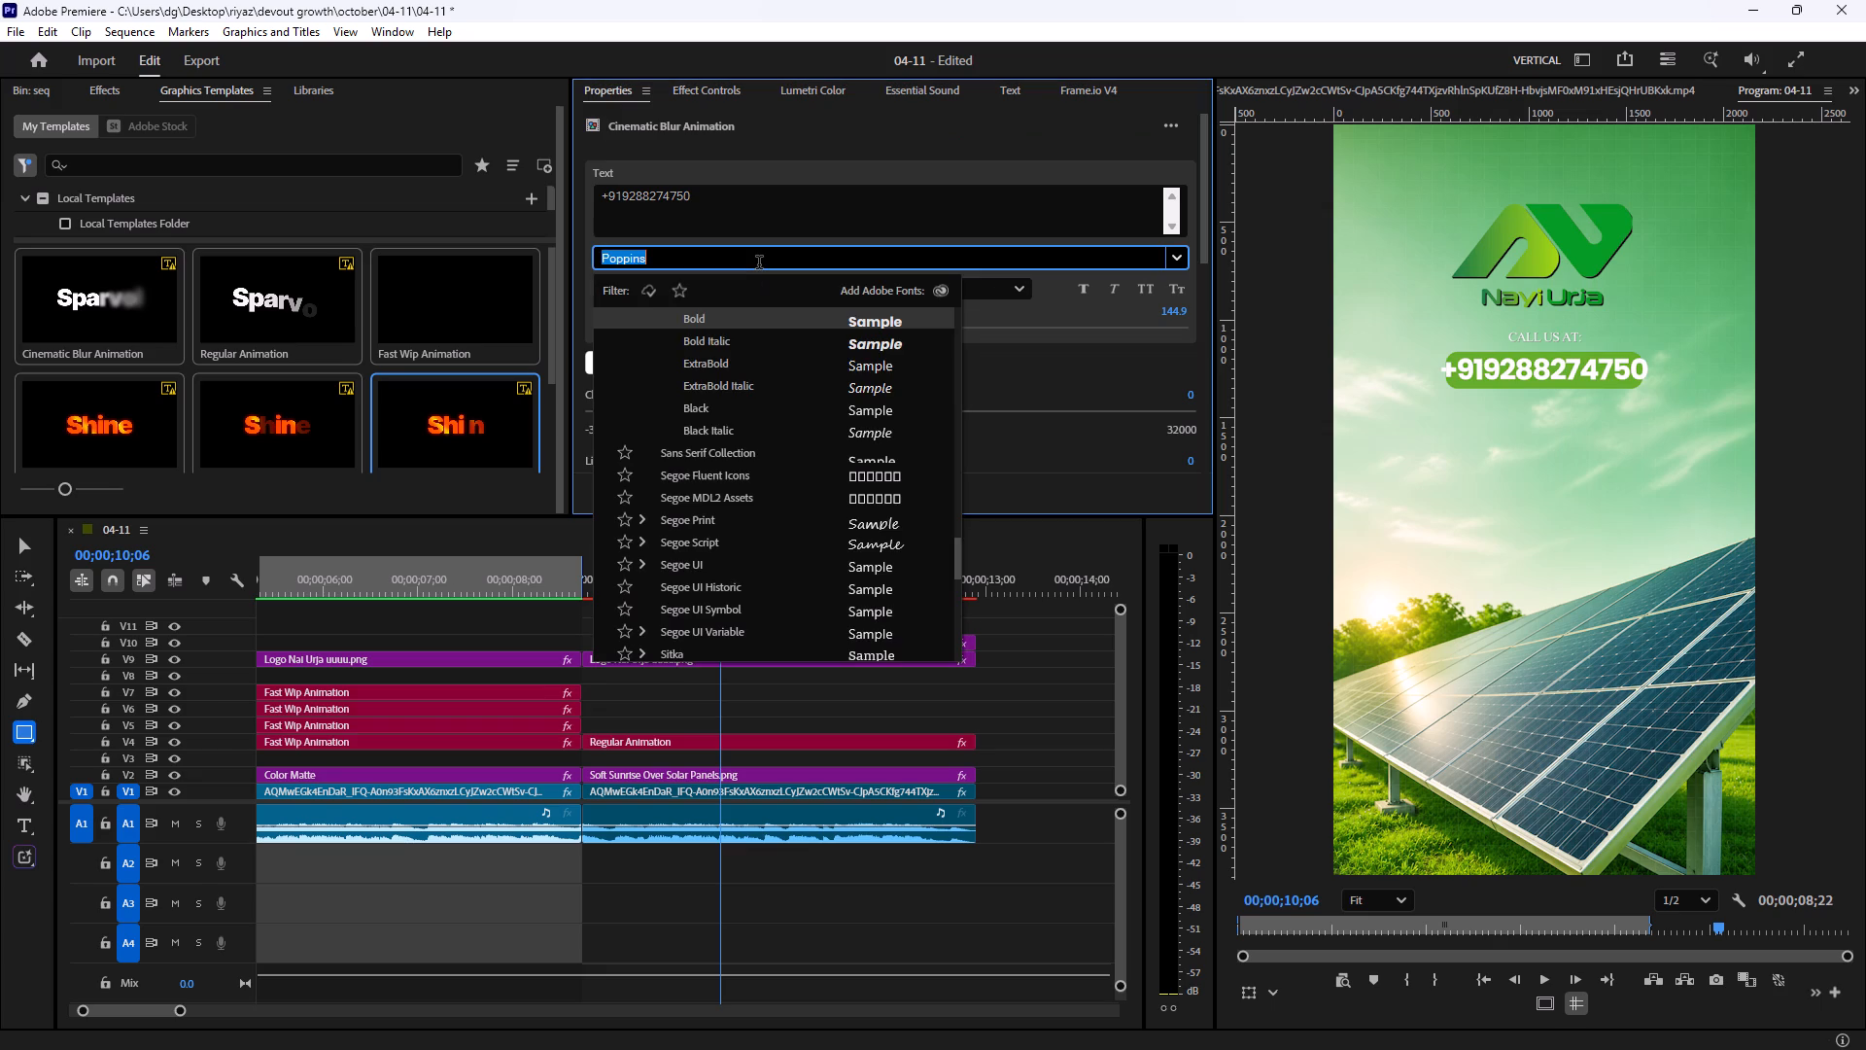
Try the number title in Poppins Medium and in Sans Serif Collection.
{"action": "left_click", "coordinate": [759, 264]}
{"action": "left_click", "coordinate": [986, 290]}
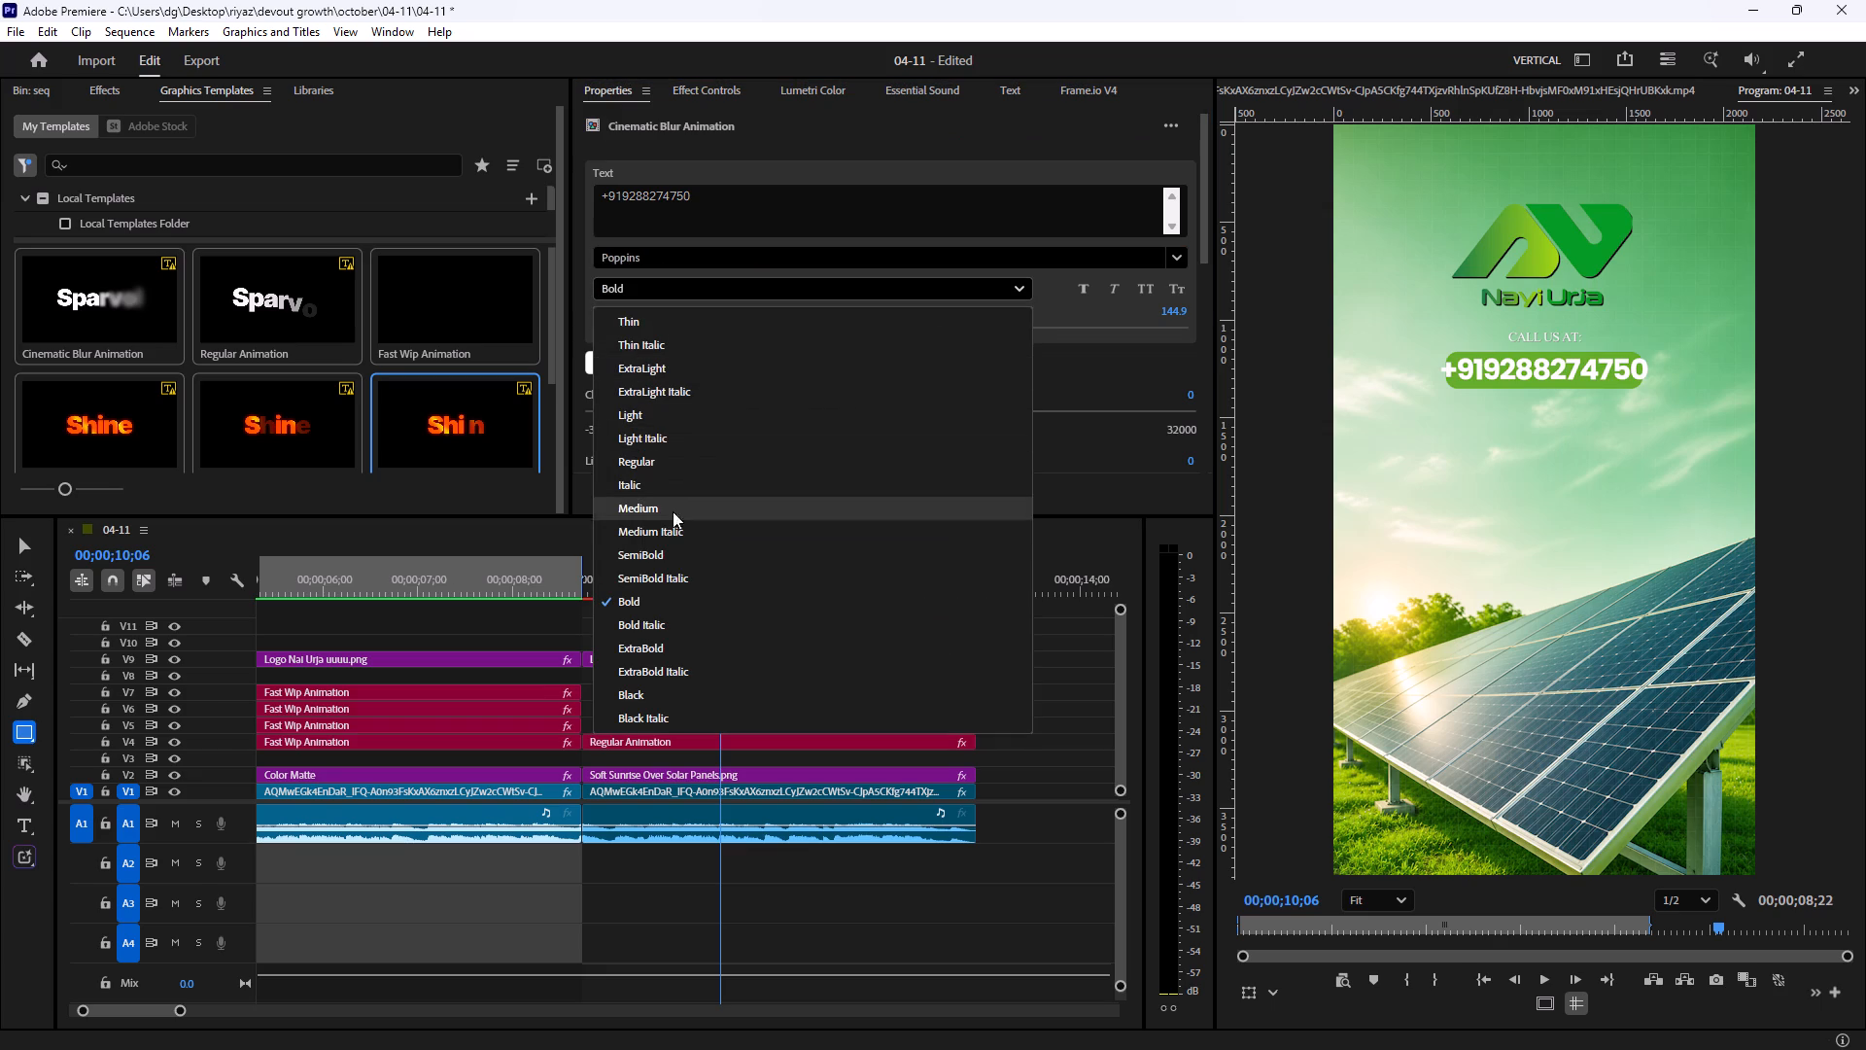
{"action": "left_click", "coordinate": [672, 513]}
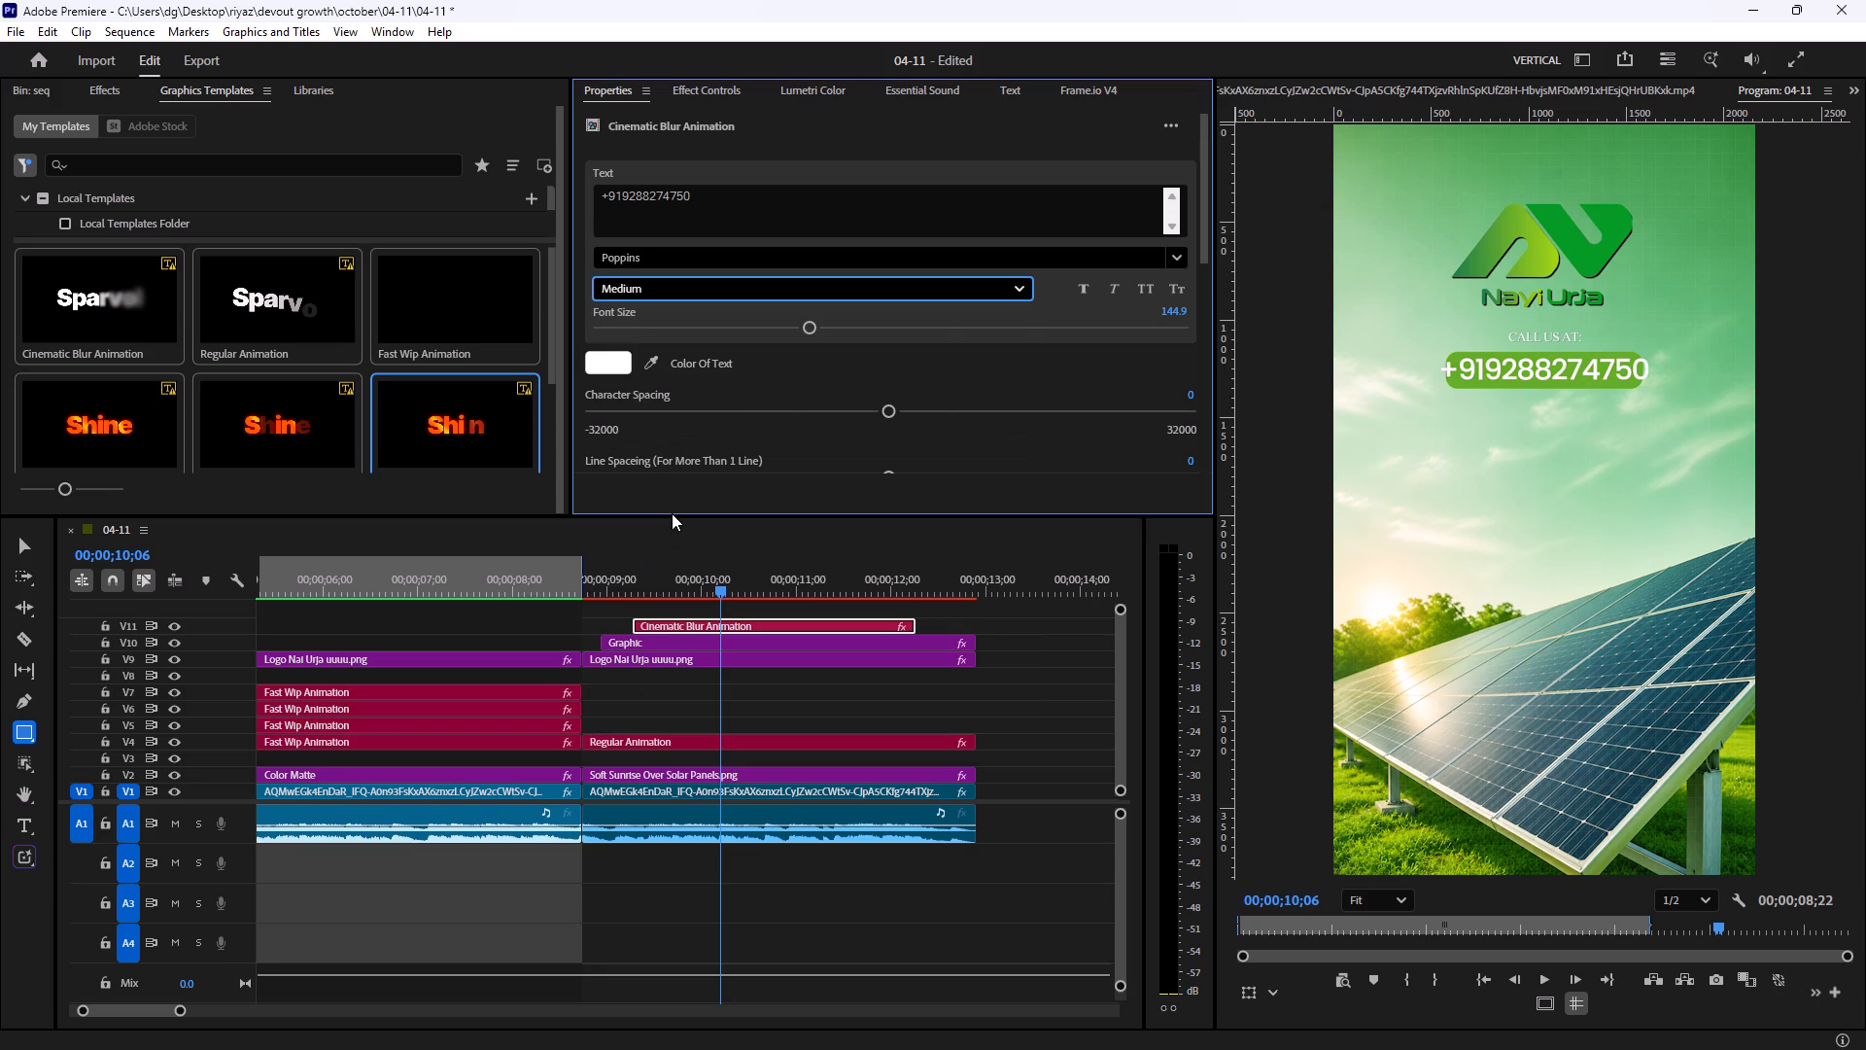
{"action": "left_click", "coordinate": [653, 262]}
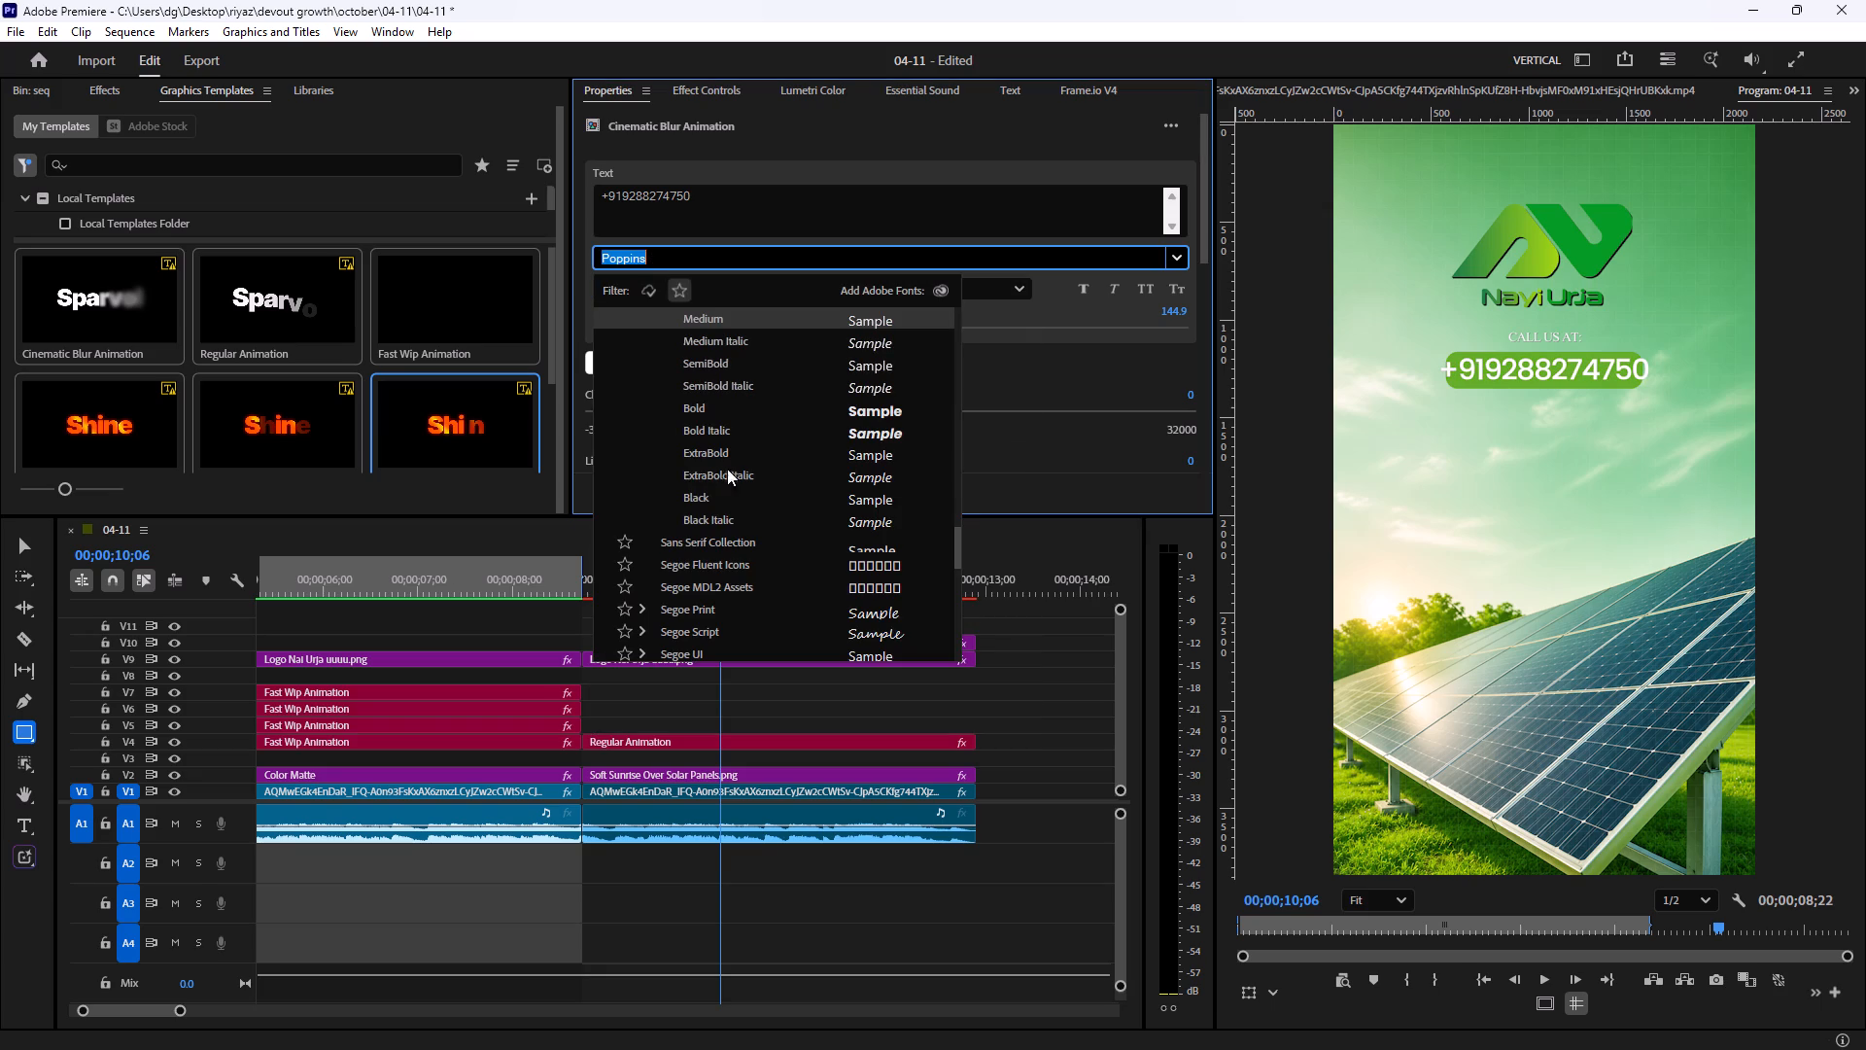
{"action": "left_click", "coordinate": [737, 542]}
Set the number title's font to Arial Bold and play back its reveal on the closing card.
{"action": "left_click", "coordinate": [684, 262]}
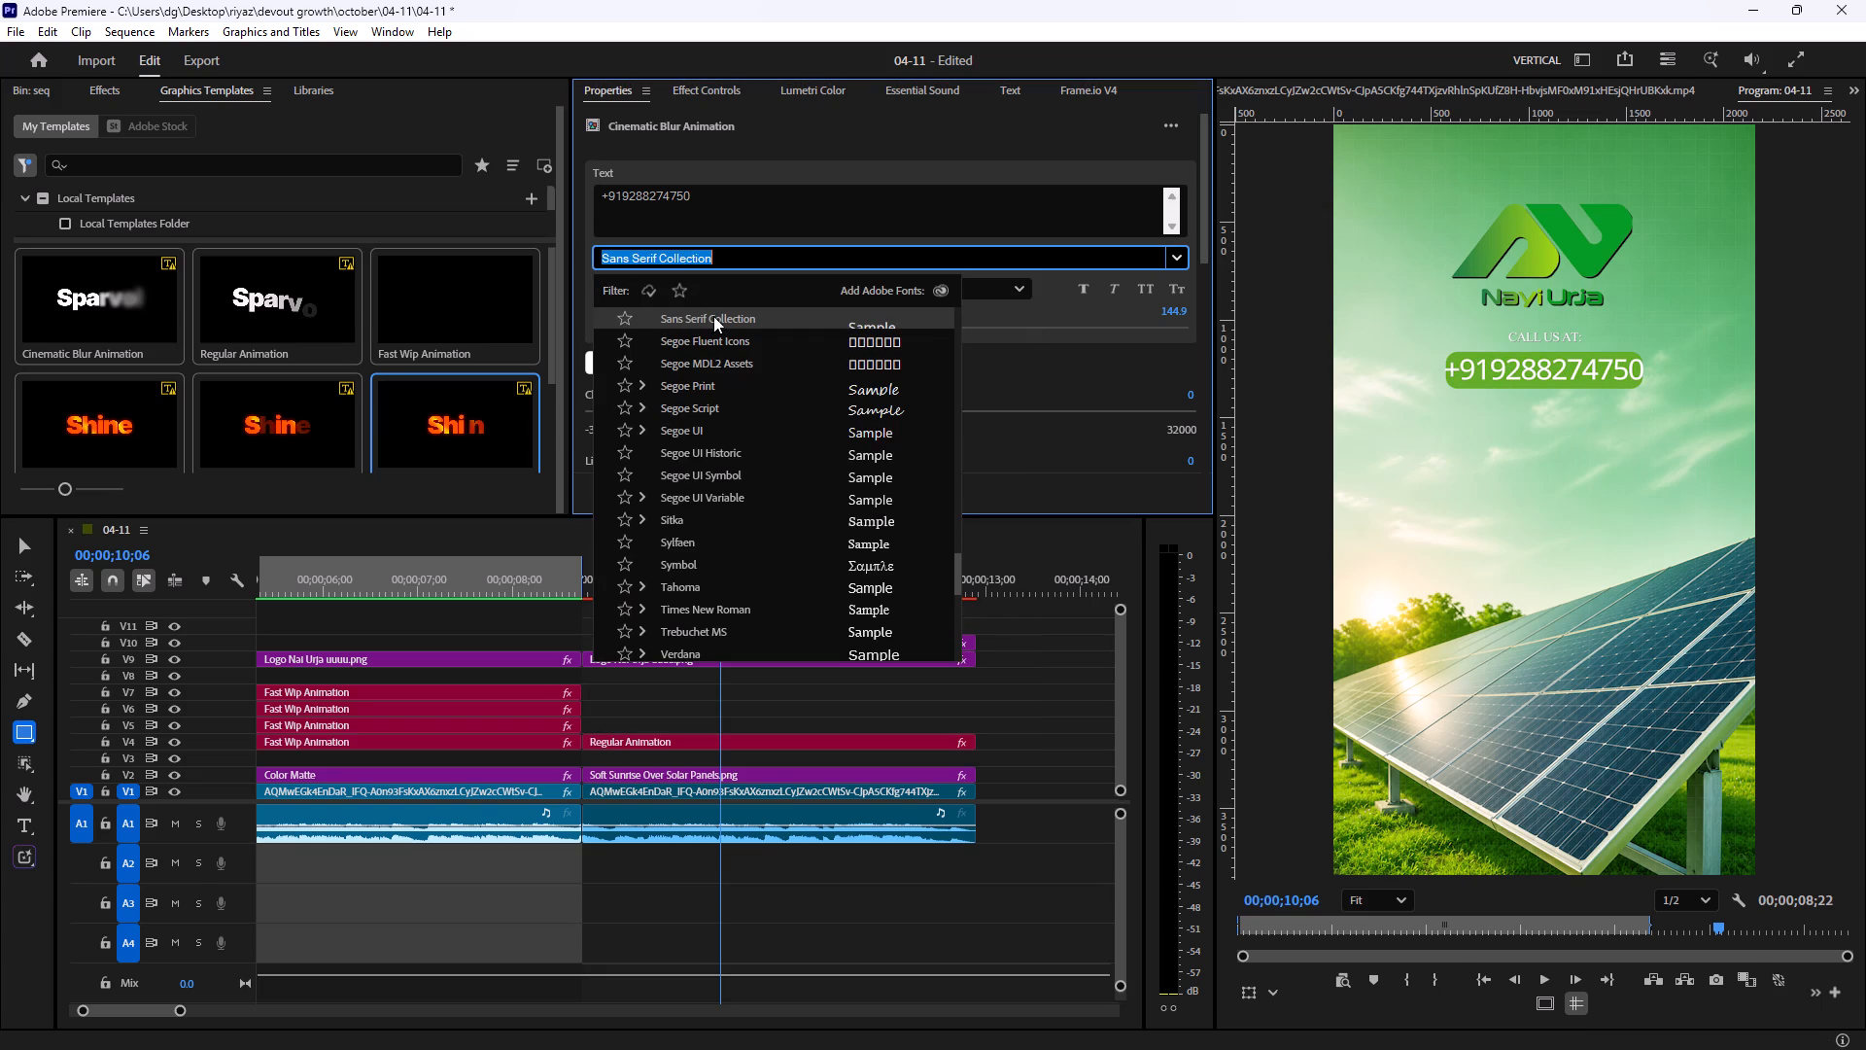
{"action": "scroll", "coordinate": [768, 456], "scroll_direction": "down", "scroll_amount": 3}
{"action": "scroll", "coordinate": [718, 542], "scroll_direction": "down", "scroll_amount": 5}
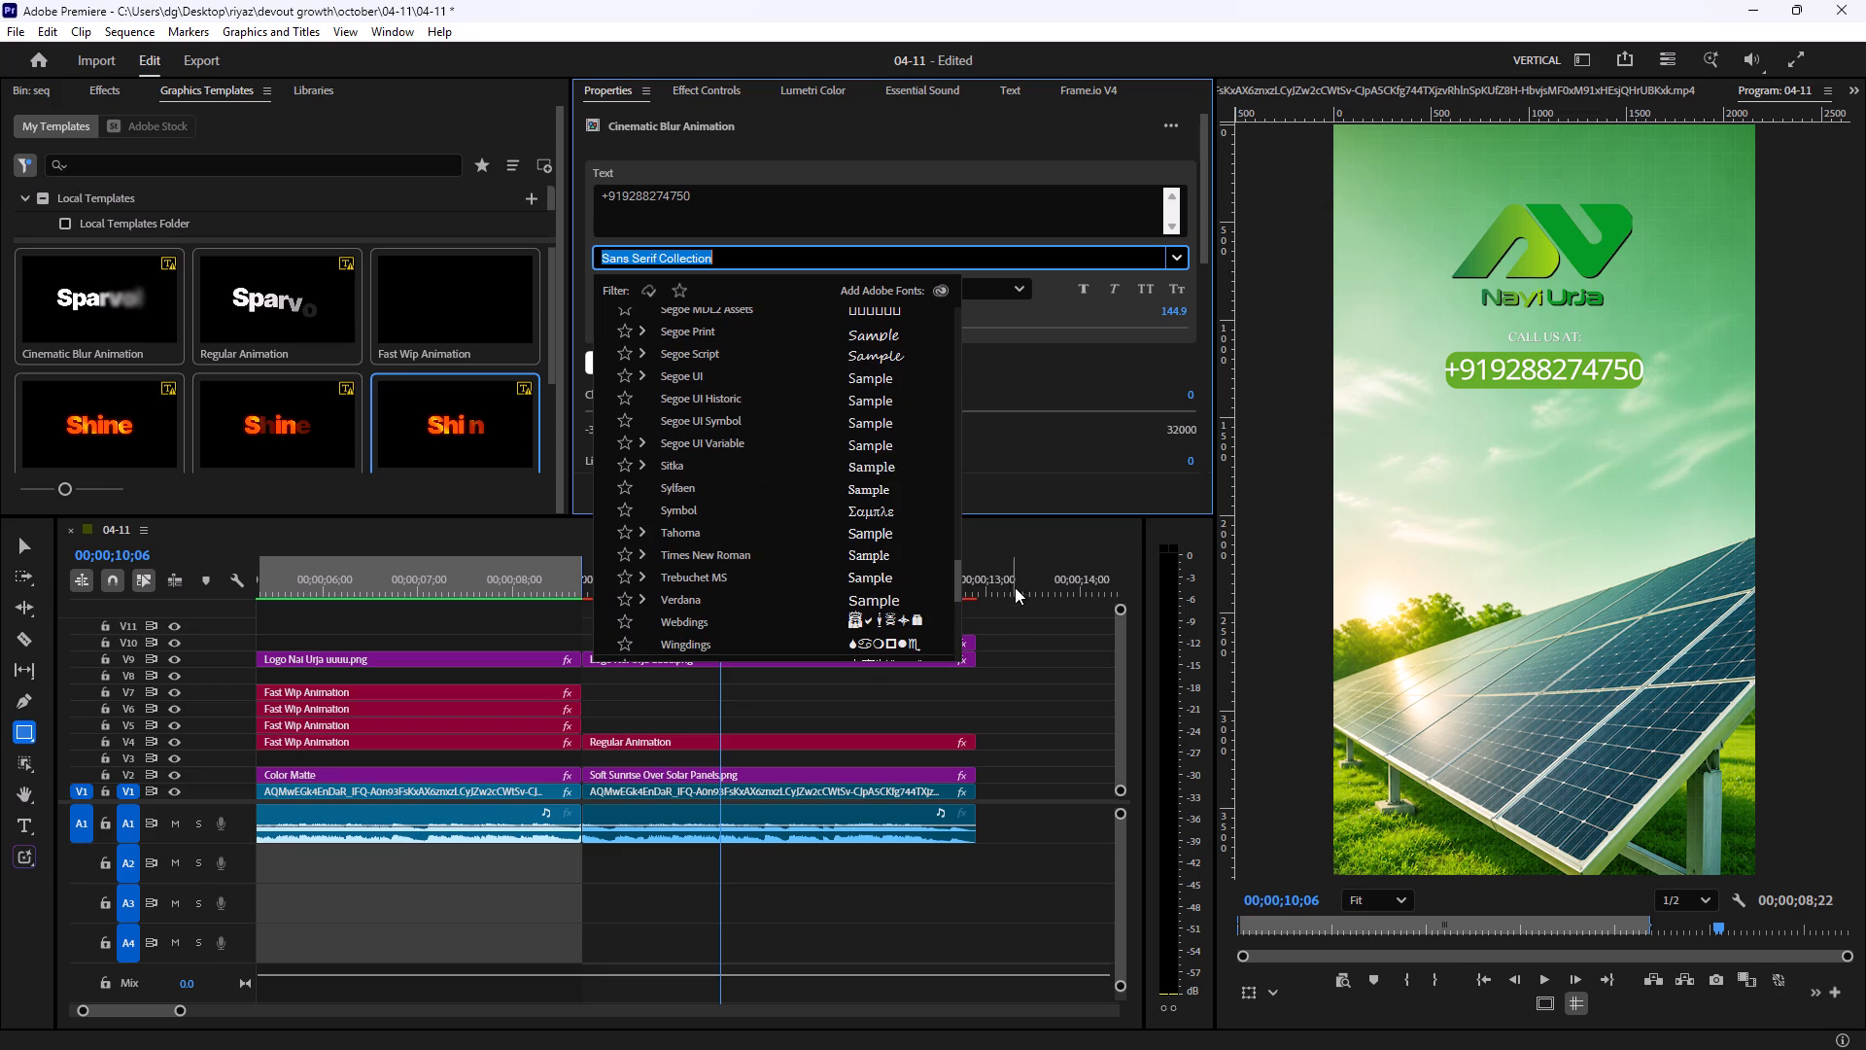
{"action": "left_click_drag", "start_coordinate": [960, 575], "coordinate": [932, 362]}
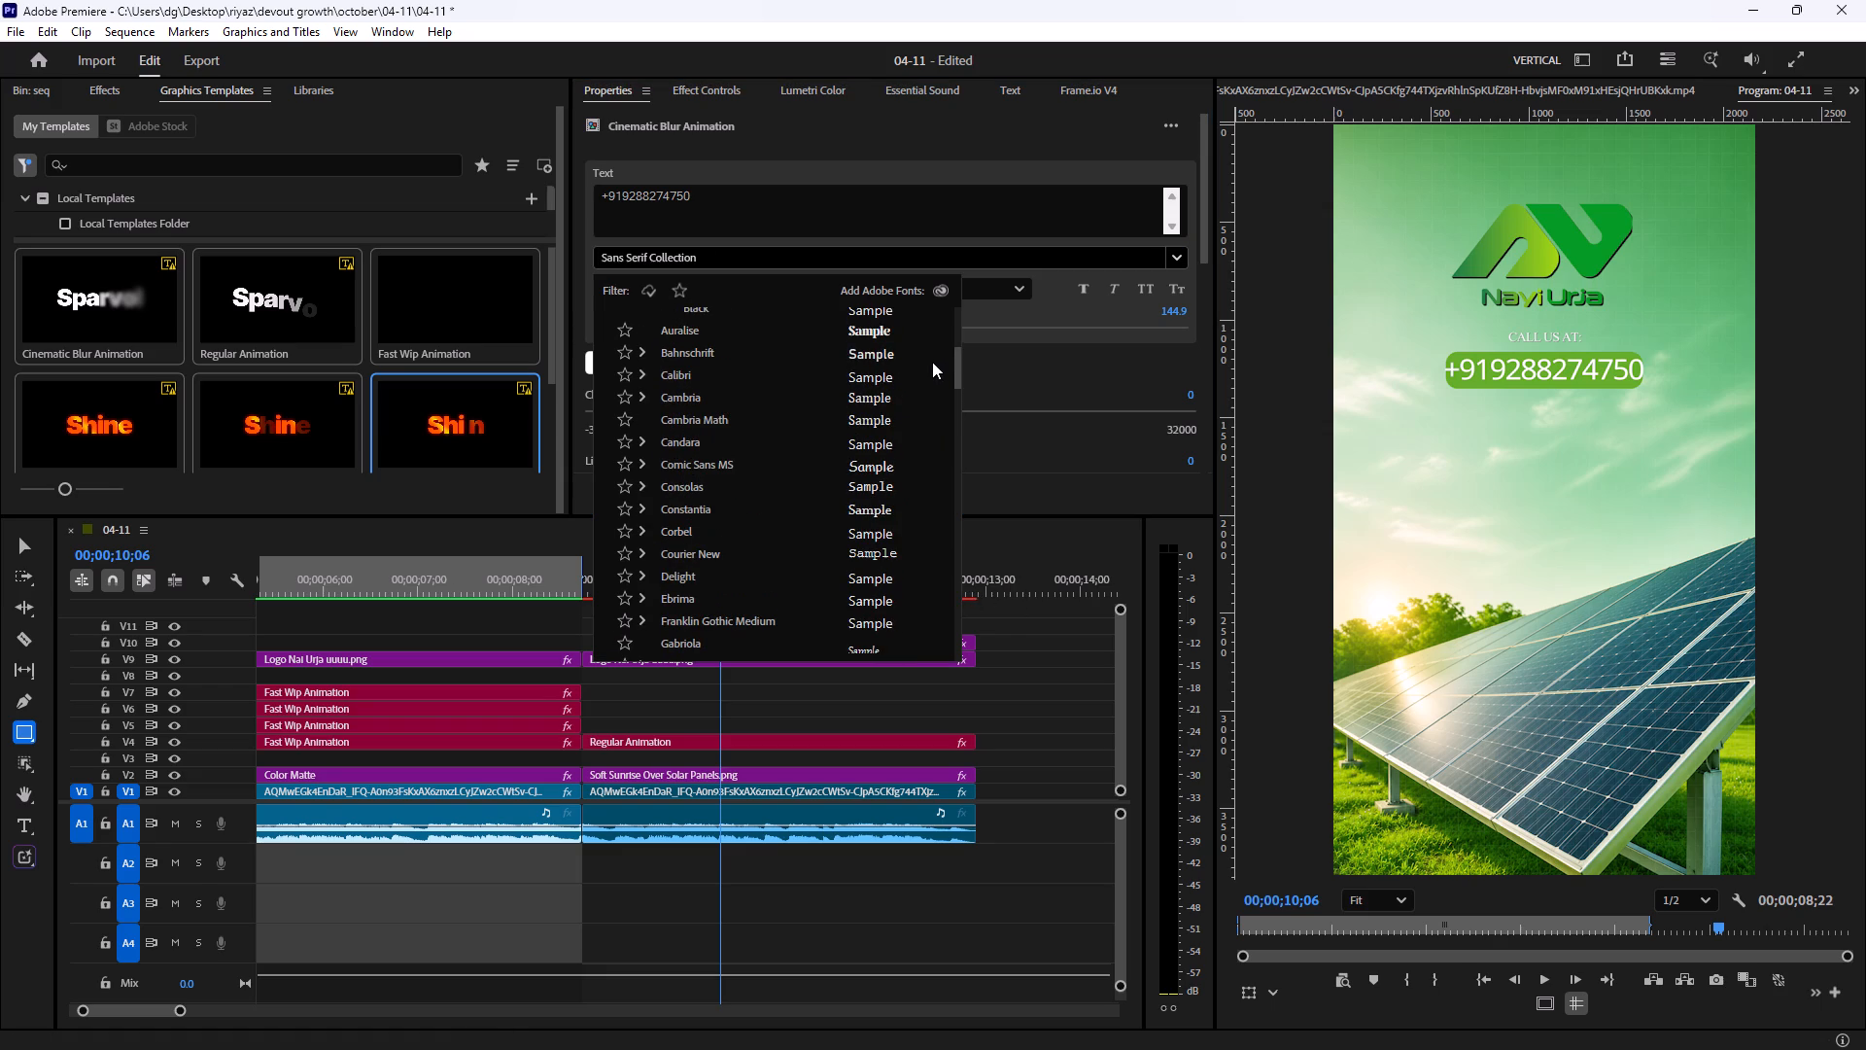
{"action": "left_click_drag", "start_coordinate": [932, 362], "coordinate": [932, 330]}
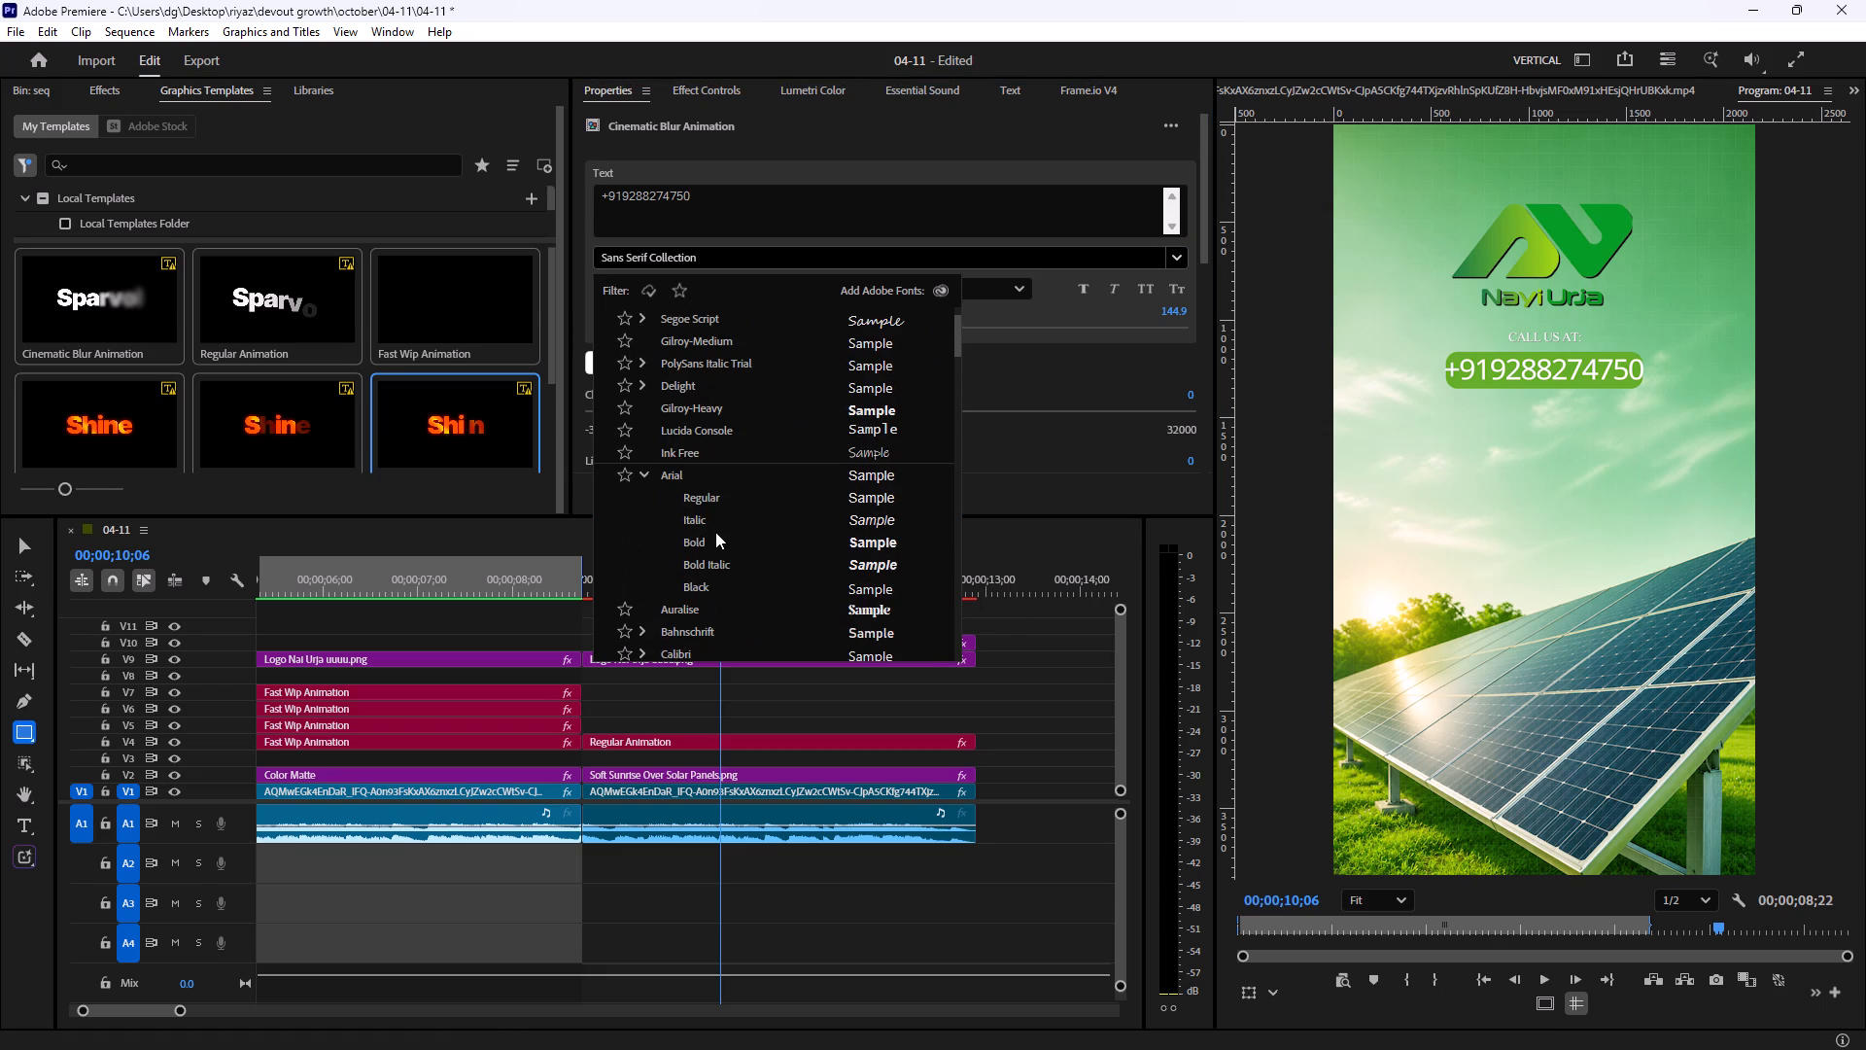
{"action": "left_click", "coordinate": [711, 539]}
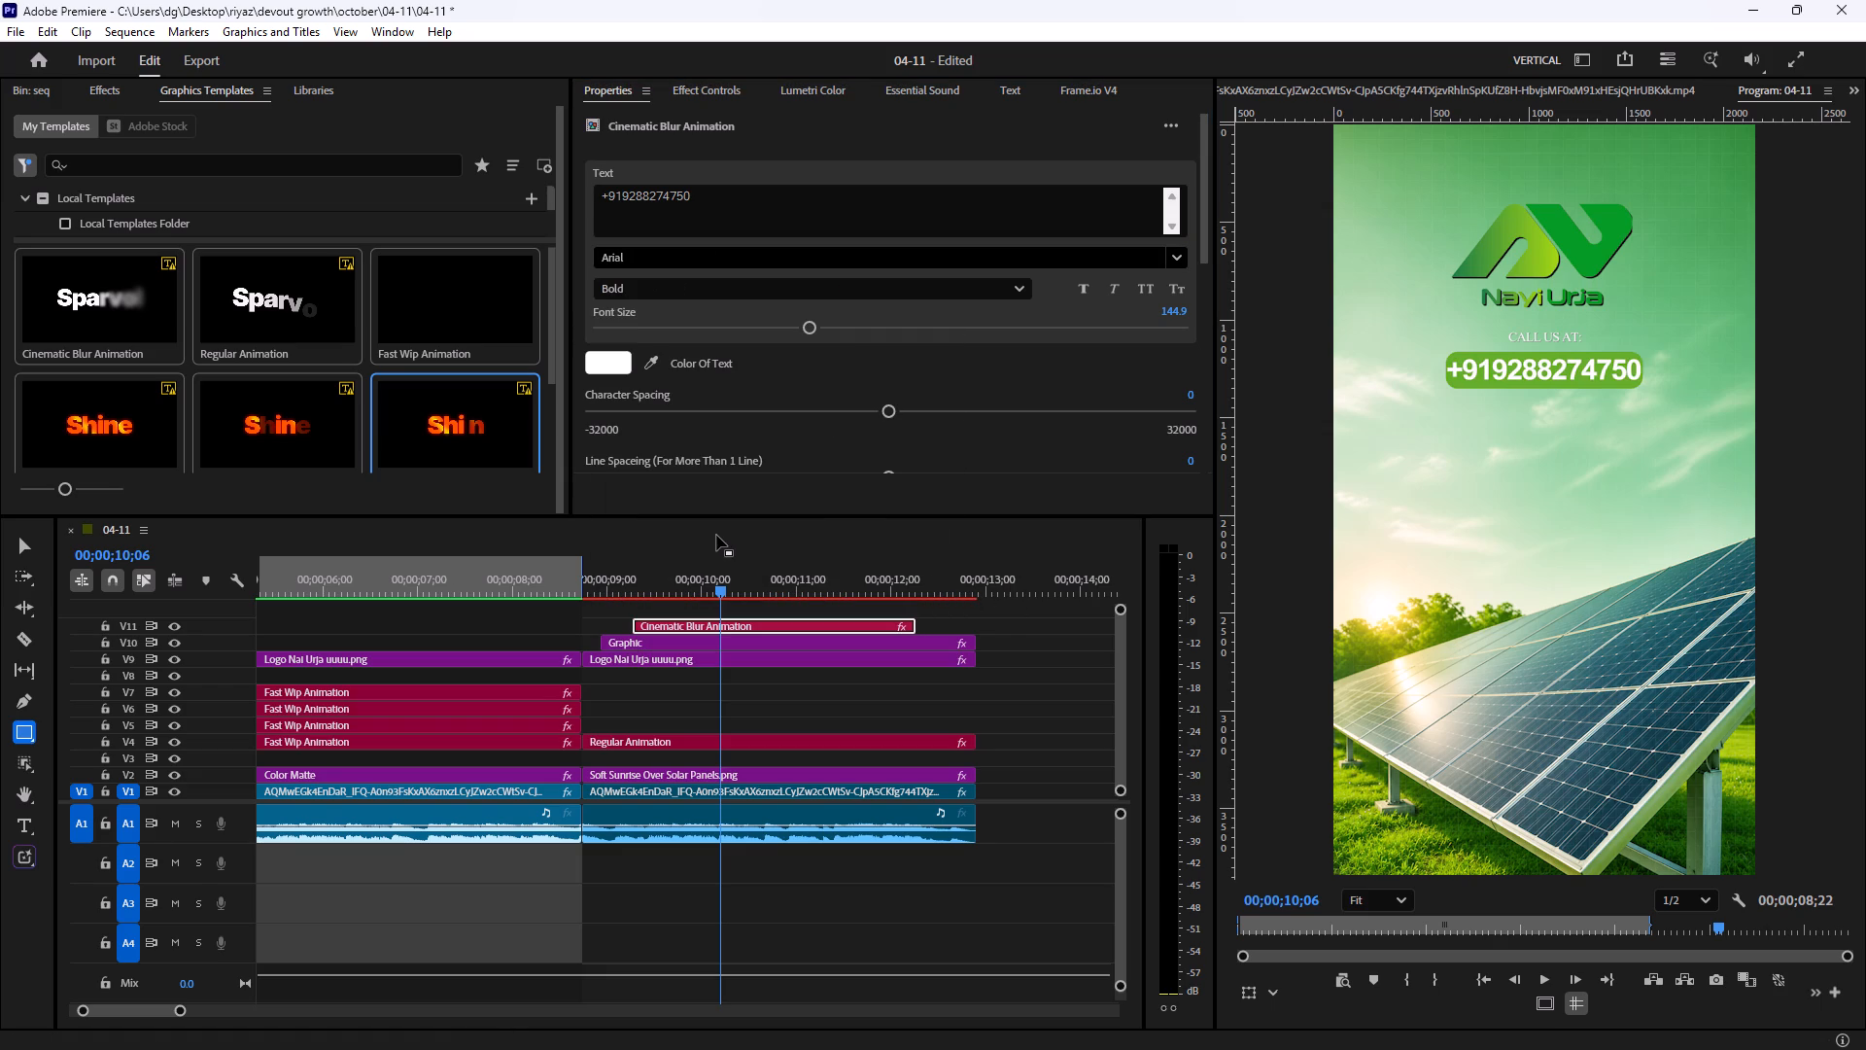
{"action": "left_click_drag", "start_coordinate": [678, 567], "coordinate": [615, 583]}
{"action": "key", "text": "space"}
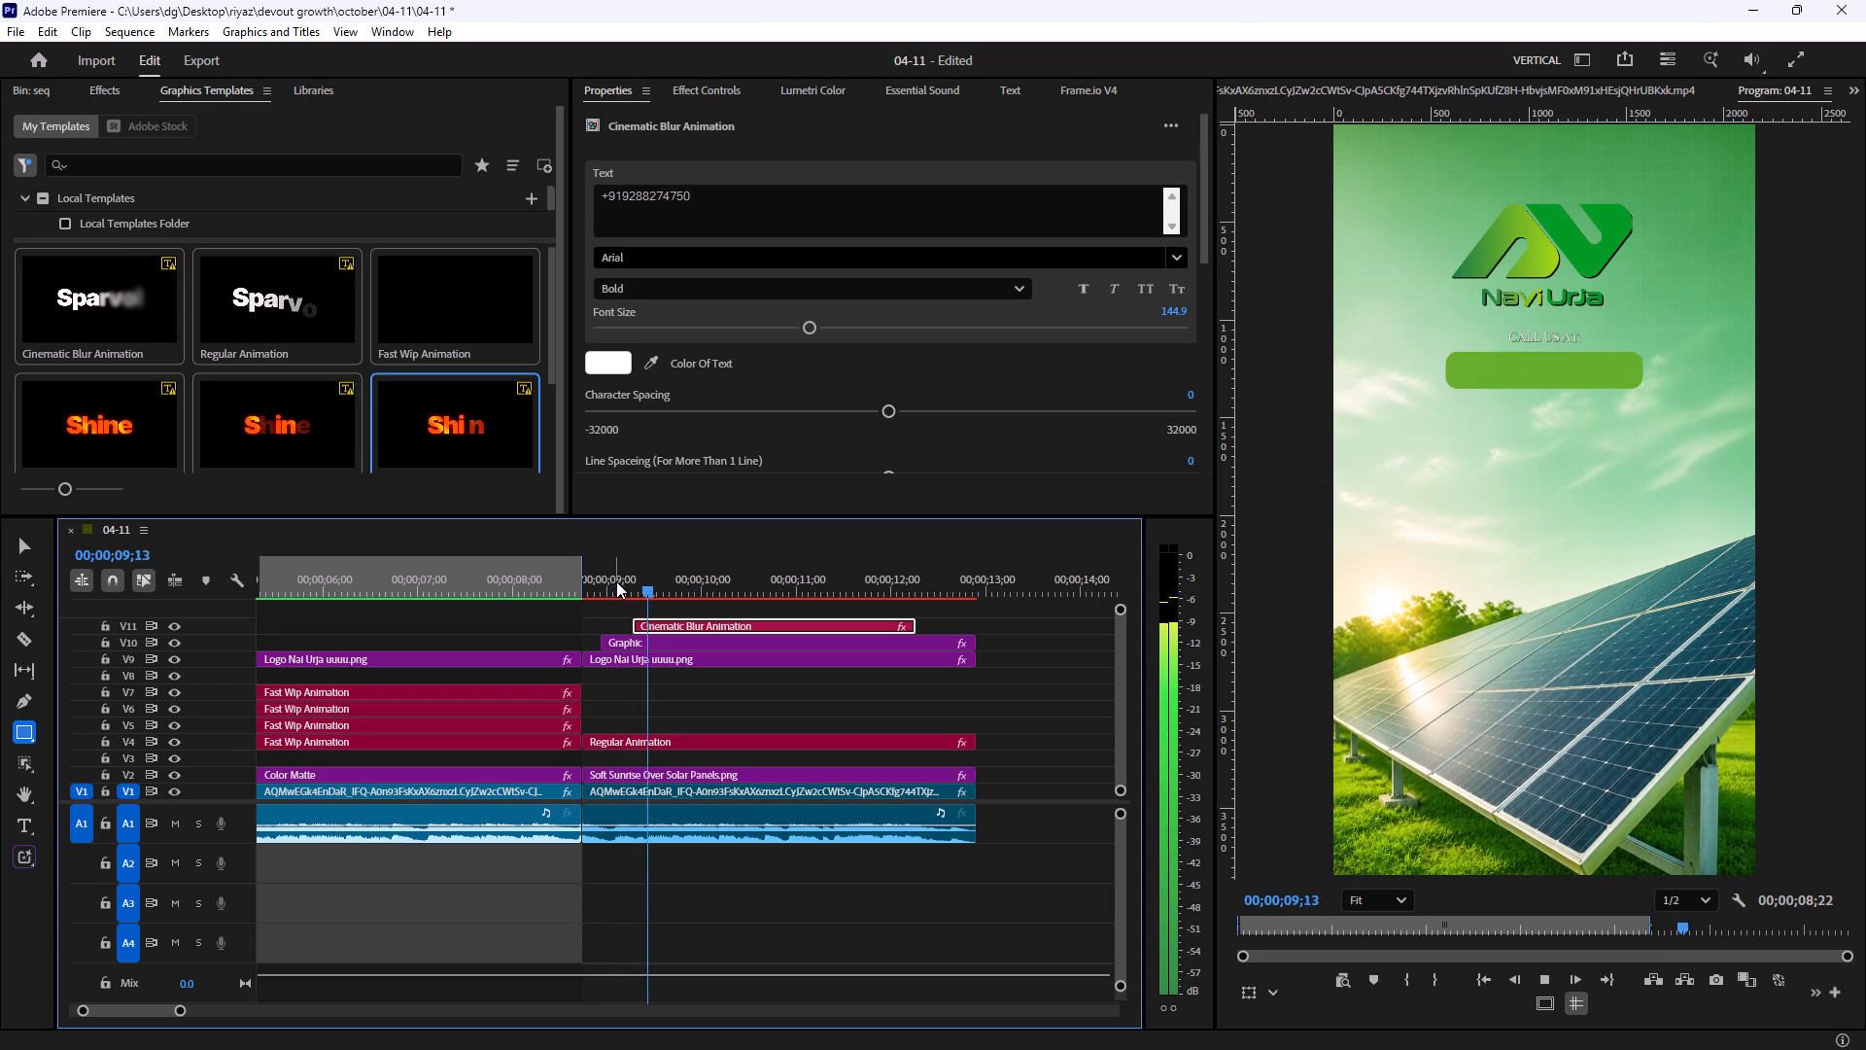
{"action": "key", "text": "space"}
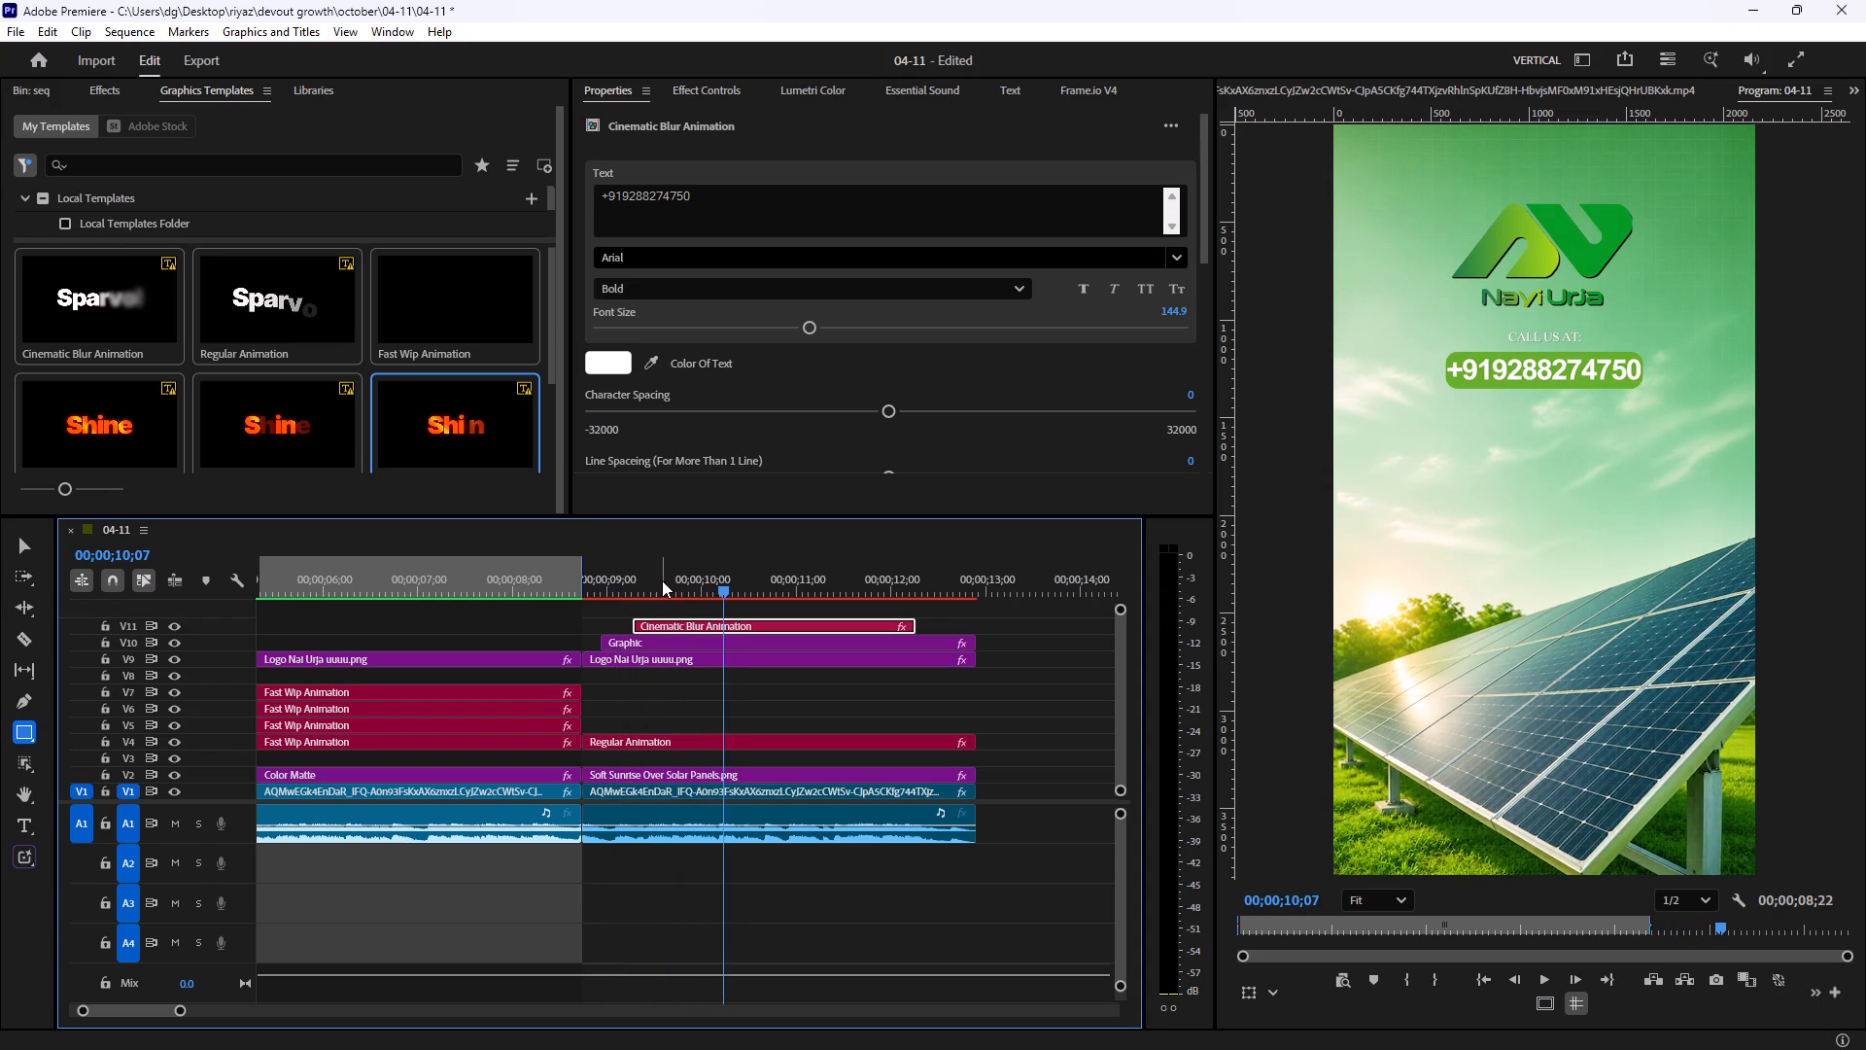
Try the Italic style on the Arial number title, and set its style to Regular.
{"action": "left_click", "coordinate": [670, 297]}
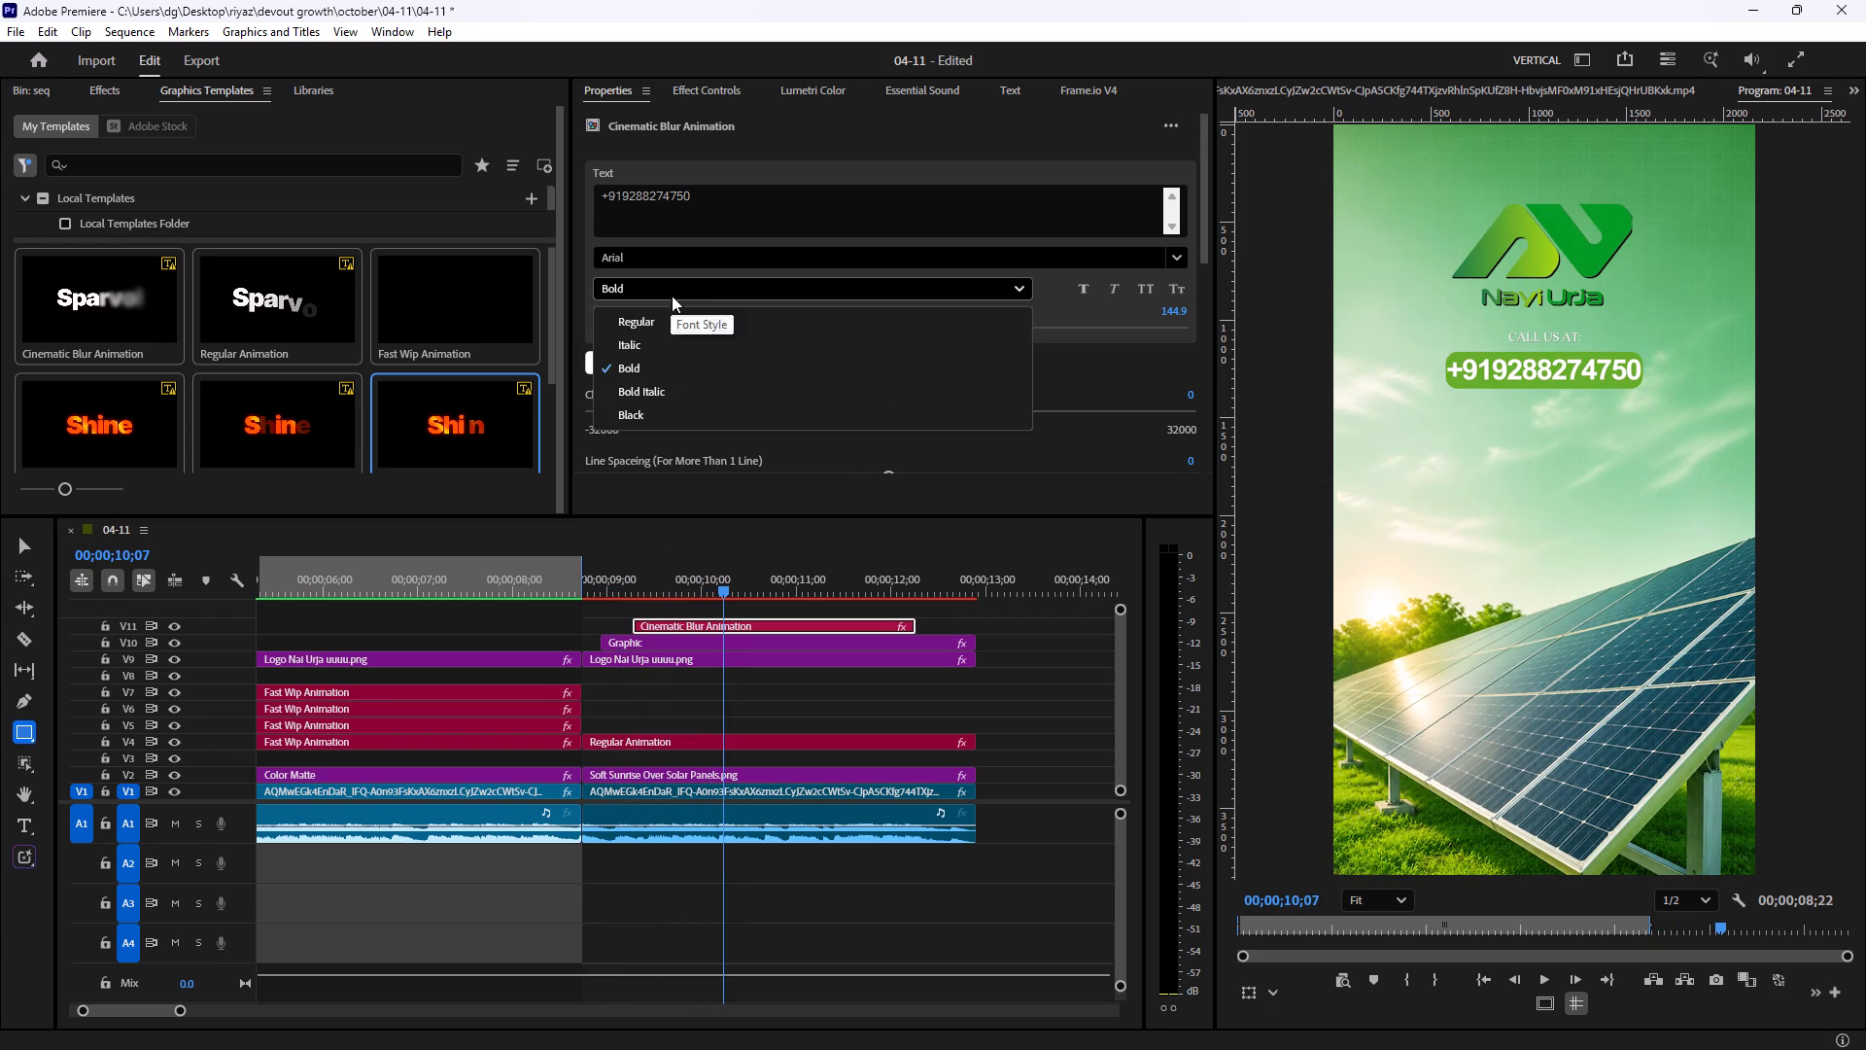
{"action": "left_click", "coordinate": [679, 344]}
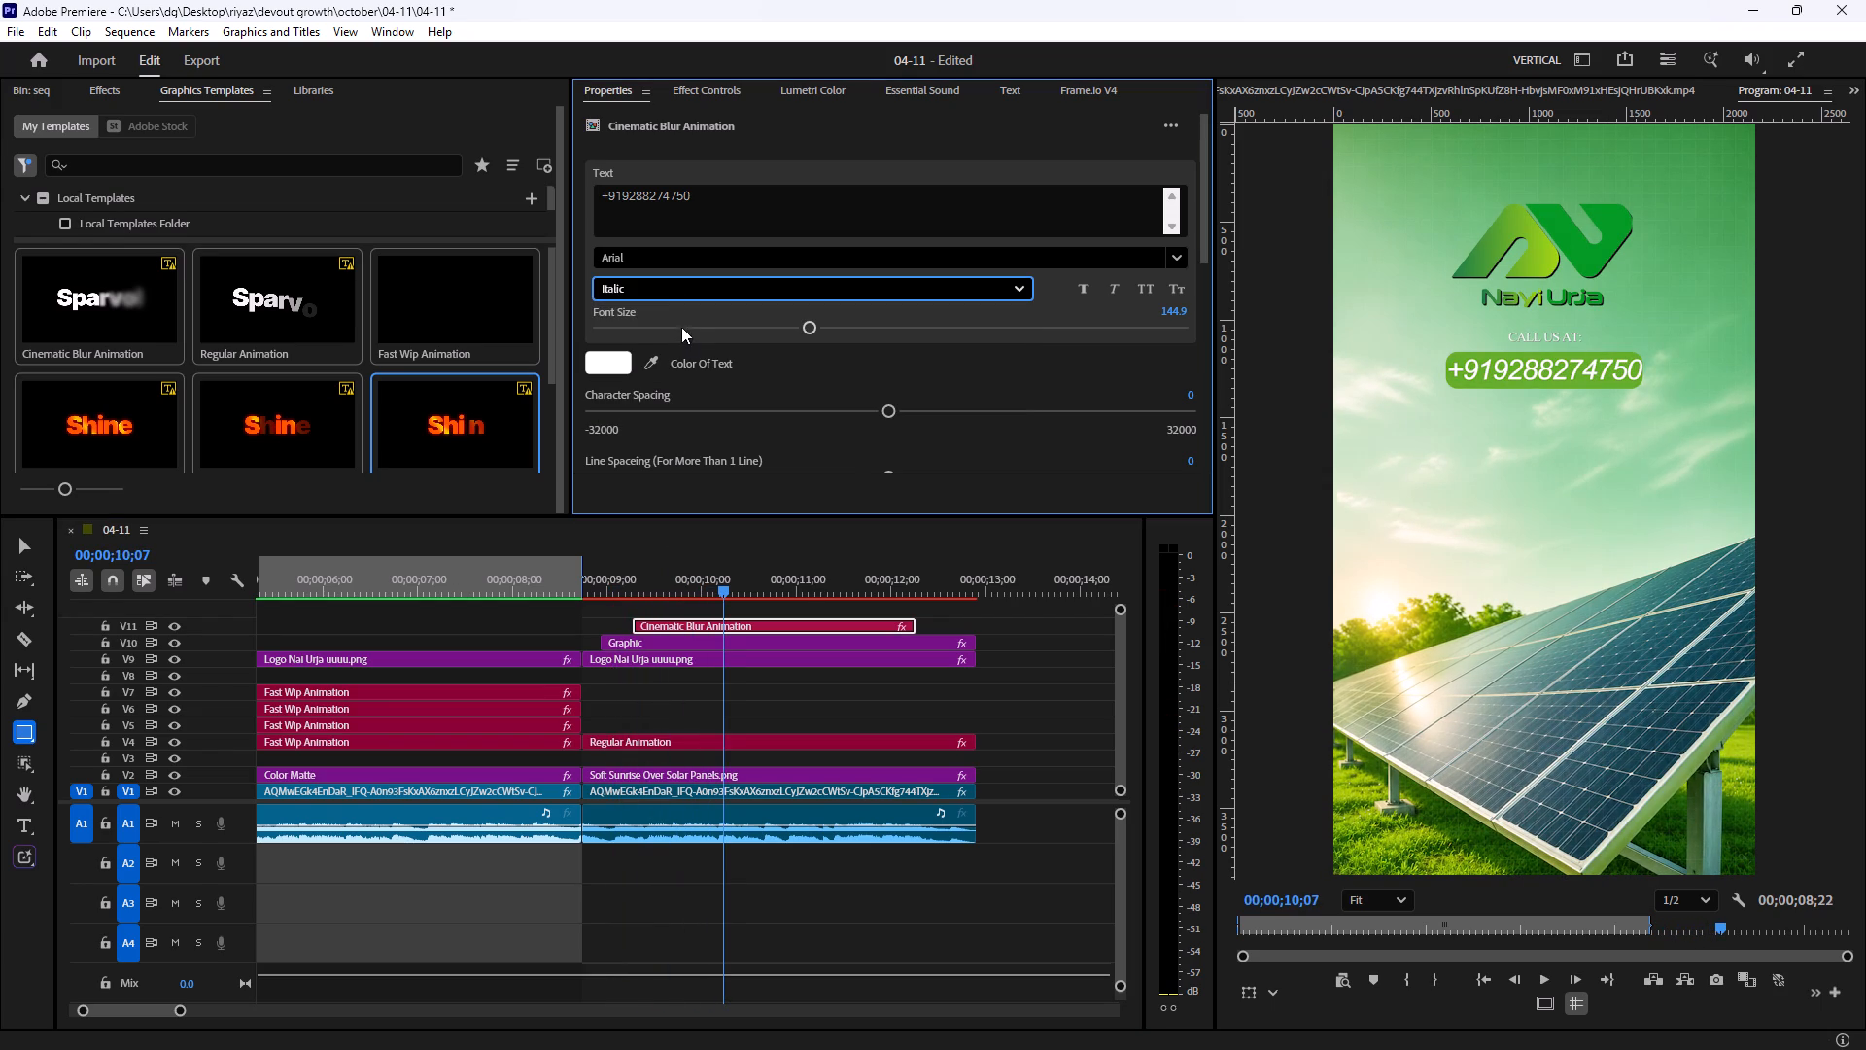
{"action": "left_click", "coordinate": [685, 292]}
{"action": "left_click", "coordinate": [679, 314]}
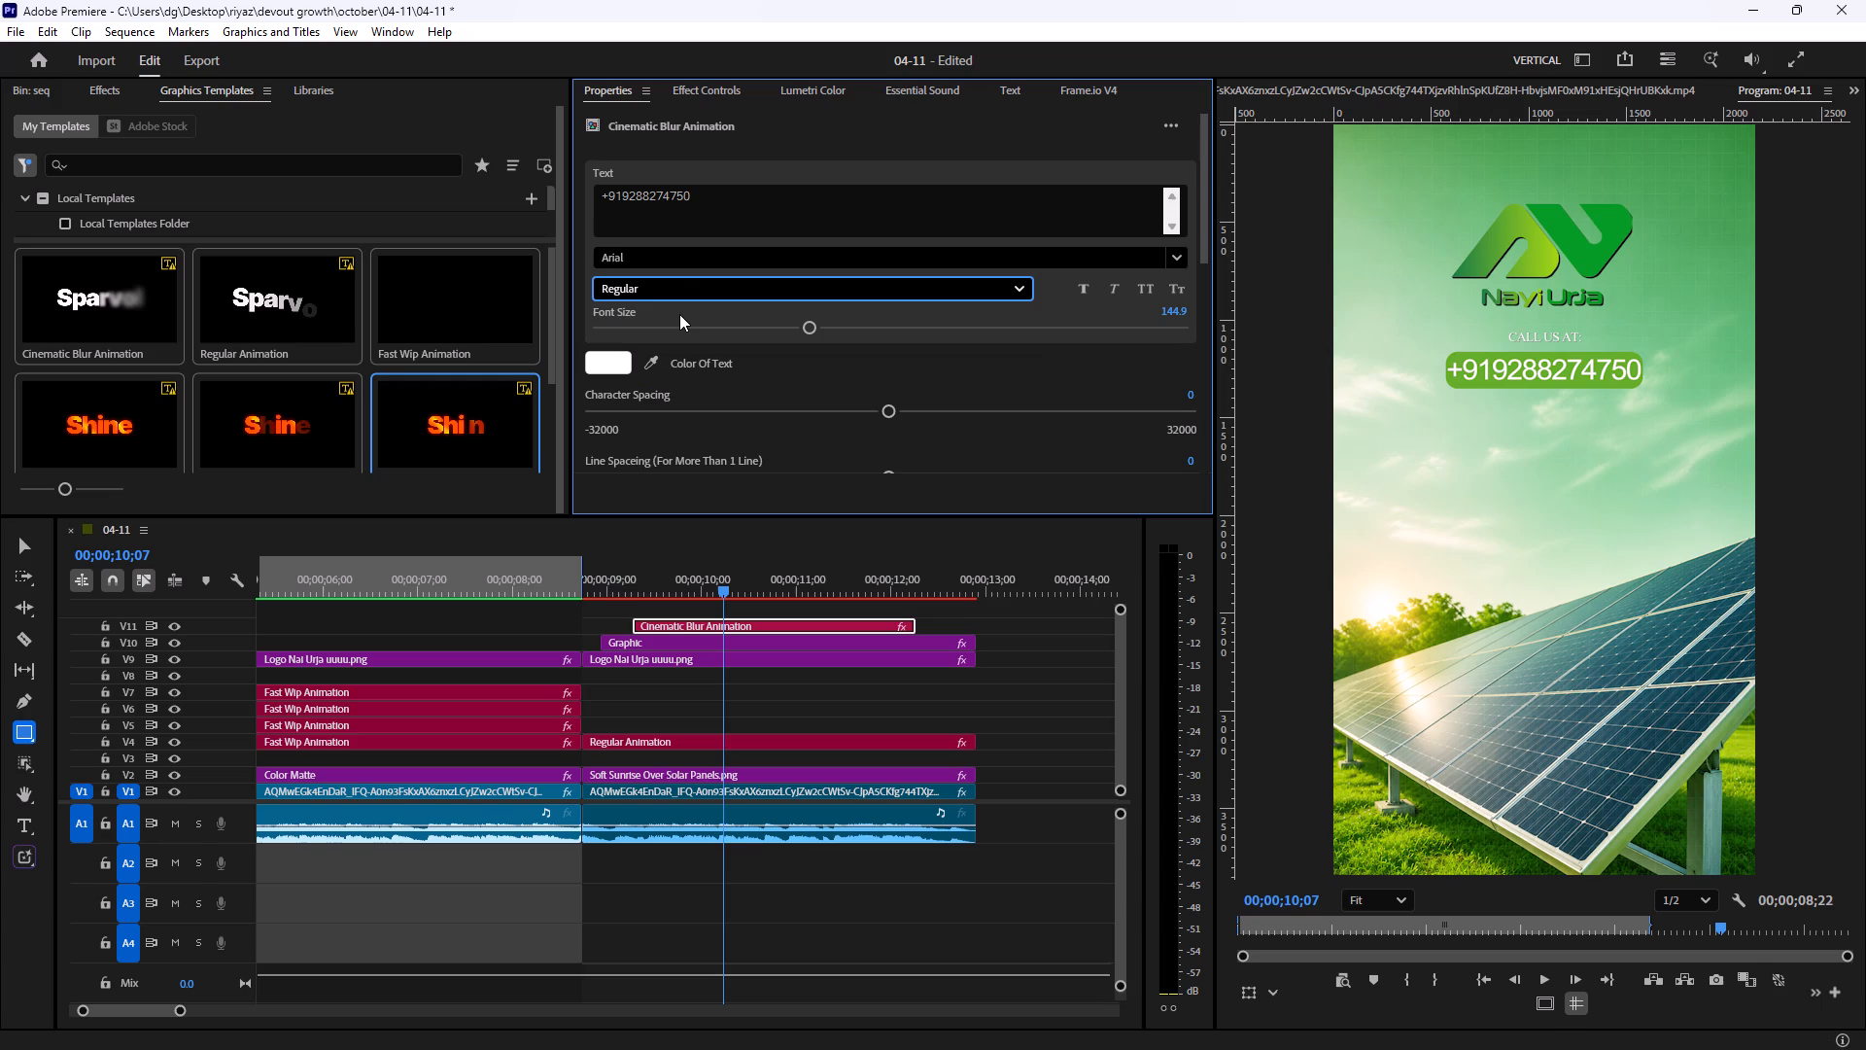
Set the number title's font size to 124.9 and play back the closing card's start.
{"action": "left_click", "coordinate": [768, 324]}
{"action": "left_click", "coordinate": [780, 324]}
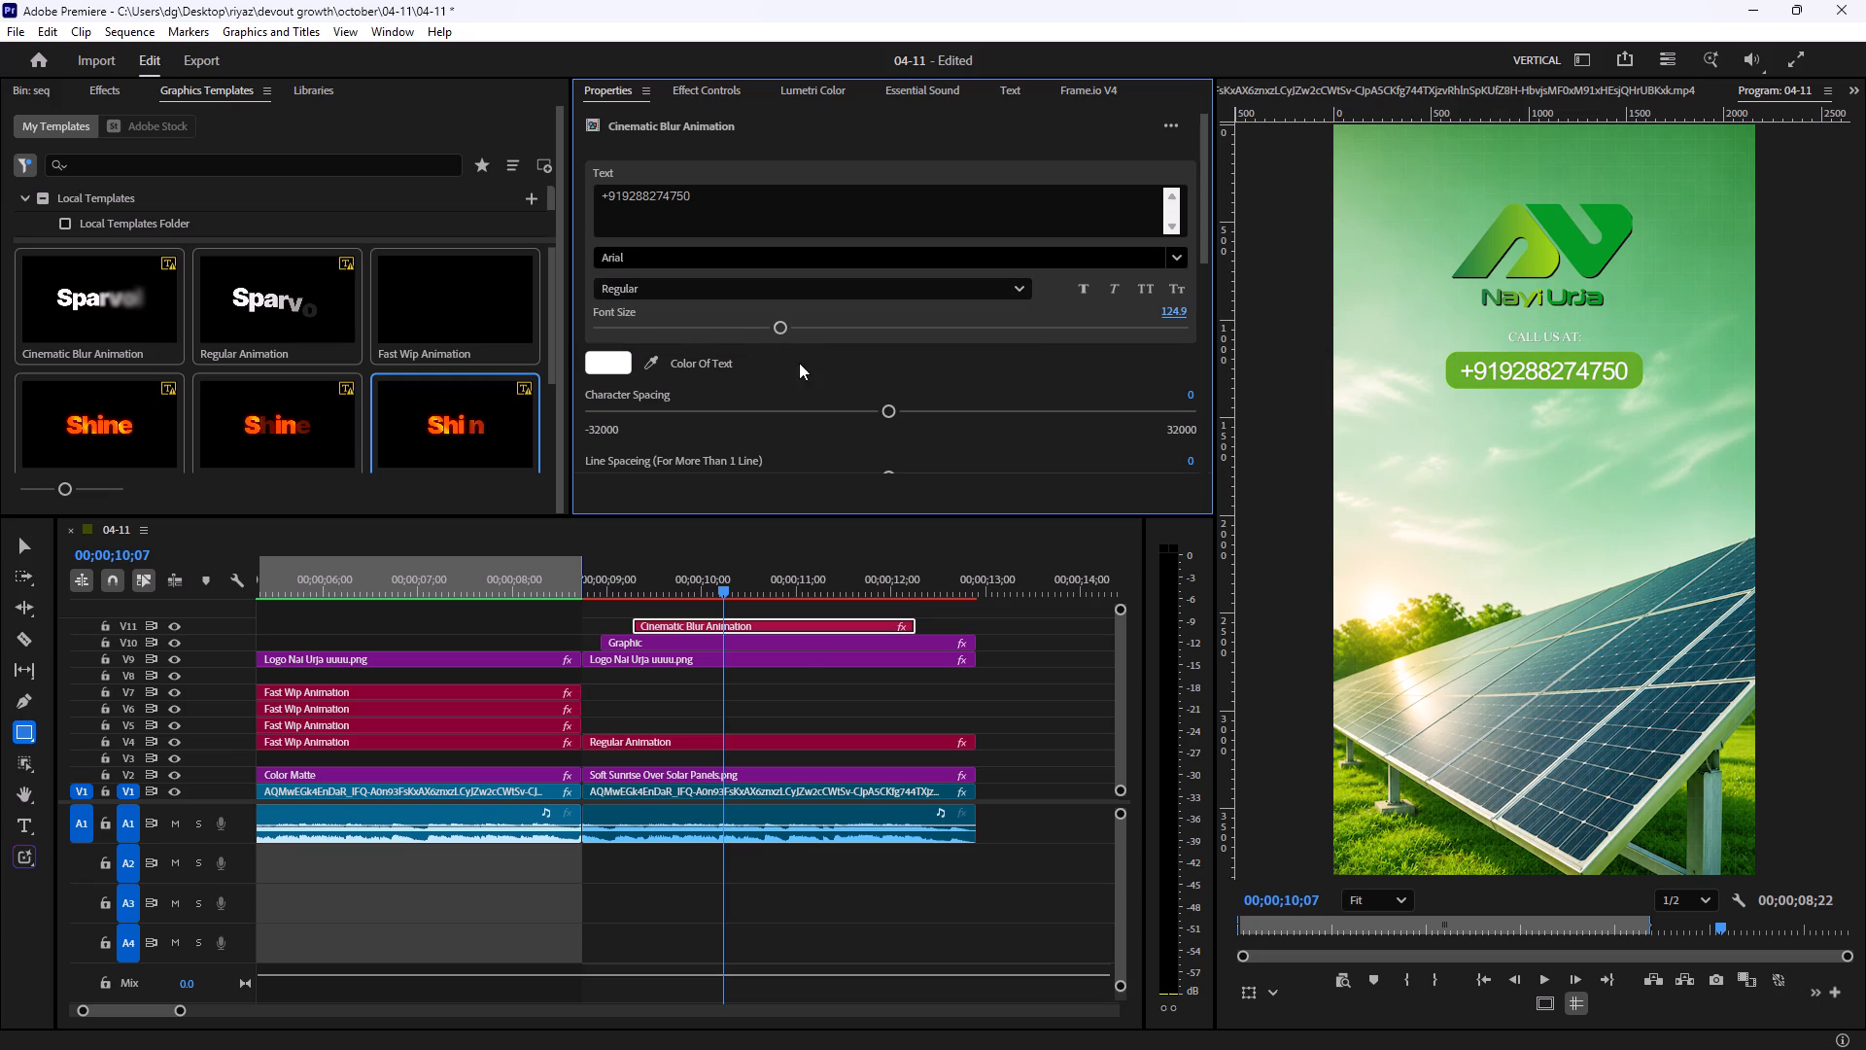
{"action": "left_click", "coordinate": [790, 695]}
{"action": "left_click_drag", "start_coordinate": [727, 571], "coordinate": [605, 582]}
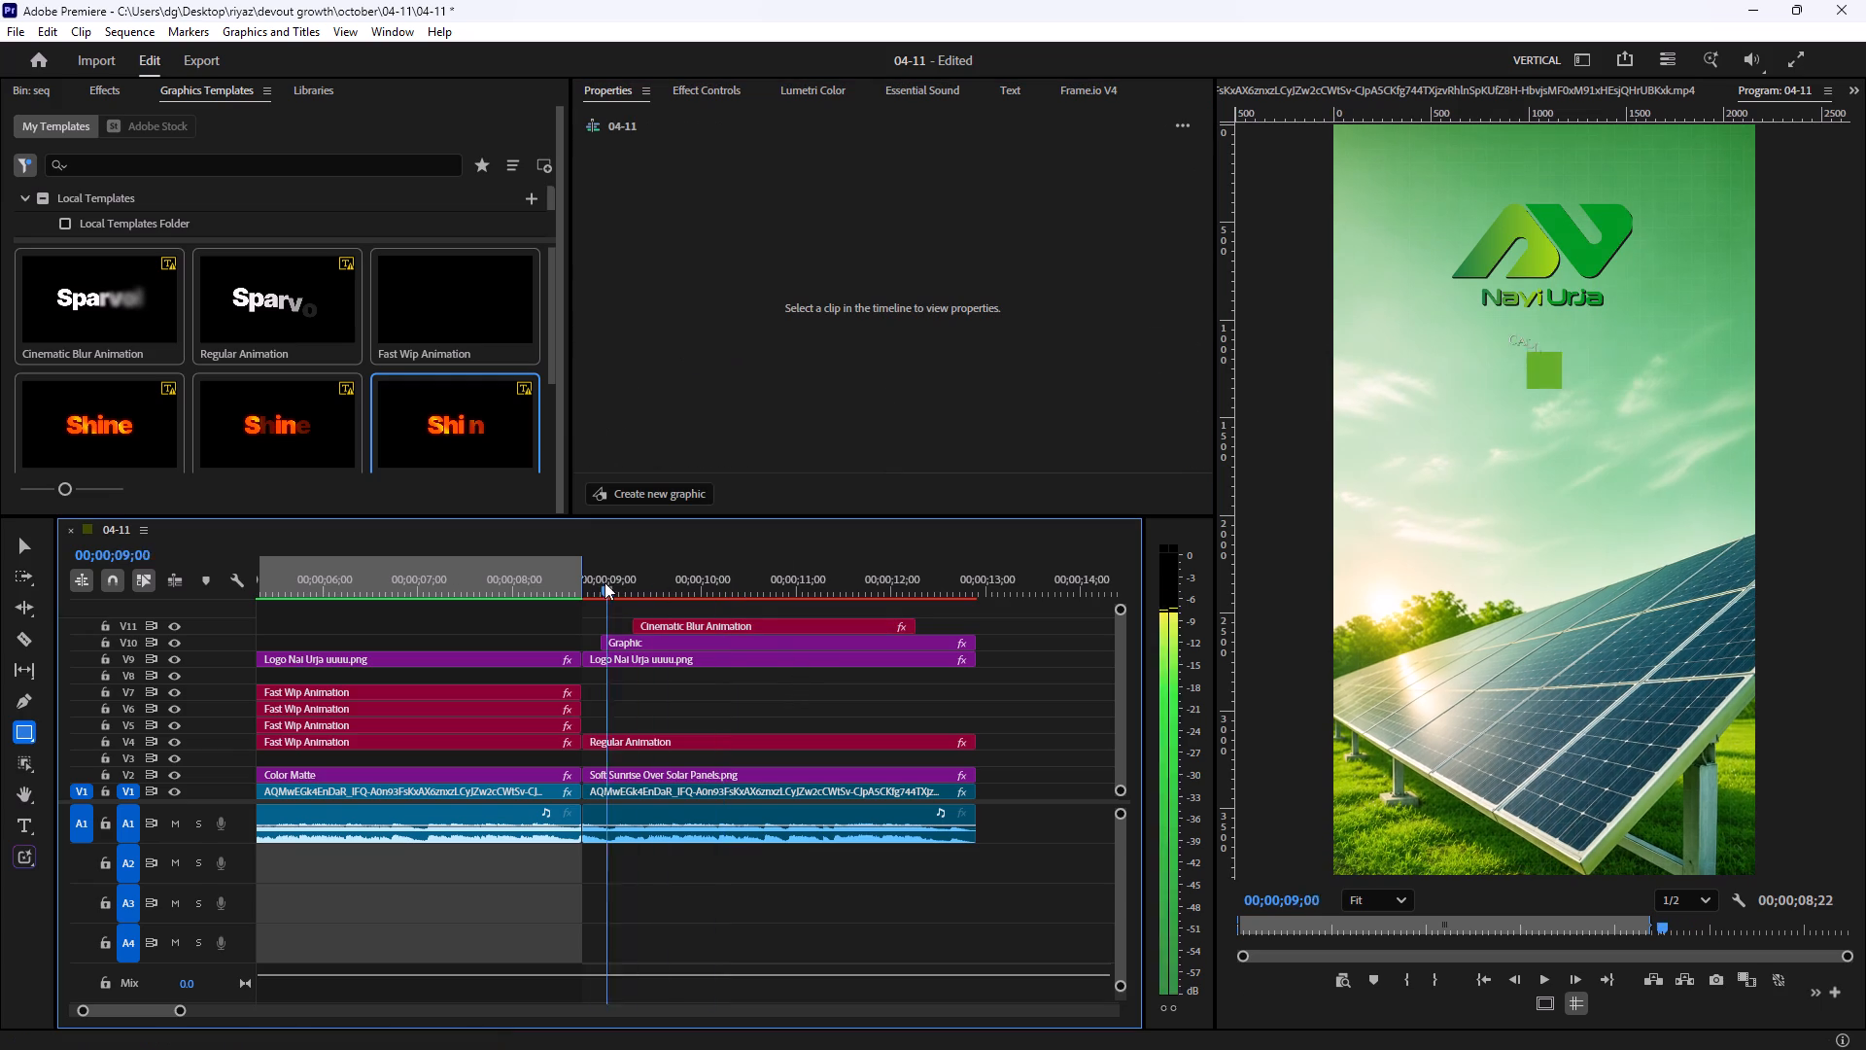
{"action": "left_click_drag", "start_coordinate": [605, 582], "coordinate": [597, 583]}
{"action": "key", "text": "space"}
{"action": "key", "text": "space"}
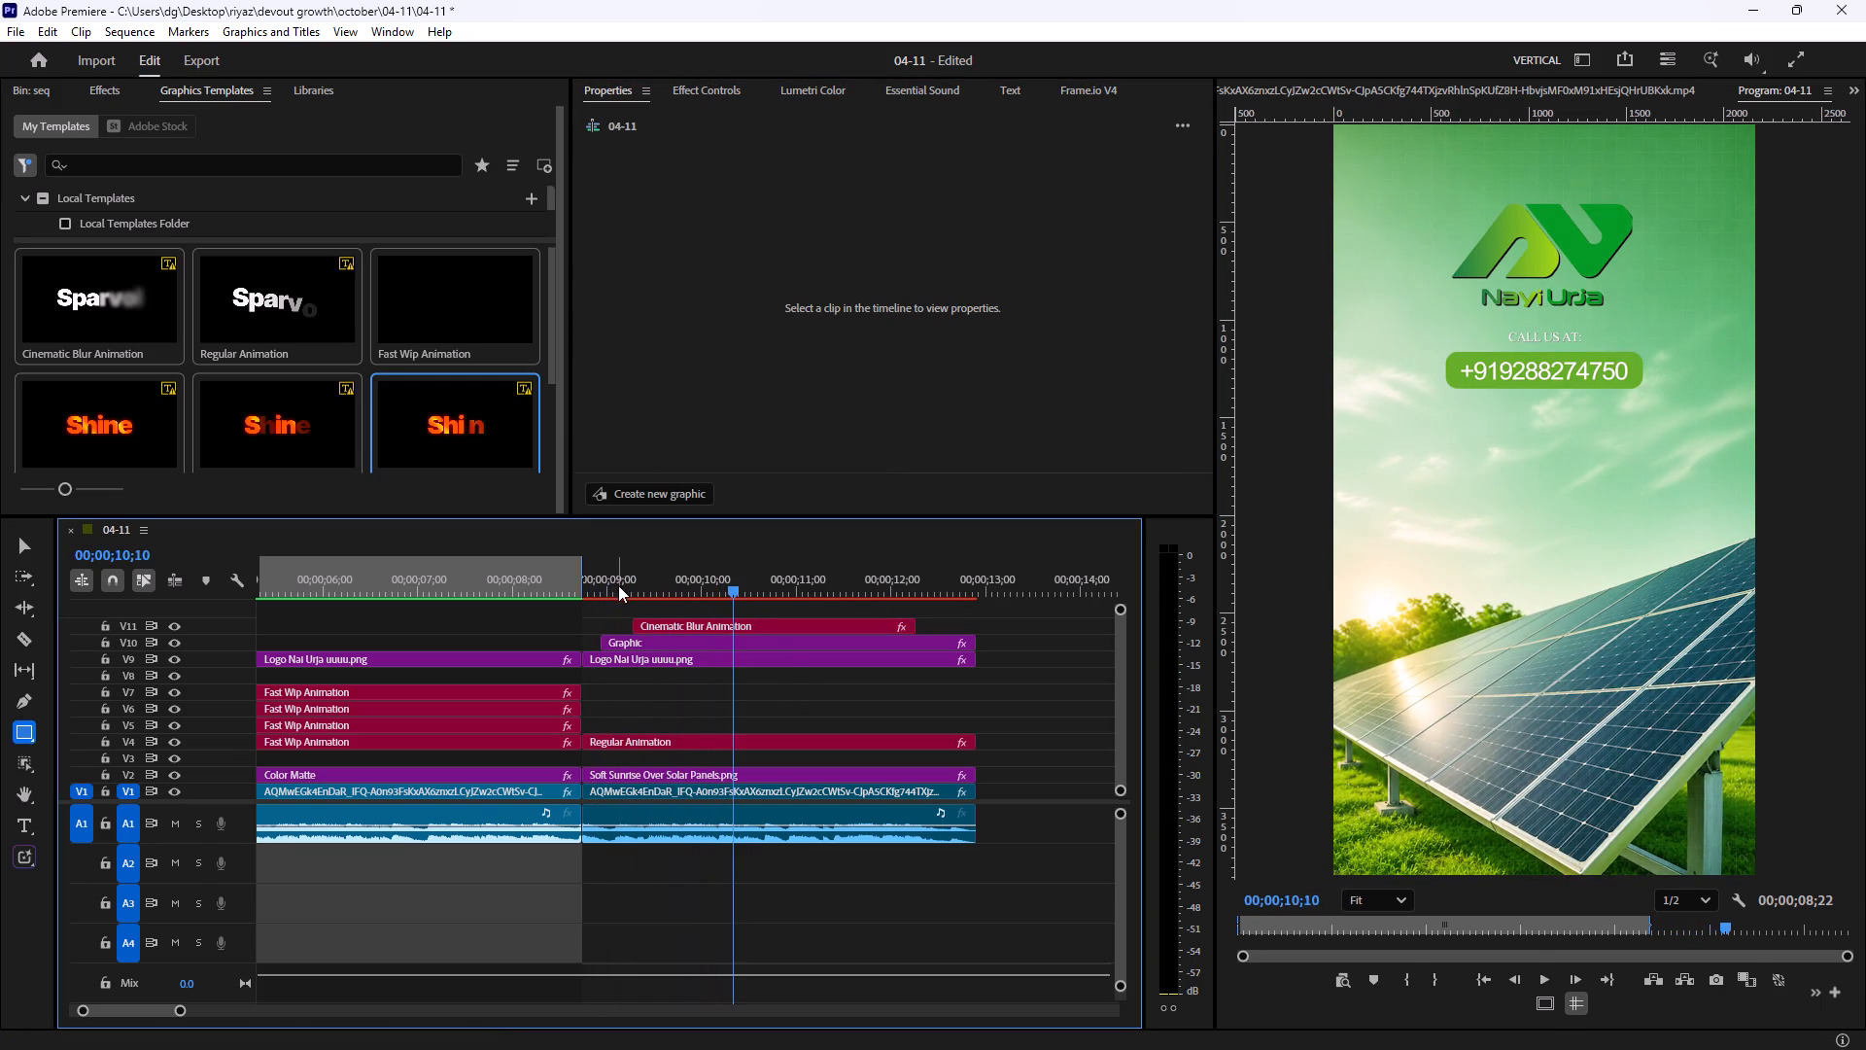
Nudge the number title up inside the green box by setting its vertical position to 1222.
{"action": "left_click", "coordinate": [709, 621]}
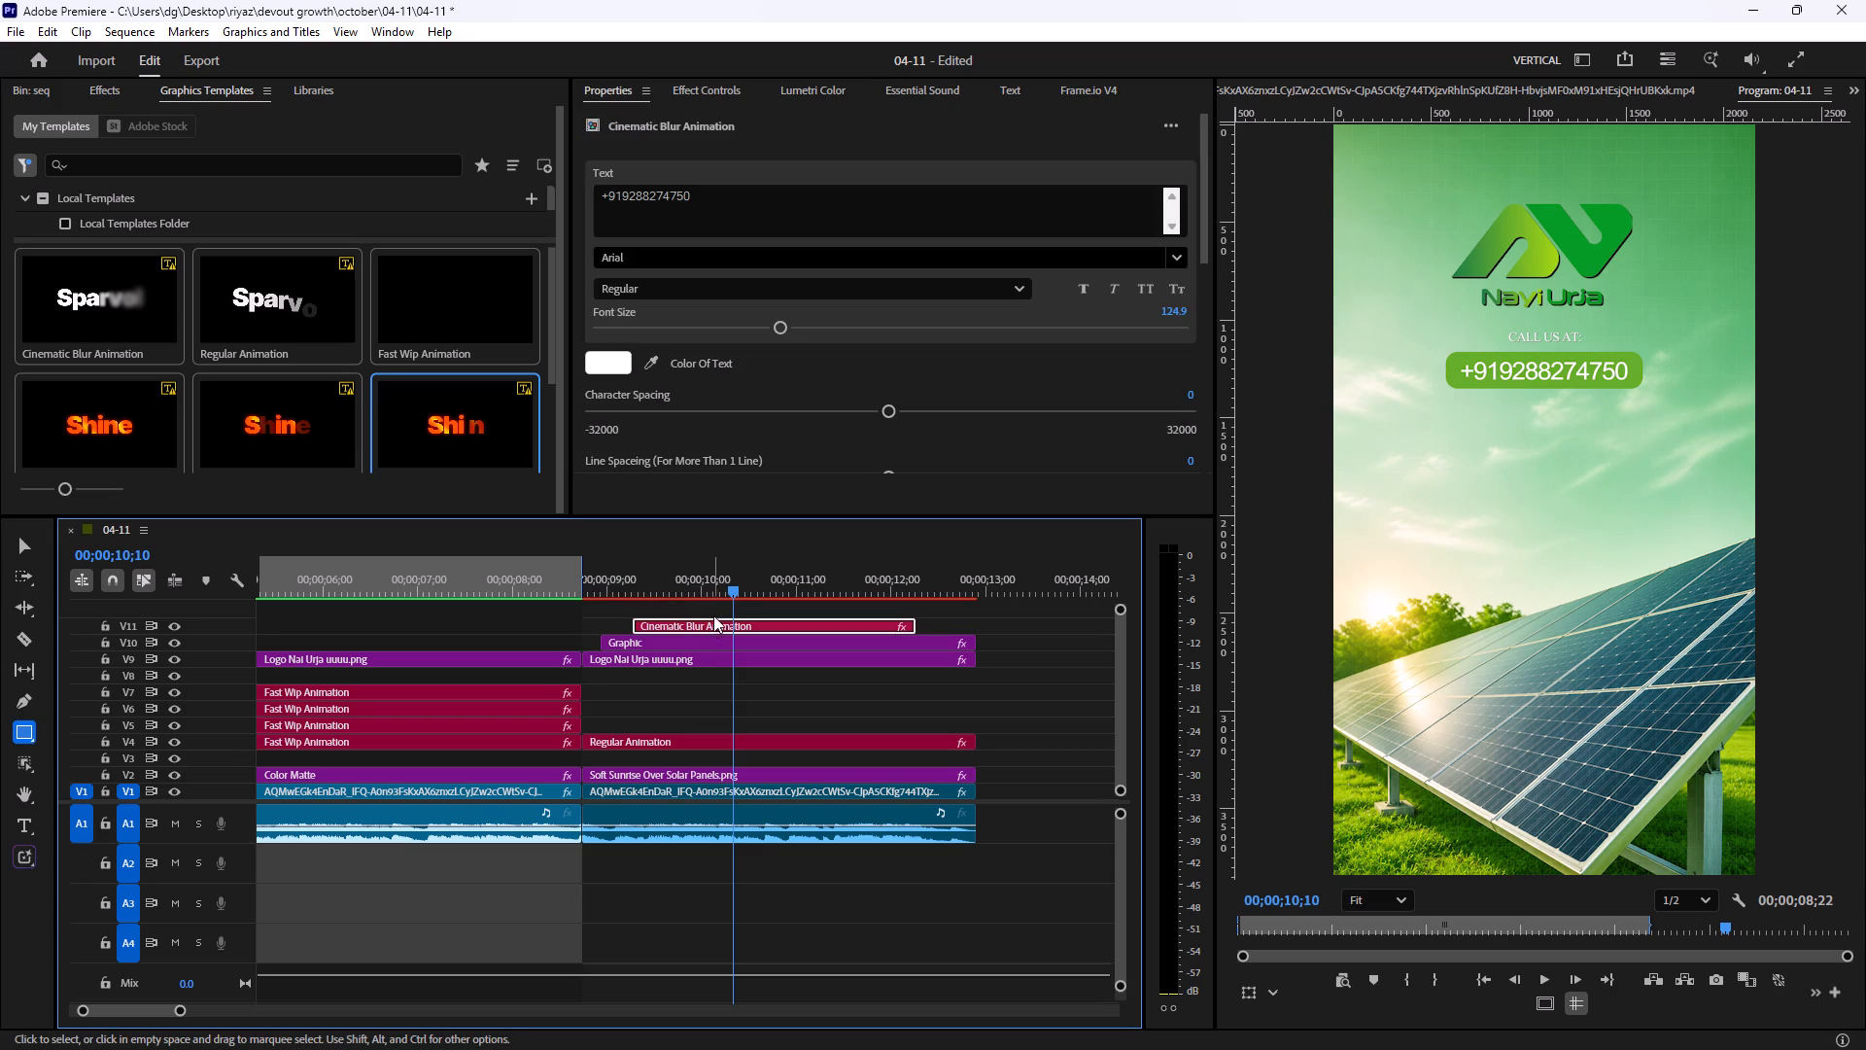
{"action": "left_click", "coordinate": [706, 83]}
{"action": "left_click", "coordinate": [777, 229]}
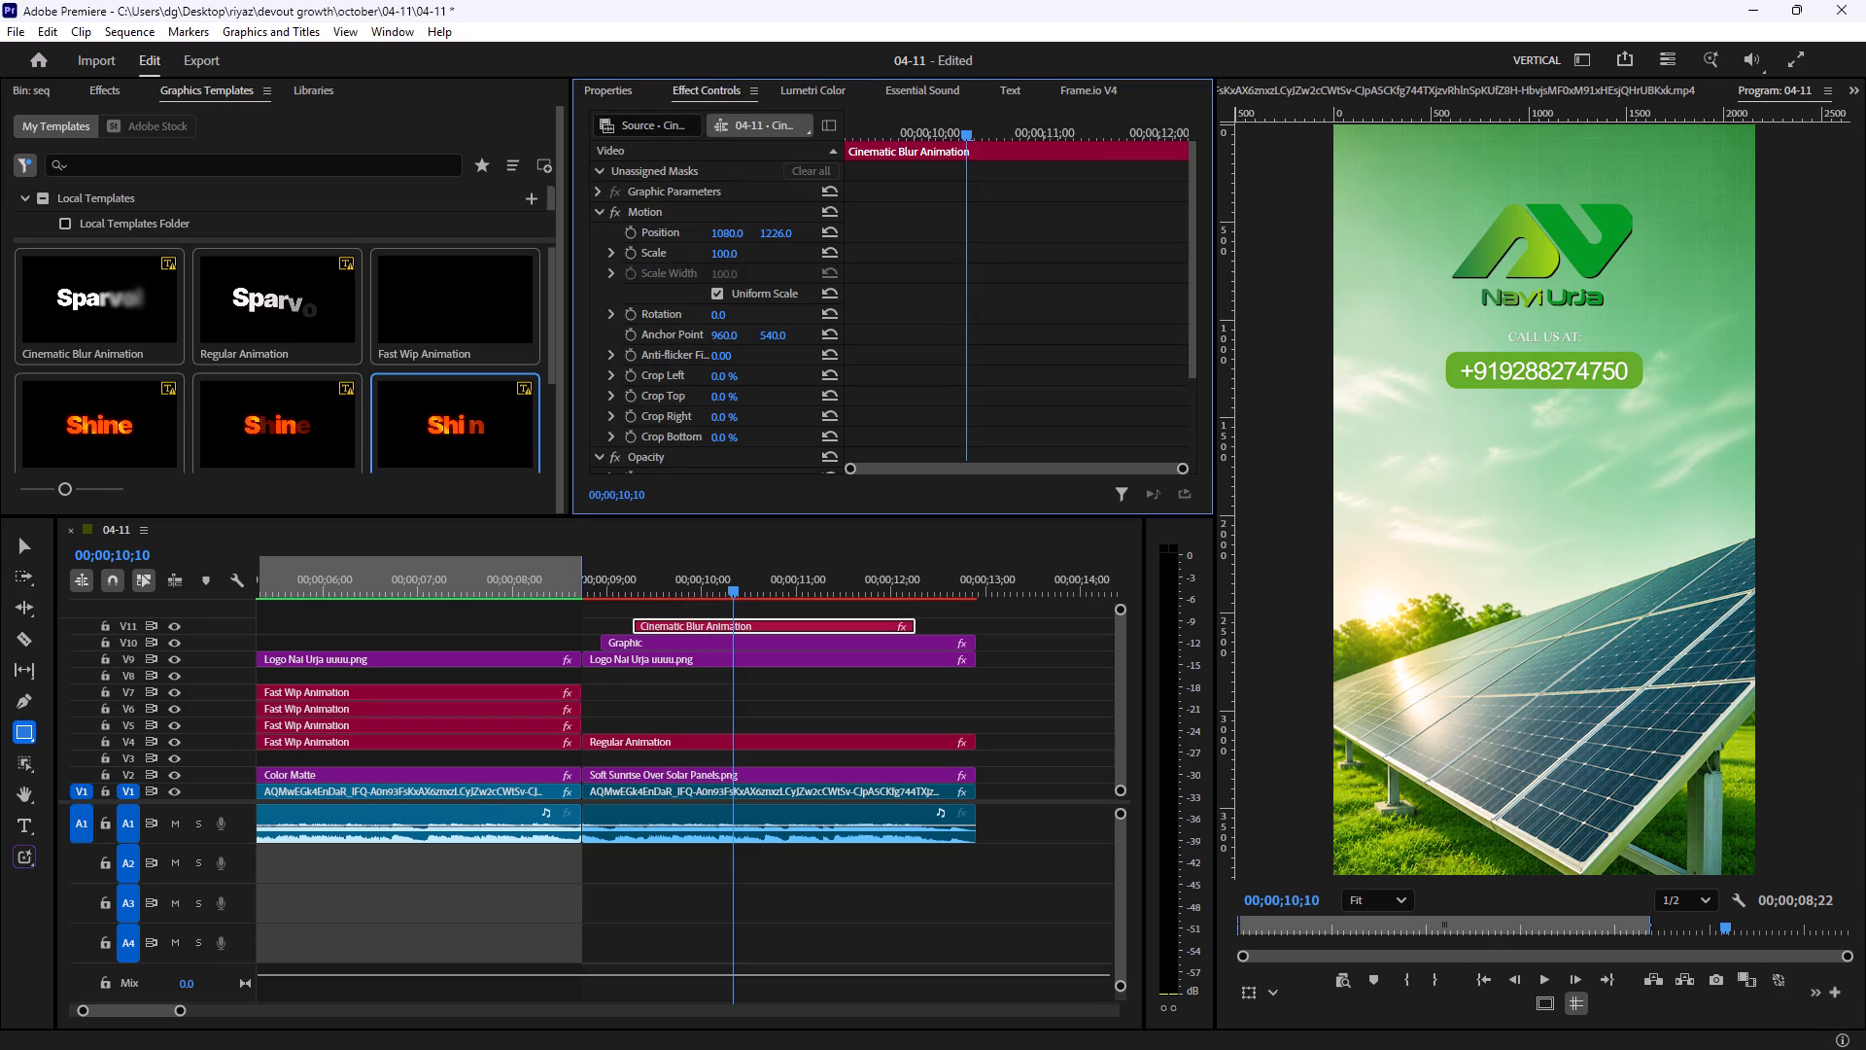
Extend the end of the Cinematic Blur Animation clip on V11 to match the clips below and play back the closing card.
{"action": "left_click_drag", "start_coordinate": [929, 622], "coordinate": [986, 617]}
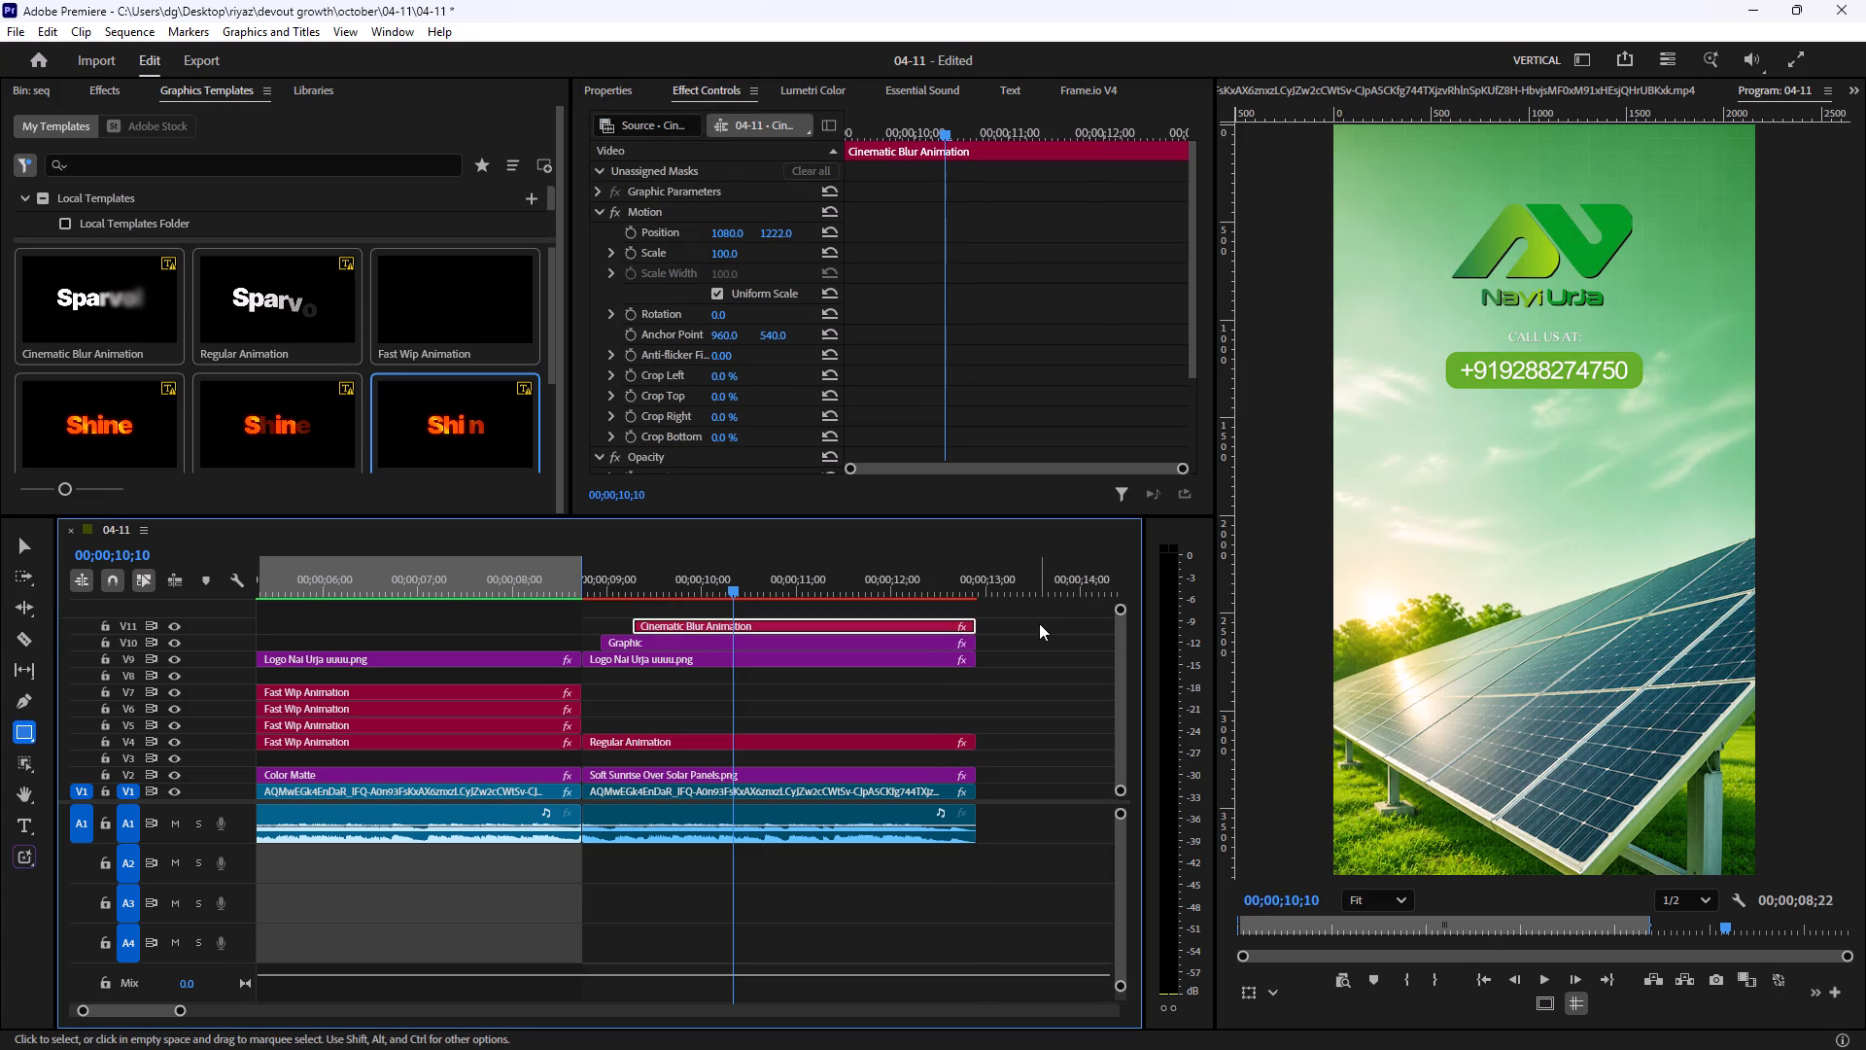
{"action": "left_click", "coordinate": [1039, 623]}
{"action": "left_click_drag", "start_coordinate": [664, 572], "coordinate": [474, 604]}
{"action": "key", "text": "space"}
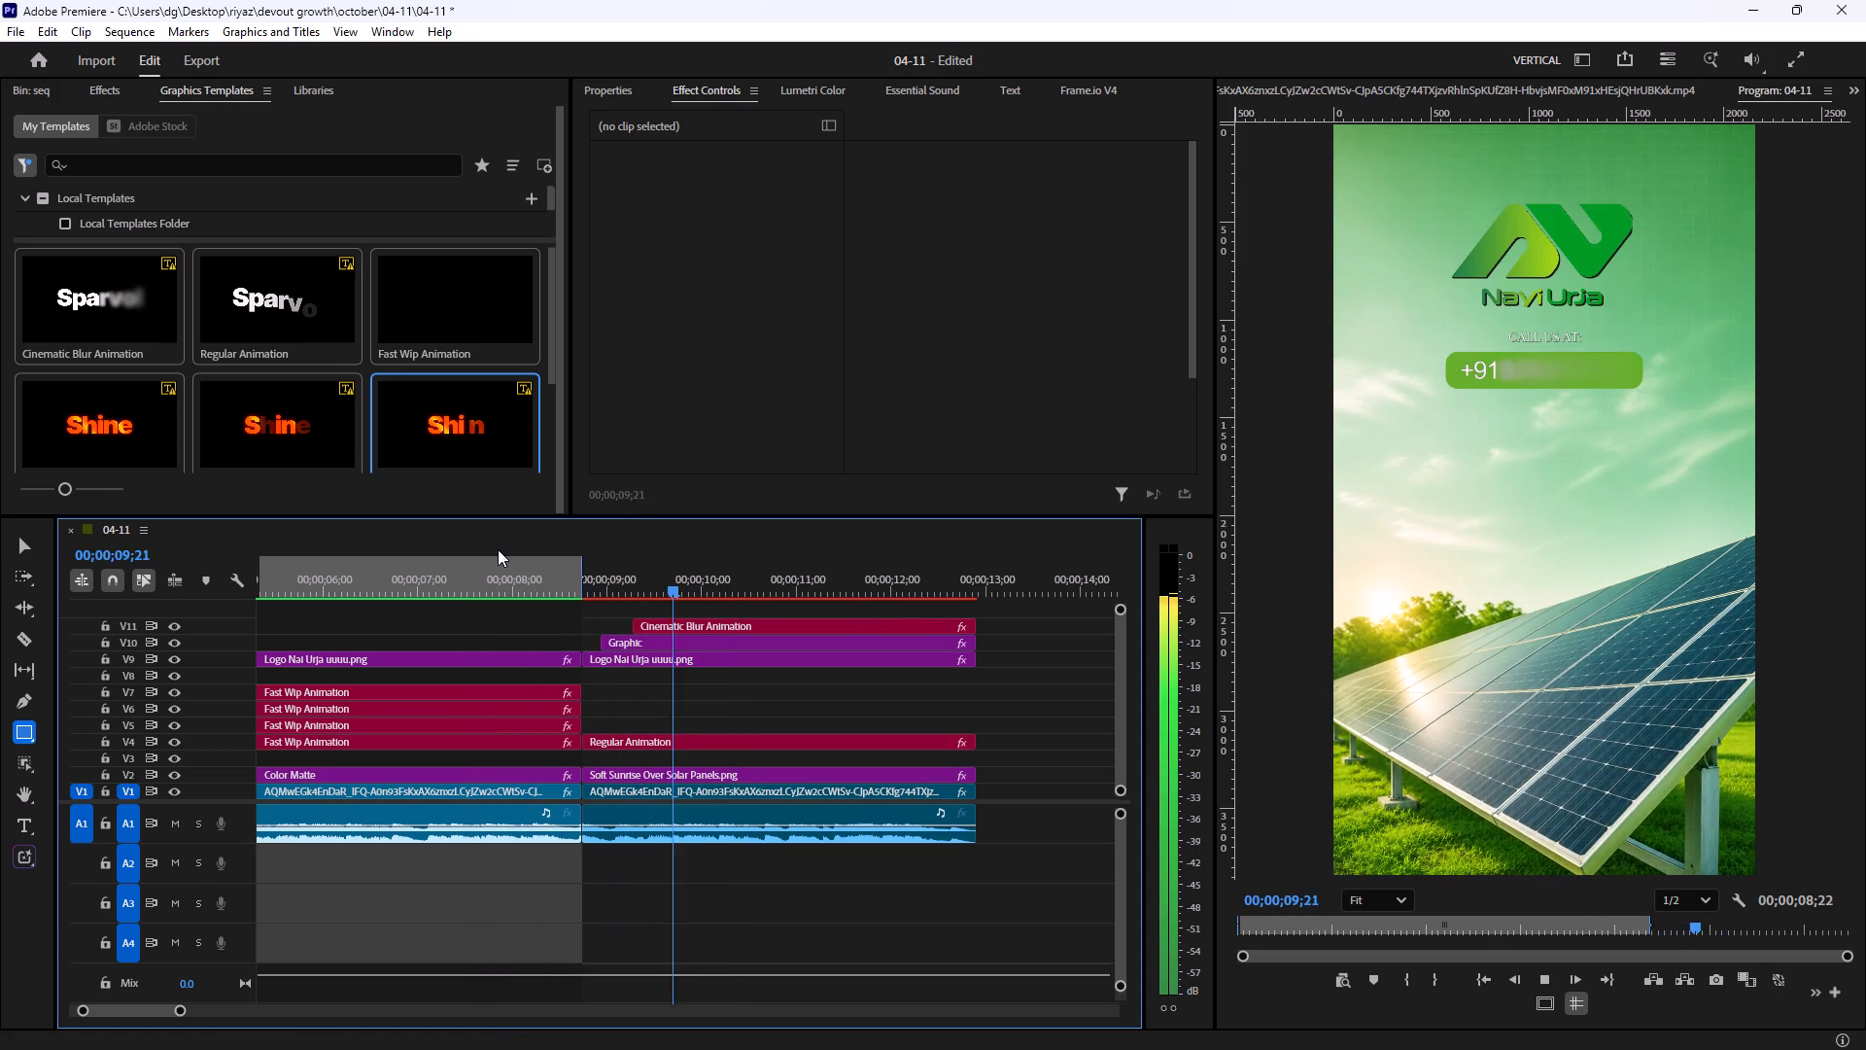
{"action": "key", "text": "space"}
{"action": "key", "text": "space"}
{"action": "key", "text": "space"}
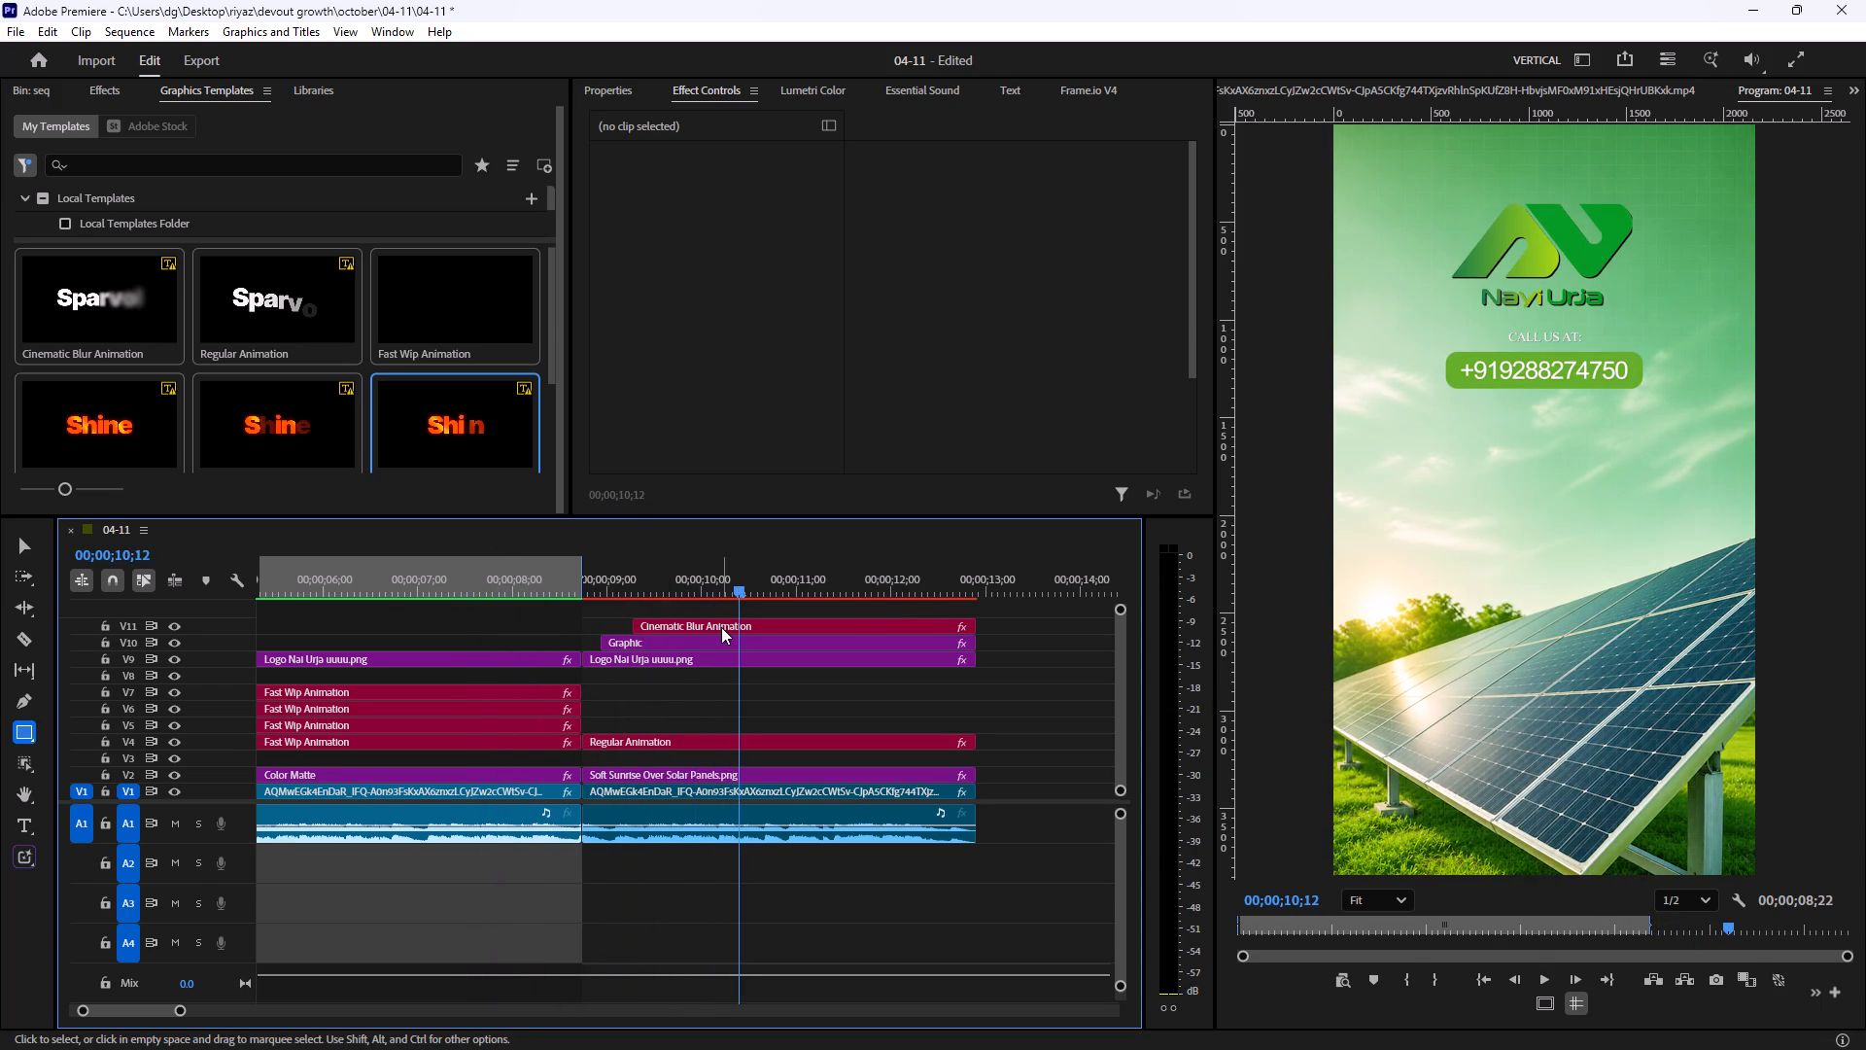
Apply the Drop Shadow effect to the Cinematic Blur Animation clip on V11 and play back the number's reveal.
{"action": "left_click", "coordinate": [724, 624]}
{"action": "left_click", "coordinate": [117, 97]}
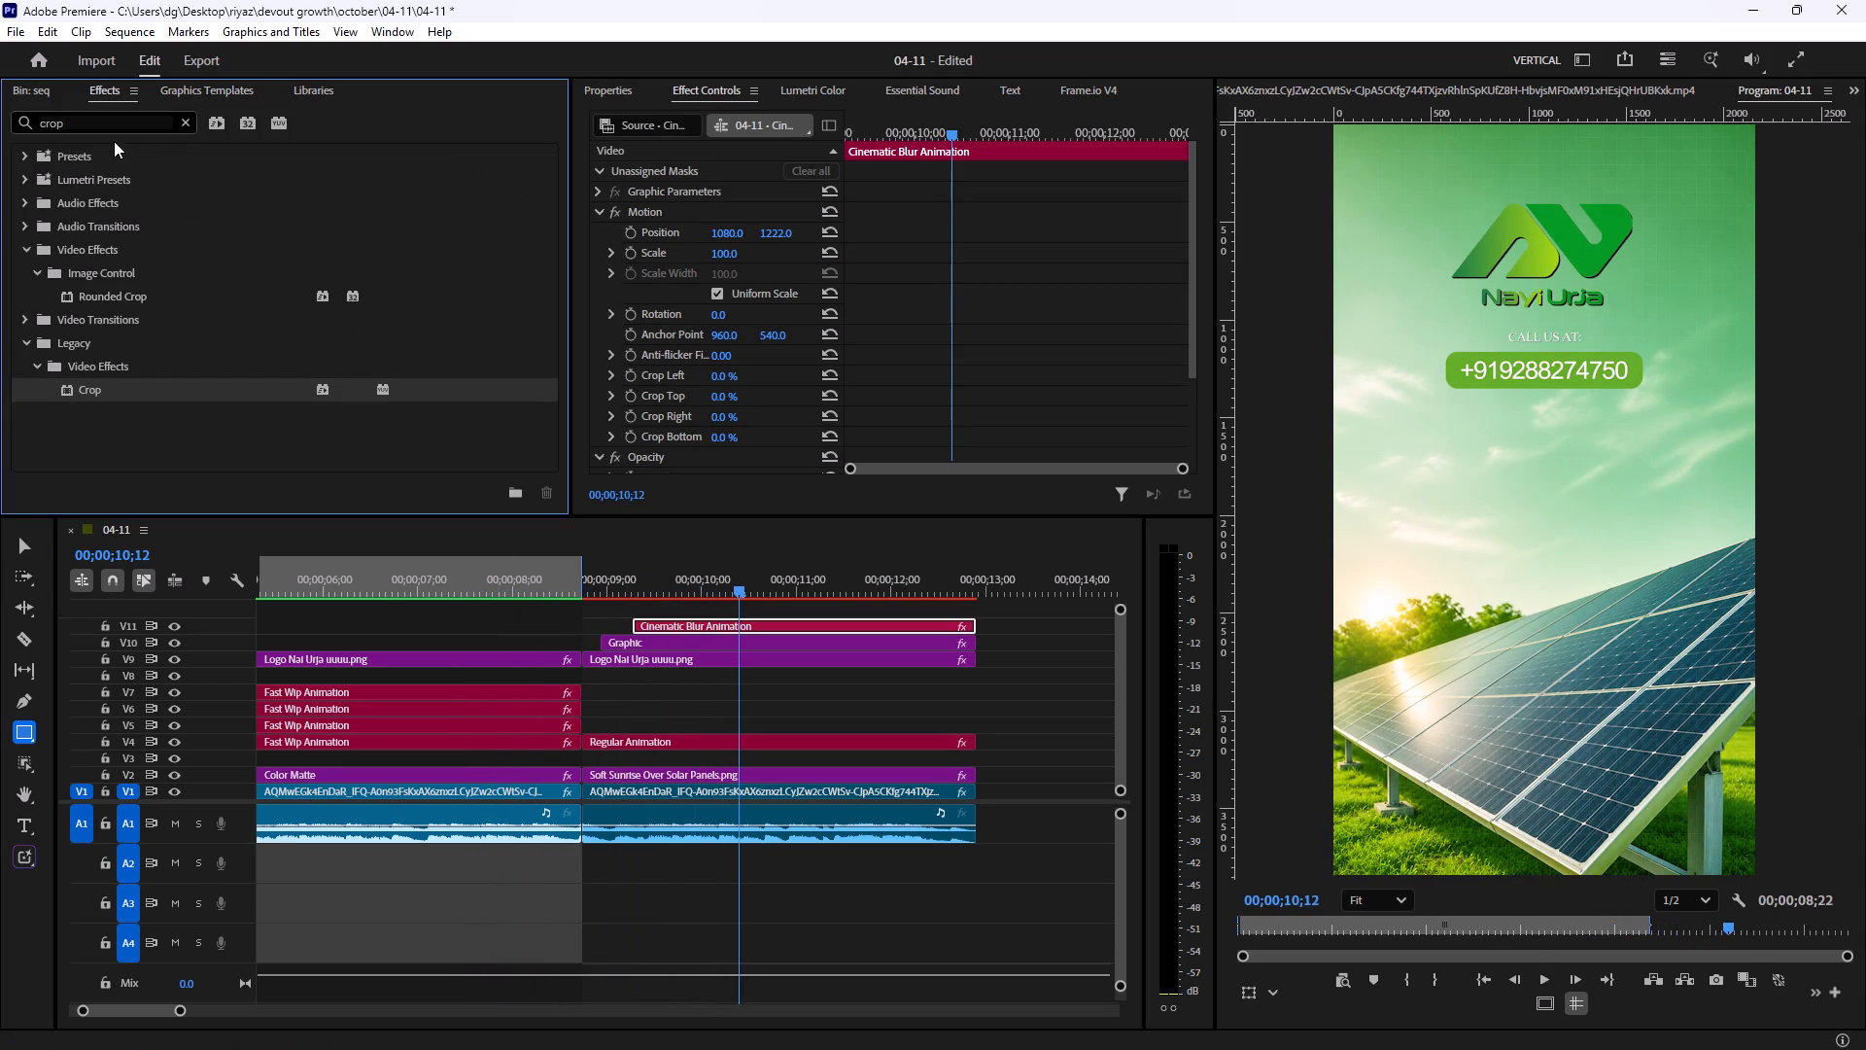
{"action": "left_click_drag", "start_coordinate": [66, 127], "coordinate": [0, 140]}
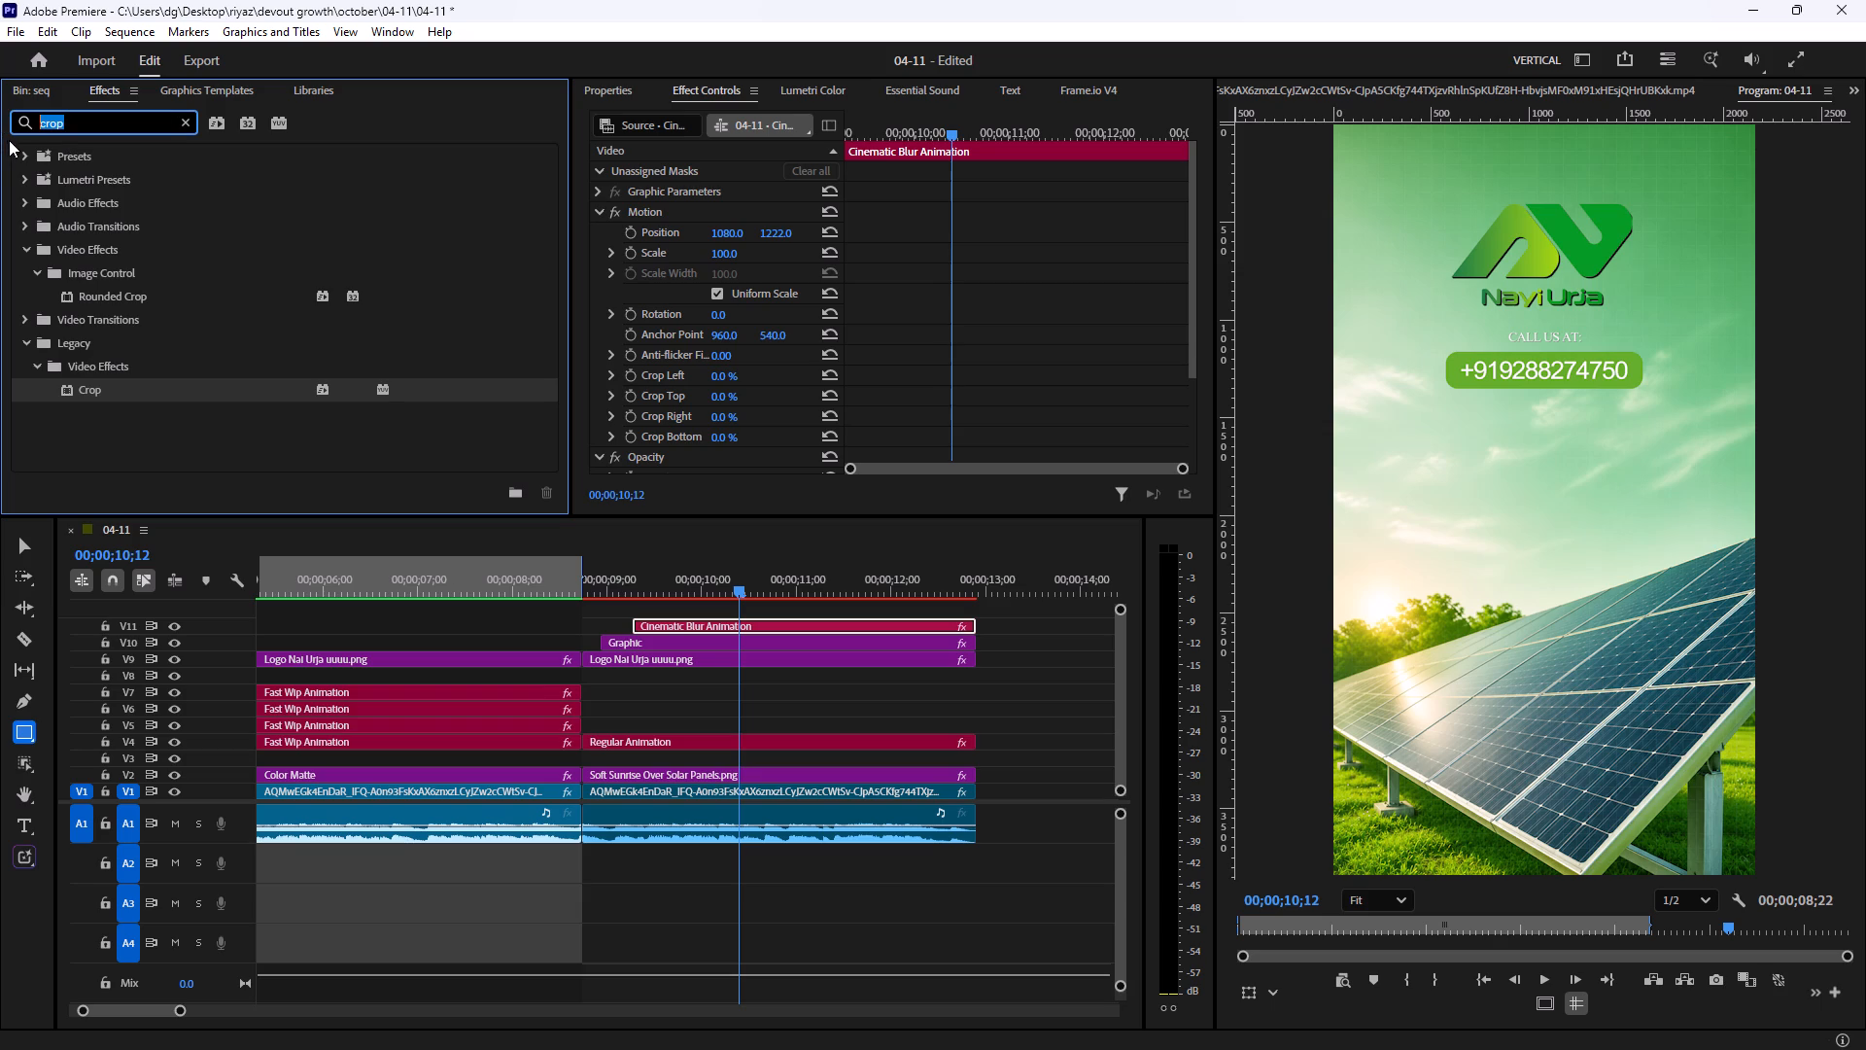
{"action": "type", "text": "dro"}
{"action": "key", "text": "p"}
{"action": "left_click_drag", "start_coordinate": [120, 297], "coordinate": [267, 322]}
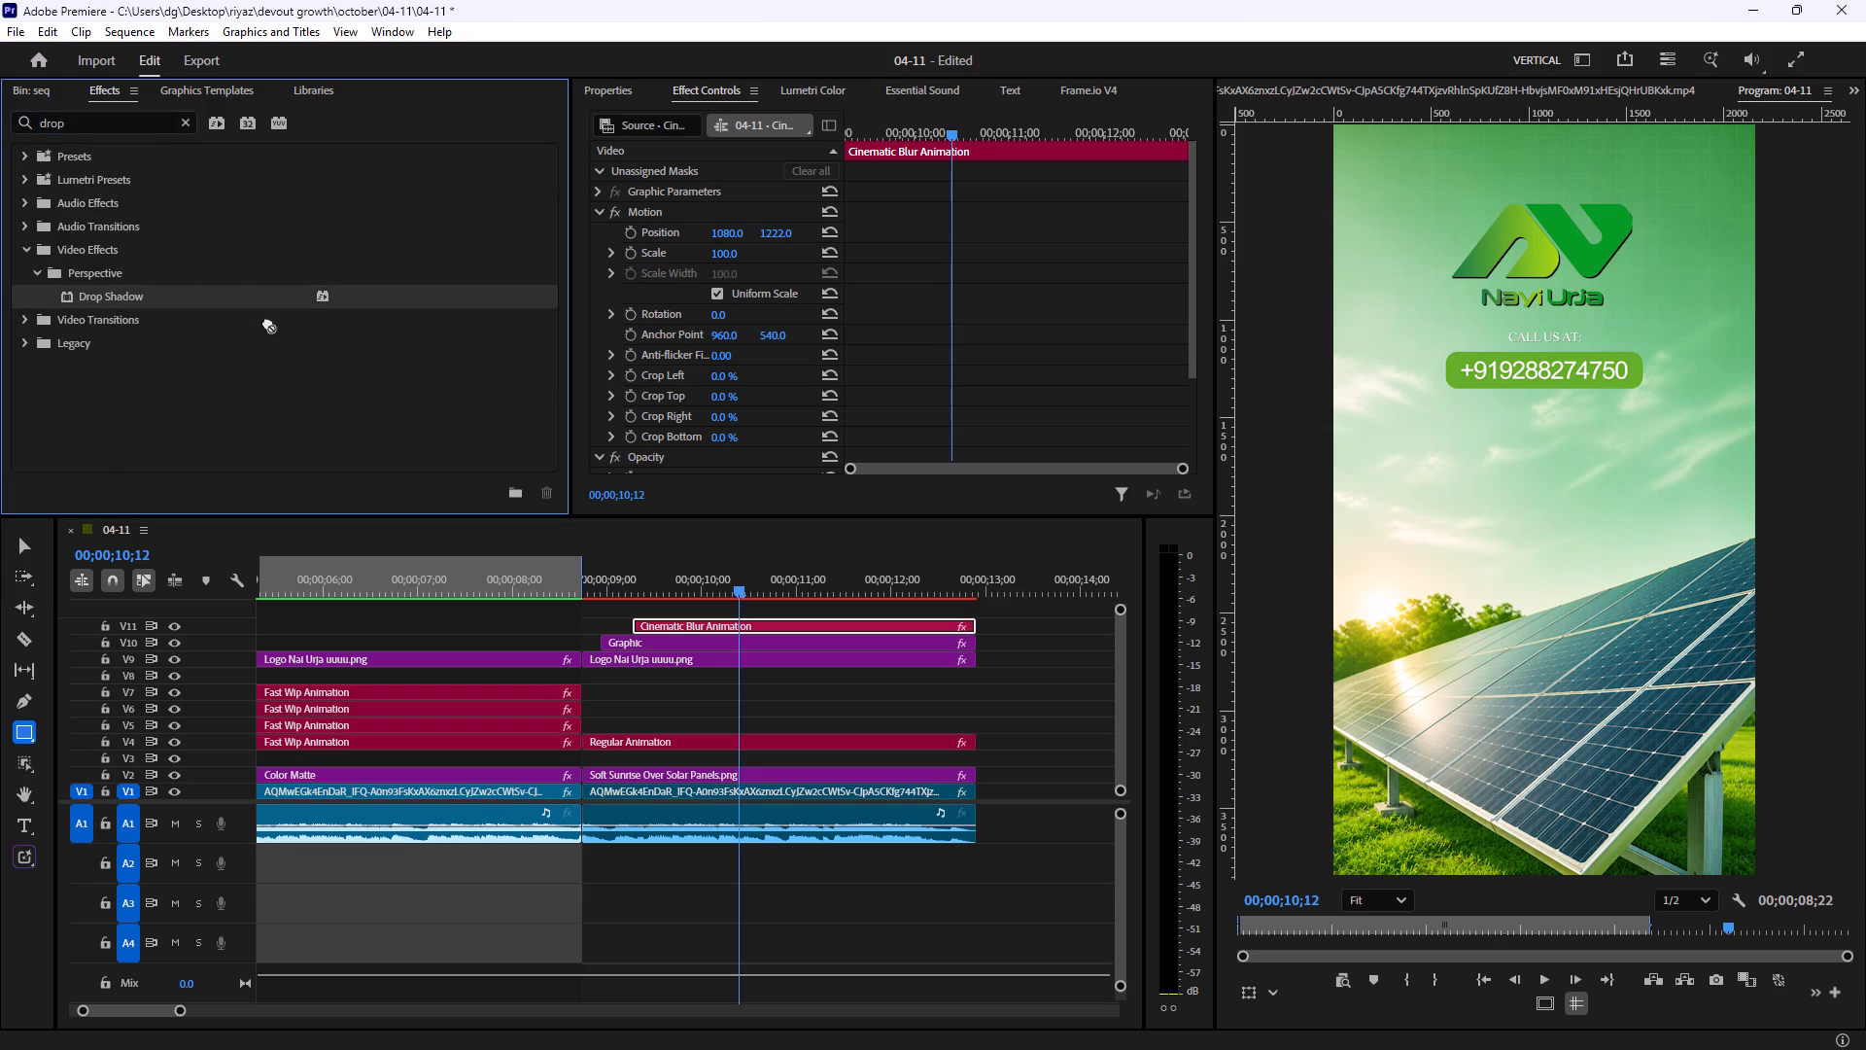
{"action": "left_click_drag", "start_coordinate": [267, 322], "coordinate": [751, 624]}
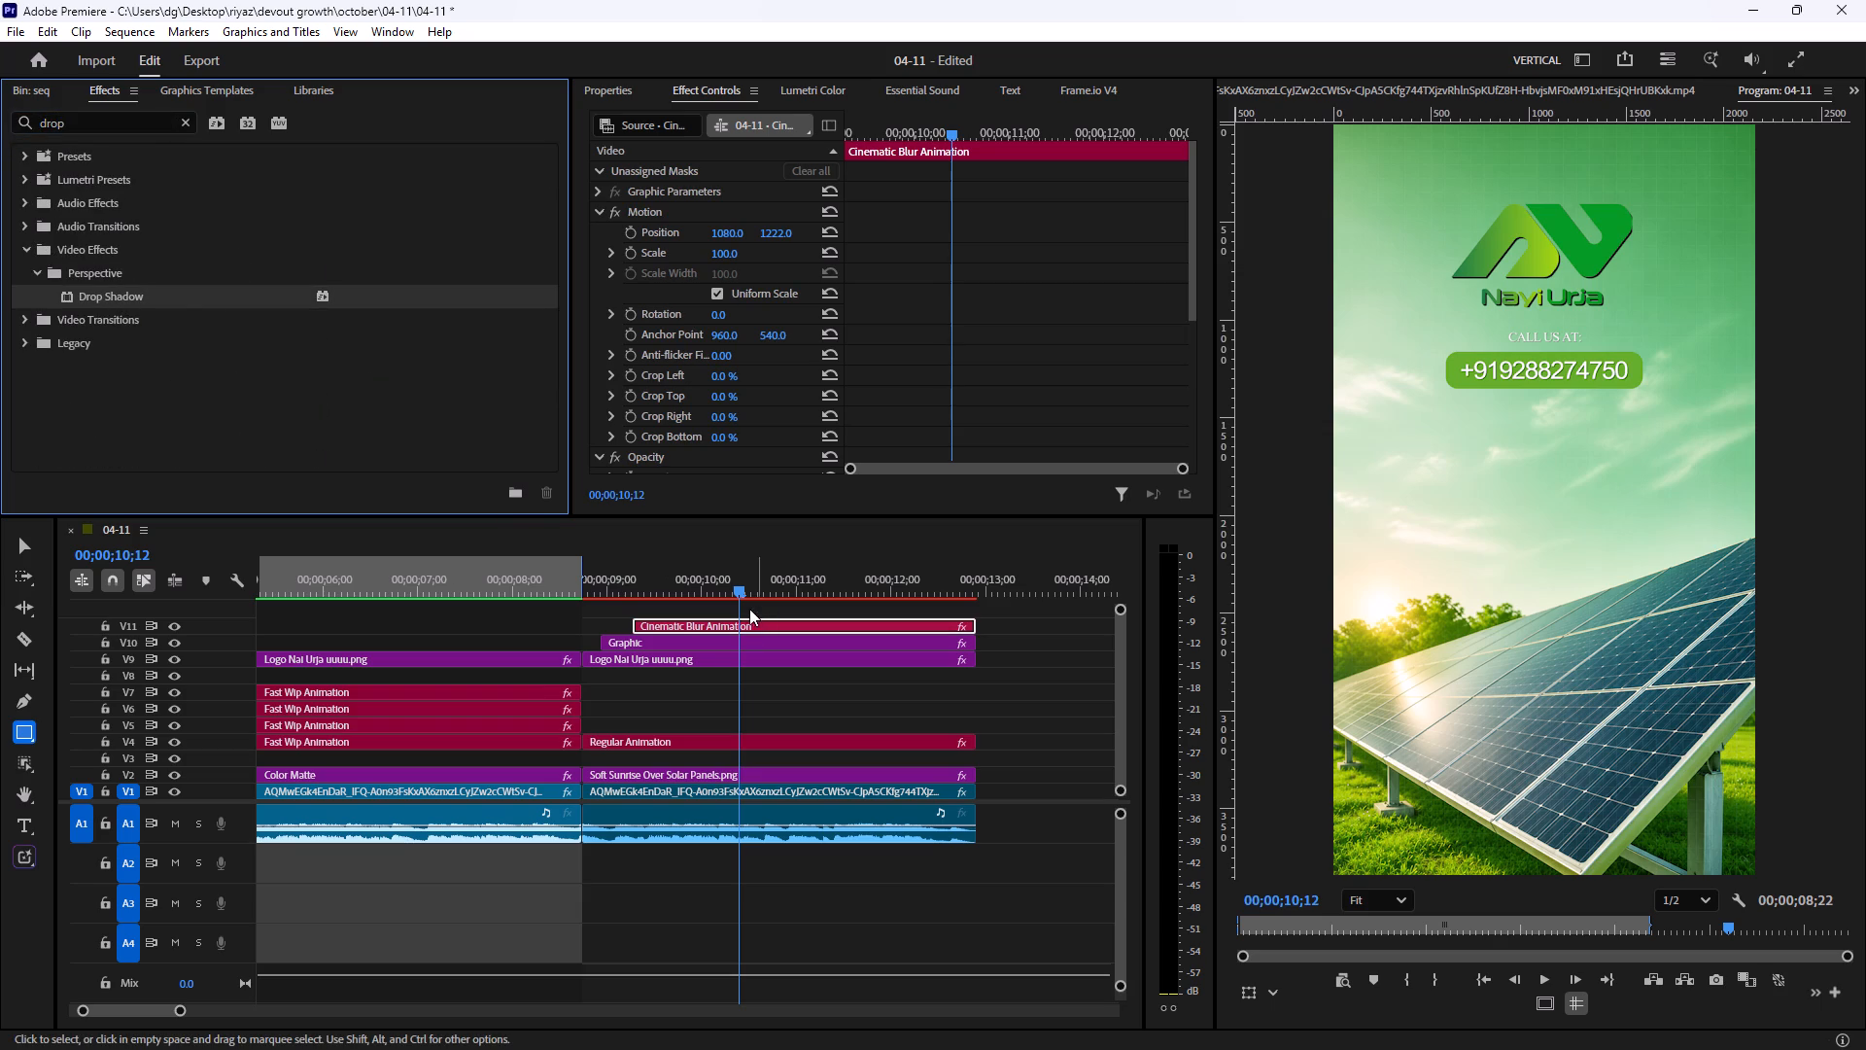
{"action": "left_click_drag", "start_coordinate": [714, 587], "coordinate": [563, 627]}
{"action": "key", "text": "space"}
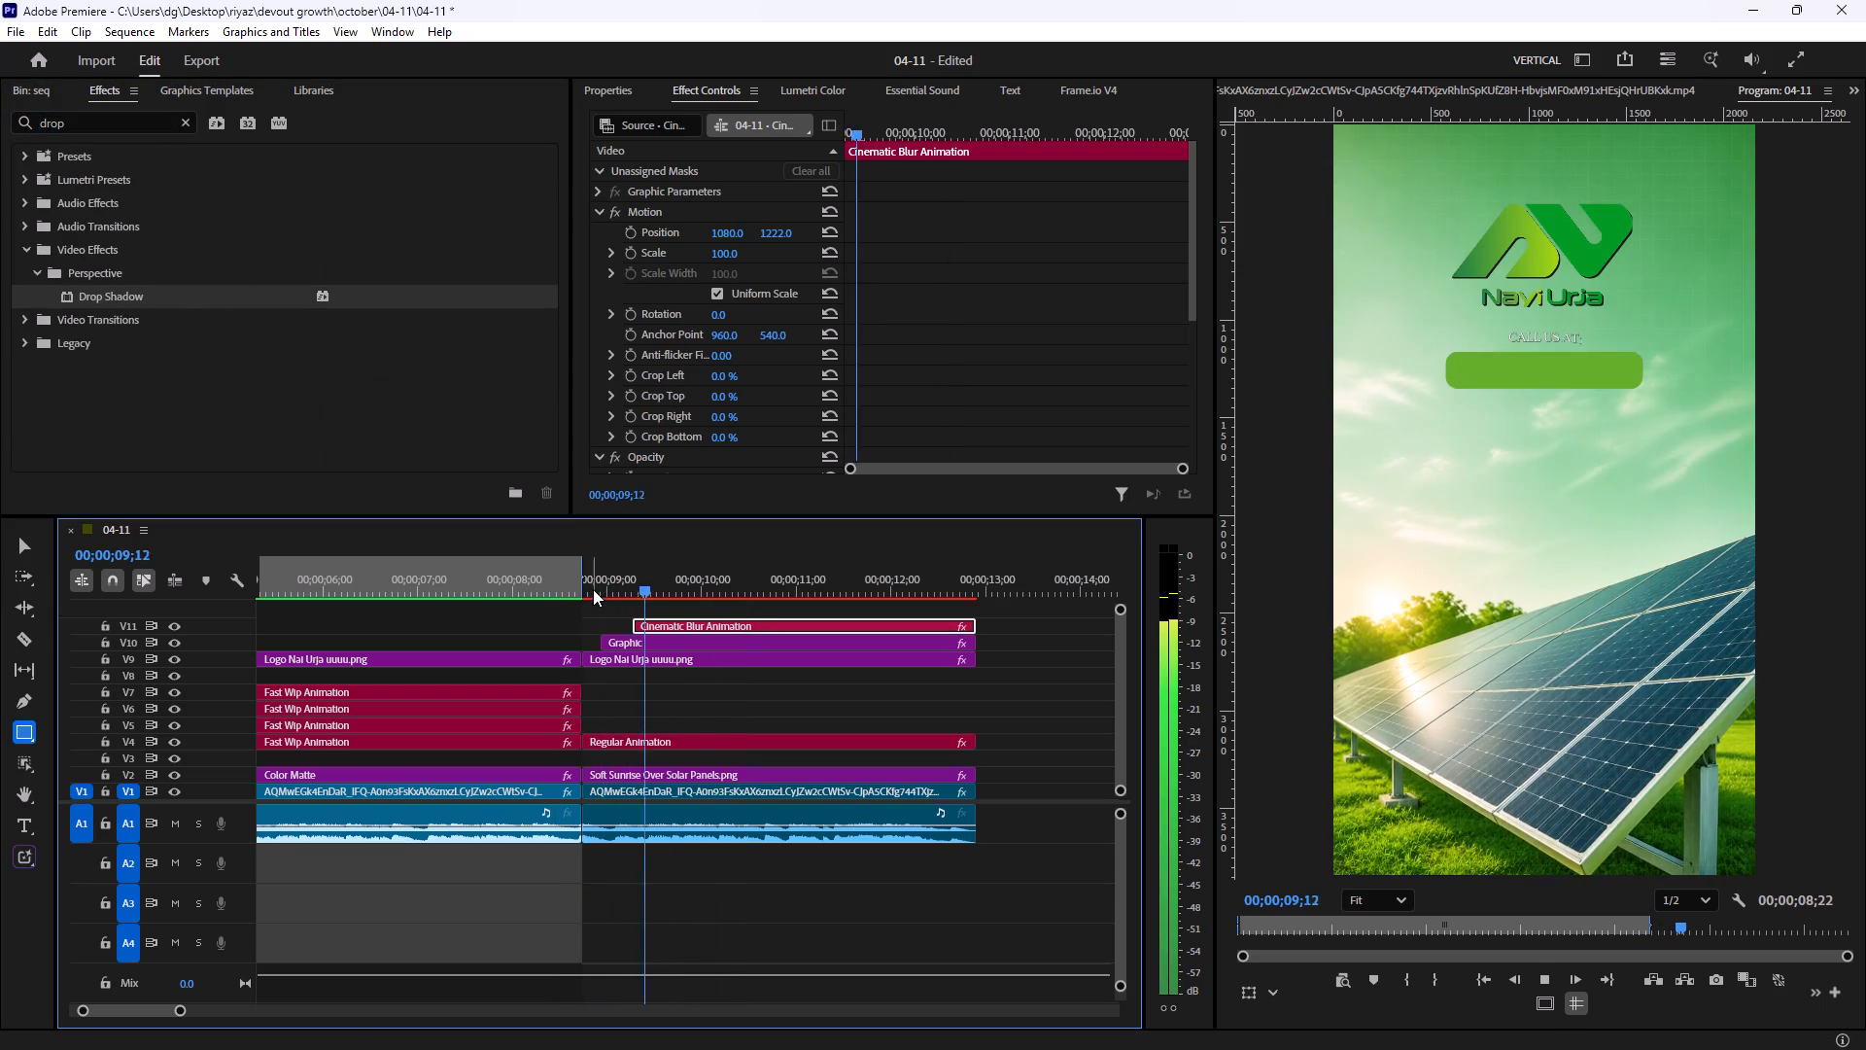
{"action": "key", "text": "space"}
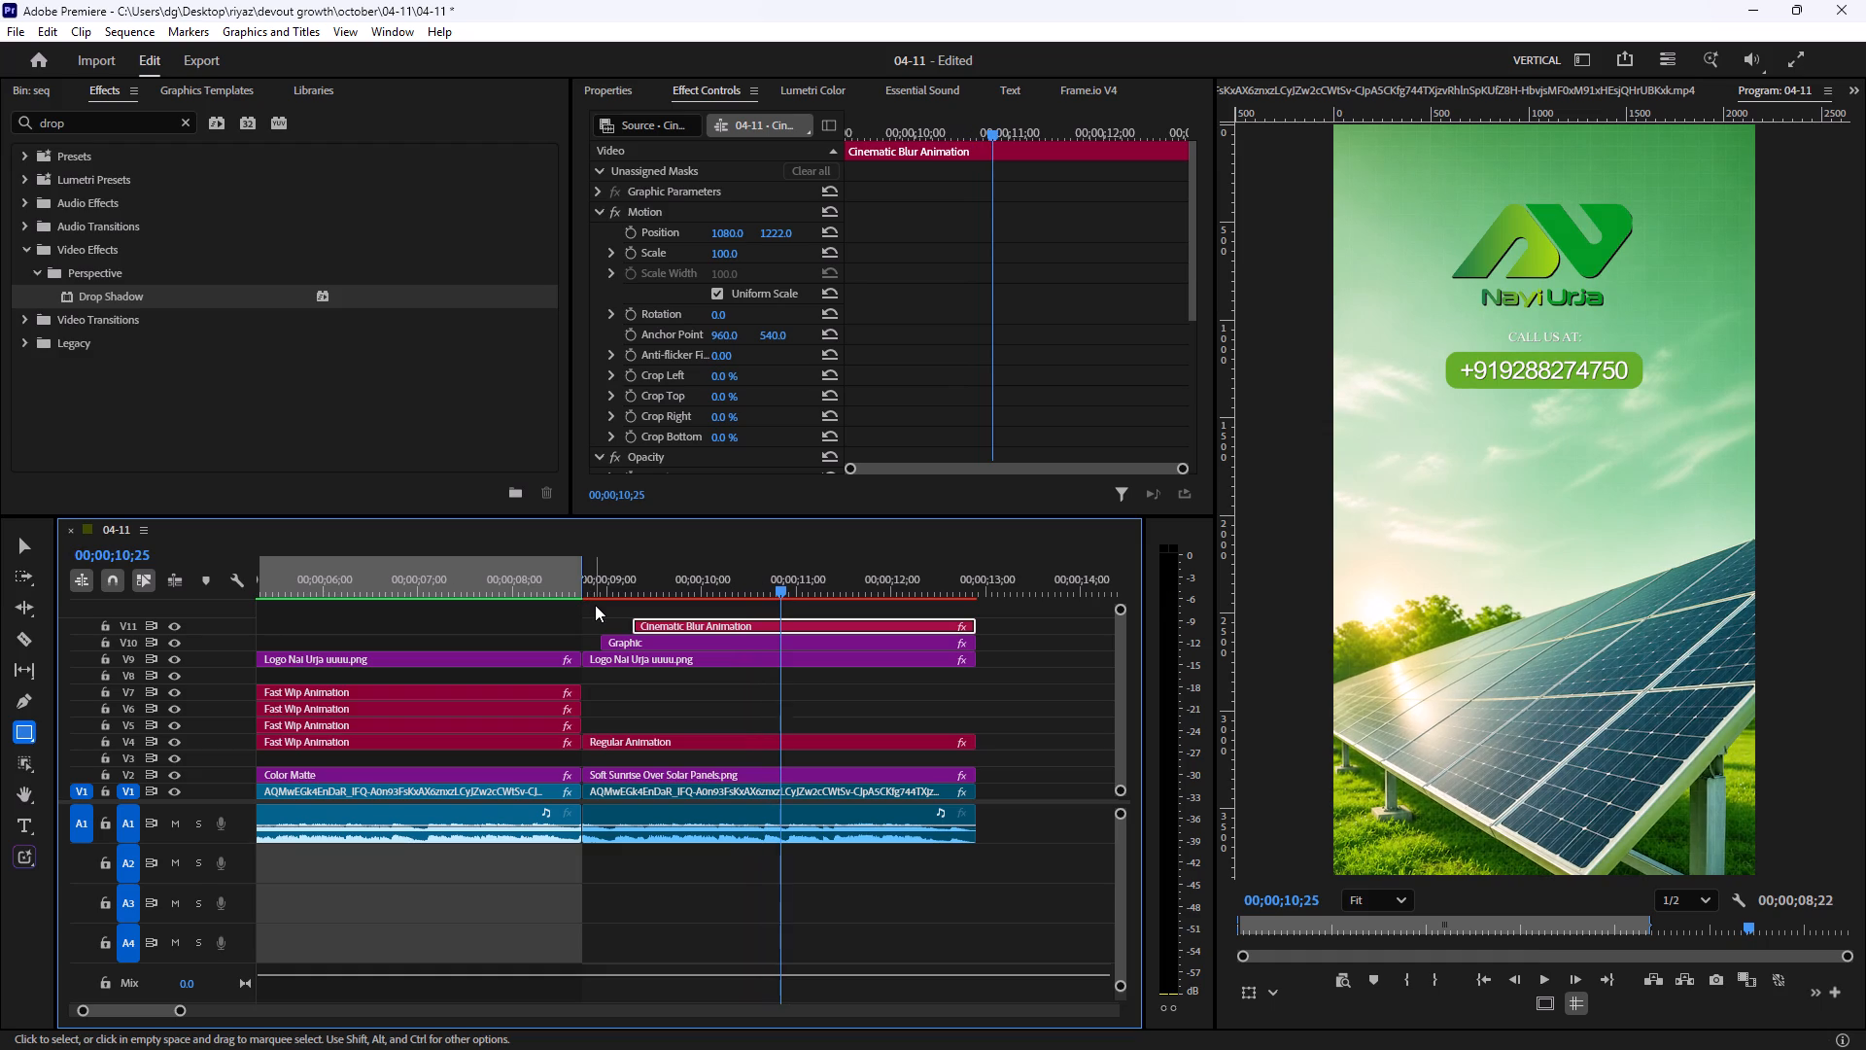
{"action": "left_click_drag", "start_coordinate": [666, 580], "coordinate": [647, 582]}
{"action": "key", "text": "space"}
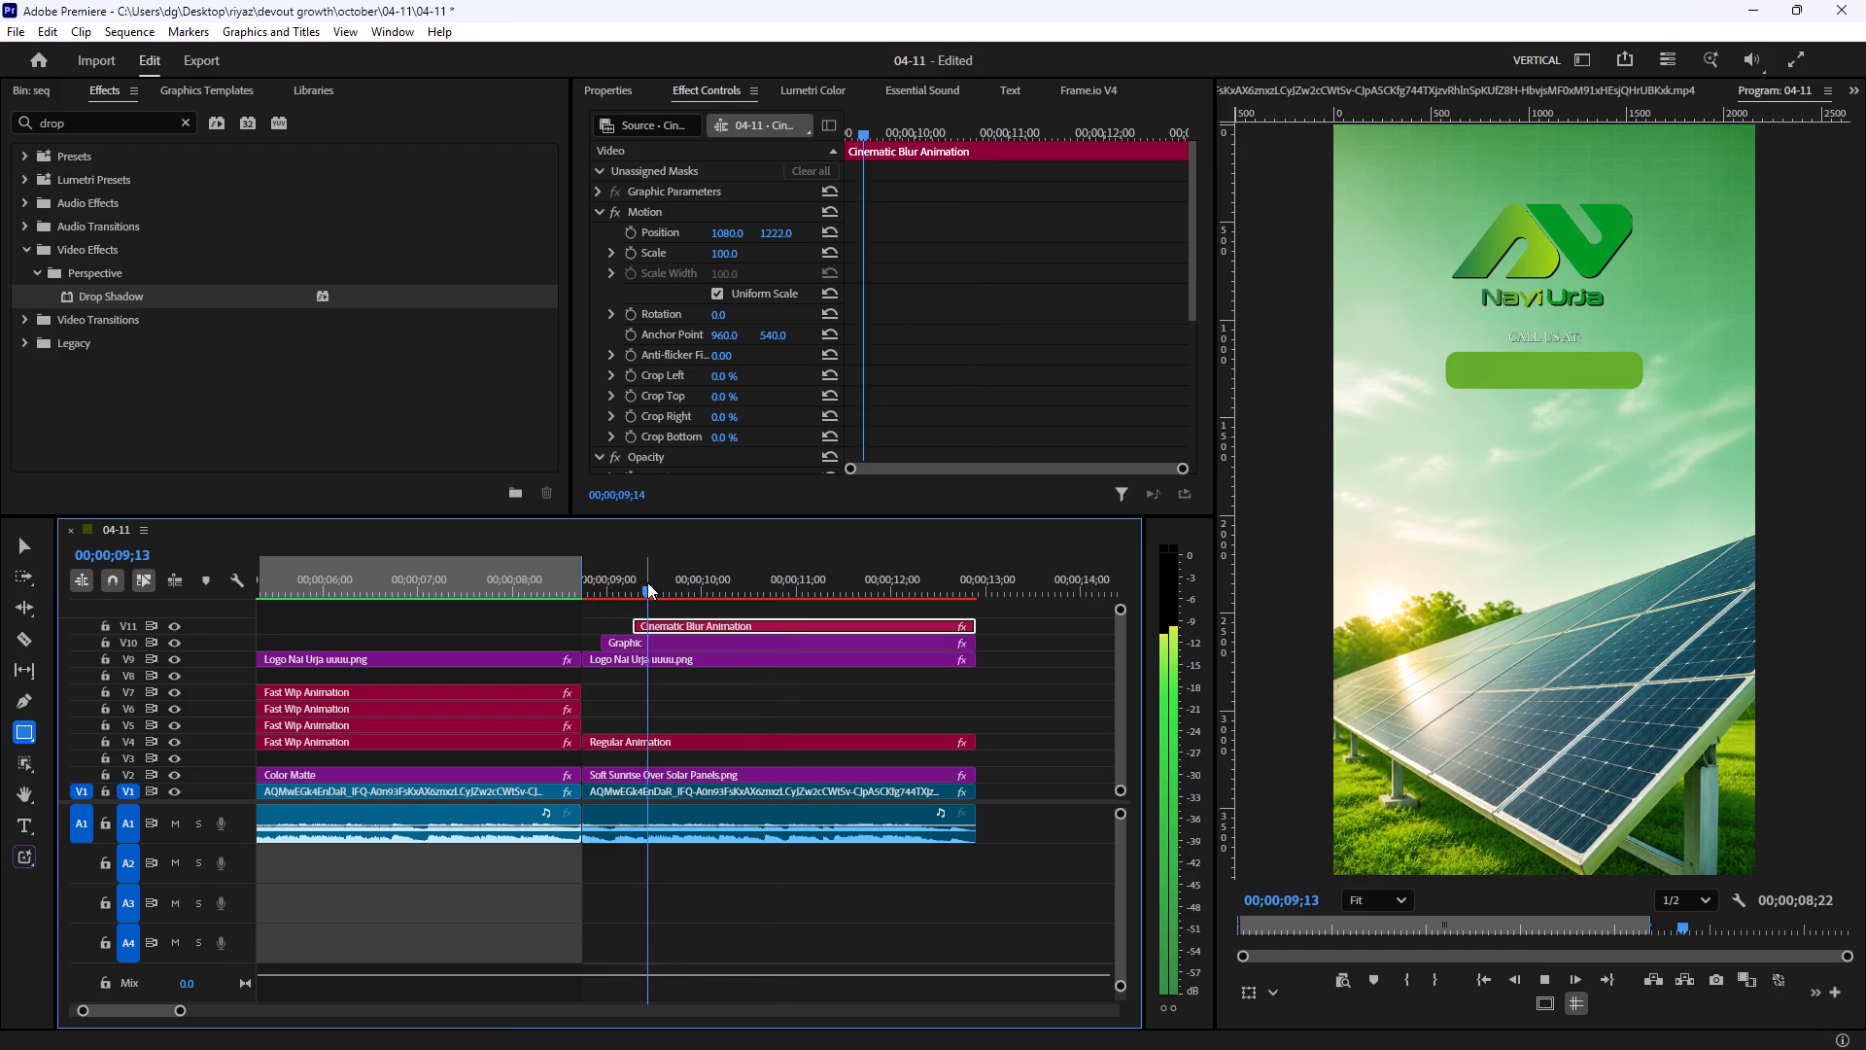
Play back the closing card from its start through the number's reveal.
{"action": "key", "text": "space"}
{"action": "left_click_drag", "start_coordinate": [689, 577], "coordinate": [569, 606]}
{"action": "key", "text": "space"}
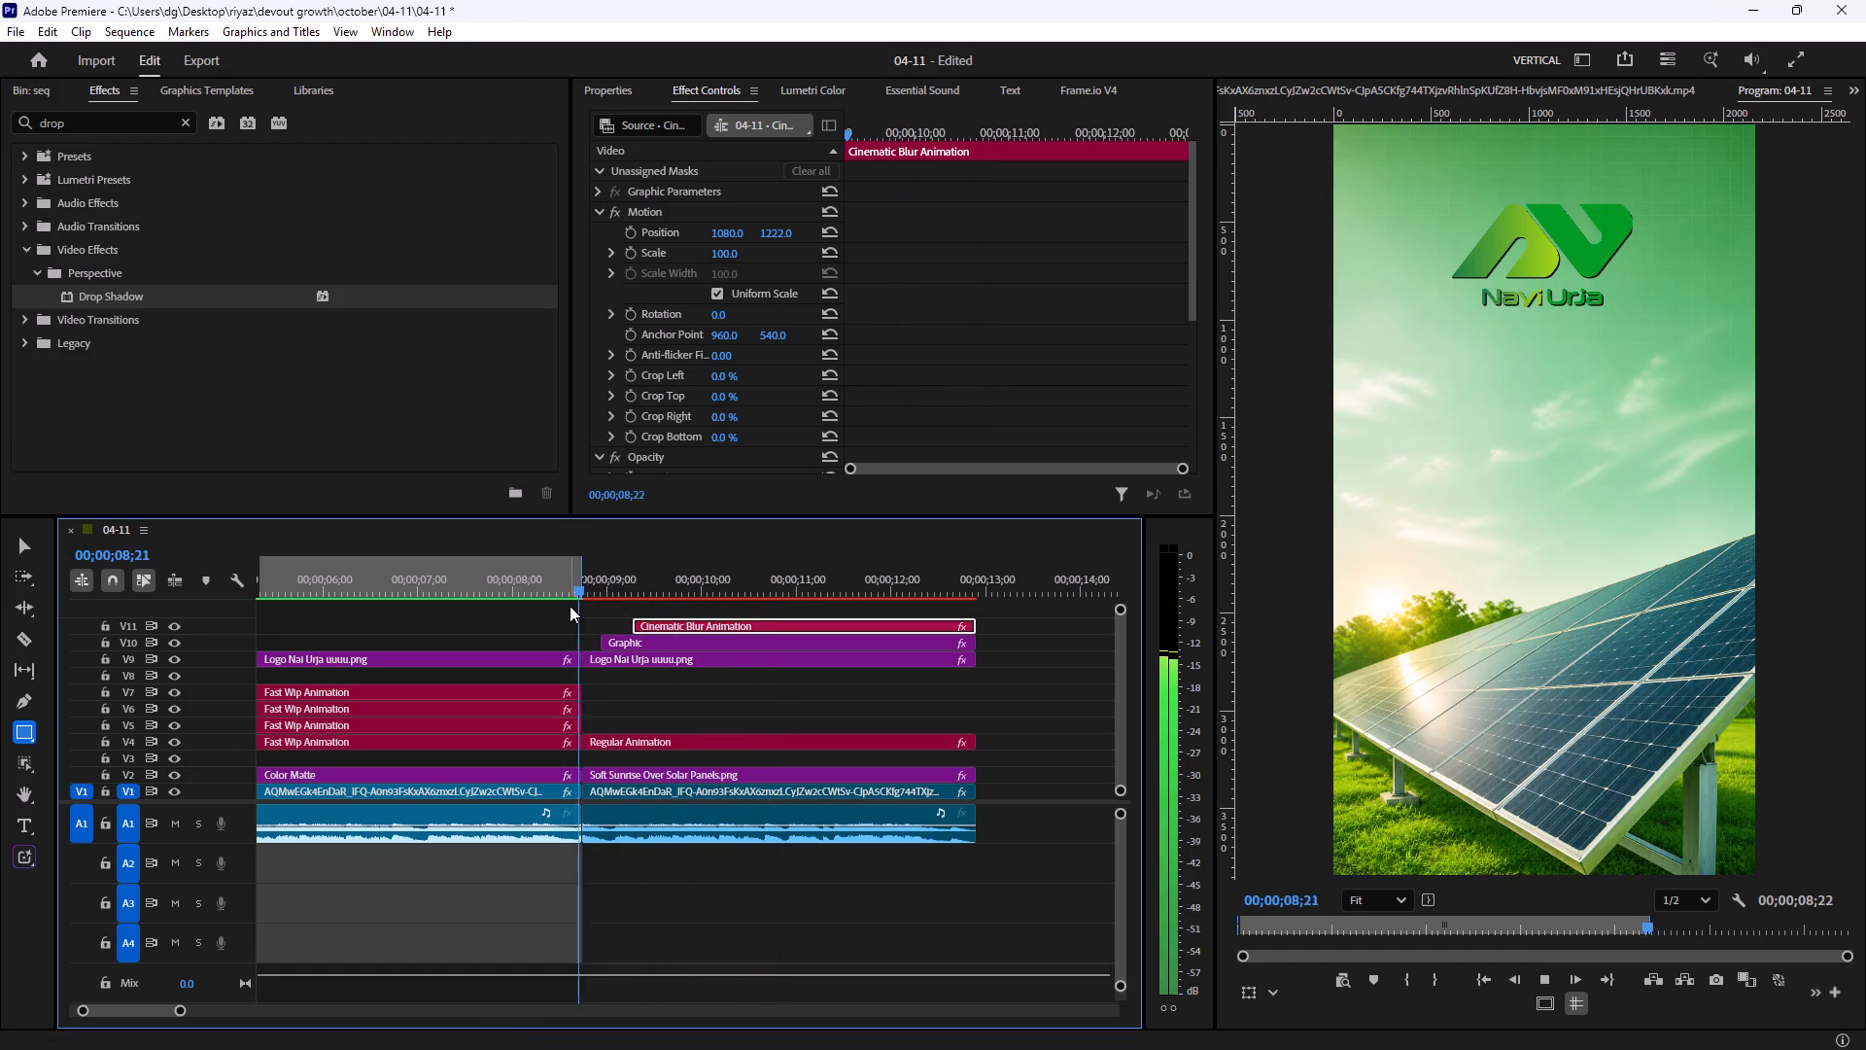
{"action": "key", "text": "space"}
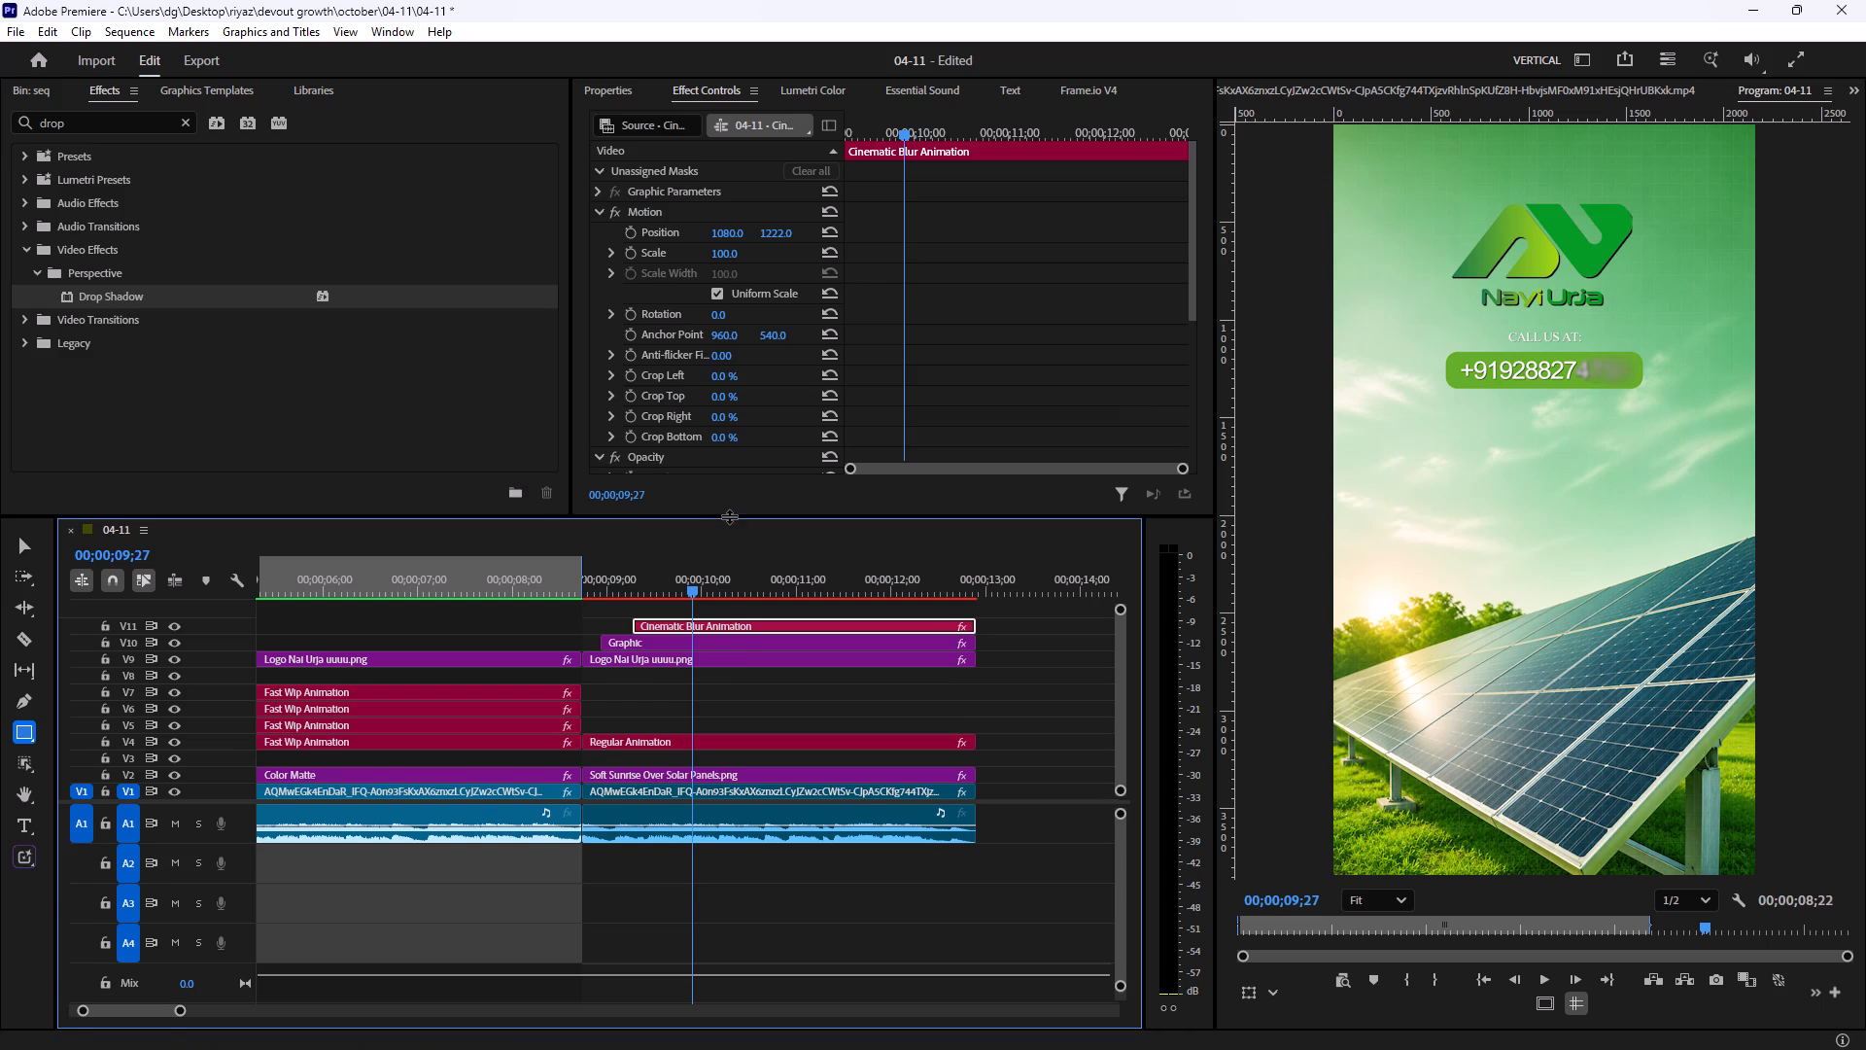
Duplicate the closing card's Regular Animation title from V4 onto a new track V12, starting at 00;00;09;27.
{"action": "left_click_drag", "start_coordinate": [729, 516], "coordinate": [729, 477]}
{"action": "left_click", "coordinate": [734, 577]}
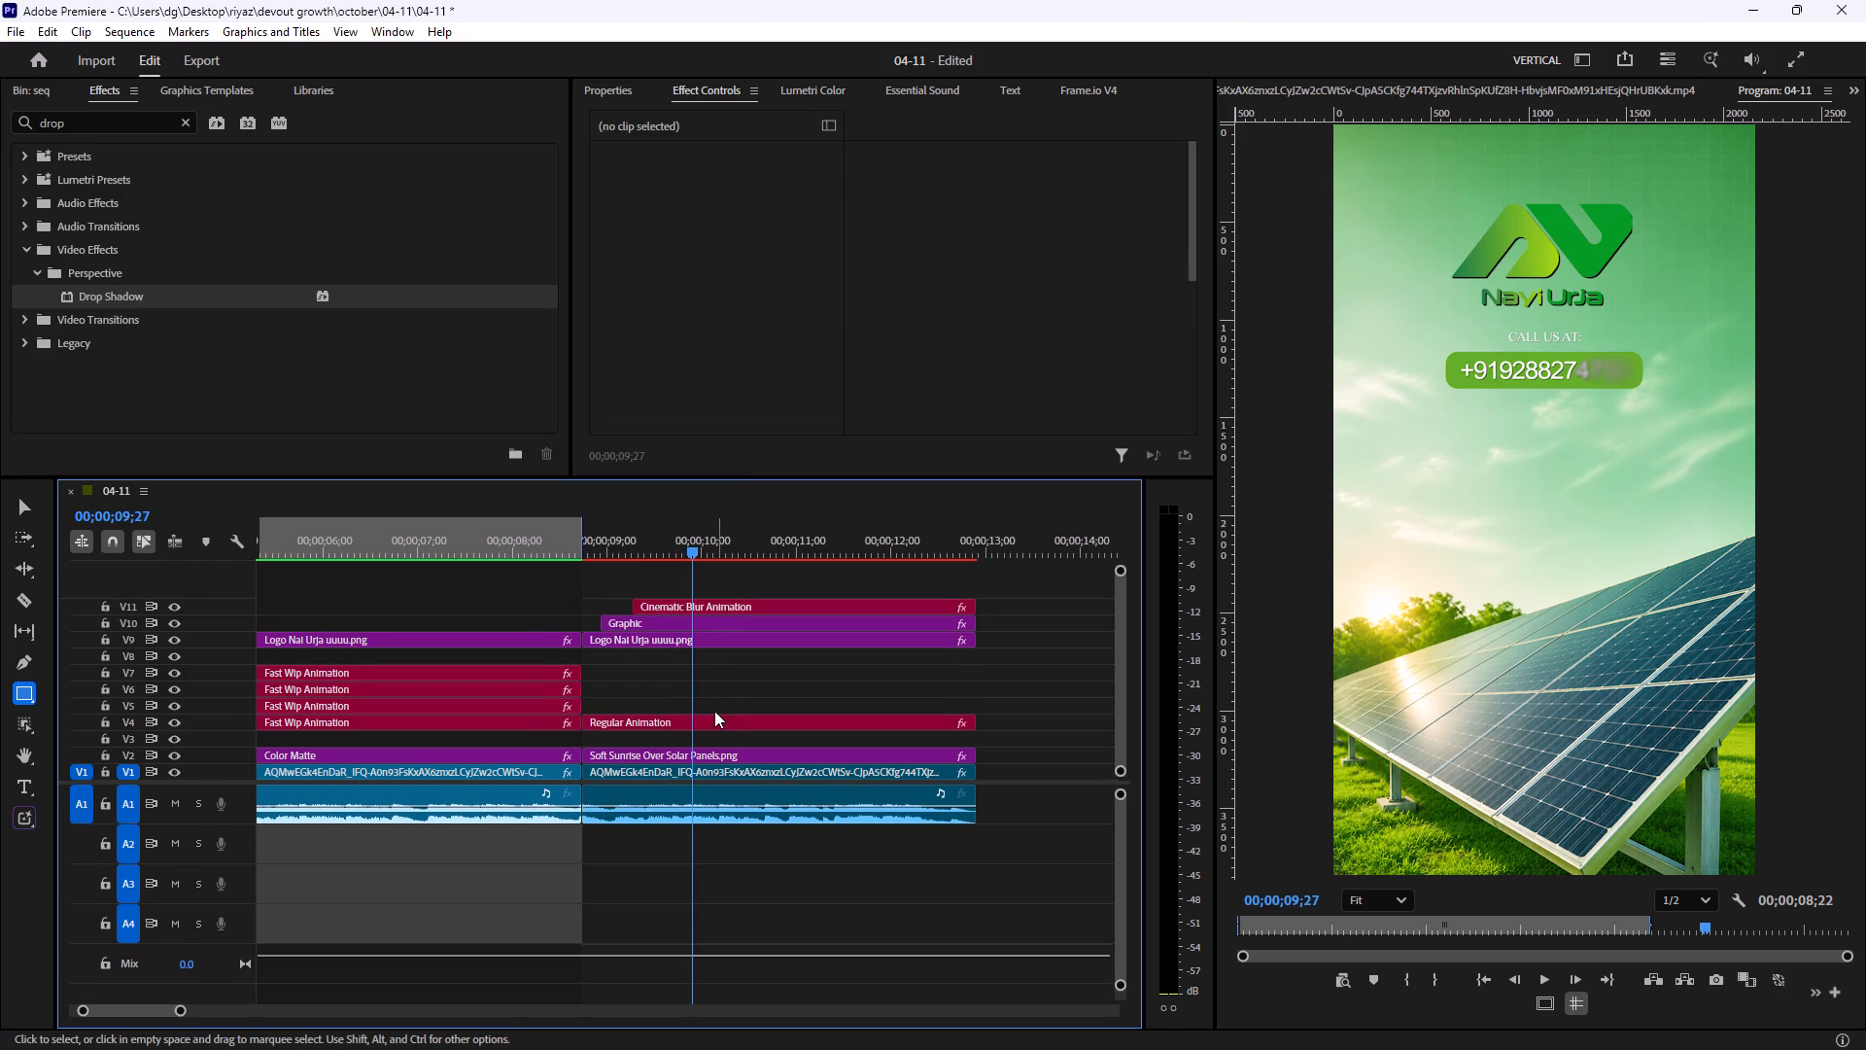
{"action": "left_click", "coordinate": [715, 727]}
{"action": "left_click_drag", "start_coordinate": [715, 727], "coordinate": [832, 579], "text": "alt"}
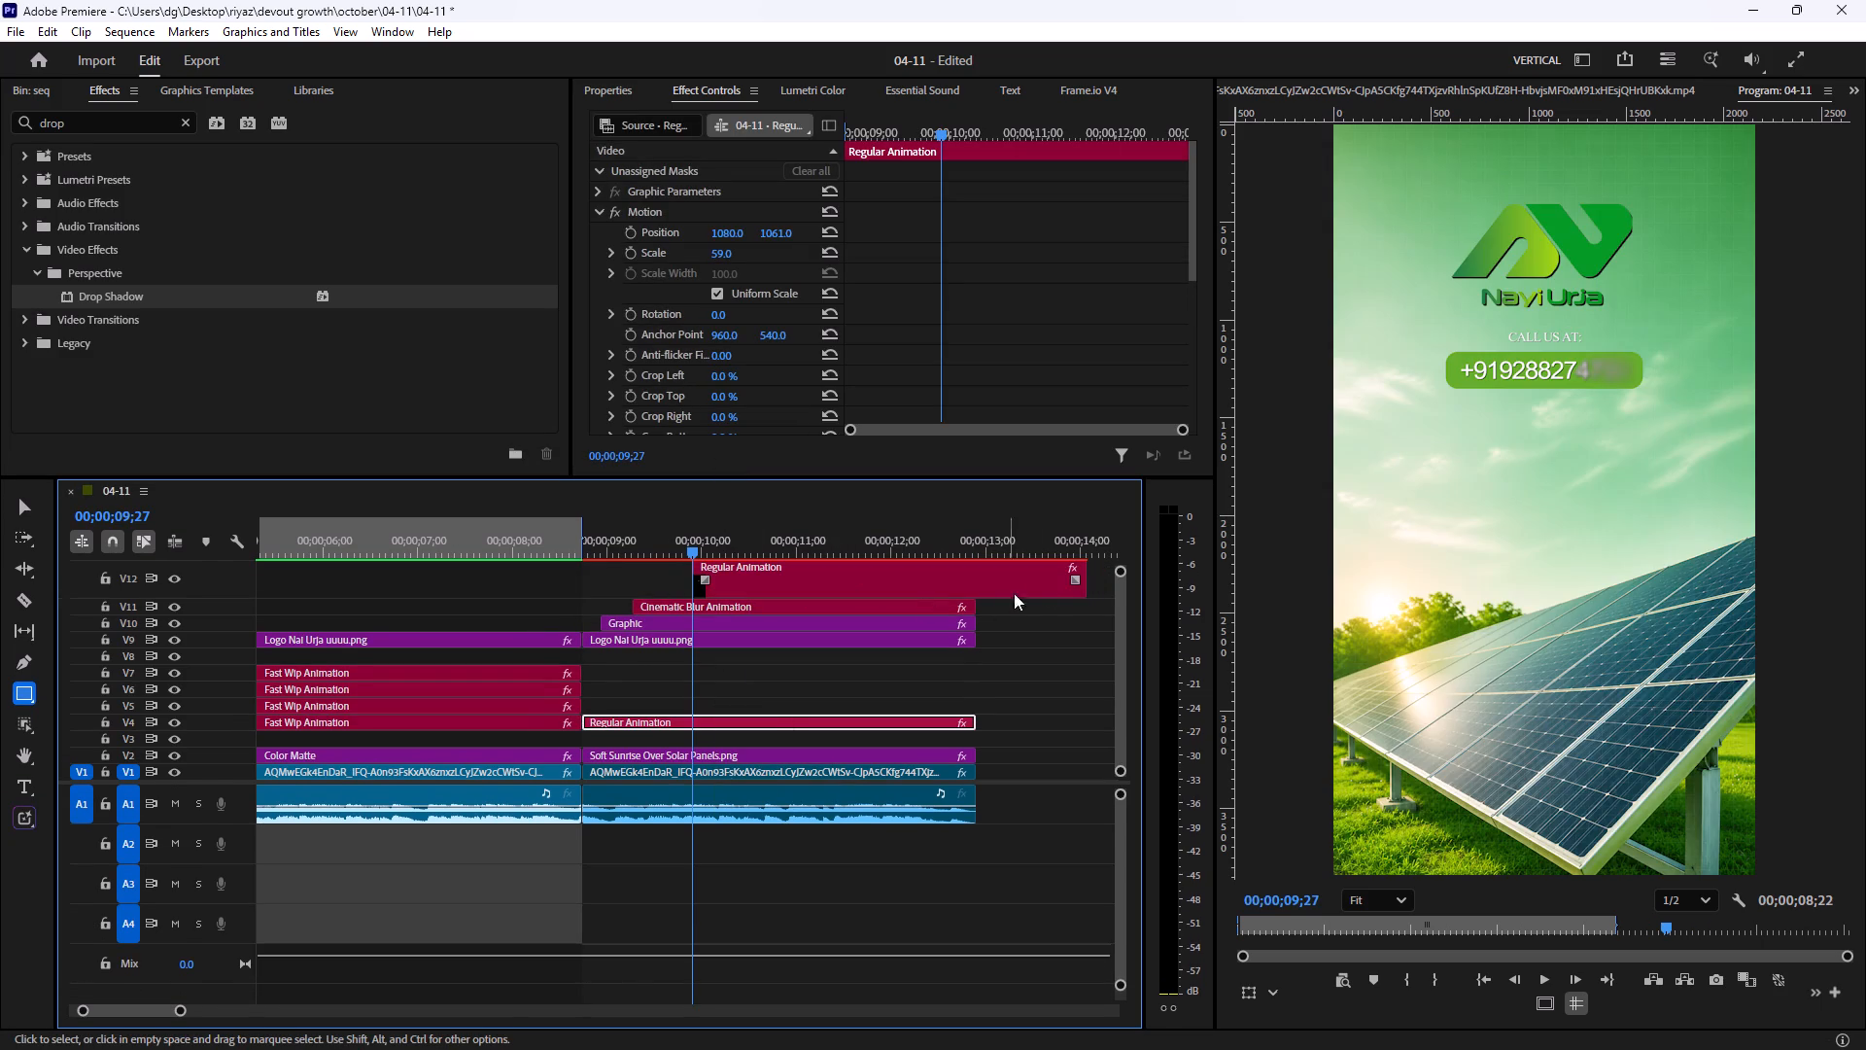
{"action": "left_click_drag", "start_coordinate": [1120, 572], "coordinate": [1115, 534]}
Trim the end of the V12 title copy to match the clips below and play back the closing card.
{"action": "left_click_drag", "start_coordinate": [1092, 586], "coordinate": [1022, 597]}
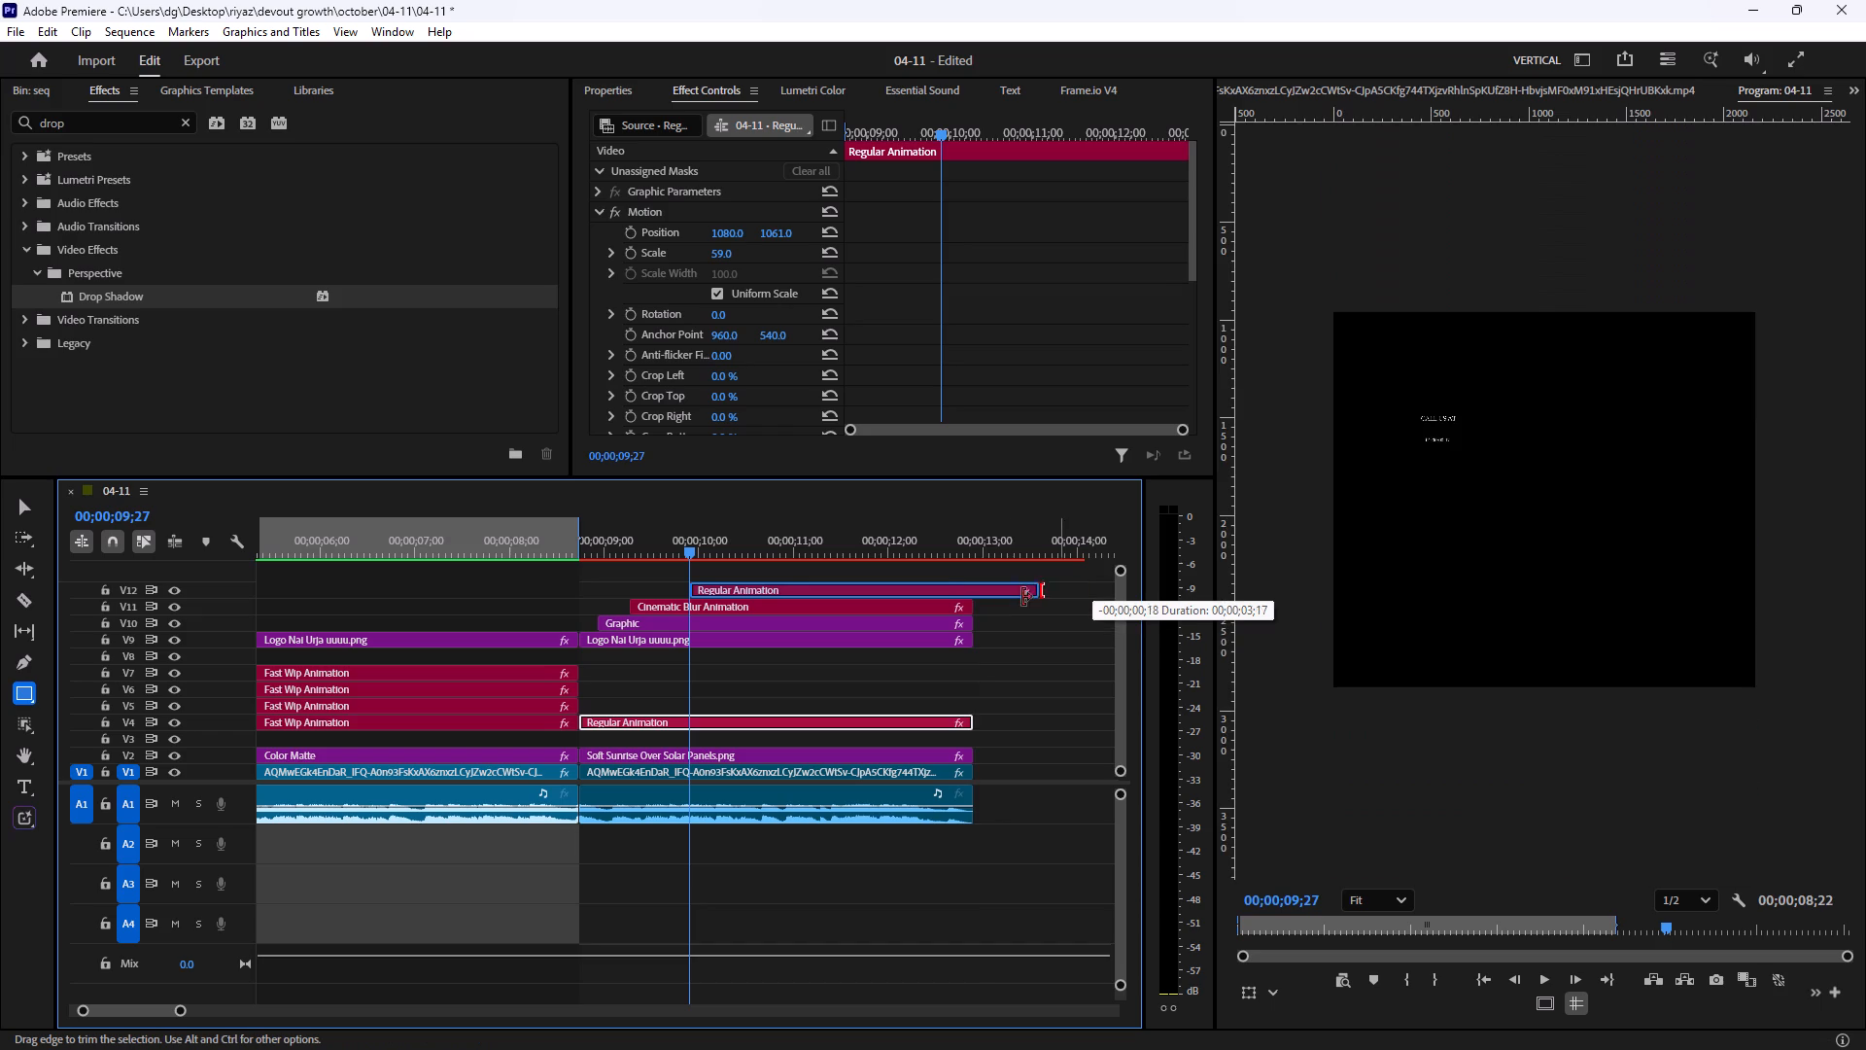
{"action": "left_click_drag", "start_coordinate": [1022, 597], "coordinate": [980, 612]}
{"action": "left_click_drag", "start_coordinate": [725, 533], "coordinate": [579, 555]}
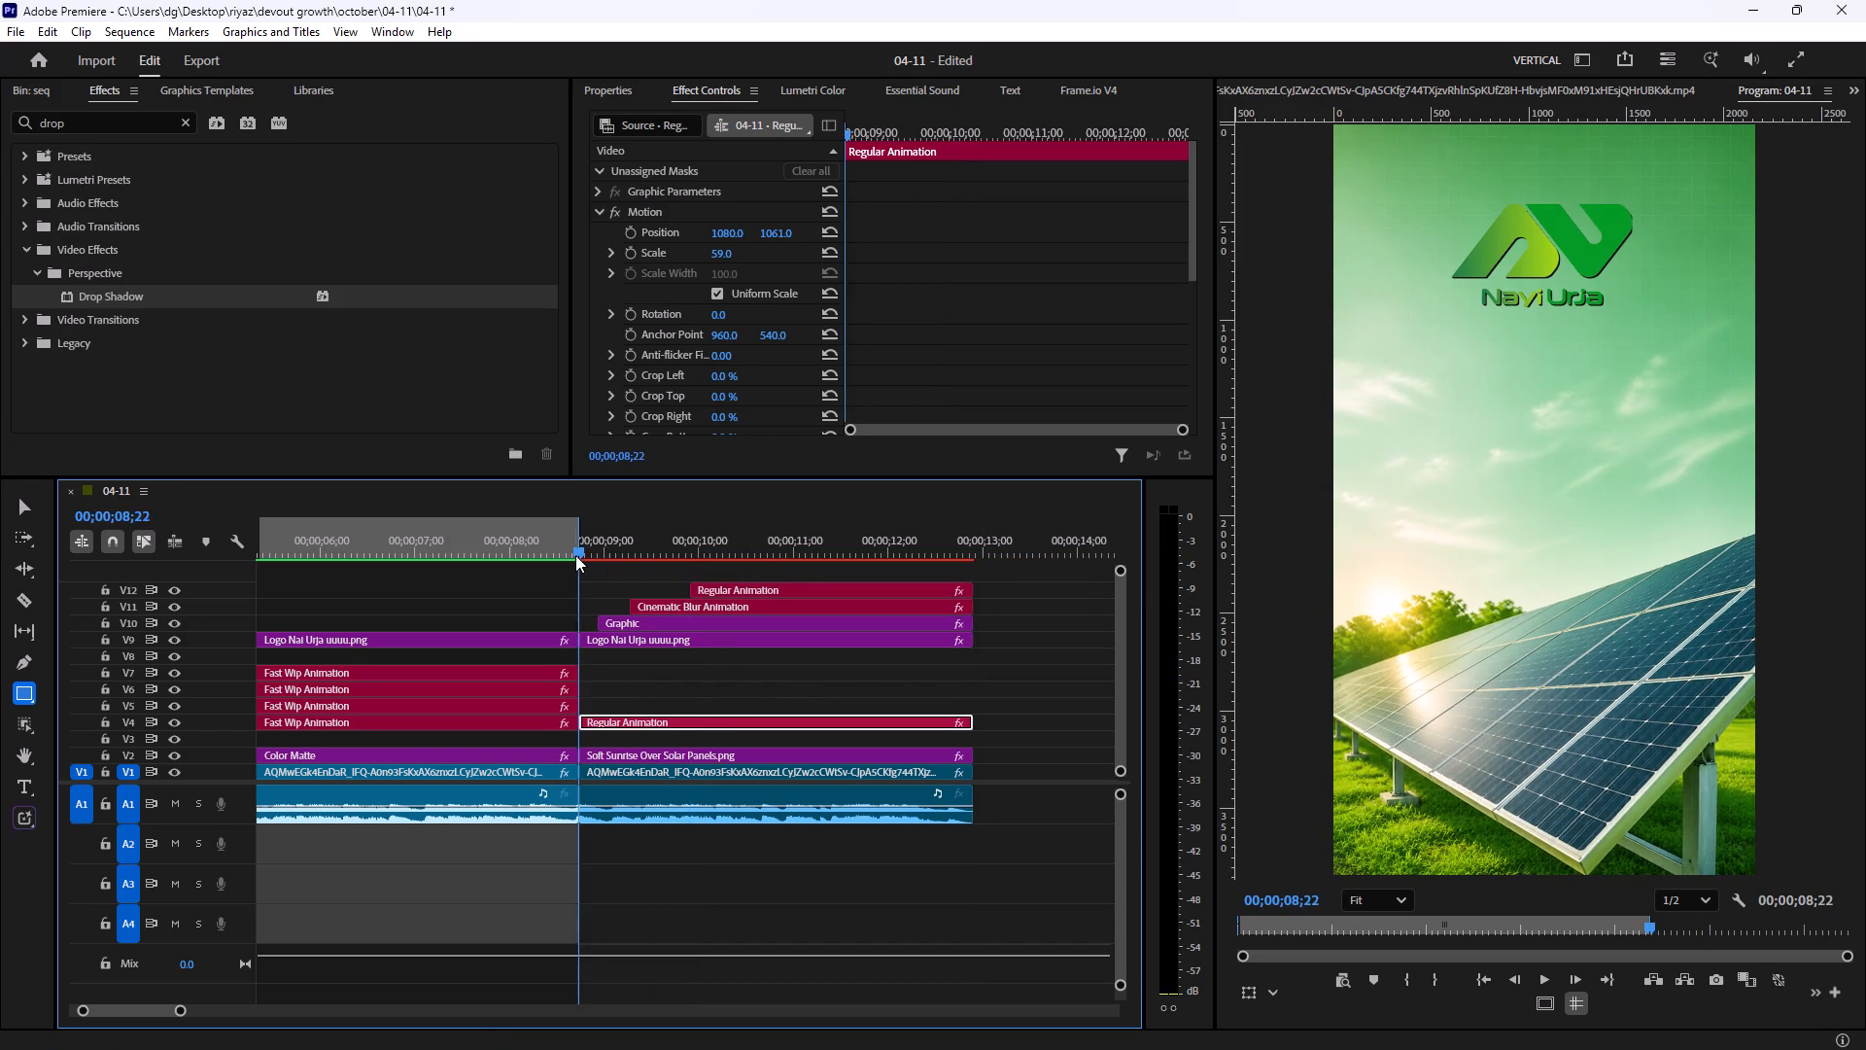
{"action": "key", "text": "space"}
{"action": "key", "text": "space"}
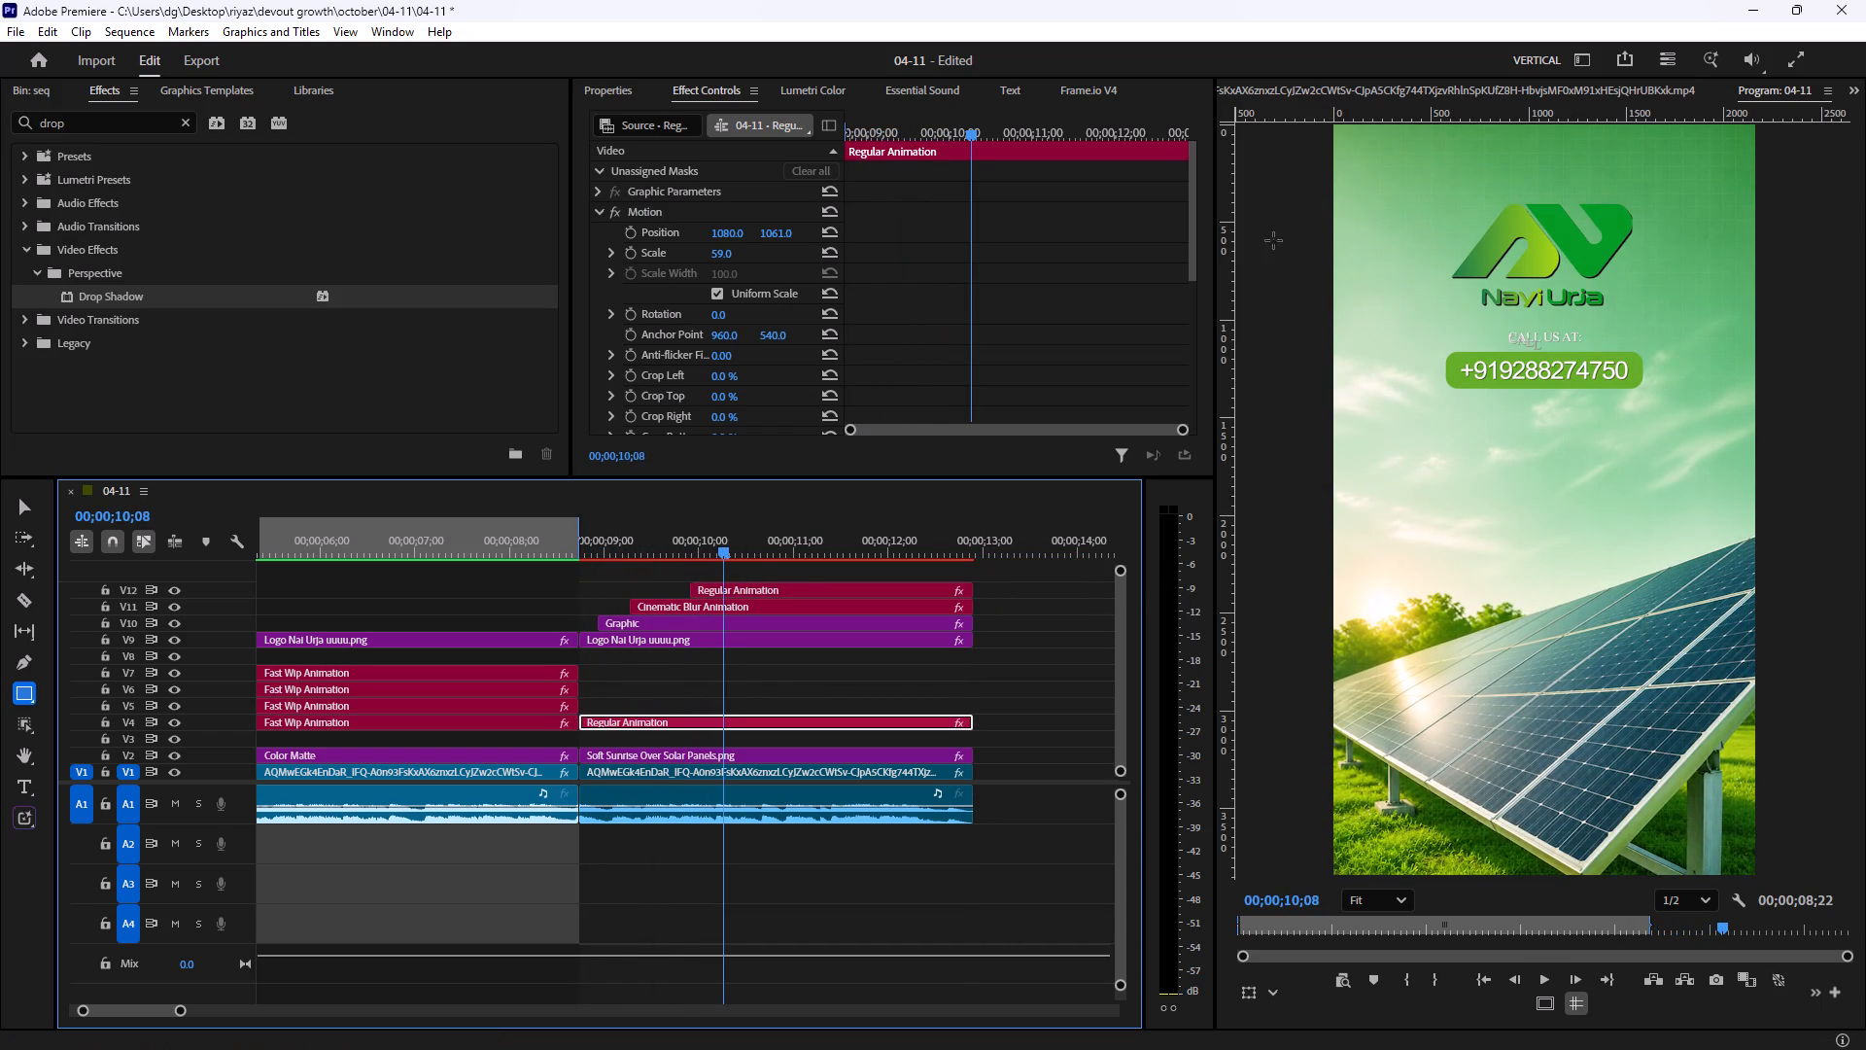
Move the V12 title below the green number box by setting its vertical position to 1396.
{"action": "left_click", "coordinate": [821, 592]}
{"action": "left_click_drag", "start_coordinate": [777, 236], "coordinate": [913, 234]}
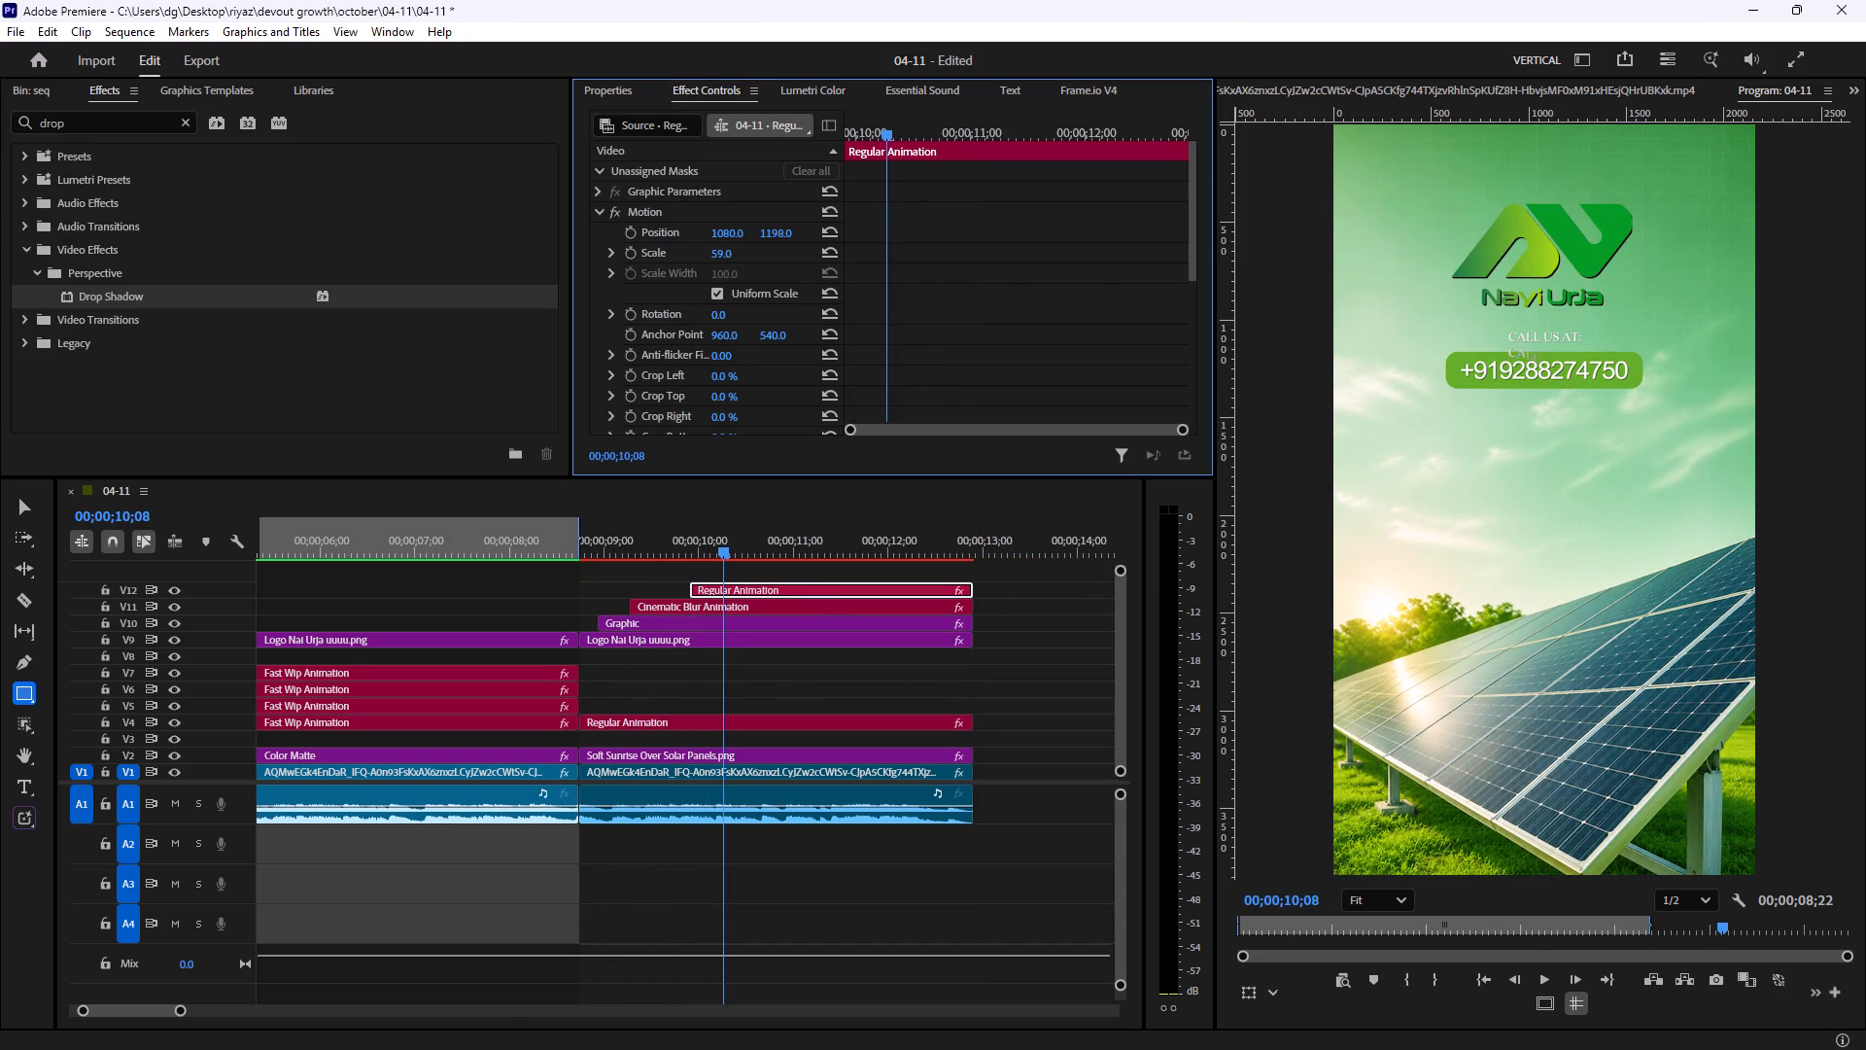
{"action": "left_click_drag", "start_coordinate": [913, 234], "coordinate": [1102, 230]}
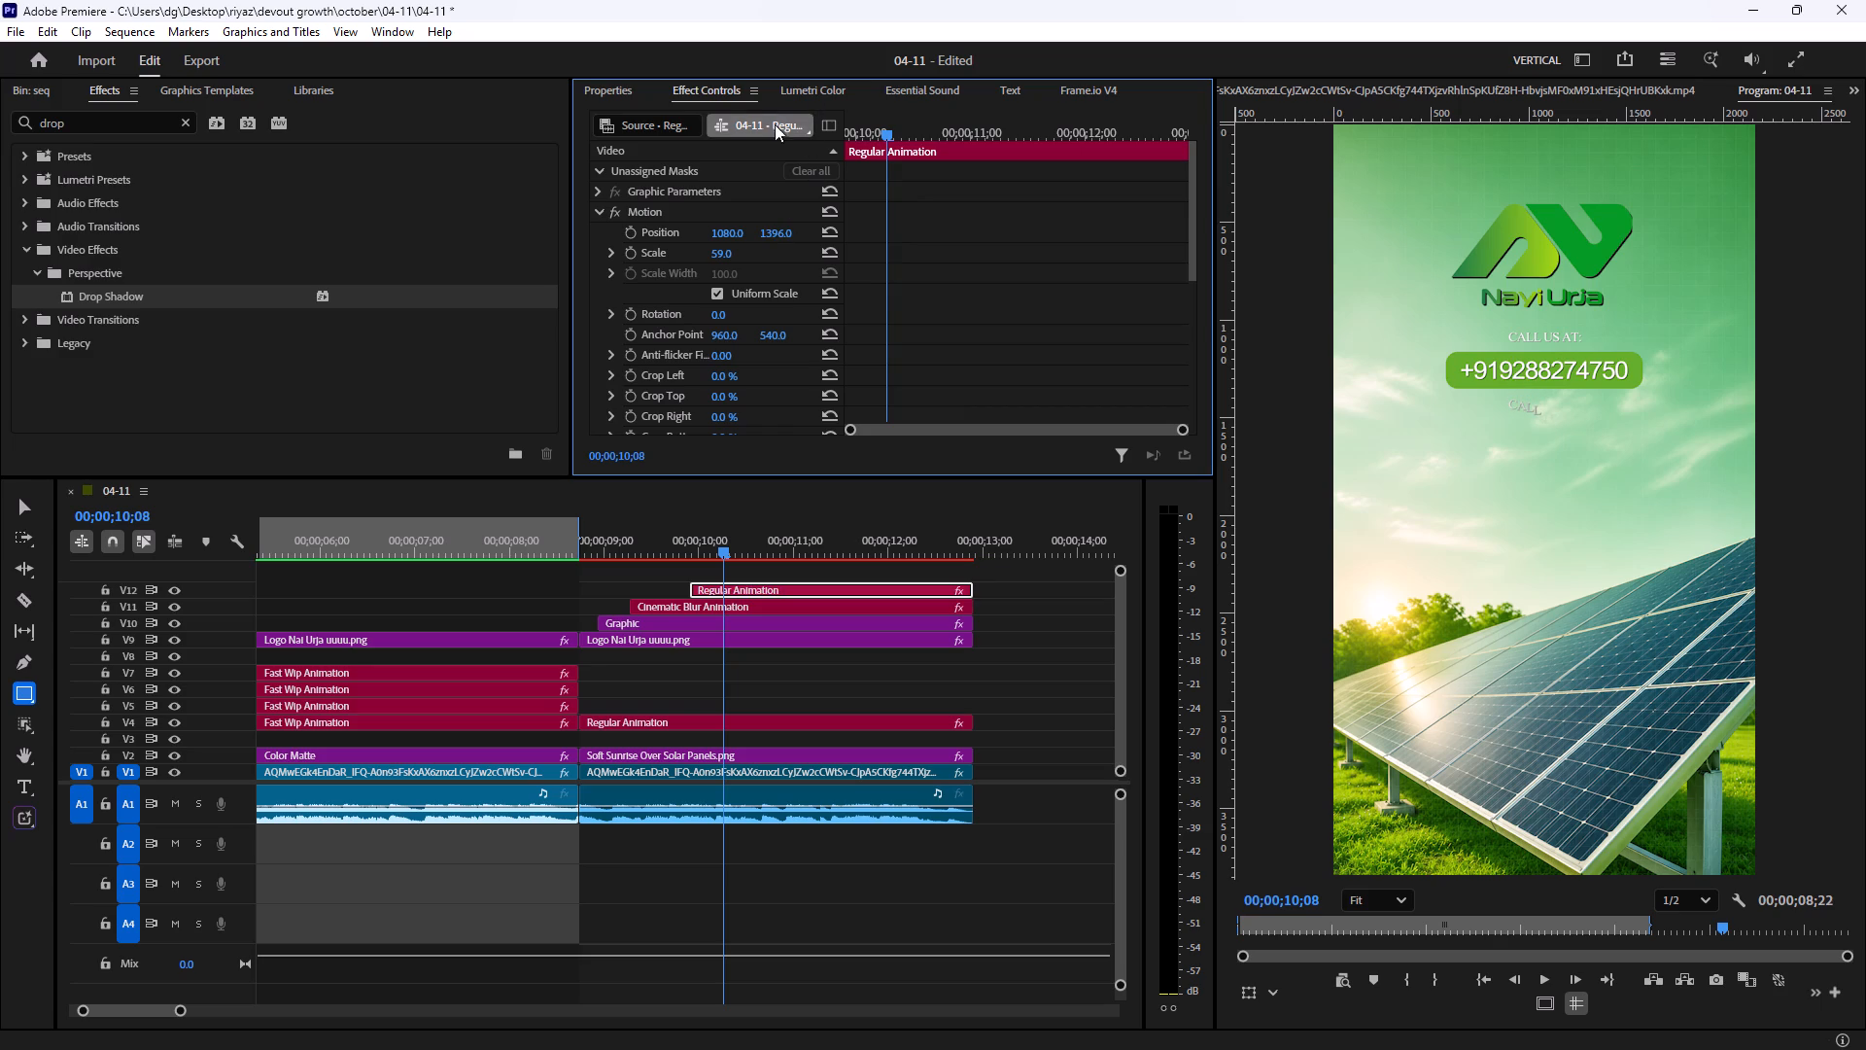
Replace the V12 title's text with the reference closing card's two lines, "AND BOOK YOUR" and "CONSULTATION TODAY!", and preview it at 00;00;11;08.
{"action": "left_click", "coordinate": [1428, 99]}
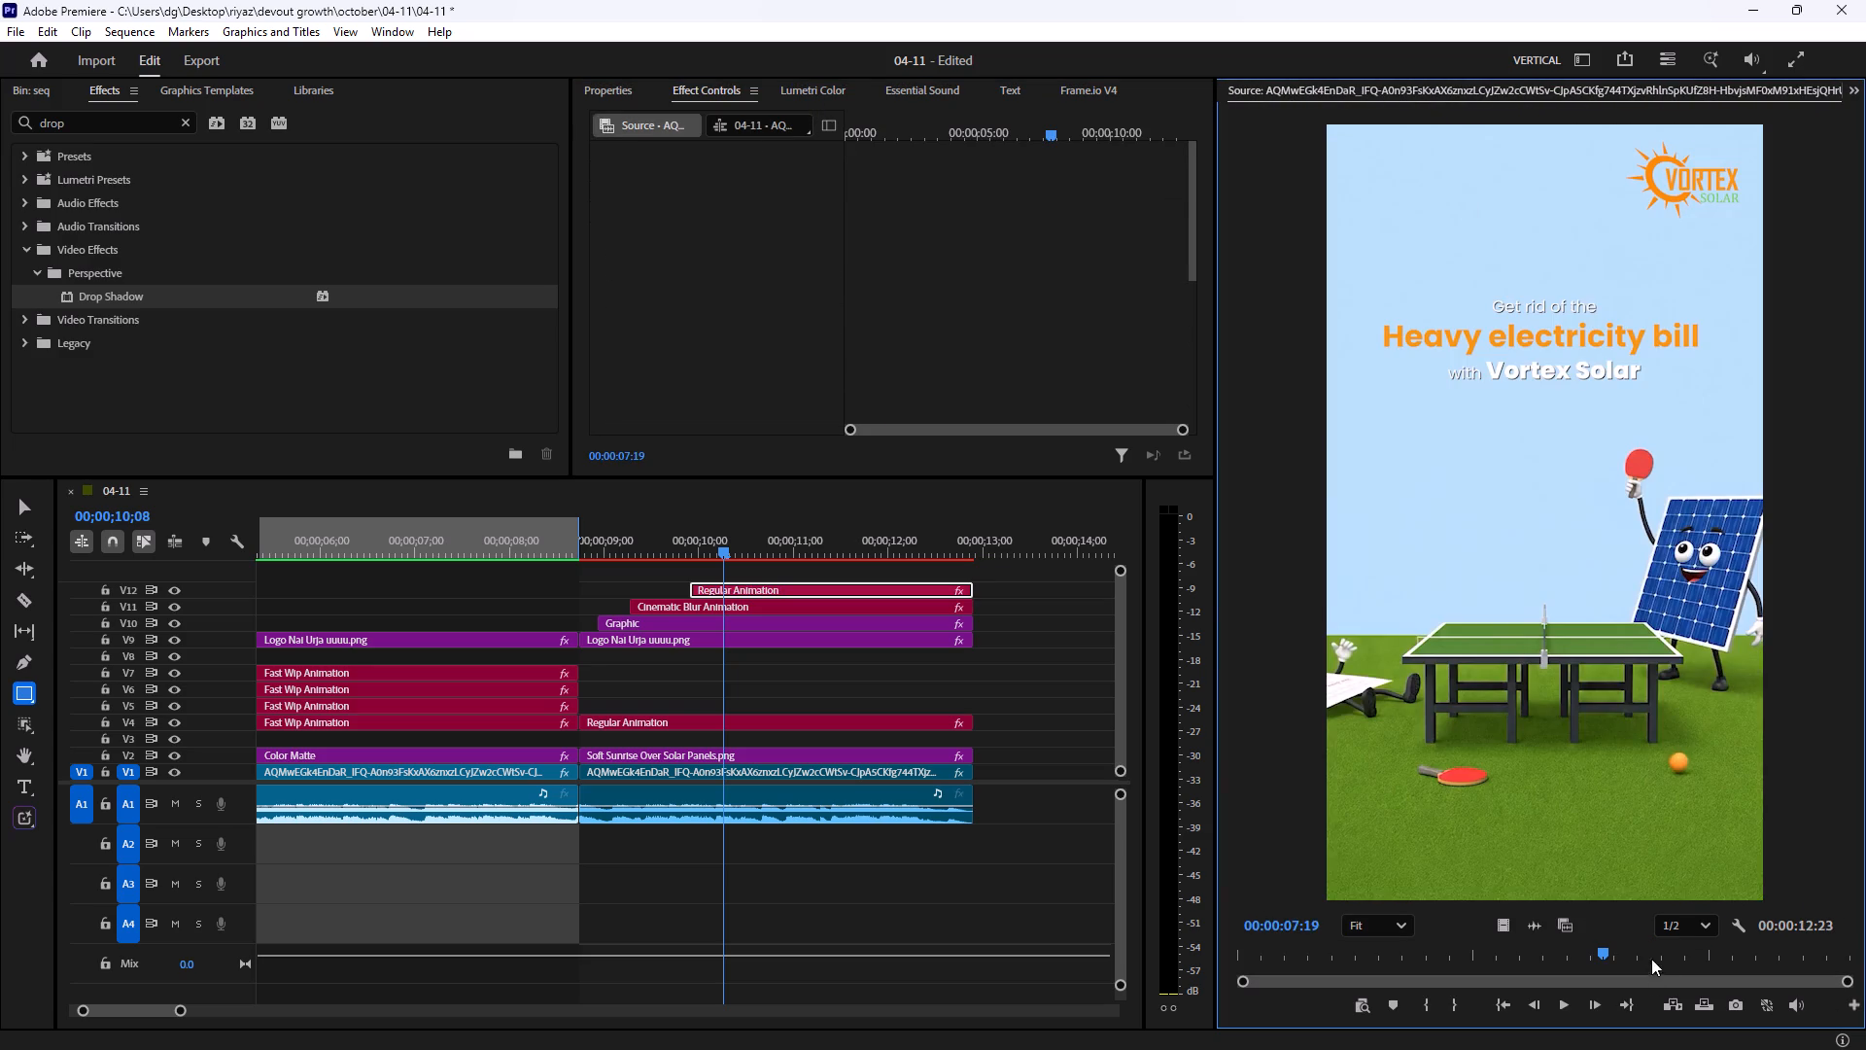
{"action": "left_click_drag", "start_coordinate": [1663, 950], "coordinate": [1772, 945]}
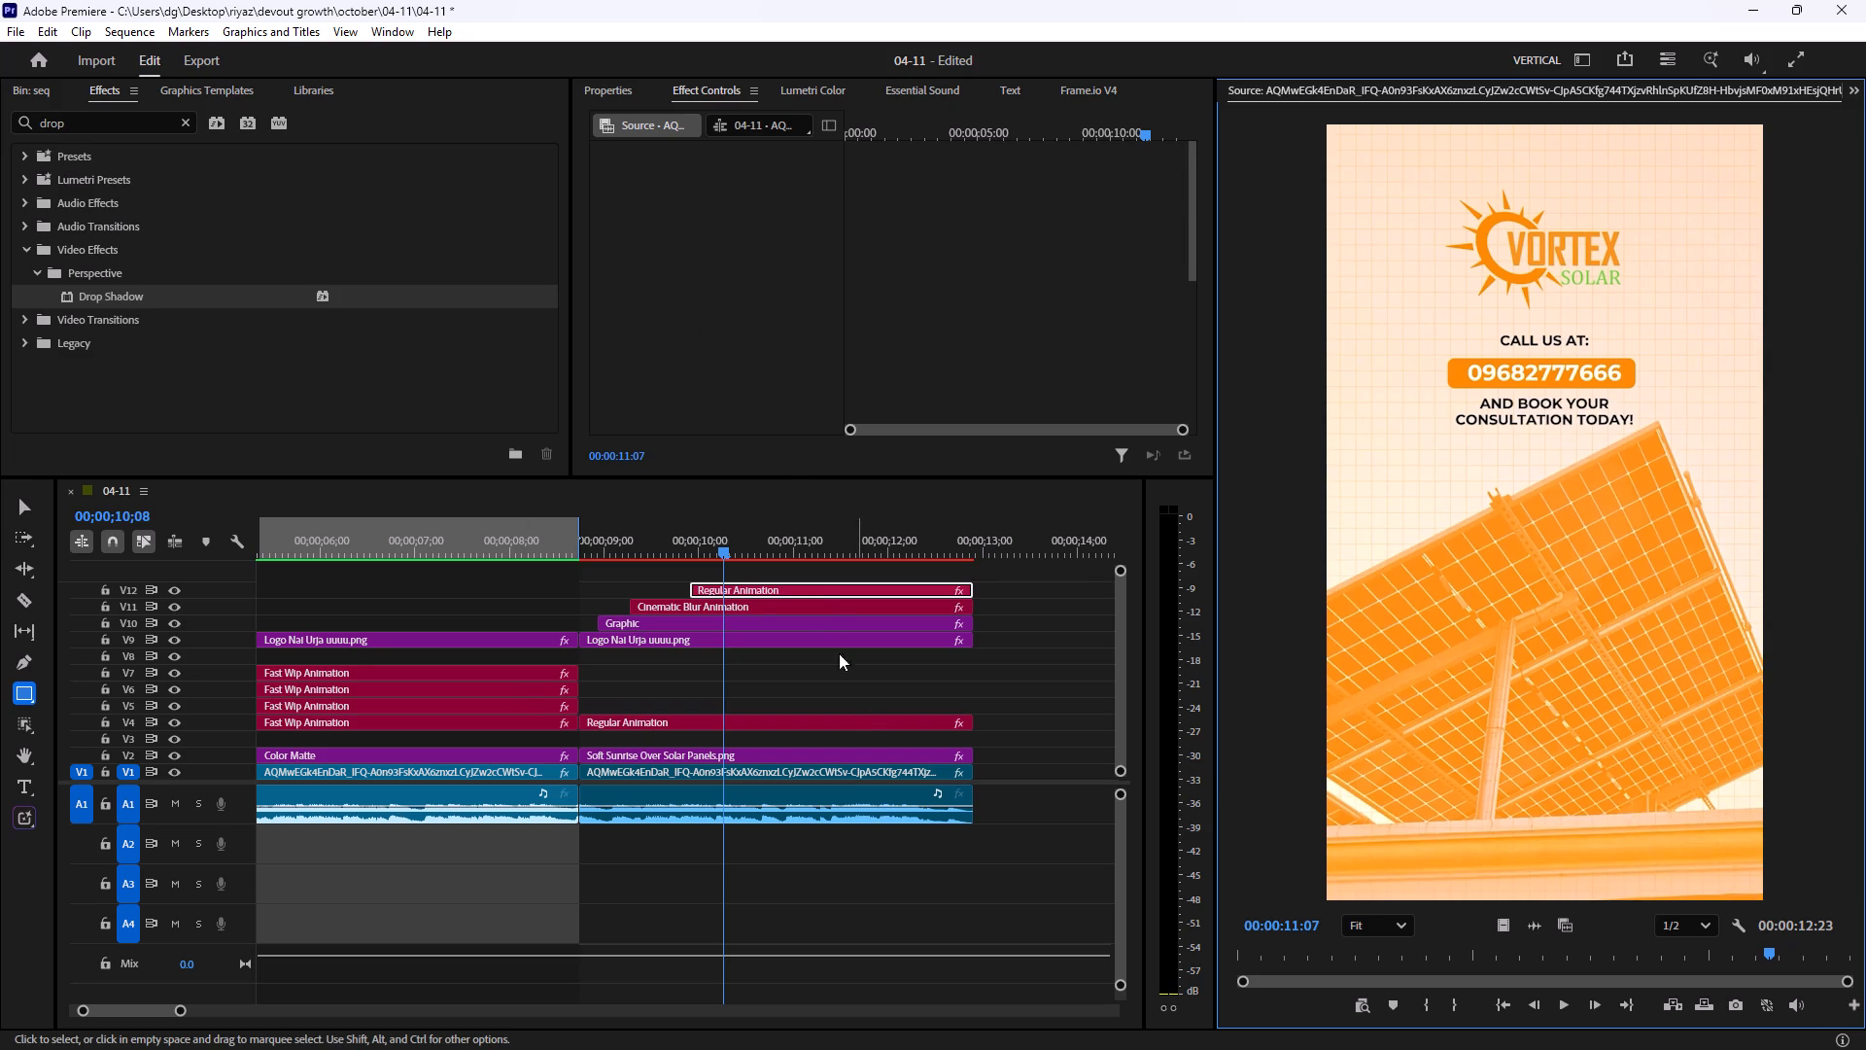
{"action": "left_click", "coordinate": [814, 594]}
{"action": "left_click", "coordinate": [632, 94]}
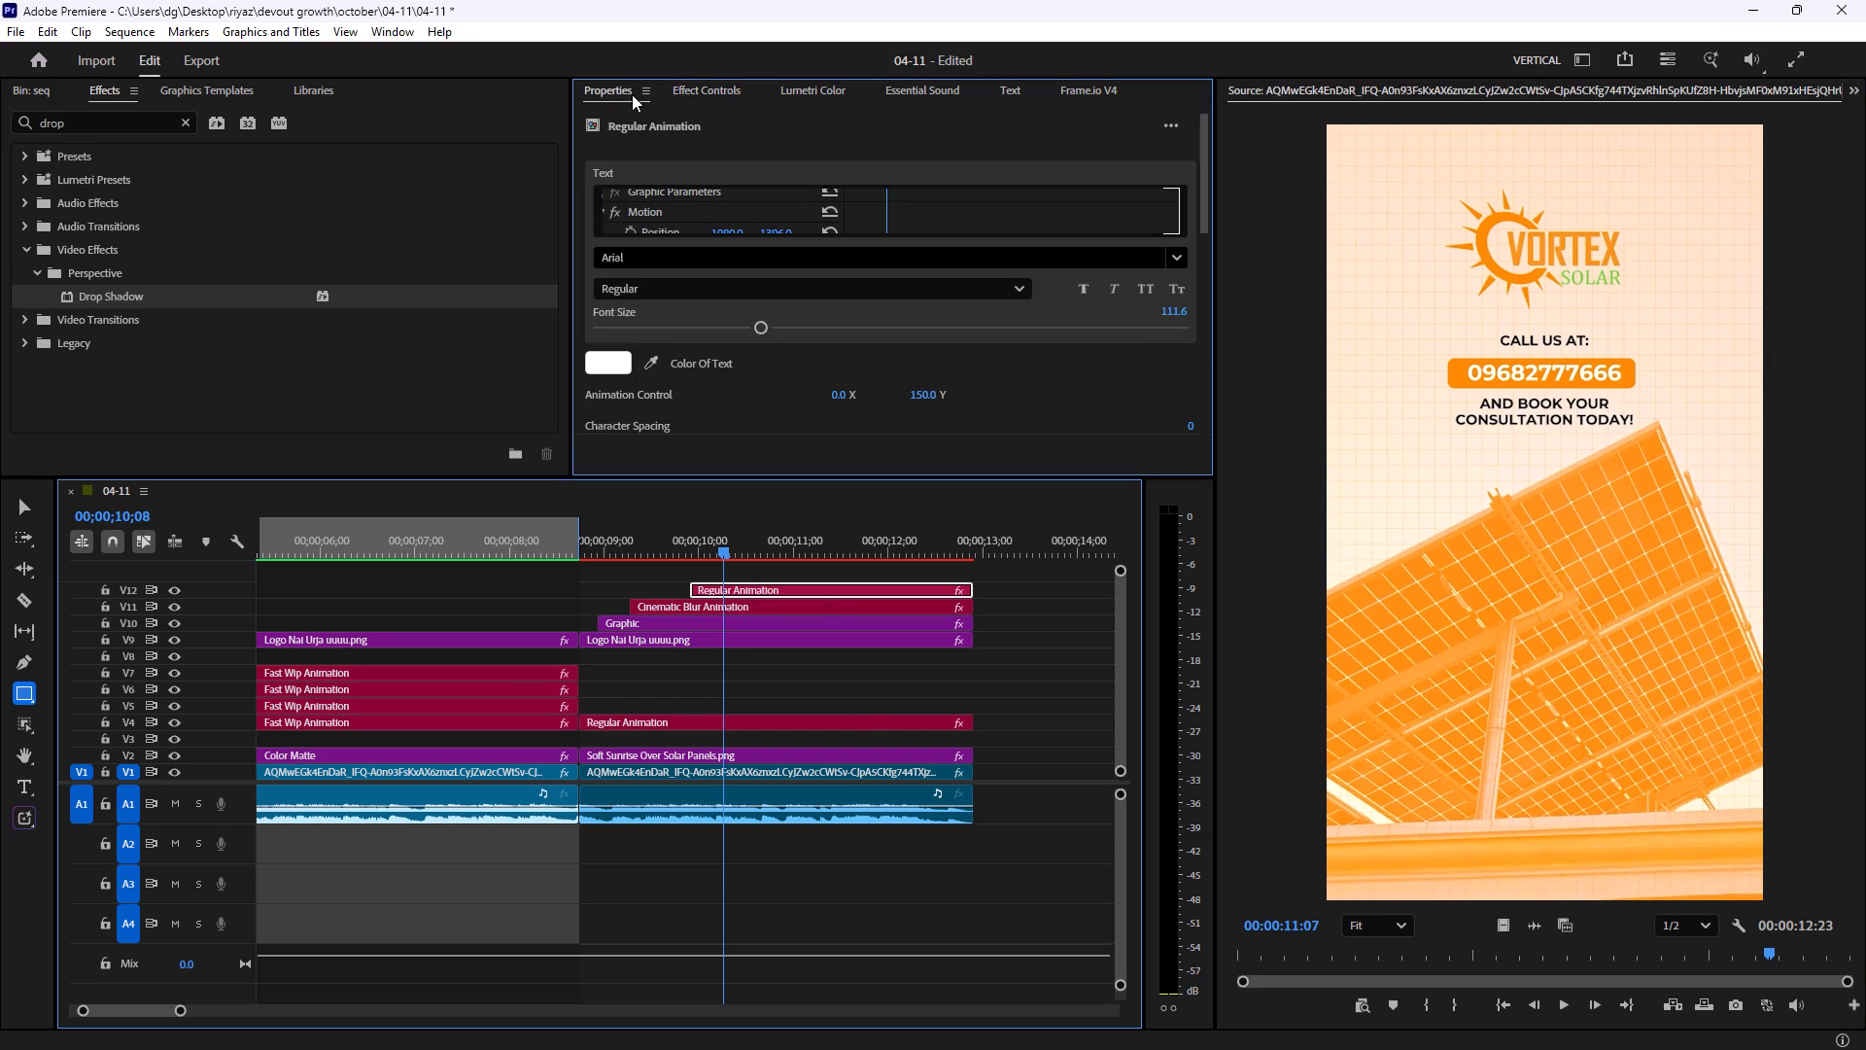
{"action": "left_click_drag", "start_coordinate": [703, 198], "coordinate": [425, 246]}
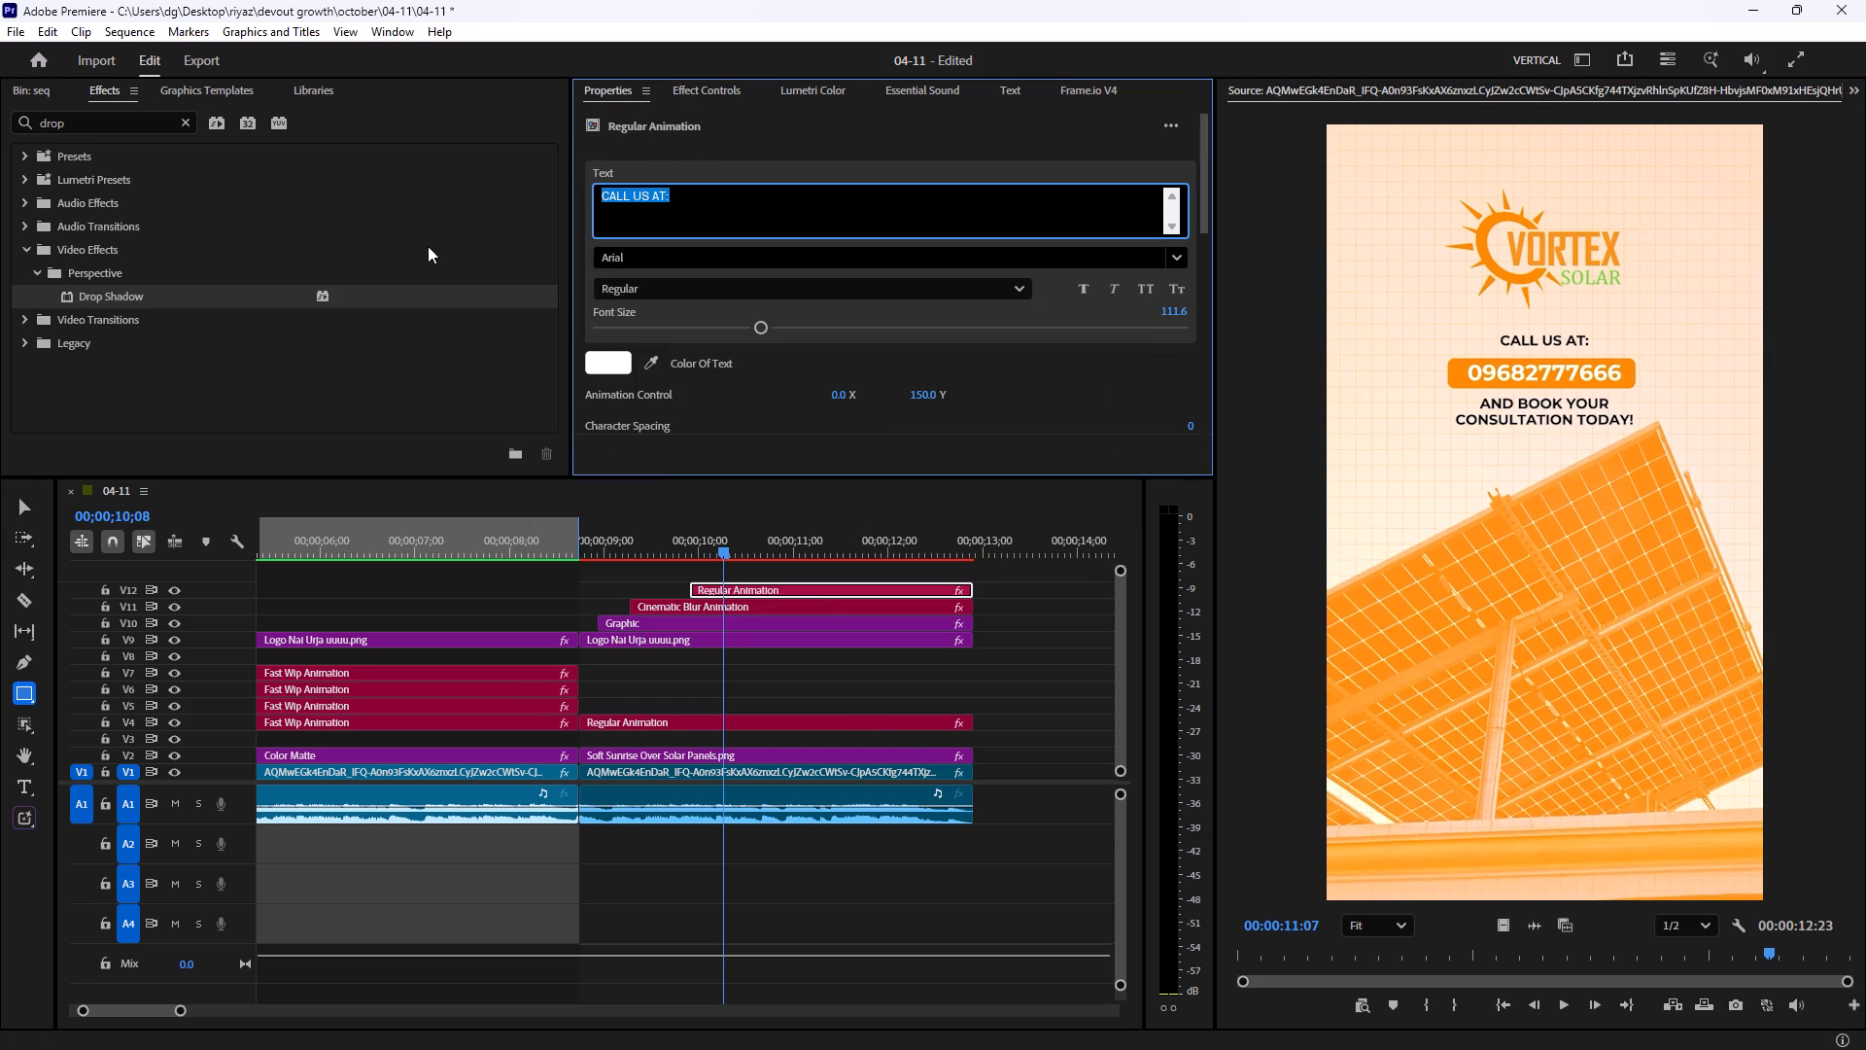
{"action": "key", "text": "a"}
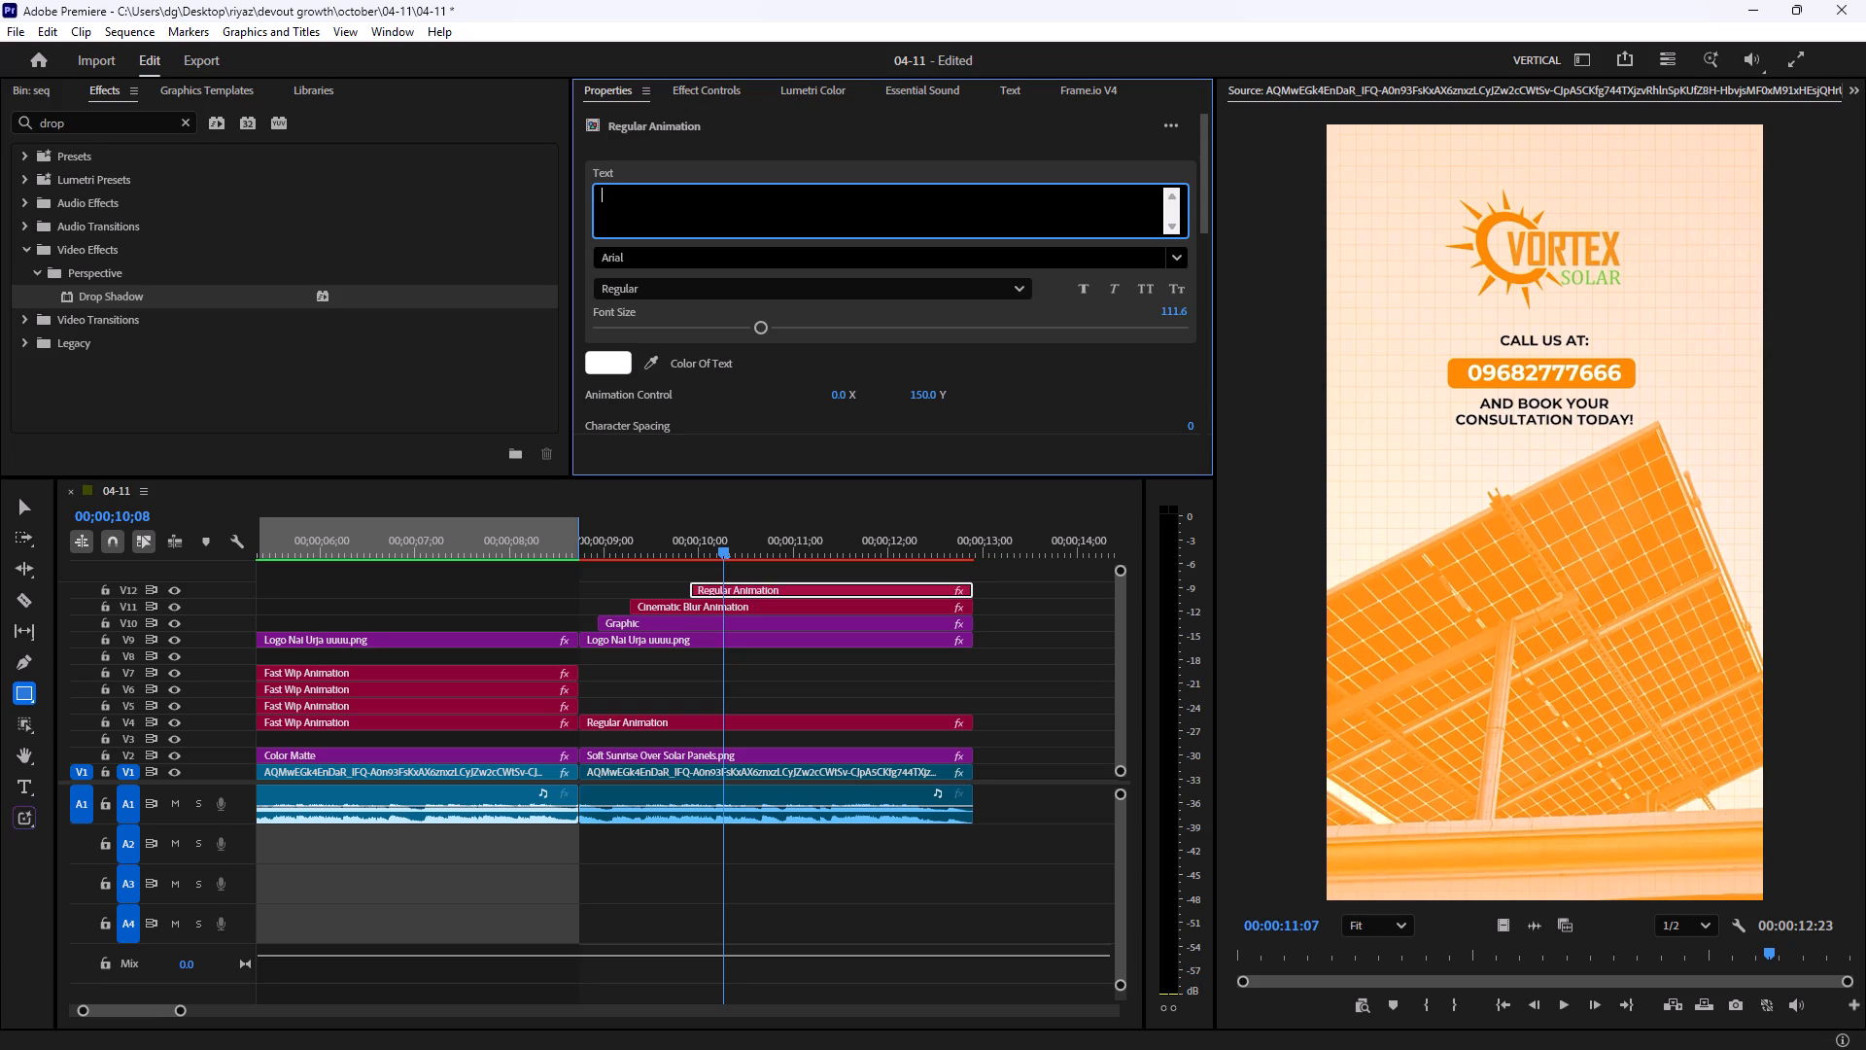
{"action": "type", "text": "AND BOOK"}
{"action": "key", "text": "space"}
{"action": "type", "text": "YOUR"}
{"action": "key", "text": "shift+Return"}
{"action": "type", "text": "CO"}
{"action": "type", "text": "NSU"}
{"action": "type", "text": "LT"}
{"action": "type", "text": "ATION"}
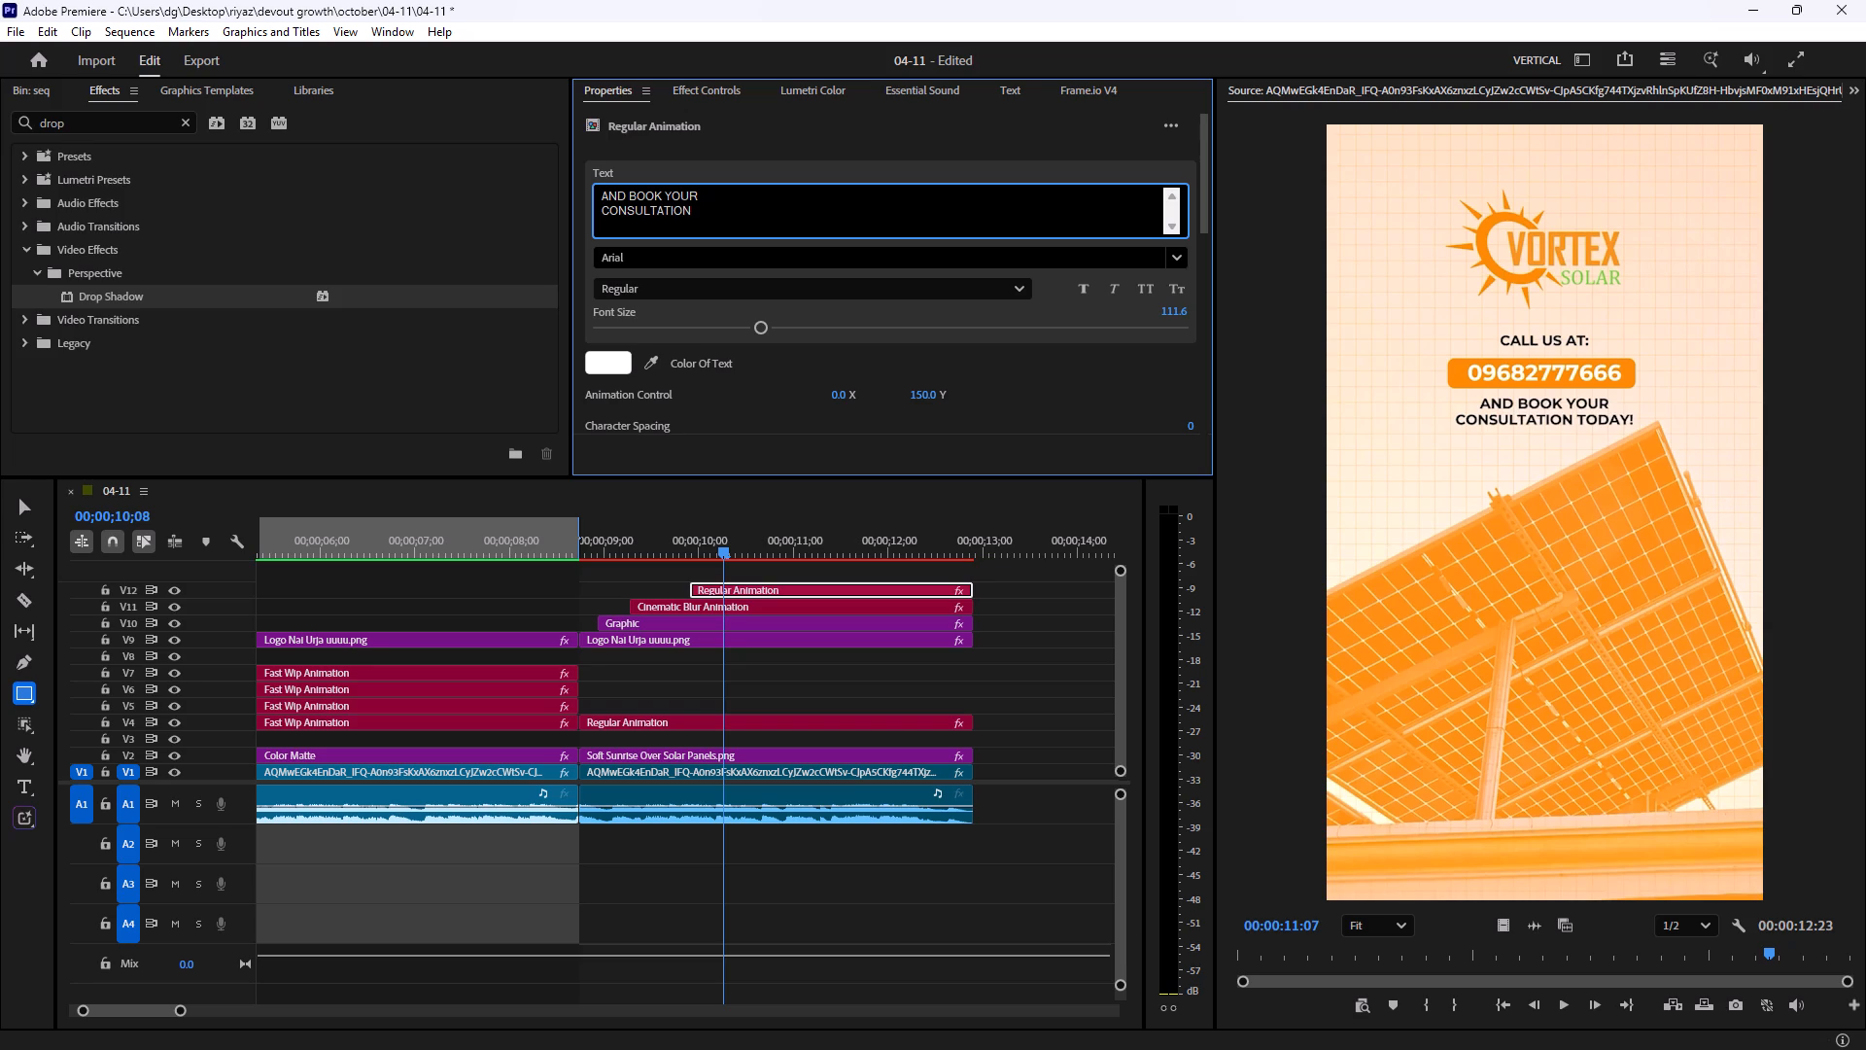
{"action": "key", "text": "space"}
{"action": "type", "text": "TODAY"}
{"action": "key", "text": "shift+exclam"}
{"action": "left_click_drag", "start_coordinate": [737, 530], "coordinate": [822, 532]}
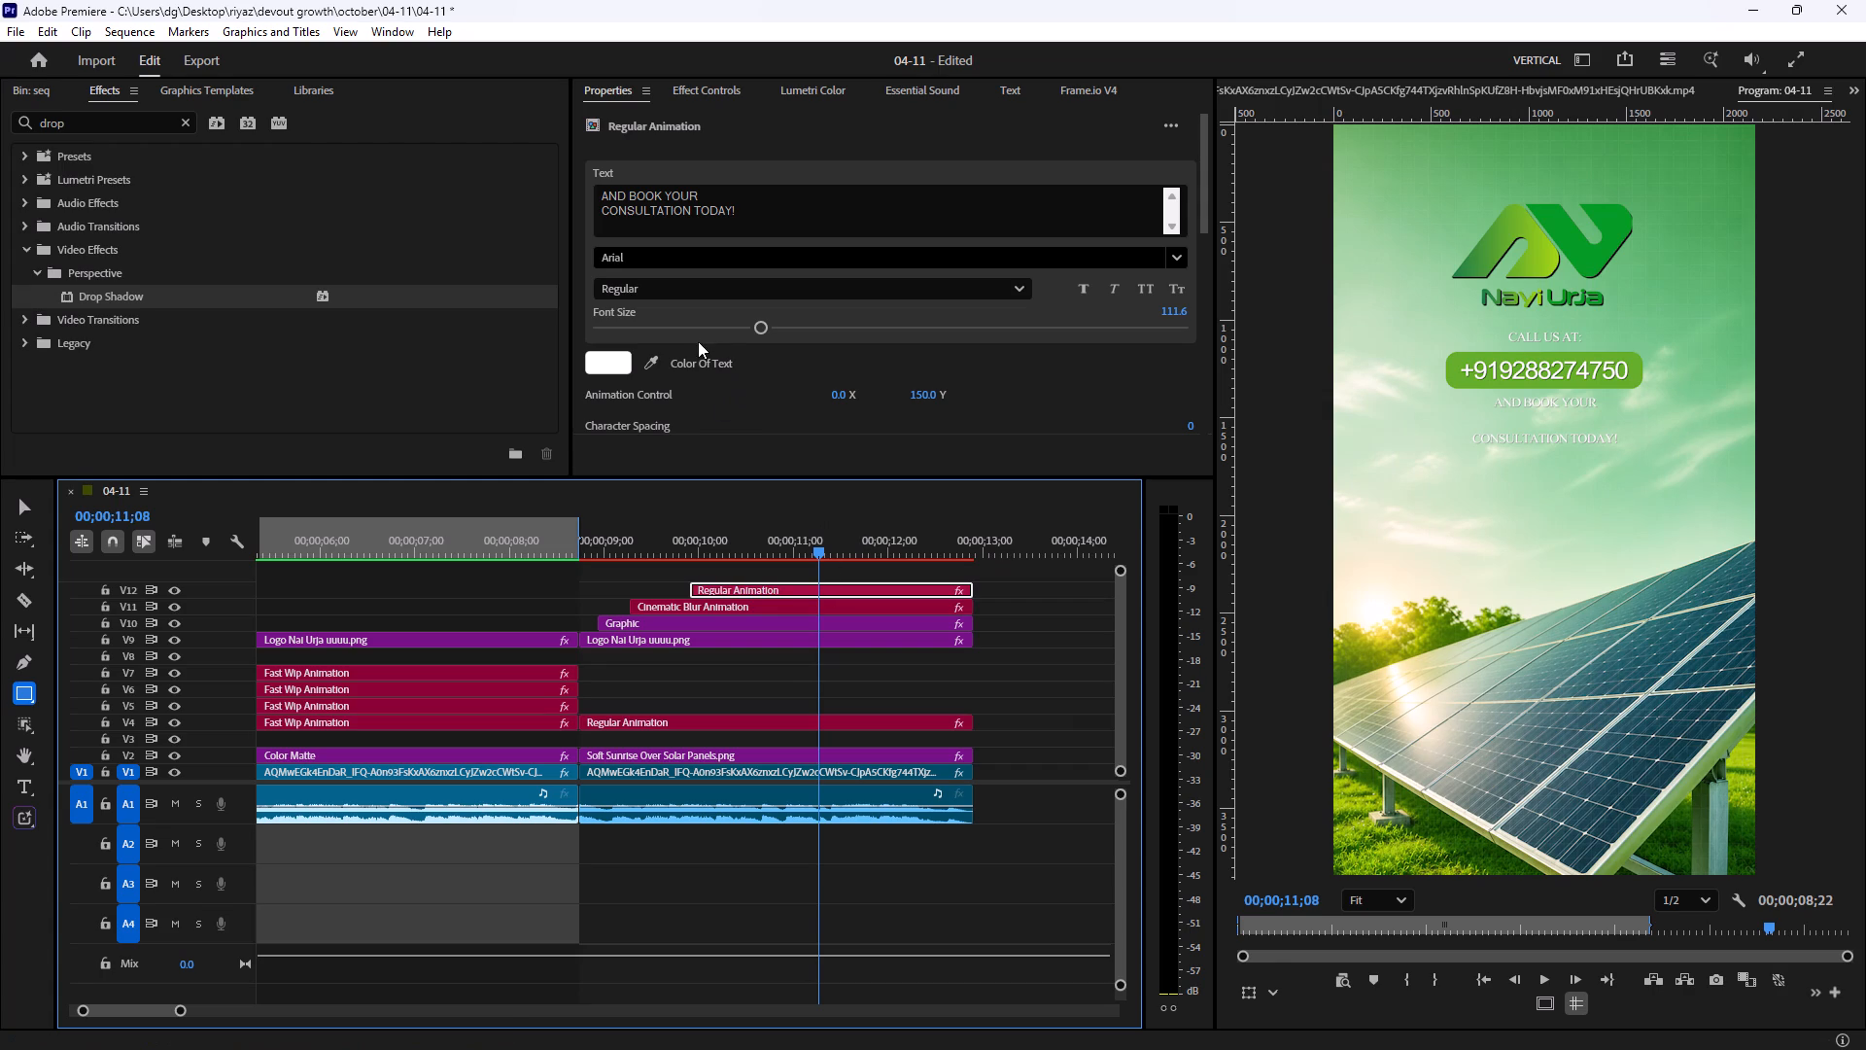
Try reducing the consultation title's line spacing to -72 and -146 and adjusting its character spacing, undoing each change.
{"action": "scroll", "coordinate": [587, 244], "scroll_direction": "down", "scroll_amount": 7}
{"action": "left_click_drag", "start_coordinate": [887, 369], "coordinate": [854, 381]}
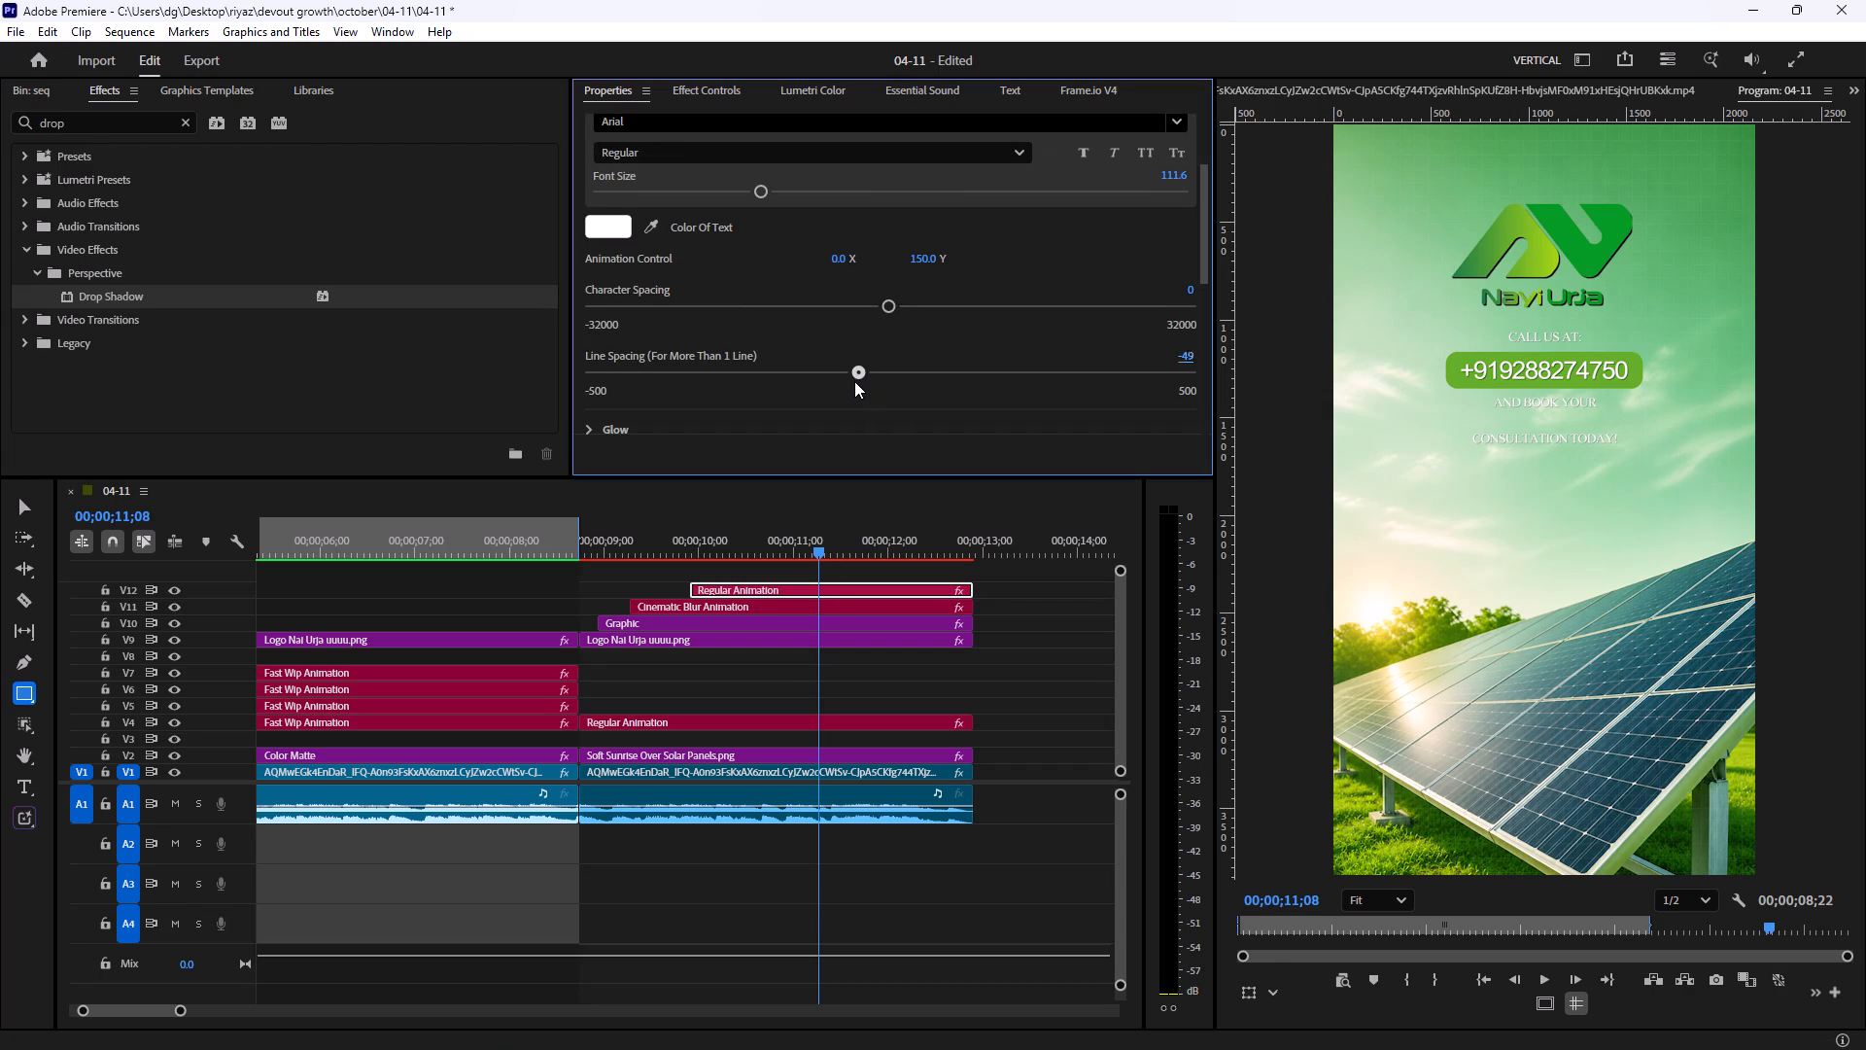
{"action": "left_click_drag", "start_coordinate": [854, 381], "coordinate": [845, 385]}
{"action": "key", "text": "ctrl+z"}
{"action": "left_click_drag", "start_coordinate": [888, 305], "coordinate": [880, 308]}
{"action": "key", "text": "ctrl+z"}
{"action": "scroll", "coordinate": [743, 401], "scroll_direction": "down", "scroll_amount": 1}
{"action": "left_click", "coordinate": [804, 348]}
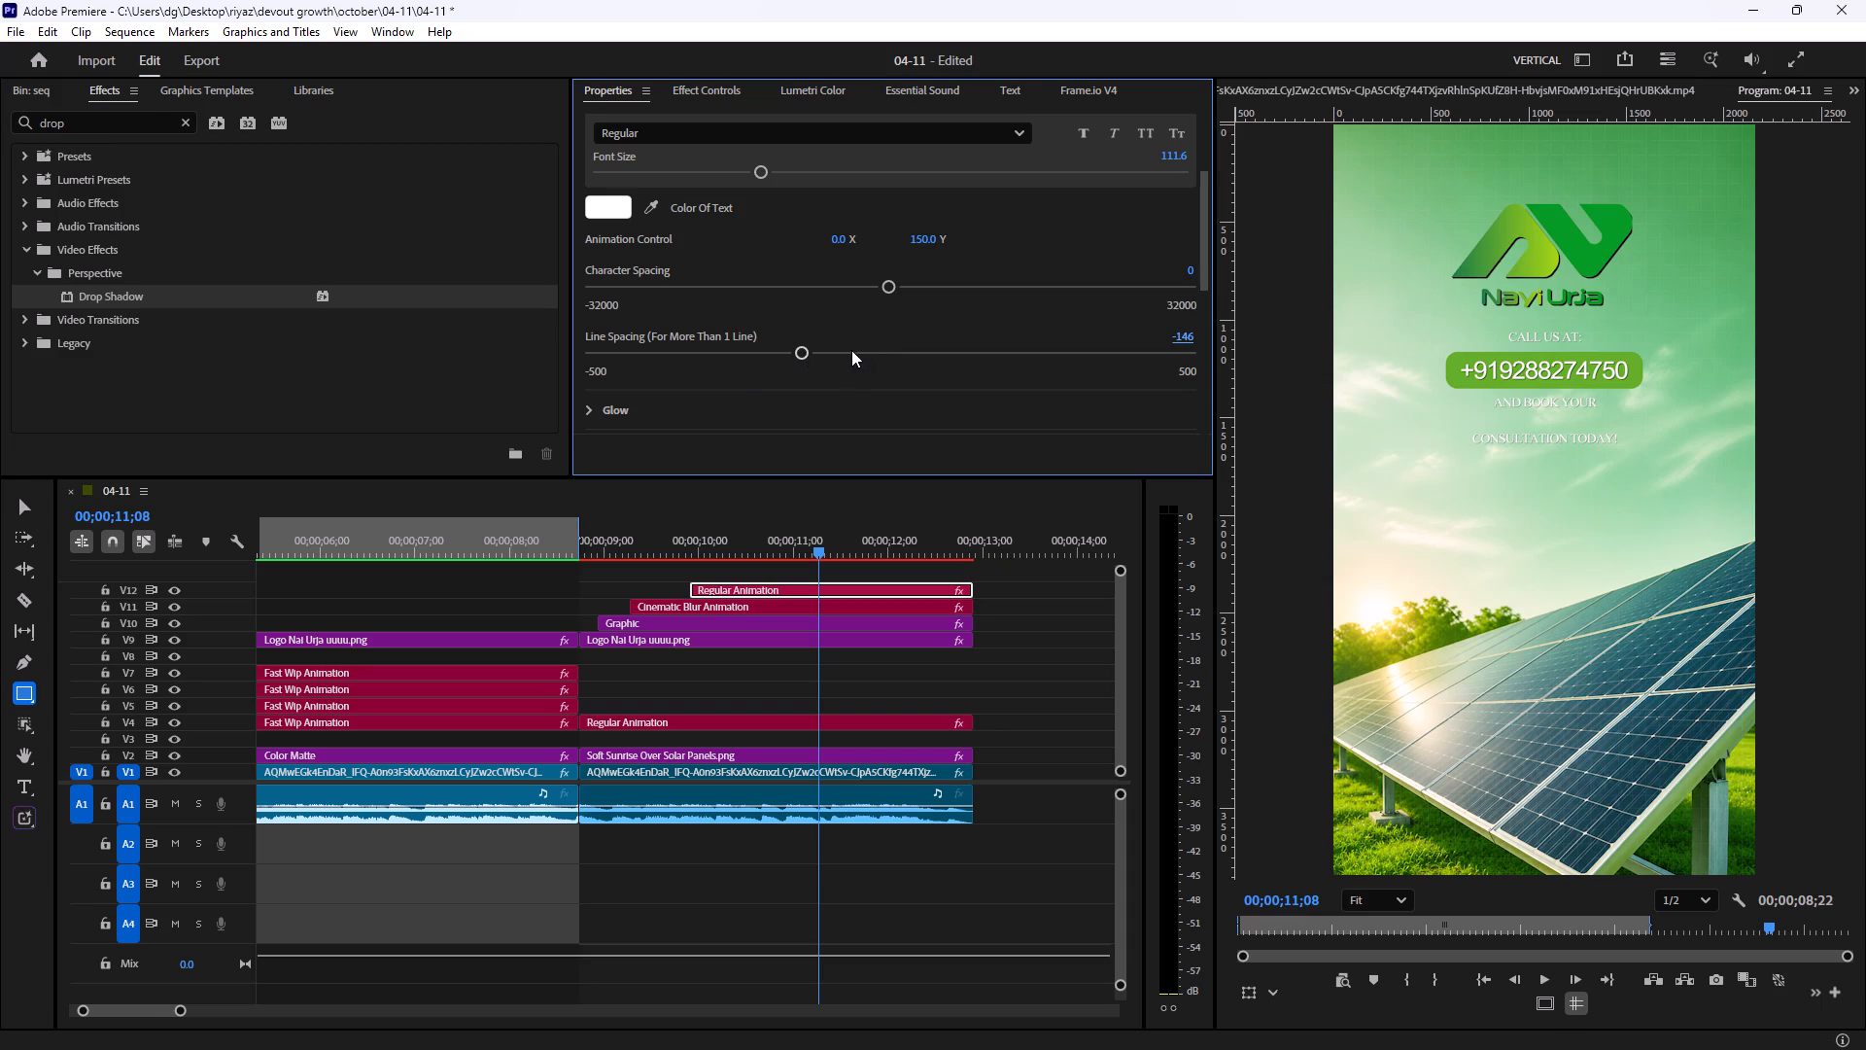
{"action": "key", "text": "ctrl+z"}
Set the consultation title's font size to 162.2.
{"action": "left_click", "coordinate": [776, 171]}
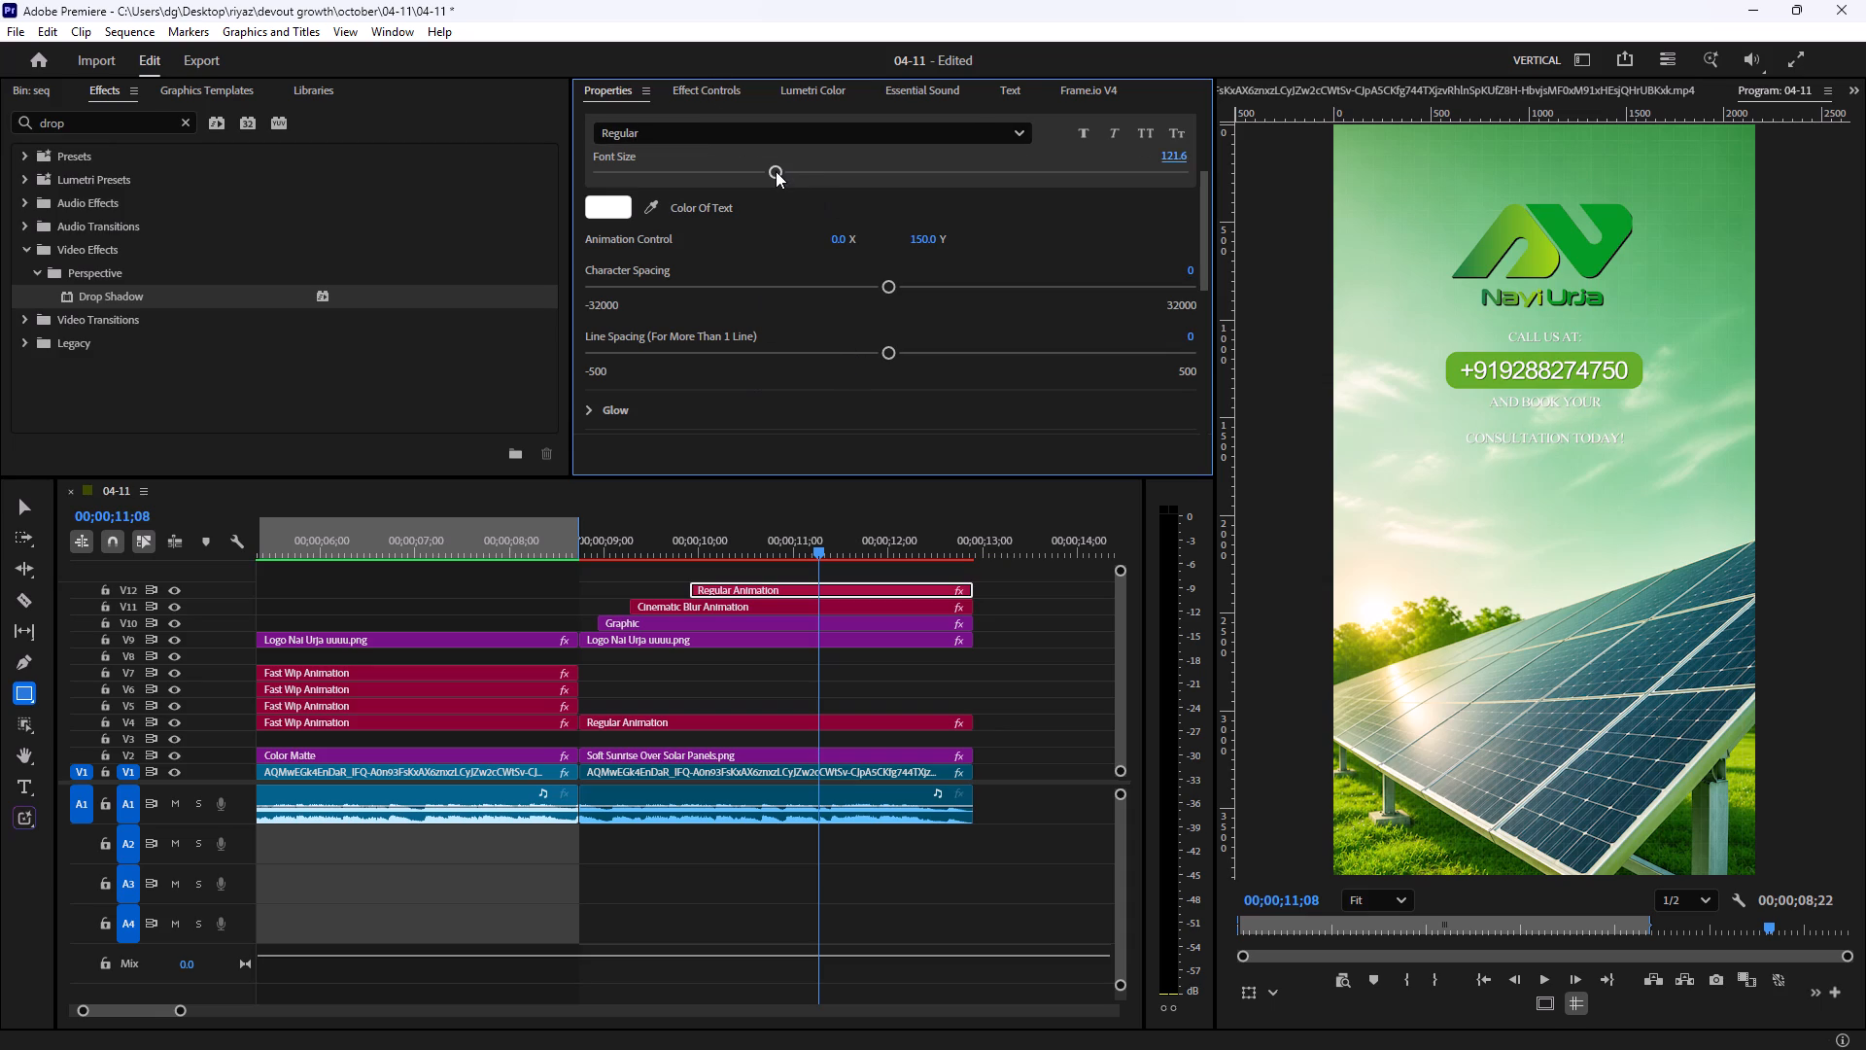
{"action": "left_click_drag", "start_coordinate": [783, 170], "coordinate": [800, 175]}
{"action": "left_click_drag", "start_coordinate": [812, 168], "coordinate": [852, 170]}
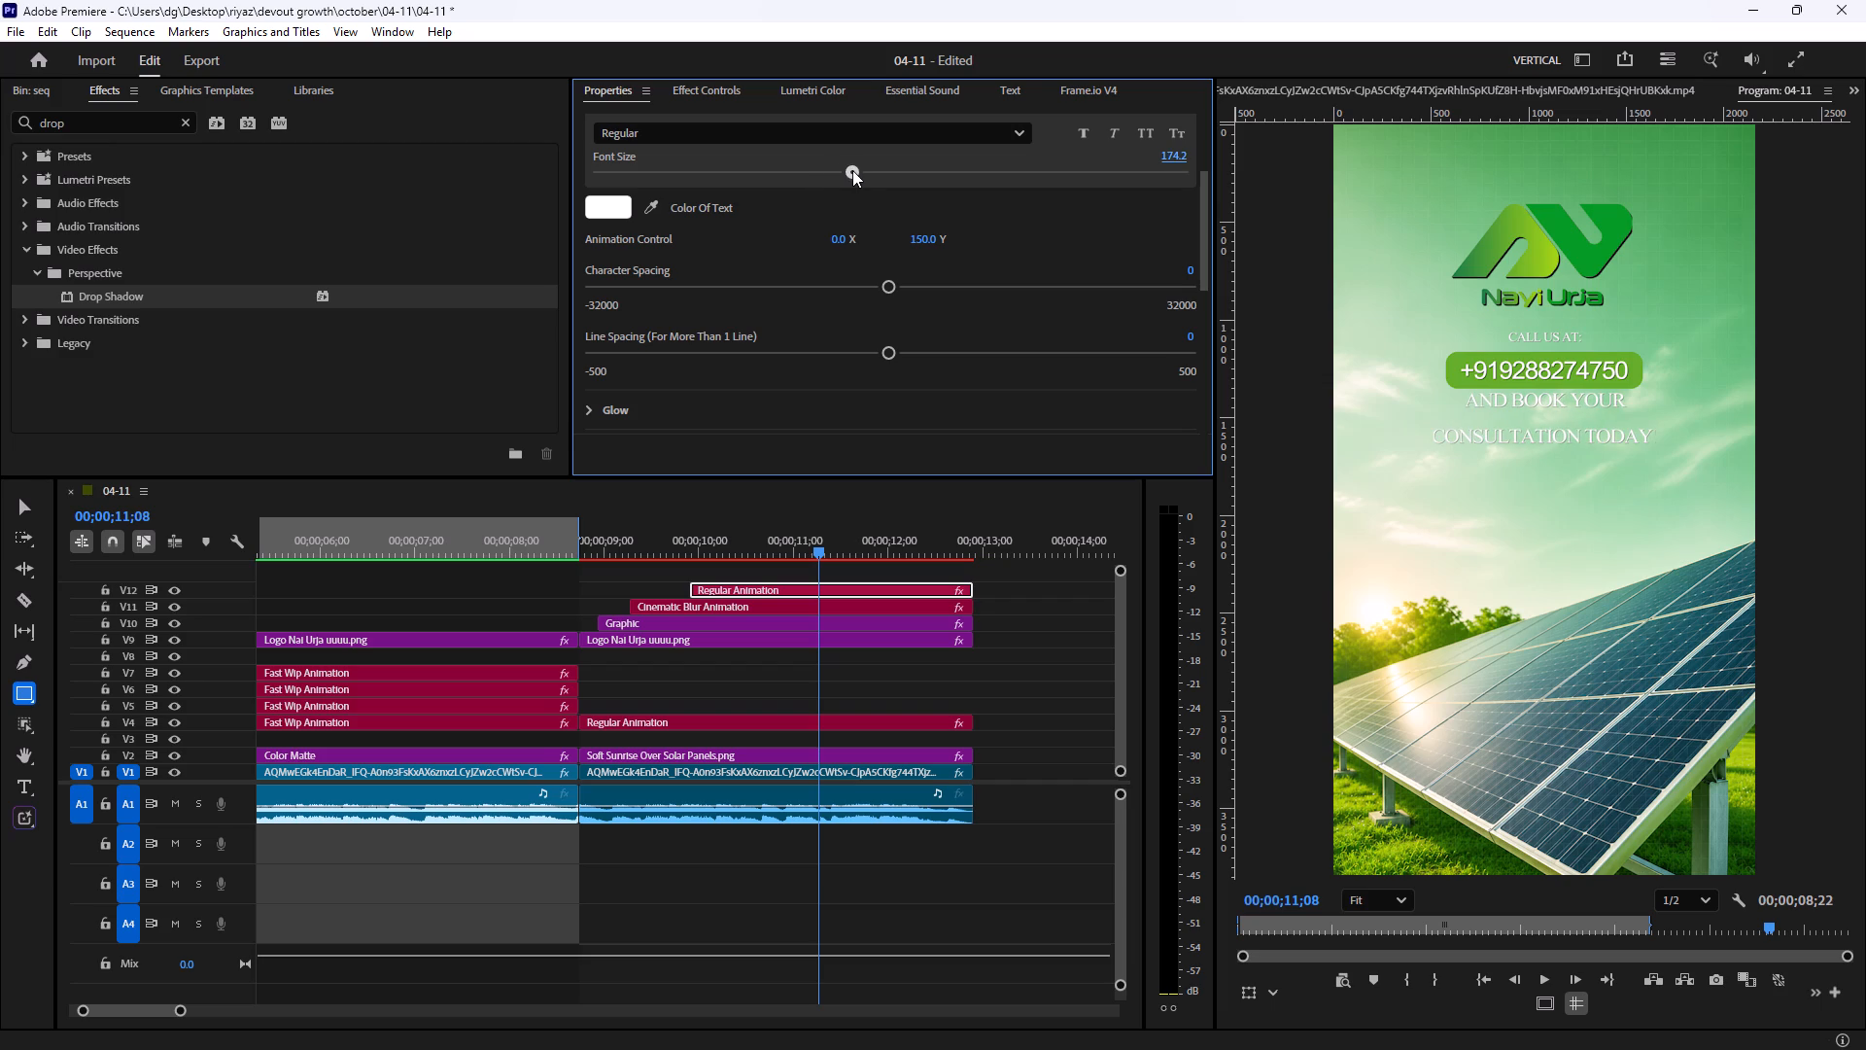
{"action": "left_click_drag", "start_coordinate": [852, 170], "coordinate": [835, 176]}
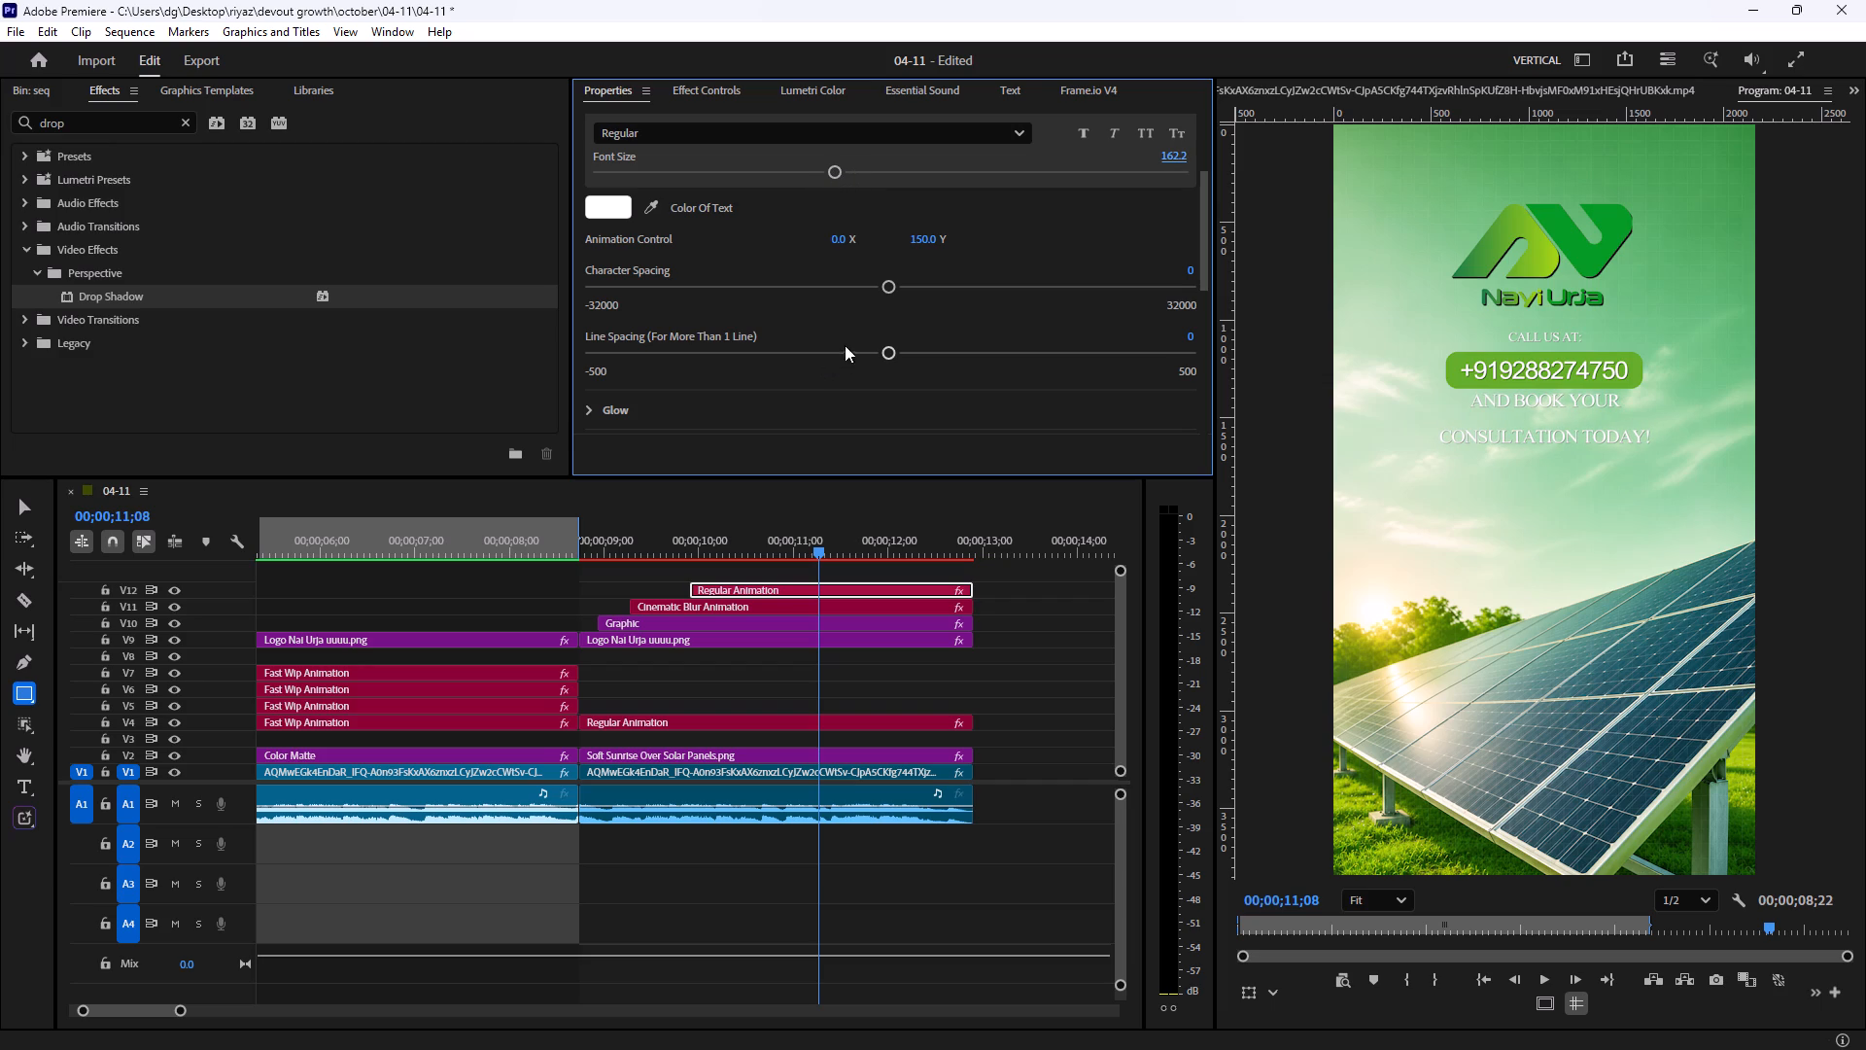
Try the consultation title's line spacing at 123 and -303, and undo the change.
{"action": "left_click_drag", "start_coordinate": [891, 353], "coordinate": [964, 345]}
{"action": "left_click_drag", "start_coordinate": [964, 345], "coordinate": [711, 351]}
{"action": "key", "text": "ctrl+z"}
Review the two-line consultation title's text and transform properties, and play back its entrance animation on the closing card.
{"action": "scroll", "coordinate": [720, 428], "scroll_direction": "down", "scroll_amount": 7}
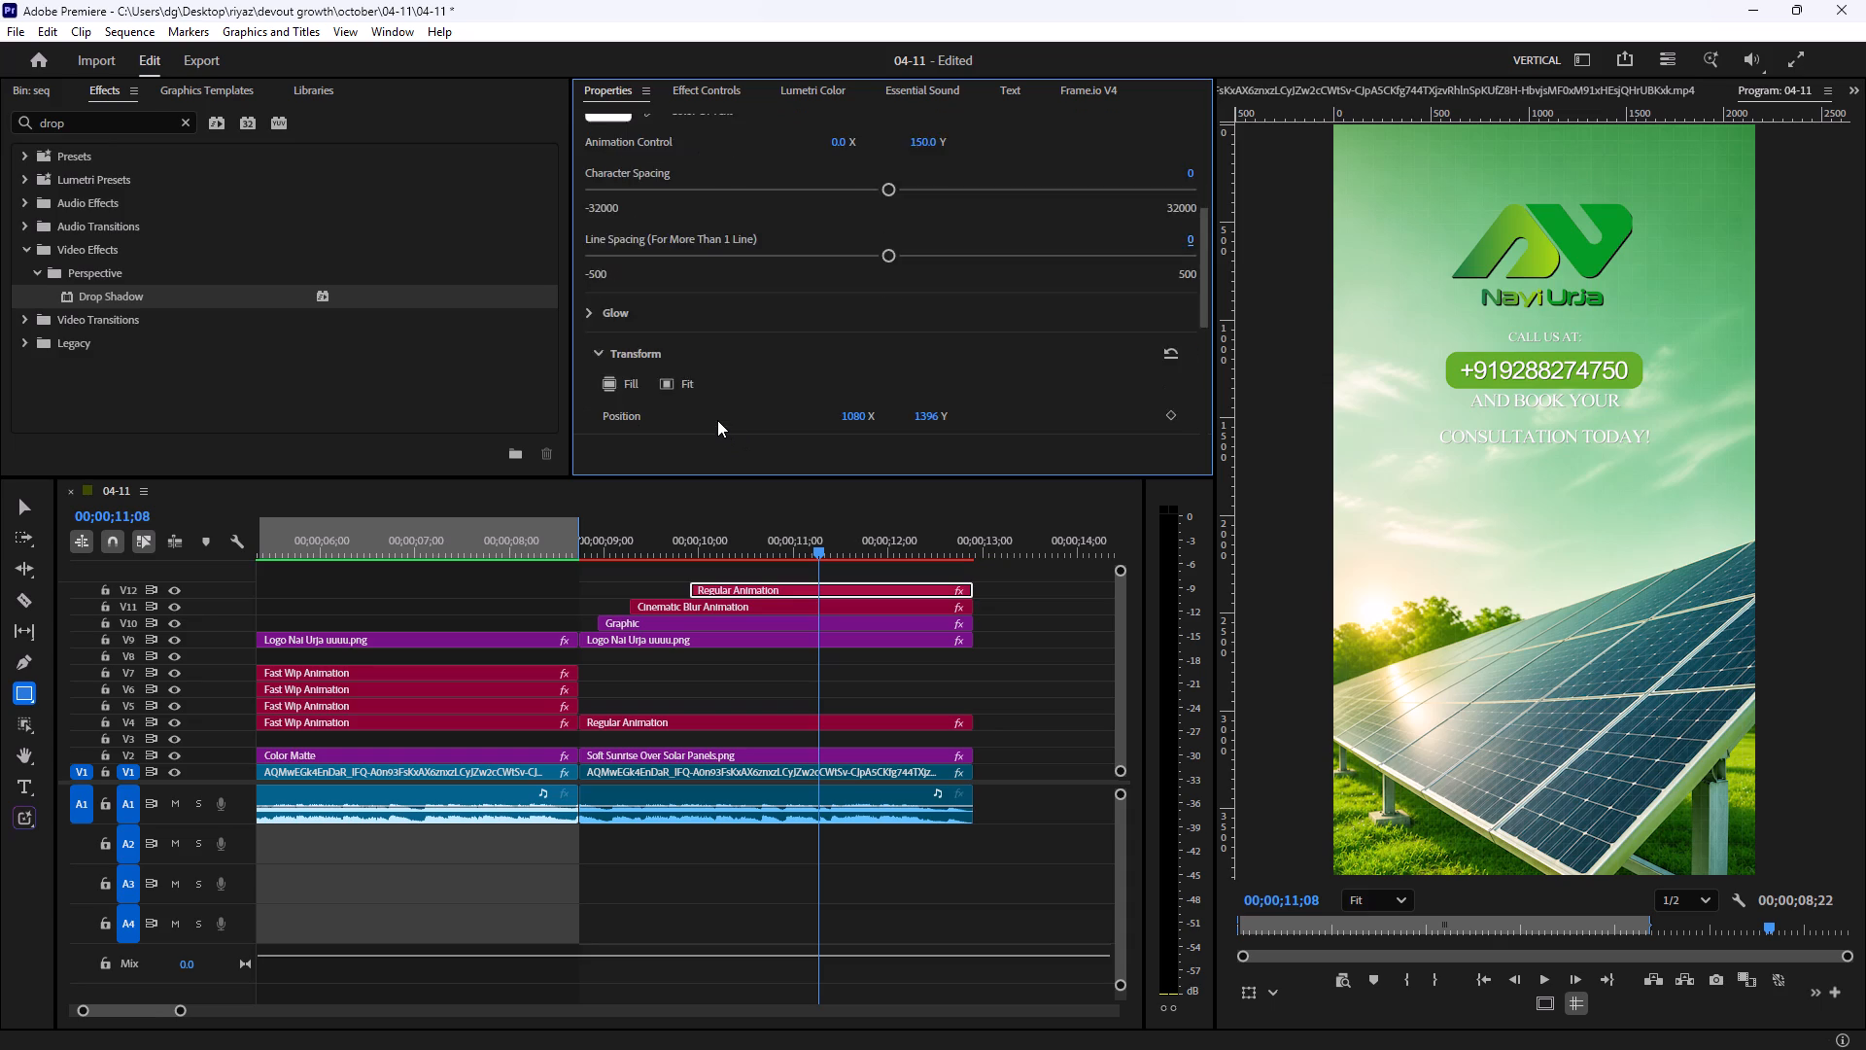
{"action": "scroll", "coordinate": [717, 420], "scroll_direction": "down", "scroll_amount": 20}
{"action": "scroll", "coordinate": [720, 419], "scroll_direction": "down", "scroll_amount": 6}
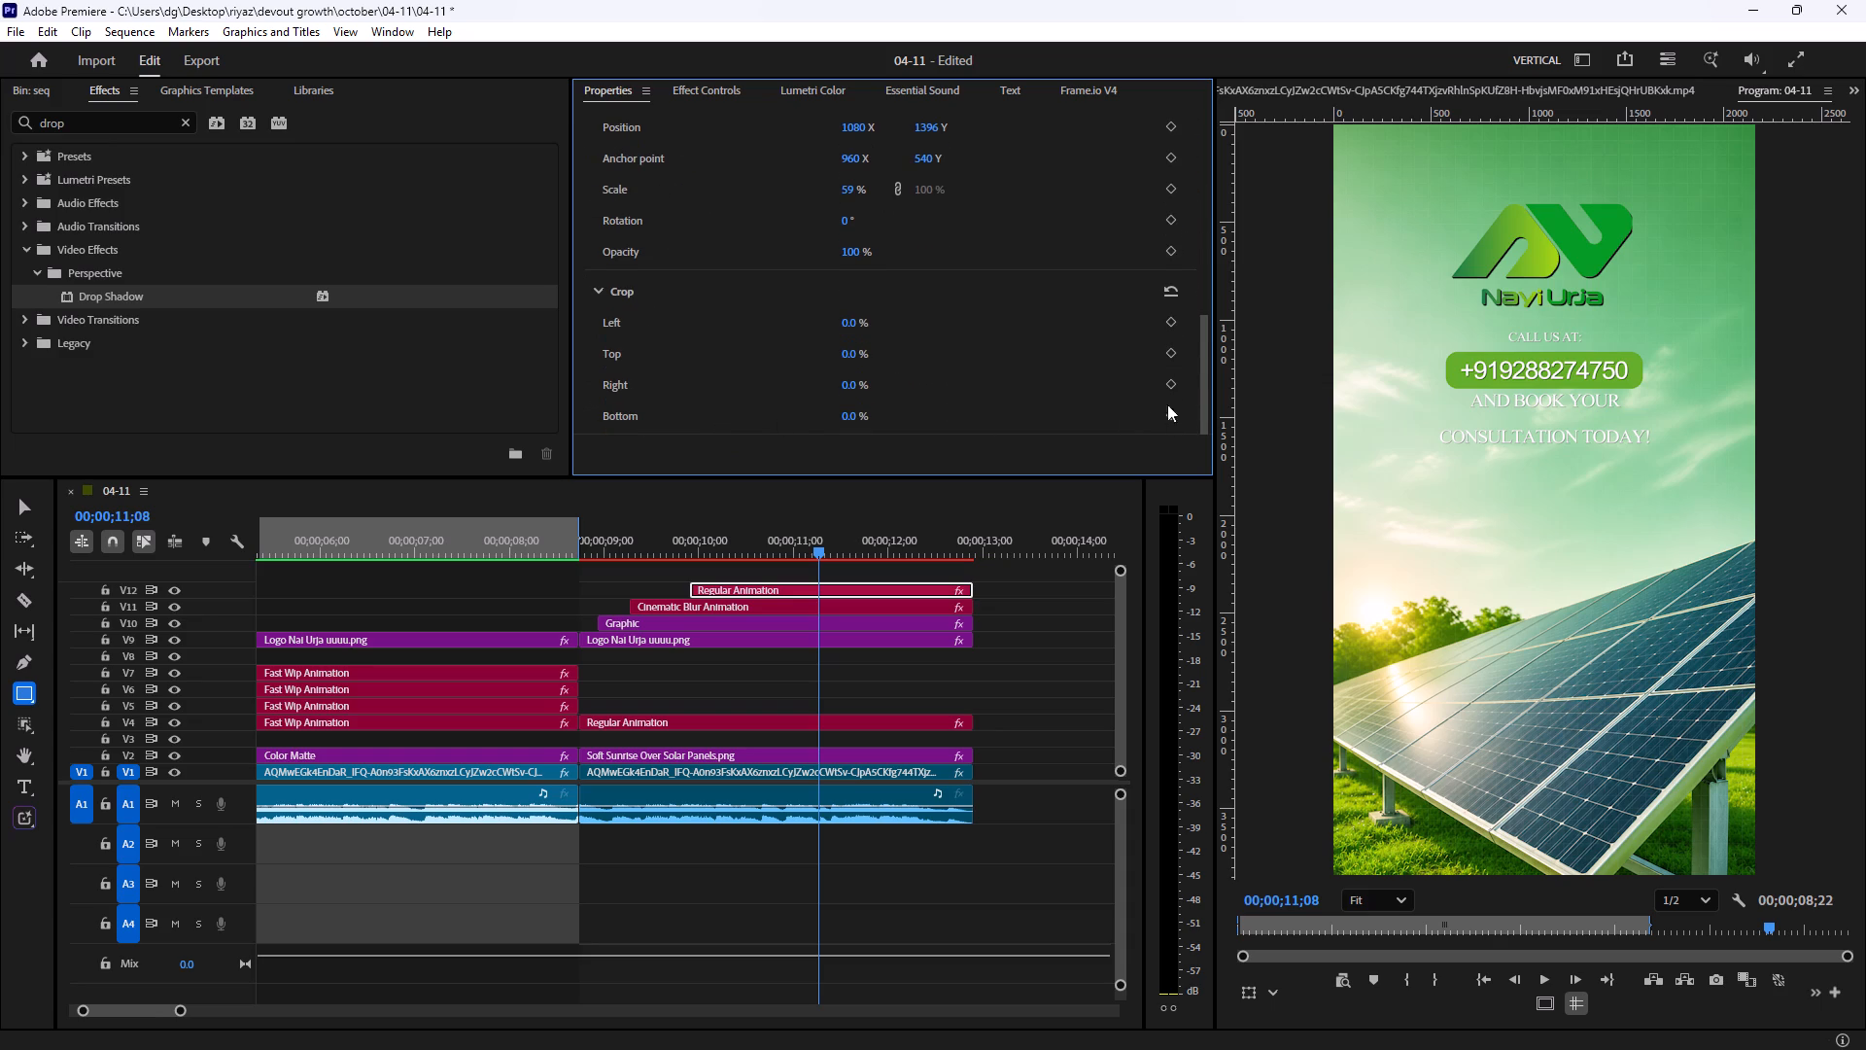
{"action": "left_click_drag", "start_coordinate": [1201, 365], "coordinate": [1170, 177]}
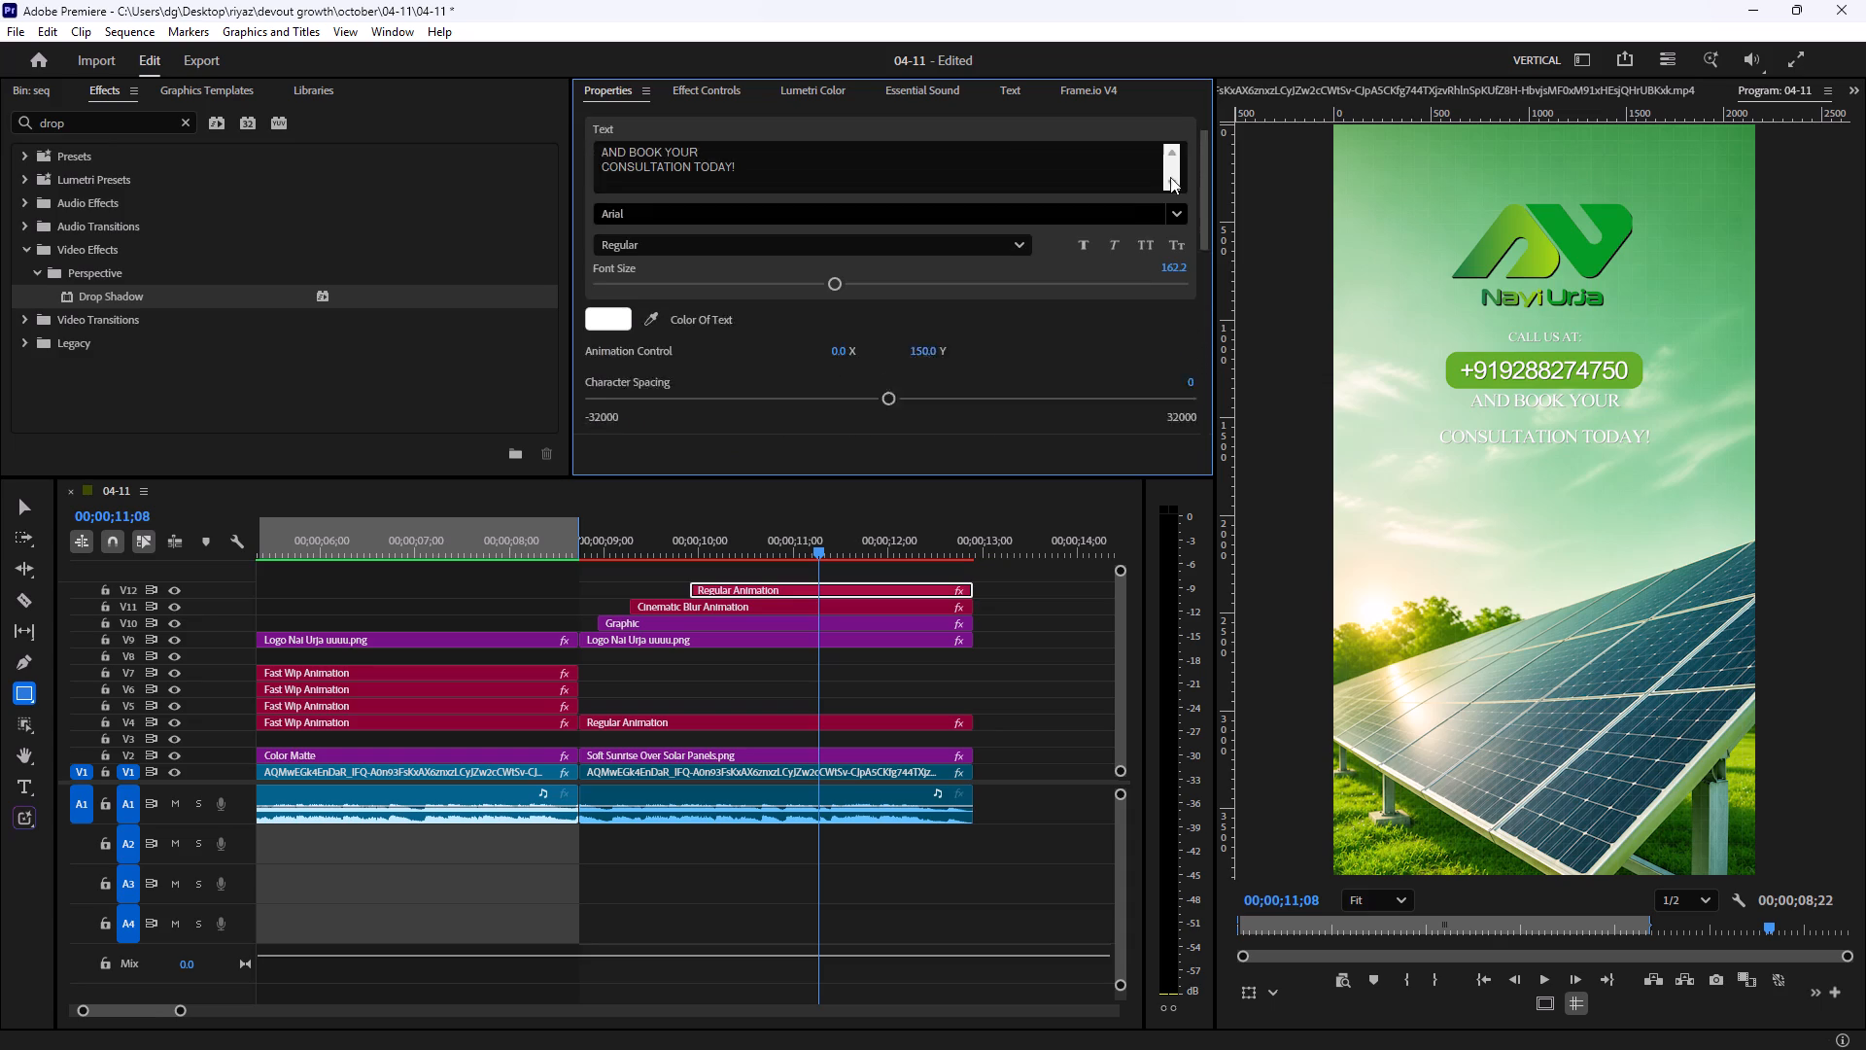
{"action": "left_click_drag", "start_coordinate": [1170, 177], "coordinate": [1160, 141]}
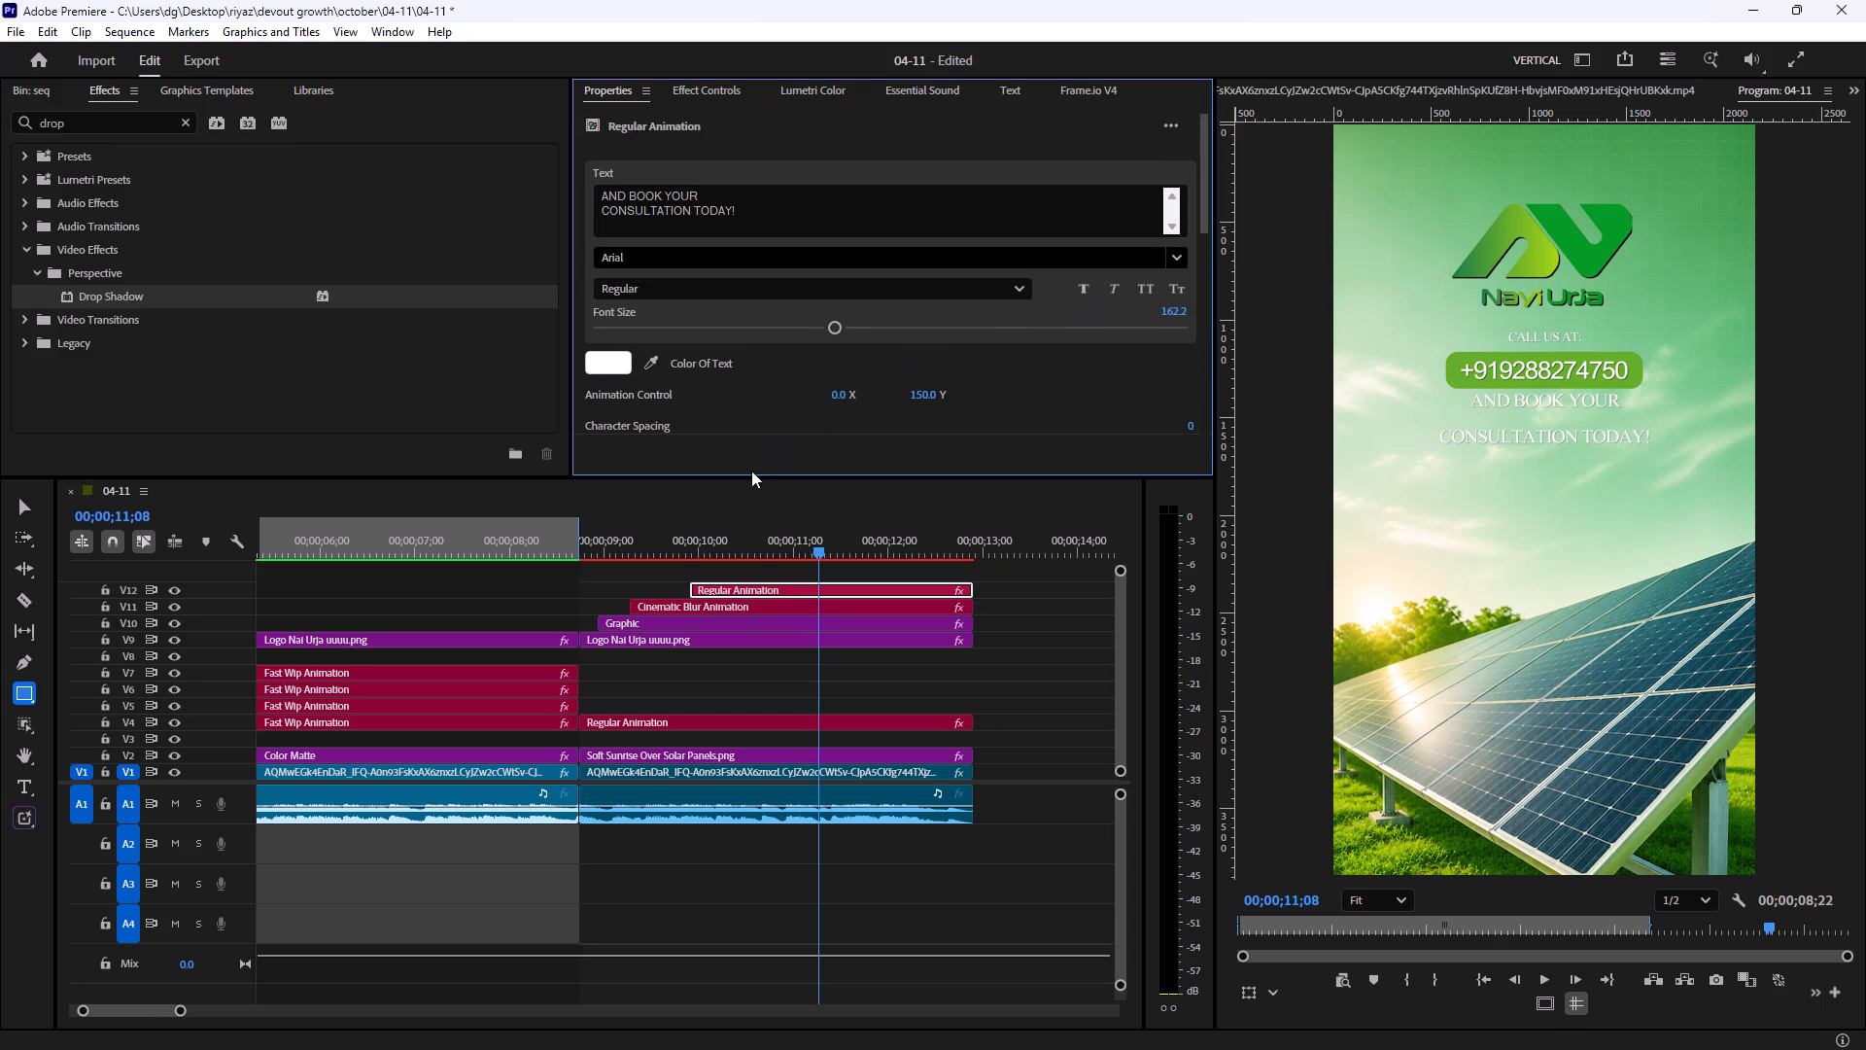
{"action": "left_click_drag", "start_coordinate": [754, 534], "coordinate": [701, 544]}
{"action": "key", "text": "space"}
{"action": "key", "text": "space"}
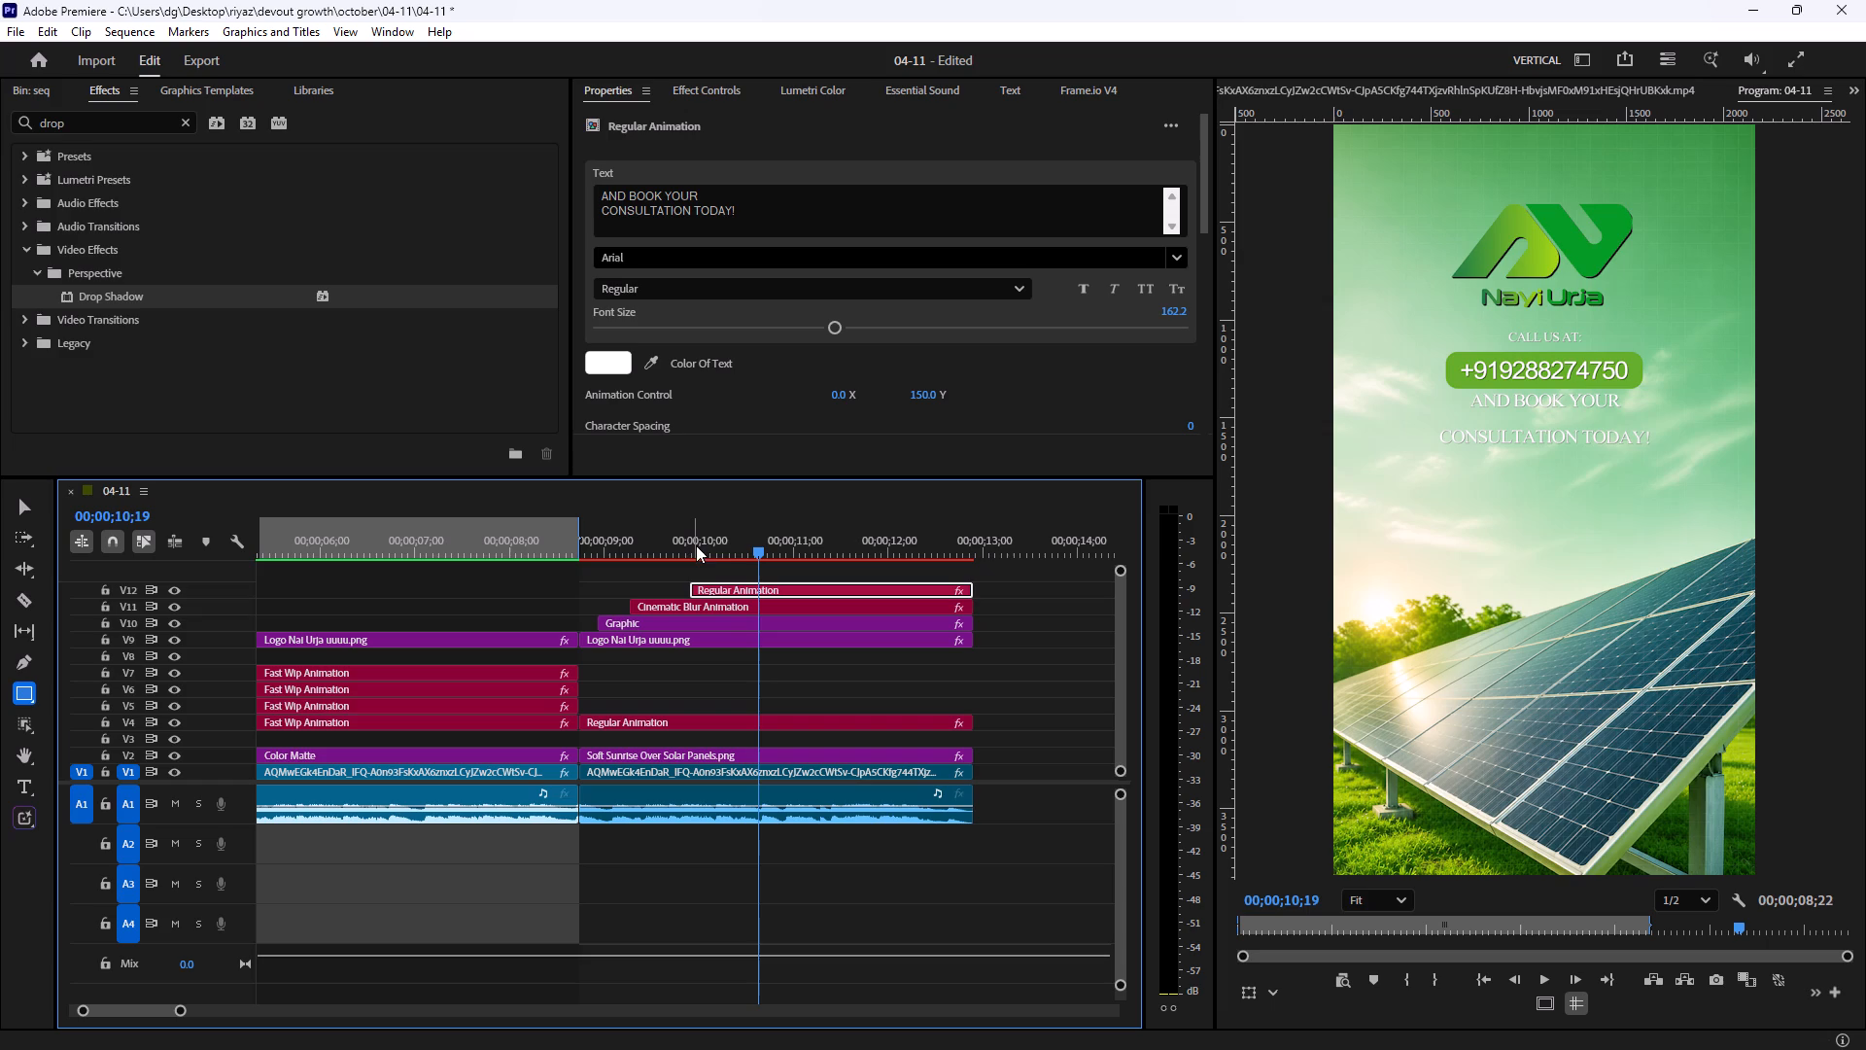
{"action": "left_click_drag", "start_coordinate": [751, 548], "coordinate": [711, 563]}
{"action": "key", "text": "space"}
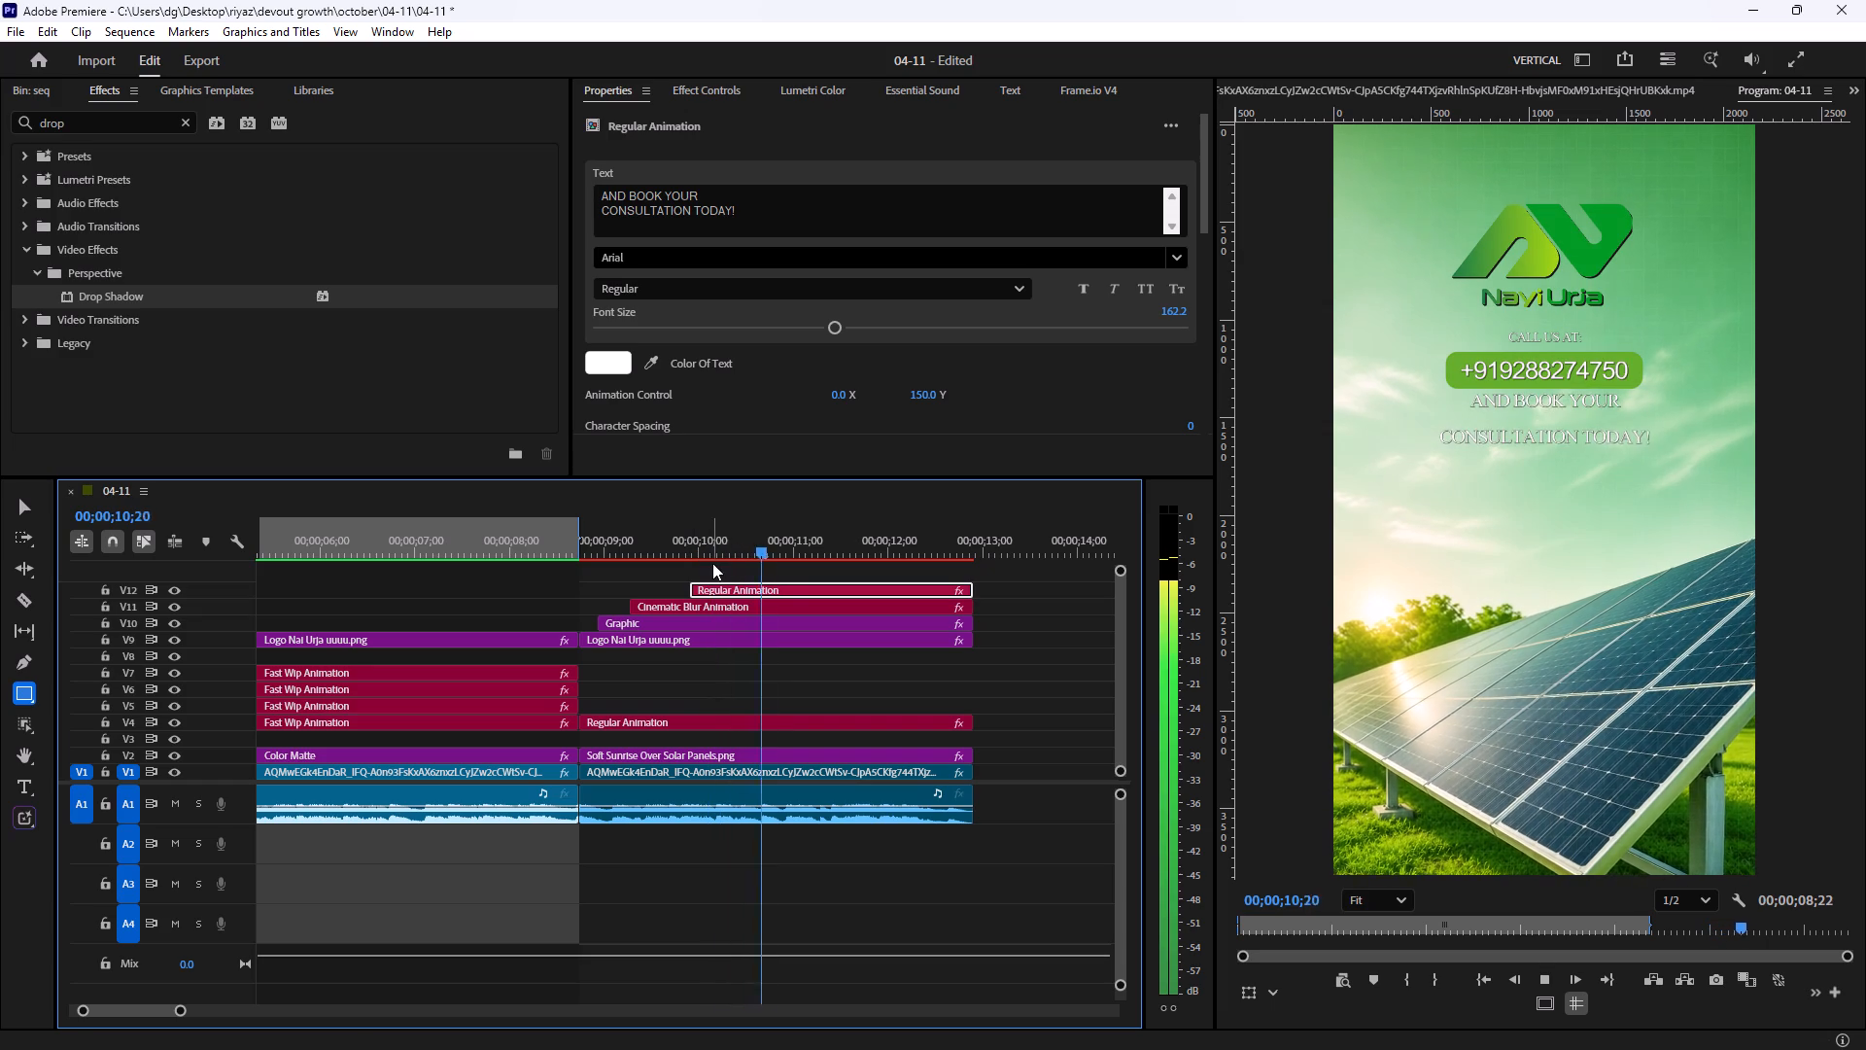
{"action": "key", "text": "space"}
Cut the "CONSULTATION TODAY!" line from the V12 title, leaving only "AND BOOK YOUR", and preview its entrance.
{"action": "left_click_drag", "start_coordinate": [758, 223], "coordinate": [500, 227]}
{"action": "key", "text": "ctrl+x"}
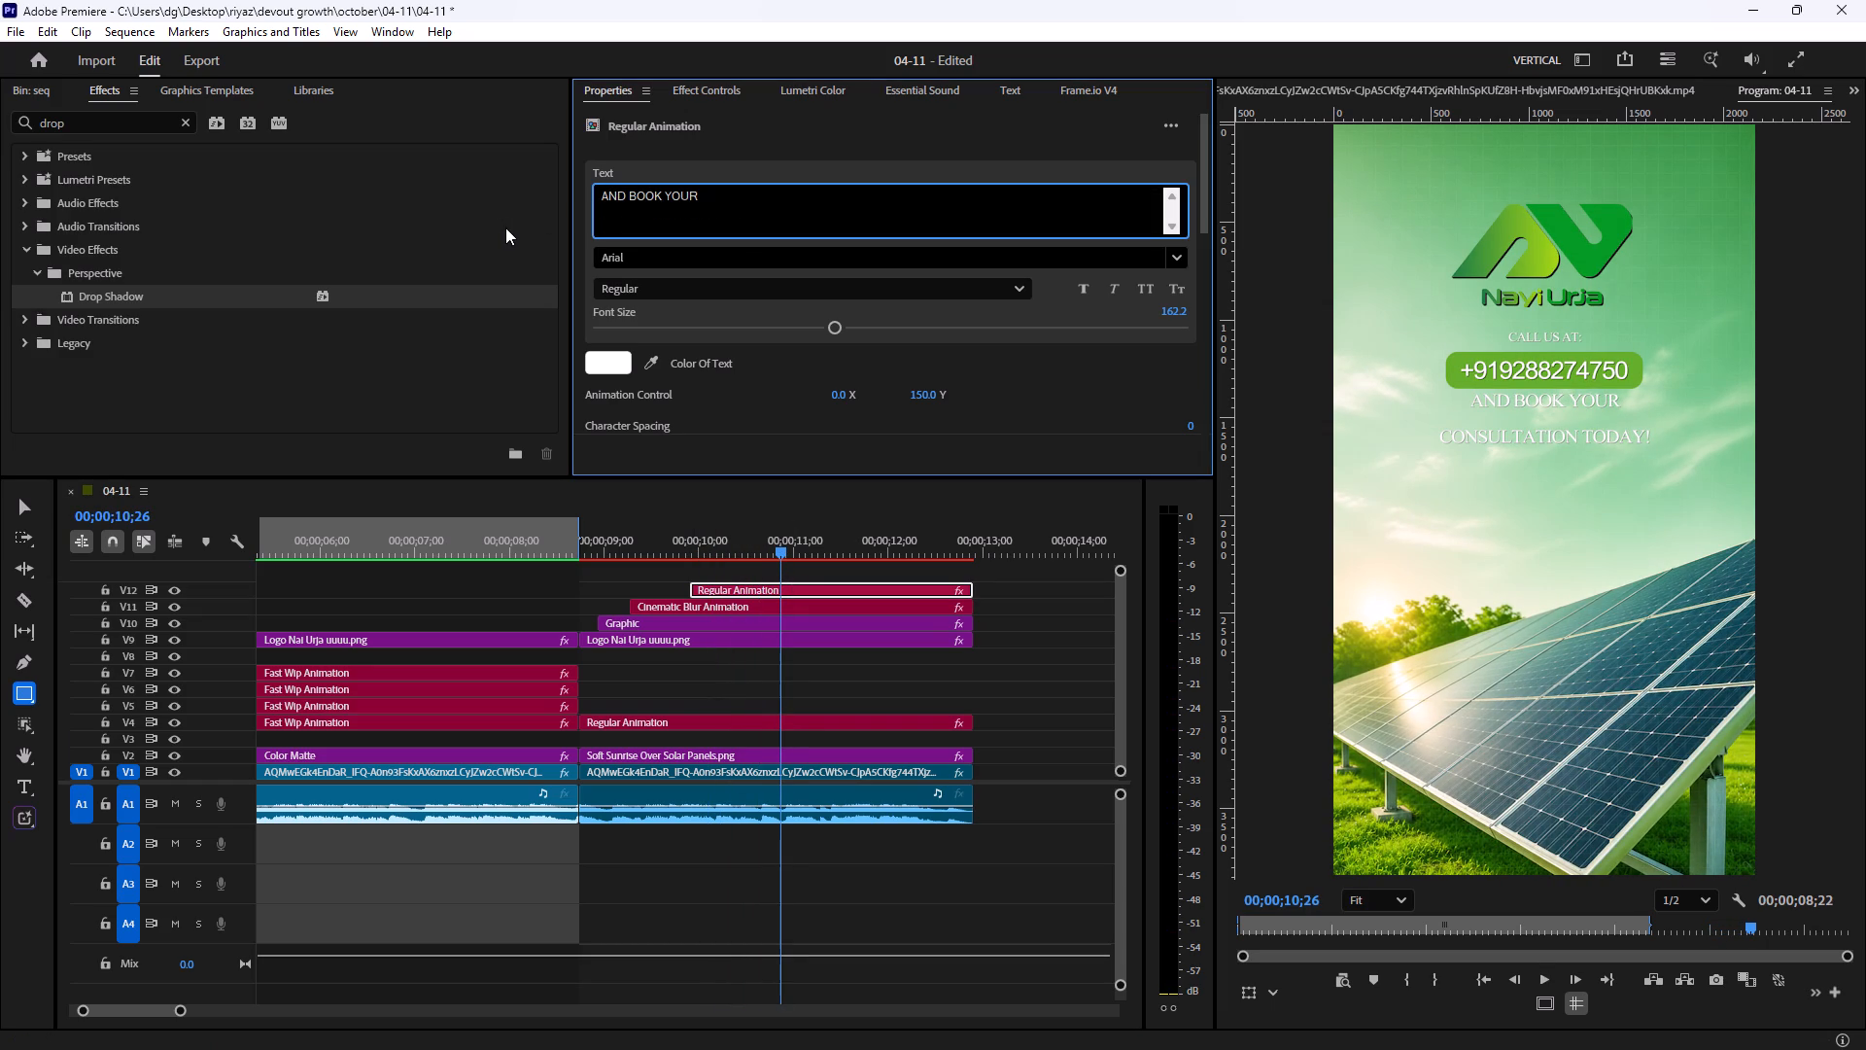
{"action": "key", "text": "BackSpace"}
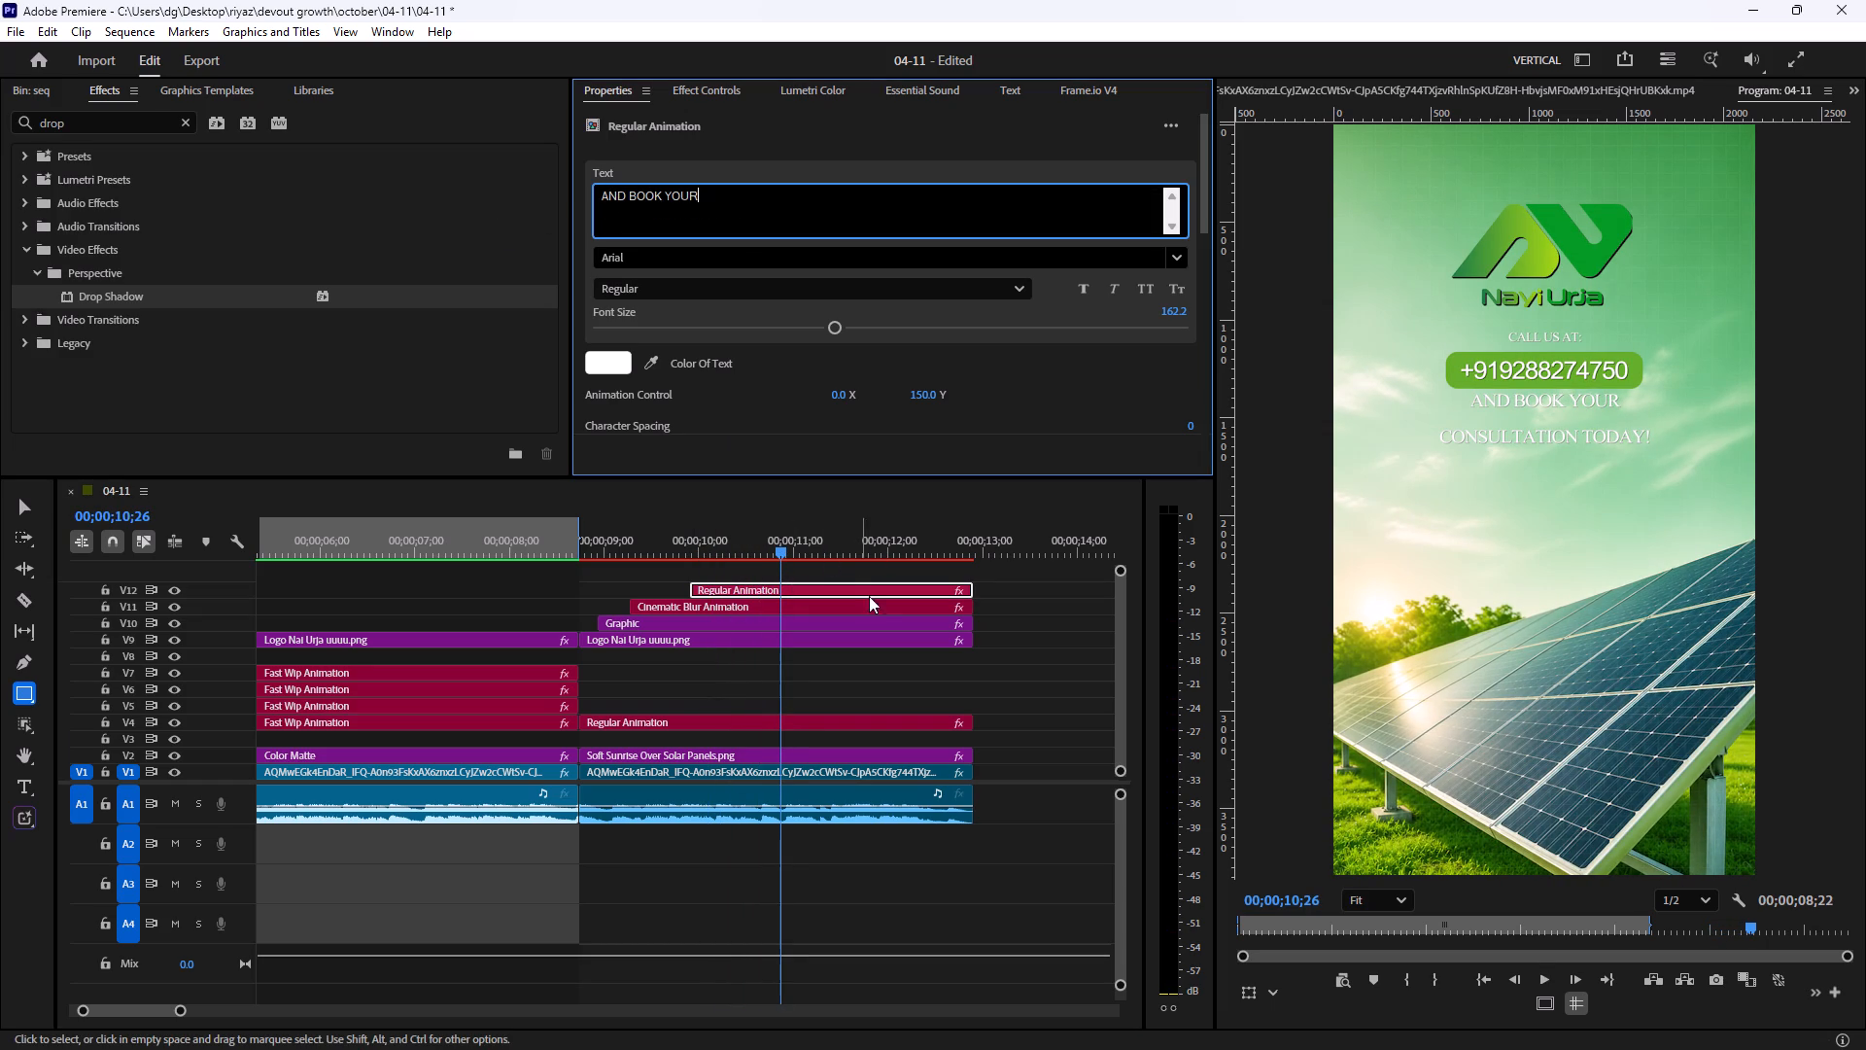
{"action": "left_click", "coordinate": [1026, 627]}
{"action": "left_click", "coordinate": [776, 534]}
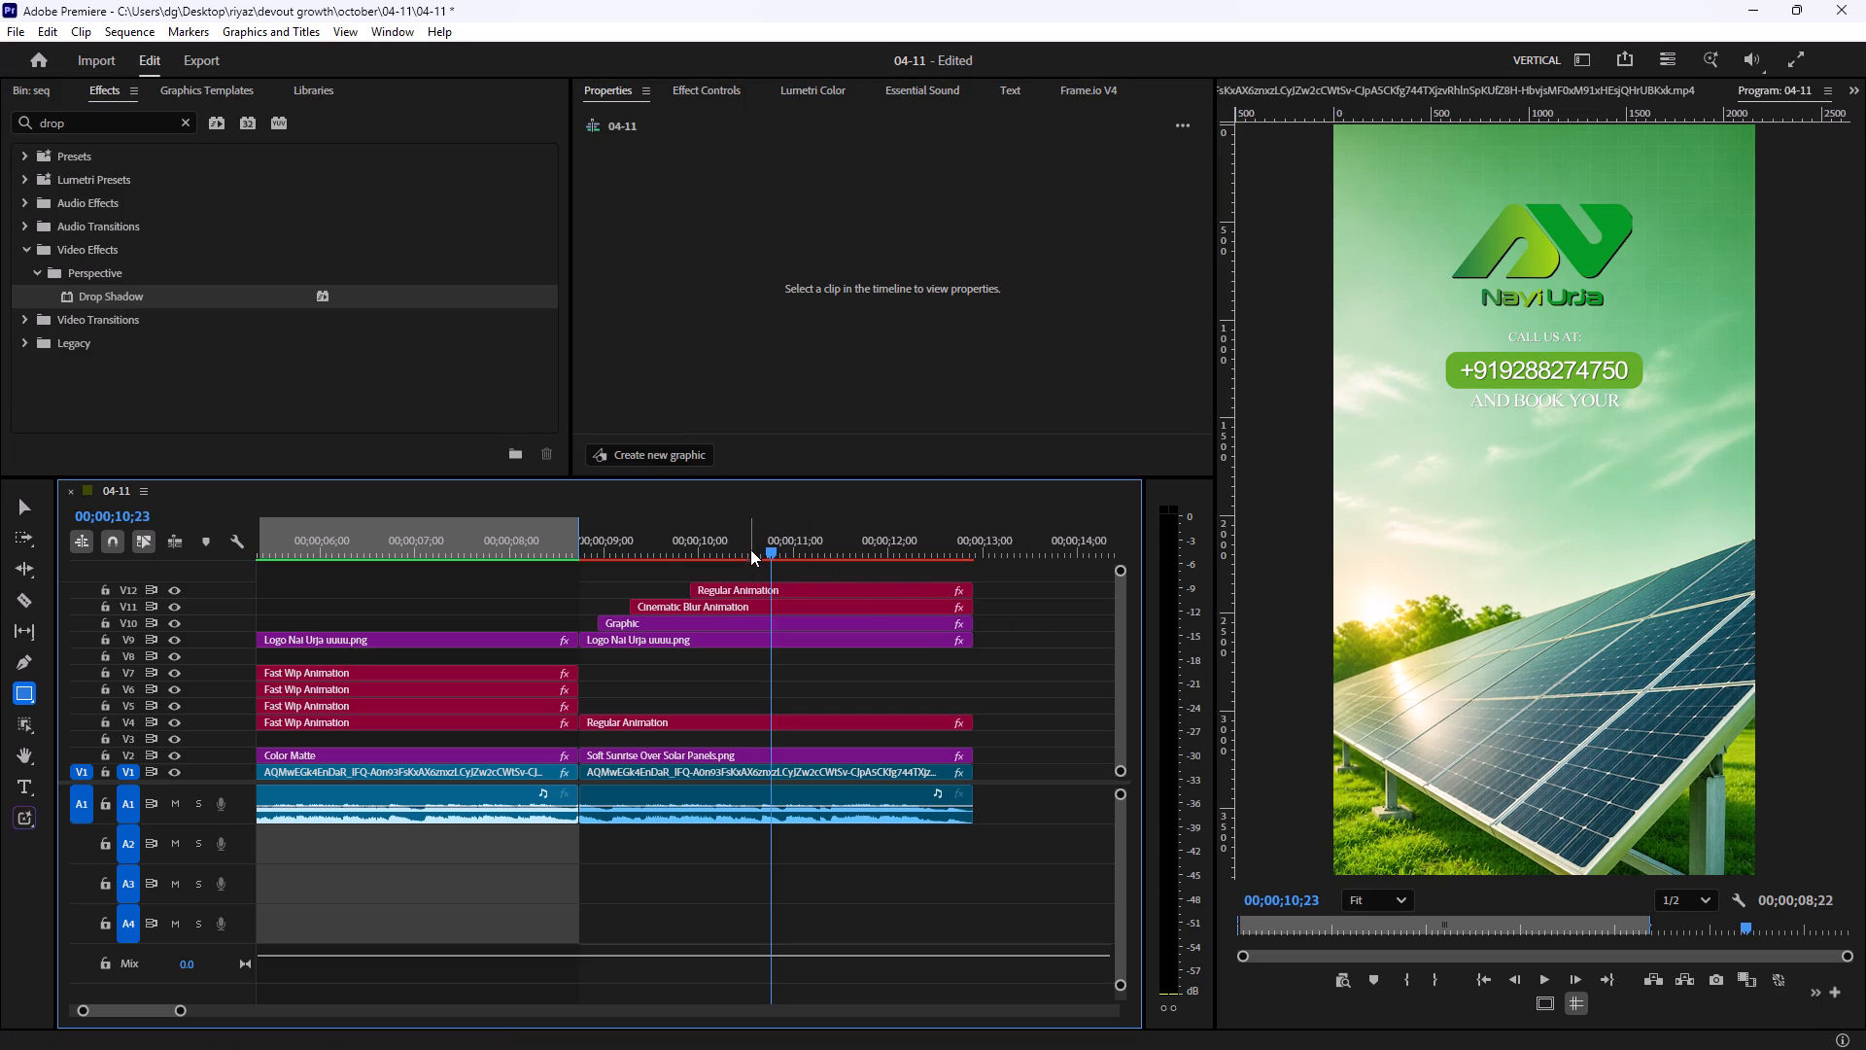
{"action": "left_click_drag", "start_coordinate": [738, 542], "coordinate": [697, 551]}
{"action": "key", "text": "space"}
{"action": "key", "text": "space"}
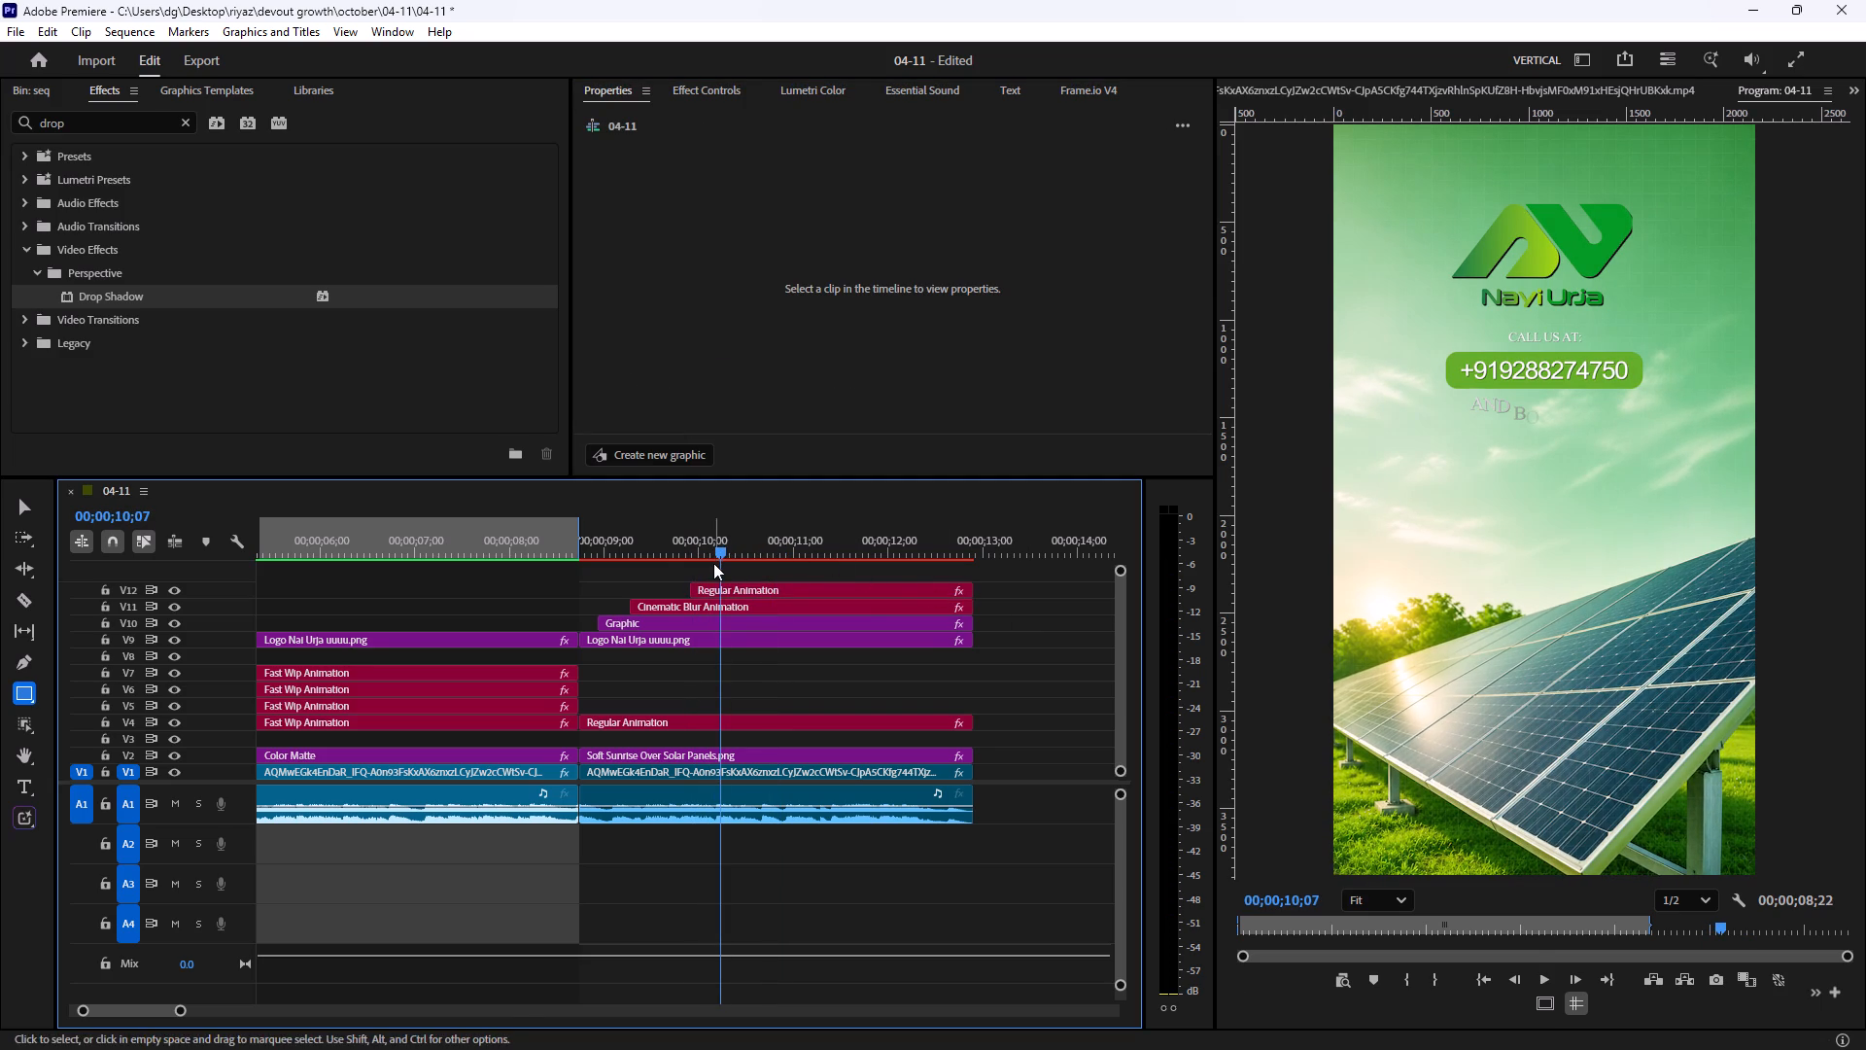
Duplicate the "AND BOOK YOUR" title onto V13, starting at 00;00;10;07, and enlarge the timeline to show the new track.
{"action": "left_click", "coordinate": [744, 586]}
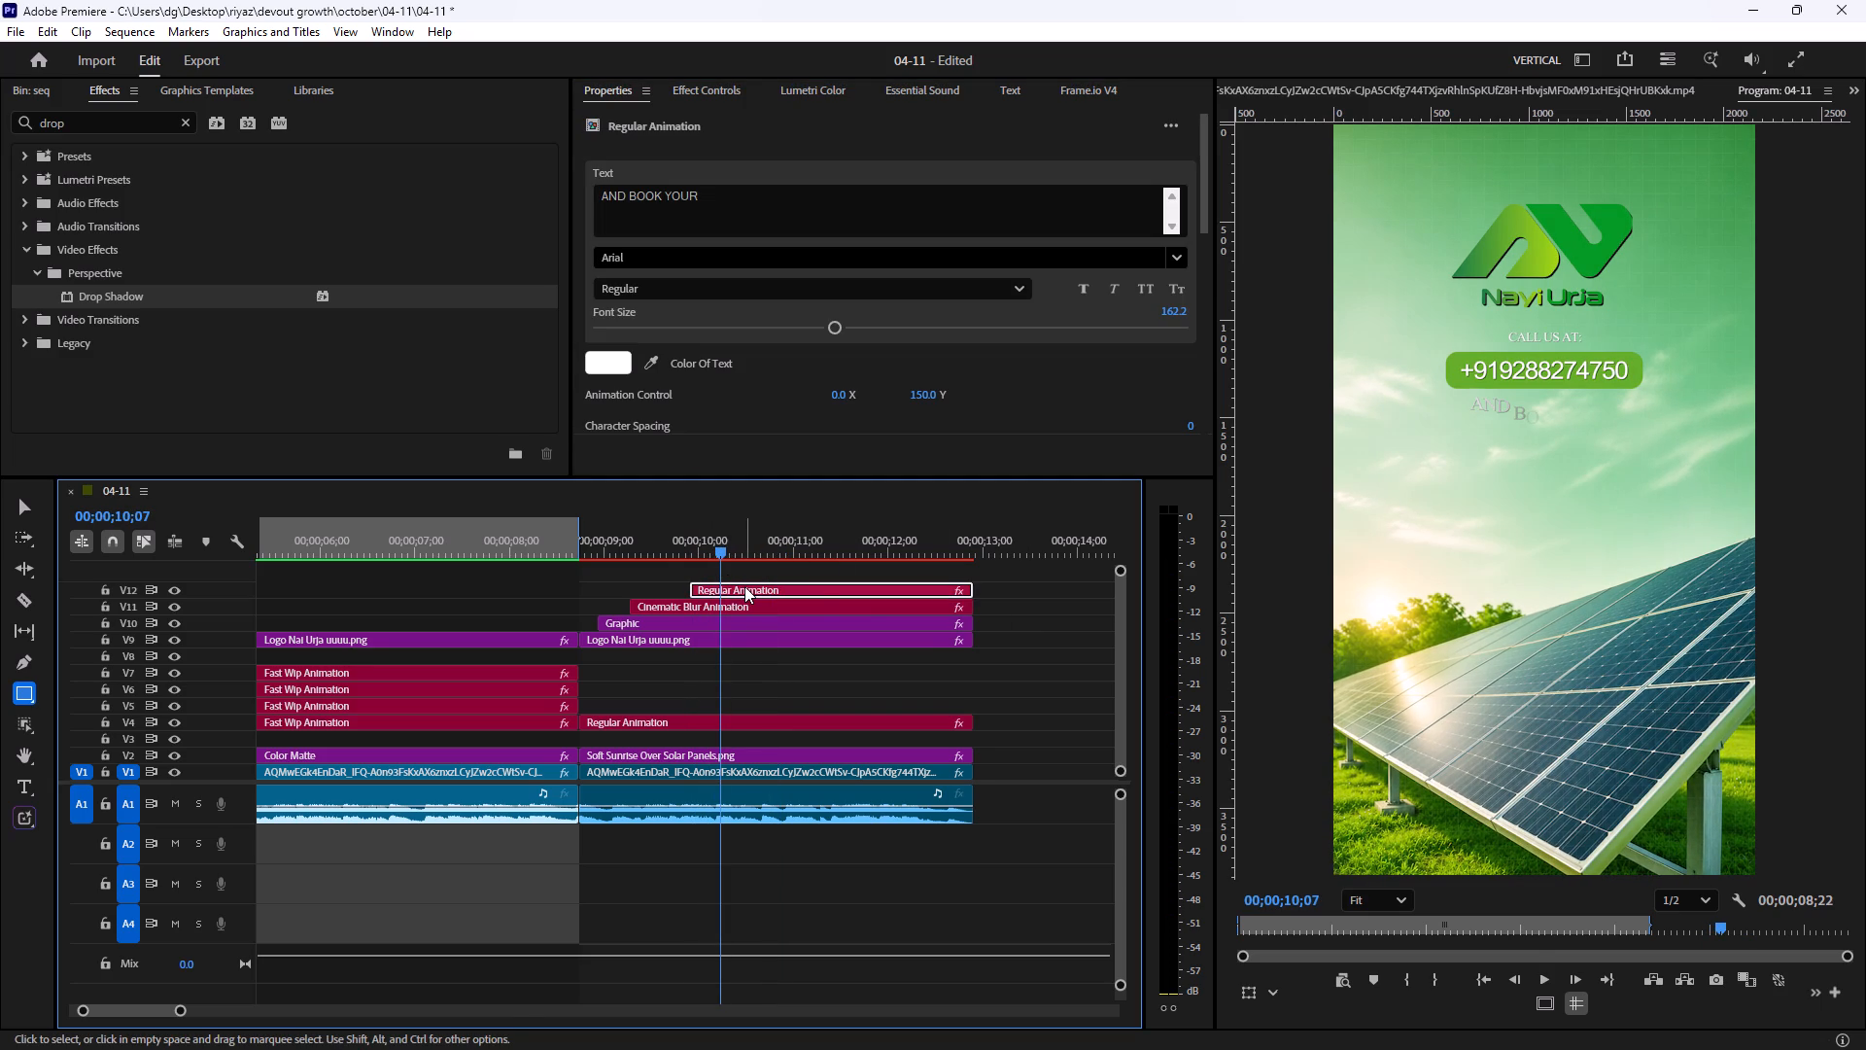
{"action": "left_click_drag", "start_coordinate": [744, 586], "coordinate": [775, 577], "text": "alt"}
{"action": "left_click_drag", "start_coordinate": [1123, 571], "coordinate": [1122, 520]}
{"action": "left_click", "coordinate": [1054, 577]}
{"action": "left_click_drag", "start_coordinate": [1005, 577], "coordinate": [974, 587]}
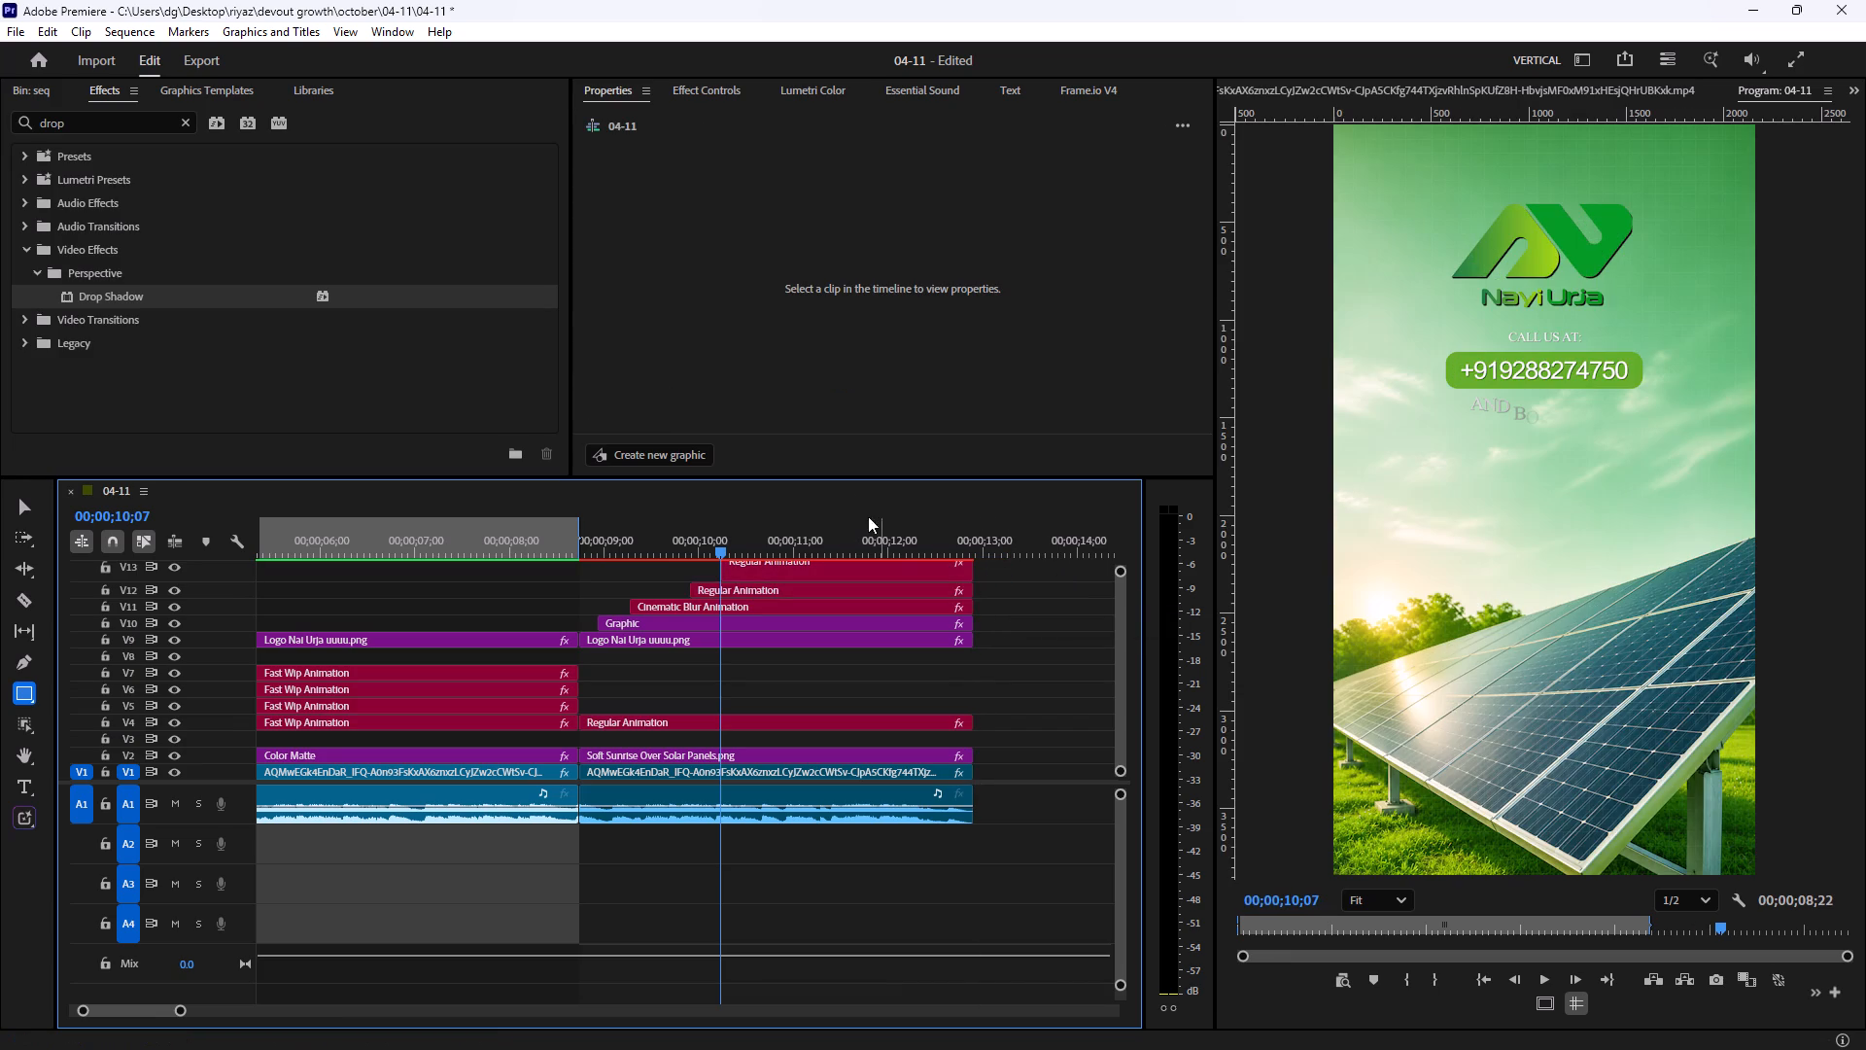
{"action": "left_click_drag", "start_coordinate": [842, 477], "coordinate": [848, 430]}
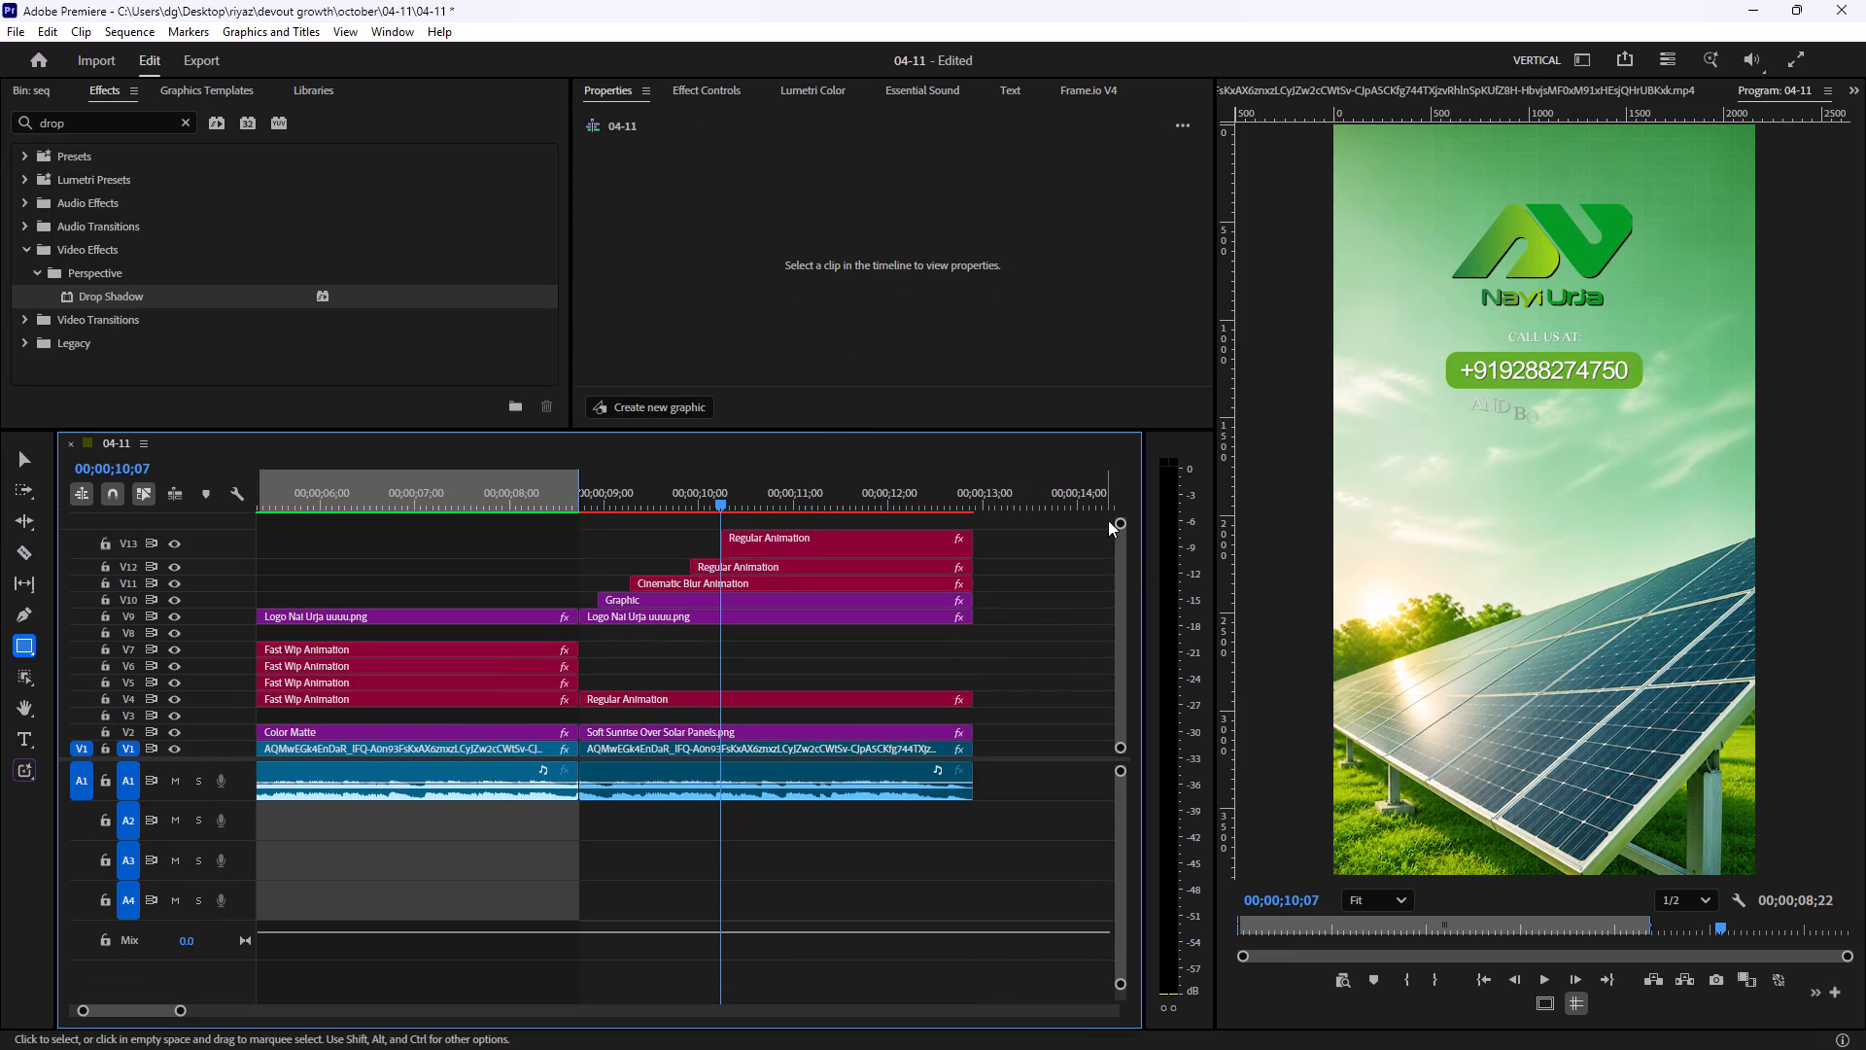
{"action": "left_click_drag", "start_coordinate": [1118, 521], "coordinate": [1110, 486]}
Replace the V13 title's text with "CONSULTATION TODAY!".
{"action": "left_click", "coordinate": [835, 548]}
{"action": "left_click", "coordinate": [821, 501]}
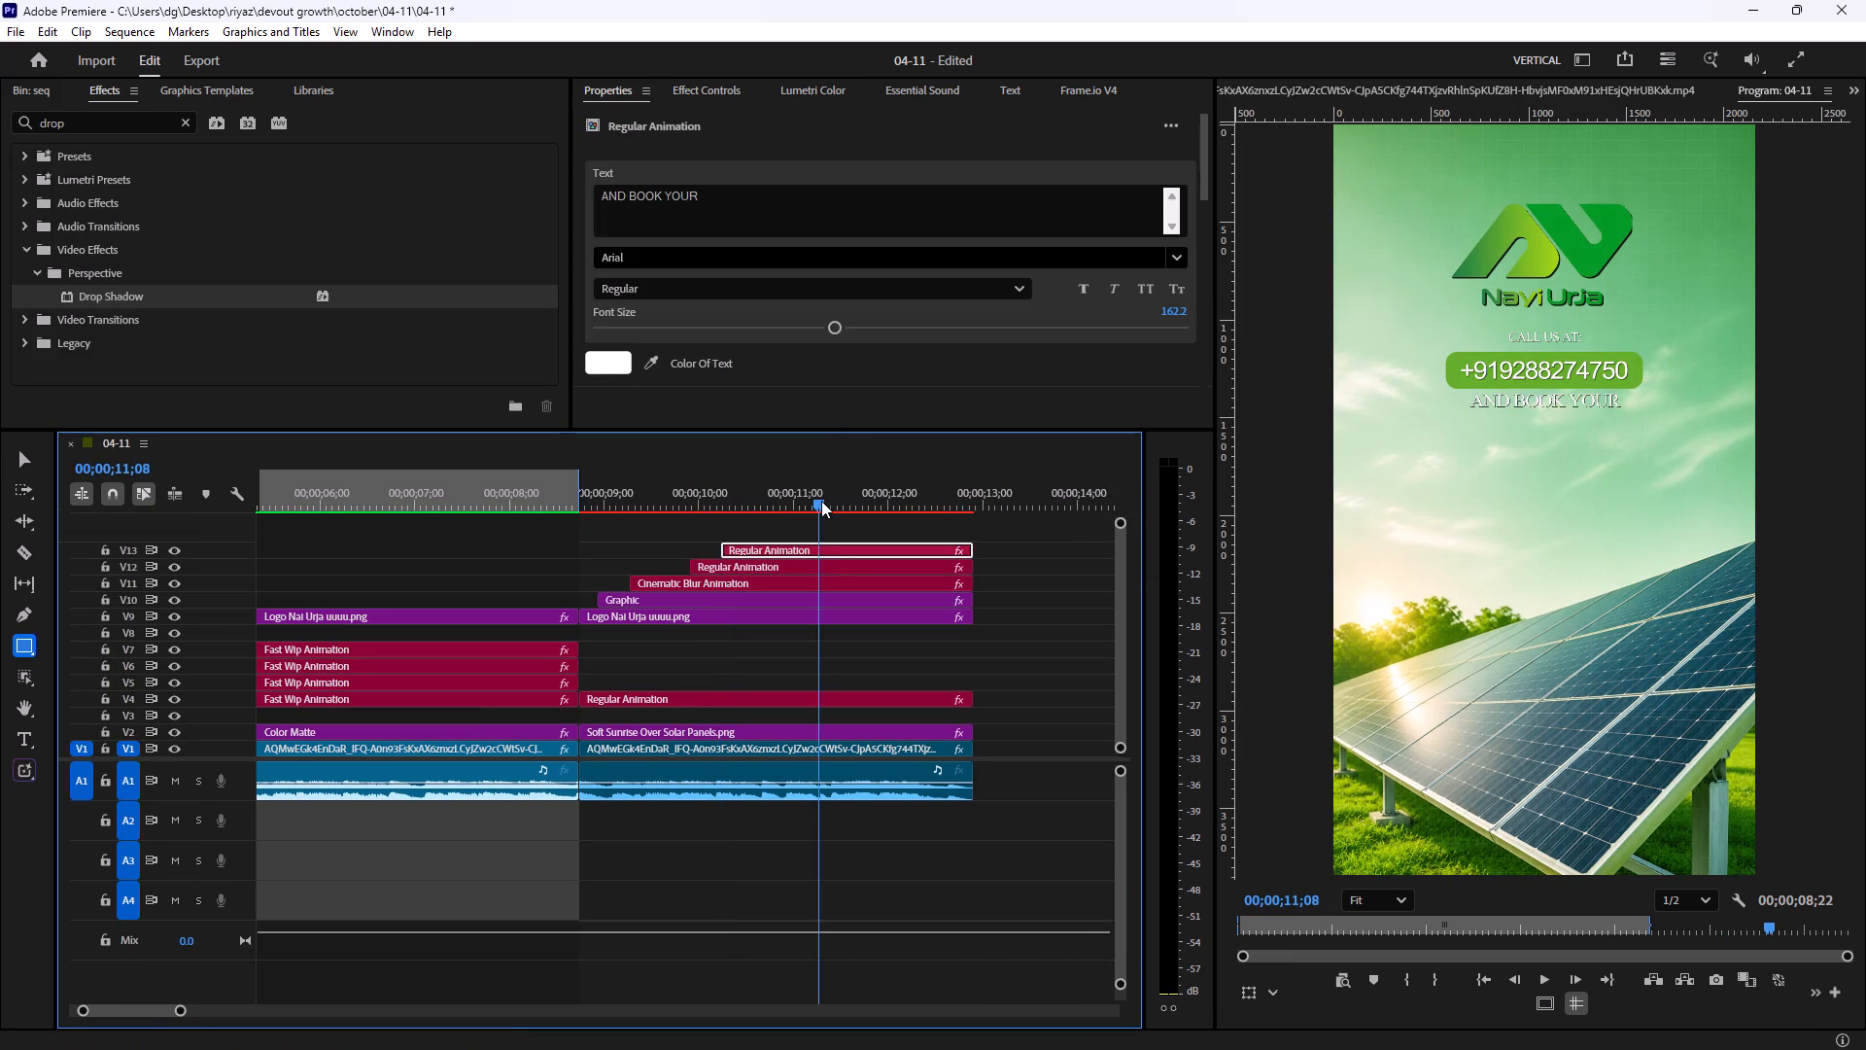
{"action": "left_click_drag", "start_coordinate": [728, 200], "coordinate": [469, 185]}
{"action": "key", "text": "ctrl+v"}
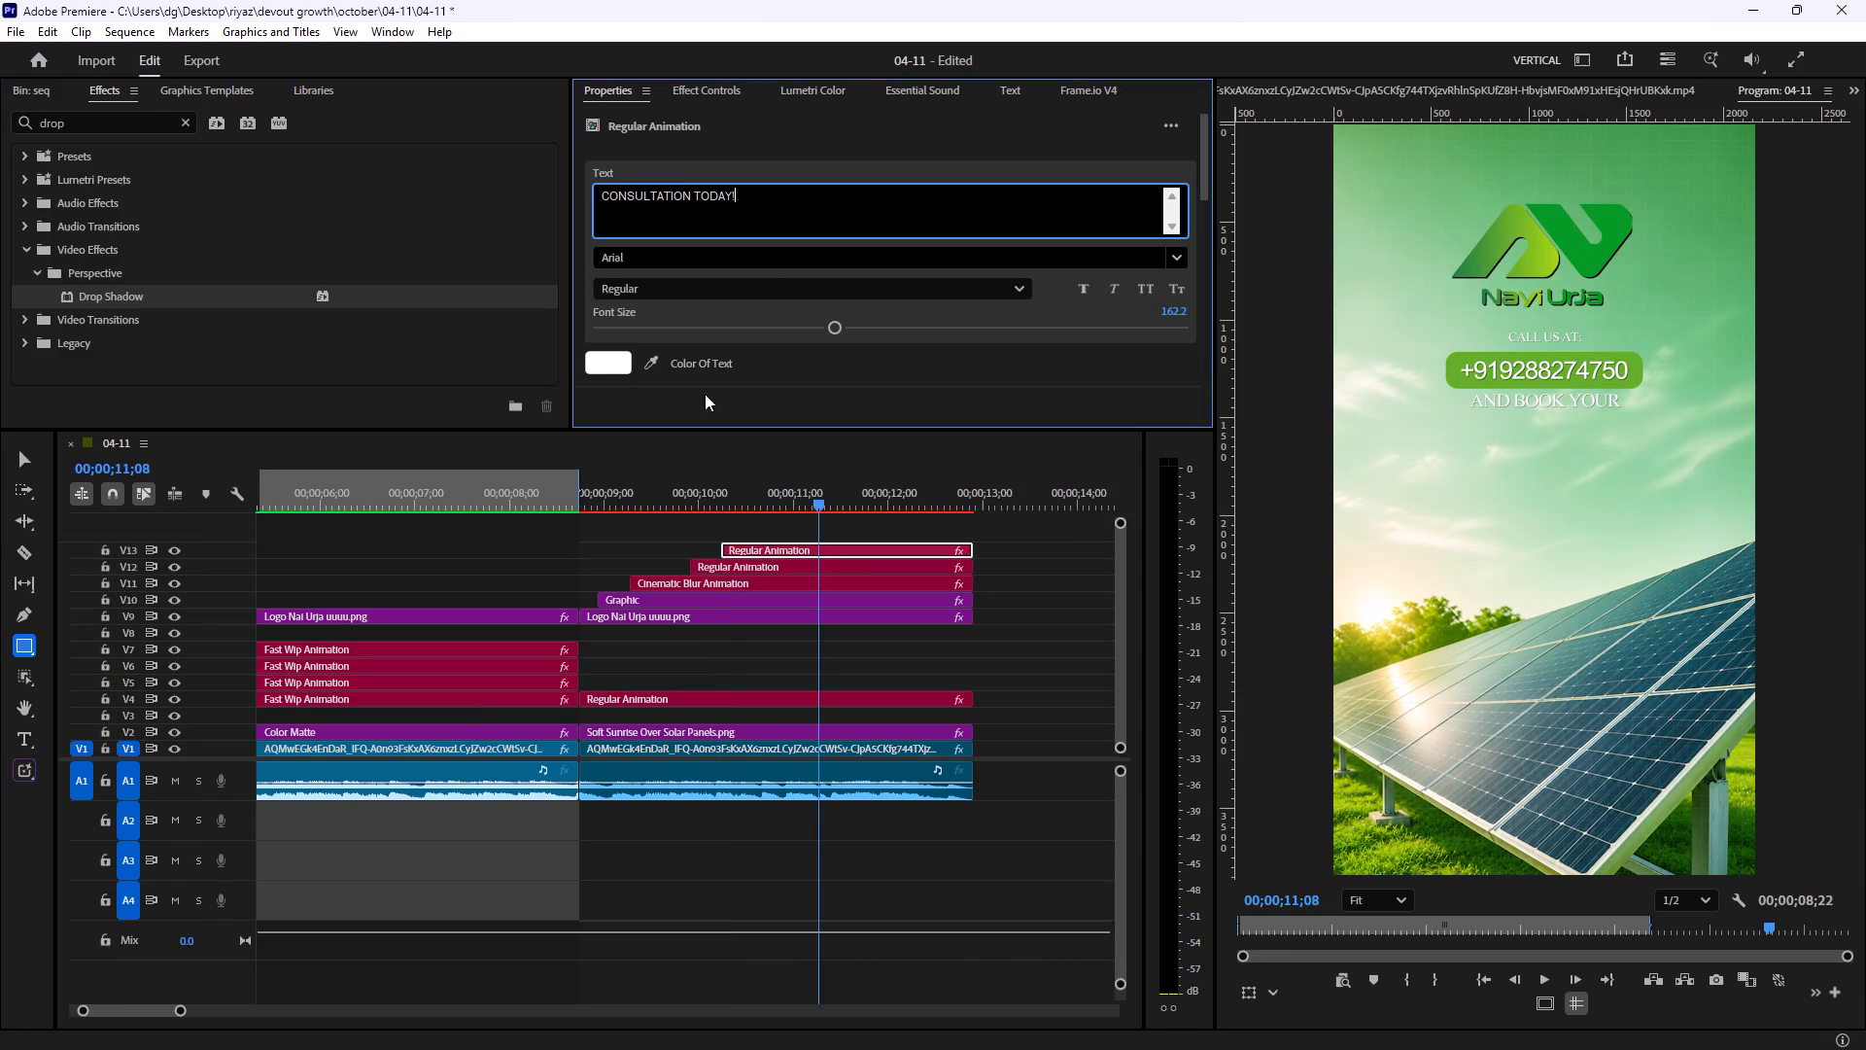
{"action": "left_click", "coordinate": [1051, 567]}
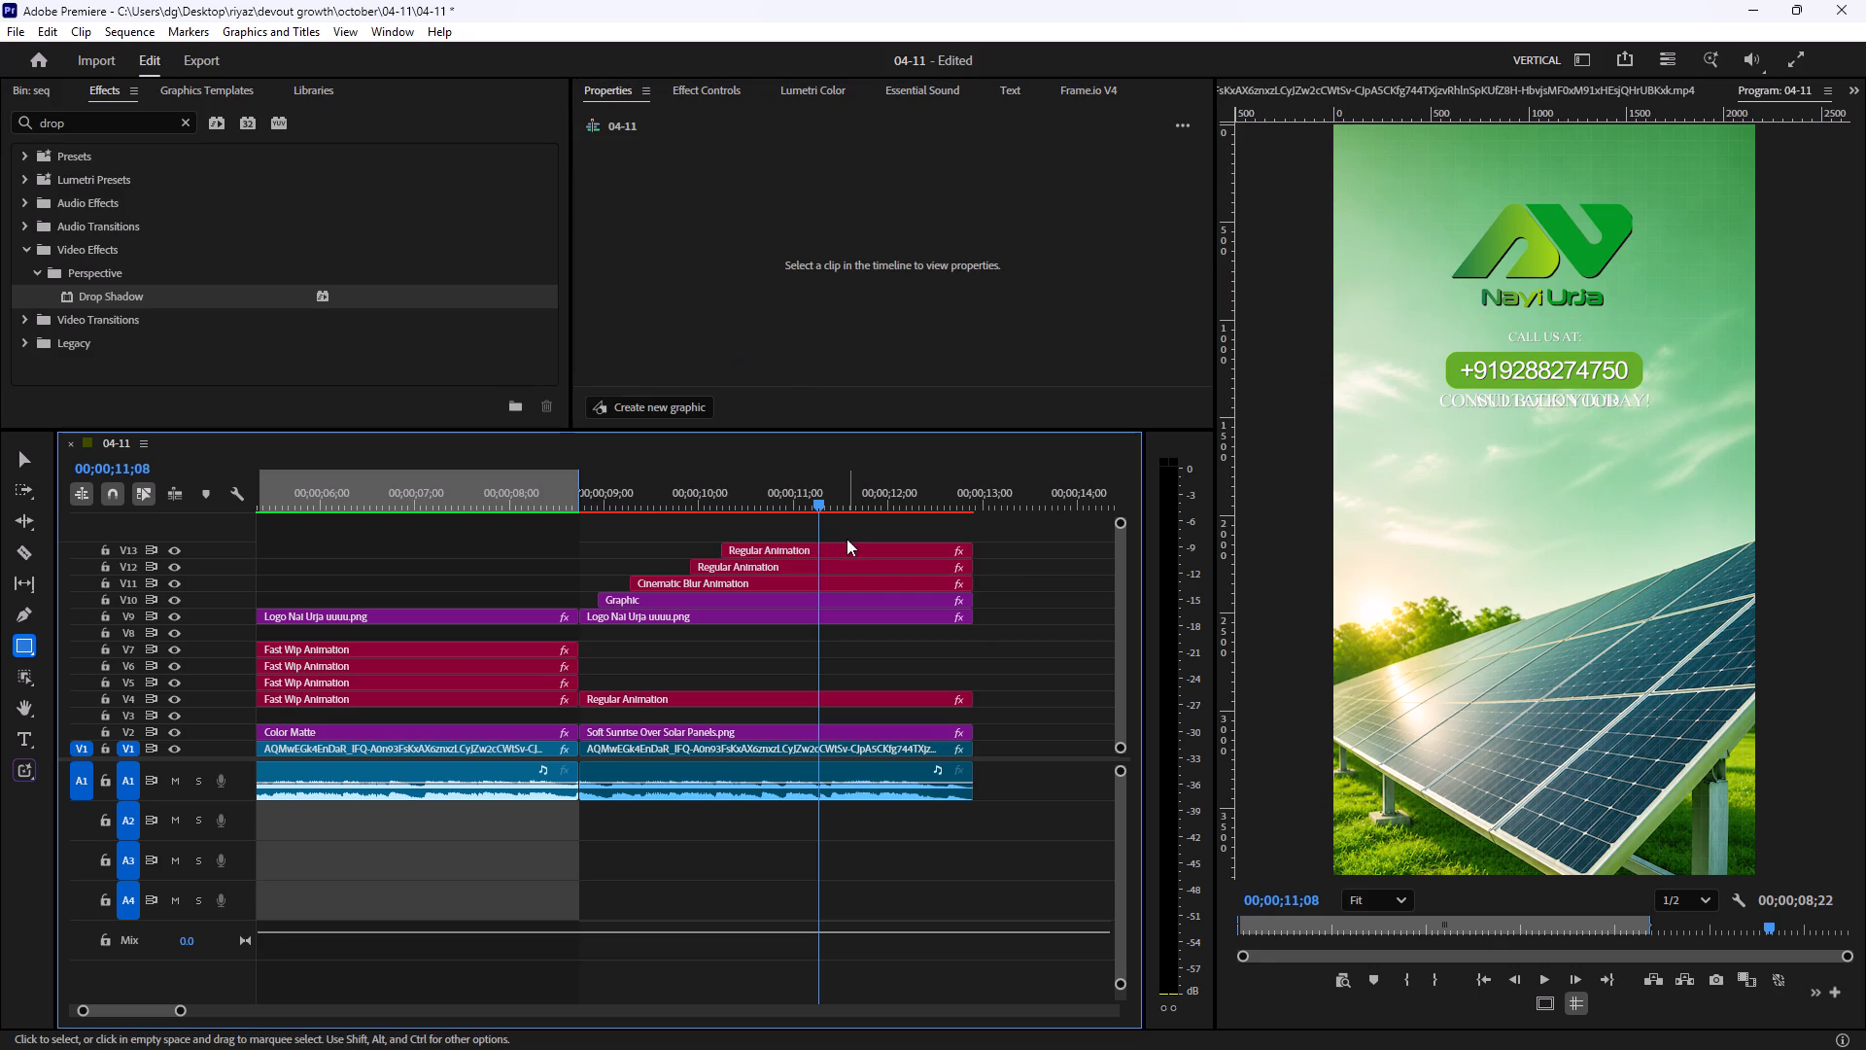
Set the V13 title's vertical position to 1484 so it sits below "AND BOOK YOUR".
{"action": "left_click", "coordinate": [841, 544]}
{"action": "left_click", "coordinate": [721, 93]}
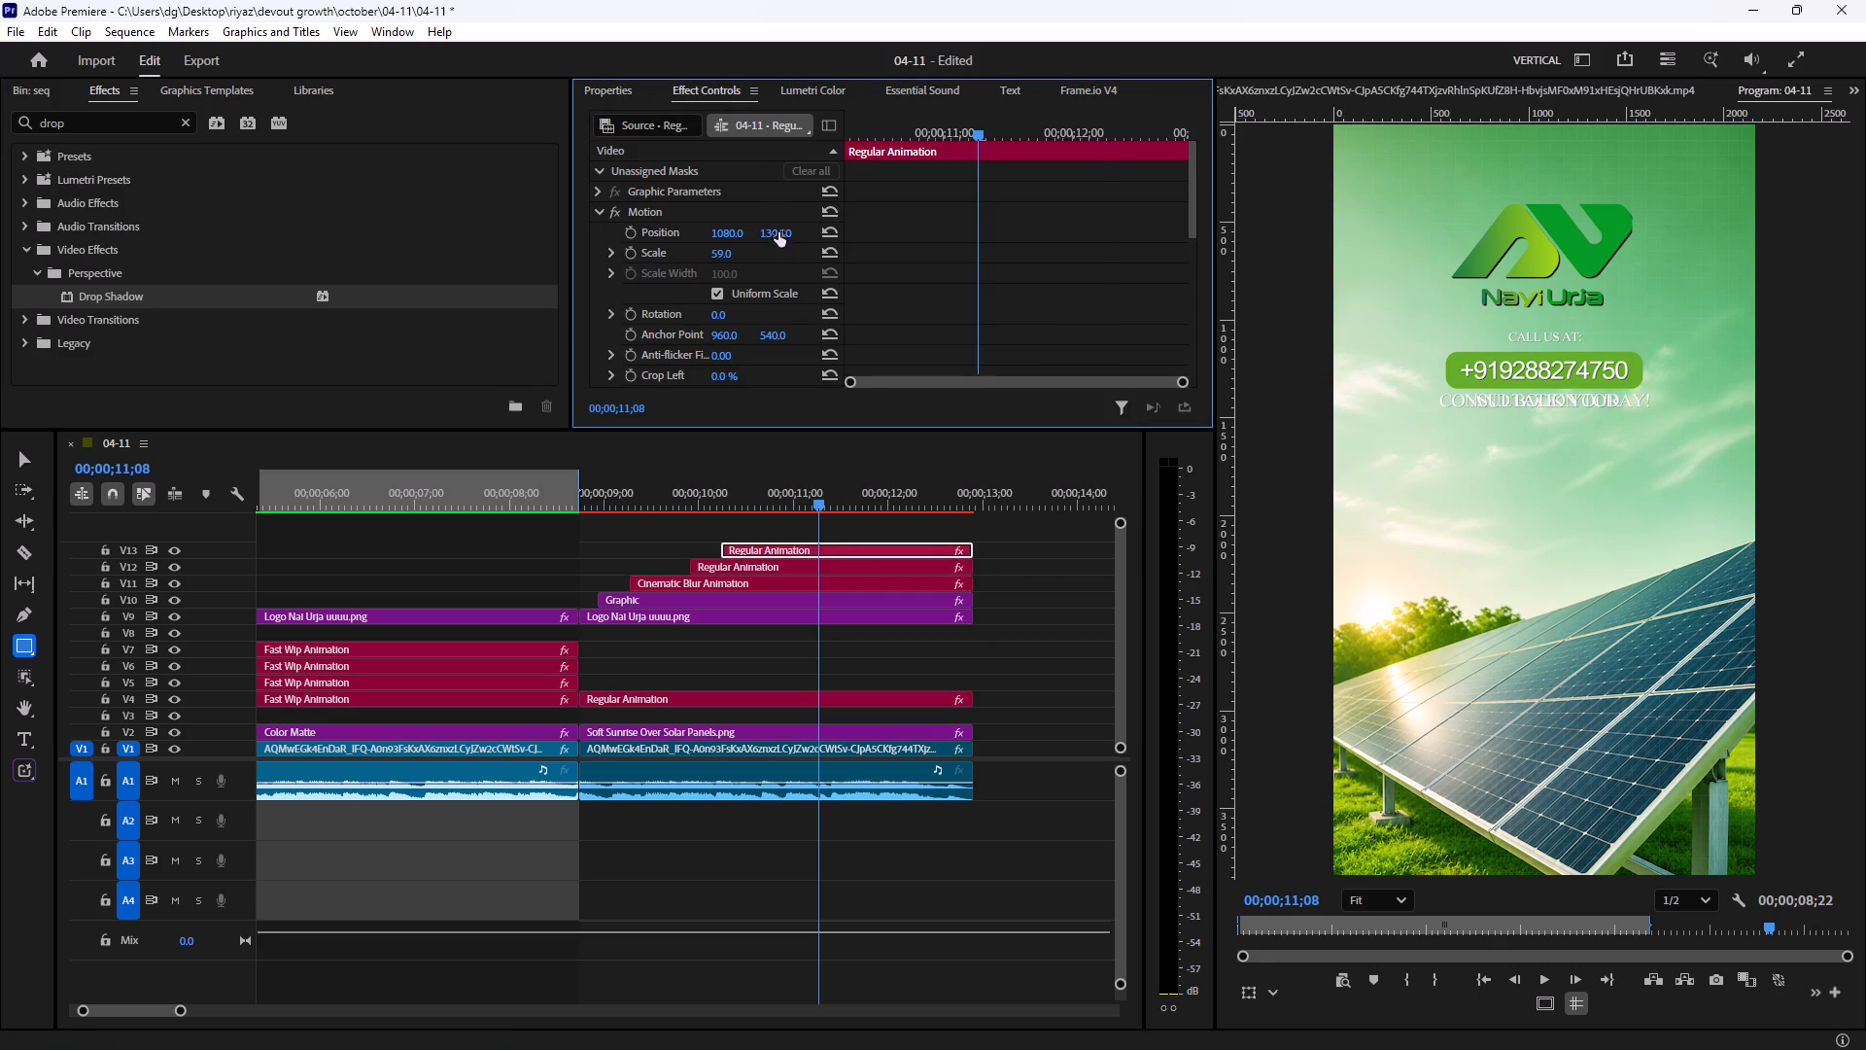
{"action": "left_click_drag", "start_coordinate": [779, 231], "coordinate": [869, 240]}
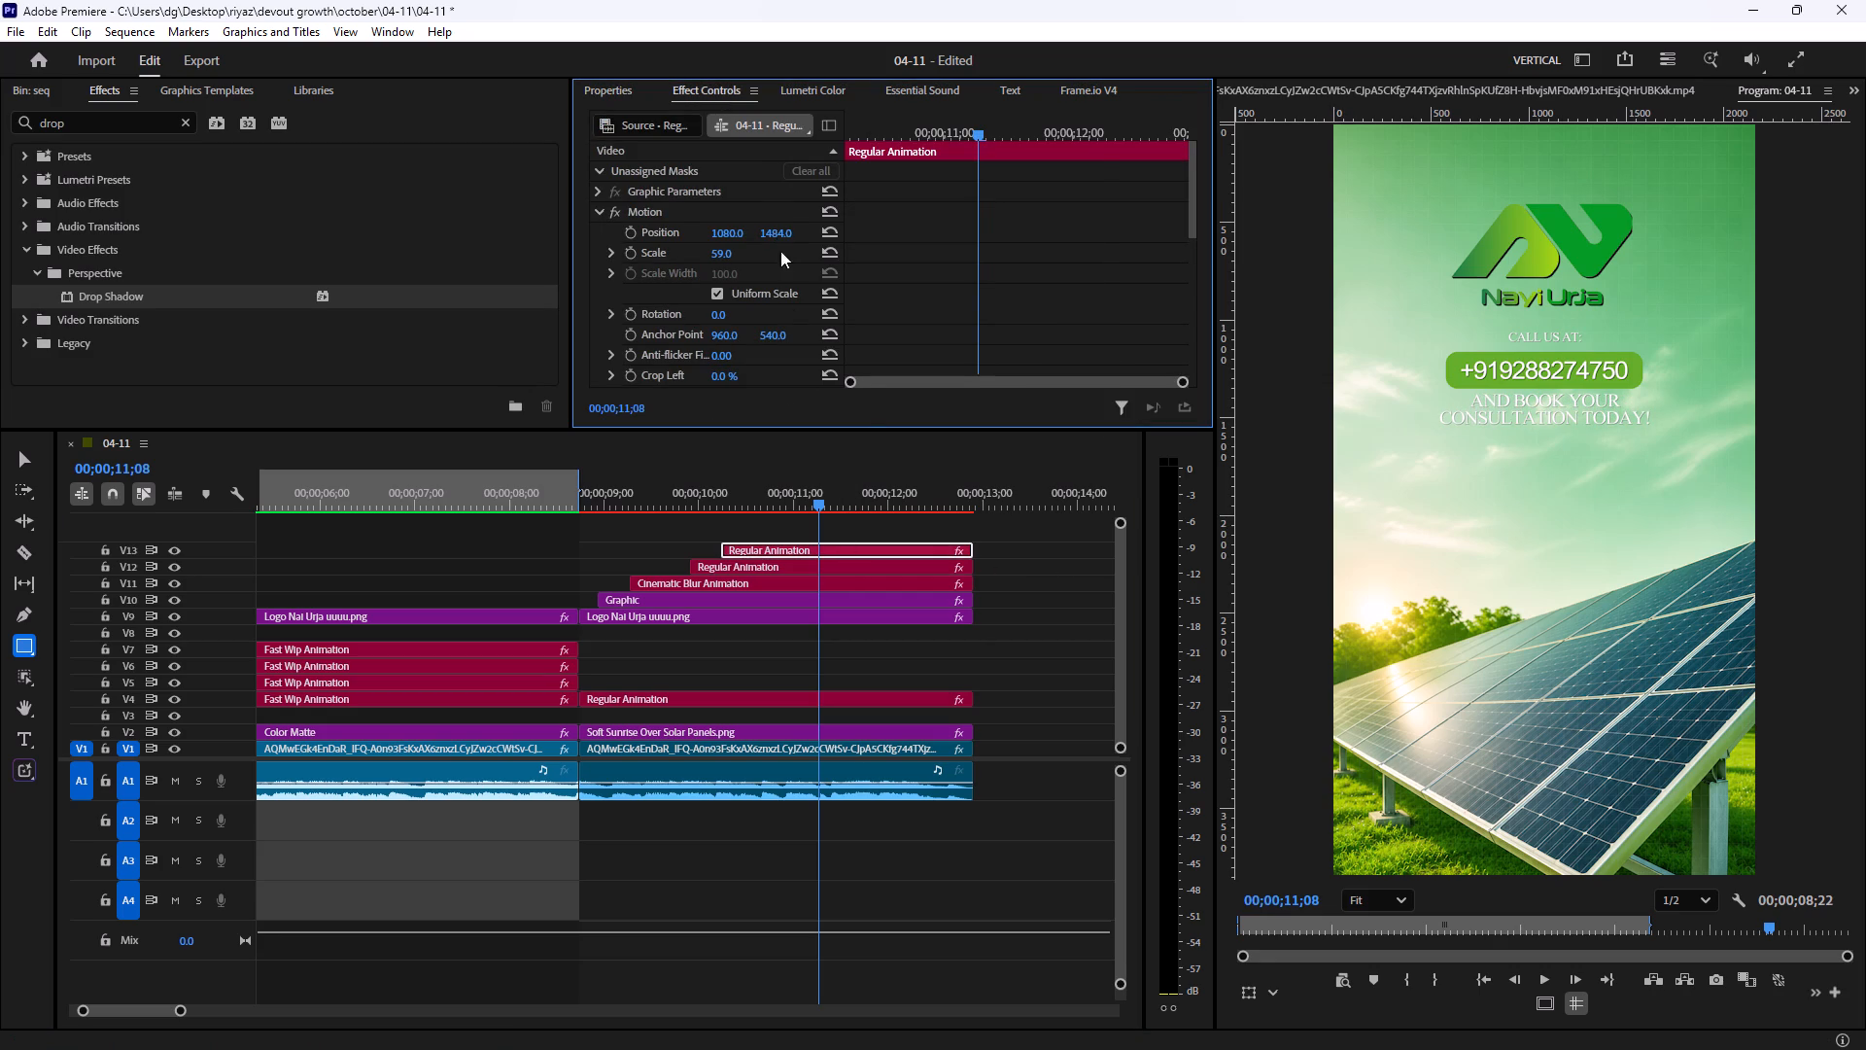
Shift the V12 and V13 titles down together, leaving a gap beneath the number box.
{"action": "left_click_drag", "start_coordinate": [905, 530], "coordinate": [907, 563]}
{"action": "left_click", "coordinate": [621, 87]}
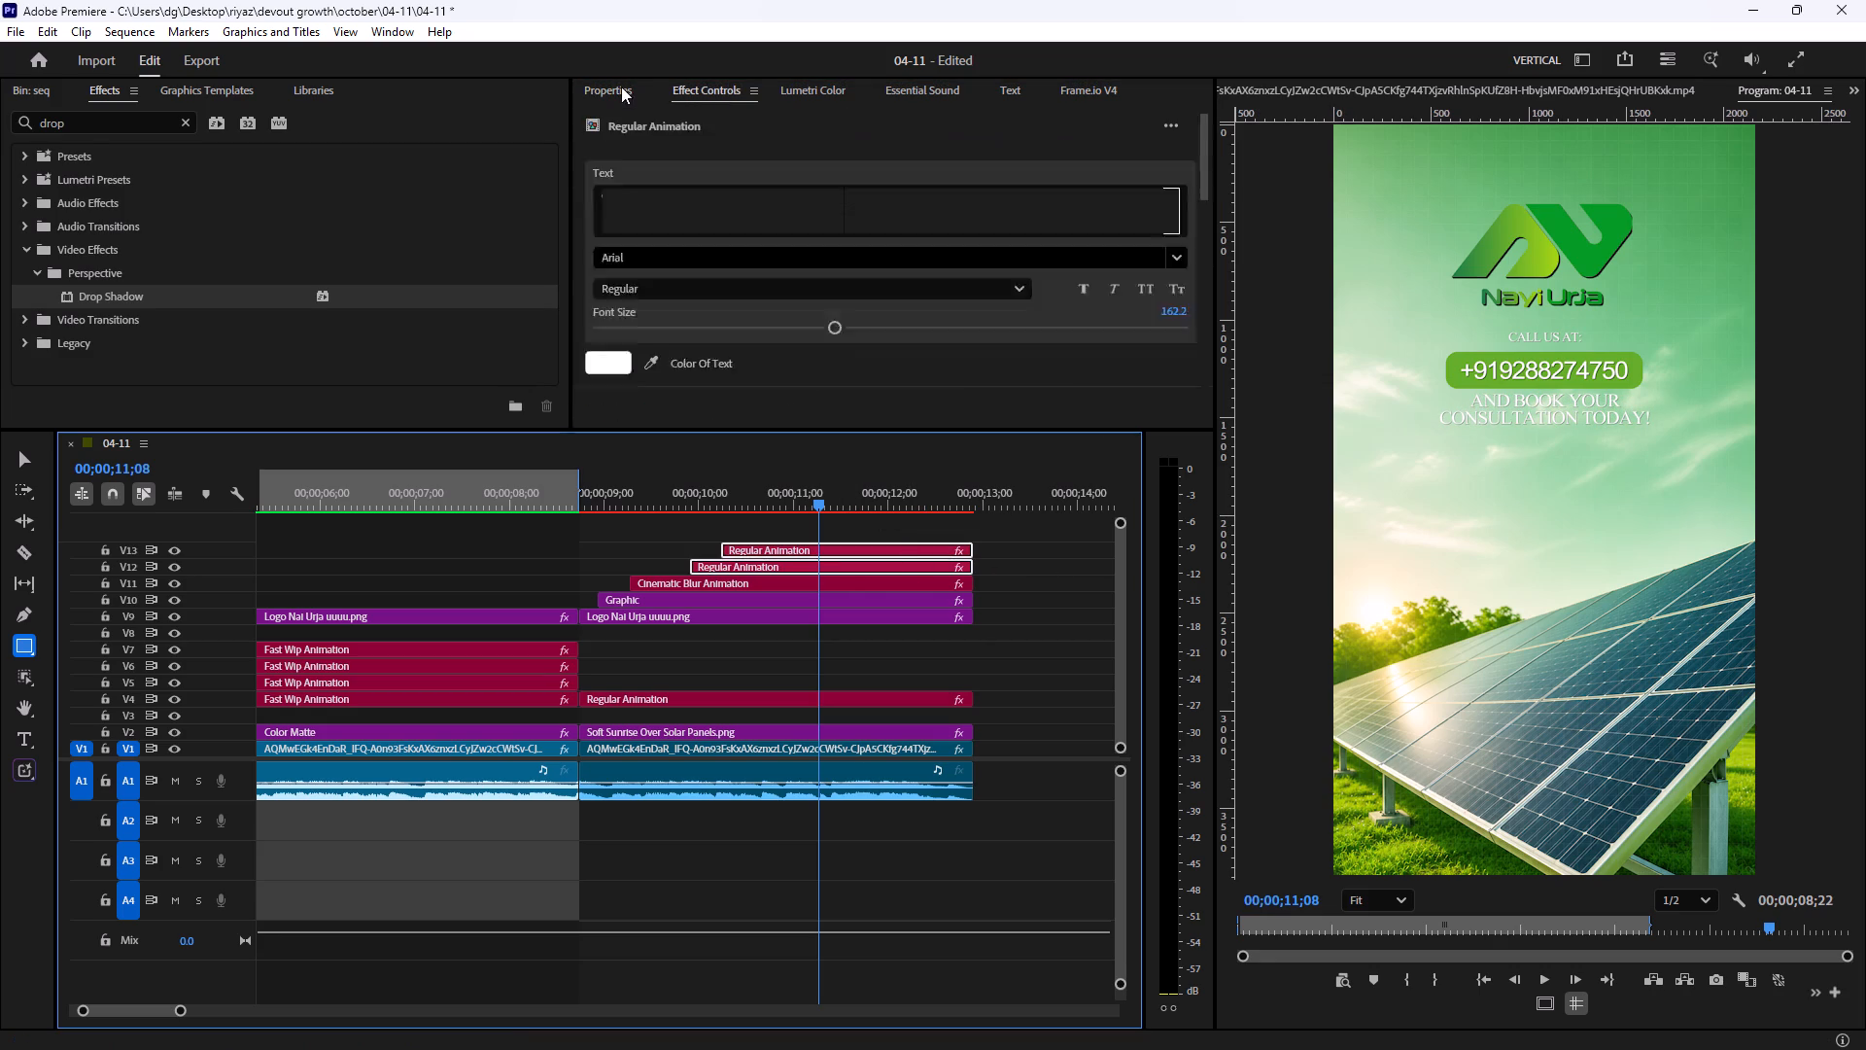
{"action": "left_click_drag", "start_coordinate": [922, 229], "coordinate": [1066, 242]}
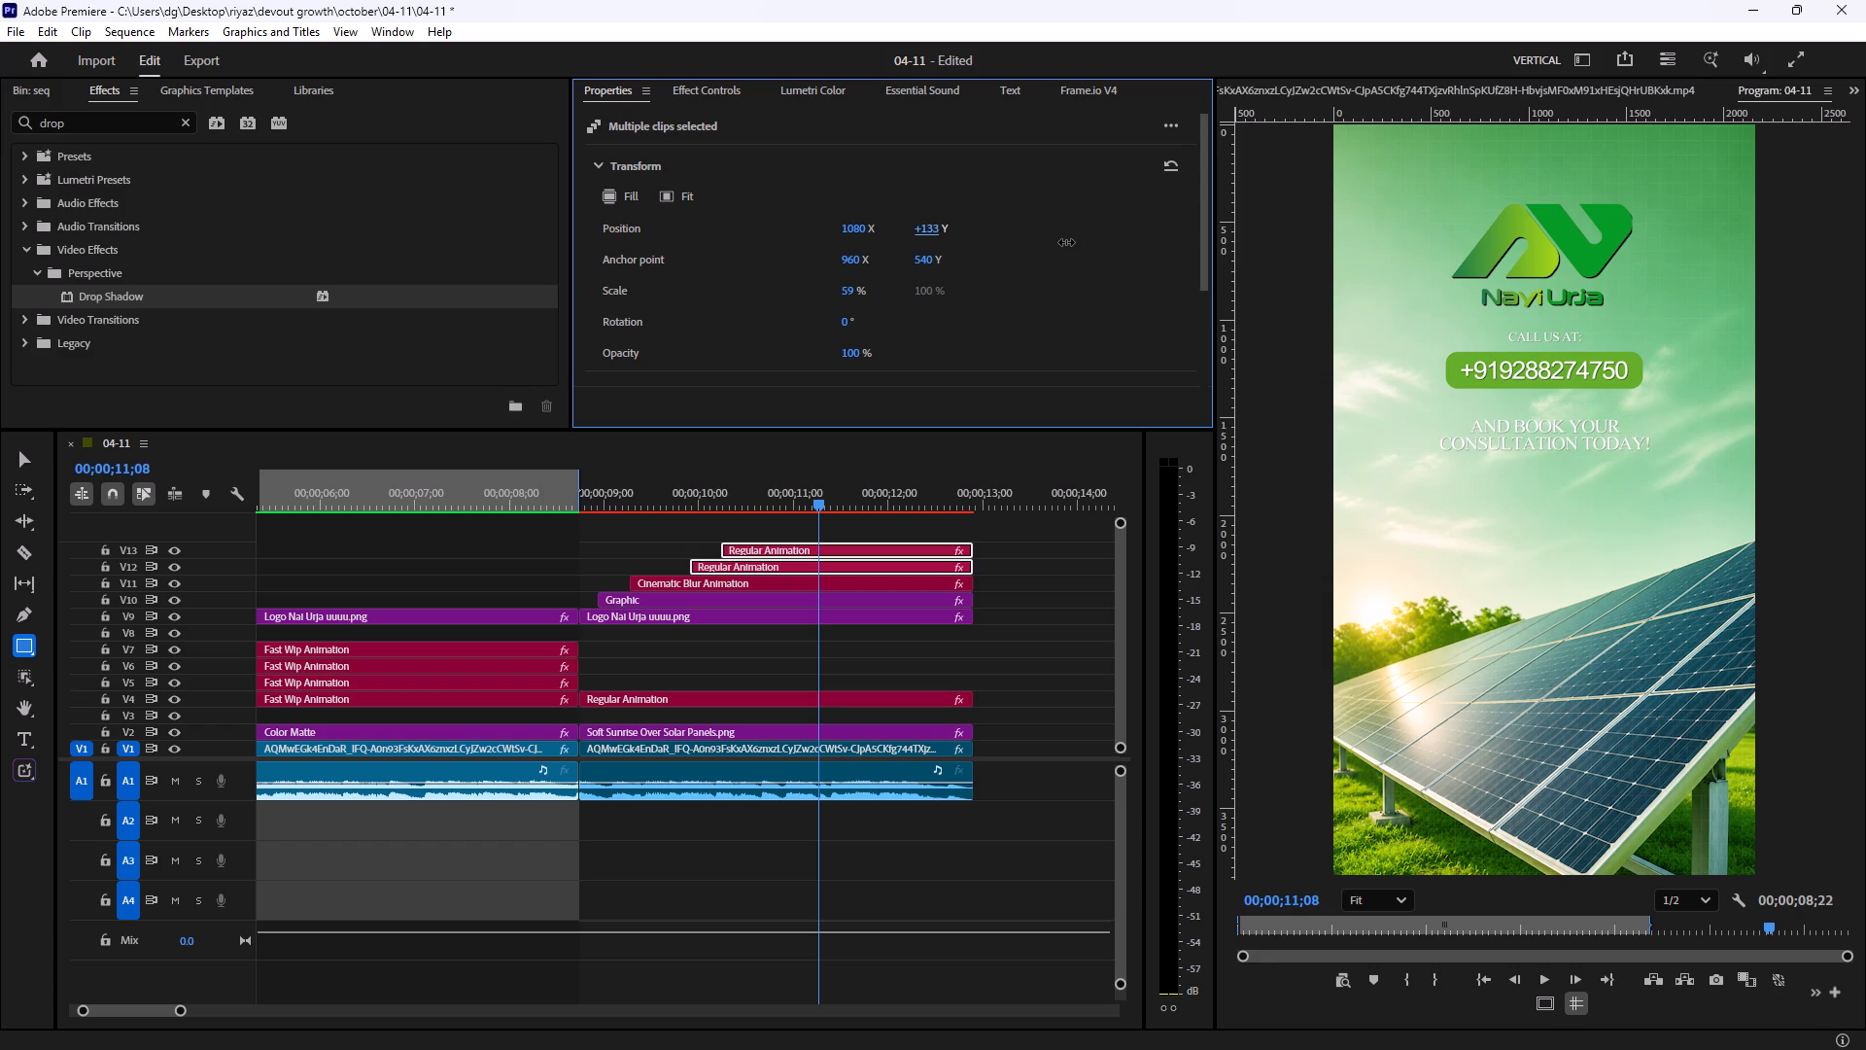
{"action": "left_click_drag", "start_coordinate": [1066, 242], "coordinate": [1017, 243]}
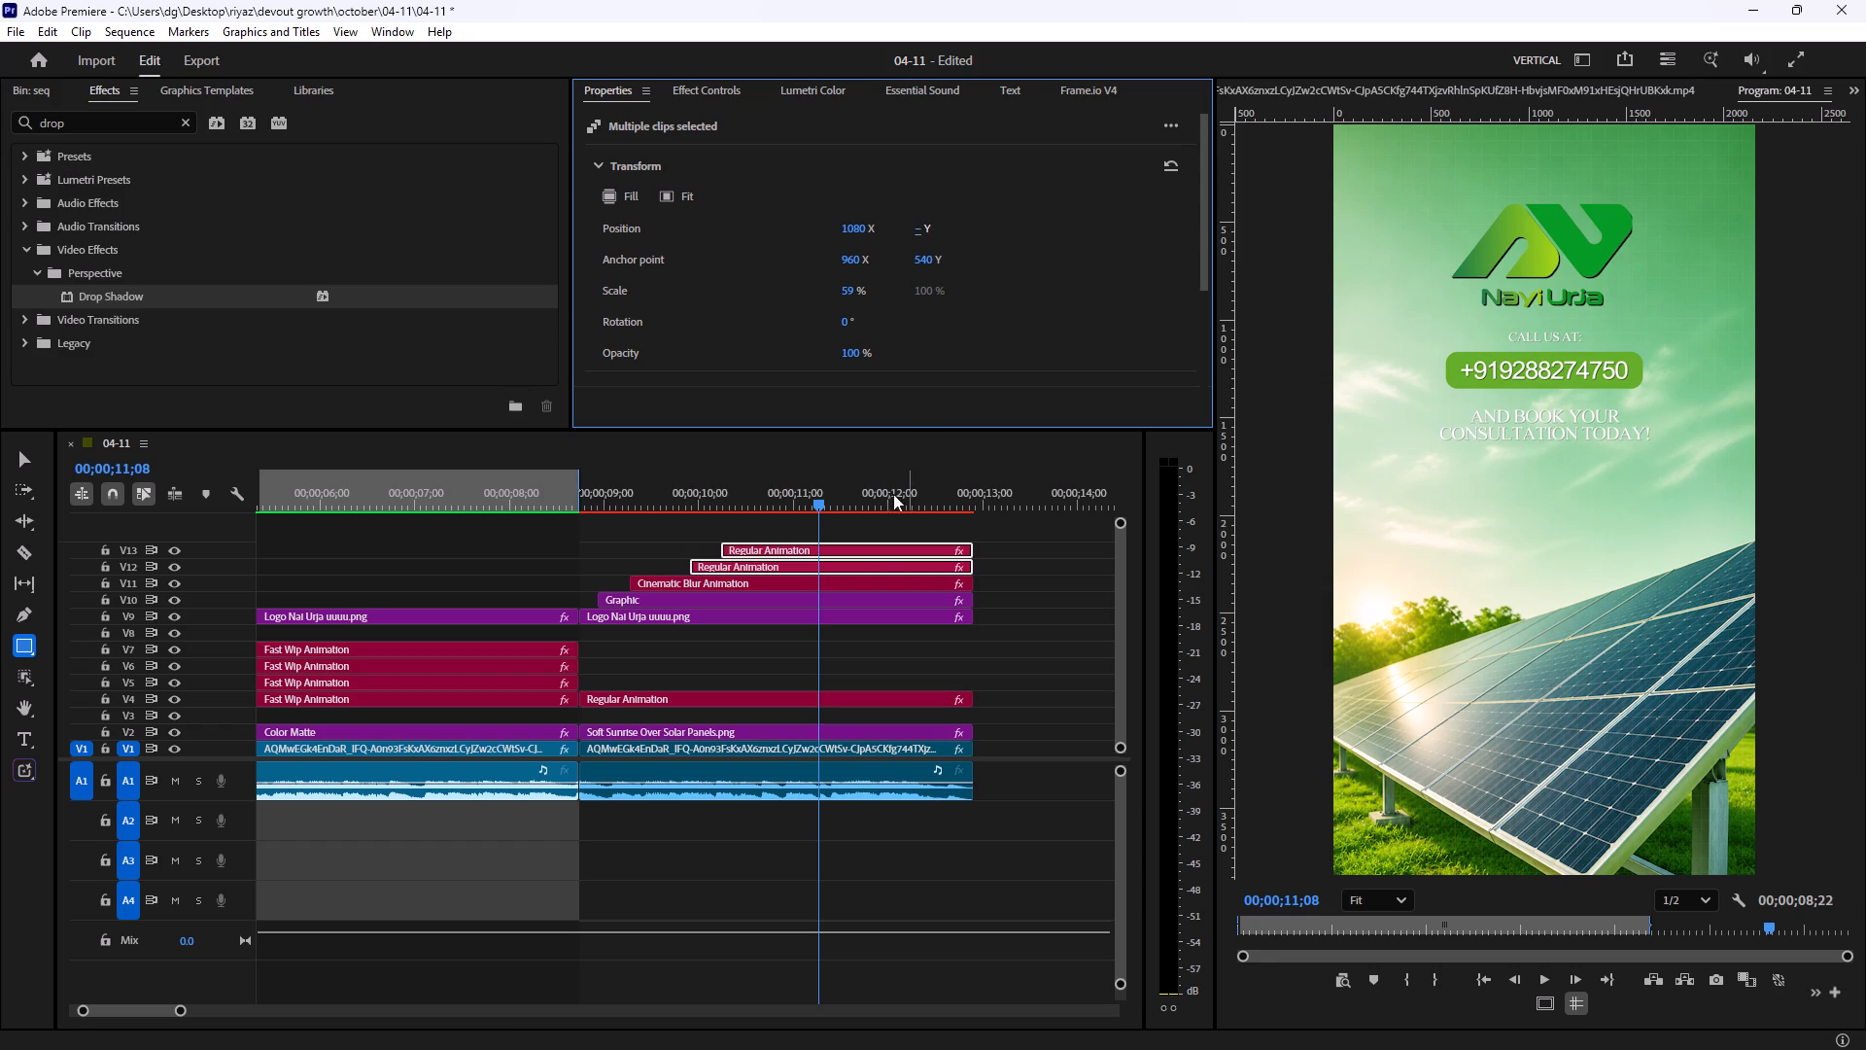
Play back the transition into the closing card and its title animations through 00;00;11;22.
{"action": "left_click_drag", "start_coordinate": [724, 475], "coordinate": [474, 497]}
{"action": "key", "text": "space"}
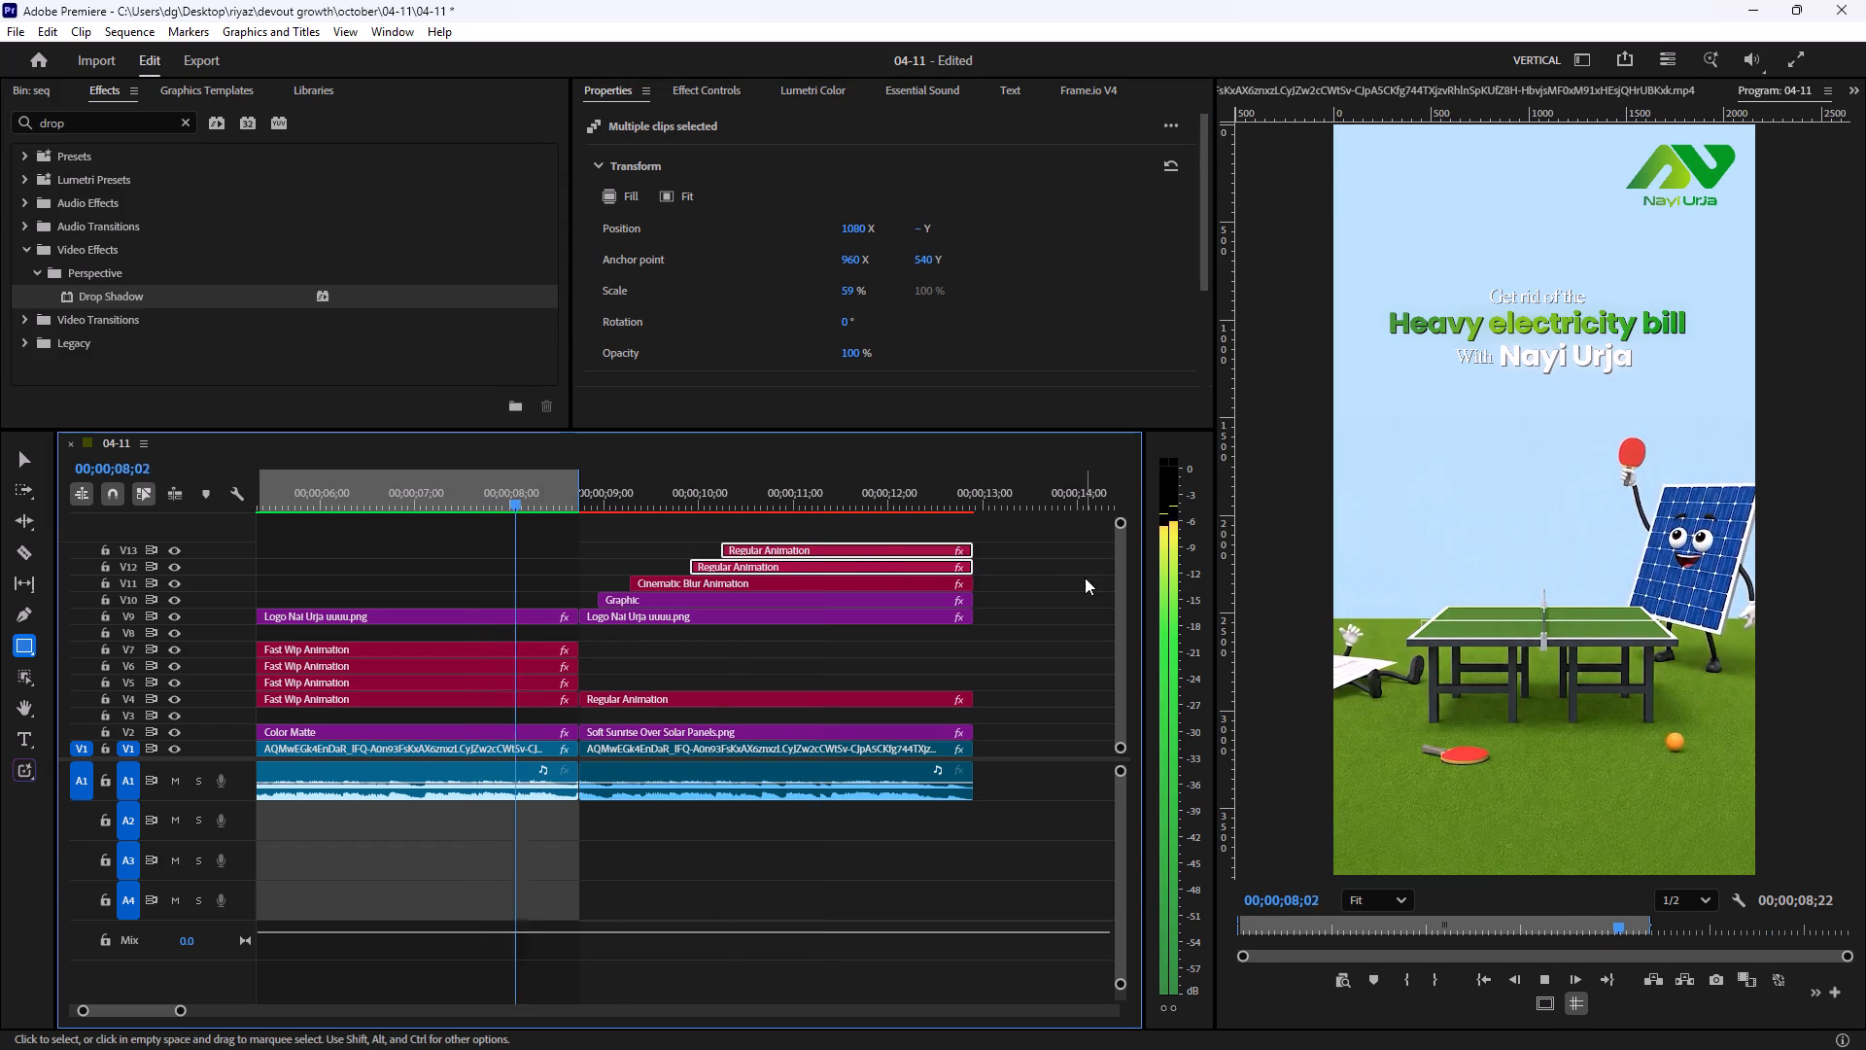
{"action": "left_click", "coordinate": [1060, 583]}
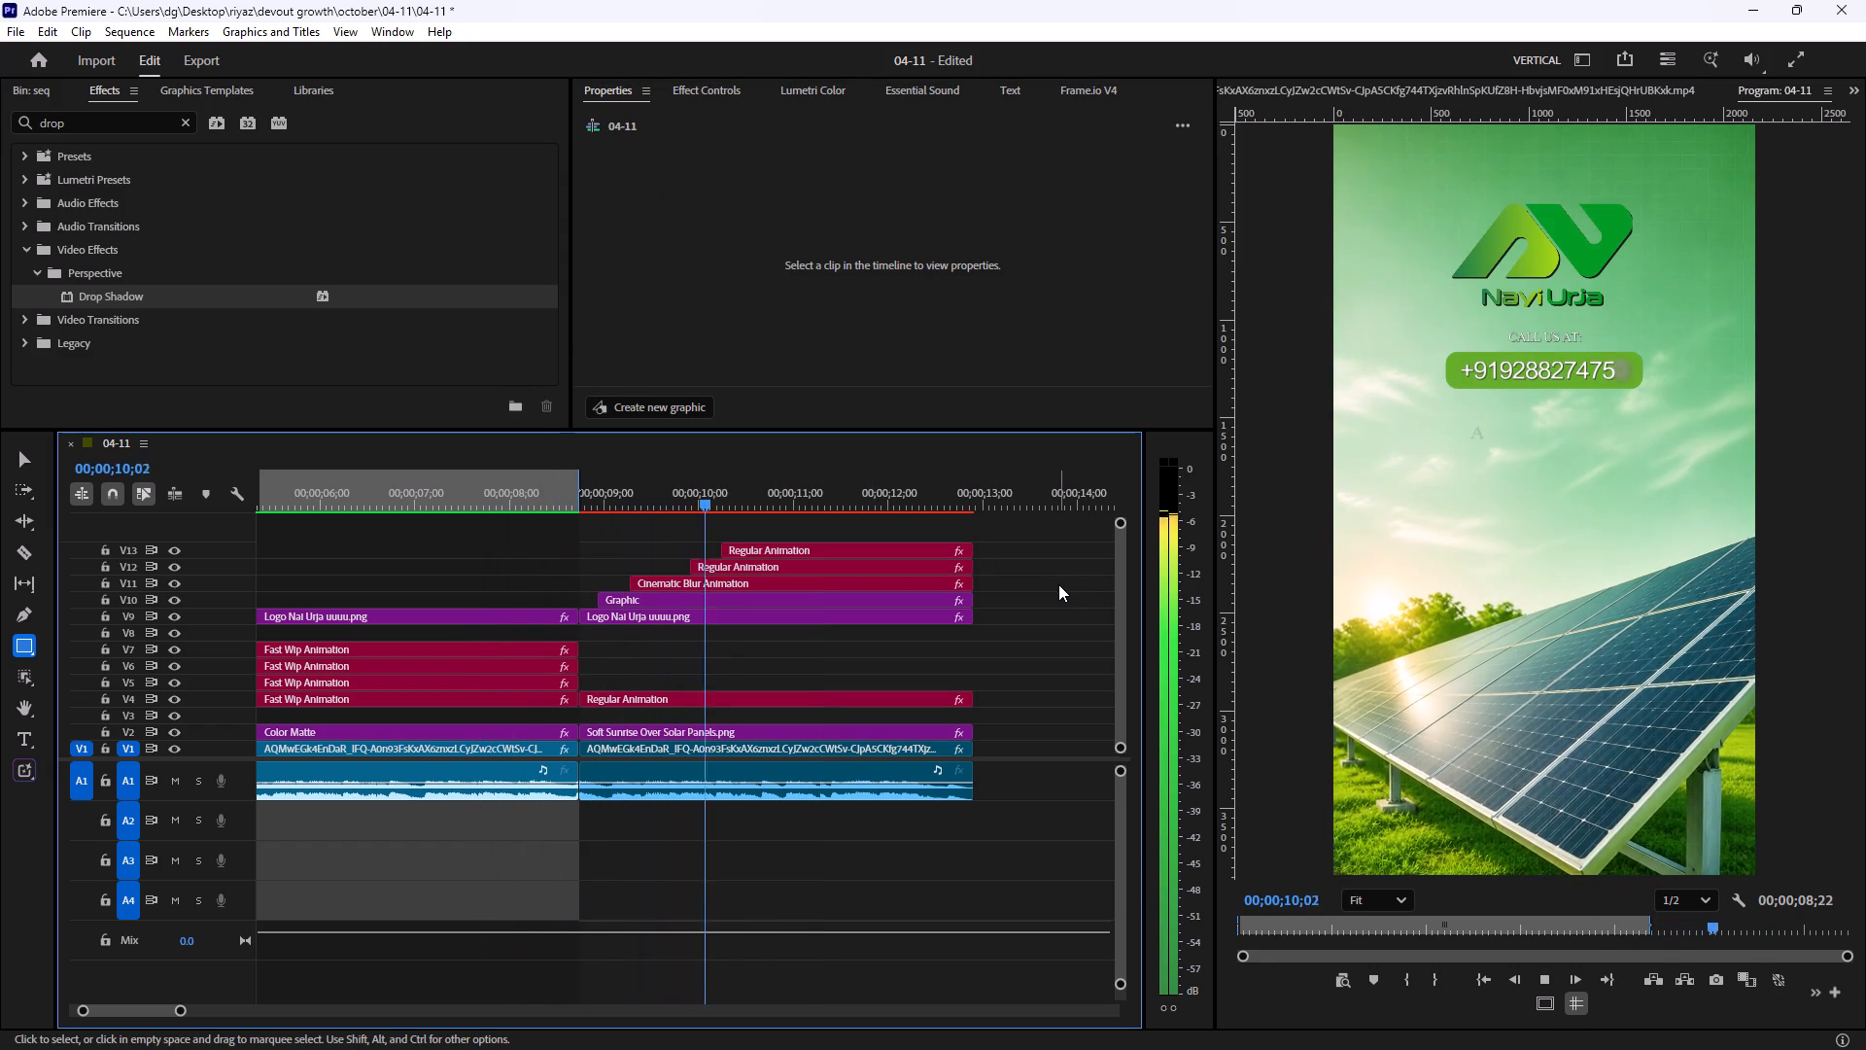
{"action": "key", "text": "space"}
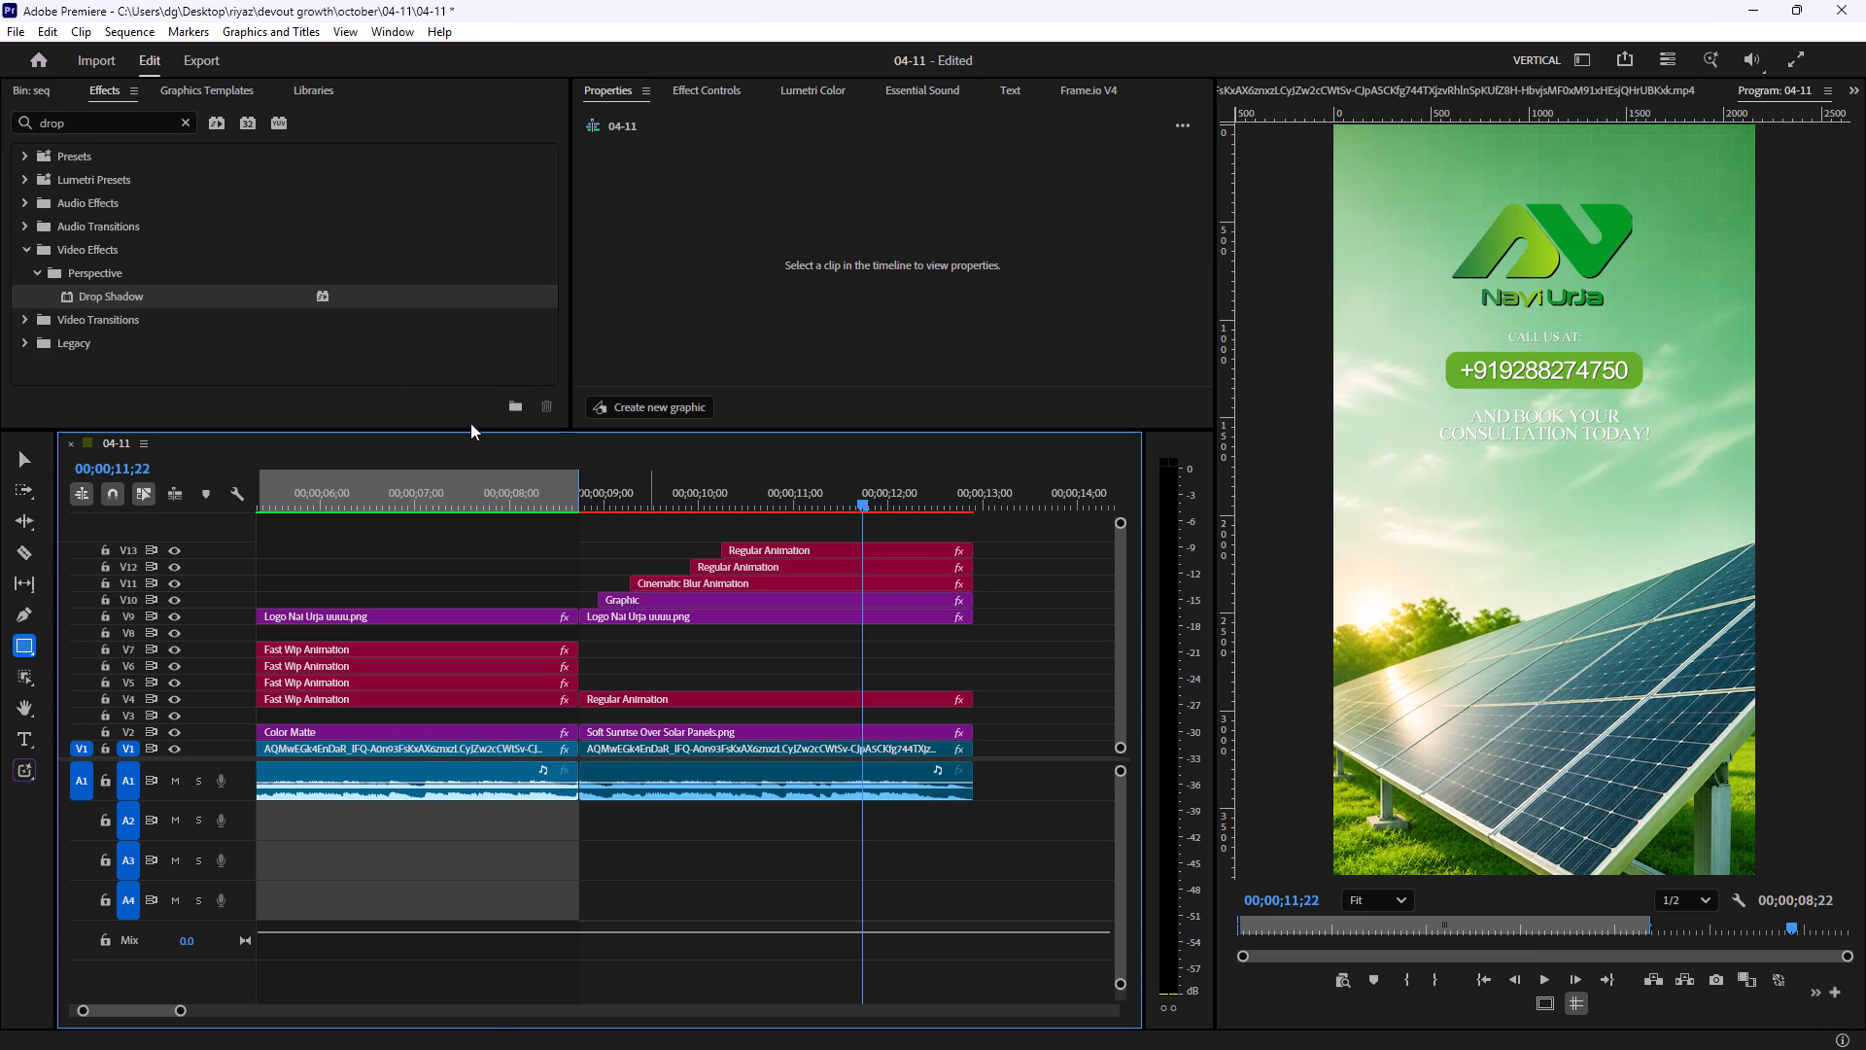
Apply the Drop Shadow effect to the V12 and V13 titles together.
{"action": "left_click_drag", "start_coordinate": [801, 523], "coordinate": [818, 557]}
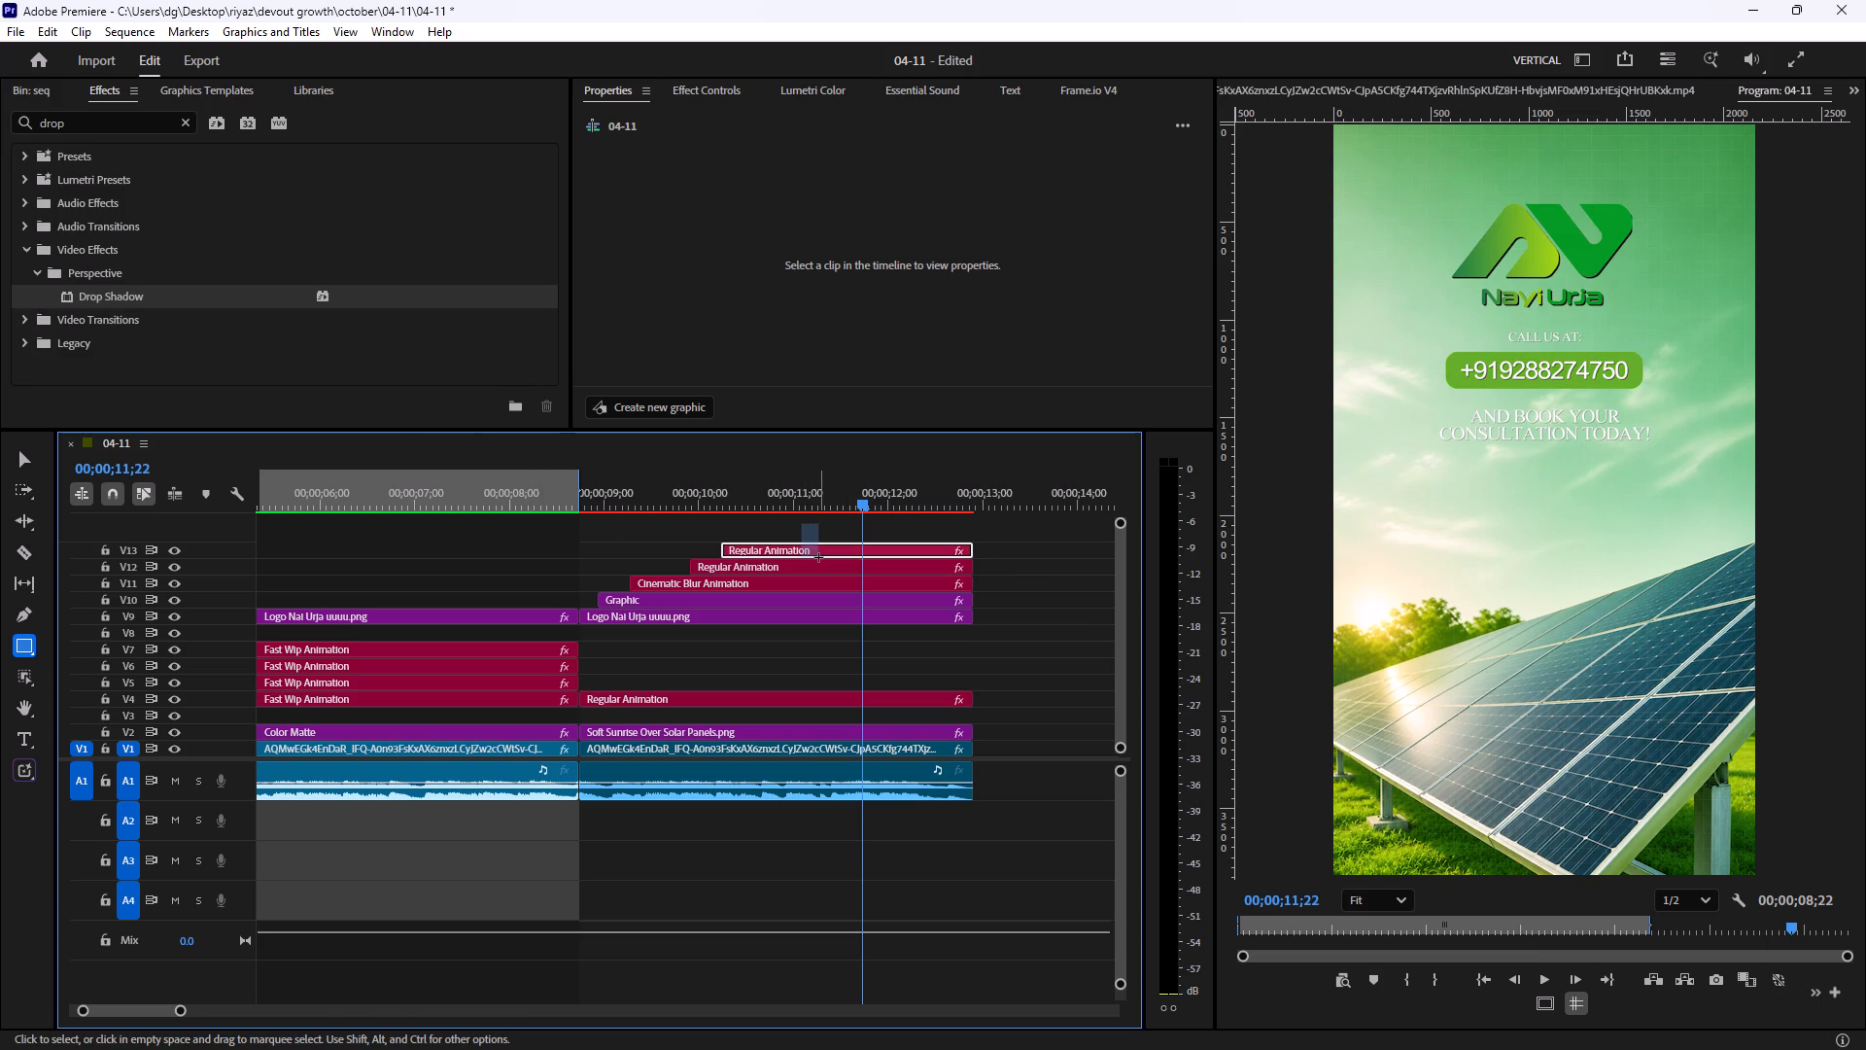
{"action": "left_click_drag", "start_coordinate": [818, 557], "coordinate": [824, 566]}
{"action": "left_click_drag", "start_coordinate": [83, 297], "coordinate": [816, 552]}
{"action": "left_click", "coordinate": [1053, 589]}
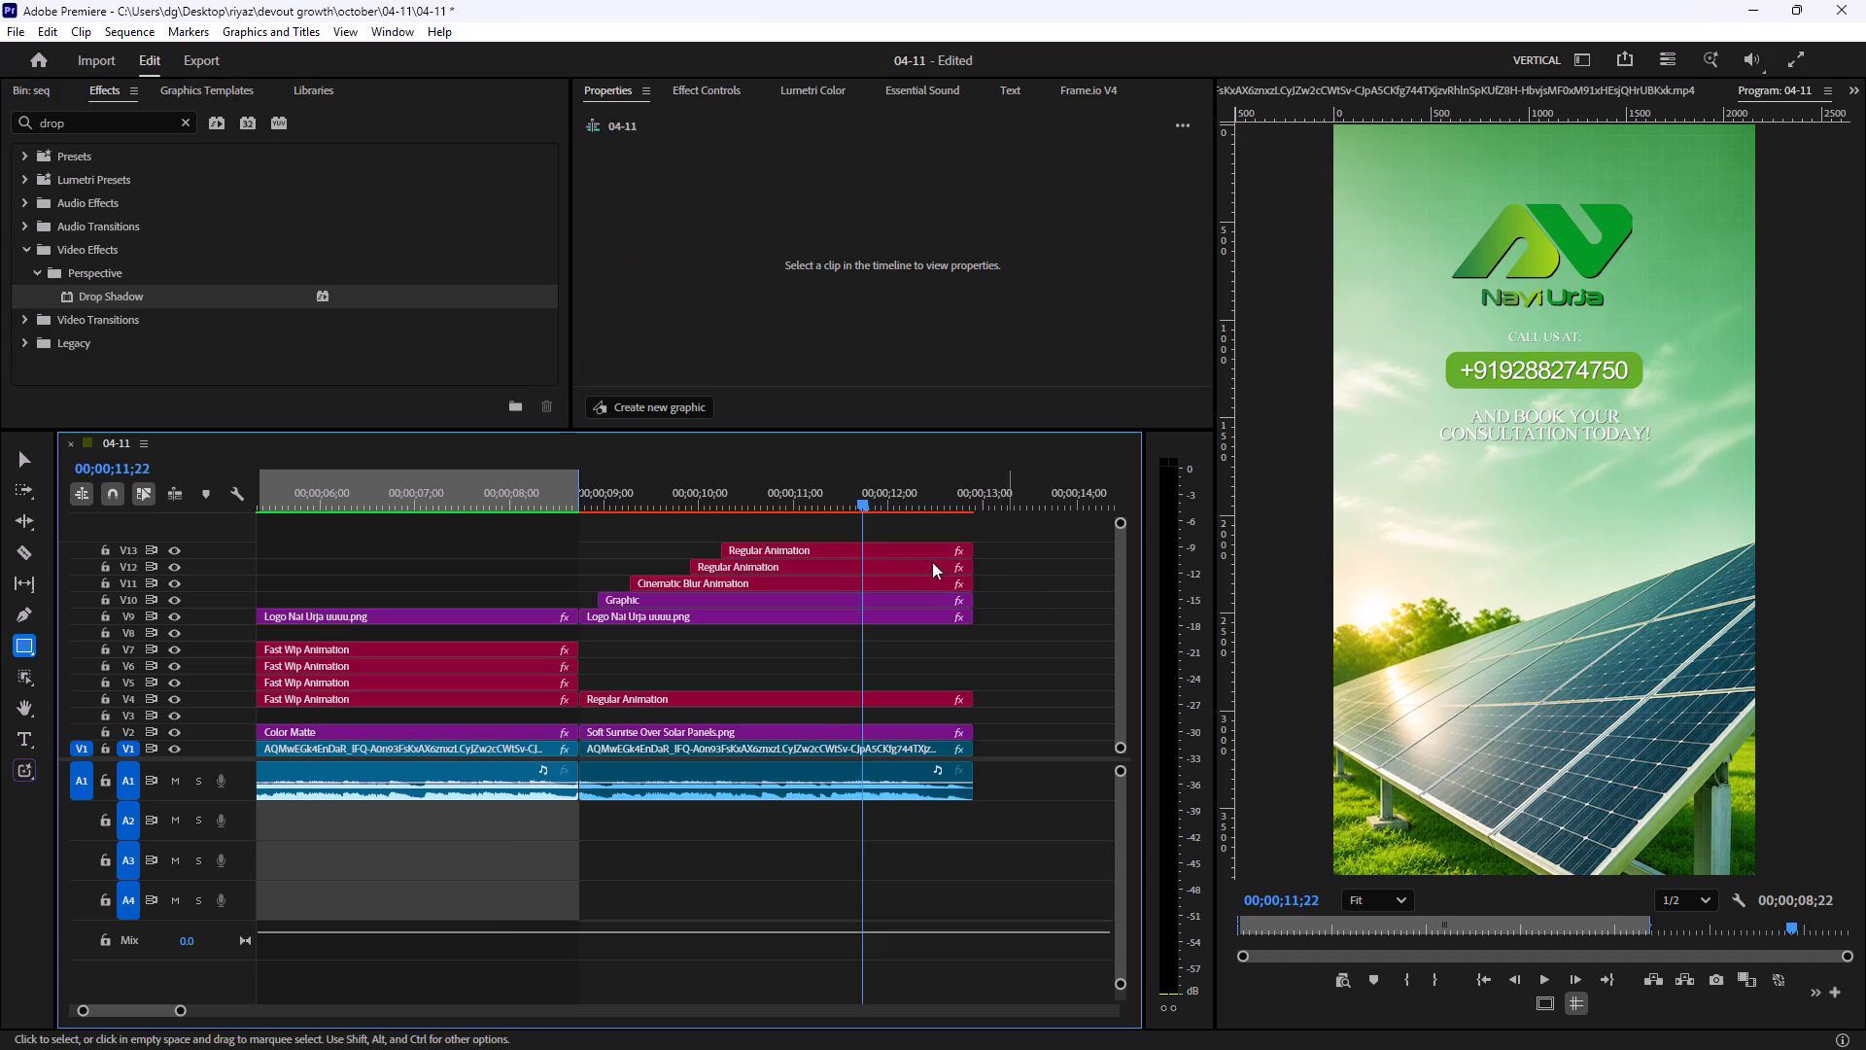
Check the closing card full screen at 00;00;11;00.
{"action": "left_click_drag", "start_coordinate": [841, 493], "coordinate": [799, 501]}
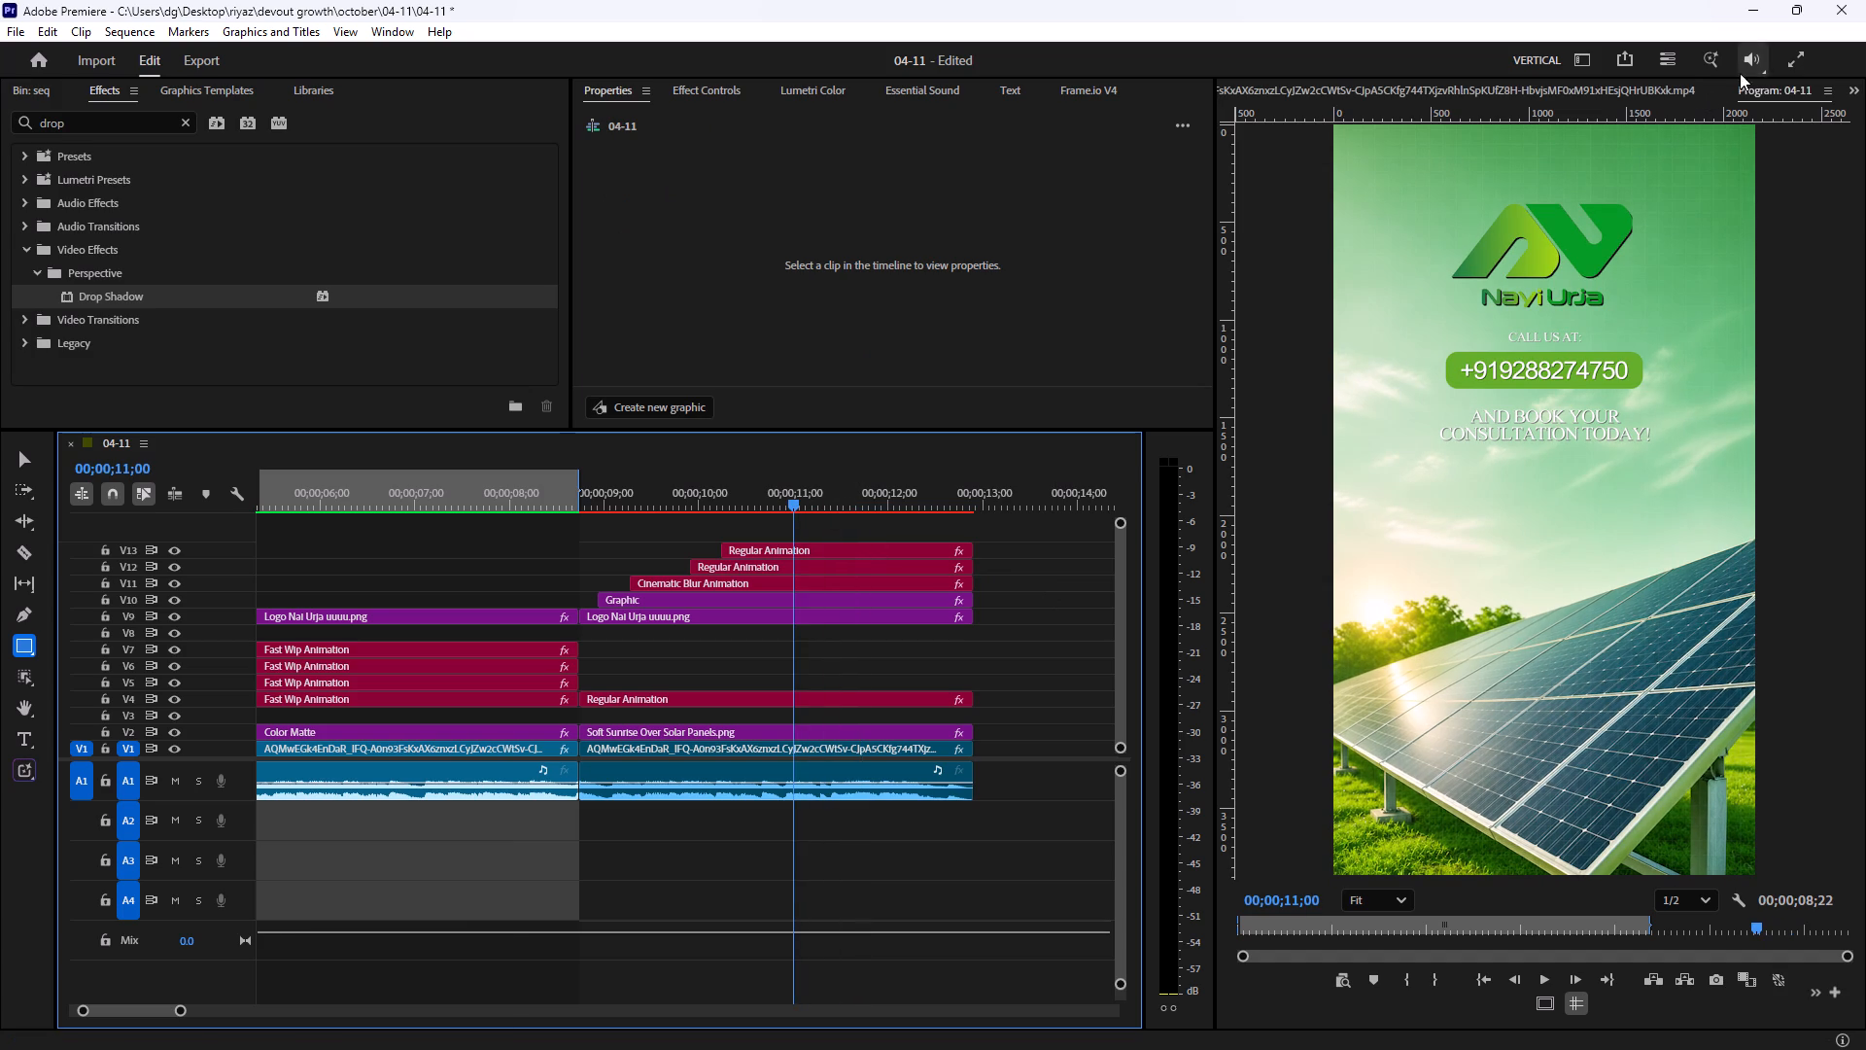
{"action": "left_click", "coordinate": [1786, 63]}
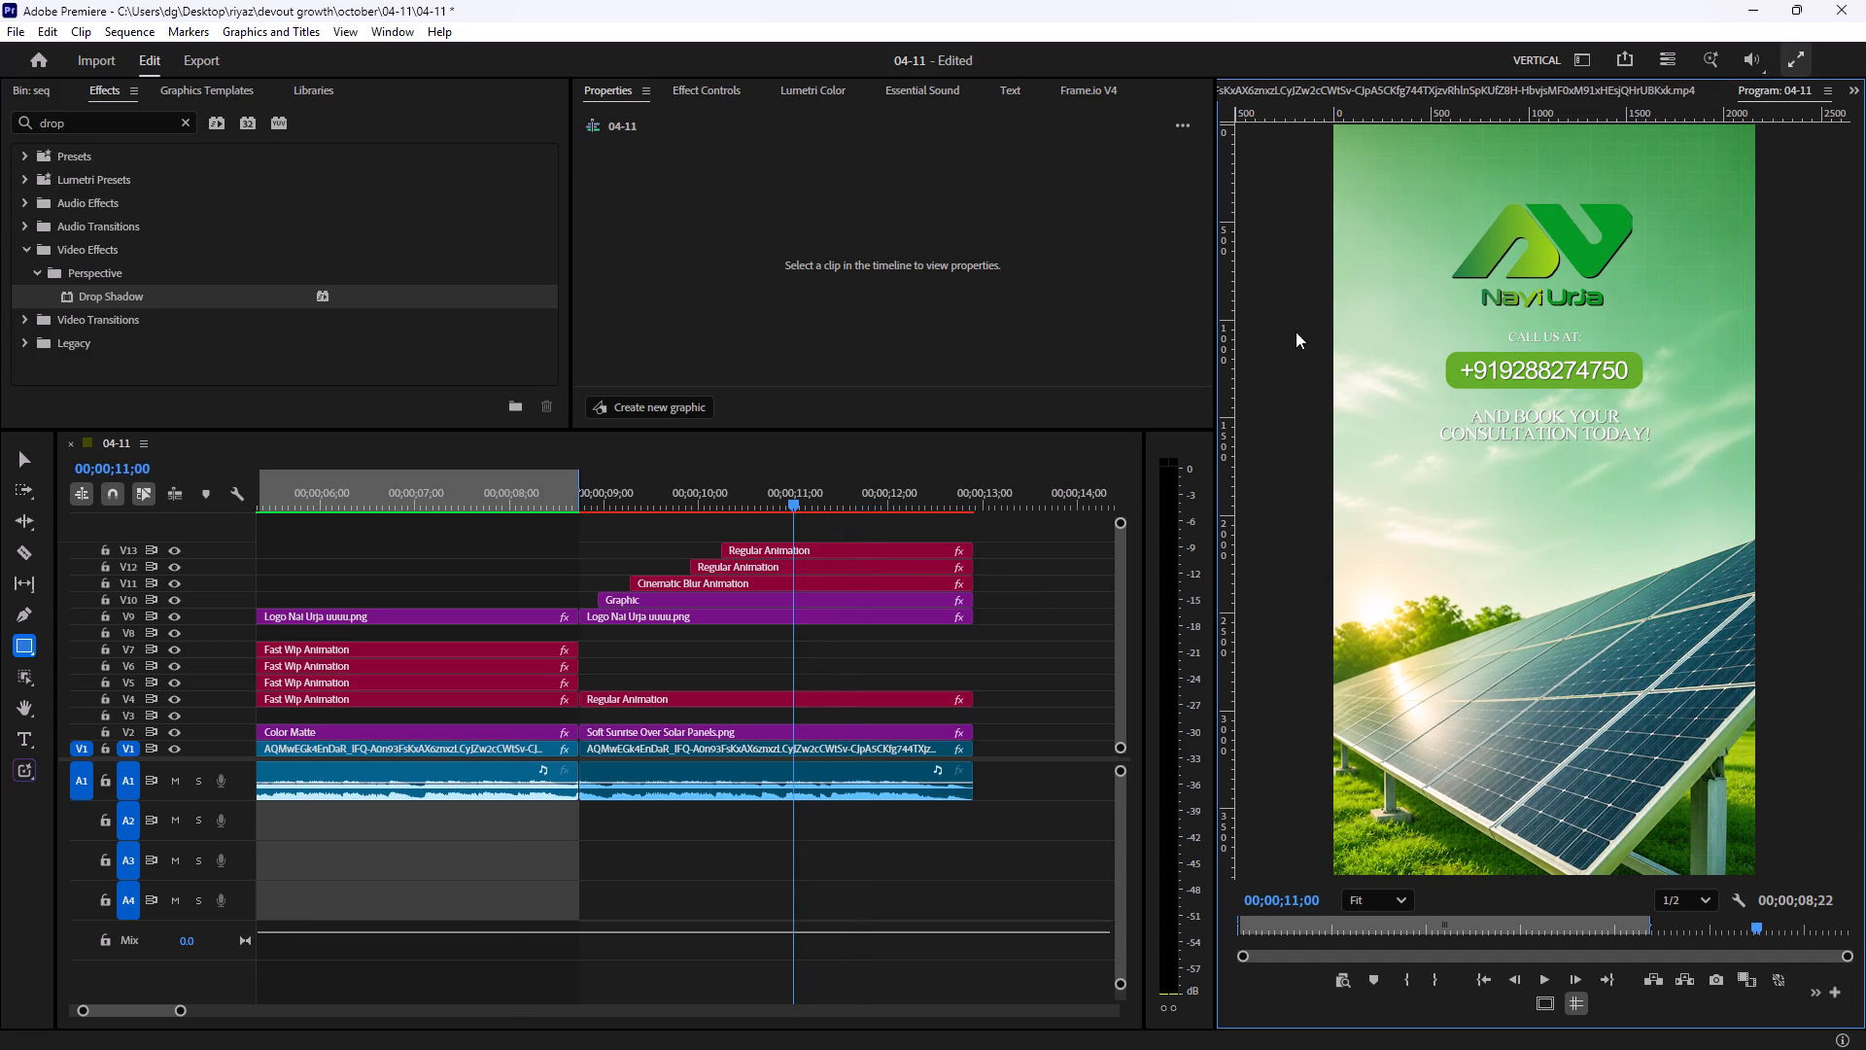
{"action": "key", "text": "Escape"}
Extend the sequence's out point to the end of the closing card, for a range of 00;00;12;27.
{"action": "left_click_drag", "start_coordinate": [578, 488], "coordinate": [977, 488]}
Play back the closing card and the opening of the sequence, and show the whole edit in the timeline.
{"action": "left_click_drag", "start_coordinate": [737, 479], "coordinate": [376, 502]}
{"action": "key", "text": "space"}
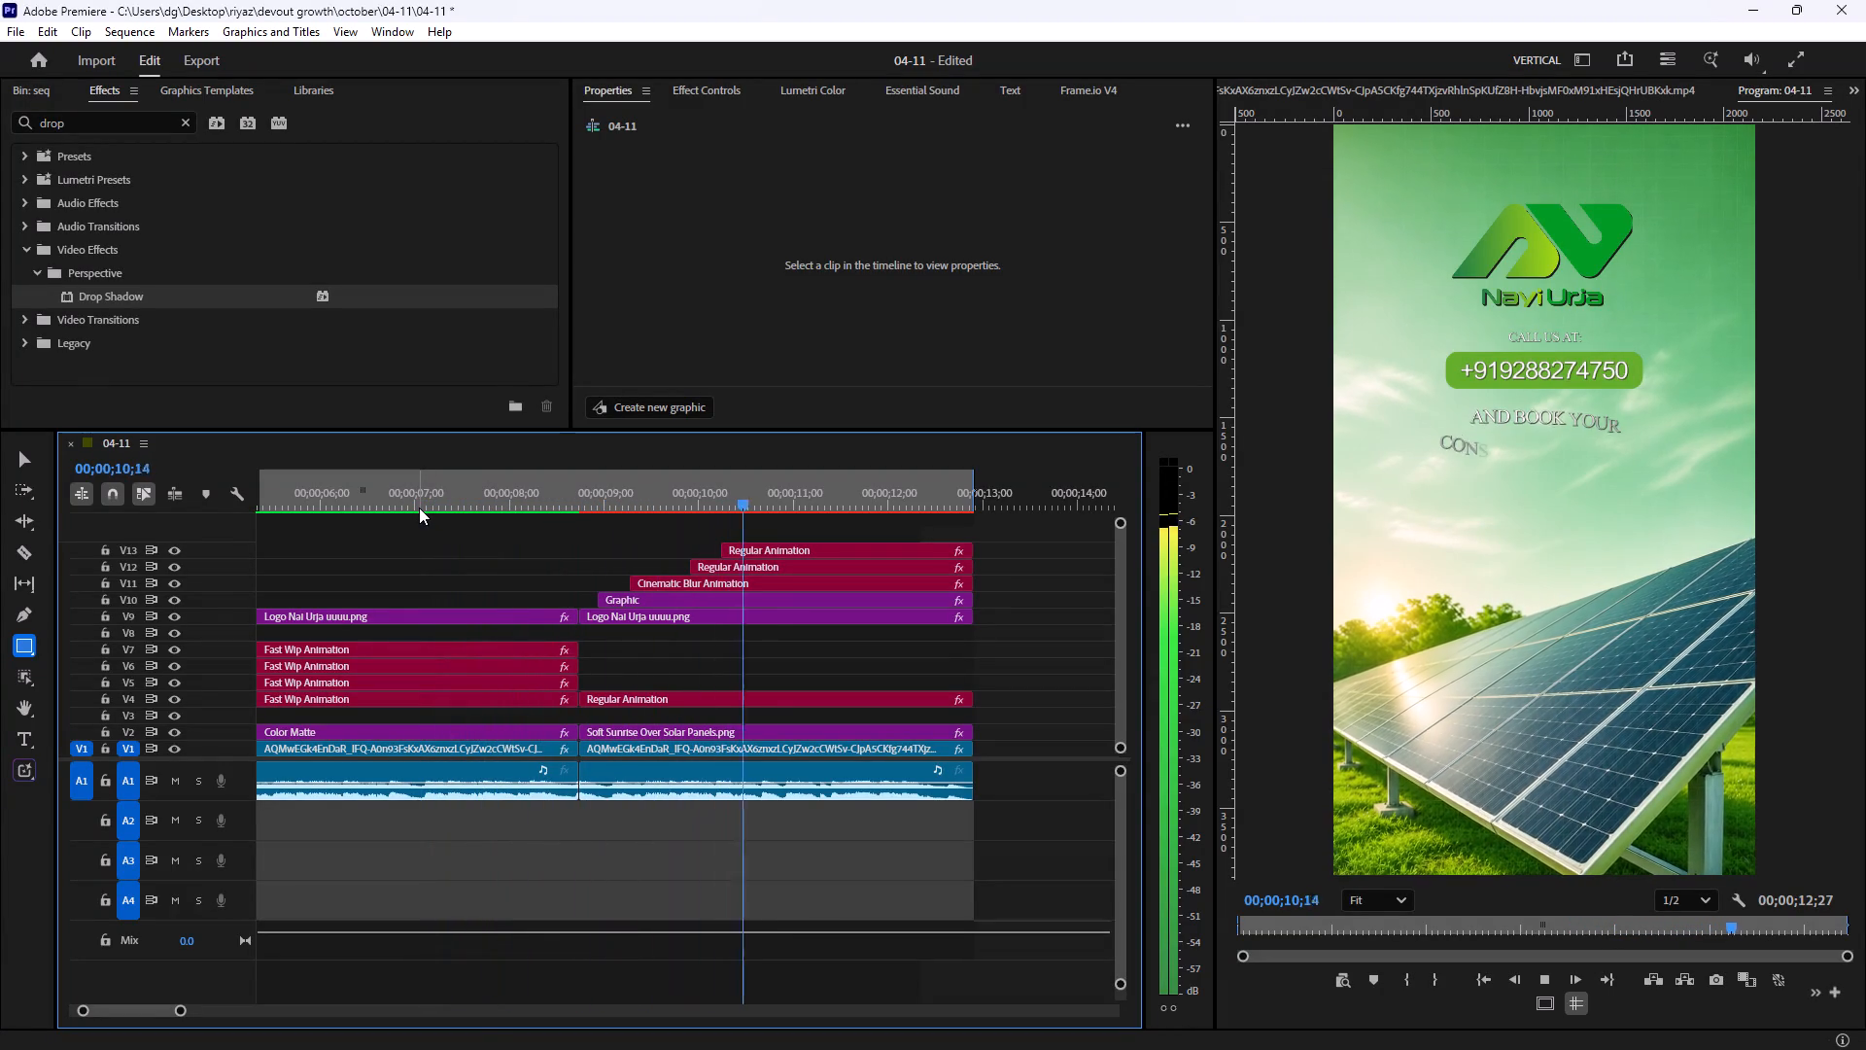
{"action": "key", "text": "space"}
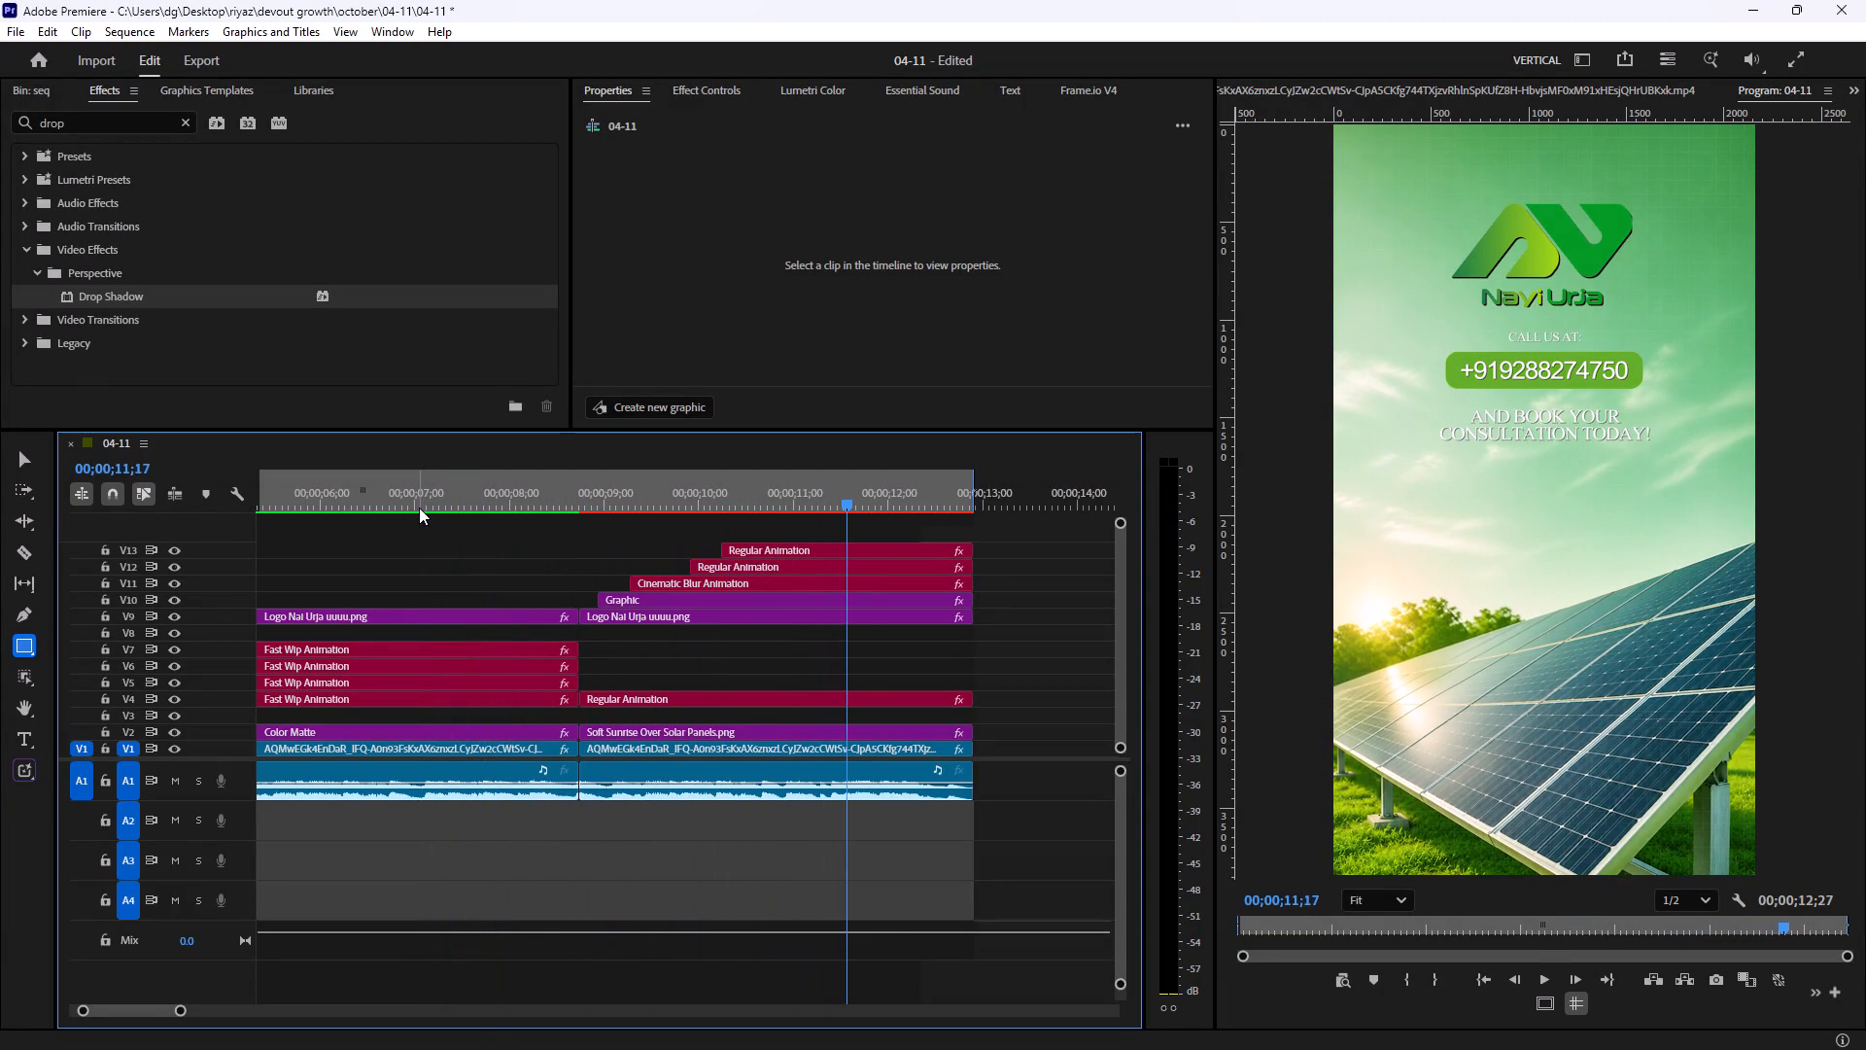
{"action": "key", "text": "space"}
{"action": "key", "text": "space"}
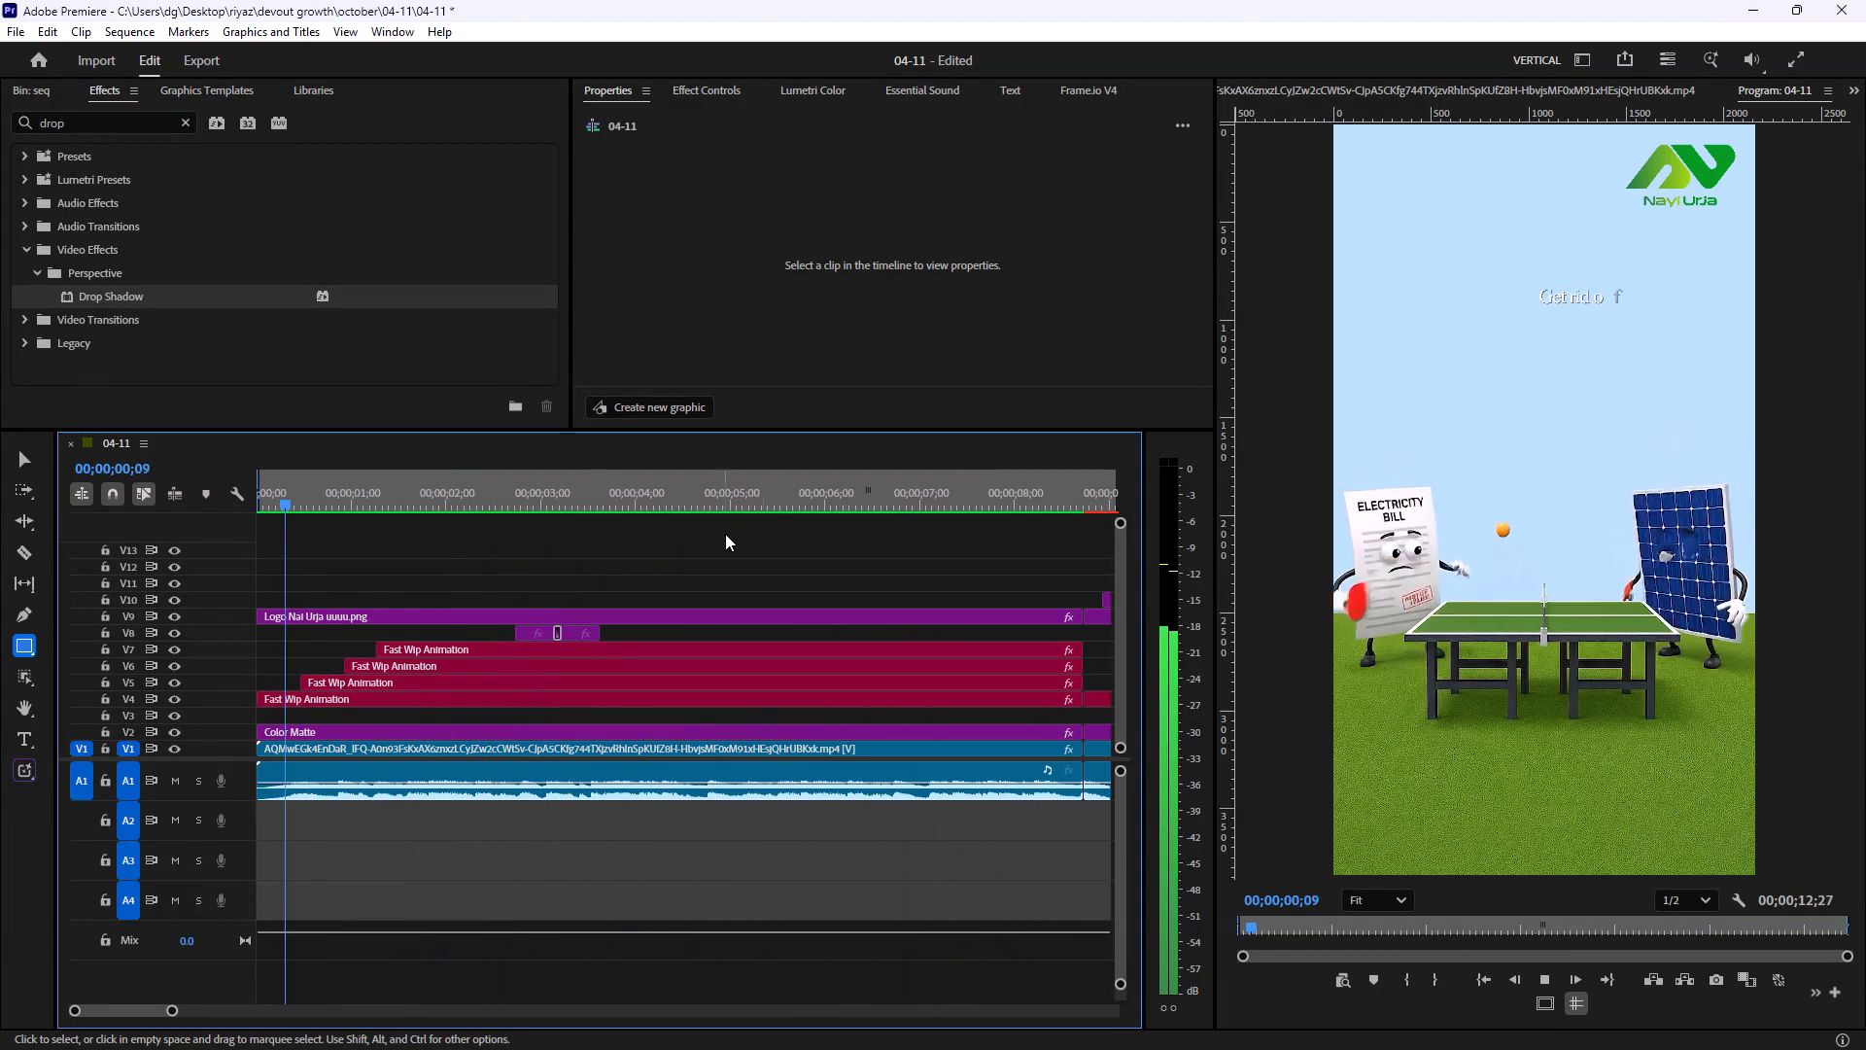
{"action": "key", "text": "space"}
{"action": "key", "text": "minus"}
{"action": "key", "text": "minus"}
{"action": "key", "text": "equal"}
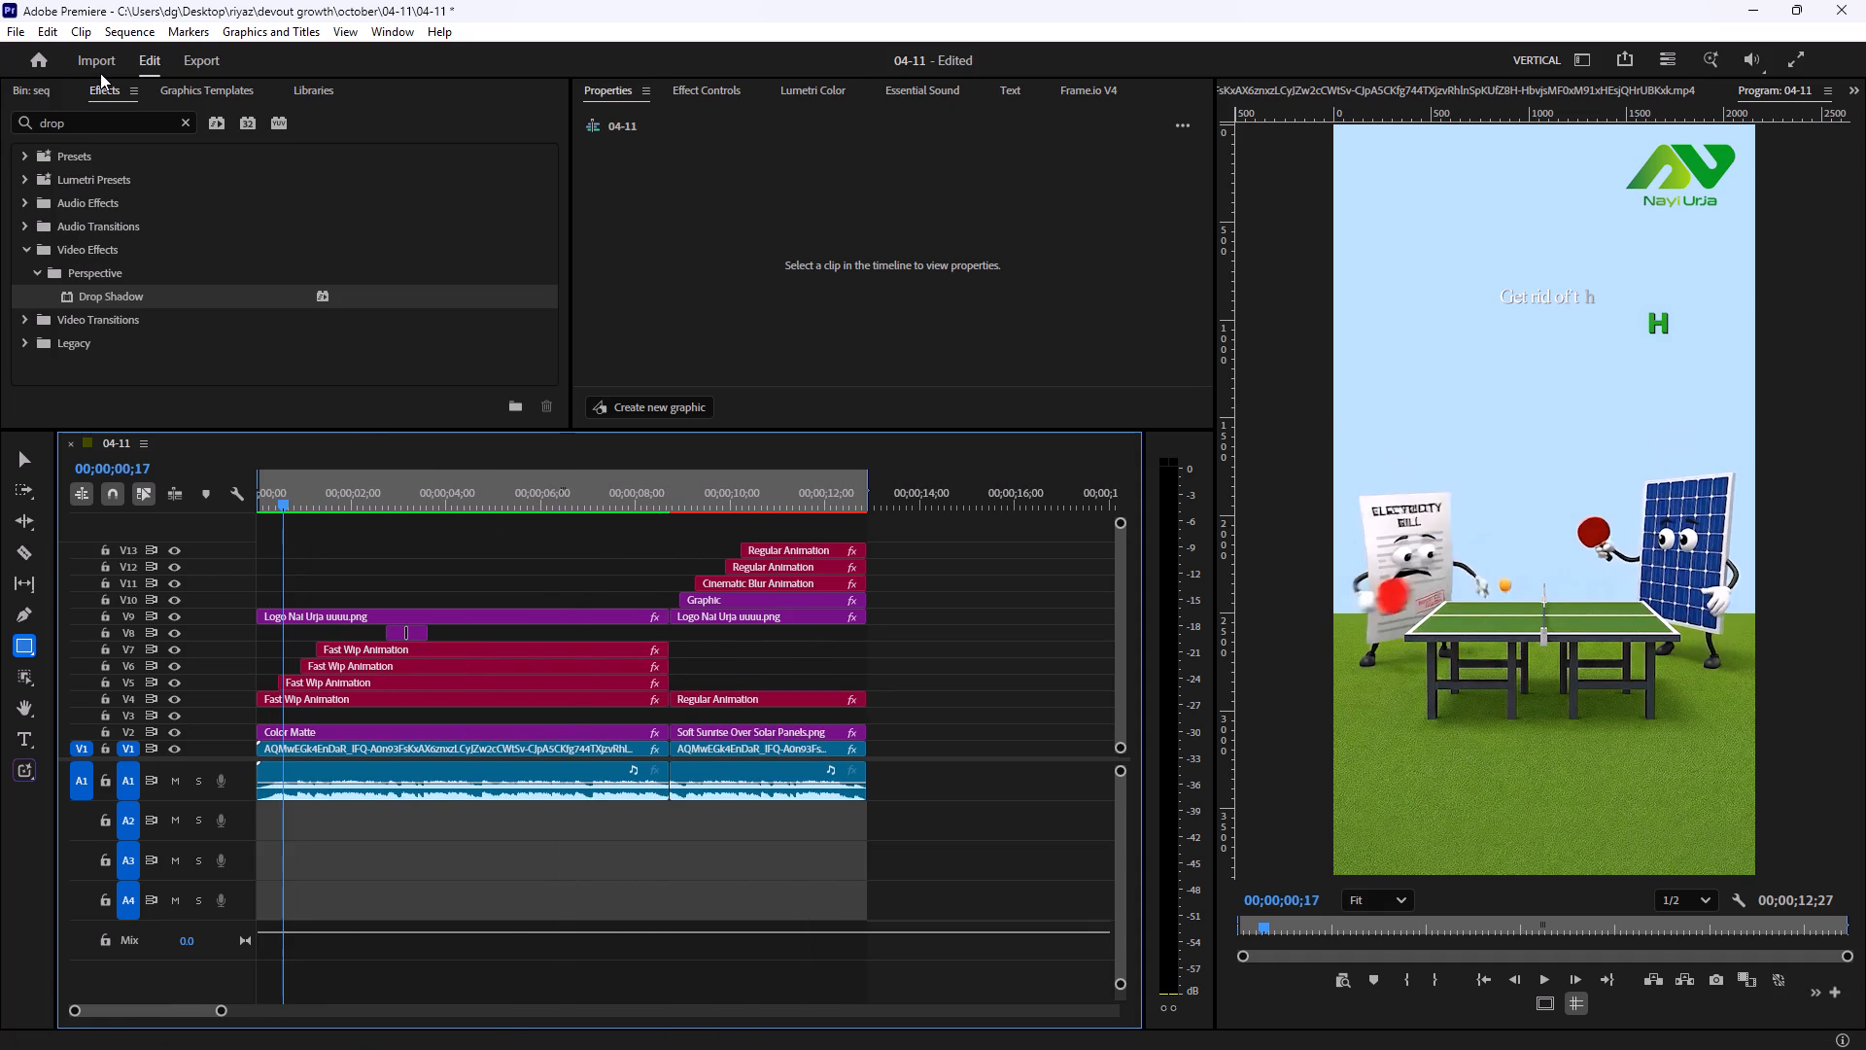
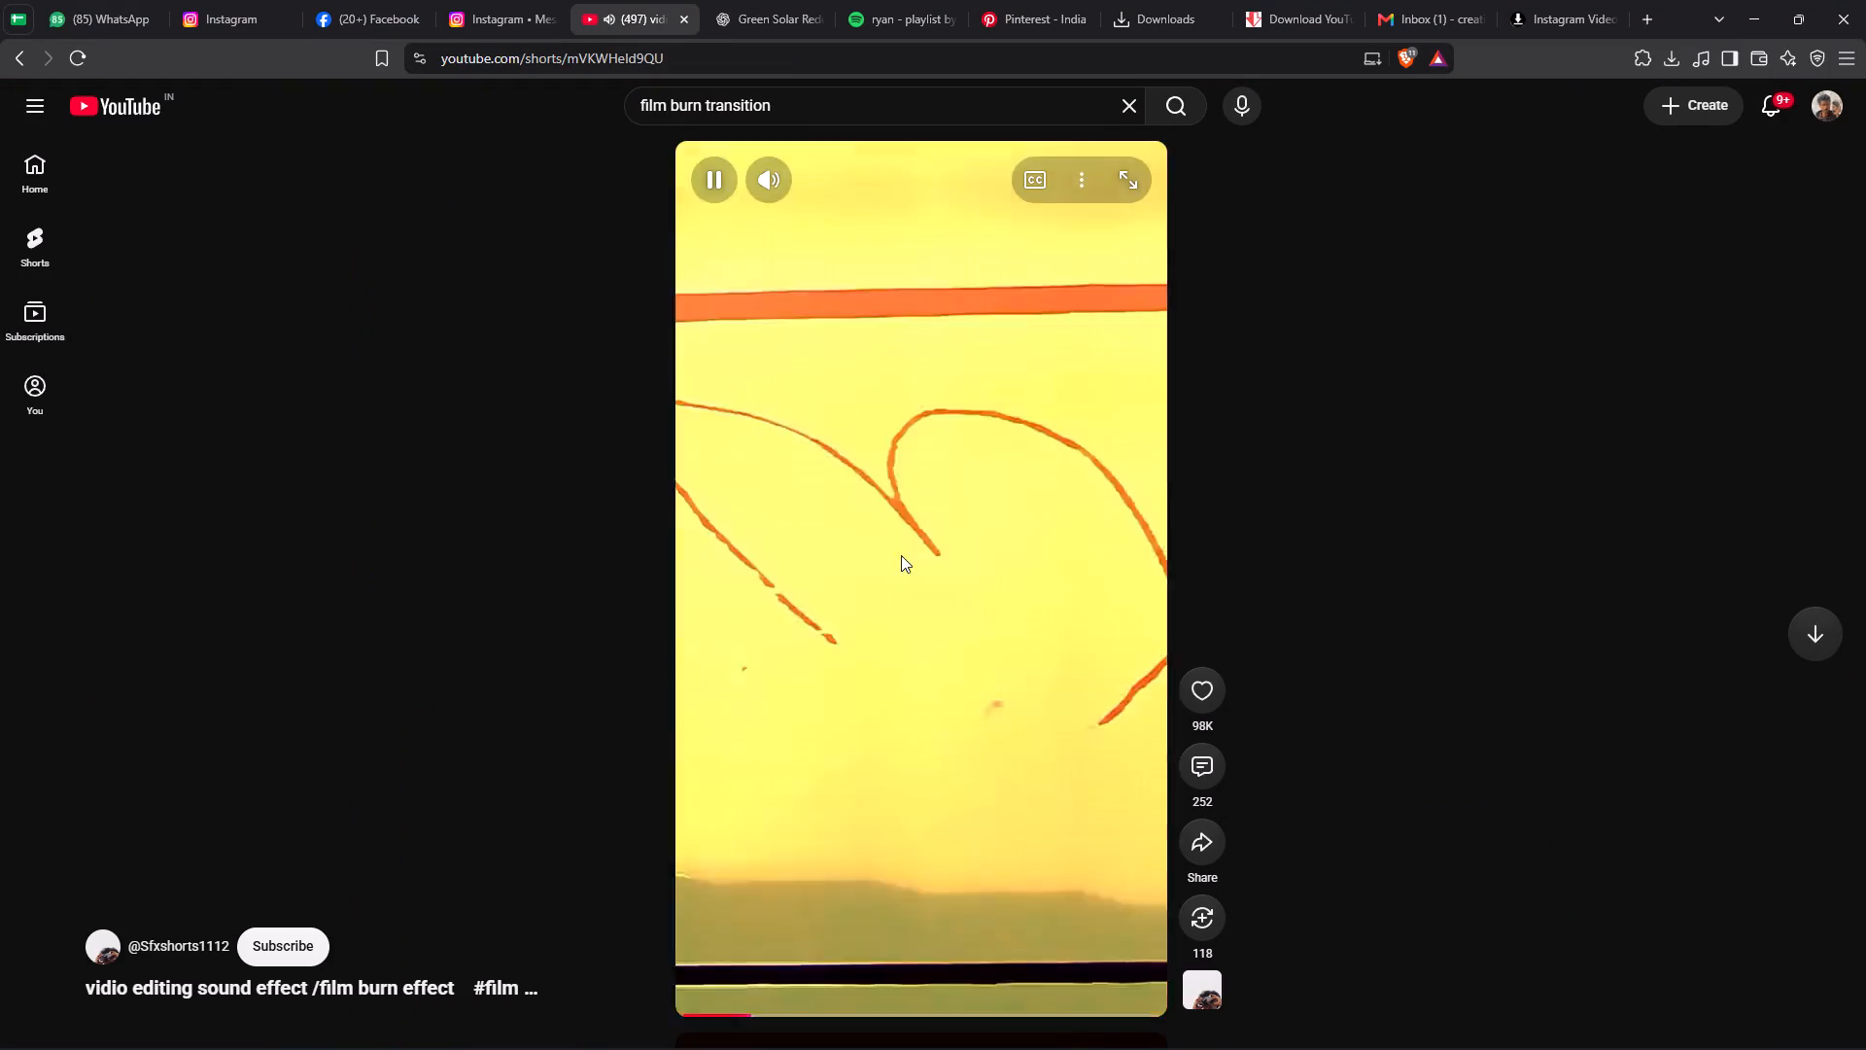
Pause the film burn short, switch to Premiere, and play back the closing contact scene of the 04-11 sequence.
{"action": "left_click", "coordinate": [893, 560]}
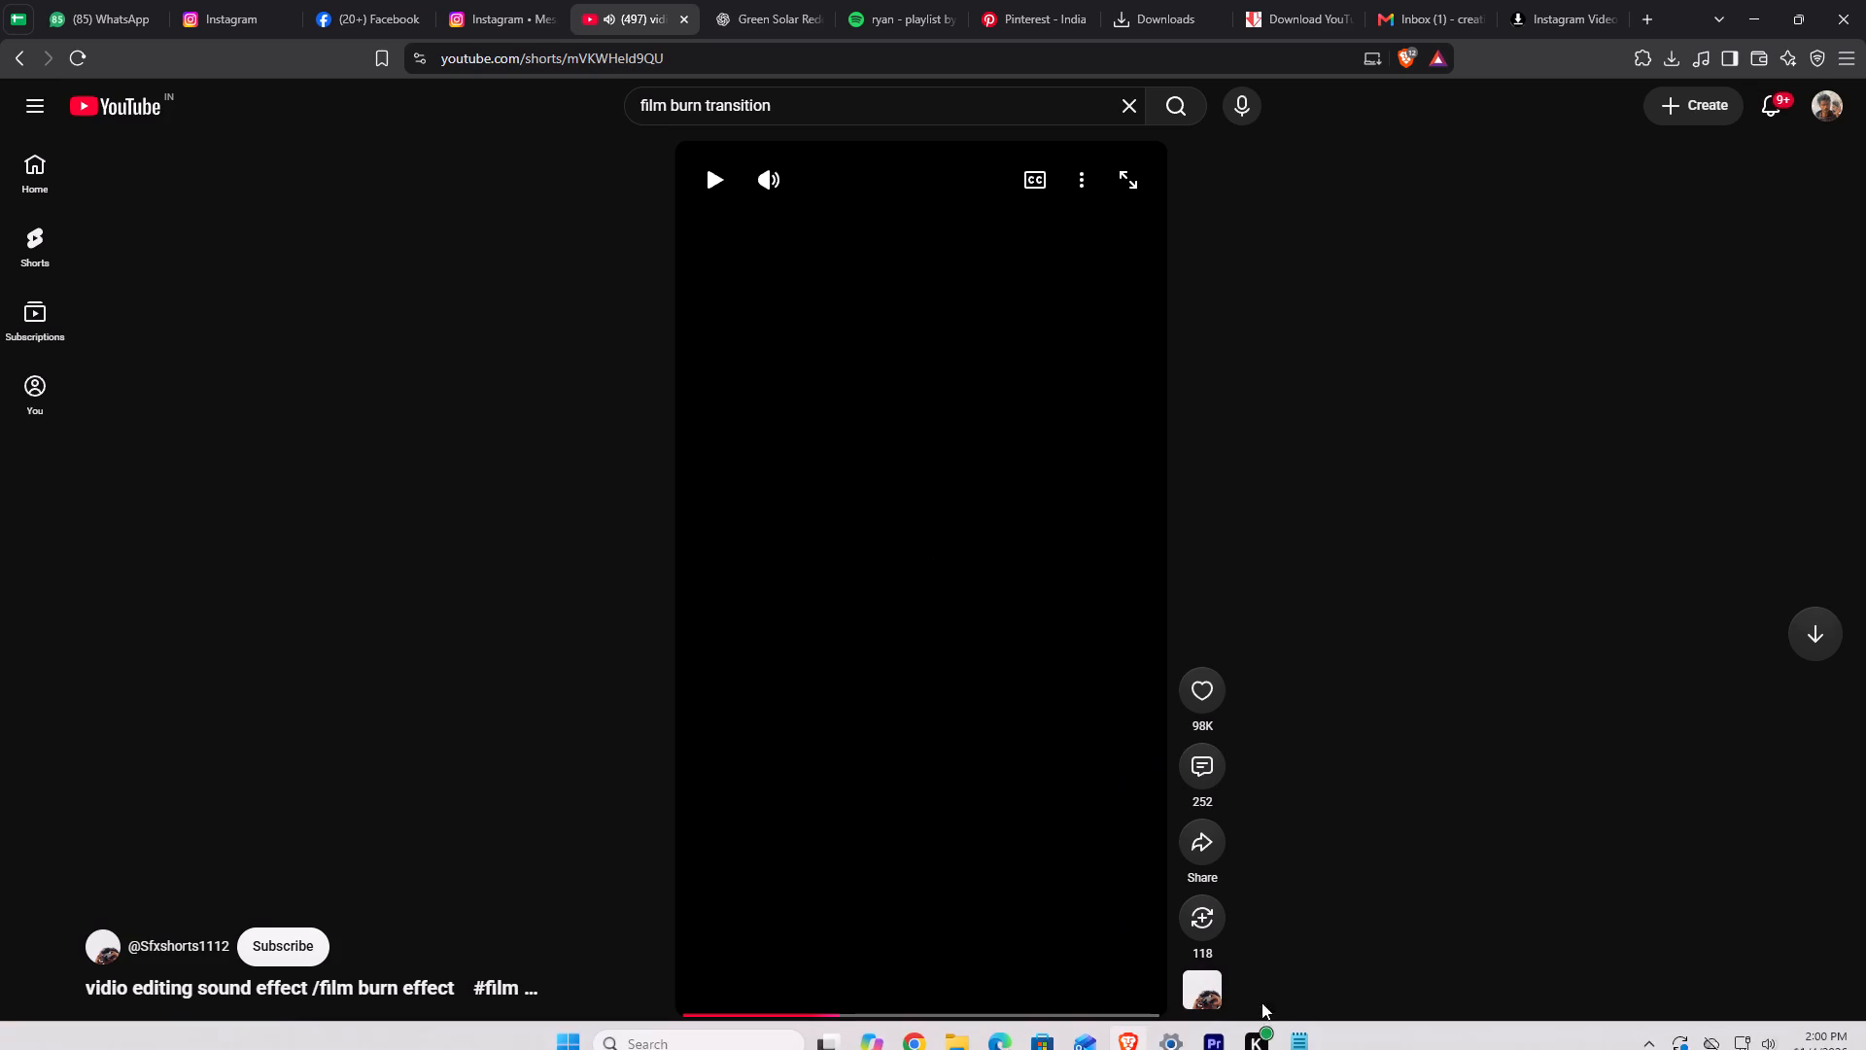
{"action": "left_click", "coordinate": [1231, 1032]}
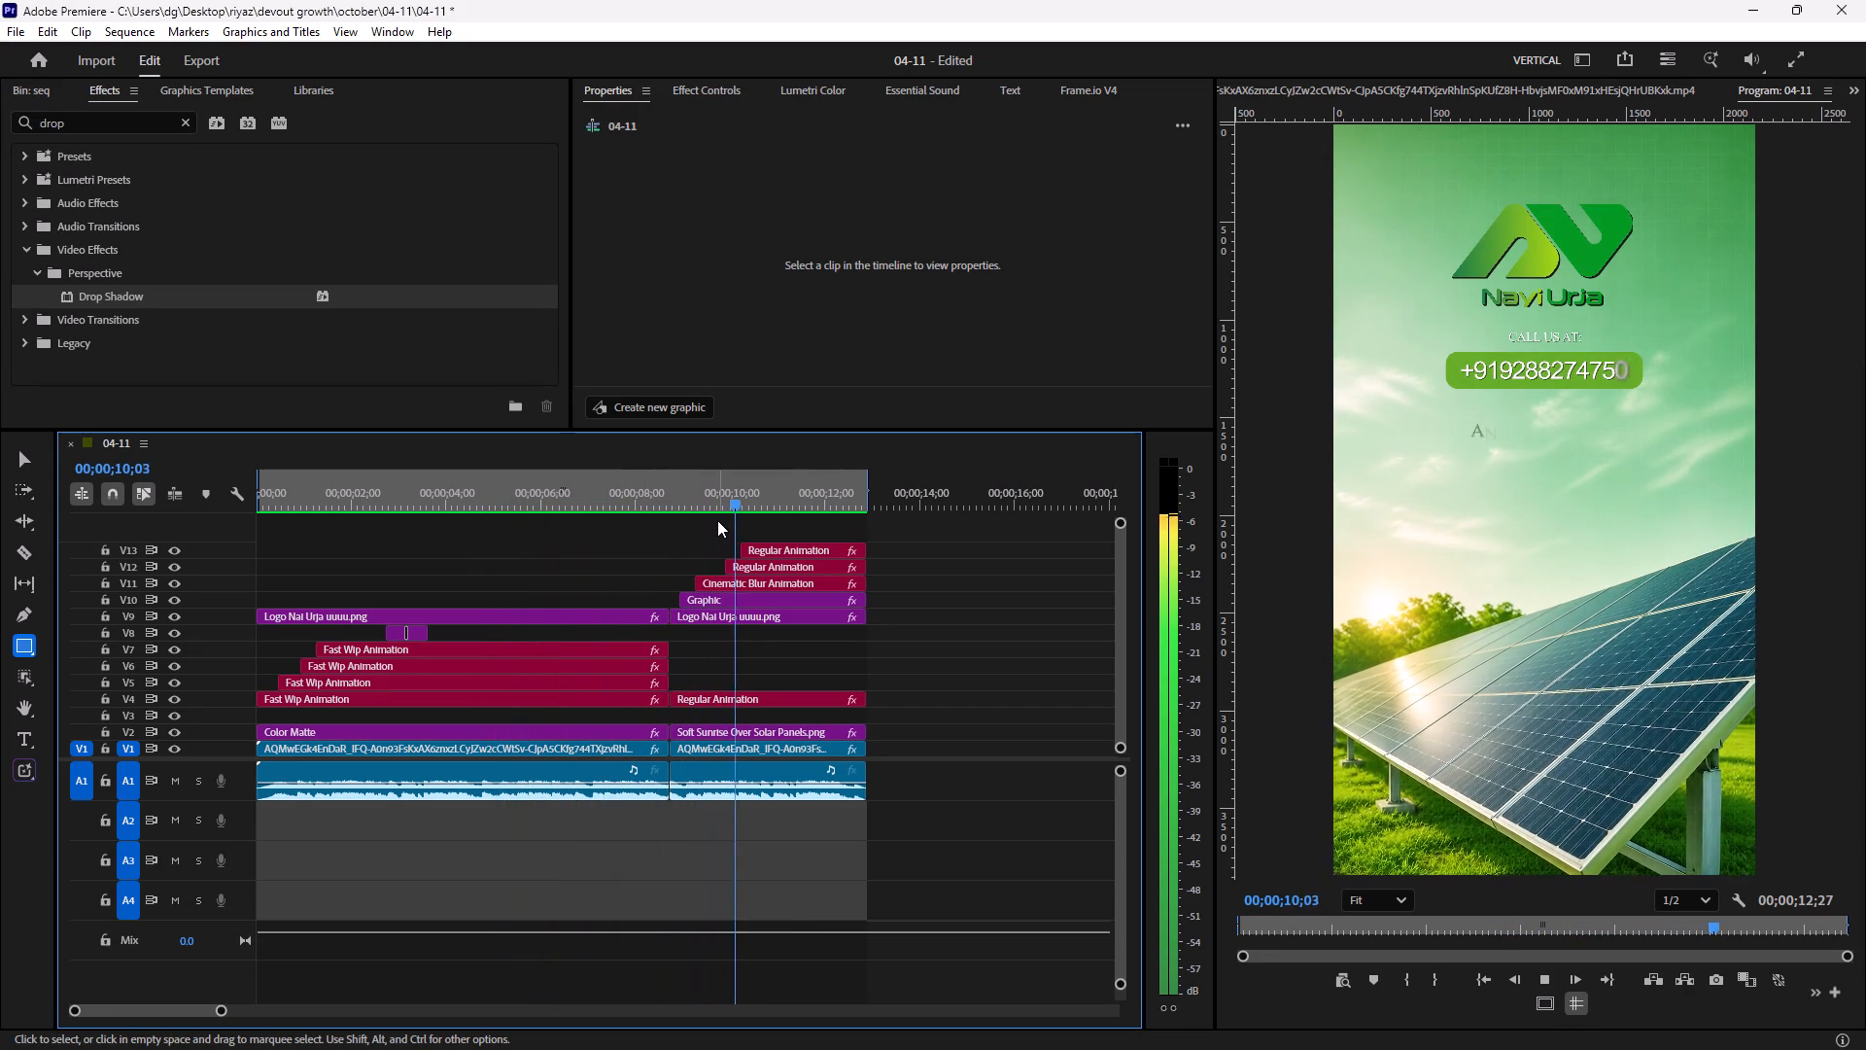
{"action": "key", "text": "space"}
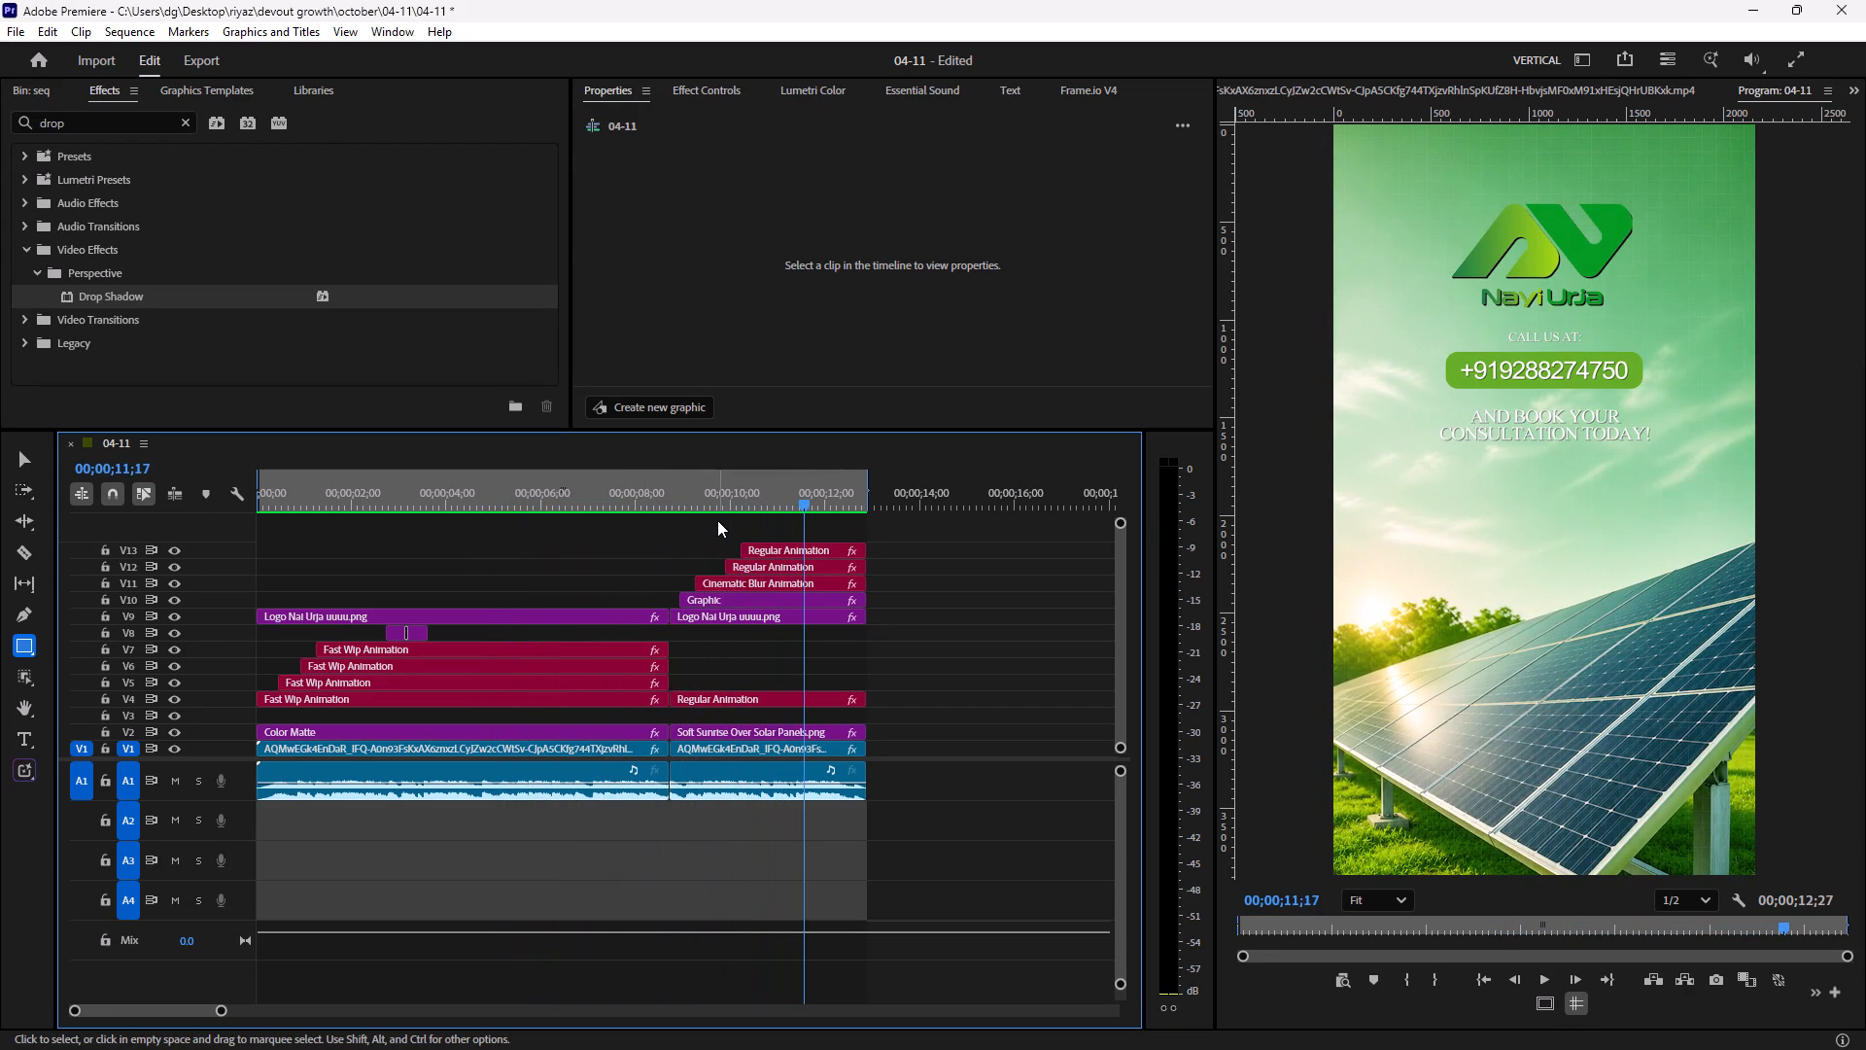
{"action": "key", "text": "space"}
{"action": "key", "text": "space"}
{"action": "key", "text": "space"}
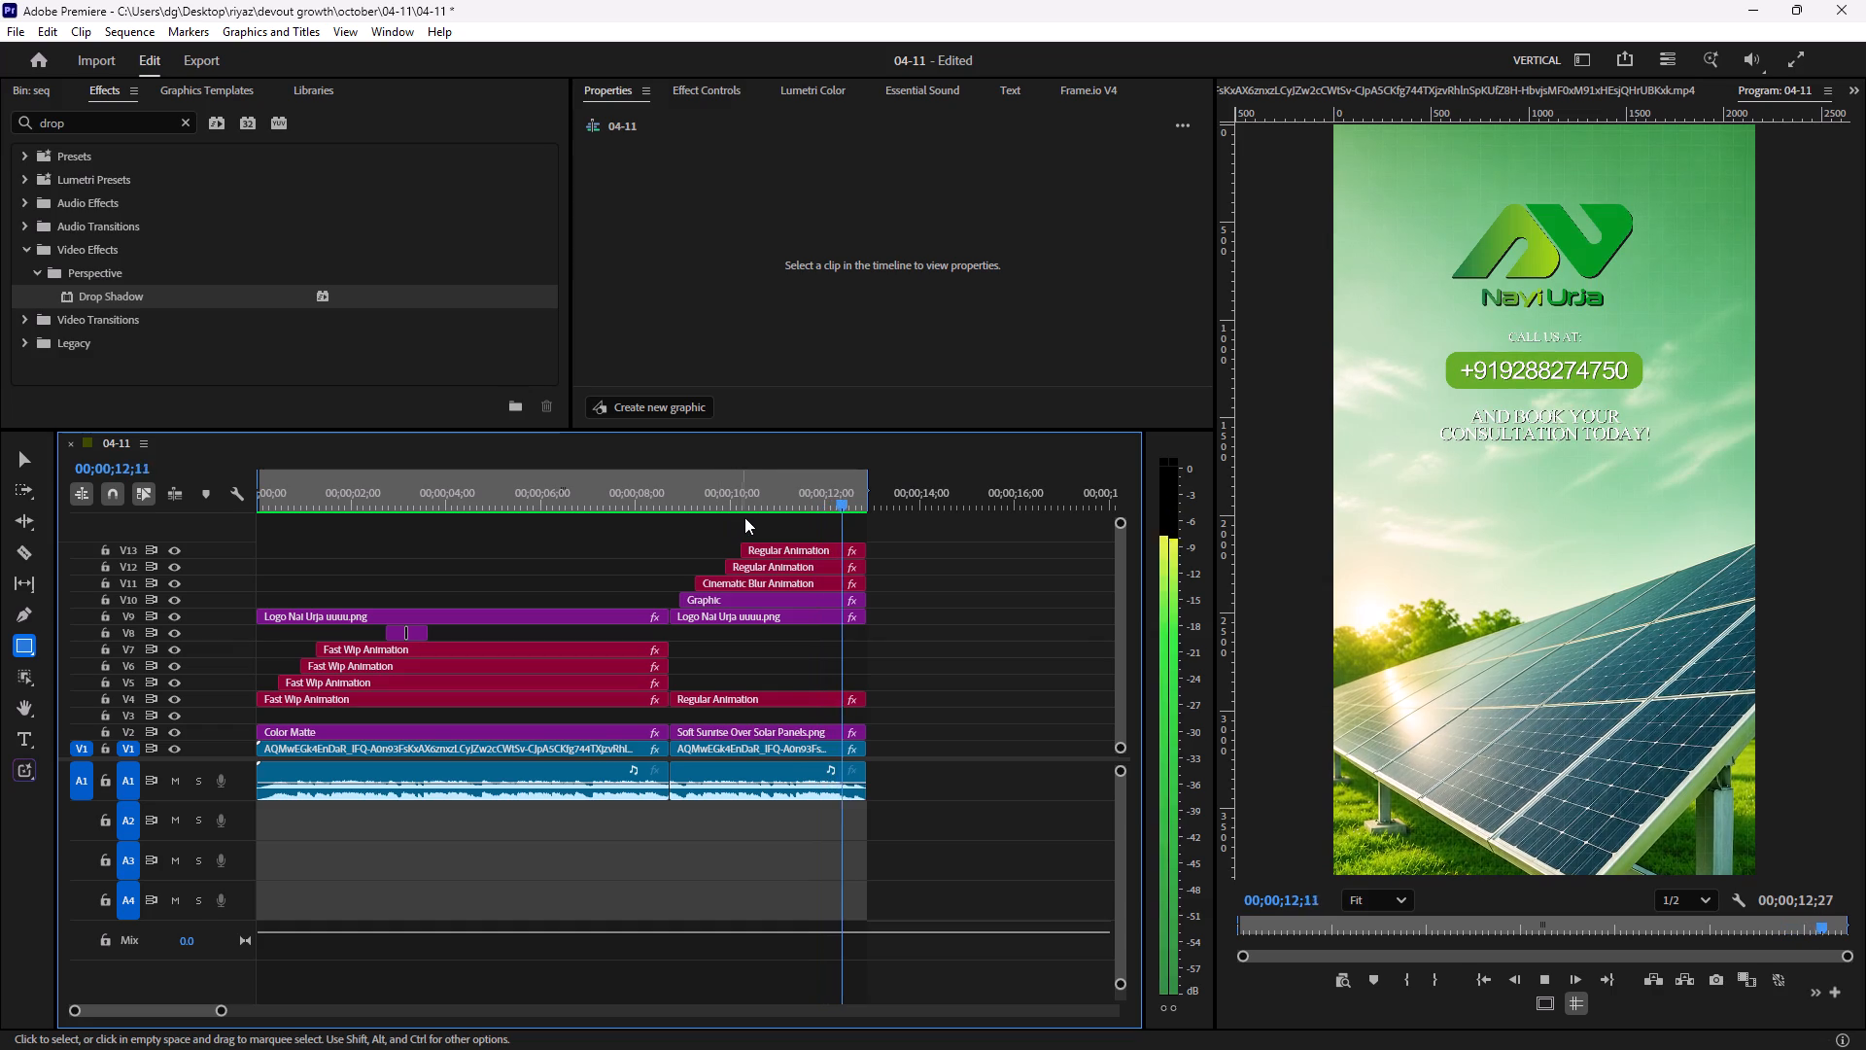
{"action": "key", "text": "space"}
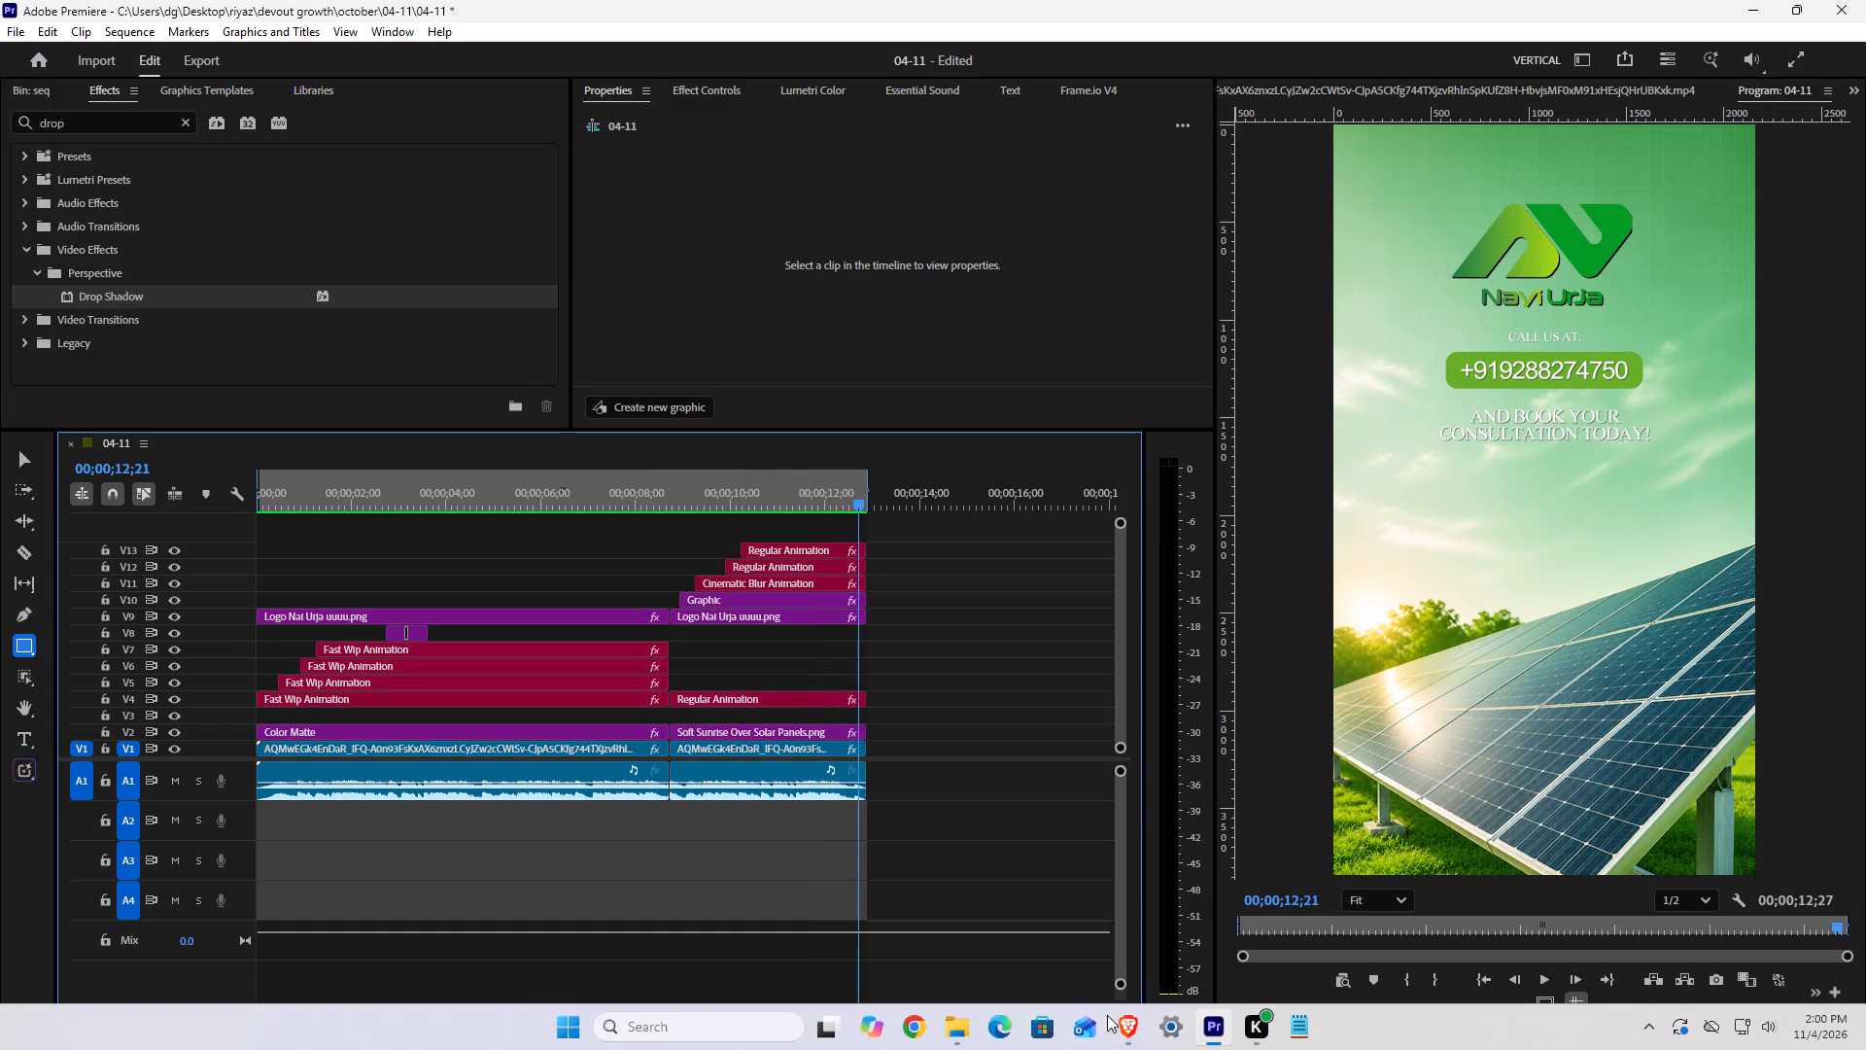
Switch back to the Brave browser and copy the share link of the film burn effect short.
{"action": "left_click", "coordinate": [1140, 1026]}
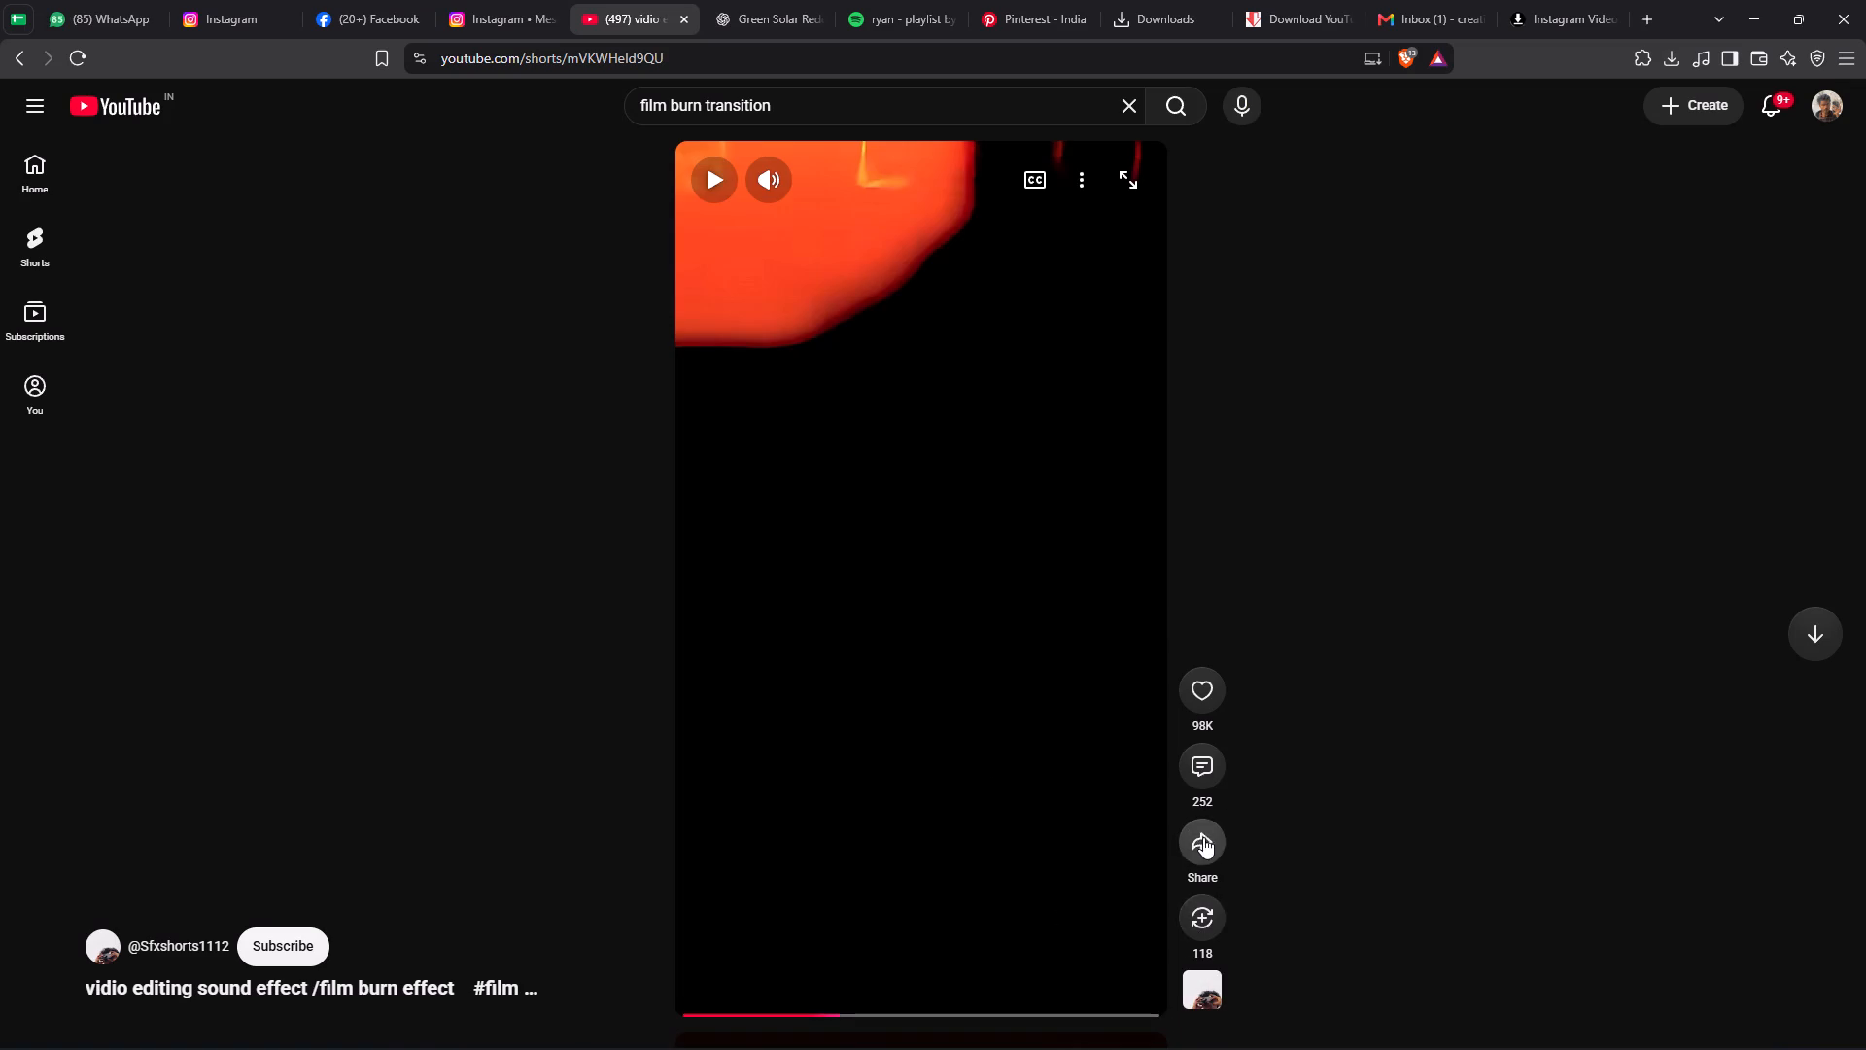
{"action": "left_click", "coordinate": [1201, 835]}
{"action": "left_click", "coordinate": [1099, 638]}
{"action": "left_click_drag", "start_coordinate": [1358, 521], "coordinate": [1410, 483]}
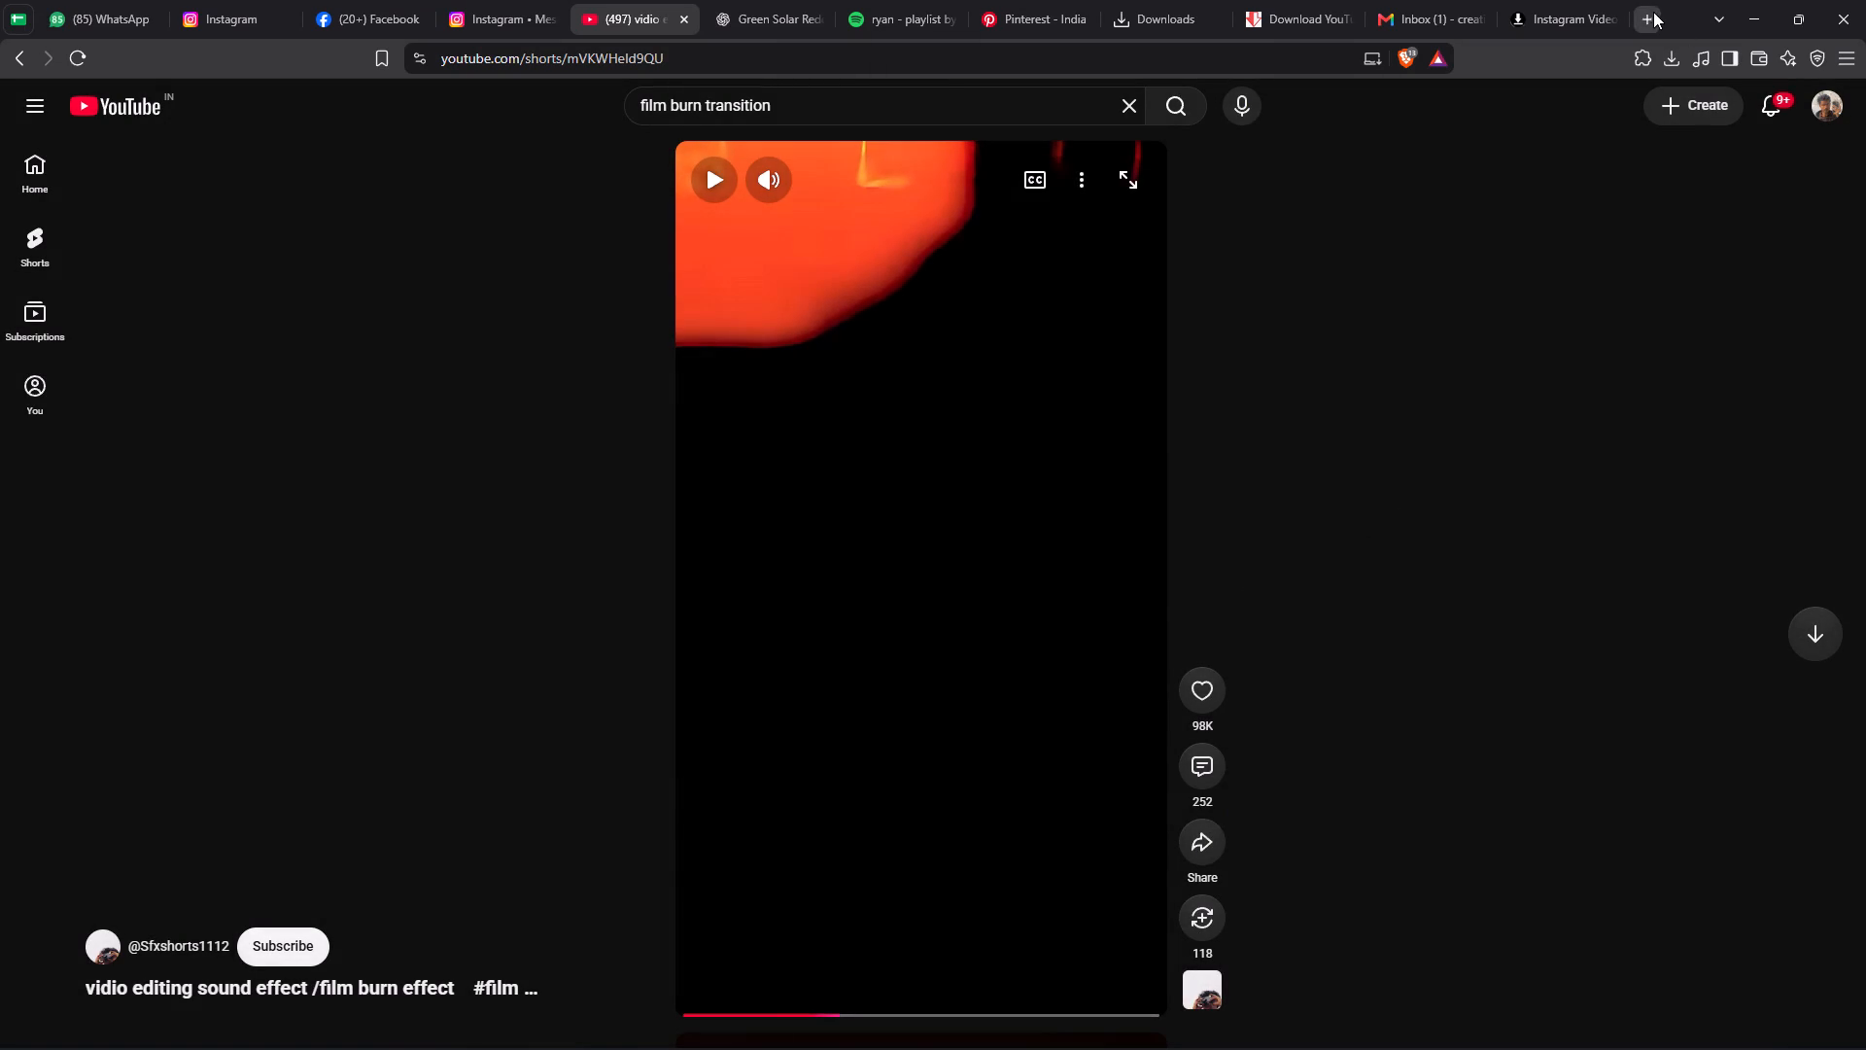
Submit the copied short's link to the vd6s.net YouTube Video Downloader.
{"action": "left_click", "coordinate": [1649, 13]}
{"action": "left_click", "coordinate": [1159, 5]}
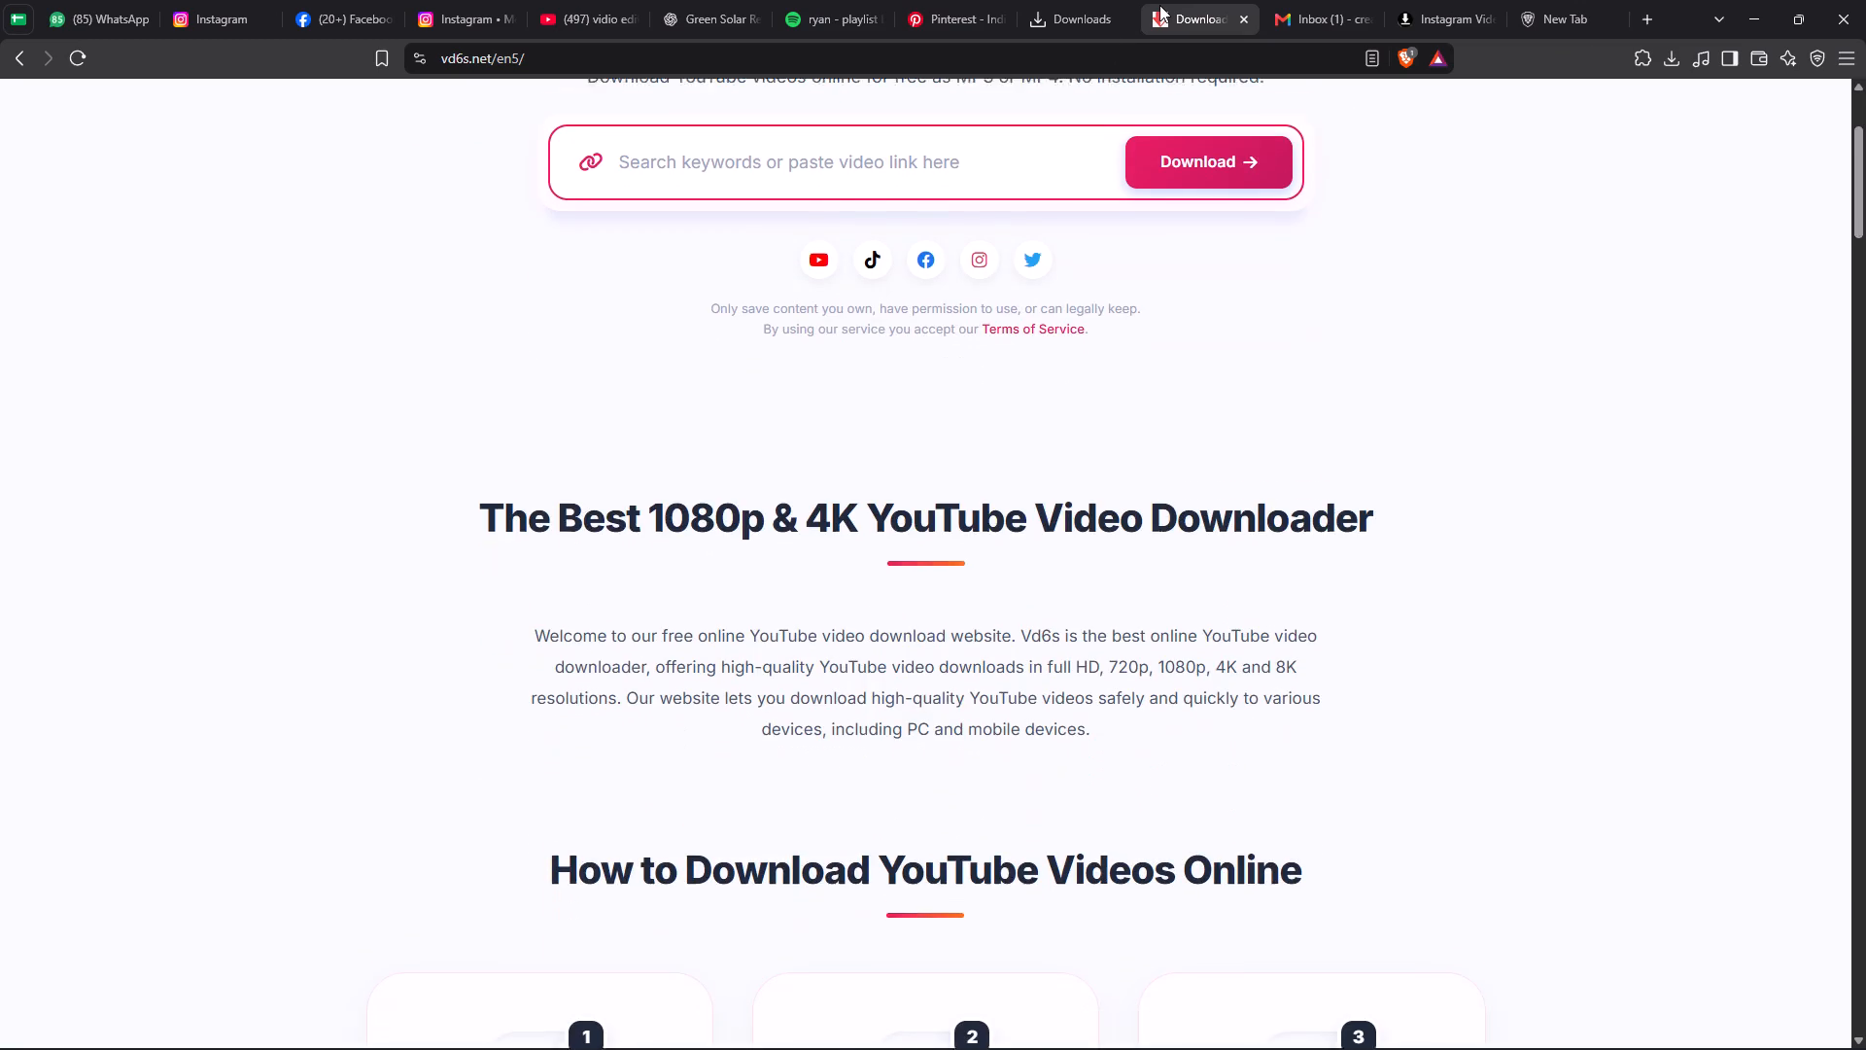
{"action": "scroll", "coordinate": [762, 150], "scroll_direction": "up", "scroll_amount": 4}
{"action": "left_click", "coordinate": [659, 408]}
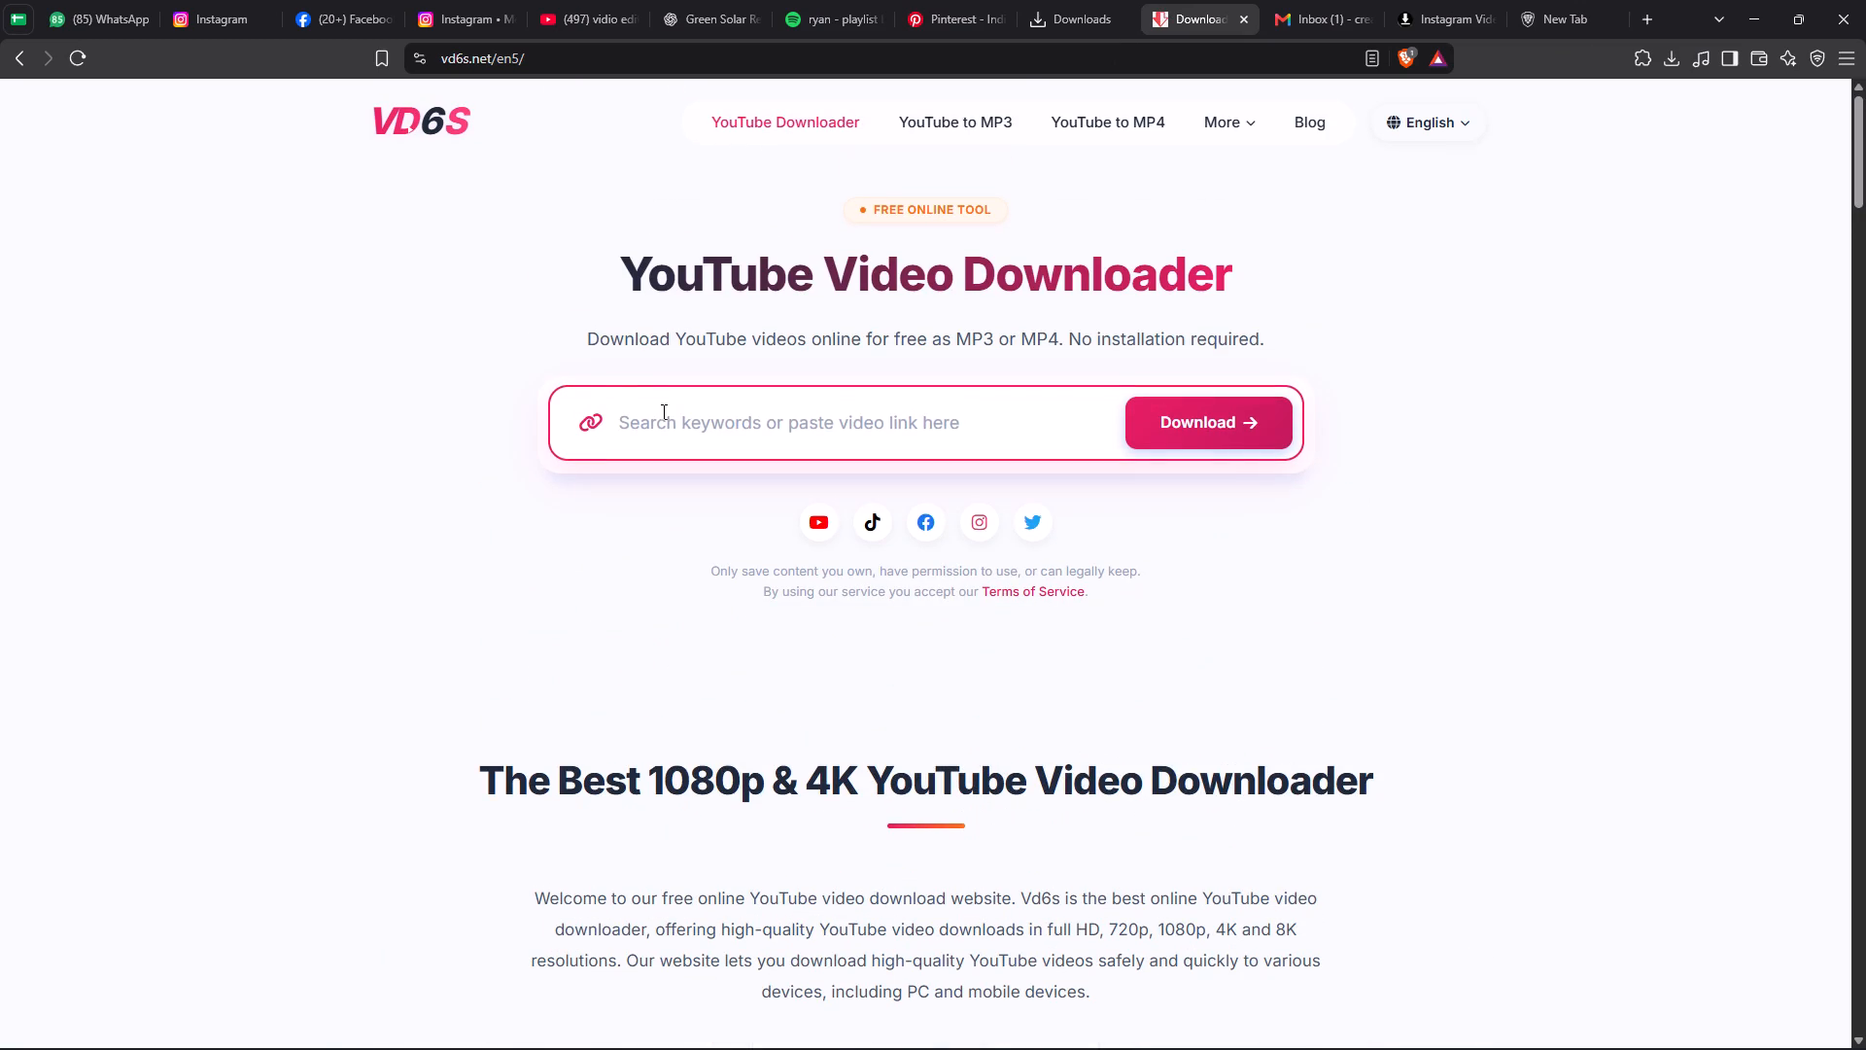
{"action": "key", "text": "ctrl+v"}
{"action": "left_click", "coordinate": [1154, 432]}
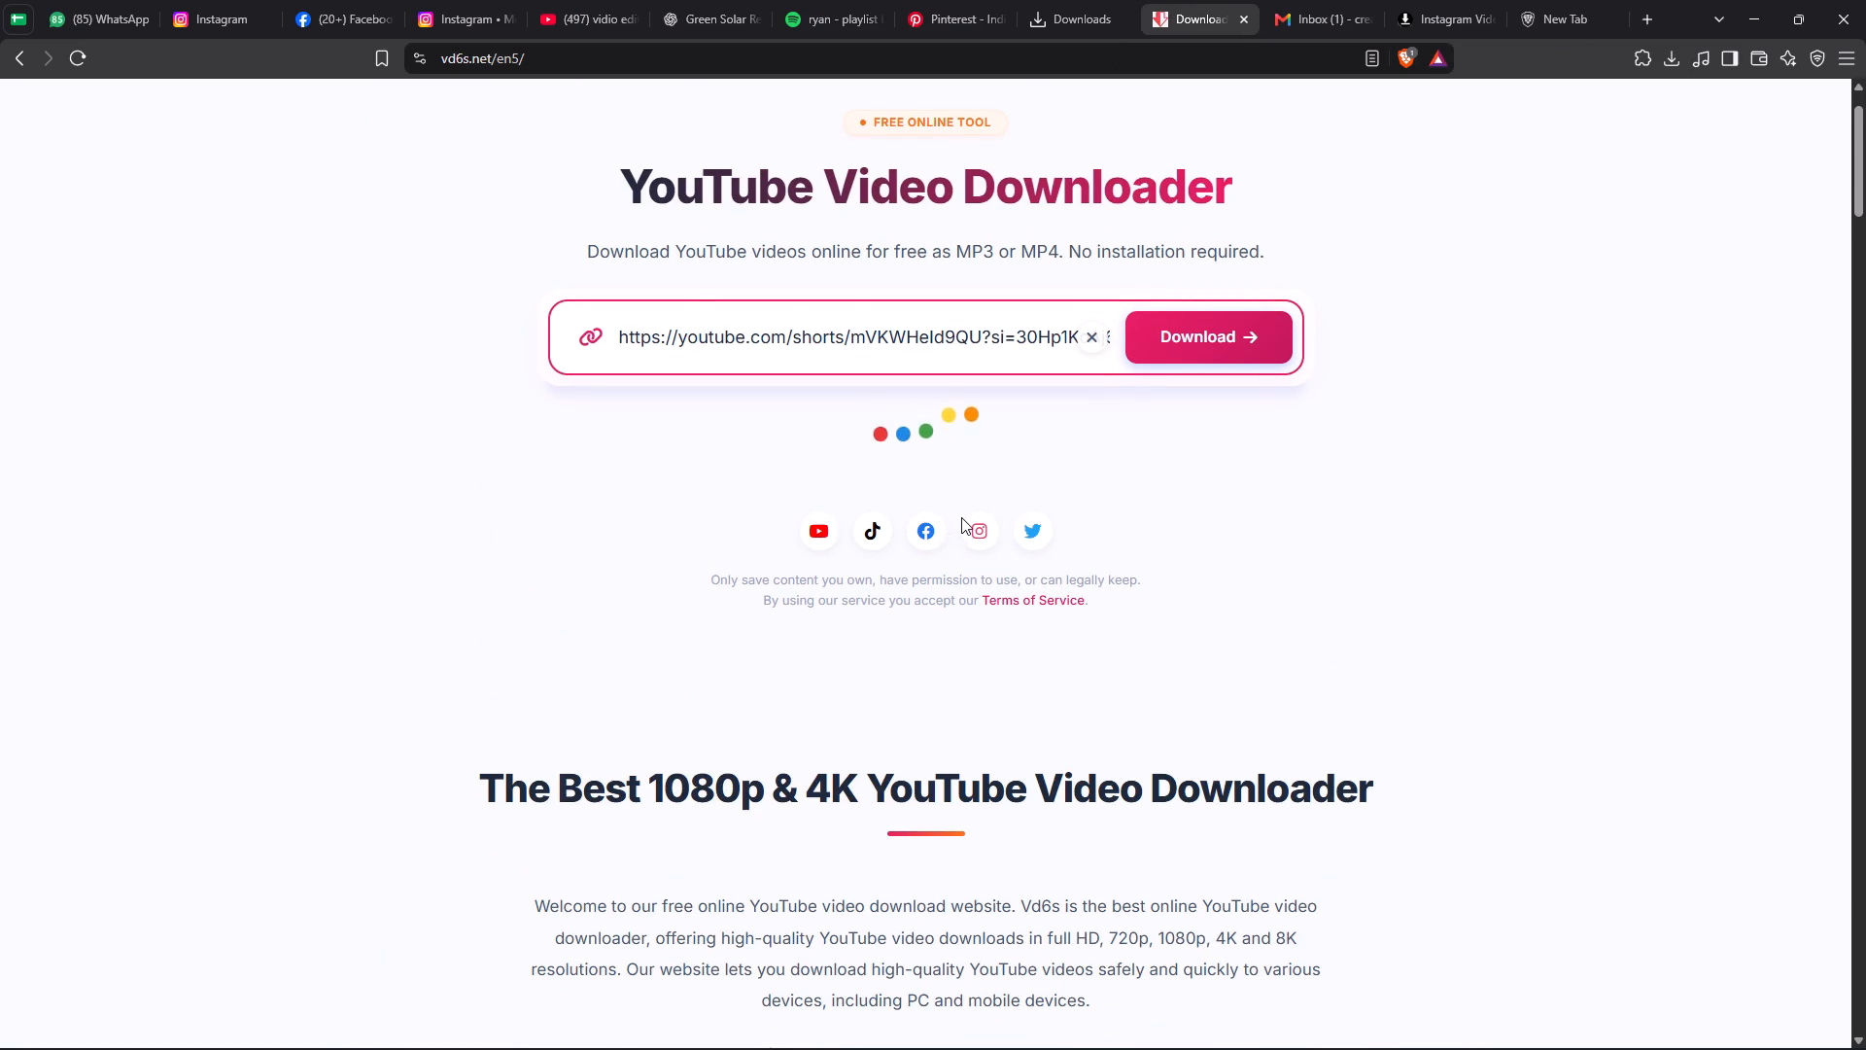
Download the film burn video as 1080p MP4 and save it in the download/oct/04-11 folder.
{"action": "scroll", "coordinate": [967, 534], "scroll_direction": "down", "scroll_amount": 1}
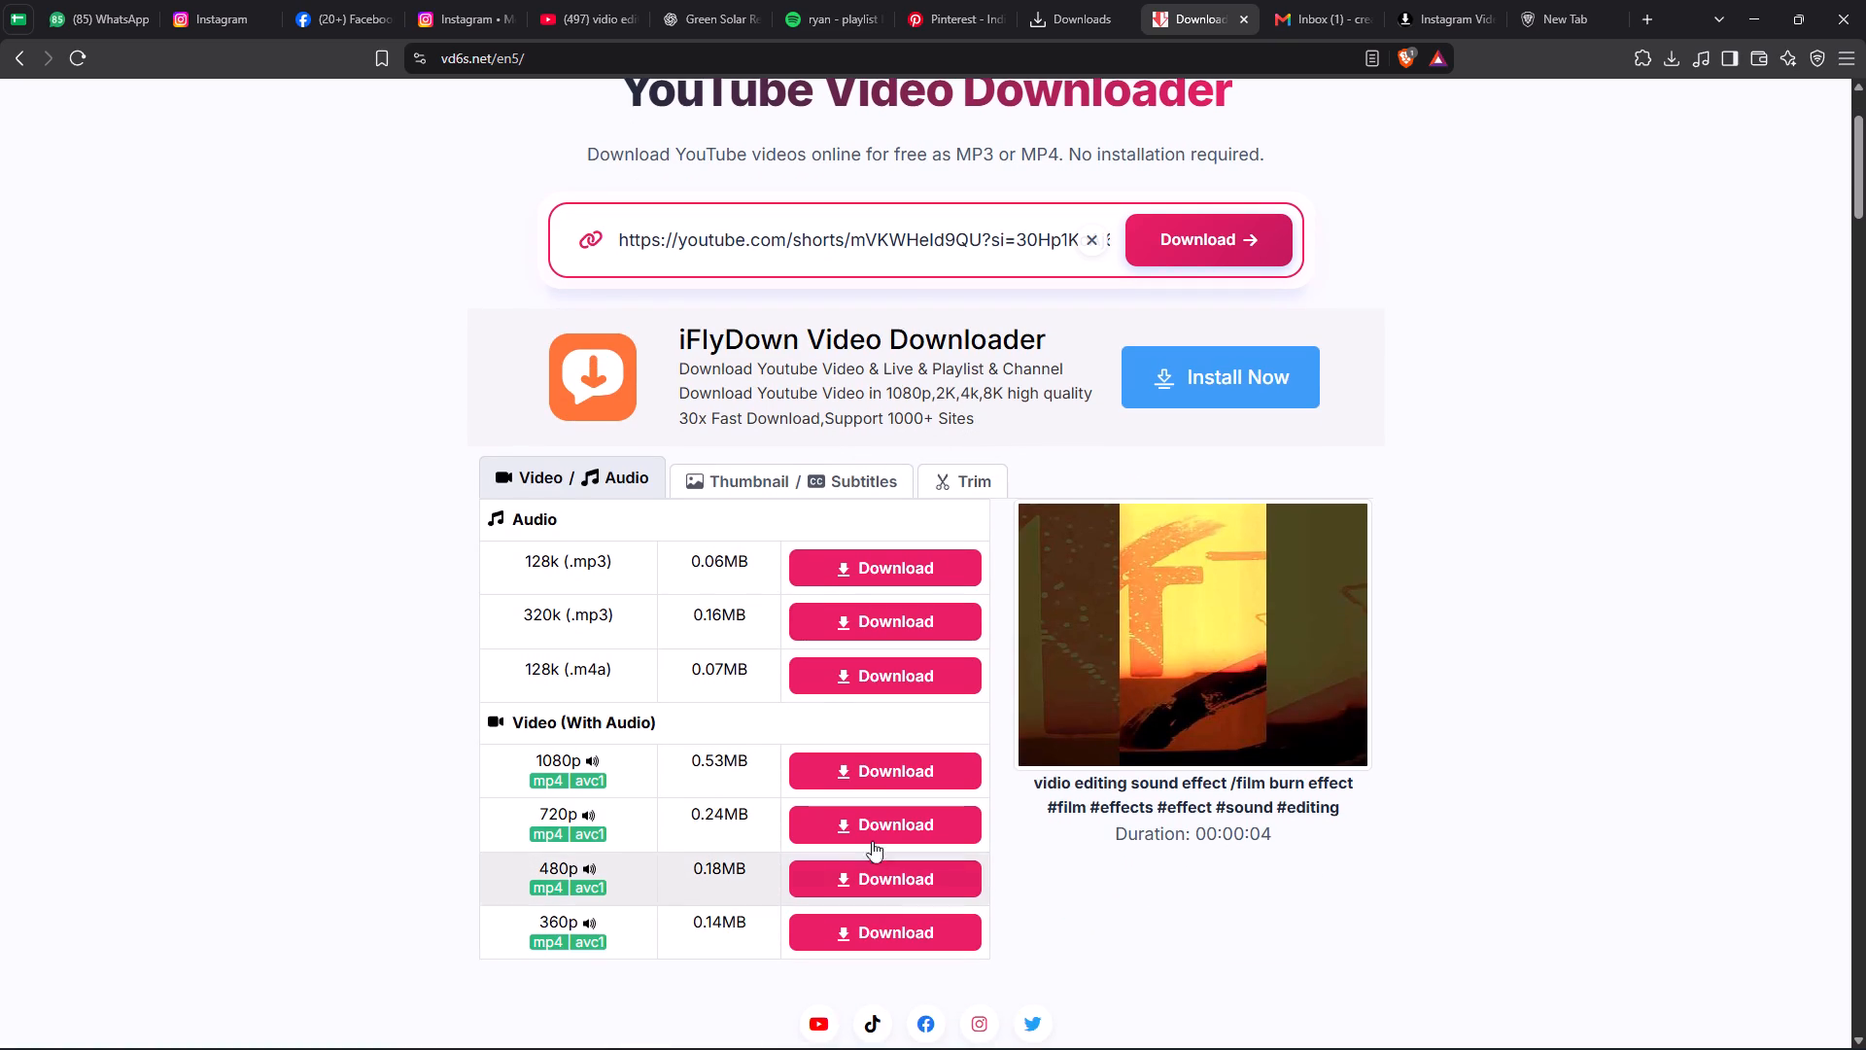
{"action": "left_click", "coordinate": [861, 771]}
{"action": "left_click", "coordinate": [971, 531]}
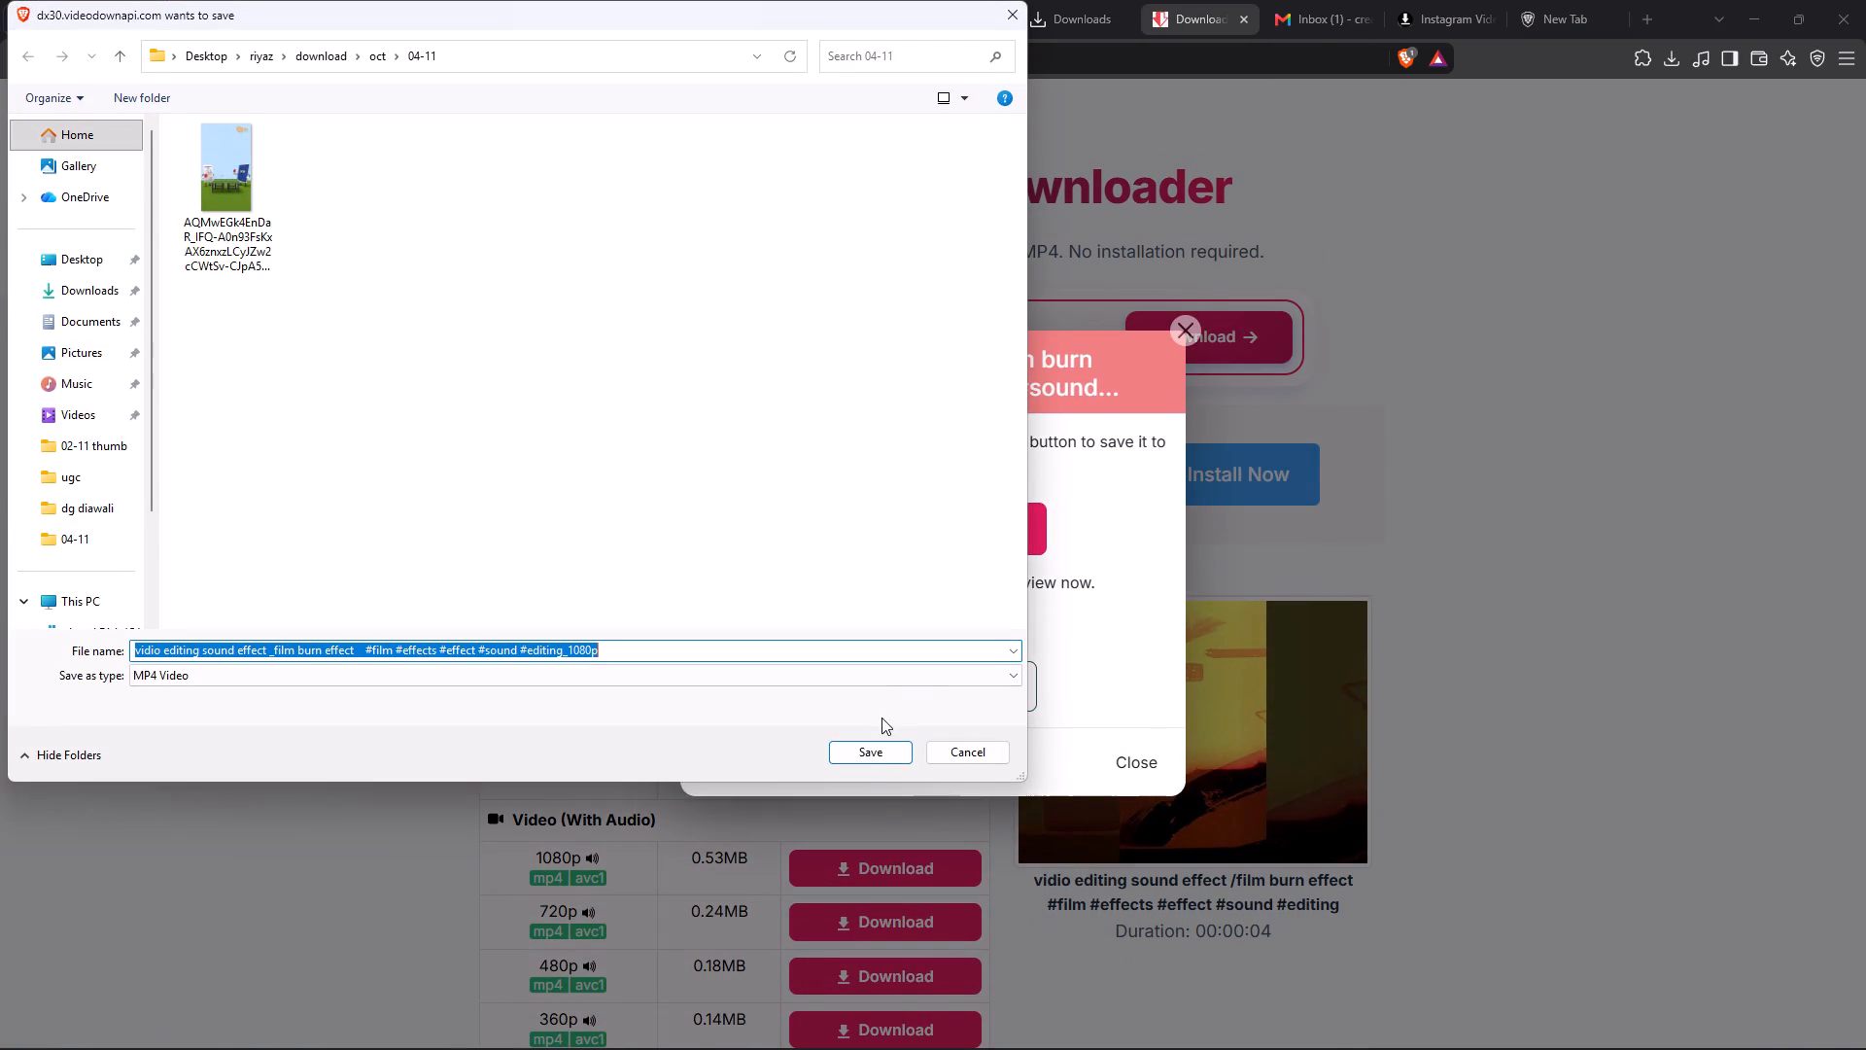
{"action": "left_click", "coordinate": [858, 751]}
Return to Premiere and import the downloaded film burn video into the project's seq bin.
{"action": "left_click", "coordinate": [1764, 0]}
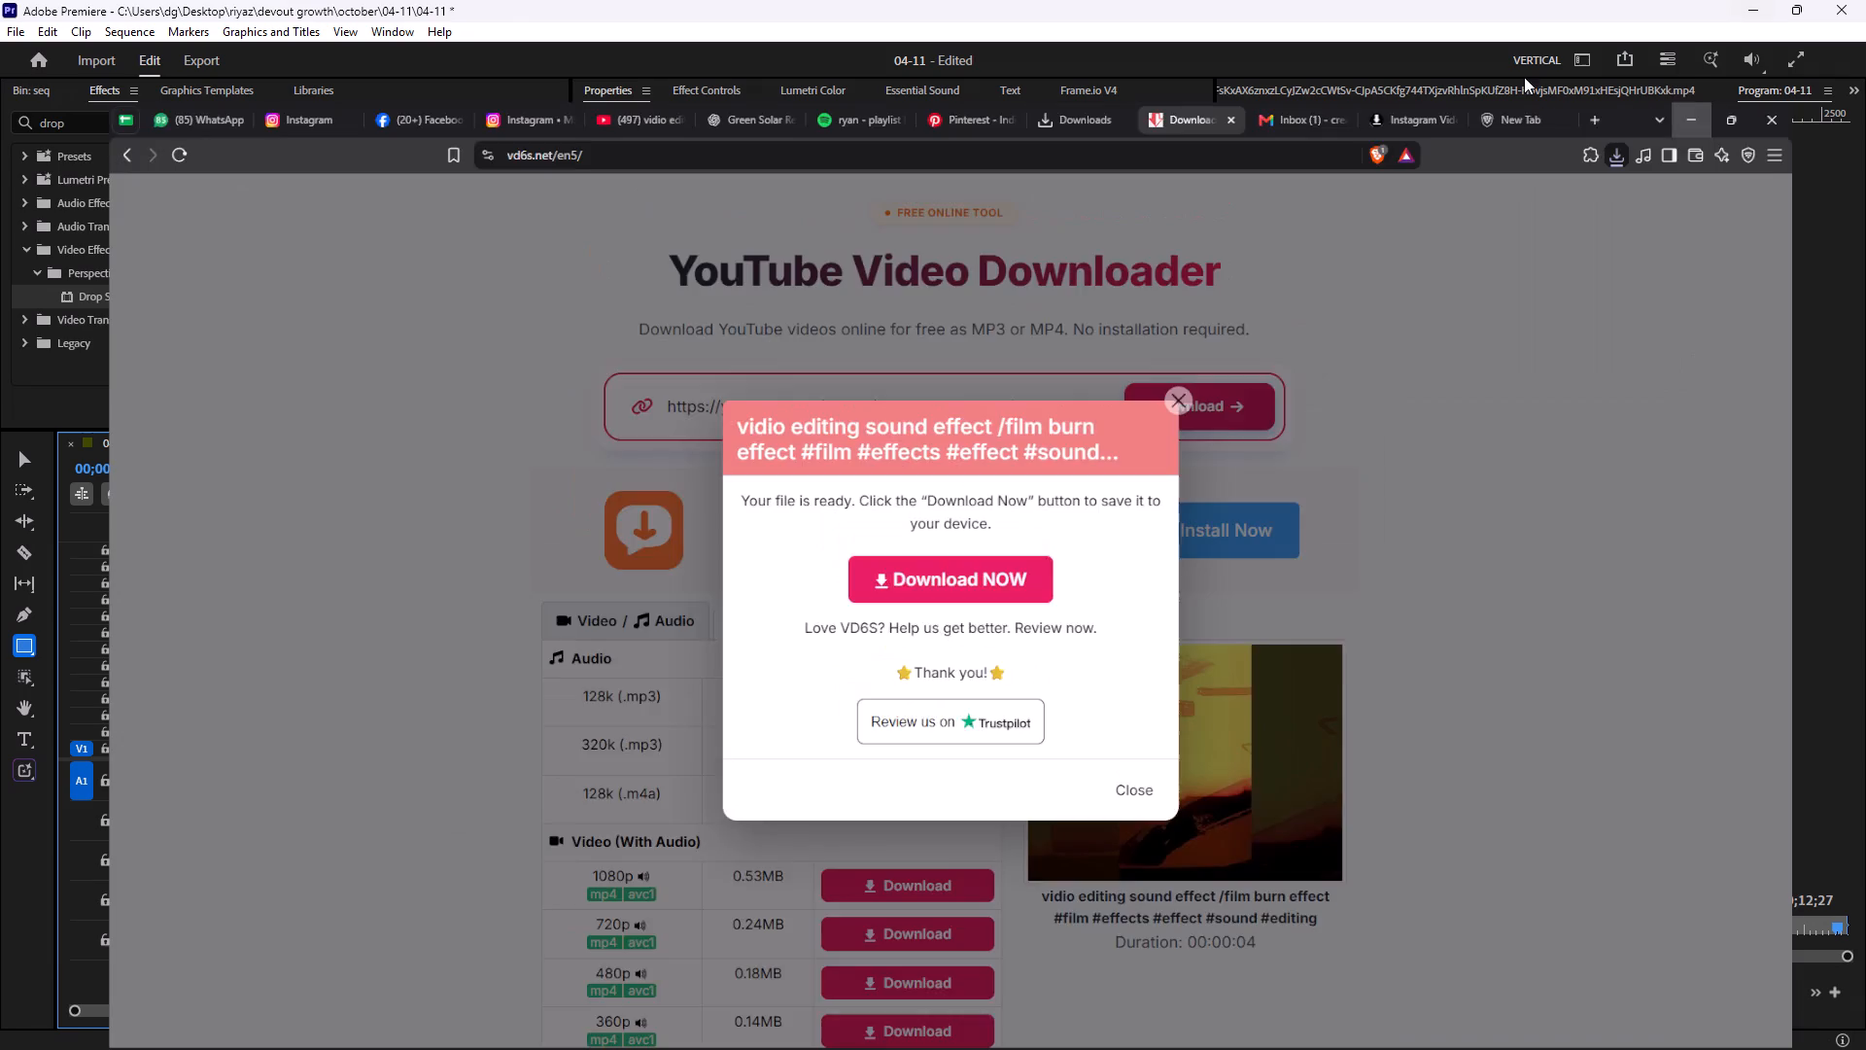
{"action": "left_click", "coordinate": [19, 89]}
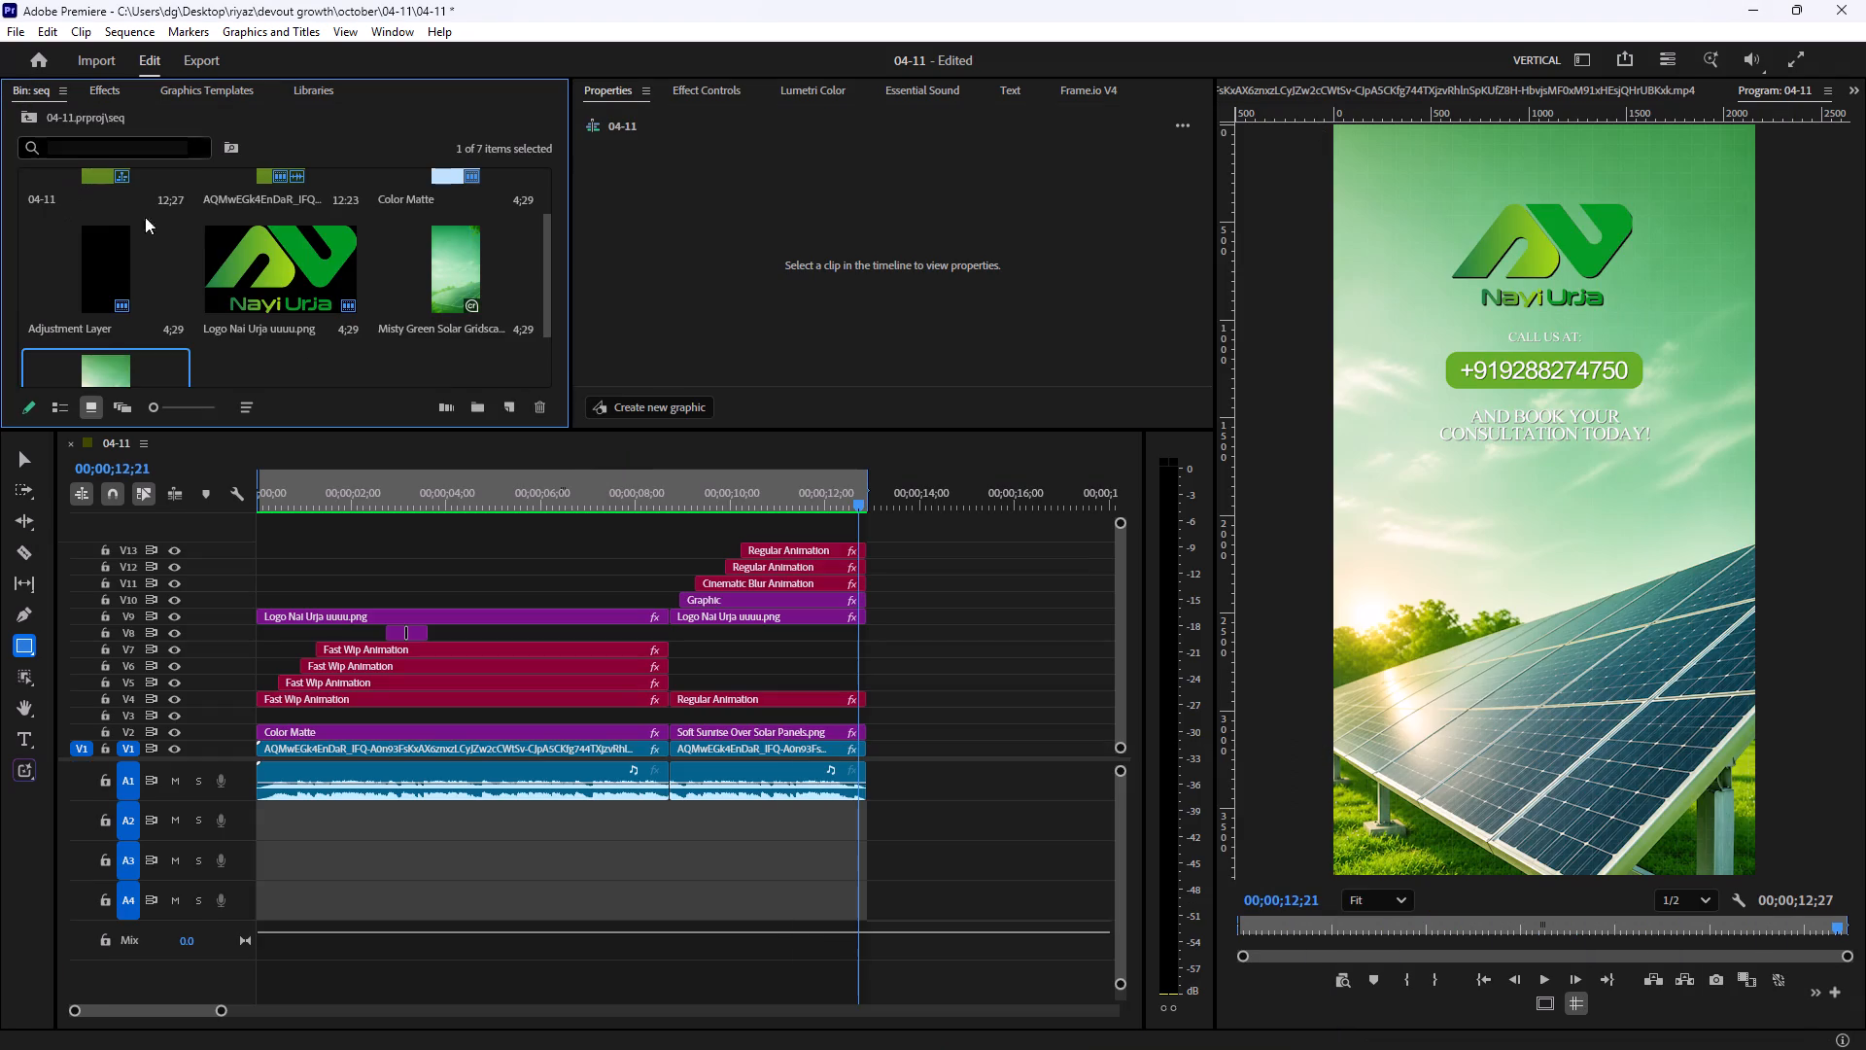
{"action": "double_click", "coordinate": [341, 367]}
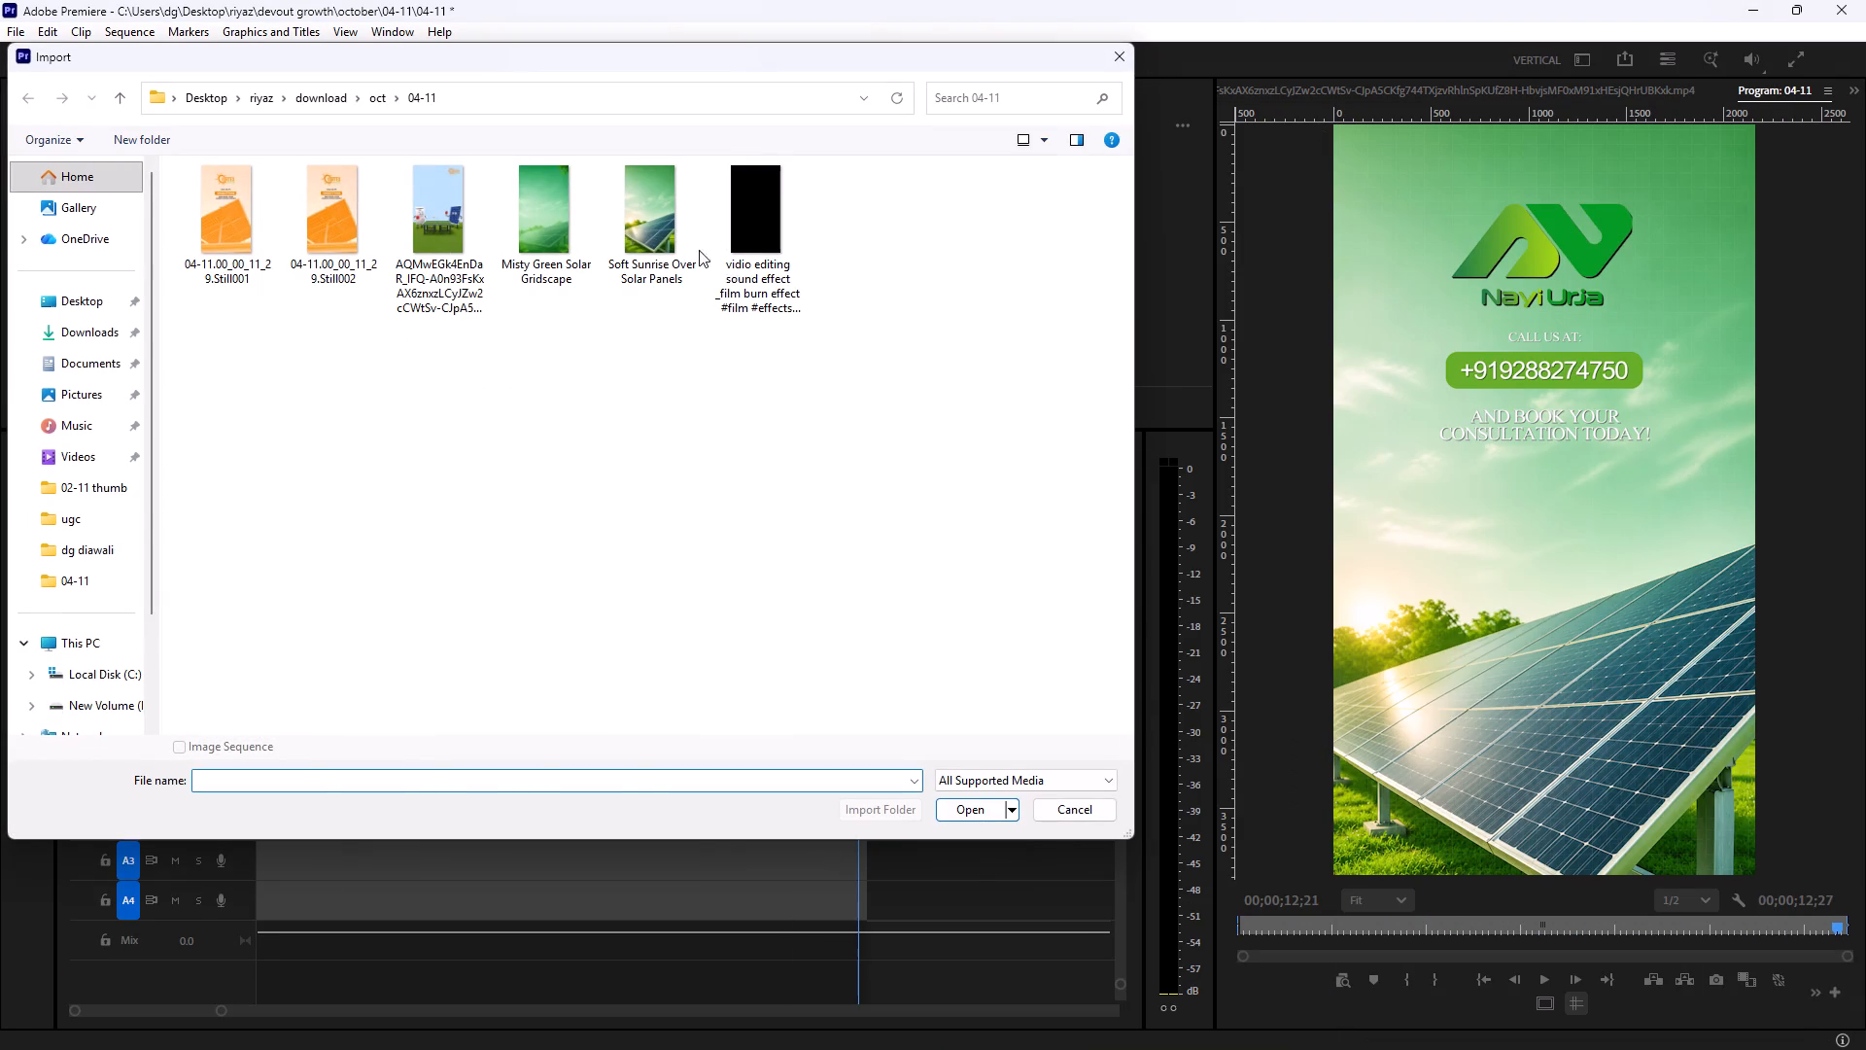
{"action": "double_click", "coordinate": [757, 215]}
Preview the film burn video as a source clip and mark its In point at 00:00:00:08, just before the burn starts.
{"action": "double_click", "coordinate": [280, 282]}
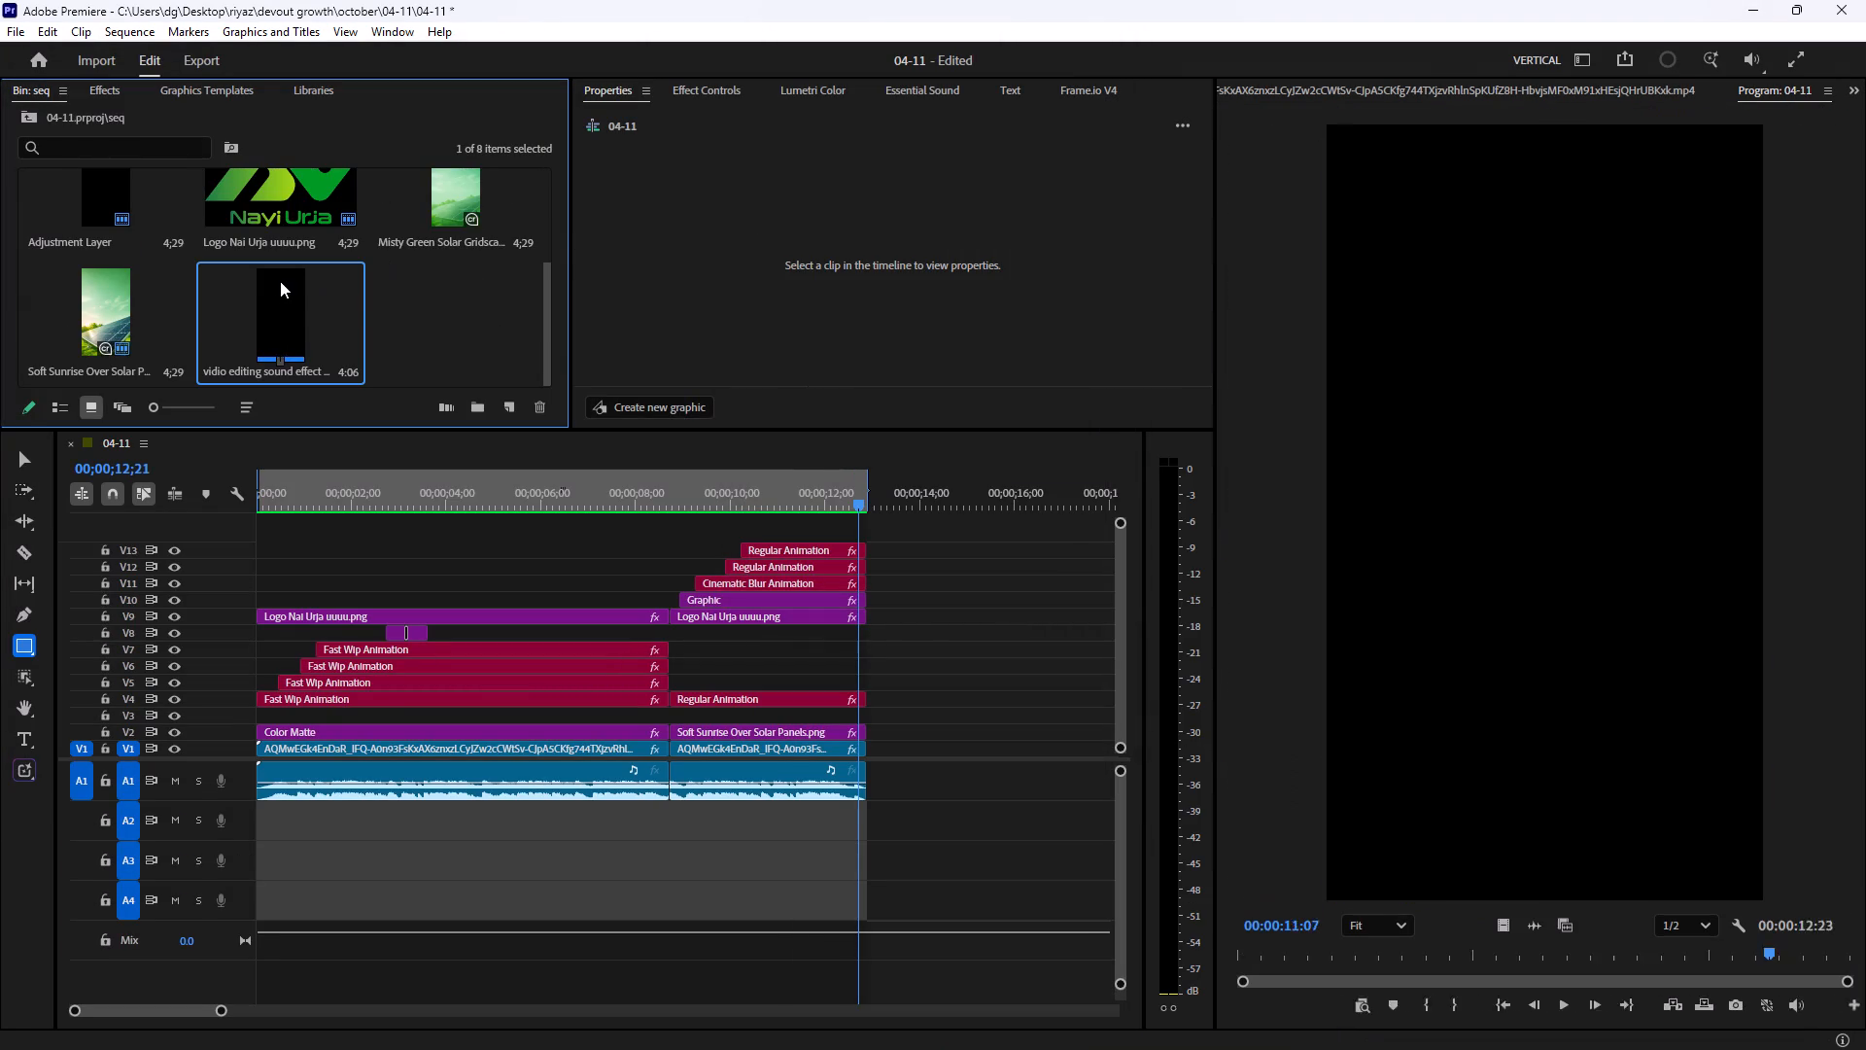
{"action": "left_click_drag", "start_coordinate": [1380, 962], "coordinate": [1134, 953]}
{"action": "key", "text": "space"}
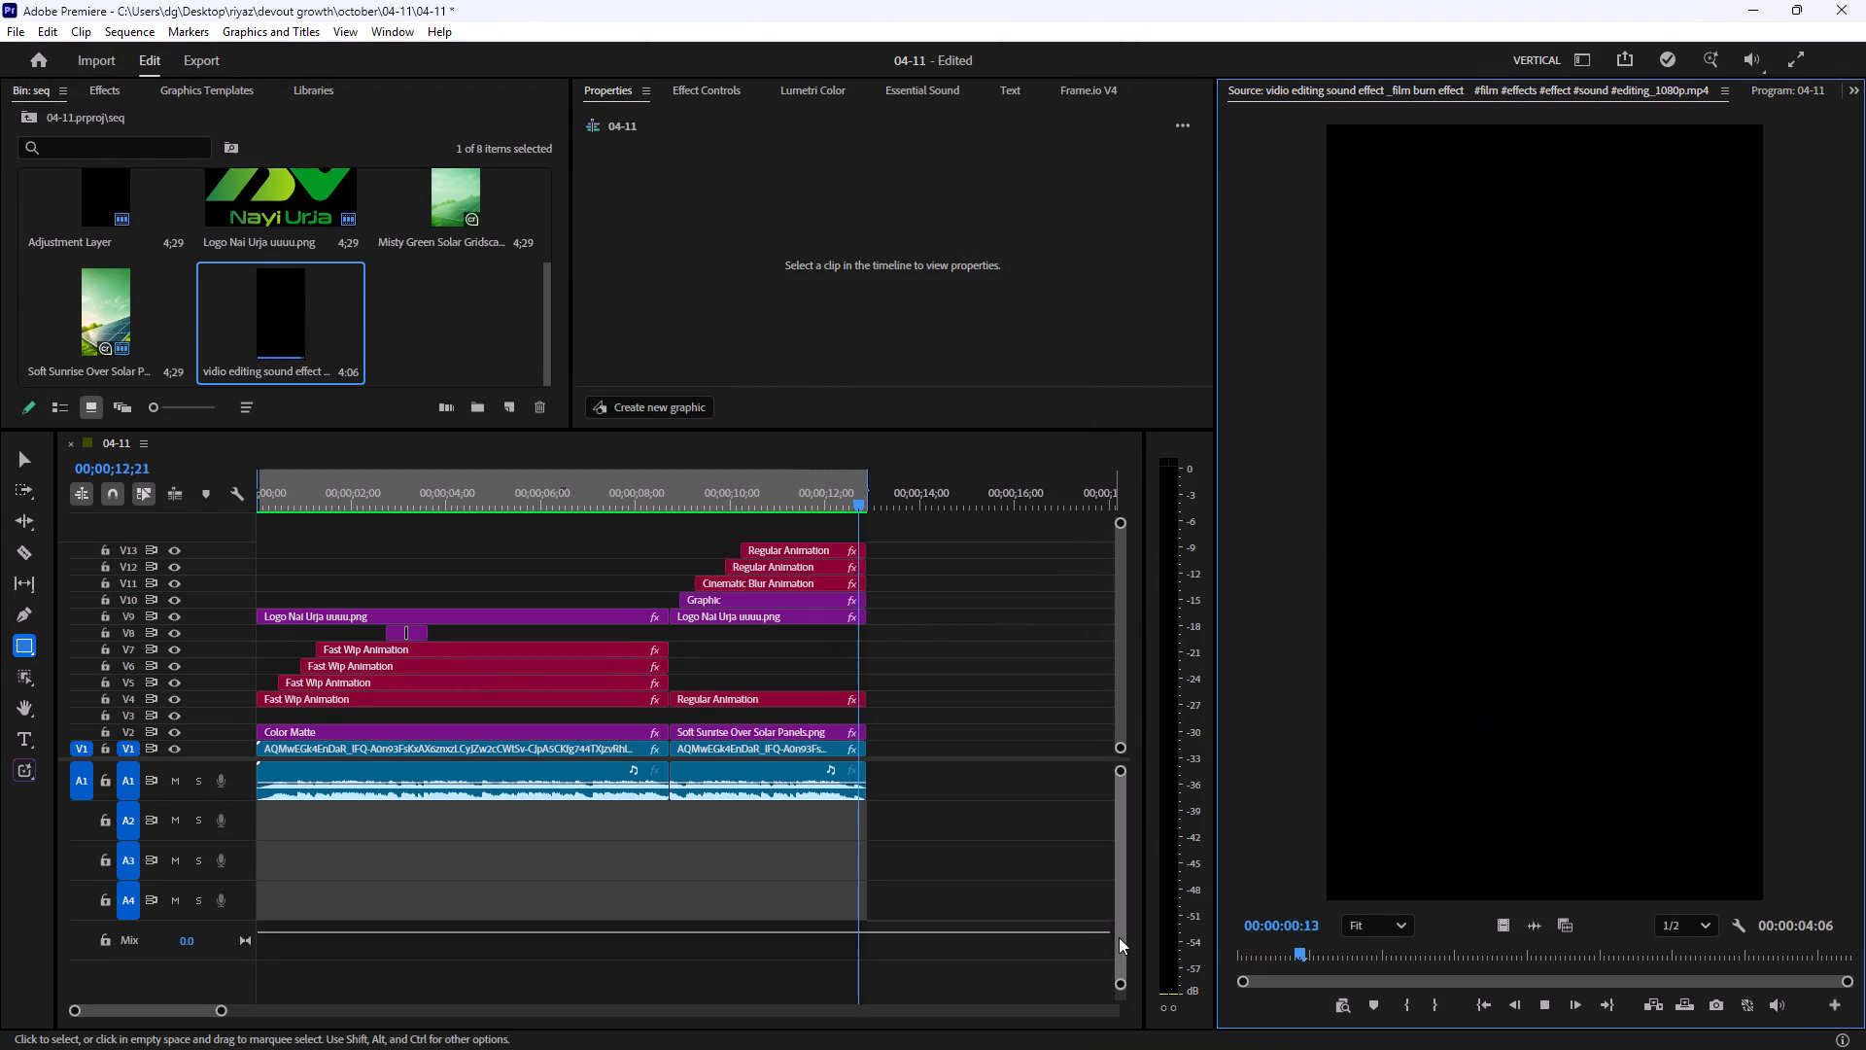
{"action": "key", "text": "space"}
{"action": "key", "text": "space"}
{"action": "key", "text": "space"}
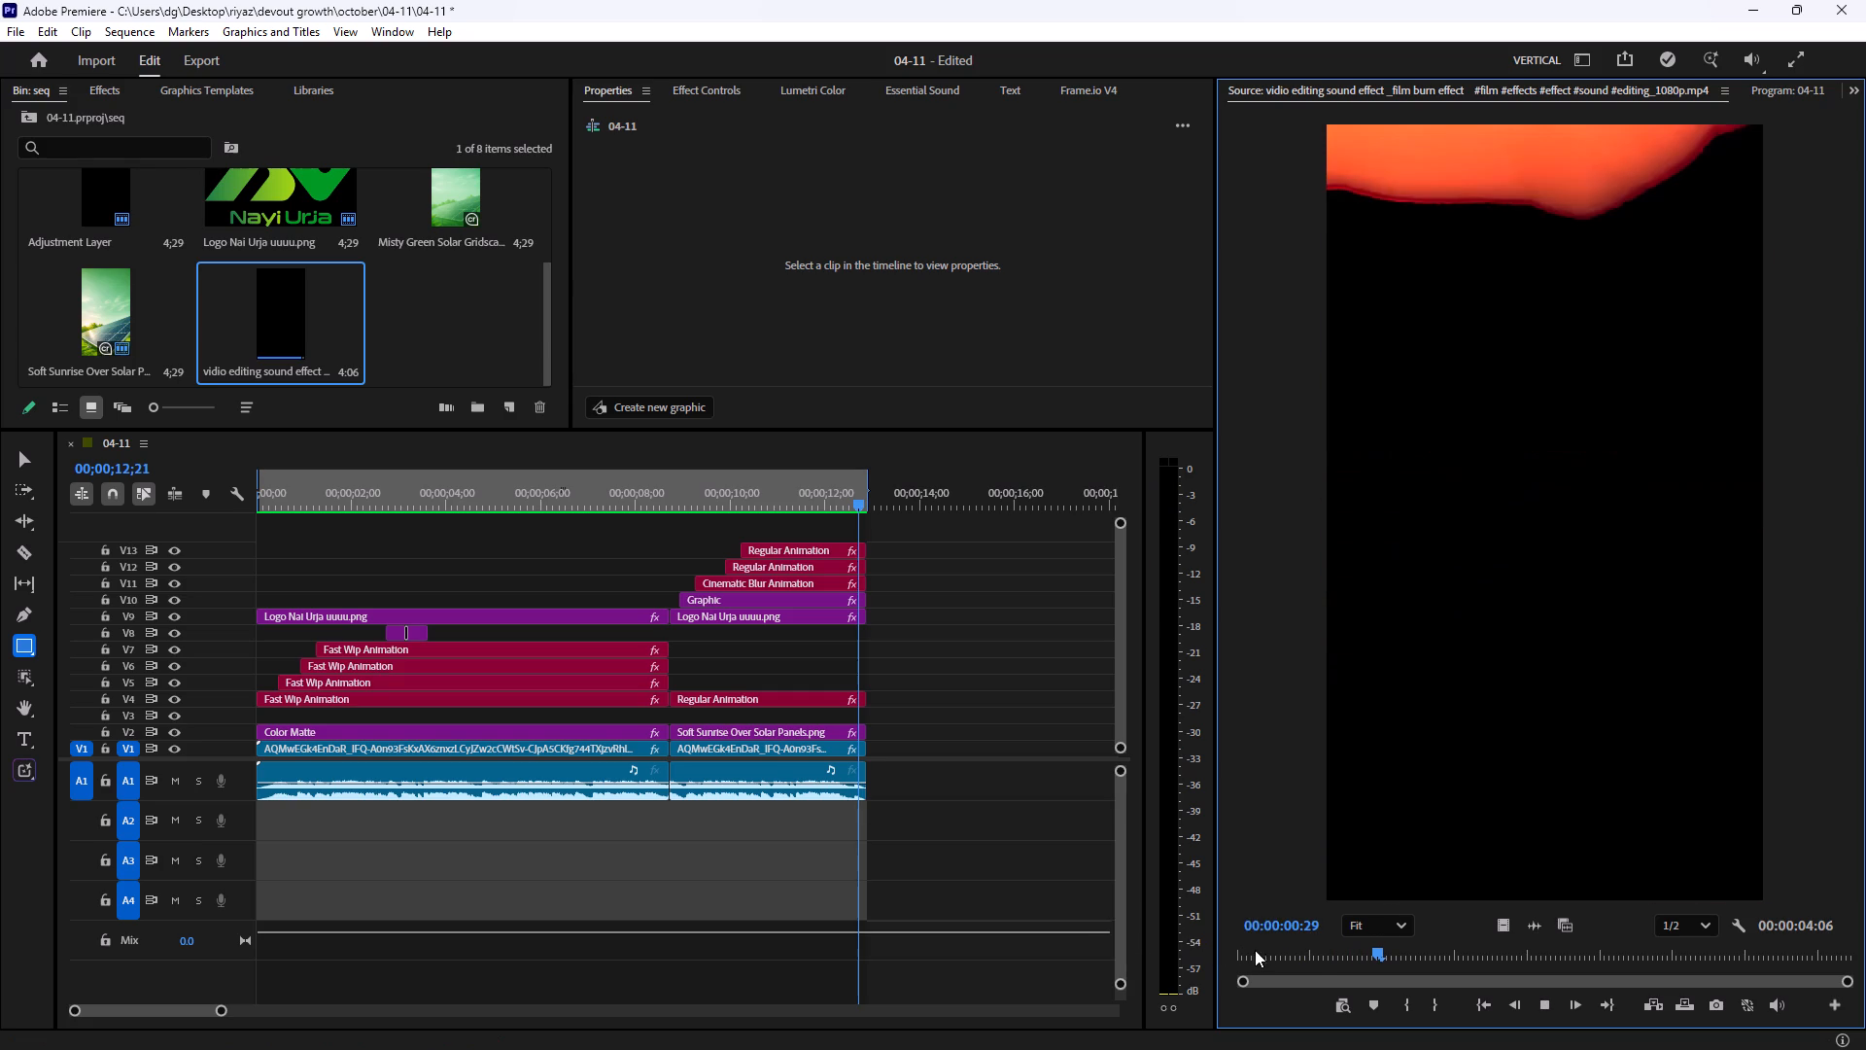
{"action": "left_click_drag", "start_coordinate": [1312, 957], "coordinate": [1276, 962]}
{"action": "key", "text": "space"}
{"action": "key", "text": "space"}
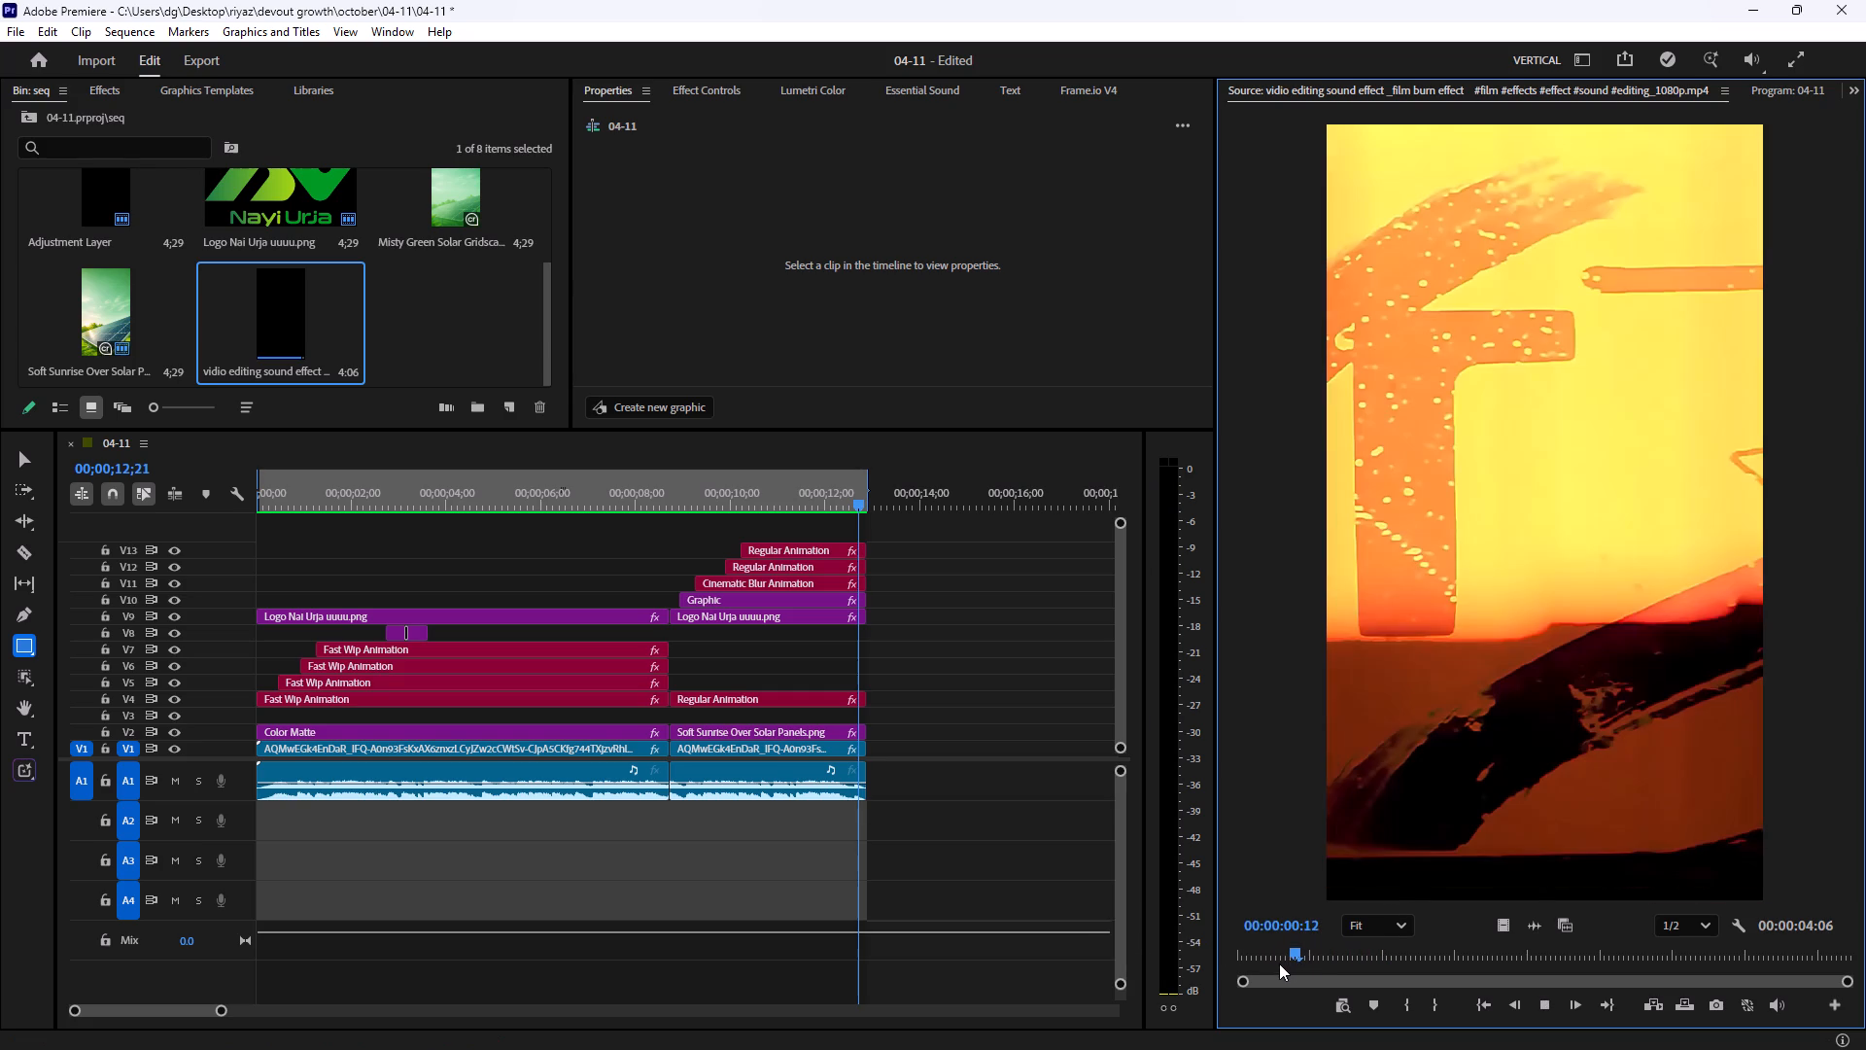
{"action": "key", "text": "Left"}
{"action": "key", "text": "Left"}
{"action": "key", "text": "Left"}
{"action": "key", "text": "Left"}
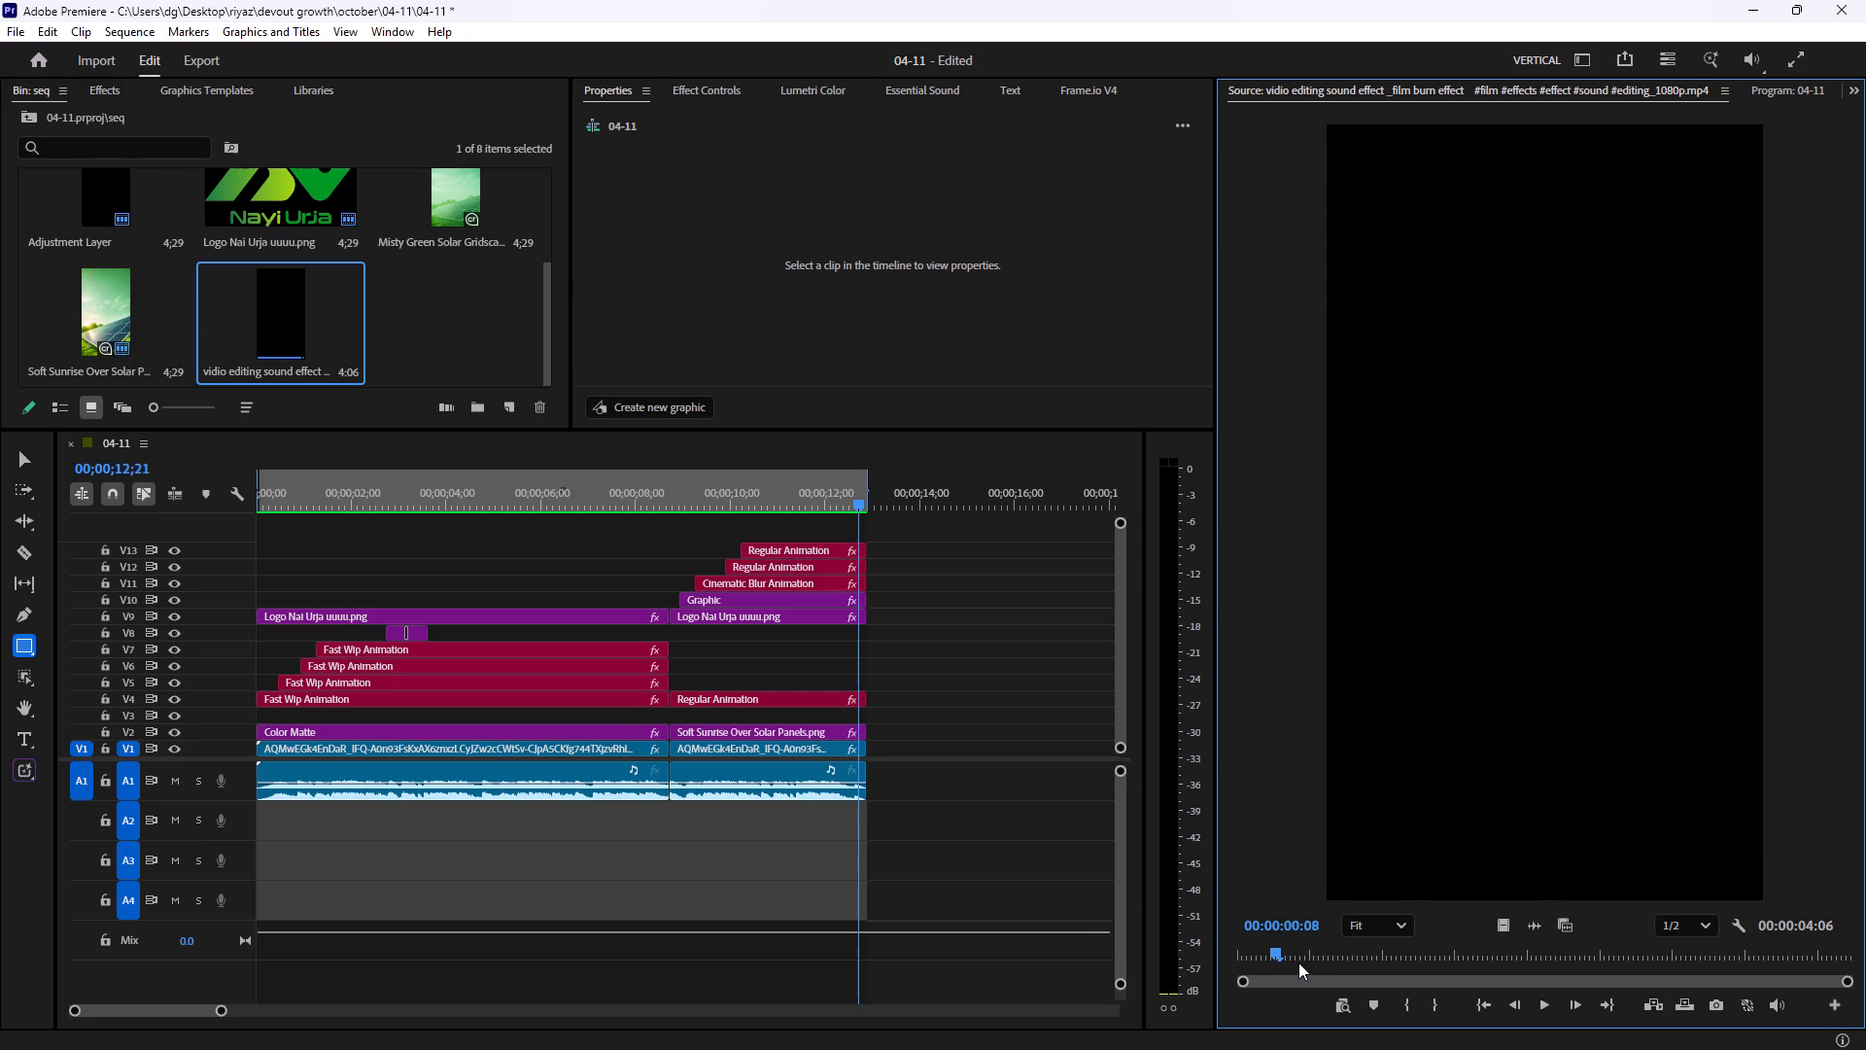
{"action": "key", "text": "Right"}
{"action": "key", "text": "Left"}
{"action": "left_click", "coordinate": [1404, 1000]}
Mark the source clip's Out point at 00:00:01:03, after the first burn ends.
{"action": "key", "text": "space"}
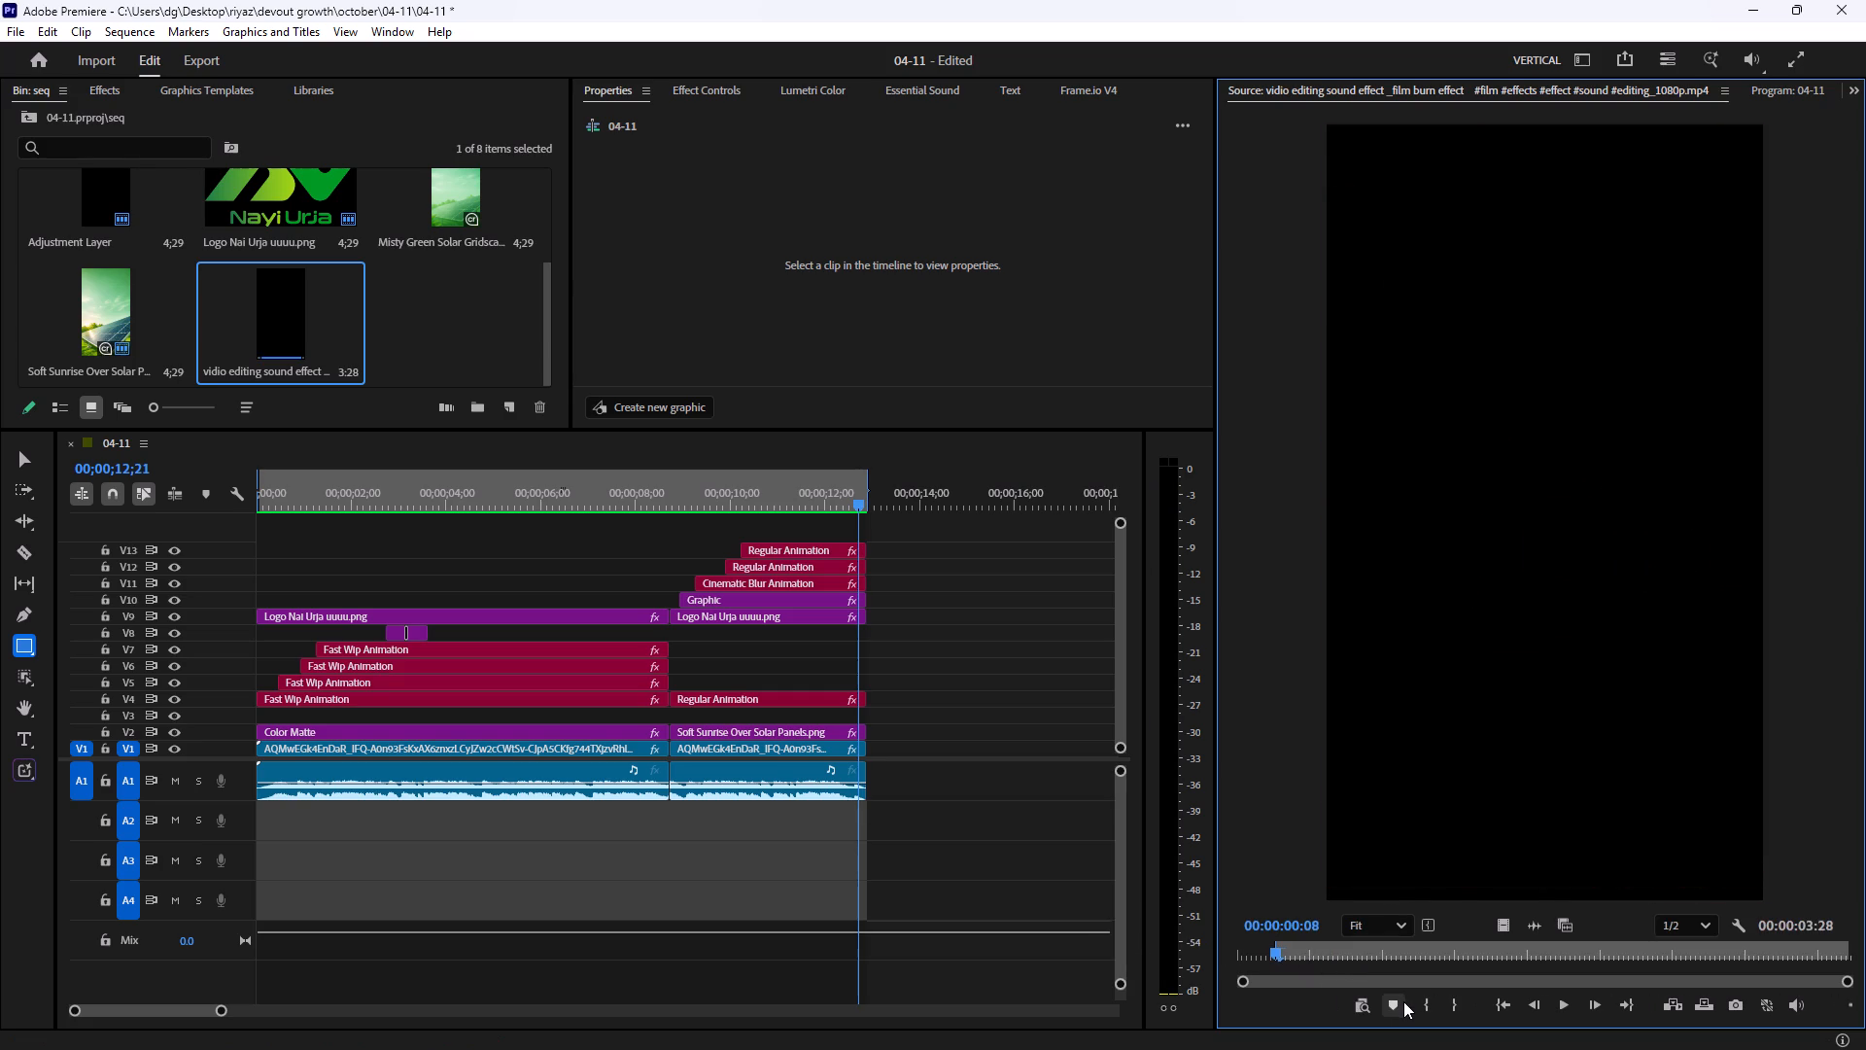
{"action": "key", "text": "space"}
{"action": "key", "text": "Left"}
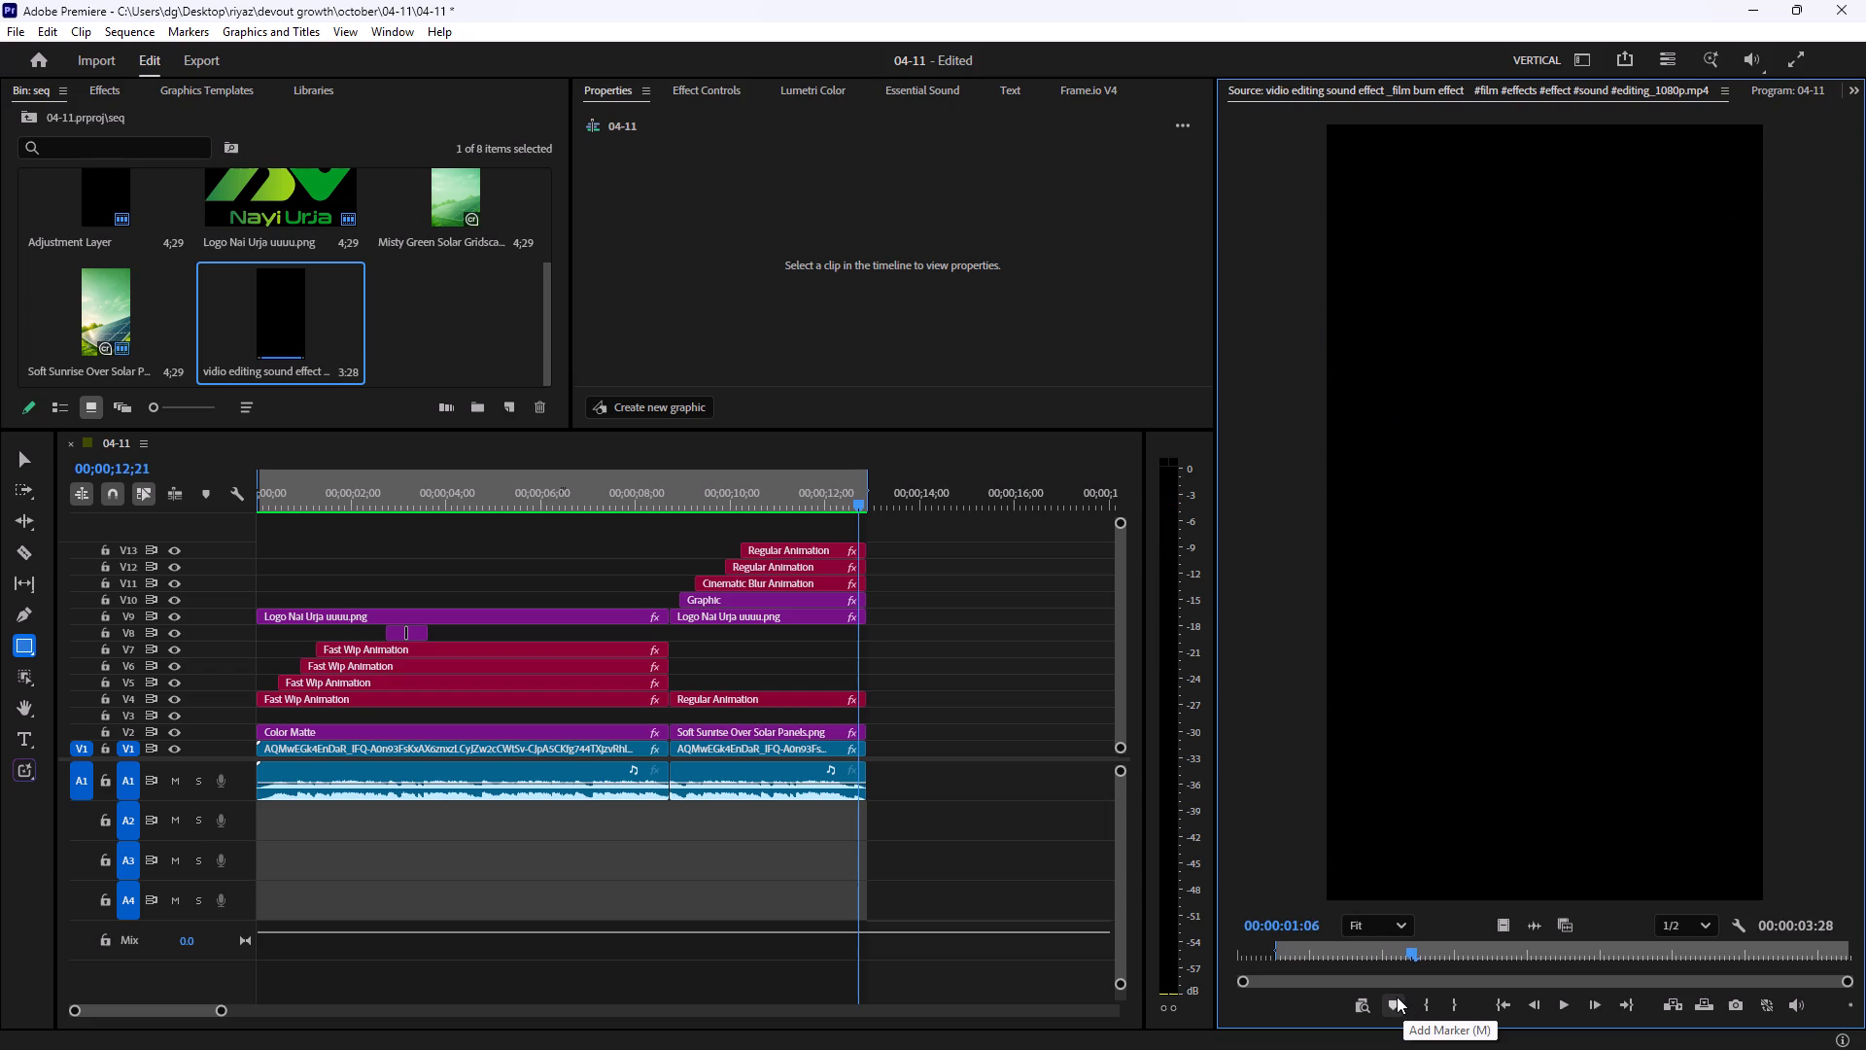
{"action": "key", "text": "Left"}
{"action": "key", "text": "Left"}
{"action": "key", "text": "Left"}
{"action": "left_click", "coordinate": [1459, 1005]}
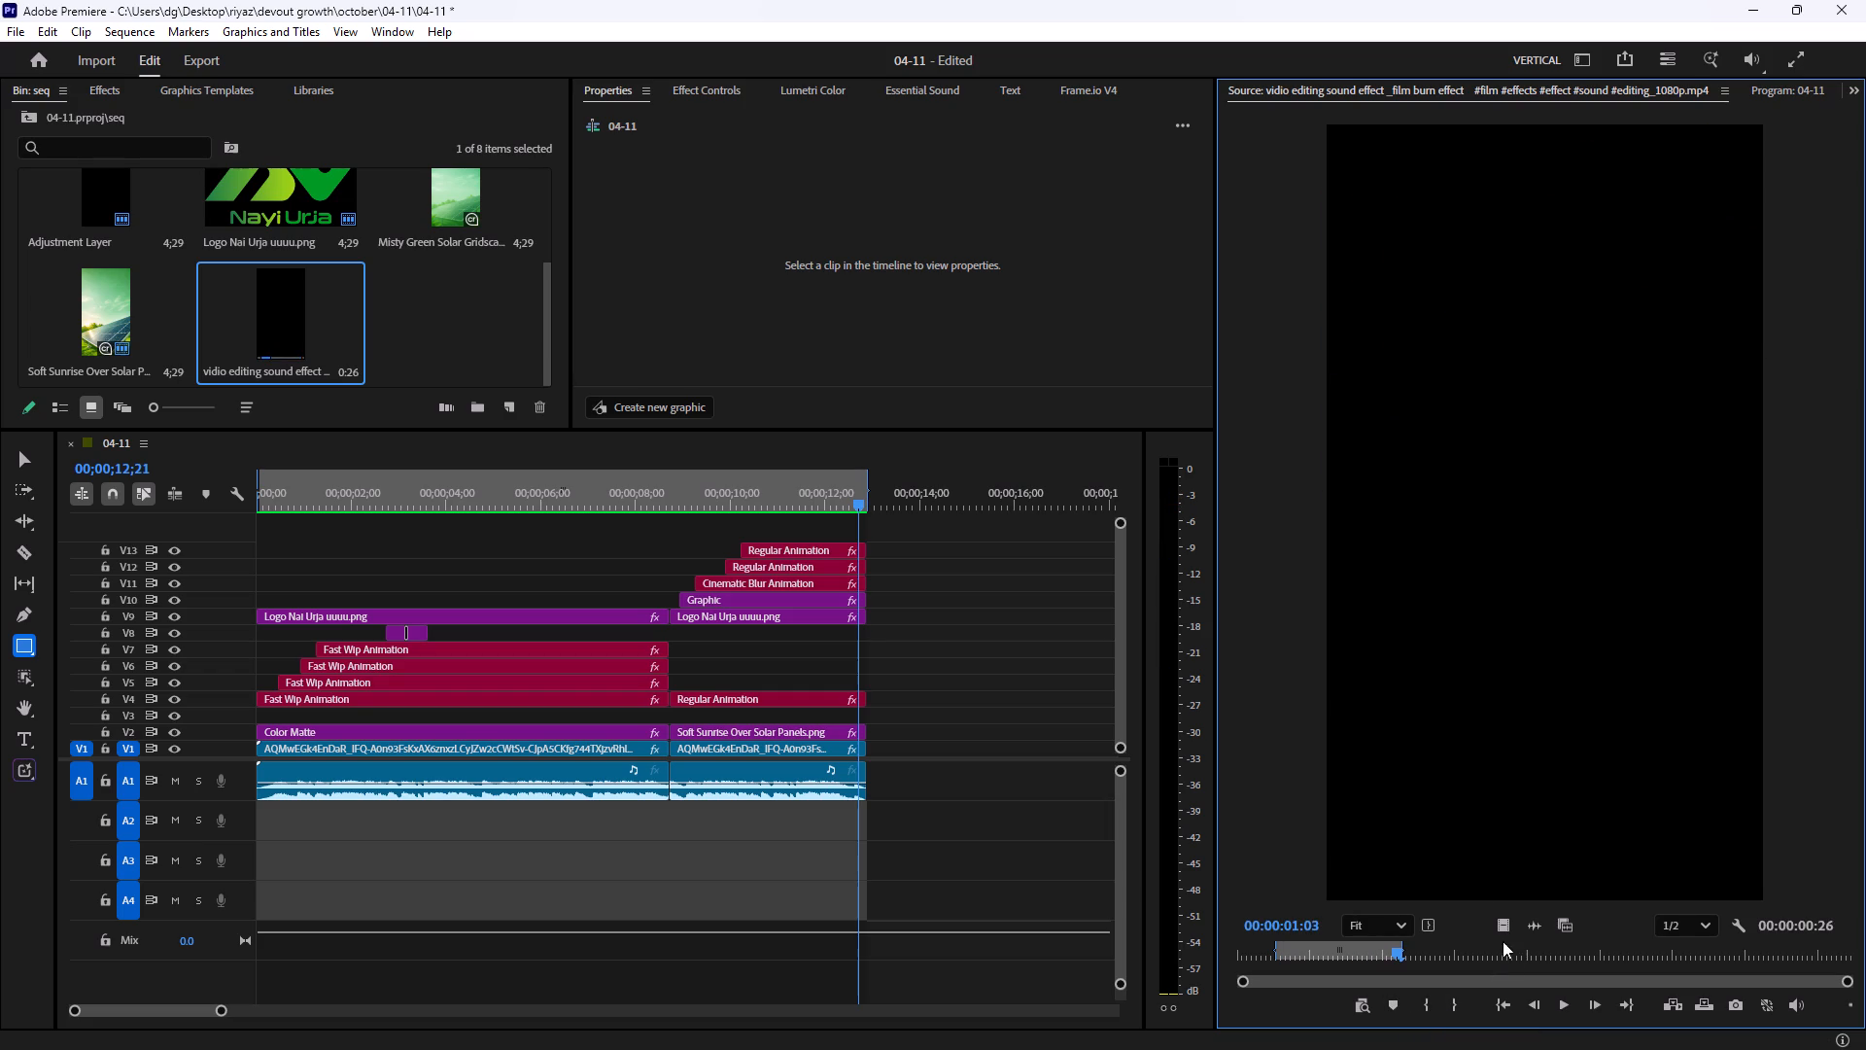
Place only the video of the marked film burn range on track V12, spanning the cut between the two scenes.
{"action": "left_click_drag", "start_coordinate": [1502, 930], "coordinate": [653, 571]}
Set the film burn clip's blend mode to Screen and check it over the cut.
{"action": "left_click", "coordinate": [678, 497]}
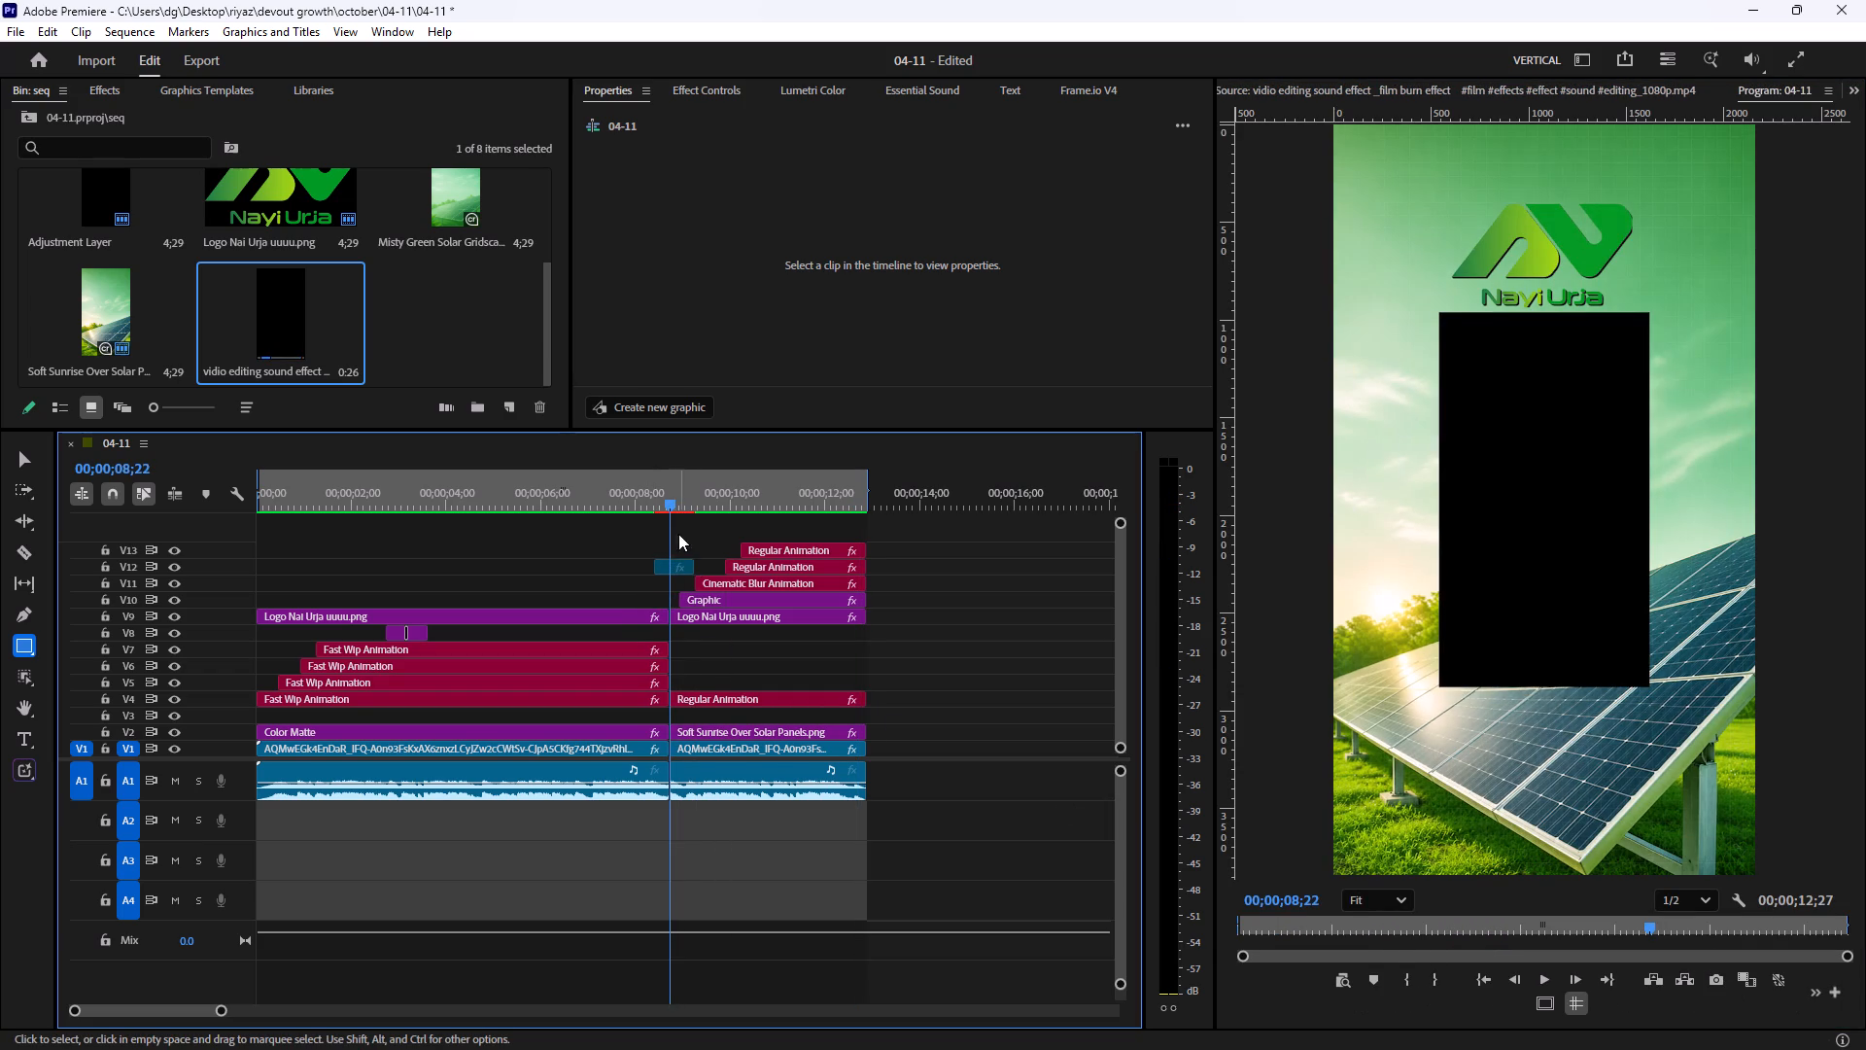
{"action": "left_click", "coordinate": [679, 565]}
{"action": "scroll", "coordinate": [648, 250], "scroll_direction": "down", "scroll_amount": 6}
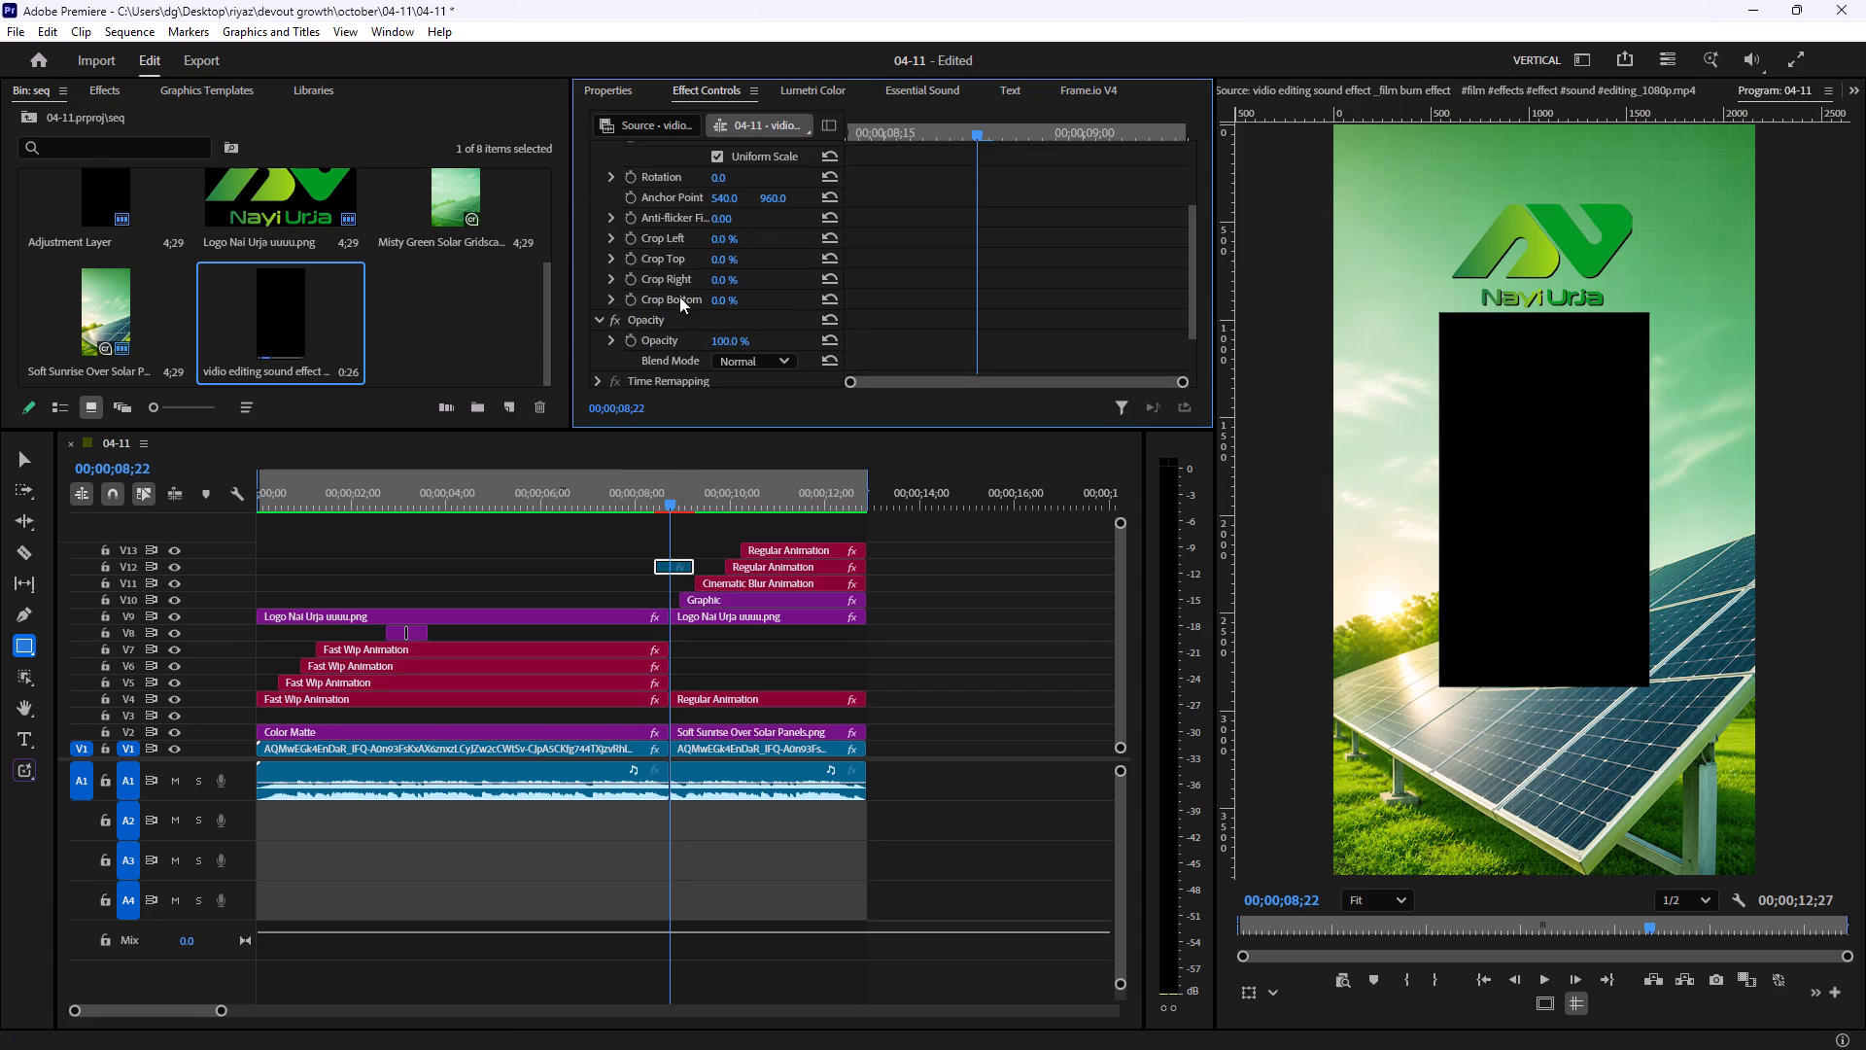
{"action": "left_click", "coordinate": [773, 362]}
{"action": "left_click", "coordinate": [764, 600]}
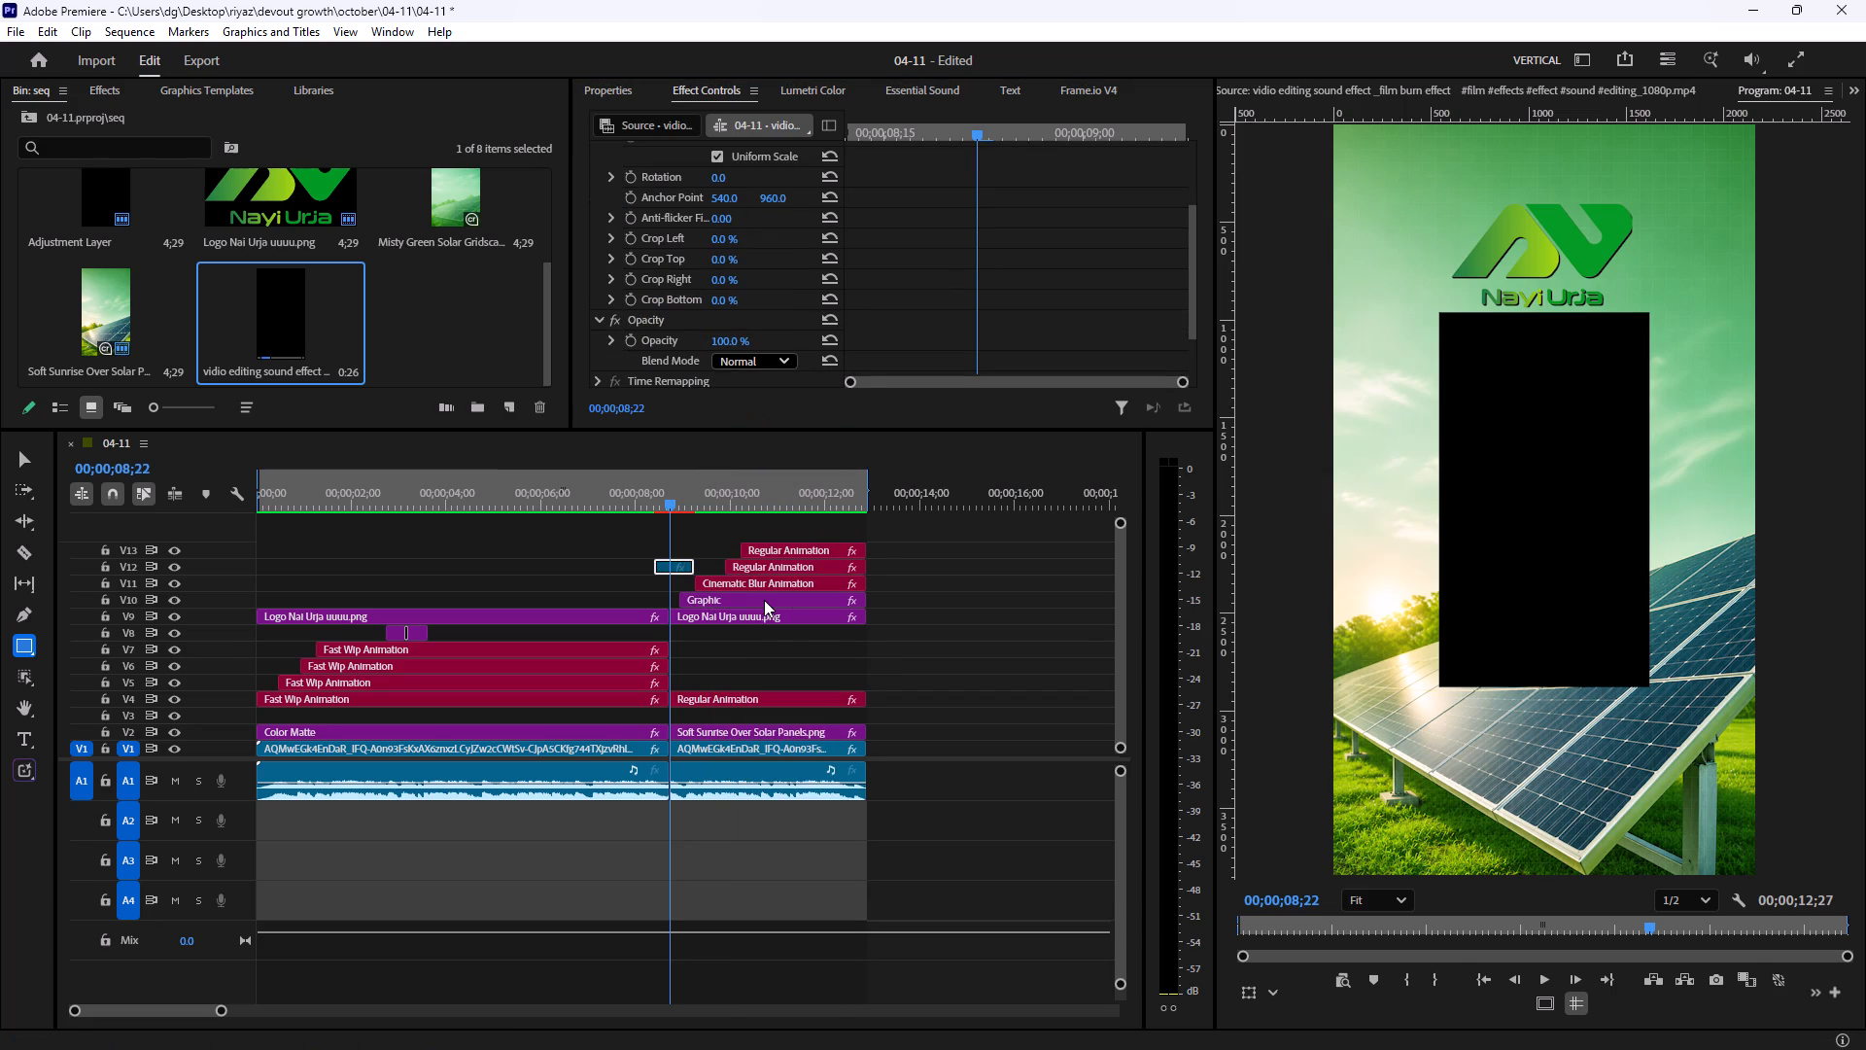
{"action": "left_click_drag", "start_coordinate": [664, 495], "coordinate": [682, 495]}
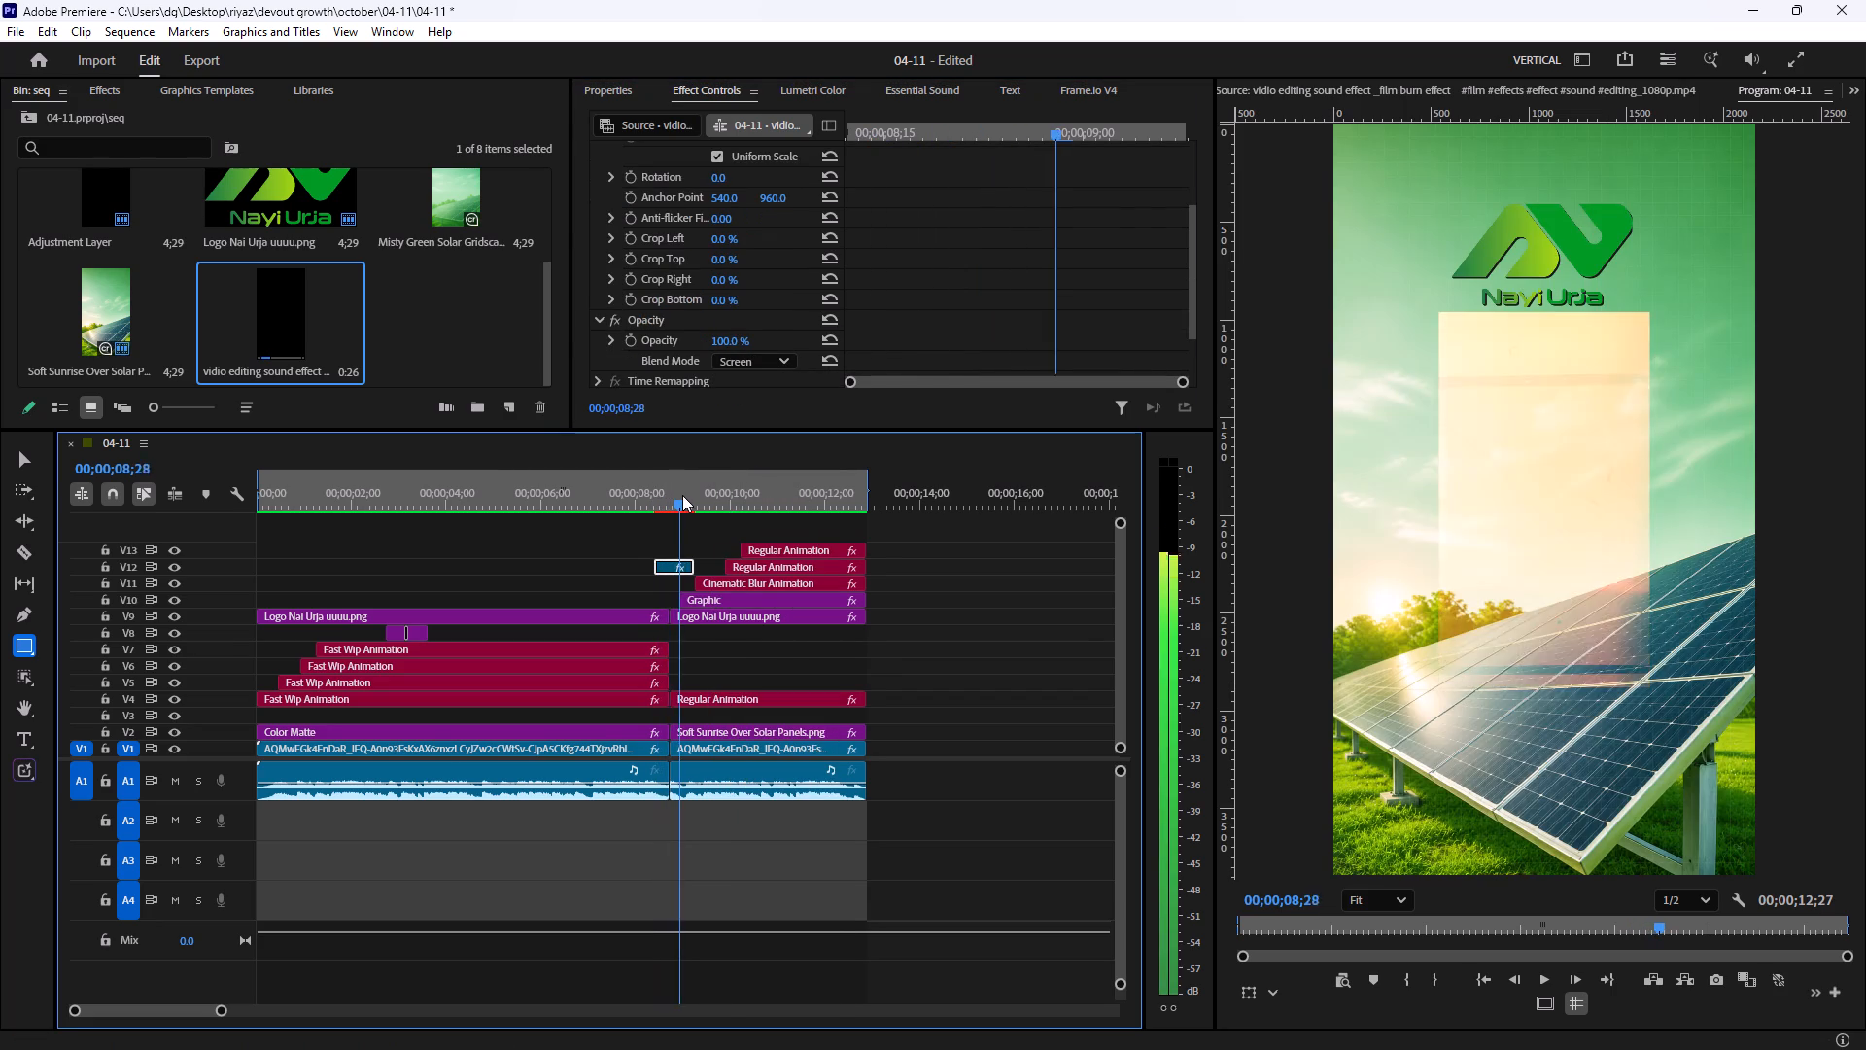
{"action": "left_click_drag", "start_coordinate": [682, 495], "coordinate": [687, 498]}
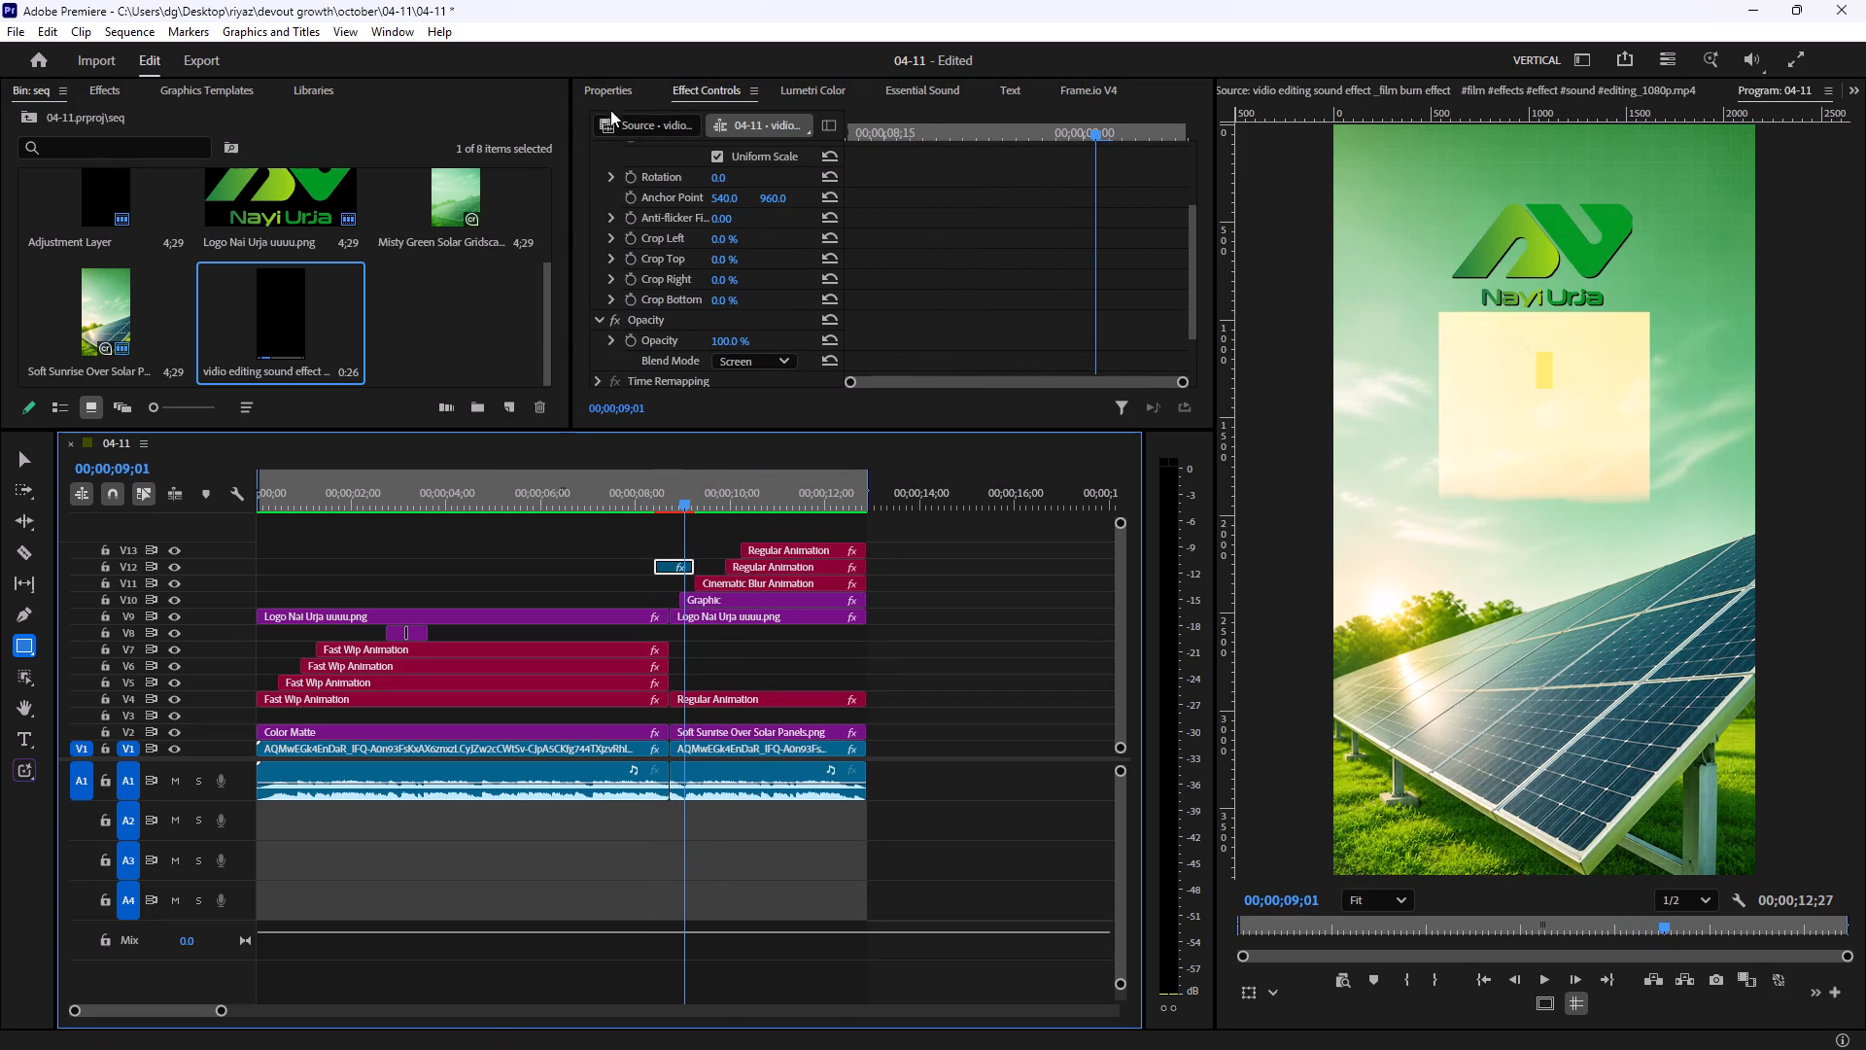
Scale the film burn clip to fill the vertical frame.
{"action": "left_click", "coordinate": [606, 96]}
{"action": "left_click", "coordinate": [602, 199]}
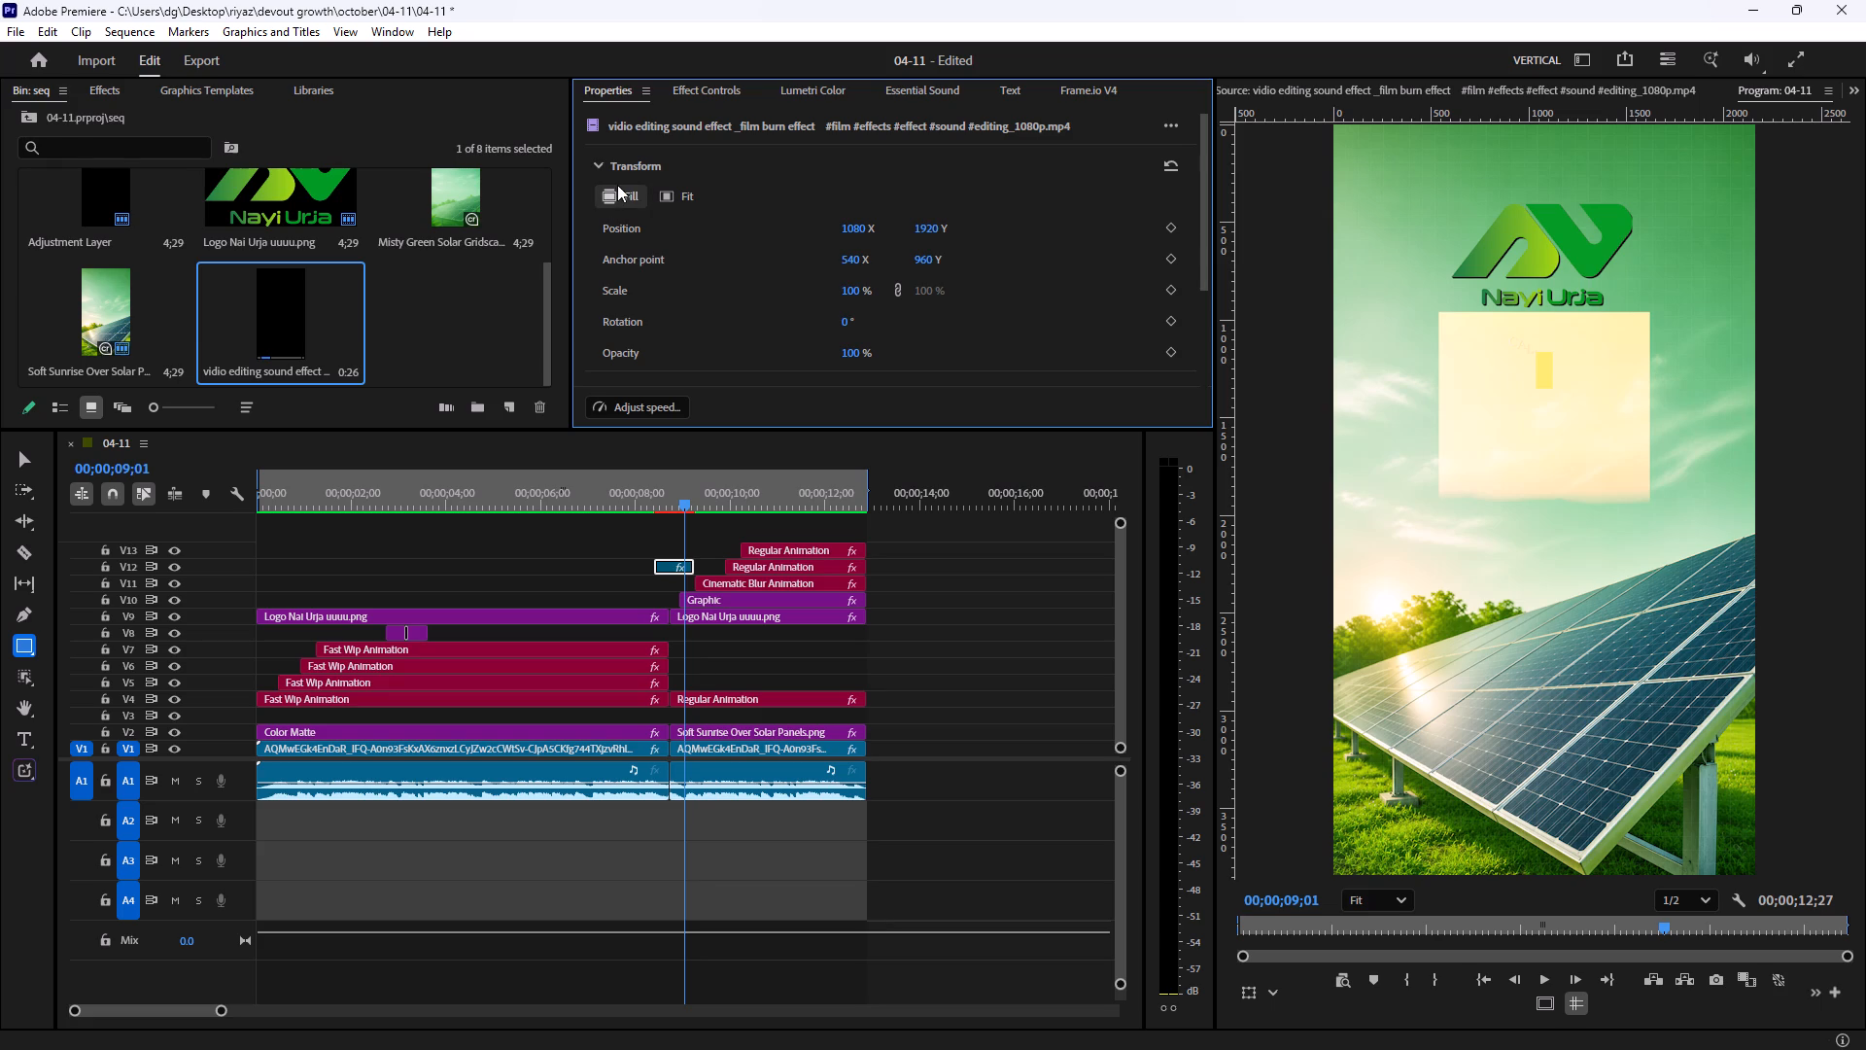
{"action": "left_click", "coordinate": [614, 189]}
Render the sequence from In to Out.
{"action": "left_click_drag", "start_coordinate": [649, 496], "coordinate": [618, 513]}
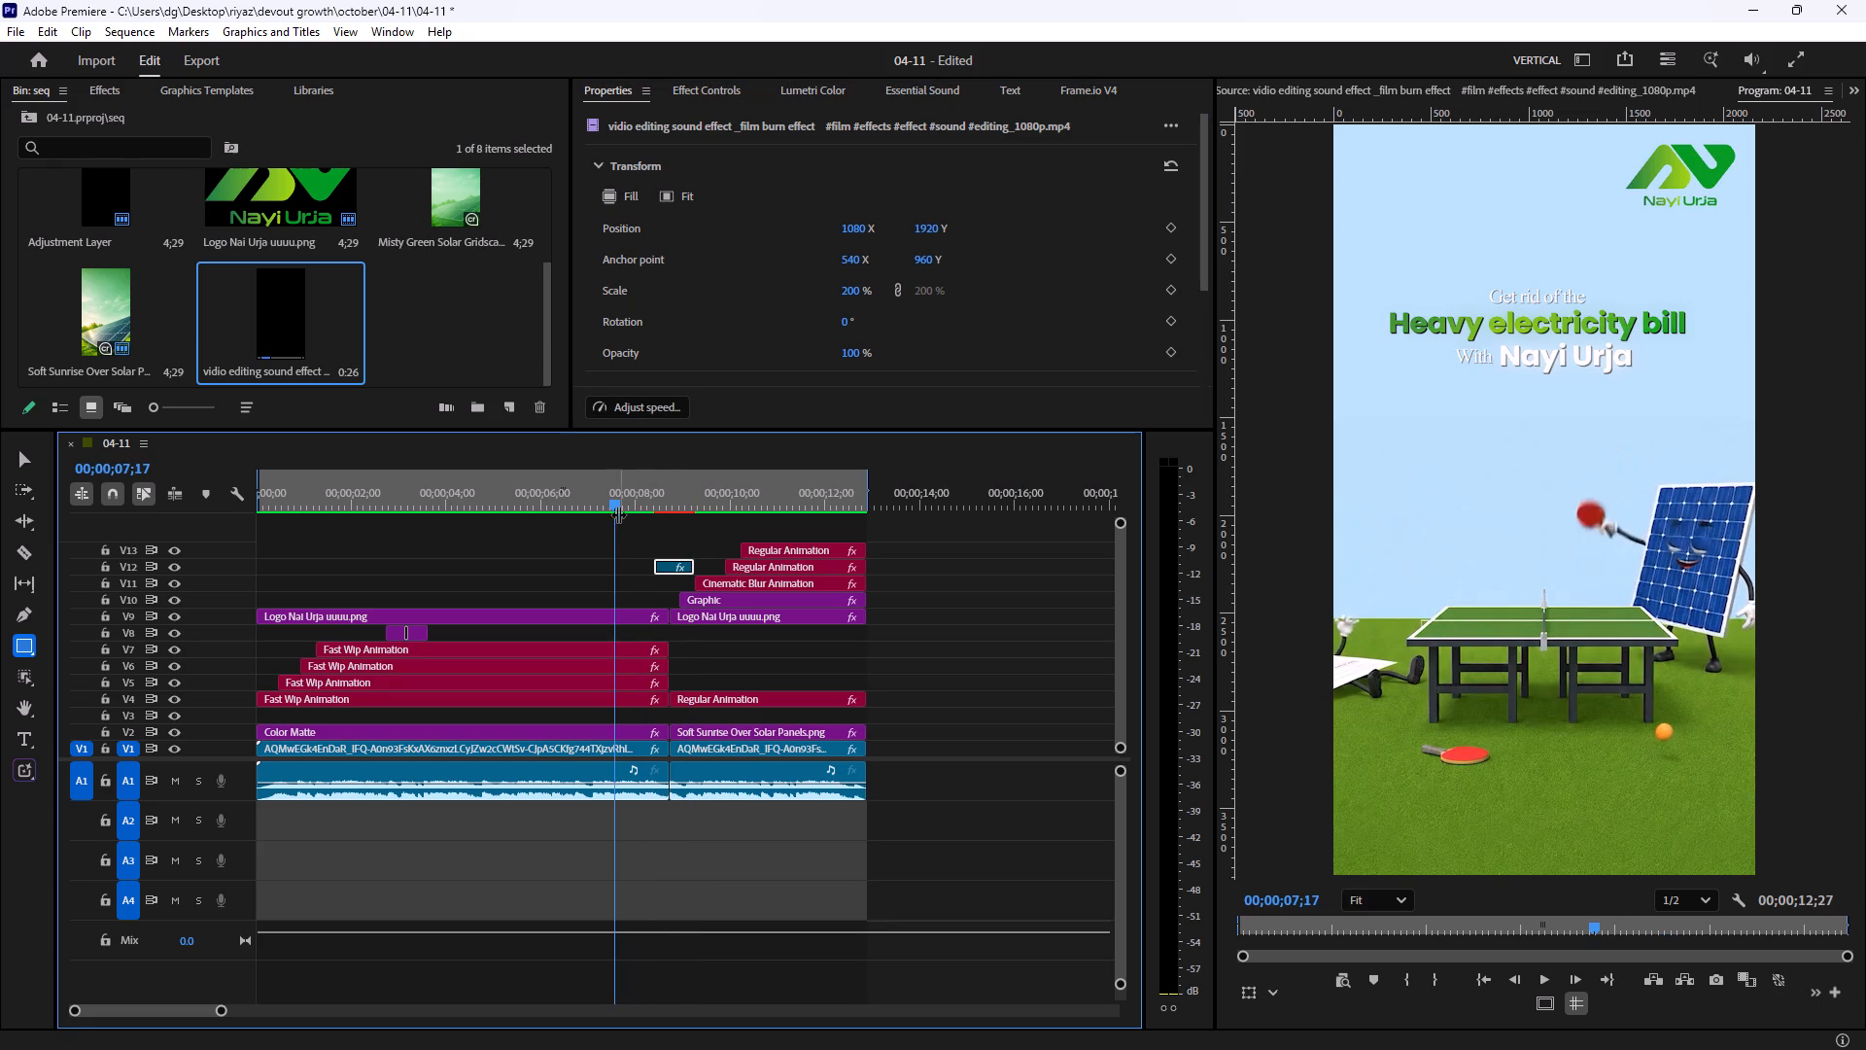
{"action": "left_click", "coordinate": [136, 31]}
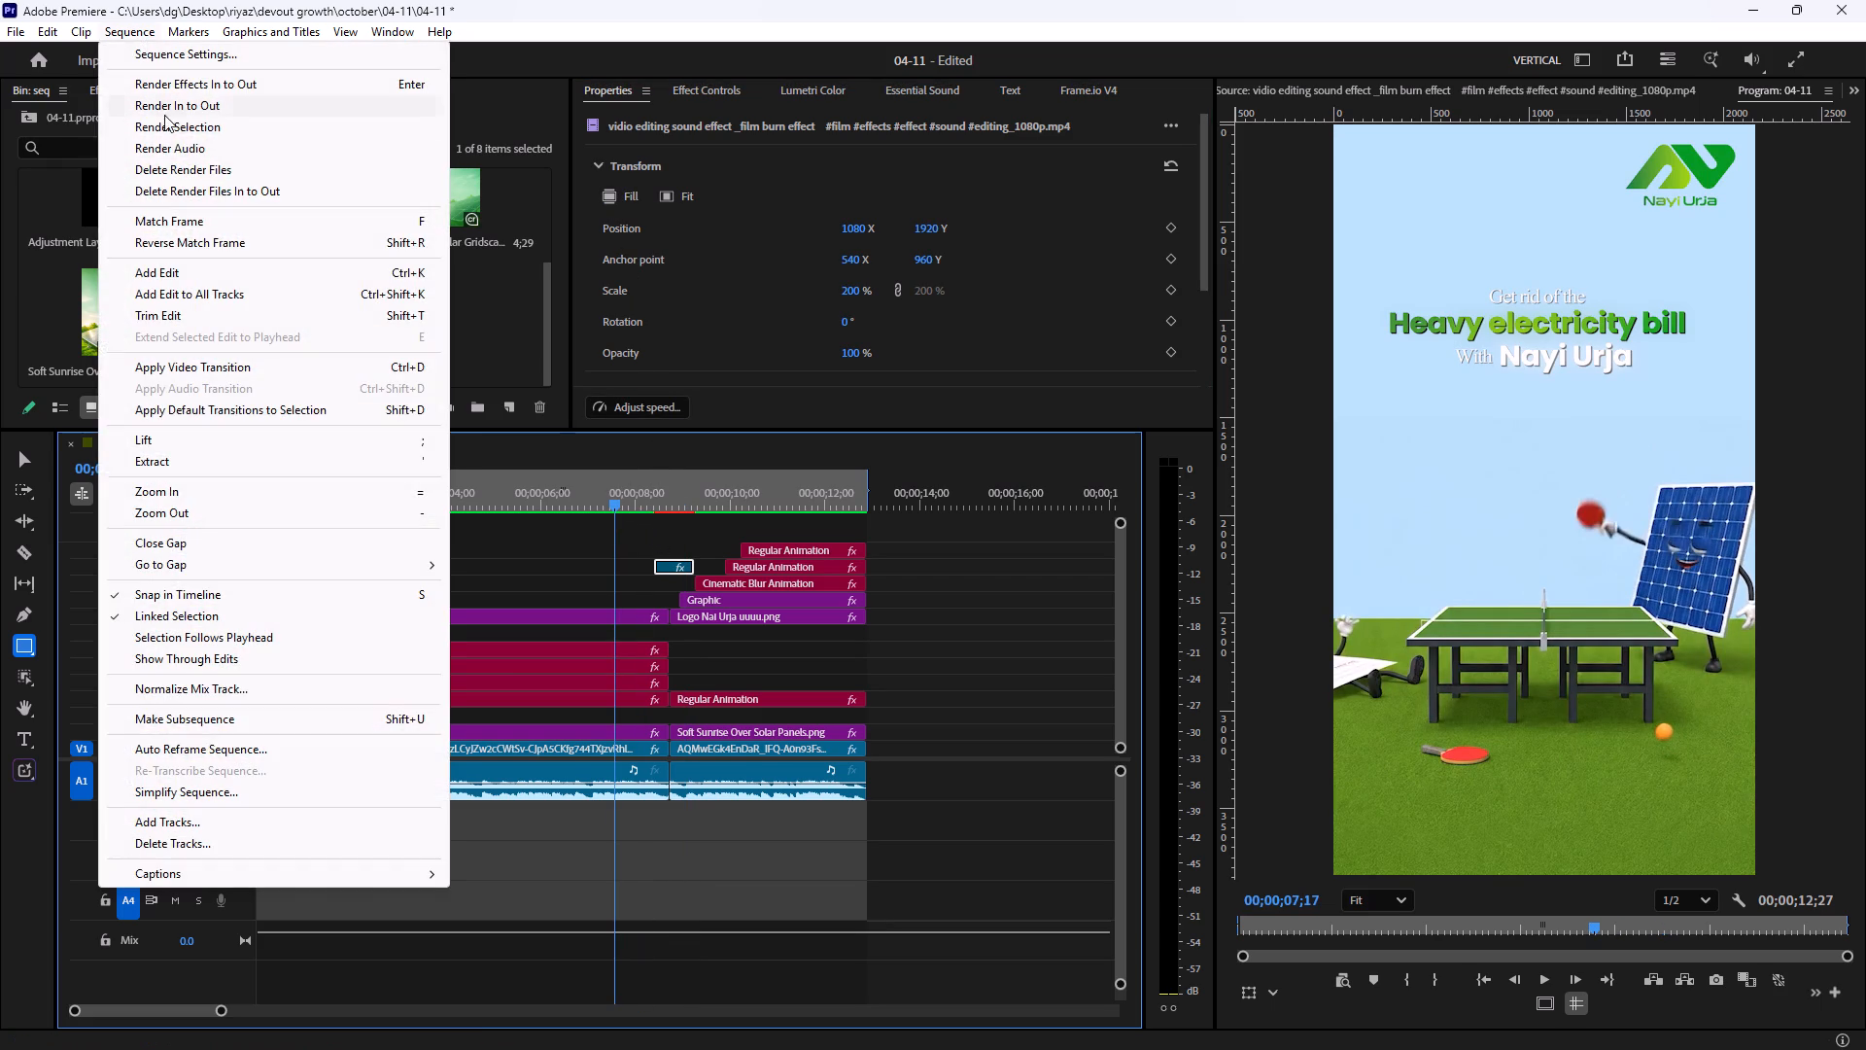
{"action": "left_click", "coordinate": [179, 108]}
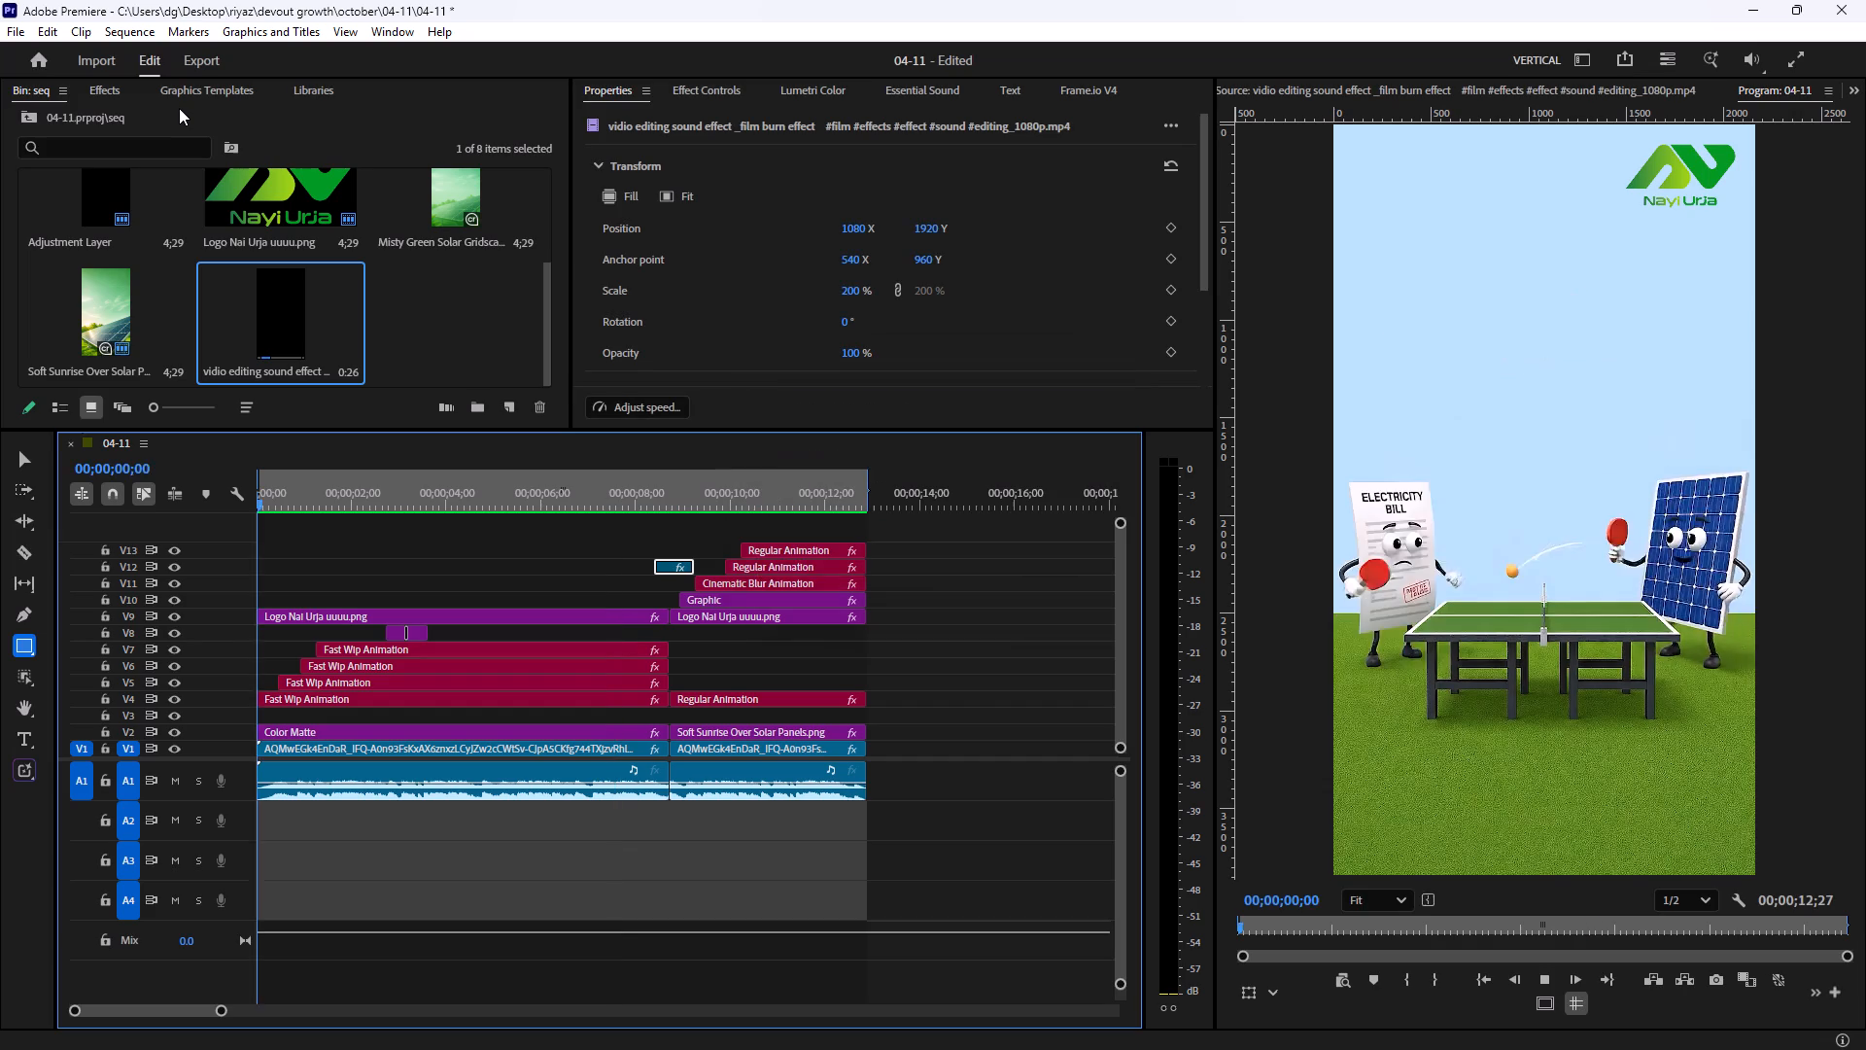
Play back the film burn transition and the closing scene to review the rendered result.
{"action": "left_click", "coordinate": [621, 538]}
{"action": "left_click", "coordinate": [638, 499]}
{"action": "key", "text": "space"}
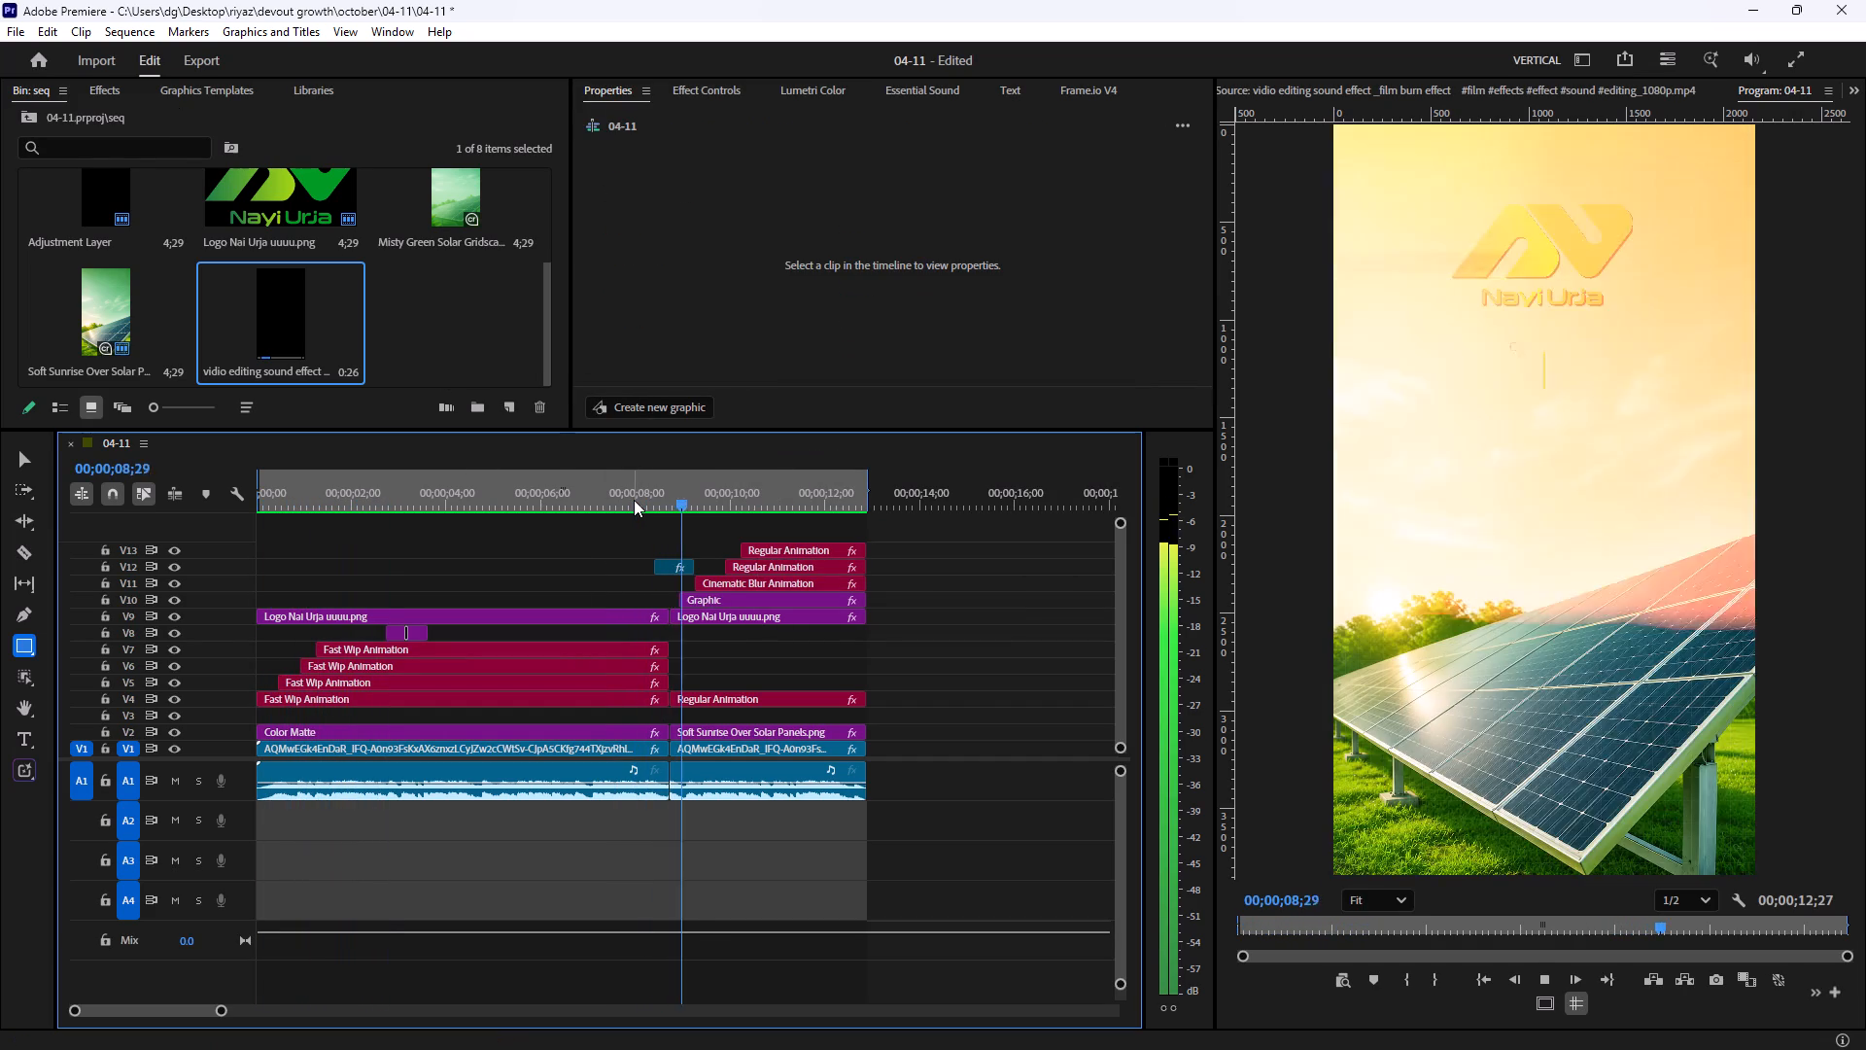
{"action": "scroll", "coordinate": [611, 529], "scroll_direction": "down", "scroll_amount": 4}
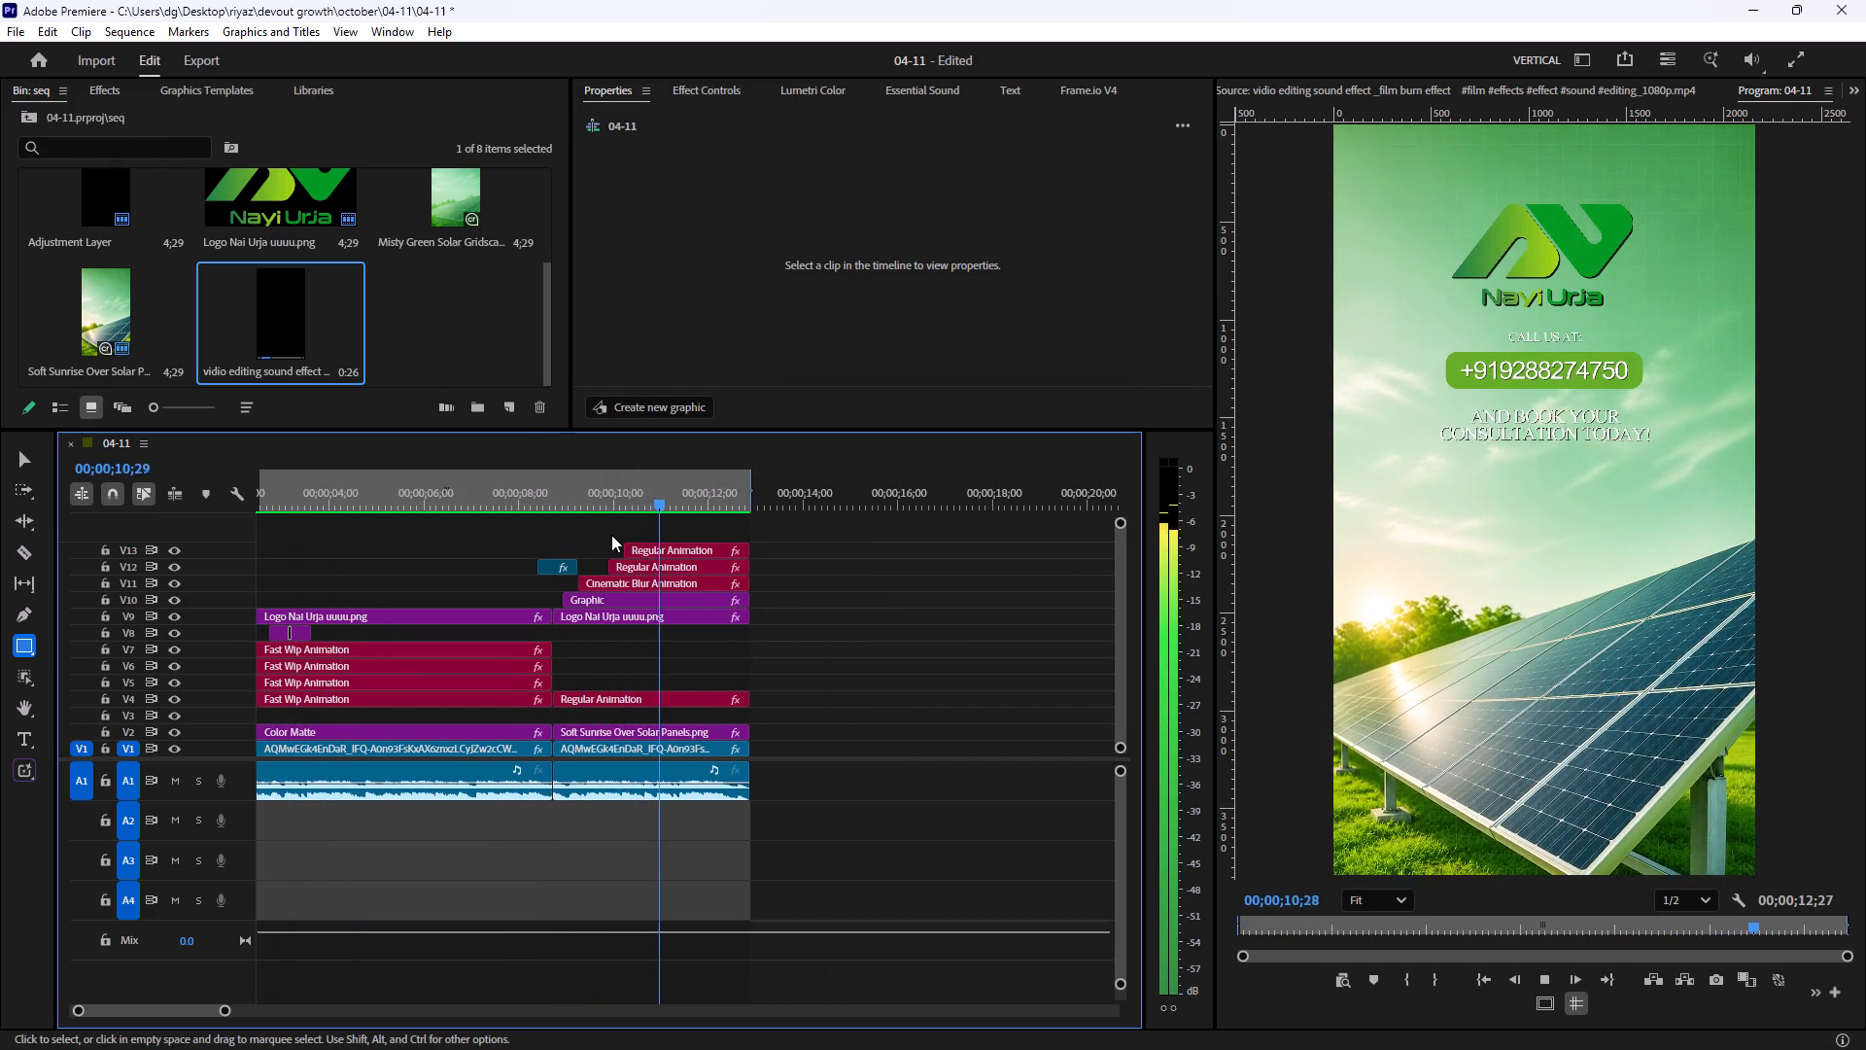
{"action": "key", "text": "space"}
{"action": "left_click", "coordinate": [515, 494]}
{"action": "key", "text": "space"}
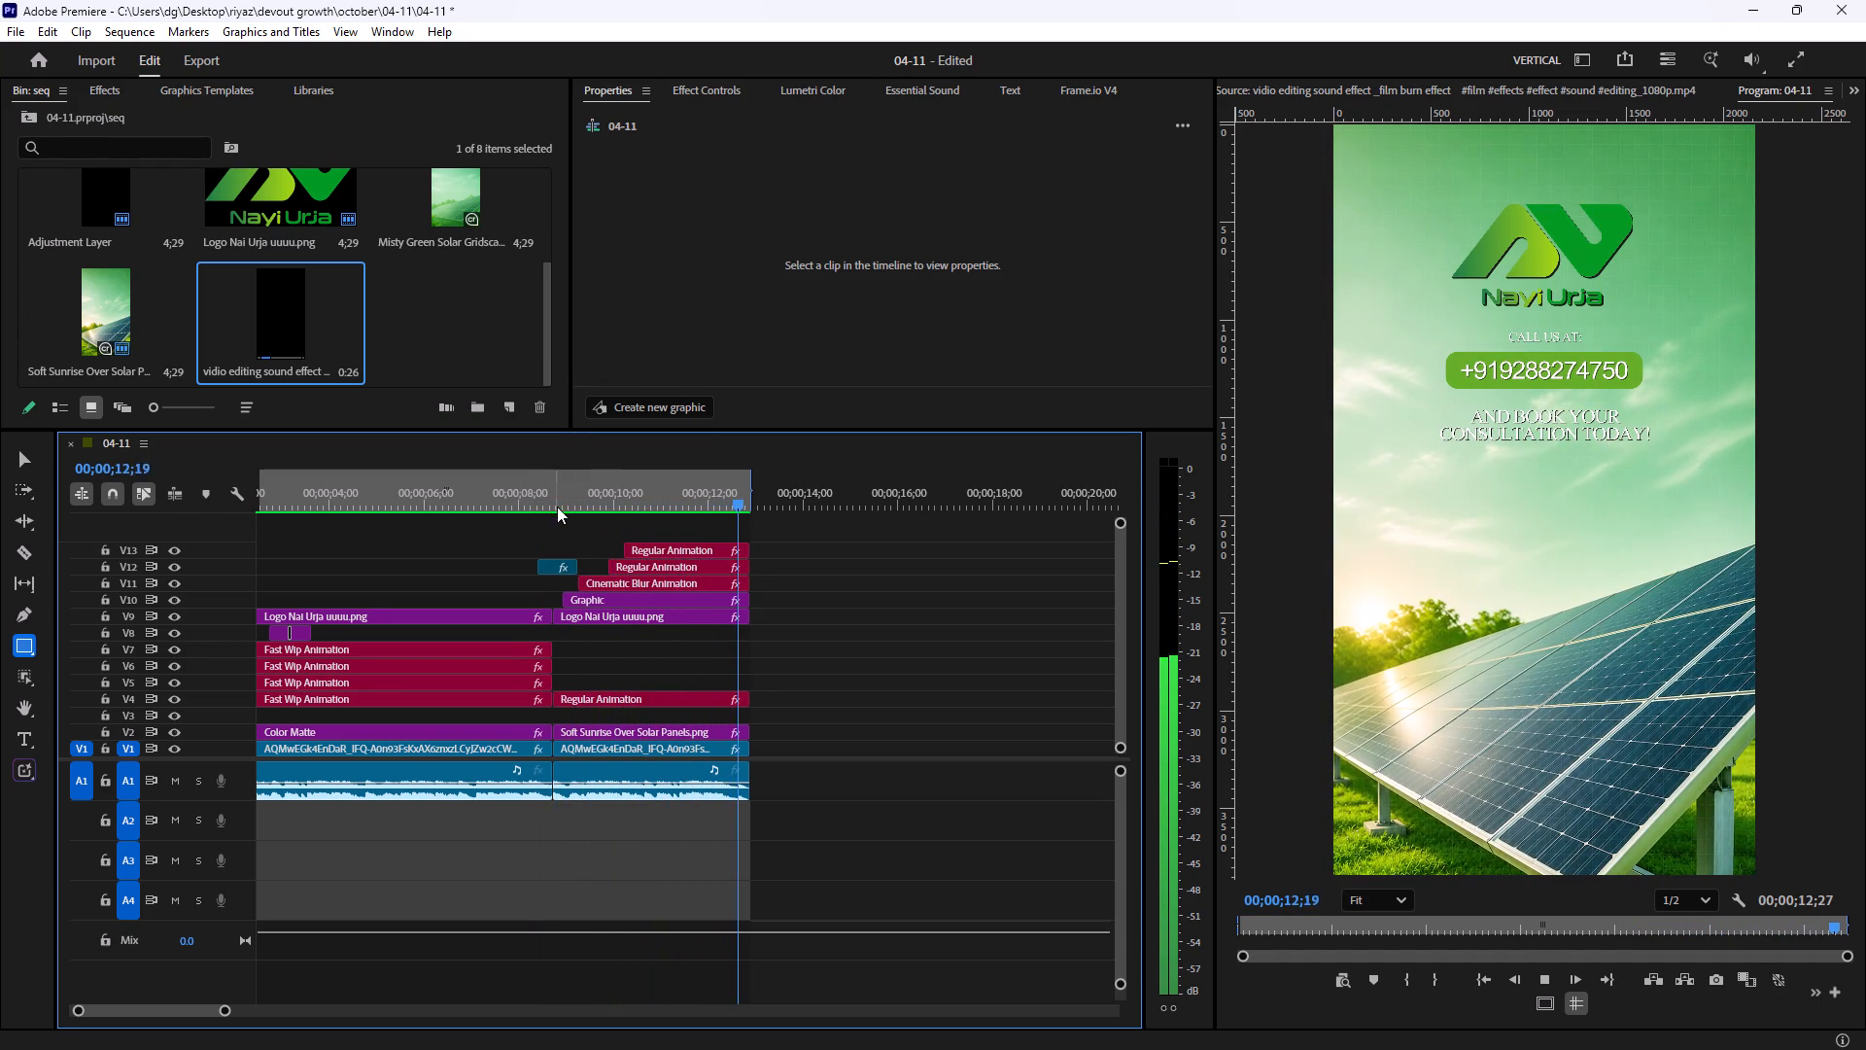
Add the Fade to Black camera transition from Animation Composer above the closing scene, at the end of the sequence.
{"action": "key", "text": "space"}
{"action": "left_click", "coordinate": [732, 499]}
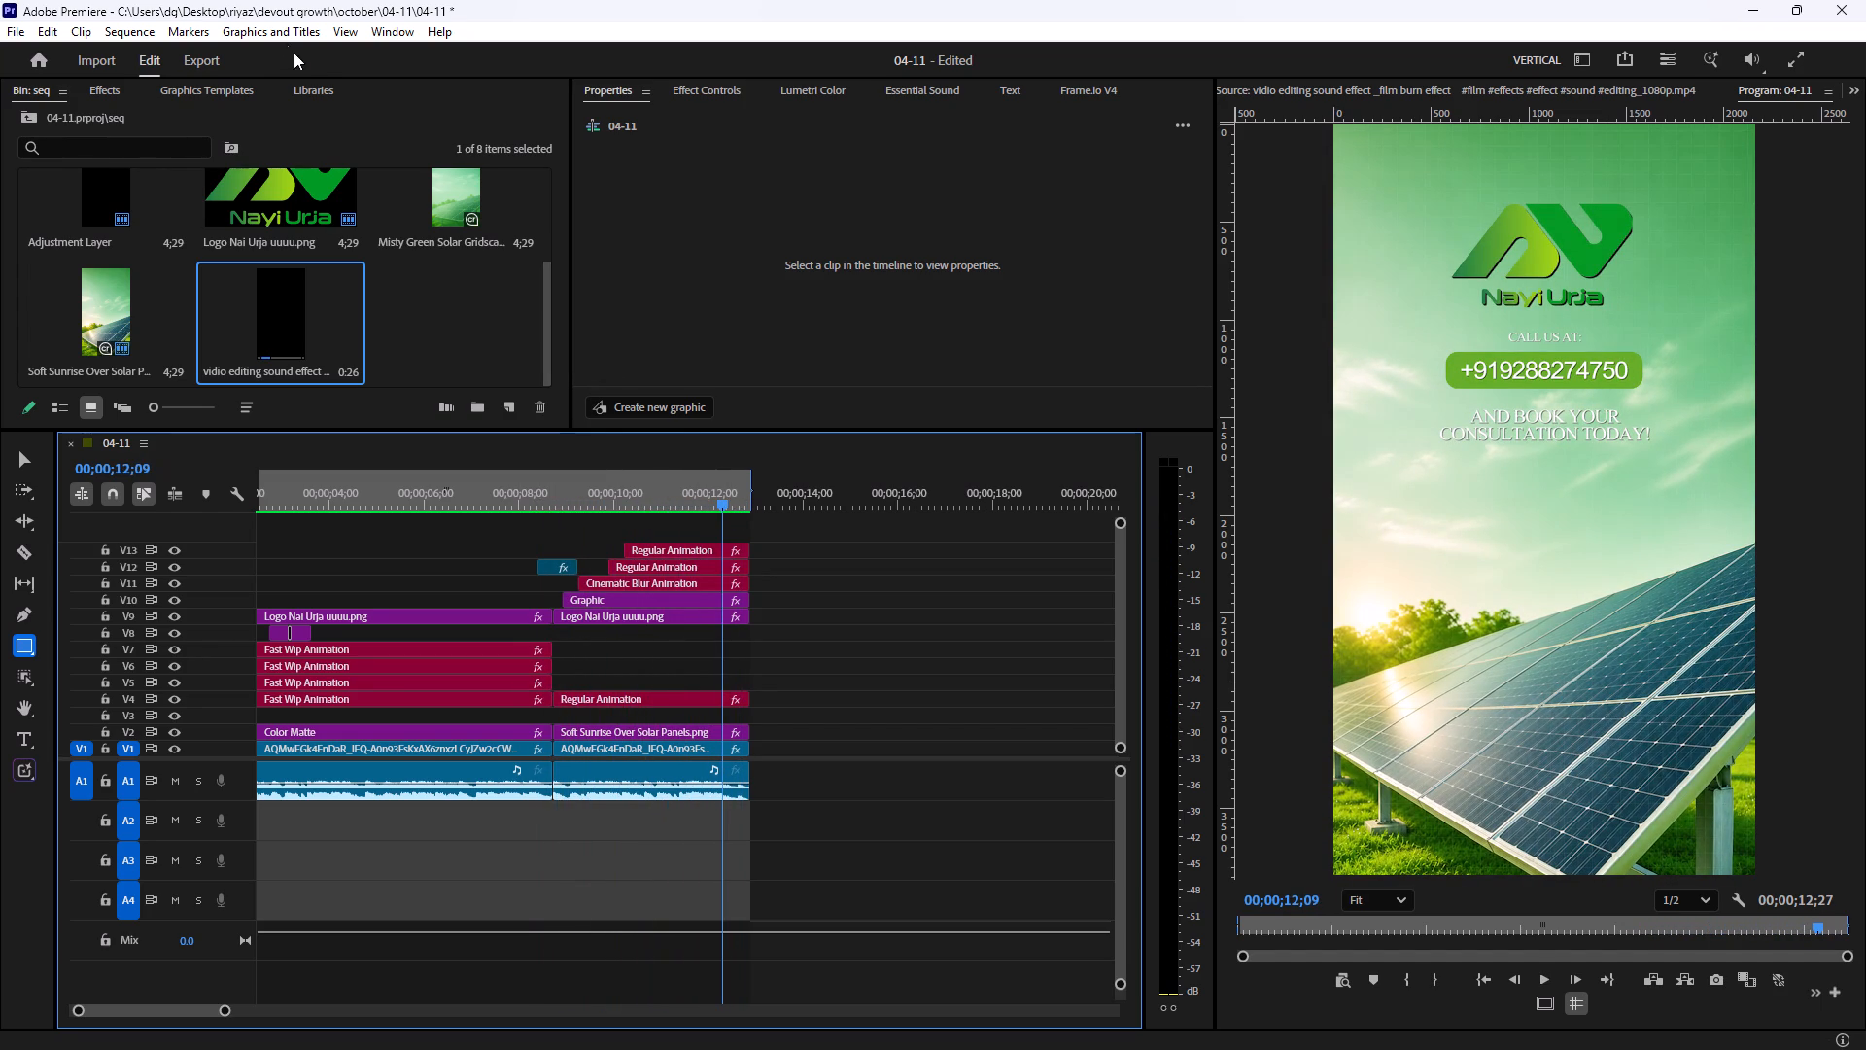
{"action": "left_click", "coordinate": [143, 29]}
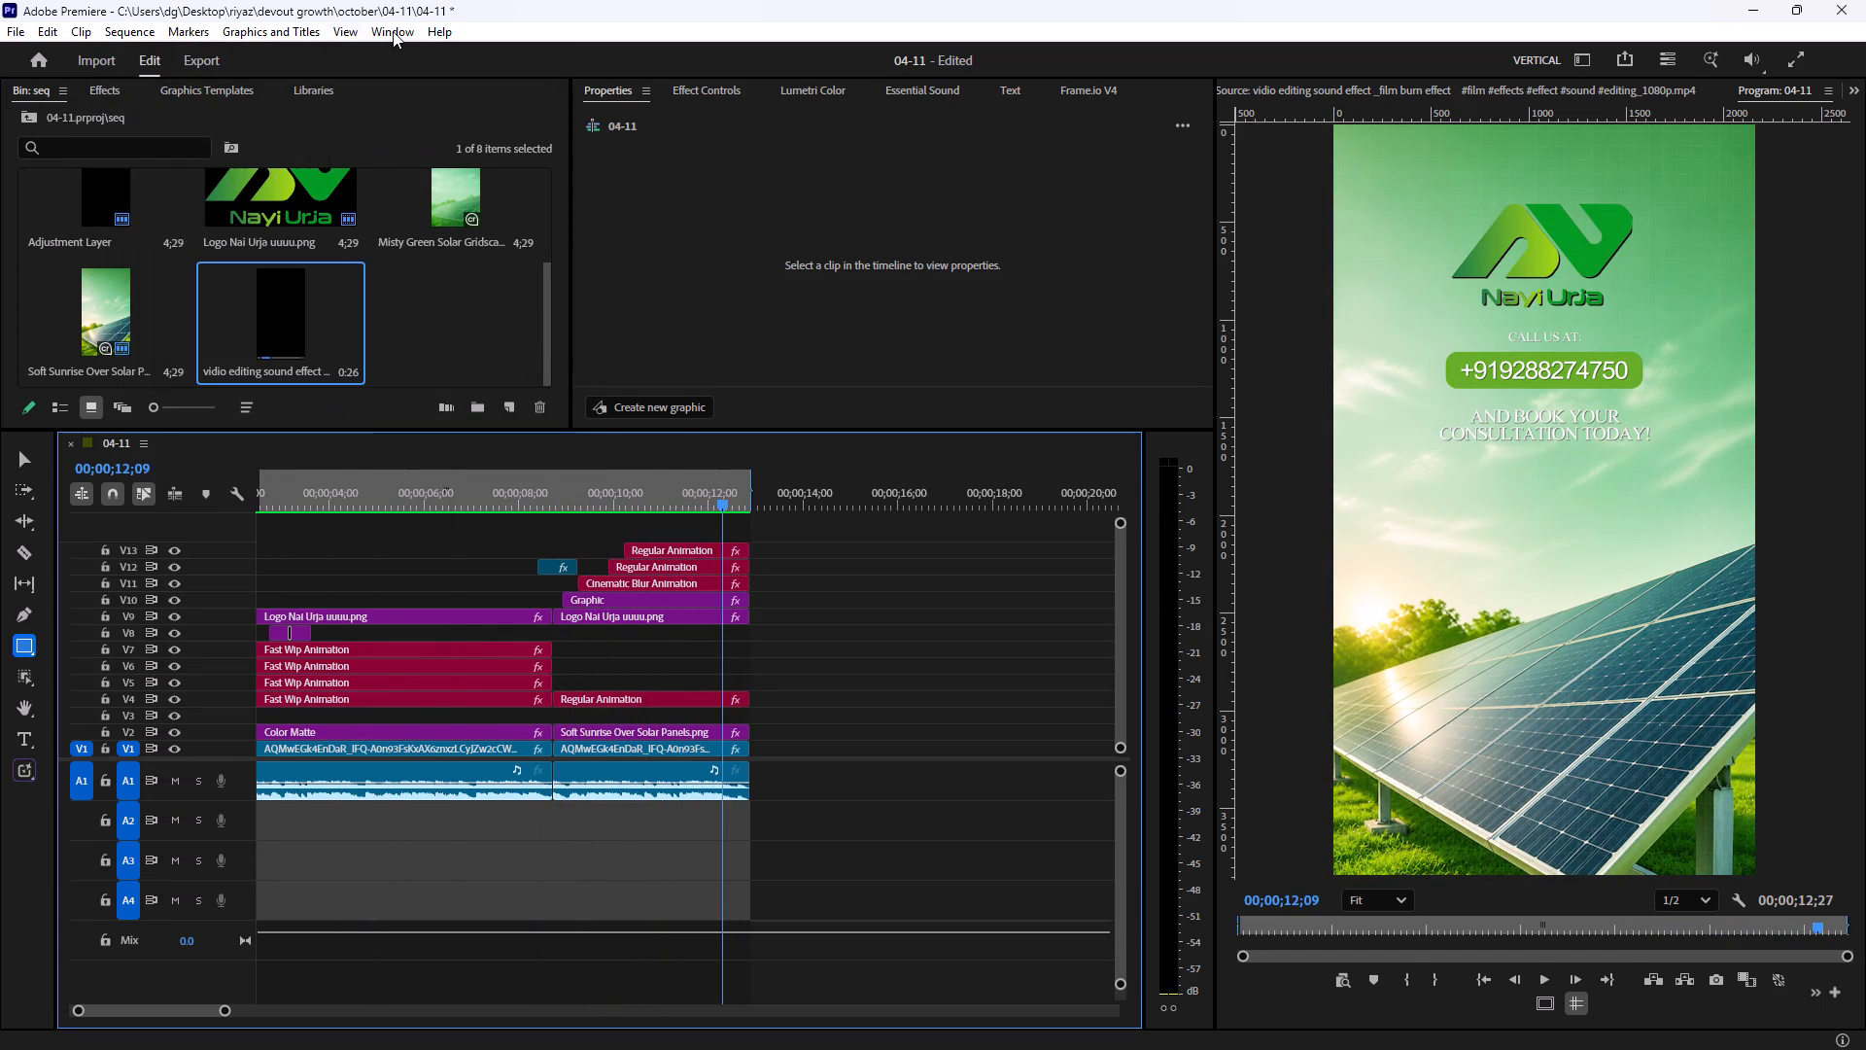
{"action": "left_click", "coordinate": [393, 31]}
{"action": "left_click", "coordinate": [382, 30]}
{"action": "left_click", "coordinate": [455, 100]}
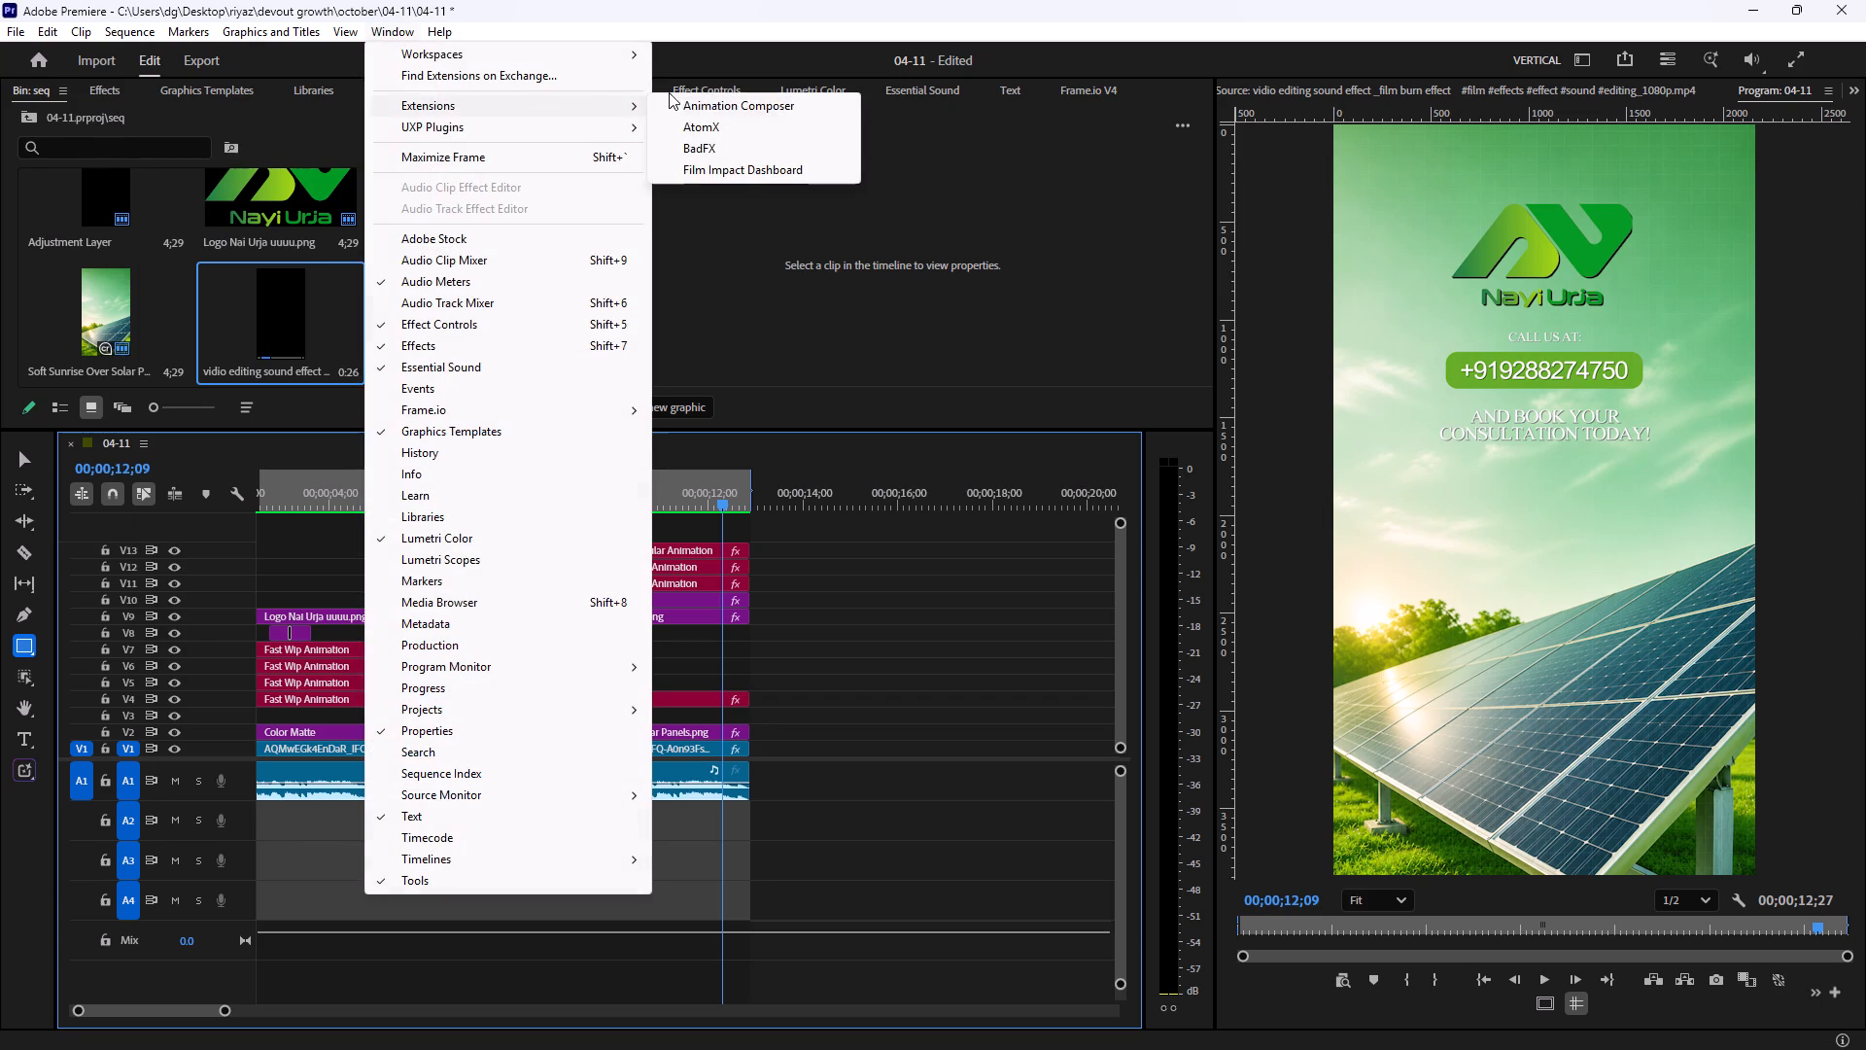
{"action": "left_click", "coordinate": [712, 102]}
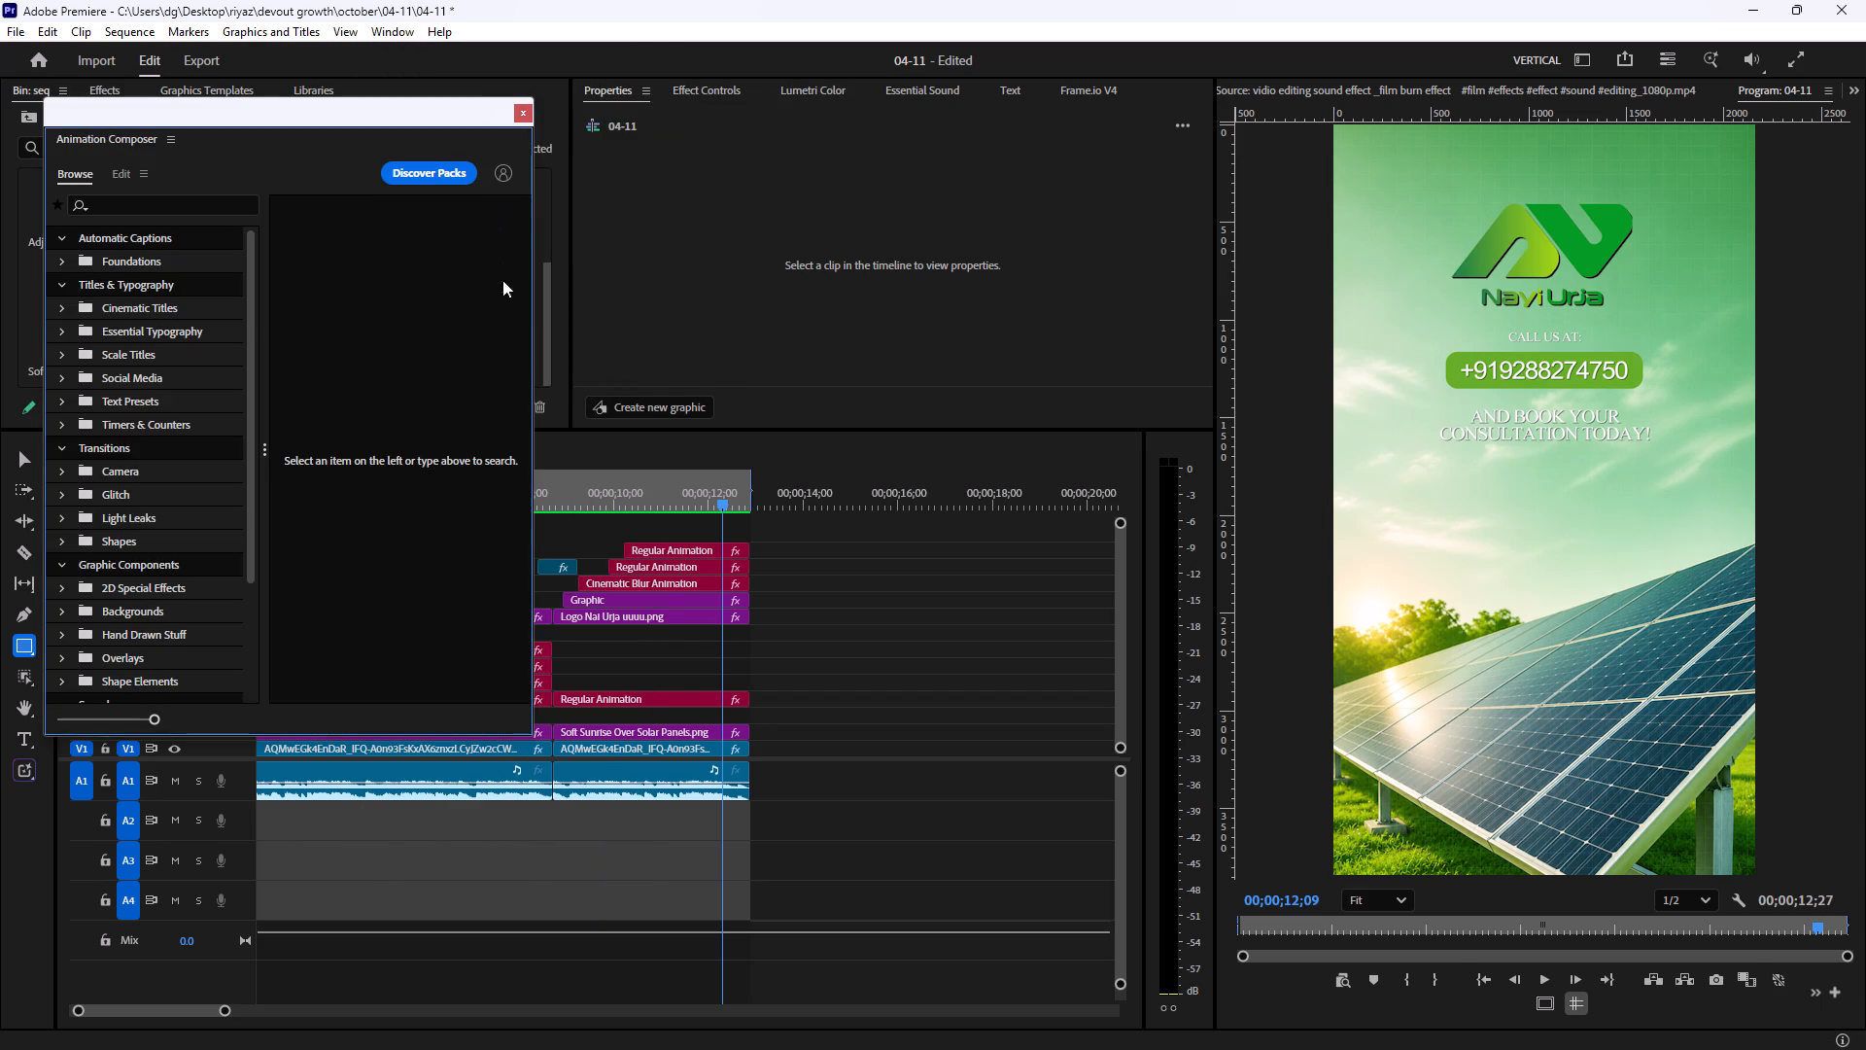
{"action": "left_click", "coordinate": [117, 472]}
{"action": "left_click_drag", "start_coordinate": [398, 304], "coordinate": [587, 379]}
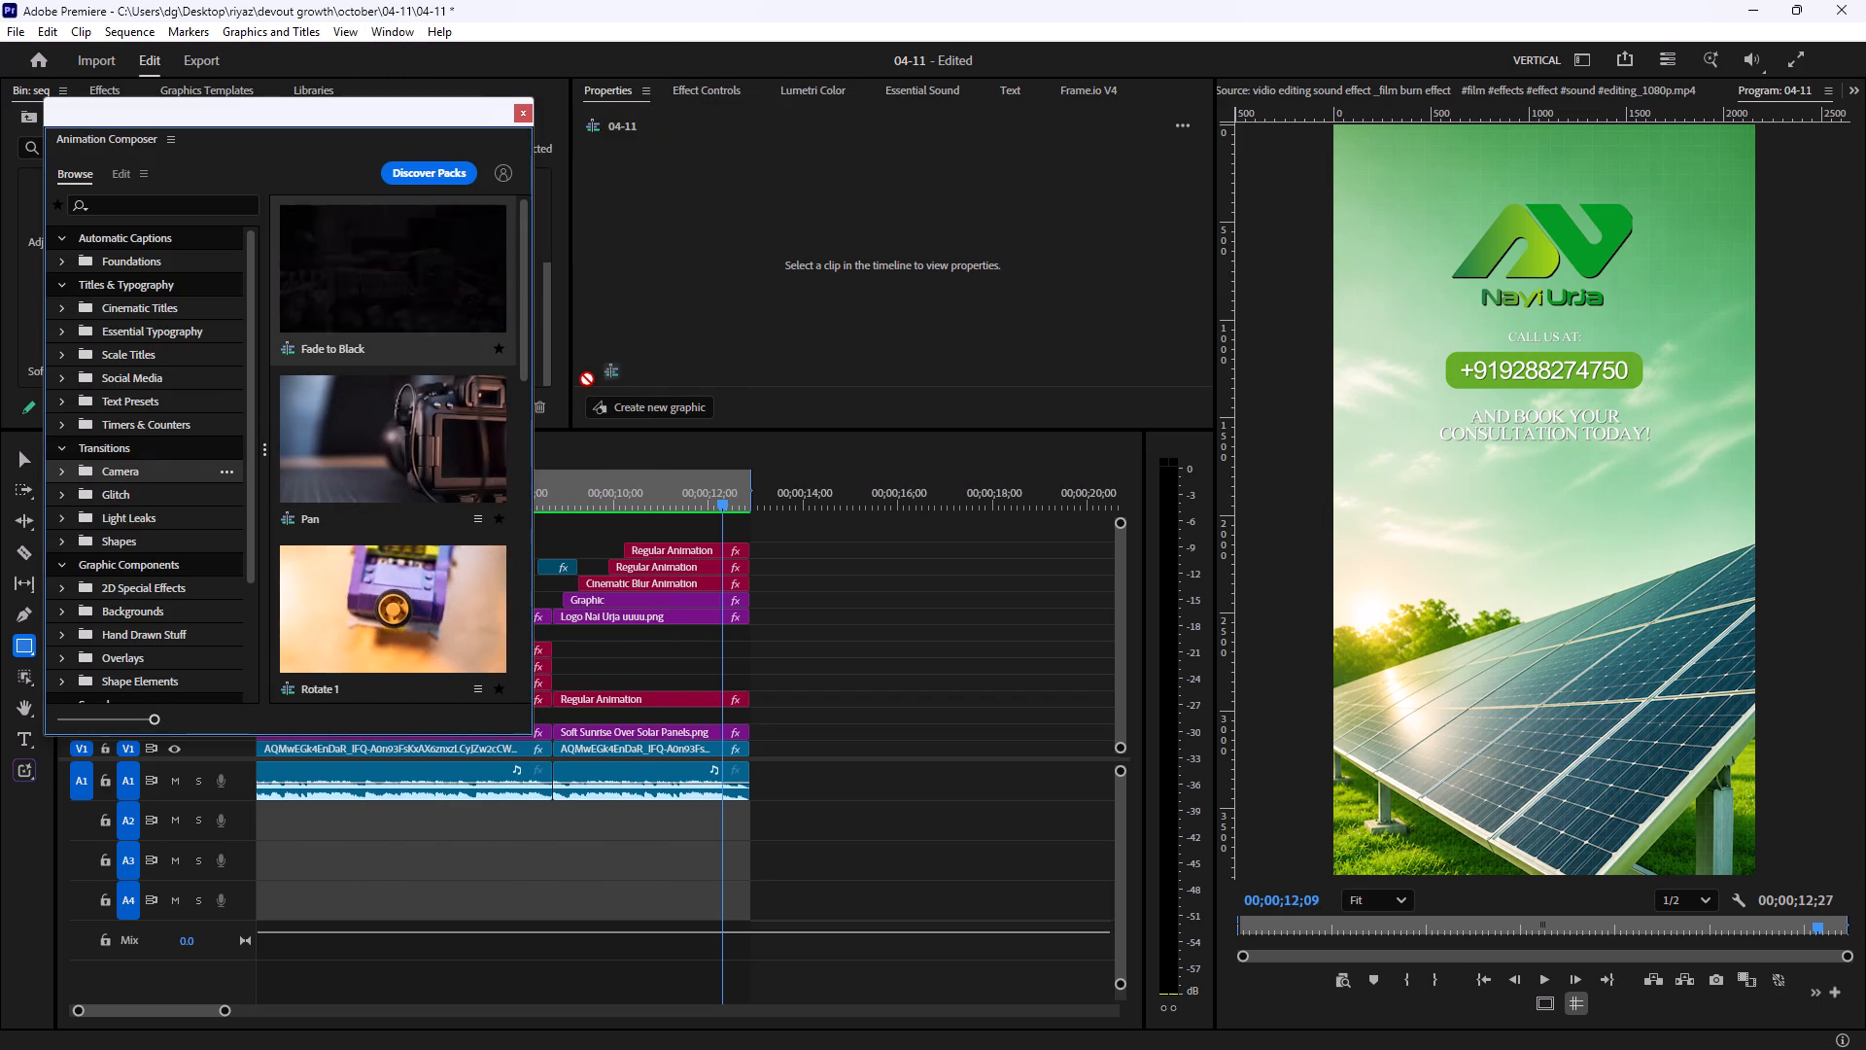
{"action": "left_click_drag", "start_coordinate": [587, 379], "coordinate": [761, 534]}
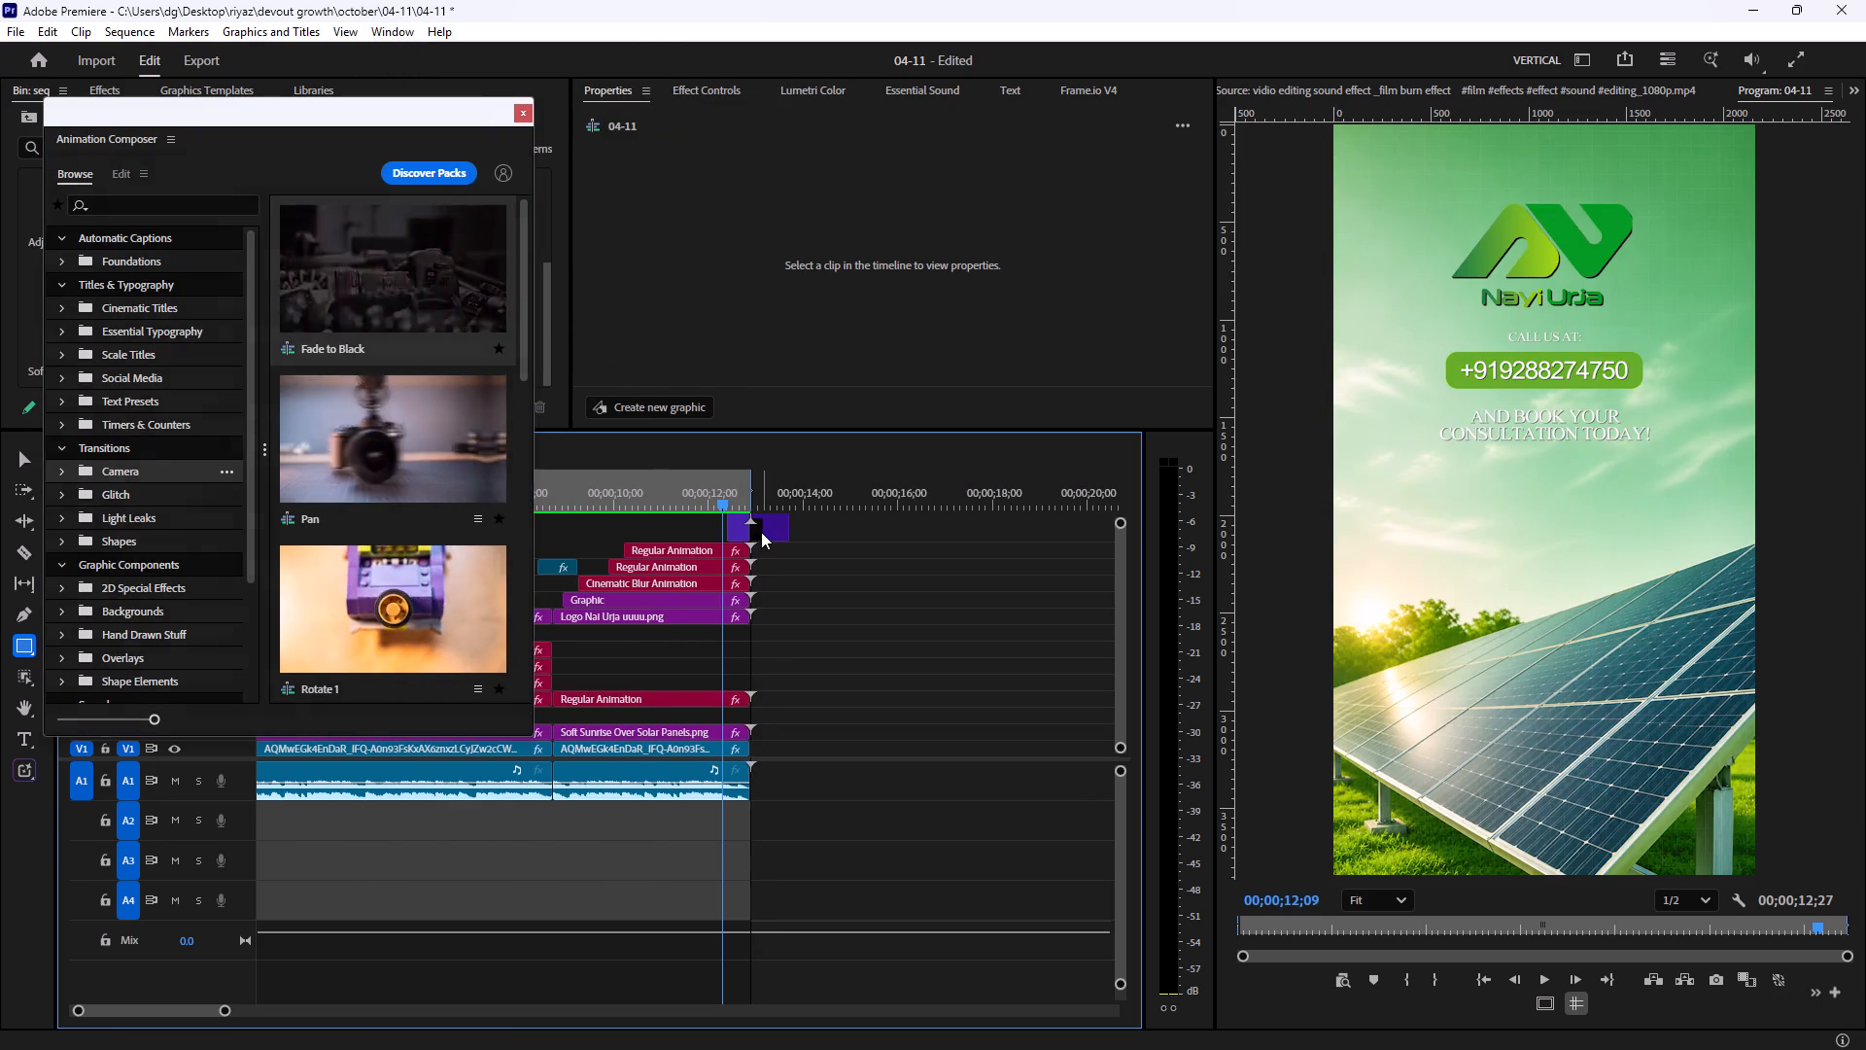
{"action": "left_click", "coordinate": [527, 112]}
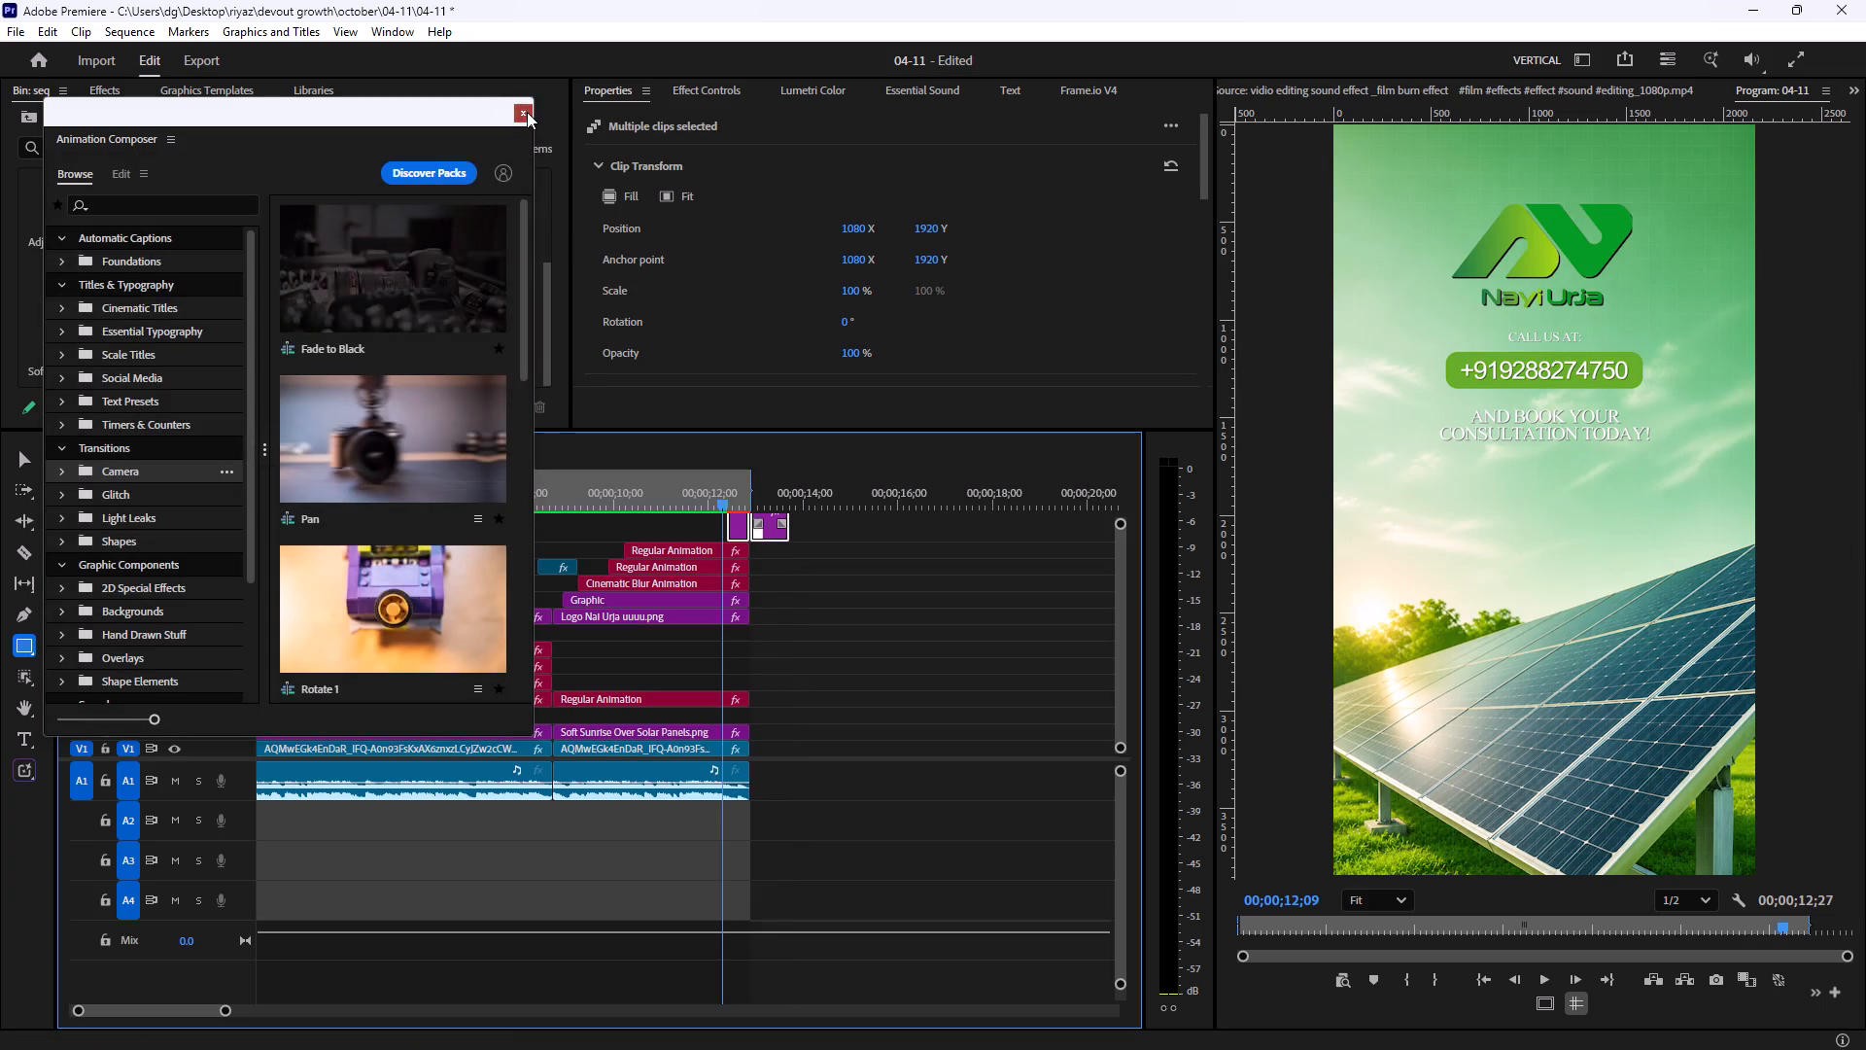
Remove the part of the fade adjustment on V14 that extends past the end of the closing scene.
{"action": "key", "text": "equal"}
{"action": "key", "text": "minus"}
{"action": "key", "text": "minus"}
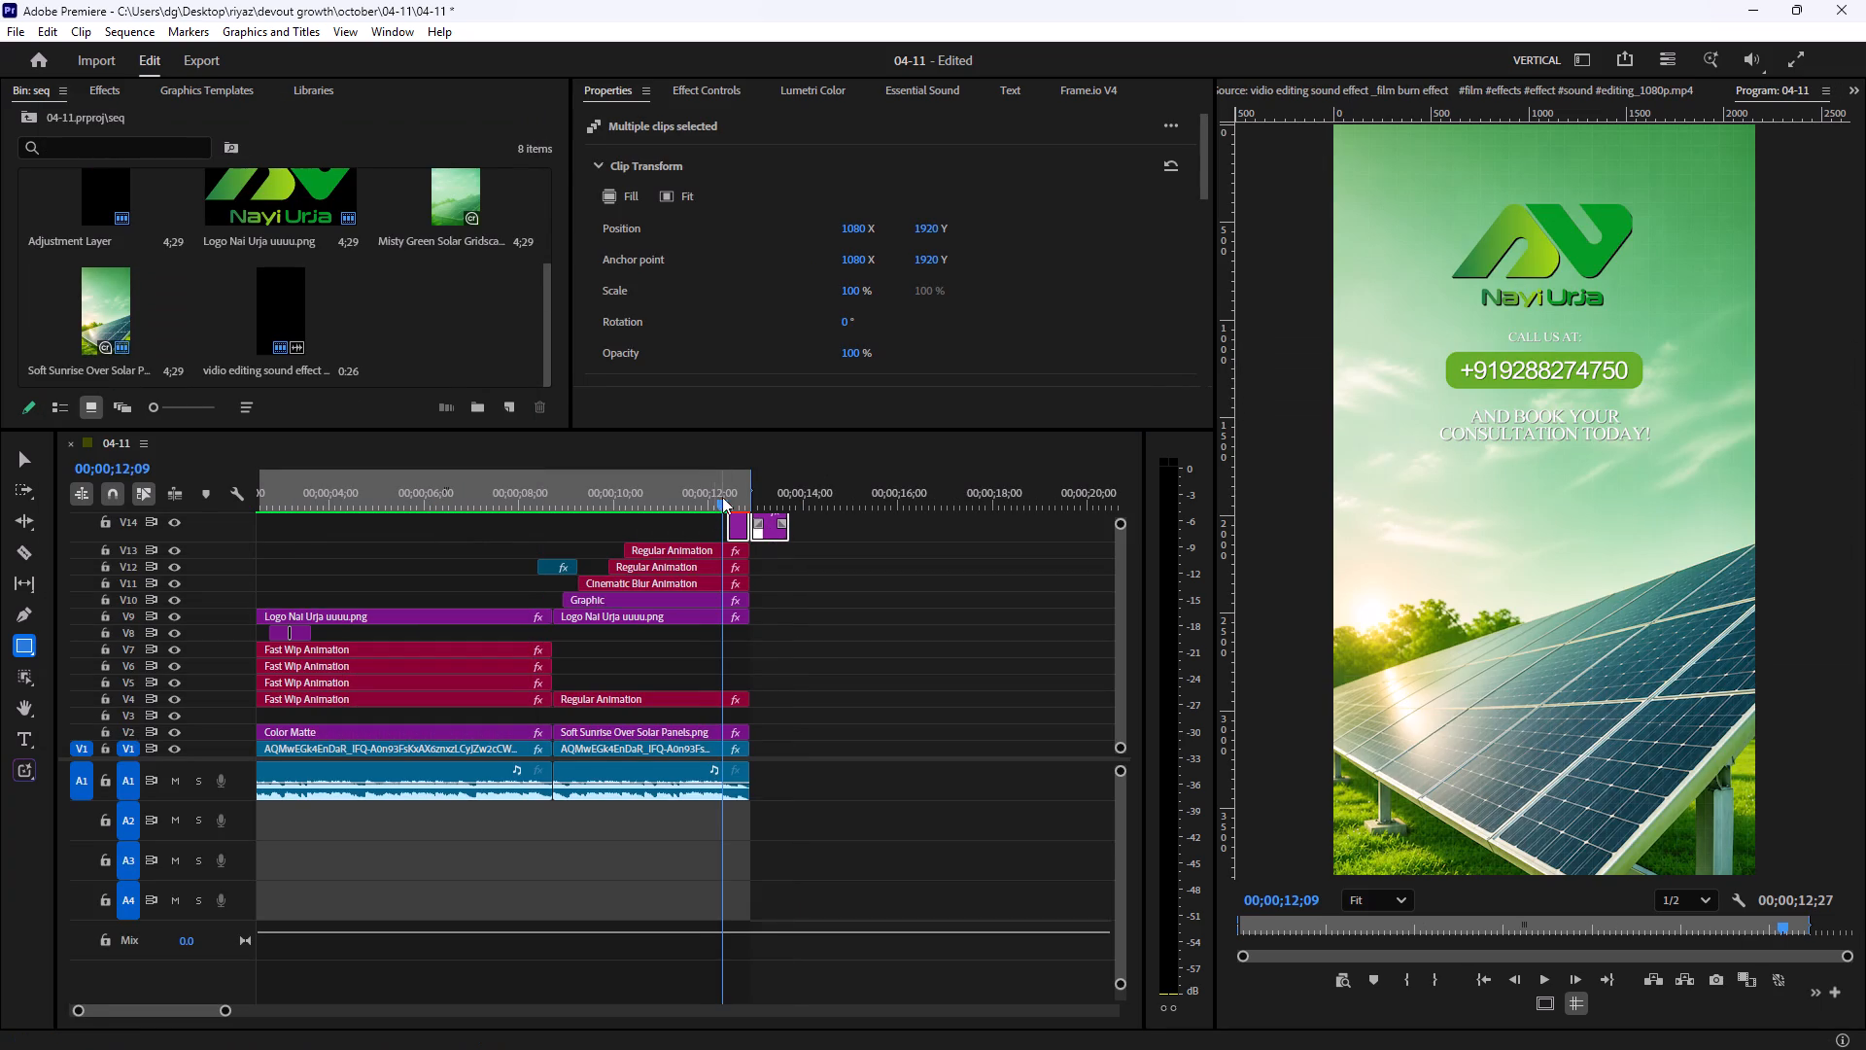
{"action": "left_click", "coordinate": [728, 495]}
{"action": "key", "text": "equal"}
{"action": "key", "text": "equal"}
{"action": "left_click_drag", "start_coordinate": [1117, 522], "coordinate": [1119, 497]}
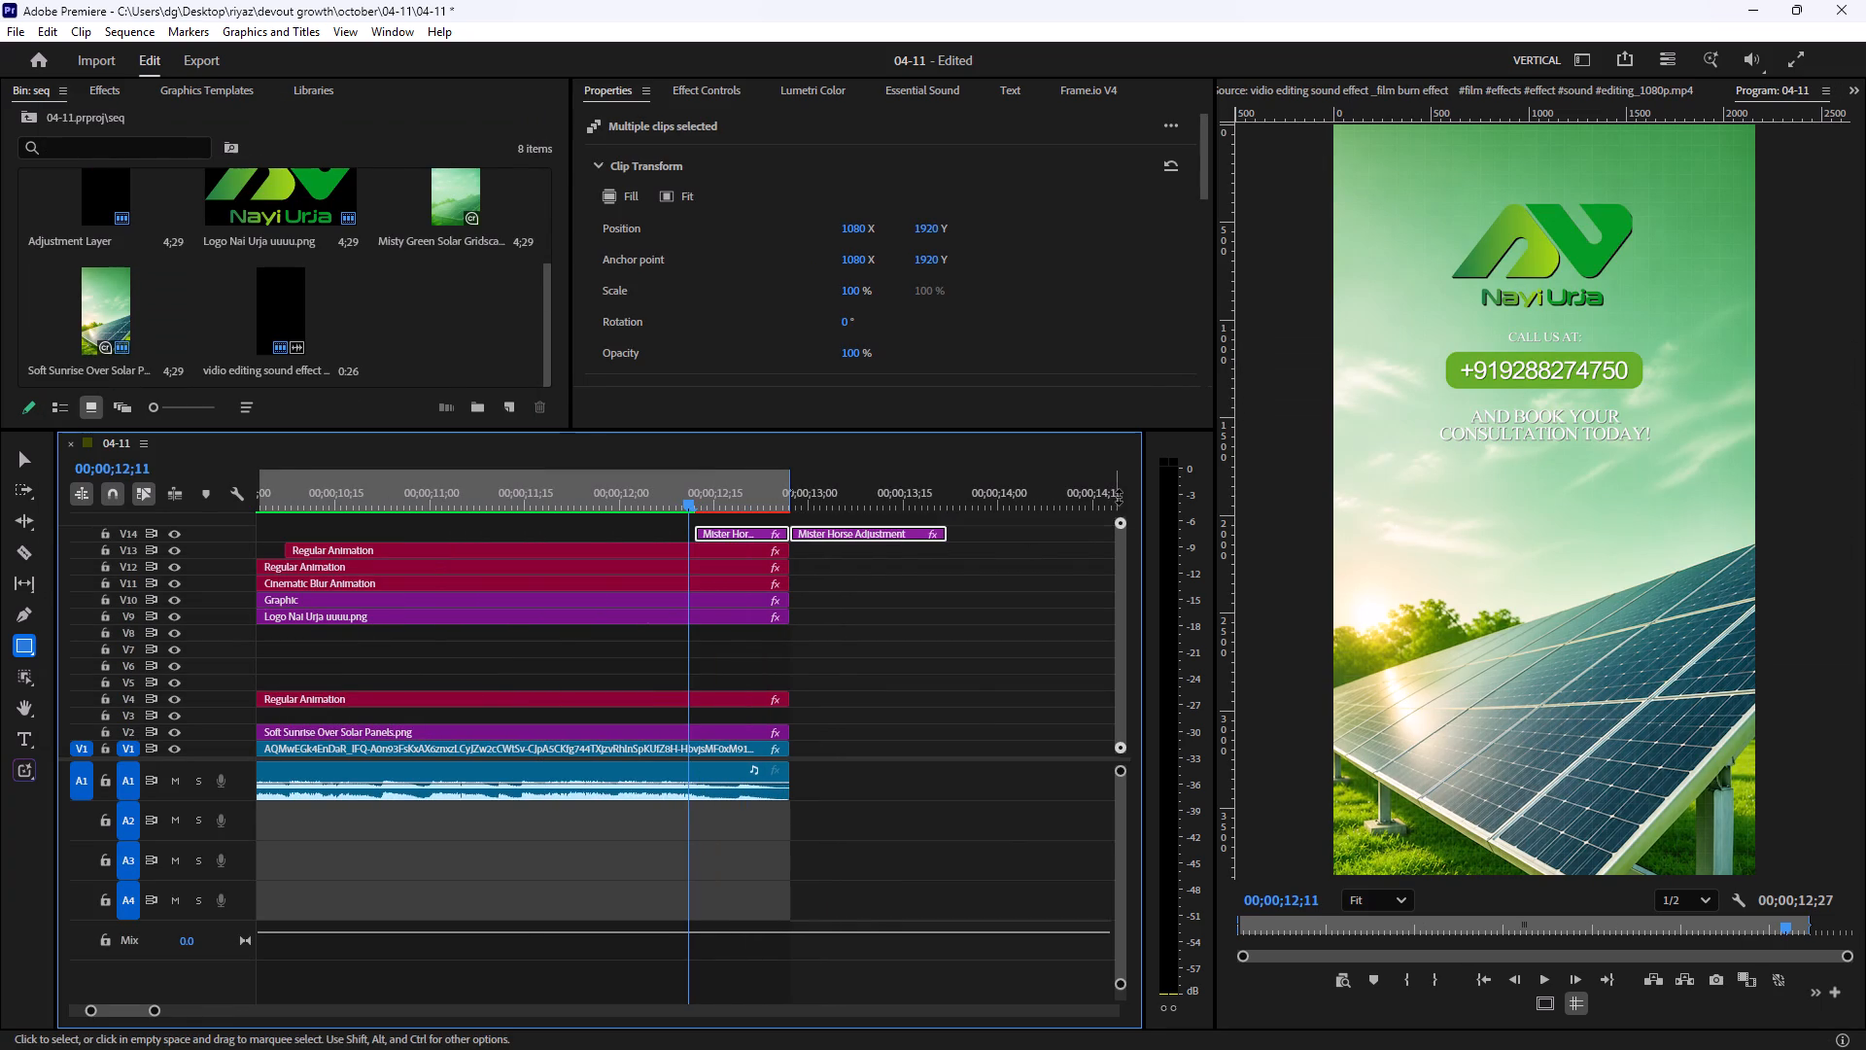
{"action": "left_click_drag", "start_coordinate": [1119, 497], "coordinate": [1116, 476]}
{"action": "left_click_drag", "start_coordinate": [952, 532], "coordinate": [789, 556]}
Play back the end of the closing scene to check the fade to black.
{"action": "left_click_drag", "start_coordinate": [672, 501], "coordinate": [601, 500]}
{"action": "key", "text": "space"}
{"action": "key", "text": "space"}
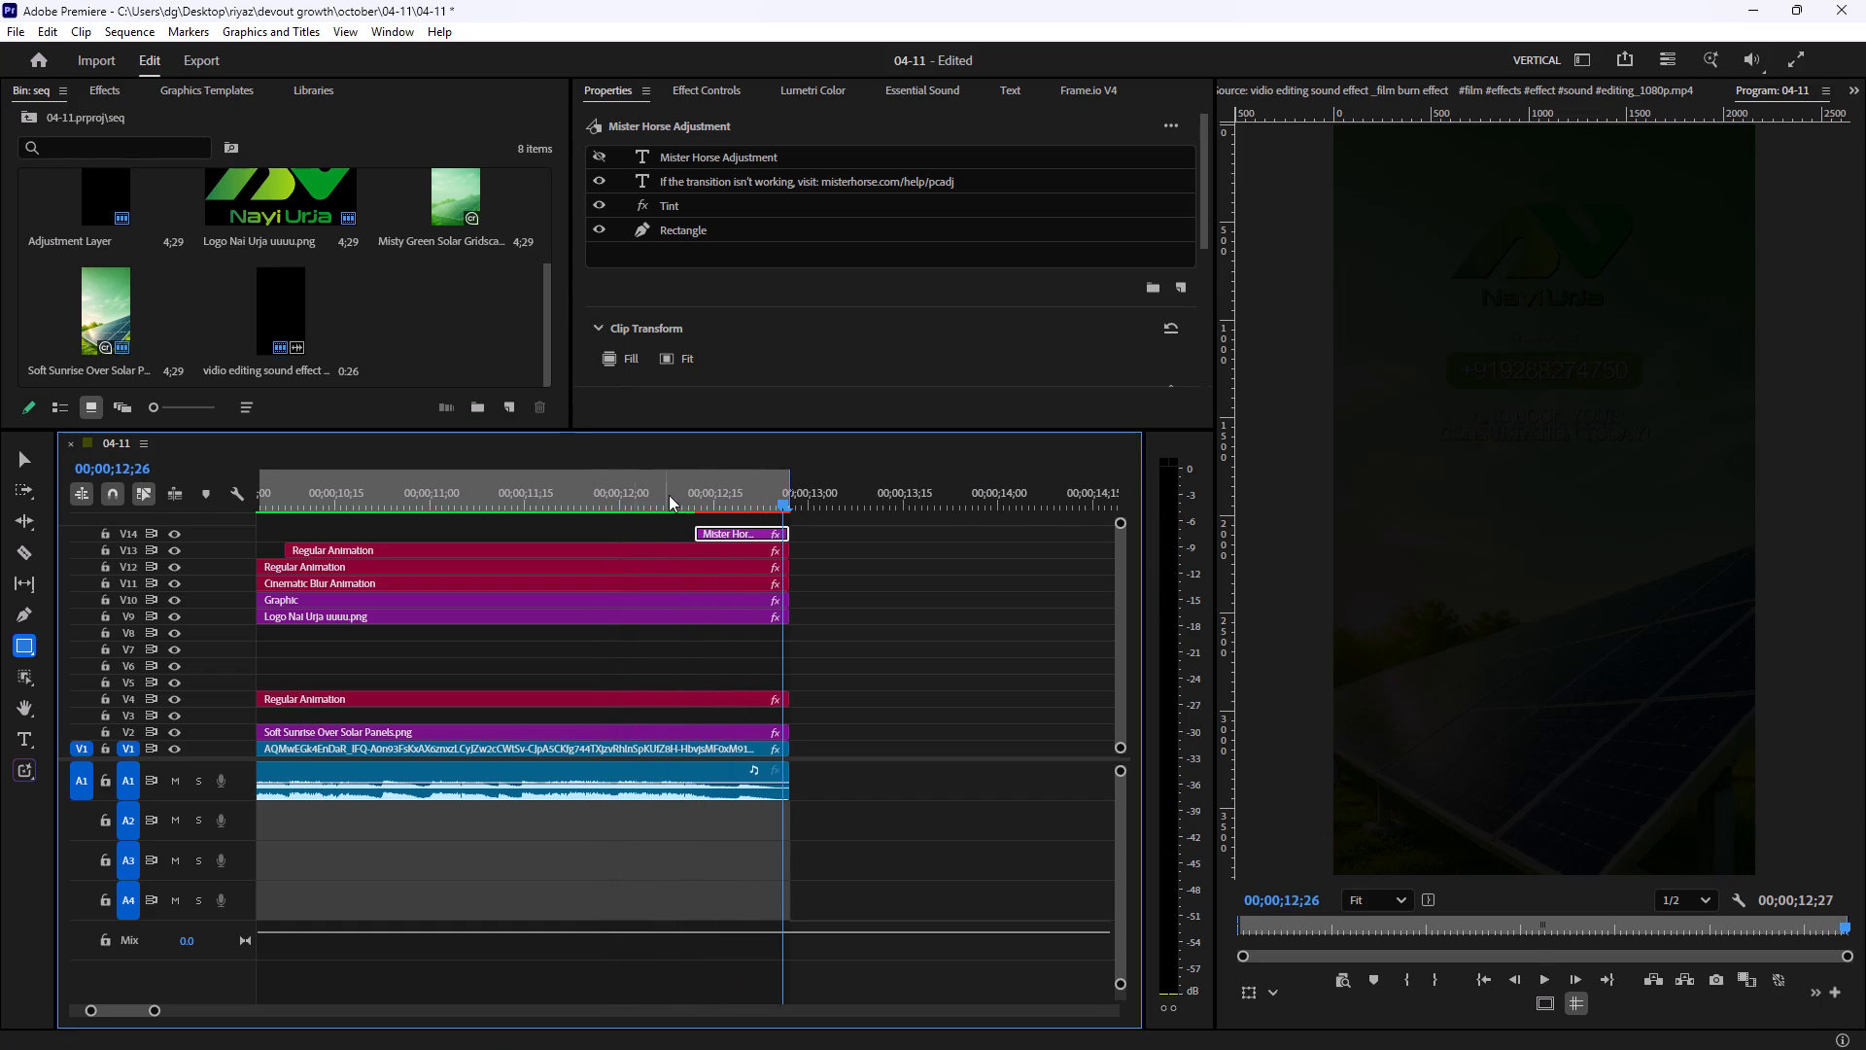
Render the sequence from In to Out.
{"action": "left_click", "coordinate": [129, 26]}
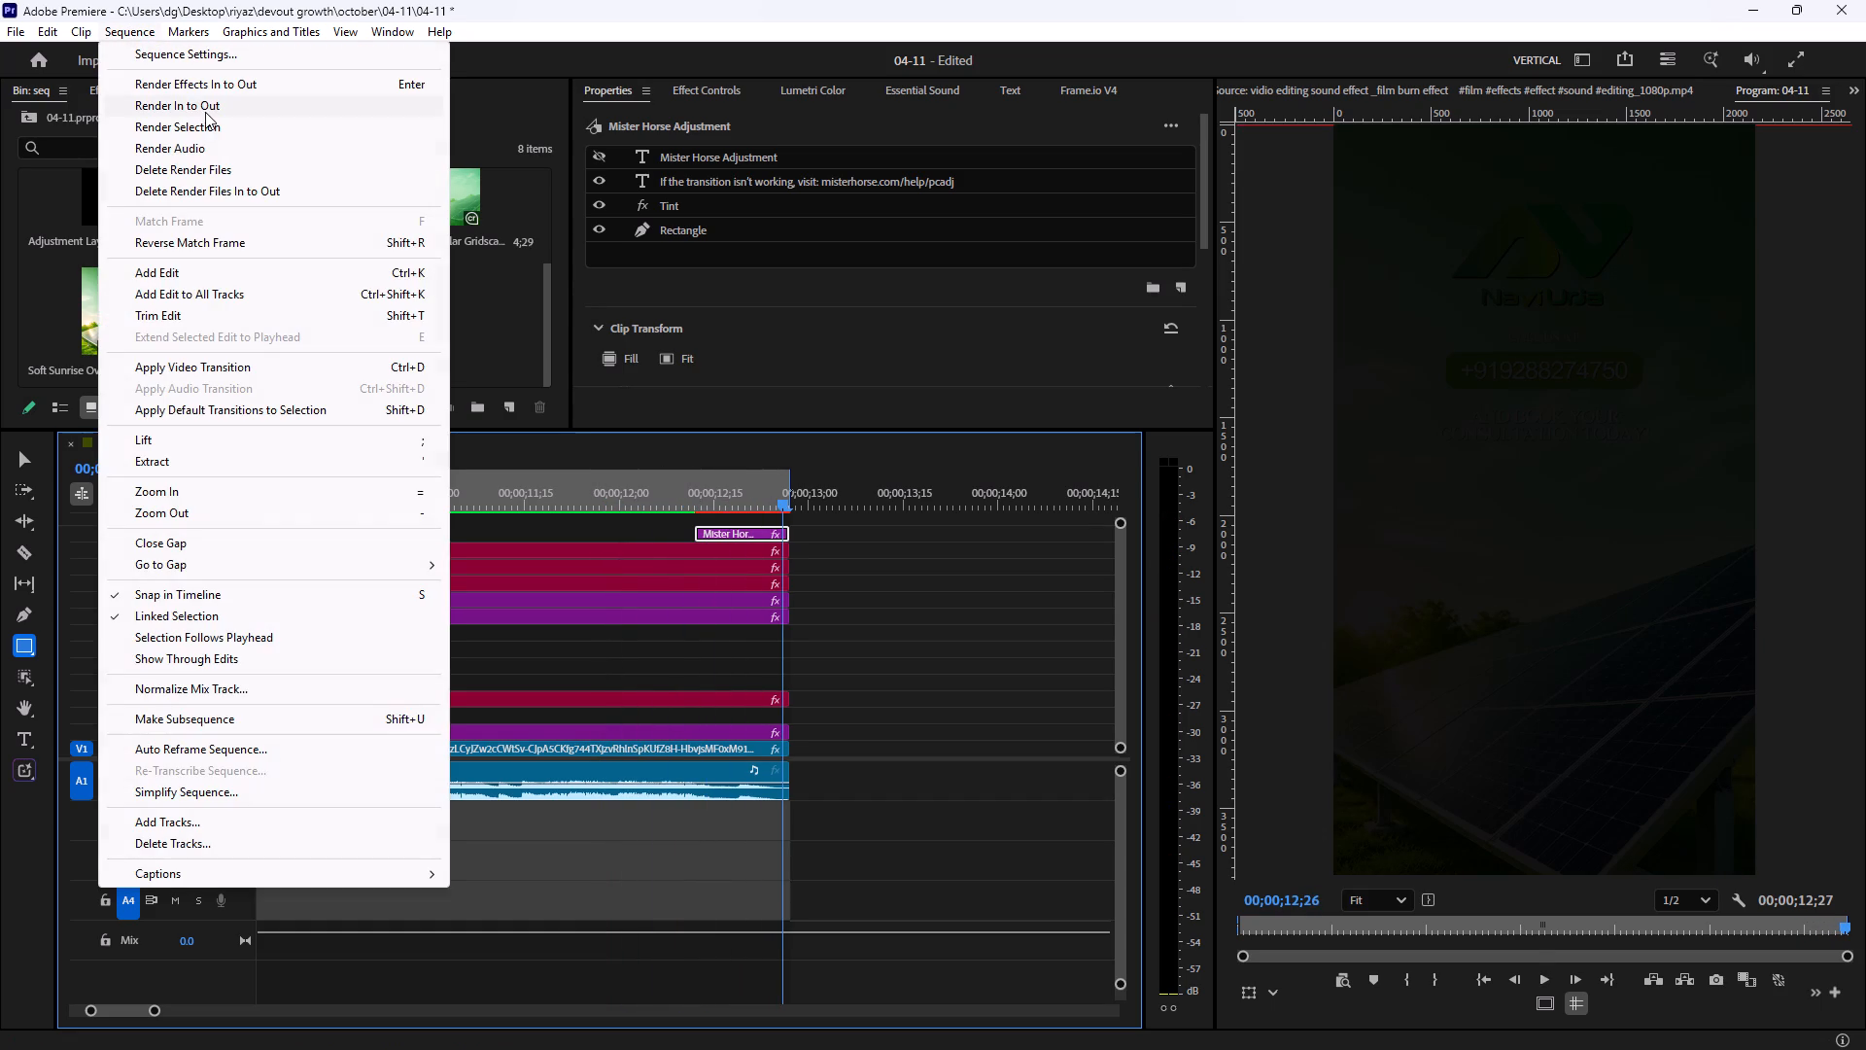
{"action": "left_click", "coordinate": [207, 111]}
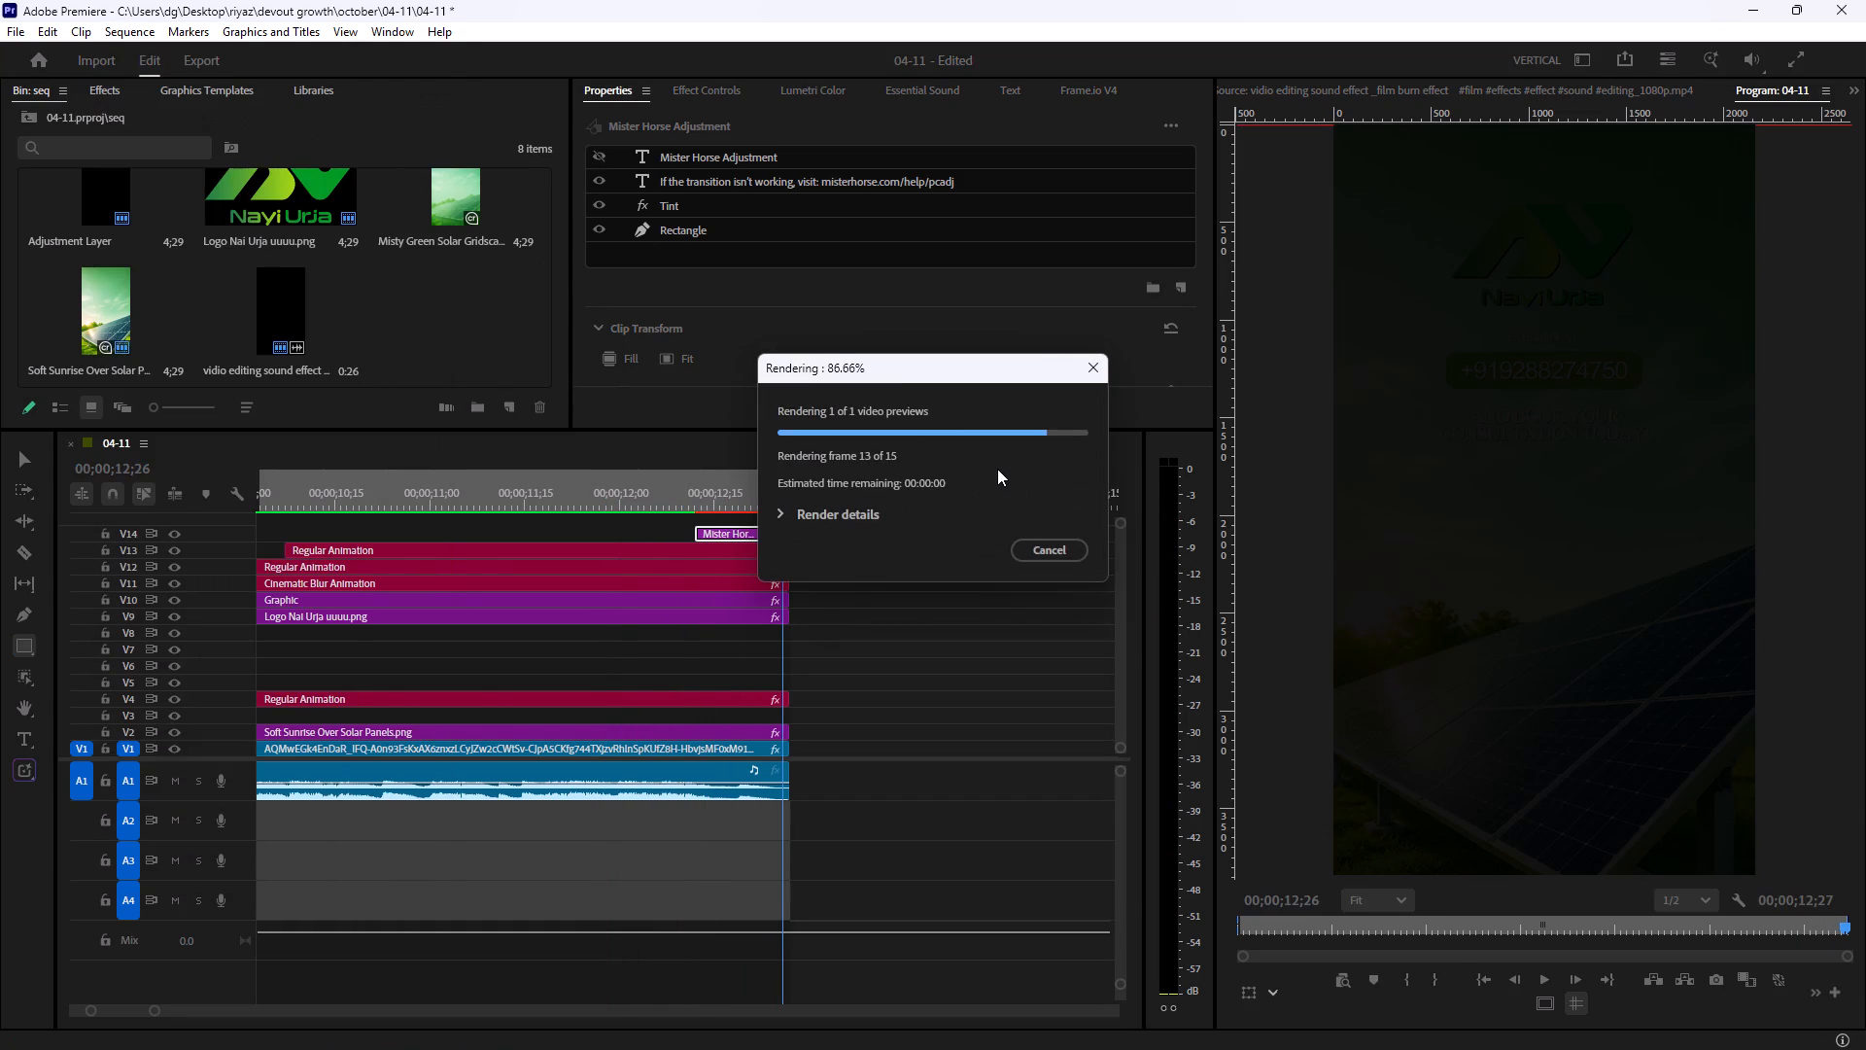
Play back the rendered closing scene and the opening of the sequence to review the ad.
{"action": "key", "text": "space"}
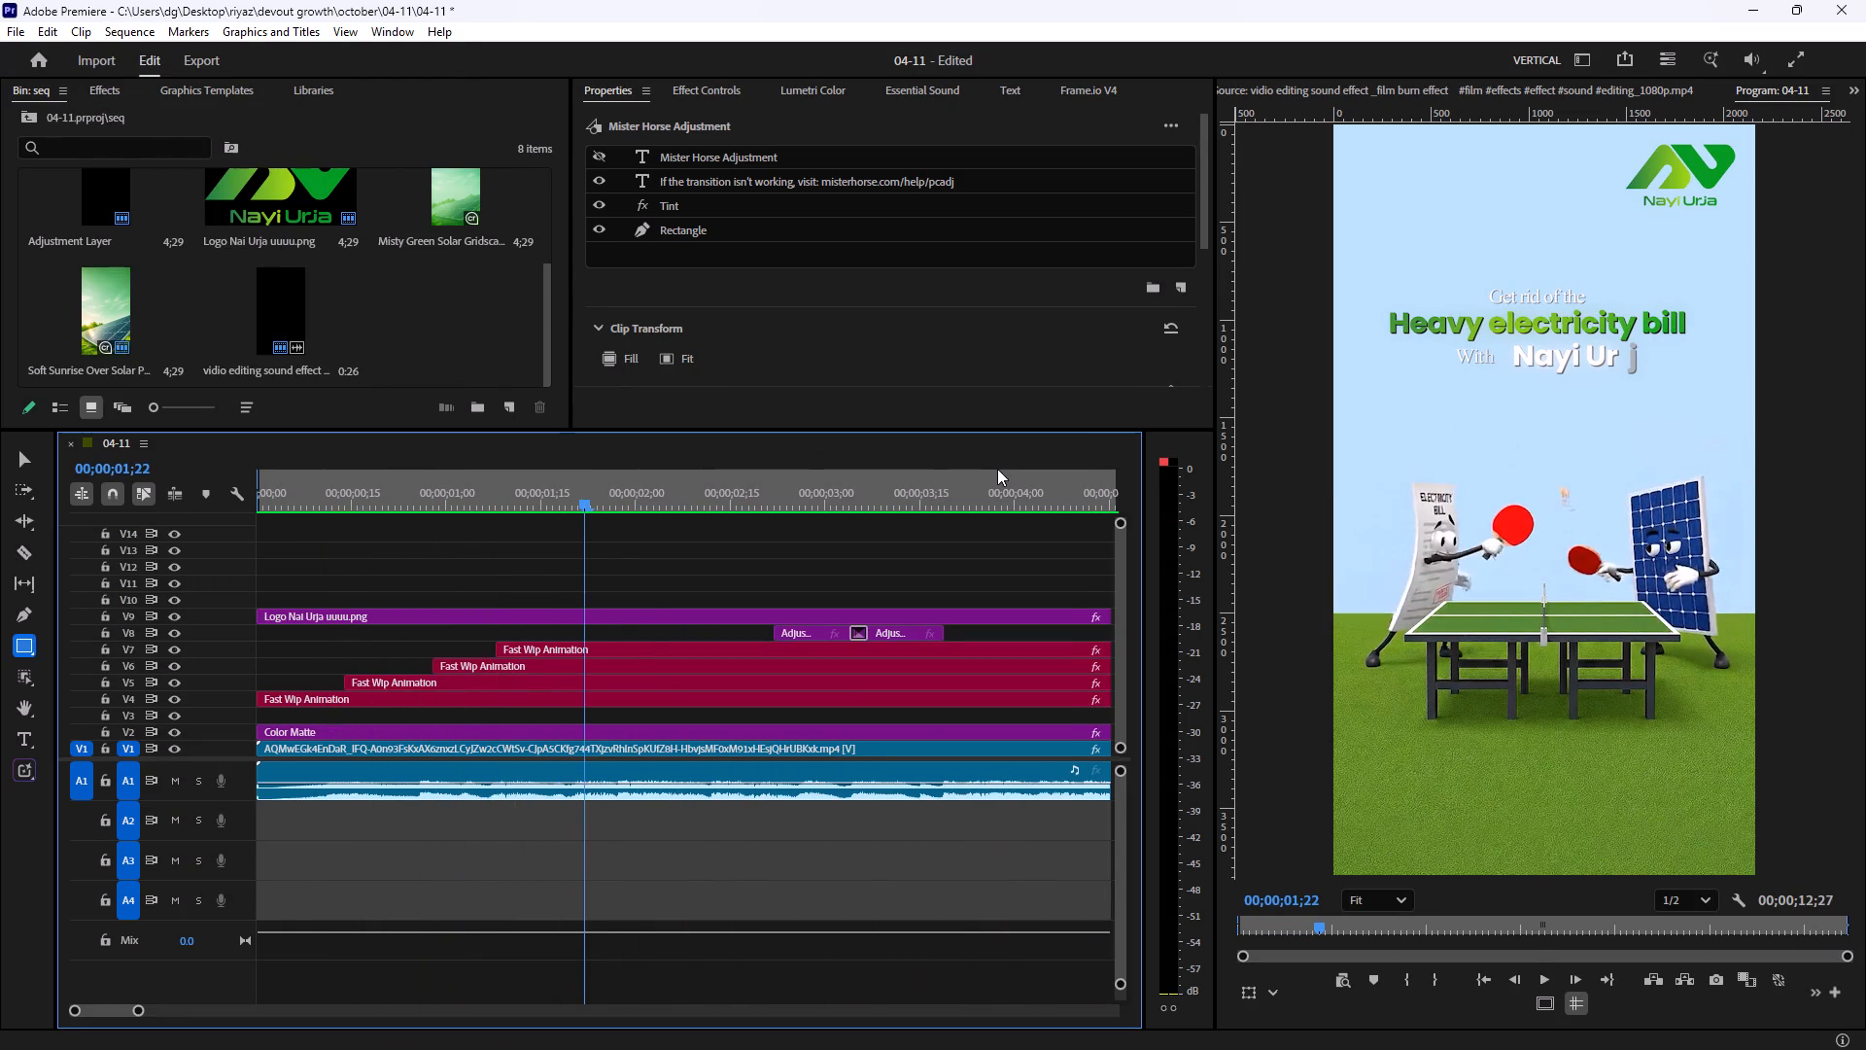
{"action": "type", "text": "--"}
{"action": "left_click", "coordinate": [815, 506]}
{"action": "left_click", "coordinate": [940, 565]}
{"action": "key", "text": "space"}
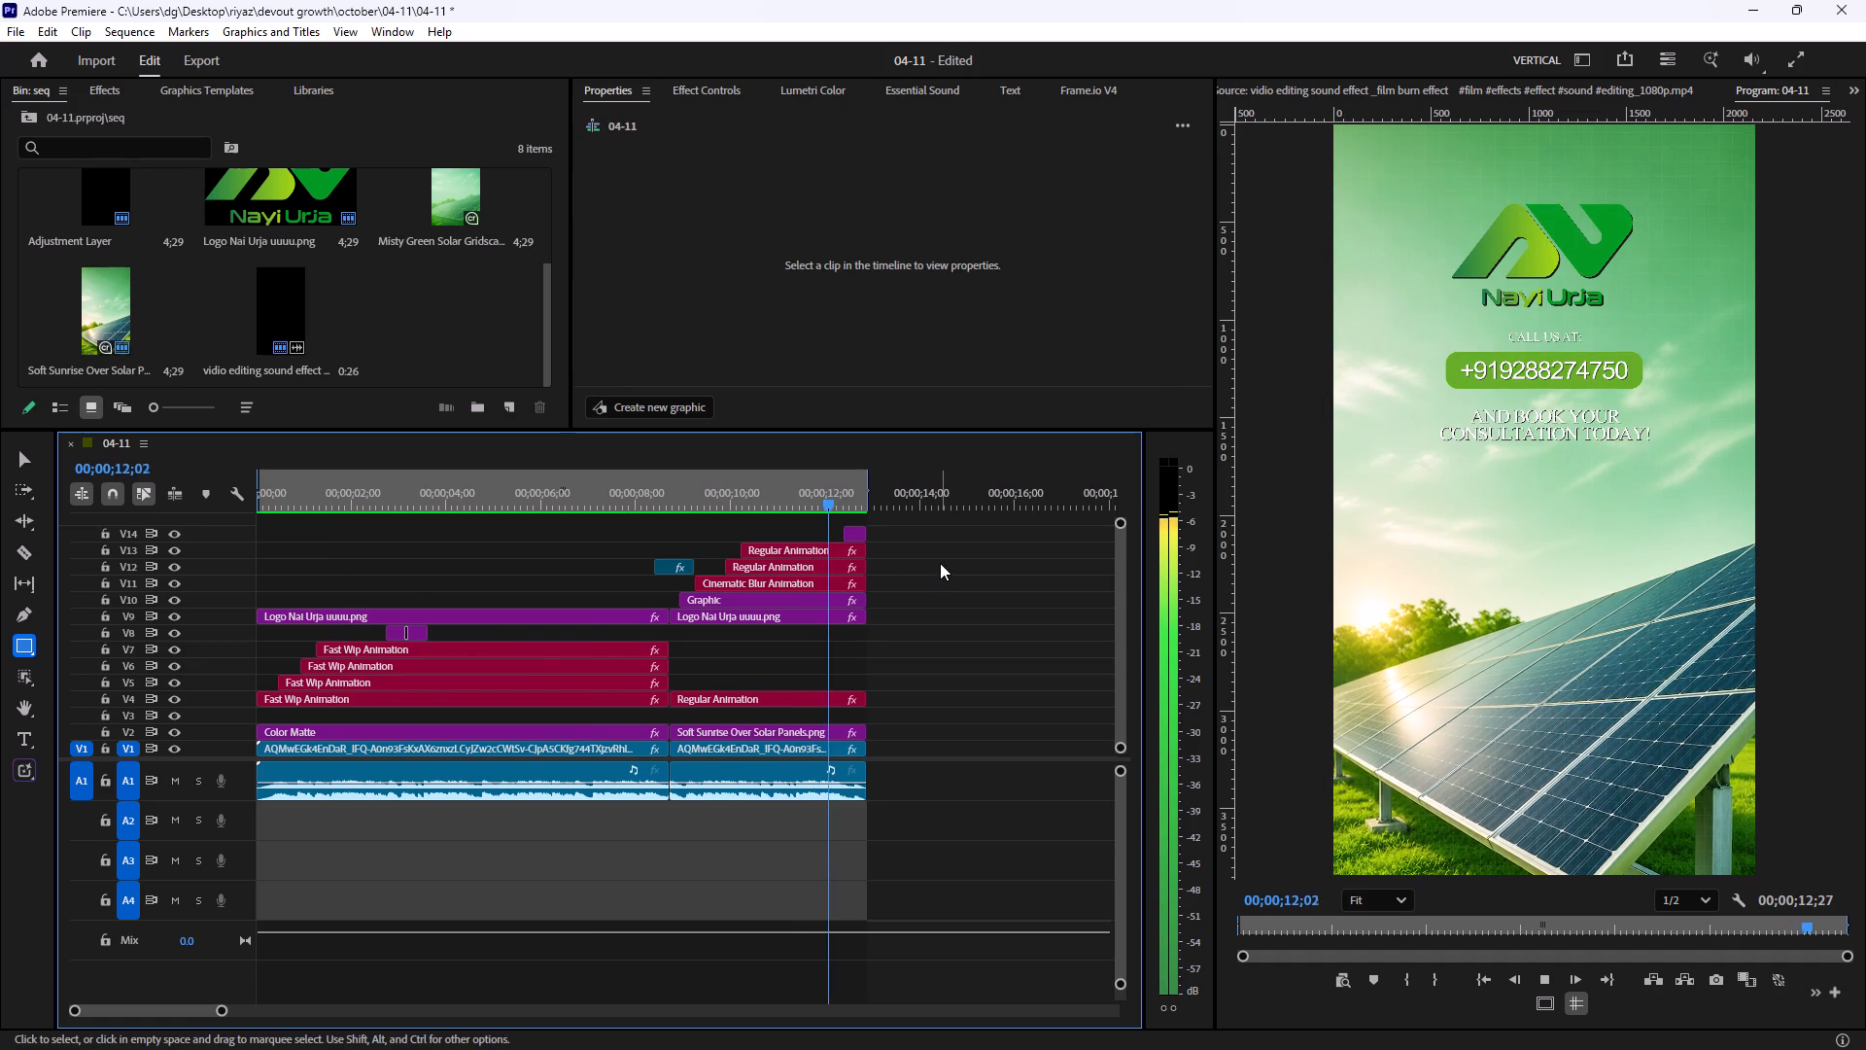
{"action": "left_click_drag", "start_coordinate": [790, 487], "coordinate": [241, 501]}
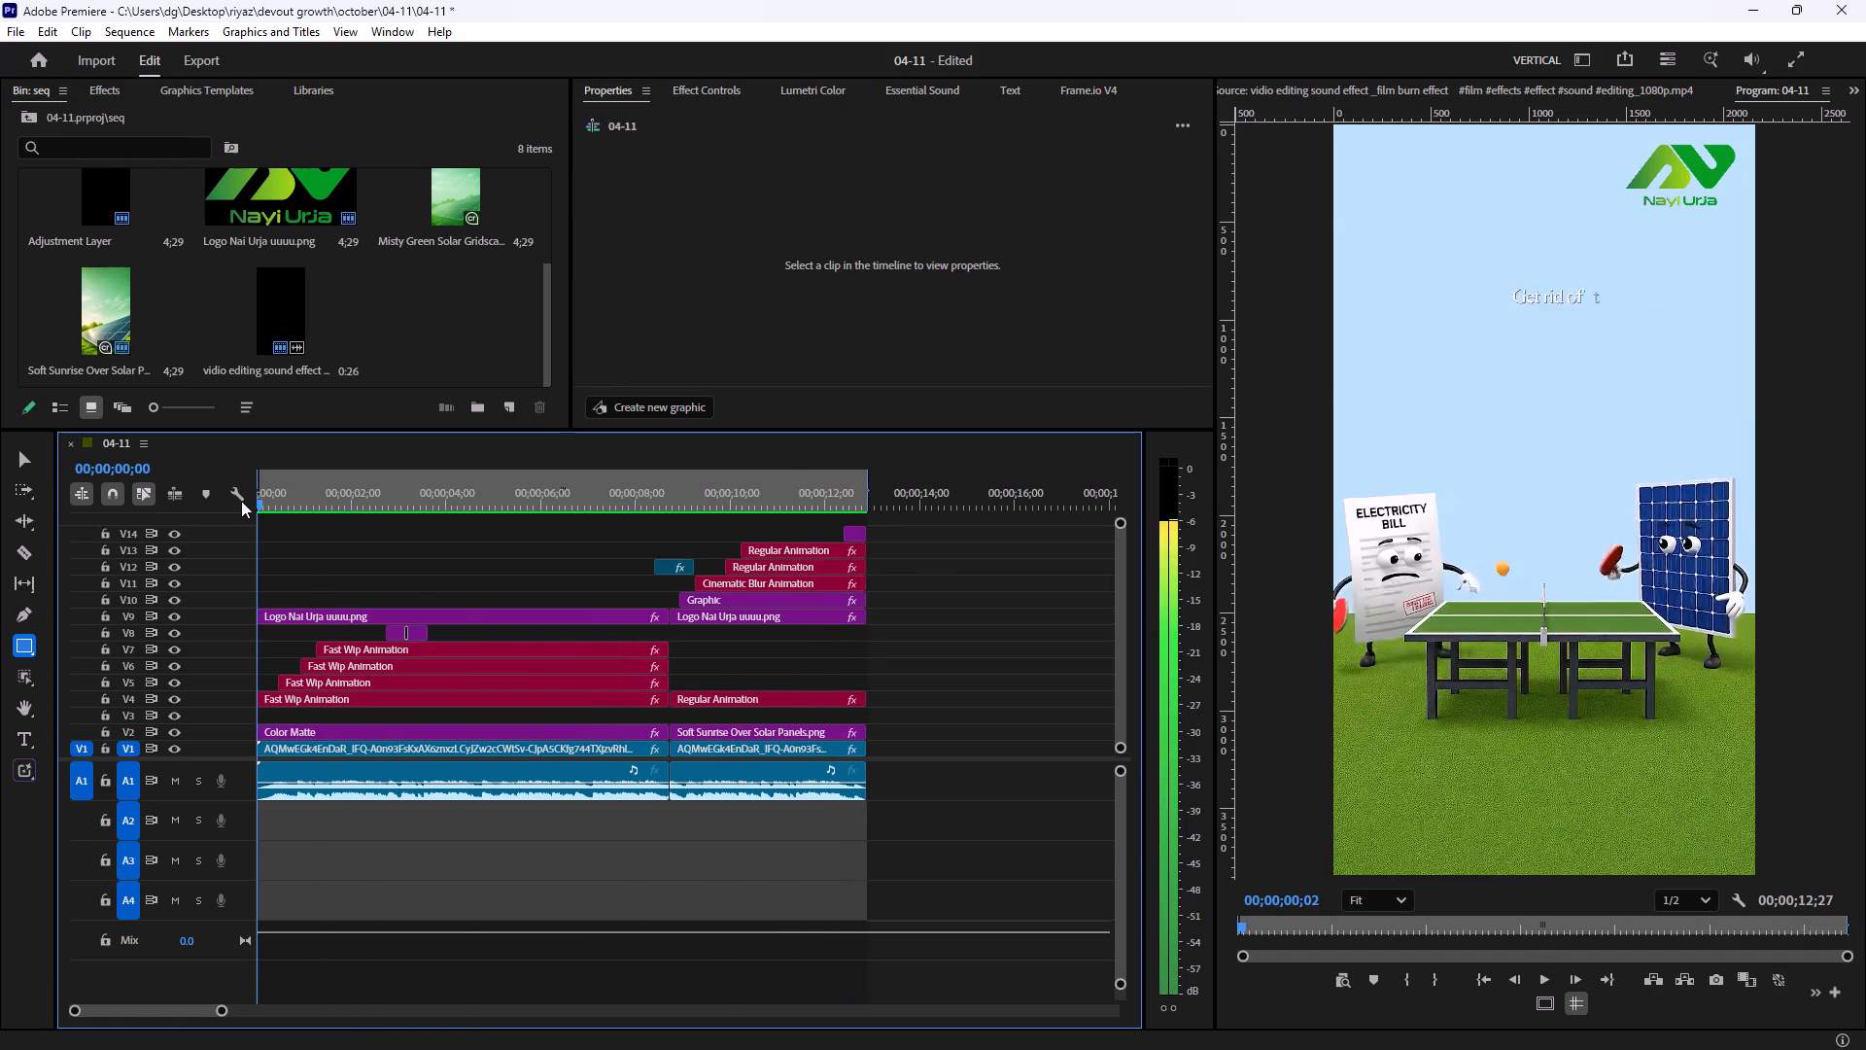
{"action": "left_click_drag", "start_coordinate": [241, 501], "coordinate": [114, 531]}
{"action": "key", "text": "space"}
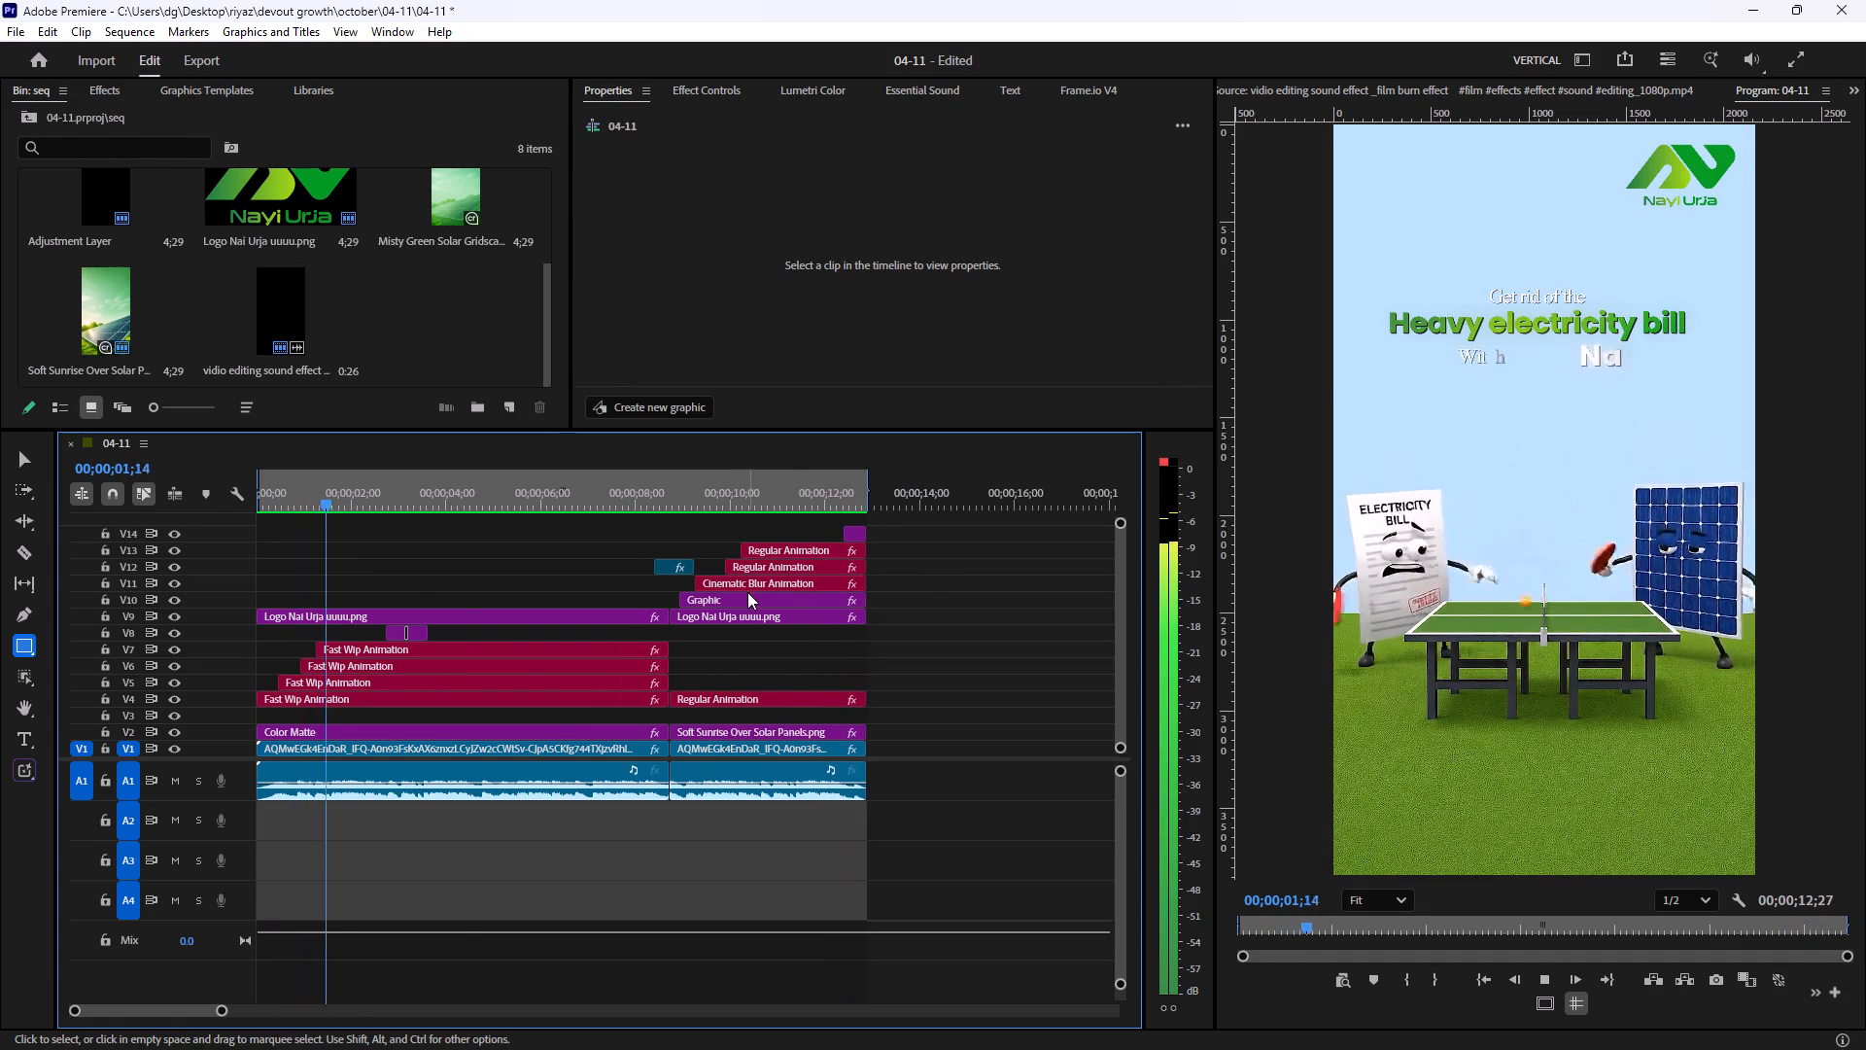
{"action": "key", "text": "space"}
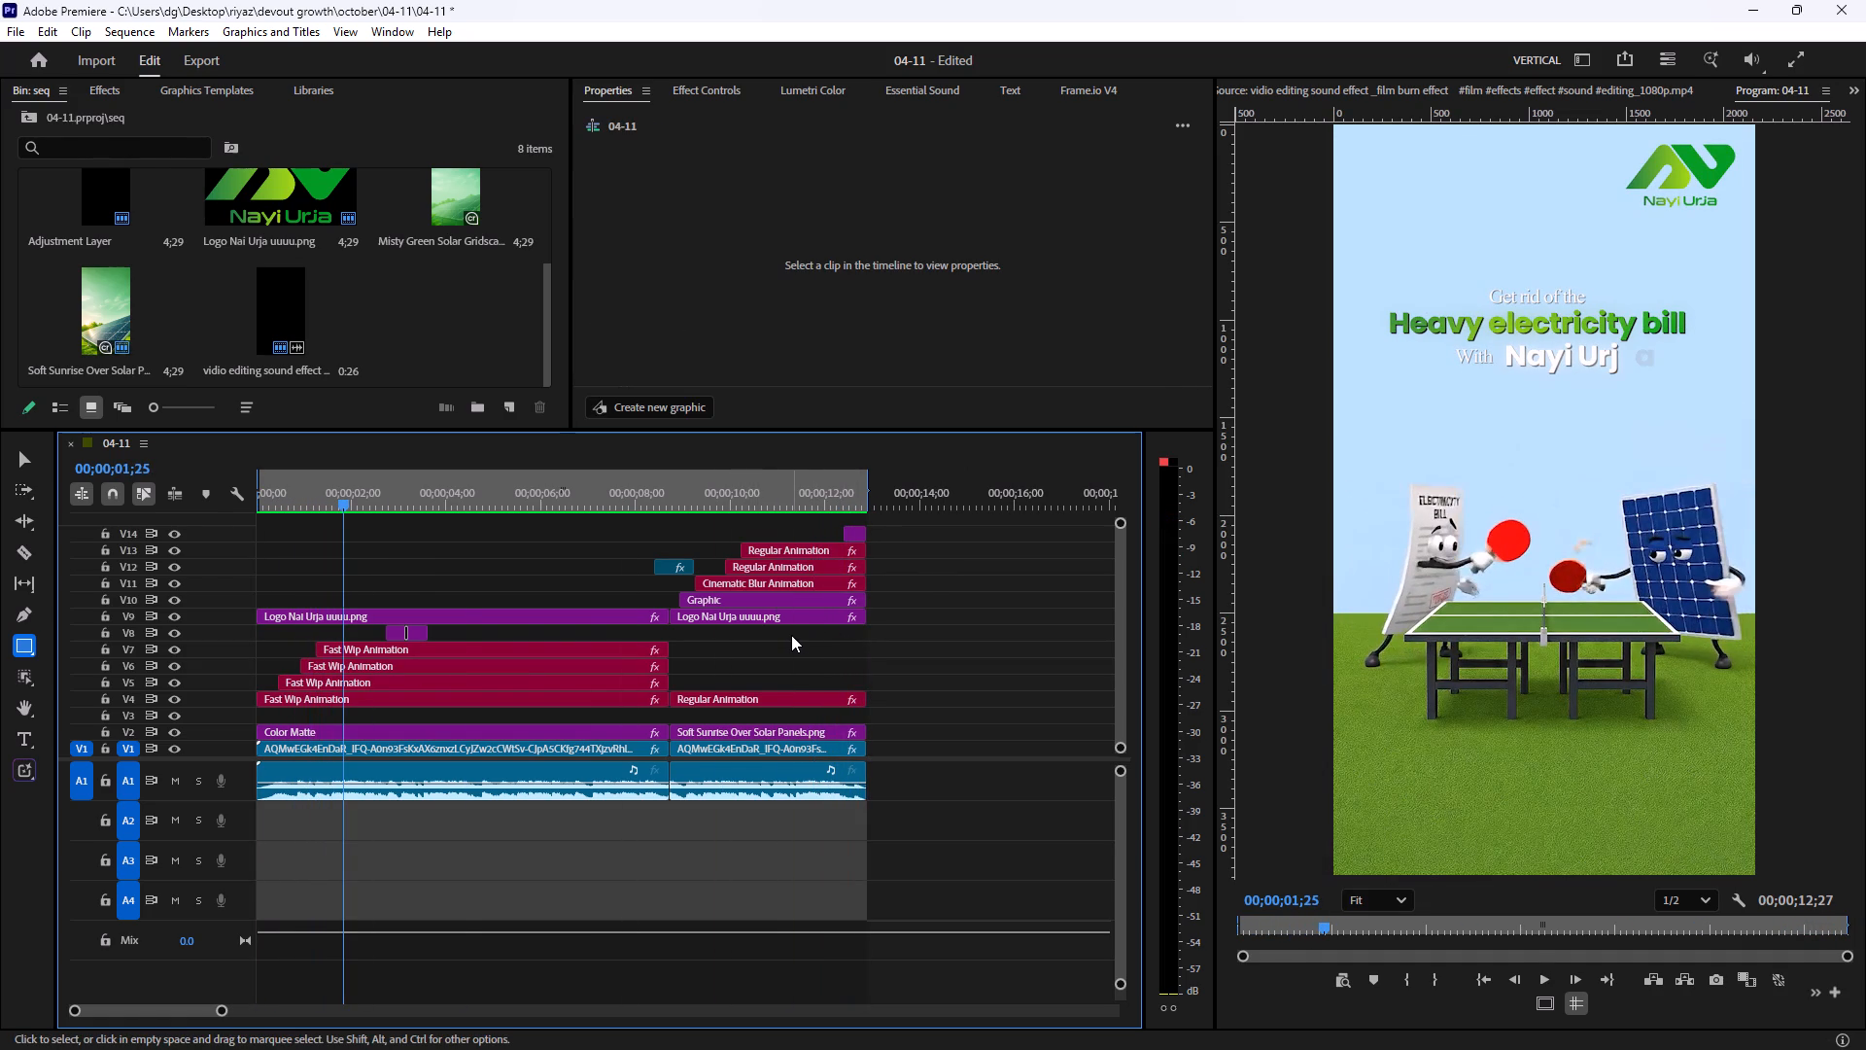
Save the project.
{"action": "key", "text": "ctrl+s"}
Set the export location to a new folder named eXPORT inside the 04-11 folder, with the file name 04-11.
{"action": "key", "text": "ctrl+m"}
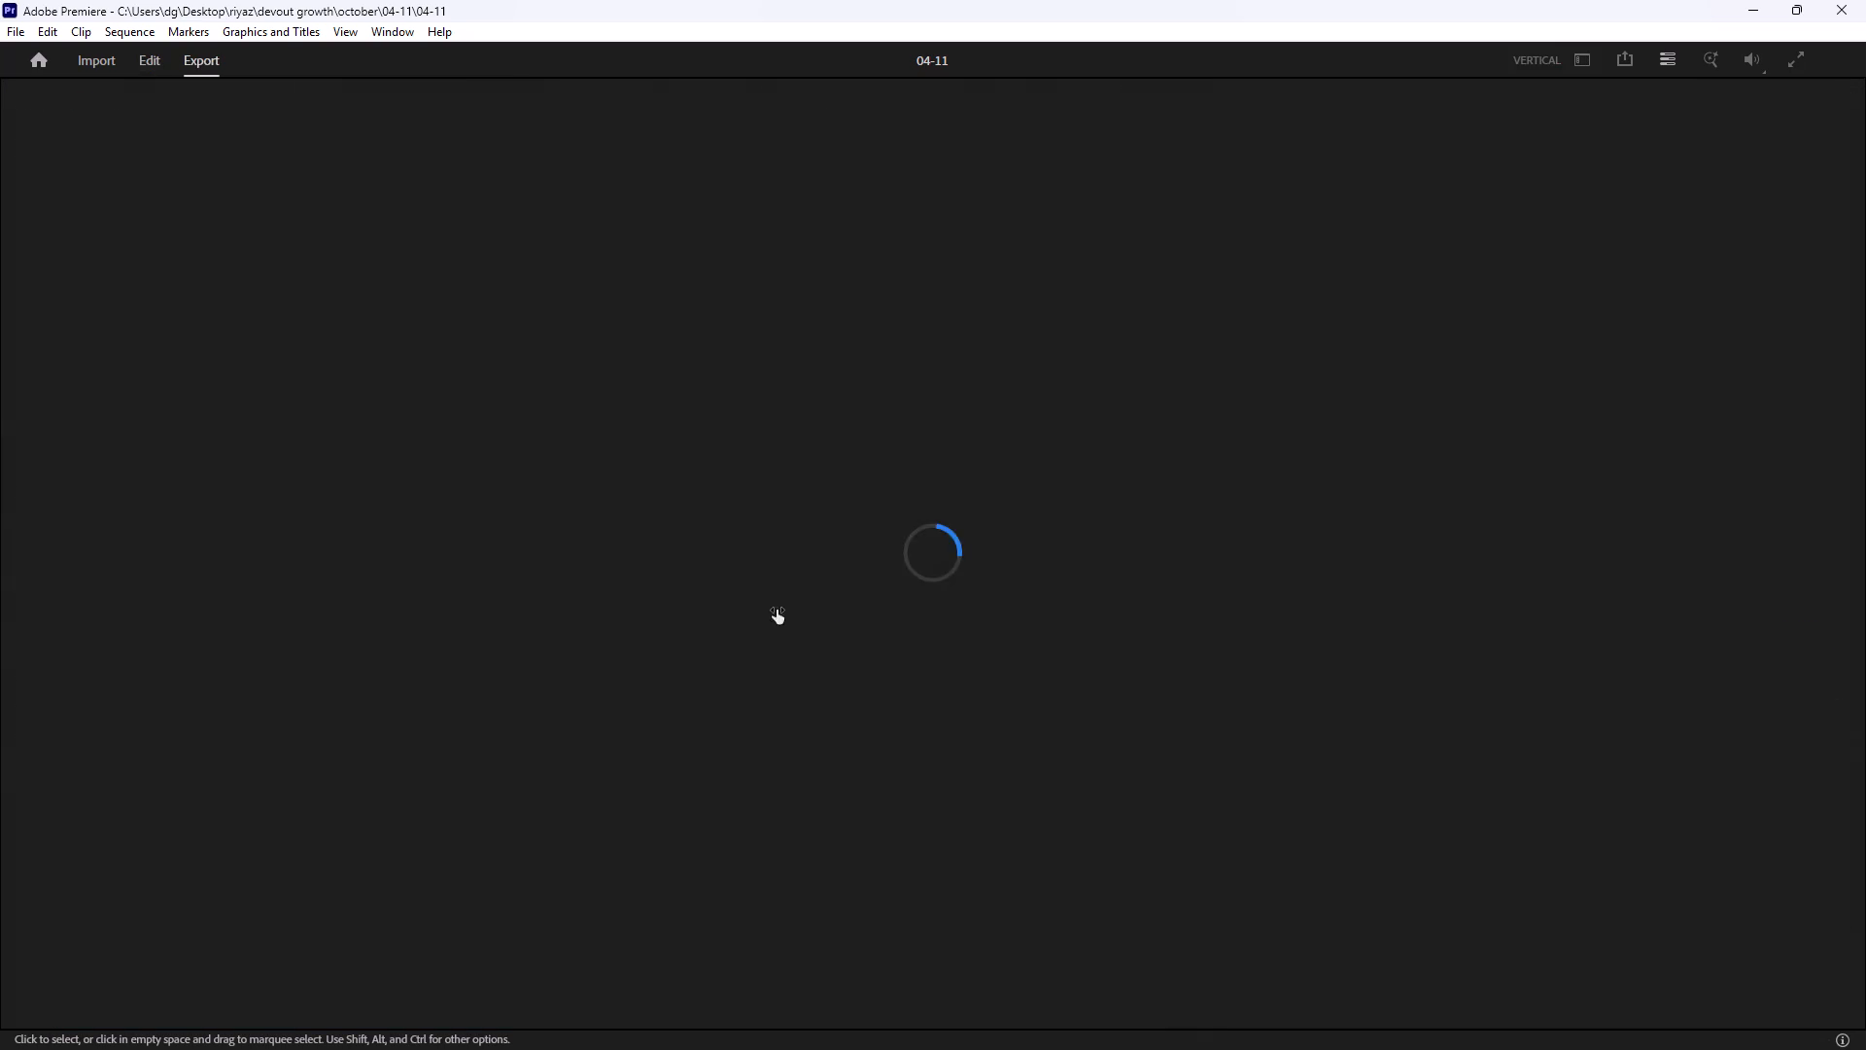
{"action": "left_click", "coordinate": [457, 195]}
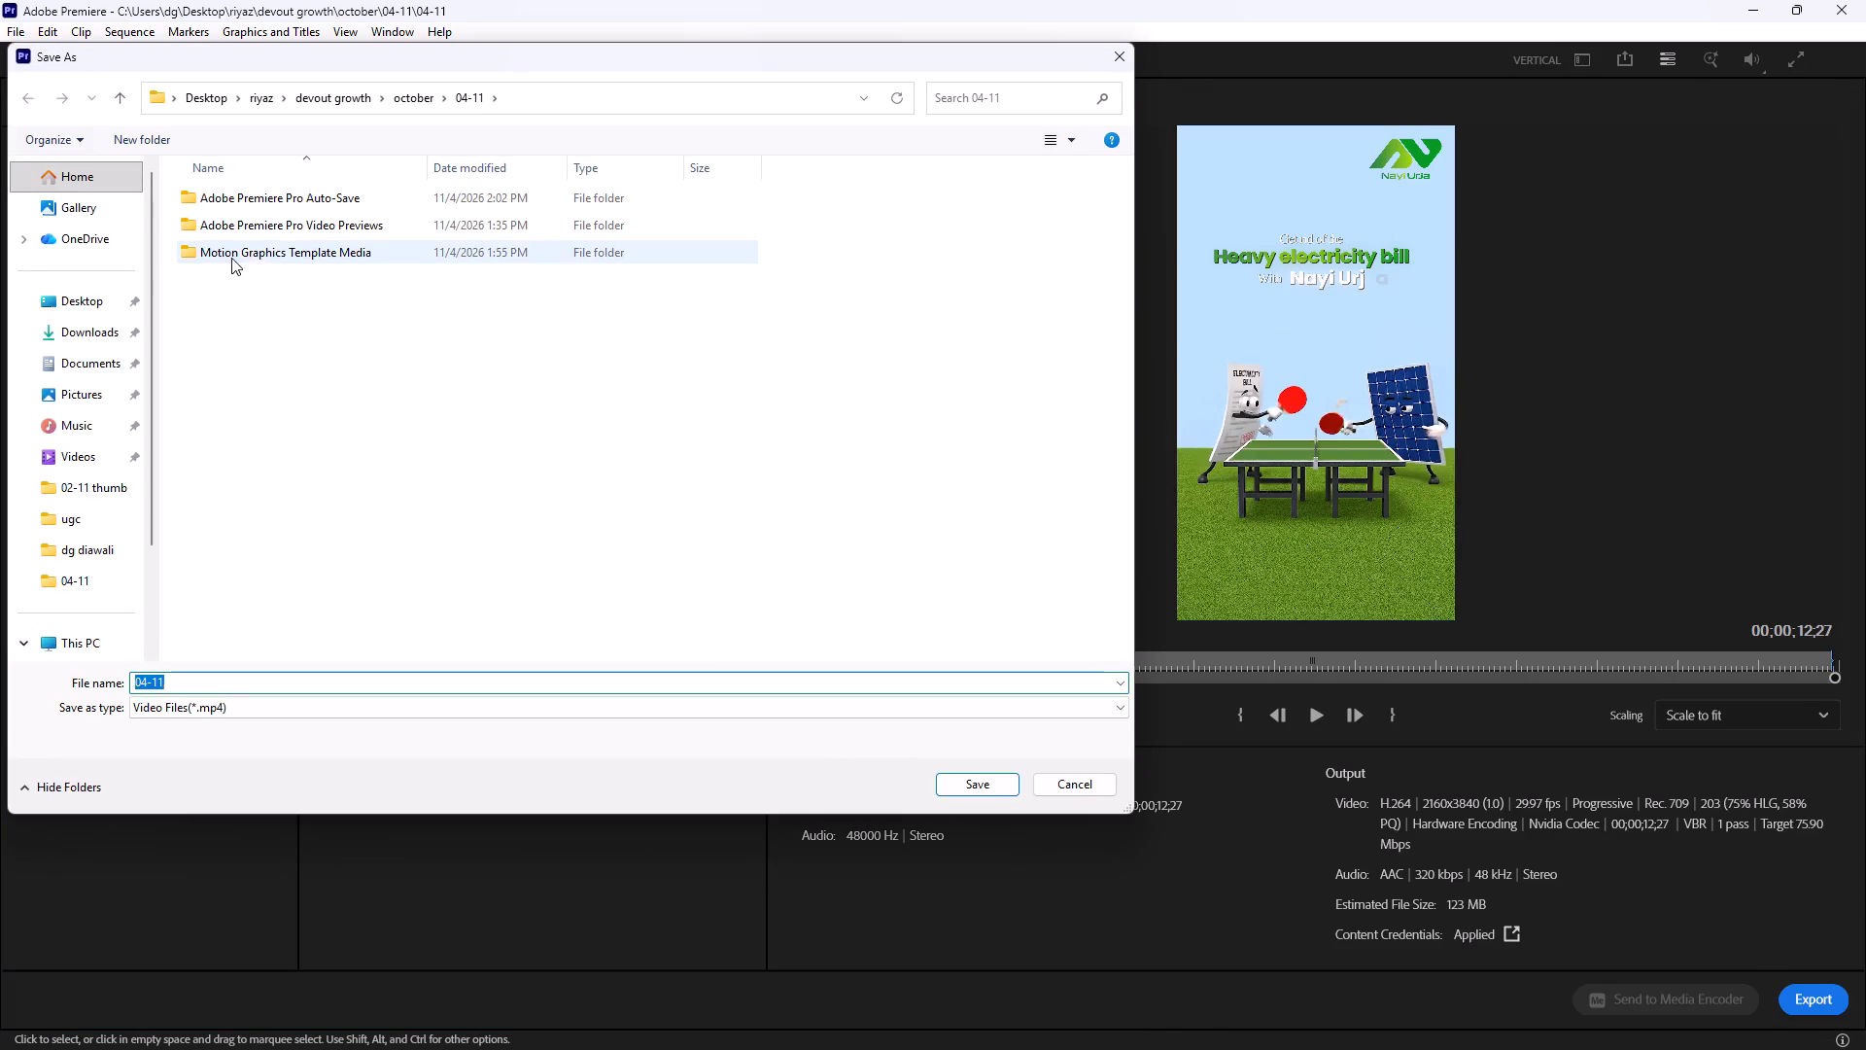
{"action": "right_click", "coordinate": [445, 349]}
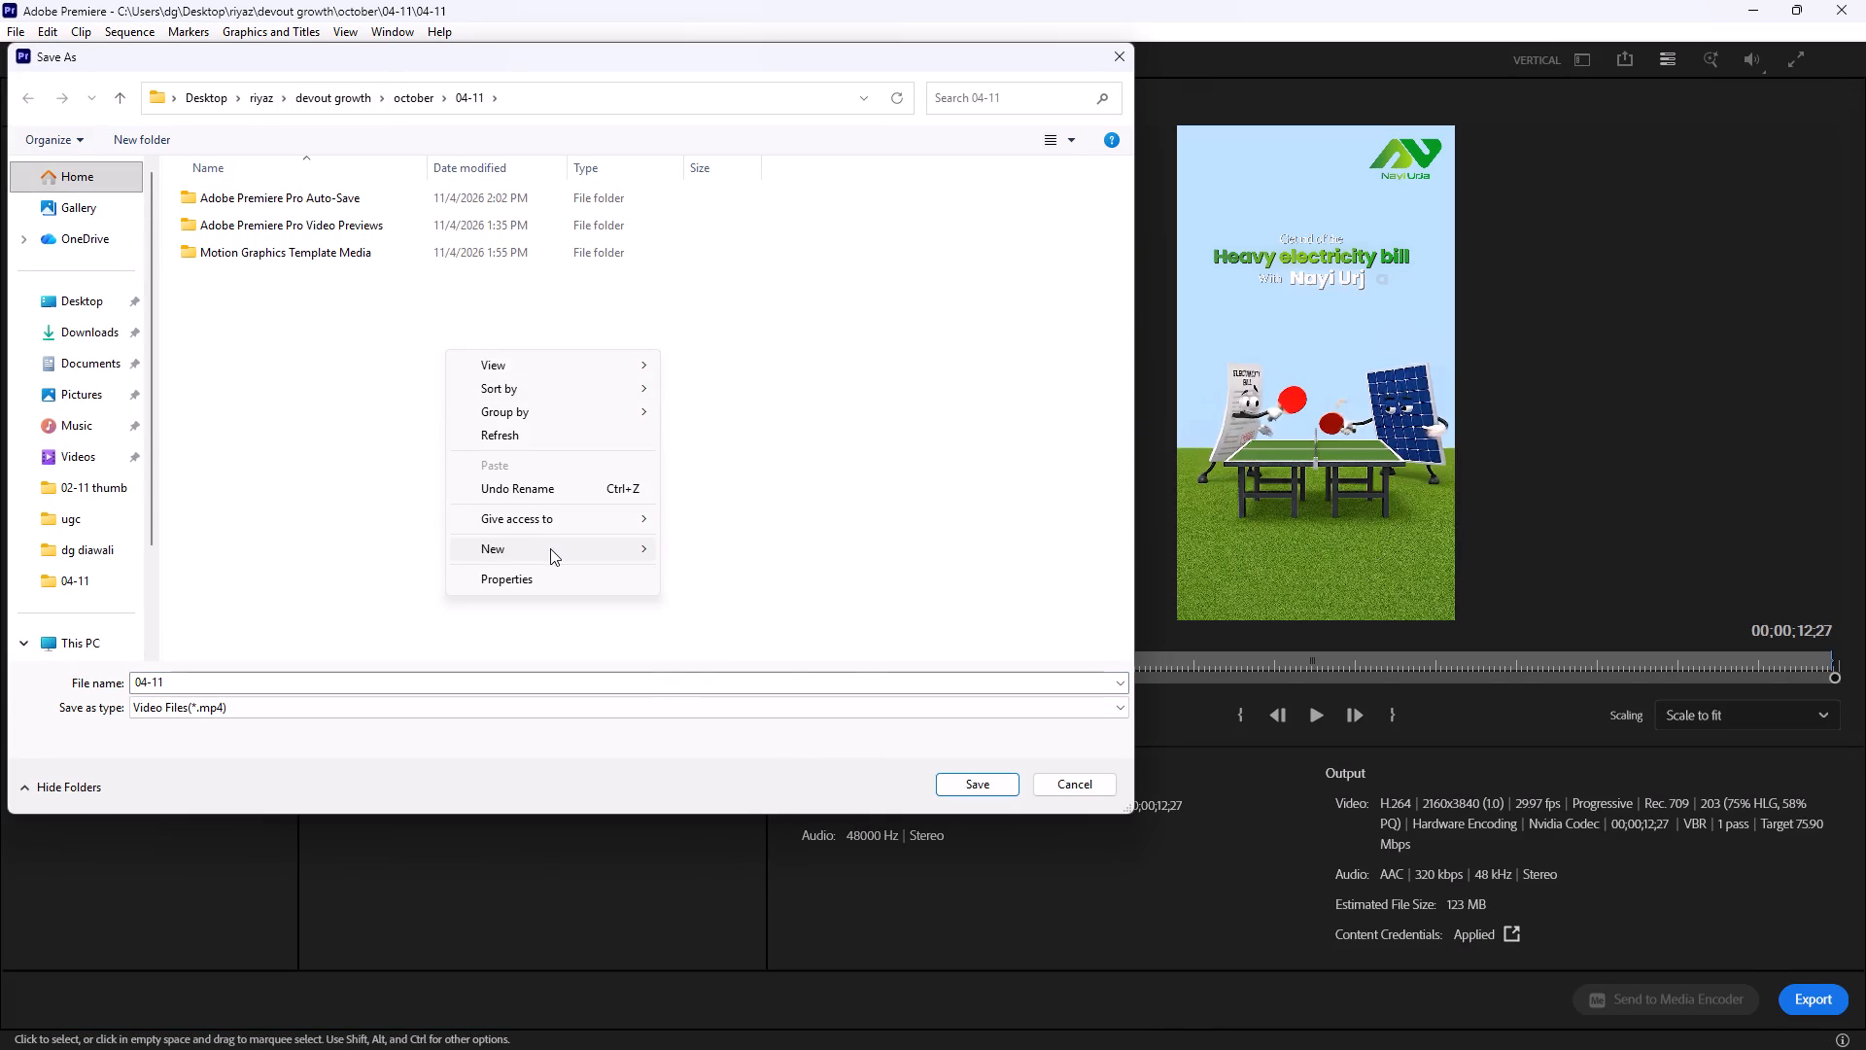
{"action": "left_click", "coordinate": [550, 548]}
{"action": "left_click", "coordinate": [723, 548]}
{"action": "type", "text": "eXPORT"}
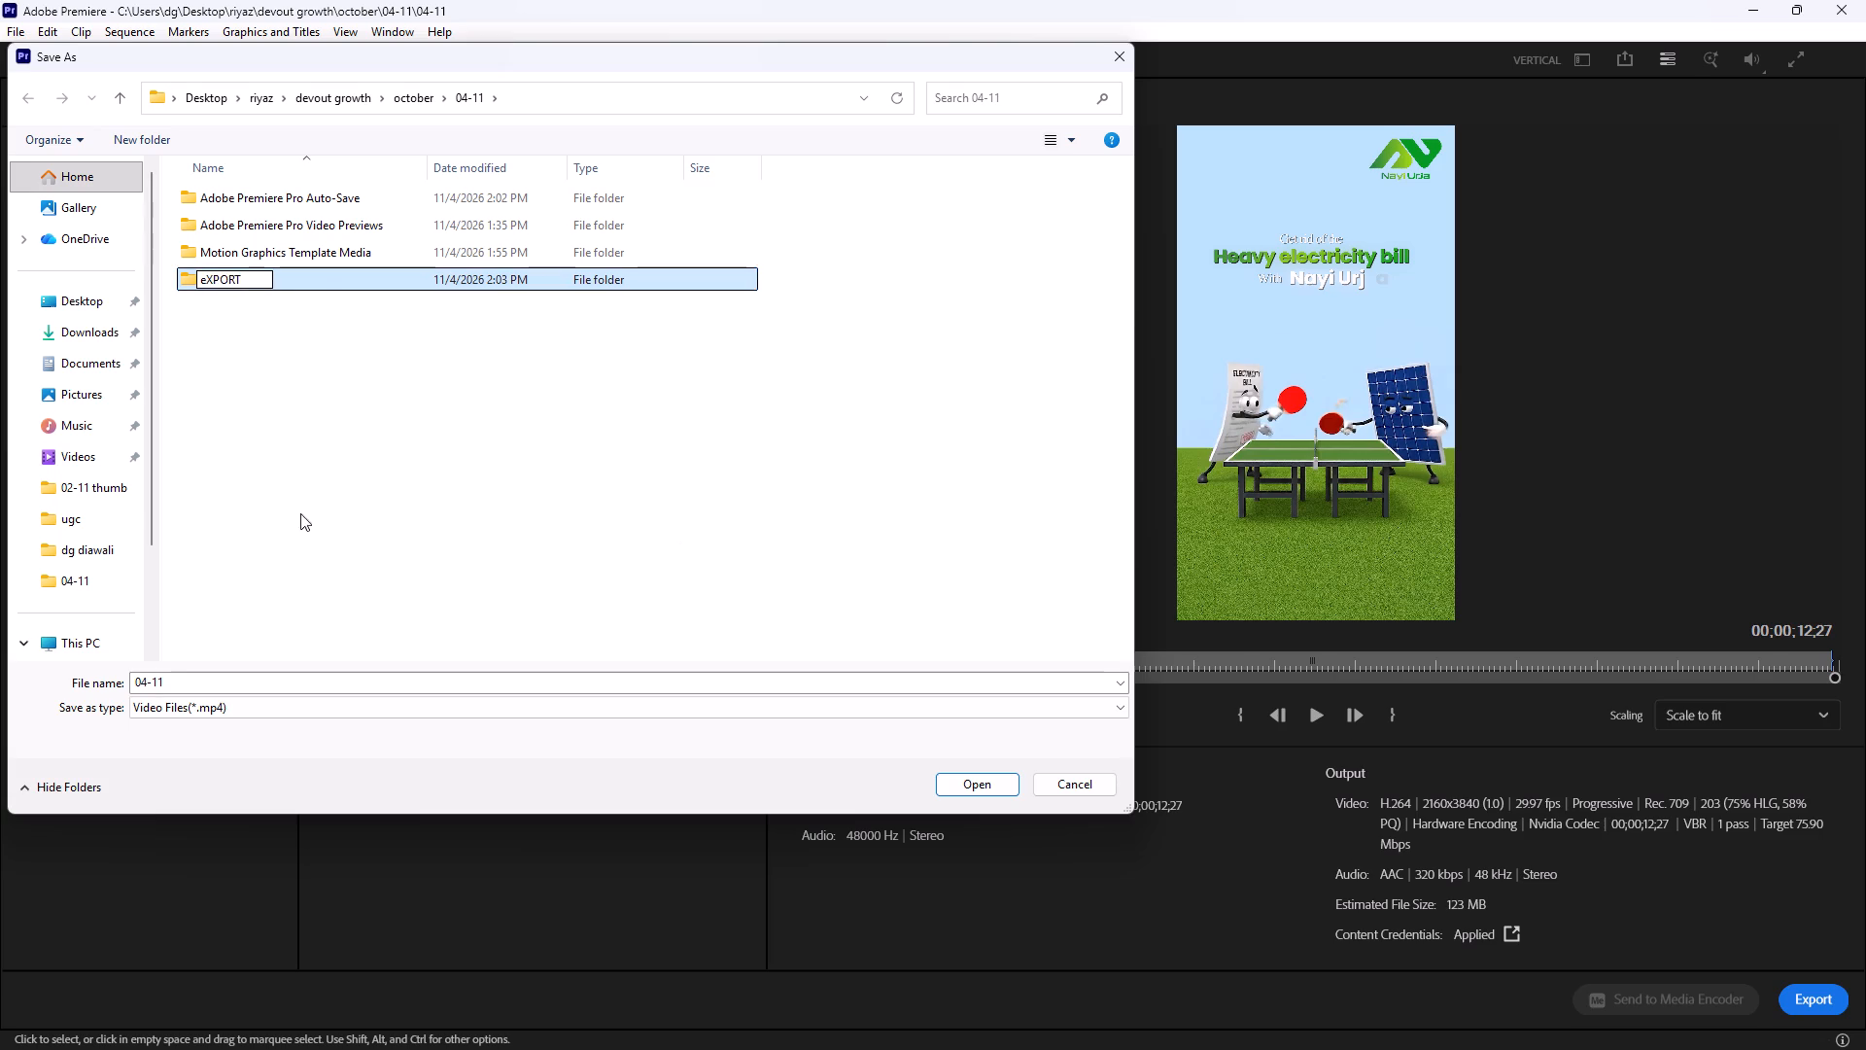
{"action": "left_click", "coordinate": [302, 514]}
{"action": "double_click", "coordinate": [301, 242]}
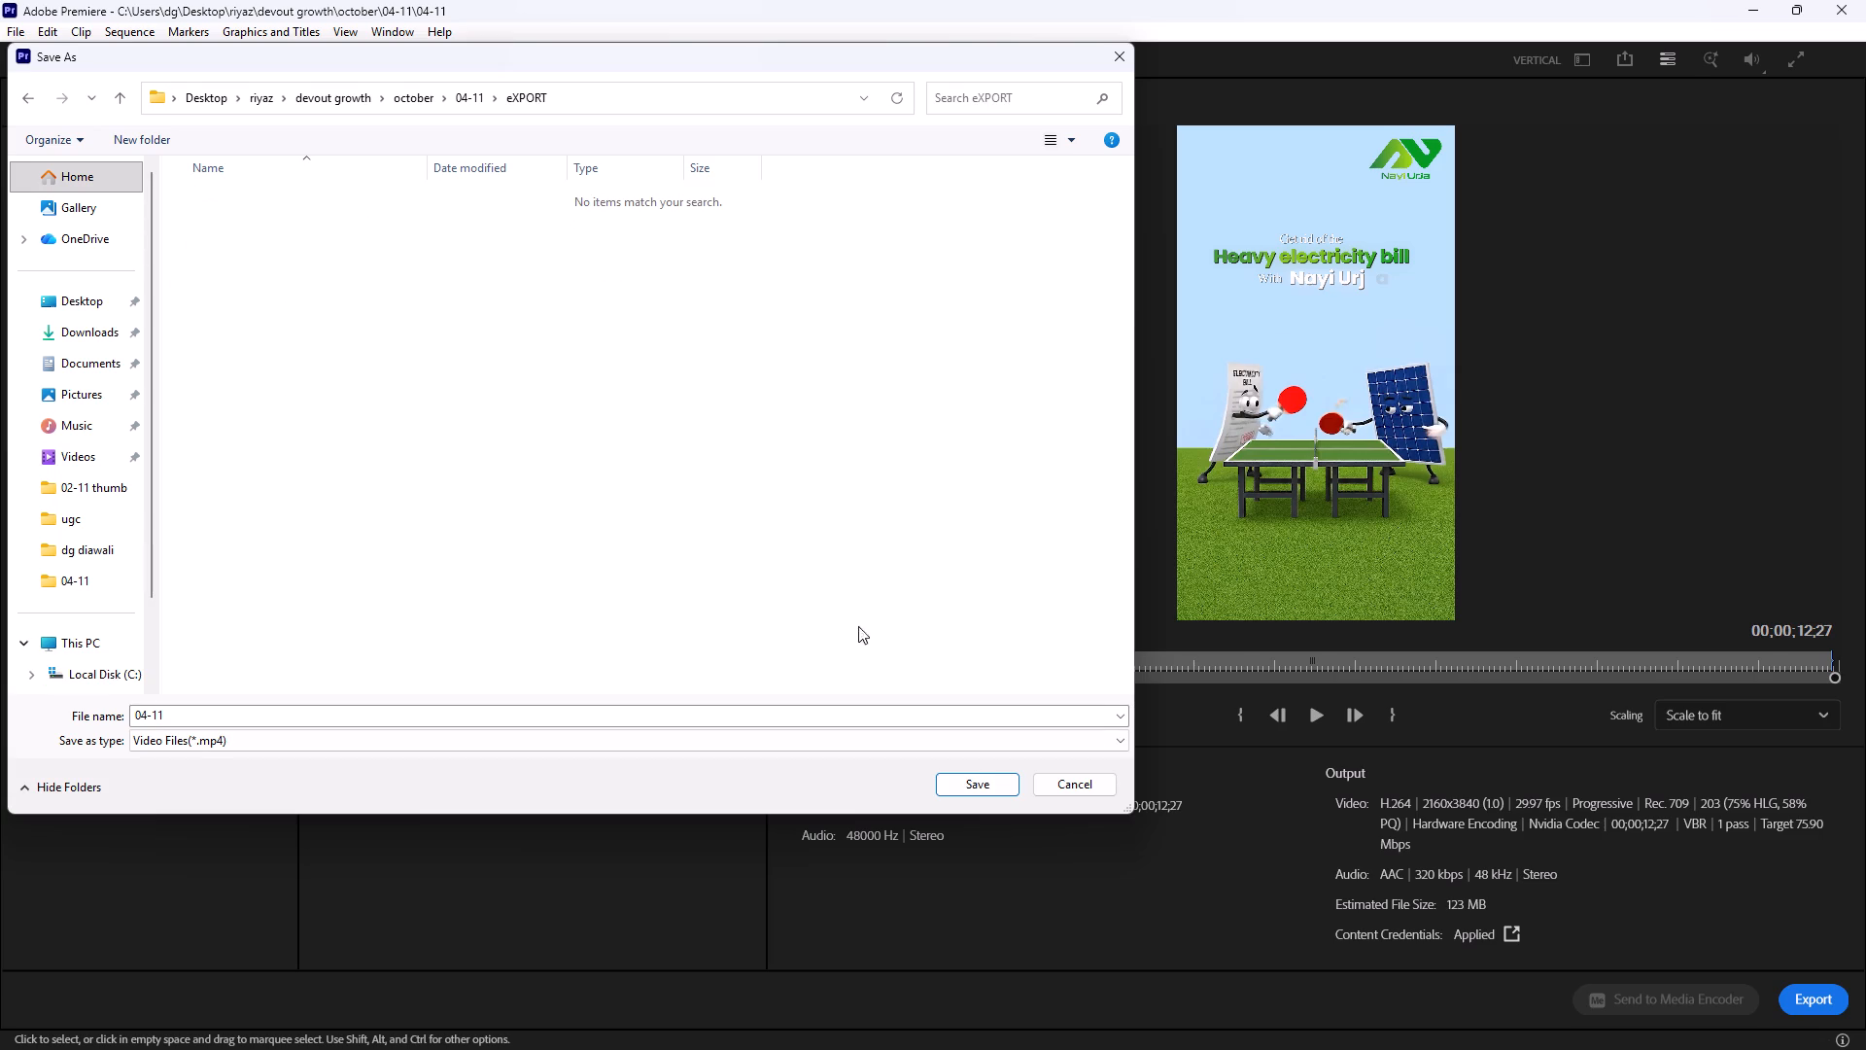
{"action": "left_click", "coordinate": [979, 787]}
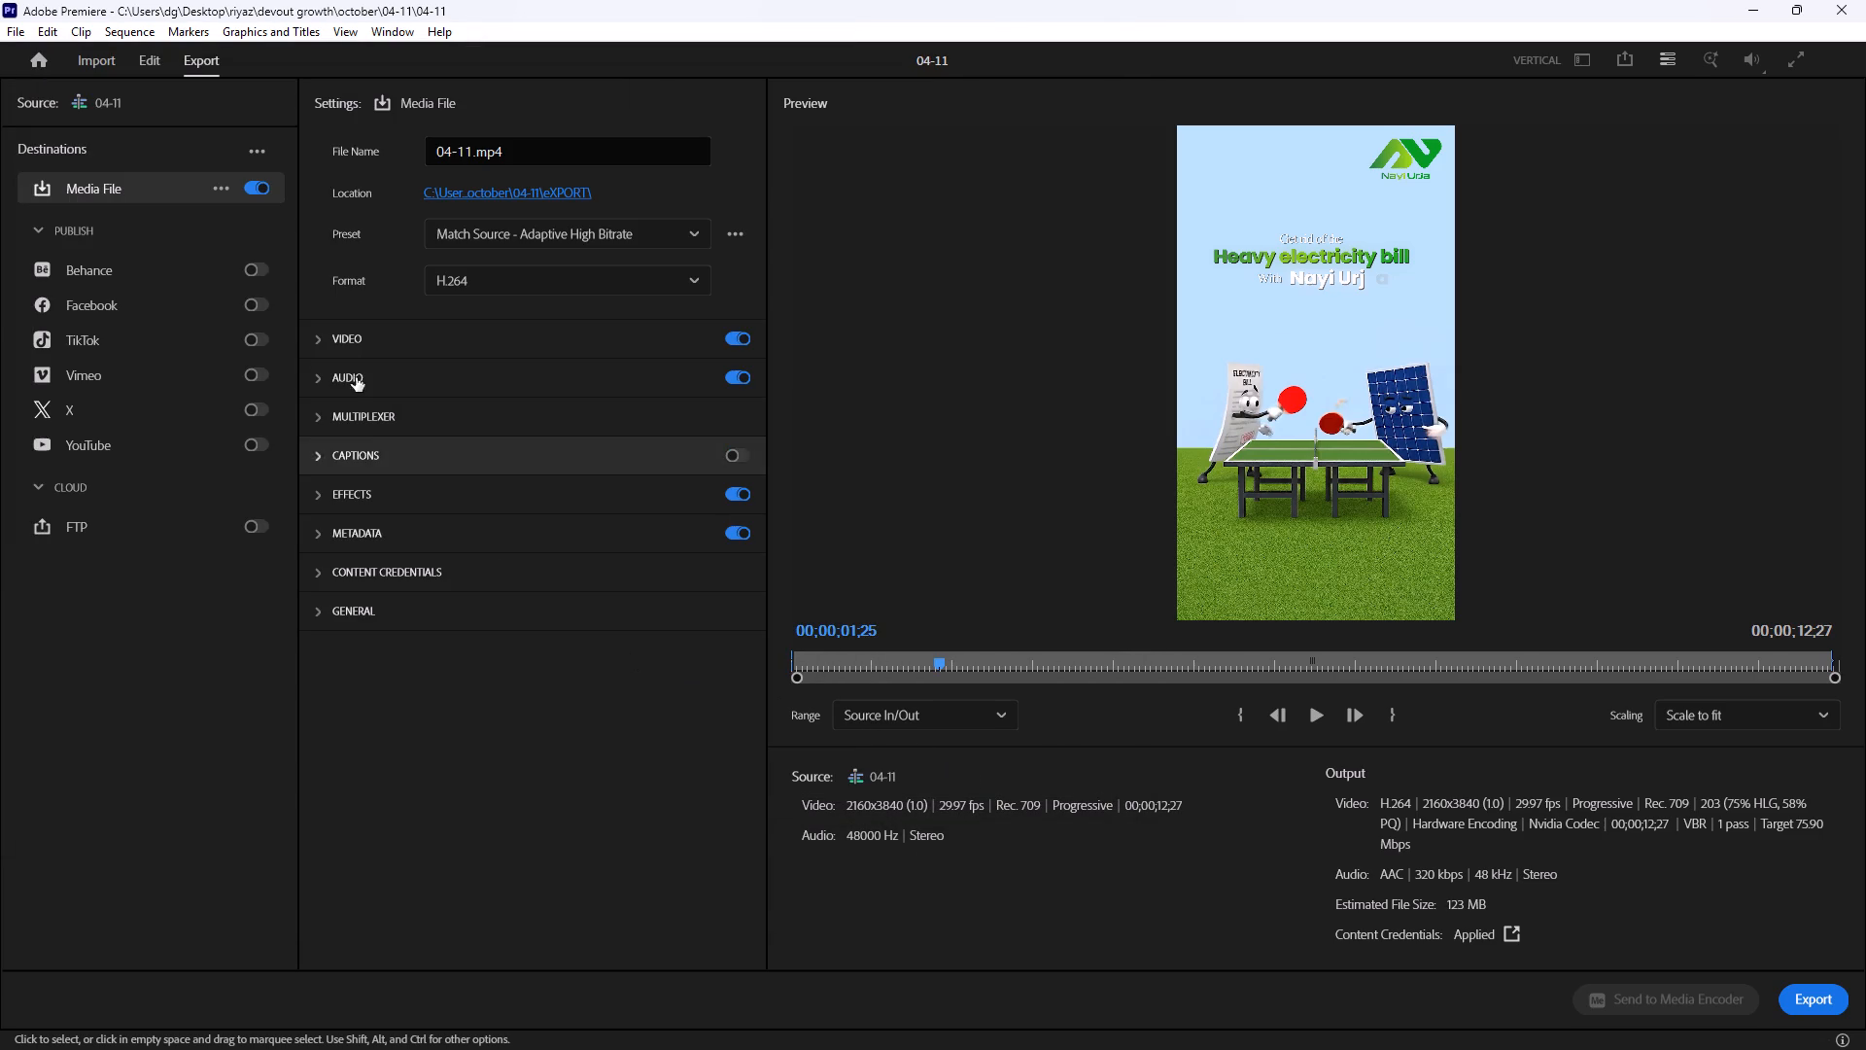
Set the video export's target bitrate to 25 Mbps.
{"action": "left_click", "coordinate": [323, 336]}
{"action": "scroll", "coordinate": [508, 773], "scroll_direction": "down", "scroll_amount": 6}
{"action": "left_click", "coordinate": [363, 654]}
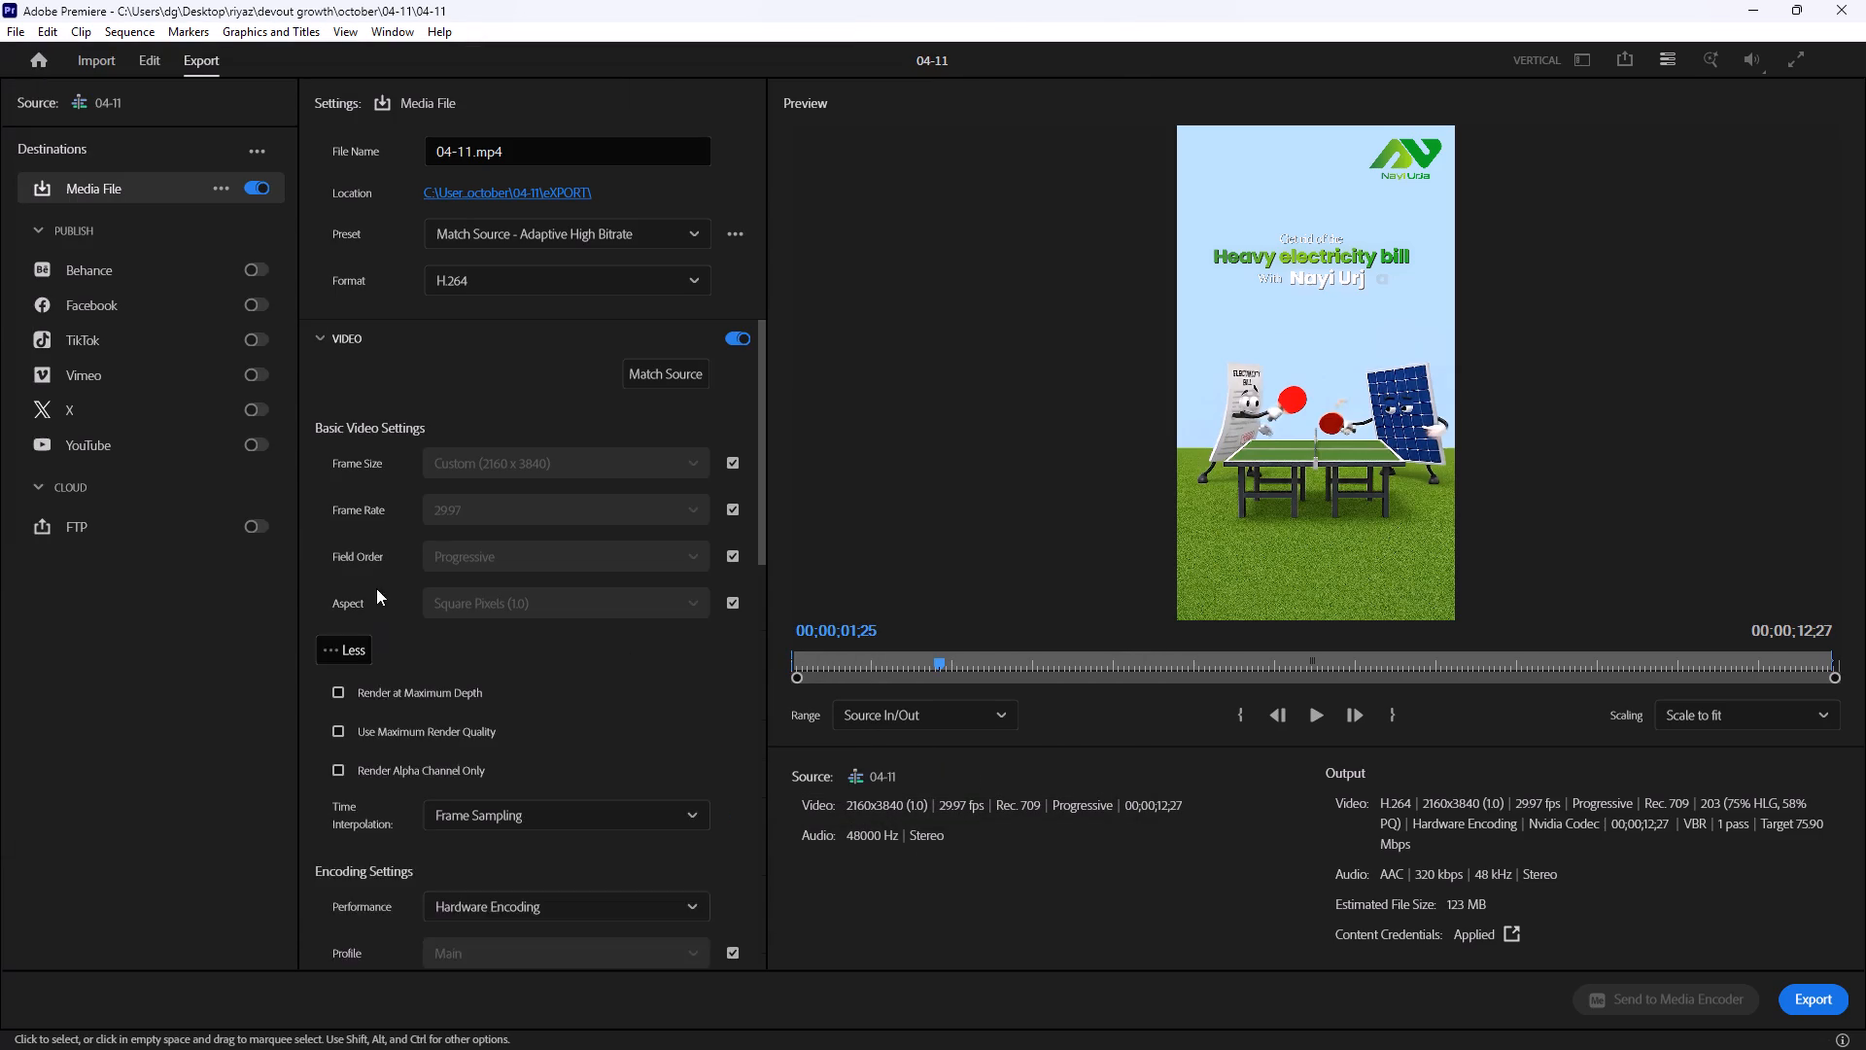
{"action": "scroll", "coordinate": [375, 587], "scroll_direction": "down", "scroll_amount": 20}
{"action": "scroll", "coordinate": [375, 587], "scroll_direction": "down", "scroll_amount": 19}
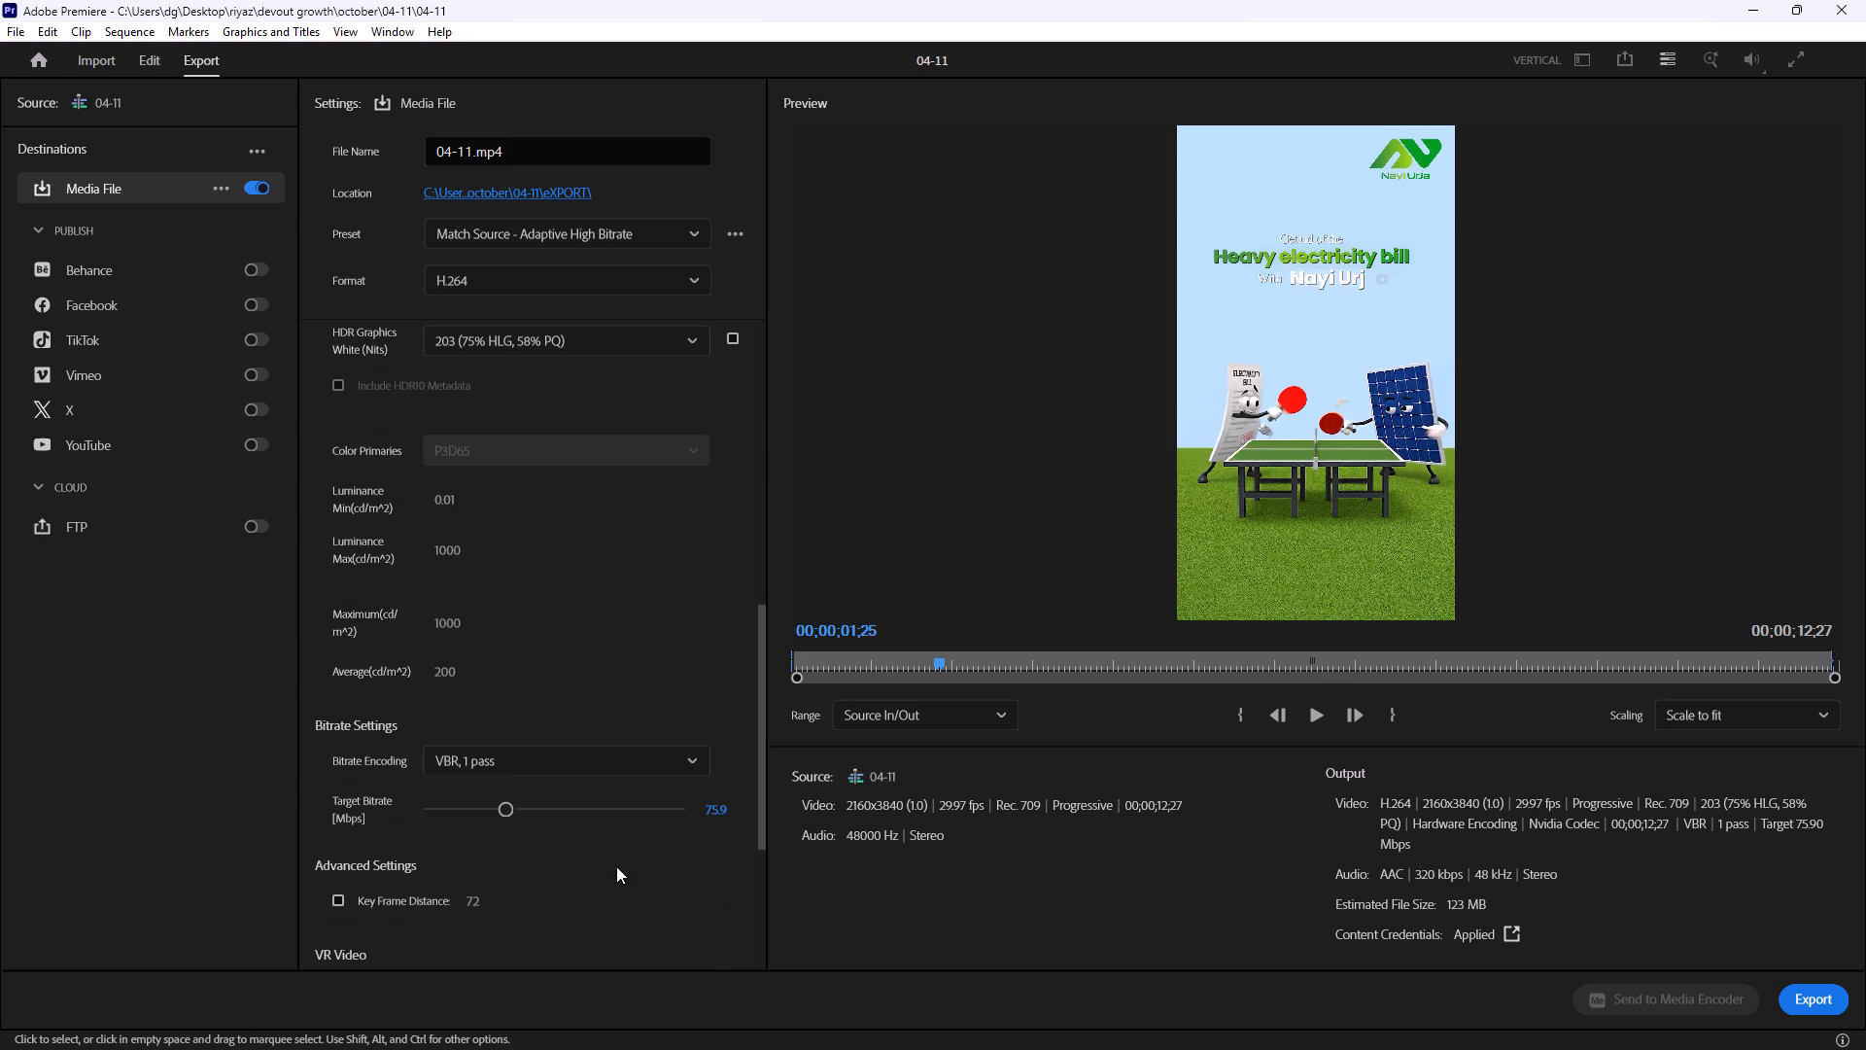
{"action": "left_click", "coordinate": [723, 818]}
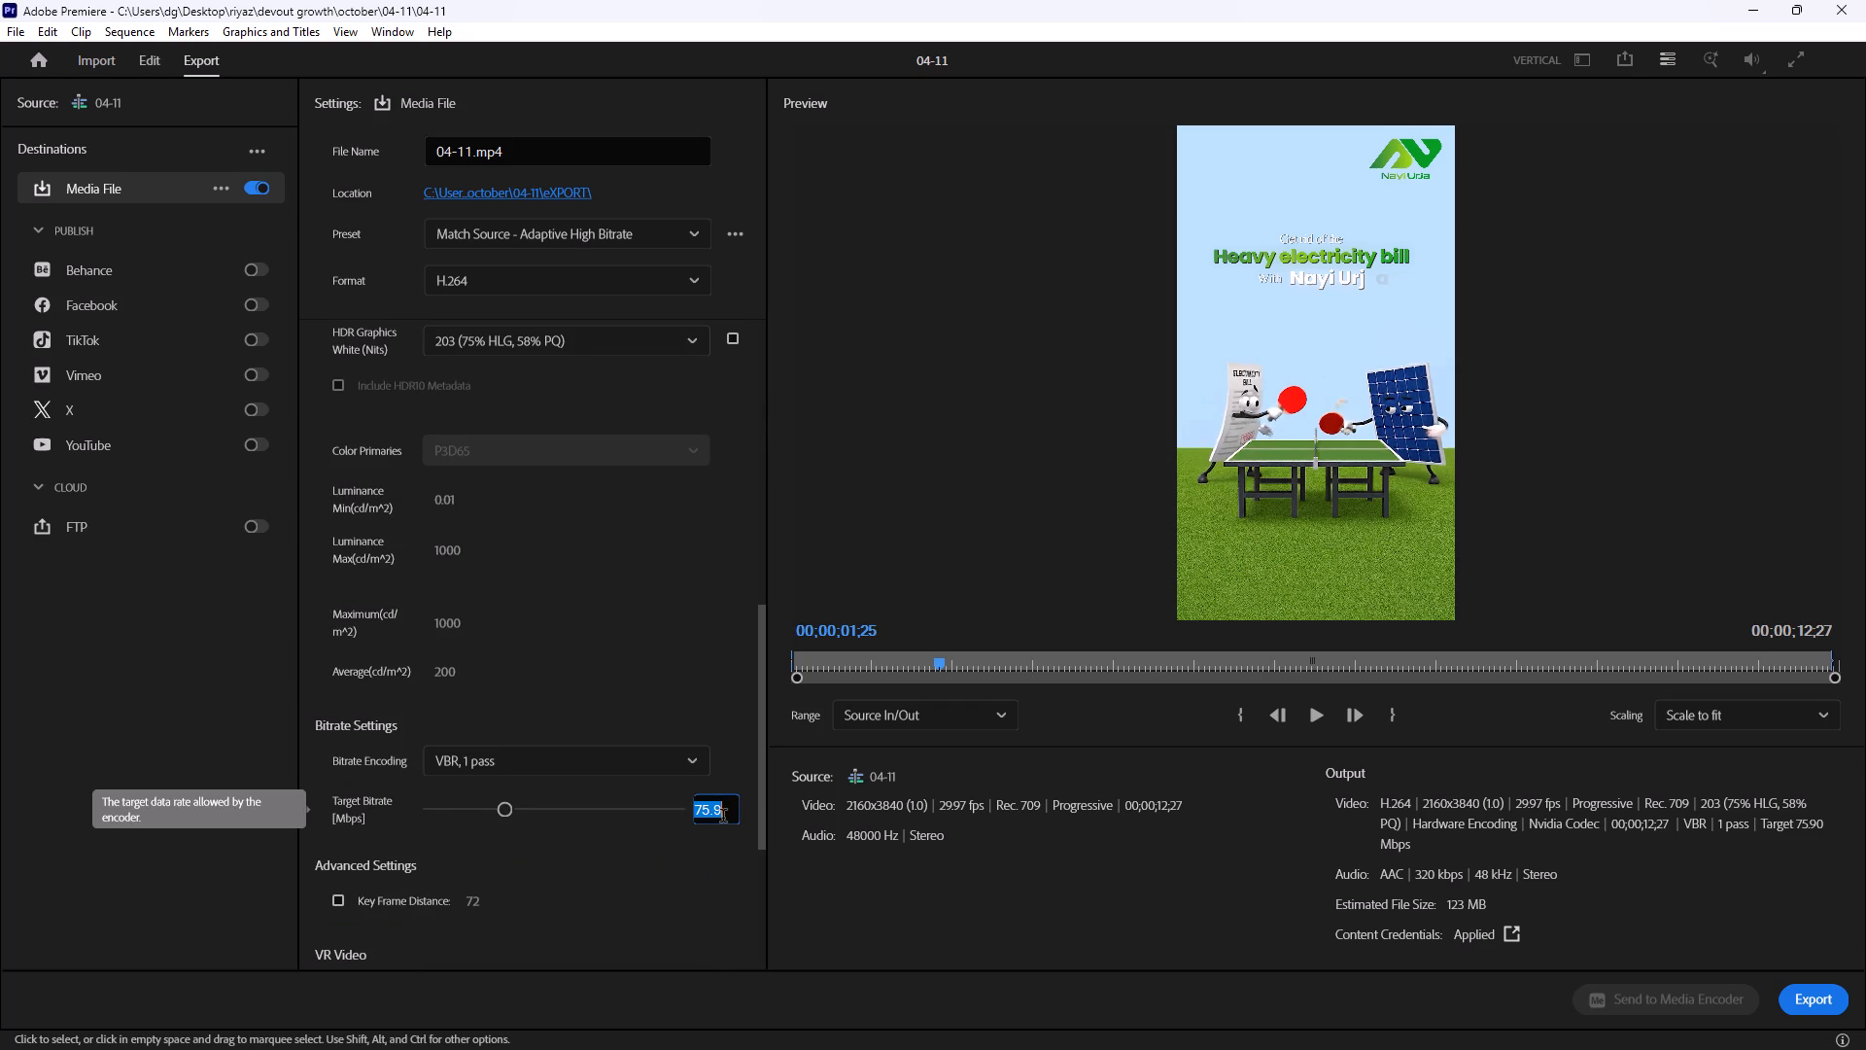
{"action": "type", "text": "25"}
{"action": "key", "text": "Return"}
{"action": "left_click", "coordinate": [1128, 991]}
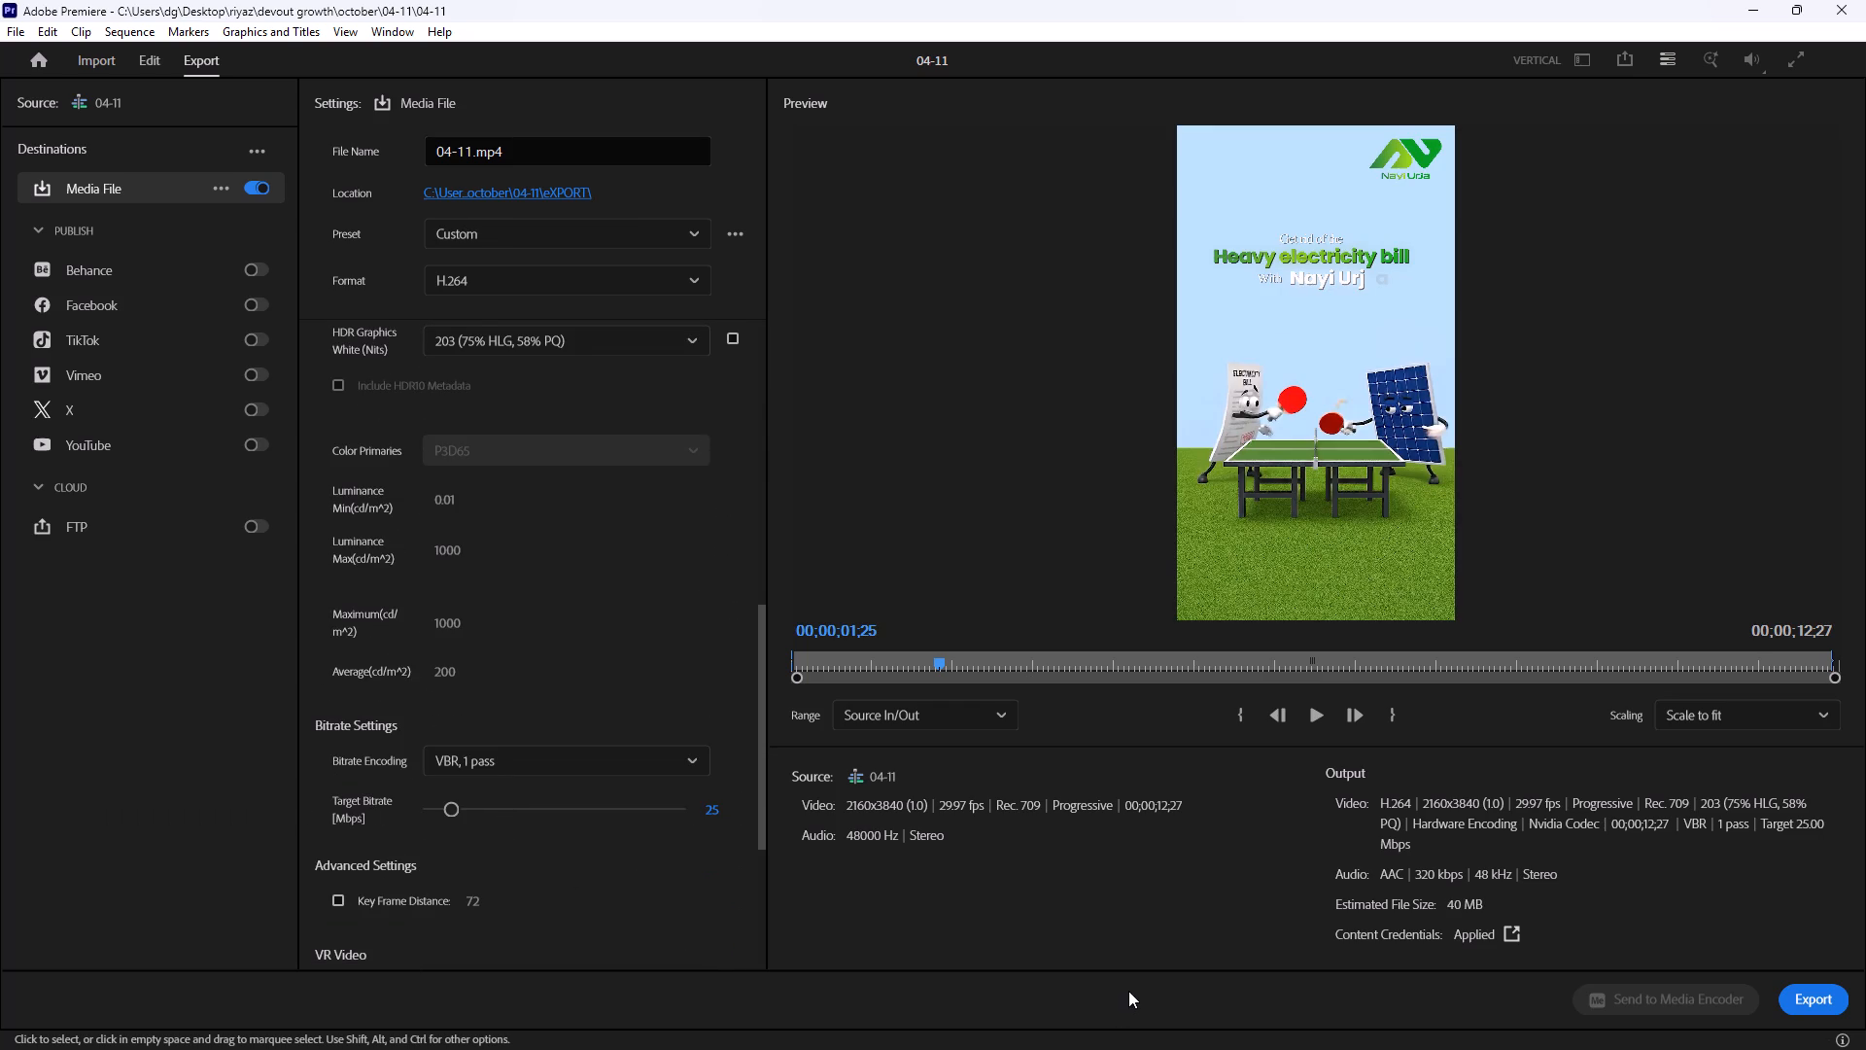
Play back the opening of the ad in the export preview.
{"action": "left_click_drag", "start_coordinate": [911, 654], "coordinate": [767, 662]}
{"action": "key", "text": "space"}
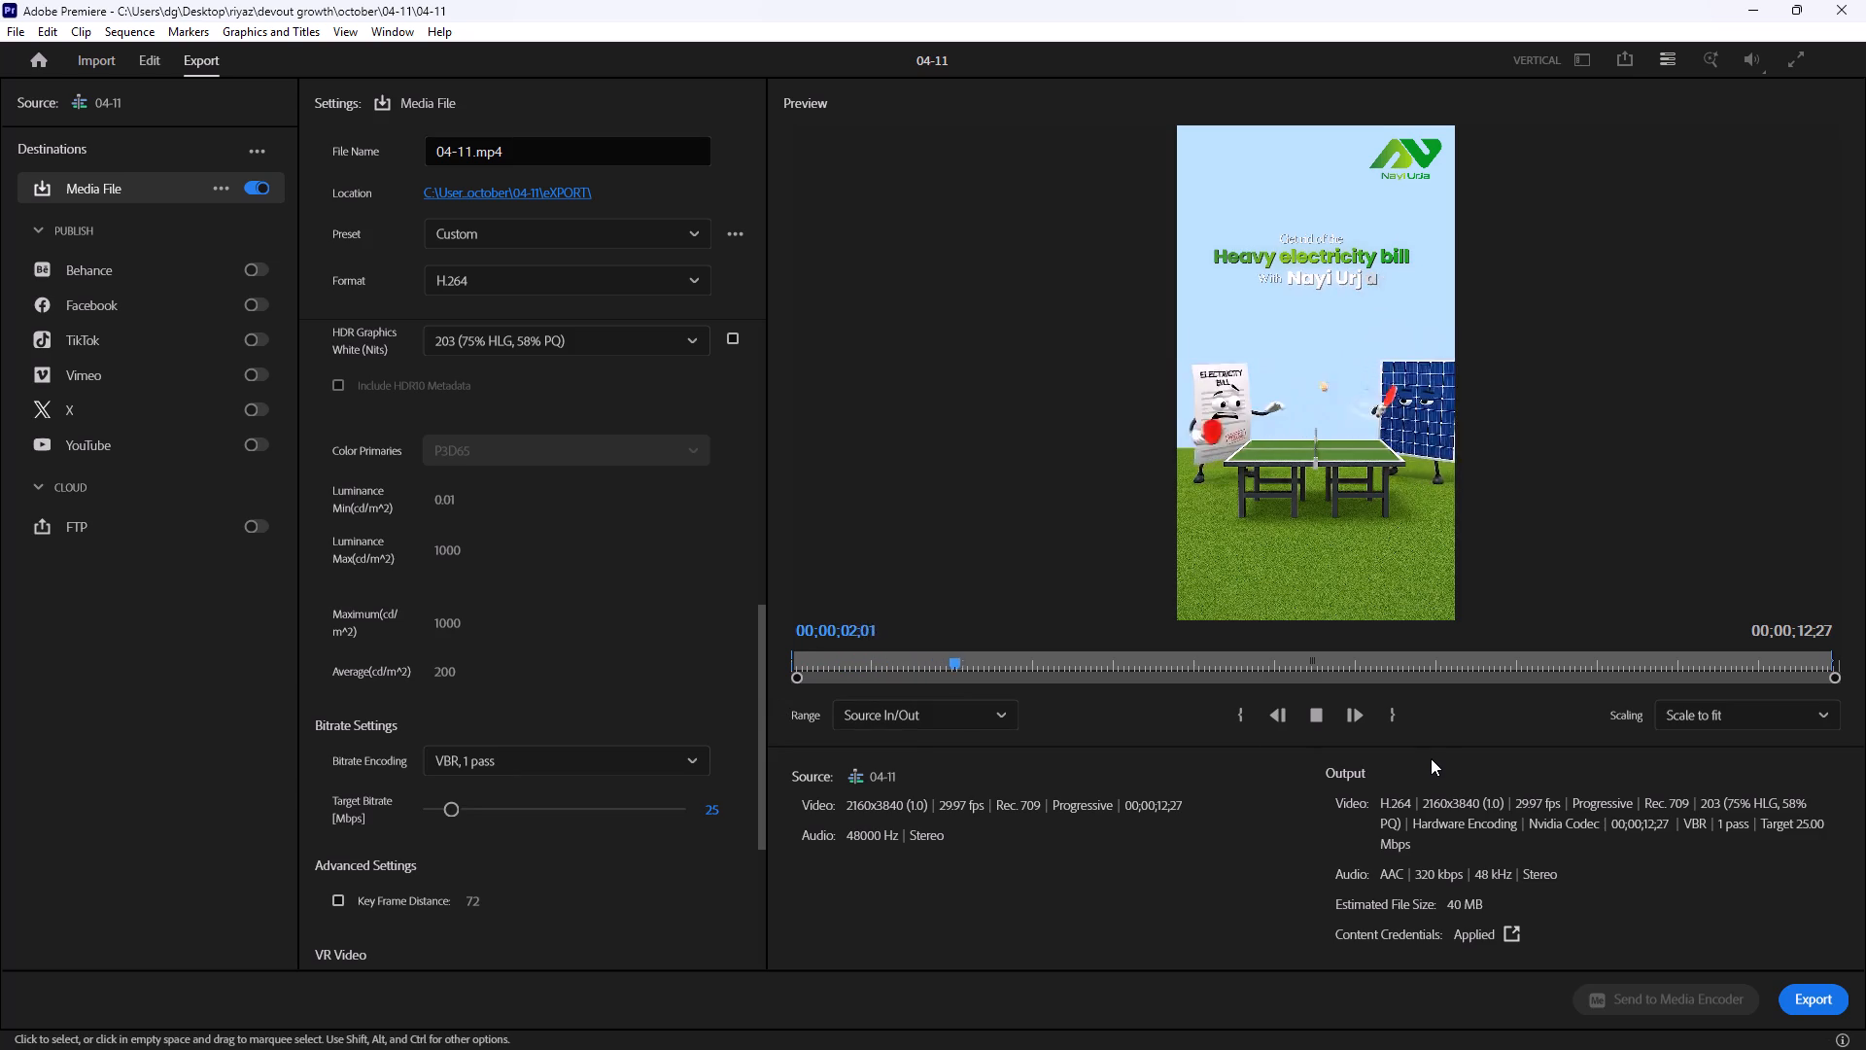
{"action": "key", "text": "space"}
Export the sequence as the H.264 file 04-11.mp4.
{"action": "left_click", "coordinate": [1814, 1000]}
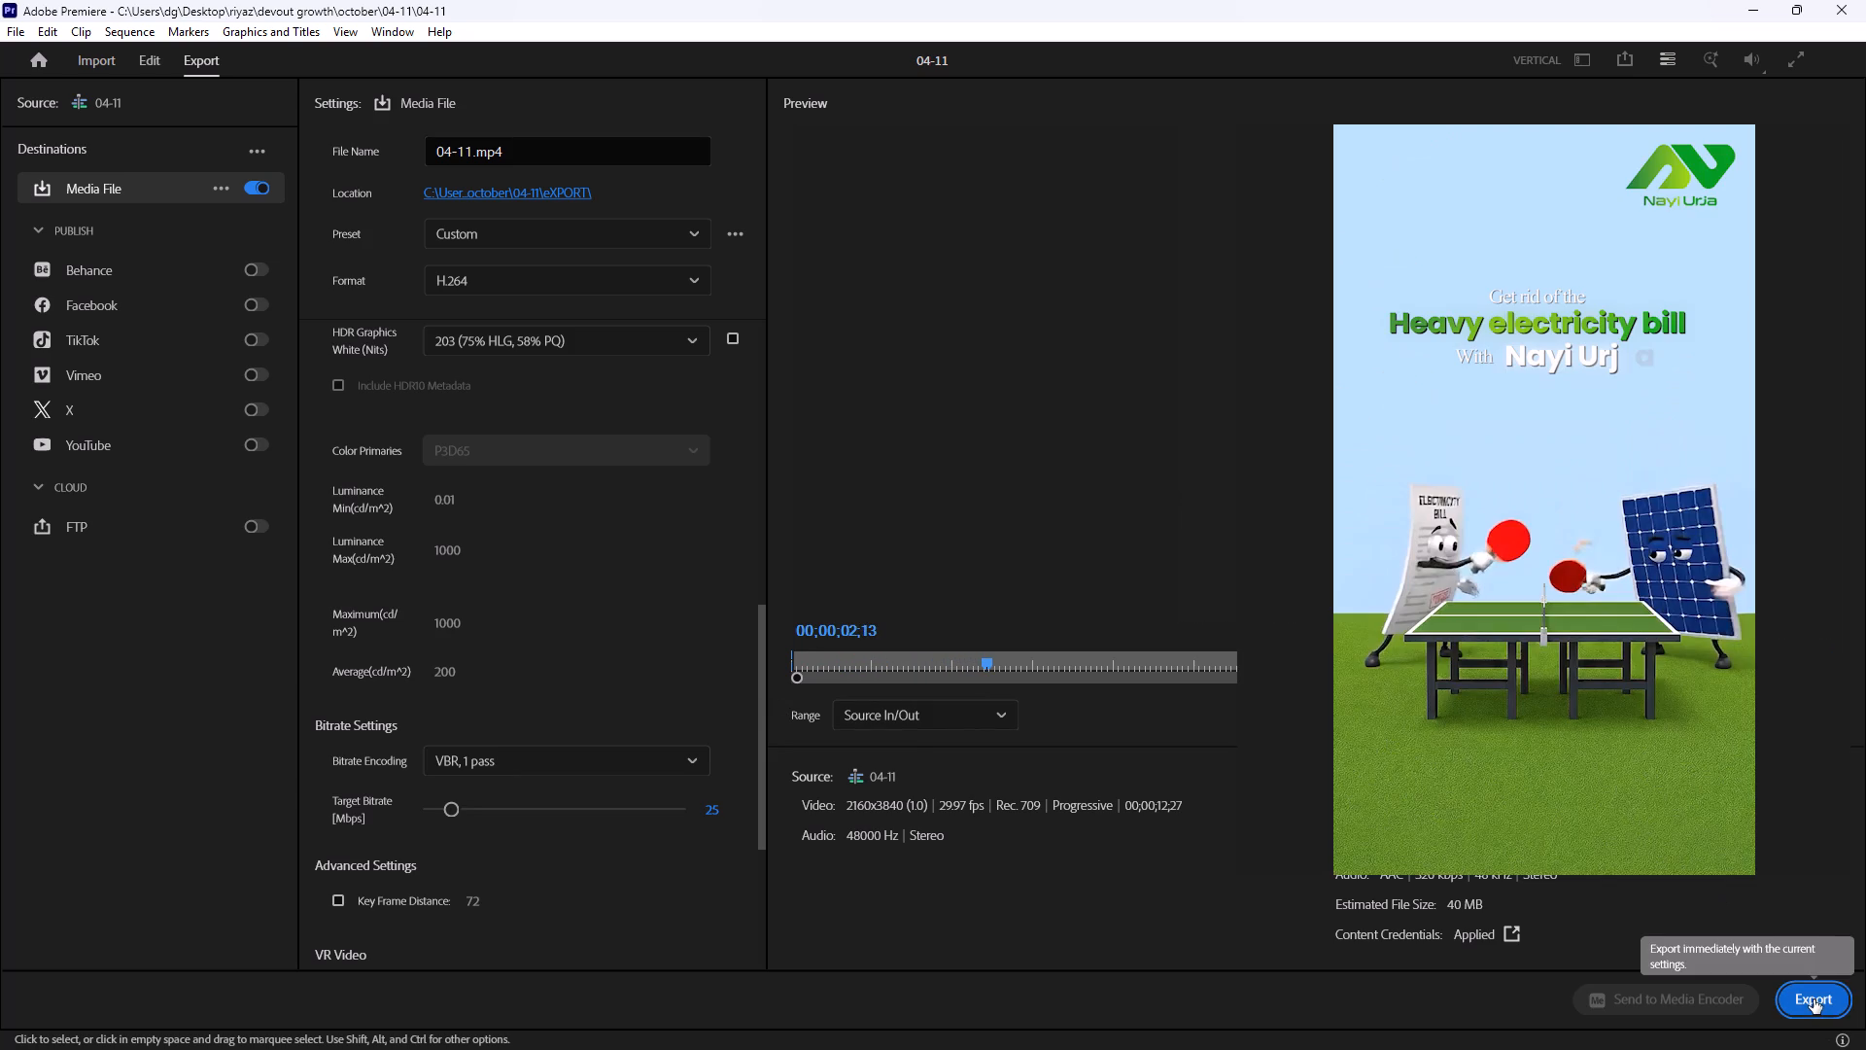
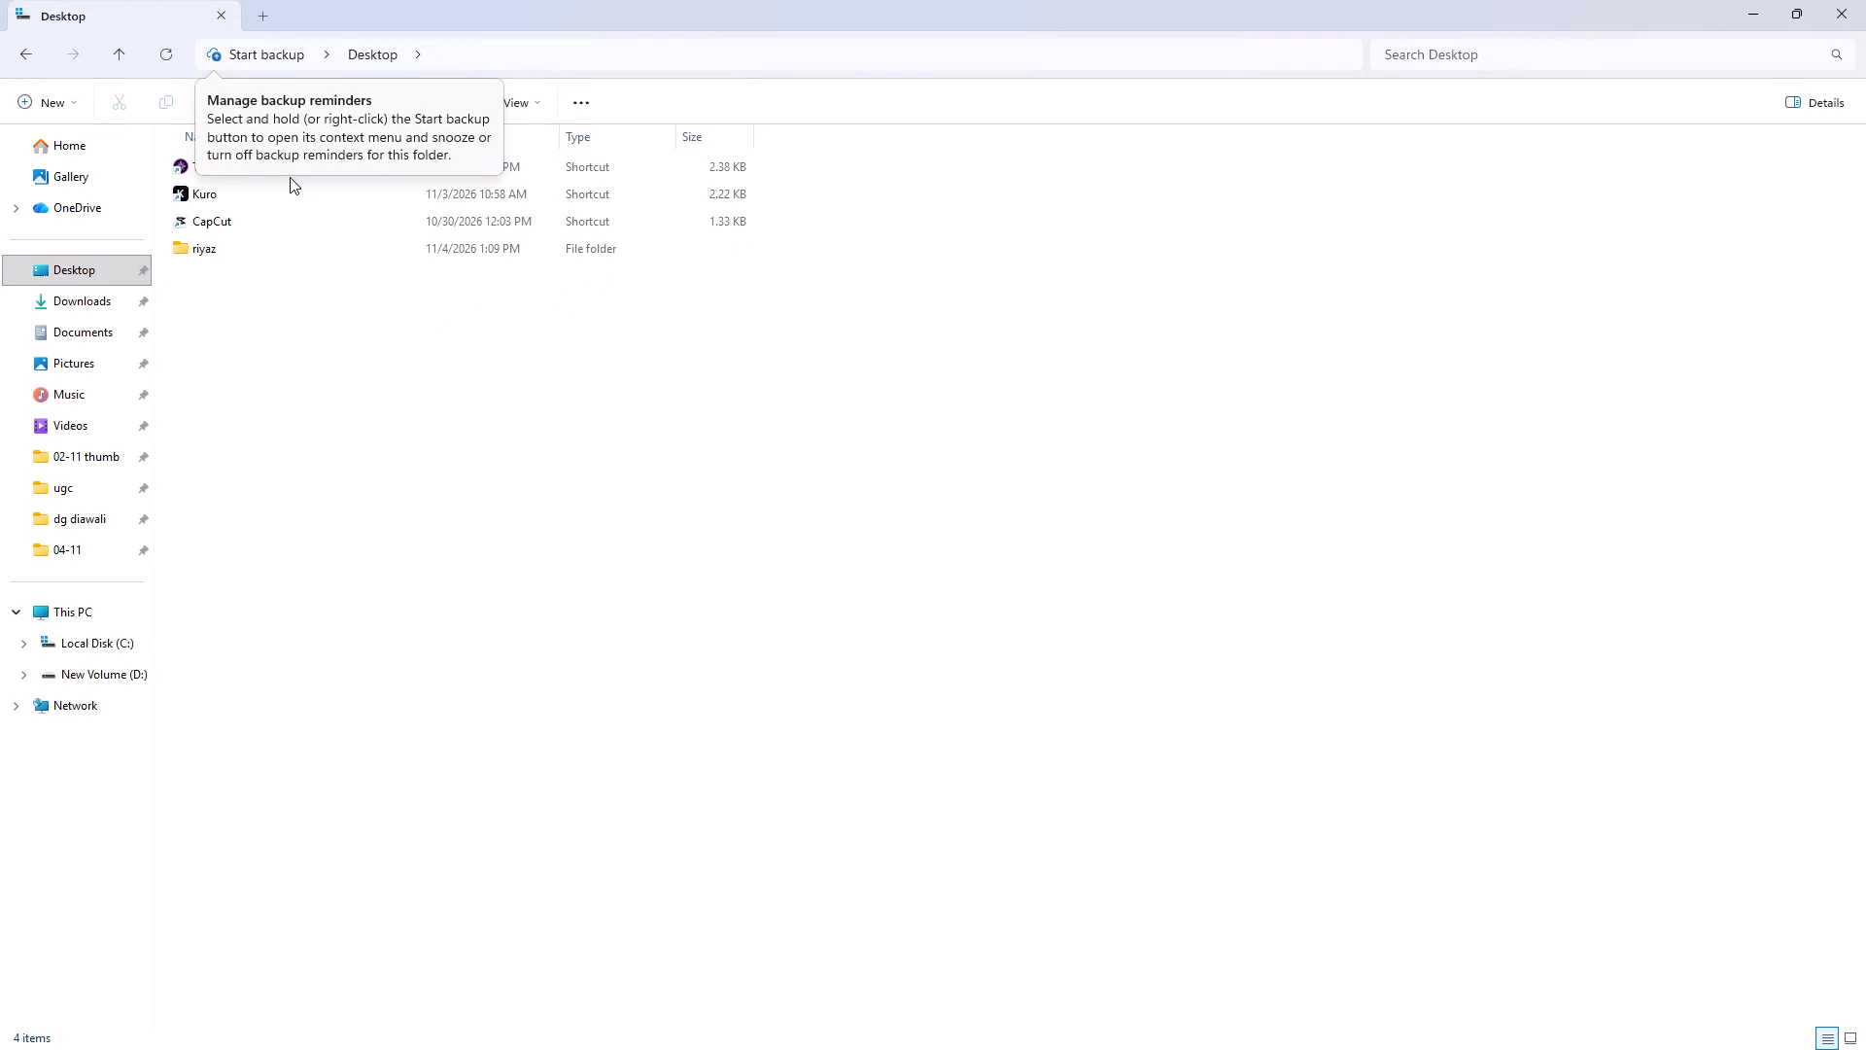
Open the eXPORT folder on the Desktop inside riyaz, devout growth, october, 04-11.
{"action": "left_click", "coordinate": [84, 275]}
{"action": "double_click", "coordinate": [222, 246]}
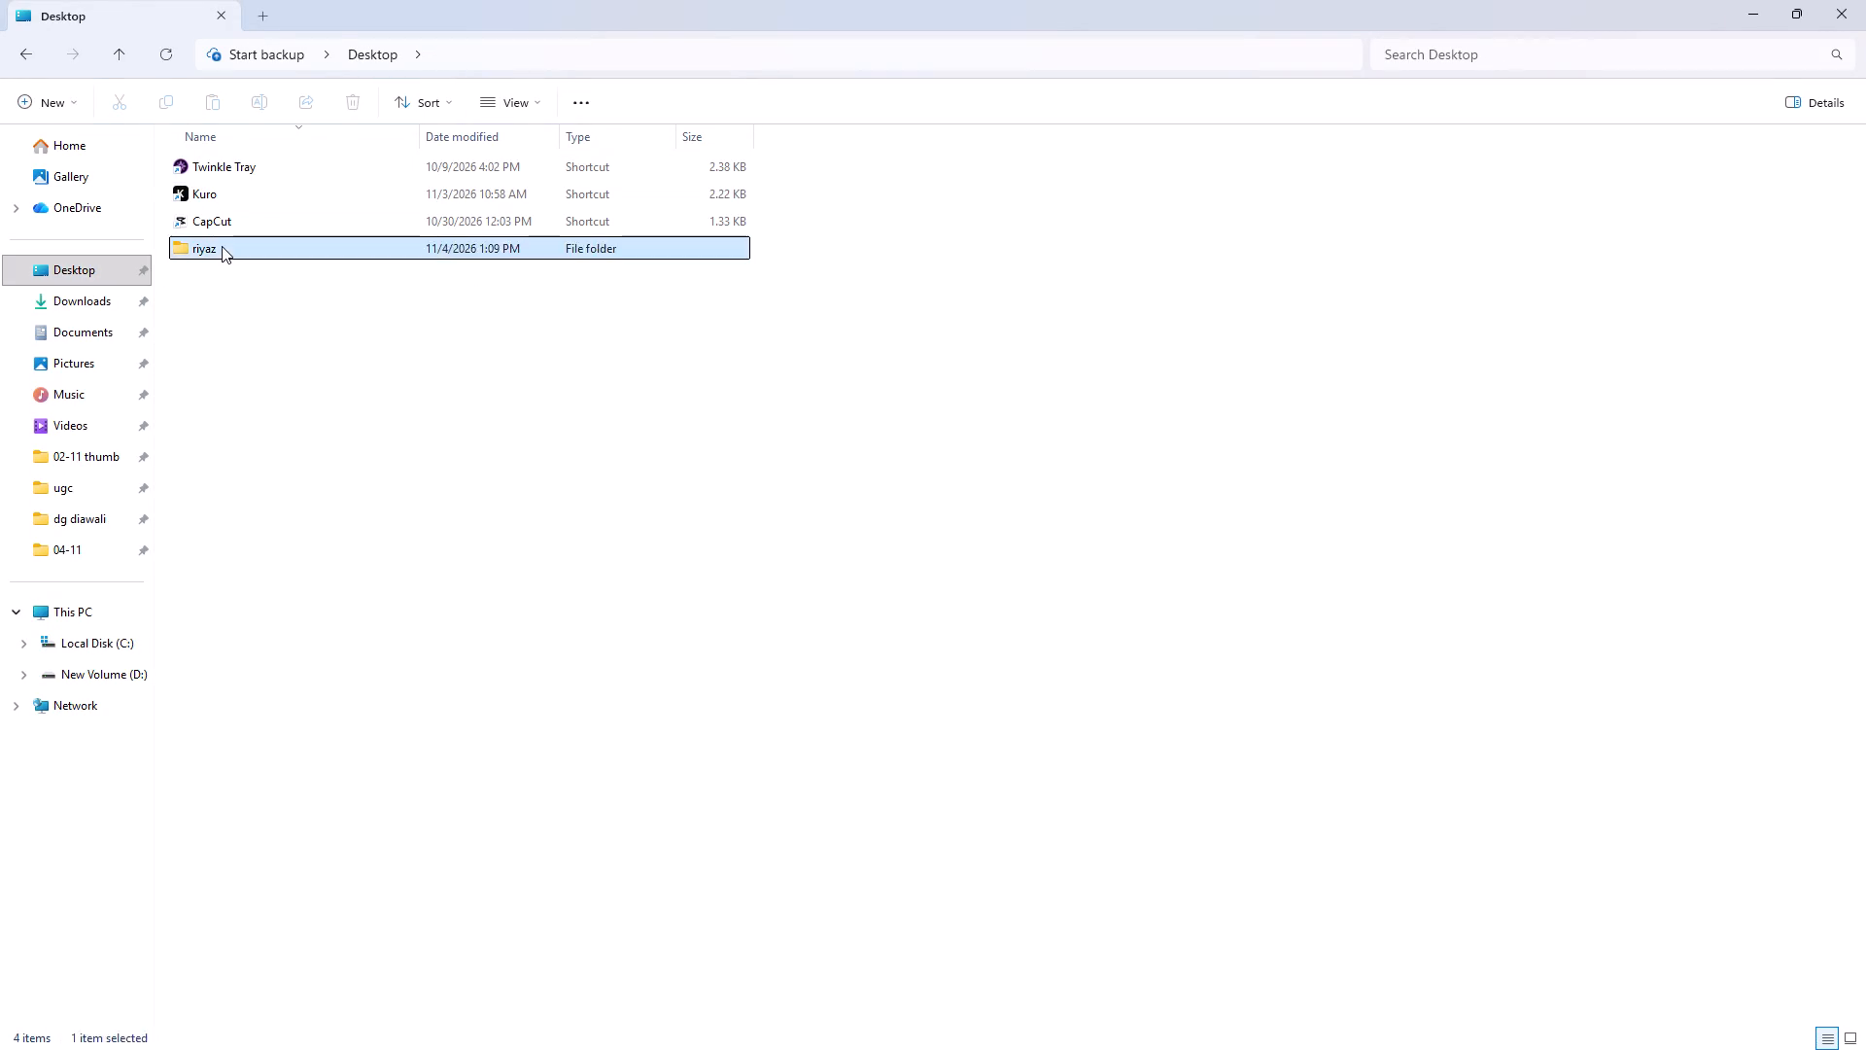
{"action": "double_click", "coordinate": [287, 224]}
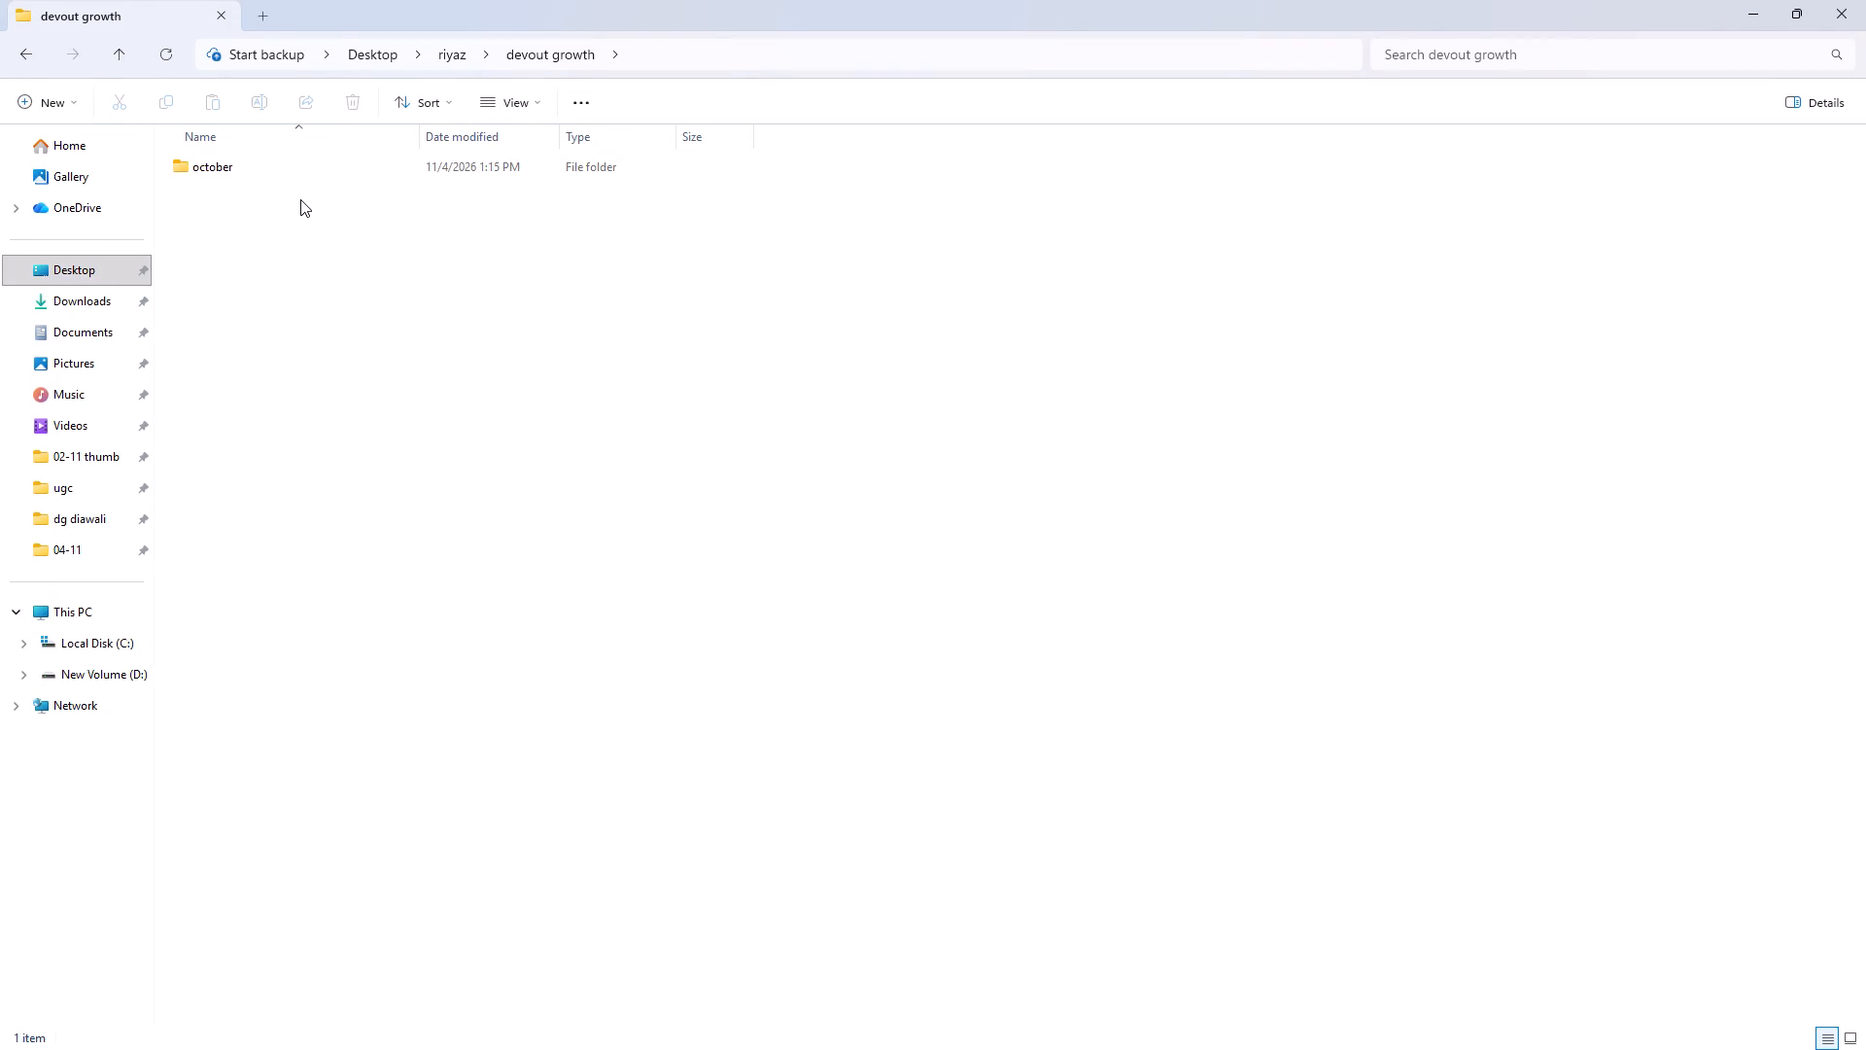
{"action": "double_click", "coordinate": [301, 172]}
{"action": "left_click", "coordinate": [277, 232]}
{"action": "double_click", "coordinate": [282, 218]}
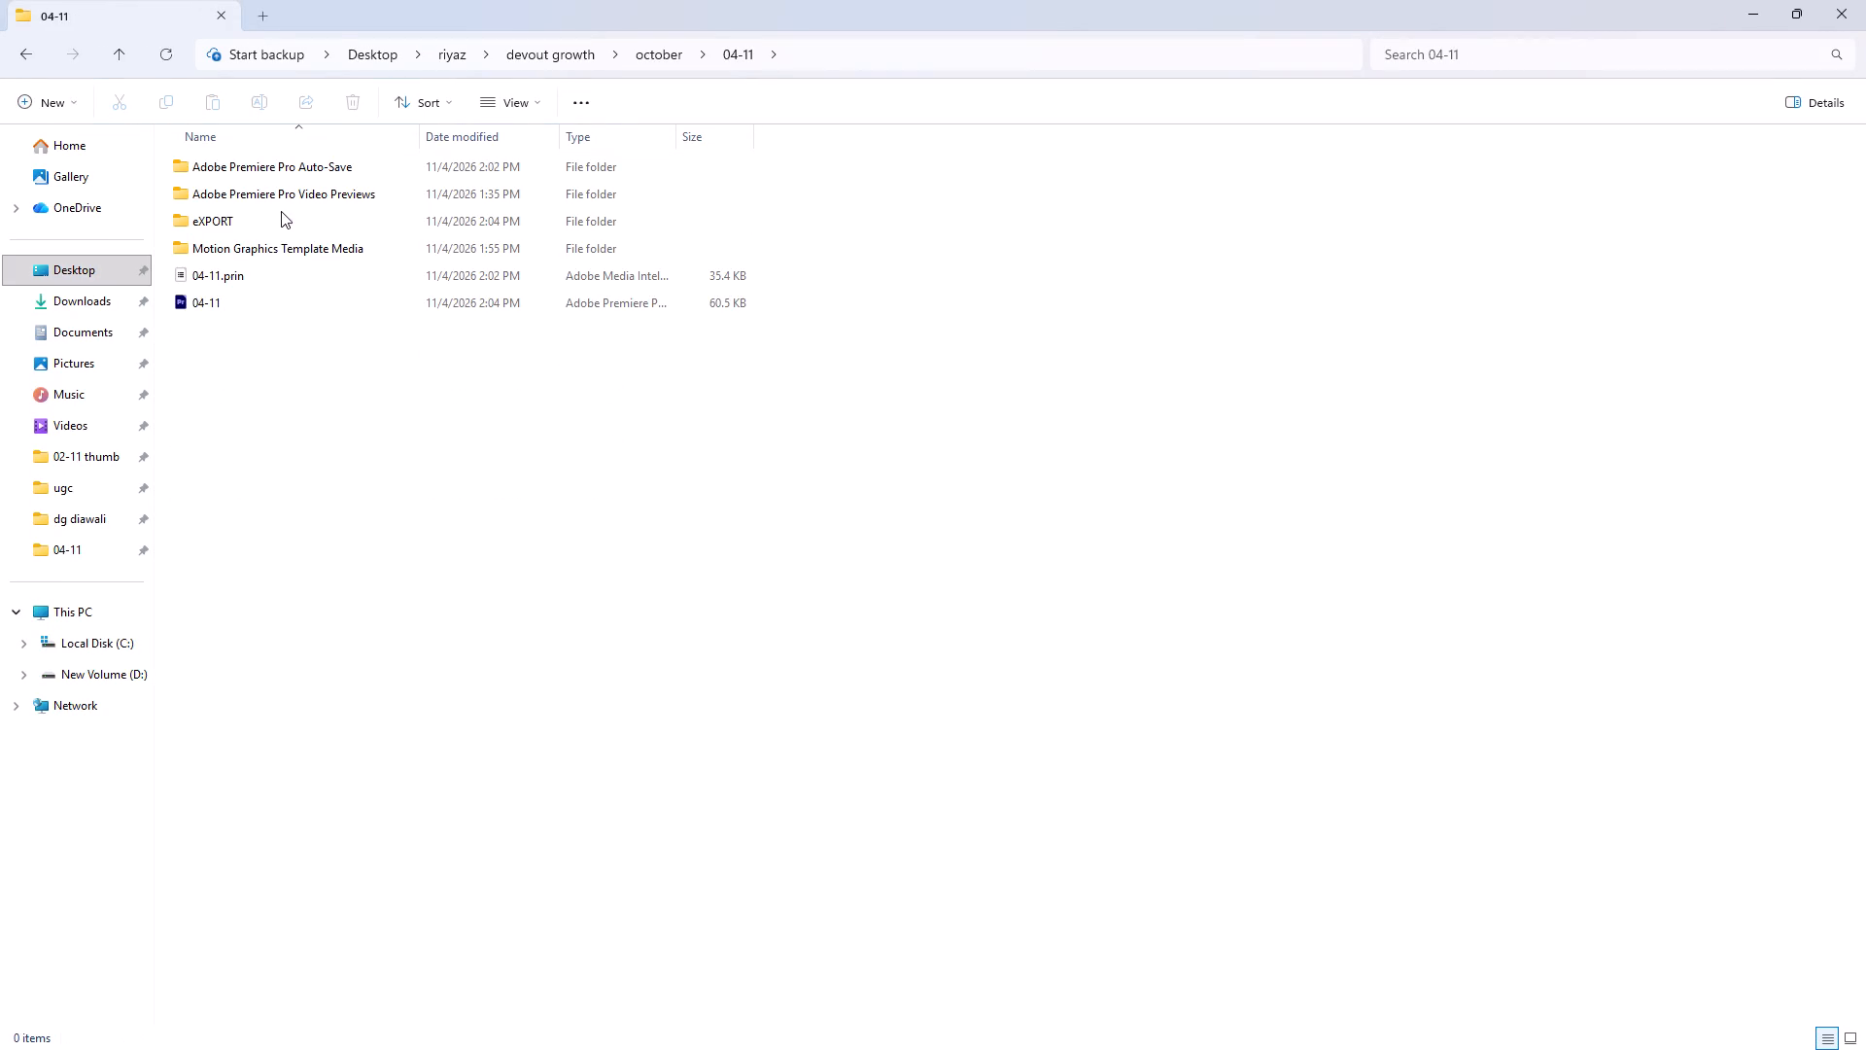
{"action": "double_click", "coordinate": [277, 211]}
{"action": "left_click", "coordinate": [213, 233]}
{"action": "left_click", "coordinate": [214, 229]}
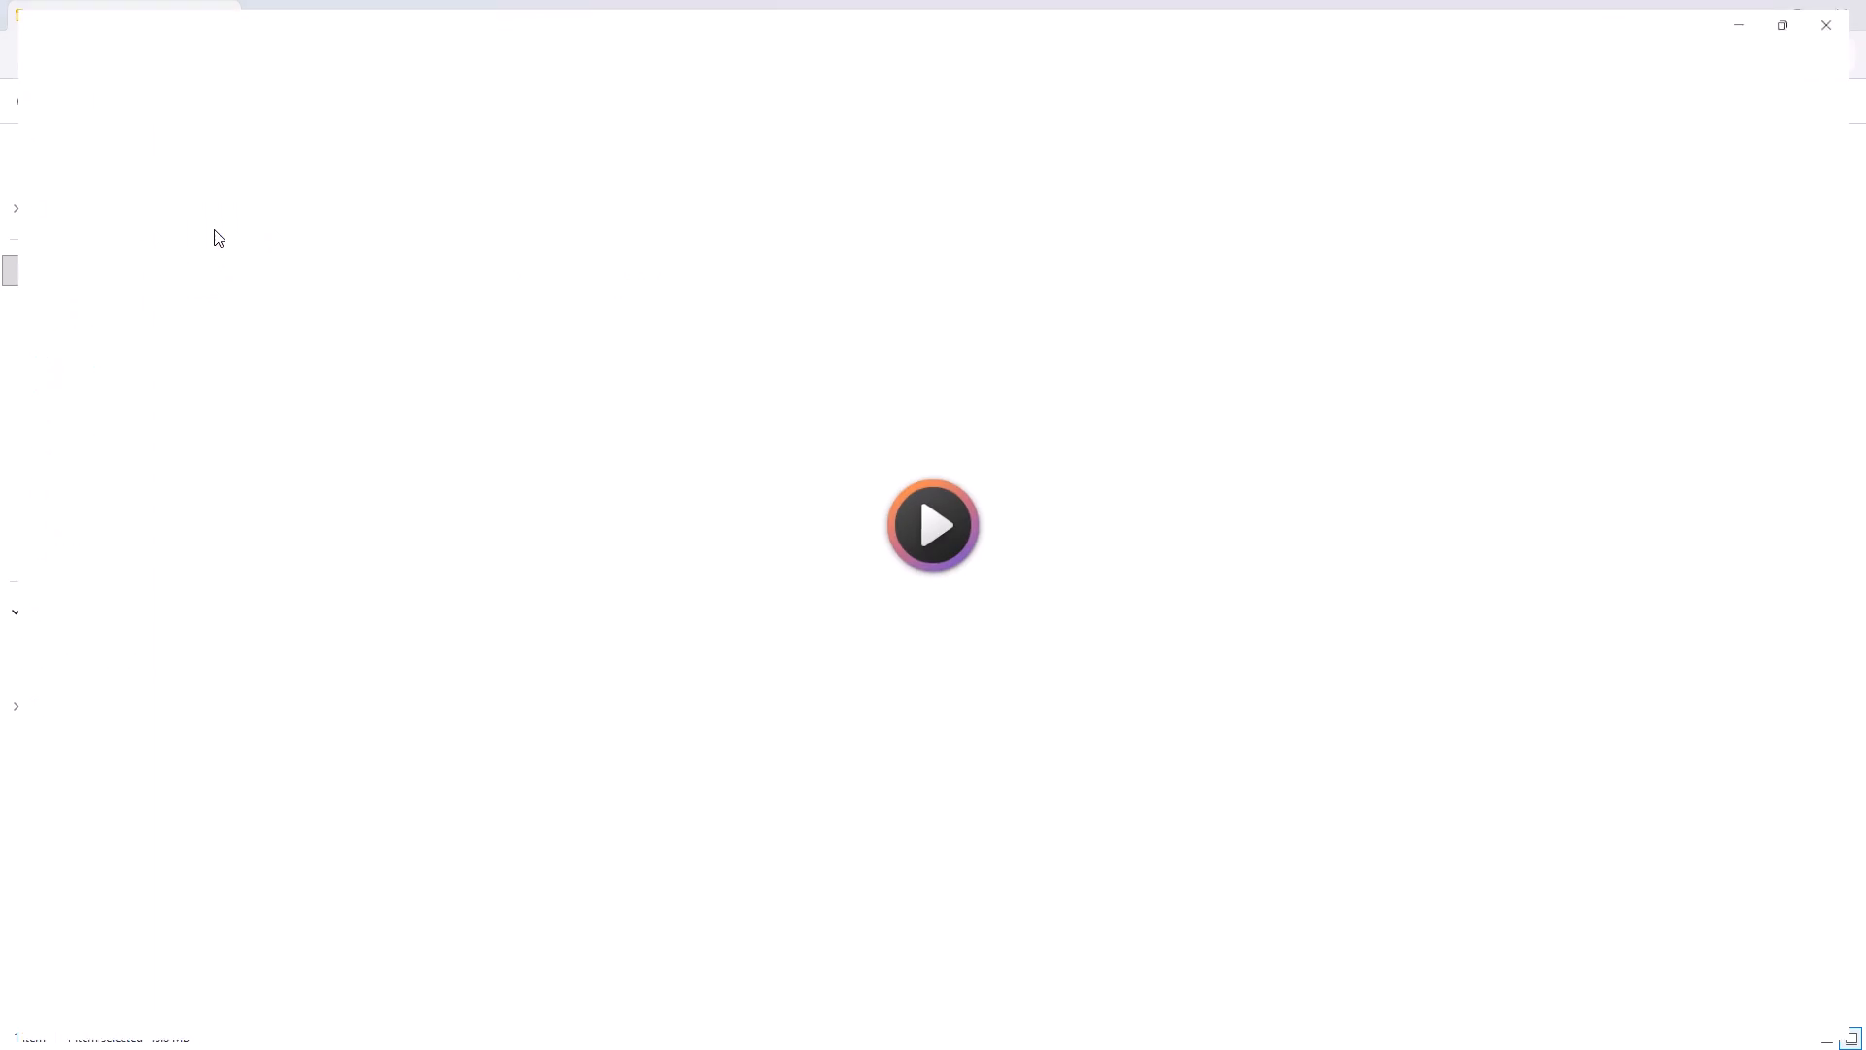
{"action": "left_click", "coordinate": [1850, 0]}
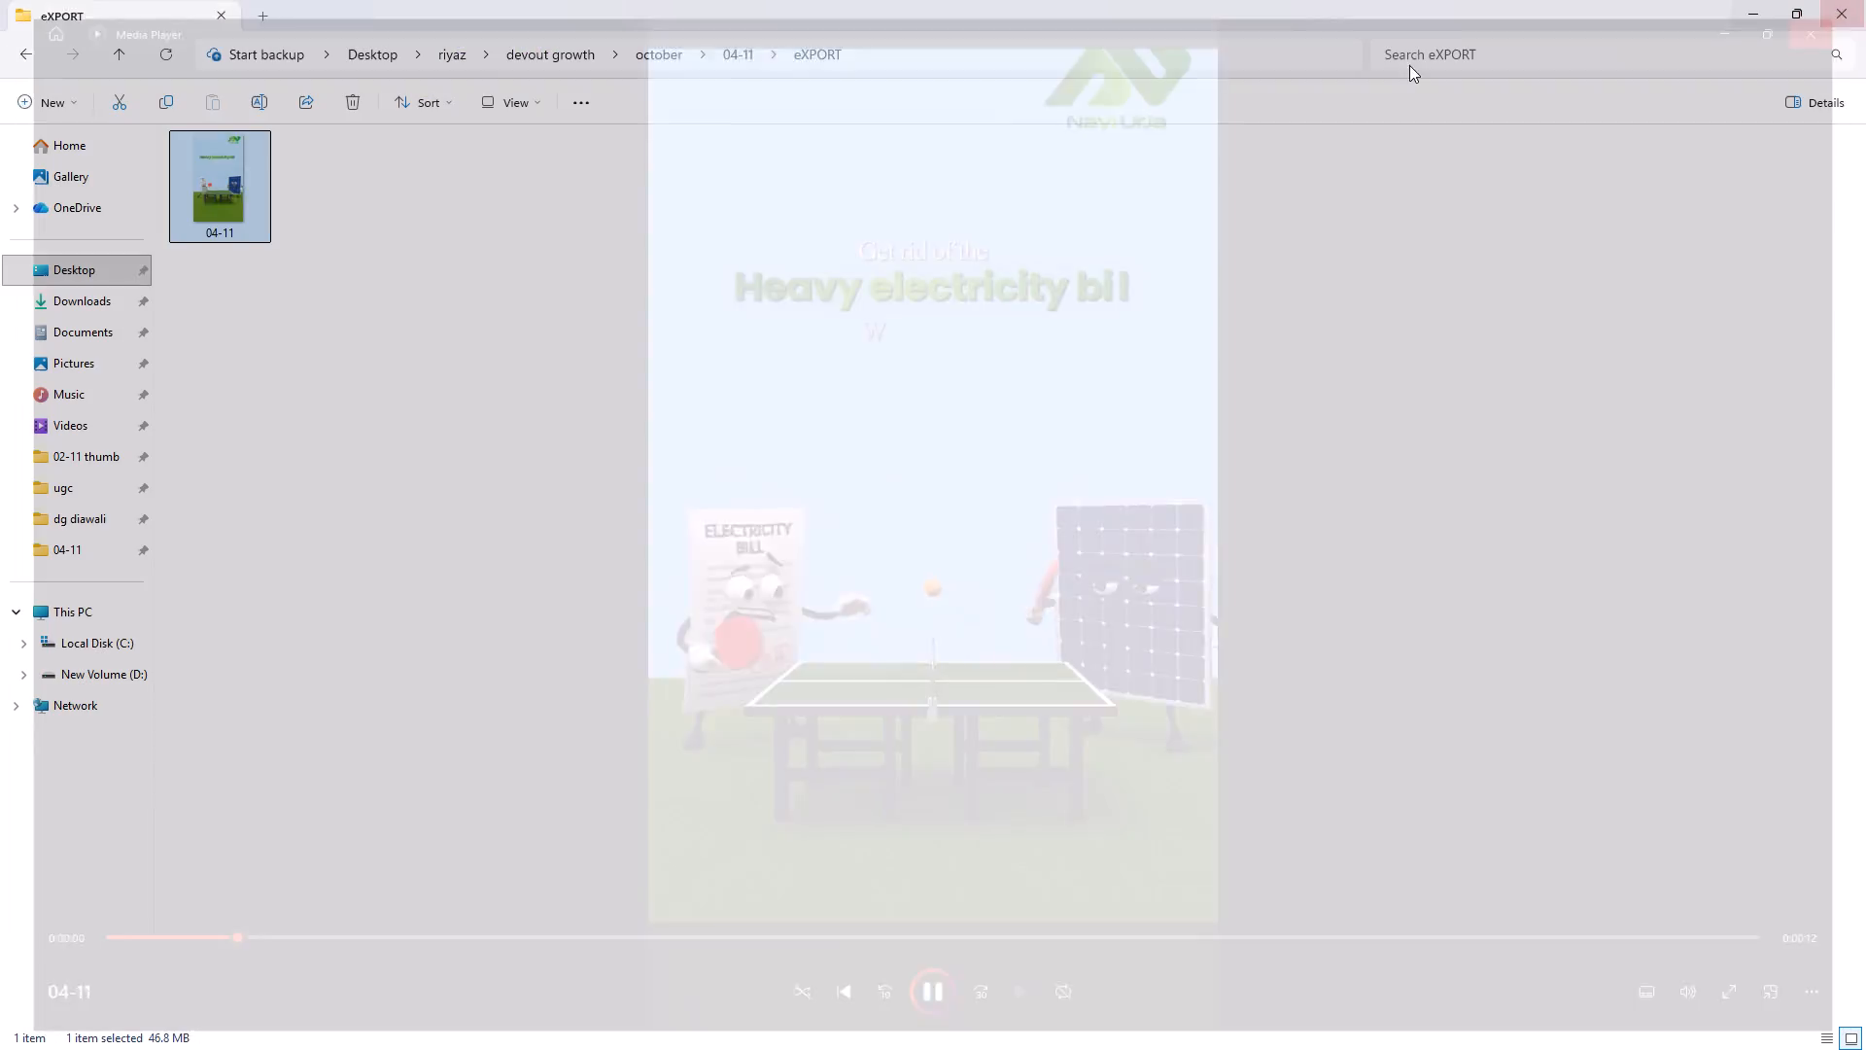
Rename the exported 04-11 video file as Nayi Urja reel.
{"action": "left_click", "coordinate": [227, 229]}
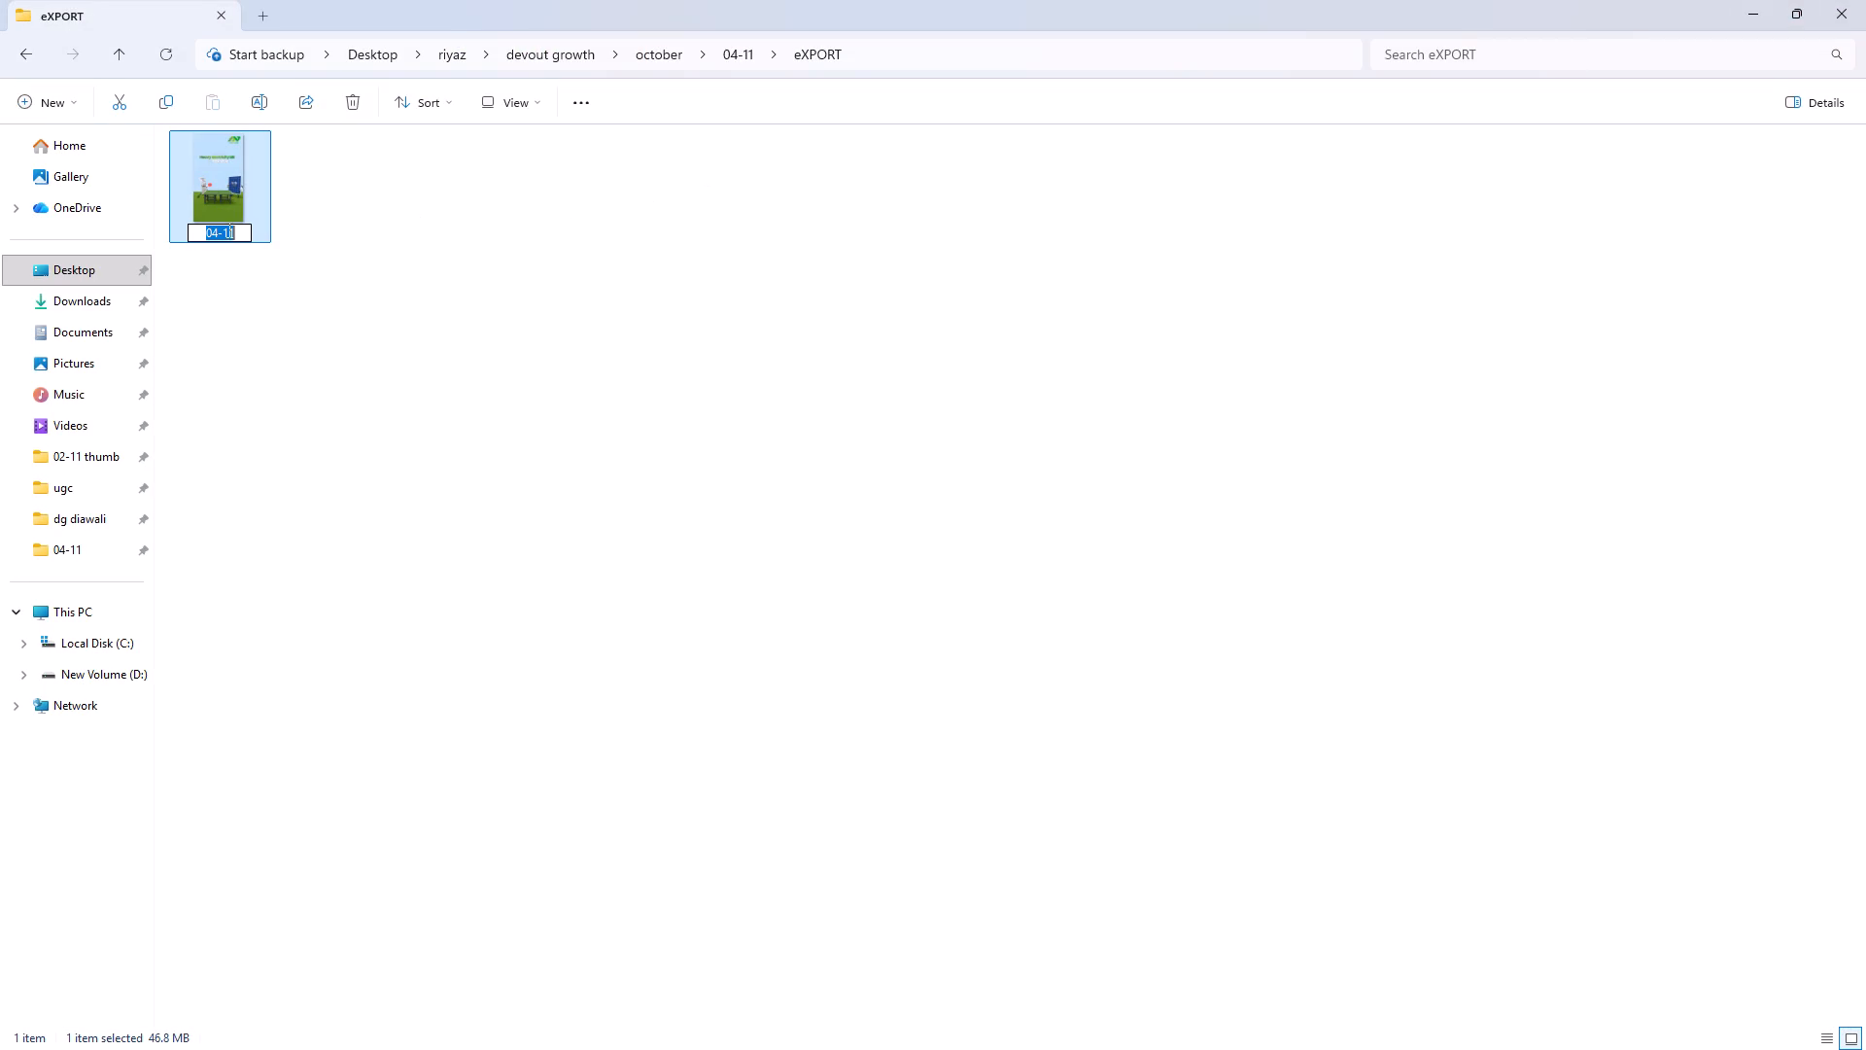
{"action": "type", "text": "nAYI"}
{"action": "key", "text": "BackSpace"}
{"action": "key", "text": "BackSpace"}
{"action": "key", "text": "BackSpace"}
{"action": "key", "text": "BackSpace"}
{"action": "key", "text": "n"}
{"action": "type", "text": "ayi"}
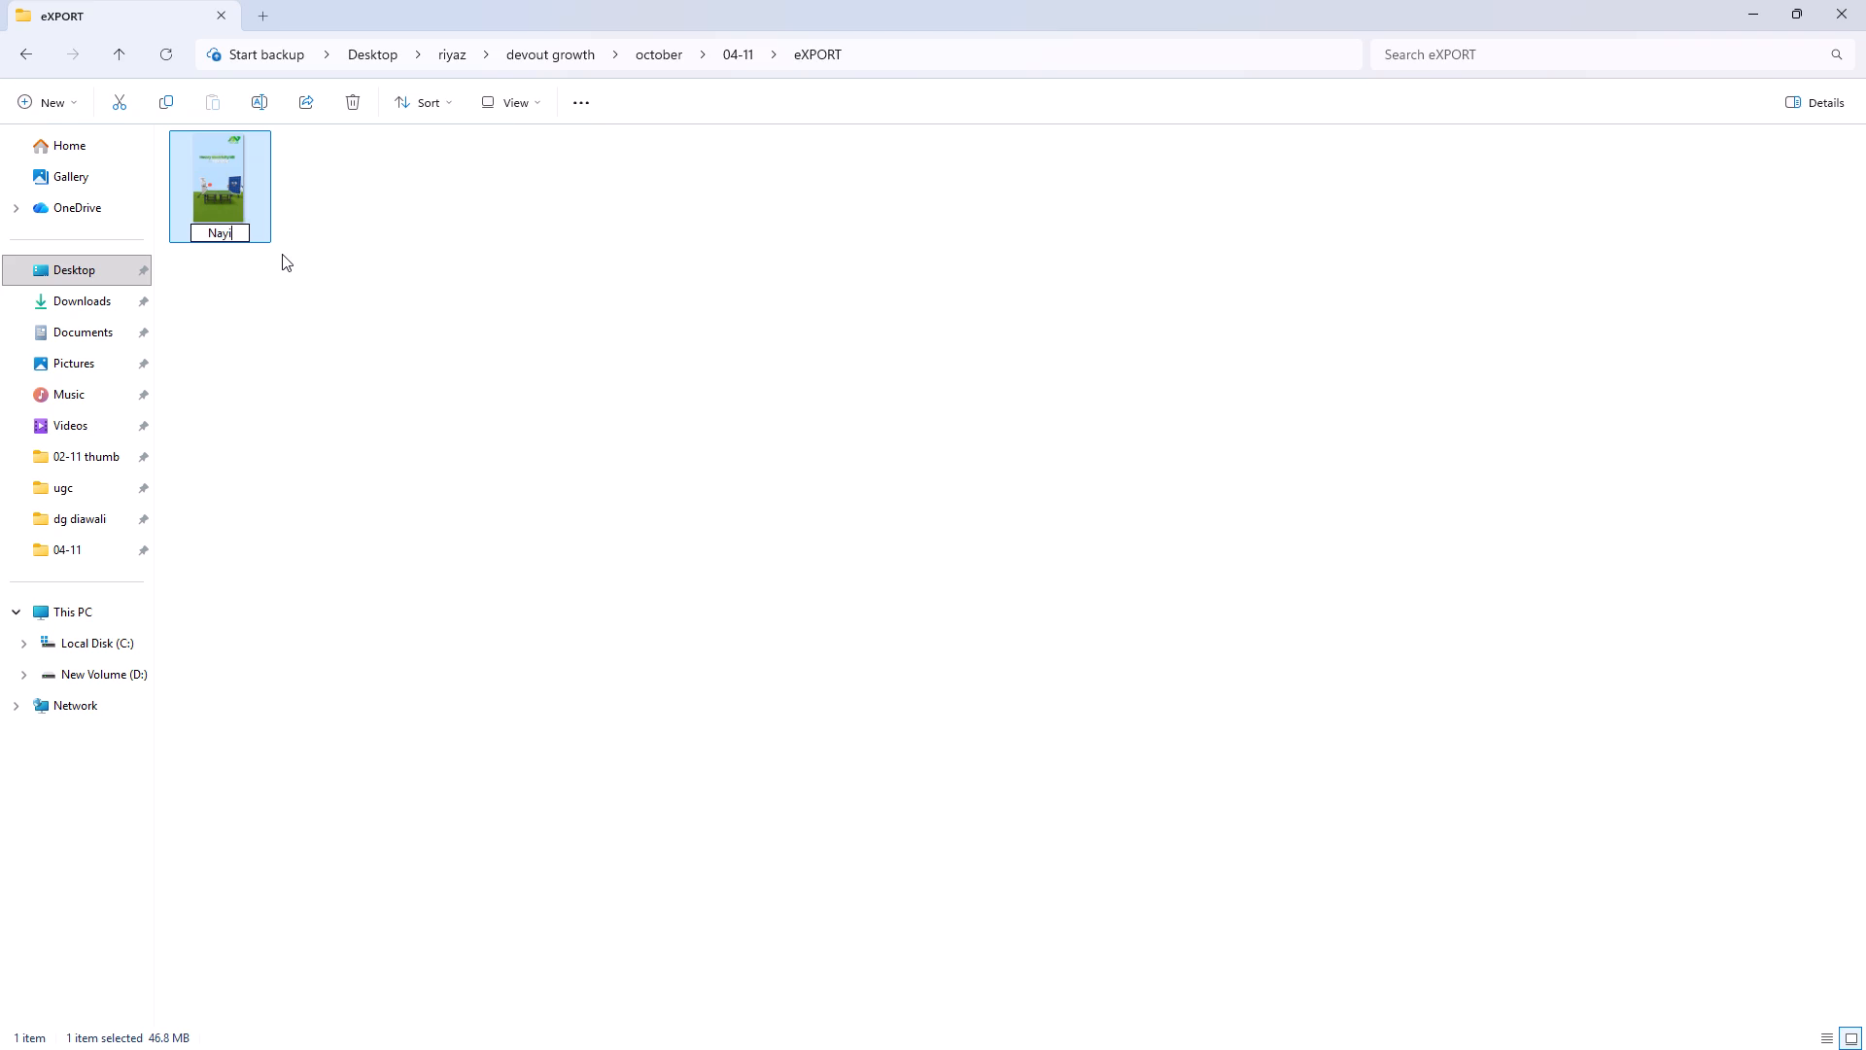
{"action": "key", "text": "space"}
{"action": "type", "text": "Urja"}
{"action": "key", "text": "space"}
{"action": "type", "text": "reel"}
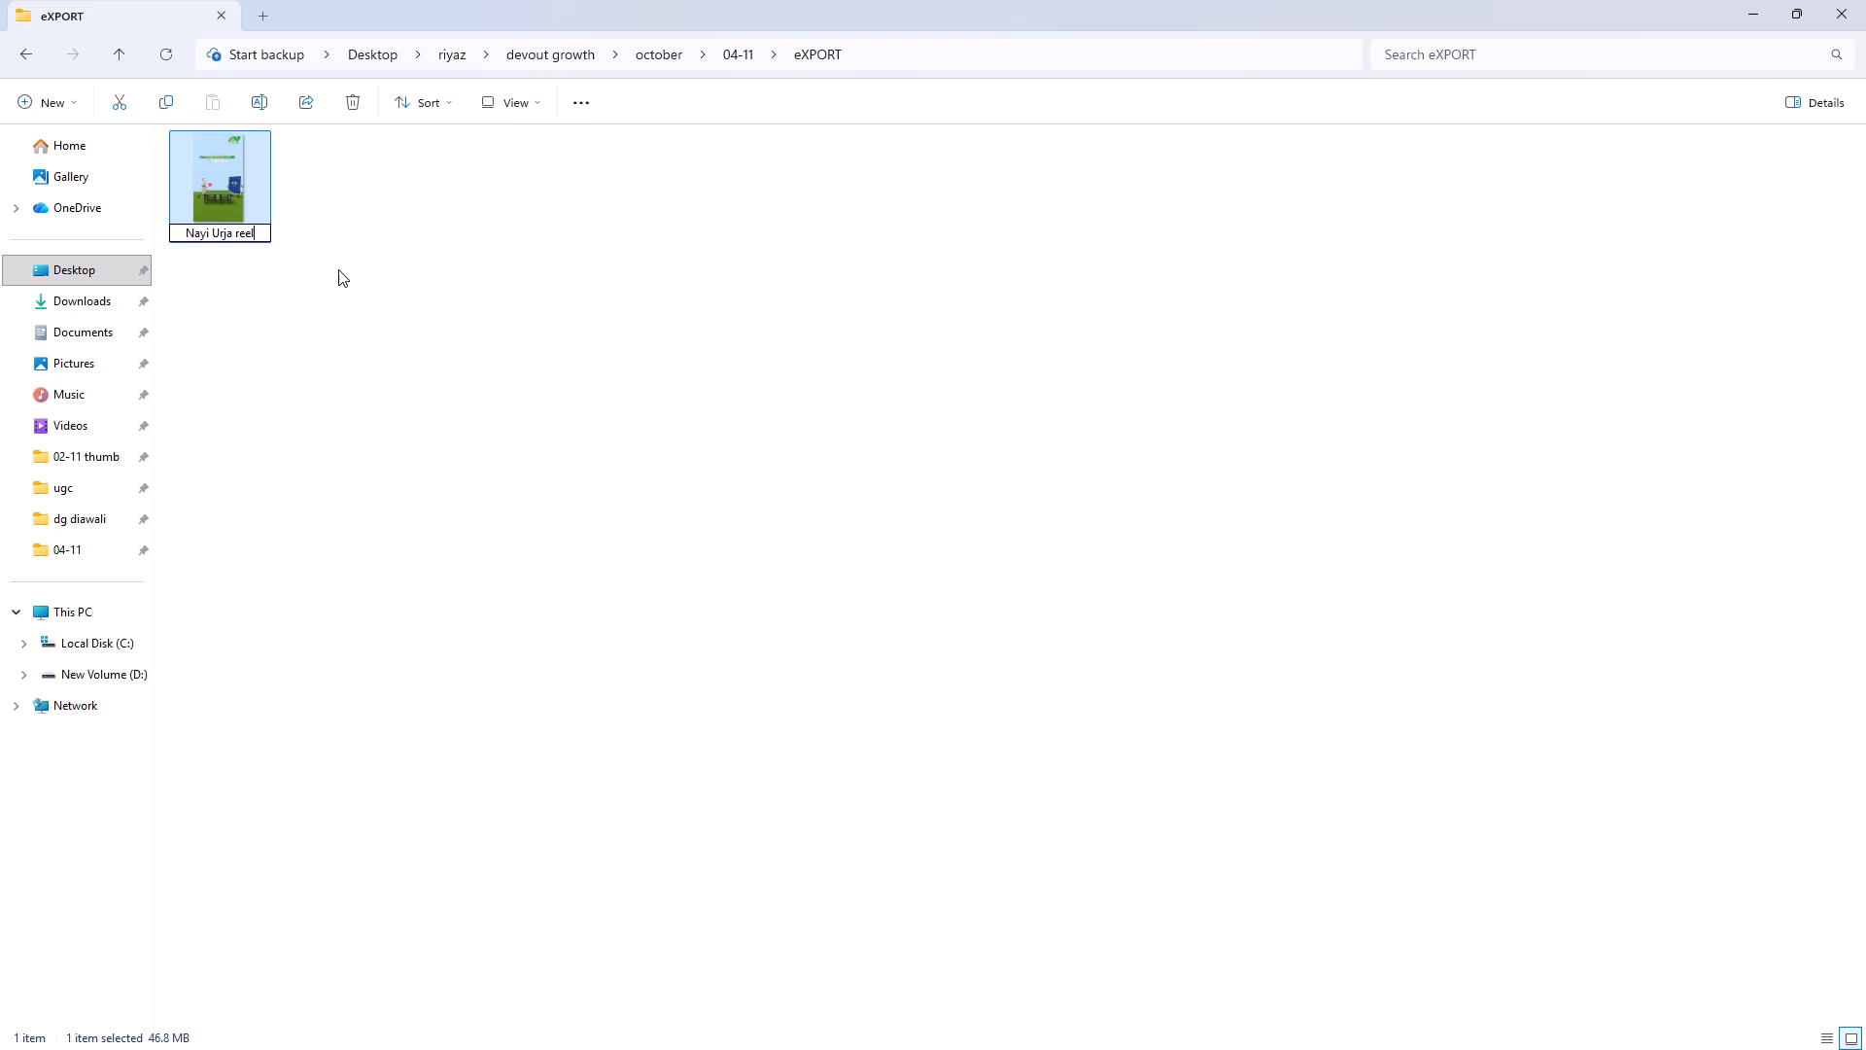
{"action": "left_click", "coordinate": [338, 269]}
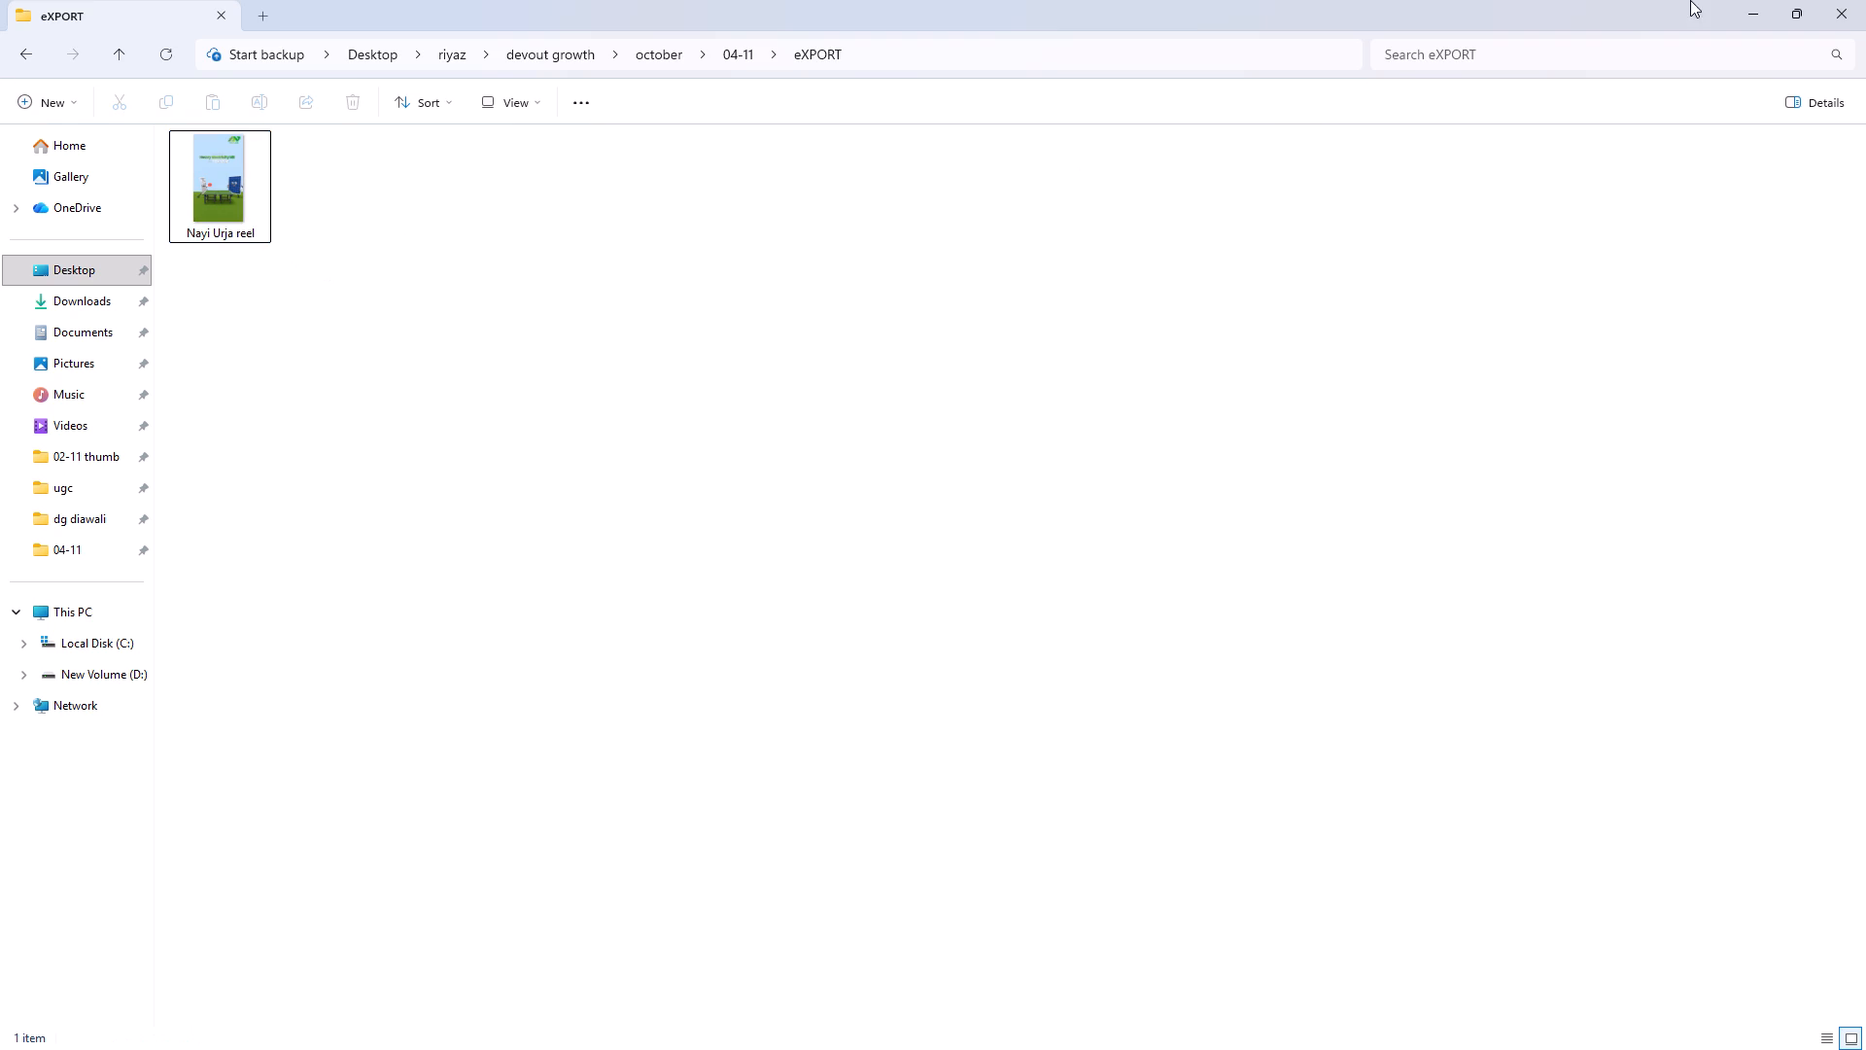